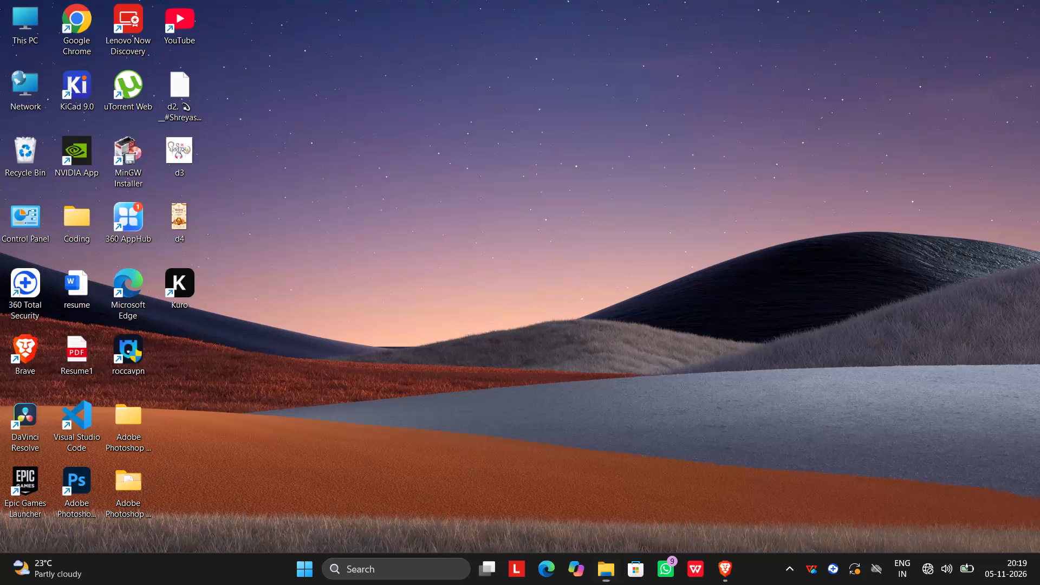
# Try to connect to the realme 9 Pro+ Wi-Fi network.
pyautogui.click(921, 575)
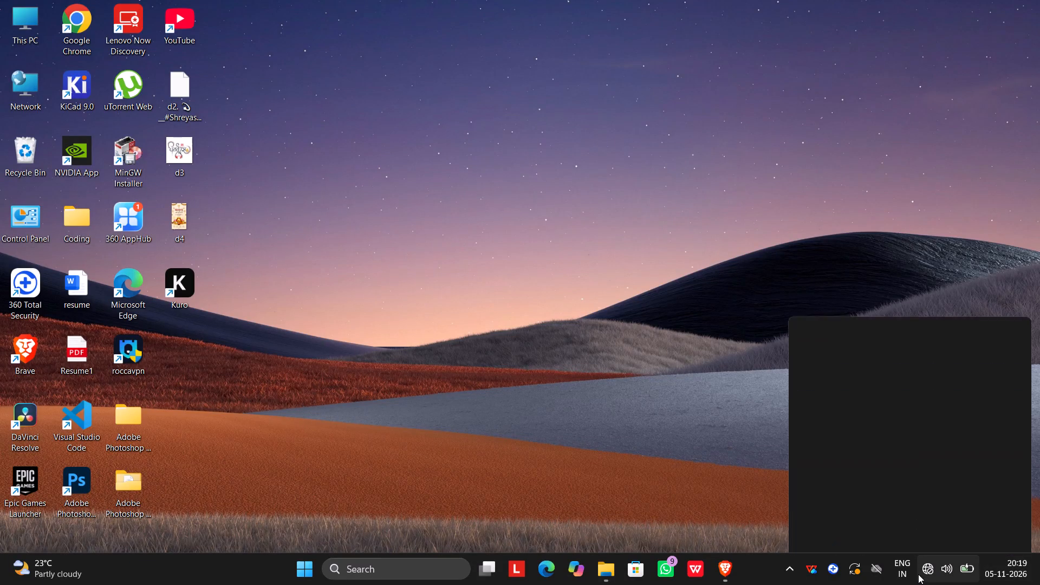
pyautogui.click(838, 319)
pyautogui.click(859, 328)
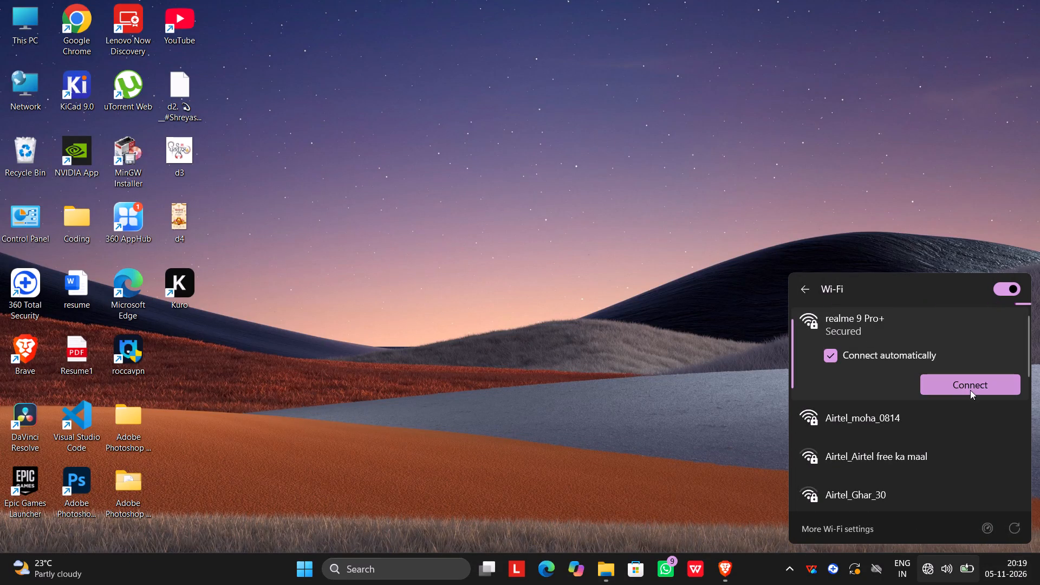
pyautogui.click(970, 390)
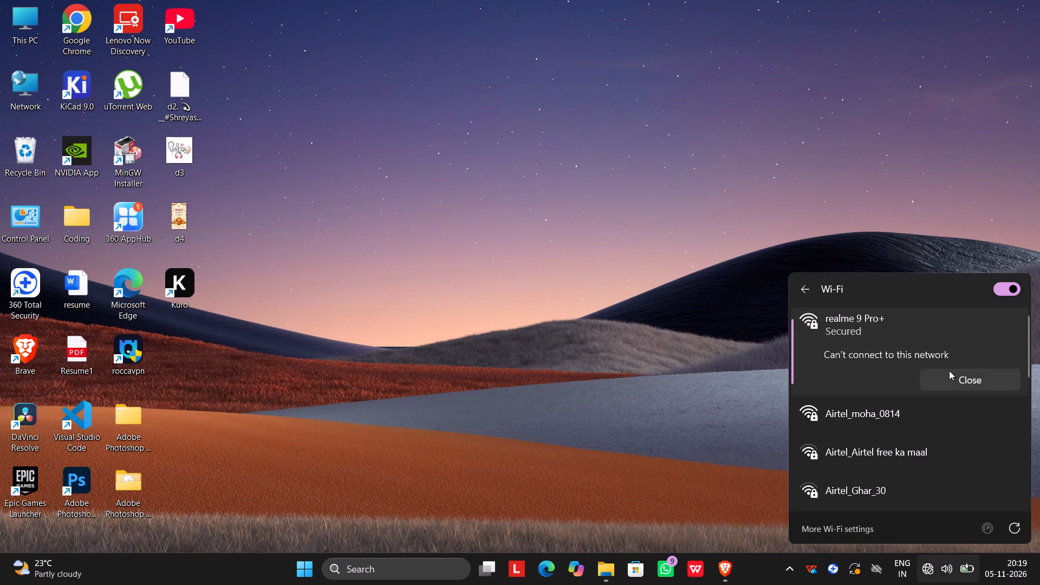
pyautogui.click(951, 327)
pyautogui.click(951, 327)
# Restart Wi-Fi by turning it off and on, and connect to the realme 9 Pro+ network.
pyautogui.doubleClick(1000, 292)
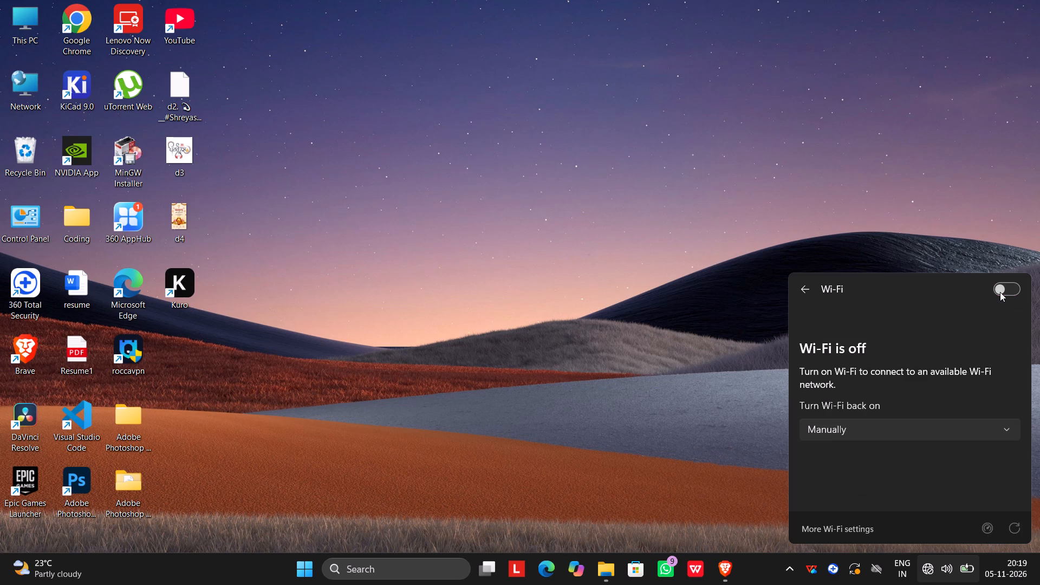
pyautogui.click(1005, 290)
pyautogui.click(904, 339)
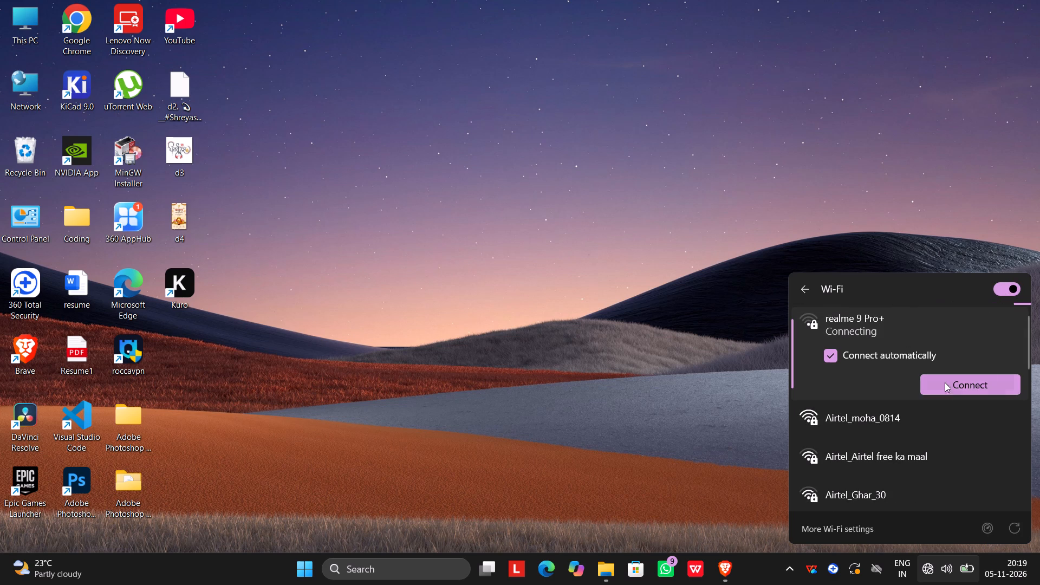
pyautogui.click(948, 392)
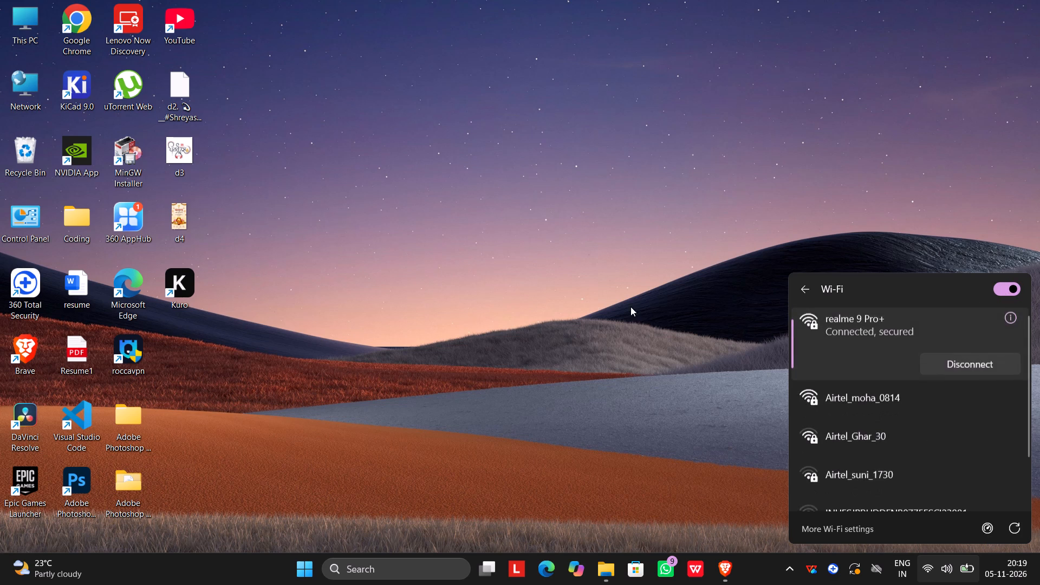
pyautogui.click(628, 324)
# Switch to Brave and examine the Dhanteras poster designs among the related pins on Pinterest.
pyautogui.click(718, 570)
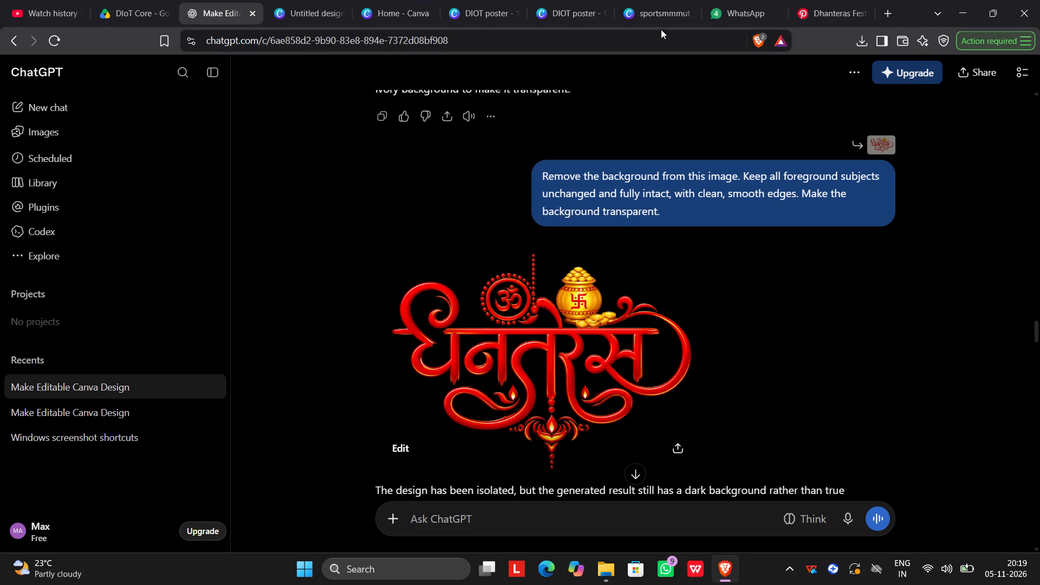
pyautogui.click(824, 0)
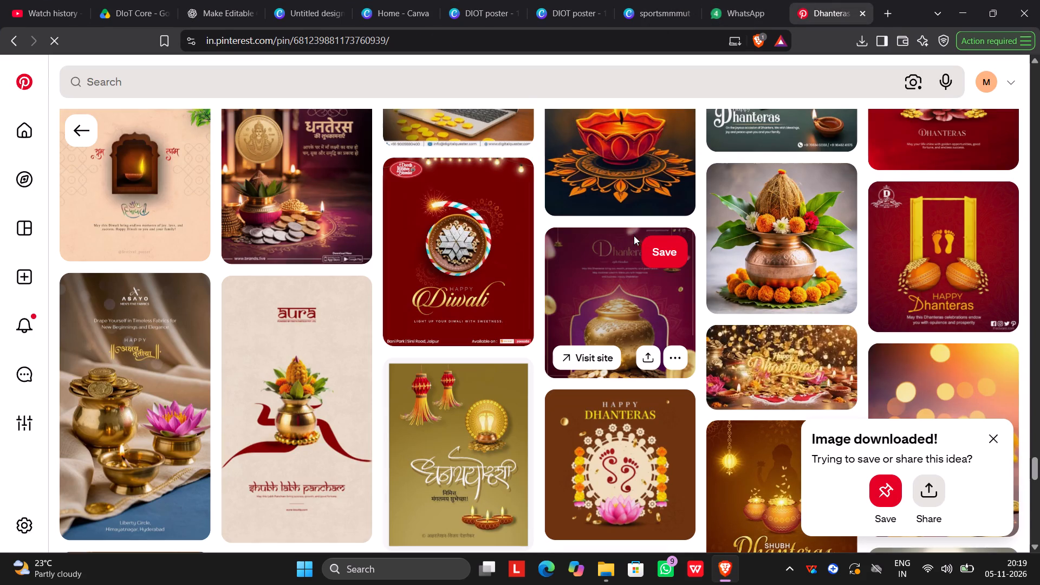
pyautogui.scroll(3, 624, 229)
pyautogui.scroll(-3, 624, 229)
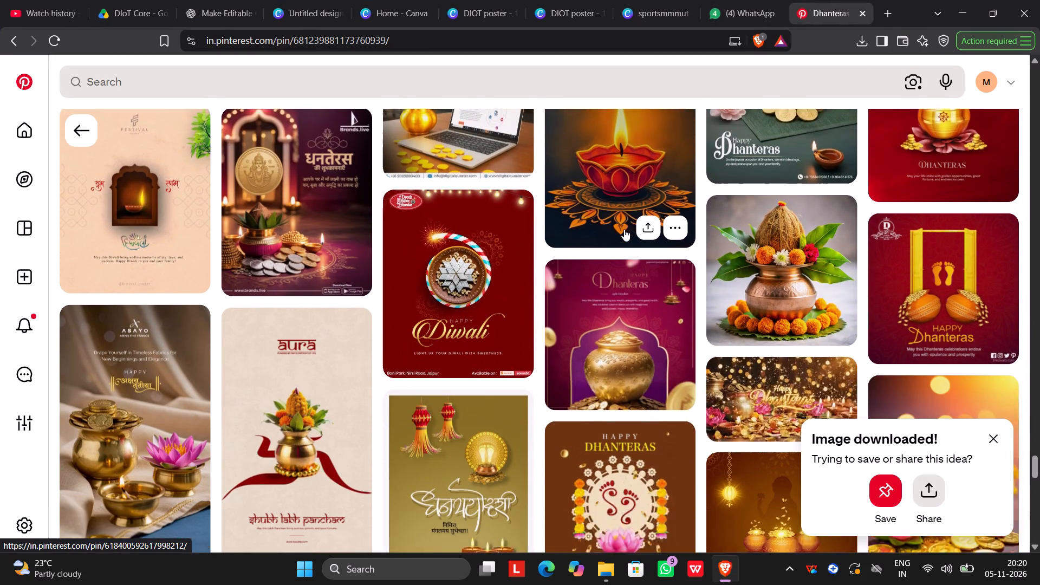
pyautogui.scroll(5, 624, 229)
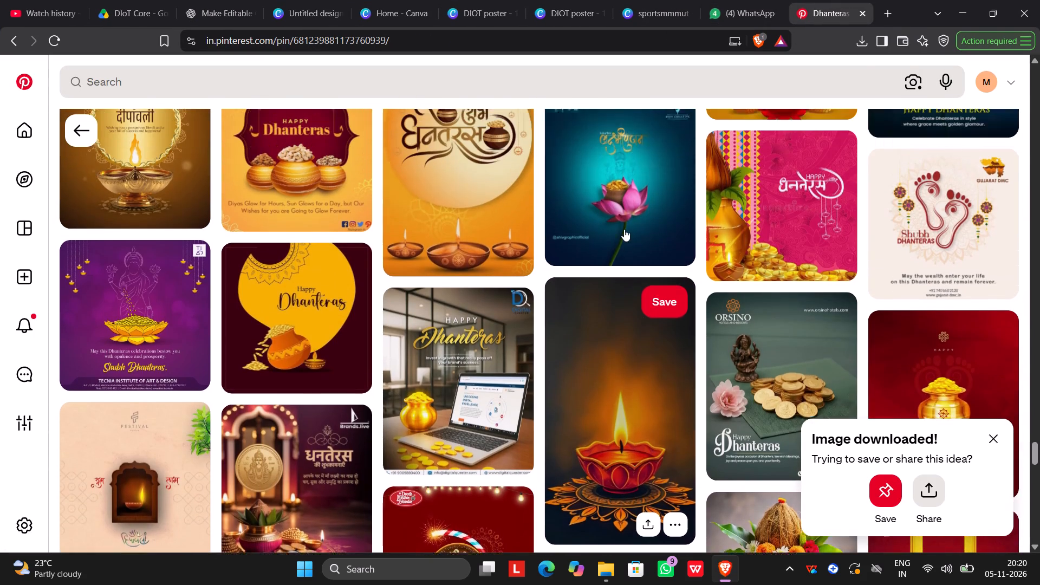
pyautogui.scroll(1, 624, 229)
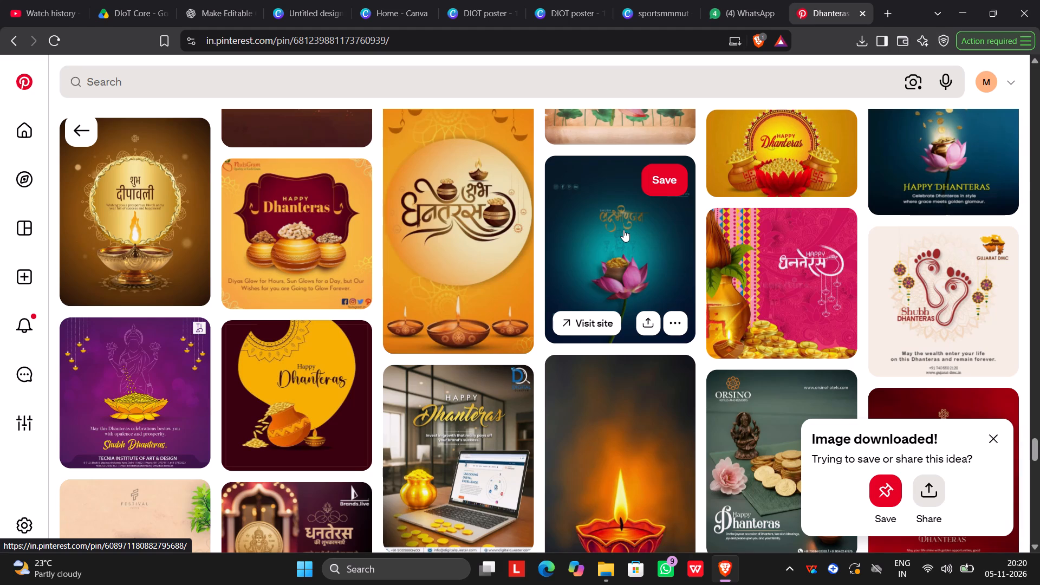
# Look through the Dhanteras poster pins and open the yellow Happy Dhanteras design with three coin-filled pots and marigolds.
pyautogui.scroll(3, 622, 230)
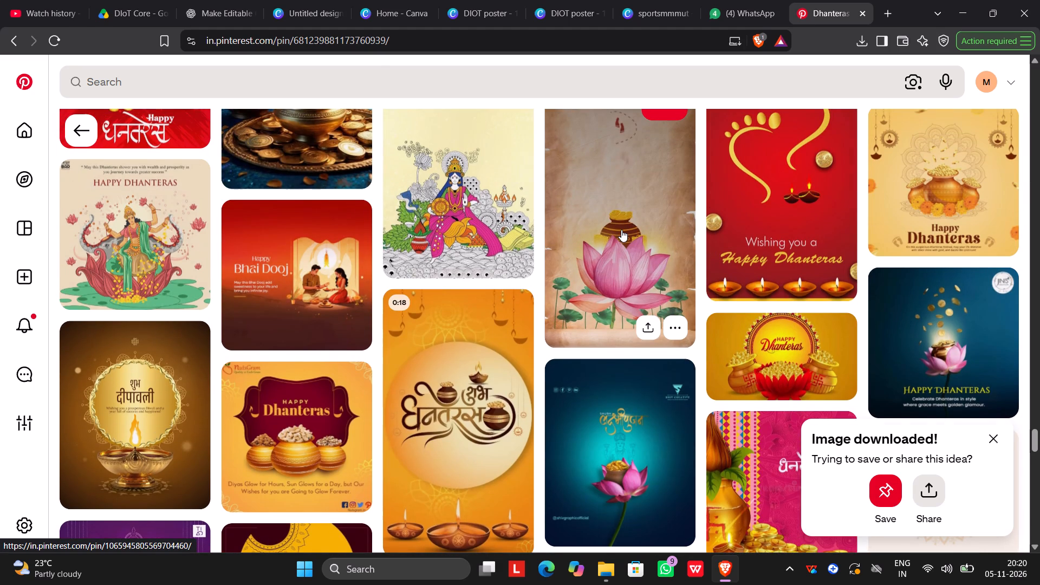
pyautogui.scroll(3, 620, 231)
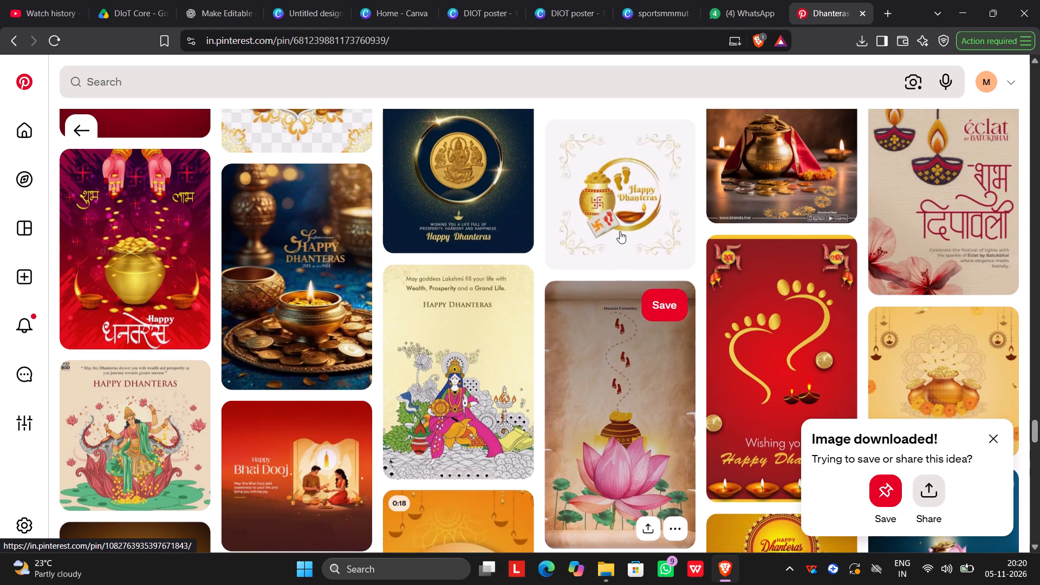
pyautogui.scroll(2, 620, 231)
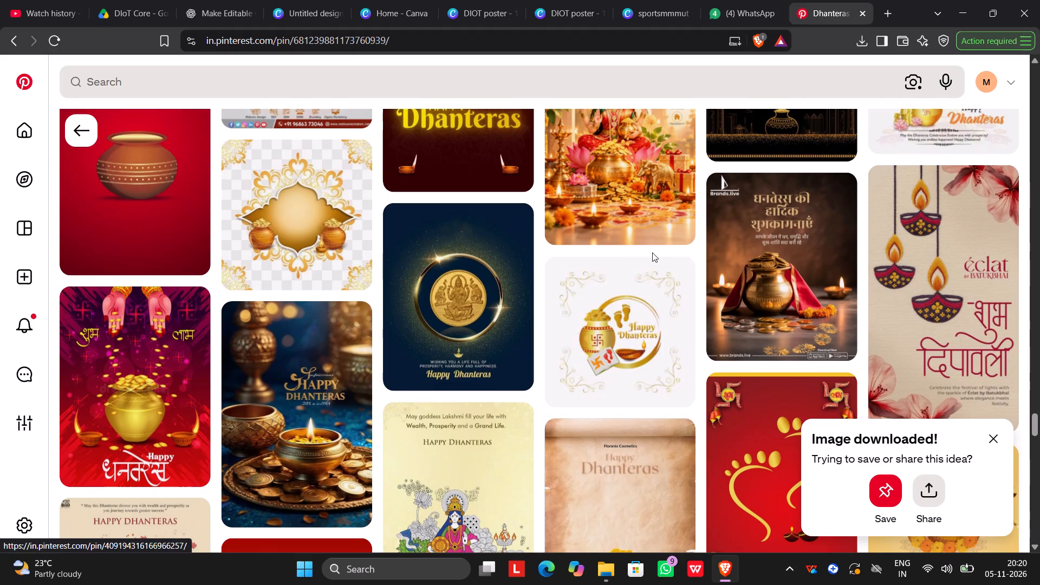
pyautogui.scroll(4, 677, 246)
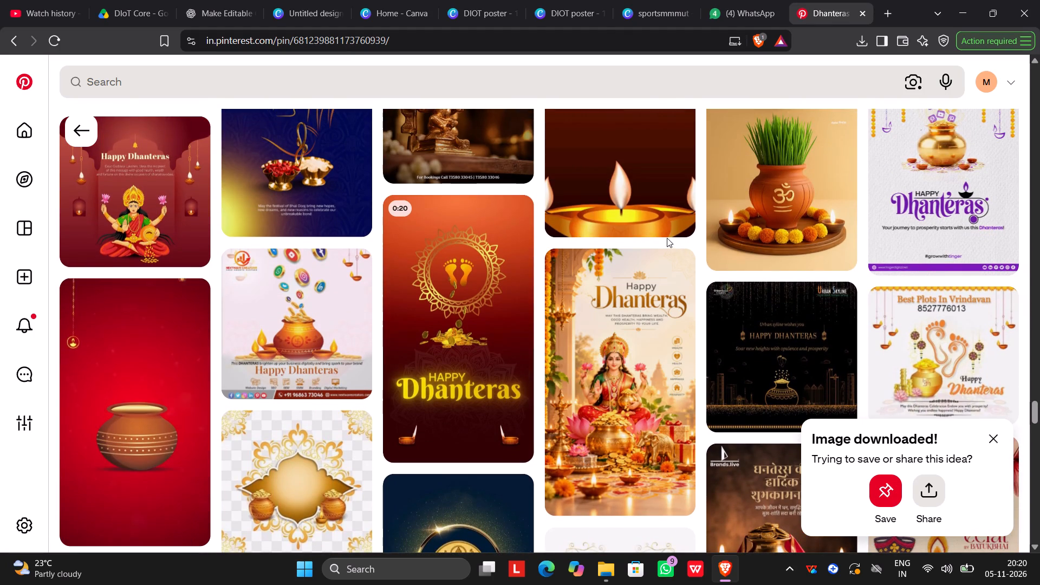
pyautogui.scroll(-3, 667, 238)
pyautogui.scroll(3, 667, 238)
pyautogui.scroll(-5, 667, 237)
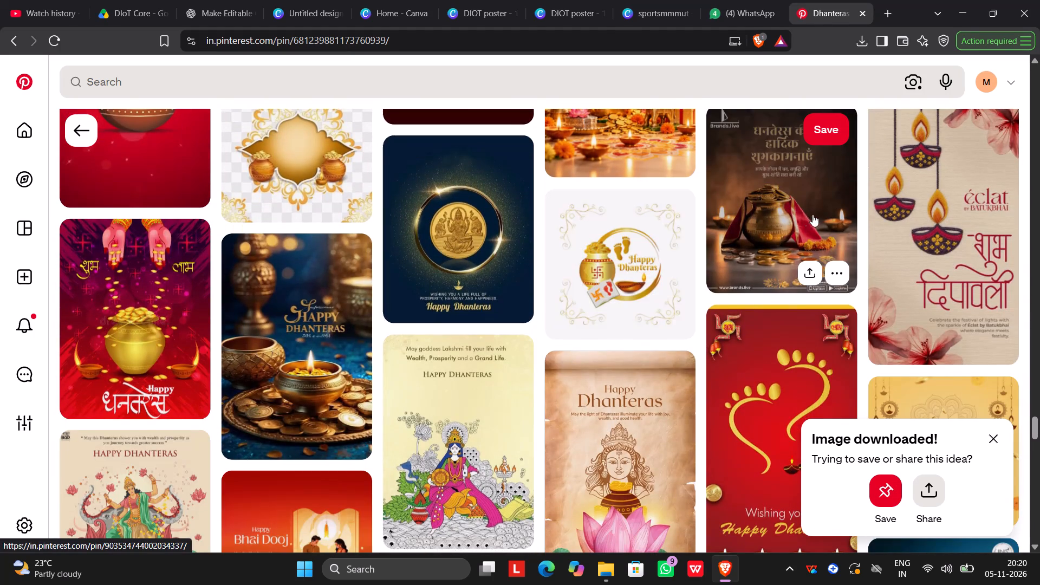
pyautogui.scroll(4, 812, 214)
pyautogui.scroll(-8, 875, 235)
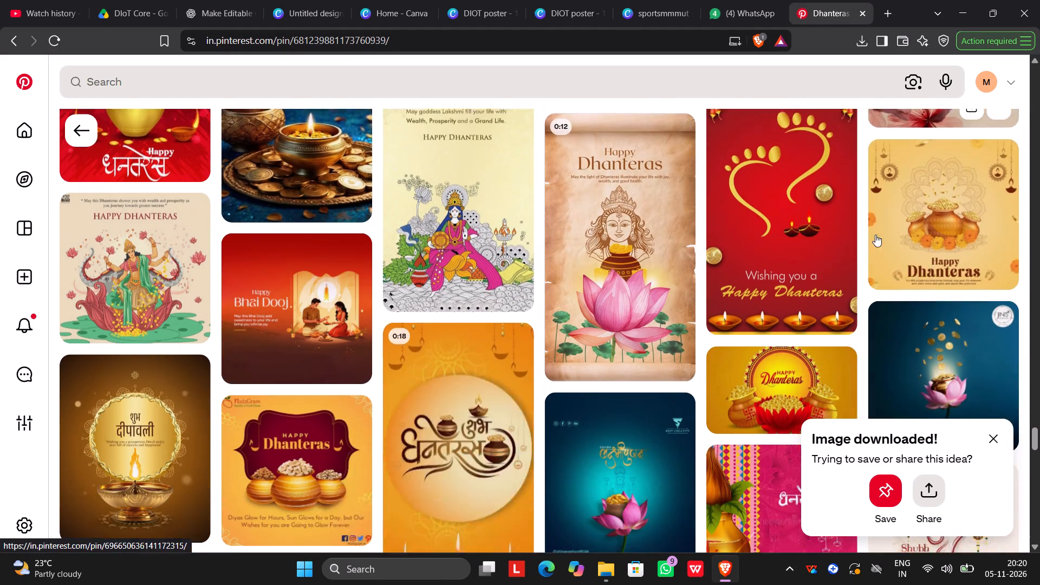
pyautogui.click(926, 181)
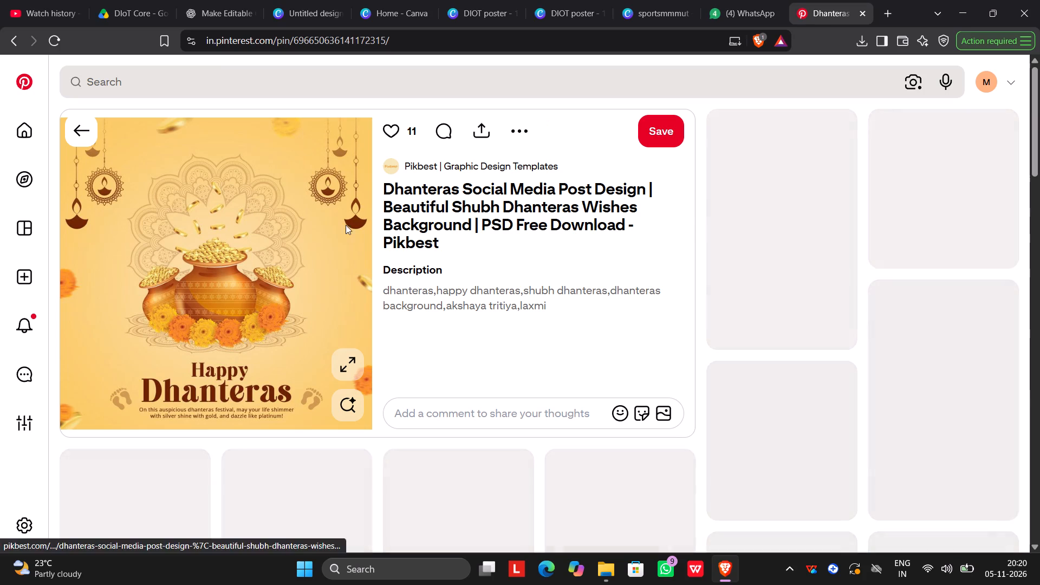
# Examine the related Dhanteras and Diwali poster designs below the opened pin for layout and artwork references.
pyautogui.scroll(-1, 240, 293)
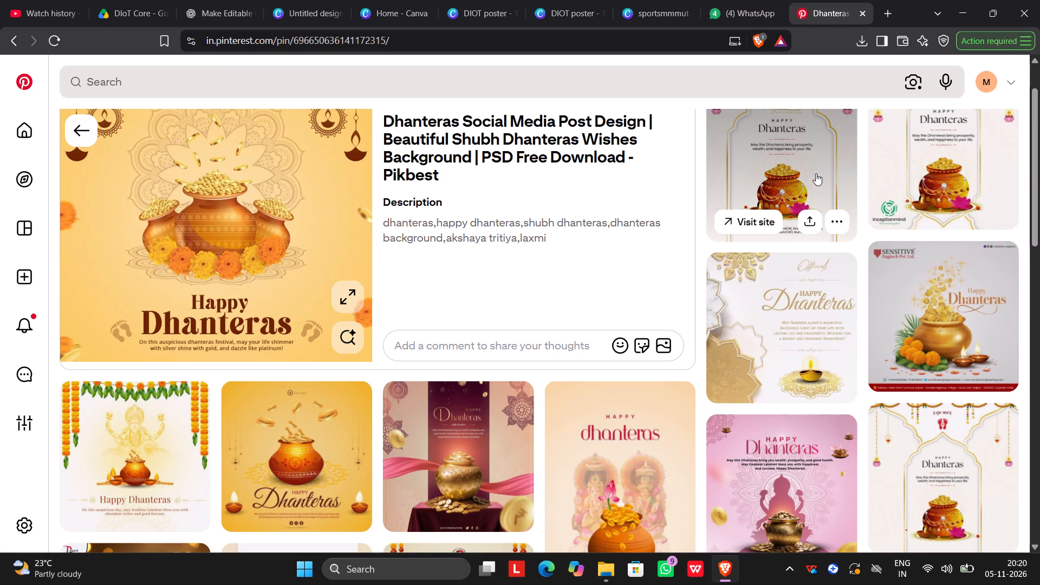
pyautogui.scroll(-3, 701, 250)
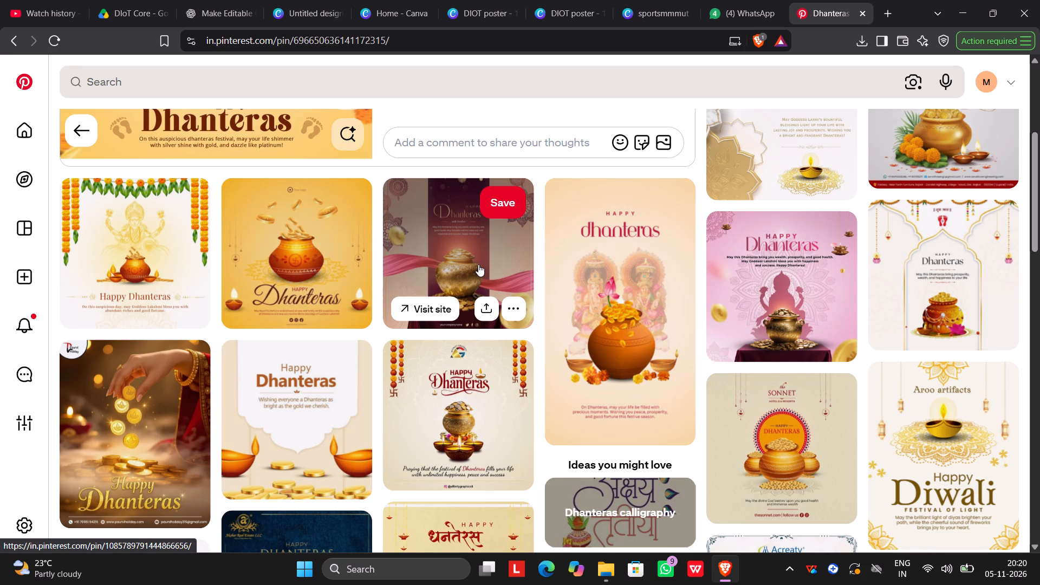
pyautogui.scroll(-4, 478, 264)
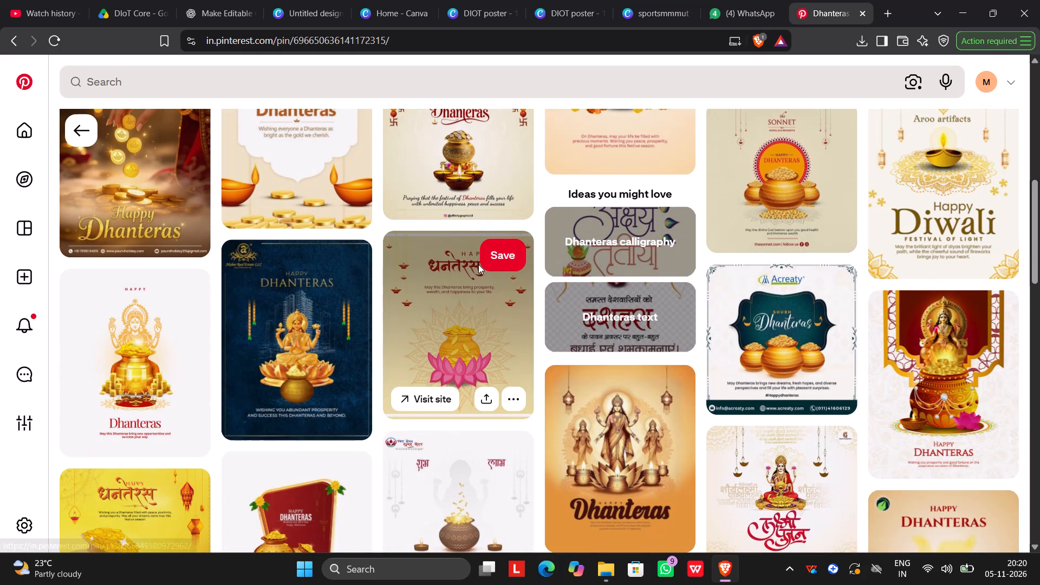
pyautogui.scroll(-4, 478, 264)
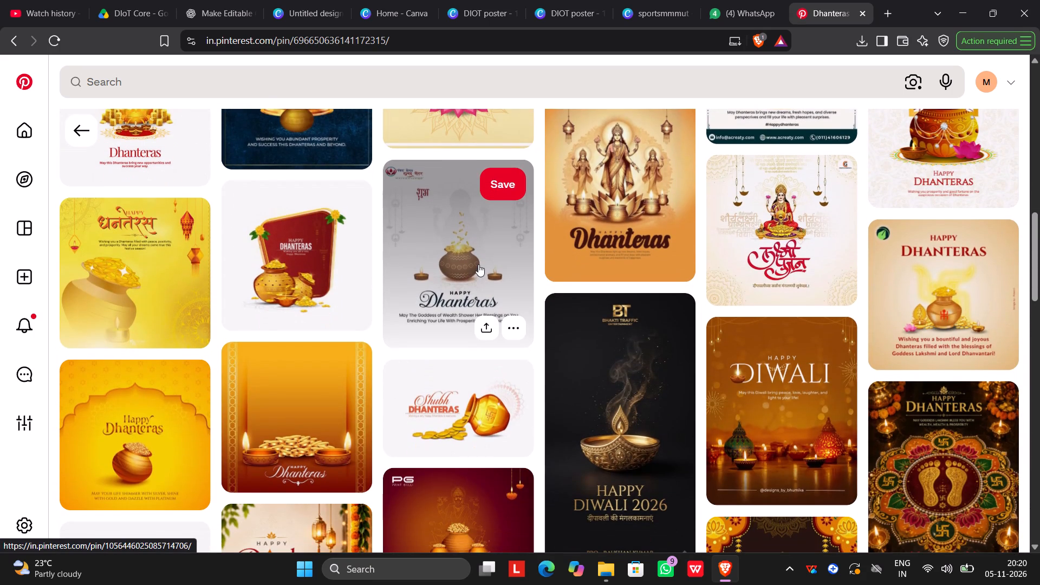
pyautogui.scroll(-5, 477, 263)
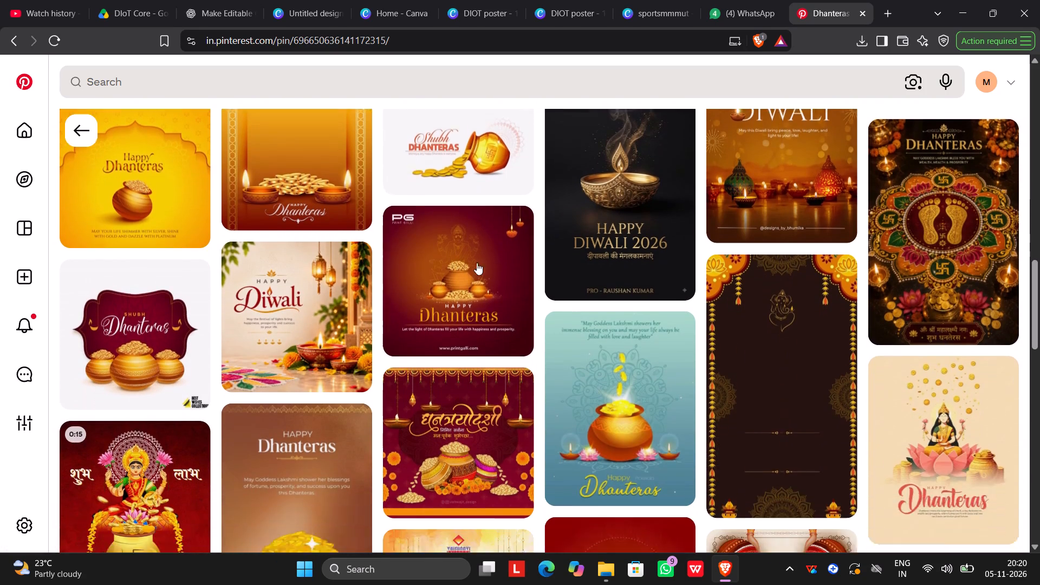
pyautogui.scroll(-3, 477, 263)
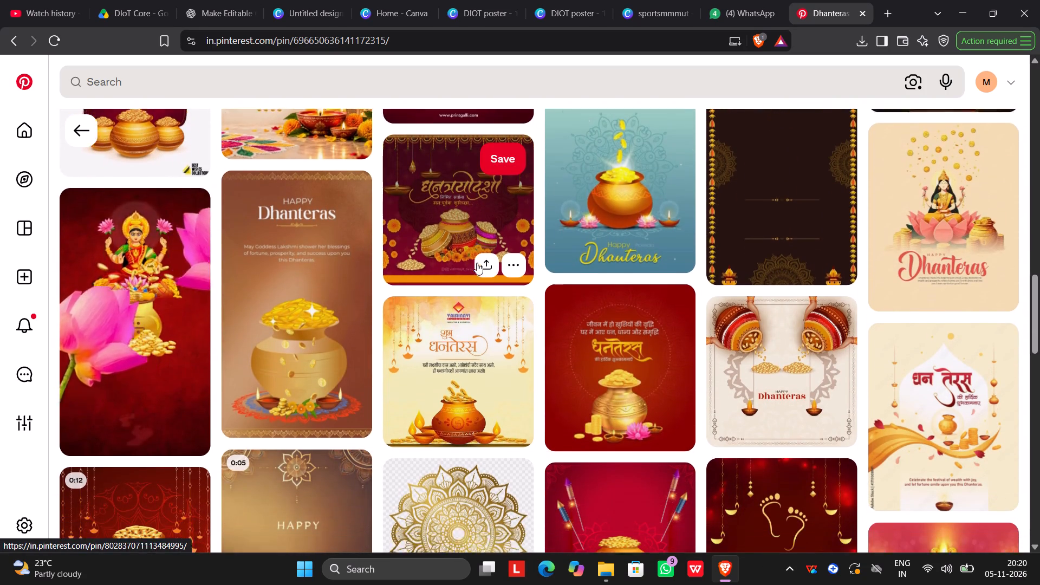
pyautogui.scroll(-3, 477, 263)
pyautogui.scroll(4, 477, 263)
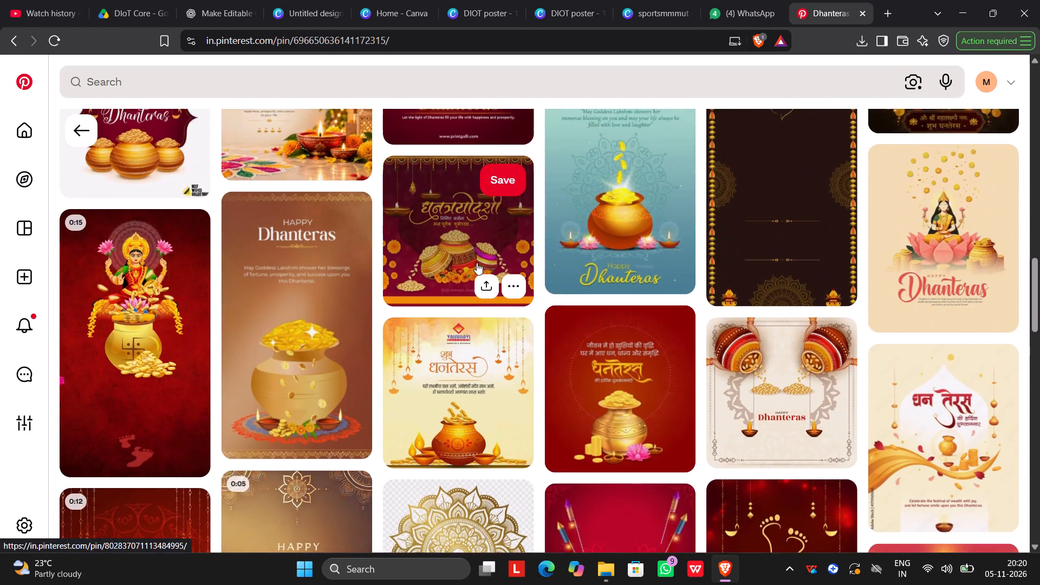
pyautogui.scroll(-5, 477, 263)
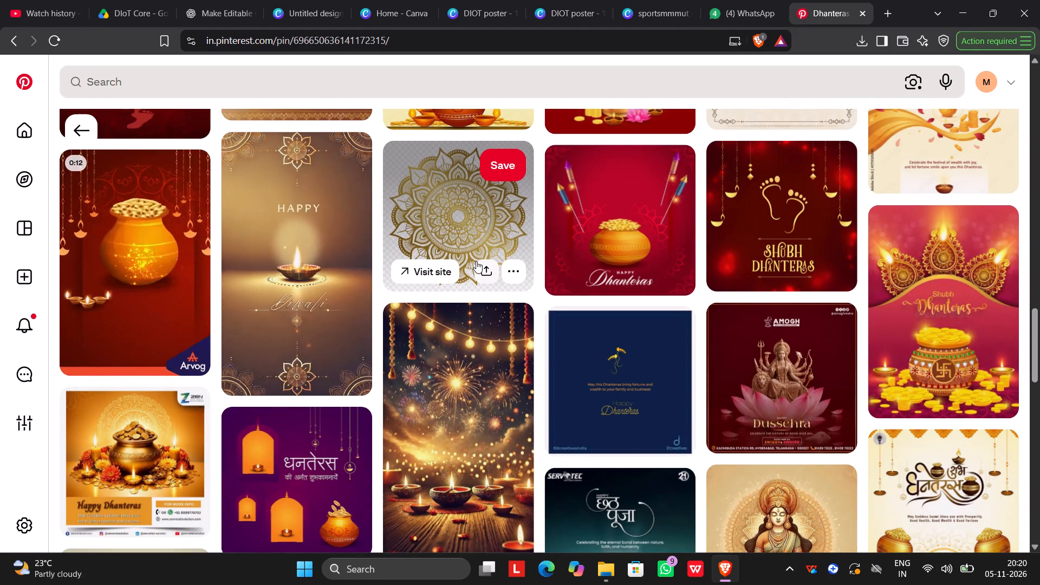
pyautogui.scroll(-4, 476, 261)
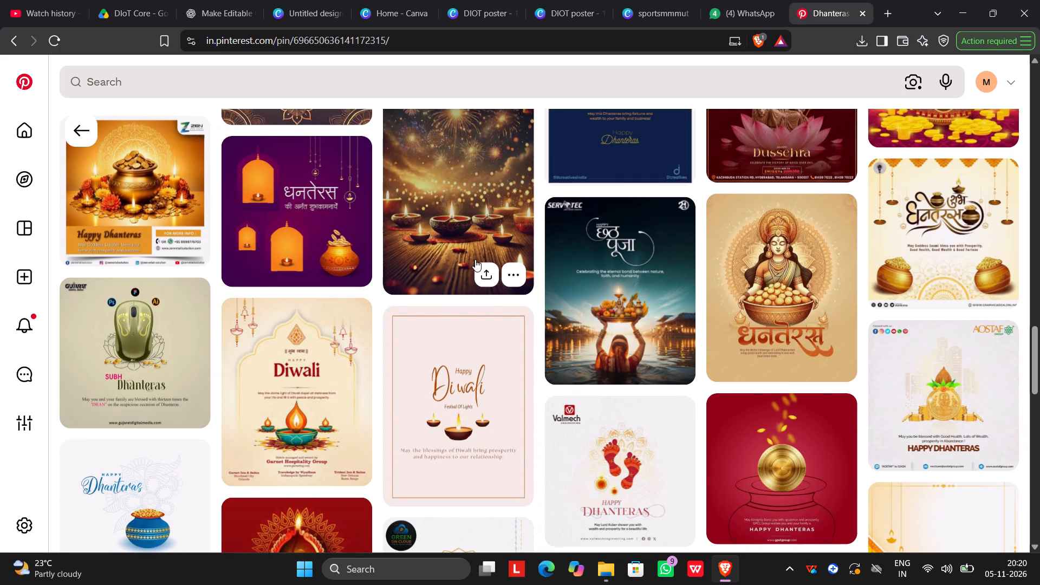
pyautogui.scroll(-4, 468, 219)
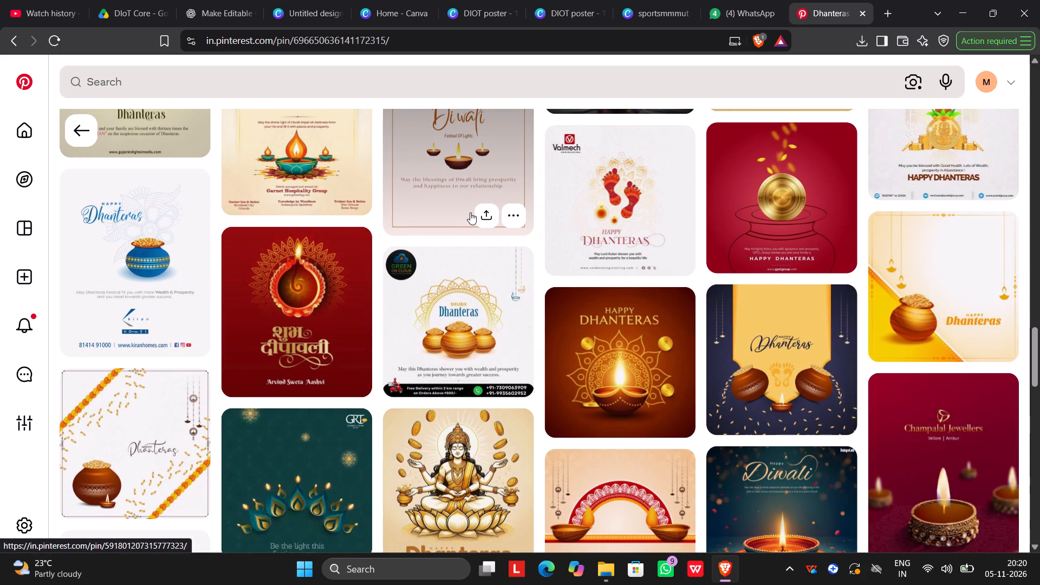
pyautogui.scroll(-5, 632, 307)
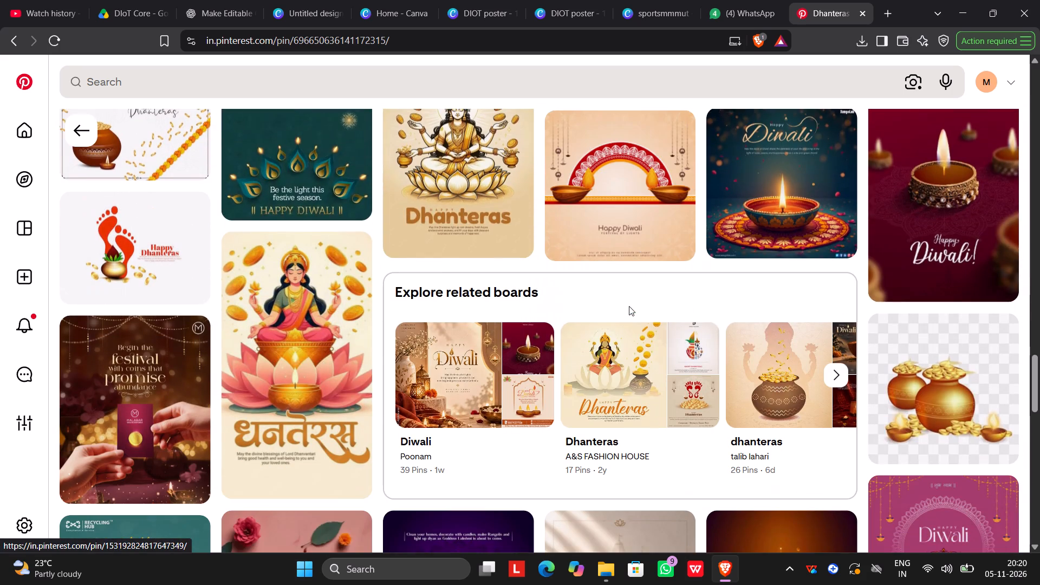
pyautogui.scroll(-6, 629, 306)
pyautogui.scroll(1, 629, 306)
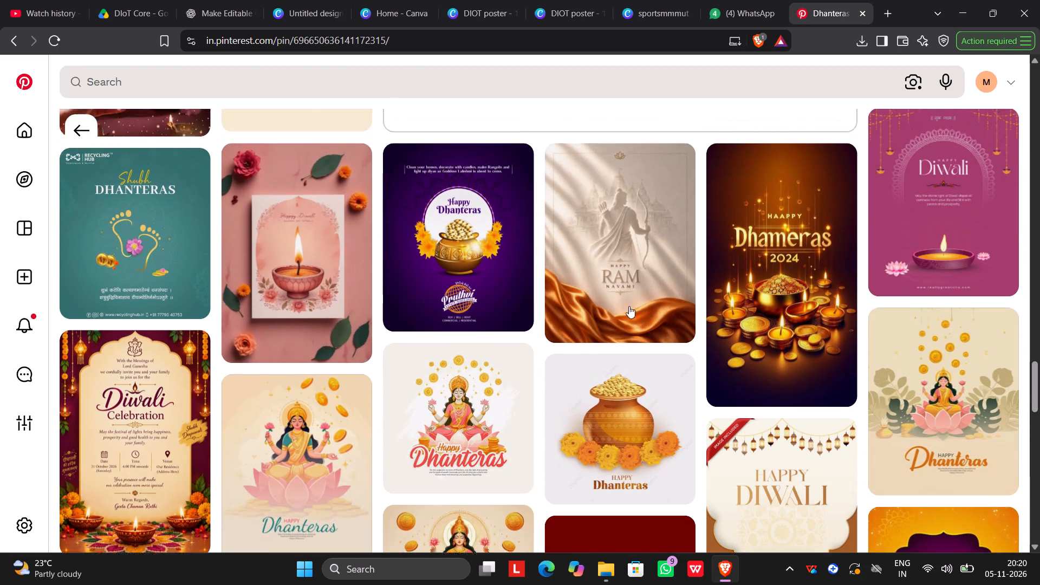
pyautogui.scroll(1, 629, 306)
pyautogui.scroll(-8, 629, 306)
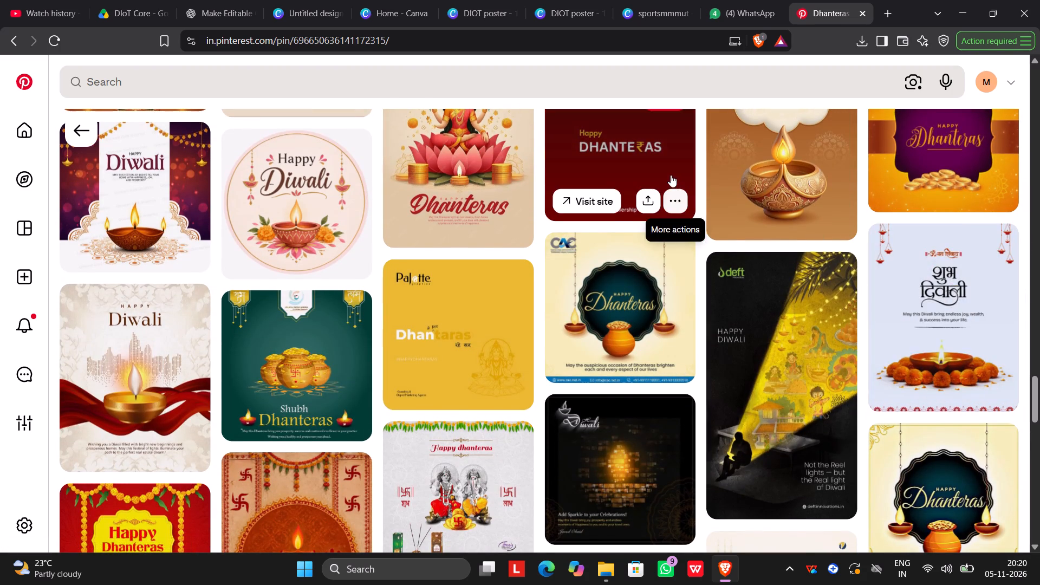
pyautogui.scroll(3, 671, 173)
pyautogui.scroll(-11, 671, 162)
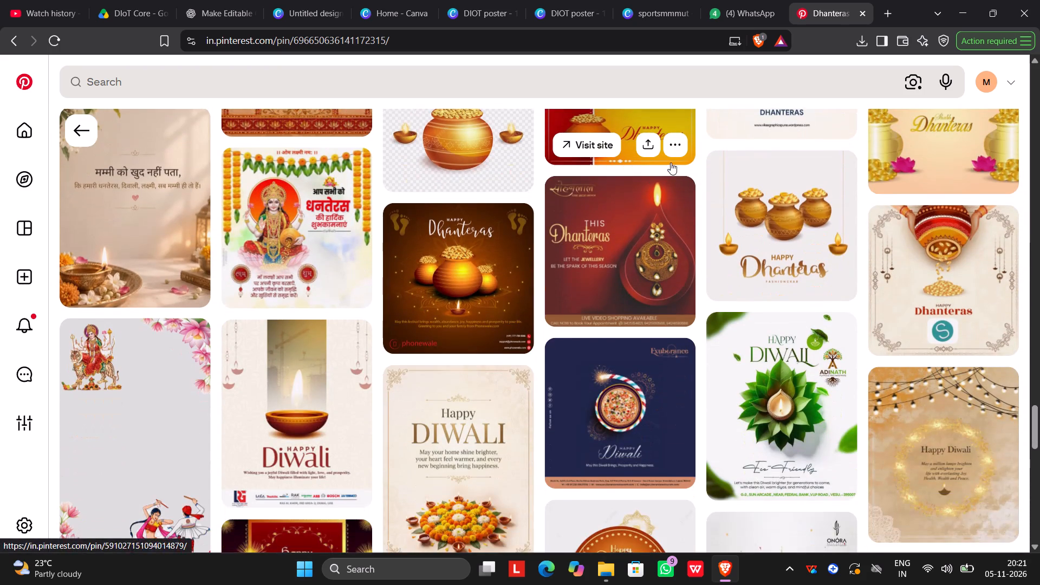
pyautogui.scroll(-20, 671, 162)
pyautogui.scroll(-2, 671, 162)
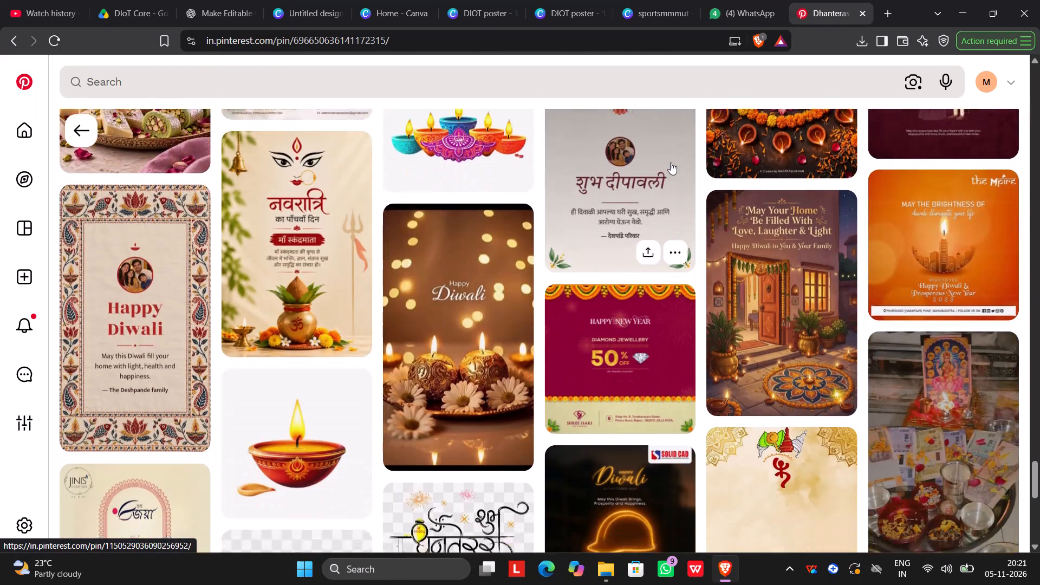
pyautogui.scroll(-2, 671, 162)
pyautogui.scroll(1, 671, 162)
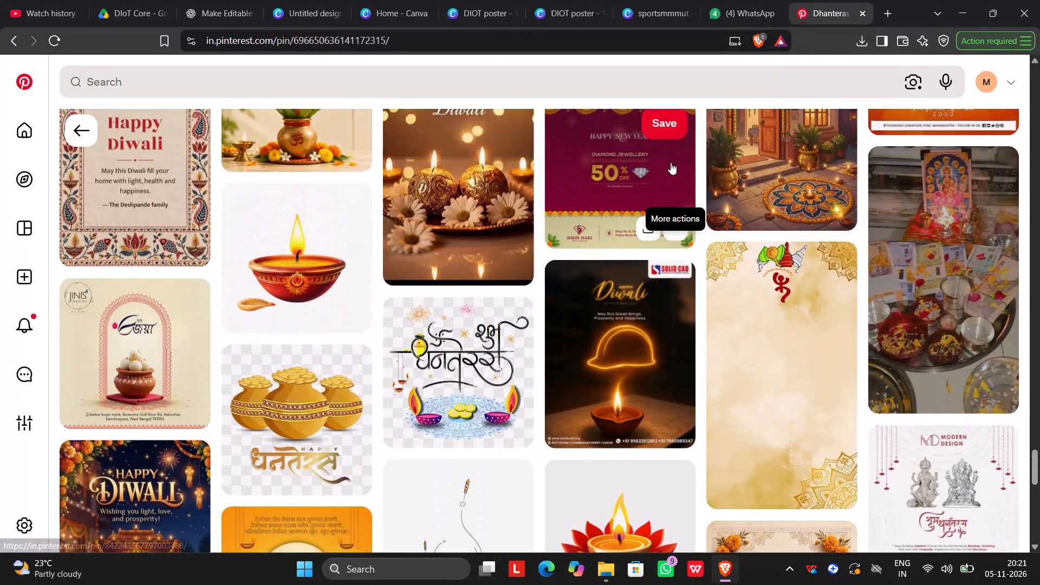
pyautogui.scroll(-7, 671, 162)
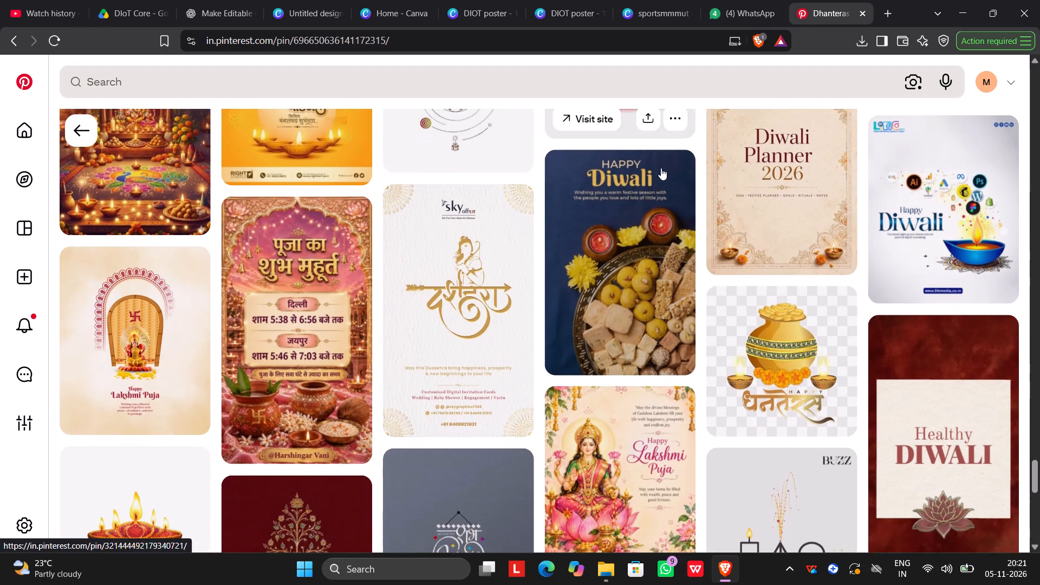
pyautogui.scroll(-4, 534, 231)
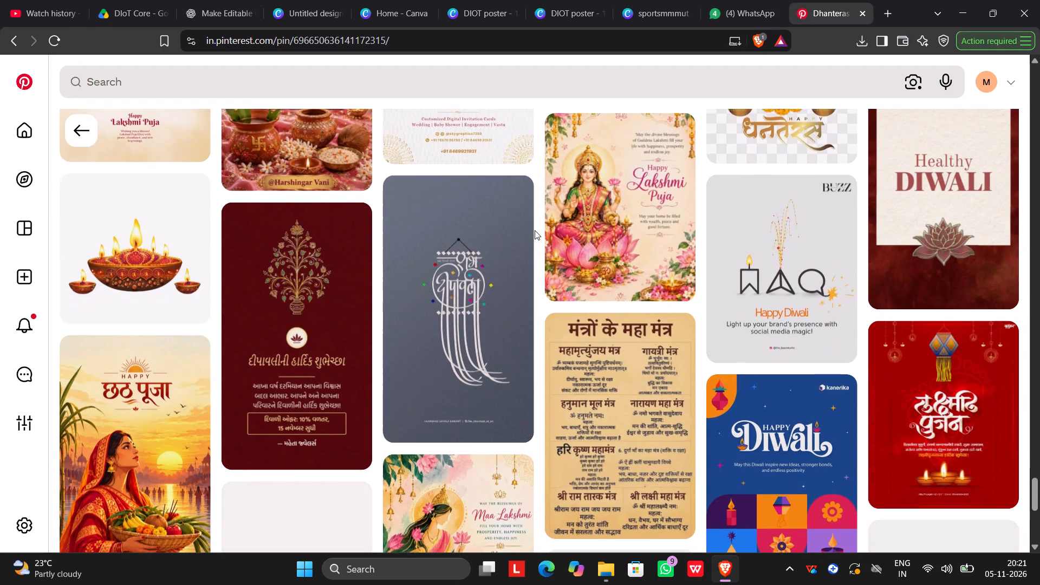
pyautogui.scroll(-10, 535, 230)
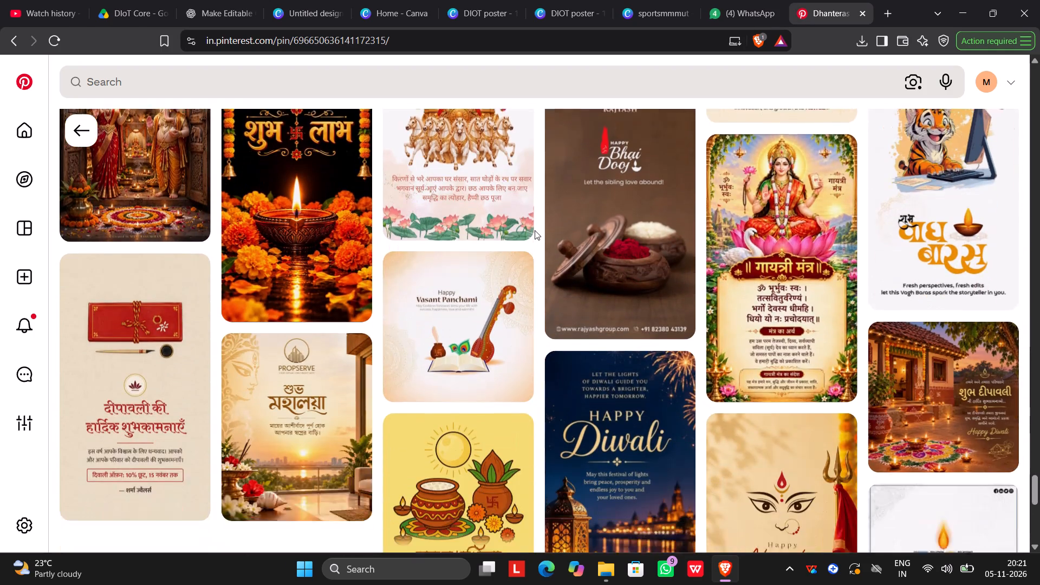
# Review the related designs back up to the opened Pikbest Dhanteras pin.
pyautogui.scroll(18, 535, 230)
pyautogui.scroll(6, 535, 230)
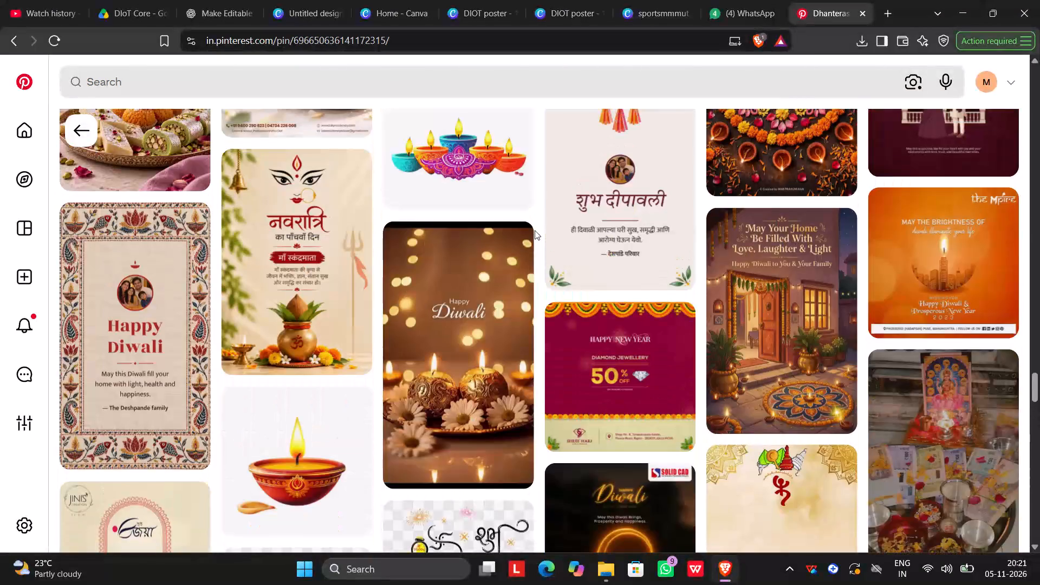
pyautogui.scroll(17, 535, 230)
pyautogui.scroll(10, 535, 230)
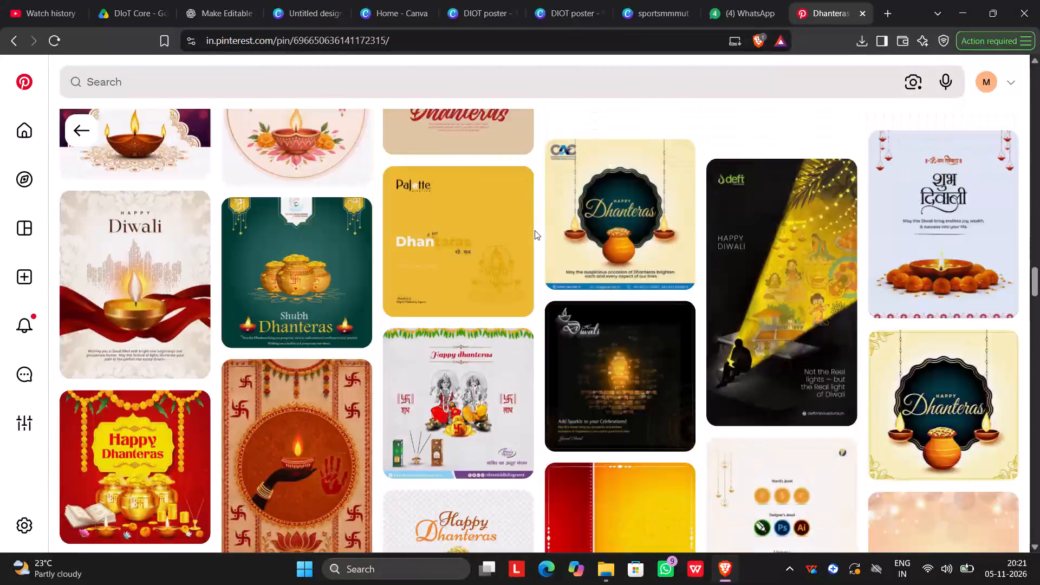
pyautogui.scroll(20, 535, 230)
pyautogui.scroll(18, 535, 230)
pyautogui.scroll(15, 535, 230)
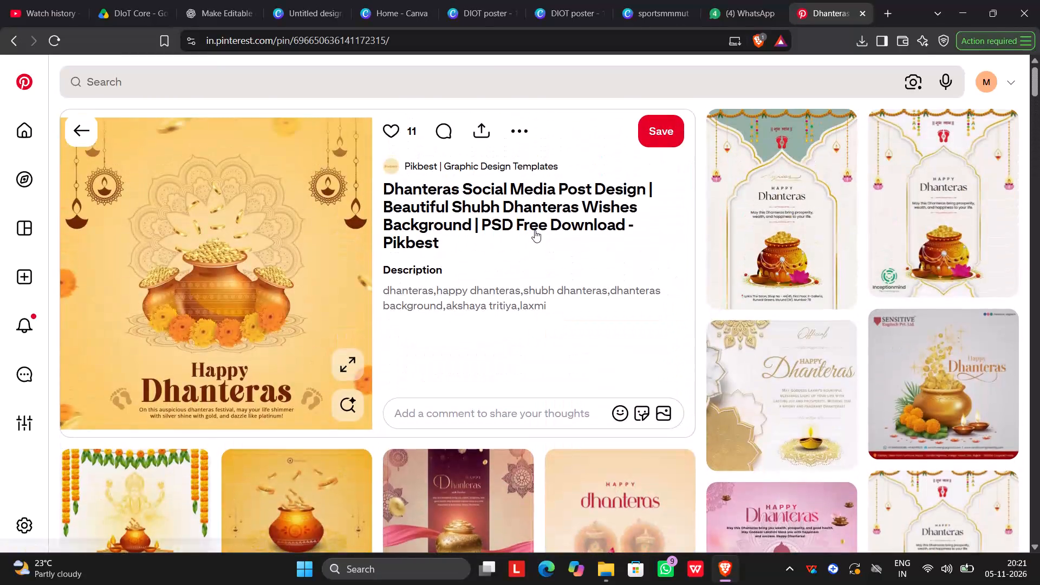
pyautogui.scroll(3, 535, 230)
pyautogui.scroll(-1, 535, 230)
pyautogui.scroll(2, 535, 230)
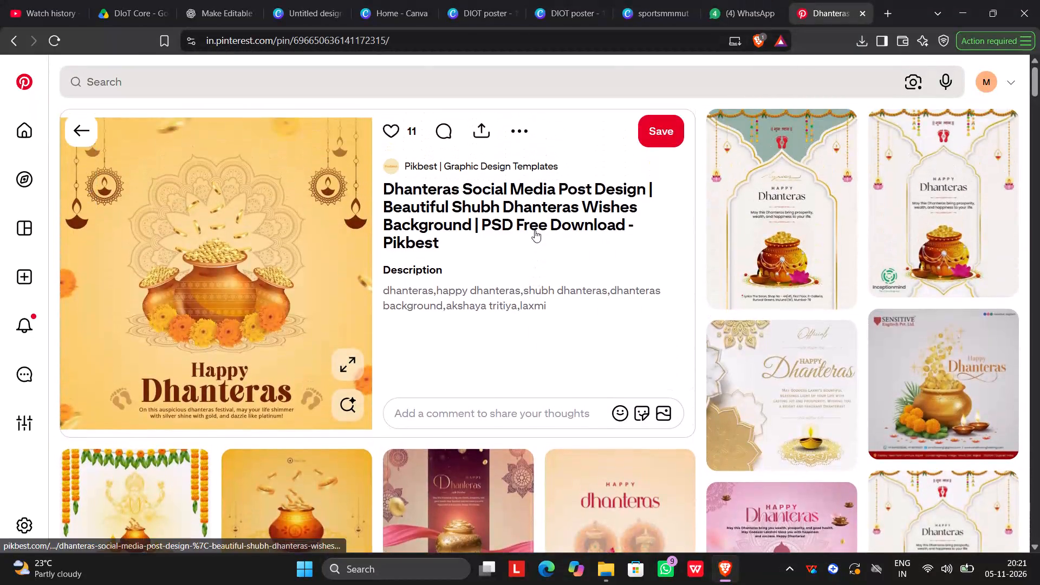
# Examine the related Dhanteras and Diwali designs further below the opened Pikbest pin for poster references.
pyautogui.scroll(-5, 535, 230)
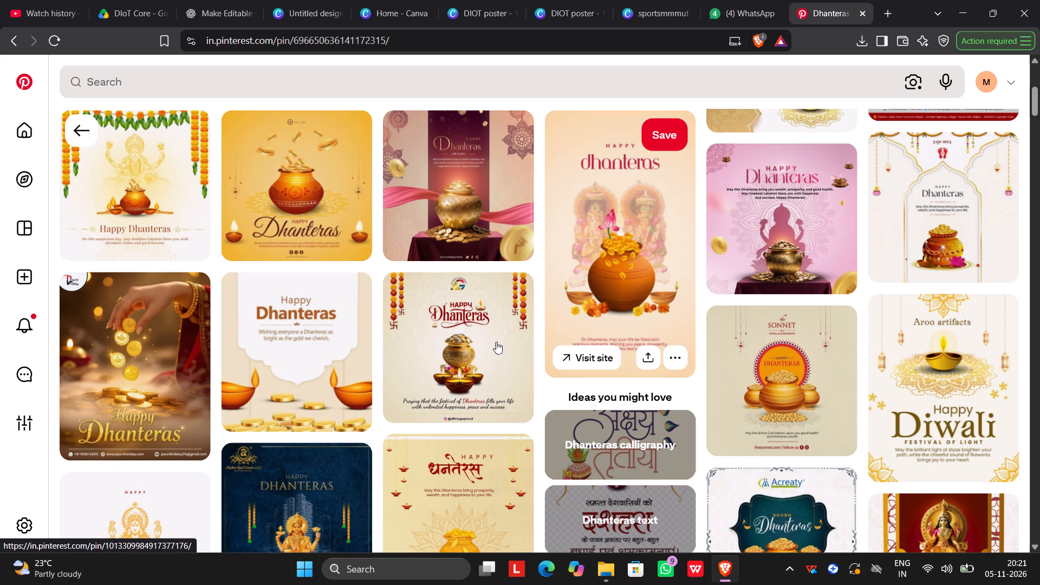
pyautogui.scroll(-5, 382, 324)
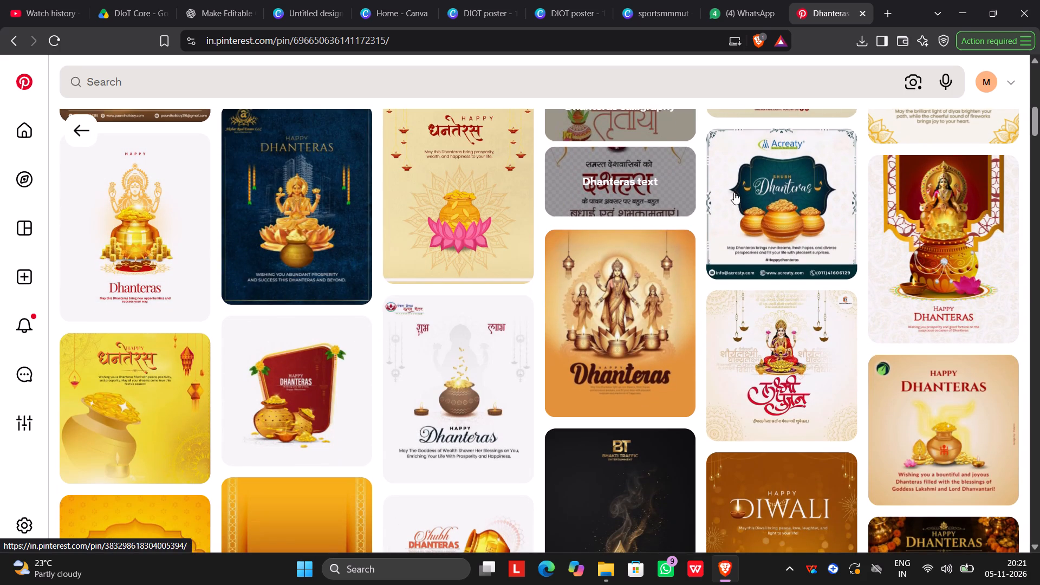
pyautogui.scroll(-3, 417, 346)
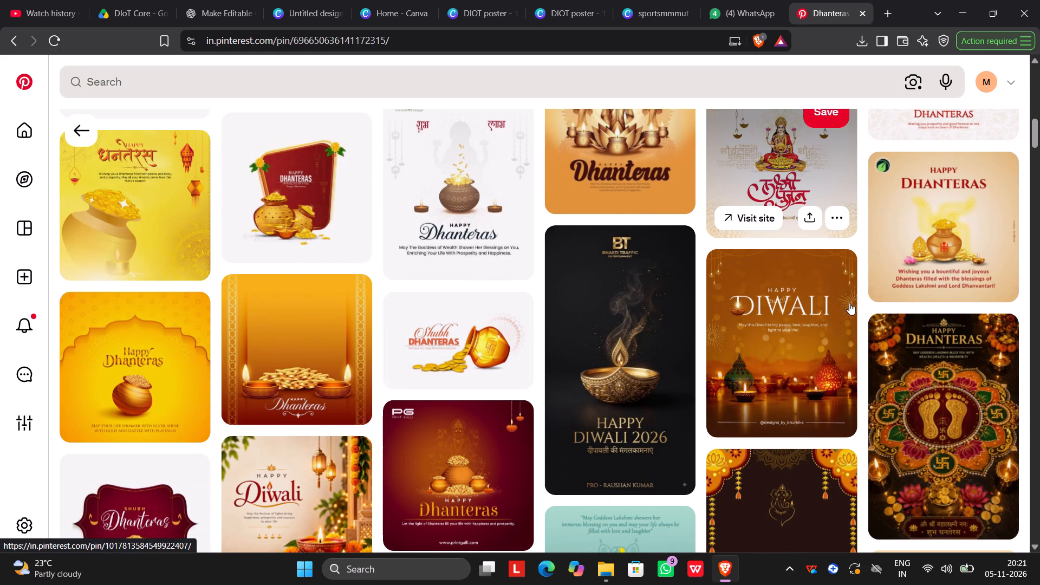
pyautogui.scroll(-4, 841, 311)
pyautogui.scroll(-4, 551, 300)
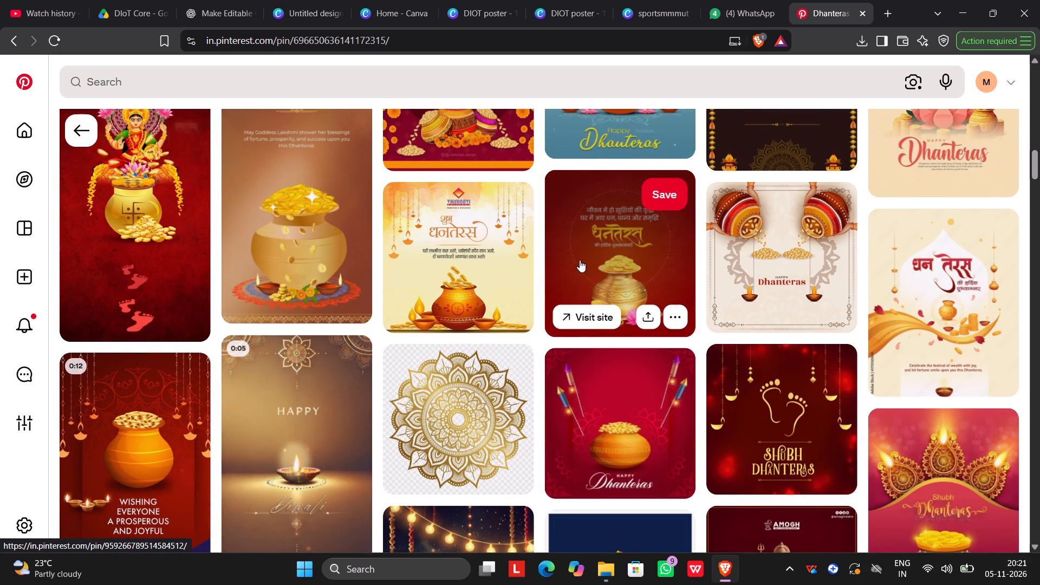
pyautogui.scroll(-3, 522, 268)
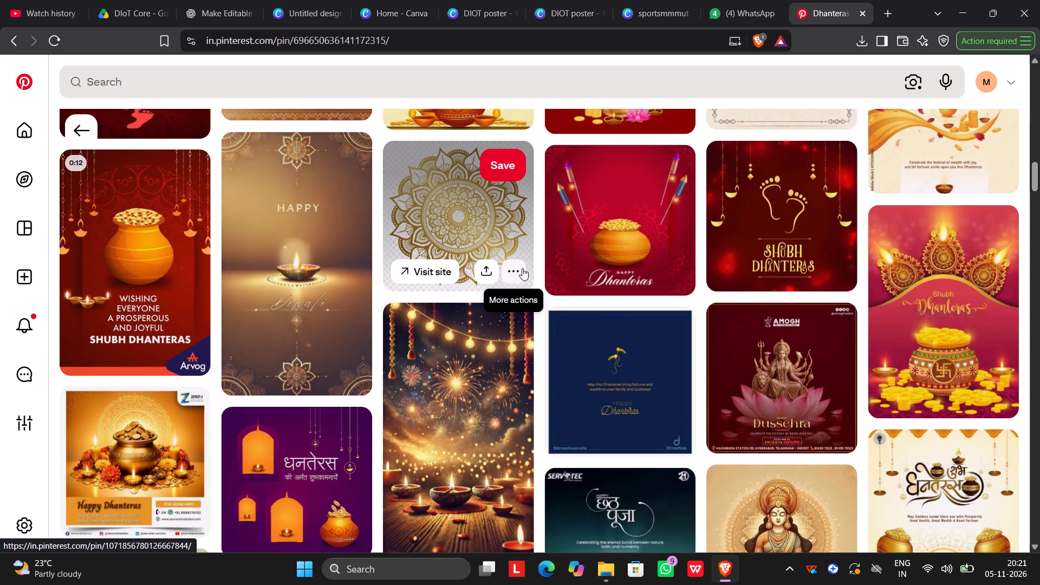
pyautogui.scroll(-3, 770, 211)
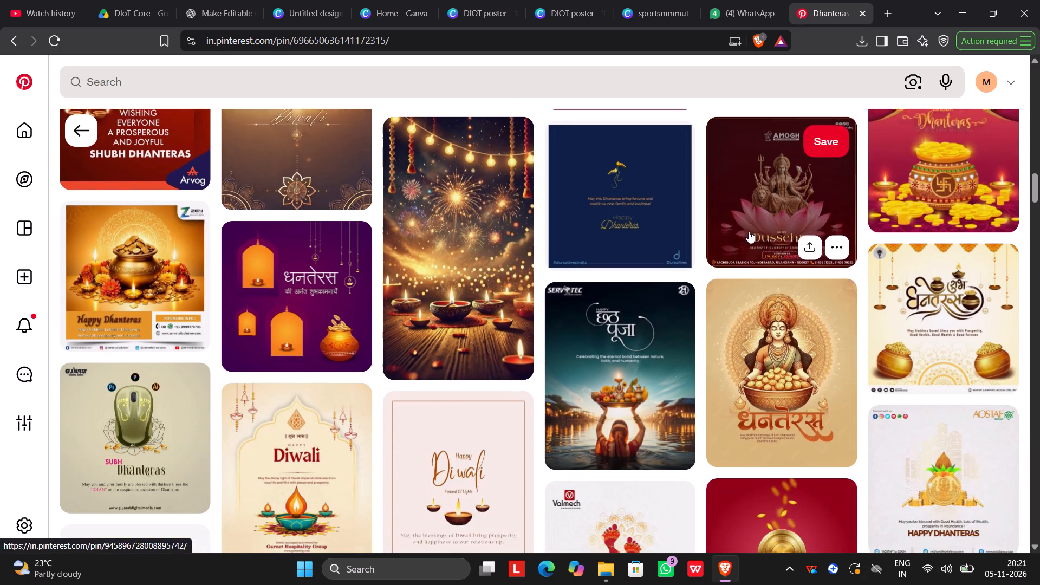
pyautogui.scroll(5, 649, 236)
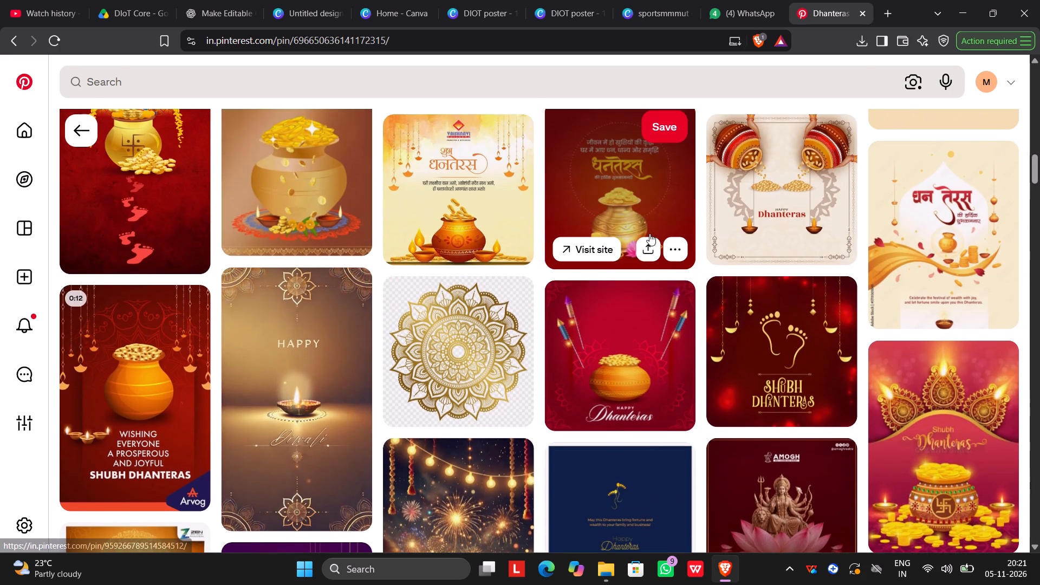
pyautogui.scroll(-3, 636, 300)
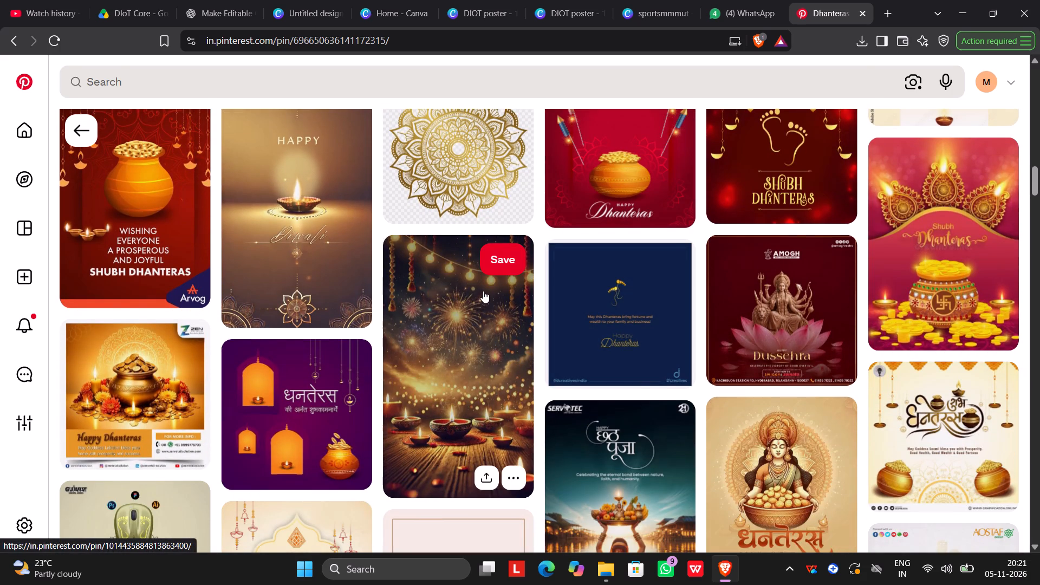
# Review the related Dhanteras designs again, going back up to the Pikbest pin with the three coin-filled pots.
pyautogui.scroll(7, 483, 291)
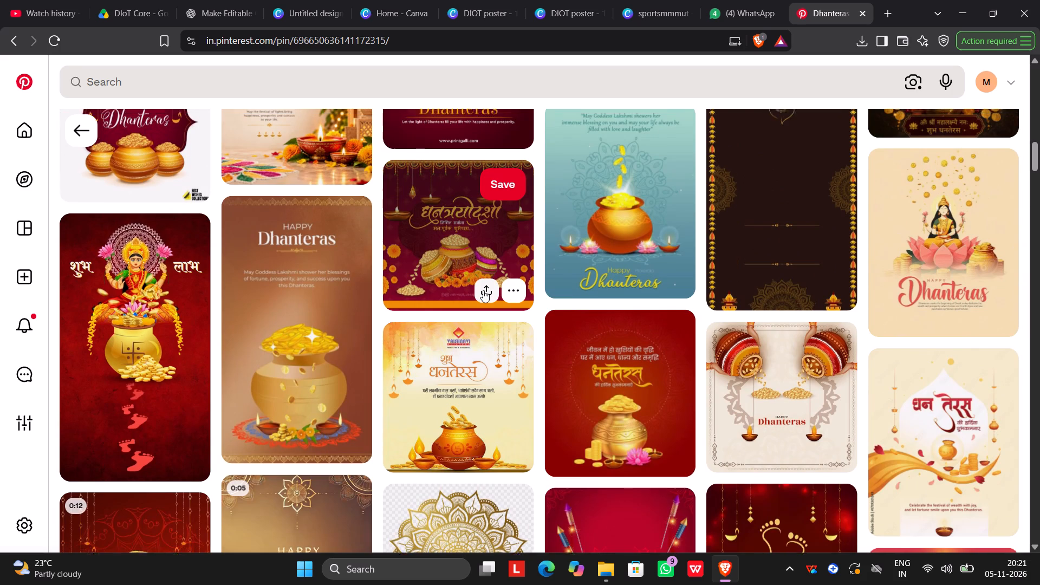
pyautogui.scroll(5, 483, 290)
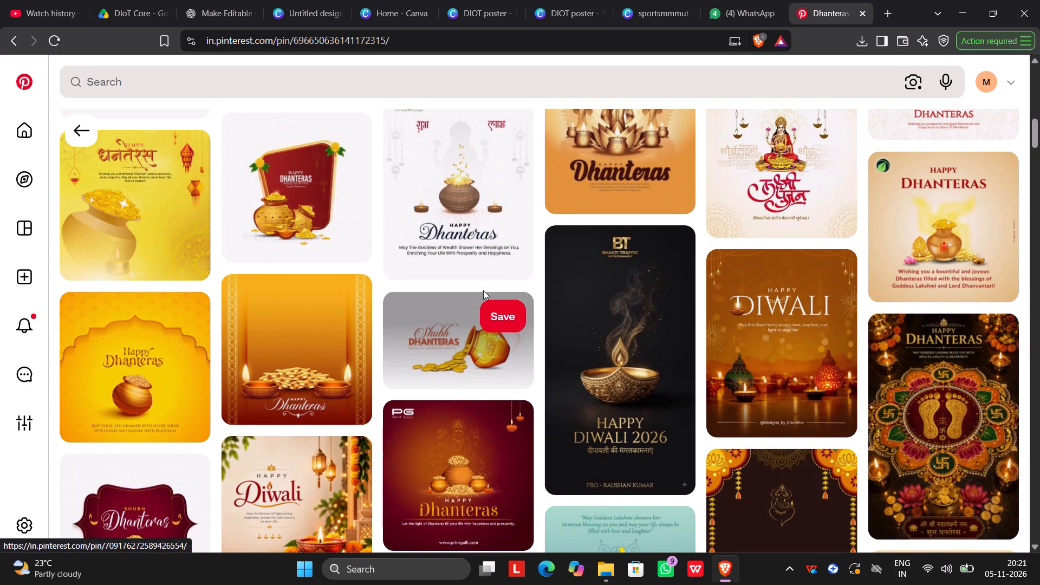
pyautogui.scroll(4, 483, 290)
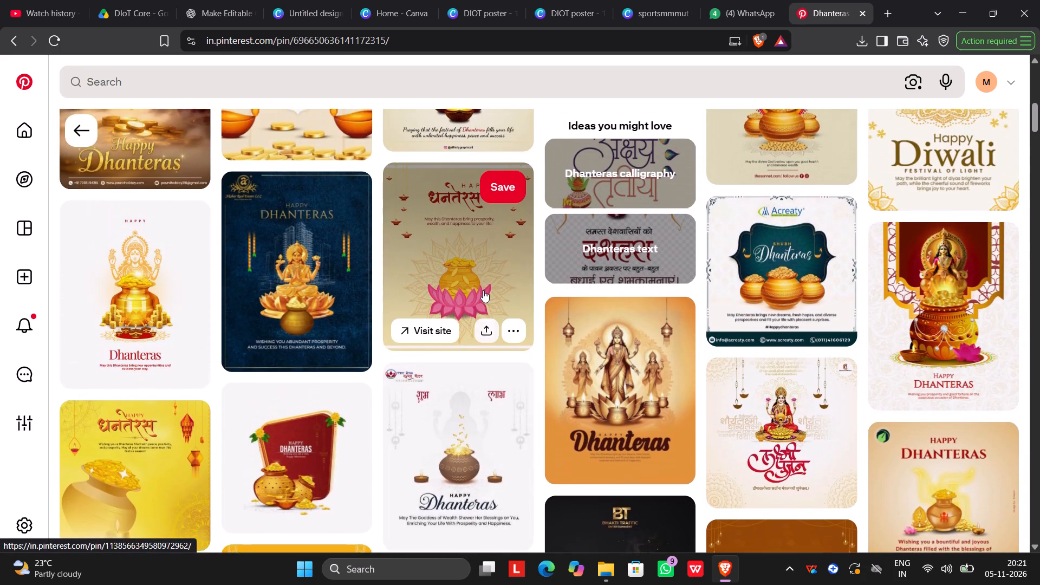
pyautogui.scroll(3, 483, 290)
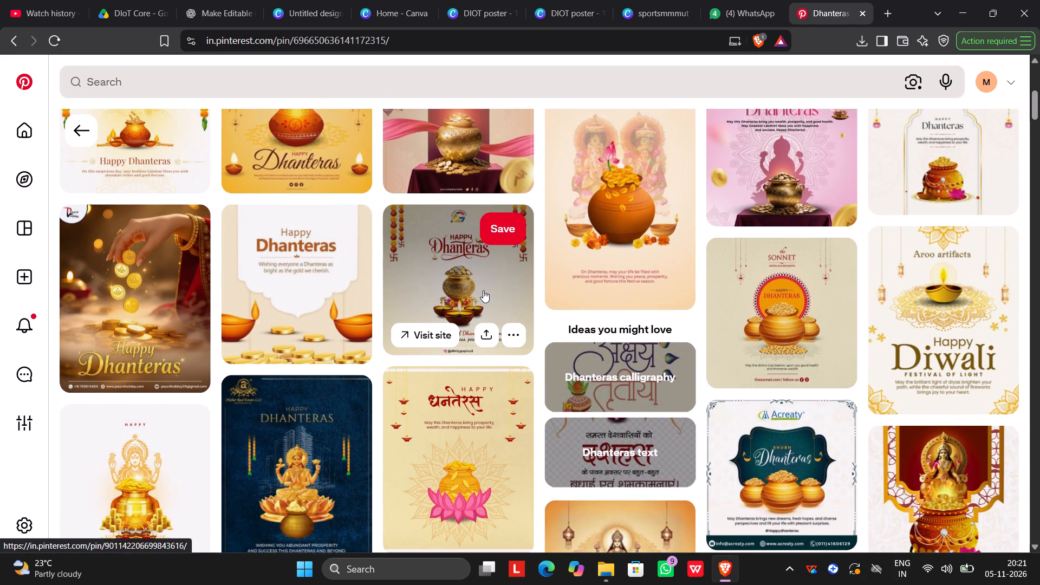
pyautogui.scroll(3, 483, 290)
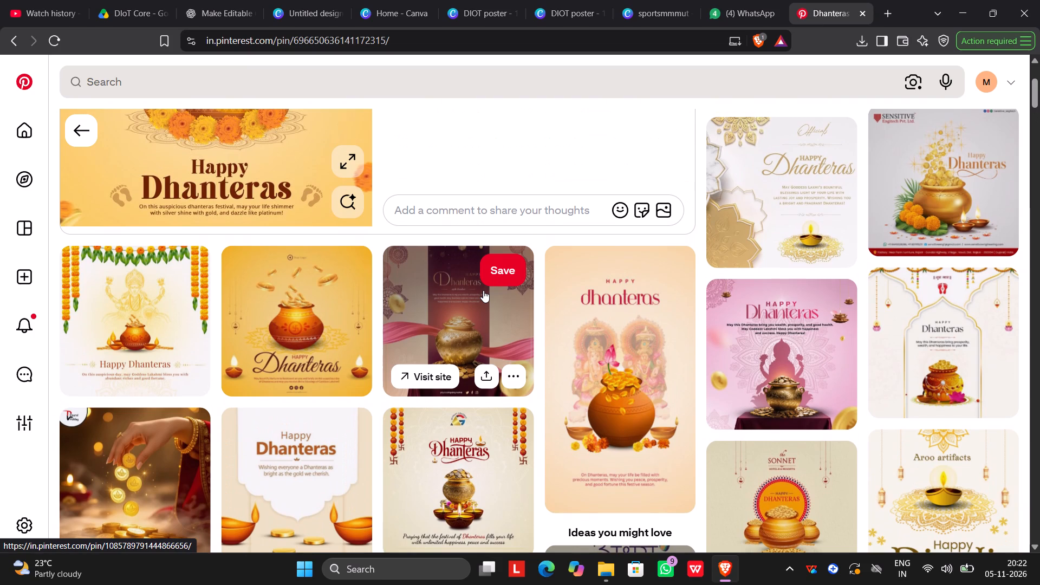
pyautogui.scroll(5, 947, 195)
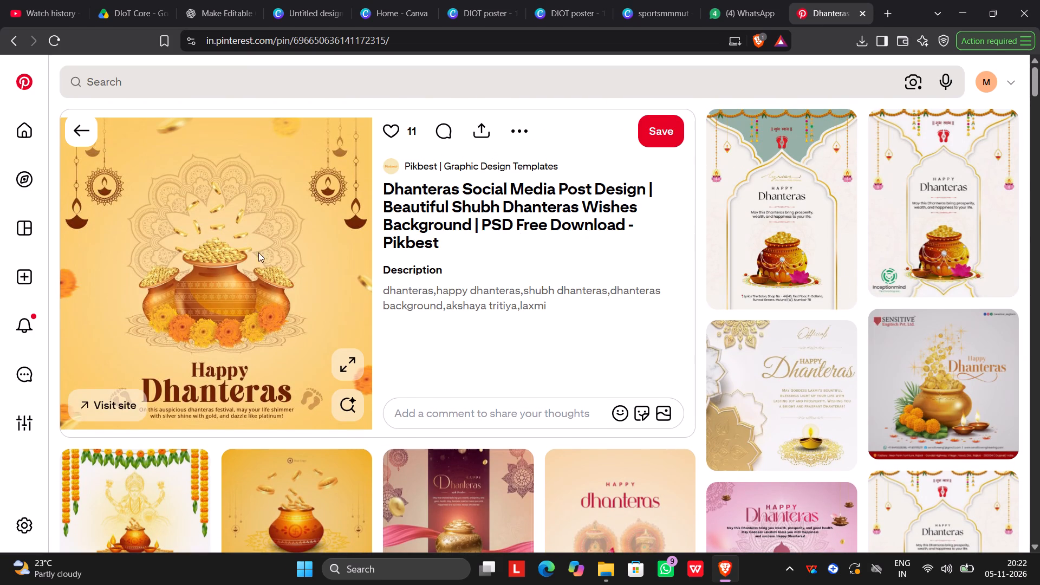
pyautogui.scroll(-5, 483, 136)
pyautogui.scroll(5, 483, 142)
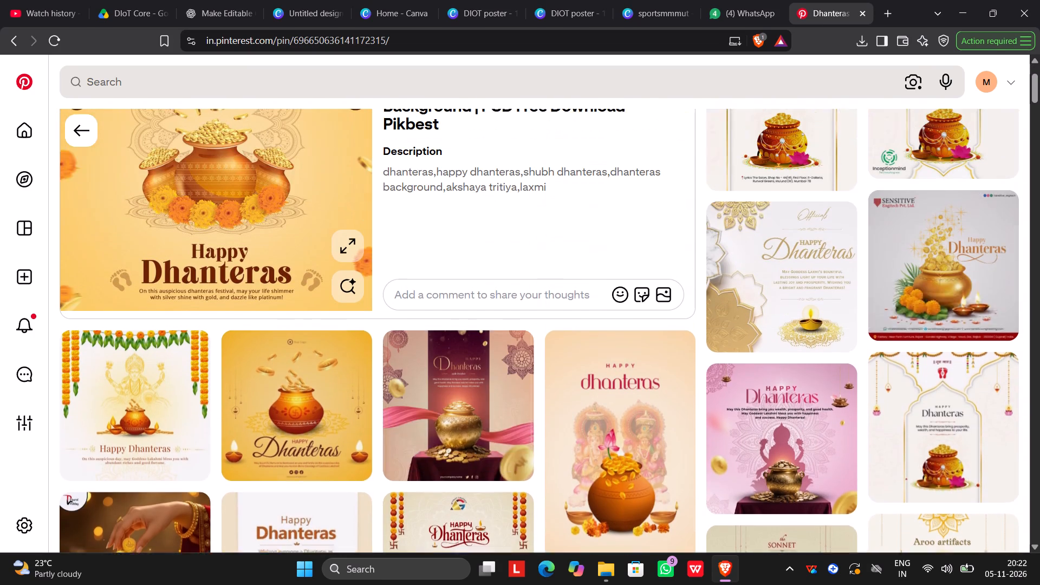
# Return to the previous pin's related designs and open the Brands.live Dhanteras poster with the coin-filled brass pot and red cloth.
pyautogui.click(83, 133)
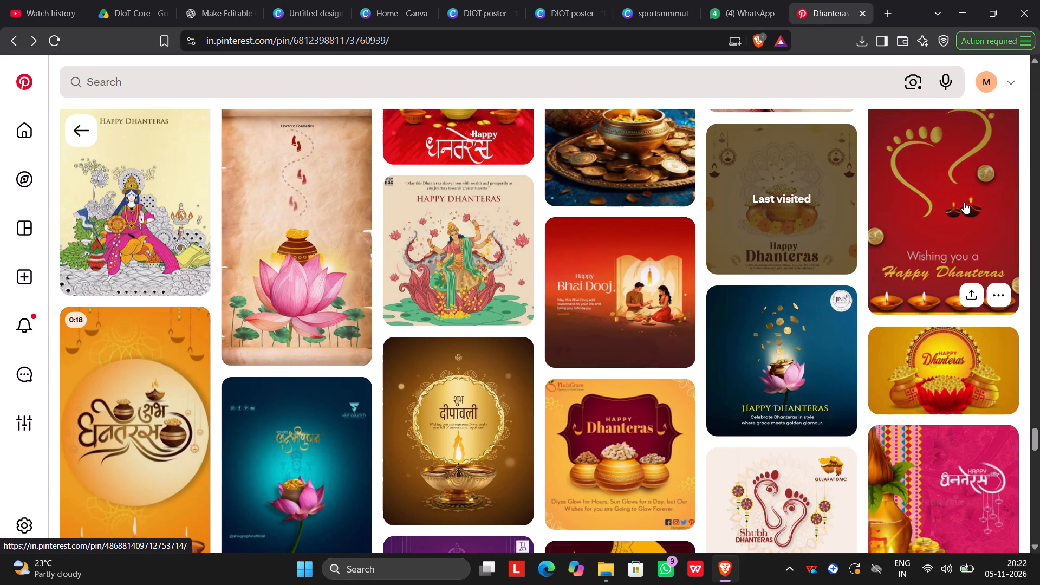
pyautogui.scroll(2, 874, 275)
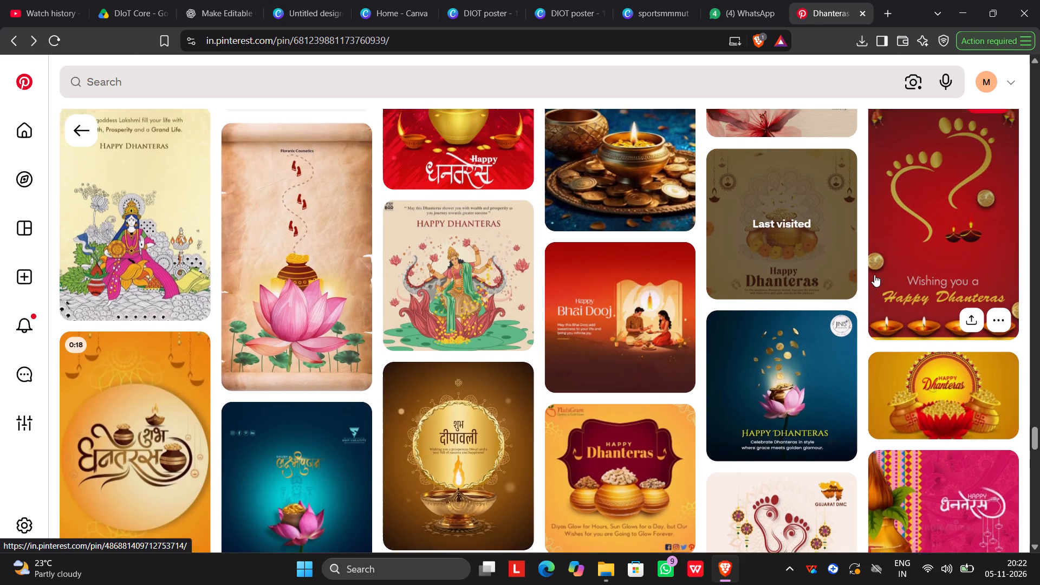
pyautogui.scroll(2, 874, 275)
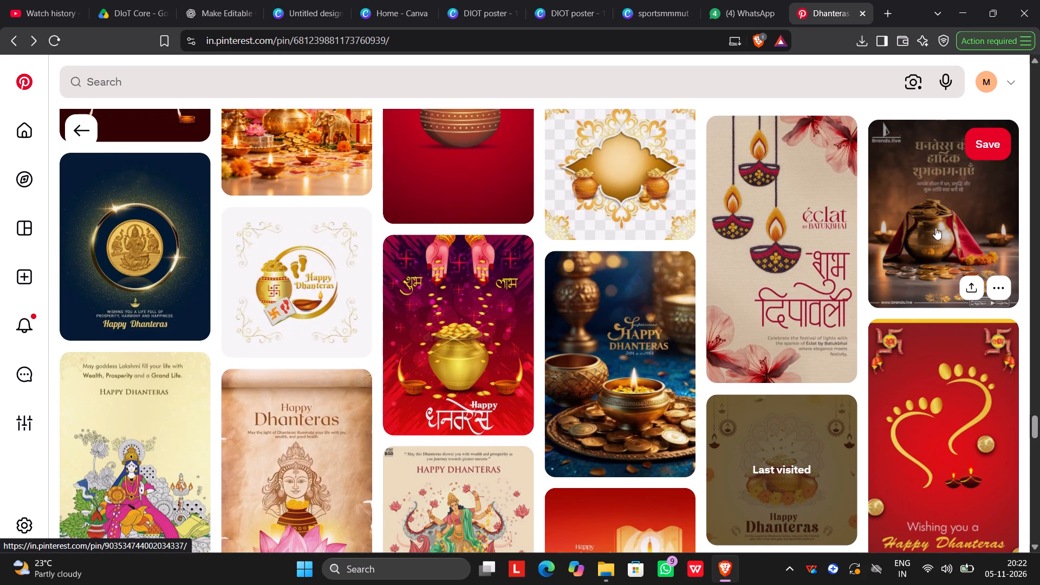
pyautogui.click(935, 227)
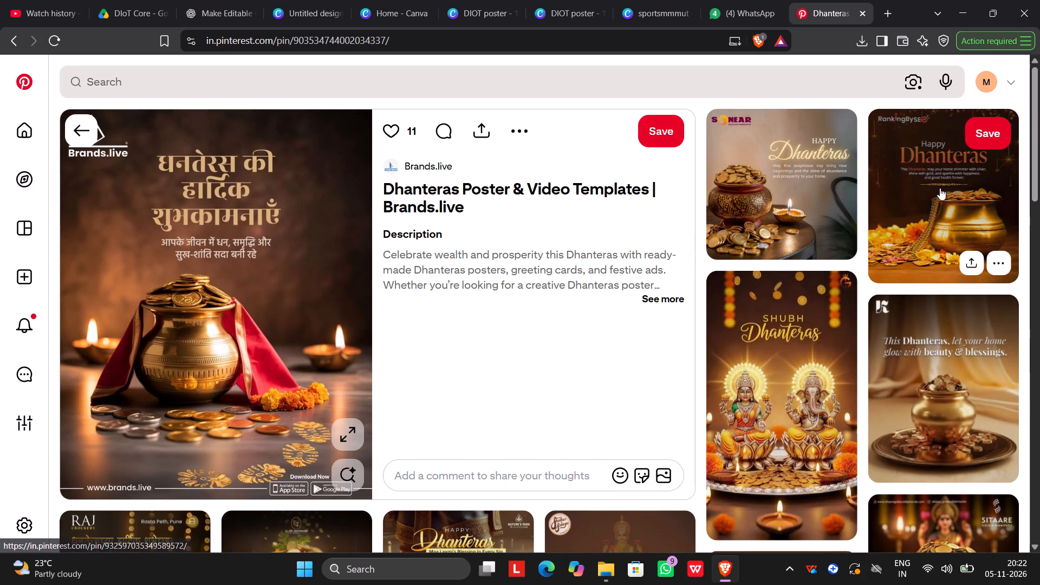
# Look through the designs related to the Brands.live poster and open the french eyewear Akshaya Tritiya pin with the pink lotus.
pyautogui.scroll(-6, 940, 188)
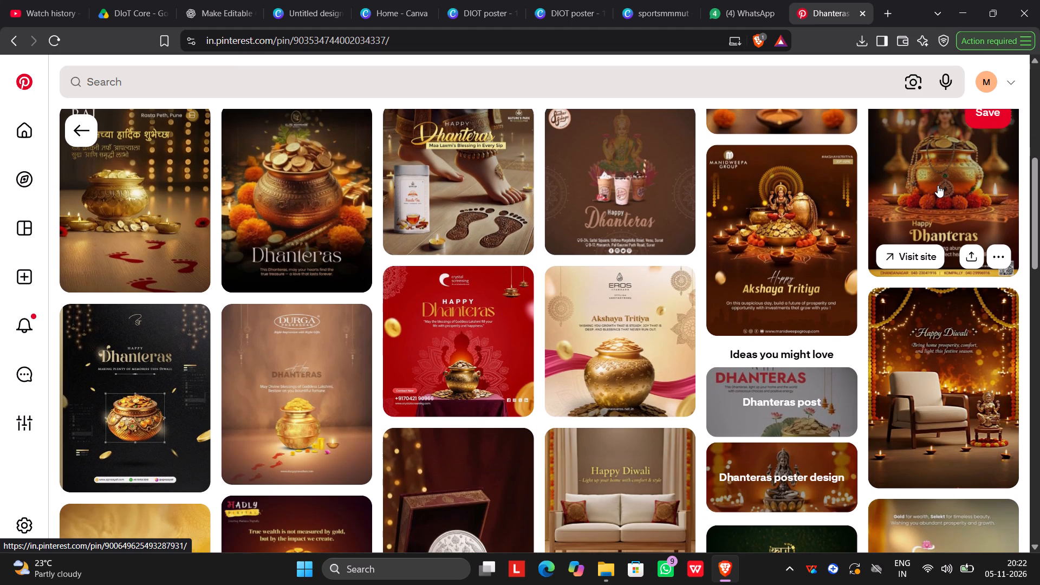
pyautogui.scroll(-2, 938, 185)
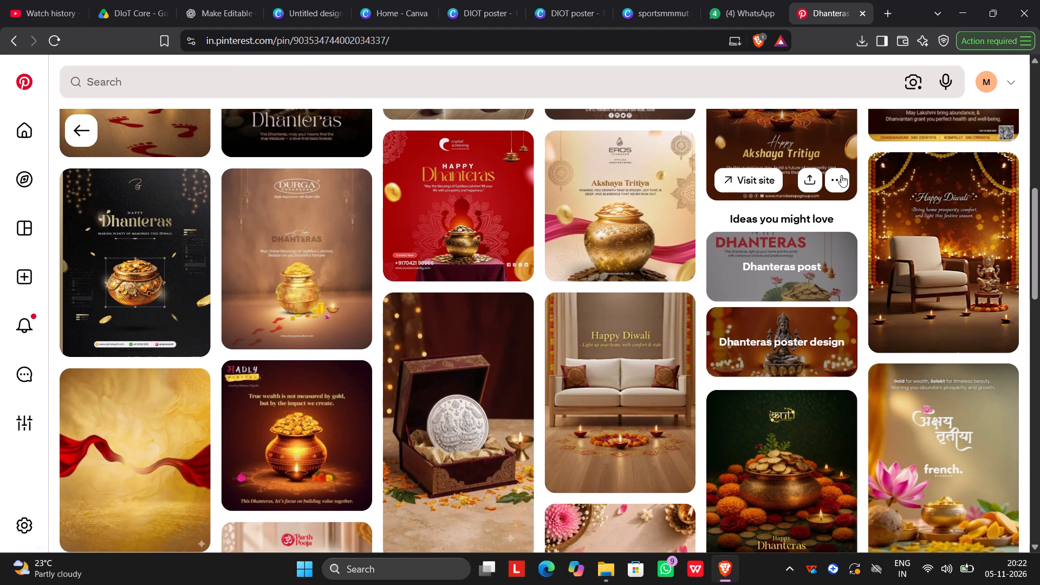
pyautogui.scroll(-3, 841, 175)
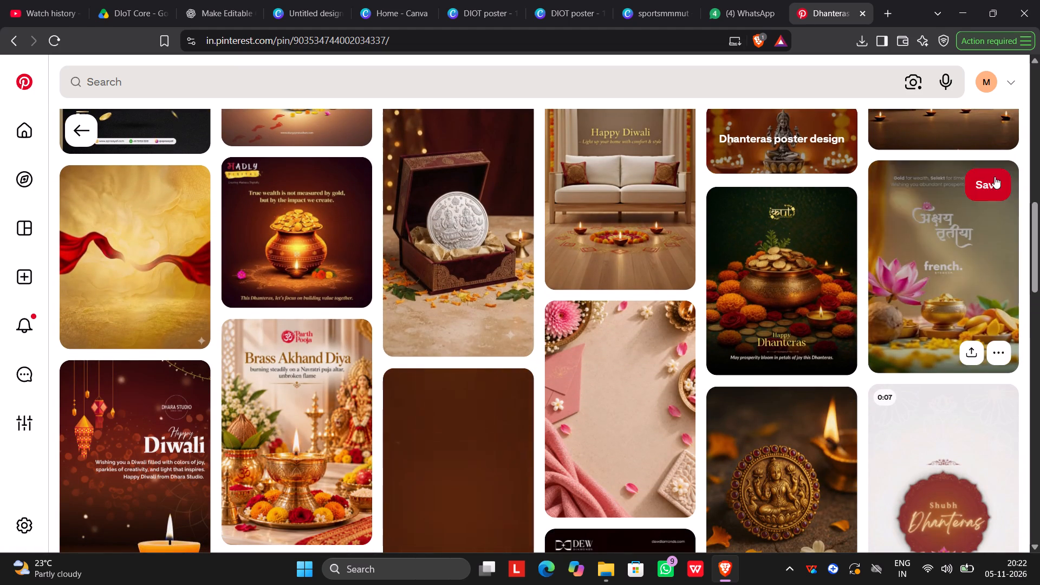
pyautogui.click(946, 261)
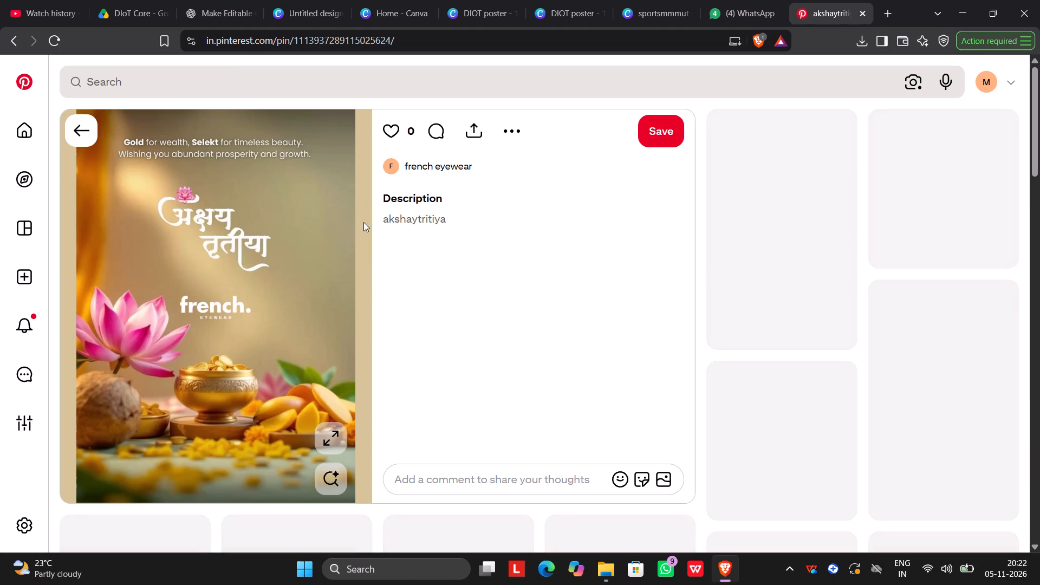
# Check the related designs, then download the french eyewear pin's image to the Downloads folder as the JPG file akshaytritiya.
pyautogui.scroll(-2, 475, 194)
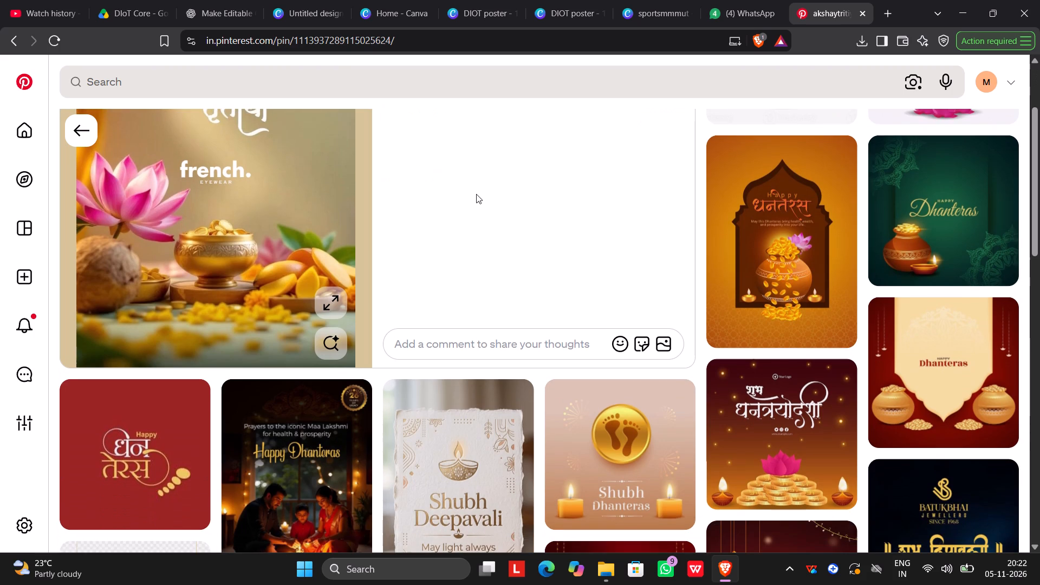
pyautogui.scroll(-3, 476, 194)
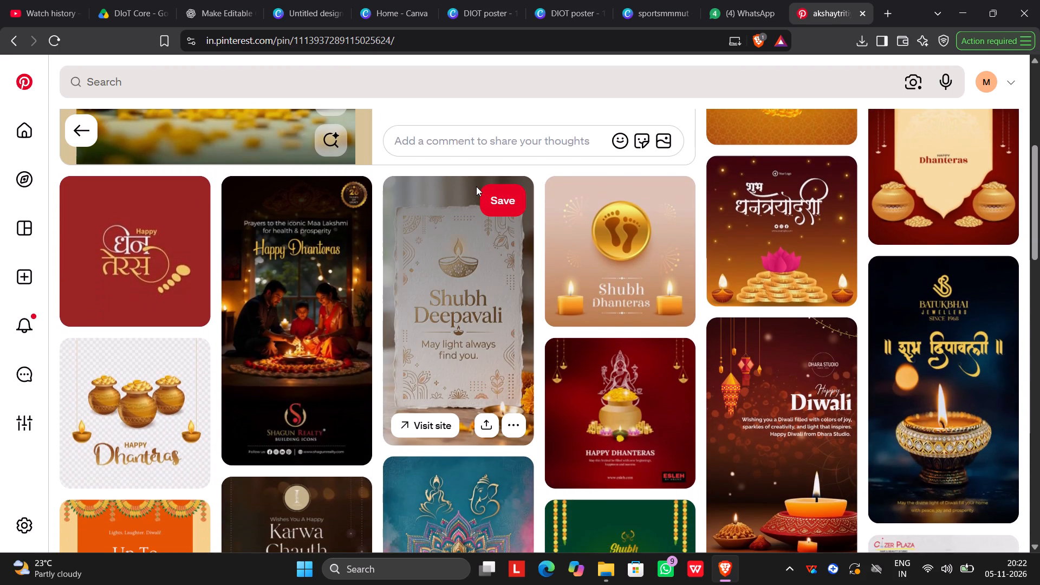
pyautogui.scroll(-4, 476, 186)
pyautogui.scroll(9, 476, 186)
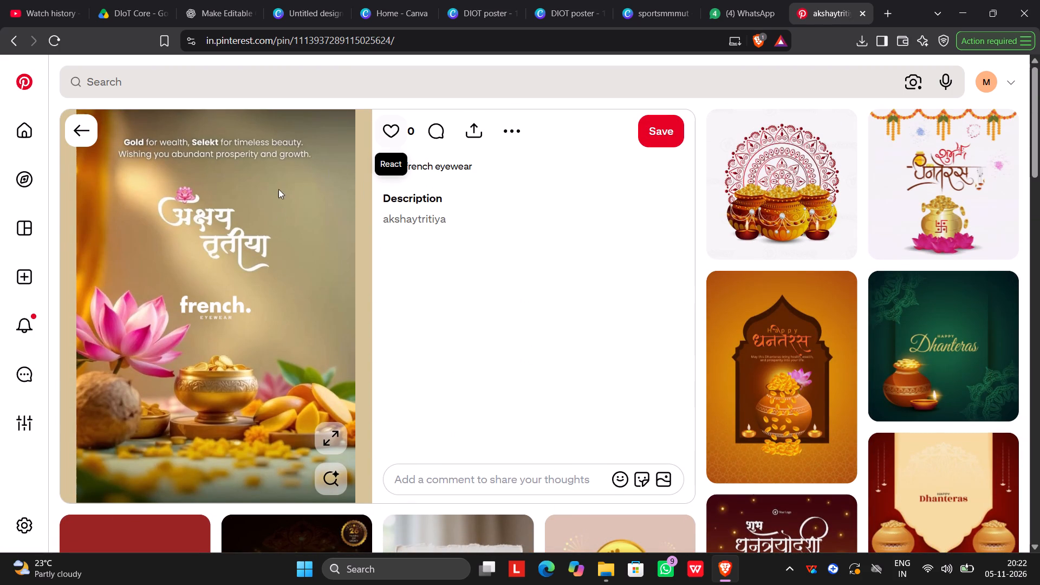
pyautogui.click(511, 127)
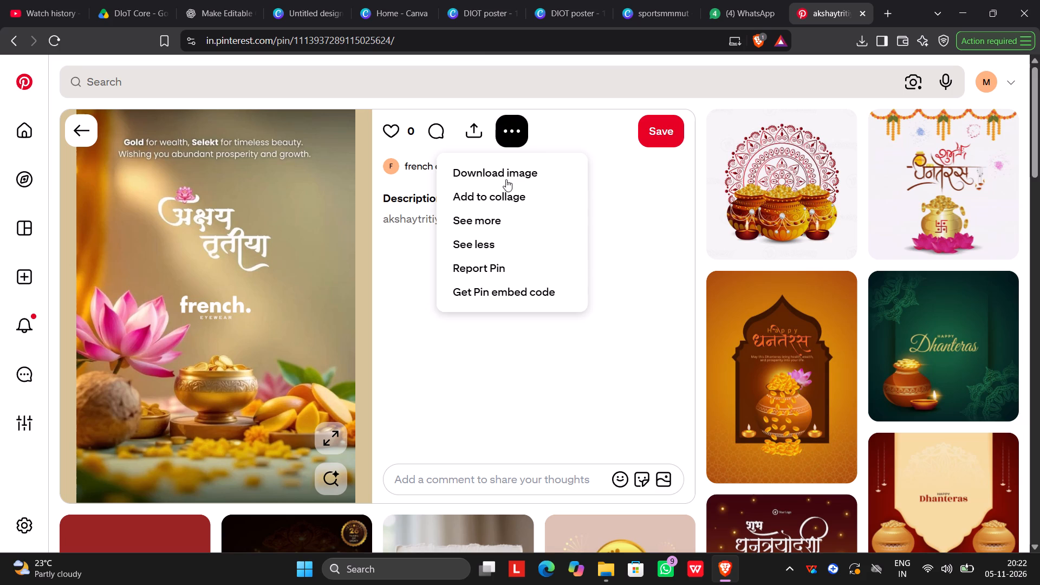
pyautogui.click(510, 178)
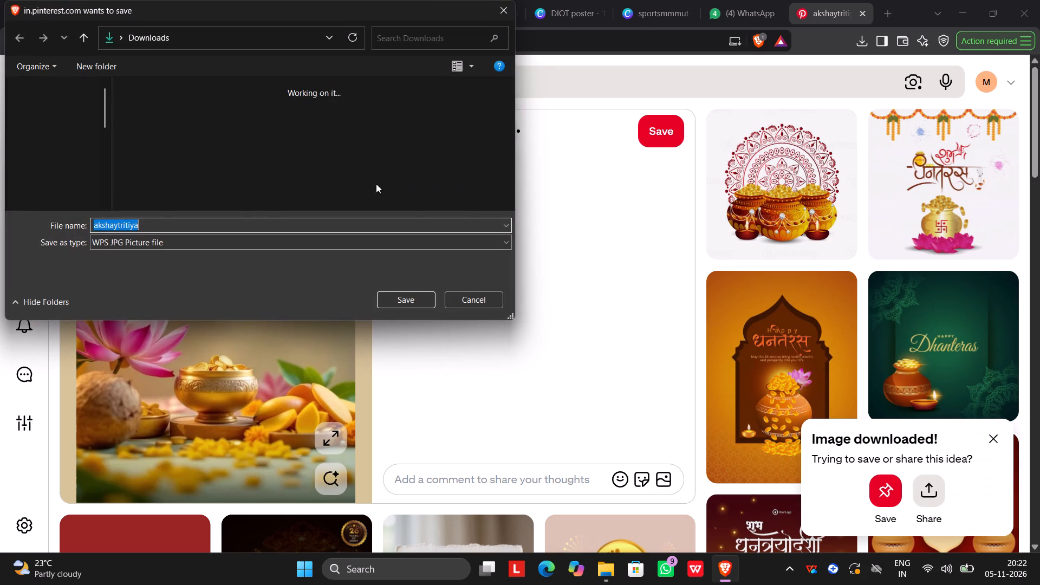
pyautogui.click(83, 145)
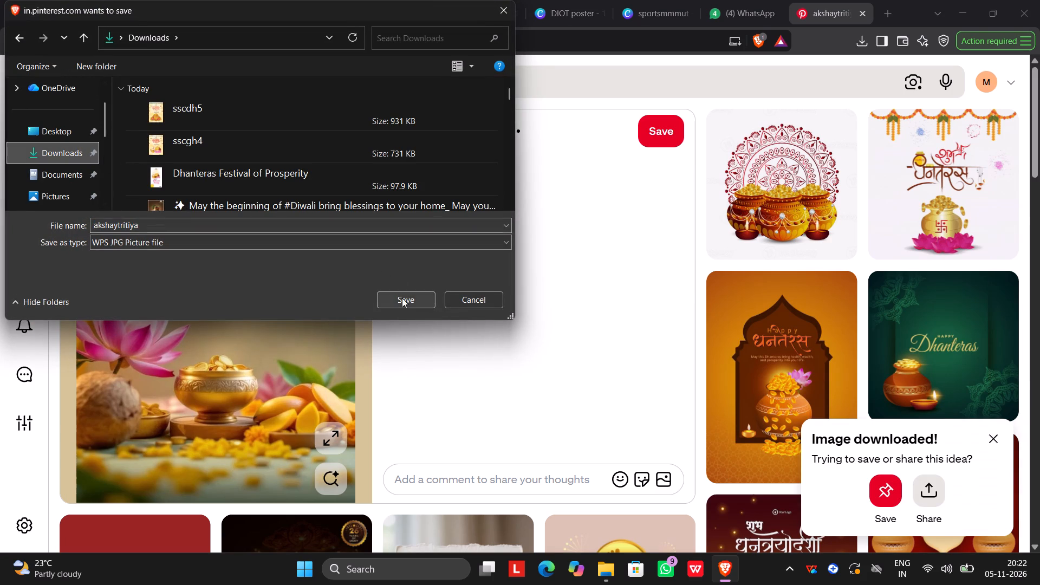
pyautogui.click(402, 298)
pyautogui.scroll(-3, 778, 316)
pyautogui.click(562, 161)
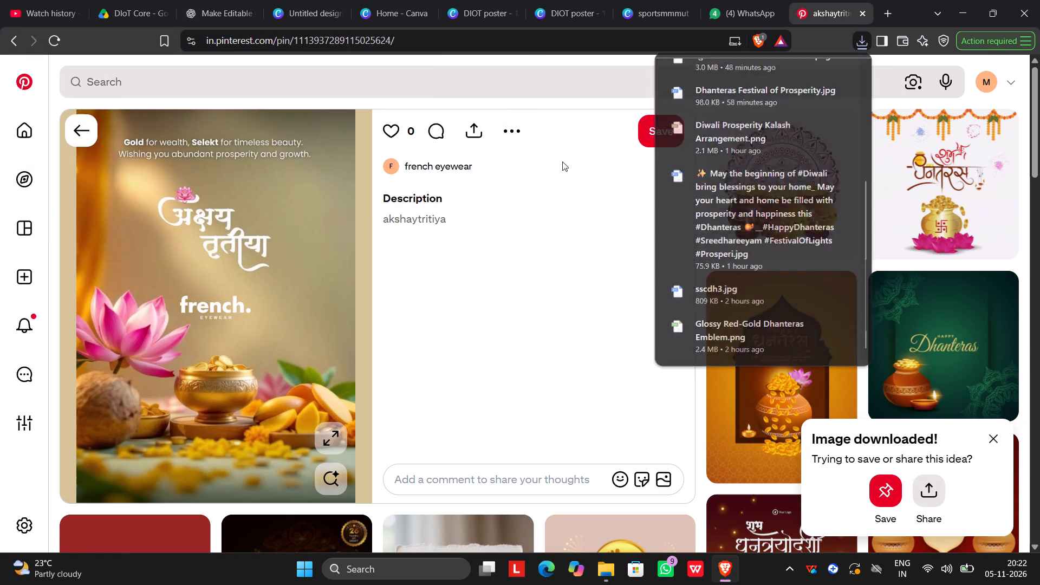
# Look through the festive designs related to the french eyewear Akshaya Tritiya pin, then return to the pin itself.
pyautogui.scroll(-8, 812, 212)
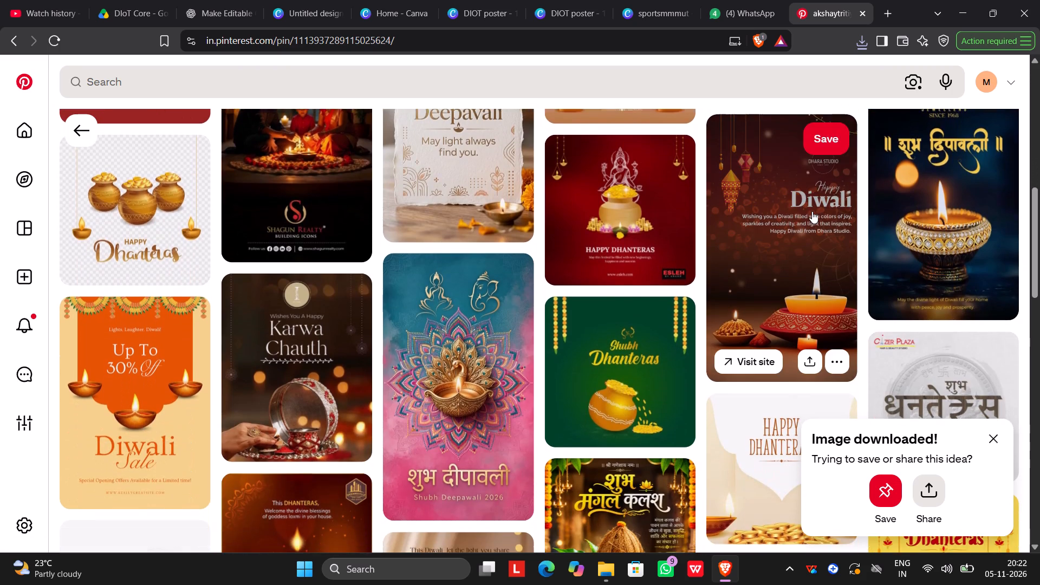
pyautogui.scroll(-8, 812, 211)
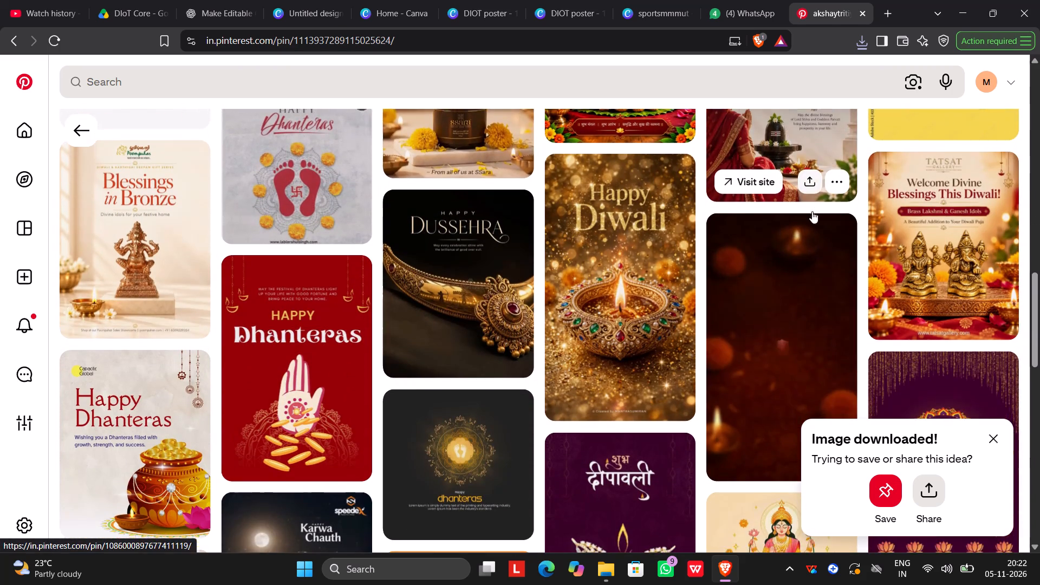
pyautogui.scroll(-7, 812, 211)
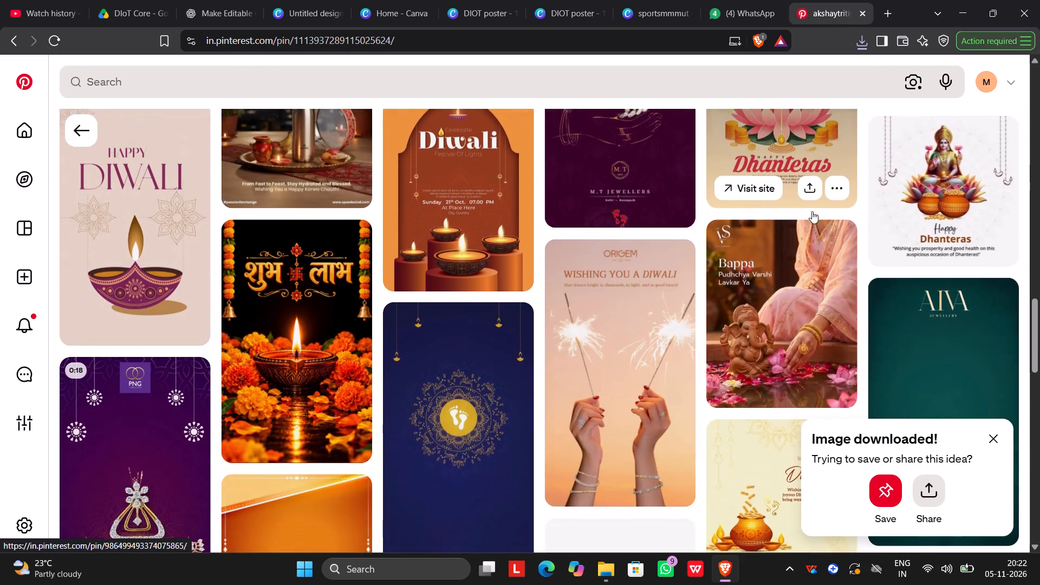
pyautogui.scroll(-9, 812, 211)
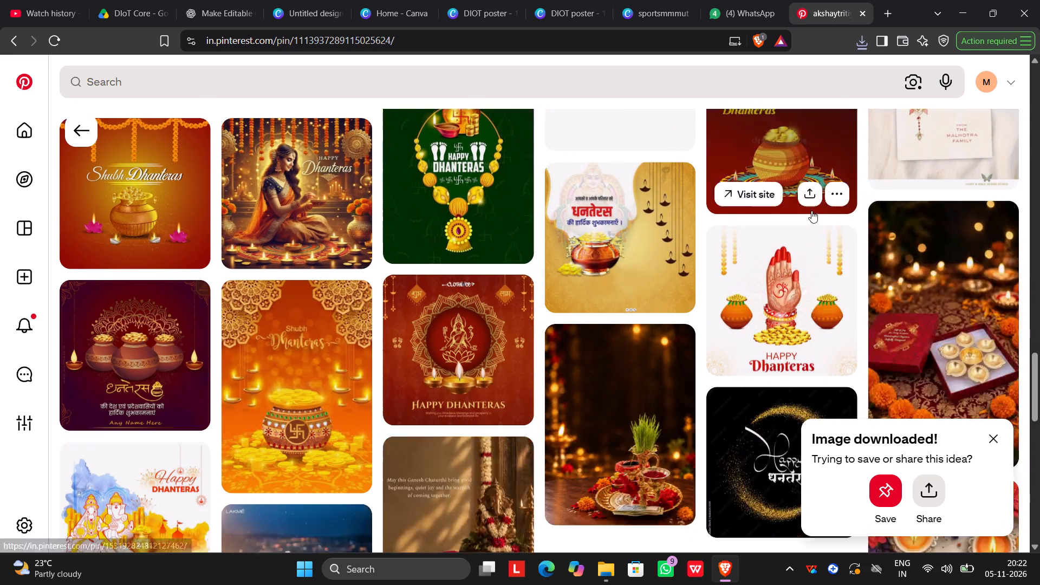
pyautogui.scroll(-4, 811, 211)
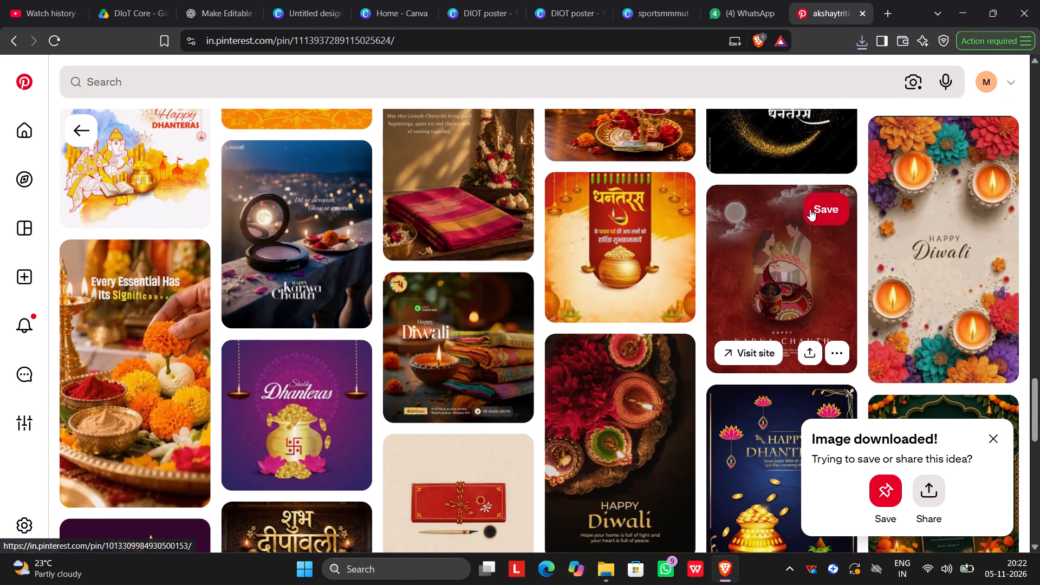
pyautogui.scroll(-7, 810, 209)
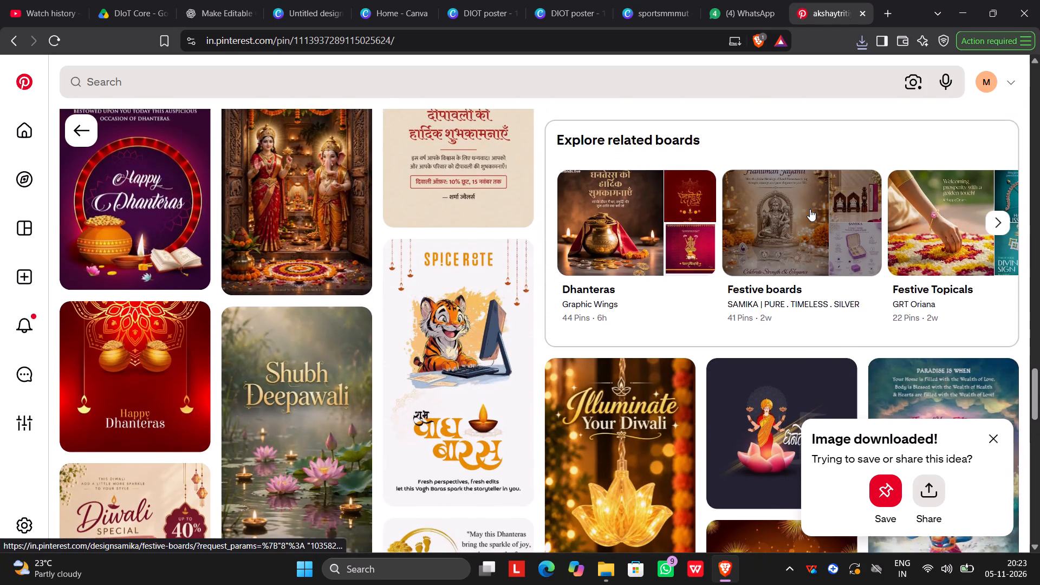
pyautogui.scroll(-4, 810, 209)
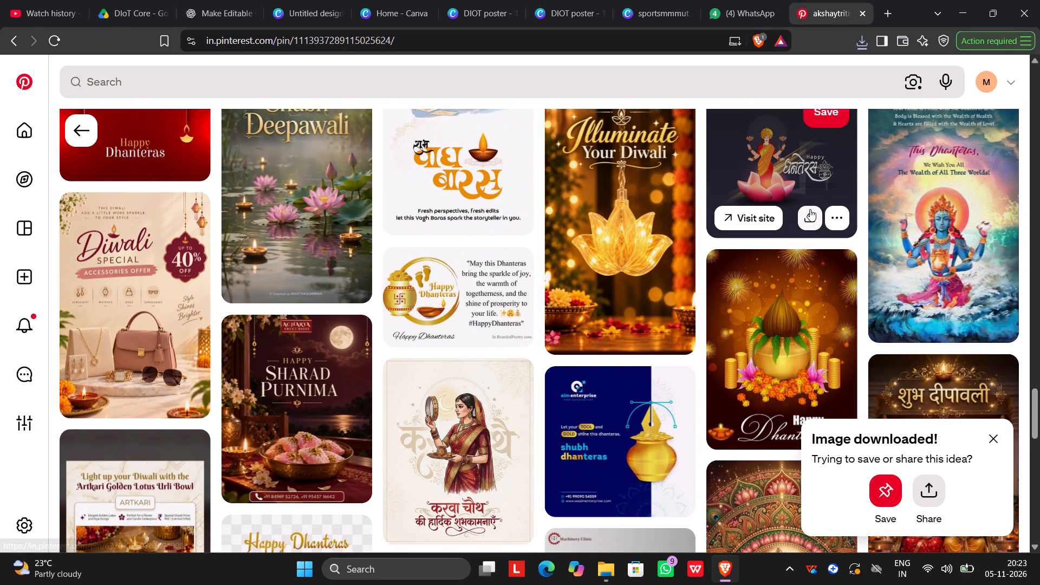
pyautogui.scroll(2, 810, 206)
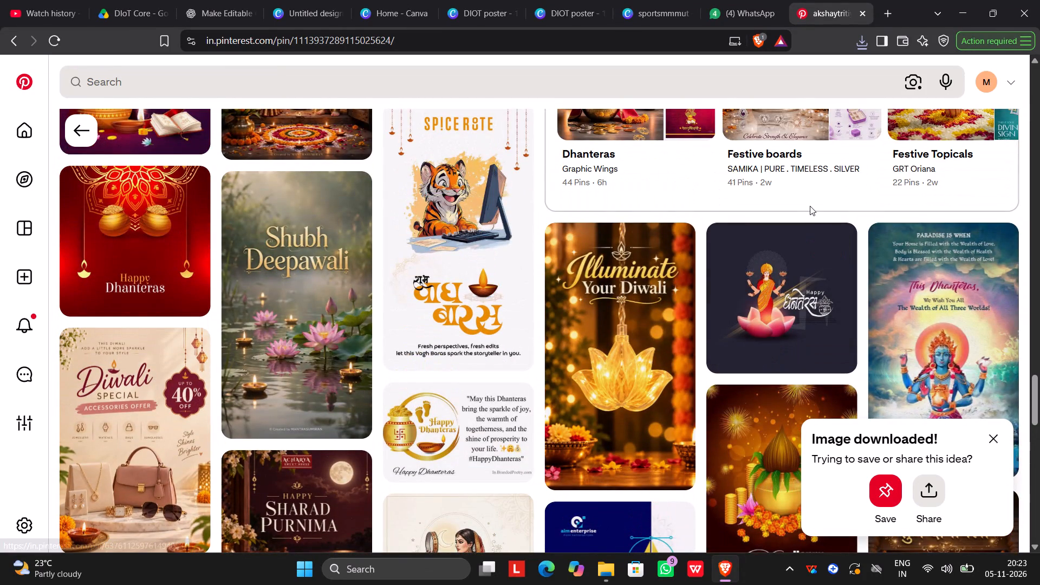
pyautogui.scroll(-4, 810, 206)
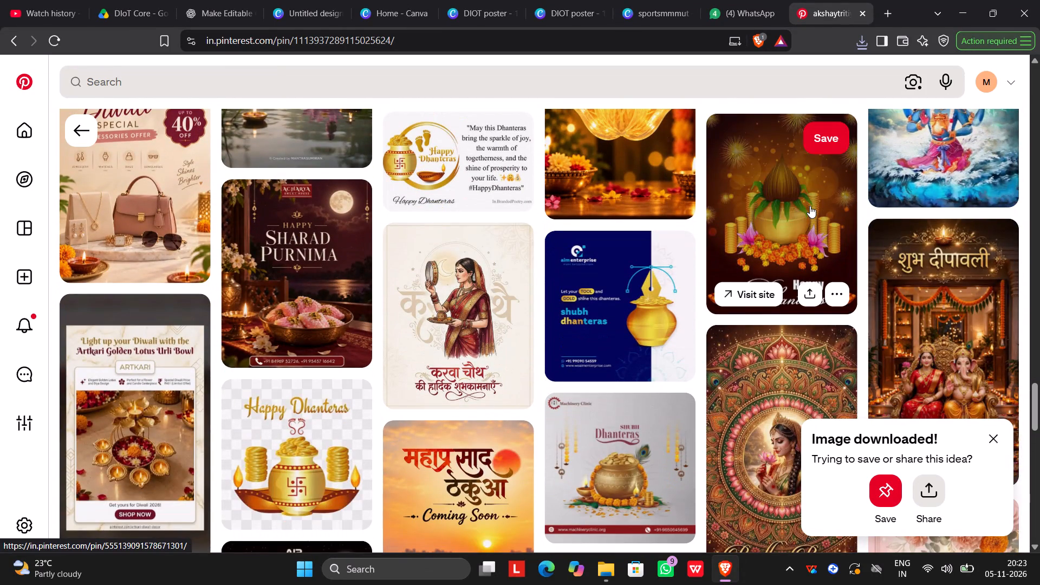
pyautogui.scroll(-4, 810, 206)
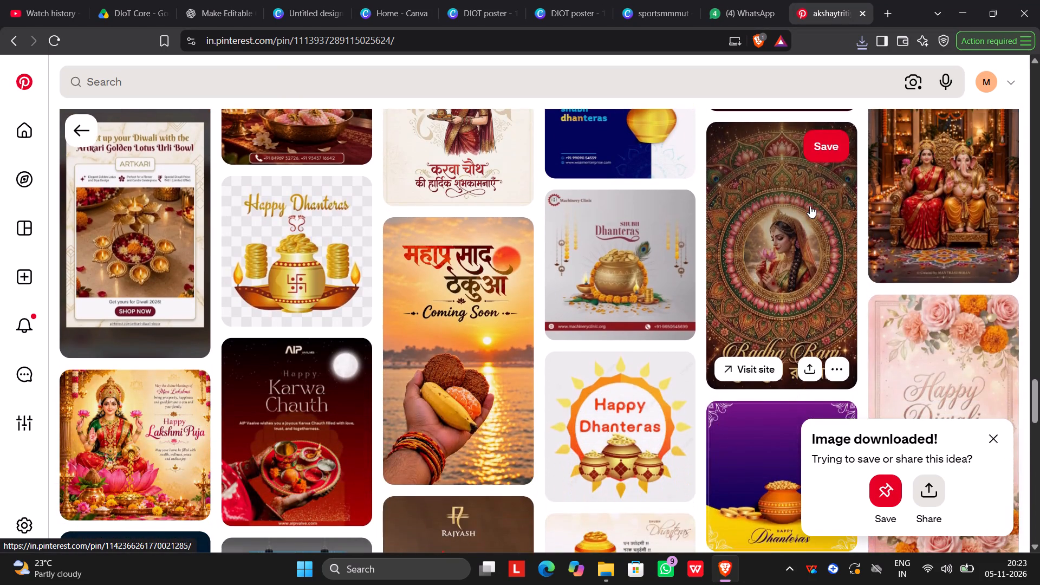
pyautogui.scroll(-7, 810, 206)
pyautogui.scroll(9, 809, 199)
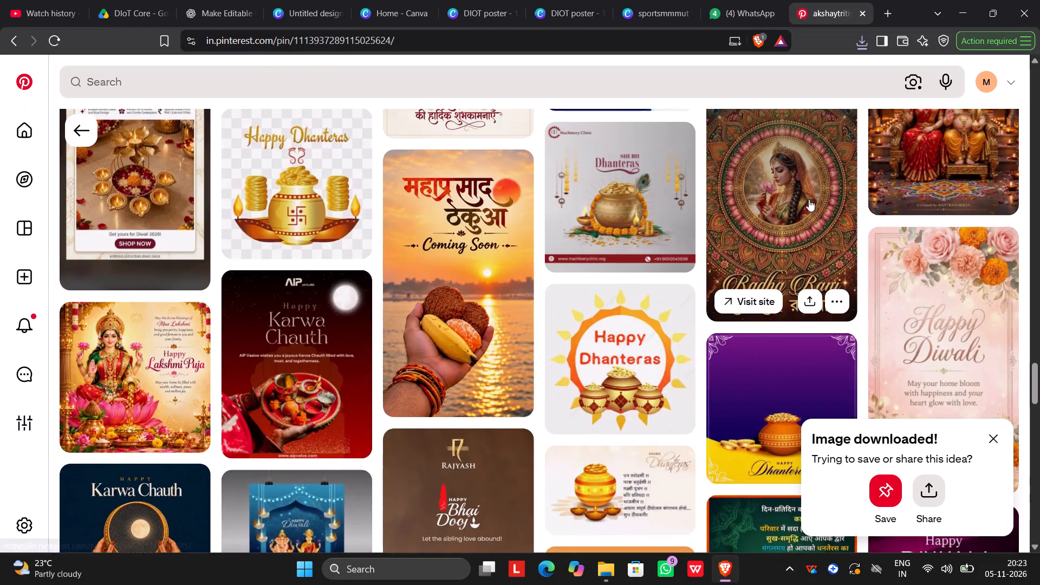
pyautogui.scroll(19, 809, 199)
pyautogui.scroll(11, 803, 163)
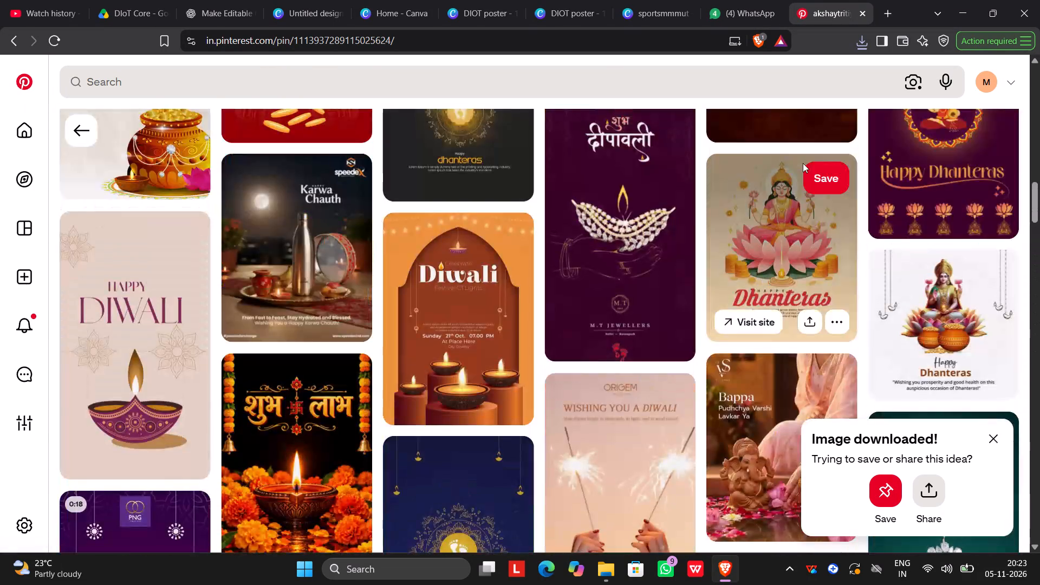
pyautogui.scroll(16, 803, 163)
pyautogui.scroll(5, 803, 163)
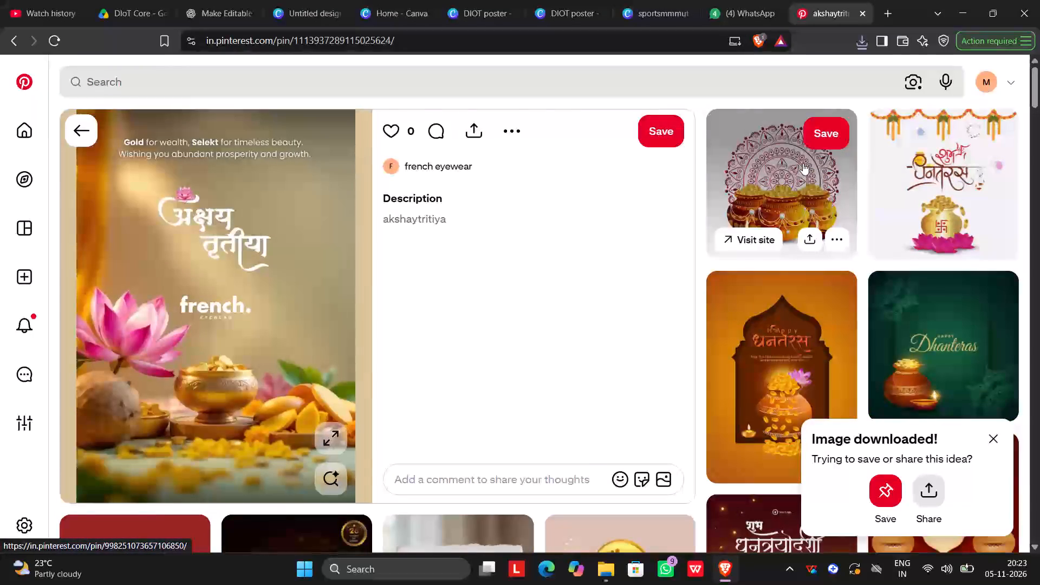
pyautogui.scroll(5, 803, 163)
# Go through the related Dhanteras and Diwali designs again, continuing well past the related boards, for another suitable poster reference.
pyautogui.scroll(-5, 971, 145)
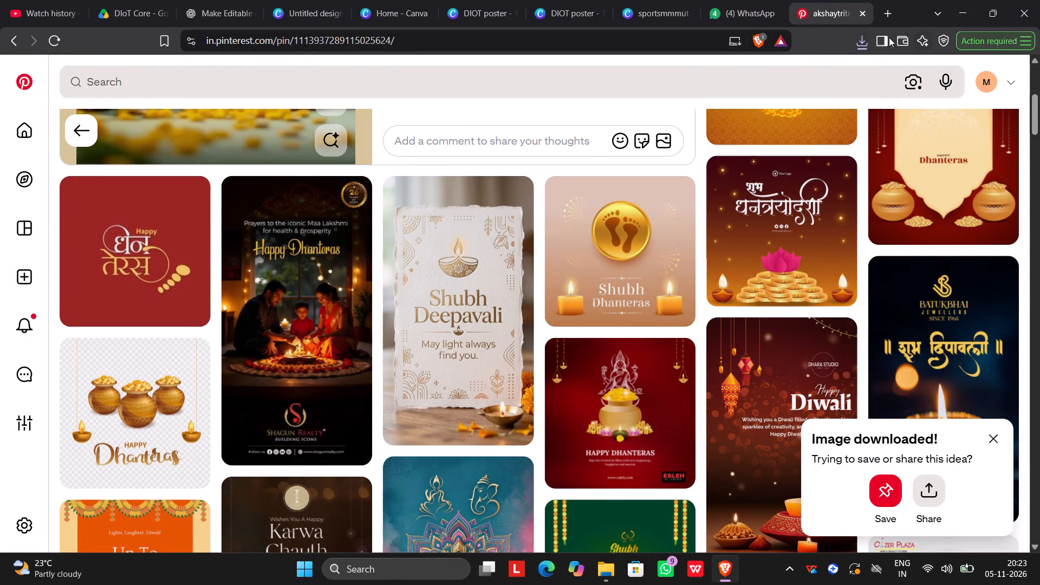
pyautogui.scroll(-2, 844, 53)
pyautogui.scroll(-6, 702, 160)
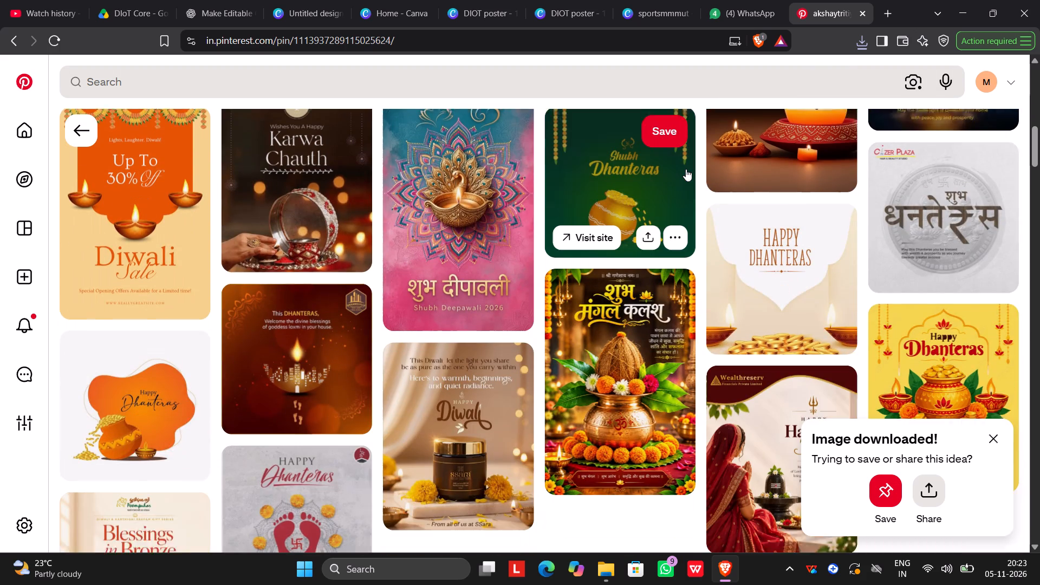
pyautogui.scroll(-1, 697, 168)
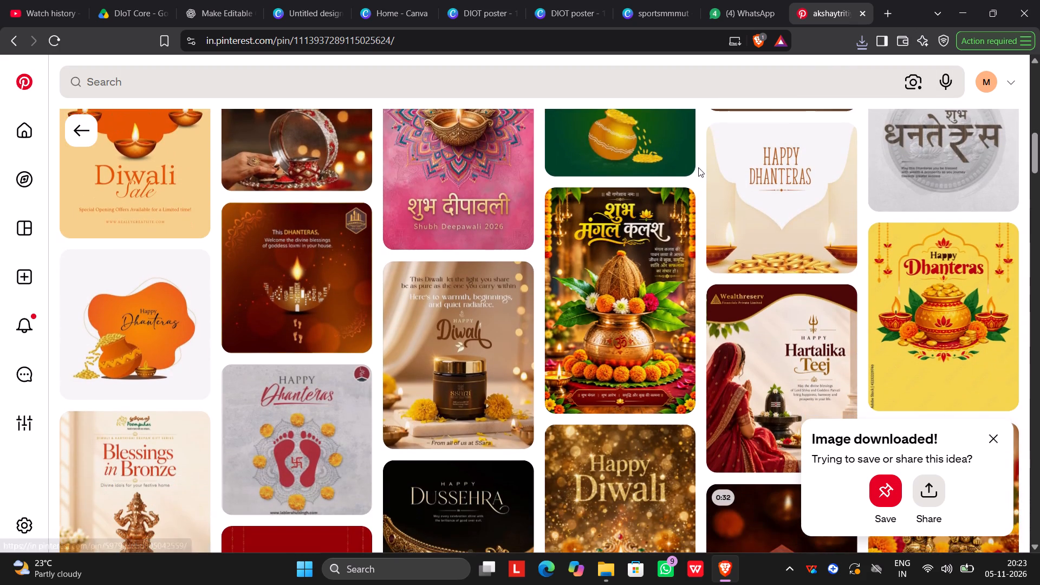
pyautogui.scroll(-2, 698, 167)
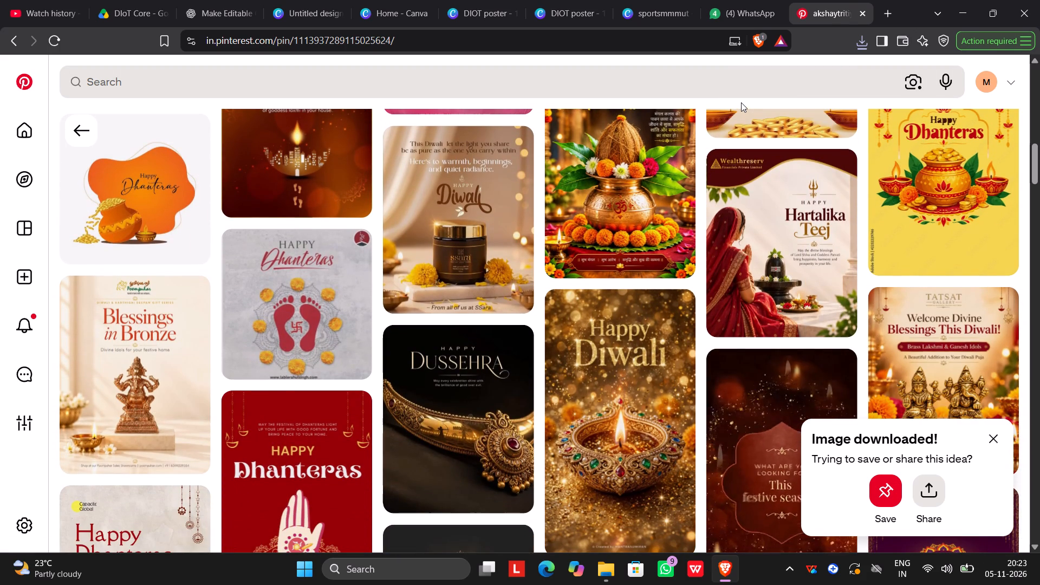
pyautogui.scroll(-3, 673, 281)
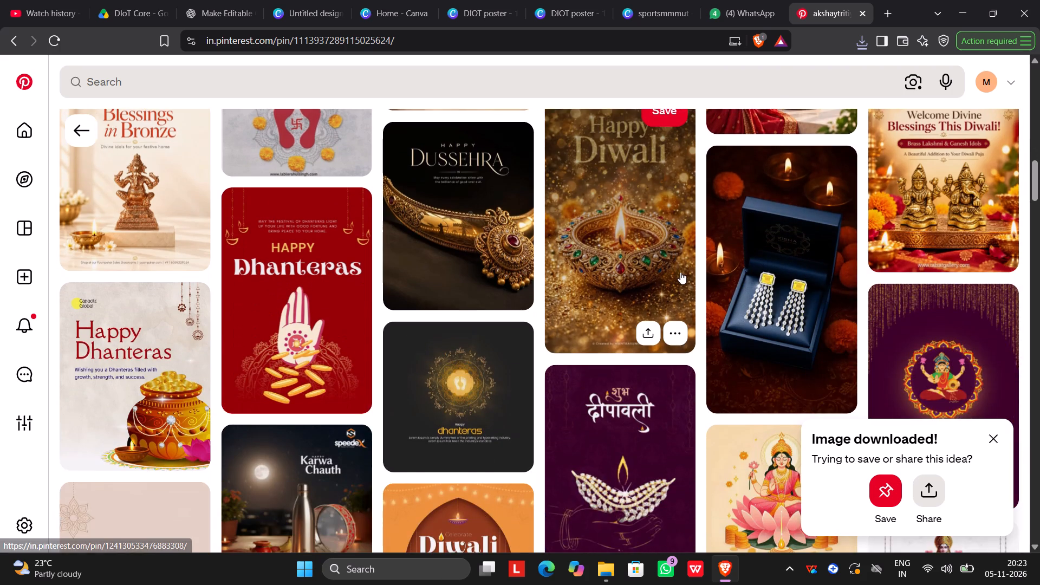
pyautogui.scroll(-3, 683, 267)
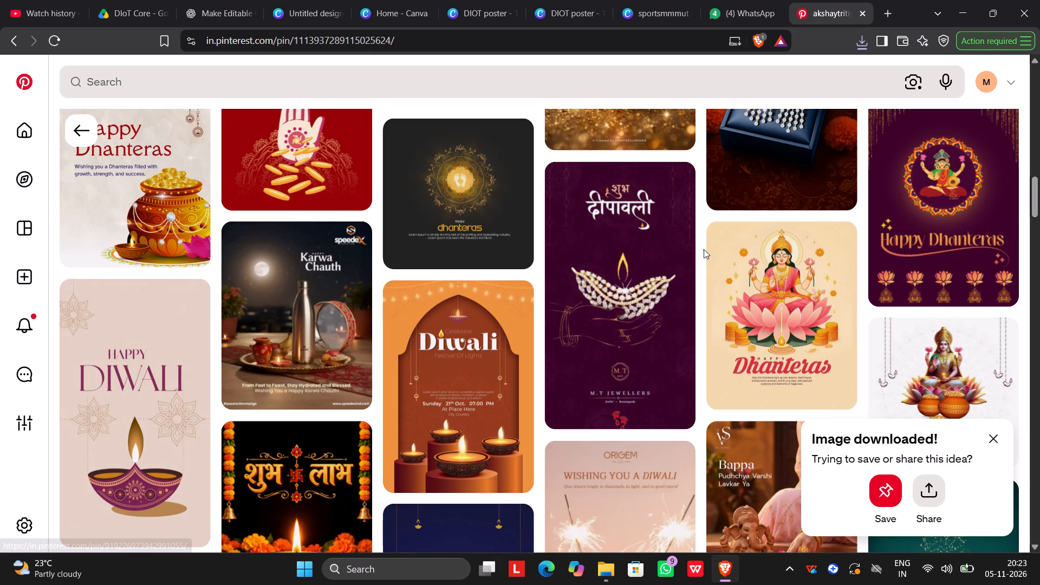
pyautogui.scroll(-4, 707, 274)
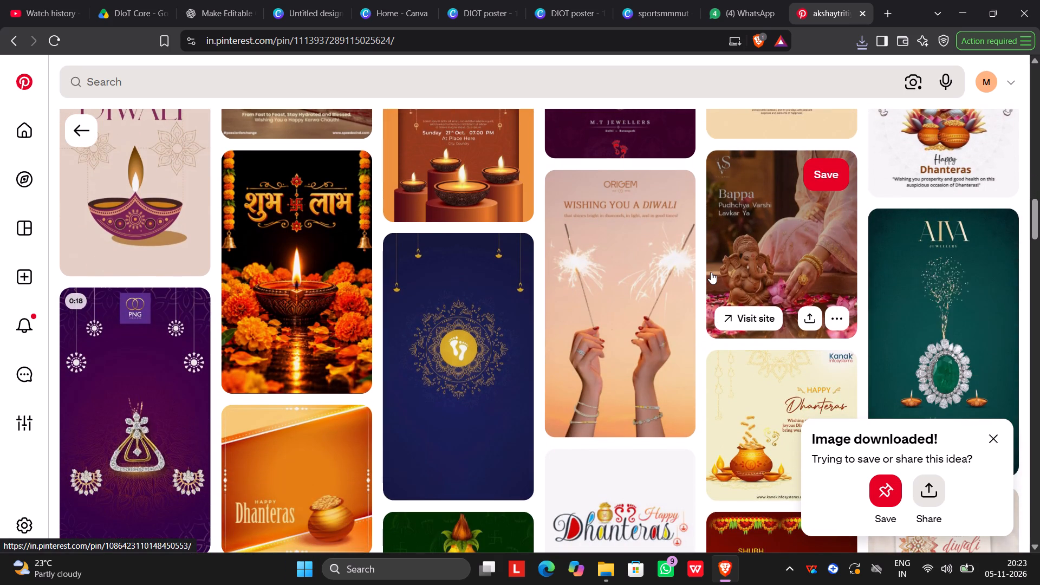
pyautogui.scroll(-3, 692, 266)
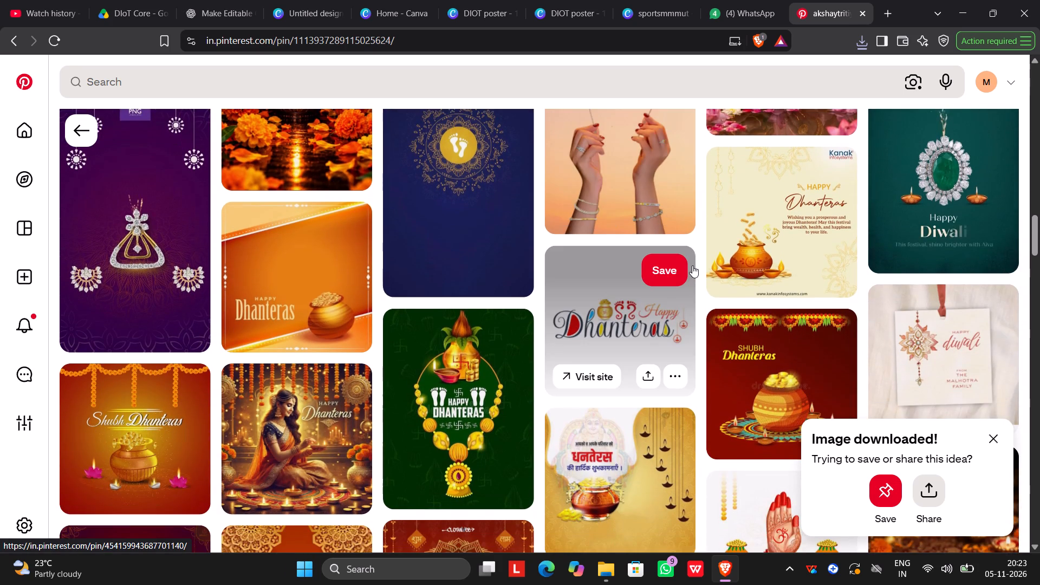
pyautogui.scroll(-4, 692, 265)
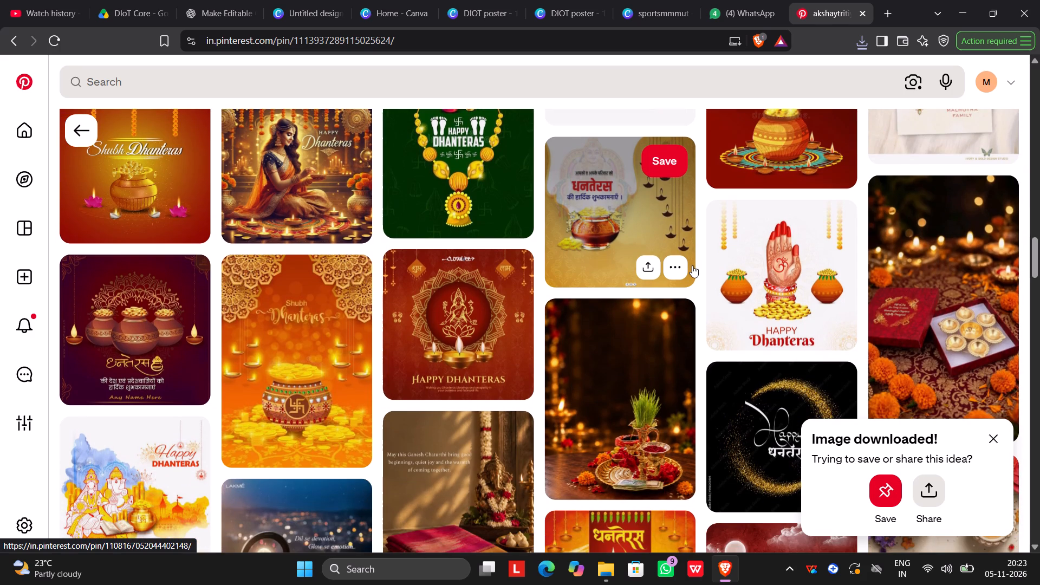
pyautogui.scroll(-2, 692, 265)
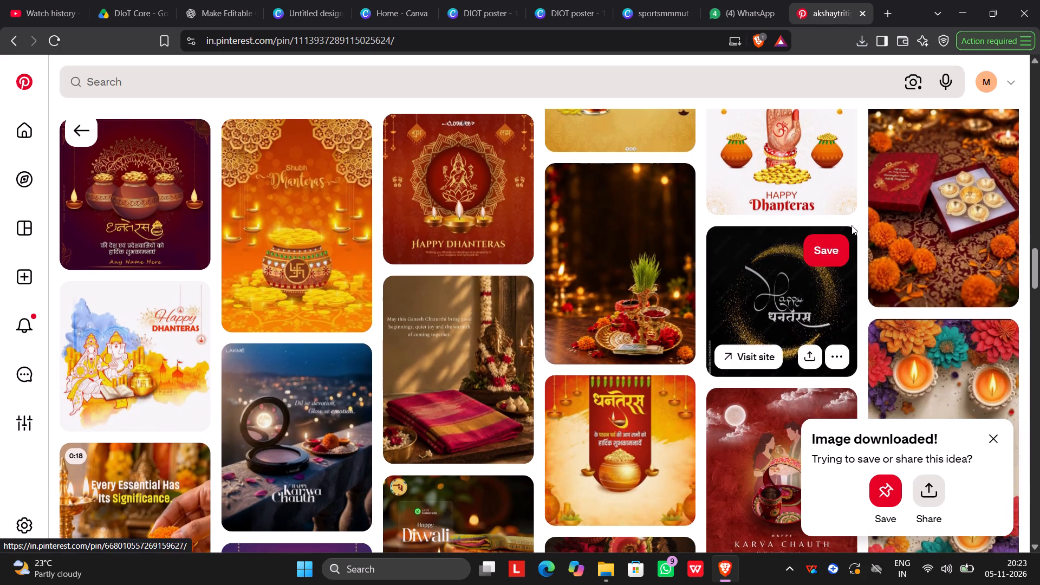
pyautogui.scroll(2, 805, 266)
pyautogui.scroll(-2, 807, 264)
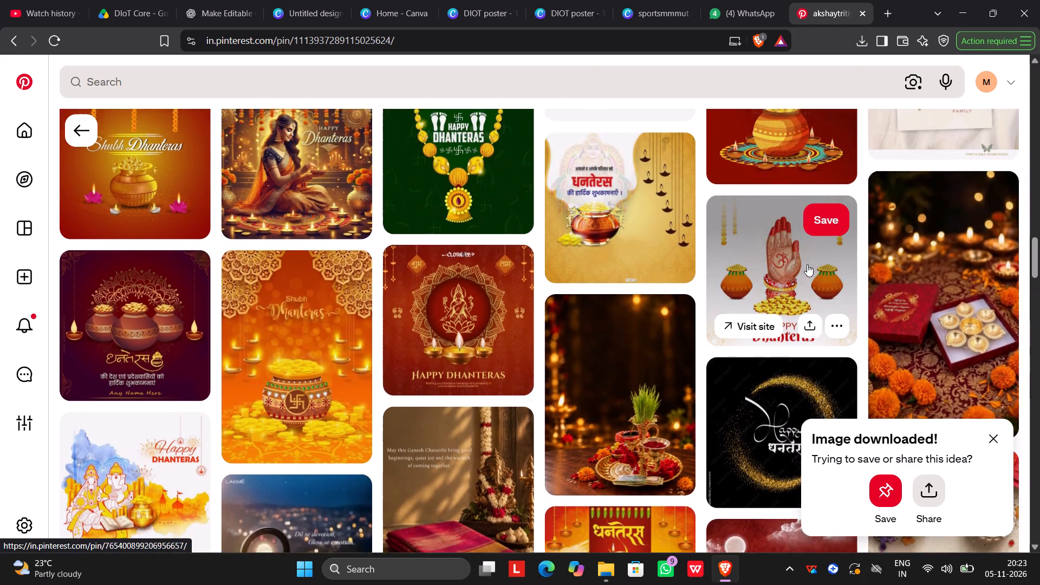
pyautogui.scroll(-3, 807, 264)
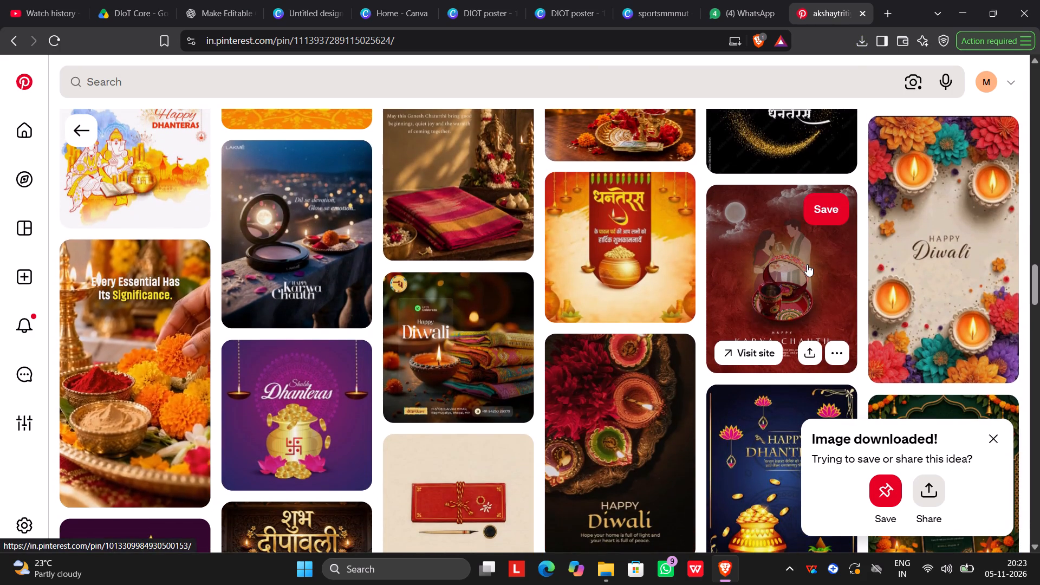
pyautogui.scroll(-1, 790, 279)
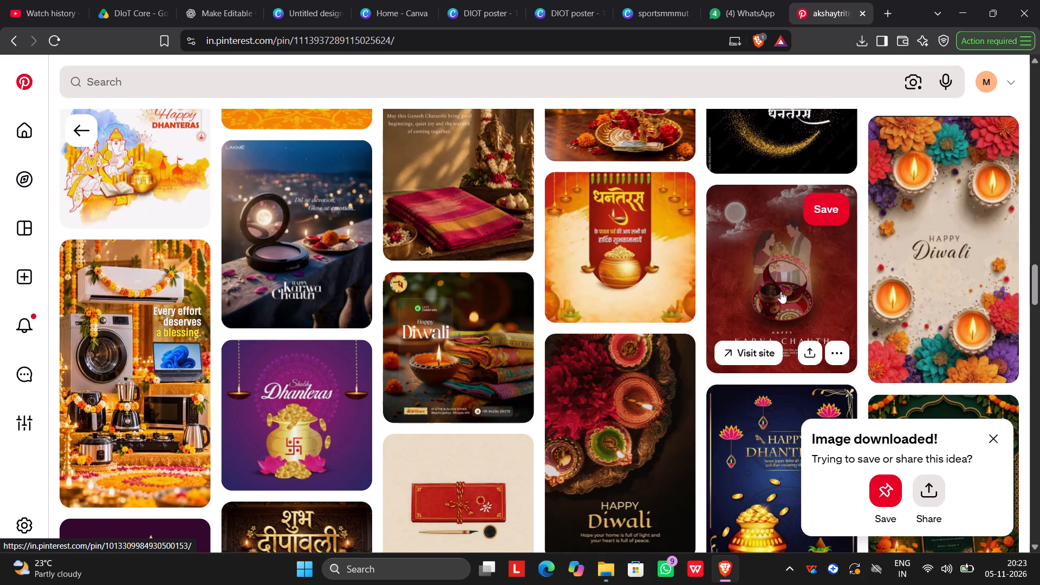
pyautogui.scroll(-7, 781, 291)
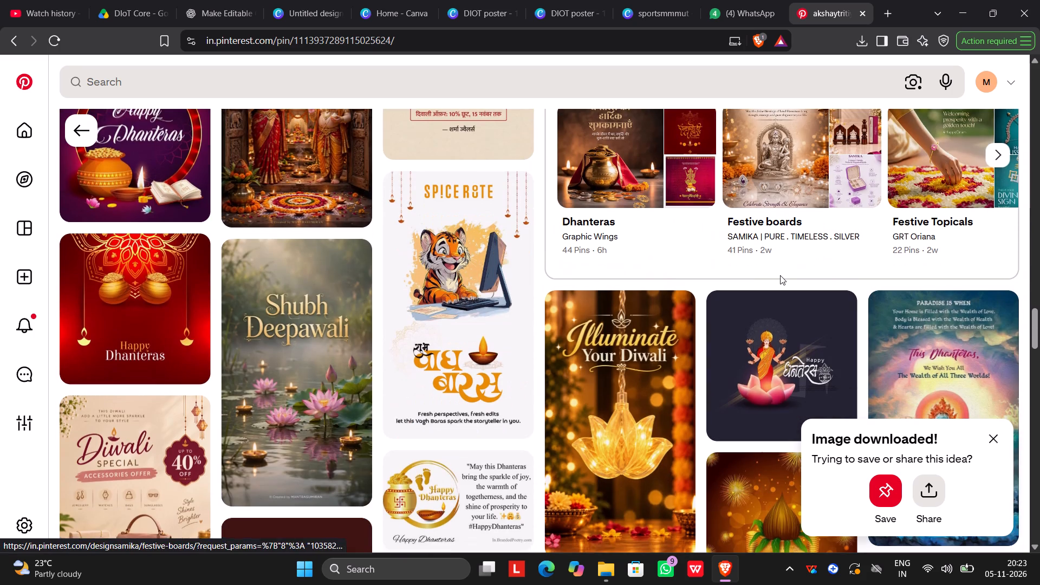
pyautogui.scroll(-2, 780, 275)
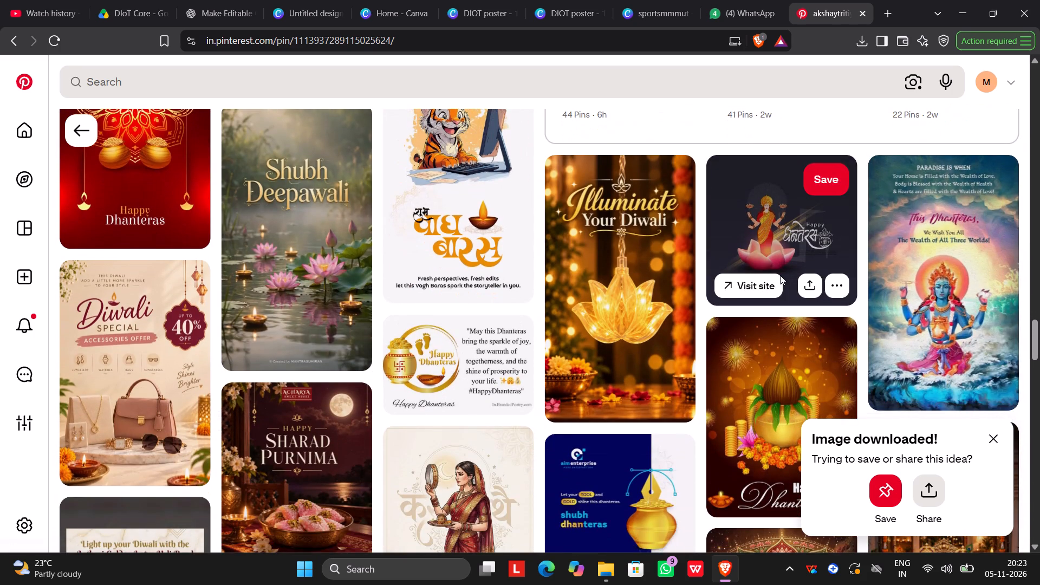
pyautogui.scroll(-9, 780, 275)
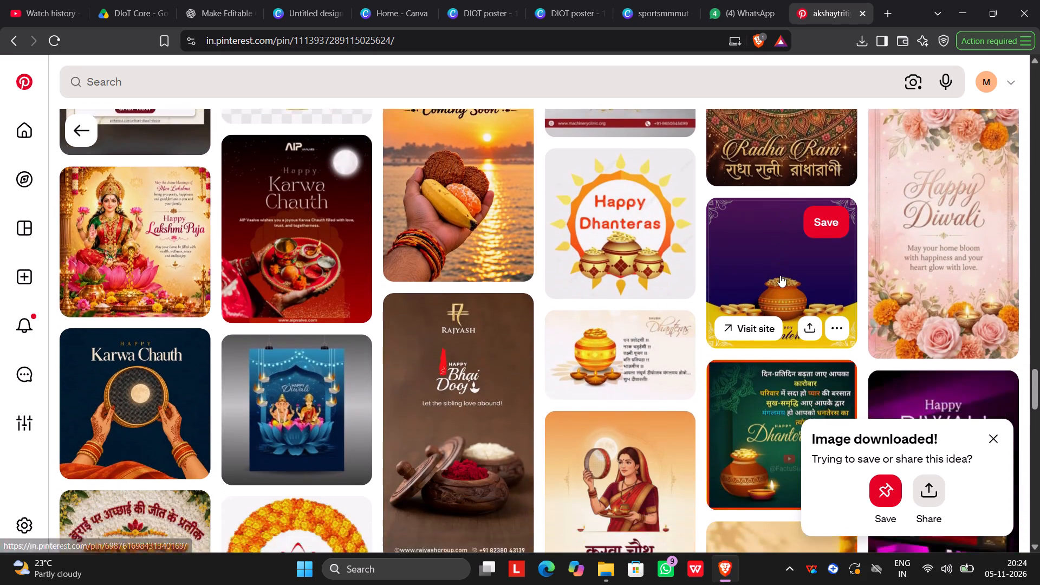
pyautogui.scroll(-8, 780, 275)
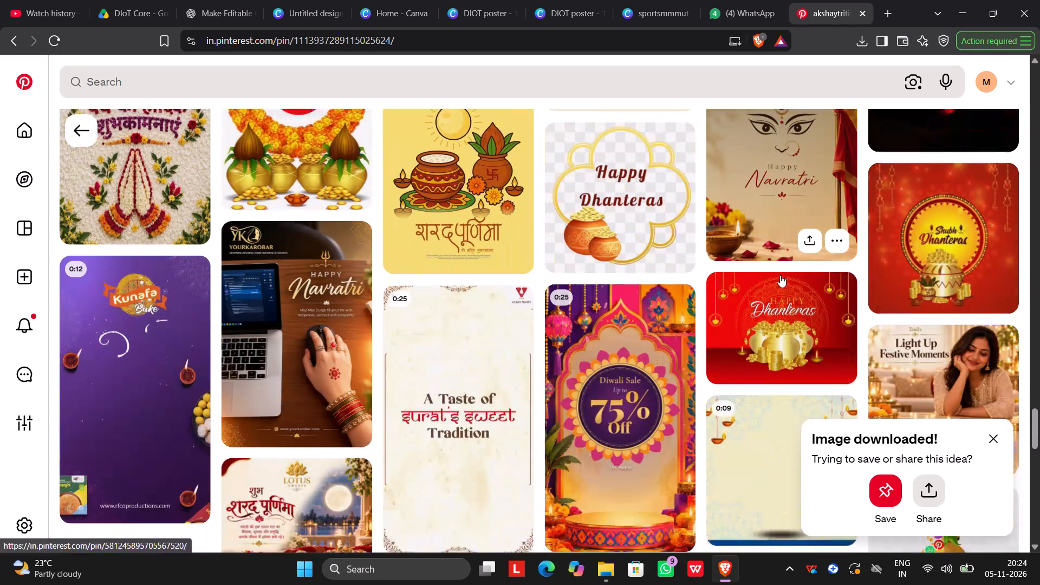
pyautogui.scroll(-11, 780, 275)
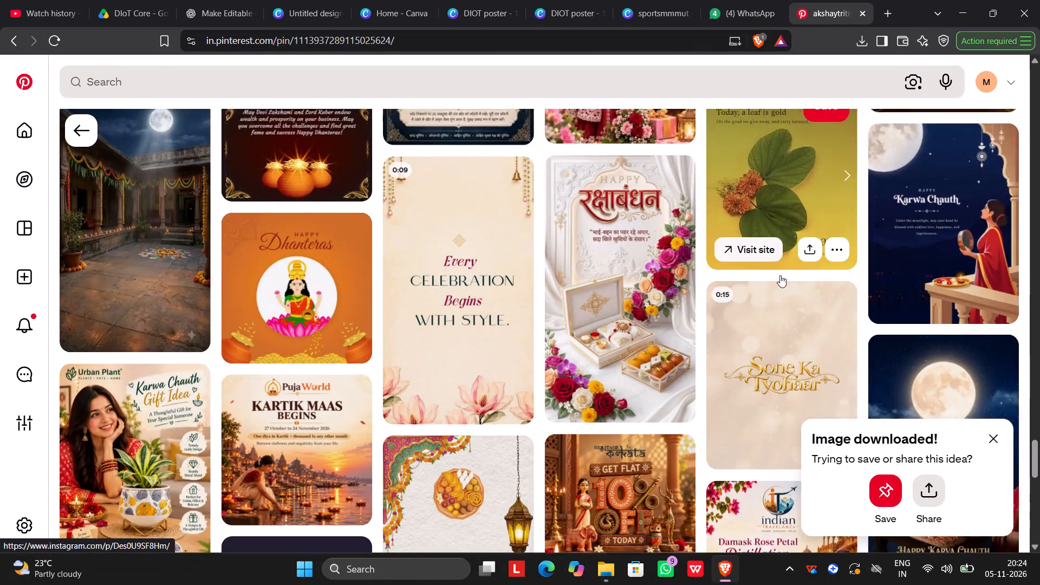
pyautogui.scroll(-5, 780, 275)
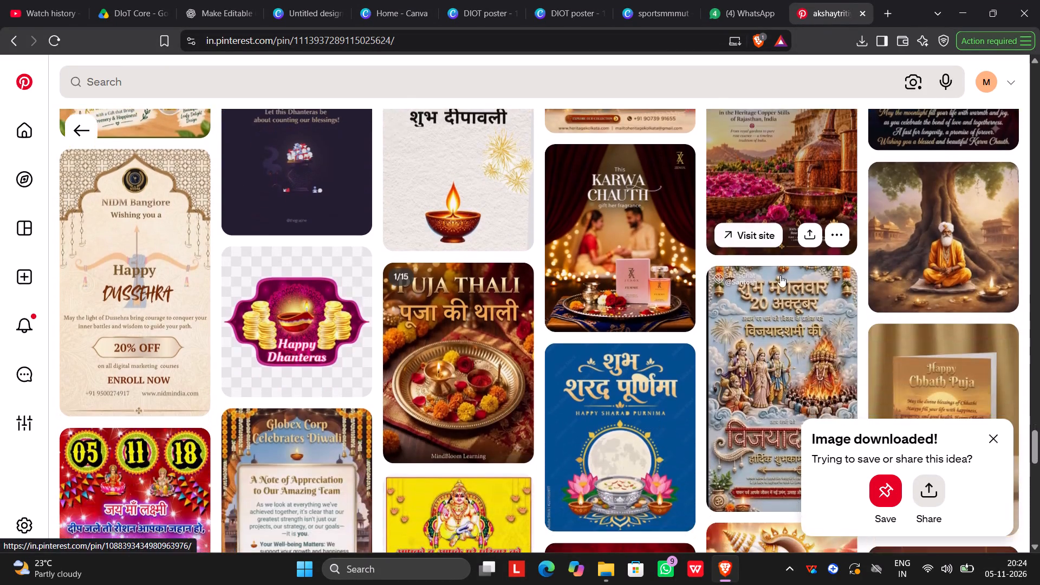
pyautogui.scroll(-4, 780, 275)
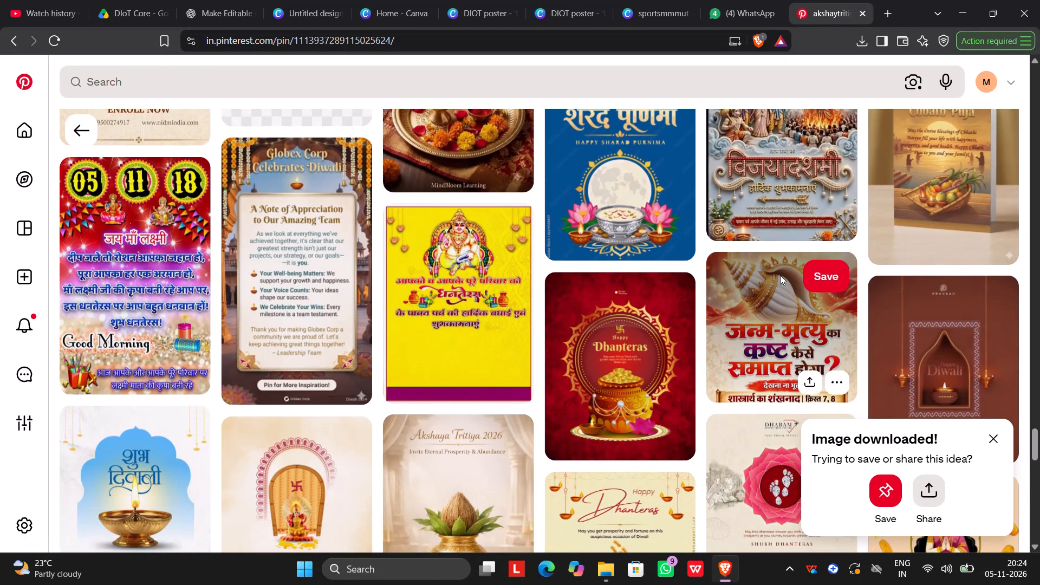
# Open the Akshaya Tritiya 2026 pin showing a golden Om kalash topped with a coconut and green leaves.
pyautogui.scroll(1, 780, 275)
pyautogui.scroll(-4, 780, 275)
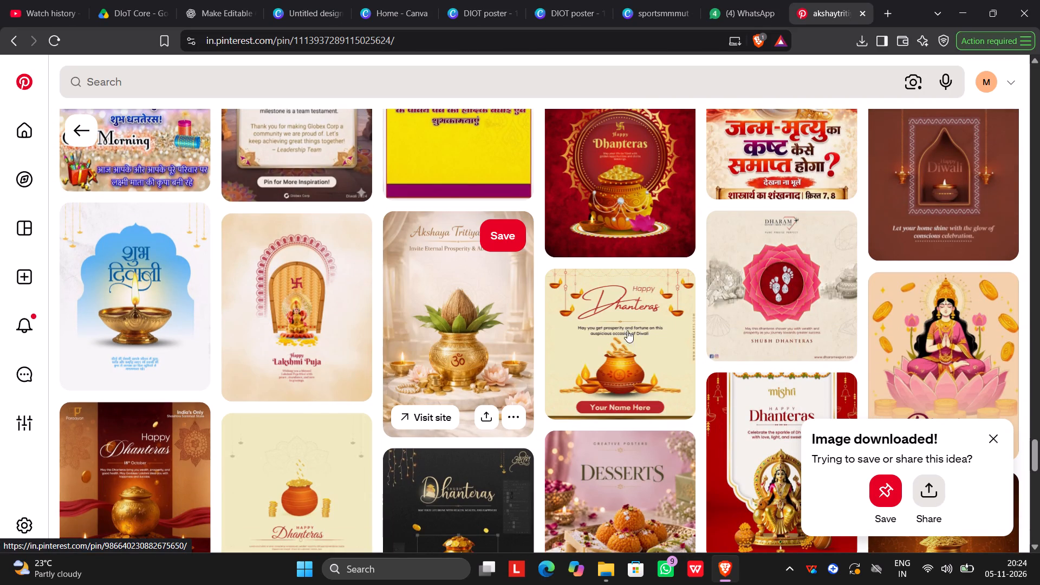
pyautogui.click(502, 339)
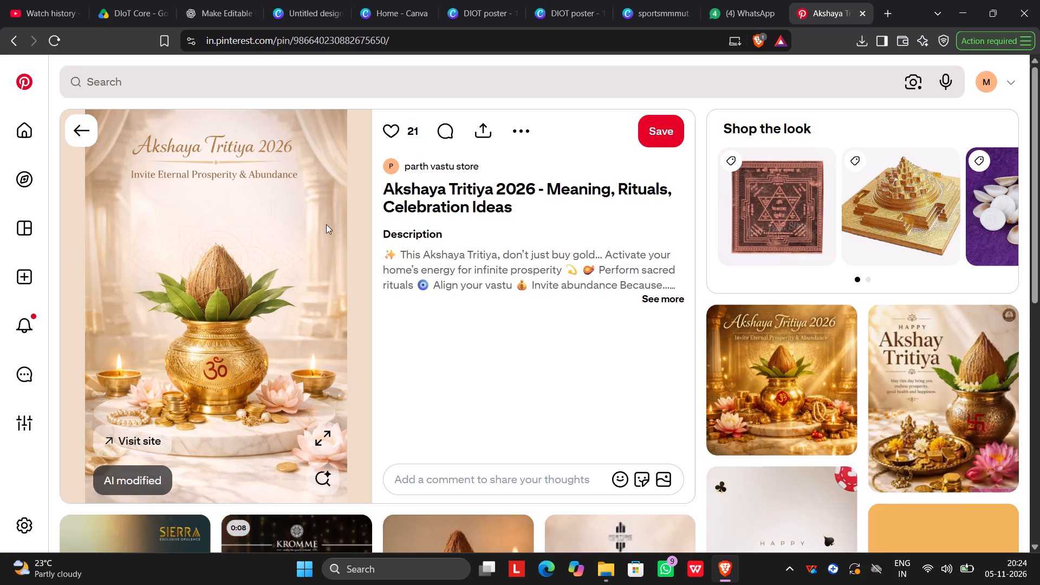
# Look through the Akshaya Tritiya, Dhanteras and Diwali designs related to the Om kalash pin, as far as the related boards.
pyautogui.scroll(-2, 324, 224)
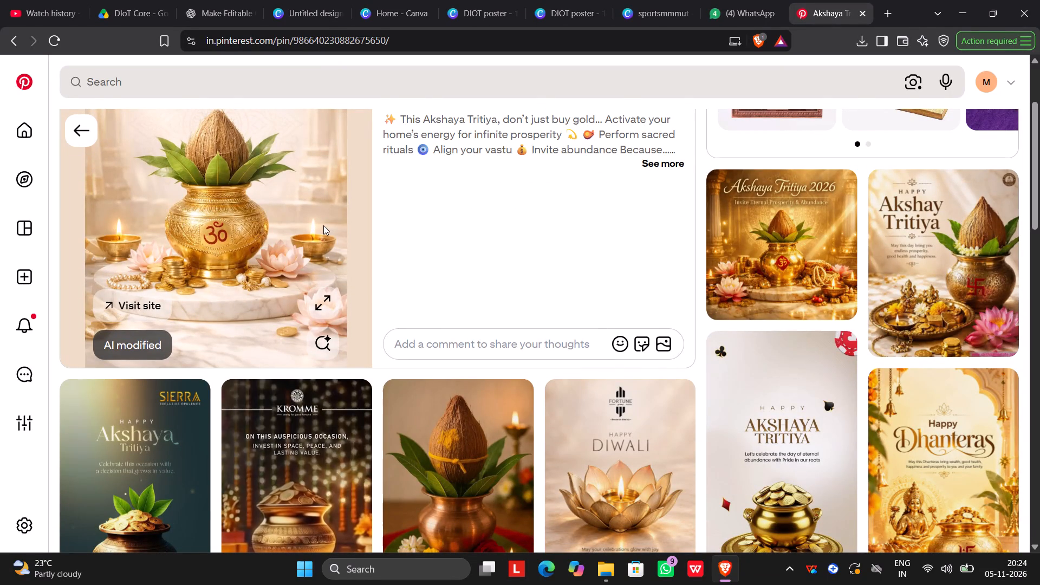
pyautogui.scroll(-3, 555, 285)
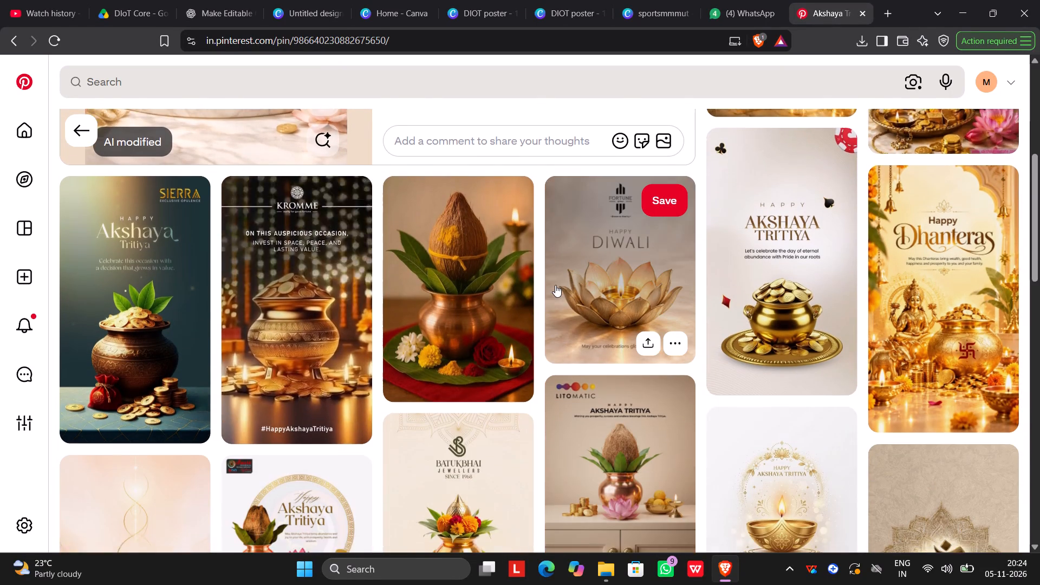
pyautogui.scroll(-1, 555, 285)
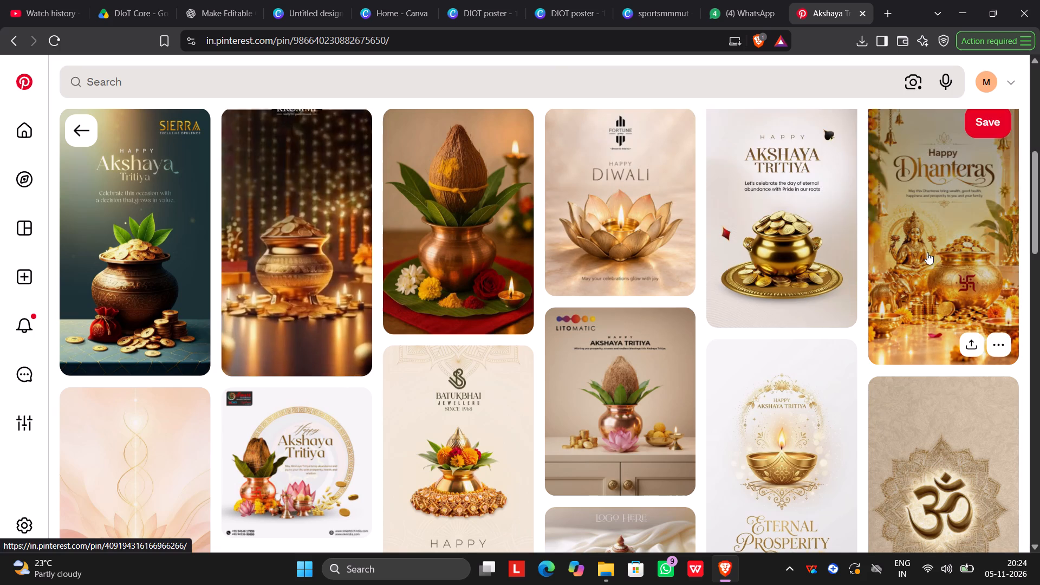
pyautogui.scroll(-4, 754, 271)
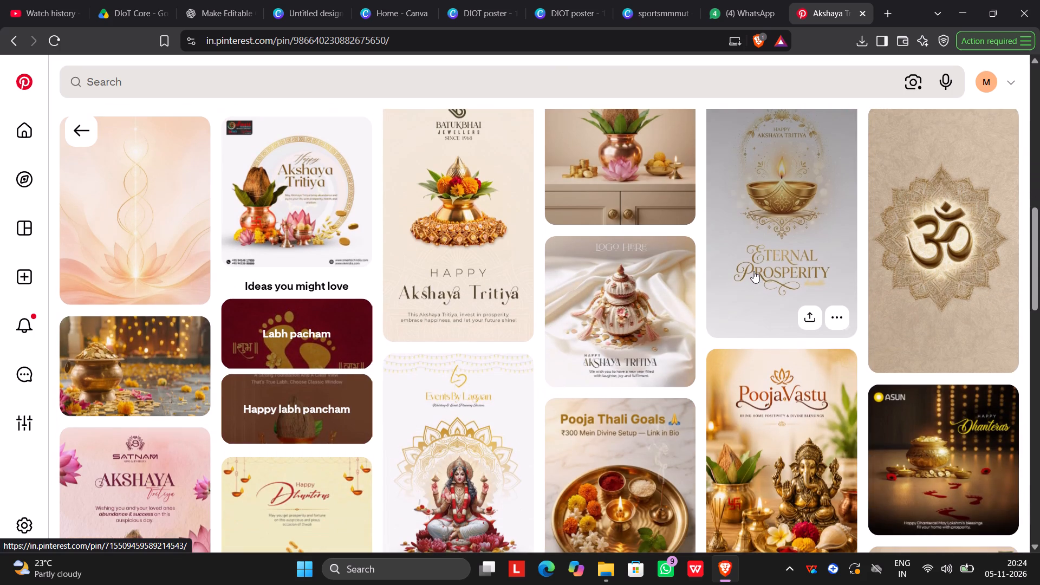
pyautogui.scroll(2, 753, 271)
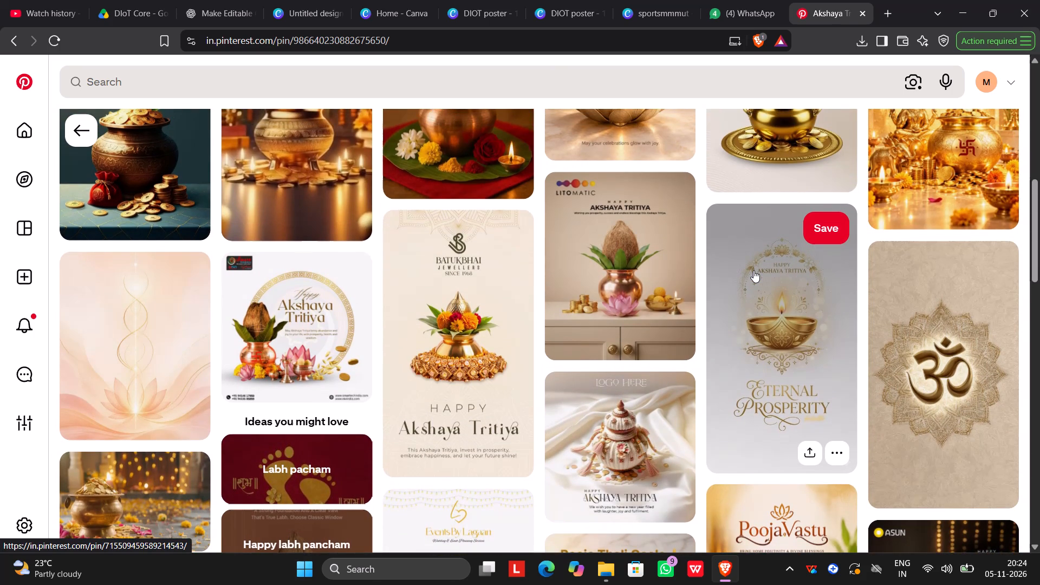
pyautogui.scroll(-5, 753, 270)
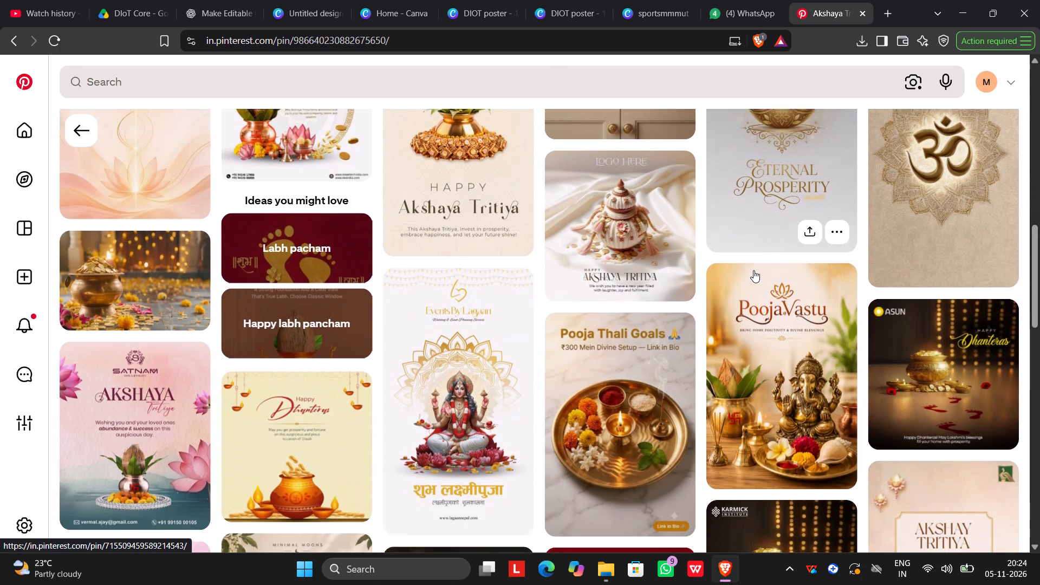
pyautogui.scroll(-4, 753, 270)
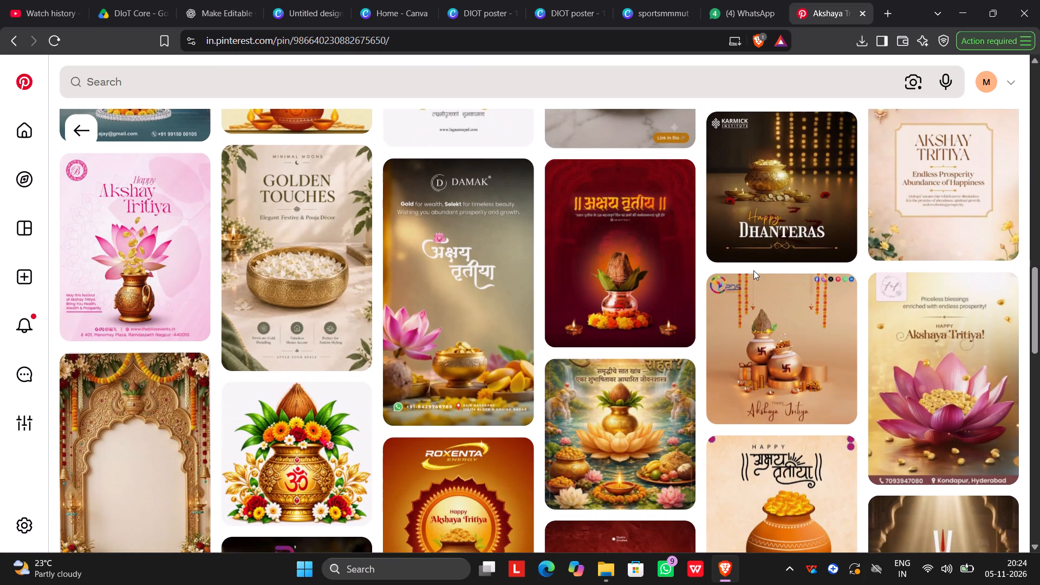
pyautogui.scroll(-1, 753, 270)
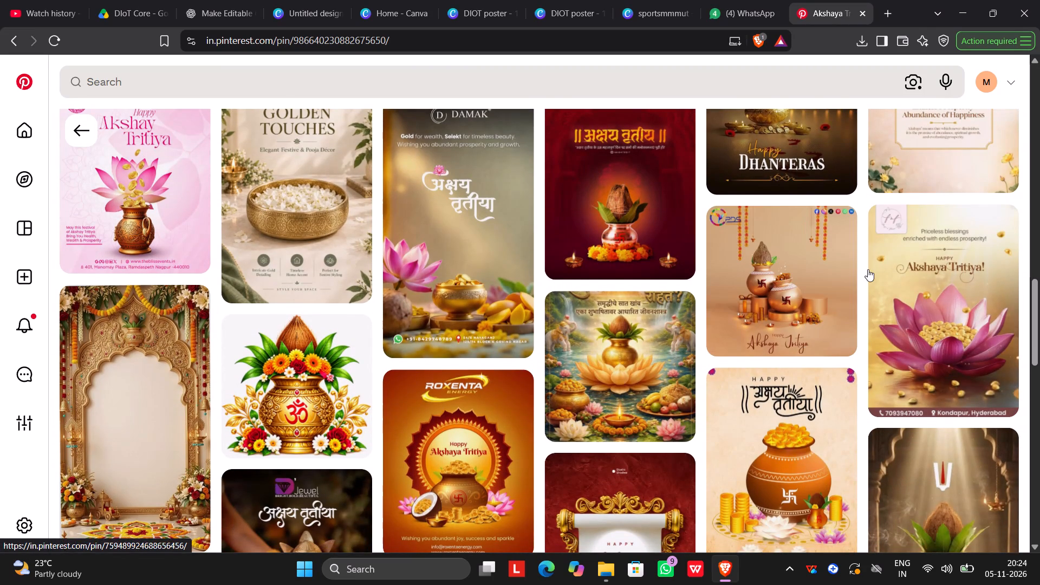
pyautogui.scroll(-2, 866, 269)
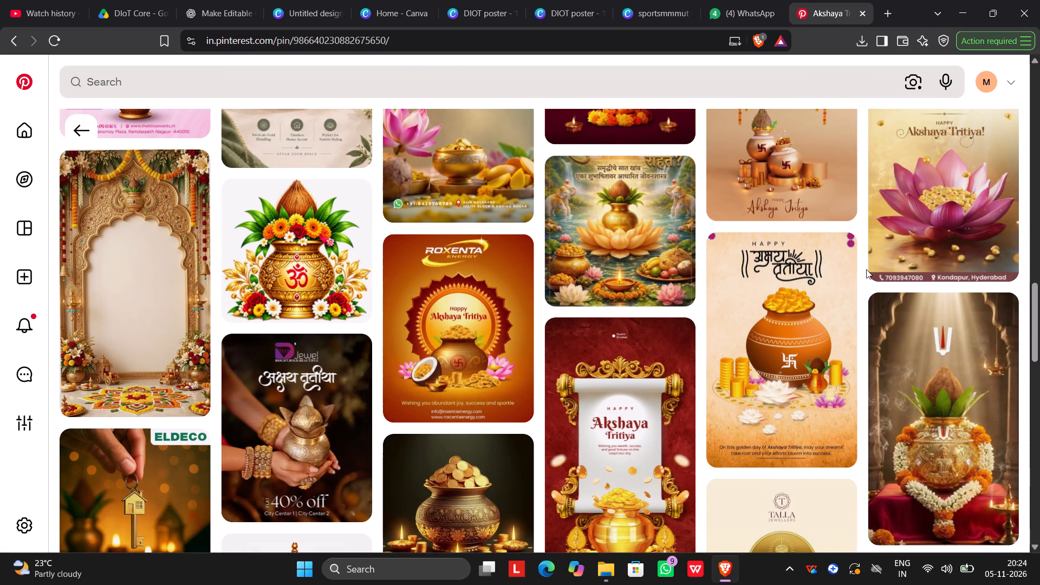
pyautogui.scroll(-2, 866, 269)
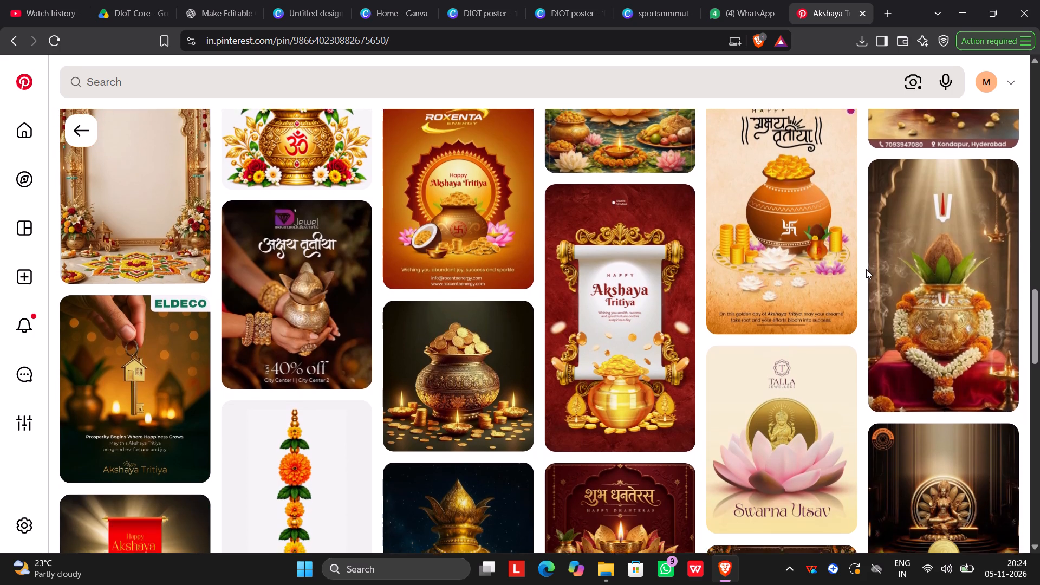
pyautogui.scroll(-2, 865, 269)
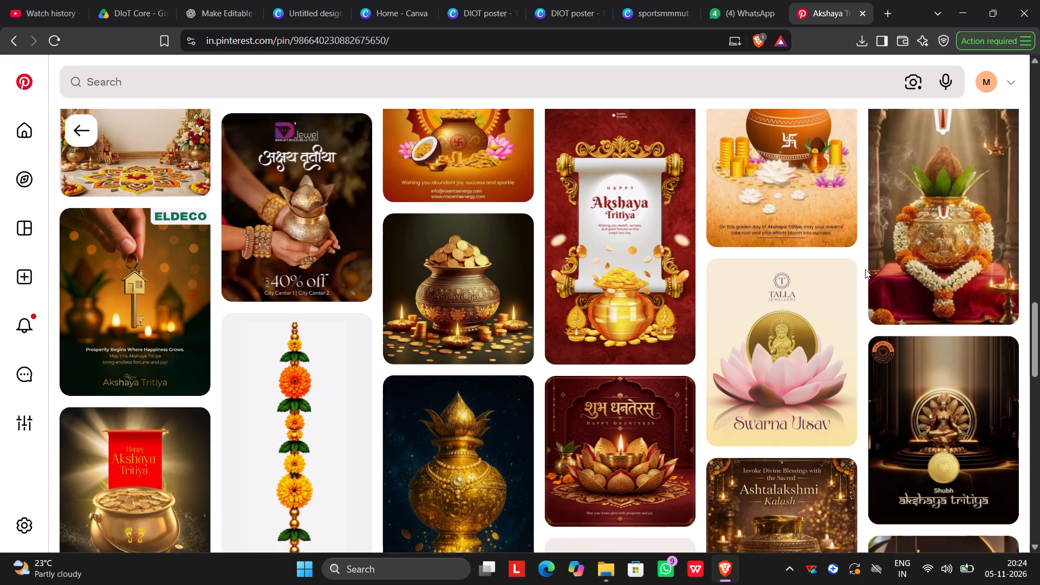
pyautogui.scroll(-6, 865, 269)
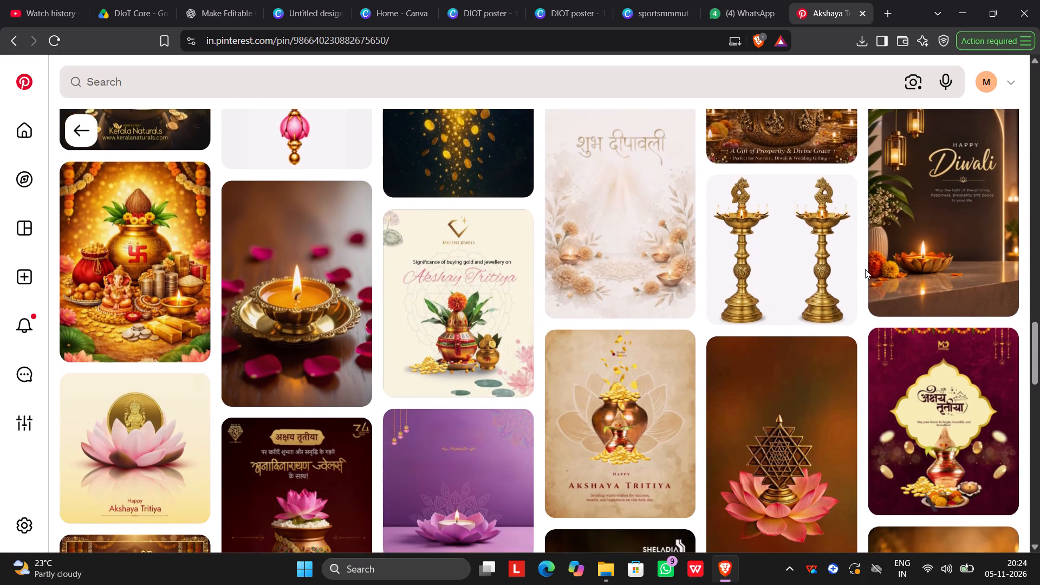
pyautogui.scroll(-7, 865, 269)
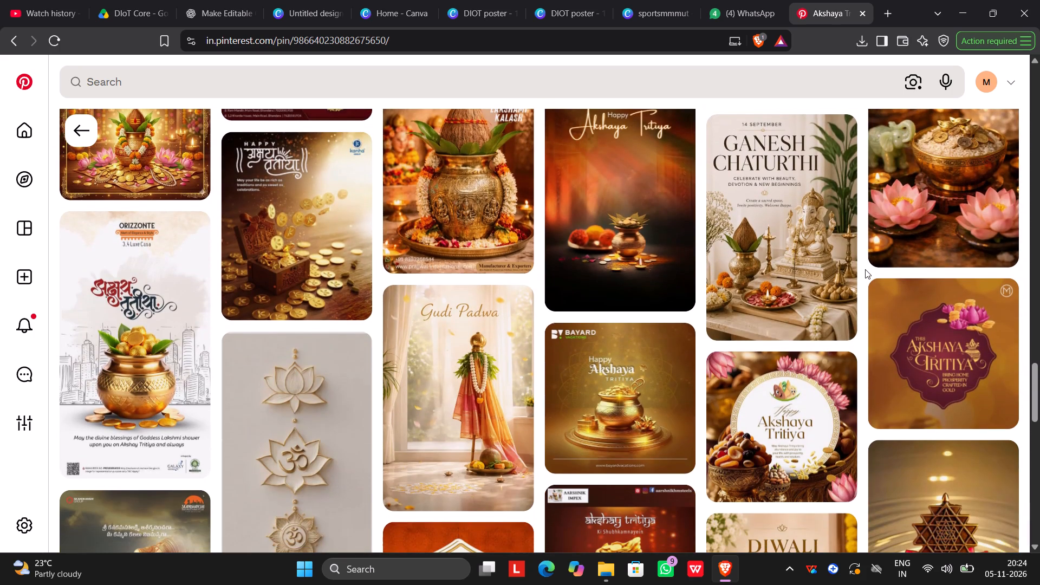
pyautogui.scroll(2, 865, 269)
pyautogui.scroll(-1, 865, 269)
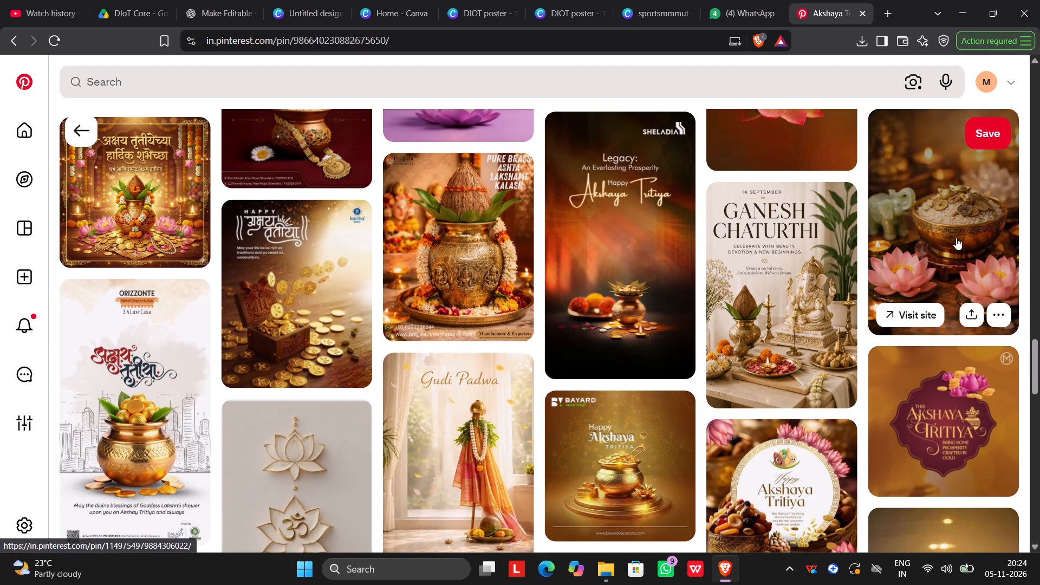
pyautogui.scroll(-1, 902, 249)
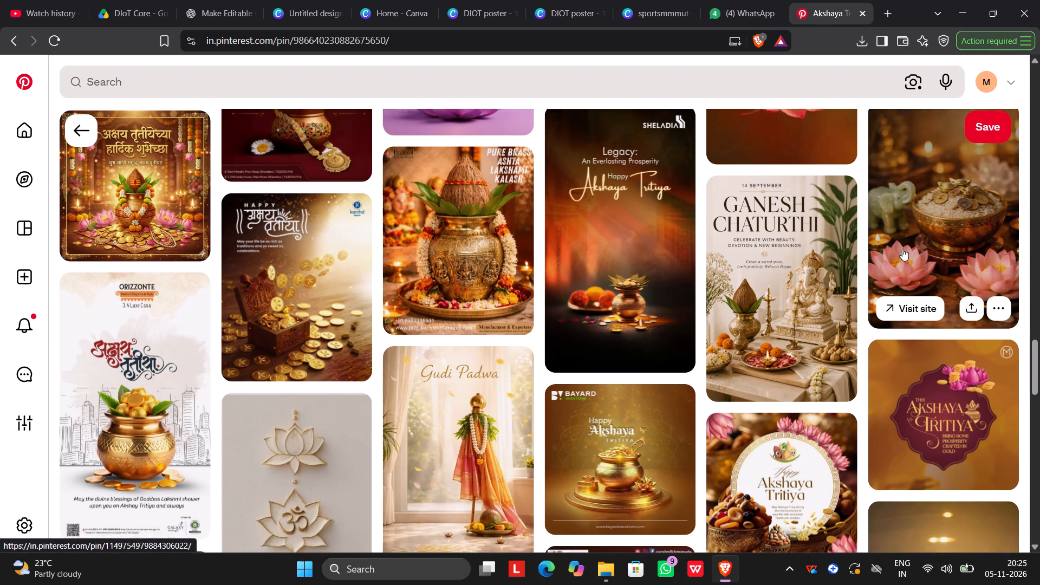
pyautogui.scroll(-4, 902, 249)
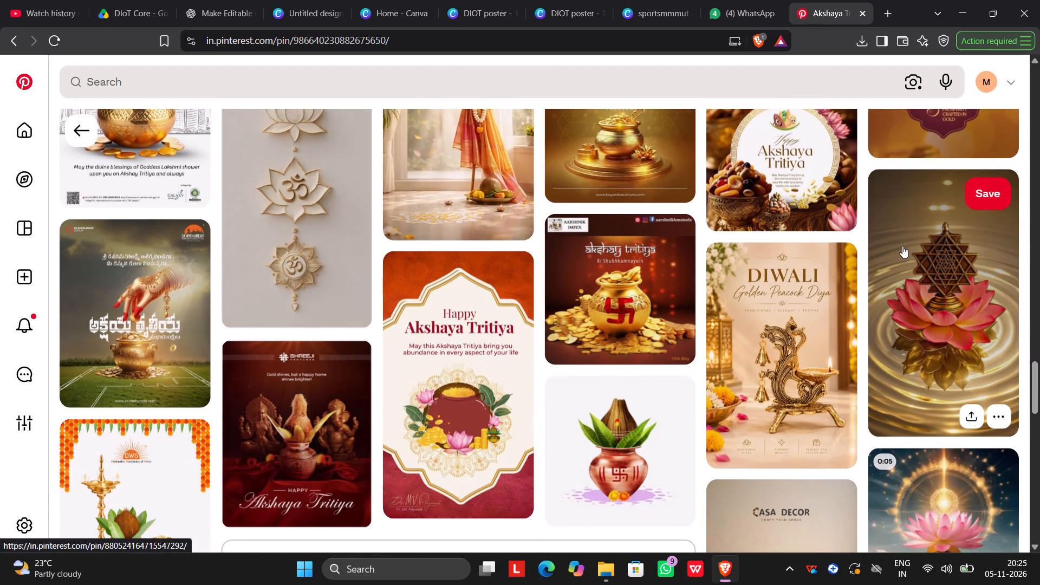
pyautogui.scroll(-4, 902, 246)
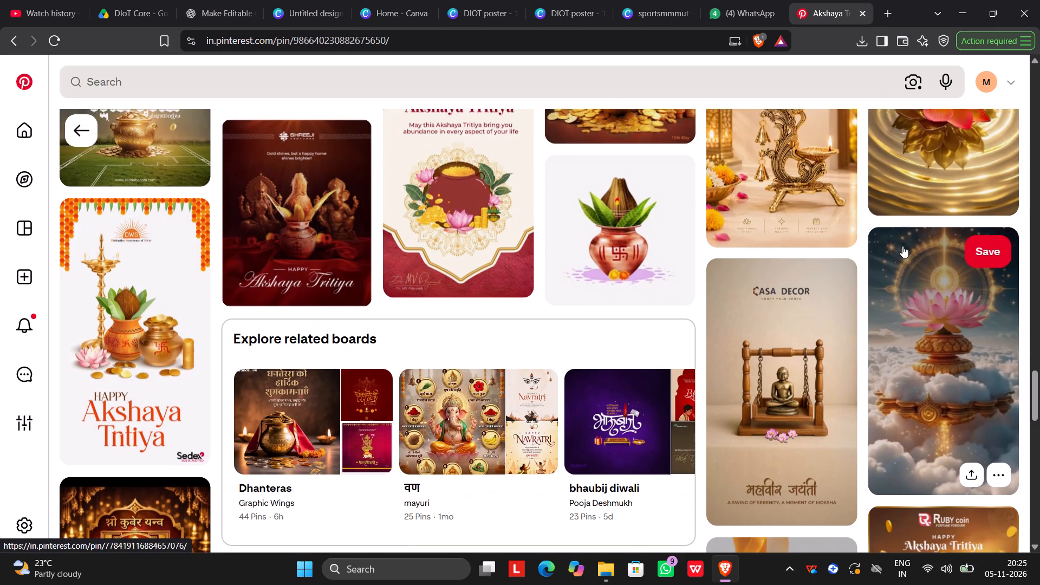
# Continue through the related festive designs beyond the related boards, checking for another suitable poster reference.
pyautogui.scroll(-6, 714, 271)
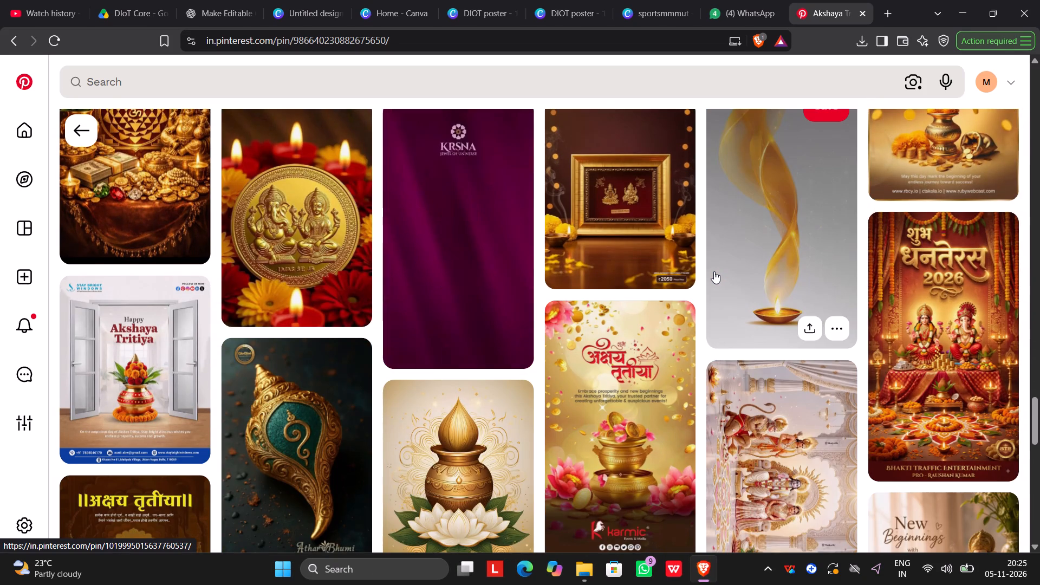
pyautogui.scroll(-4, 714, 271)
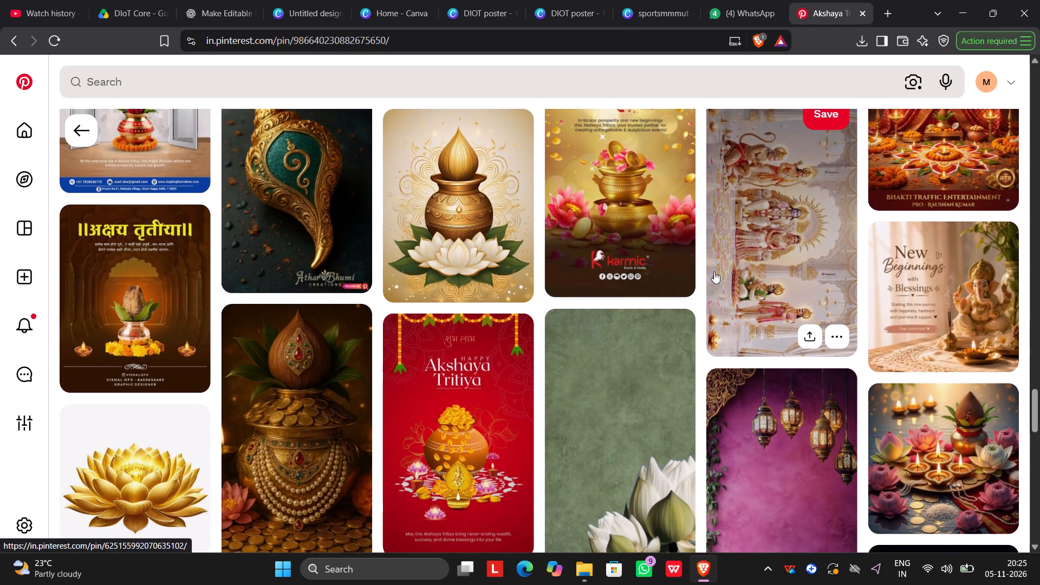
pyautogui.scroll(-2, 714, 270)
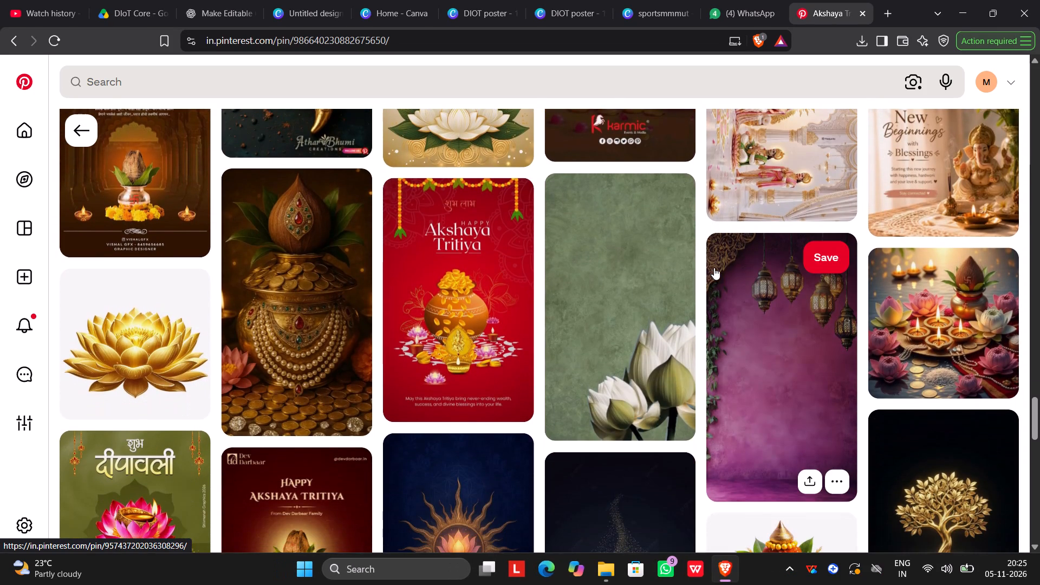
pyautogui.scroll(-10, 714, 268)
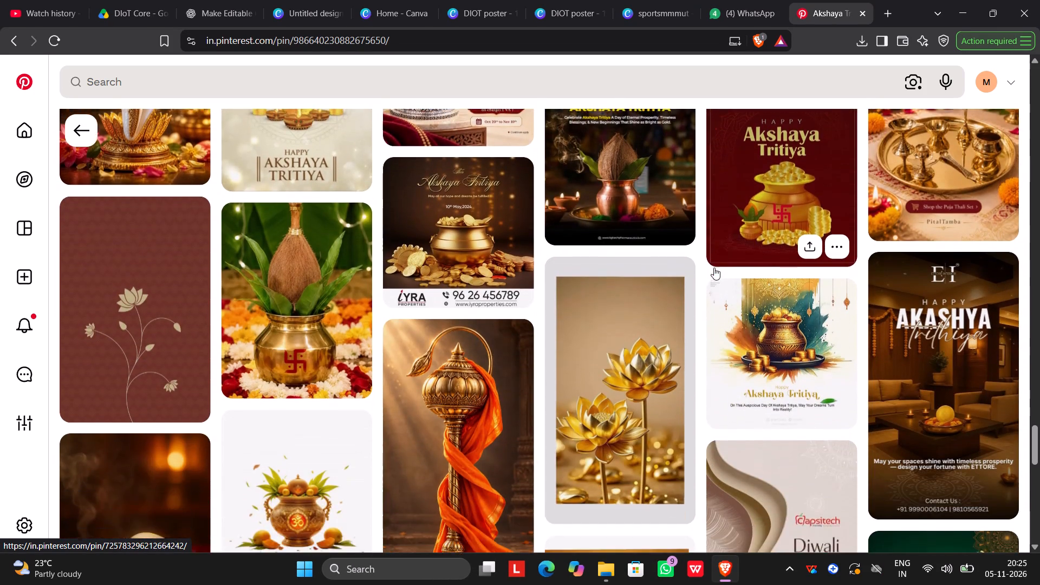
pyautogui.scroll(-10, 714, 268)
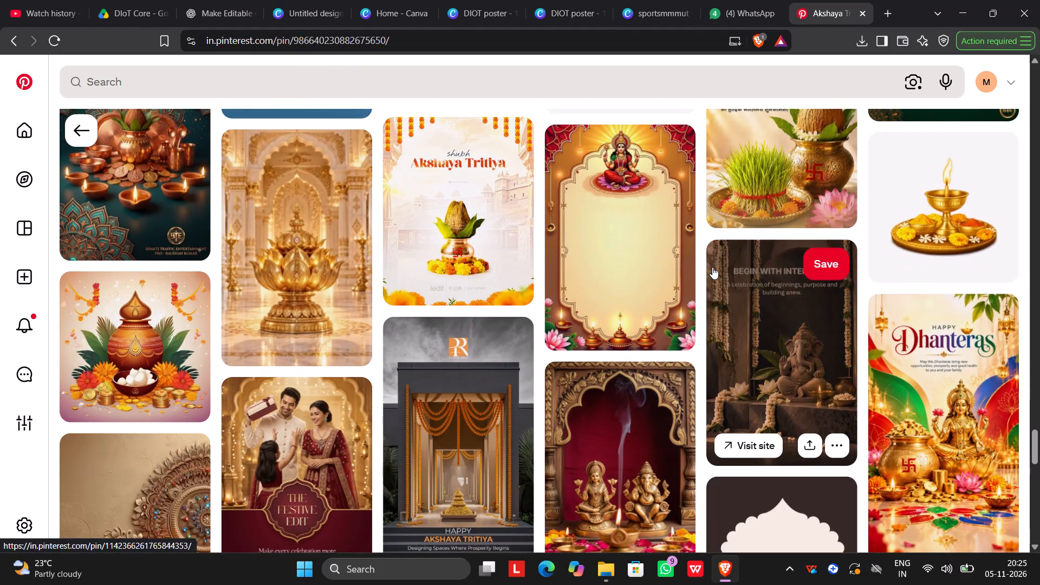
pyautogui.scroll(-11, 712, 267)
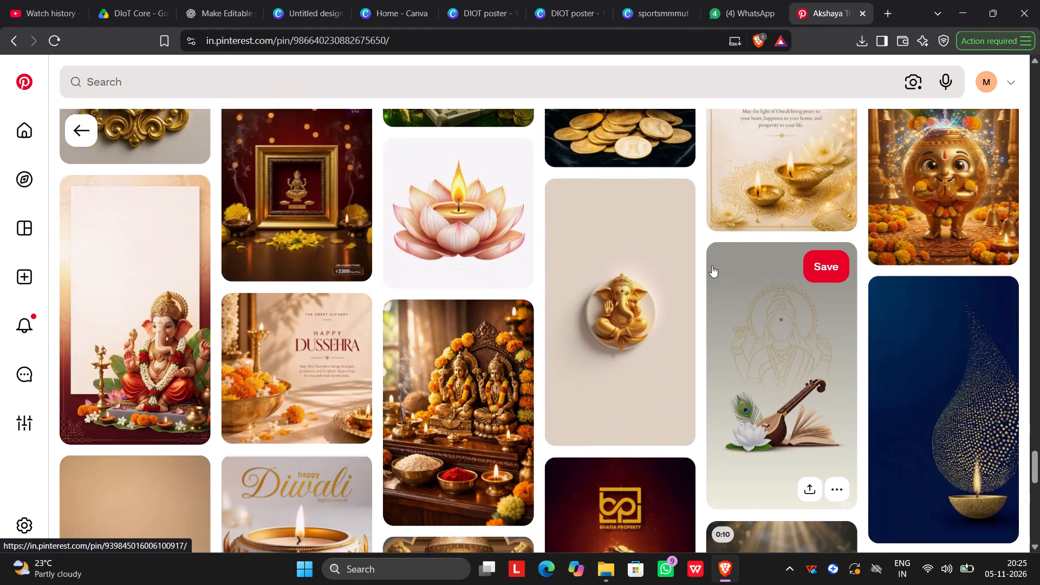
pyautogui.scroll(-3, 712, 265)
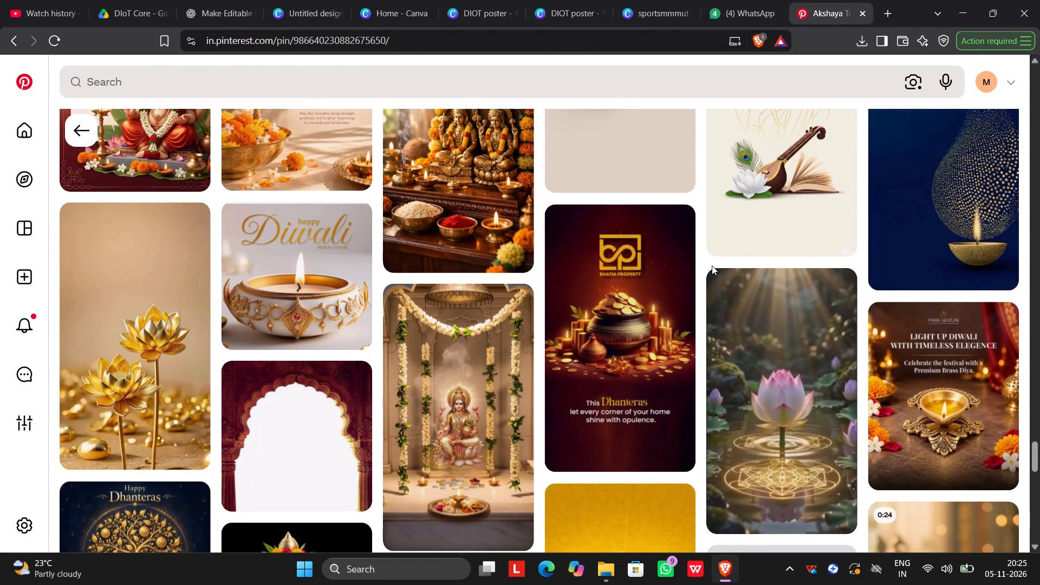
pyautogui.scroll(-5, 712, 265)
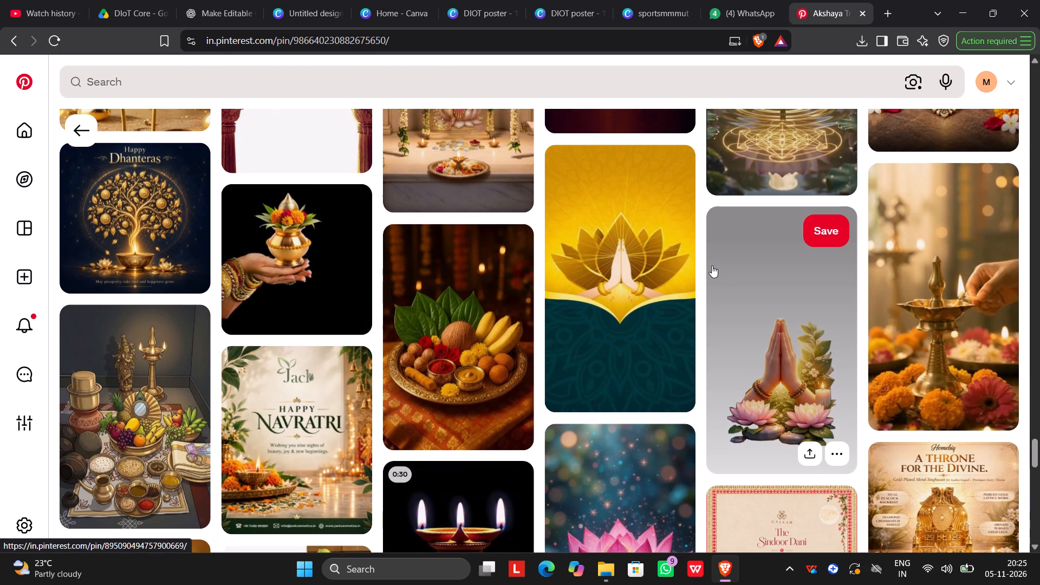
pyautogui.scroll(3, 712, 265)
pyautogui.scroll(-8, 712, 265)
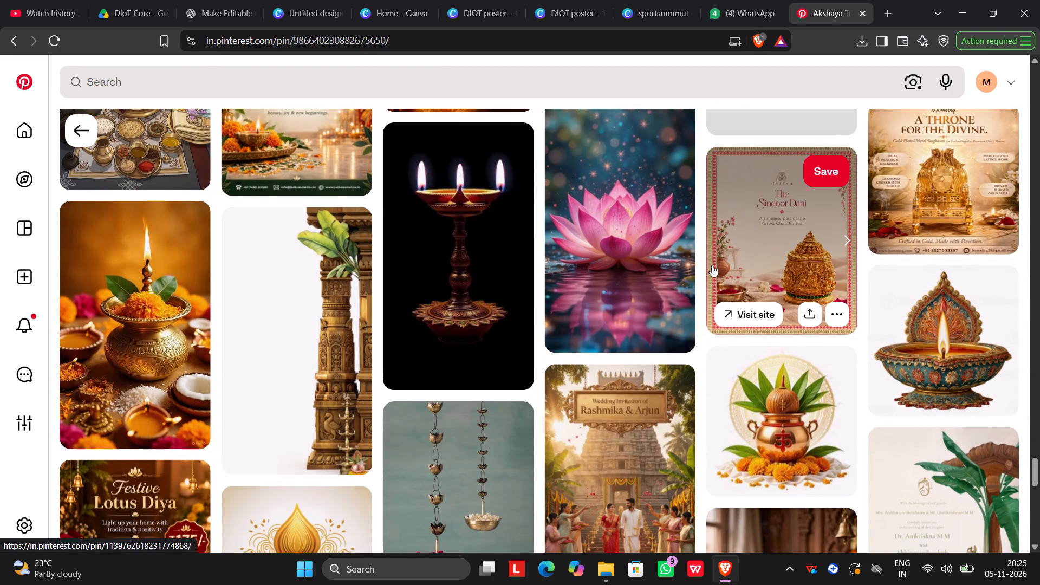
pyautogui.scroll(-4, 712, 263)
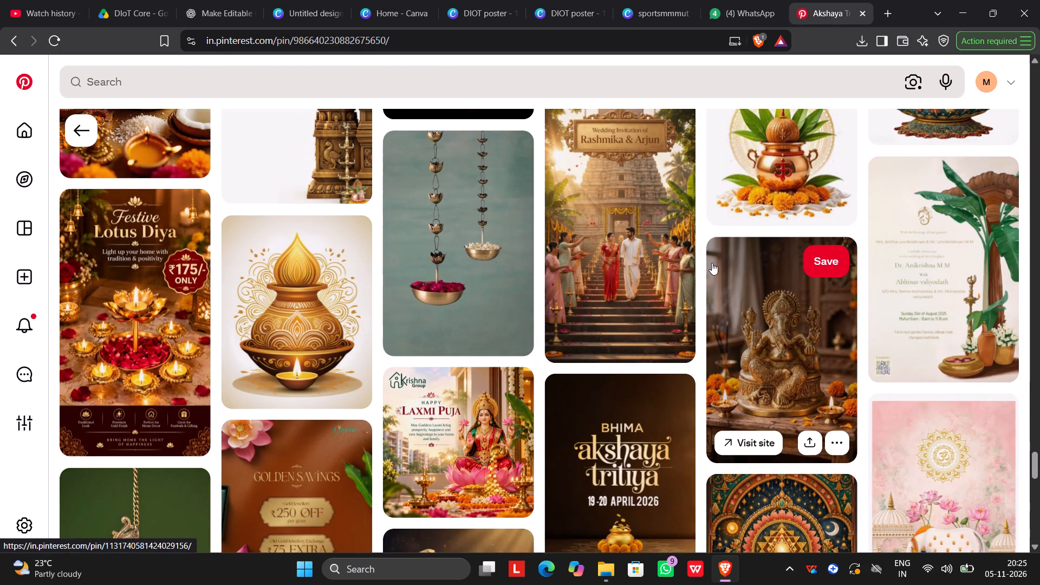
pyautogui.scroll(-3, 712, 263)
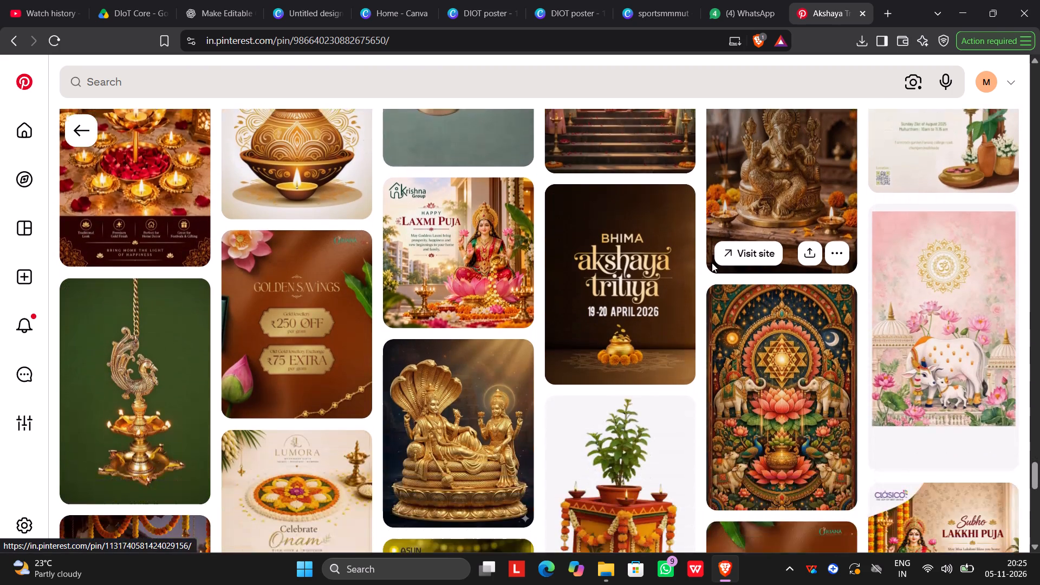
# Download the Akshaya Tritiya 2026 Om kalash image into the Downloads folder under its suggested file name.
pyautogui.scroll(20, 712, 263)
pyautogui.scroll(2, 712, 263)
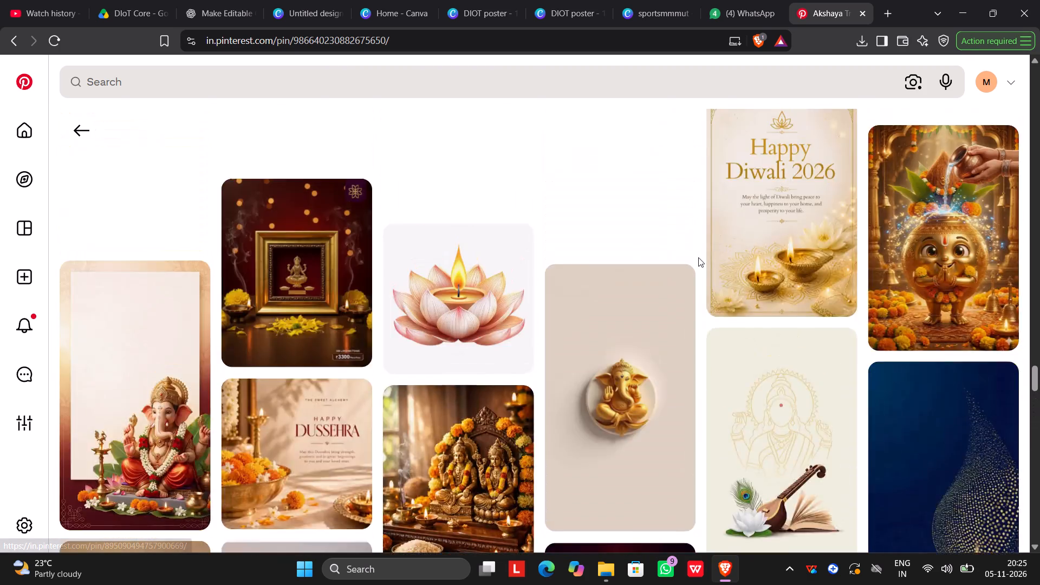
pyautogui.scroll(5, 698, 257)
pyautogui.scroll(9, 1039, 347)
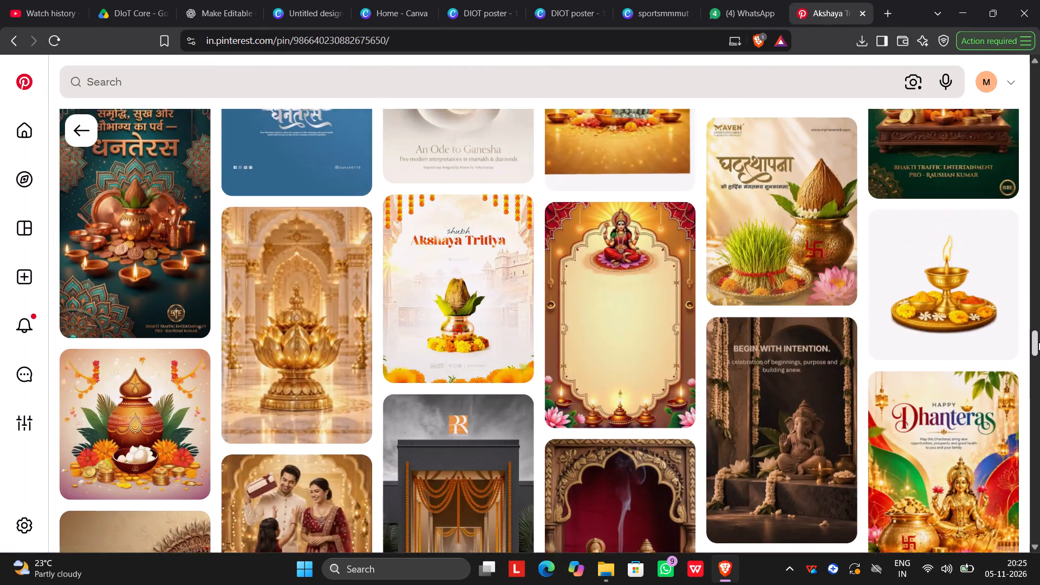
pyautogui.scroll(20, 1038, 342)
pyautogui.scroll(12, 1038, 342)
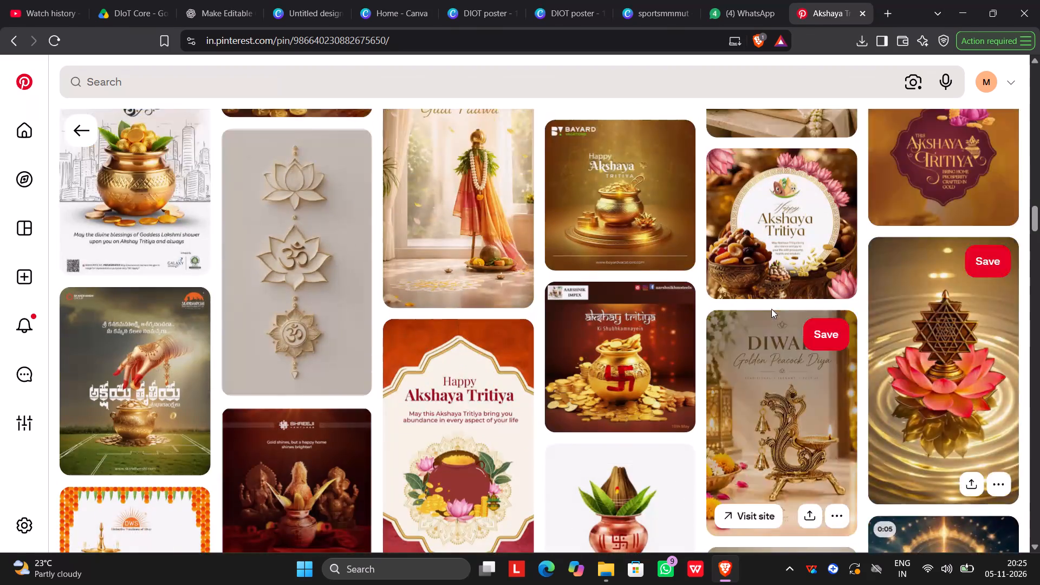
pyautogui.scroll(16, 771, 309)
pyautogui.scroll(20, 772, 302)
pyautogui.scroll(1, 772, 302)
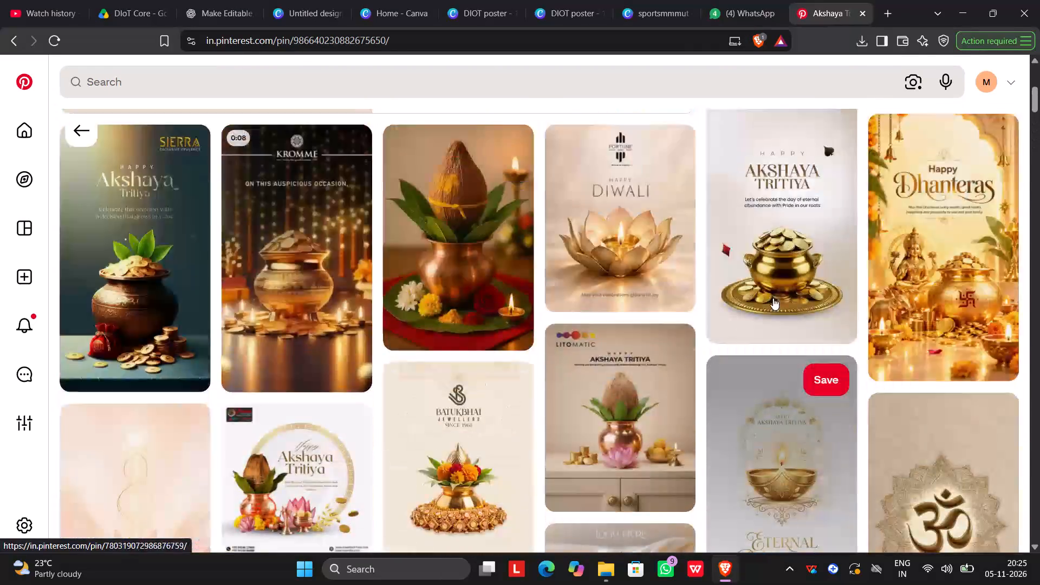
pyautogui.scroll(5, 773, 298)
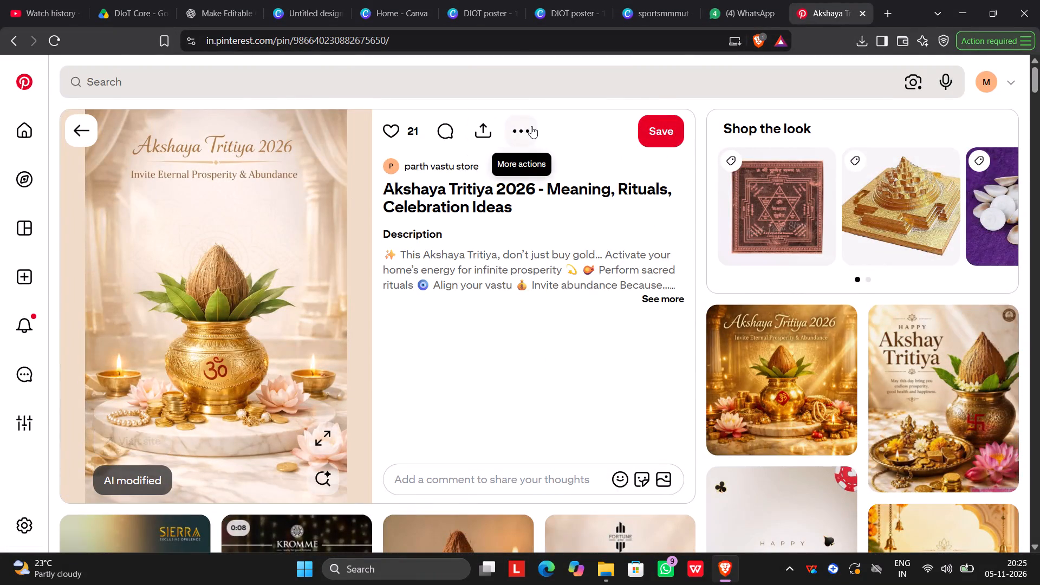
pyautogui.click(531, 126)
pyautogui.click(517, 198)
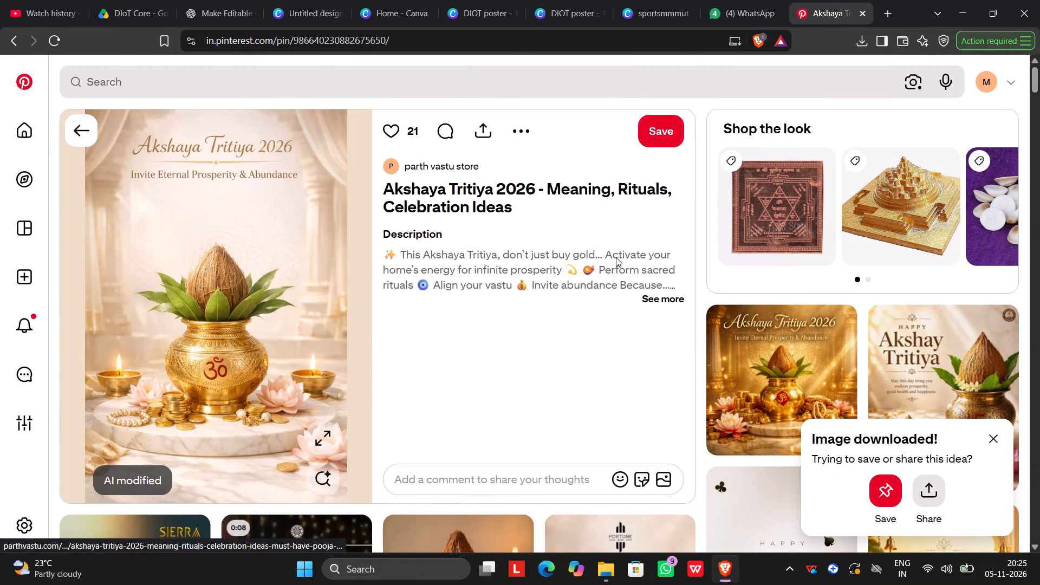
pyautogui.scroll(-2, 616, 257)
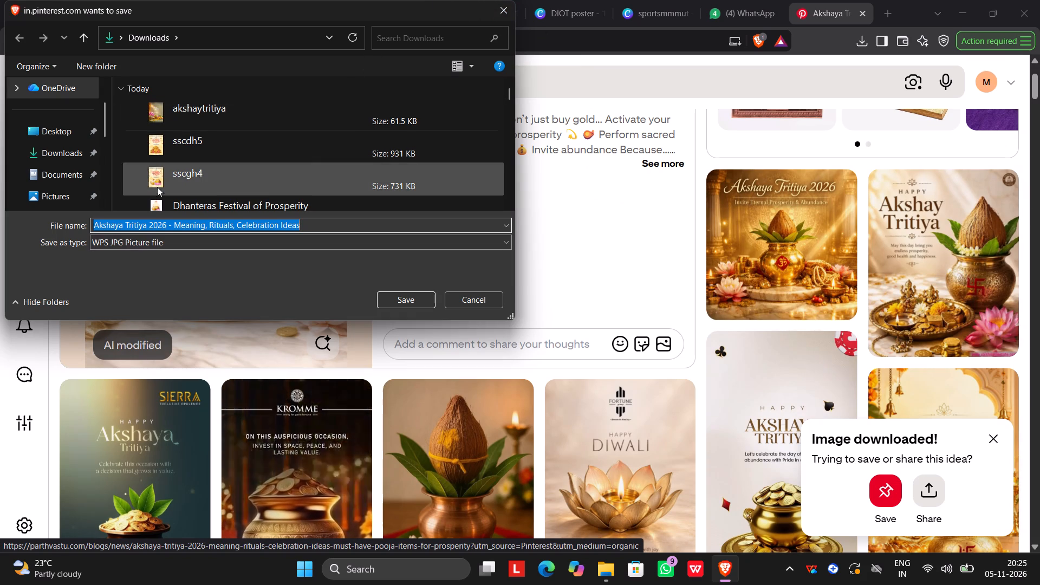
pyautogui.click(75, 159)
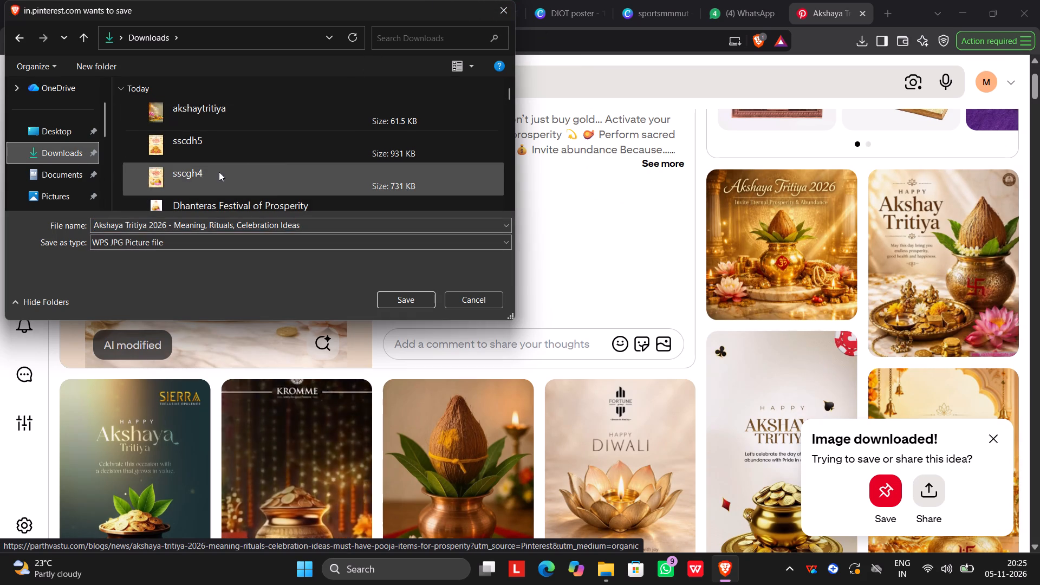
pyautogui.click(409, 292)
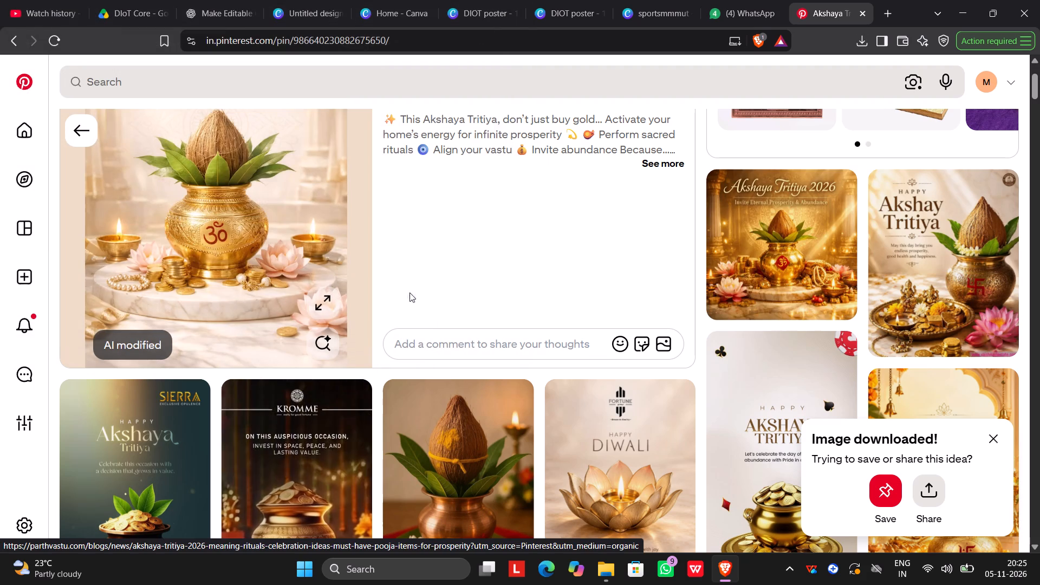
# Check the designs related to the Om kalash pin and open the Happy Akshay Tritiya pin with the swastika kalash, puja plate and pink lotus.
pyautogui.scroll(-3, 829, 258)
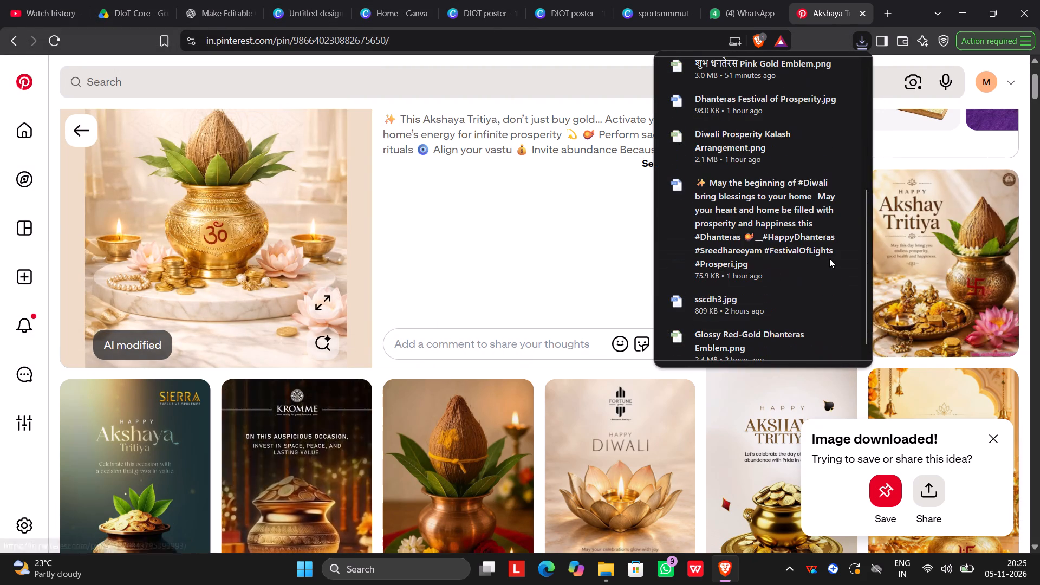
pyautogui.scroll(-3, 919, 236)
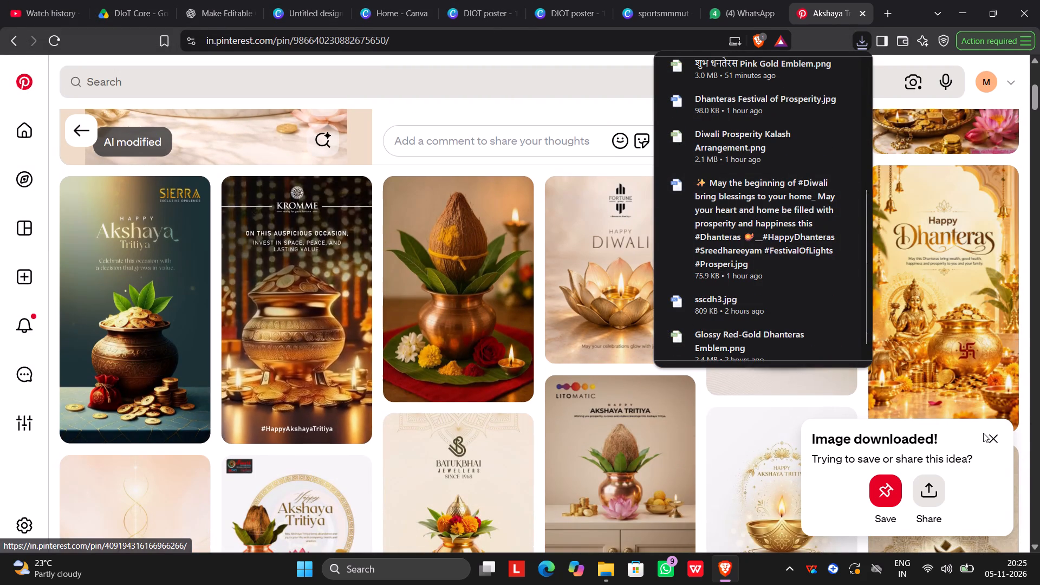
pyautogui.click(996, 440)
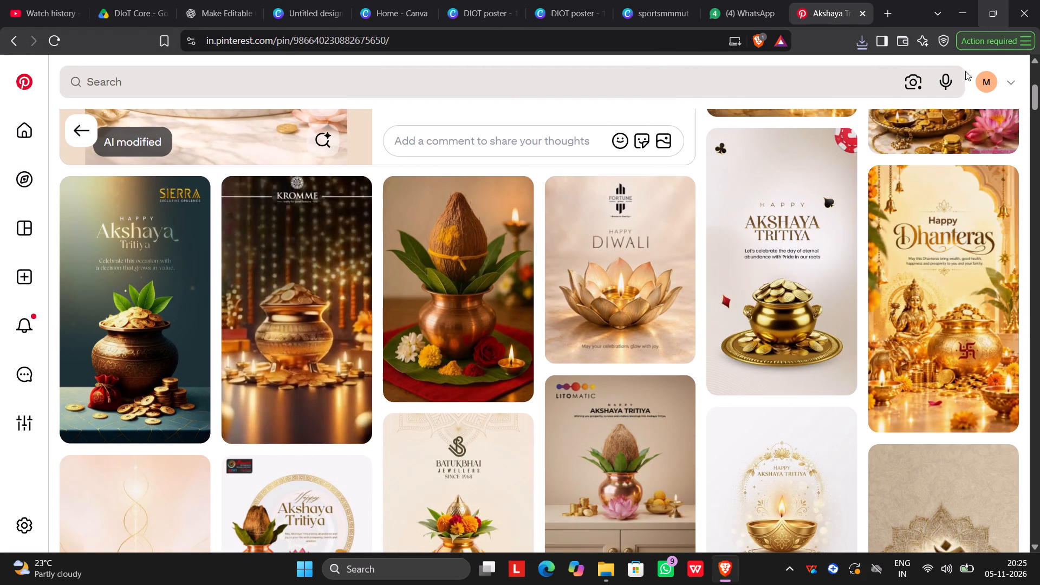
pyautogui.scroll(-1, 864, 152)
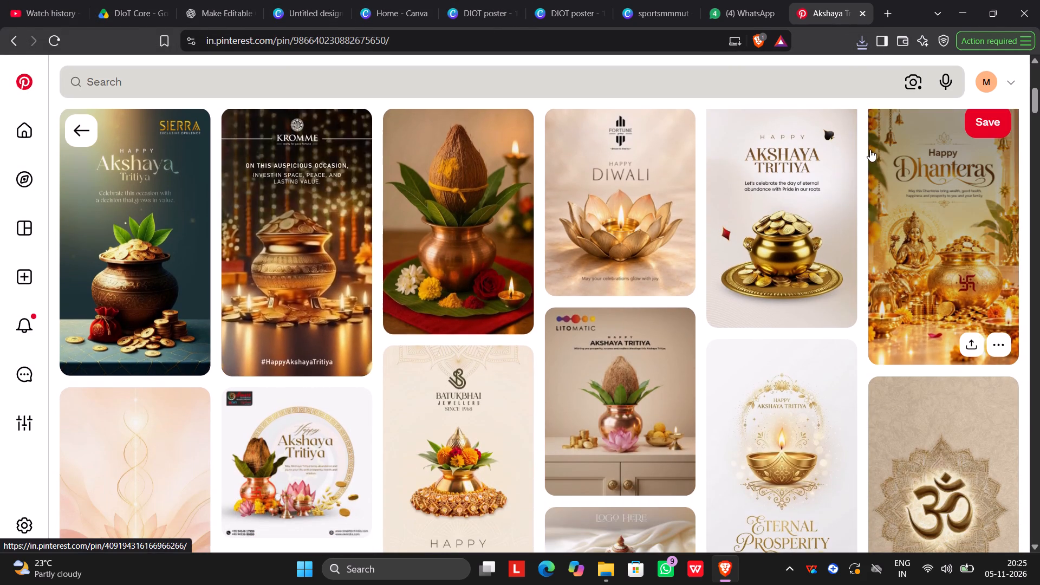
pyautogui.scroll(-2, 689, 188)
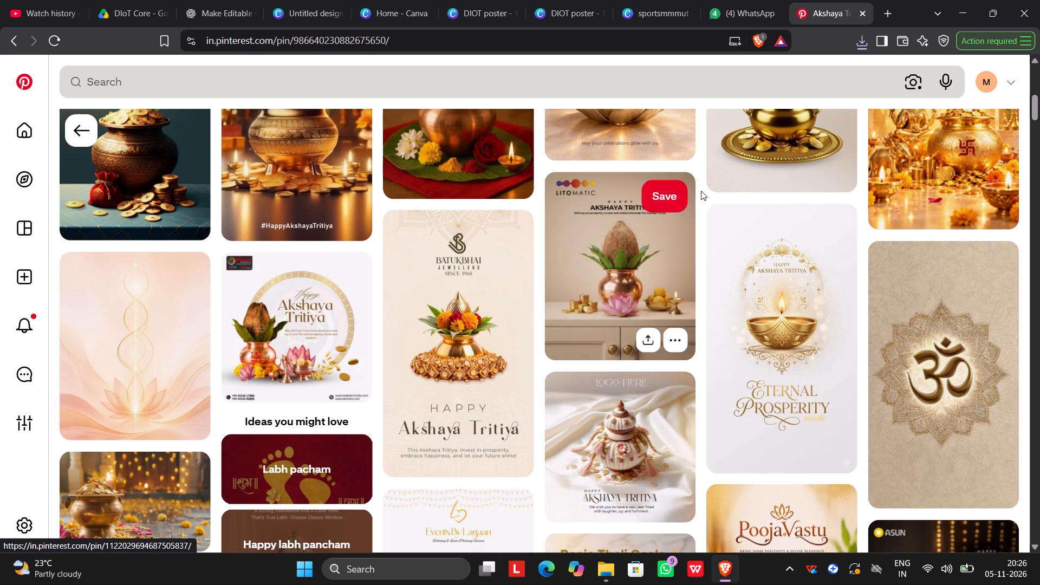
pyautogui.scroll(-3, 713, 196)
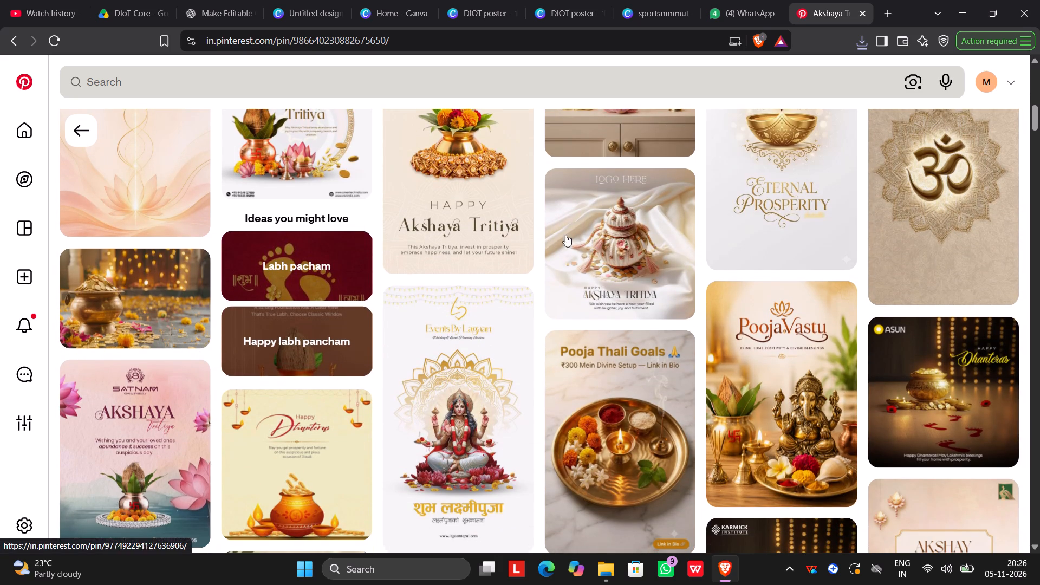
pyautogui.scroll(6, 680, 180)
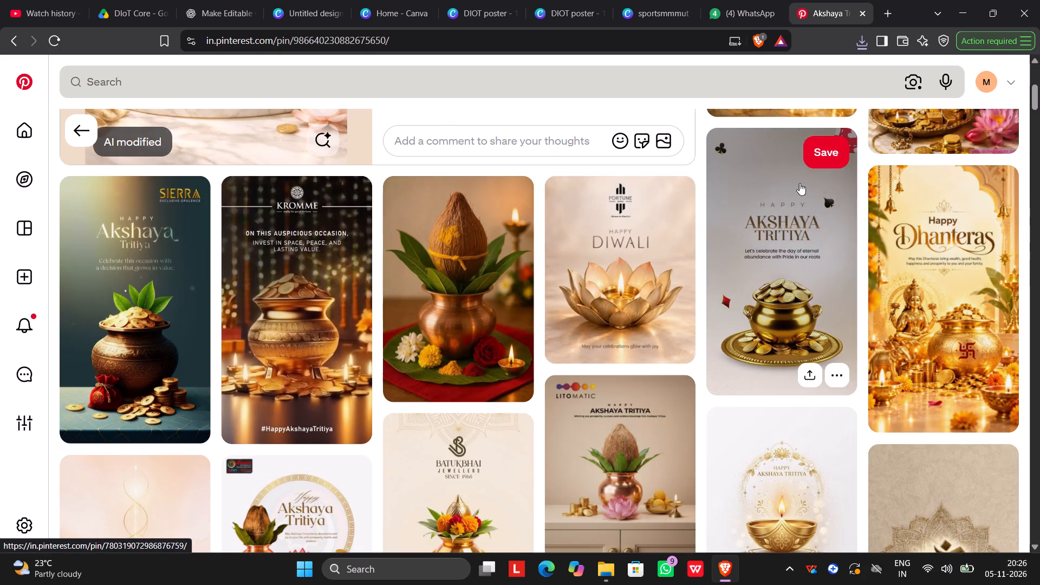
pyautogui.scroll(2, 916, 202)
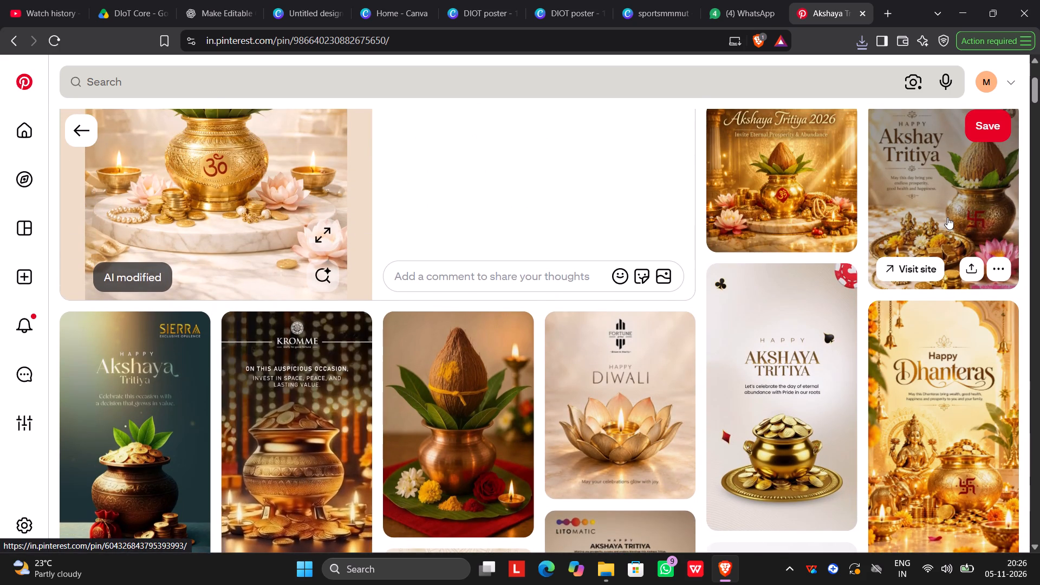
pyautogui.click(944, 211)
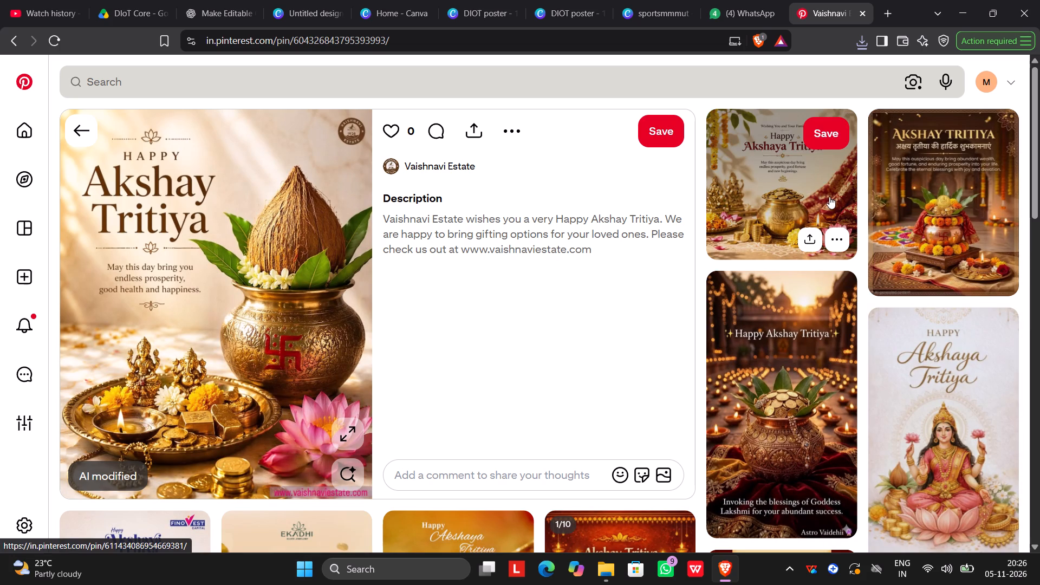
# Look through the Akshaya Tritiya and Dhanteras designs related to the Vaishnavi Estate pin for another suitable poster reference.
pyautogui.scroll(-3, 798, 192)
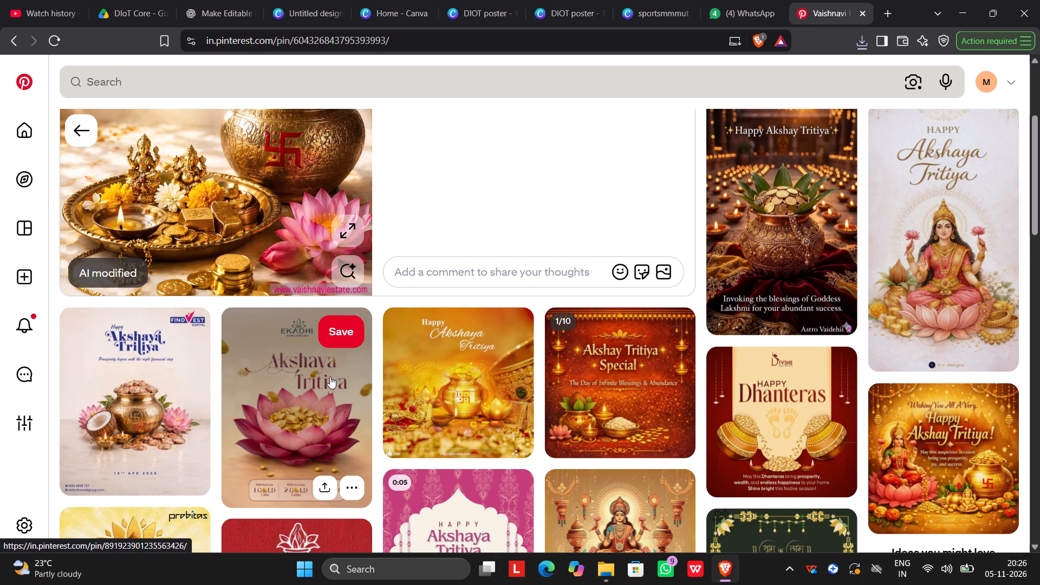
pyautogui.scroll(-1, 330, 376)
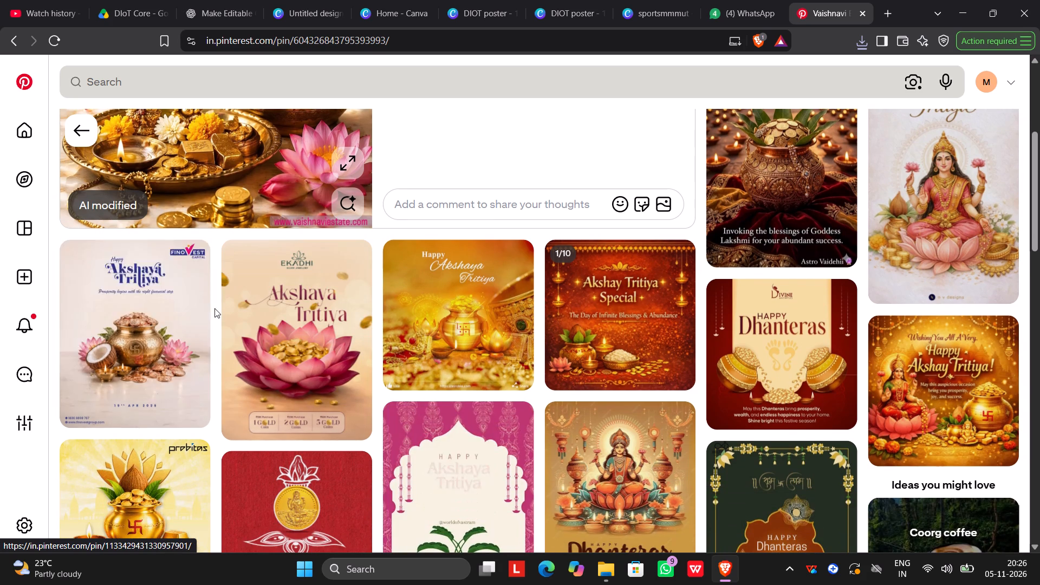
pyautogui.scroll(-1, 231, 298)
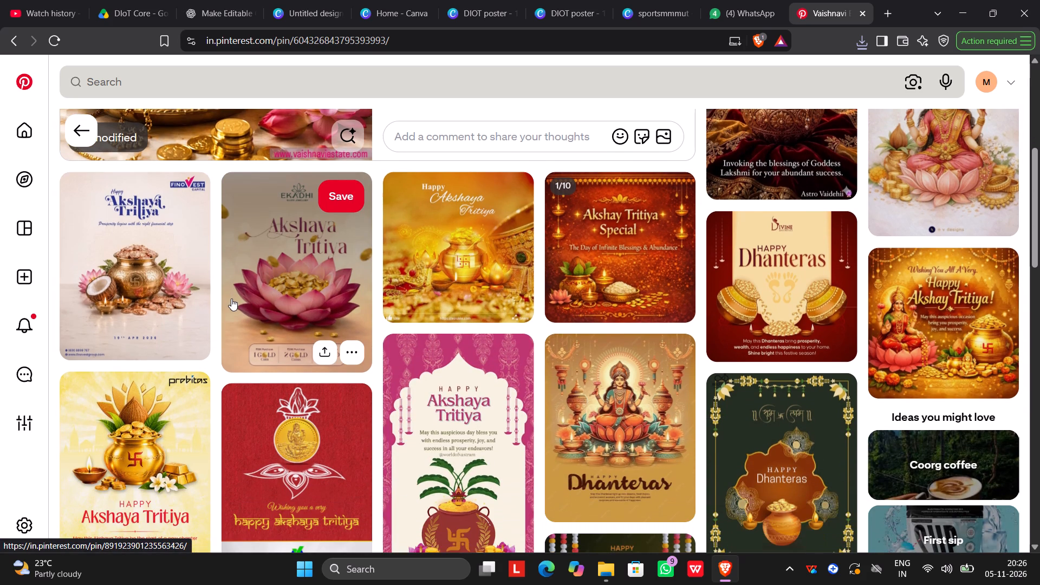
pyautogui.scroll(-1, 247, 277)
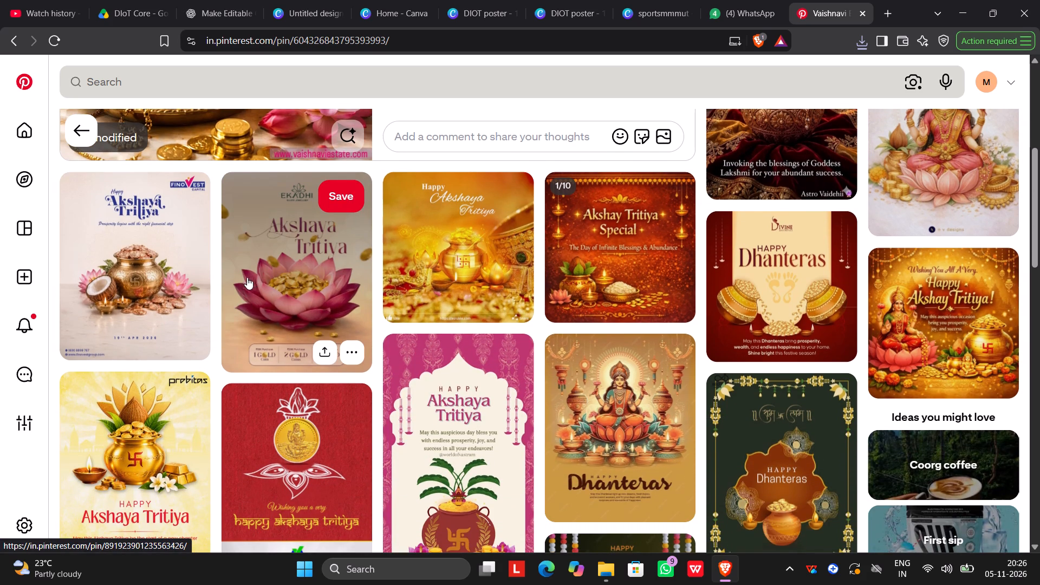
pyautogui.scroll(-5, 247, 277)
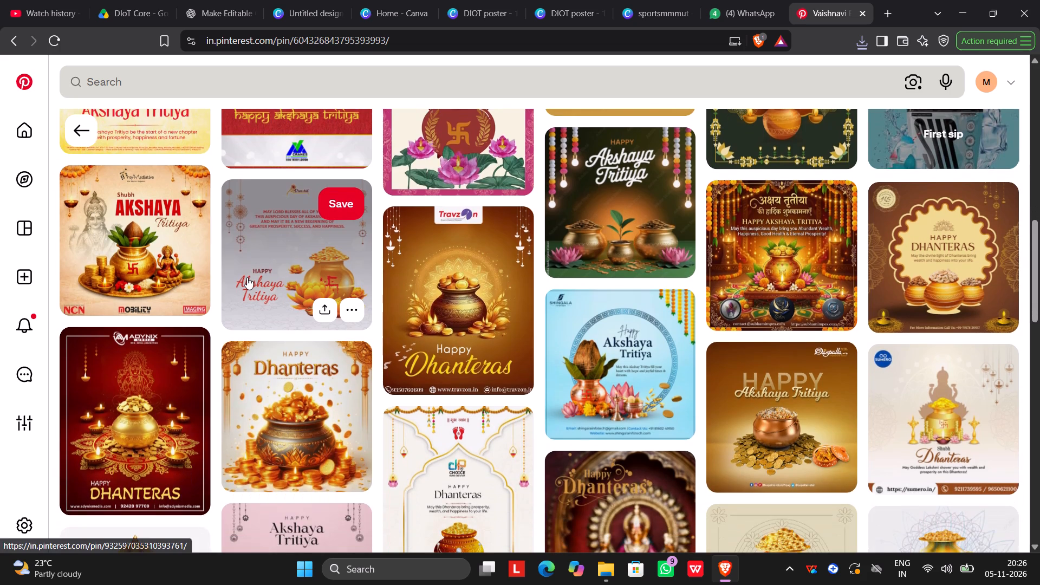
pyautogui.scroll(-6, 247, 277)
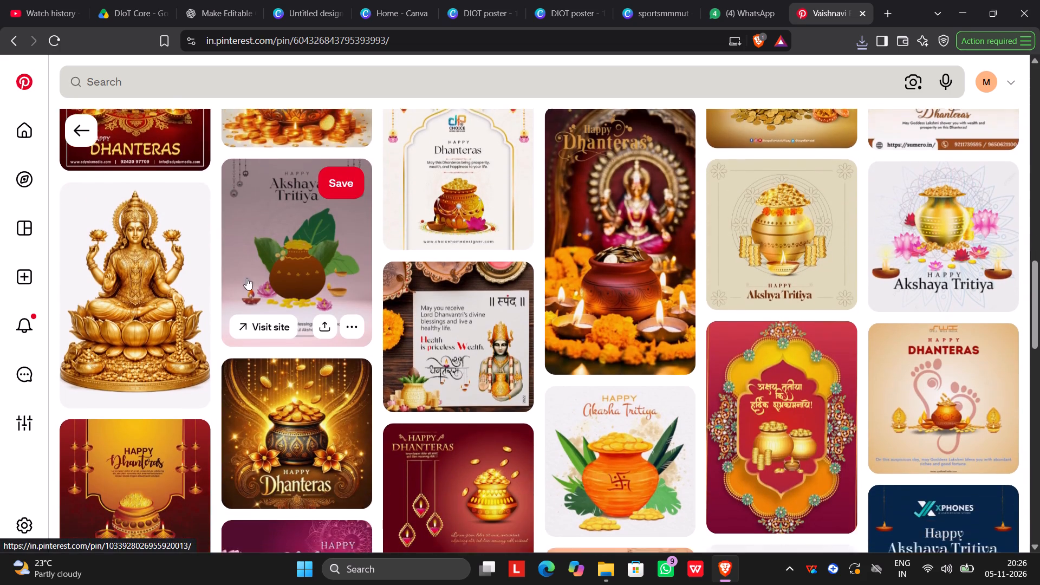
pyautogui.scroll(-7, 248, 279)
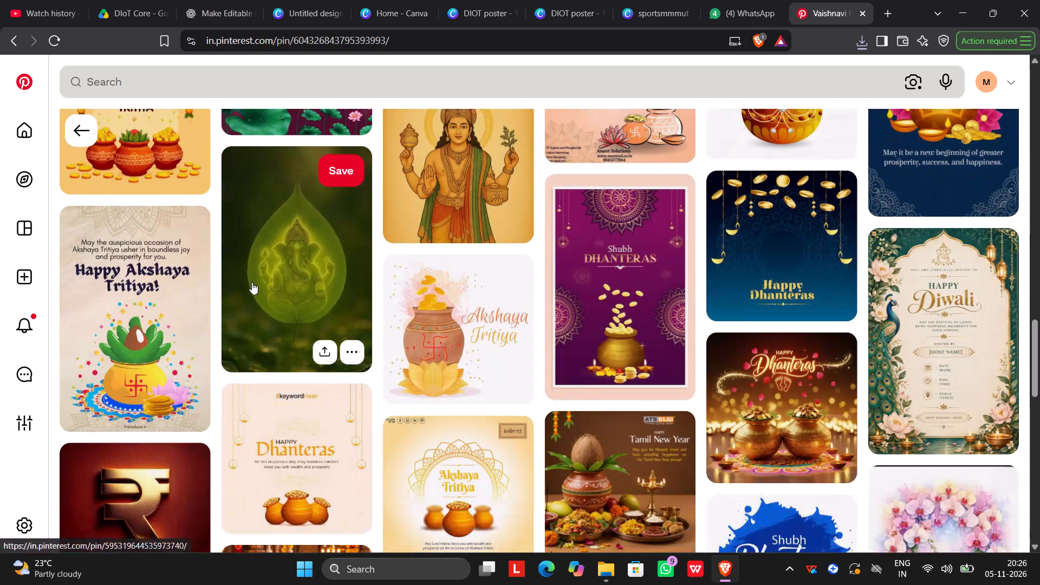
pyautogui.scroll(-5, 253, 275)
# Download the Vaishnavi Estate Happy Akshay Tritiya image into the Downloads folder under its suggested file name.
pyautogui.scroll(2, 254, 275)
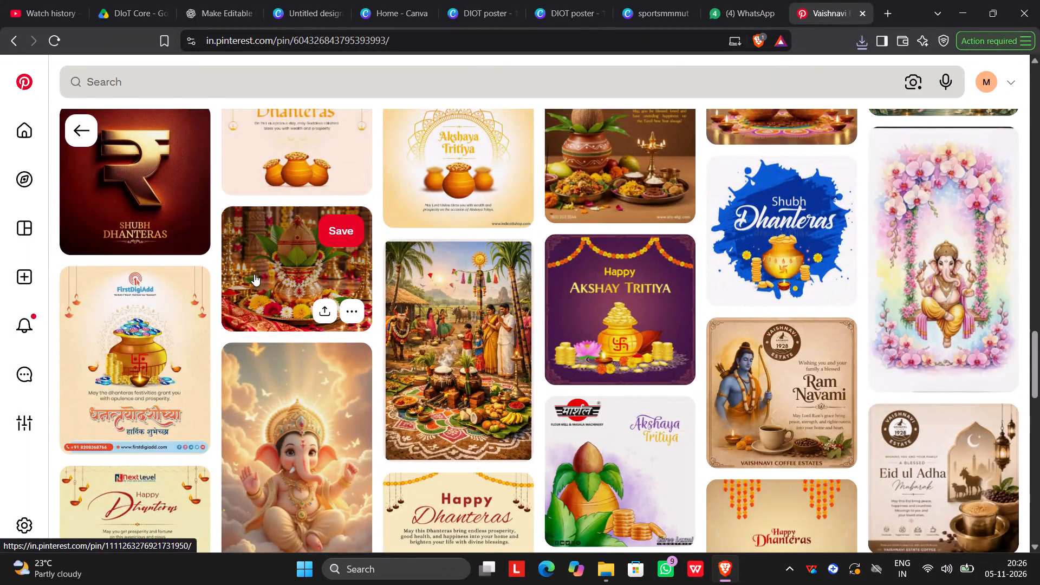
pyautogui.scroll(10, 254, 274)
pyautogui.scroll(14, 246, 230)
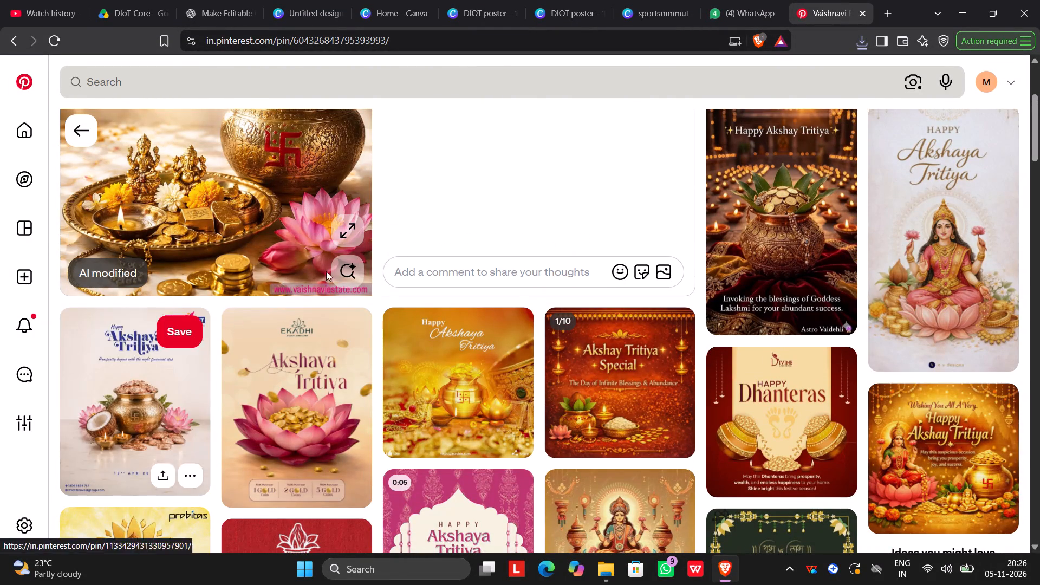
pyautogui.scroll(3, 471, 145)
pyautogui.click(509, 128)
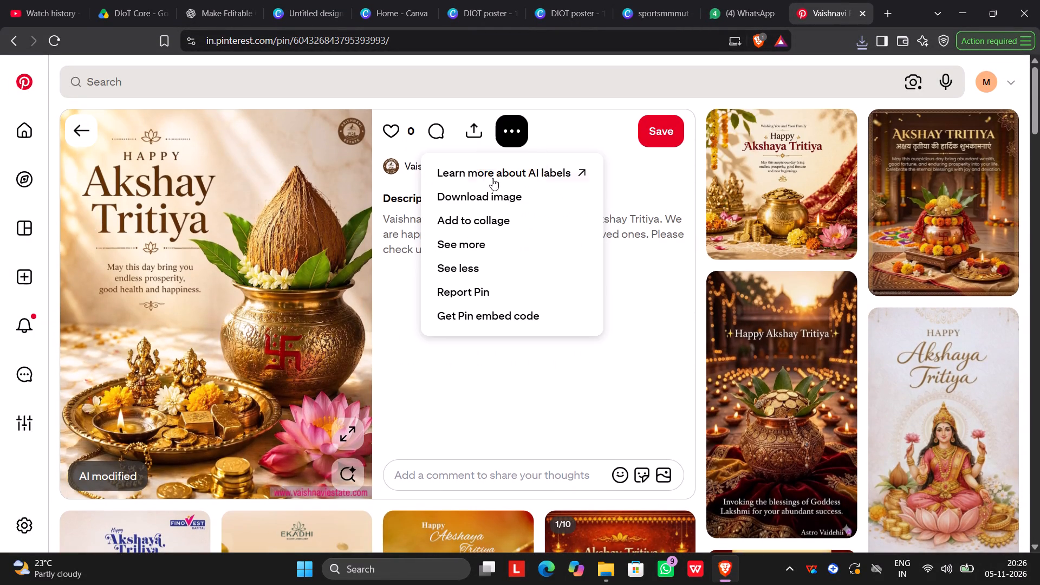
pyautogui.click(509, 206)
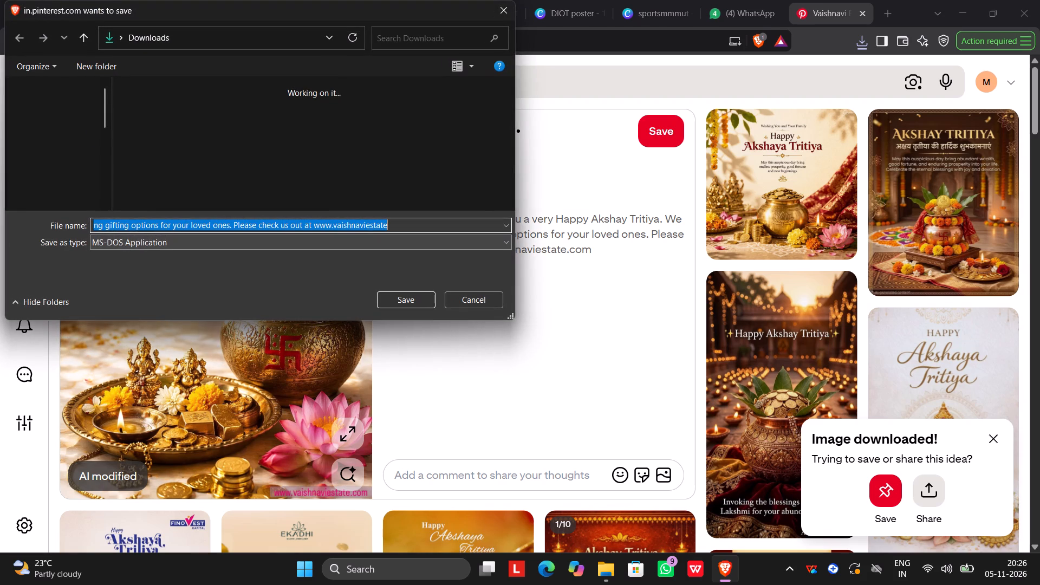
pyautogui.click(77, 129)
pyautogui.click(75, 148)
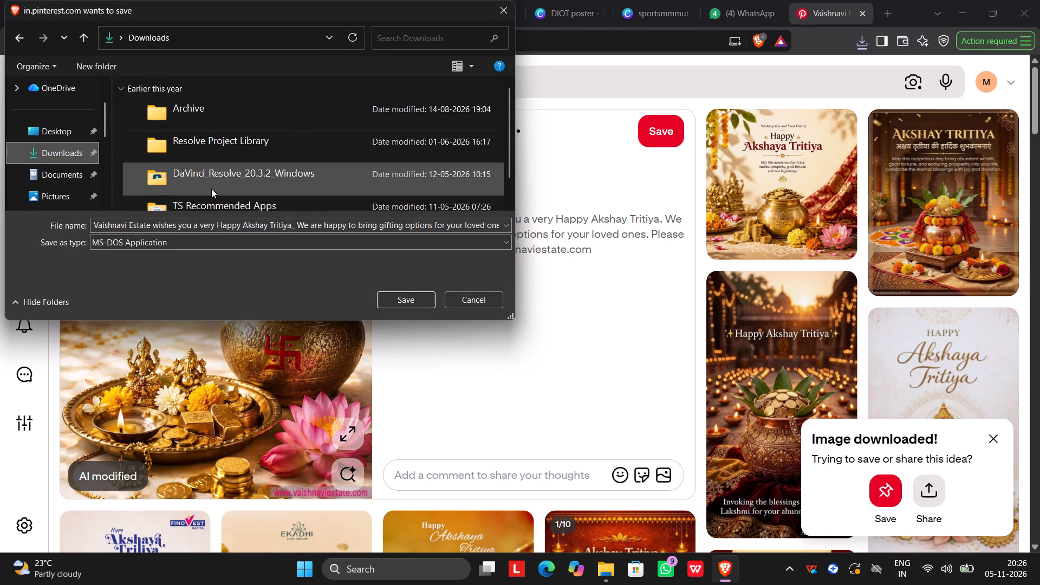
pyautogui.click(412, 302)
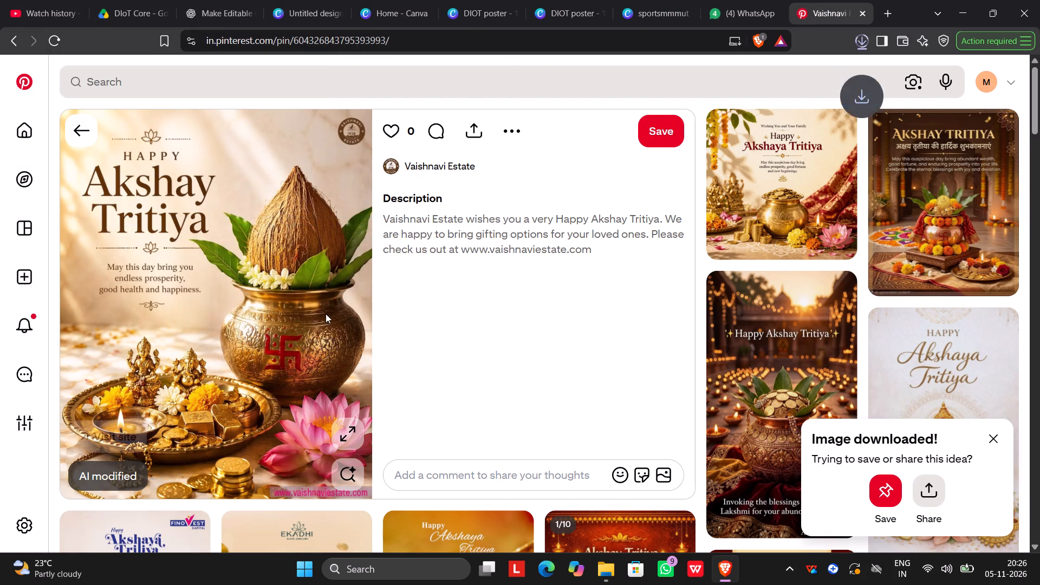
# Open the related Finovest Capital Akshaya Tritiya pin and download its image into the Downloads folder as Akshaya Tritiya.
pyautogui.scroll(-4, 354, 209)
pyautogui.click(164, 320)
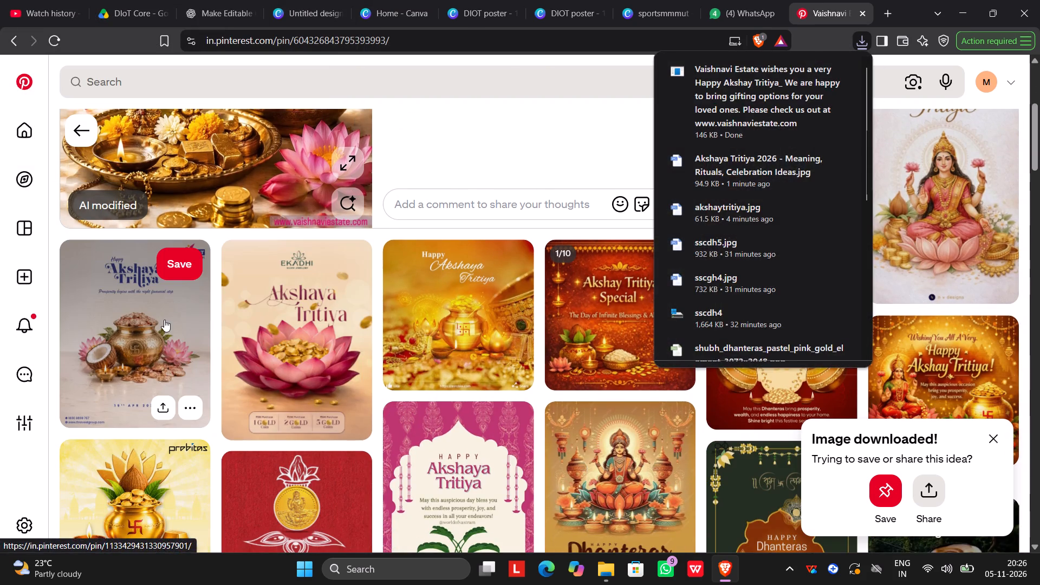
pyautogui.click(520, 122)
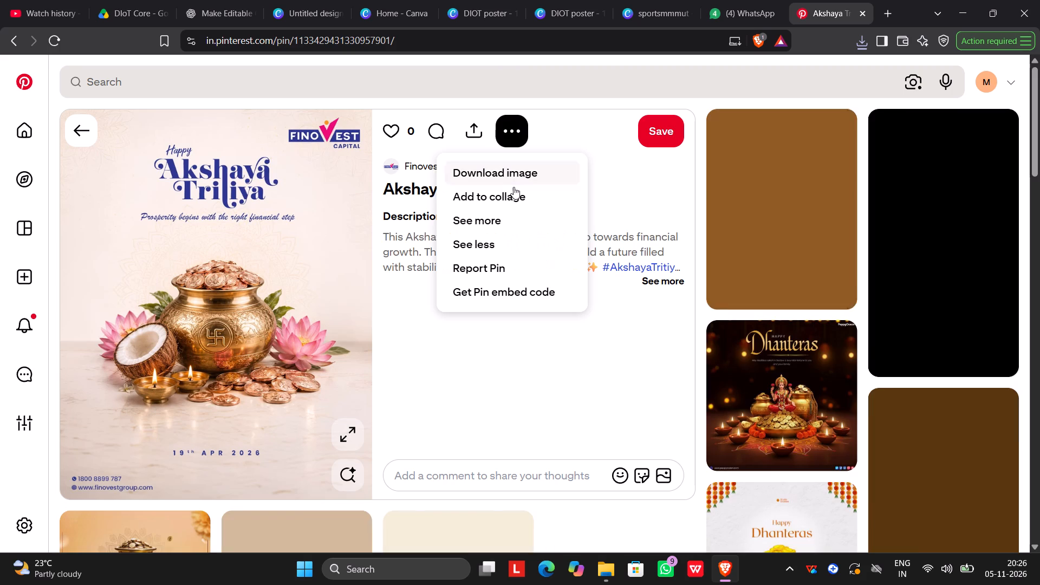
pyautogui.click(509, 174)
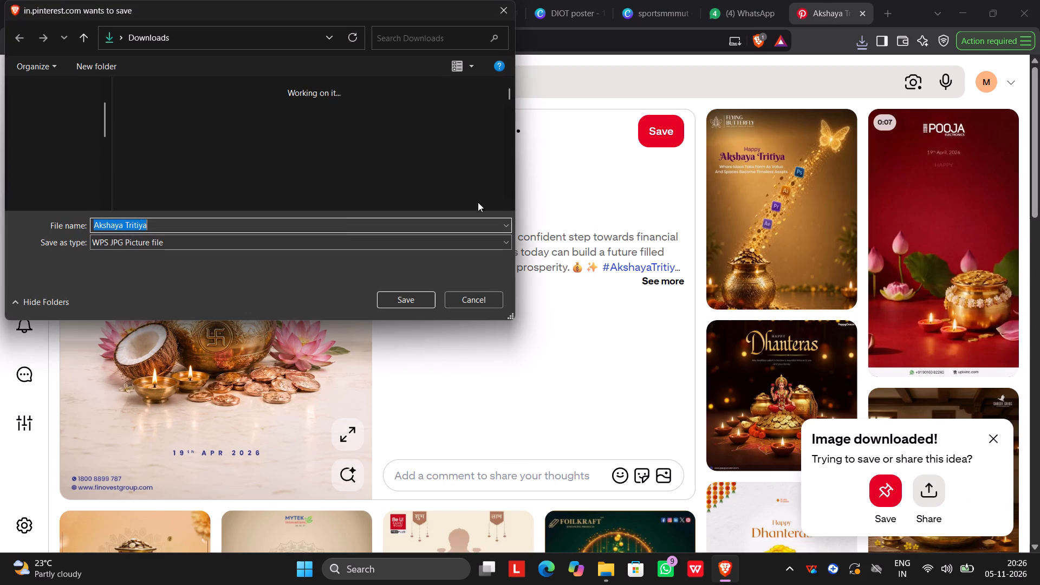
pyautogui.click(77, 153)
pyautogui.click(398, 303)
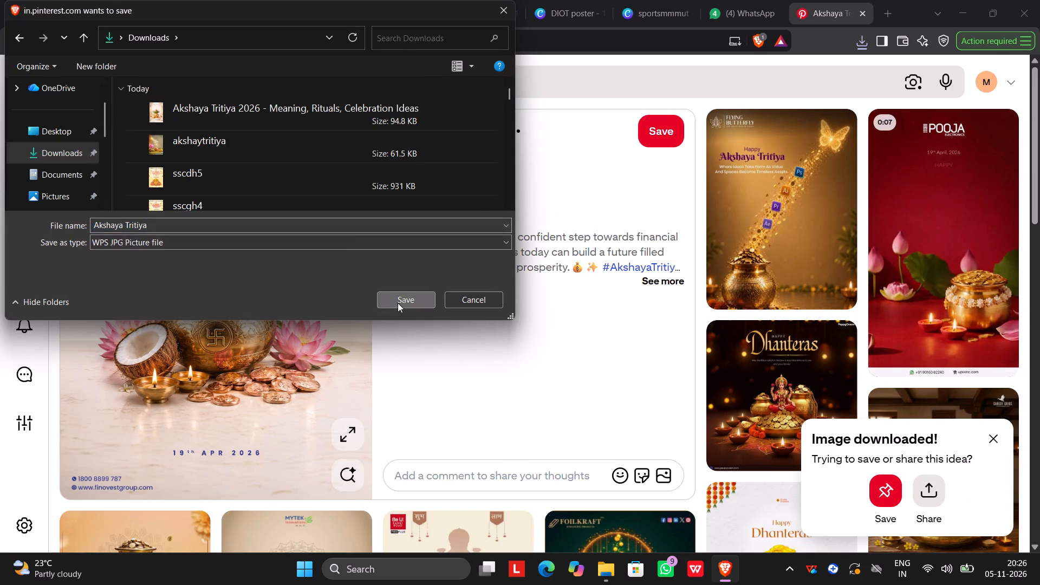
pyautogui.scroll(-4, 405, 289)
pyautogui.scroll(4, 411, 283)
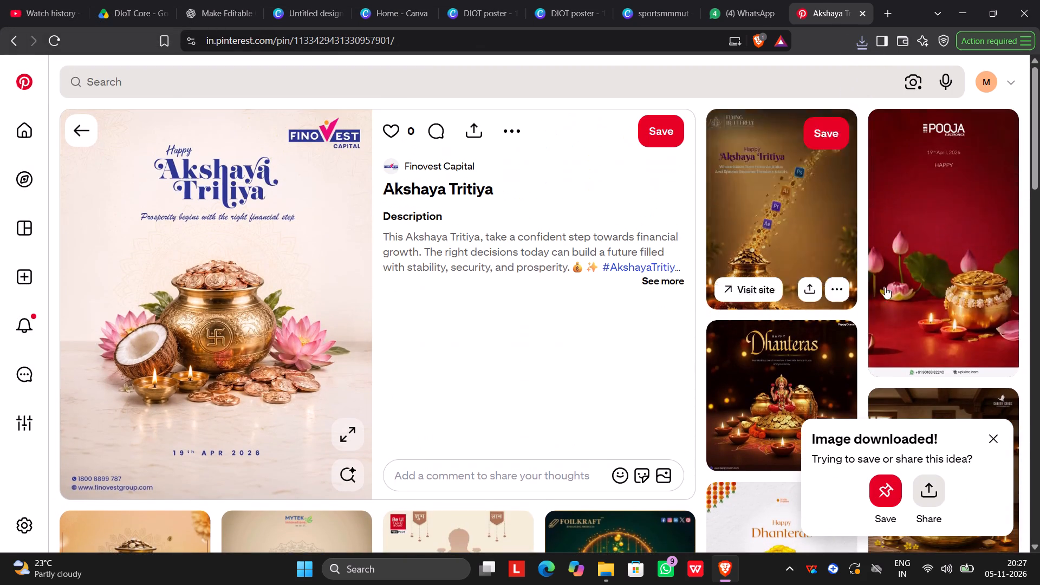
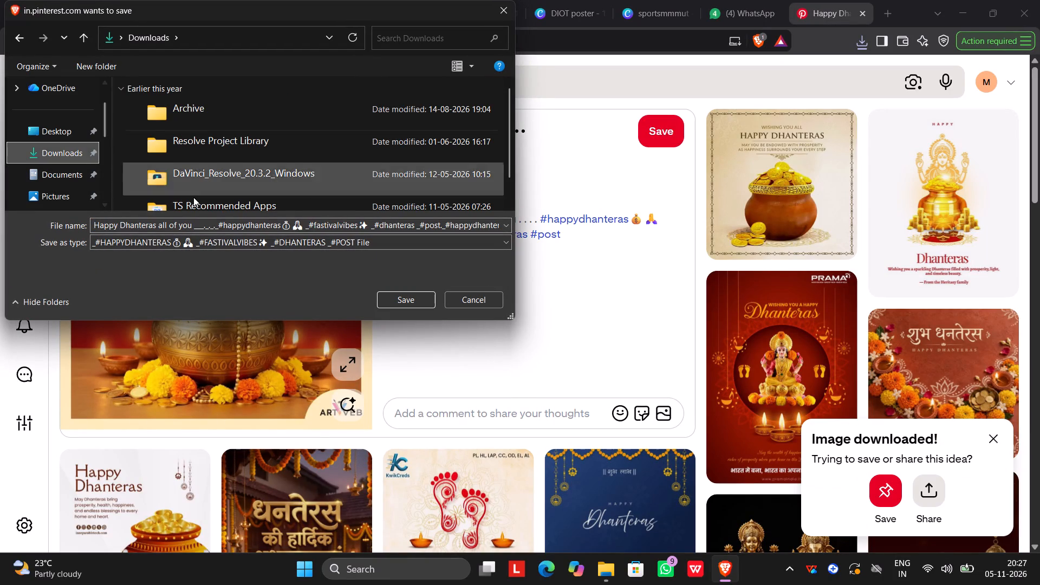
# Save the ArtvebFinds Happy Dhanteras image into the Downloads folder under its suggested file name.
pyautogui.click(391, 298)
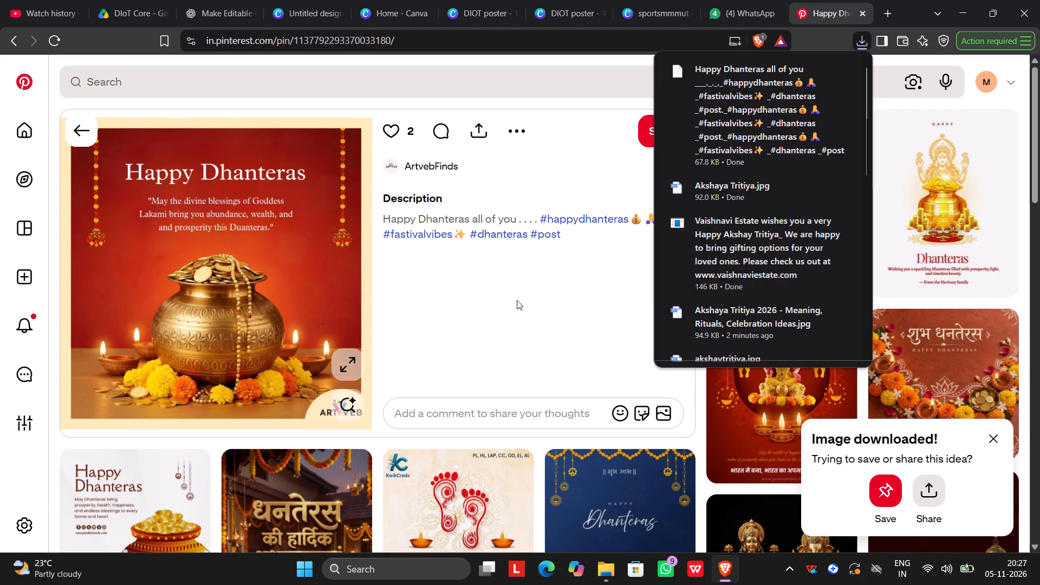
# Look through the Dhanteras and Diwali designs related to the ArtvebFinds Happy Dhanteras pin for another poster reference.
pyautogui.scroll(-2, 516, 282)
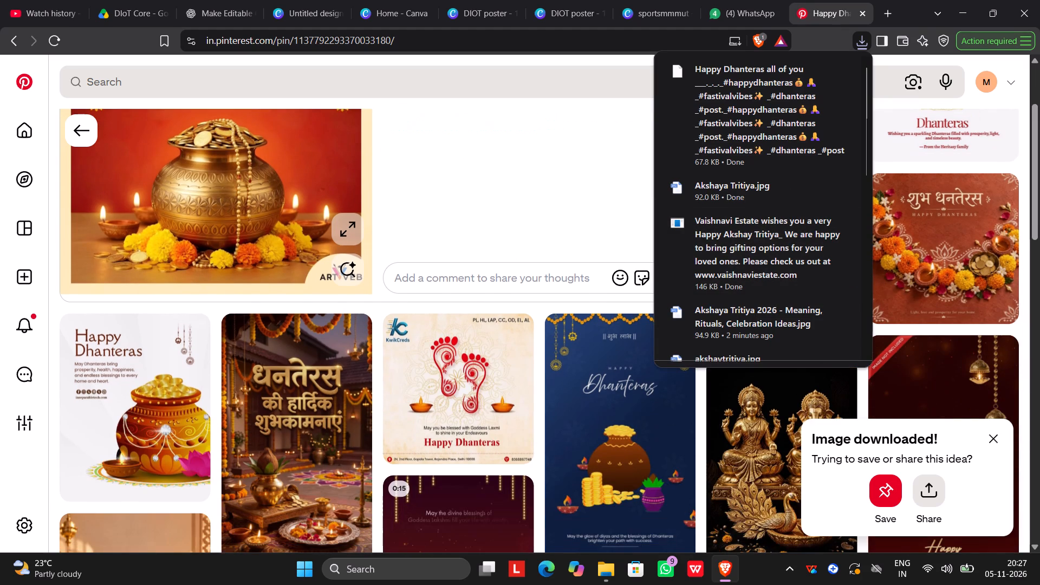
pyautogui.scroll(-5, 516, 282)
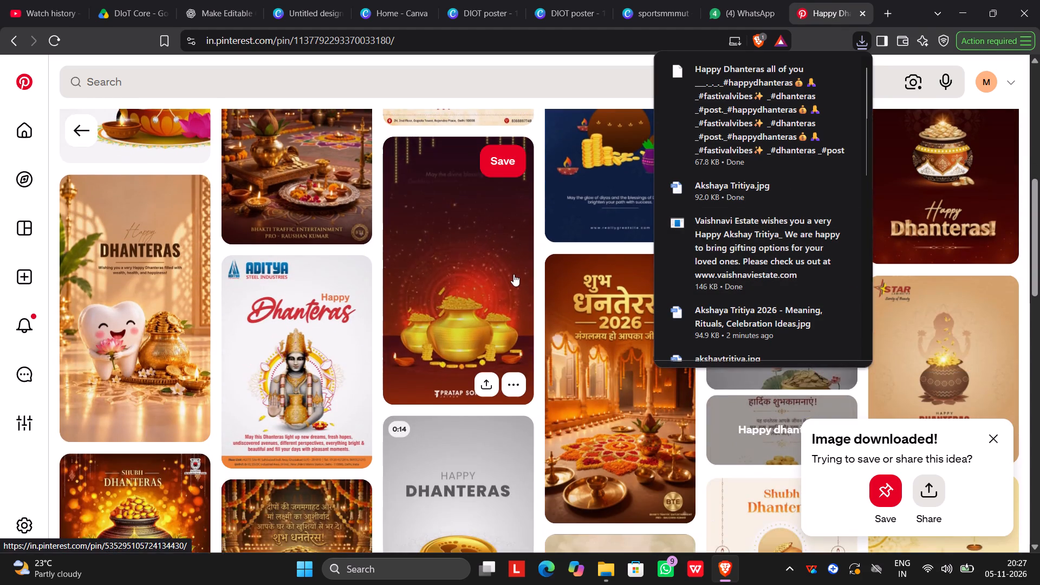
pyautogui.scroll(-8, 513, 274)
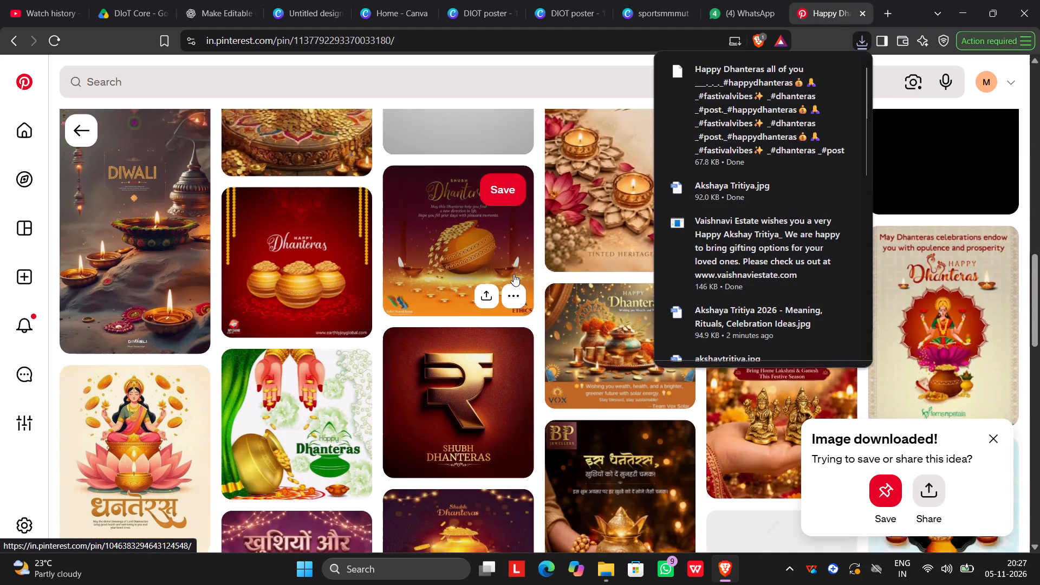
pyautogui.scroll(-15, 513, 274)
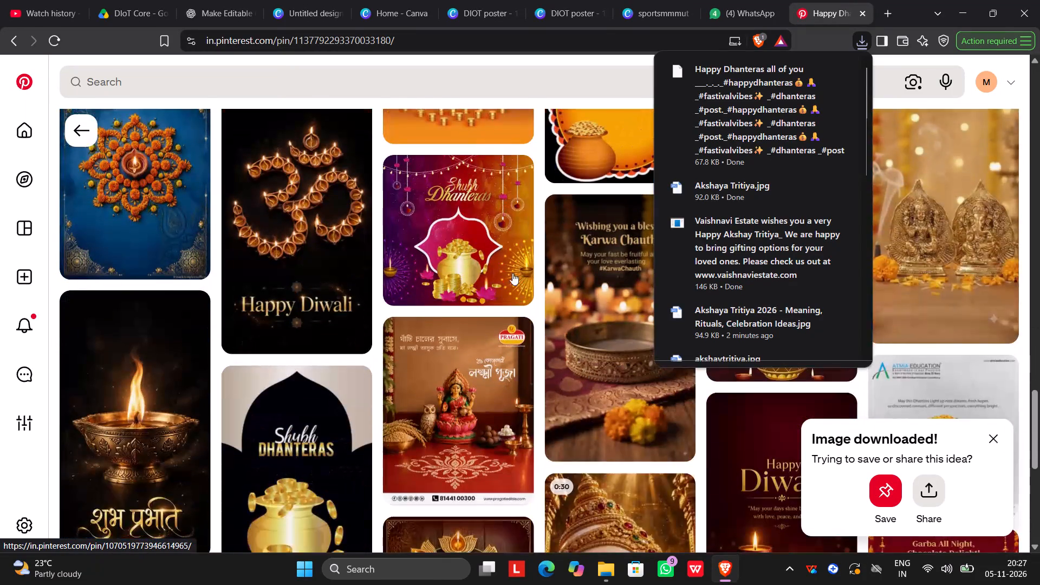
pyautogui.scroll(-14, 521, 267)
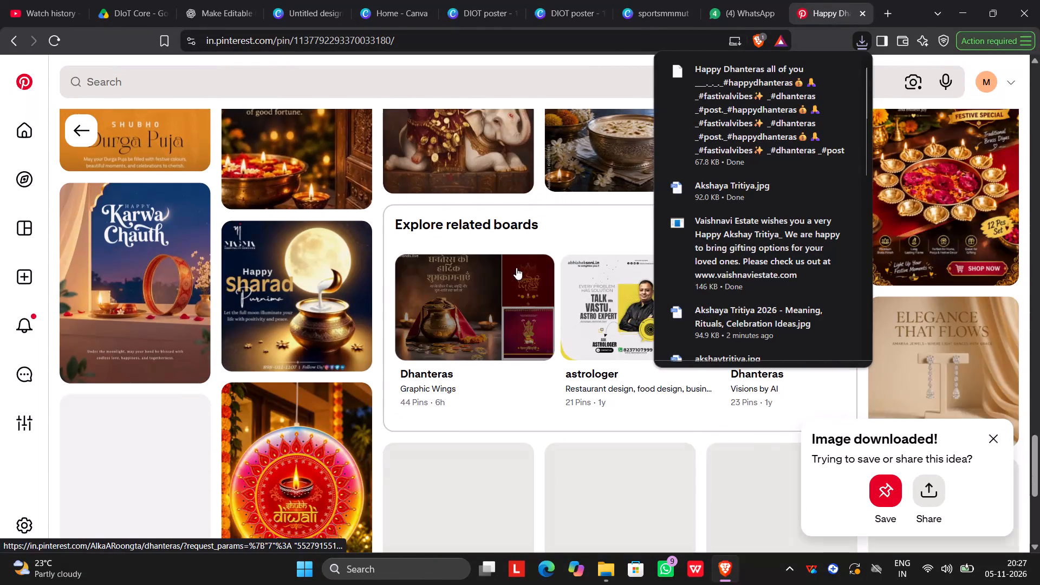
pyautogui.scroll(17, 512, 267)
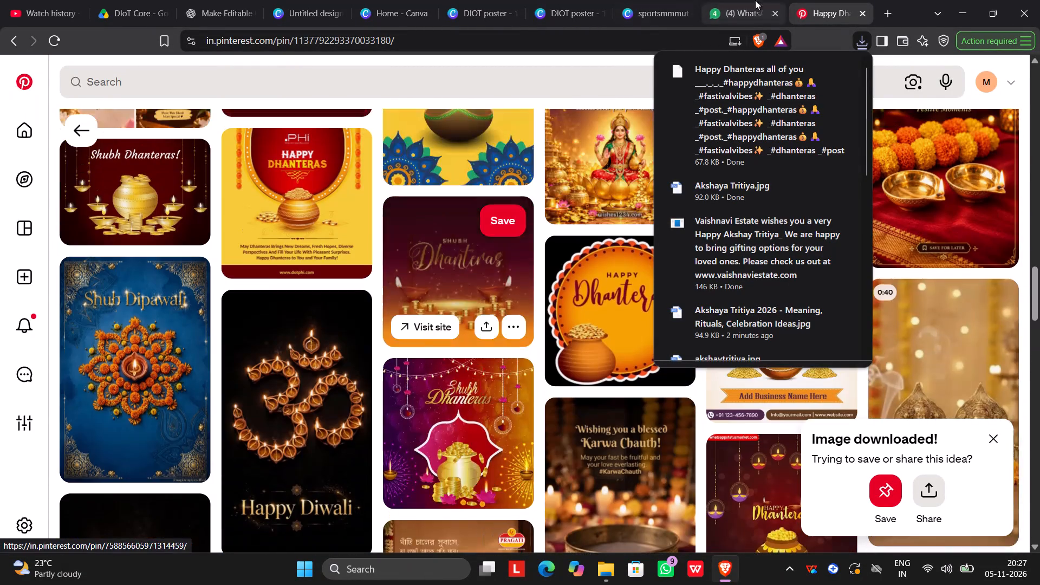
# Switch to File Explorer and delete the Vaishnavi Estate and "Happy Dhanteras all of you" files from the Downloads folder.
pyautogui.click(611, 568)
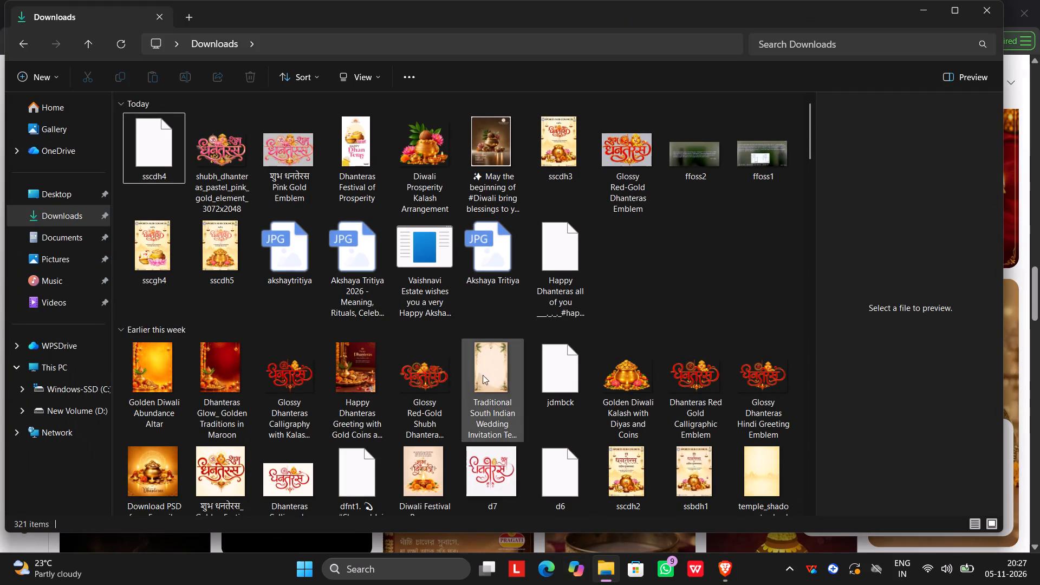
pyautogui.scroll(4, 374, 300)
pyautogui.click(67, 232)
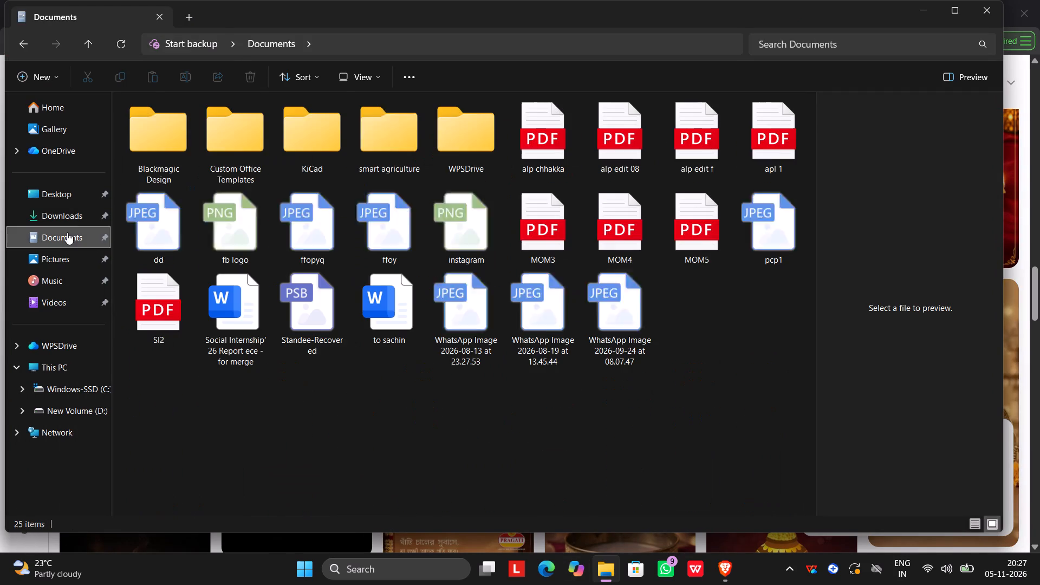
pyautogui.click(60, 220)
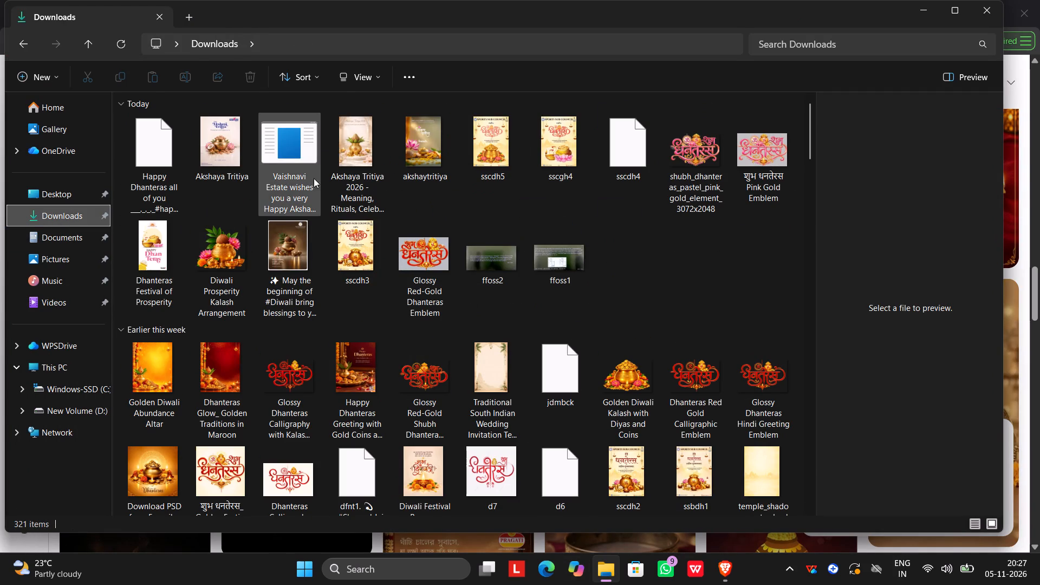
pyautogui.rightClick(295, 155)
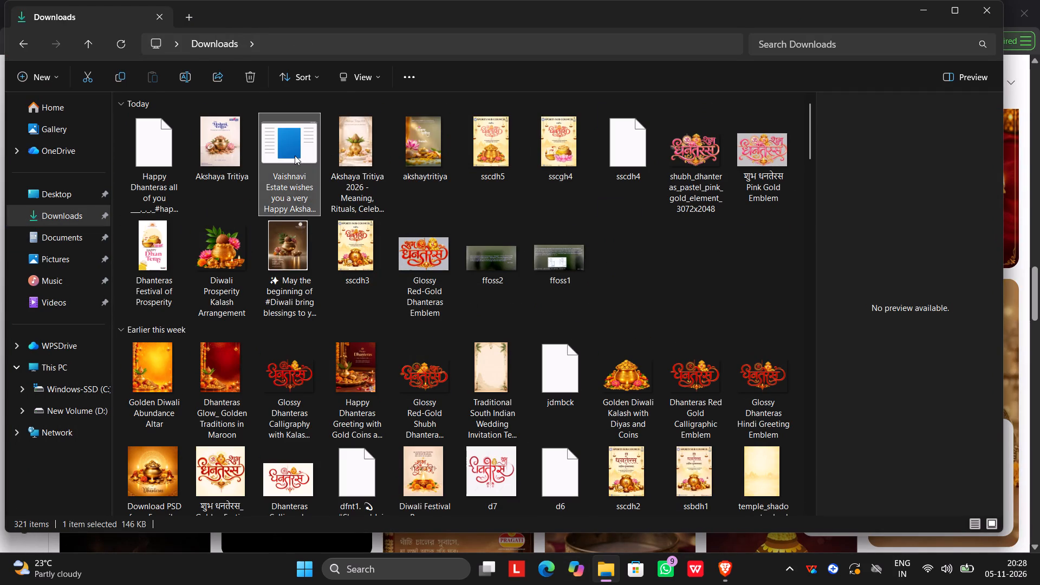
pyautogui.click(484, 139)
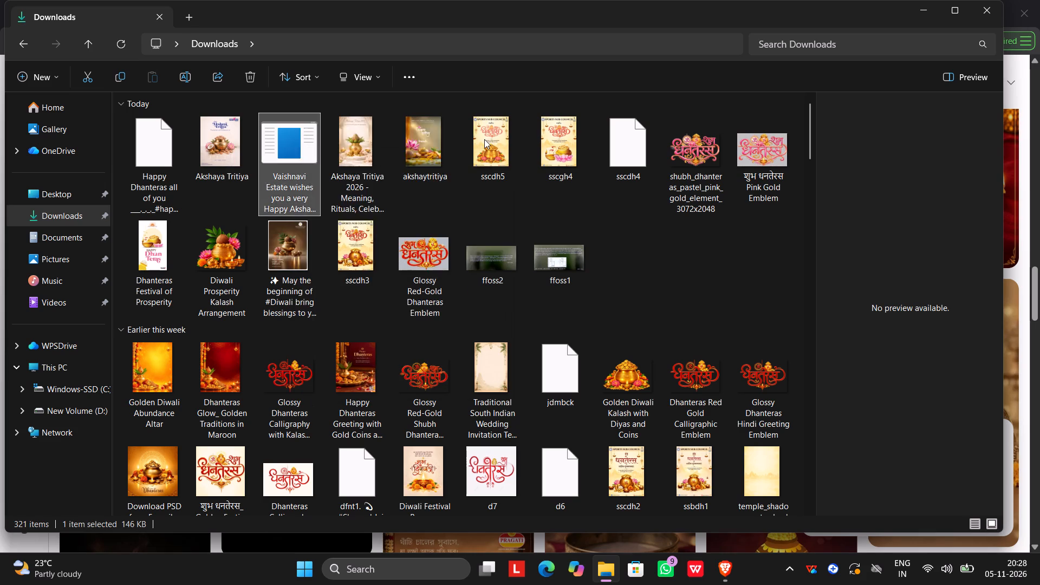
pyautogui.rightClick(183, 151)
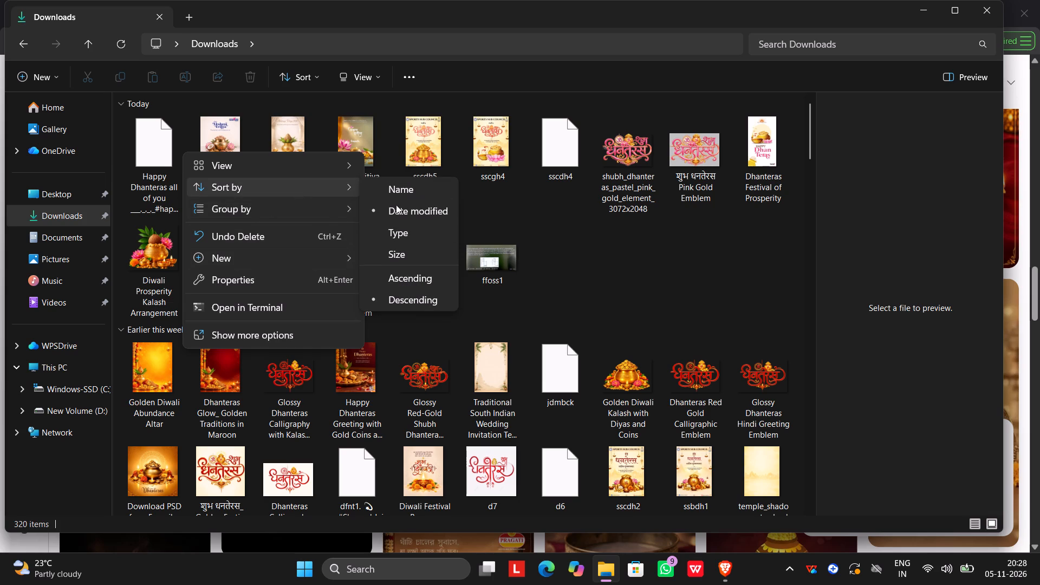
pyautogui.rightClick(172, 126)
pyautogui.rightClick(172, 126)
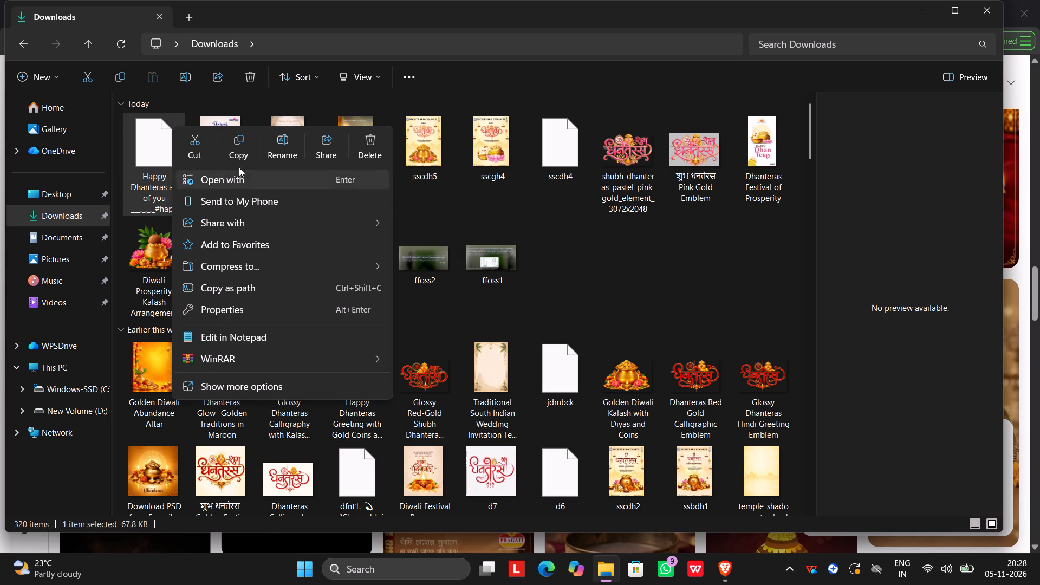
pyautogui.click(360, 149)
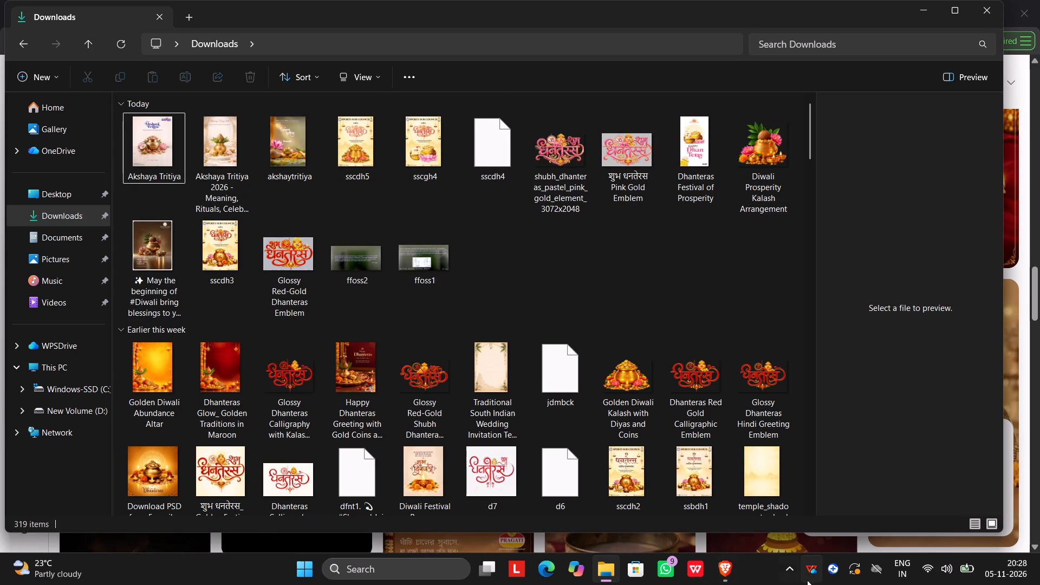
pyautogui.click(717, 569)
pyautogui.click(243, 15)
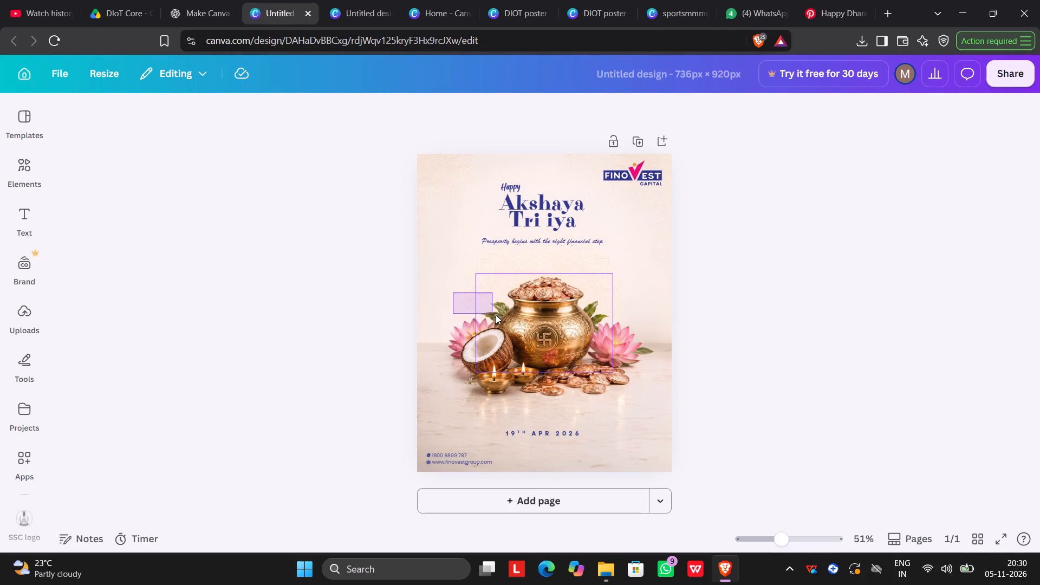
pyautogui.moveTo(496, 315); pyautogui.dragTo(656, 393)
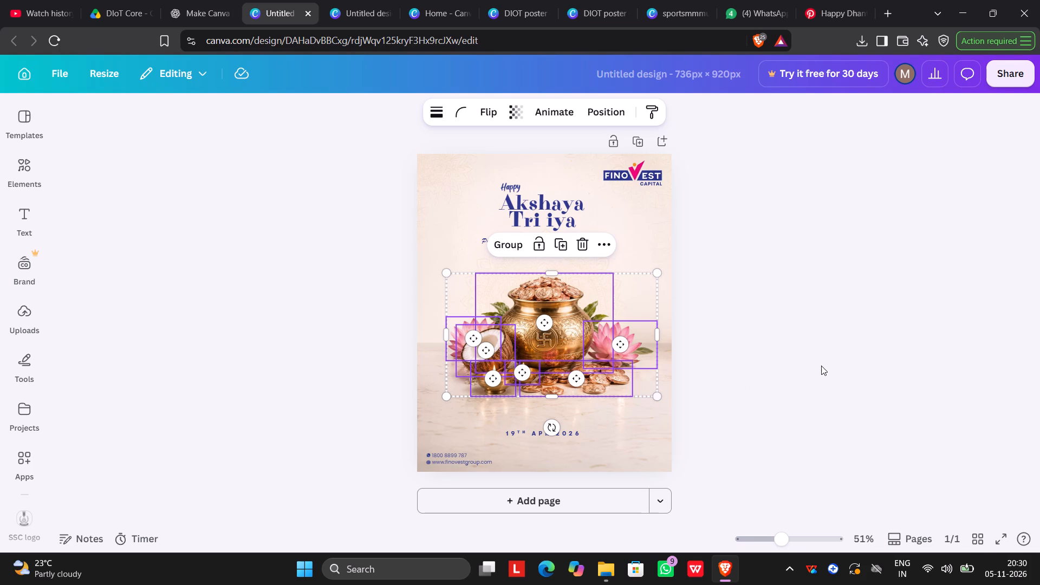
pyautogui.hotkey('ctrl', 'c')
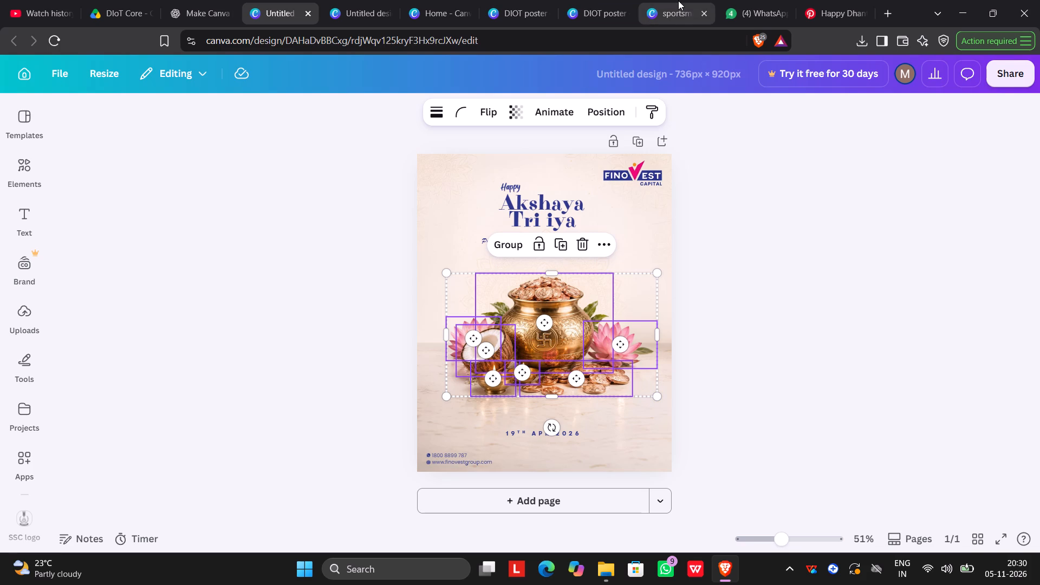
# Switch to the sportsmmmut design and duplicate page 12, the Sports Sub Council Dhanteras poster.
pyautogui.click(678, 1)
pyautogui.scroll(-7, 680, 271)
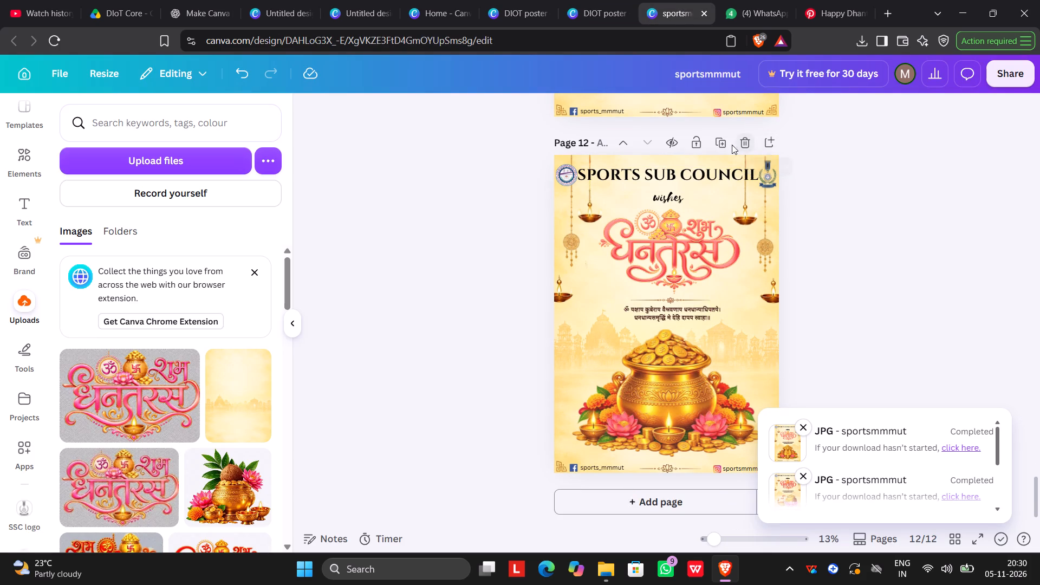
pyautogui.click(723, 145)
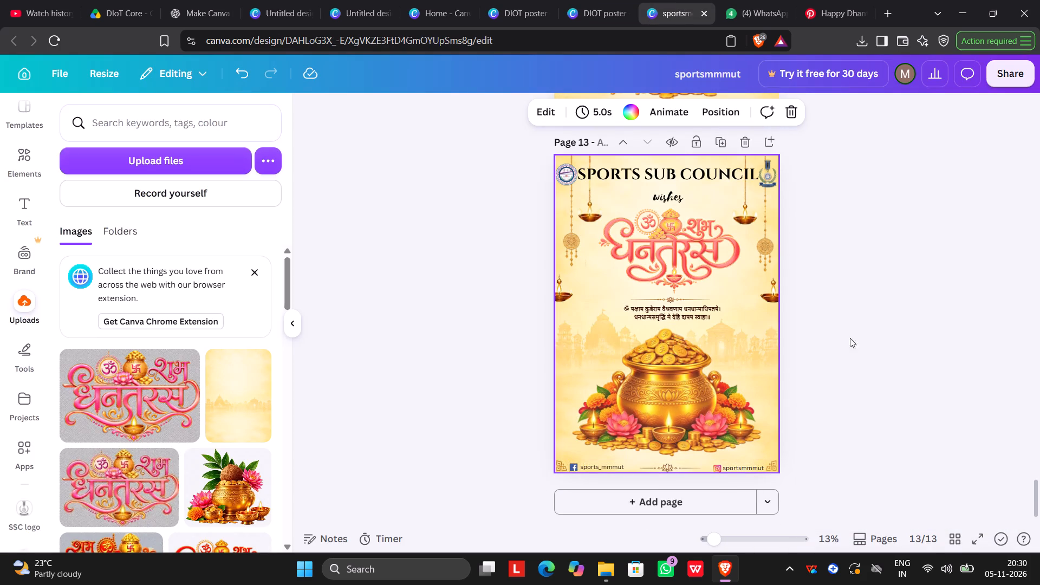
# Delete the golden coin pot artwork from the lower half of the duplicated poster on page 13.
pyautogui.click(686, 374)
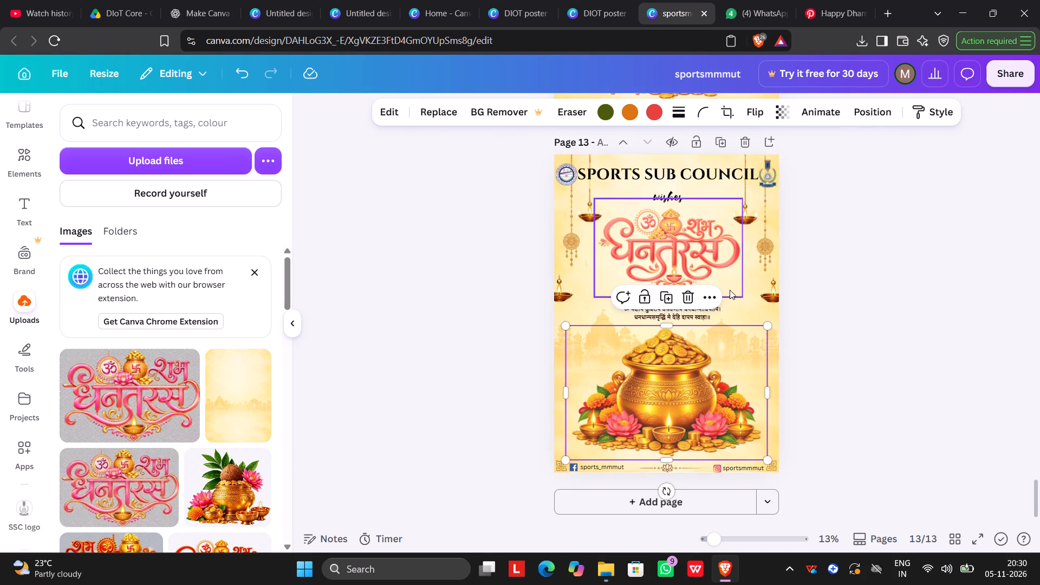
pyautogui.click(725, 365)
pyautogui.click(706, 367)
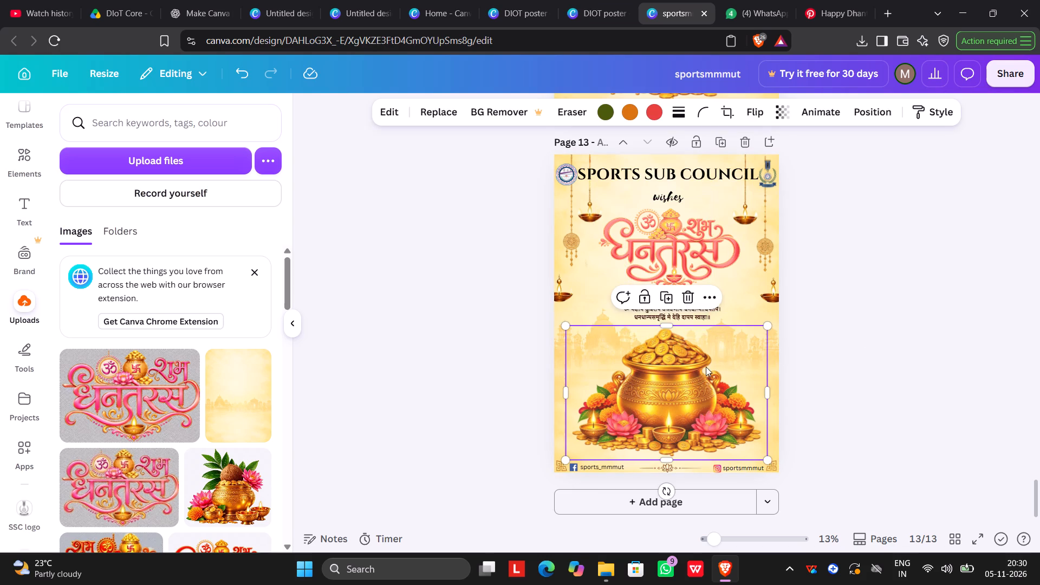
pyautogui.click(687, 298)
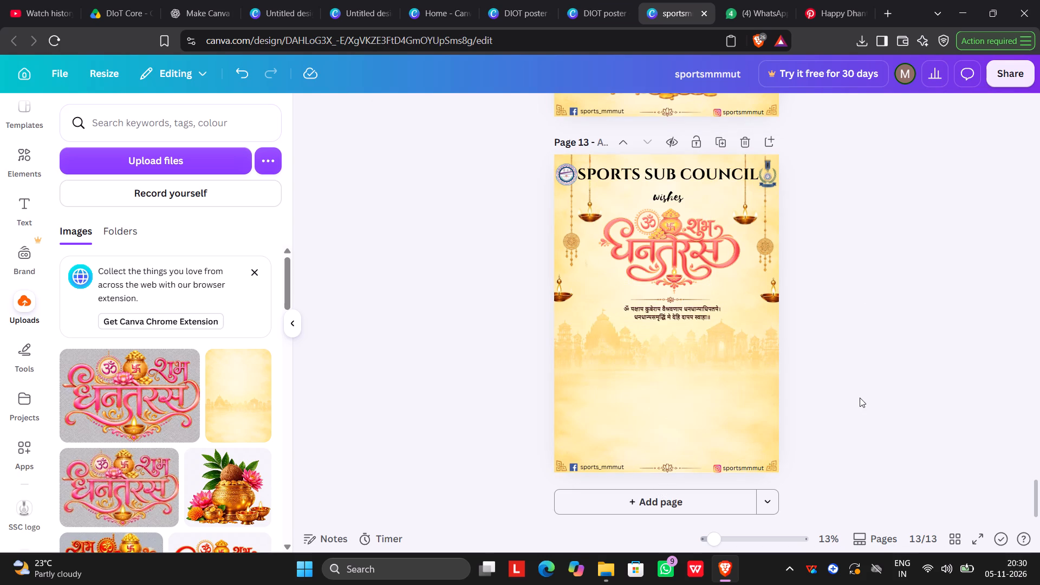
# Paste the copied Akshaya Tritiya elements on page 13 and place them together at the lower centre of the poster.
pyautogui.hotkey('ctrl', 'v')
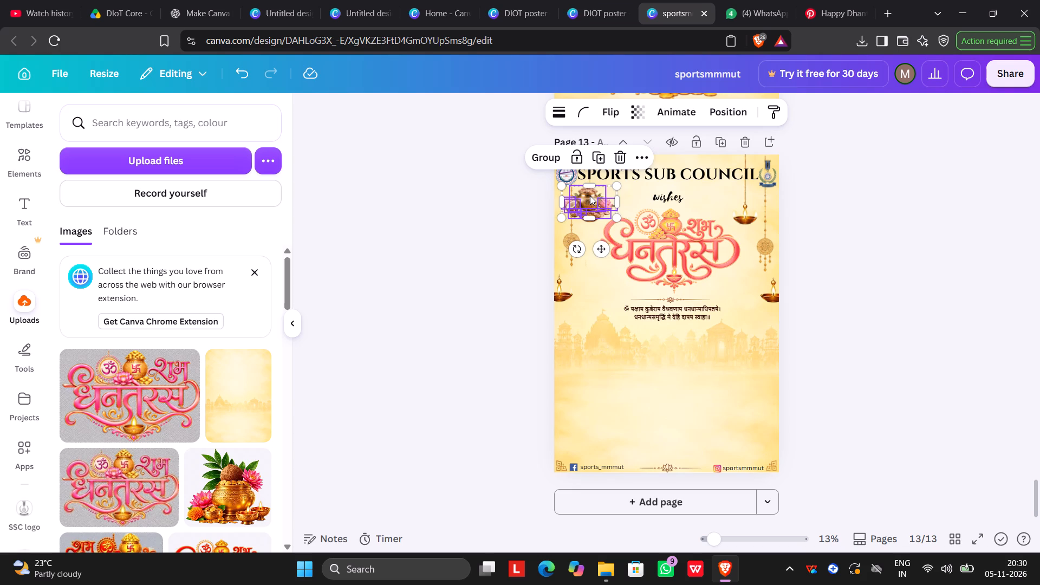
pyautogui.moveTo(590, 196); pyautogui.dragTo(669, 389)
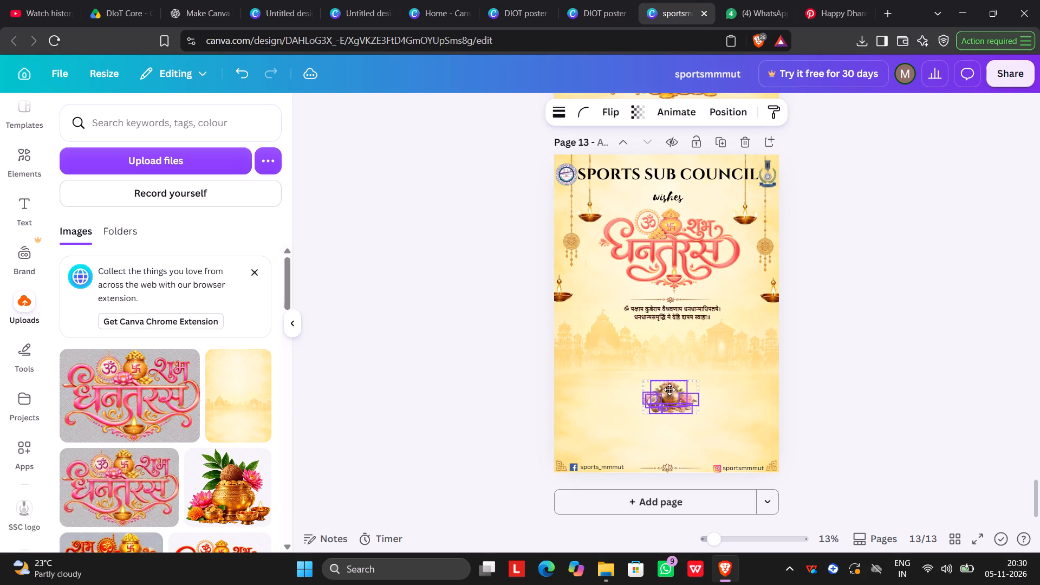
pyautogui.moveTo(669, 389); pyautogui.dragTo(668, 387)
pyautogui.click(843, 377)
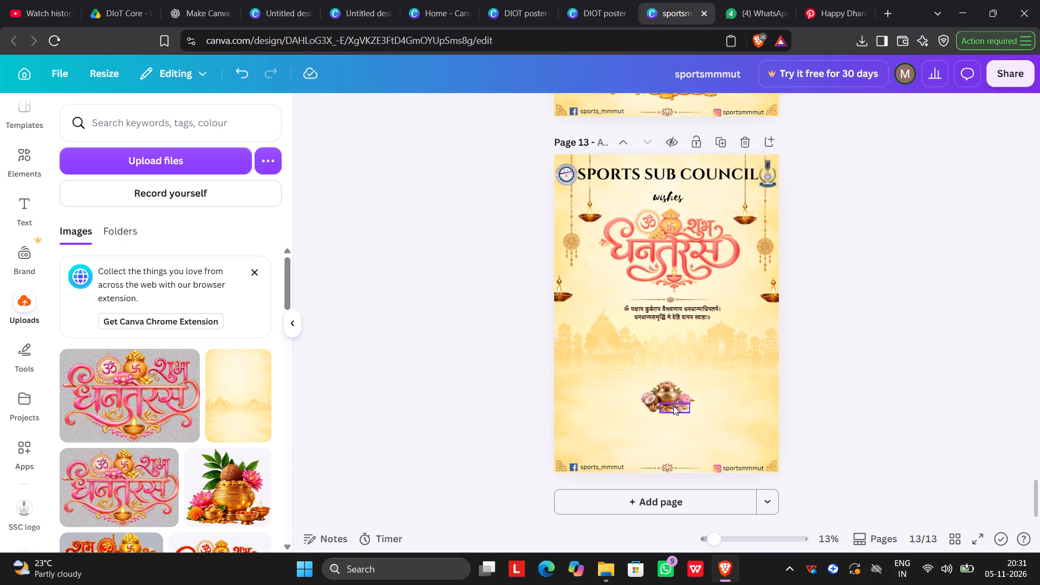
# Spread the pasted coins, two diyas, coconut, pot and two lotus flowers apart across the poster's lower area.
pyautogui.moveTo(673, 406); pyautogui.dragTo(703, 434)
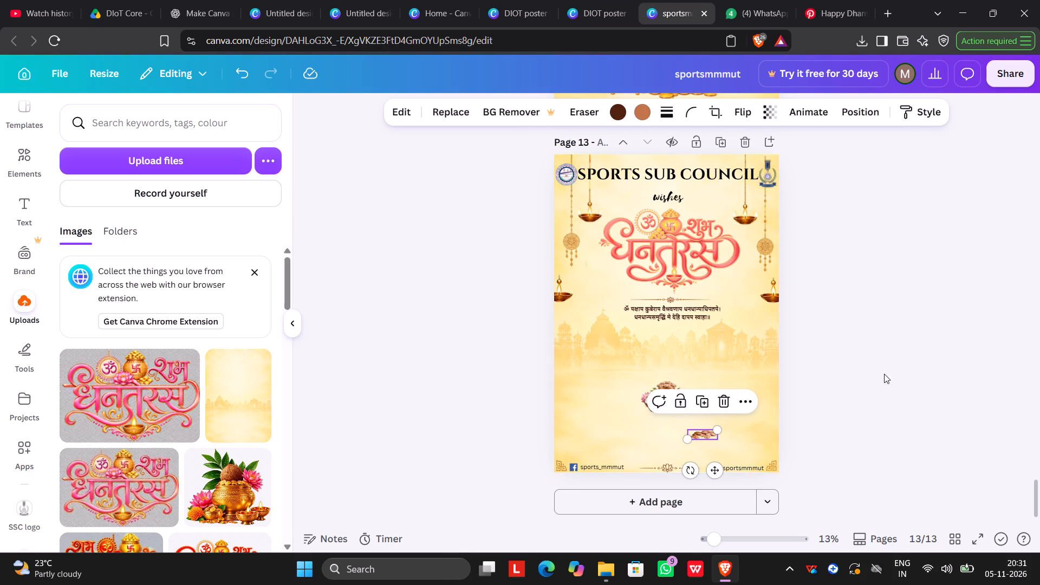
pyautogui.click(885, 373)
pyautogui.click(661, 406)
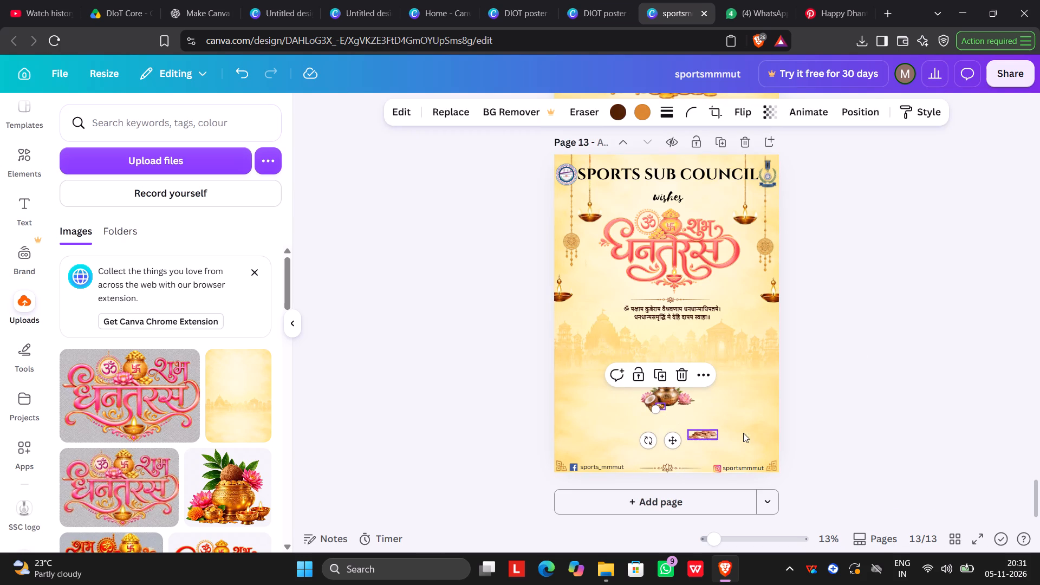
pyautogui.click(853, 407)
pyautogui.moveTo(654, 410); pyautogui.dragTo(647, 425)
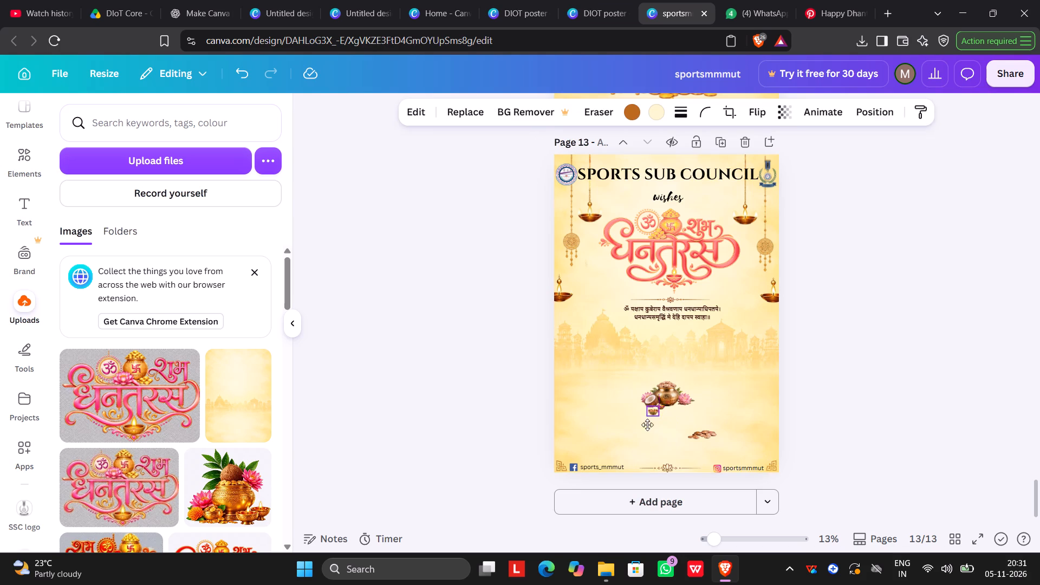
pyautogui.moveTo(647, 425); pyautogui.dragTo(636, 443)
pyautogui.click(834, 390)
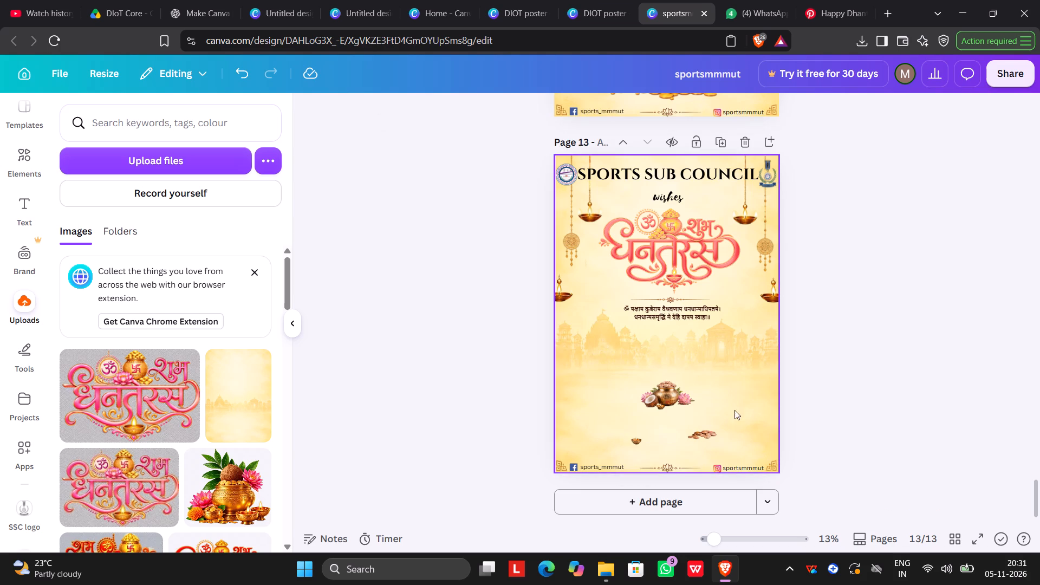
pyautogui.moveTo(660, 407); pyautogui.dragTo(660, 445)
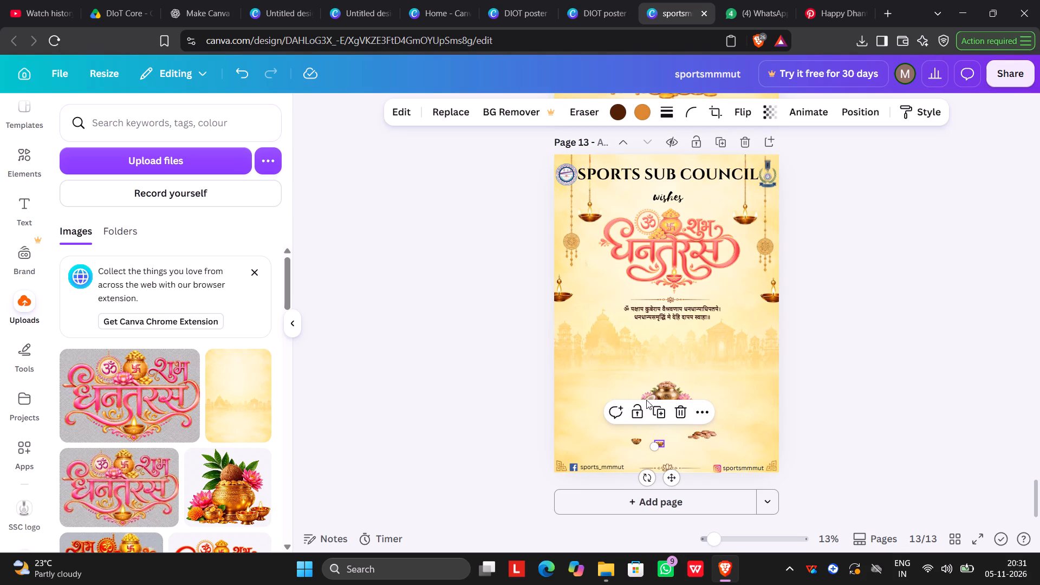
pyautogui.moveTo(652, 396); pyautogui.dragTo(591, 428)
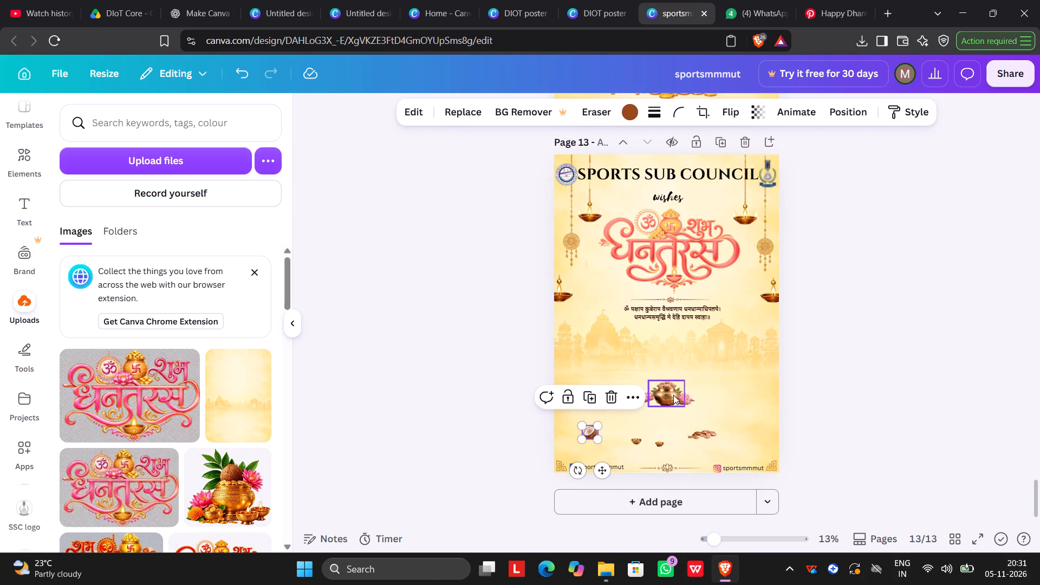
pyautogui.moveTo(673, 395); pyautogui.dragTo(679, 415)
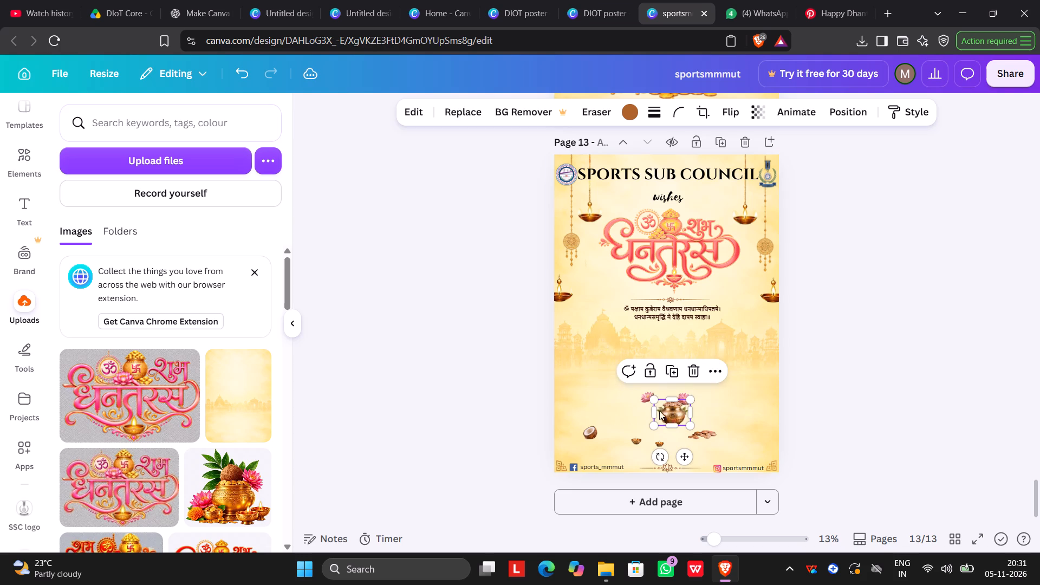
pyautogui.click(649, 398)
pyautogui.moveTo(640, 400); pyautogui.dragTo(605, 396)
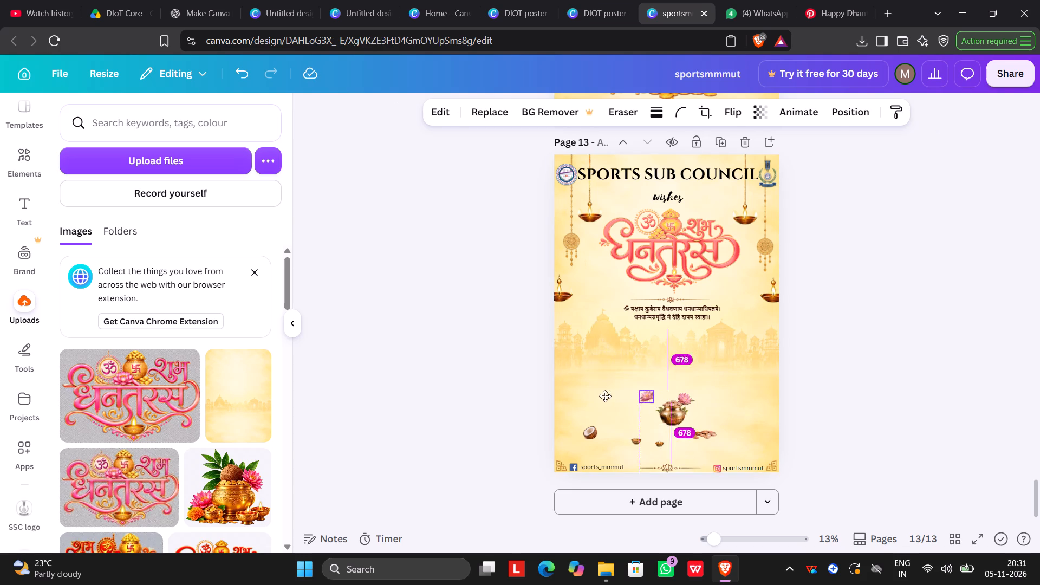
pyautogui.moveTo(605, 396); pyautogui.dragTo(599, 395)
pyautogui.moveTo(688, 398); pyautogui.dragTo(756, 404)
# Enlarge the brass pot and centre it in the lower part of the poster.
pyautogui.click(673, 420)
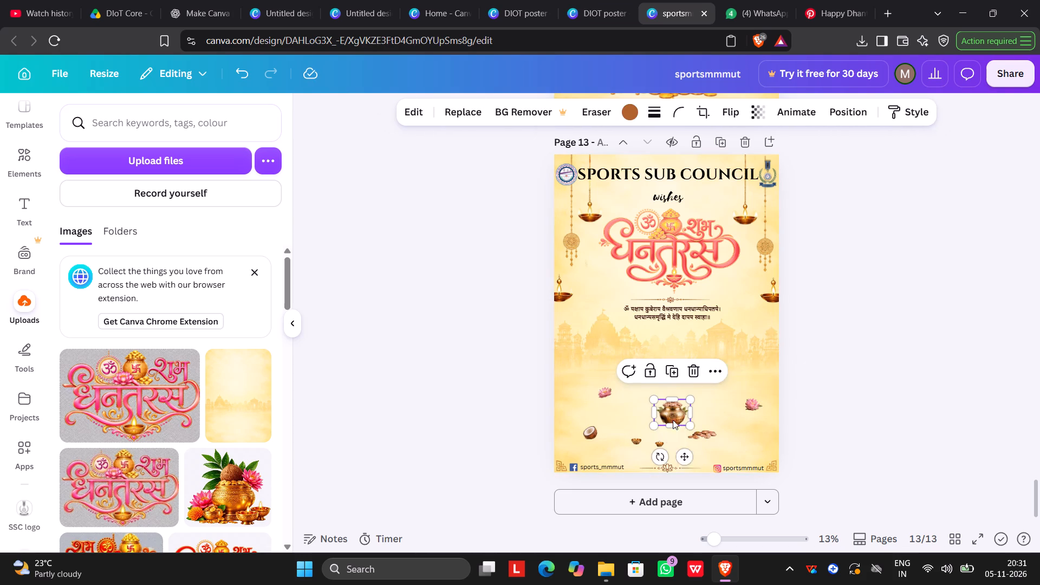
pyautogui.moveTo(695, 427); pyautogui.dragTo(769, 454)
pyautogui.moveTo(688, 410); pyautogui.dragTo(641, 367)
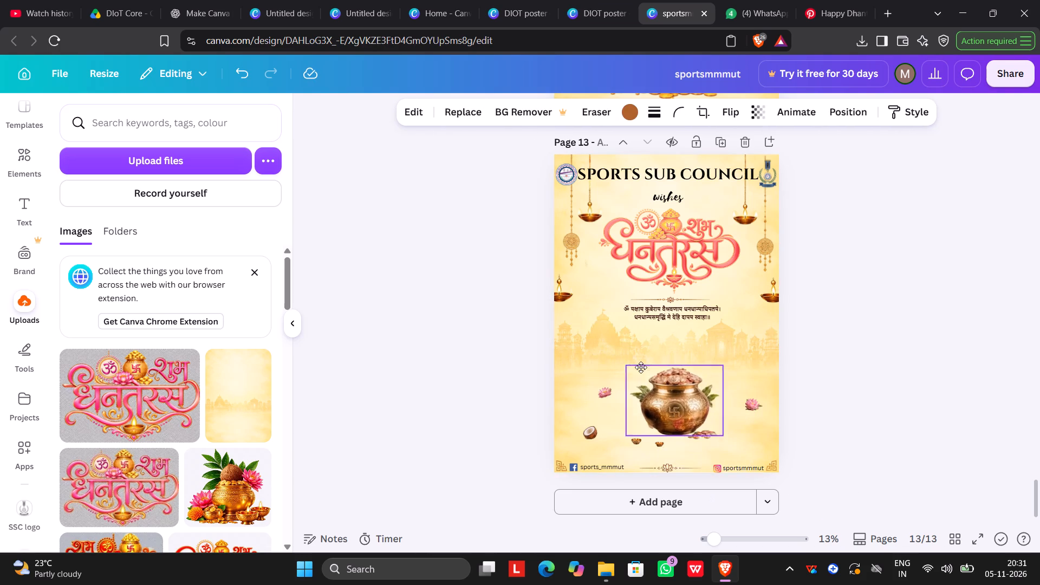
pyautogui.moveTo(641, 367); pyautogui.dragTo(646, 374)
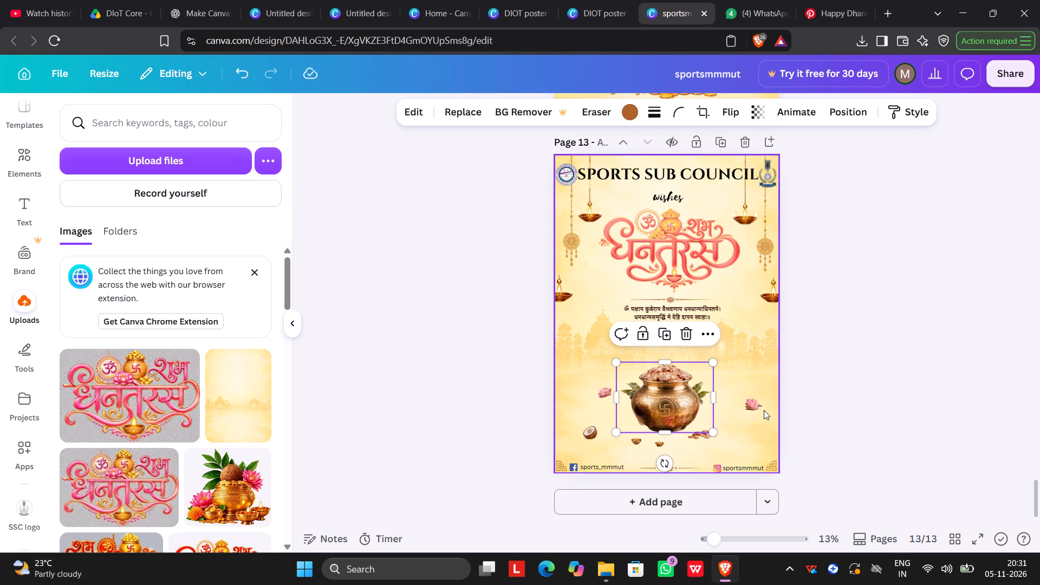
# Enlarge the two lotus flowers and place one against each side of the brass pot.
pyautogui.moveTo(755, 405); pyautogui.dragTo(717, 389)
pyautogui.moveTo(726, 396); pyautogui.dragTo(732, 400)
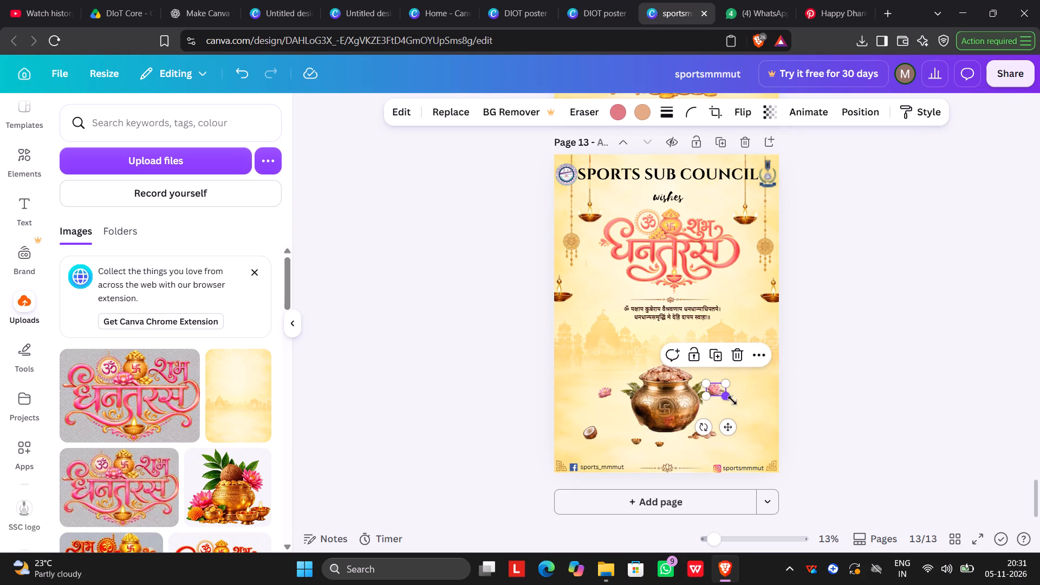
pyautogui.moveTo(732, 400); pyautogui.dragTo(749, 418)
pyautogui.moveTo(716, 390); pyautogui.dragTo(710, 390)
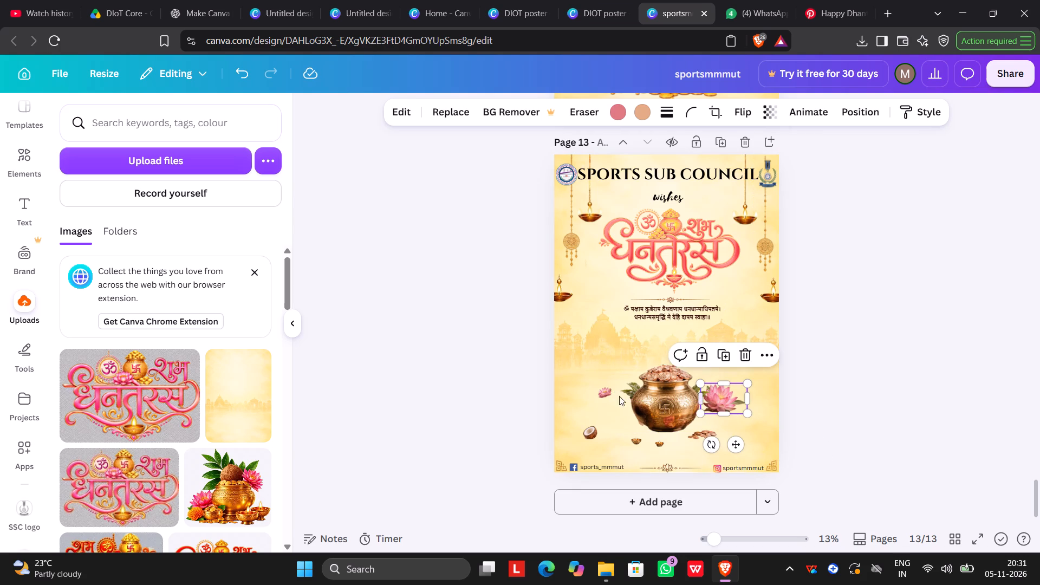
pyautogui.click(604, 396)
pyautogui.moveTo(613, 400); pyautogui.dragTo(669, 426)
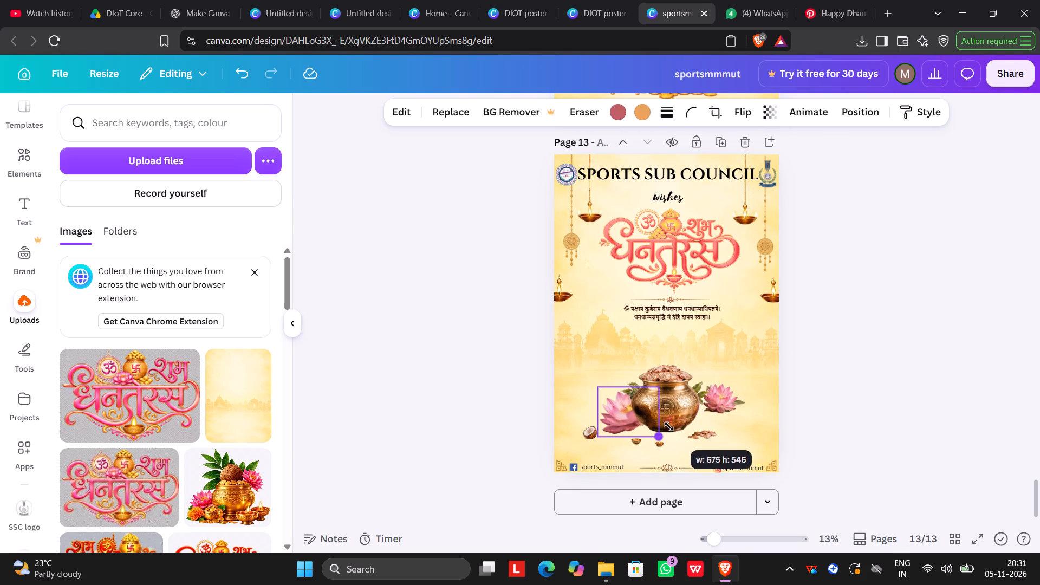
pyautogui.moveTo(669, 426); pyautogui.dragTo(666, 425)
pyautogui.moveTo(621, 407); pyautogui.dragTo(612, 390)
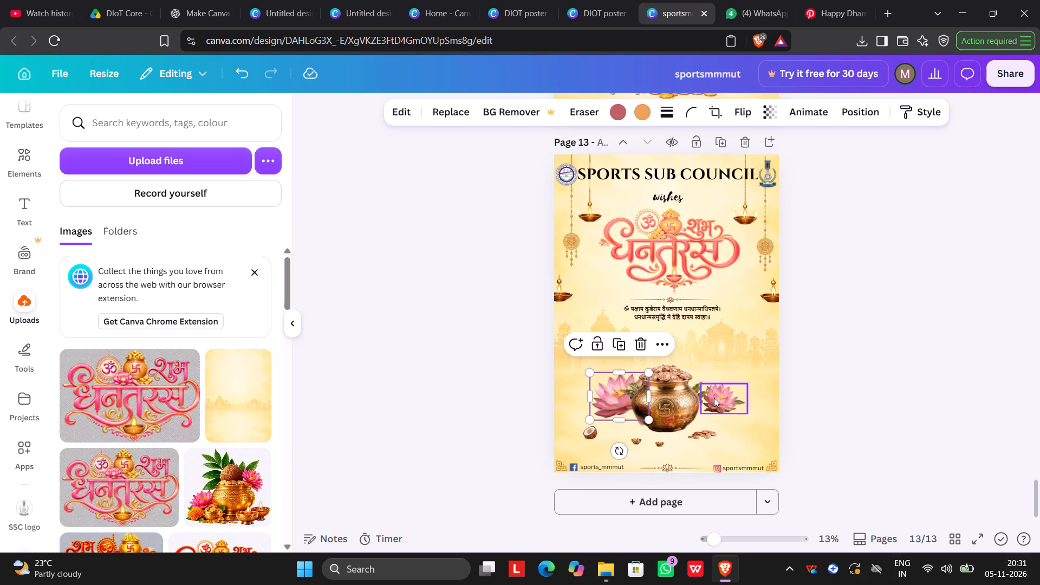
pyautogui.click(714, 398)
pyautogui.moveTo(701, 413); pyautogui.dragTo(693, 413)
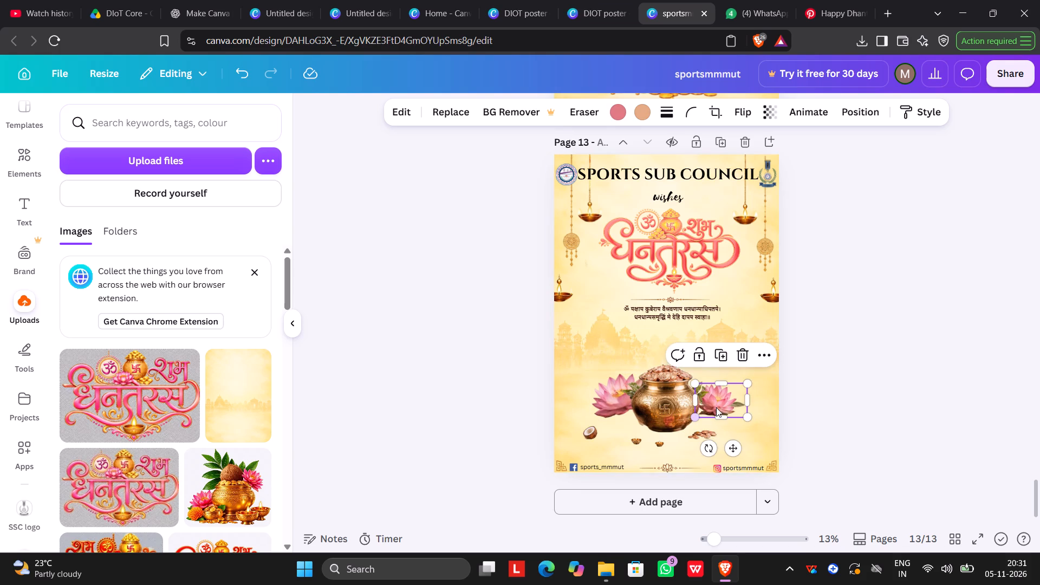
pyautogui.moveTo(716, 402); pyautogui.dragTo(710, 400)
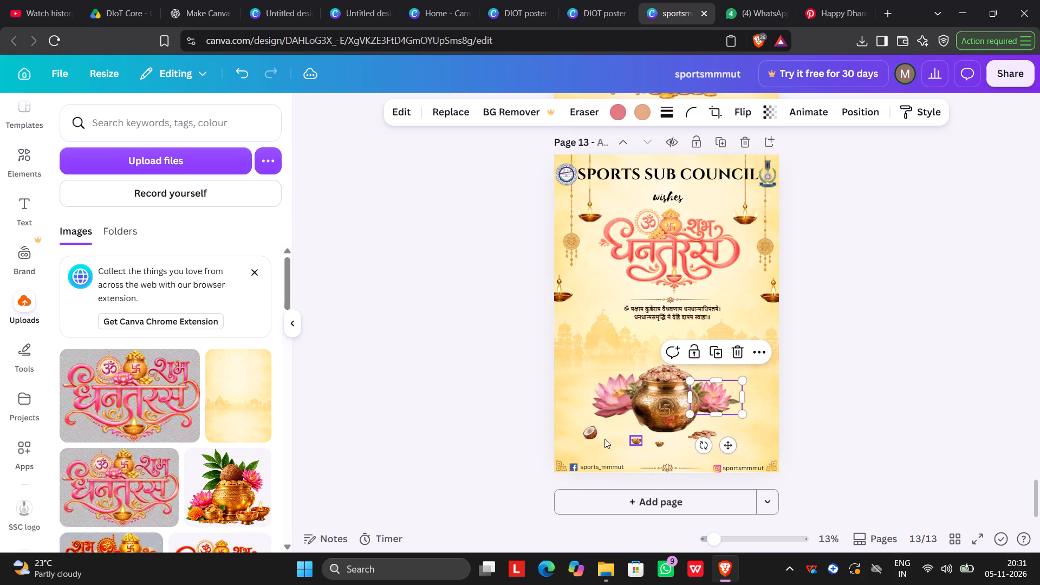
# Enlarge the coconut half and place it in front of the left lotus, against the pot's side.
pyautogui.moveTo(593, 432); pyautogui.dragTo(626, 412)
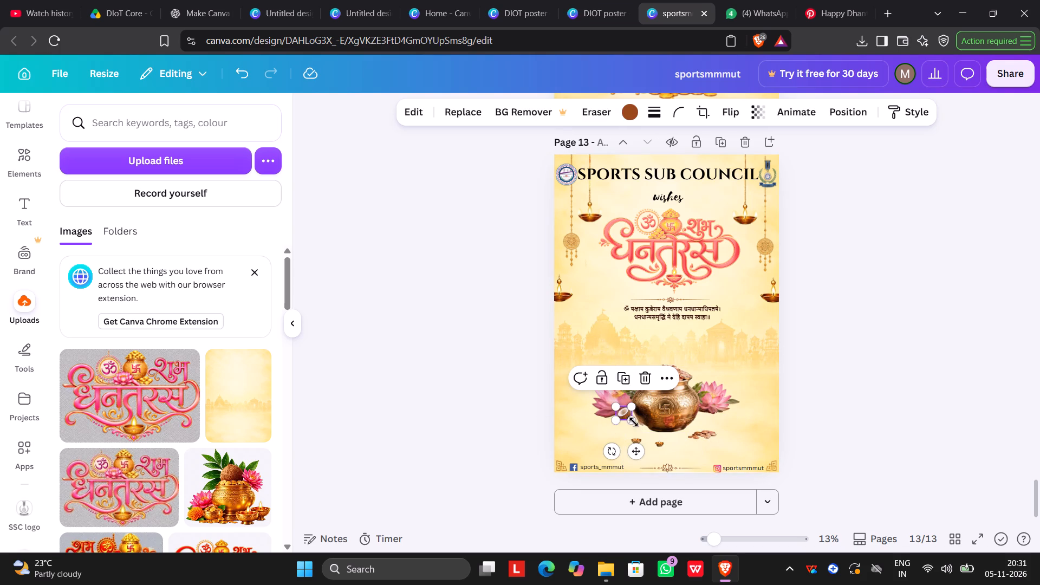
pyautogui.moveTo(632, 420); pyautogui.dragTo(659, 434)
pyautogui.moveTo(638, 417); pyautogui.dragTo(631, 405)
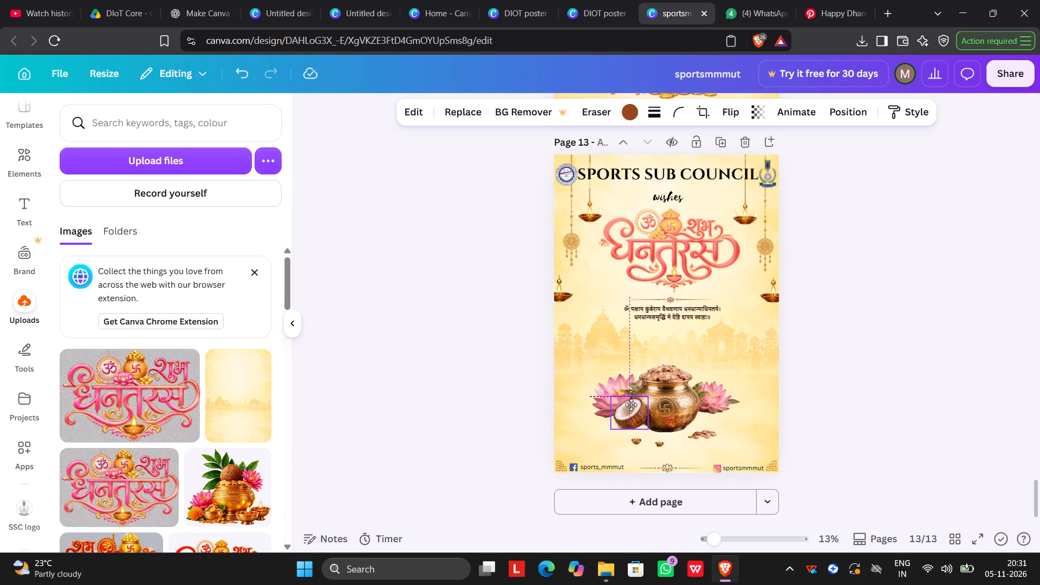
pyautogui.moveTo(631, 405); pyautogui.dragTo(629, 405)
# Enlarge the diya nearest the coconut and place it just below the coconut at the pot's lower left.
pyautogui.click(640, 439)
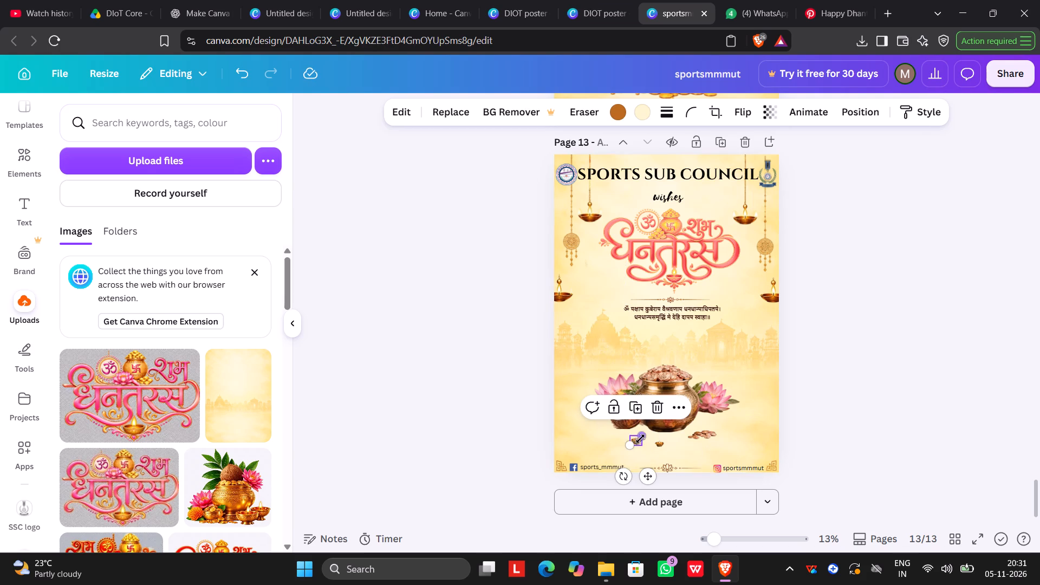
pyautogui.moveTo(630, 441); pyautogui.dragTo(602, 452)
pyautogui.moveTo(632, 446); pyautogui.dragTo(639, 431)
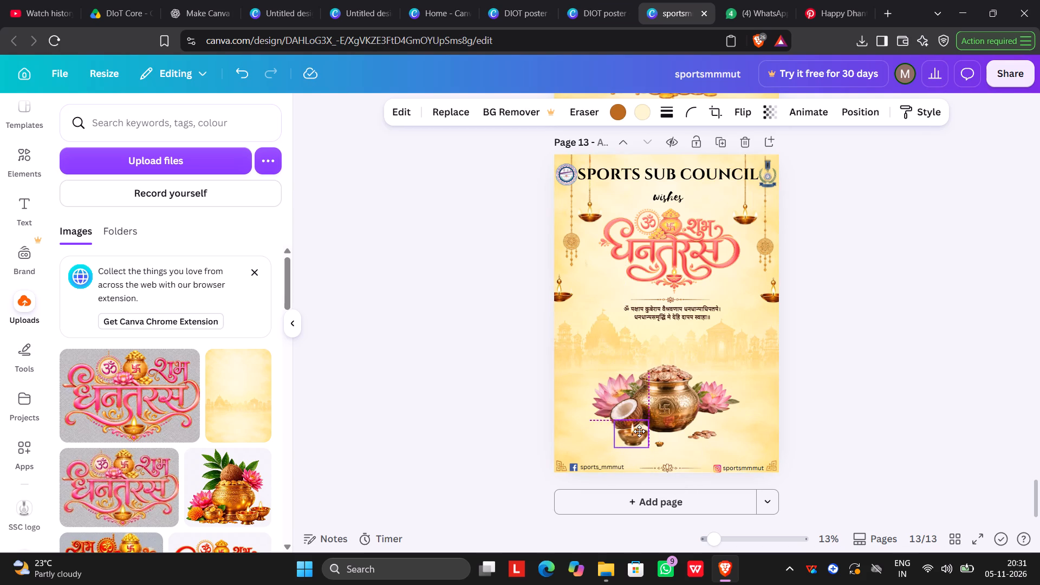
pyautogui.moveTo(639, 431); pyautogui.dragTo(640, 426)
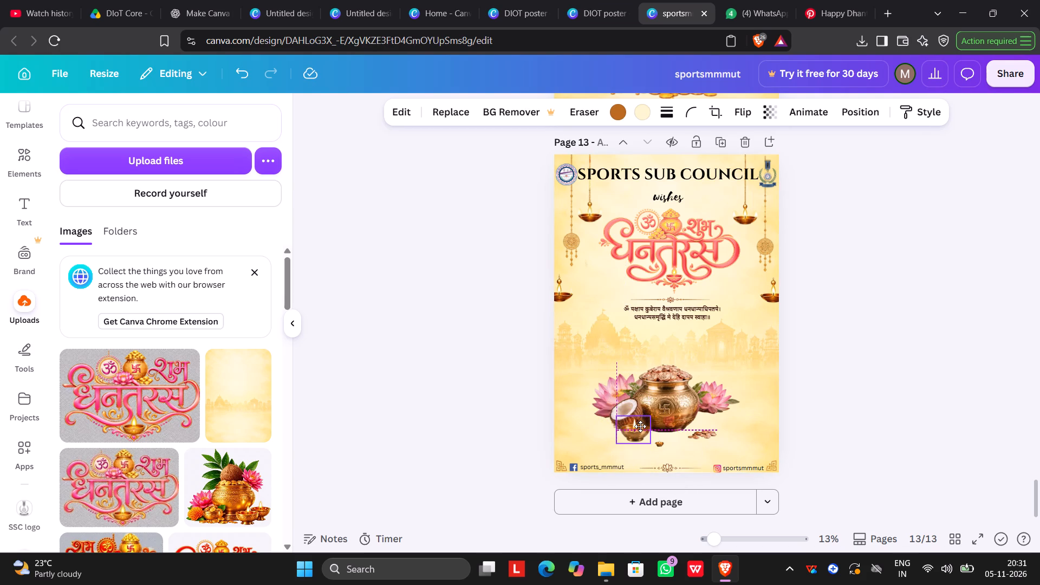
pyautogui.moveTo(640, 426); pyautogui.dragTo(642, 426)
# Enlarge the other diya and place it in front of the pot, beside the first diya.
pyautogui.click(661, 443)
pyautogui.moveTo(655, 445); pyautogui.dragTo(640, 450)
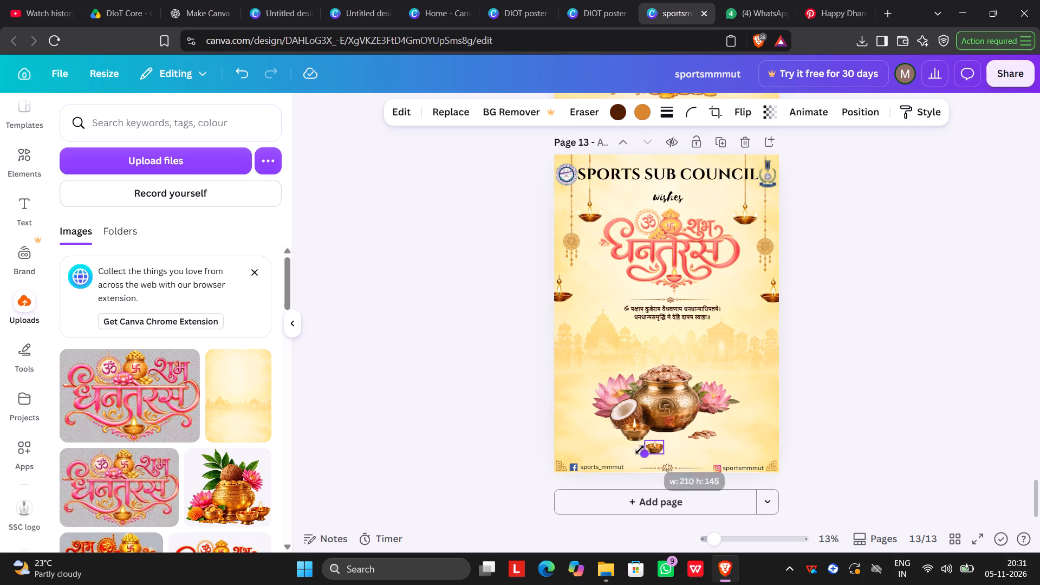
pyautogui.moveTo(640, 450); pyautogui.dragTo(635, 452)
pyautogui.moveTo(657, 446); pyautogui.dragTo(660, 430)
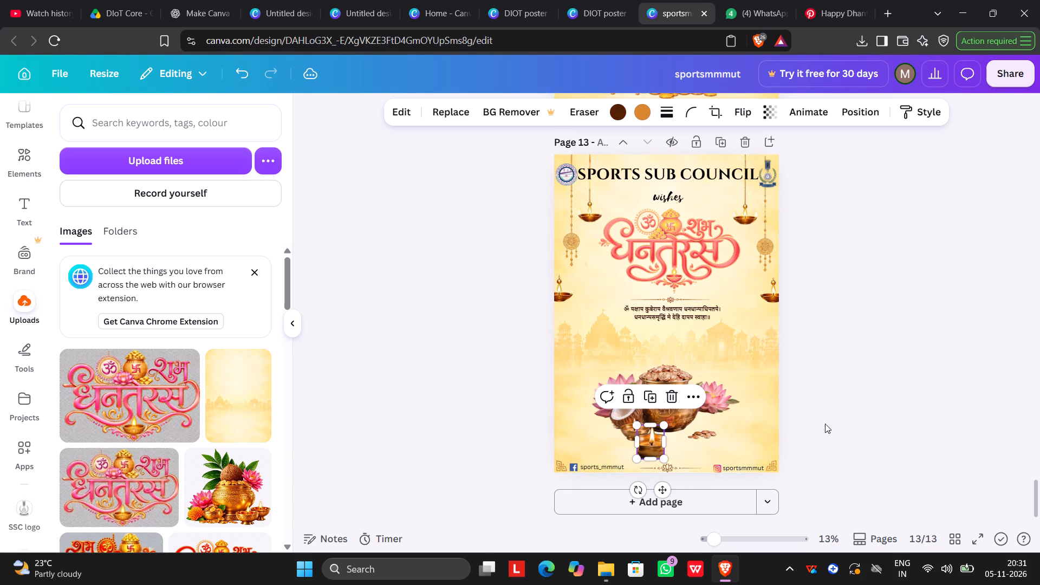
# Extend the cropped frame of the diya in front of the pot on all four sides to show the whole lamp.
pyautogui.click(831, 421)
pyautogui.click(656, 443)
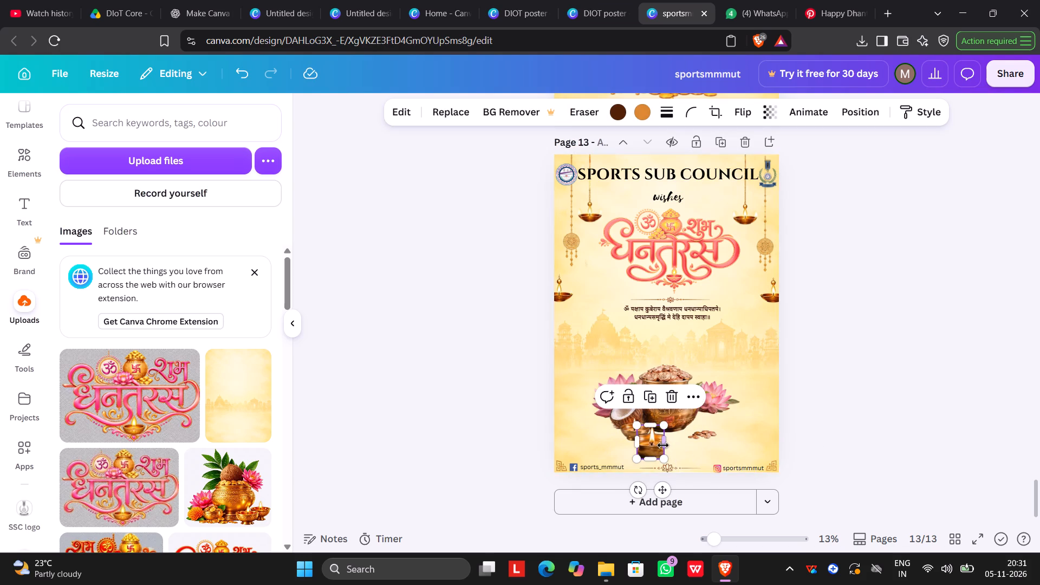
pyautogui.click(690, 441)
pyautogui.click(656, 445)
pyautogui.moveTo(664, 443); pyautogui.dragTo(682, 442)
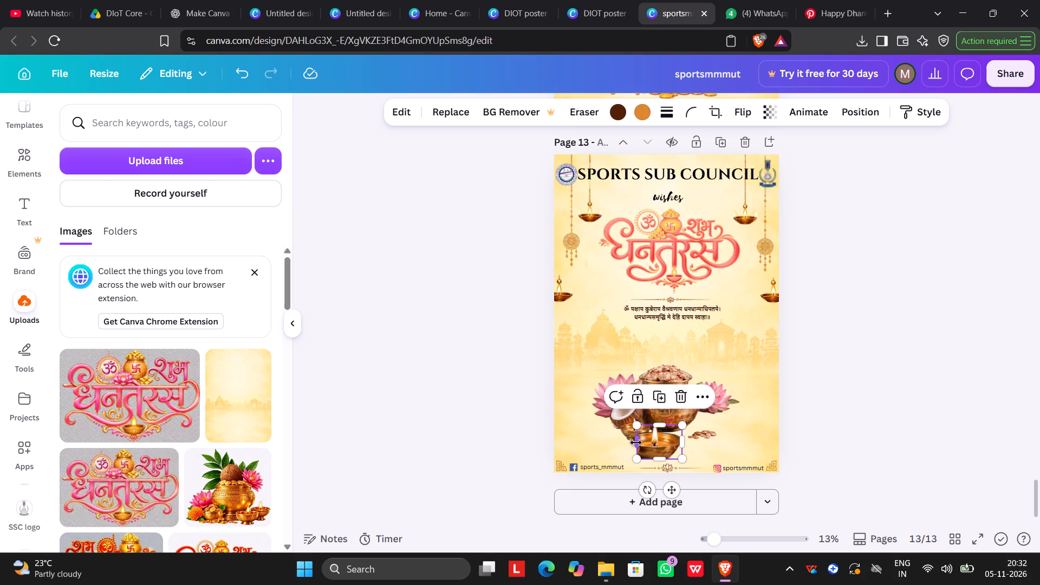
pyautogui.moveTo(639, 442); pyautogui.dragTo(616, 443)
pyautogui.moveTo(653, 456); pyautogui.dragTo(653, 466)
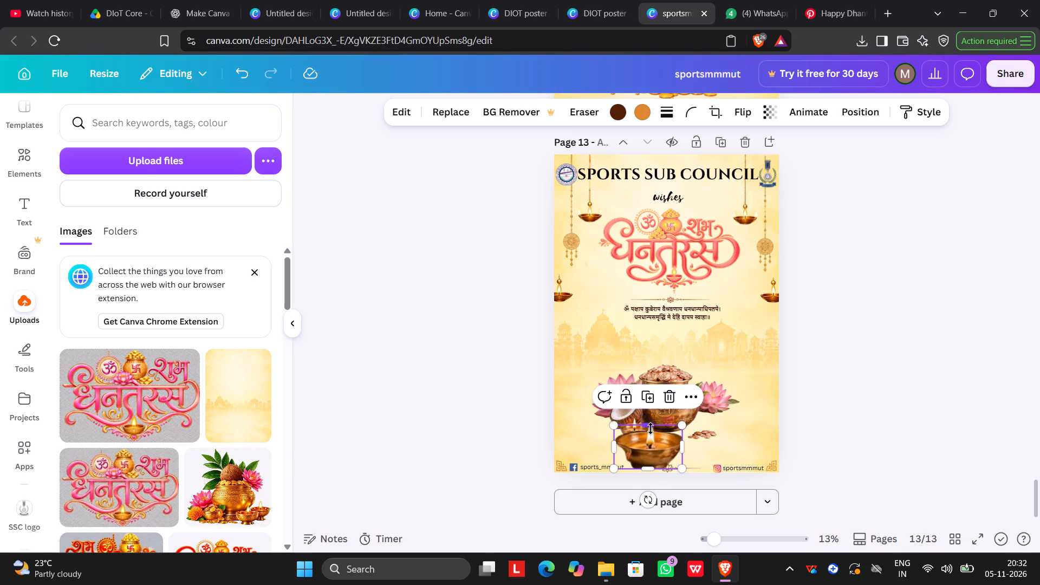
pyautogui.moveTo(651, 428); pyautogui.dragTo(651, 418)
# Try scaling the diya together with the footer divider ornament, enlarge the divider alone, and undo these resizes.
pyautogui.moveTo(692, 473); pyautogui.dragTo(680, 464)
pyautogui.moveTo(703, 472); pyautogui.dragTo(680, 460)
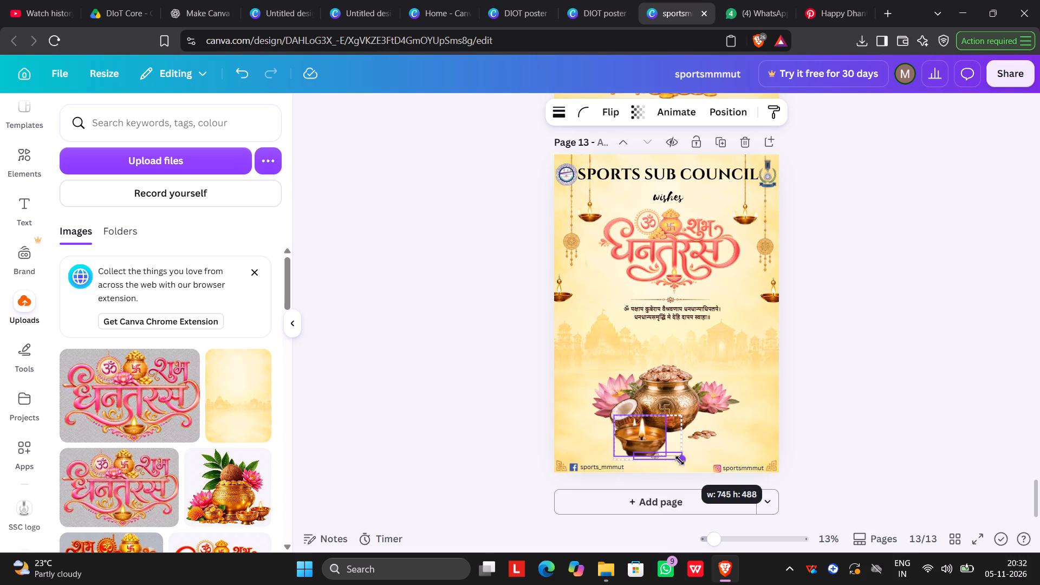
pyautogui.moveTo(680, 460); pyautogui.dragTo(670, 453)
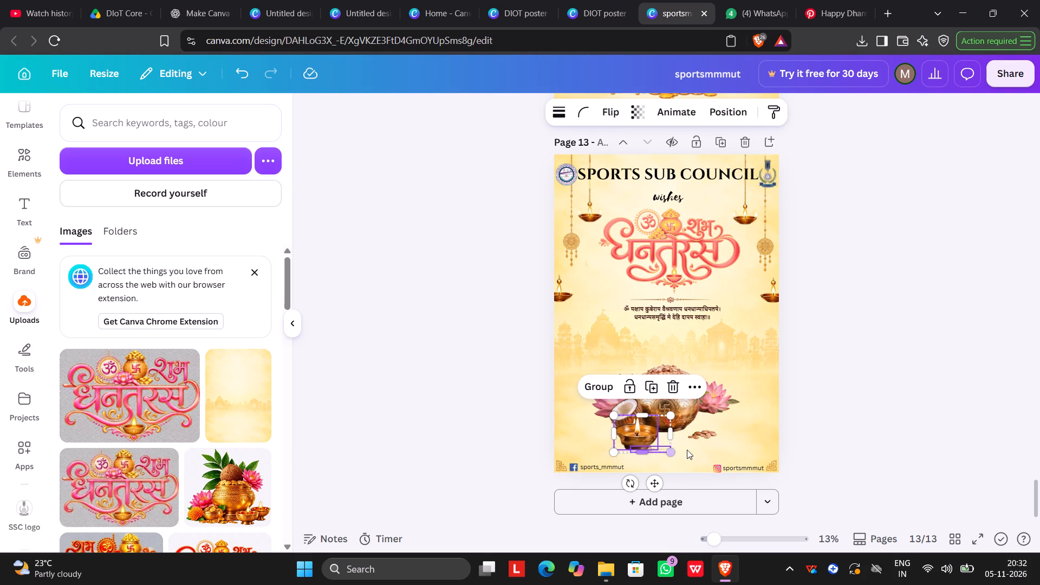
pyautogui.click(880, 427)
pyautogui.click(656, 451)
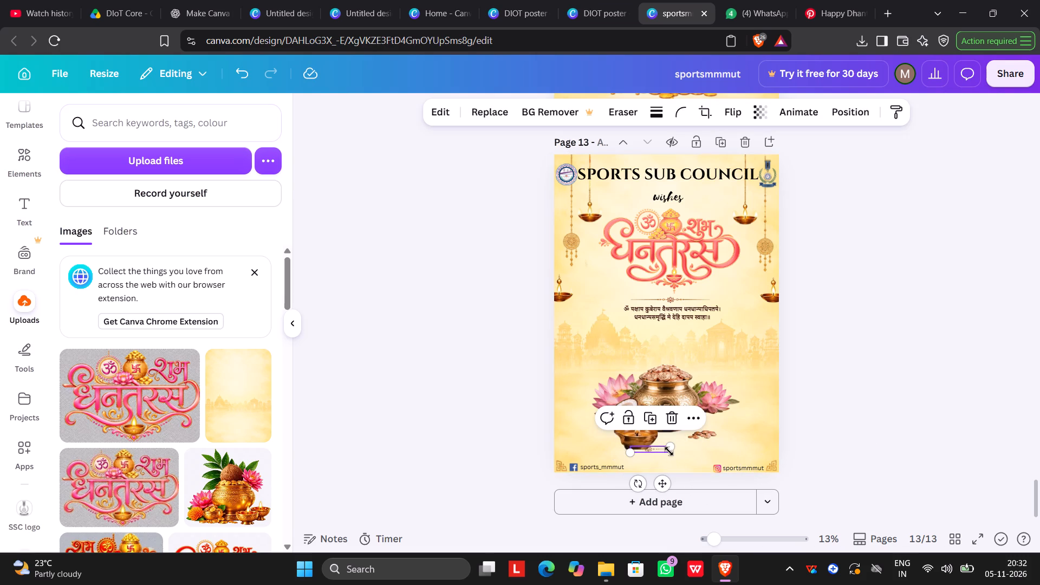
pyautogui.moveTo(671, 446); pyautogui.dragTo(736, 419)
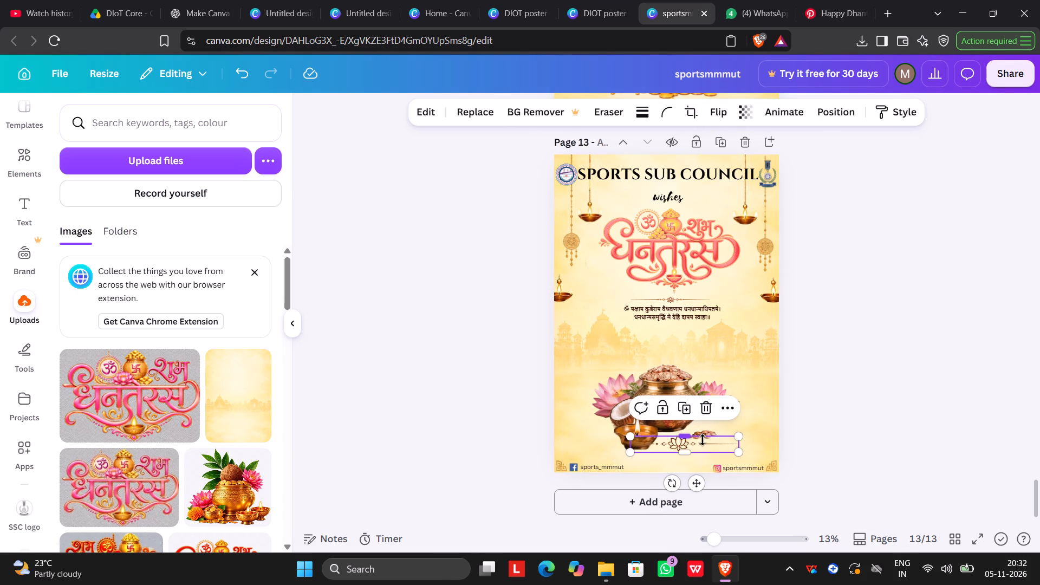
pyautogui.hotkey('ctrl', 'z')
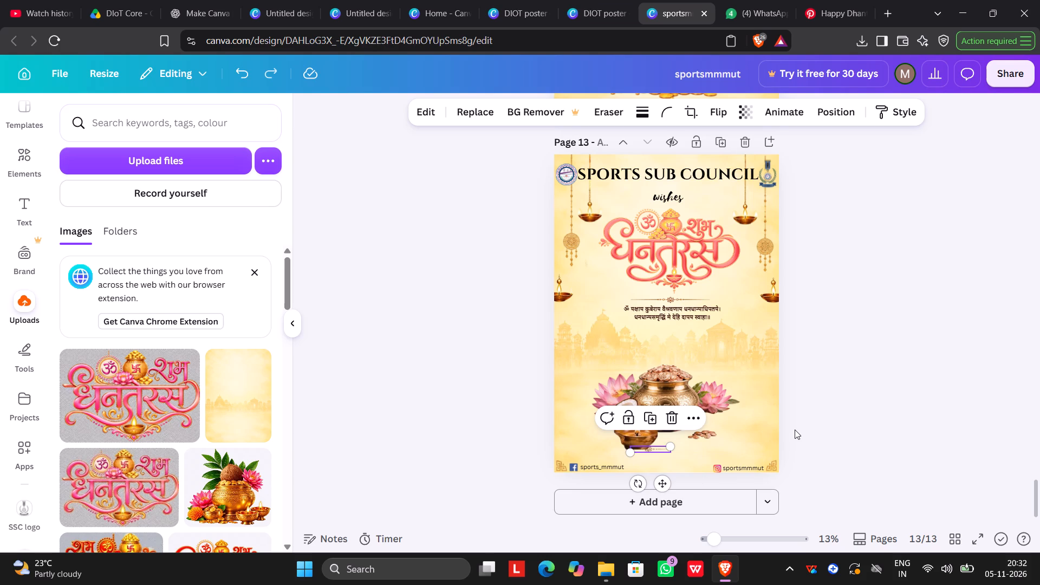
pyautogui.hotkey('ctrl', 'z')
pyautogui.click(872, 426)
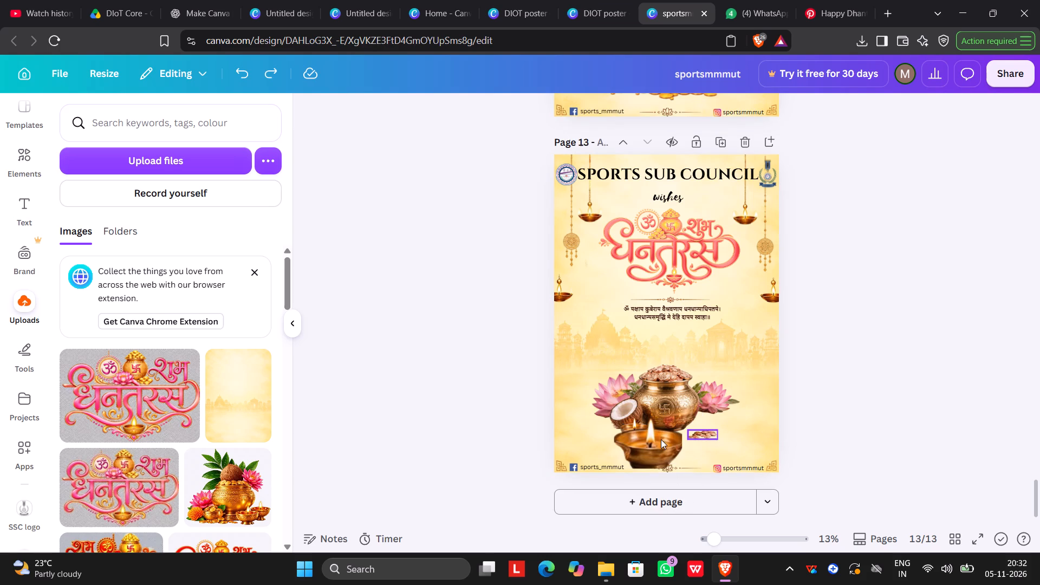
# Shrink the uncropped diya and place it against the foot of the brass pot, moving the other diya aside to the lower left.
pyautogui.moveTo(661, 439); pyautogui.dragTo(658, 430)
pyautogui.moveTo(679, 460); pyautogui.dragTo(645, 439)
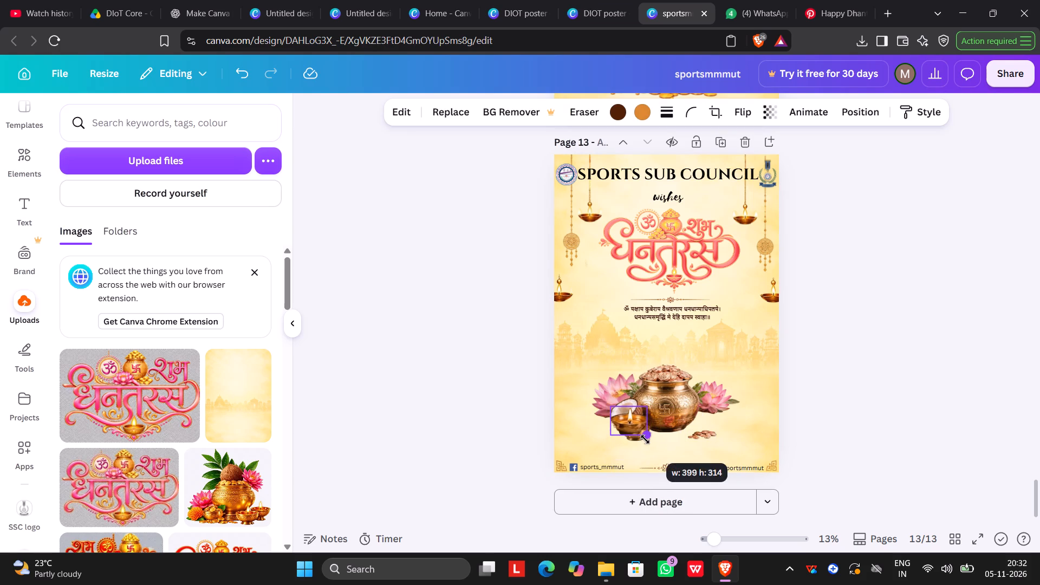
pyautogui.moveTo(645, 439); pyautogui.dragTo(645, 439)
pyautogui.moveTo(627, 415); pyautogui.dragTo(654, 421)
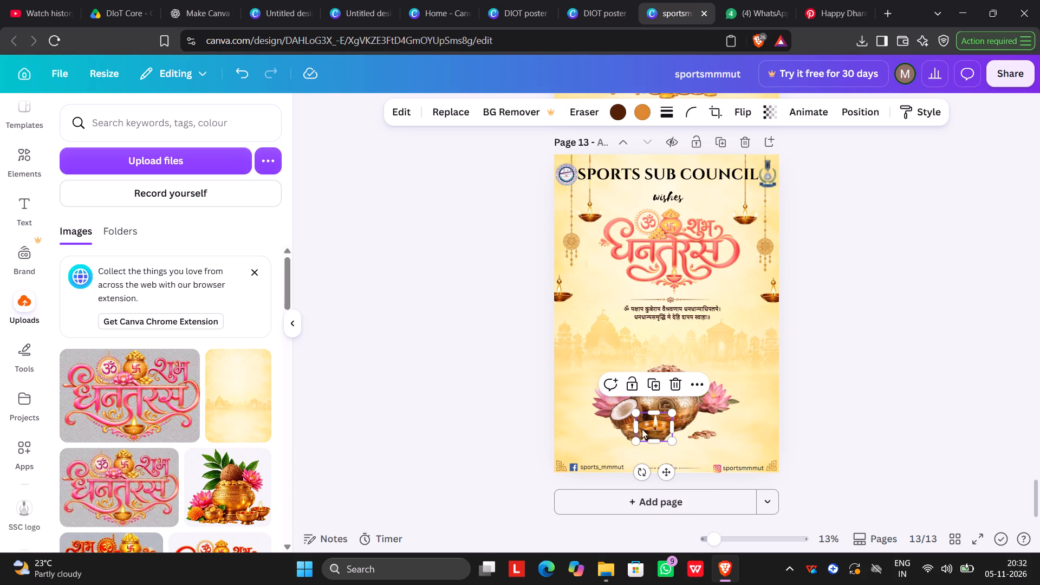
pyautogui.moveTo(623, 431); pyautogui.dragTo(607, 445)
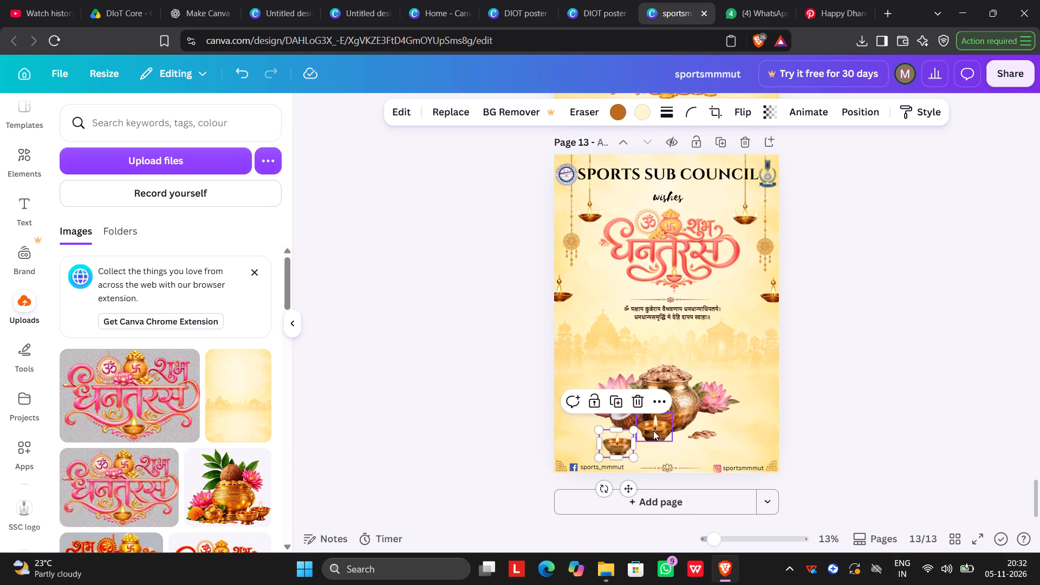
pyautogui.moveTo(653, 431); pyautogui.dragTo(651, 436)
pyautogui.moveTo(671, 446); pyautogui.dragTo(660, 438)
pyautogui.click(654, 429)
pyautogui.click(661, 435)
pyautogui.click(650, 433)
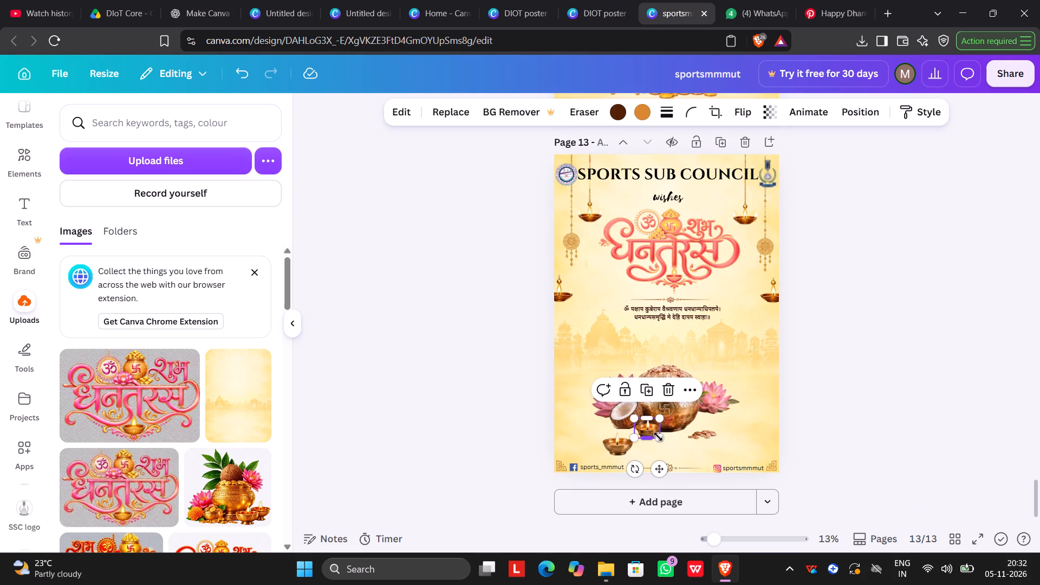
pyautogui.moveTo(661, 439); pyautogui.dragTo(677, 451)
pyautogui.moveTo(653, 431); pyautogui.dragTo(655, 424)
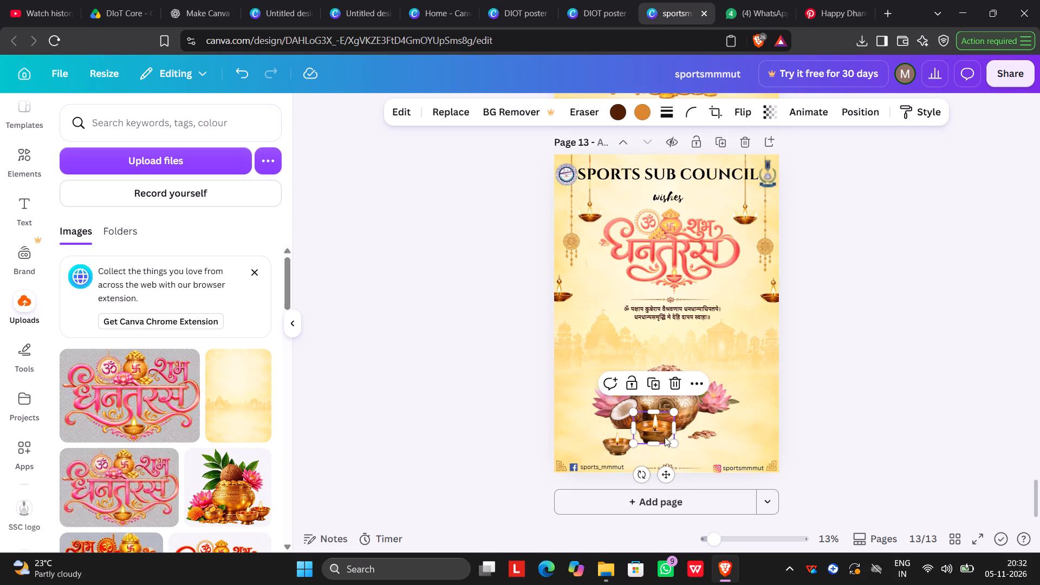
pyautogui.moveTo(671, 442); pyautogui.dragTo(660, 433)
pyautogui.moveTo(653, 424); pyautogui.dragTo(657, 429)
# Move the other diya back beneath the coconut, overlapping the pot-side diya, and enlarge it slightly toward the lower left.
pyautogui.moveTo(616, 446); pyautogui.dragTo(626, 436)
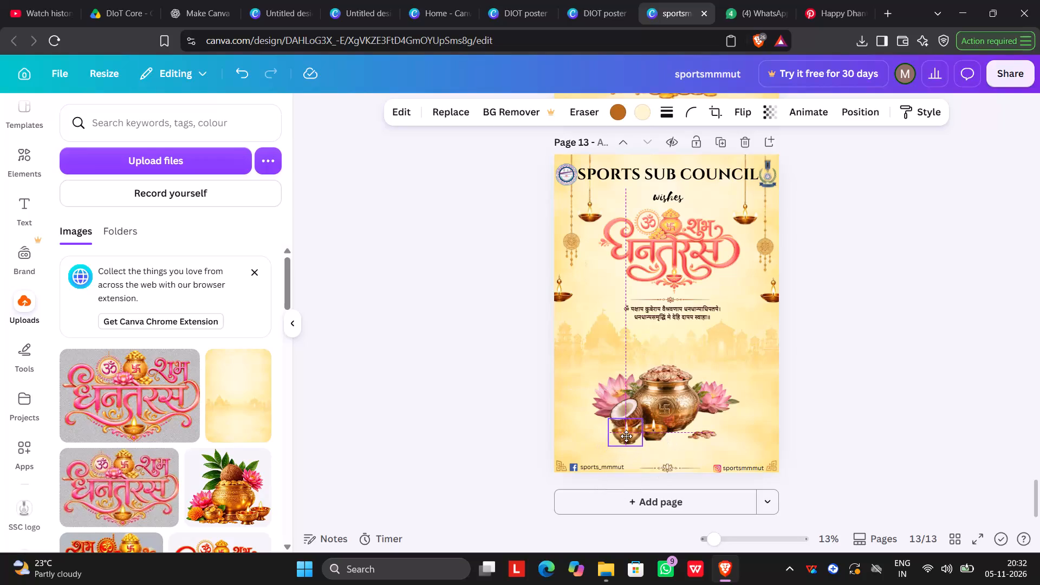
pyautogui.moveTo(626, 436); pyautogui.dragTo(628, 434)
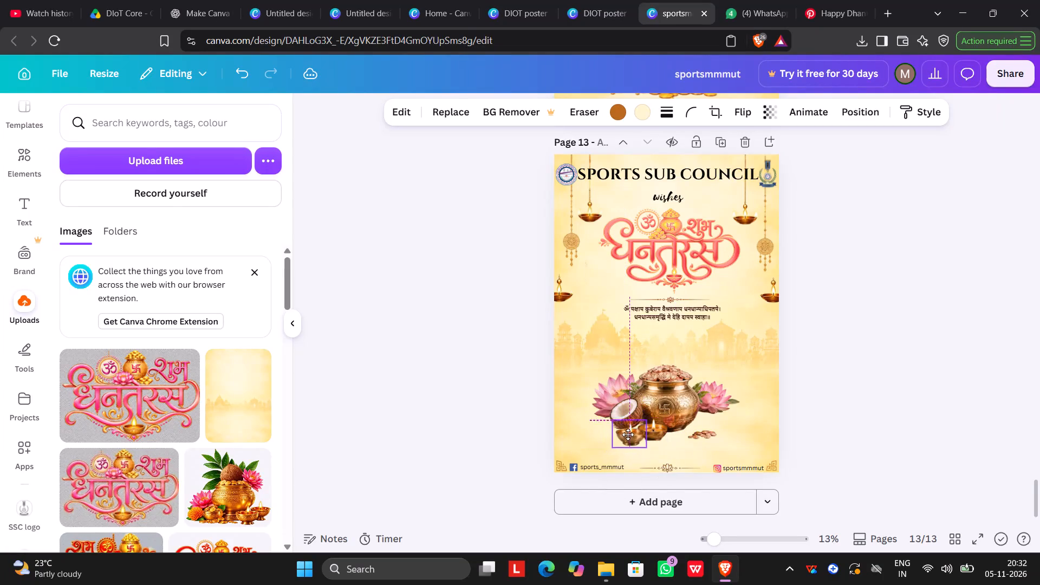
pyautogui.moveTo(628, 434); pyautogui.dragTo(630, 438)
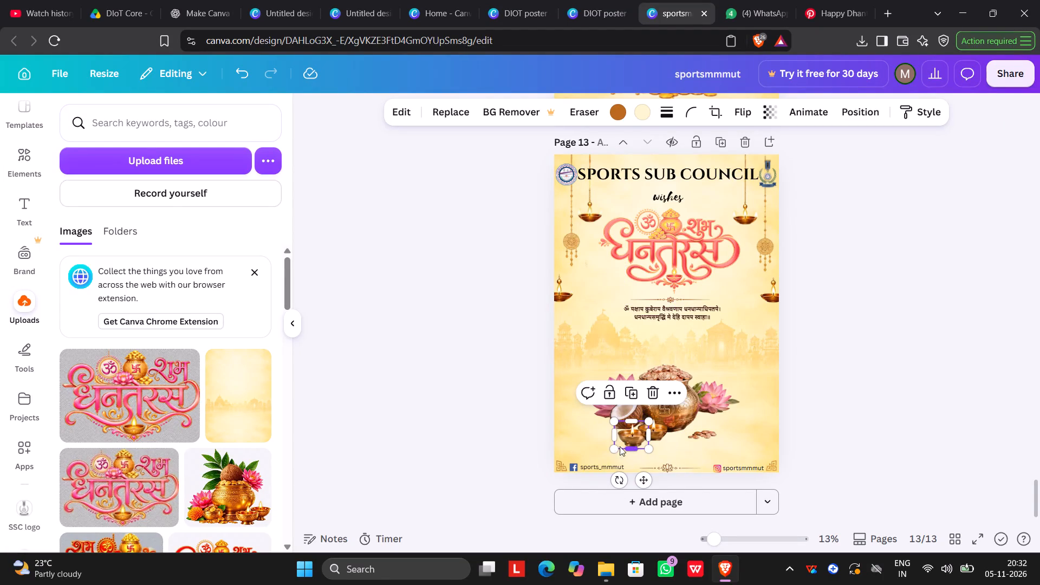
pyautogui.moveTo(615, 450); pyautogui.dragTo(606, 457)
pyautogui.click(821, 426)
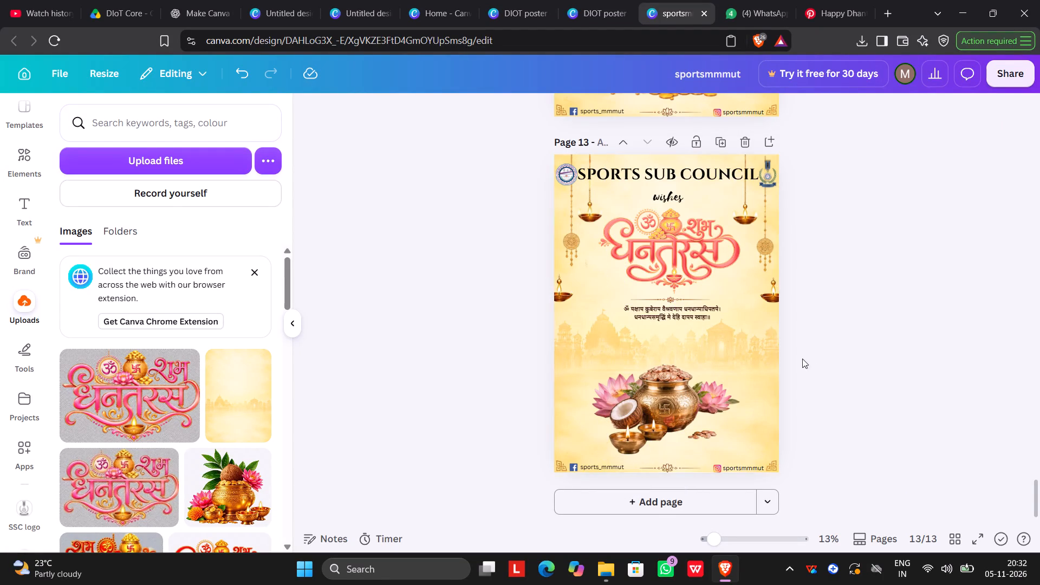
pyautogui.click(627, 439)
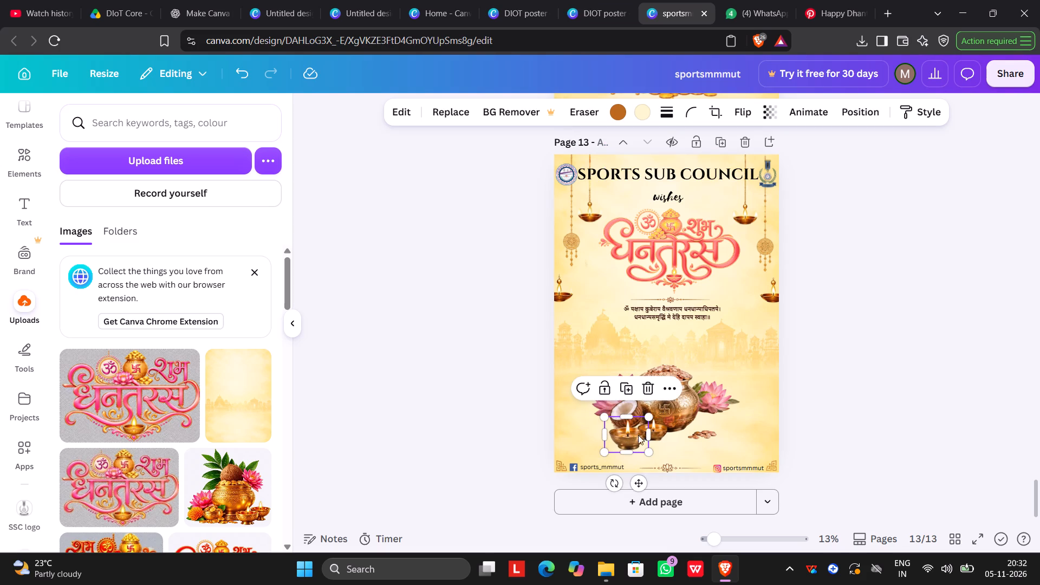
# Enlarge the scattered coins to about 798 wide and place them in front of the pot, just right of the diyas.
pyautogui.click(701, 431)
pyautogui.moveTo(690, 439); pyautogui.dragTo(628, 459)
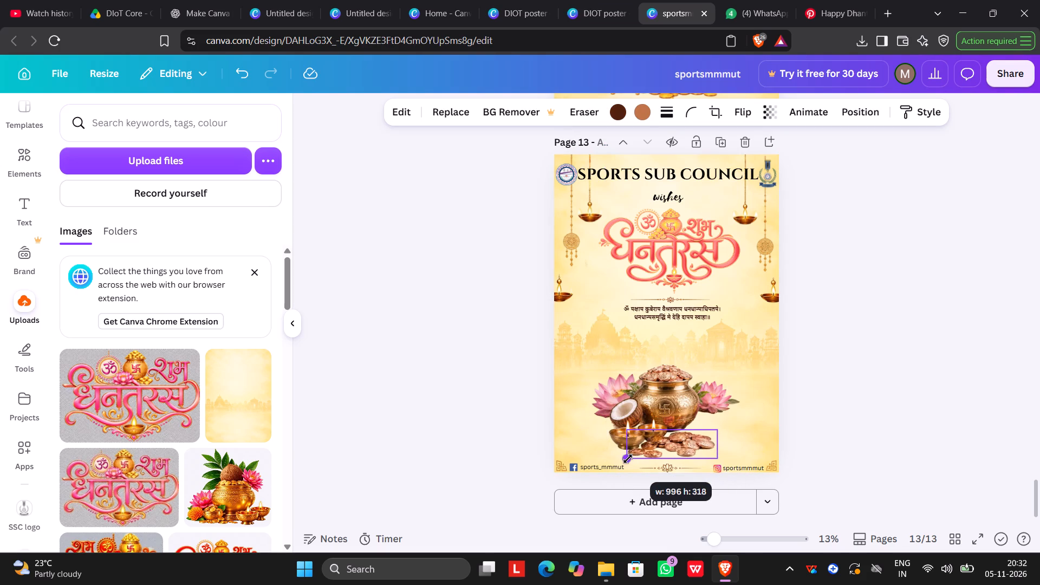
pyautogui.moveTo(628, 459); pyautogui.dragTo(648, 455)
pyautogui.click(705, 432)
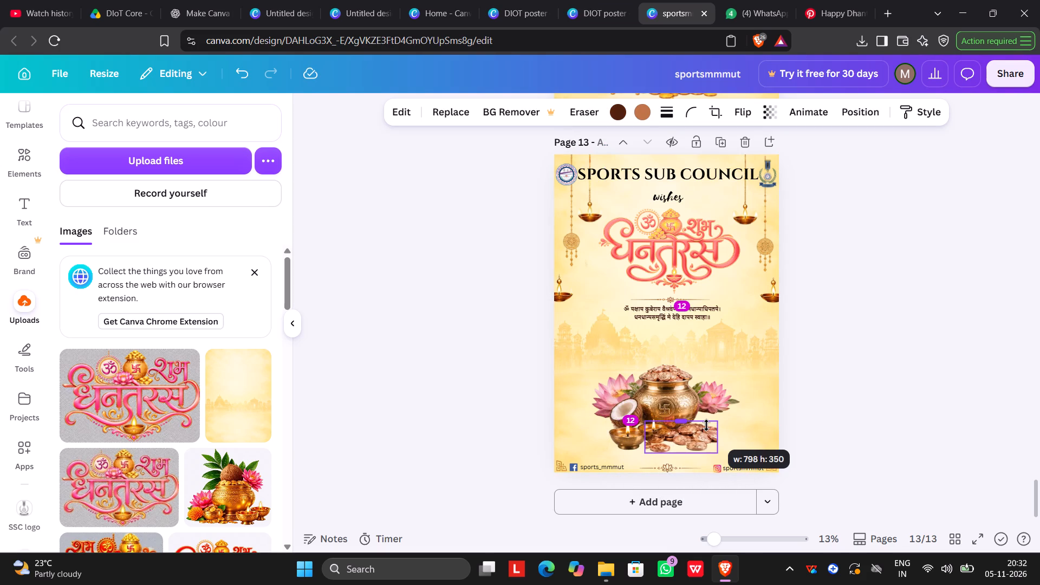
pyautogui.moveTo(687, 444); pyautogui.dragTo(696, 448)
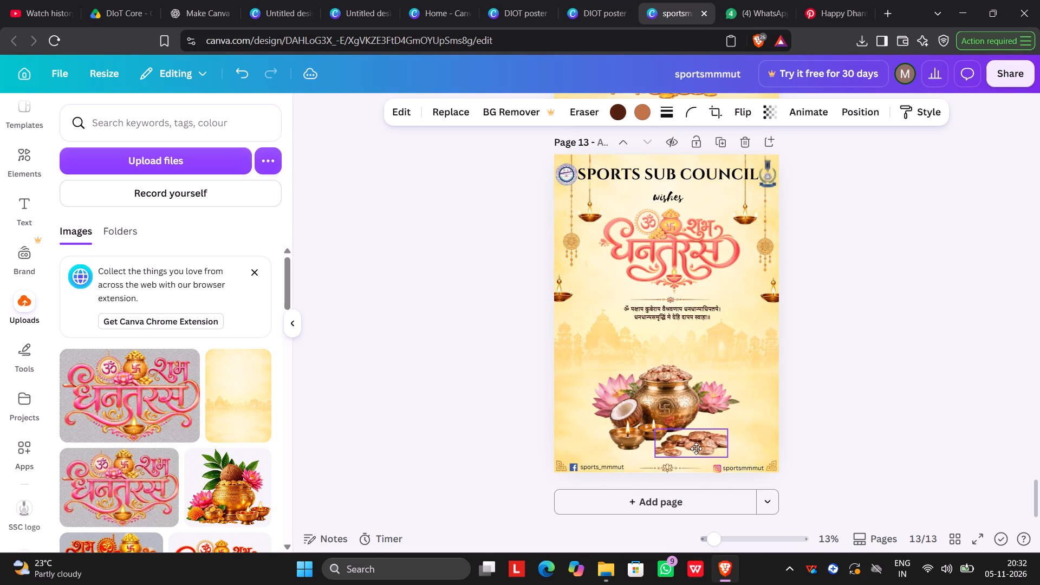
pyautogui.moveTo(696, 448); pyautogui.dragTo(698, 446)
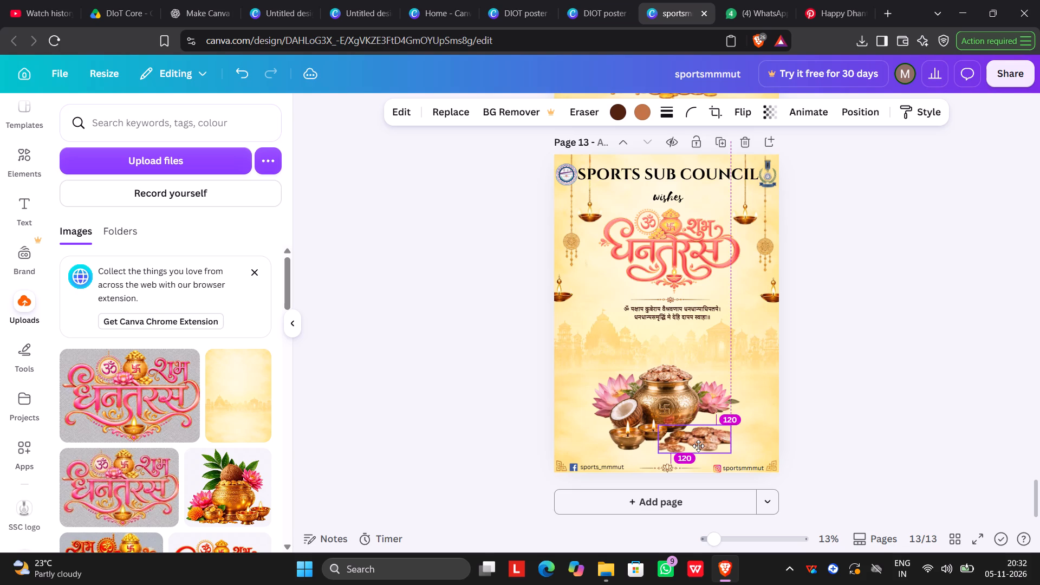
pyautogui.moveTo(698, 446); pyautogui.dragTo(697, 443)
pyautogui.click(870, 413)
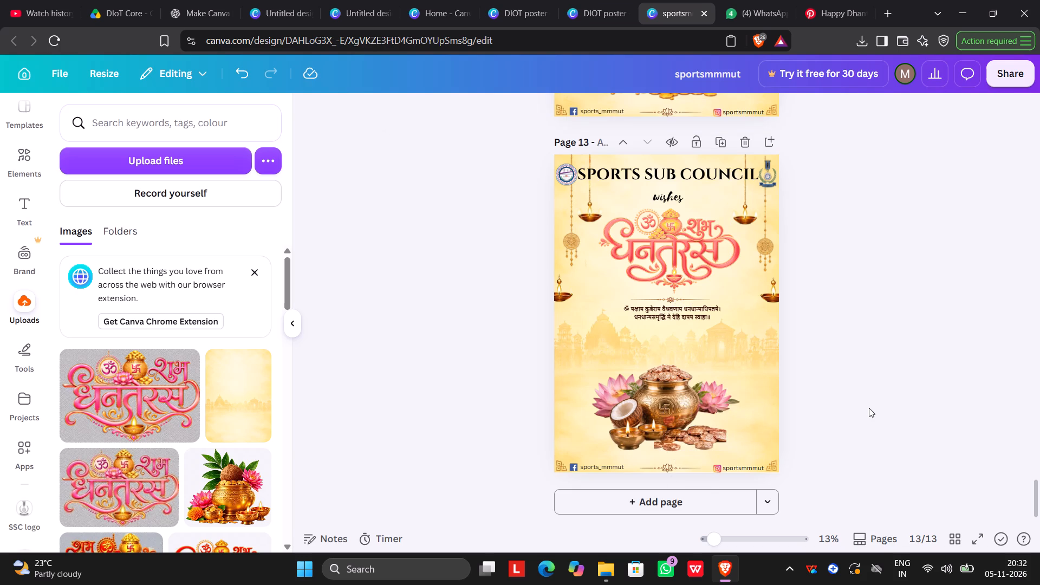
# Lower the lotus on the pot's right side, enlarge it, and tuck it against the pot above the coins.
pyautogui.moveTo(723, 397); pyautogui.dragTo(720, 414)
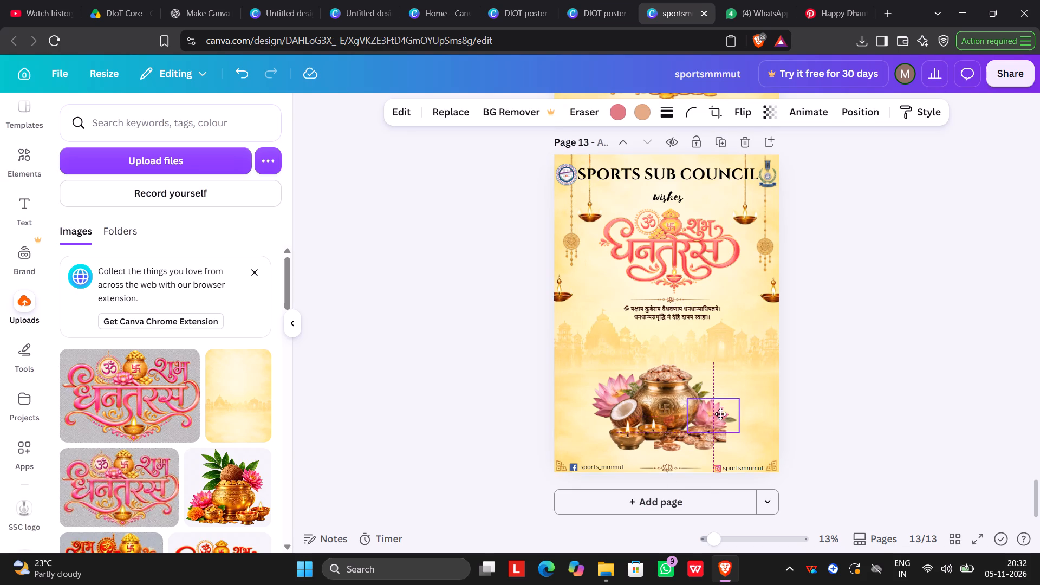
pyautogui.moveTo(720, 414); pyautogui.dragTo(722, 408)
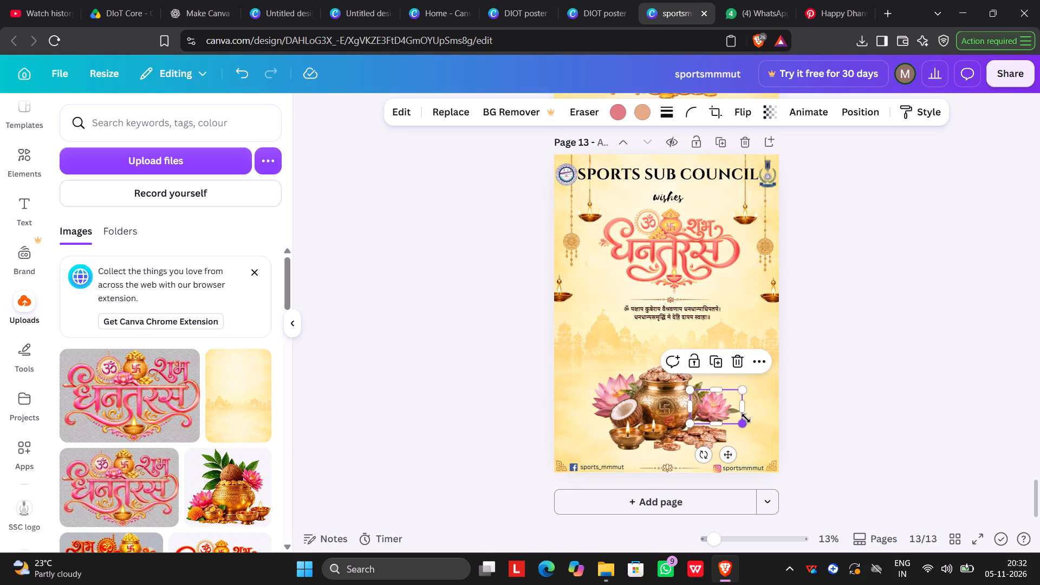
pyautogui.moveTo(745, 418); pyautogui.dragTo(759, 425)
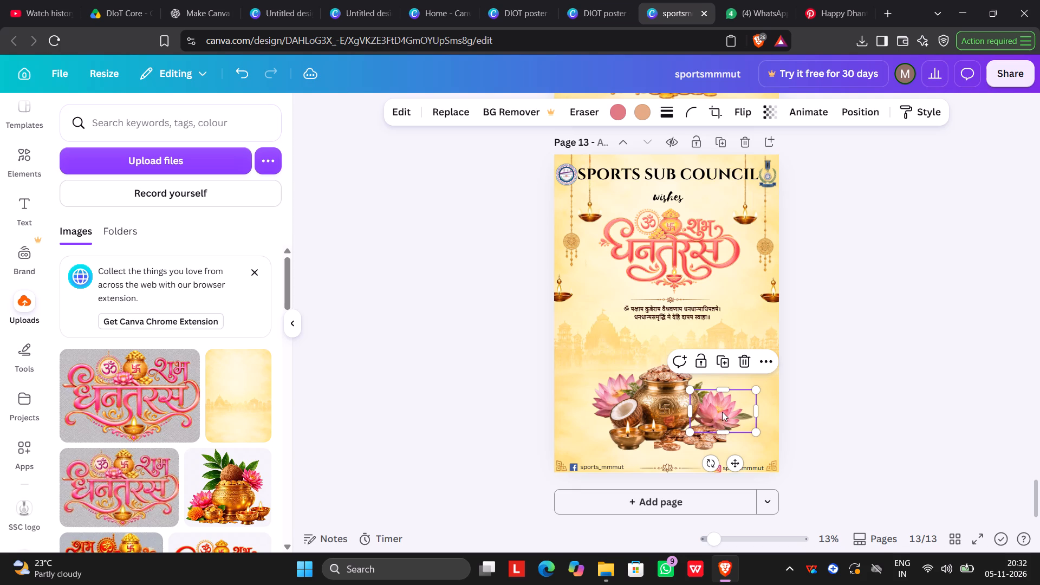
pyautogui.moveTo(722, 412); pyautogui.dragTo(717, 407)
pyautogui.click(864, 399)
# Enlarge the lotus on the pot's left side outward toward the lower left to balance the right lotus.
pyautogui.click(606, 393)
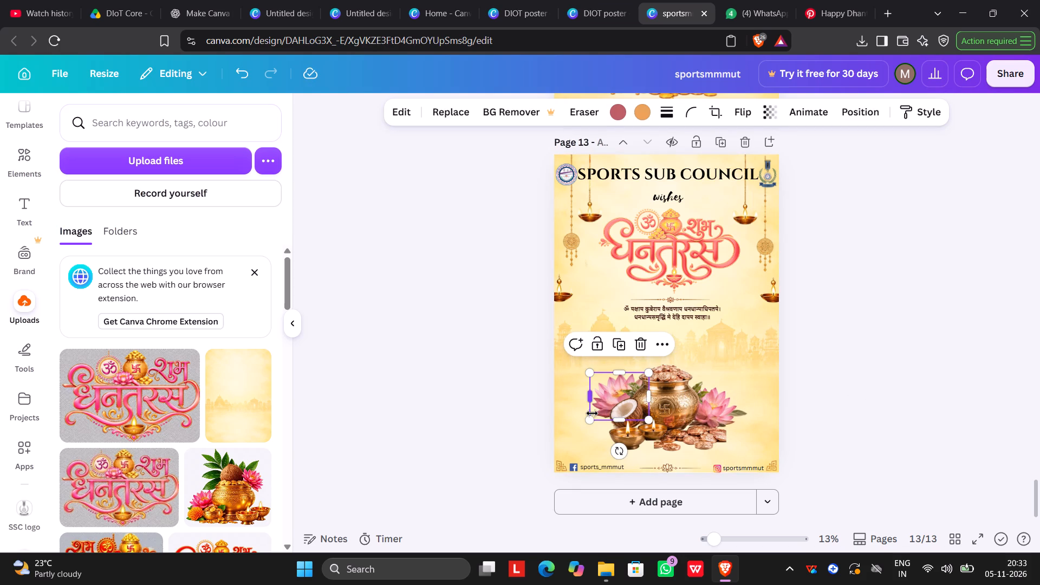
pyautogui.moveTo(593, 418); pyautogui.dragTo(580, 425)
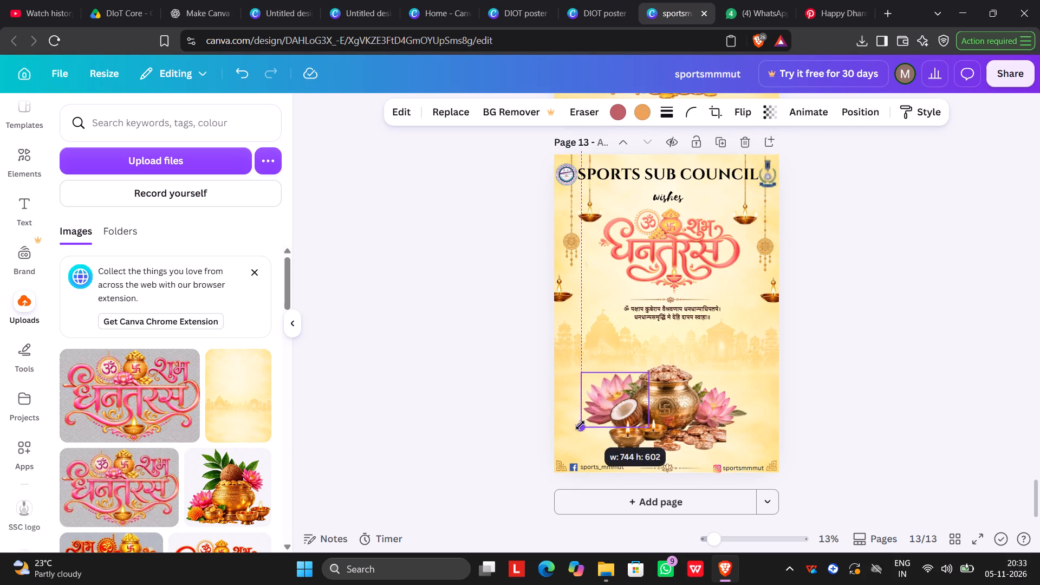
pyautogui.moveTo(580, 425); pyautogui.dragTo(570, 434)
pyautogui.click(887, 346)
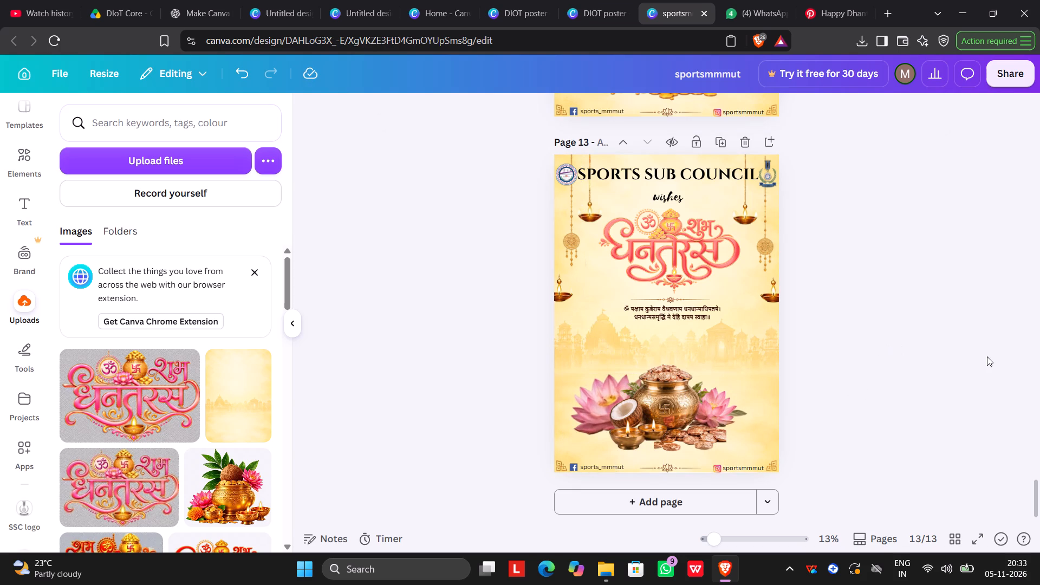
pyautogui.click(831, 326)
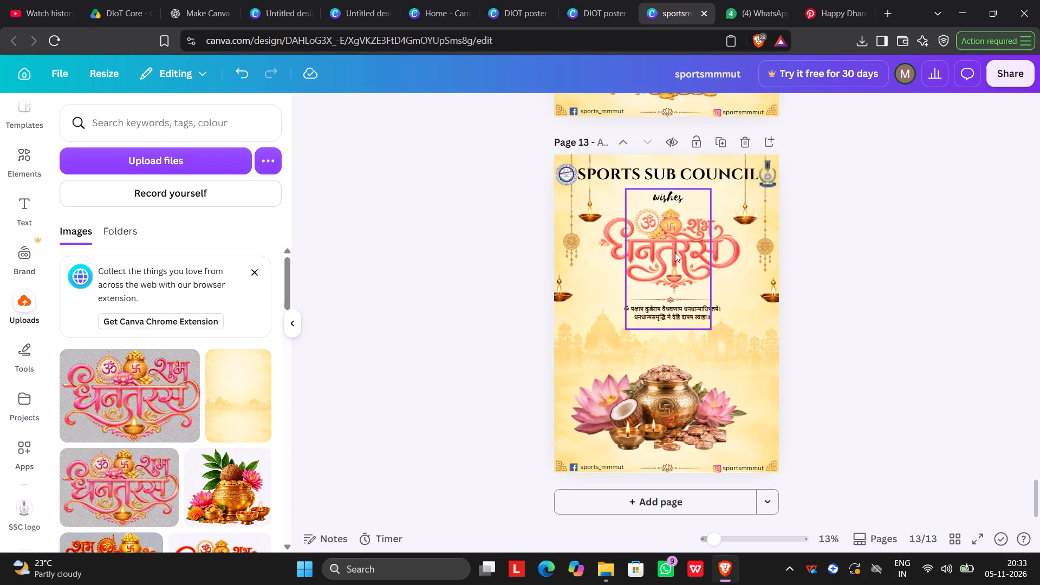
# Change the pinkish-red colour in the Shubh Dhanteras title artwork to the brighter pure red from the design's colours.
pyautogui.click(675, 252)
pyautogui.click(896, 248)
pyautogui.click(717, 244)
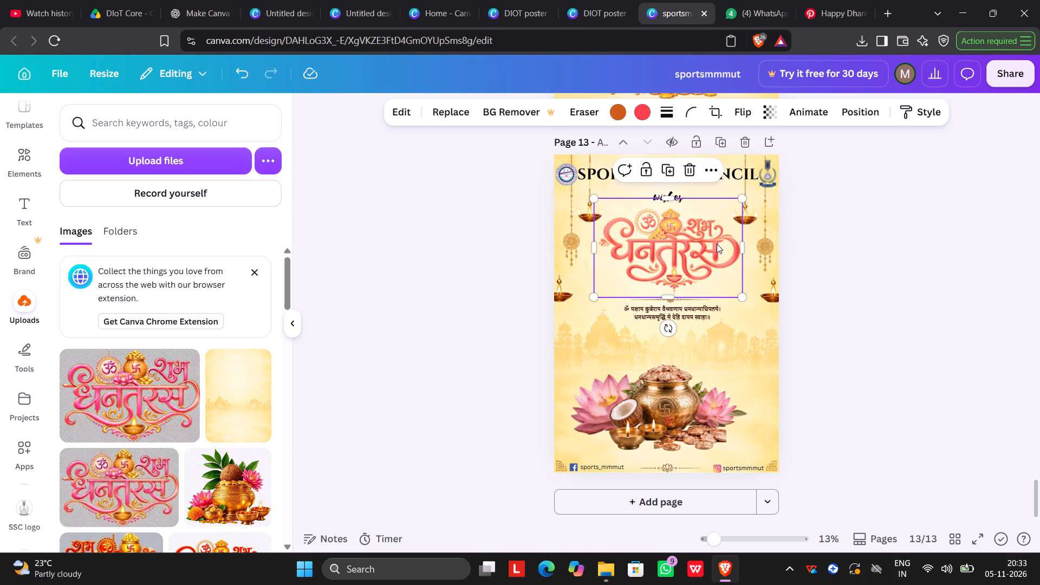
pyautogui.click(638, 107)
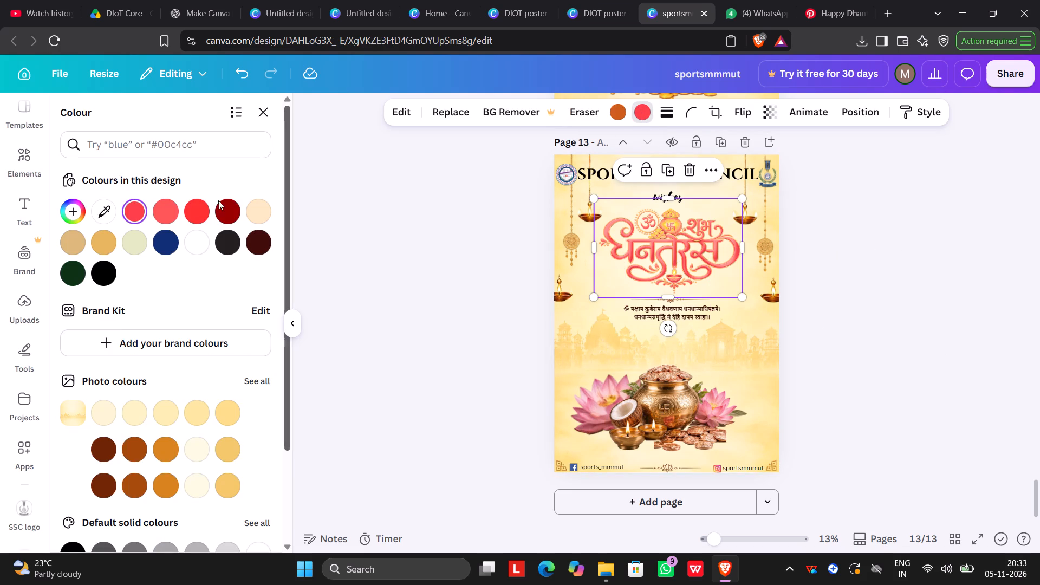
pyautogui.click(198, 217)
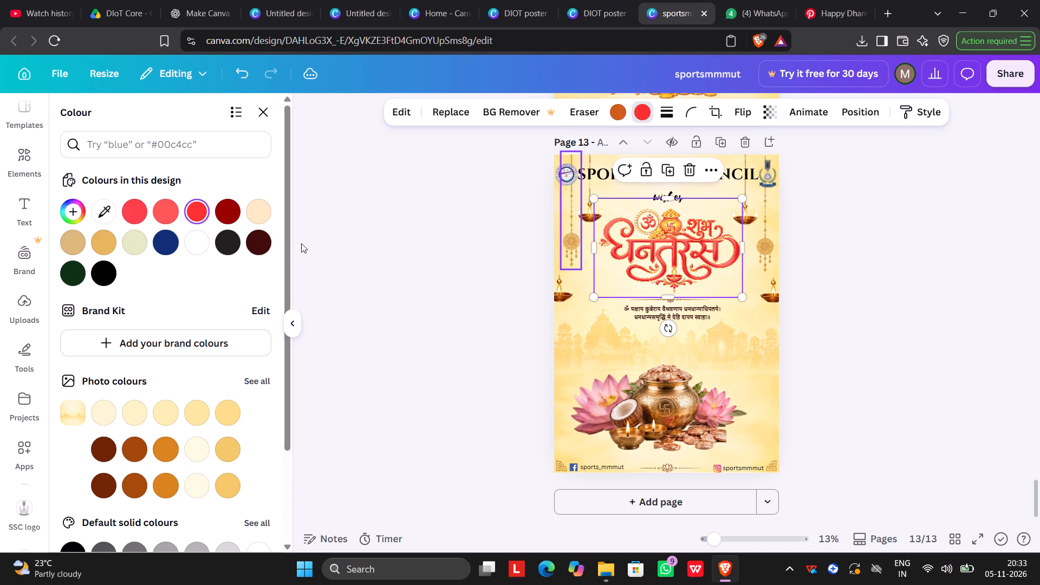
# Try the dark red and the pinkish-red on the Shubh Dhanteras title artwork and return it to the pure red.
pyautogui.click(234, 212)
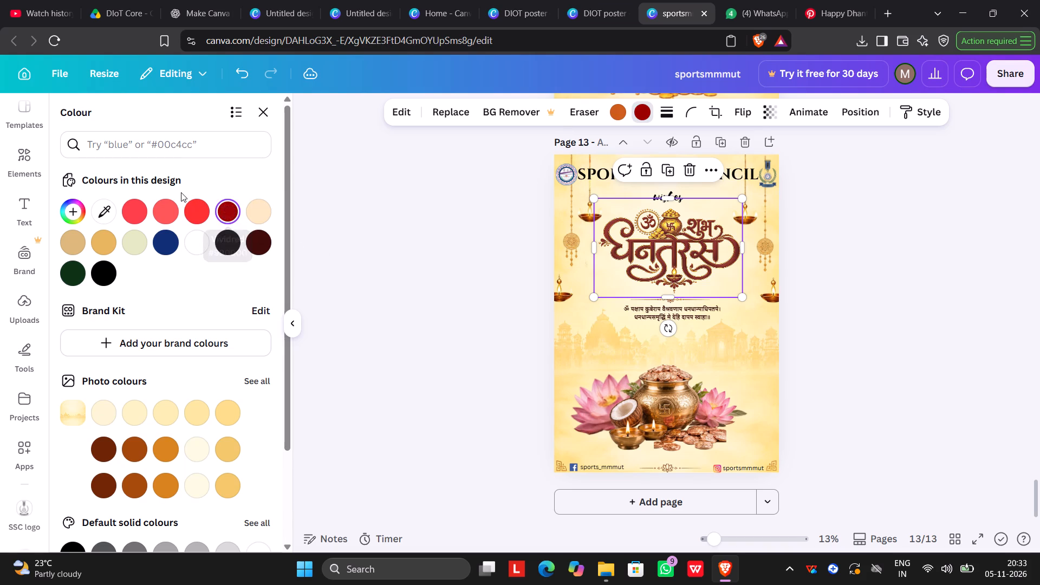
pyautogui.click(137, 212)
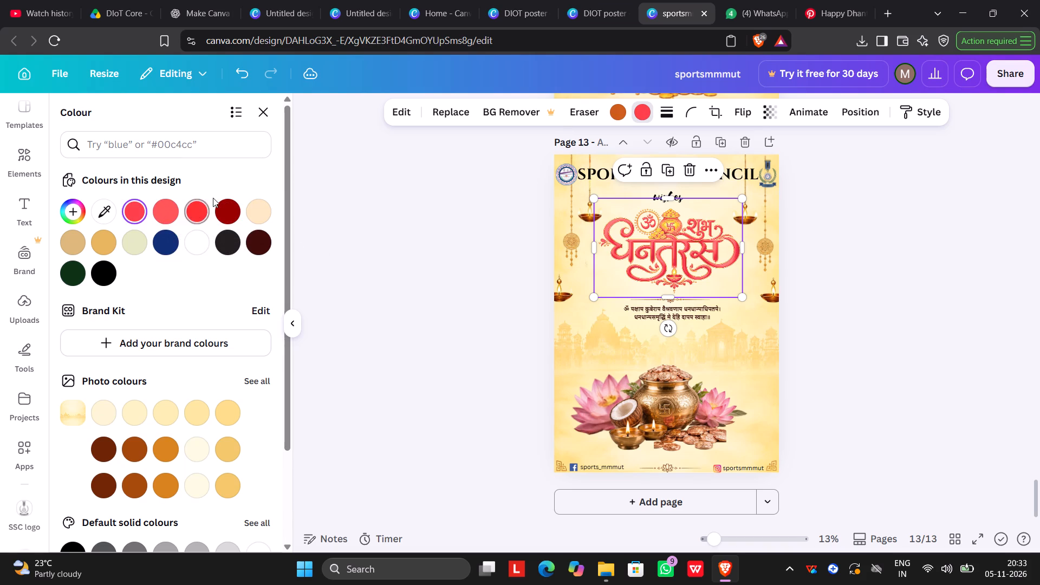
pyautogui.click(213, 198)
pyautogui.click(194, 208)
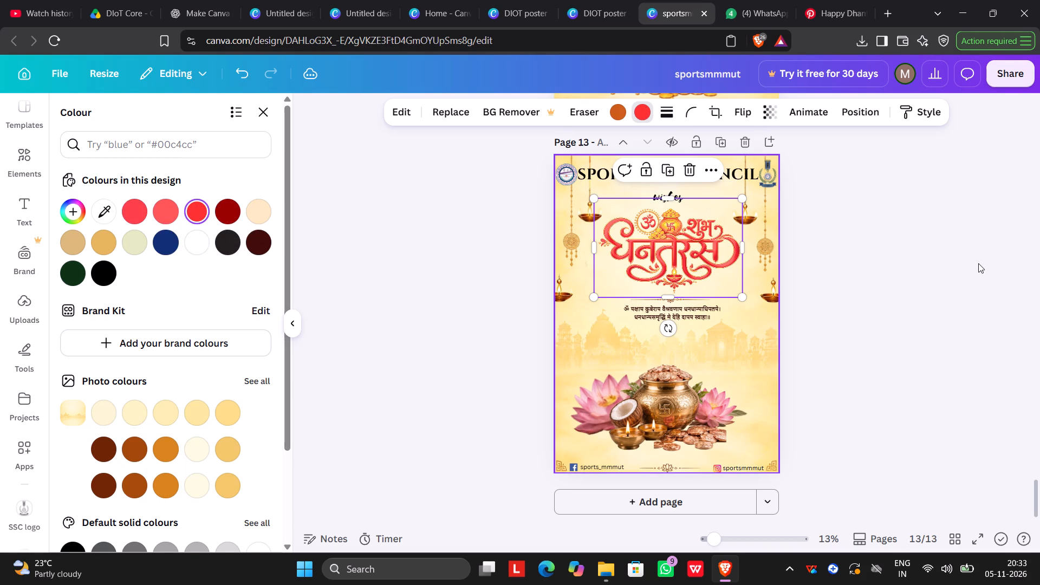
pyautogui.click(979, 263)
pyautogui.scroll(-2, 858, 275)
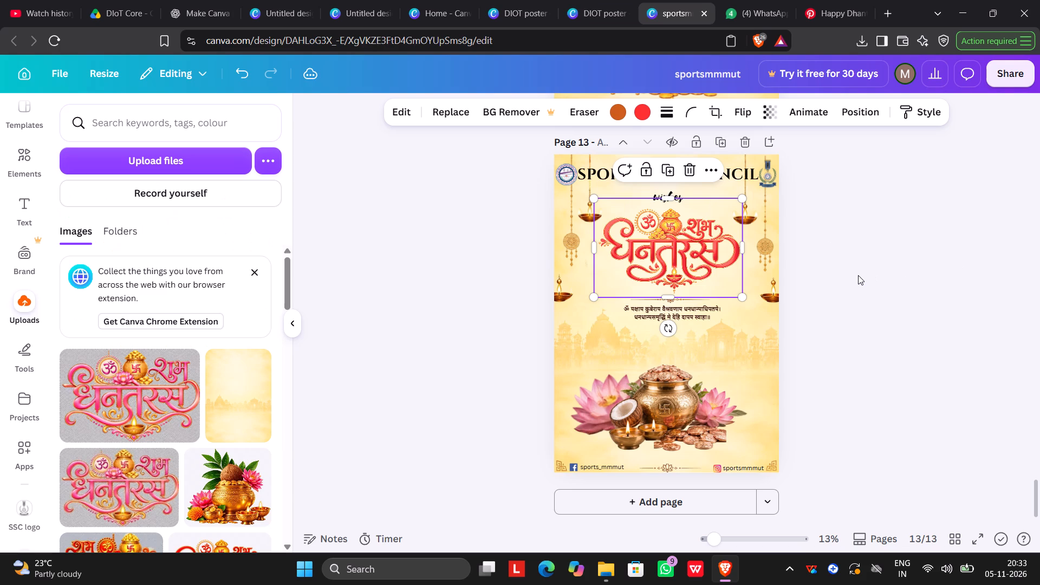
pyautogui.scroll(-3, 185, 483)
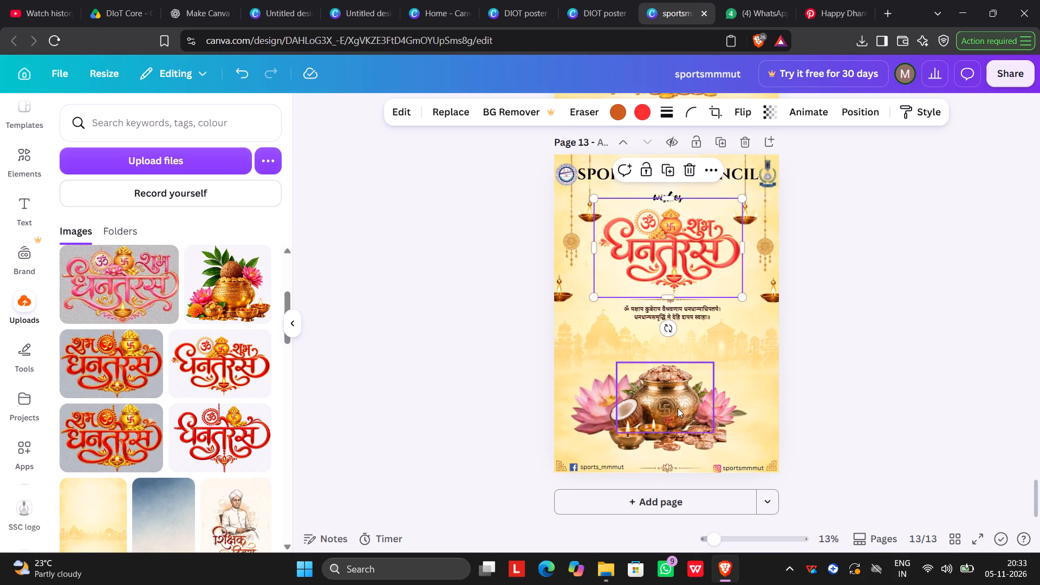
# Shift the coin pot, both lotuses, the coconut, the scattered coins and both diyas slightly right to centre the arrangement on page 13.
pyautogui.moveTo(678, 404); pyautogui.dragTo(688, 403)
pyautogui.click(880, 383)
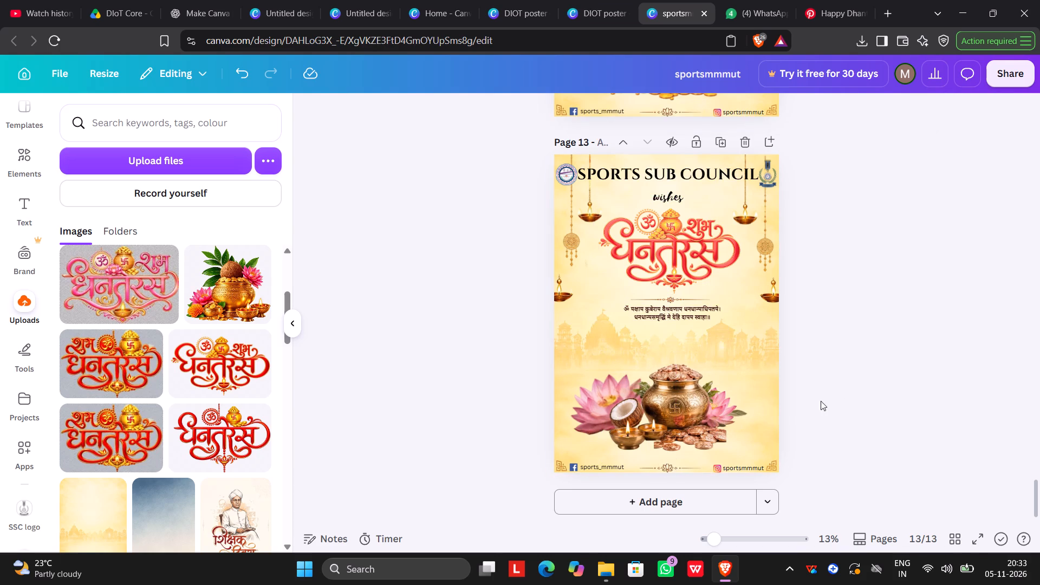
pyautogui.moveTo(730, 412); pyautogui.dragTo(746, 409)
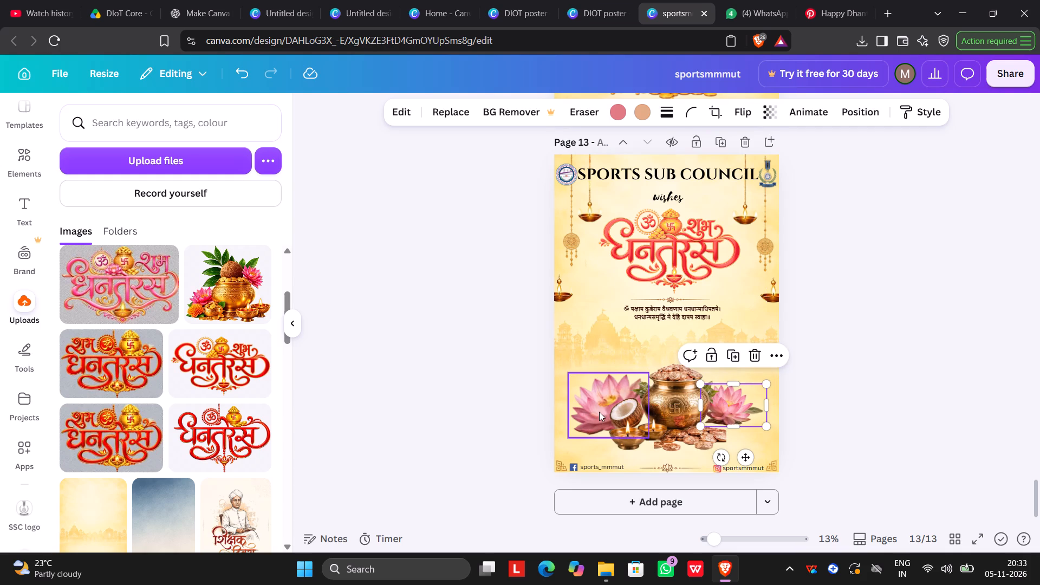
pyautogui.moveTo(590, 397); pyautogui.dragTo(603, 393)
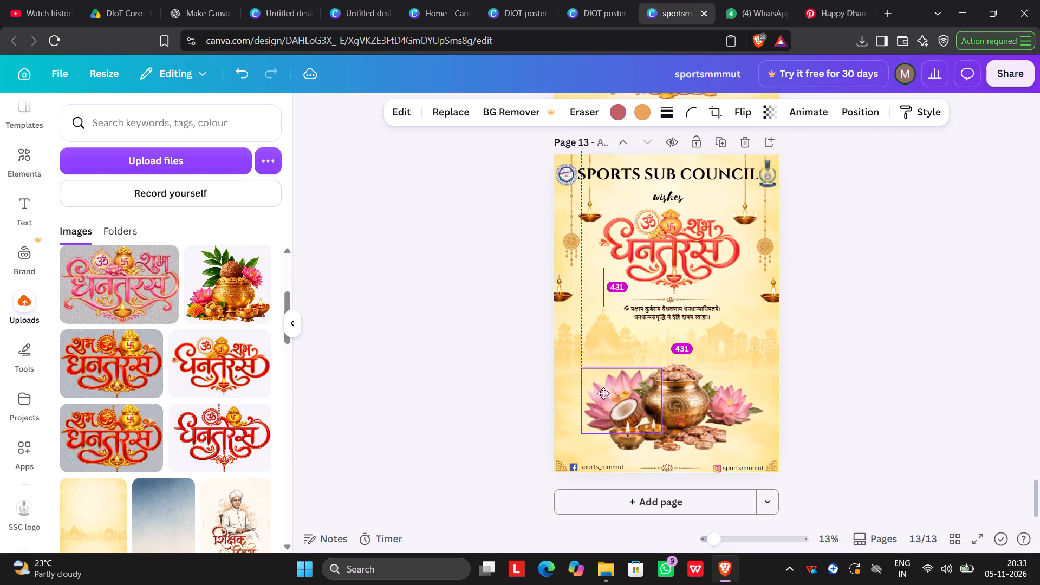
pyautogui.moveTo(603, 393); pyautogui.dragTo(602, 401)
pyautogui.moveTo(634, 406); pyautogui.dragTo(636, 405)
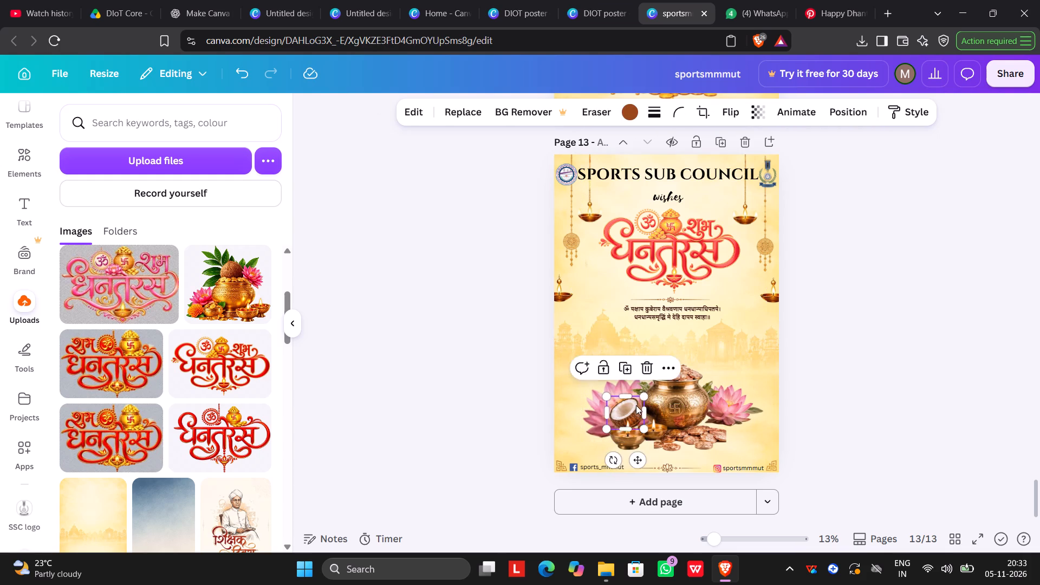
pyautogui.moveTo(636, 405); pyautogui.dragTo(640, 405)
pyautogui.moveTo(709, 428); pyautogui.dragTo(716, 427)
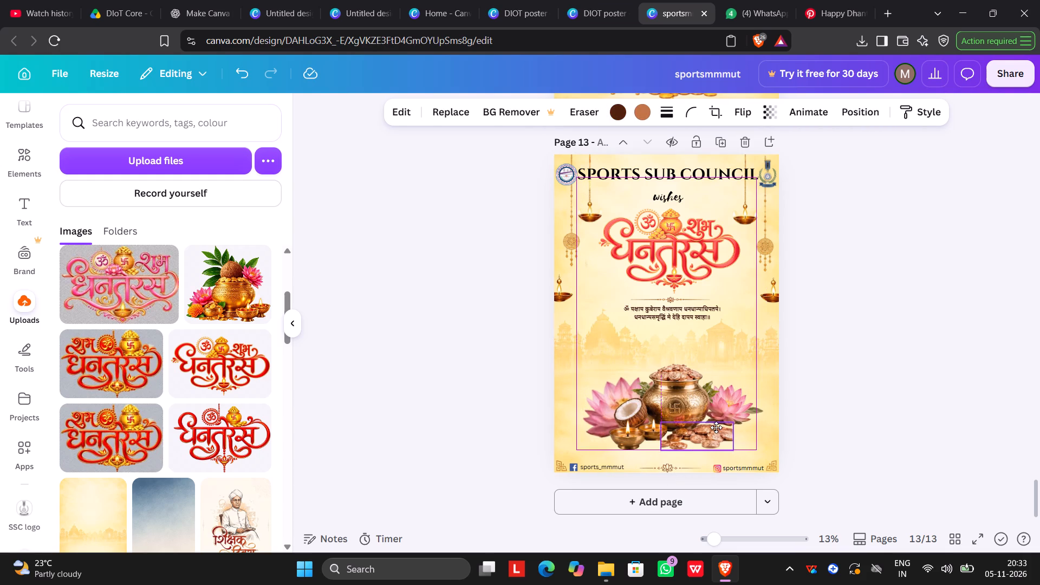
pyautogui.moveTo(716, 427); pyautogui.dragTo(726, 426)
pyautogui.moveTo(657, 433); pyautogui.dragTo(665, 433)
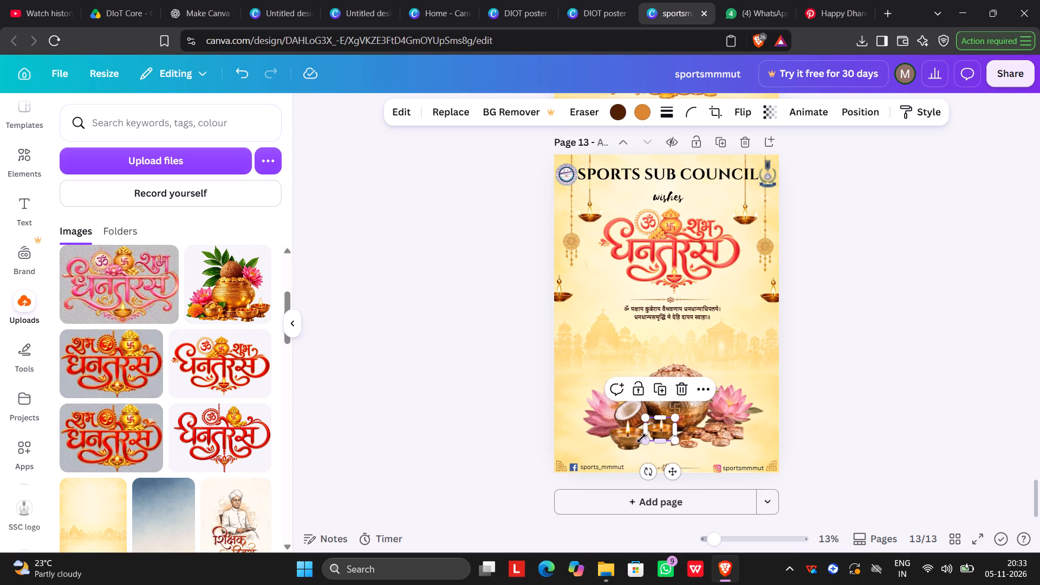
pyautogui.moveTo(629, 438); pyautogui.dragTo(638, 435)
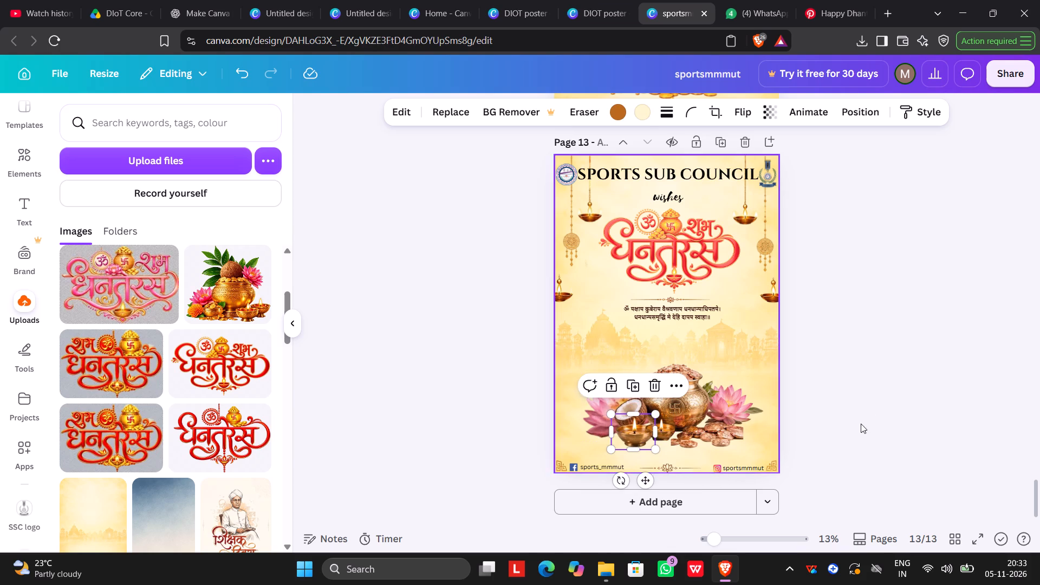
pyautogui.click(880, 414)
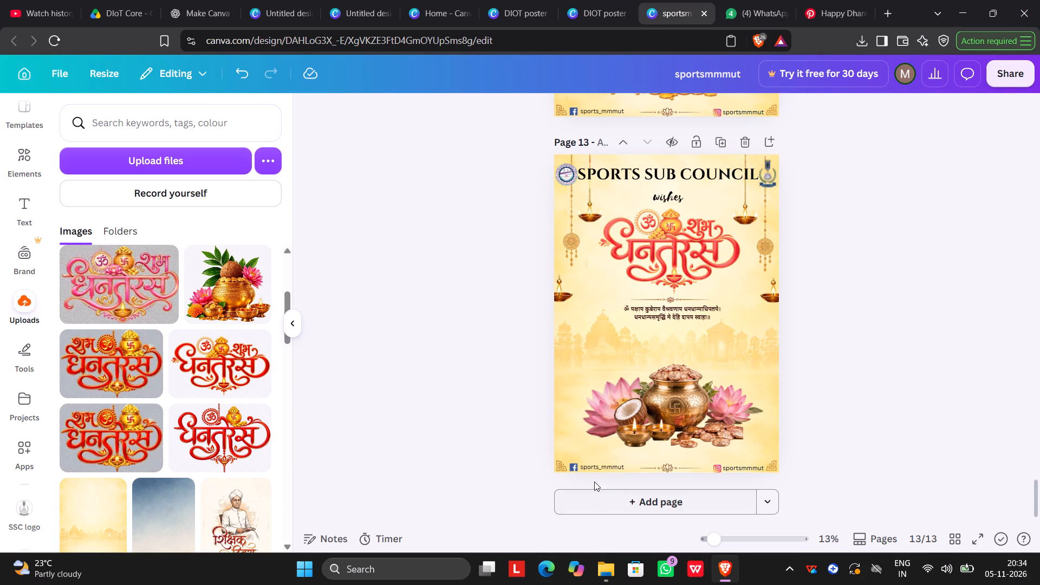
# Duplicate page 13 with the finished Dhanteras poster.
pyautogui.click(723, 140)
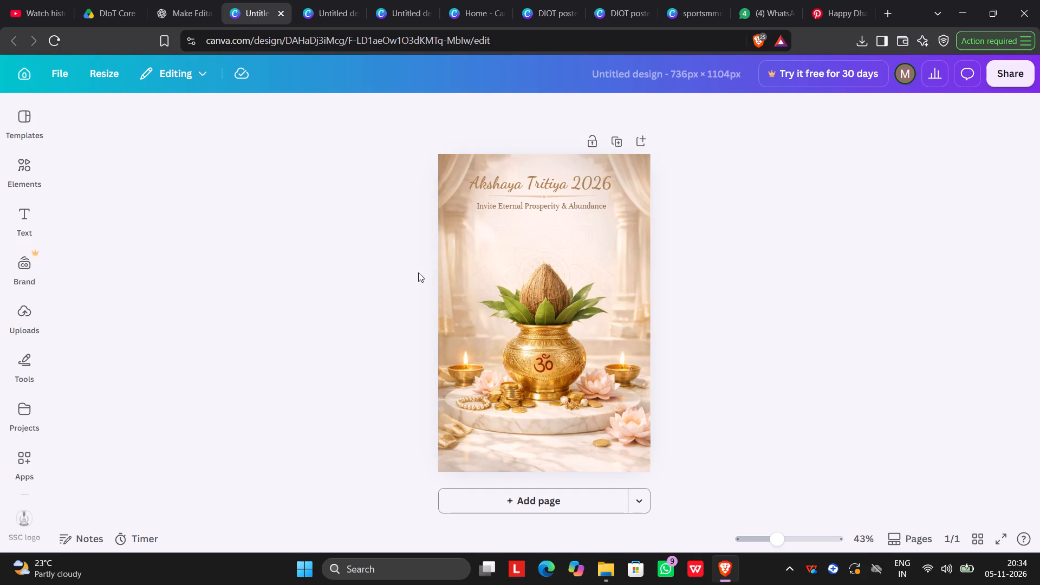
# Copy the coconut kalash together with its diyas, lotuses, coins and marble base, leaving out the heading text.
pyautogui.moveTo(418, 272); pyautogui.dragTo(667, 450)
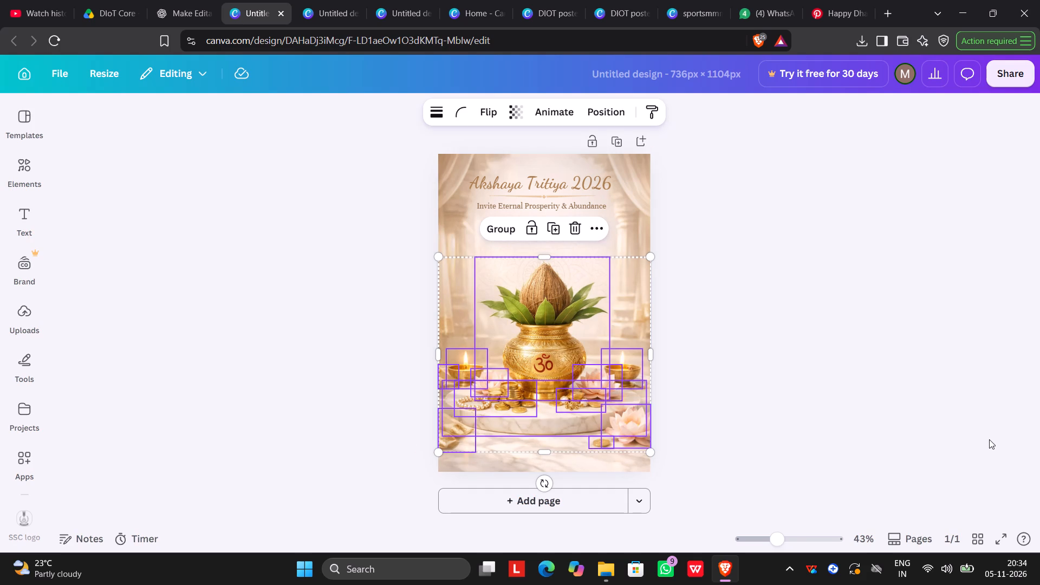
pyautogui.hotkey('ctrl', 'c')
pyautogui.hotkey('ctrl', 'c')
# Switch to the sportsmmmut design and paste the copied kalash elements onto page 14, the duplicated Dhanteras poster.
pyautogui.click(677, 0)
pyautogui.scroll(-6, 704, 222)
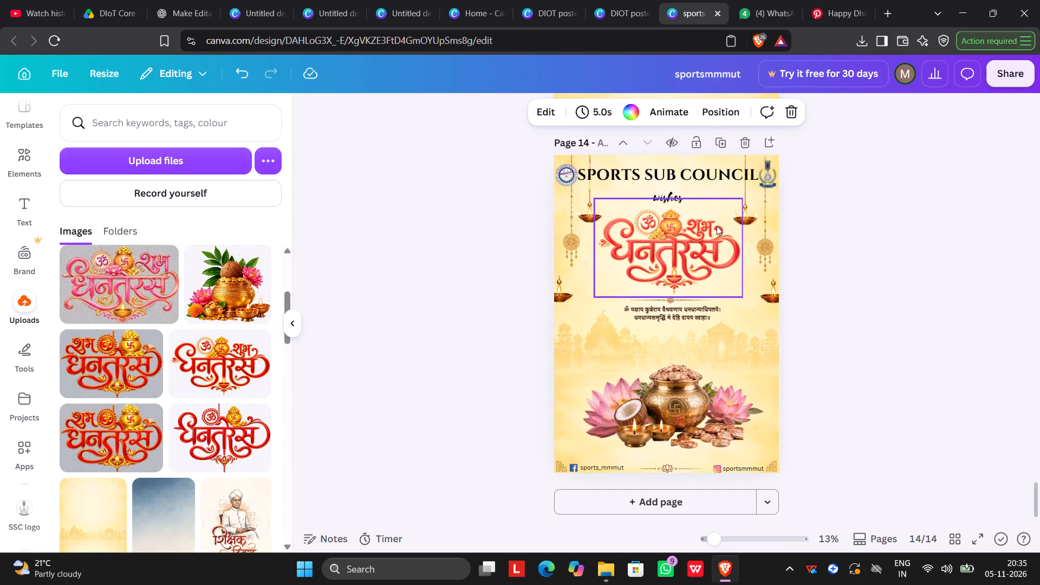
pyautogui.scroll(5, 725, 255)
pyautogui.scroll(-4, 725, 255)
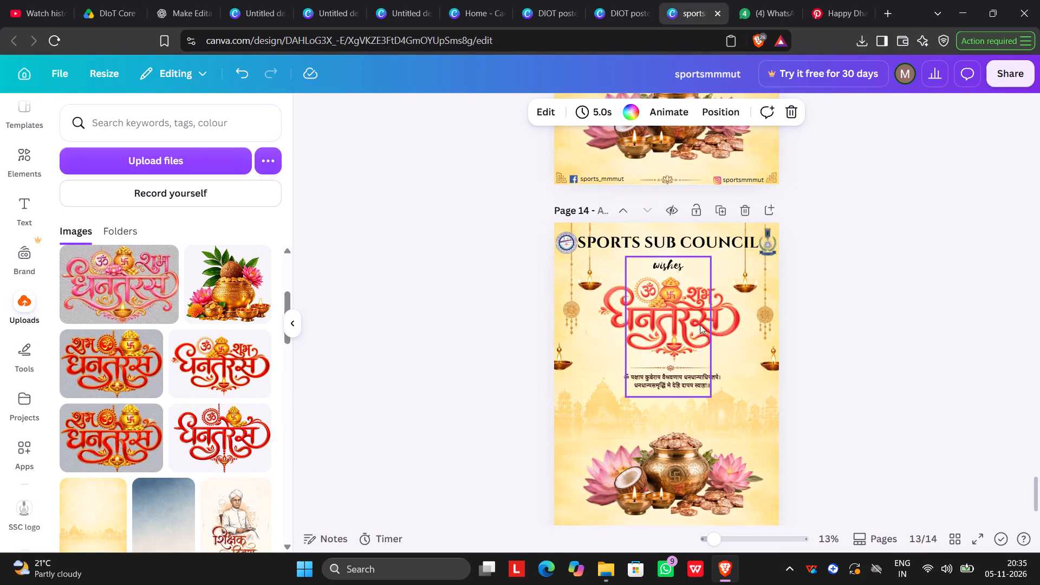
pyautogui.moveTo(573, 445); pyautogui.dragTo(709, 497)
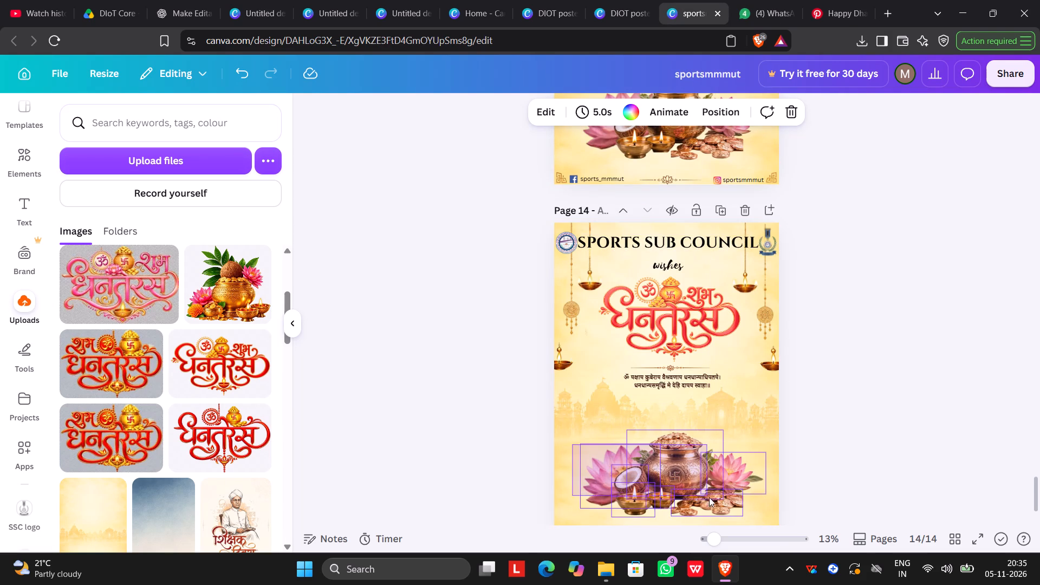
pyautogui.moveTo(709, 497); pyautogui.dragTo(739, 517)
pyautogui.scroll(-4, 740, 517)
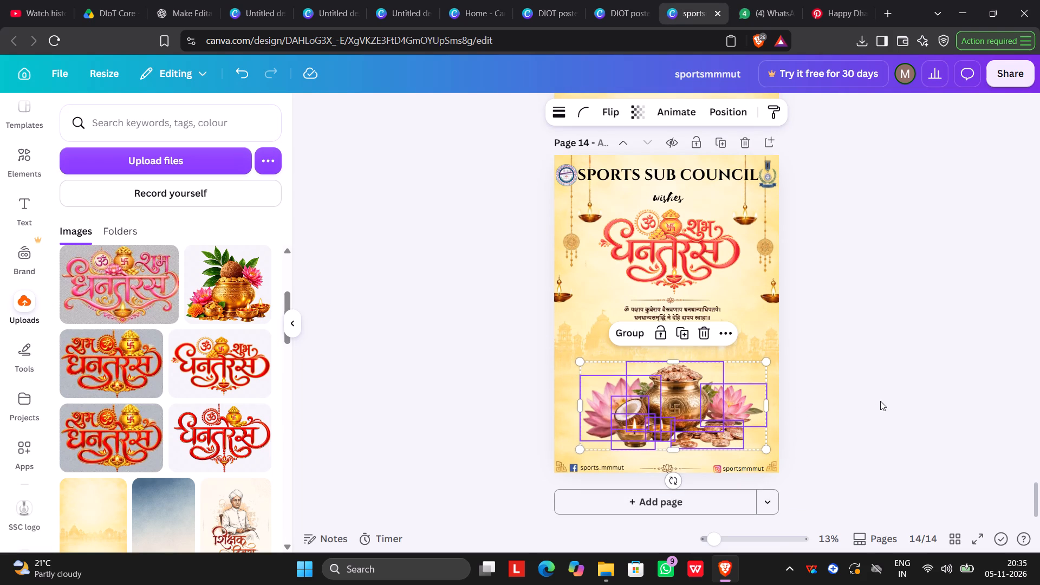
pyautogui.hotkey('ctrl', 'v')
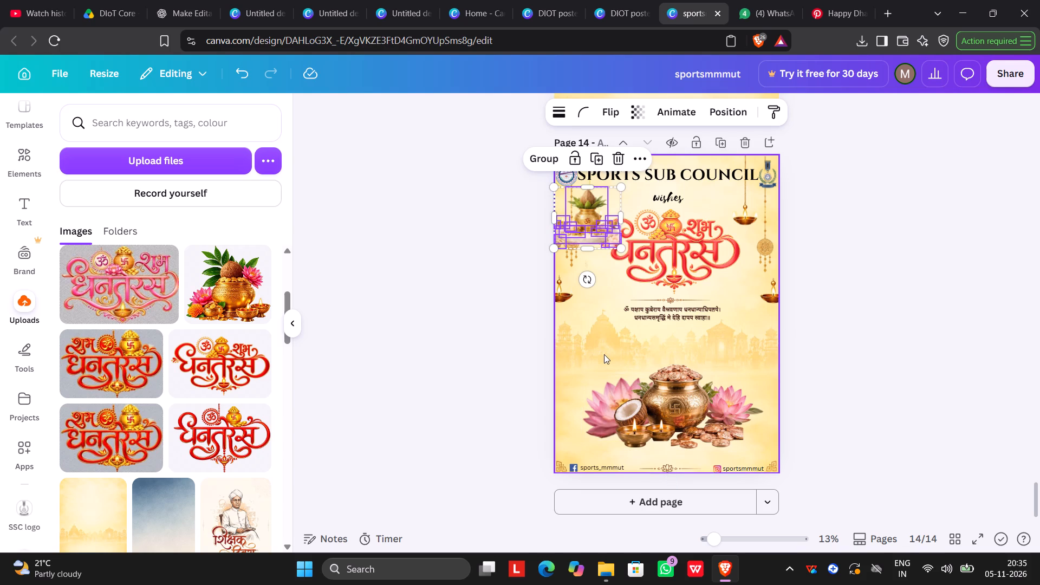
# Undo the pasting of the kalash elements and the duplication of the Dhanteras poster page.
pyautogui.moveTo(589, 353); pyautogui.dragTo(752, 437)
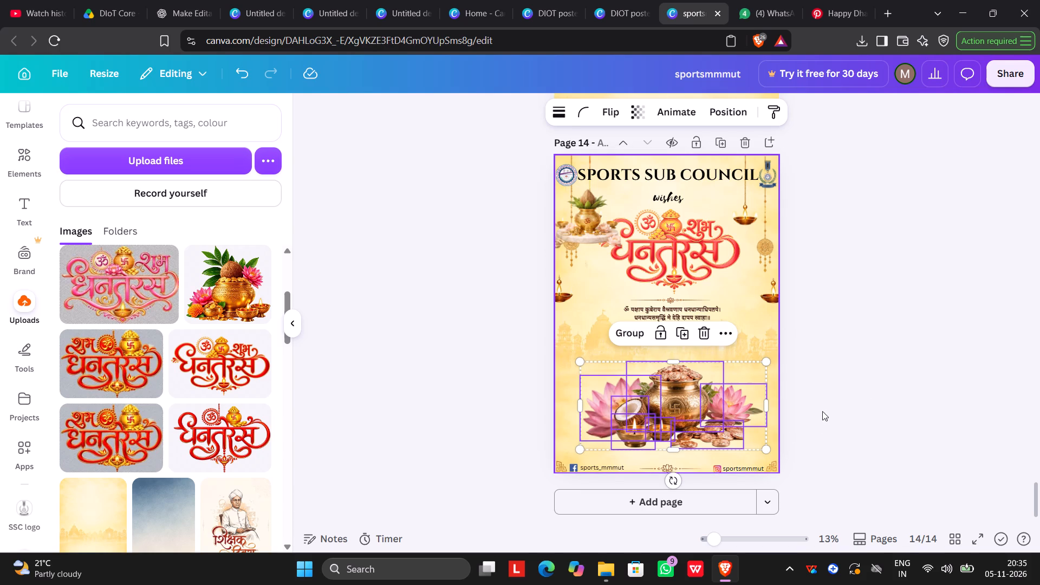
pyautogui.hotkey('ctrl', 'z')
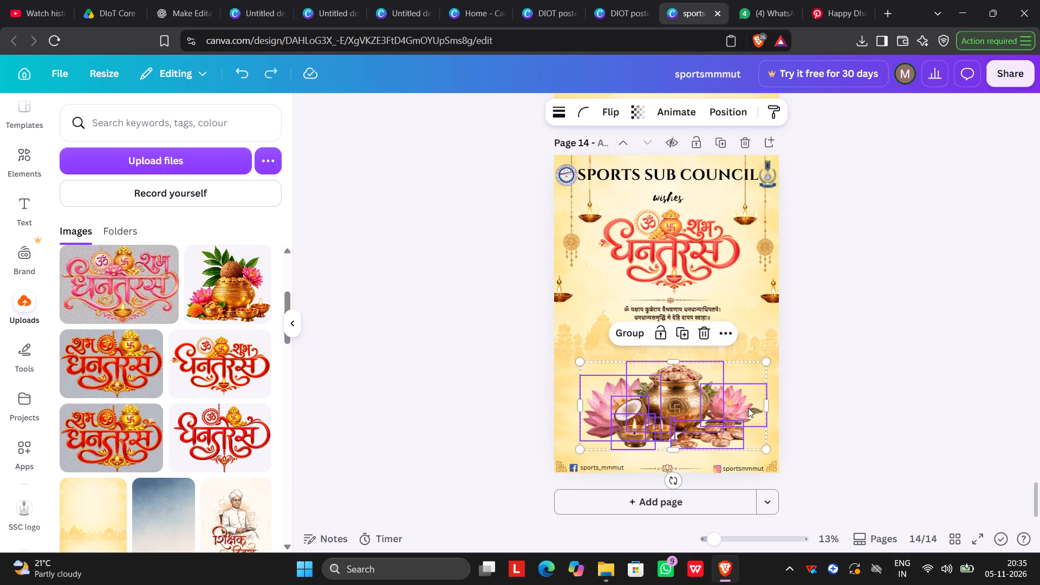
pyautogui.hotkey('ctrl', 'z')
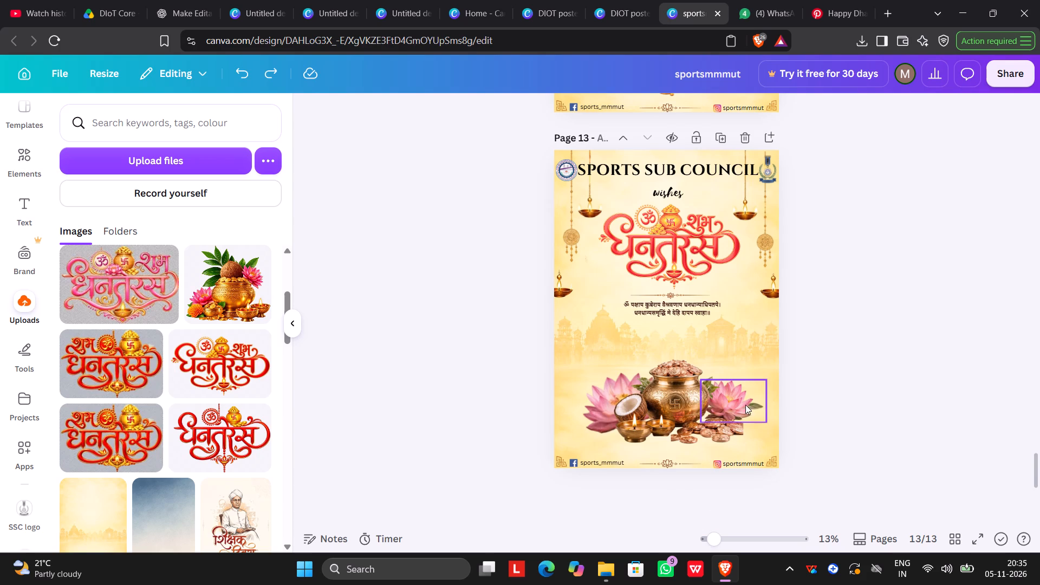
# Delete the existing coin-filled kalash arrangement with its lotuses, coconut, diyas and coins from page 13.
pyautogui.scroll(-4, 769, 370)
pyautogui.moveTo(570, 368); pyautogui.dragTo(669, 415)
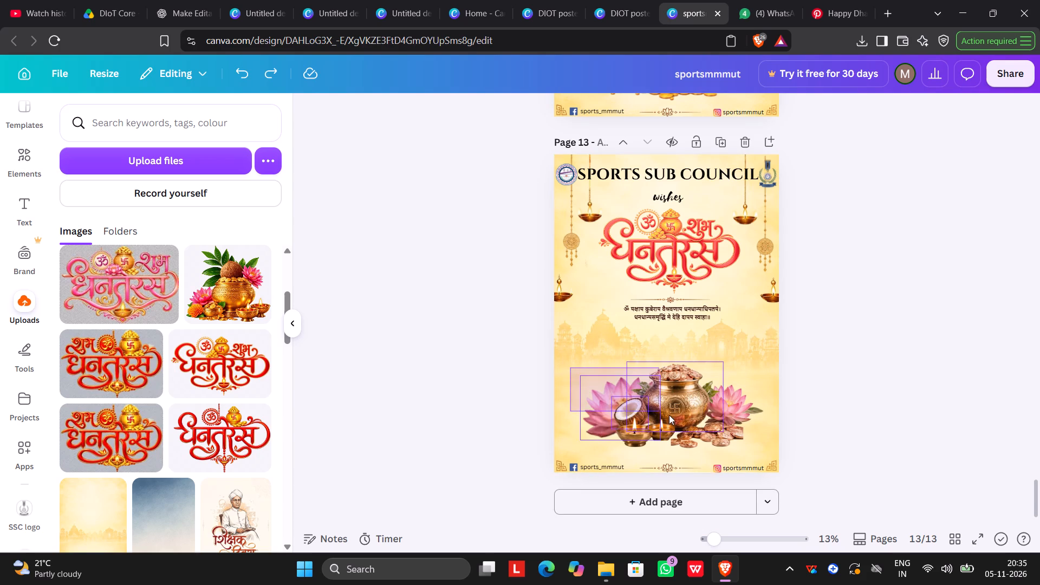
pyautogui.moveTo(669, 415); pyautogui.dragTo(747, 446)
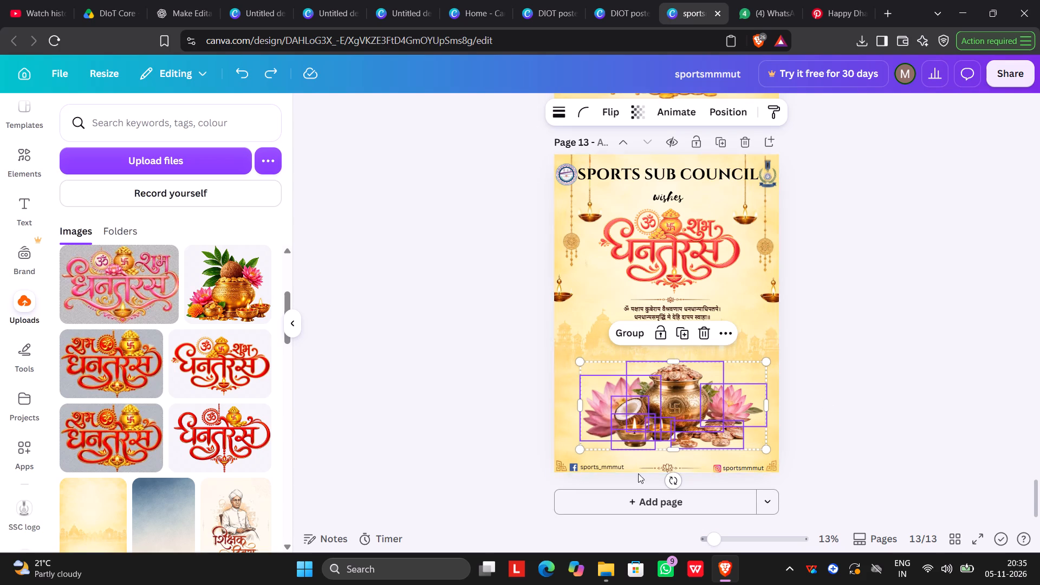
pyautogui.click(701, 336)
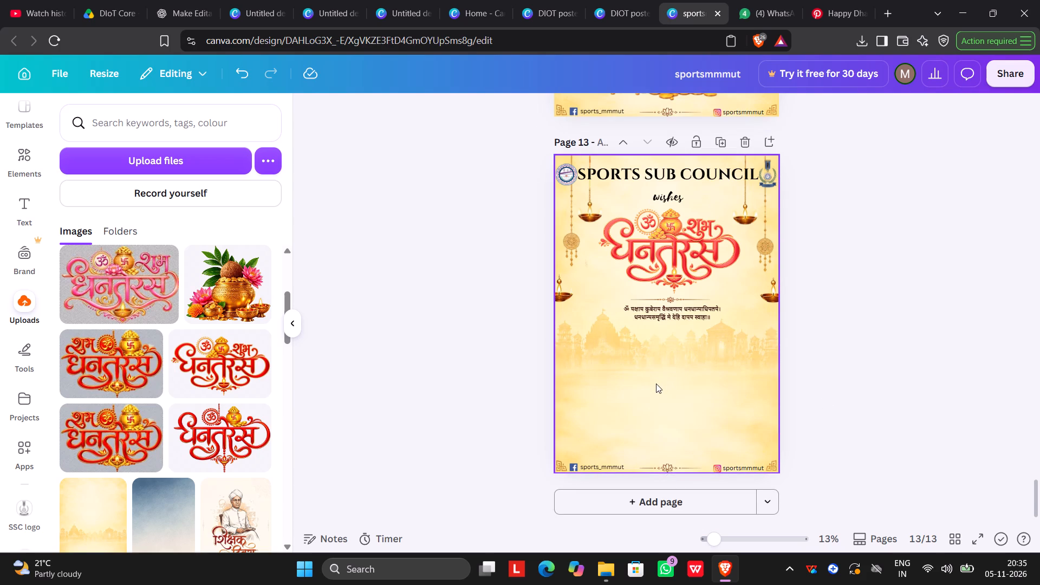
# Paste the copied coconut kalash elements onto page 13 and place them centred in the empty lower area.
pyautogui.hotkey('ctrl', 'v')
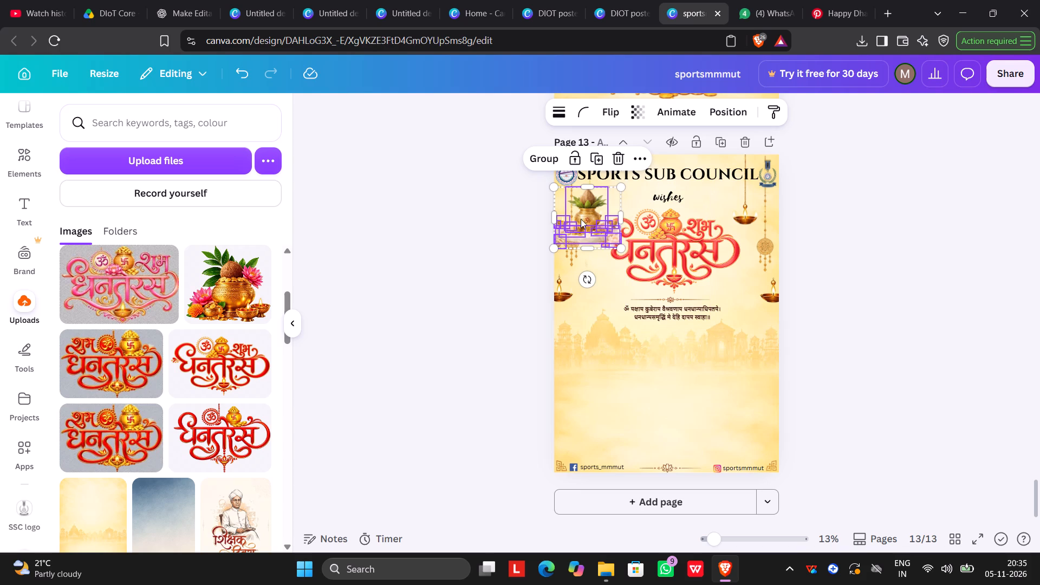
pyautogui.moveTo(581, 214); pyautogui.dragTo(664, 401)
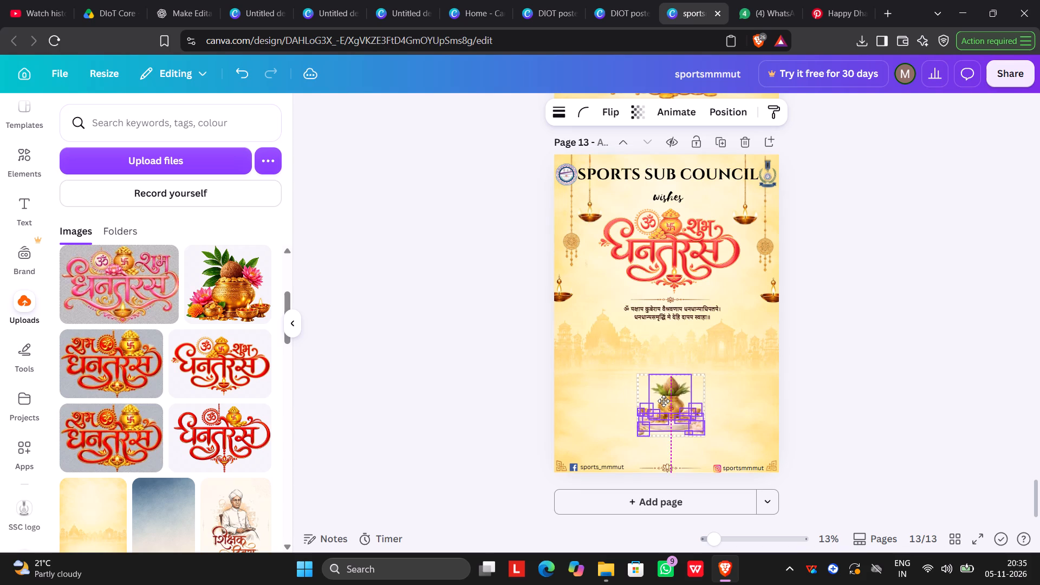
pyautogui.moveTo(664, 401); pyautogui.dragTo(664, 400)
pyautogui.click(918, 413)
# Enlarge the coconut kalash on its own so it reaches up to just below the Sanskrit verse.
pyautogui.click(679, 383)
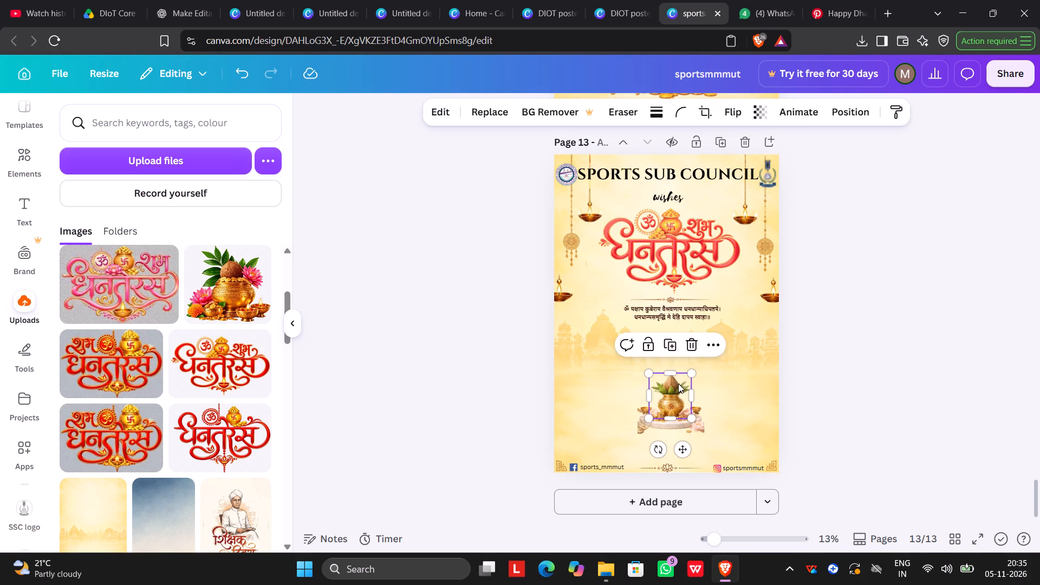
pyautogui.moveTo(651, 370); pyautogui.dragTo(586, 345)
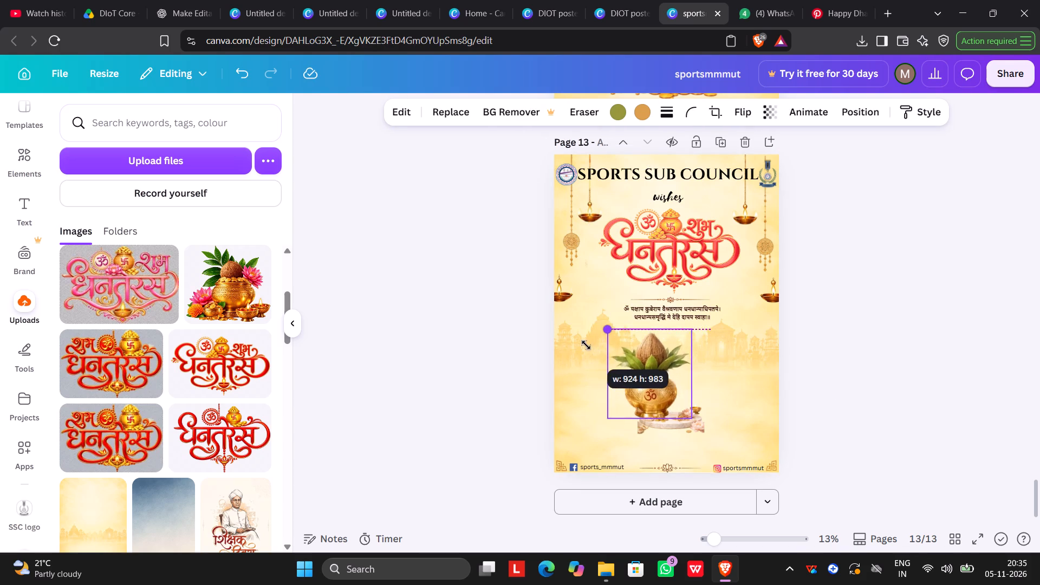
pyautogui.moveTo(586, 345); pyautogui.dragTo(577, 341)
pyautogui.click(851, 380)
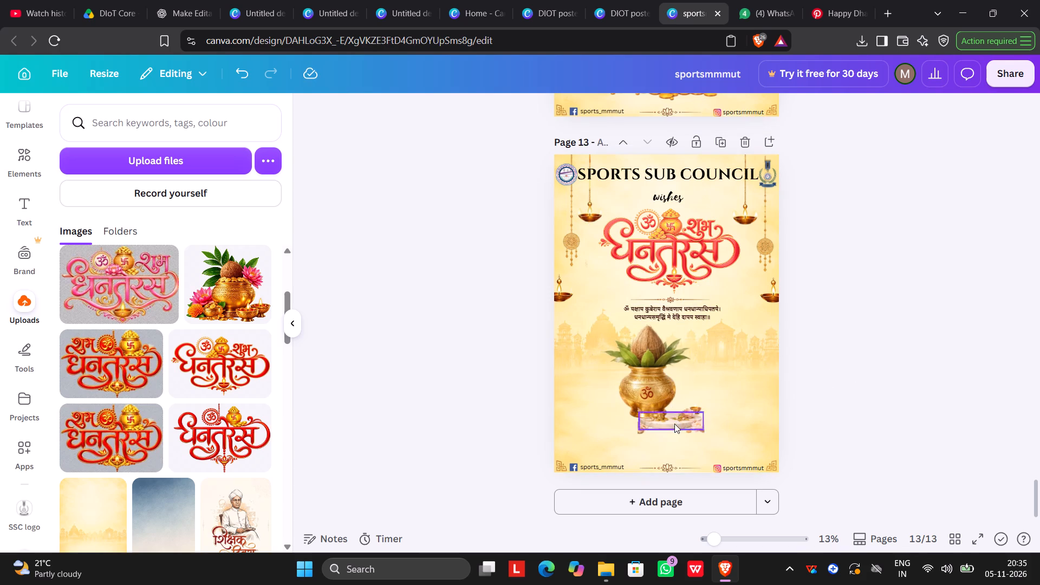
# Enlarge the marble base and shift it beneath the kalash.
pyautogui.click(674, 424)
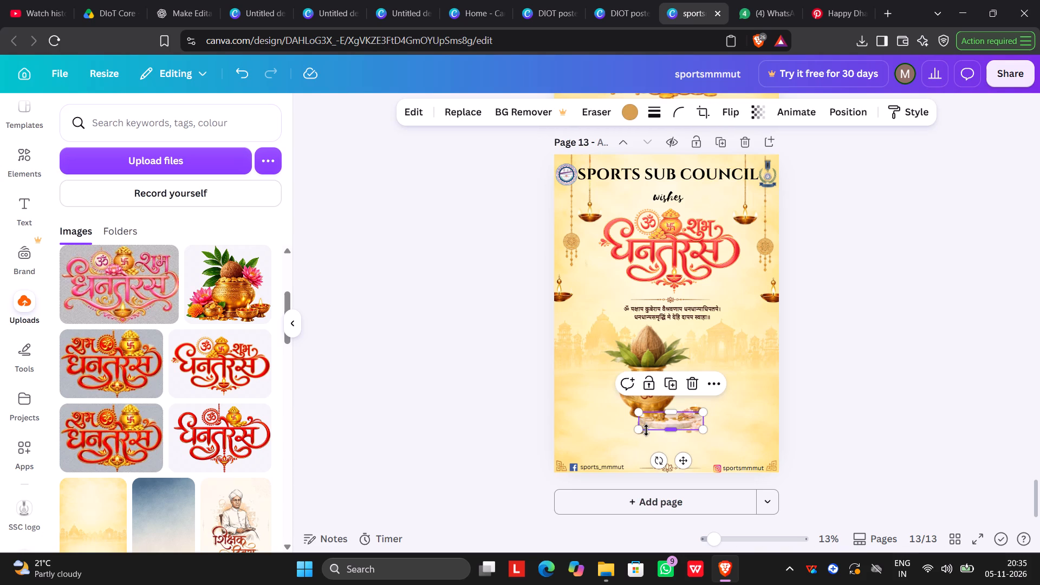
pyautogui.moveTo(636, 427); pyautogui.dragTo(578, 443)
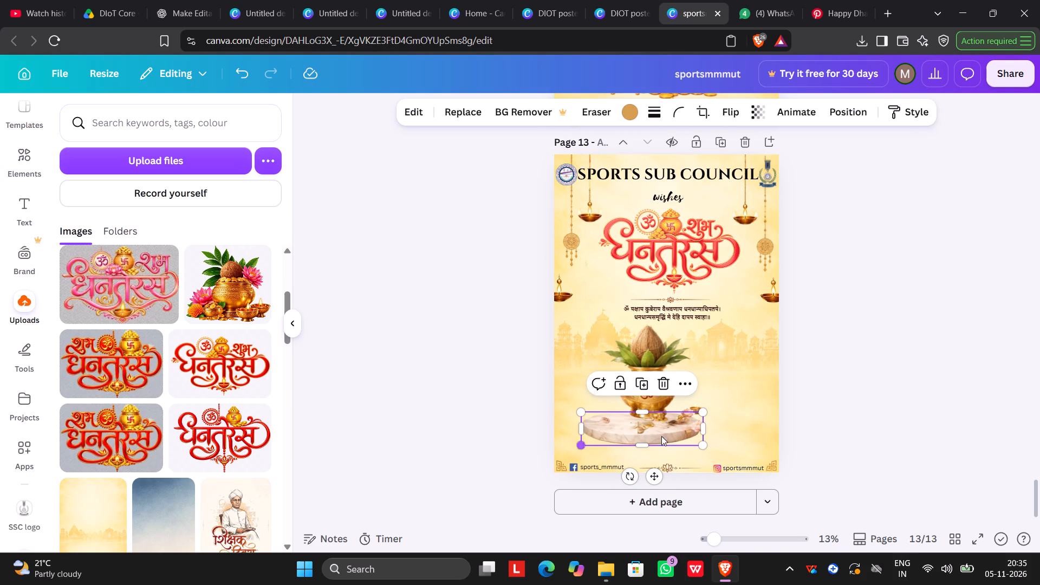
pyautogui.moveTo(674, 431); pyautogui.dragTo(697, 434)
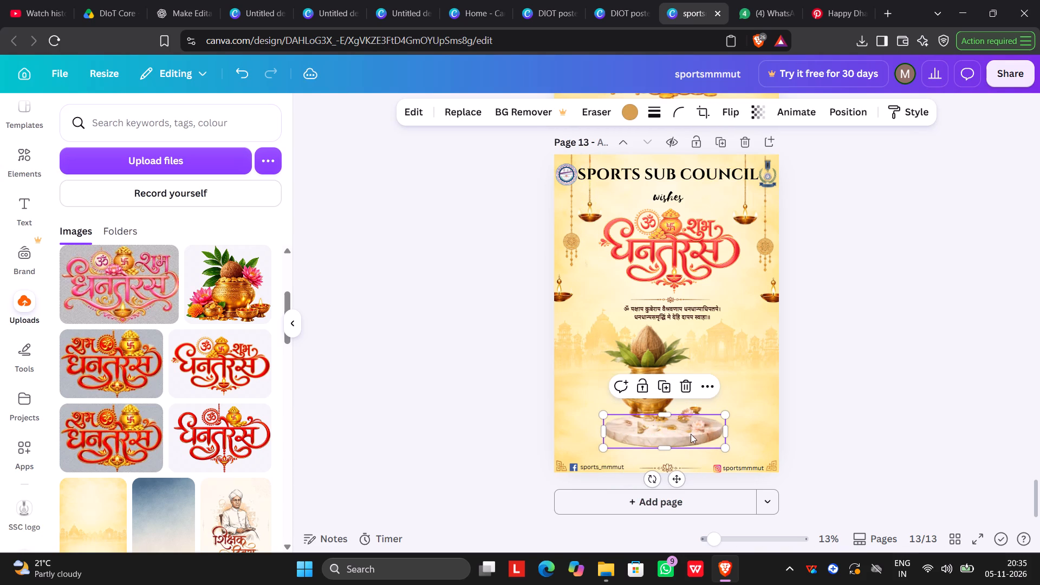
# Enlarge both pale lotuses and place one near the poster's right edge beside the kalash, the other over the bottom-right corner.
pyautogui.click(703, 428)
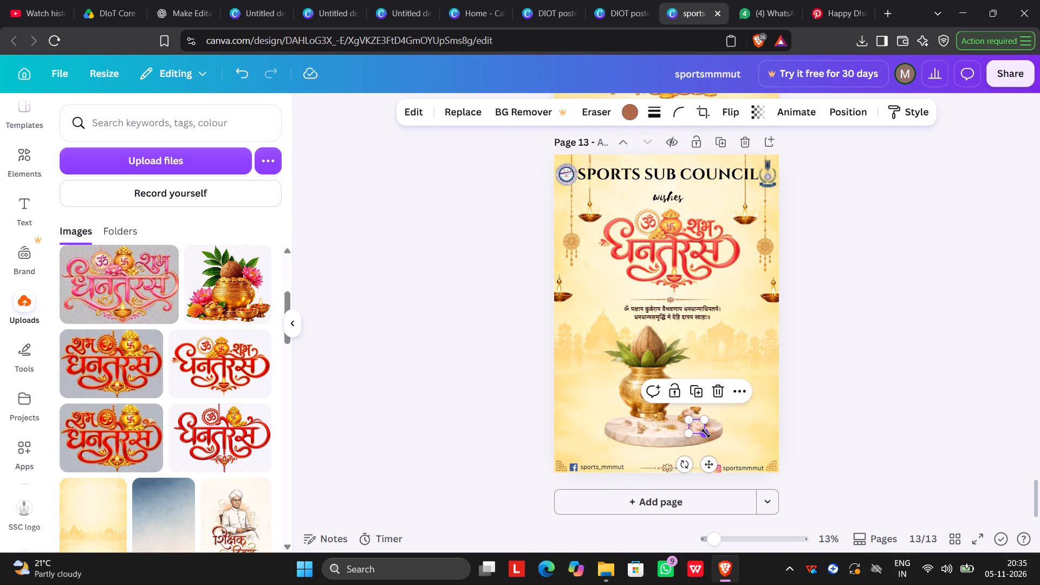
pyautogui.moveTo(706, 433); pyautogui.dragTo(737, 453)
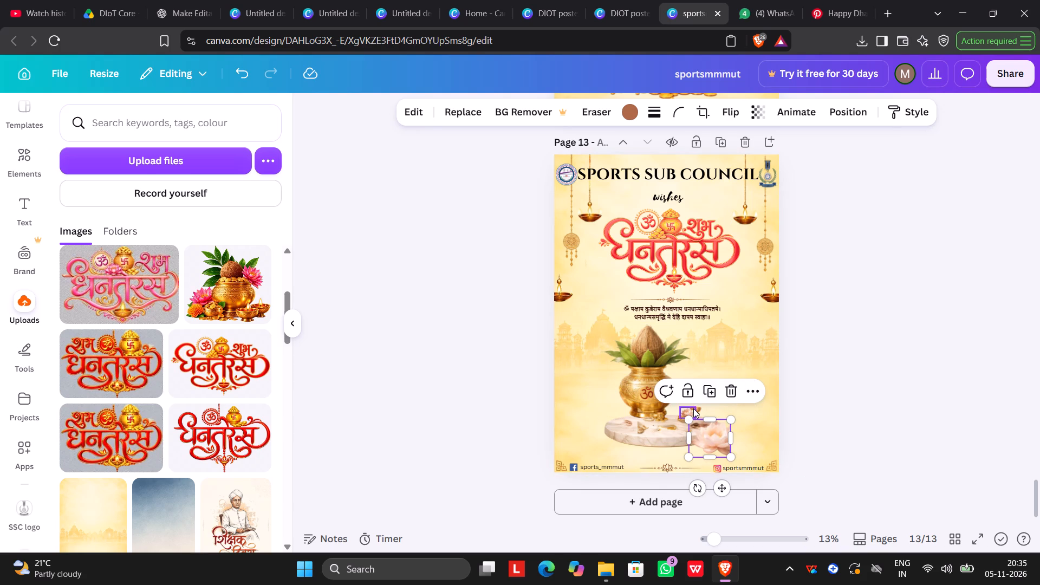
pyautogui.click(693, 408)
pyautogui.moveTo(694, 419); pyautogui.dragTo(741, 433)
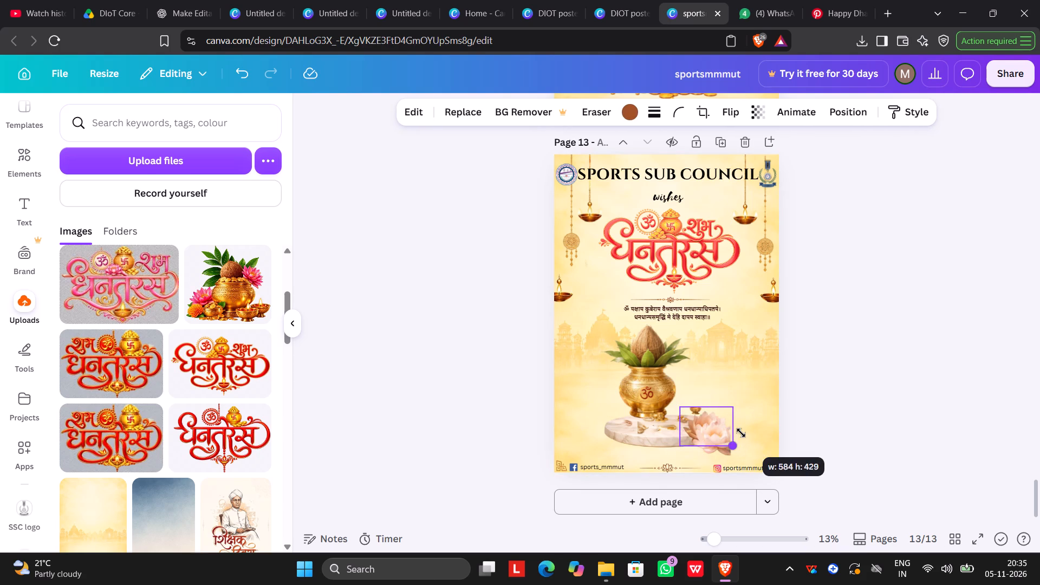
pyautogui.moveTo(741, 433); pyautogui.dragTo(738, 432)
pyautogui.moveTo(709, 417); pyautogui.dragTo(729, 402)
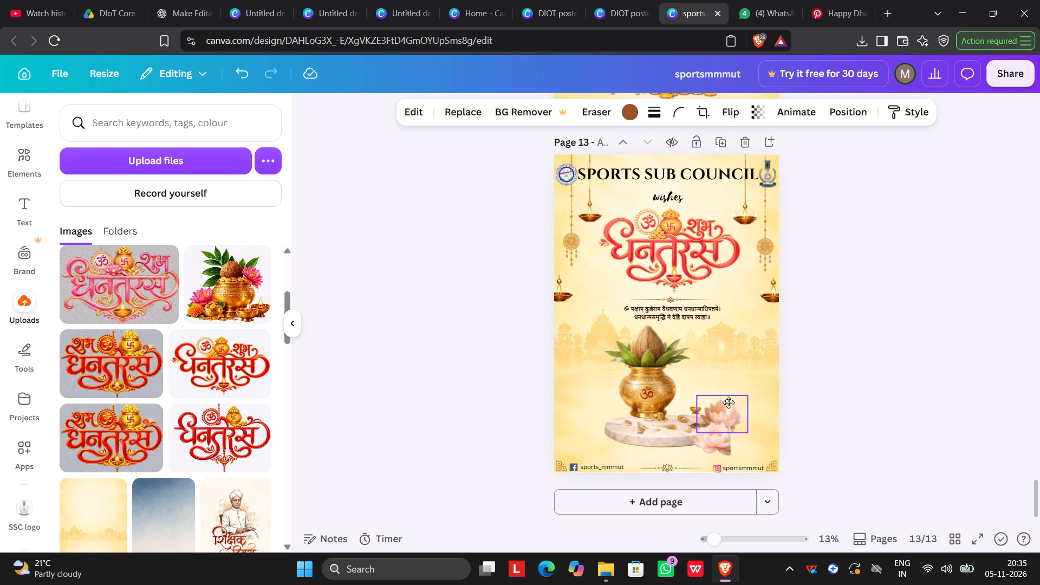
pyautogui.moveTo(729, 402); pyautogui.dragTo(751, 377)
pyautogui.moveTo(700, 432); pyautogui.dragTo(720, 448)
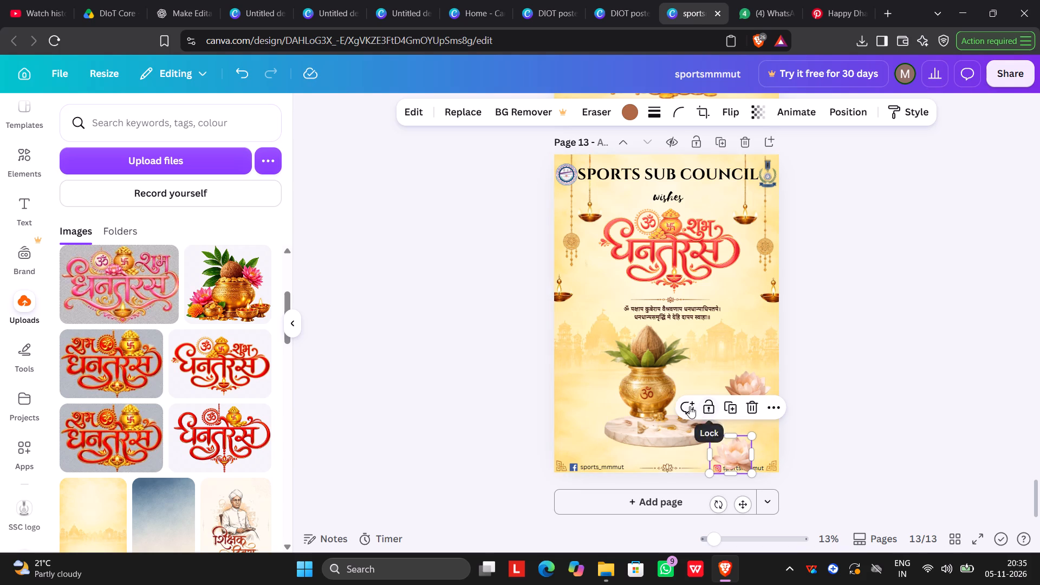
pyautogui.click(700, 364)
# Enlarge the small lit diya and place it between the kalash and the upper lotus.
pyautogui.click(692, 412)
pyautogui.moveTo(703, 415); pyautogui.dragTo(743, 448)
pyautogui.moveTo(727, 425); pyautogui.dragTo(724, 370)
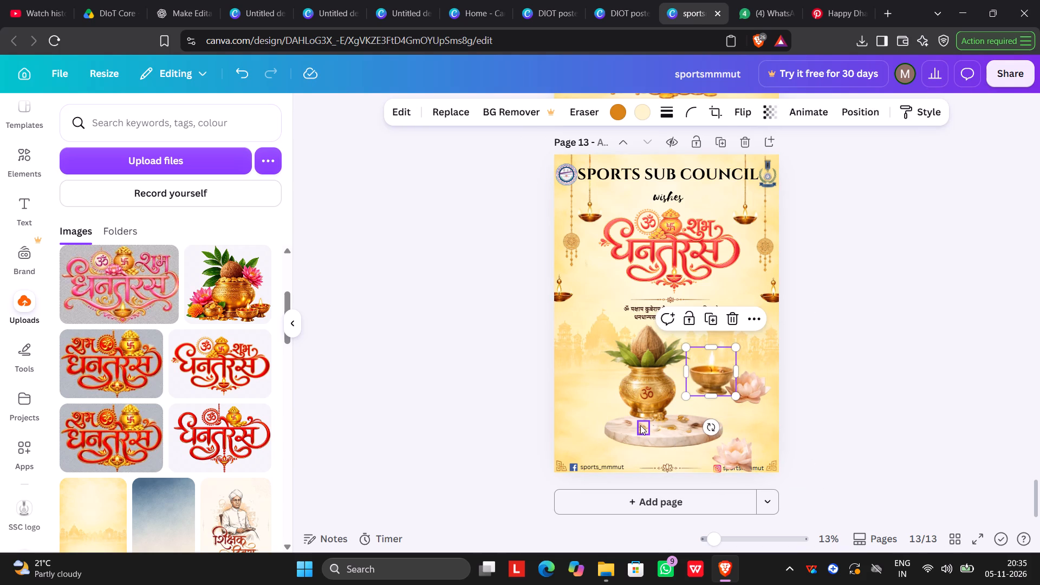
# Enlarge the beige fragment on the marble base to about 321 × 382, and enlarge the small gold coin pile.
pyautogui.click(640, 425)
pyautogui.moveTo(637, 433); pyautogui.dragTo(619, 459)
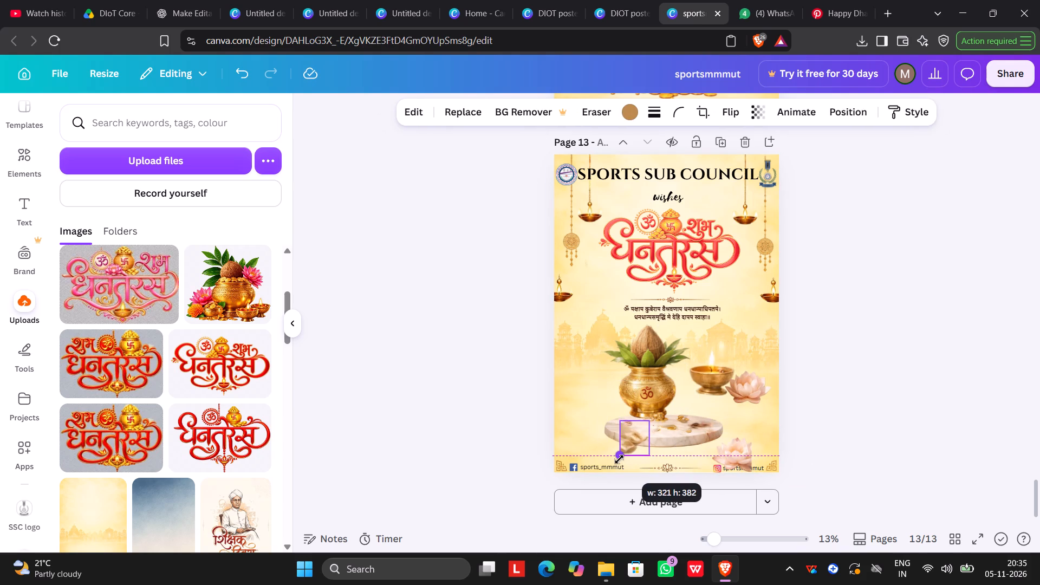
pyautogui.moveTo(619, 459); pyautogui.dragTo(620, 459)
pyautogui.click(686, 415)
pyautogui.click(675, 416)
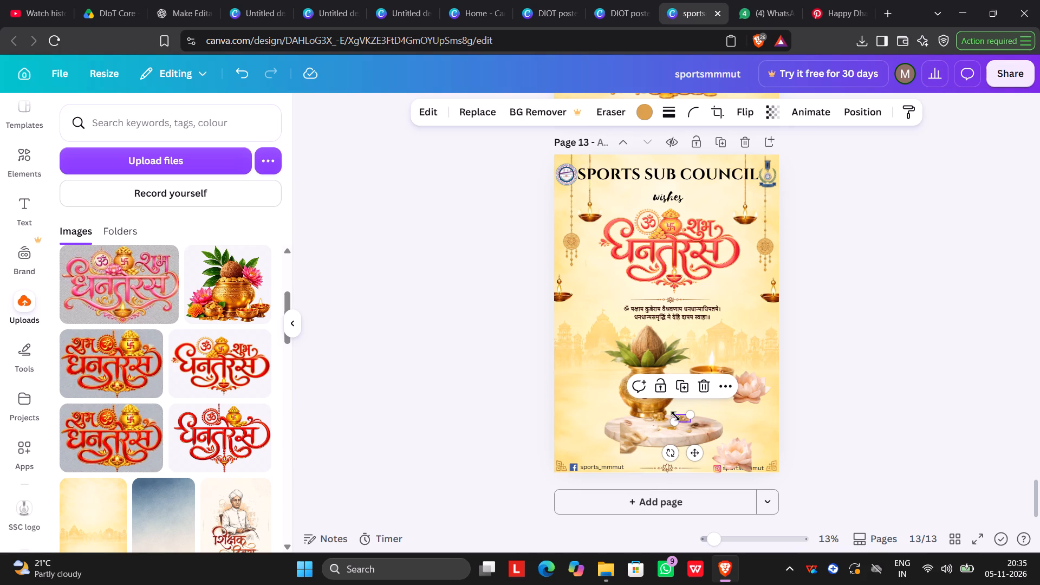
pyautogui.moveTo(674, 421); pyautogui.dragTo(662, 450)
# Nudge the marble base down and move the gold coin pile off it, to the poster's right edge between the two lotuses.
pyautogui.click(701, 427)
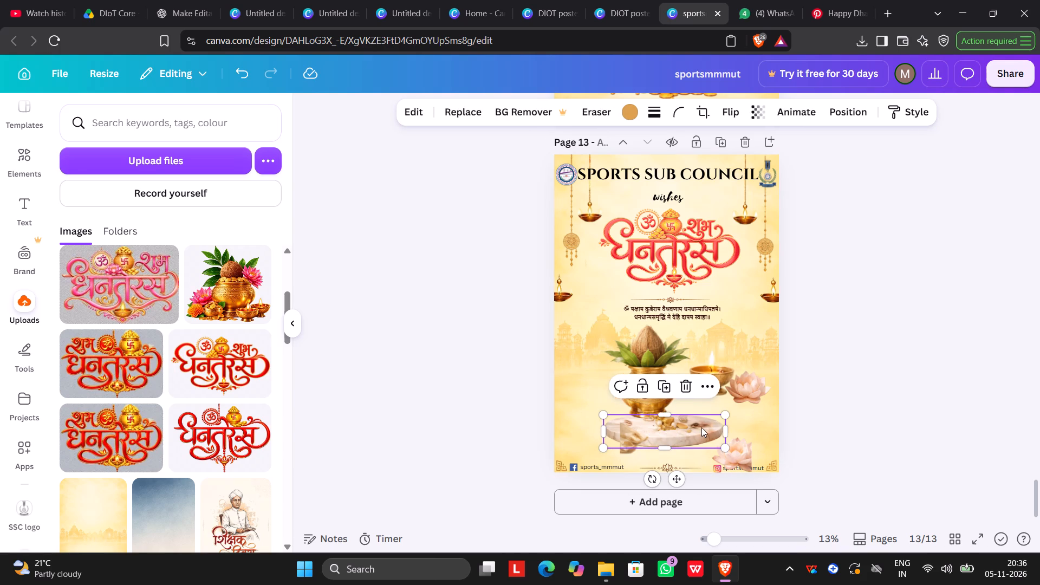
pyautogui.moveTo(695, 422); pyautogui.dragTo(696, 427)
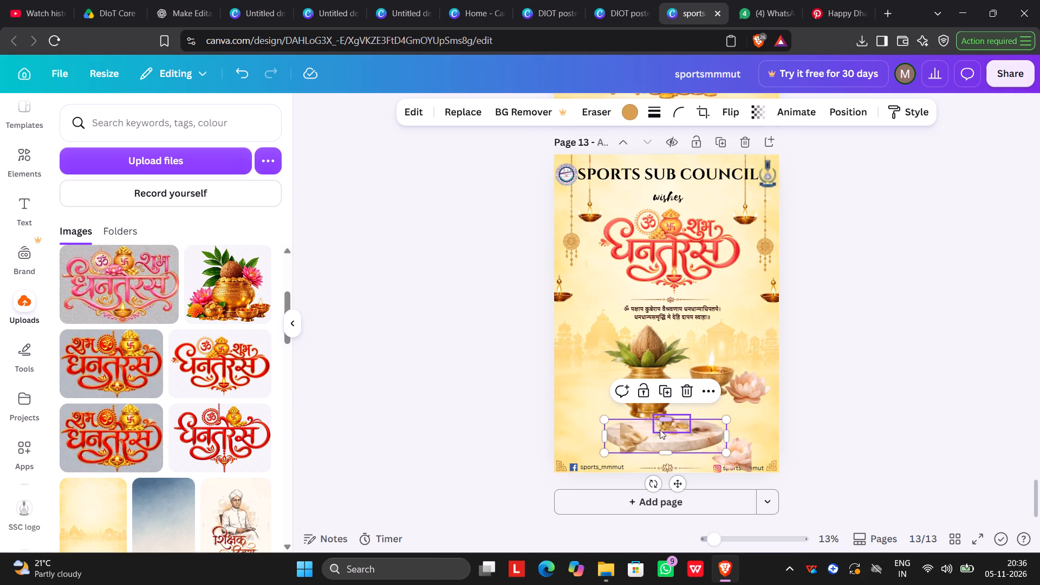
pyautogui.click(576, 396)
pyautogui.moveTo(672, 426); pyautogui.dragTo(761, 449)
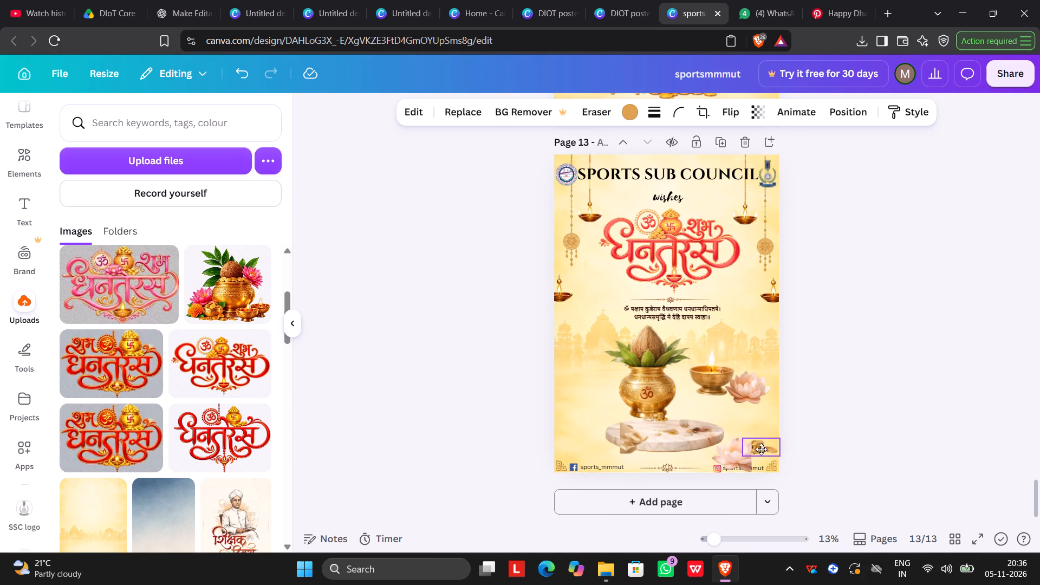
pyautogui.moveTo(761, 449); pyautogui.dragTo(757, 425)
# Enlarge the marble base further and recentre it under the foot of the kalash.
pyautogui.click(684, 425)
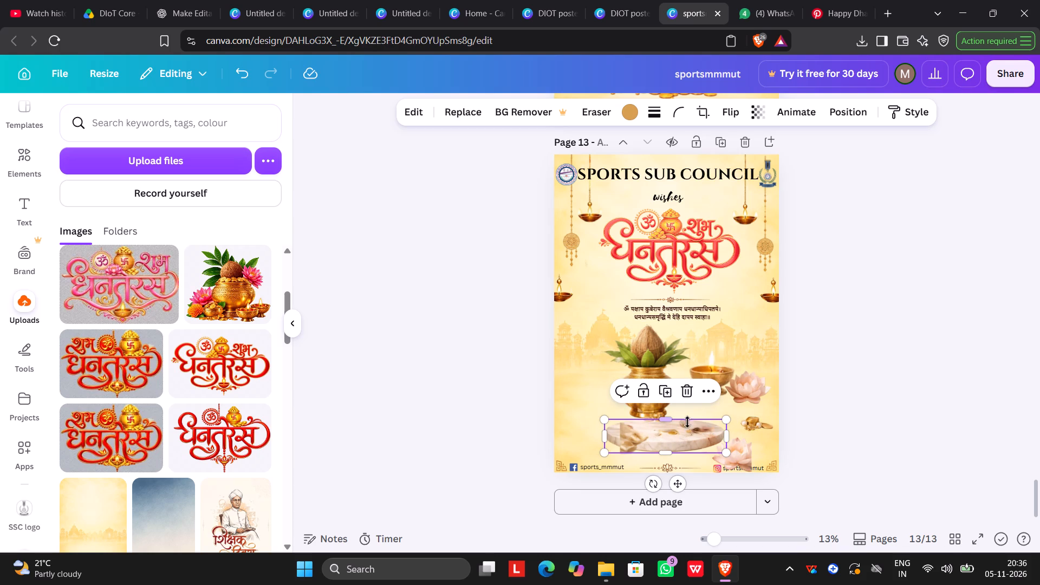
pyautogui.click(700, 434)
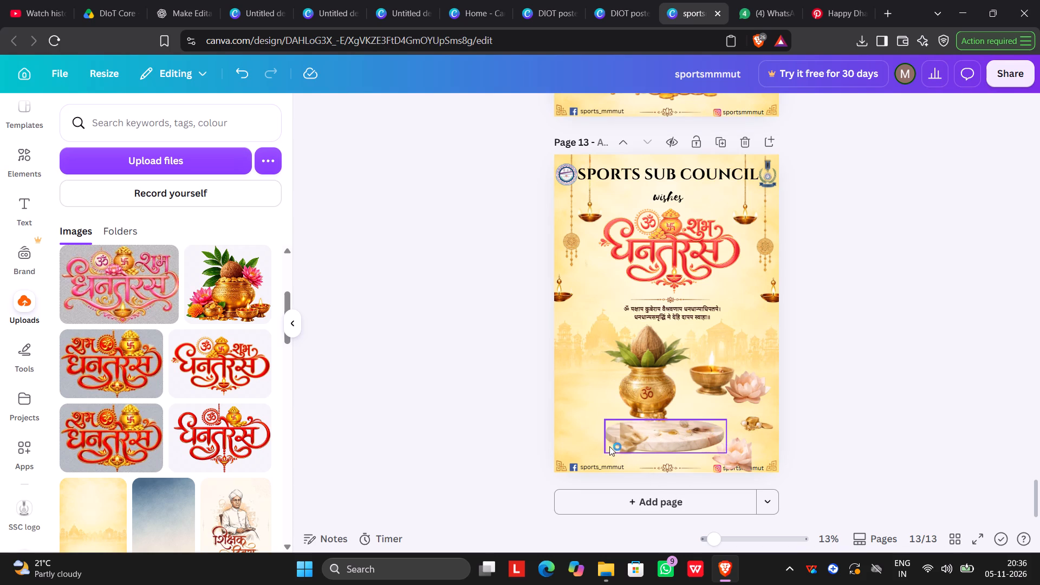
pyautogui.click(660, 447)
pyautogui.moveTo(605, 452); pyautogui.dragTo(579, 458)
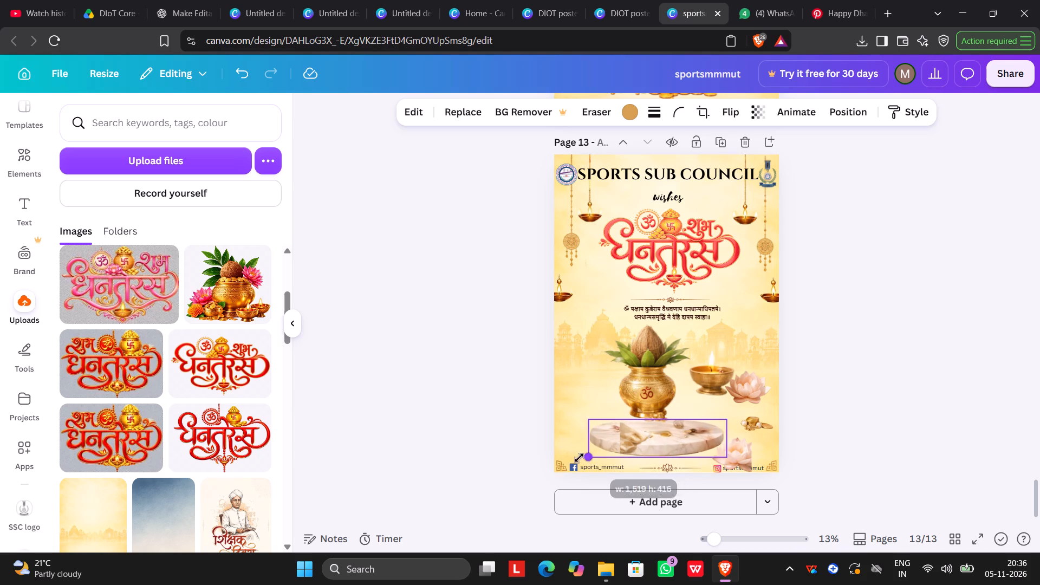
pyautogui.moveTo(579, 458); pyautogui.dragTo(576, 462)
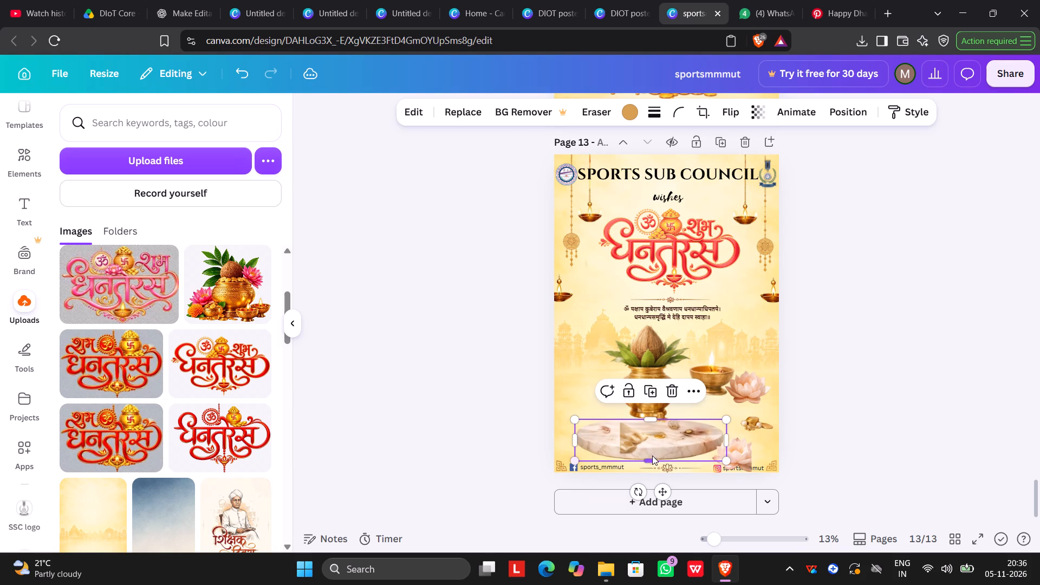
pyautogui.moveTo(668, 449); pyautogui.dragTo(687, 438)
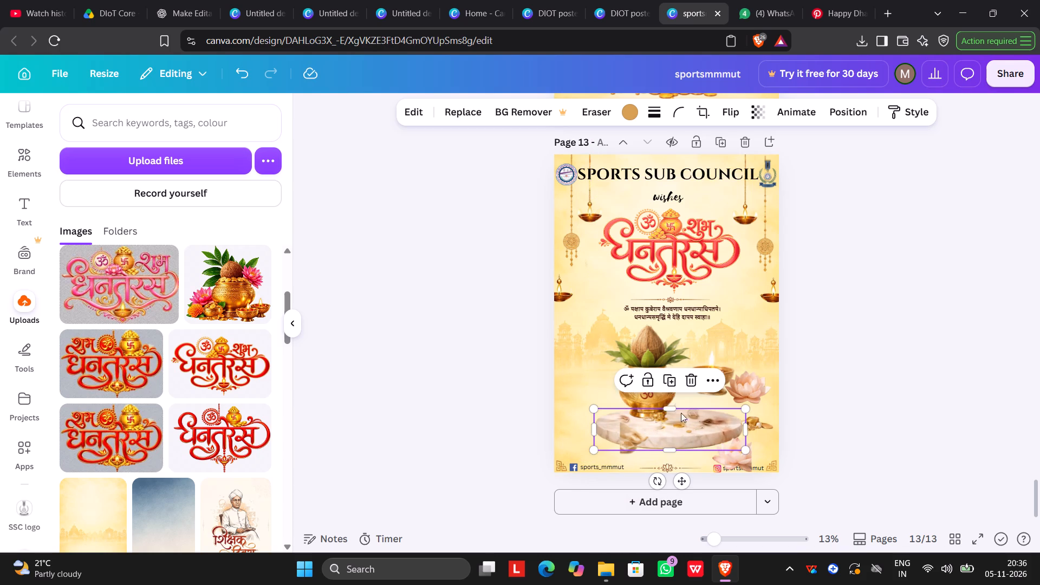
# Delete the marble base from the Dhanteras poster.
pyautogui.click(681, 435)
pyautogui.click(694, 380)
pyautogui.click(869, 393)
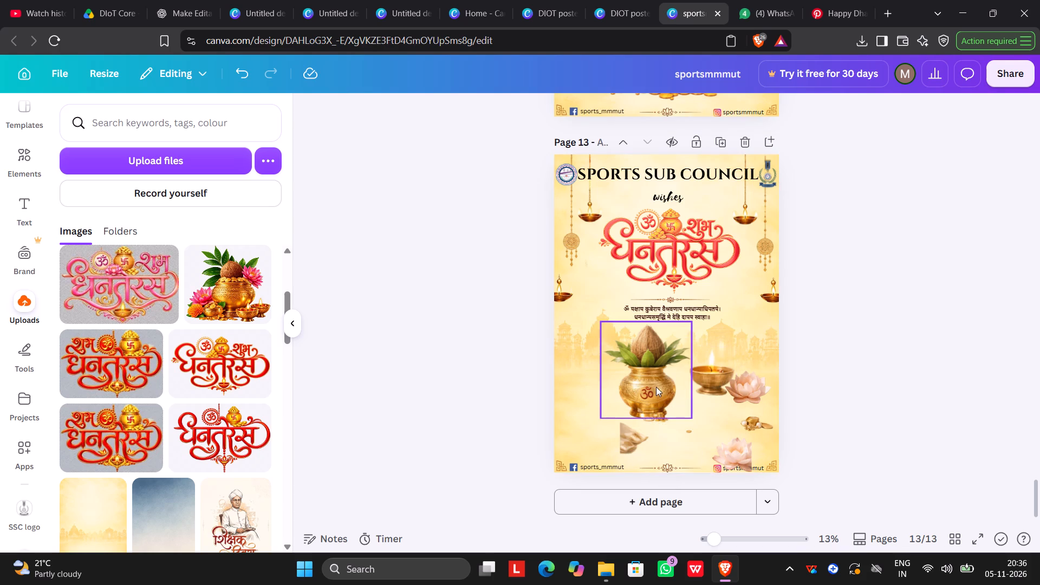
# Move the coconut kalash slightly lower and to the poster's horizontal centre.
pyautogui.moveTo(656, 386); pyautogui.dragTo(673, 399)
pyautogui.click(674, 391)
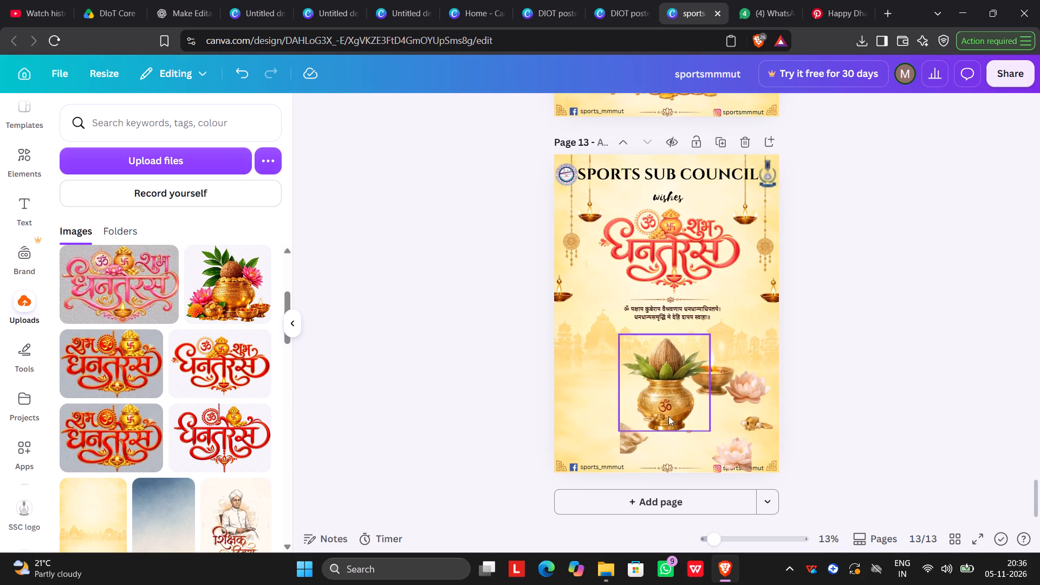
# Enlarge the beige cloth fragment near the kalash's foot, drop it on the poster's right side, and delete it.
pyautogui.click(639, 443)
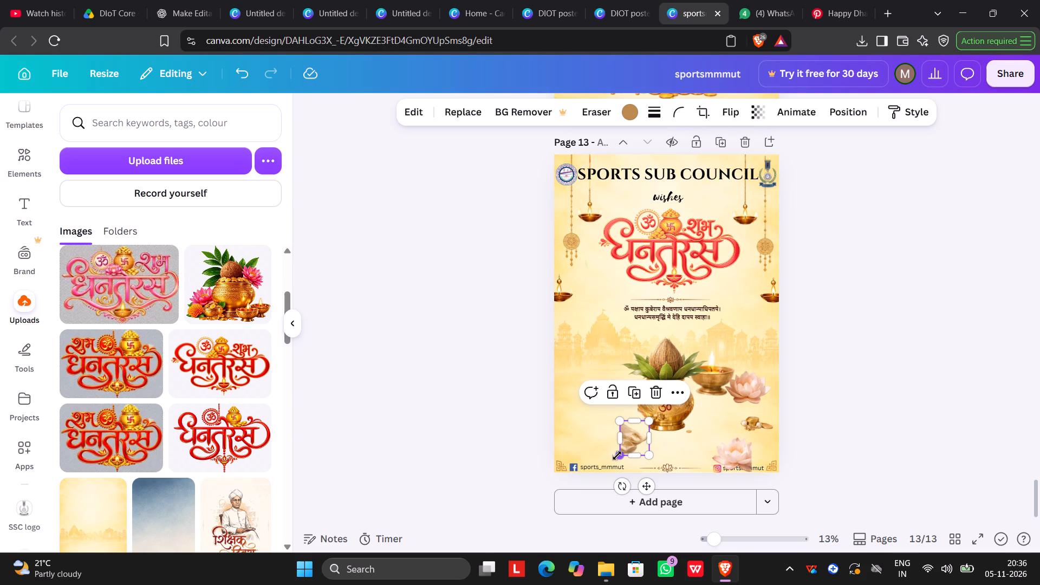
pyautogui.moveTo(617, 456); pyautogui.dragTo(564, 466)
pyautogui.moveTo(615, 454); pyautogui.dragTo(705, 419)
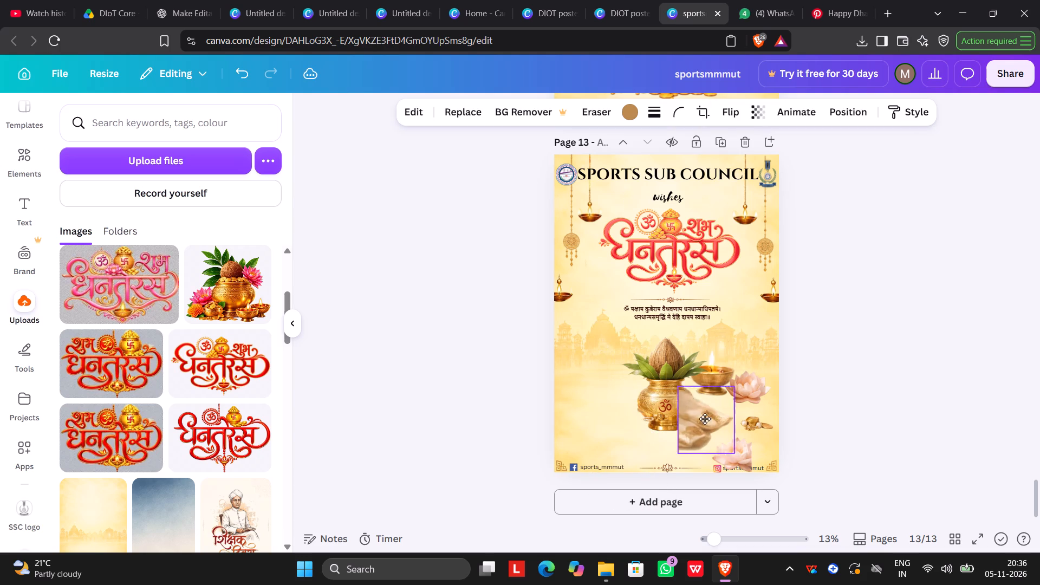
pyautogui.moveTo(705, 419); pyautogui.dragTo(712, 419)
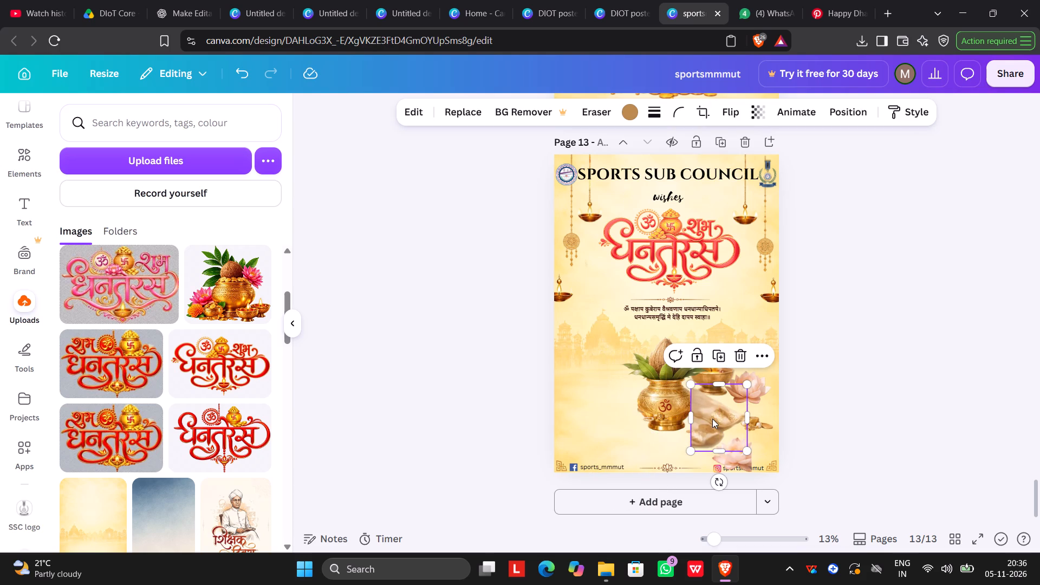
pyautogui.moveTo(712, 419); pyautogui.dragTo(707, 417)
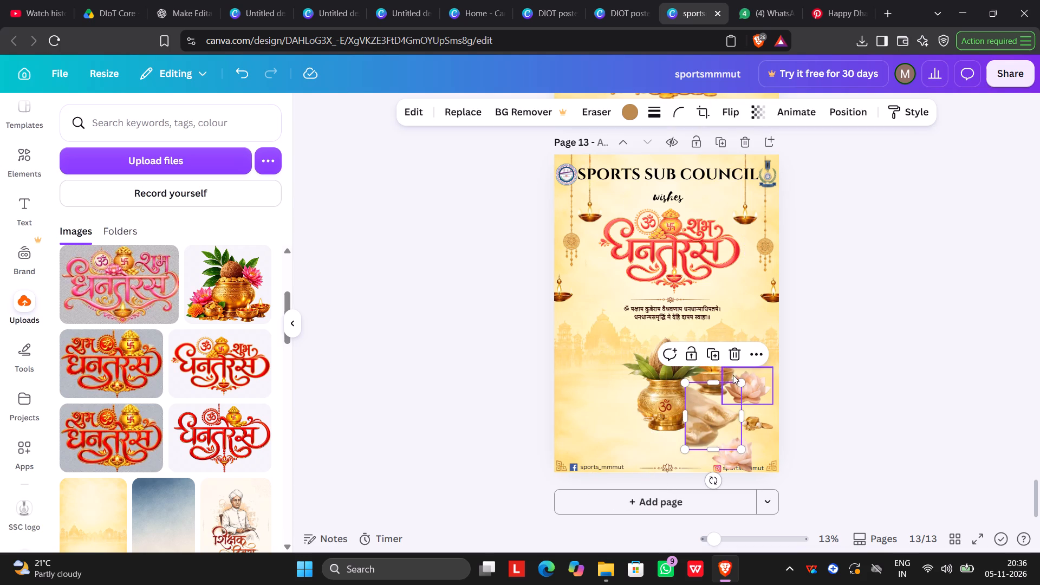
pyautogui.click(738, 356)
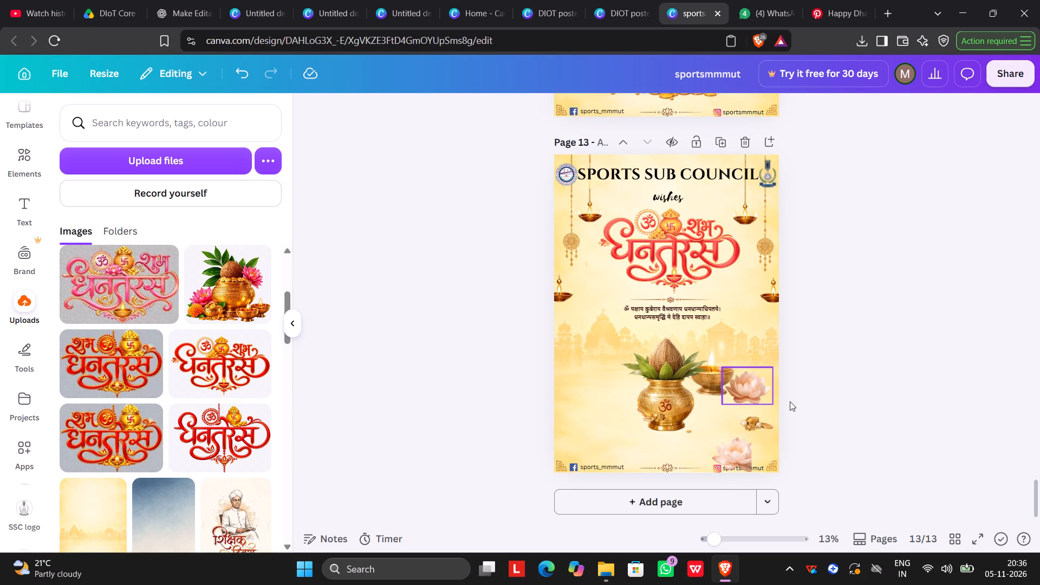
# Place the large lit diya and the upper lotus side by side near the poster's bottom centre, shifting the kalash out of the way.
pyautogui.moveTo(755, 395); pyautogui.dragTo(596, 415)
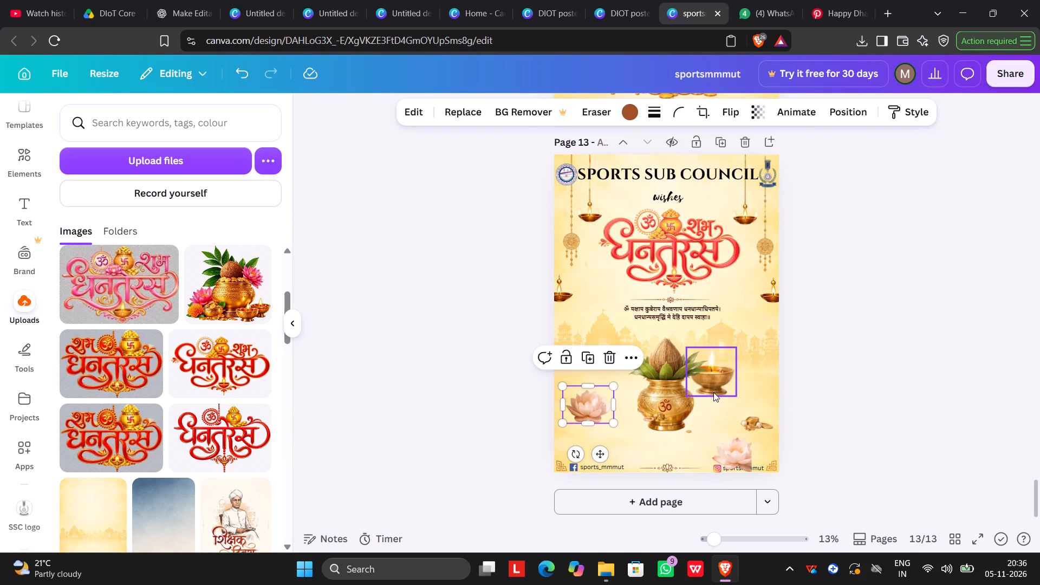
pyautogui.moveTo(718, 385); pyautogui.dragTo(629, 437)
pyautogui.moveTo(681, 405); pyautogui.dragTo(721, 404)
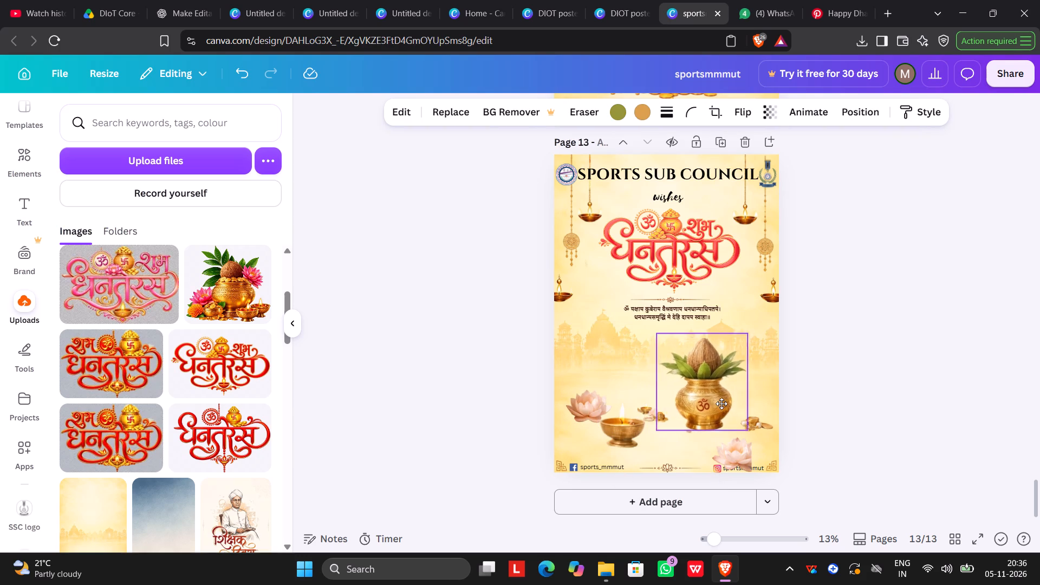
pyautogui.moveTo(721, 404); pyautogui.dragTo(639, 395)
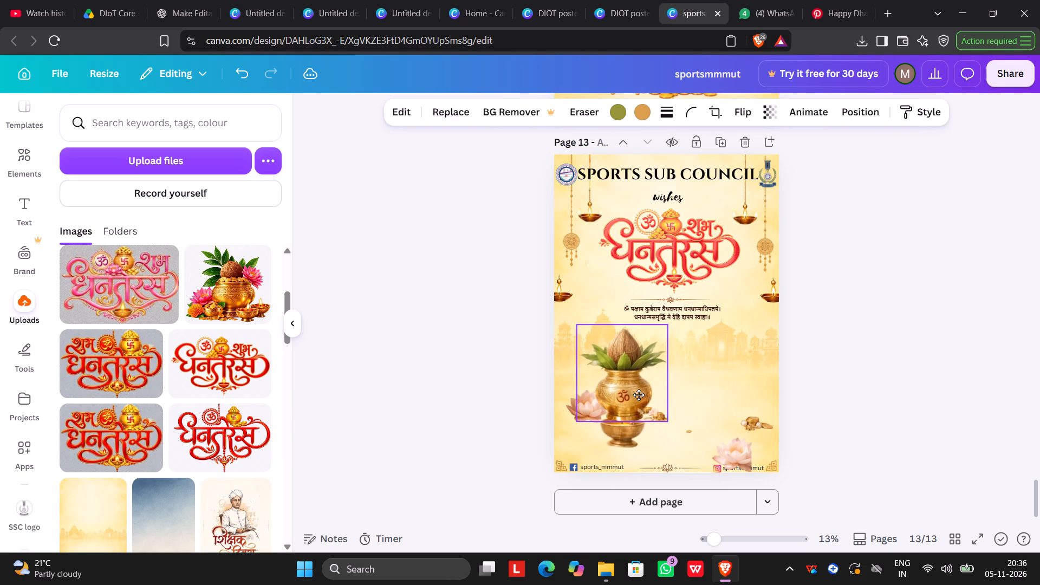
pyautogui.moveTo(639, 395); pyautogui.dragTo(761, 387)
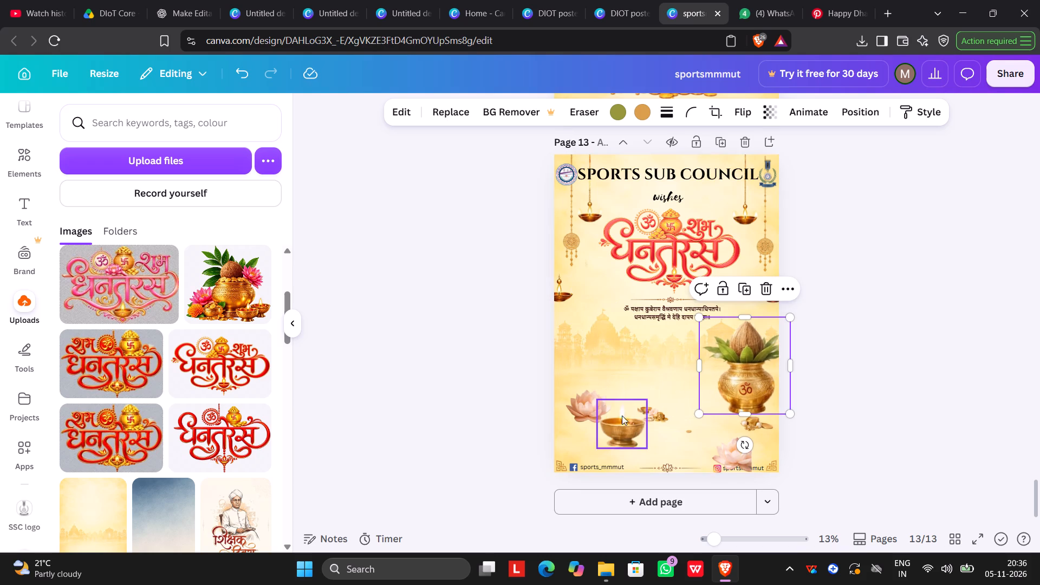
pyautogui.moveTo(599, 408); pyautogui.dragTo(697, 444)
pyautogui.moveTo(624, 424); pyautogui.dragTo(635, 443)
# Move the coconut kalash to the poster's lower left edge, beside the large diya.
pyautogui.moveTo(765, 388); pyautogui.dragTo(596, 418)
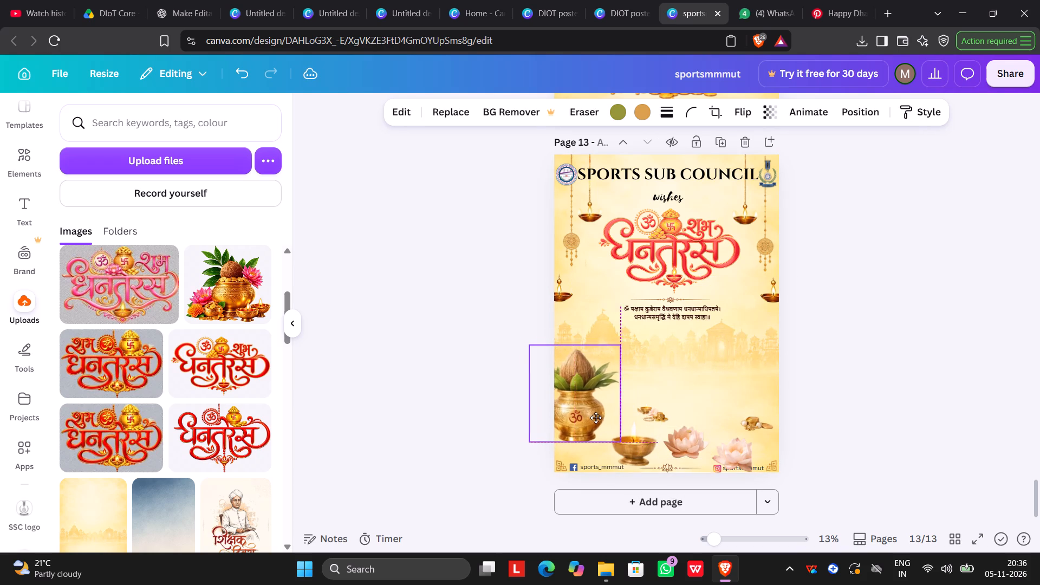
pyautogui.moveTo(596, 418); pyautogui.dragTo(600, 409)
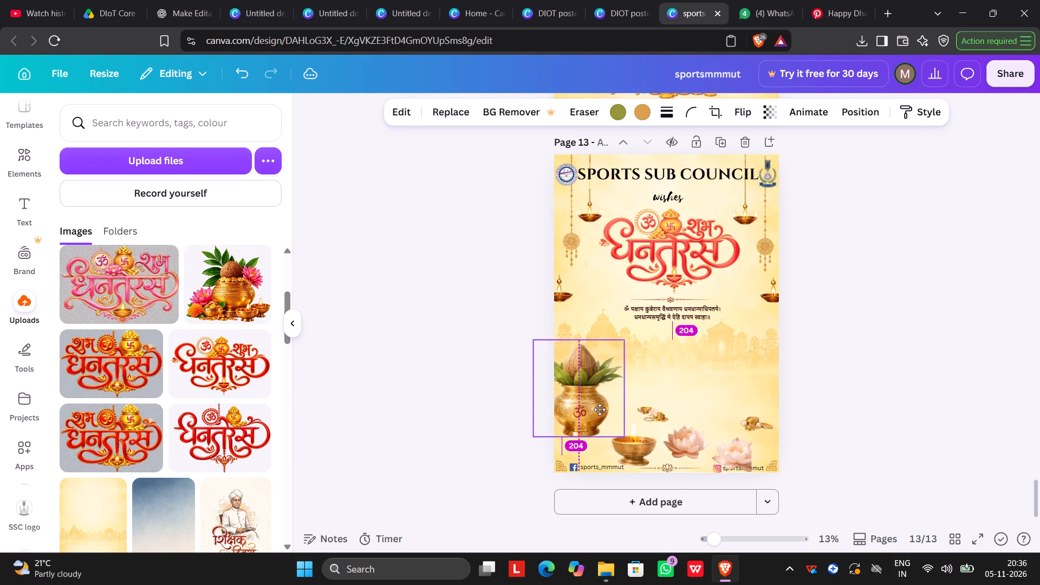
pyautogui.moveTo(600, 409); pyautogui.dragTo(603, 417)
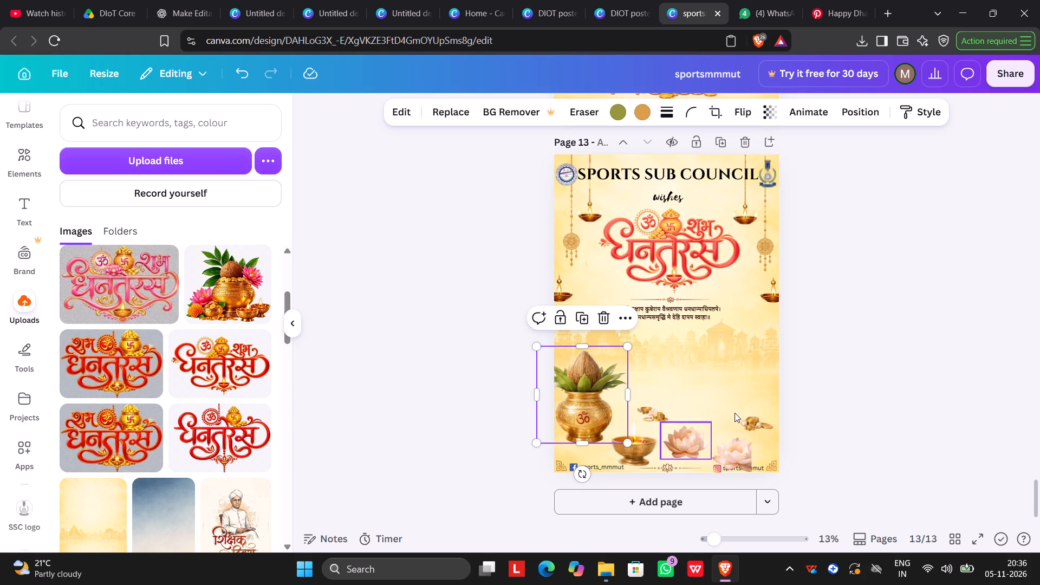
# Enlarge the gold coin pile at the poster's right edge and move it up and inward, above the two lotuses.
pyautogui.click(746, 423)
pyautogui.moveTo(736, 431); pyautogui.dragTo(704, 436)
pyautogui.moveTo(756, 422); pyautogui.dragTo(727, 370)
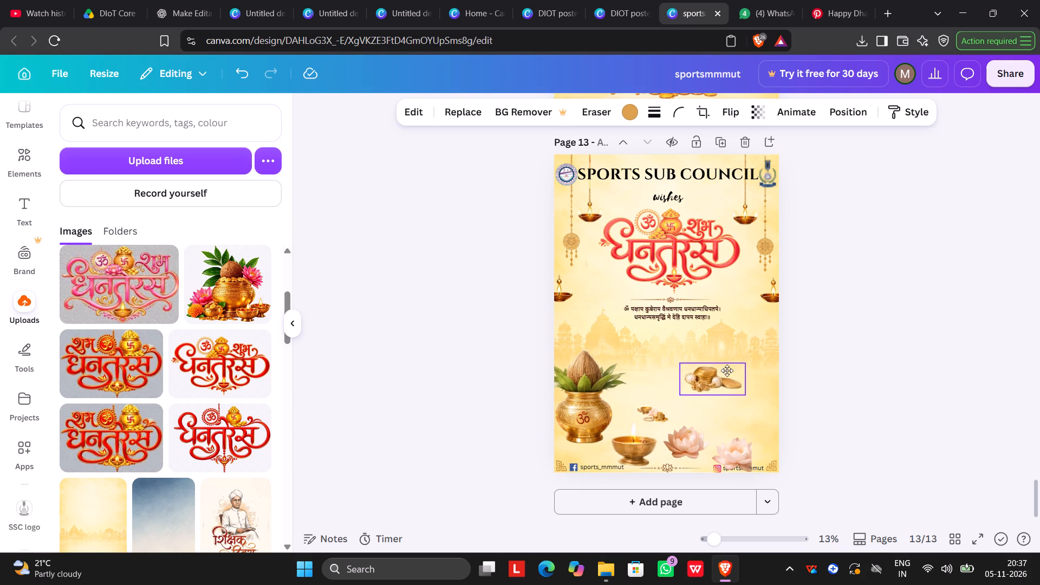
pyautogui.moveTo(727, 370); pyautogui.dragTo(727, 376)
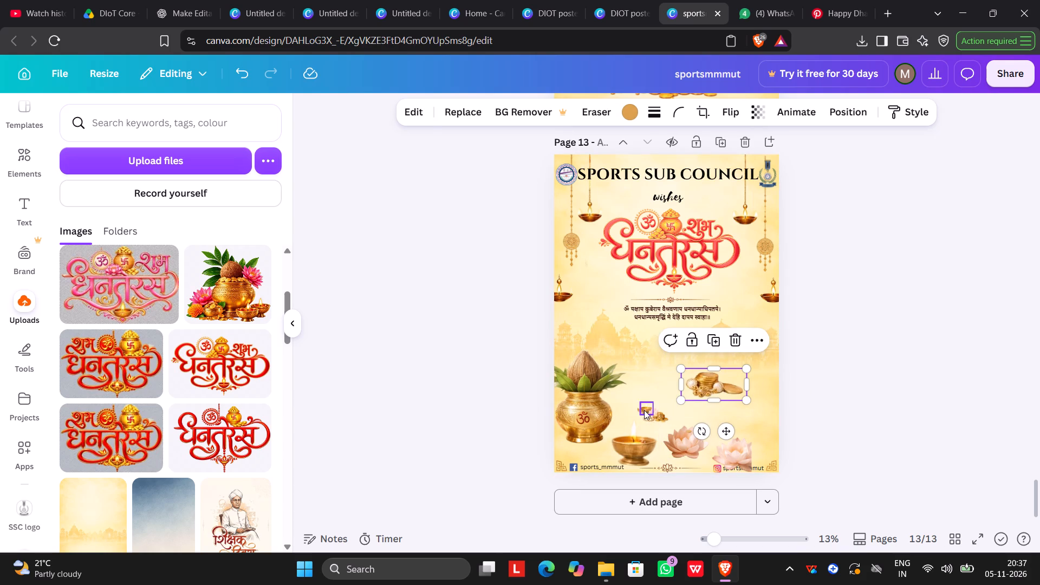
# Enlarge the tiny diya in the small cluster above the large diya and move it below the gold coin pile.
pyautogui.click(644, 410)
pyautogui.moveTo(640, 414); pyautogui.dragTo(603, 432)
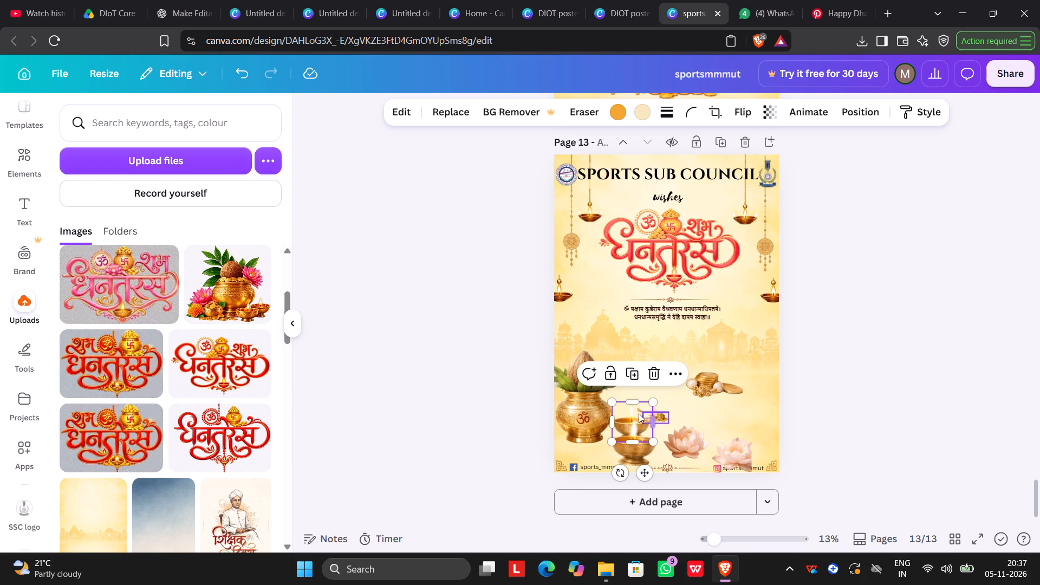
pyautogui.moveTo(619, 417); pyautogui.dragTo(729, 406)
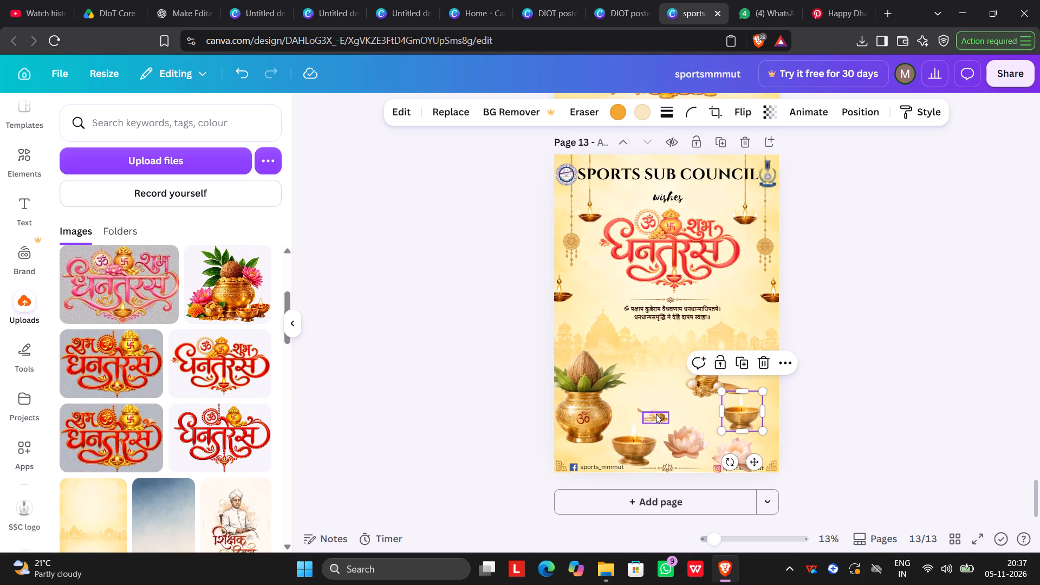
# Enlarge the small gold-and-pearl pile above the large diya and place it immediately left of the gold coin pile.
pyautogui.click(656, 414)
pyautogui.moveTo(645, 422); pyautogui.dragTo(616, 435)
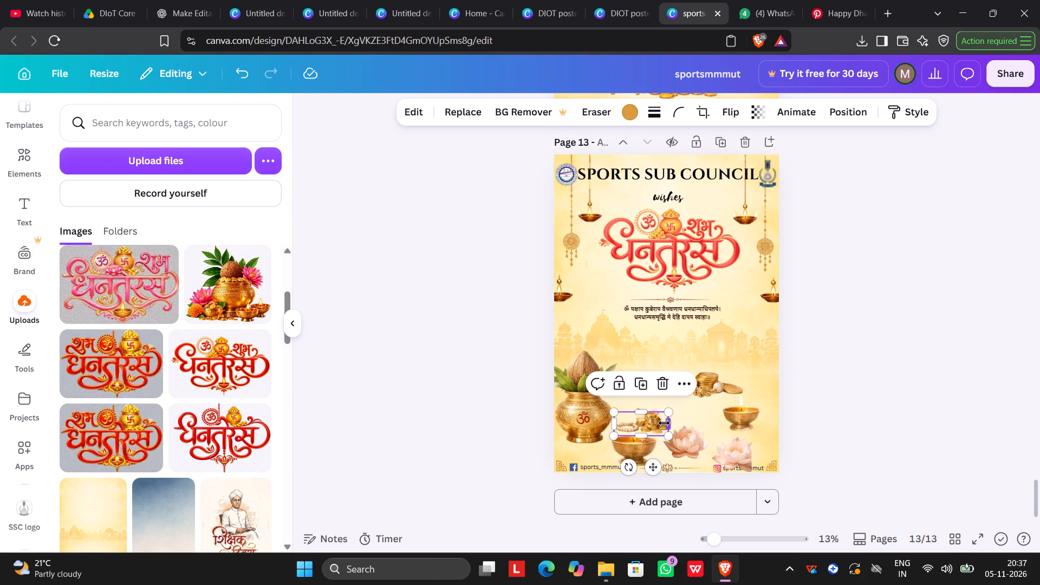
pyautogui.click(664, 423)
pyautogui.moveTo(653, 422); pyautogui.dragTo(677, 376)
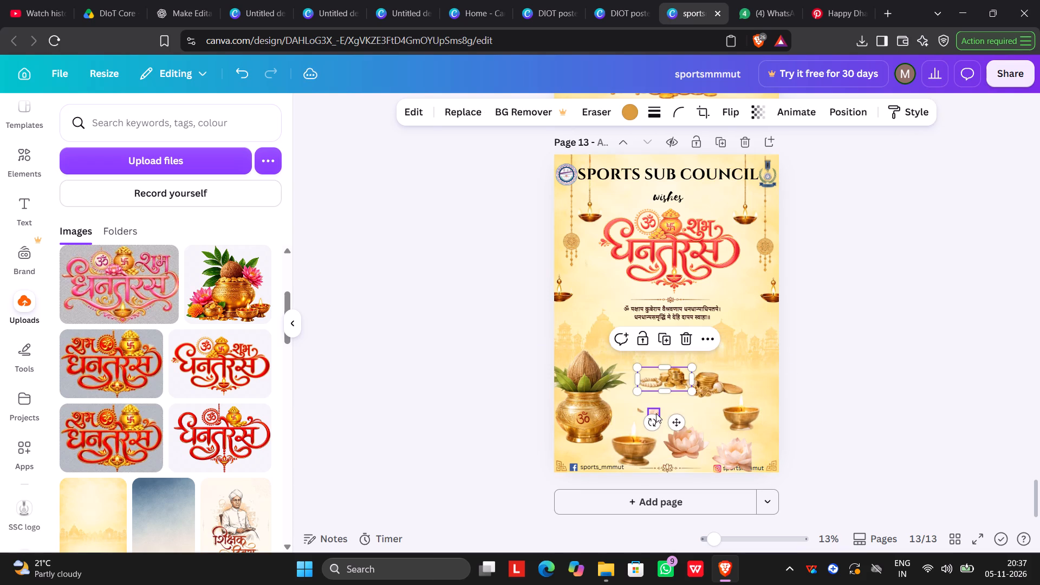
# Enlarge the tiny lotus above the large diya and move it near the poster's right edge, beside the gold coin pile.
pyautogui.click(656, 413)
pyautogui.moveTo(647, 417); pyautogui.dragTo(624, 435)
pyautogui.moveTo(651, 418); pyautogui.dragTo(694, 409)
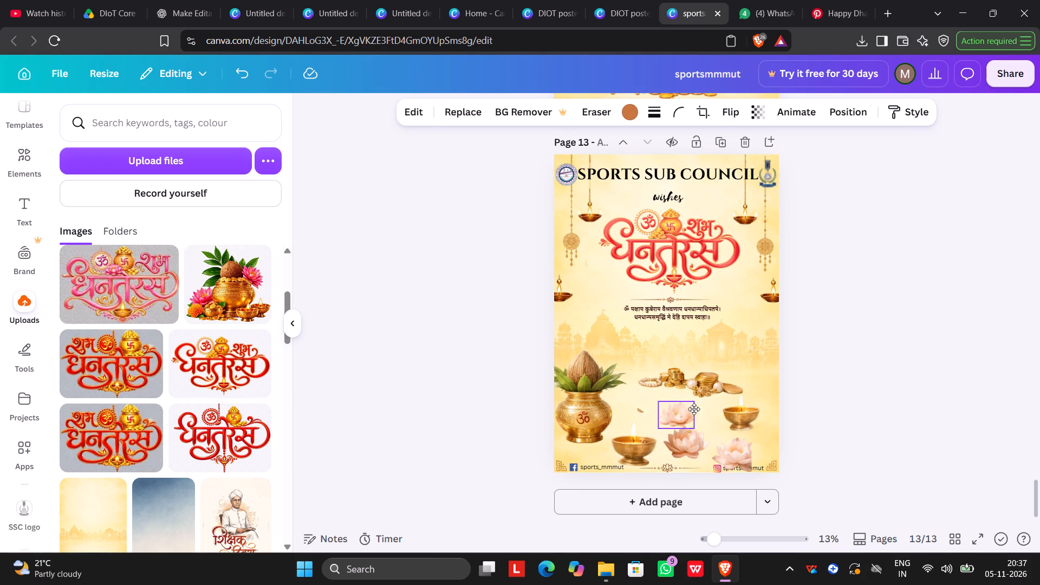
pyautogui.moveTo(694, 409); pyautogui.dragTo(759, 372)
# Enlarge the last tiny fragment above the large diya, shift it up and right, and delete it.
pyautogui.click(643, 410)
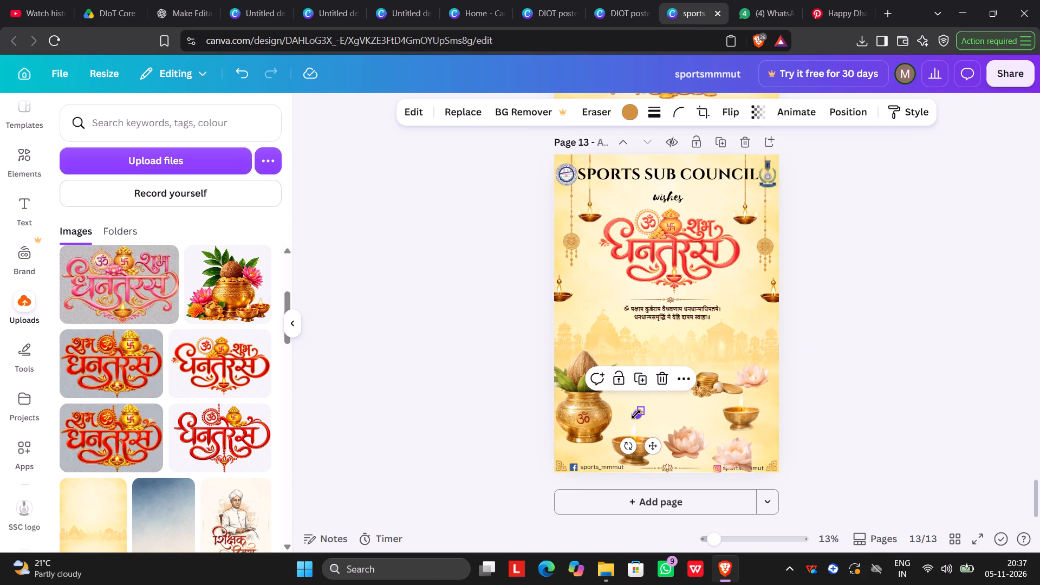
pyautogui.moveTo(636, 414); pyautogui.dragTo(575, 443)
pyautogui.moveTo(629, 418); pyautogui.dragTo(677, 394)
pyautogui.click(690, 355)
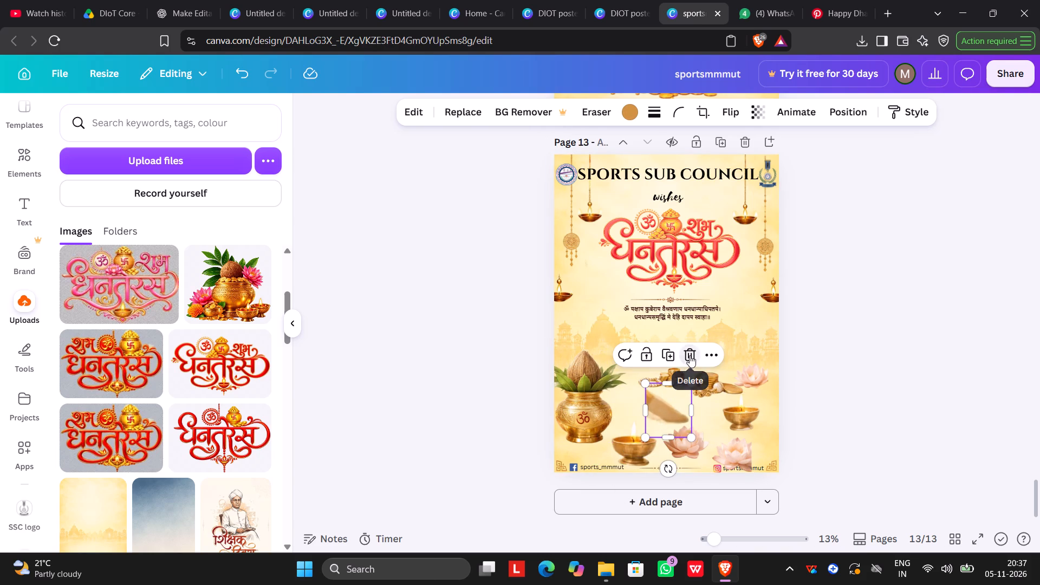
# Move the gold-and-pearl pile beside the kalash and position the large diya just below it, left of the poster's centre.
pyautogui.moveTo(659, 378); pyautogui.dragTo(627, 399)
pyautogui.moveTo(638, 450); pyautogui.dragTo(634, 420)
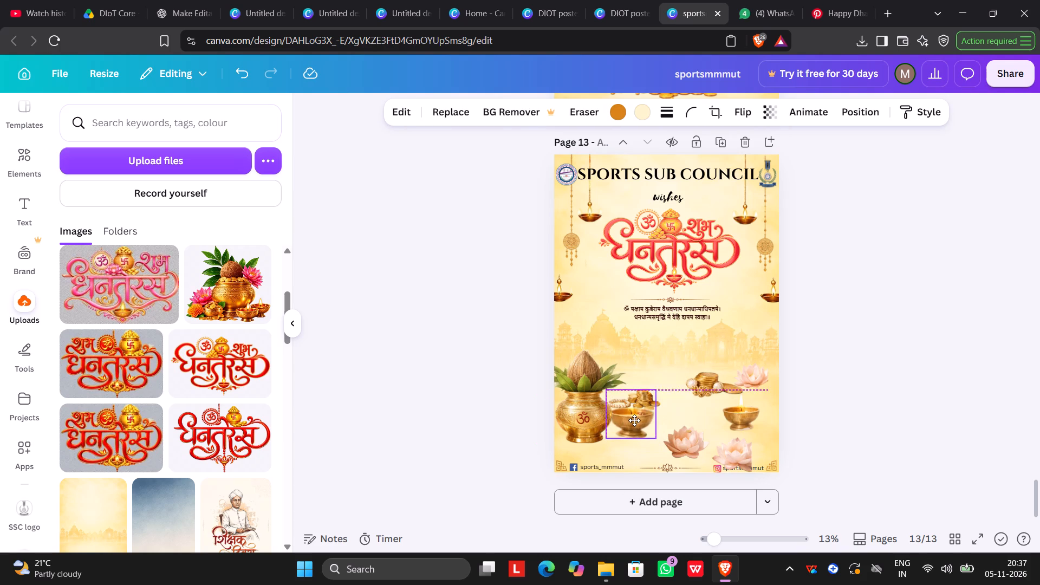
pyautogui.moveTo(634, 420); pyautogui.dragTo(678, 421)
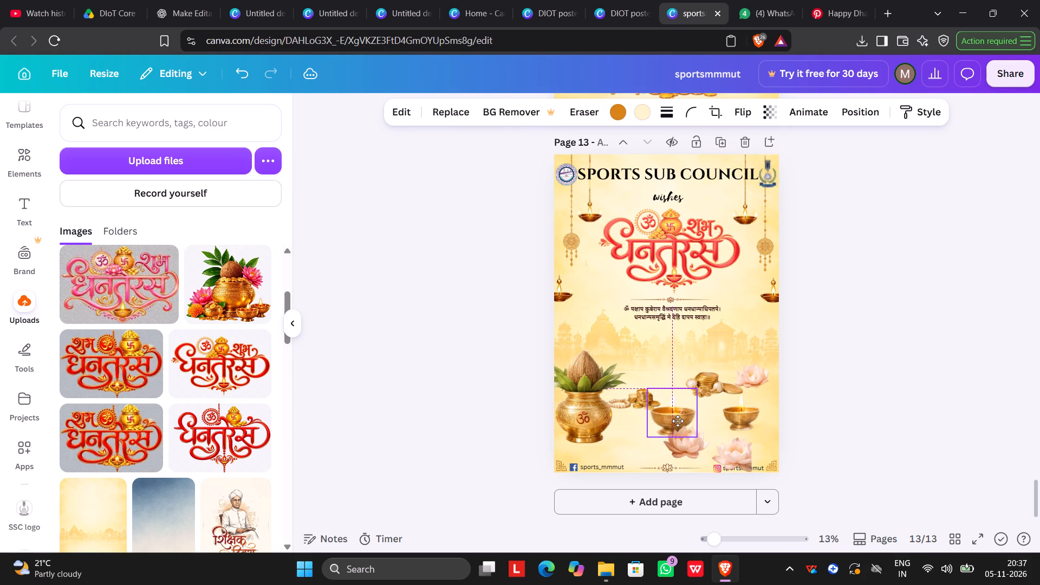
pyautogui.moveTo(678, 421); pyautogui.dragTo(654, 425)
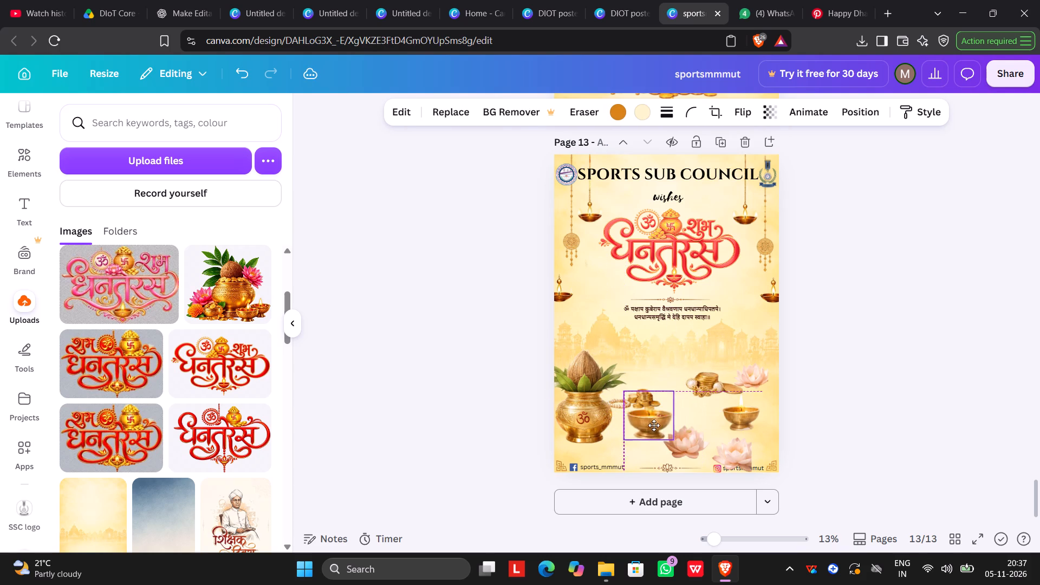
pyautogui.moveTo(654, 425); pyautogui.dragTo(650, 428)
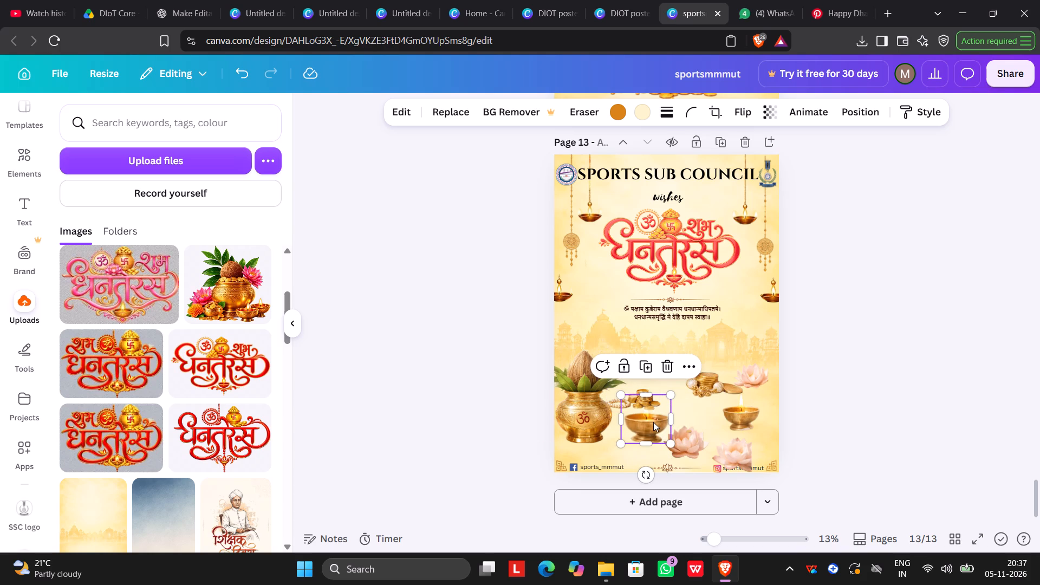
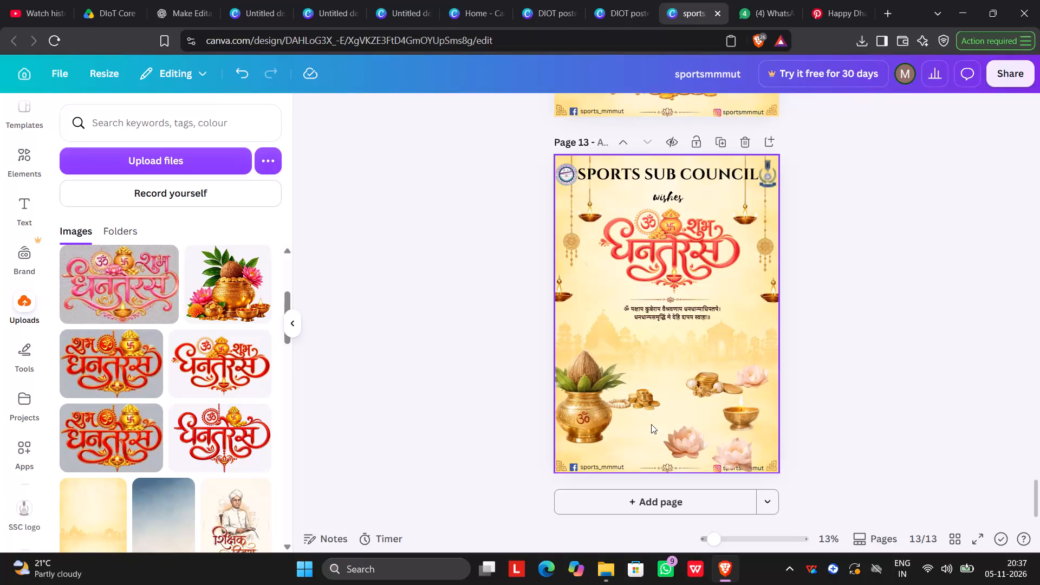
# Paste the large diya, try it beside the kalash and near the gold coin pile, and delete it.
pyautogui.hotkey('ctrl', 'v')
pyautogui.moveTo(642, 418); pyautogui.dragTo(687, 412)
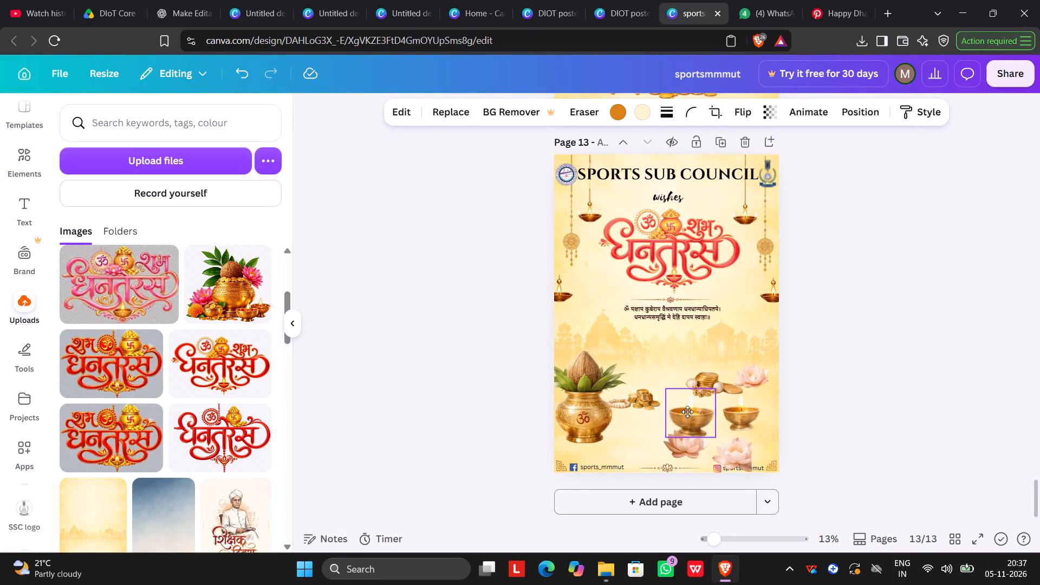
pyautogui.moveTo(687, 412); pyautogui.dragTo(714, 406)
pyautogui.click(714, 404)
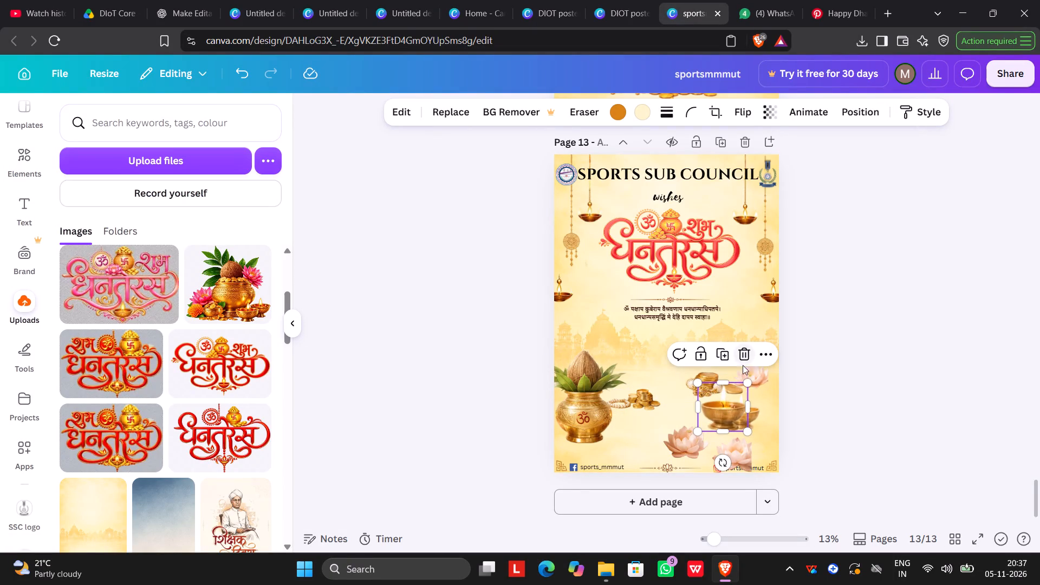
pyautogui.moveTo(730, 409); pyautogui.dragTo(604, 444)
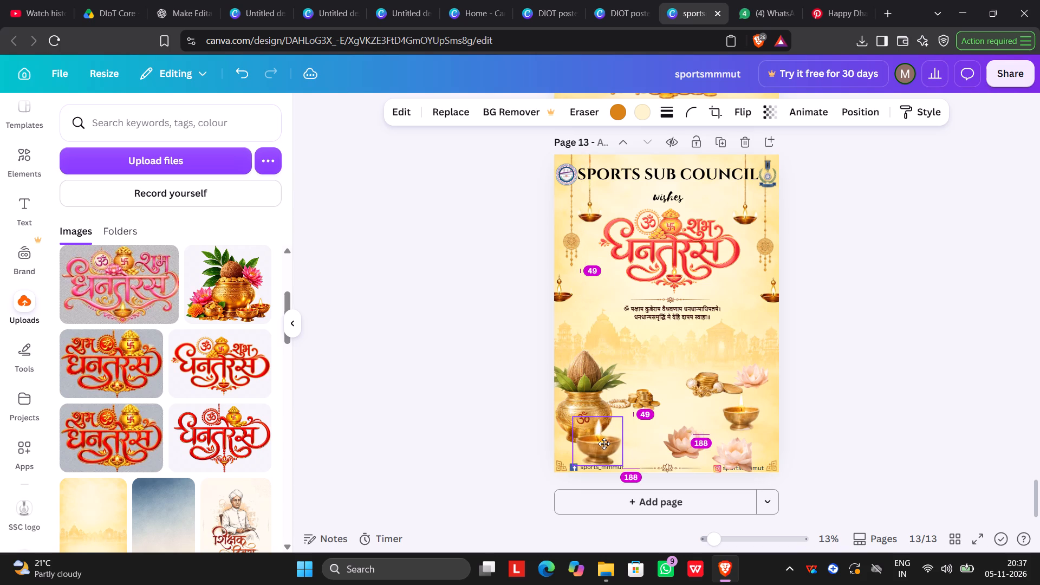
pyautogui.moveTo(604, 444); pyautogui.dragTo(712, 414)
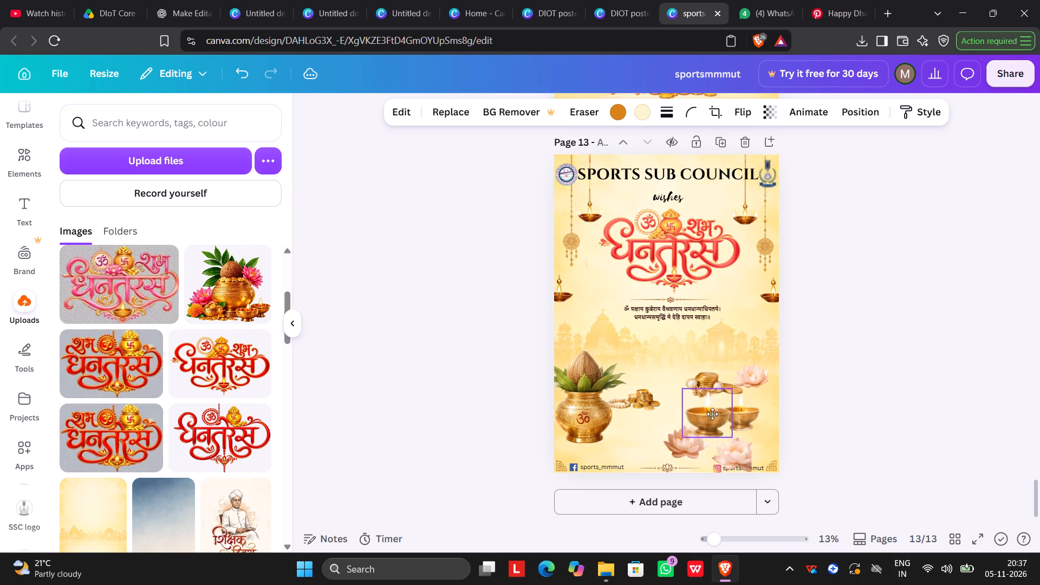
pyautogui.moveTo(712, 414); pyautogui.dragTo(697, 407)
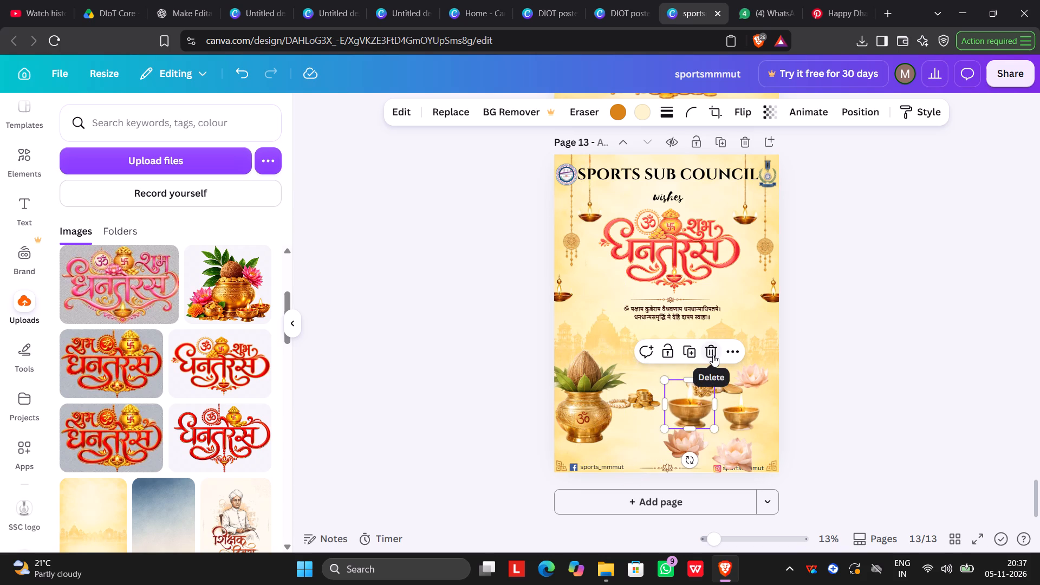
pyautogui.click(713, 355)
# Move the remaining diya closer to the poster's right edge, below the upper lotus.
pyautogui.moveTo(742, 416); pyautogui.dragTo(641, 418)
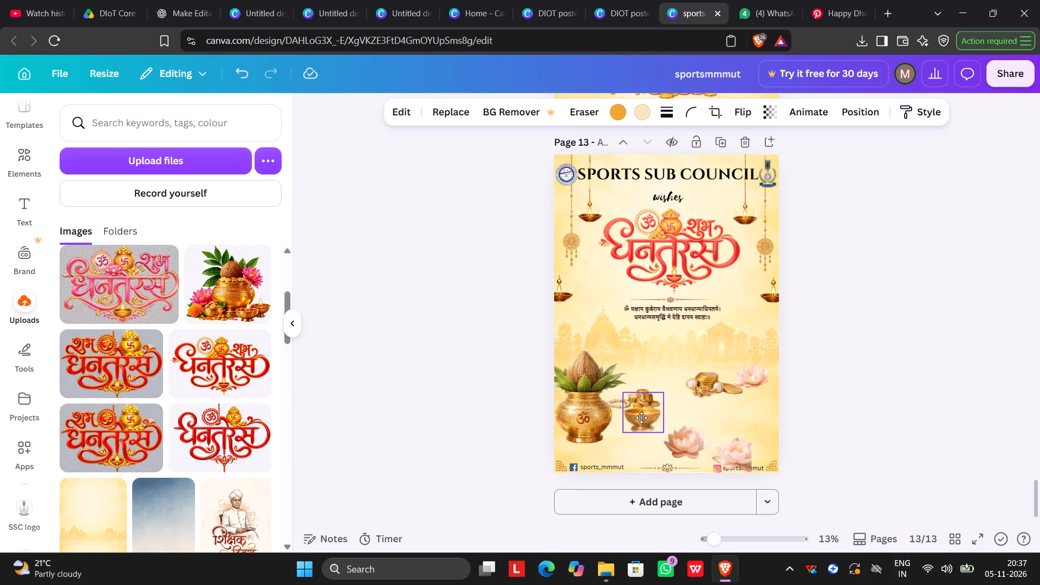
pyautogui.moveTo(641, 418); pyautogui.dragTo(760, 418)
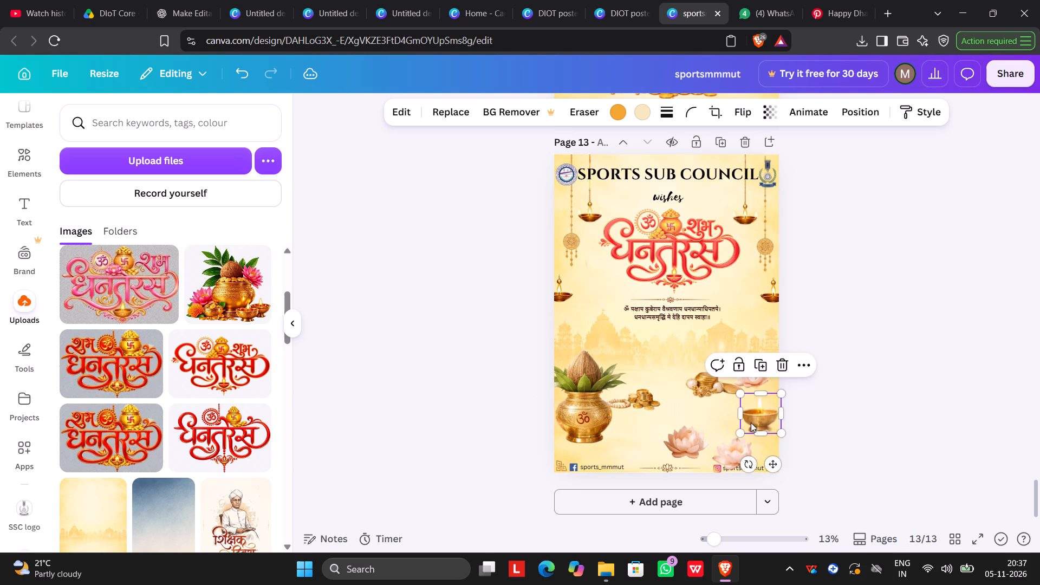
# Move the lotus at the lower centre up to just below the gold coin pile, left of the diya.
pyautogui.moveTo(693, 437); pyautogui.dragTo(636, 420)
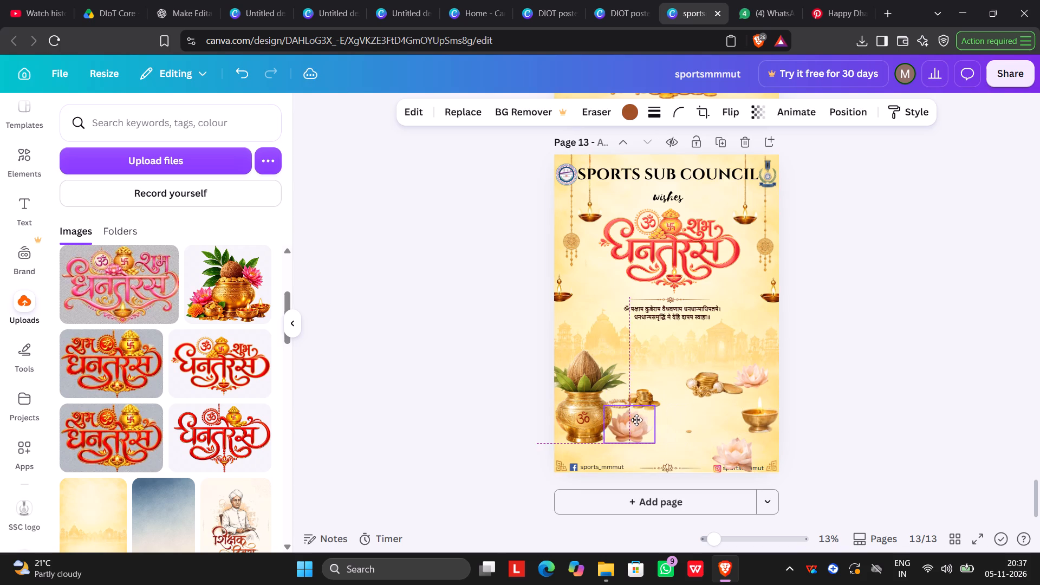
pyautogui.moveTo(636, 420); pyautogui.dragTo(641, 425)
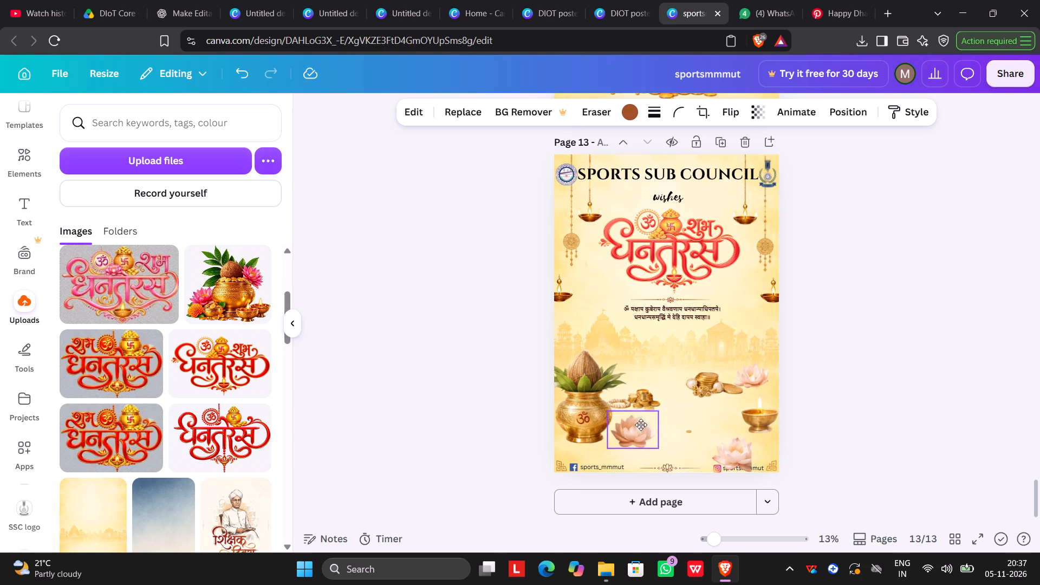
pyautogui.moveTo(641, 425); pyautogui.dragTo(623, 430)
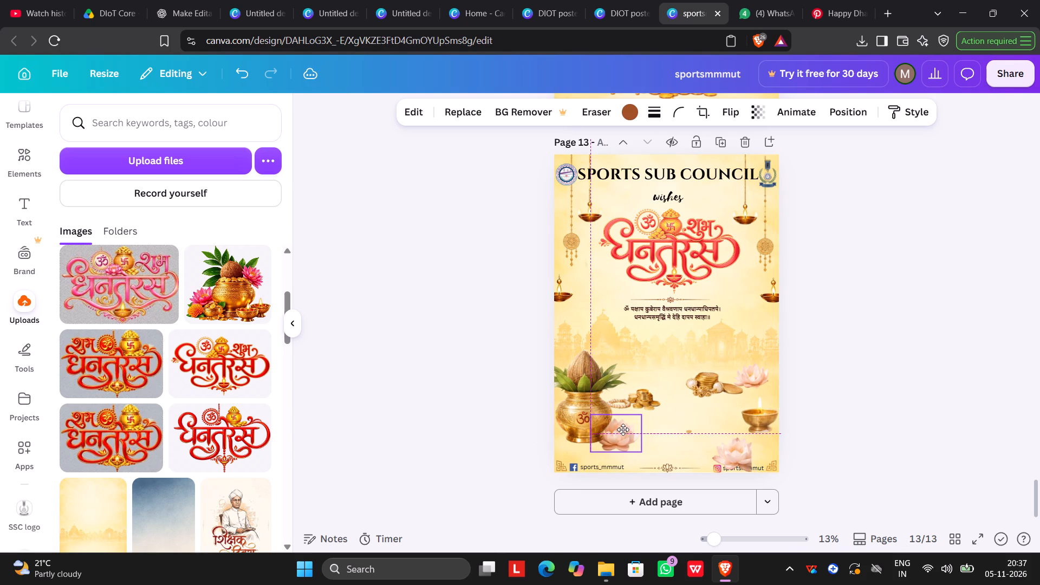
pyautogui.moveTo(623, 430); pyautogui.dragTo(628, 410)
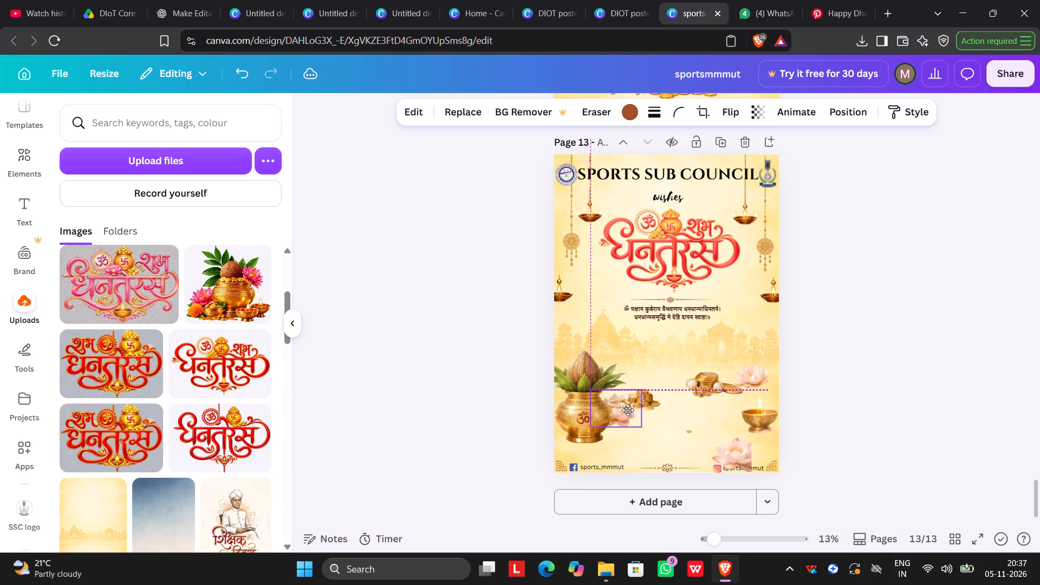
pyautogui.moveTo(628, 410); pyautogui.dragTo(717, 400)
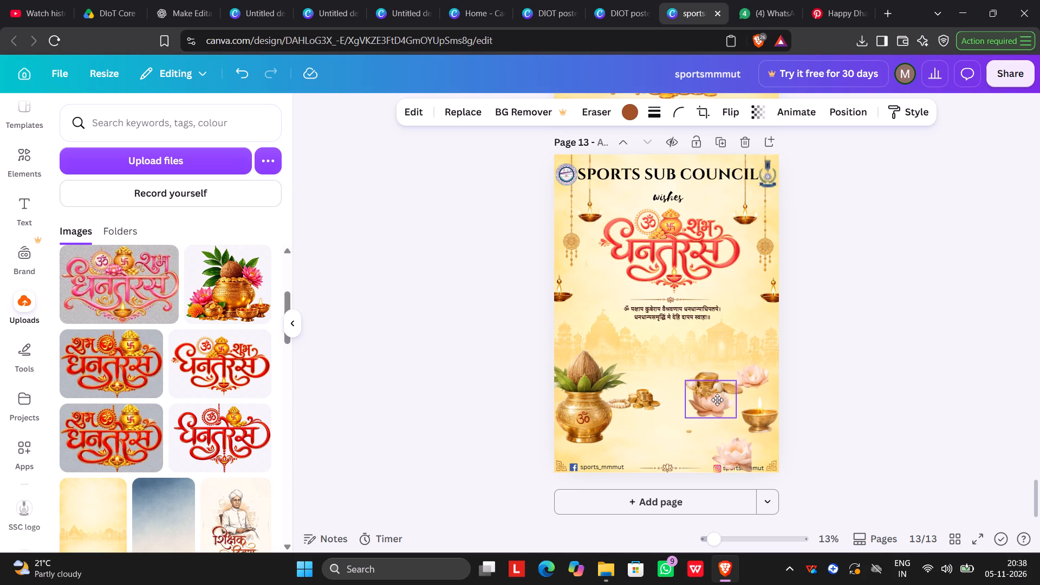
pyautogui.moveTo(717, 400); pyautogui.dragTo(717, 401)
# Enlarge the kalash slightly and reposition it a little higher against the poster's left edge.
pyautogui.click(577, 399)
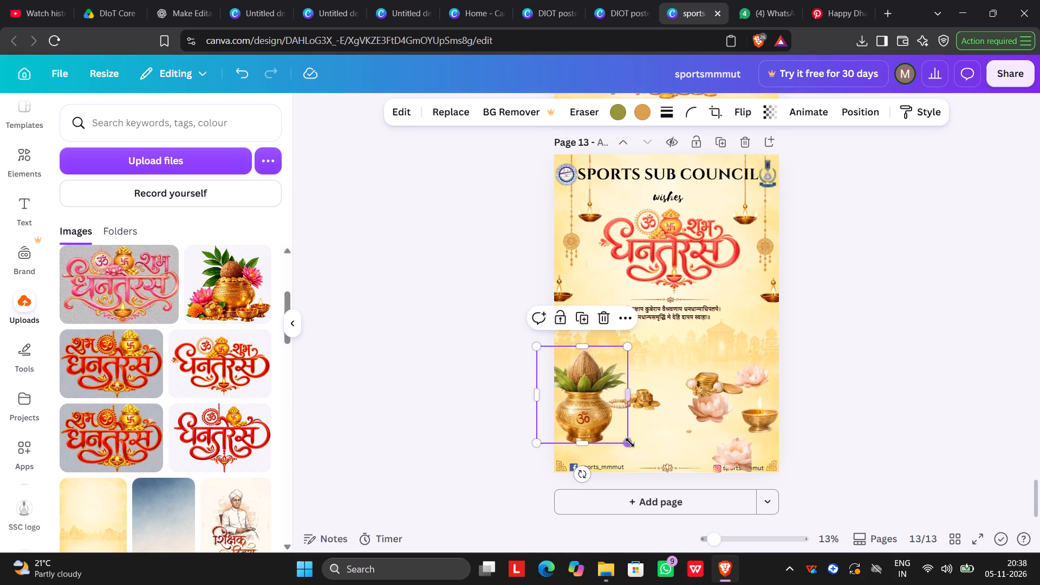
pyautogui.moveTo(629, 443); pyautogui.dragTo(651, 462)
pyautogui.moveTo(604, 408); pyautogui.dragTo(598, 381)
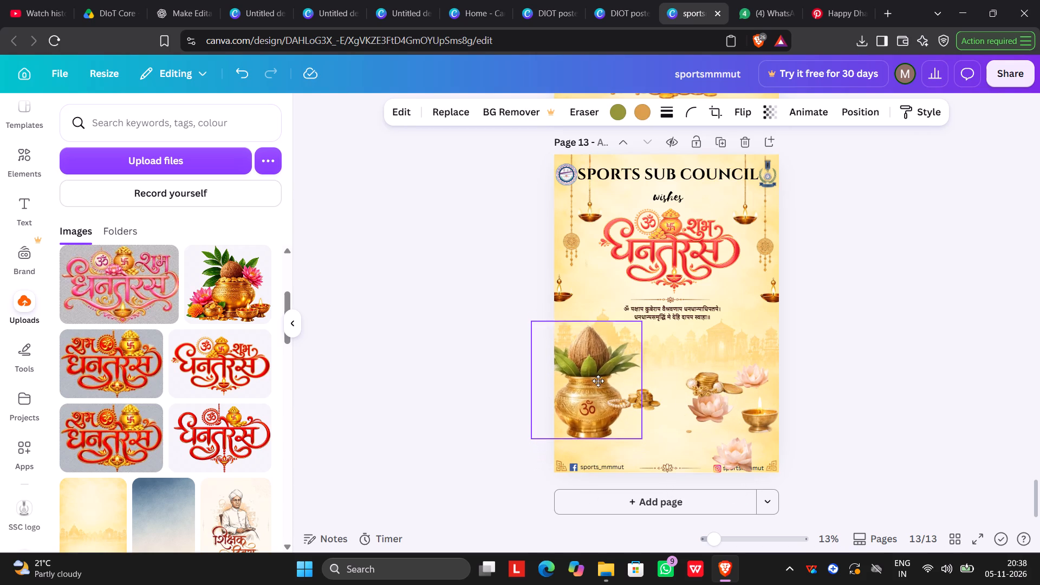
pyautogui.moveTo(598, 381); pyautogui.dragTo(667, 387)
pyautogui.moveTo(705, 440); pyautogui.dragTo(688, 423)
pyautogui.moveTo(675, 406); pyautogui.dragTo(607, 414)
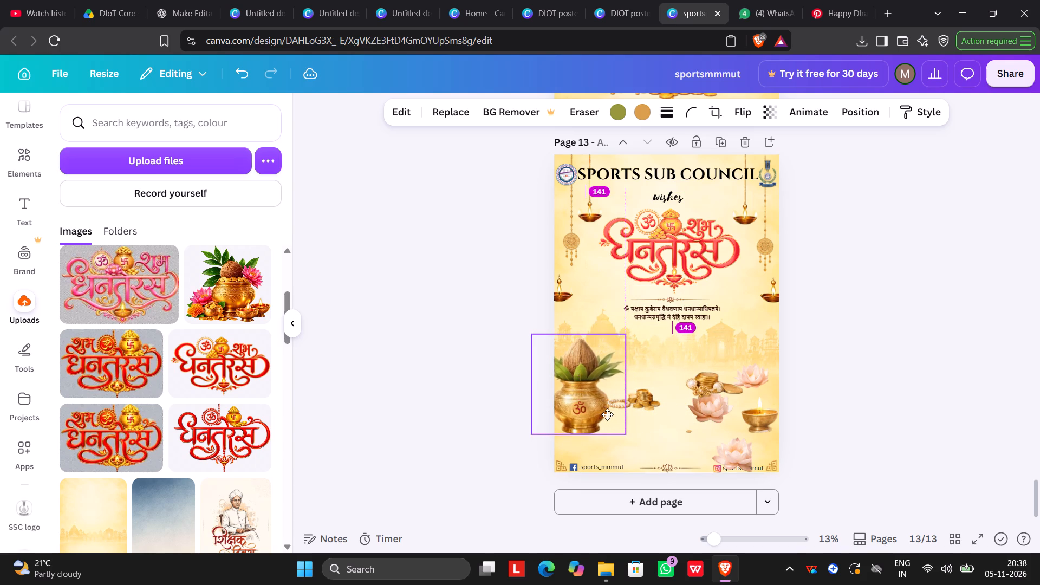
pyautogui.moveTo(607, 414); pyautogui.dragTo(603, 417)
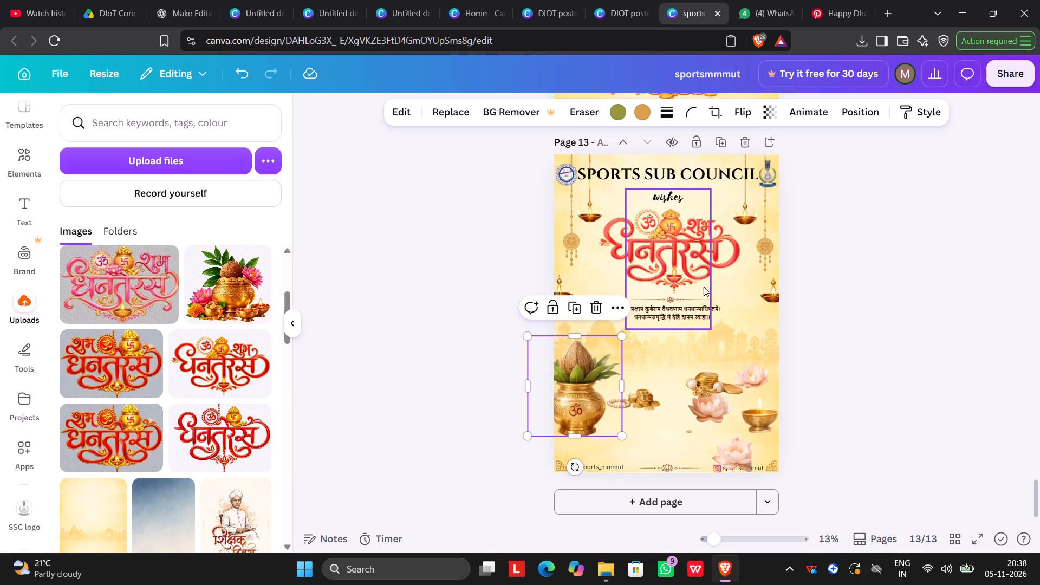
# Look through the earlier poster pages of the sportsmmmut design for material to reuse.
pyautogui.scroll(16, 703, 287)
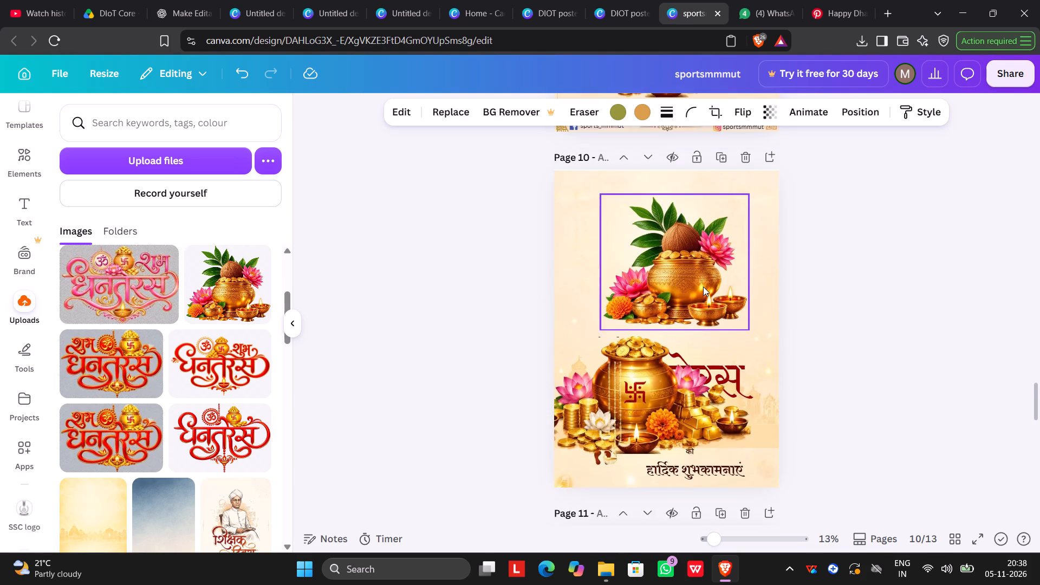
pyautogui.scroll(17, 703, 287)
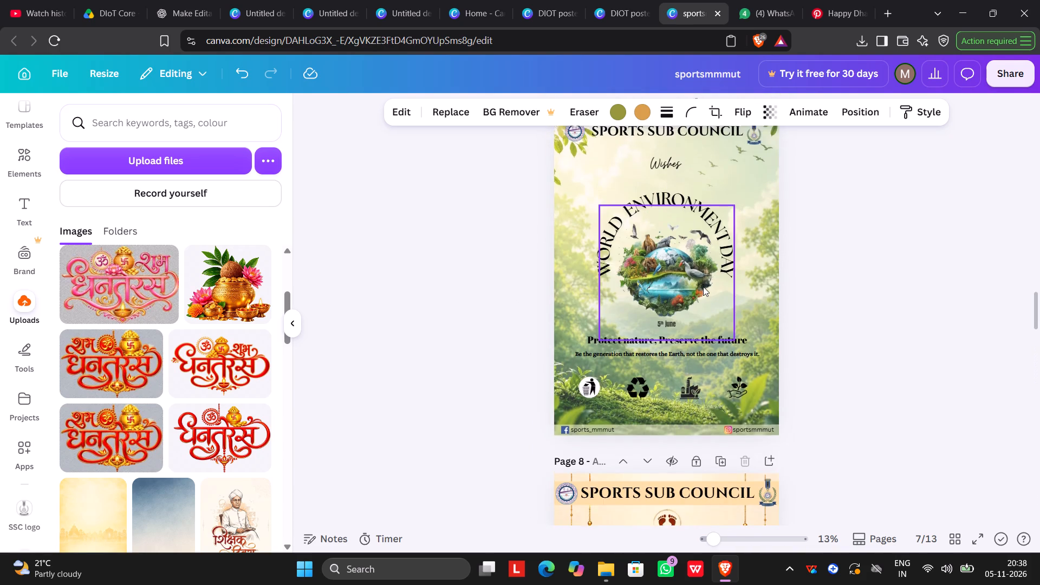
pyautogui.scroll(8, 703, 287)
pyautogui.scroll(-17, 703, 287)
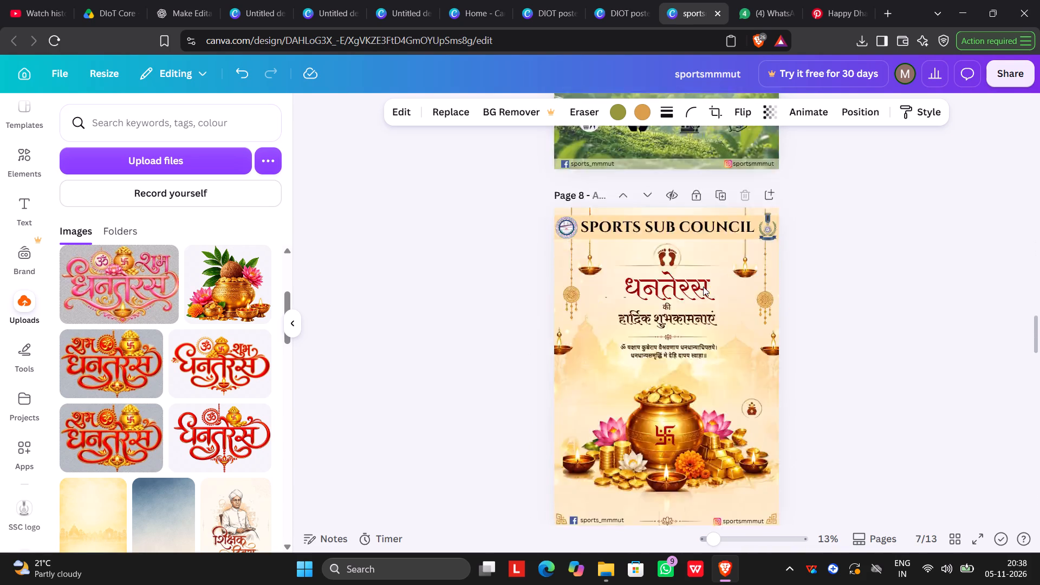
pyautogui.scroll(-11, 703, 287)
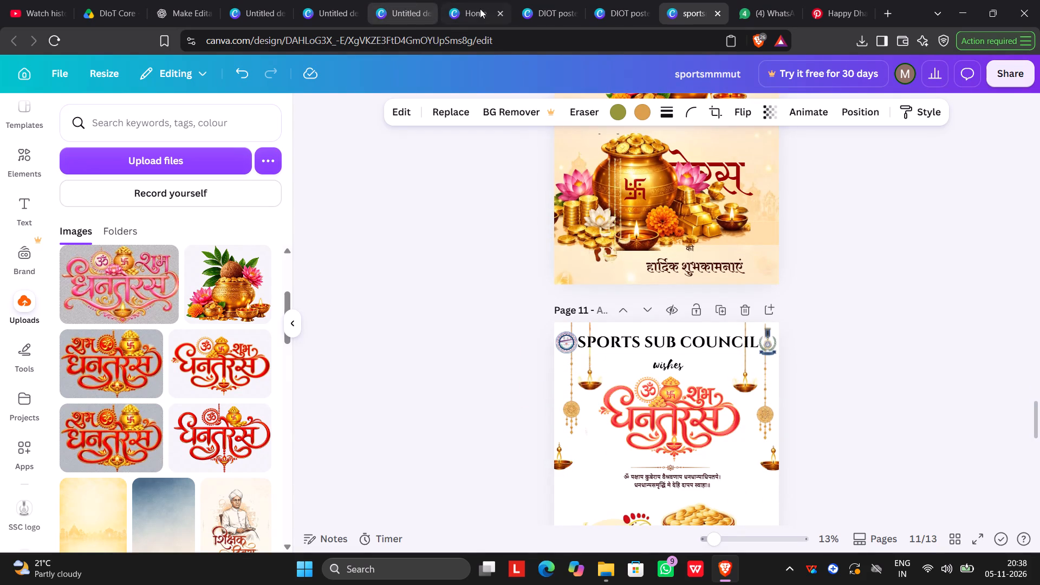
# Switch to the DIOT poster design and delete the rectangular red patch overlaid on page 6's Dhanteras background.
pyautogui.click(535, 8)
pyautogui.scroll(3, 654, 256)
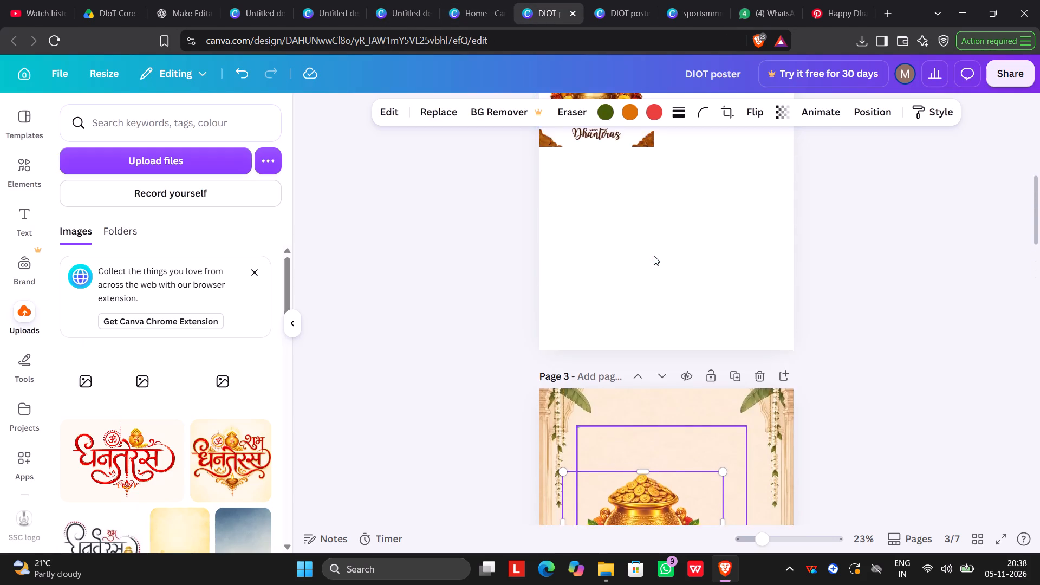
pyautogui.scroll(17, 654, 256)
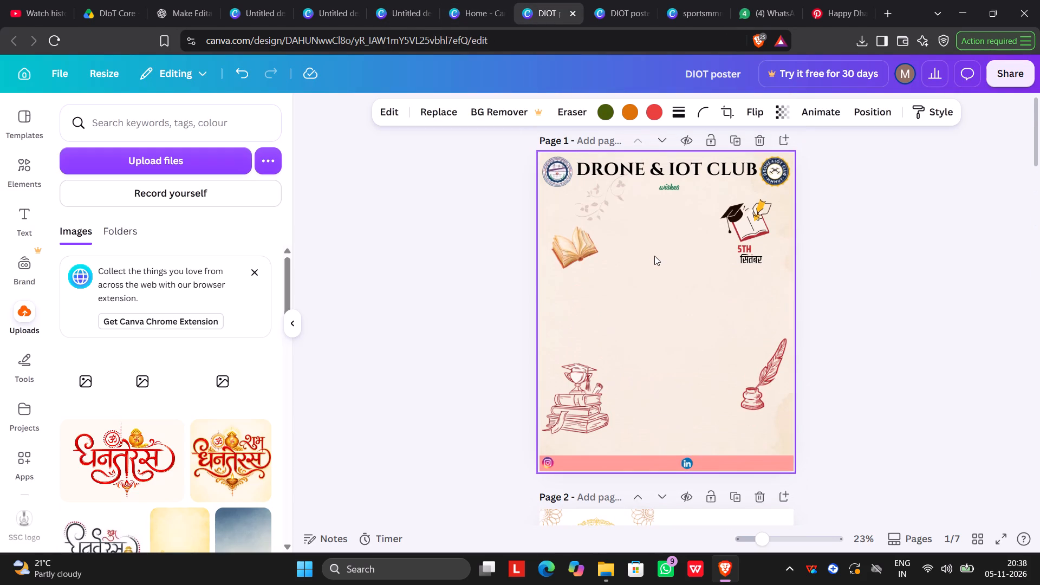
pyautogui.scroll(-20, 654, 256)
pyautogui.scroll(-10, 654, 256)
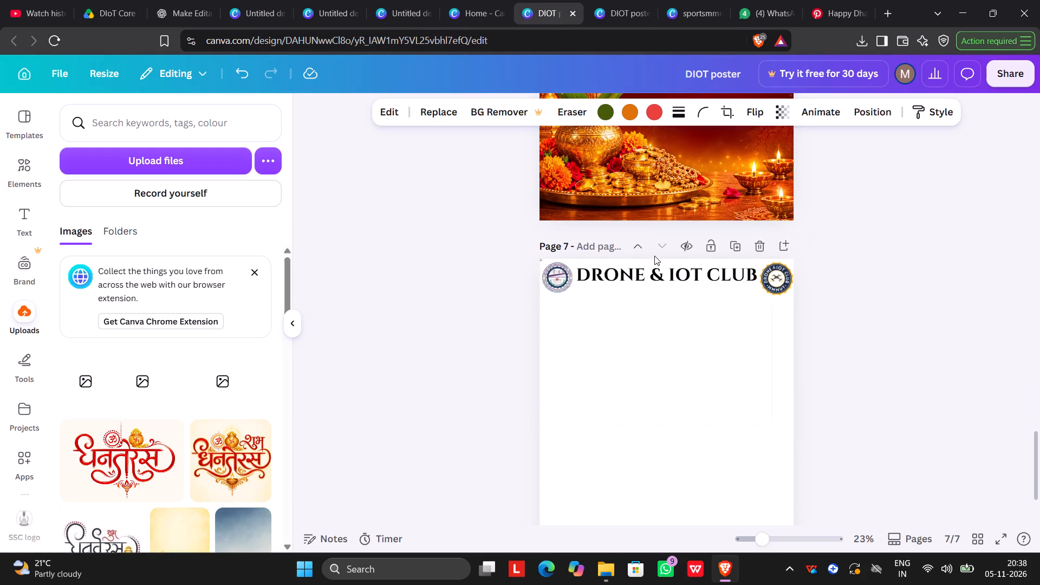
pyautogui.scroll(-15, 654, 256)
pyautogui.scroll(5, 654, 256)
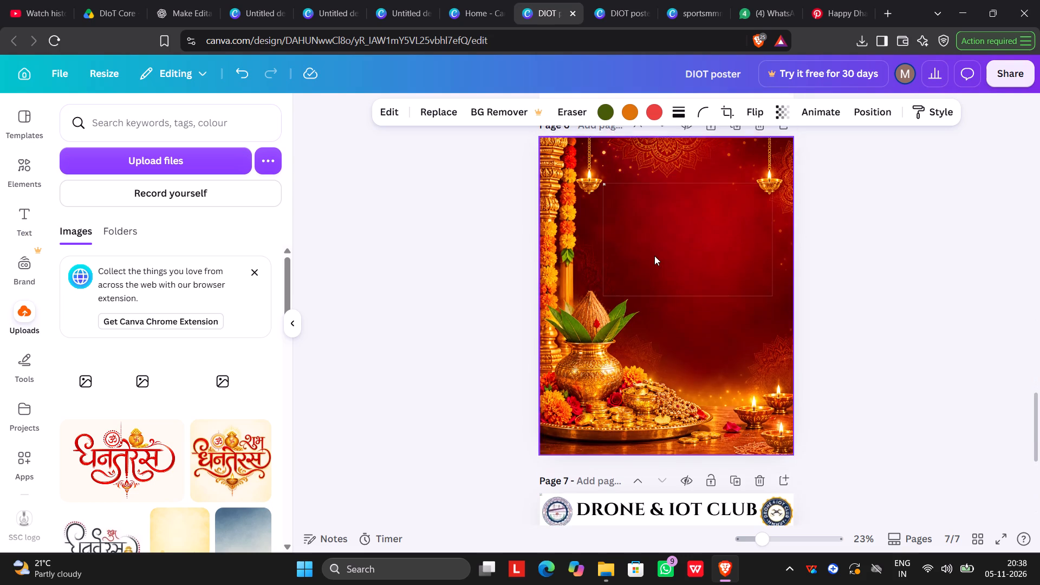
pyautogui.click(655, 252)
pyautogui.click(841, 243)
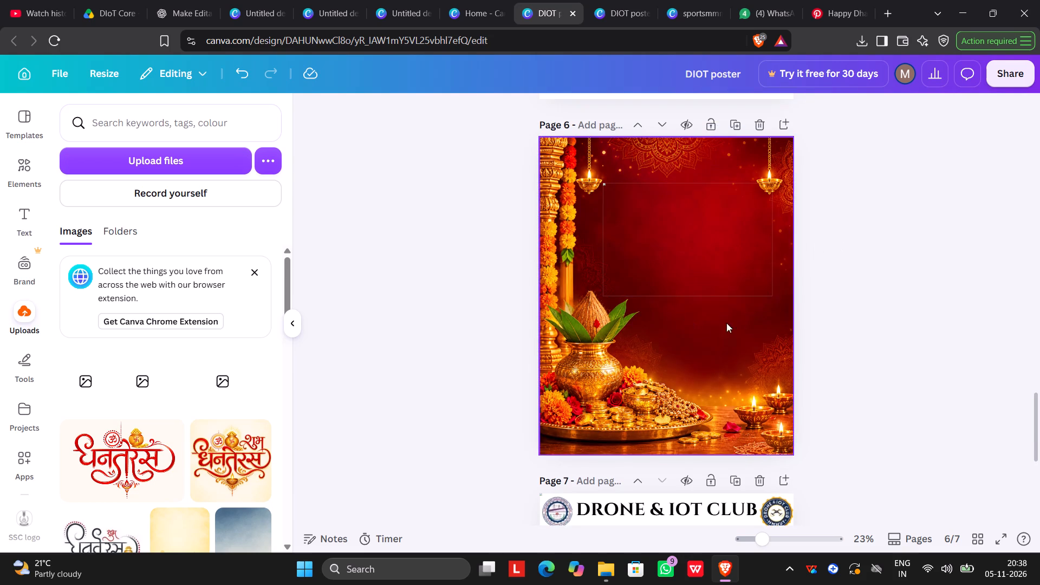
pyautogui.click(597, 374)
pyautogui.click(597, 374)
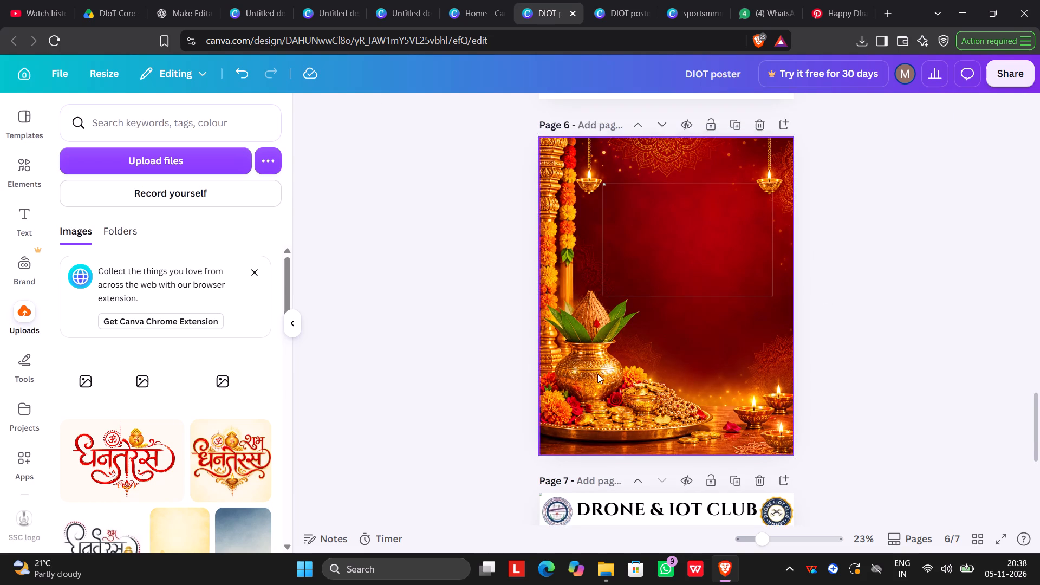
pyautogui.click(607, 253)
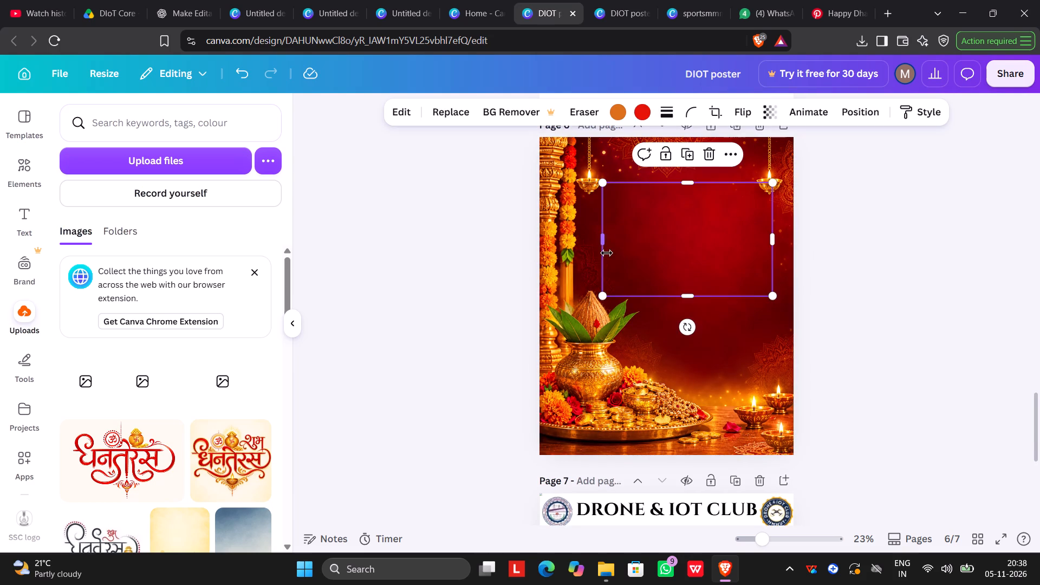
pyautogui.click(941, 344)
pyautogui.click(686, 400)
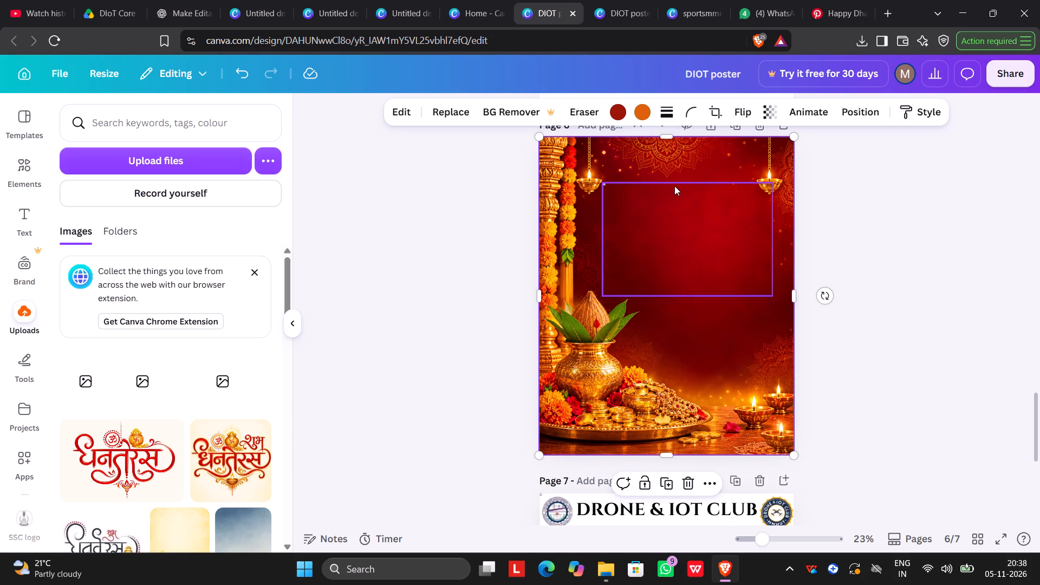
pyautogui.click(698, 231)
pyautogui.click(712, 150)
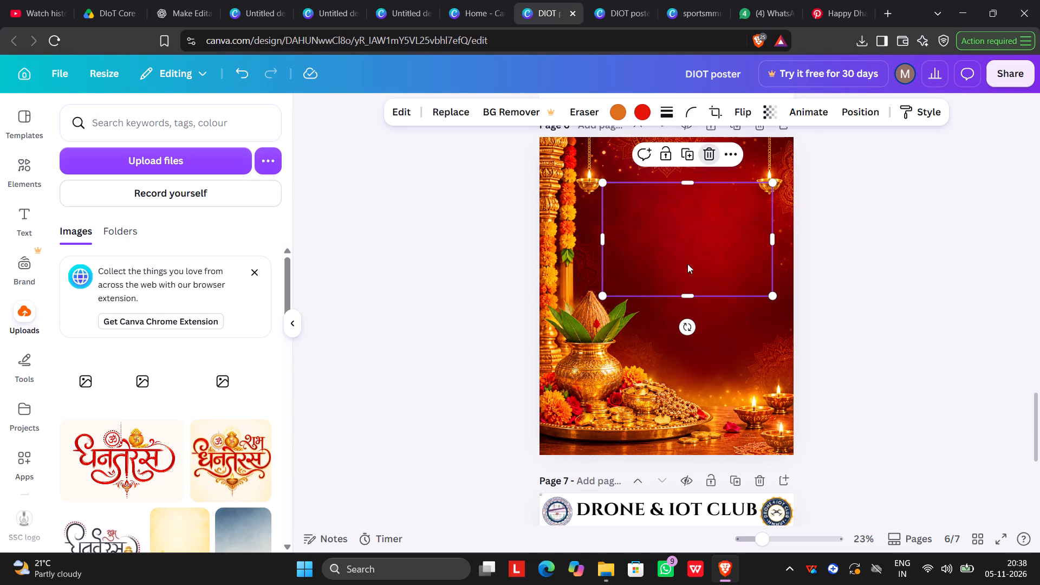
# Copy the red Dhanteras background image with the kalash and diyas from page 6.
pyautogui.scroll(-3, 660, 321)
pyautogui.scroll(4, 660, 321)
pyautogui.scroll(-13, 663, 316)
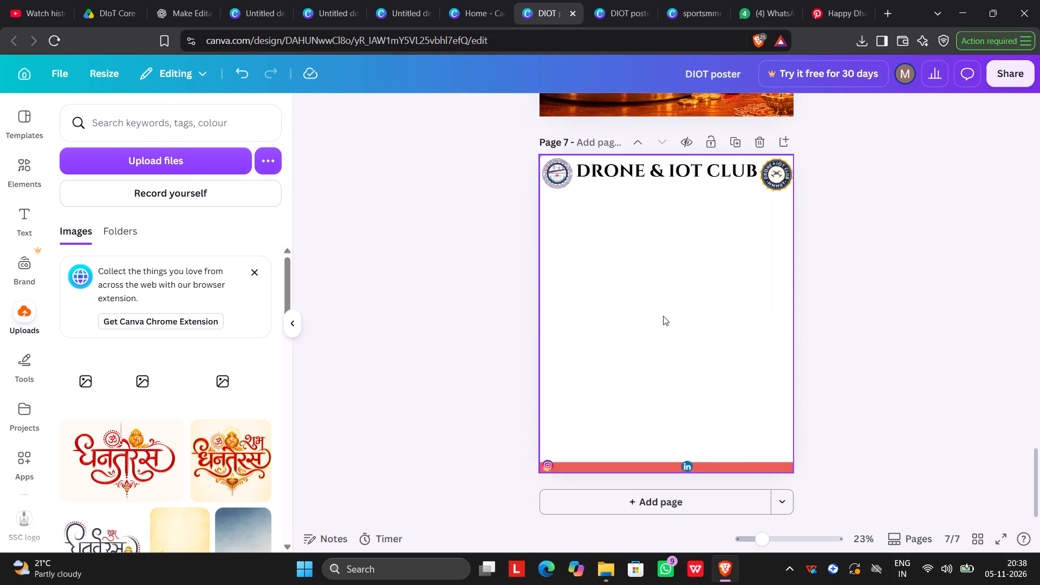
pyautogui.scroll(5, 663, 316)
pyautogui.click(665, 314)
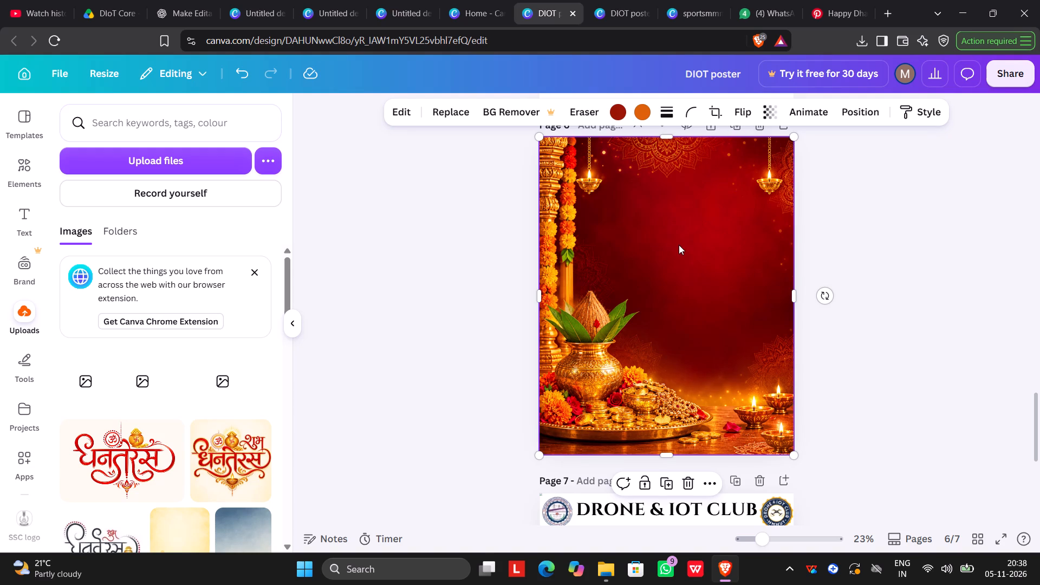
pyautogui.hotkey('ctrl', 'c')
# Switch back to the sportsmmmut design and add a blank page after page 13.
pyautogui.click(706, 9)
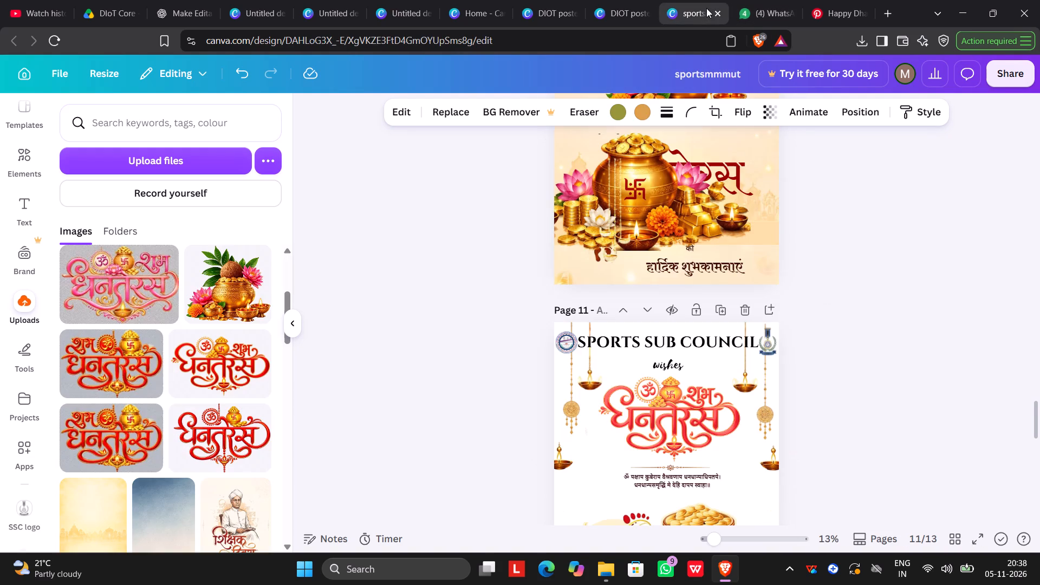
pyautogui.scroll(-17, 681, 277)
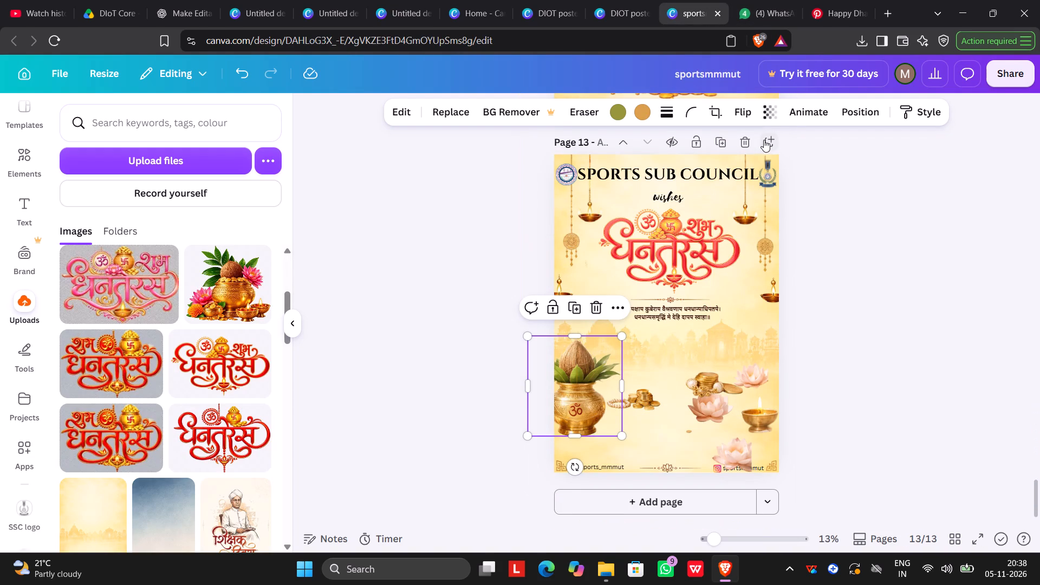
pyautogui.click(765, 139)
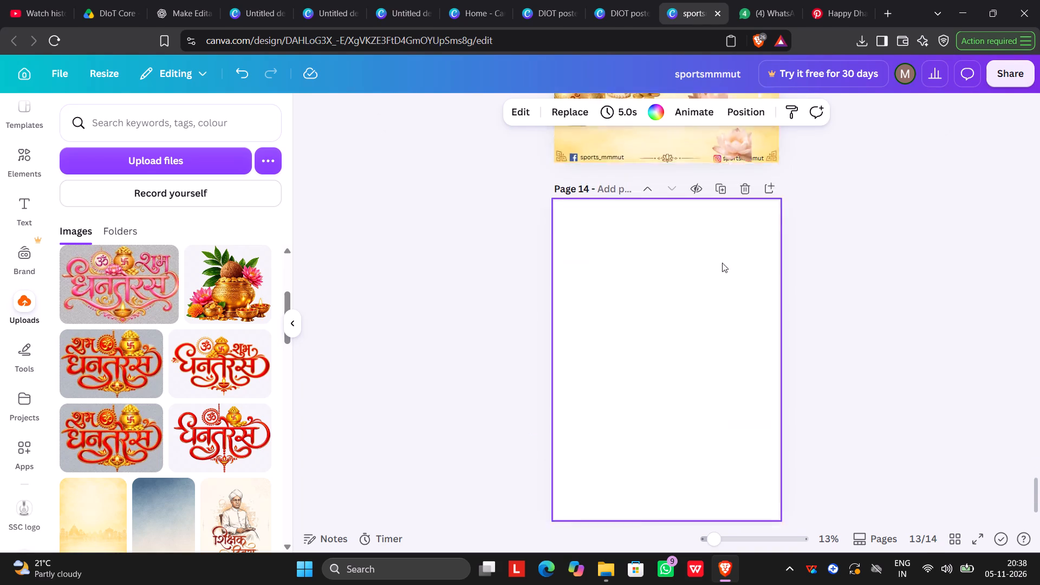
# Paste the copied red Dhanteras background onto blank page 14 and delete the enlarged duplicate so one copy remains.
pyautogui.hotkey('ctrl', 'v')
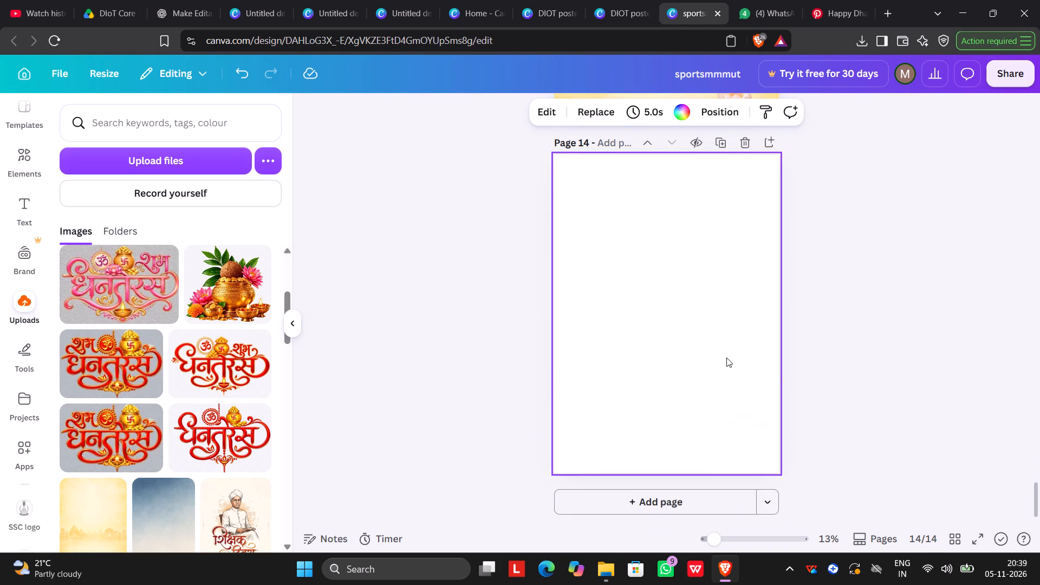
pyautogui.hotkey('ctrl', 'v')
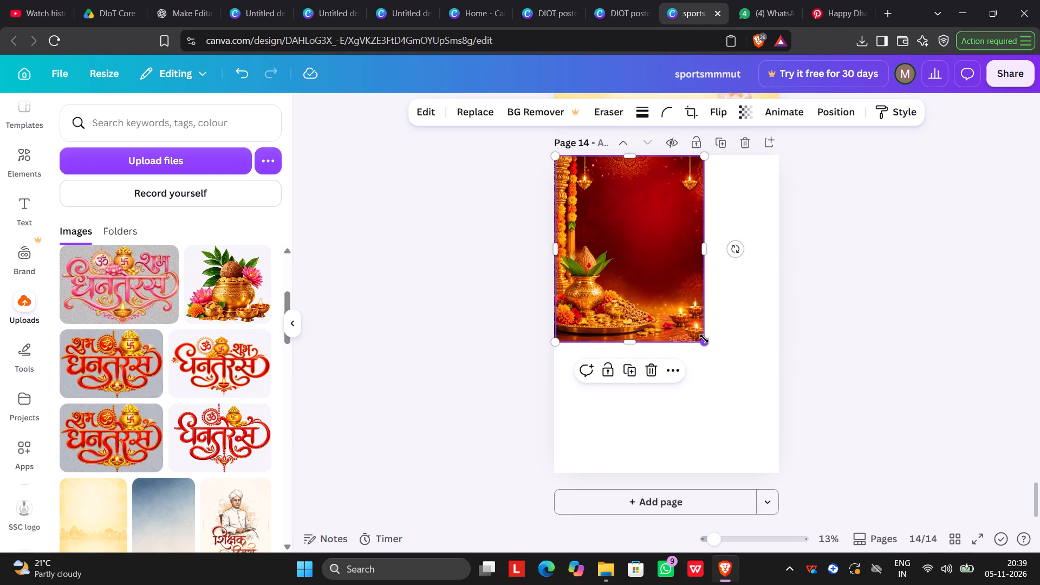
pyautogui.moveTo(704, 339); pyautogui.dragTo(757, 447)
pyautogui.moveTo(725, 382); pyautogui.dragTo(733, 422)
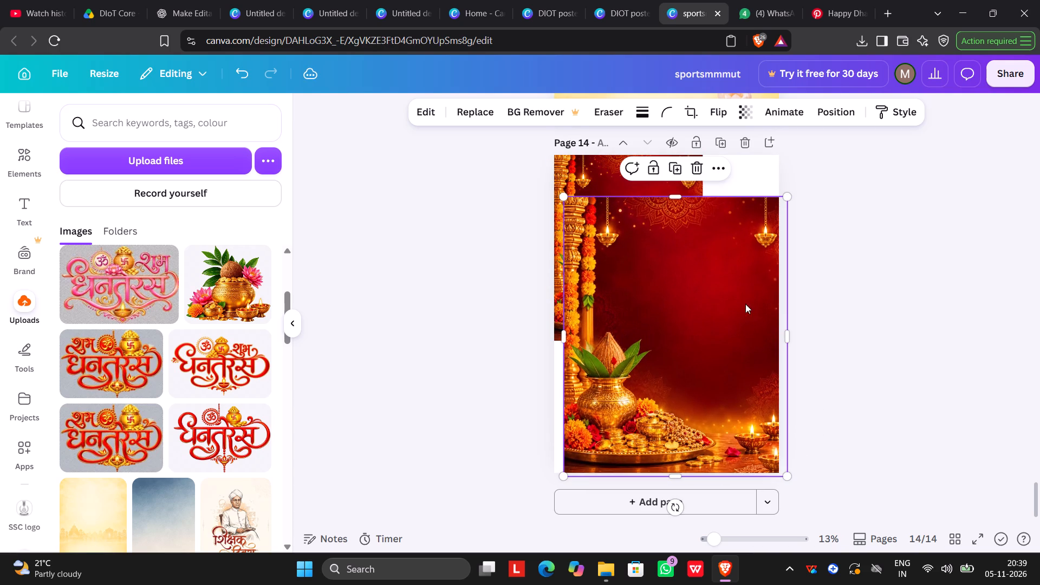
pyautogui.click(699, 170)
# Resize and crop the red background image on page 14 so it covers the whole page, keeping the kalash and diyas in frame.
pyautogui.click(677, 297)
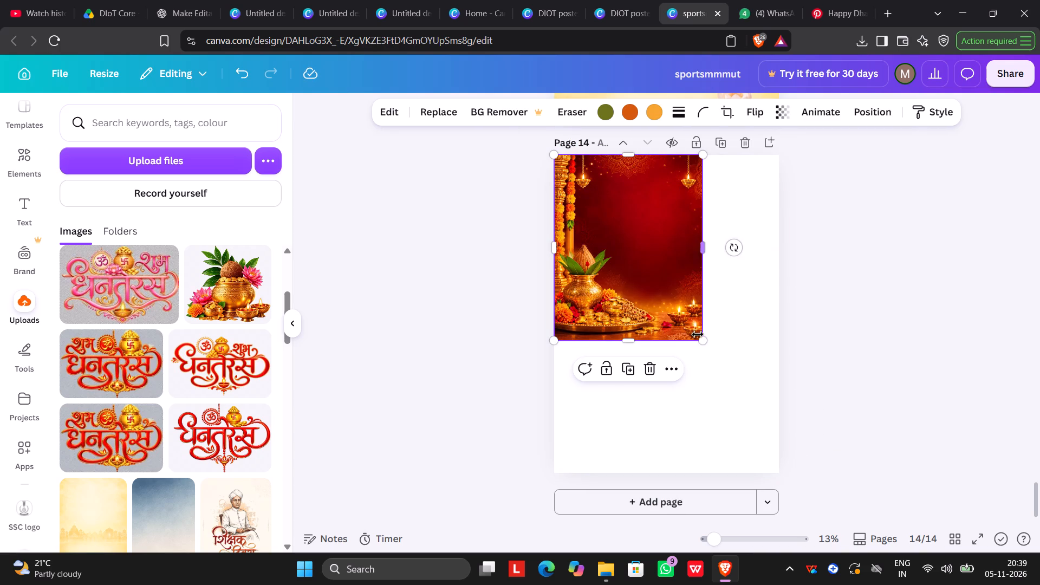
pyautogui.moveTo(703, 341); pyautogui.dragTo(760, 443)
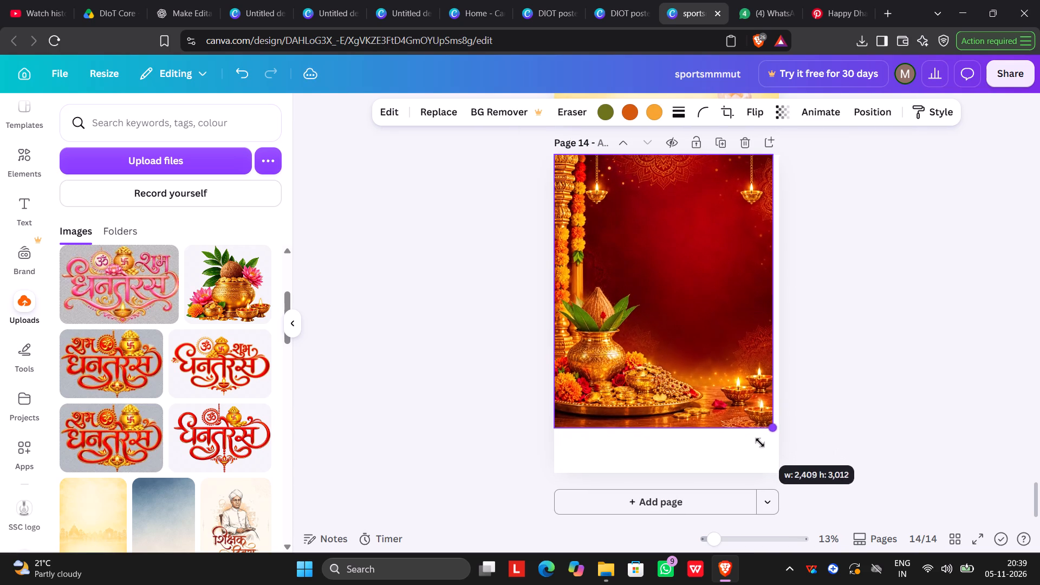
pyautogui.moveTo(760, 443); pyautogui.dragTo(764, 448)
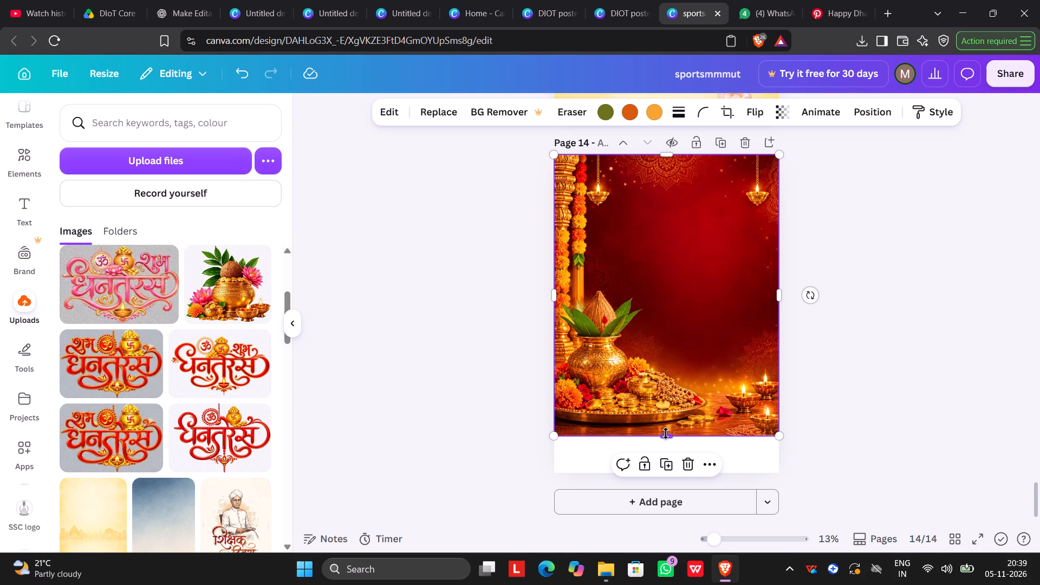
pyautogui.moveTo(666, 433); pyautogui.dragTo(674, 476)
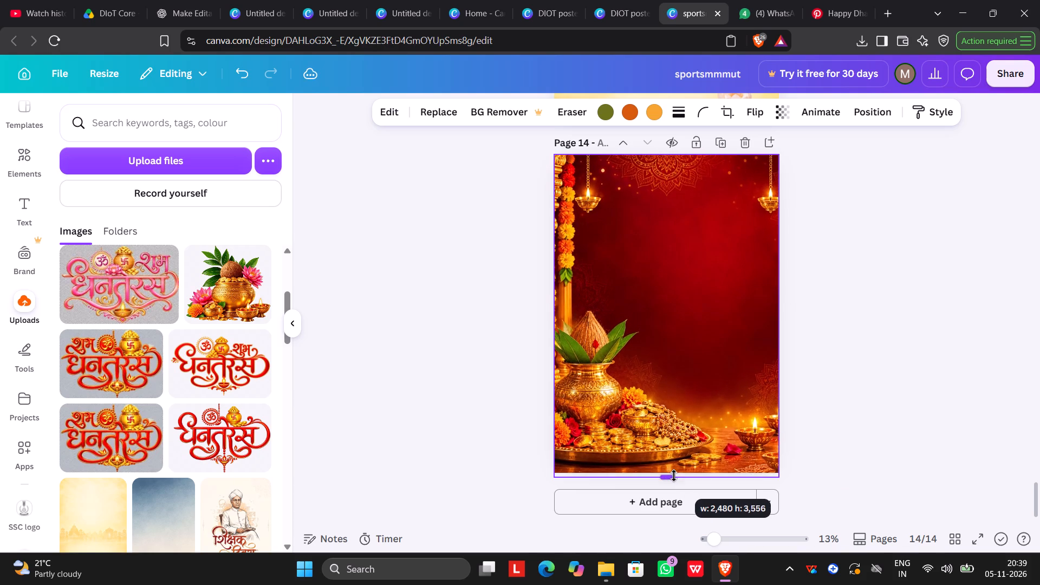
pyautogui.moveTo(674, 476); pyautogui.dragTo(681, 471)
pyautogui.click(667, 420)
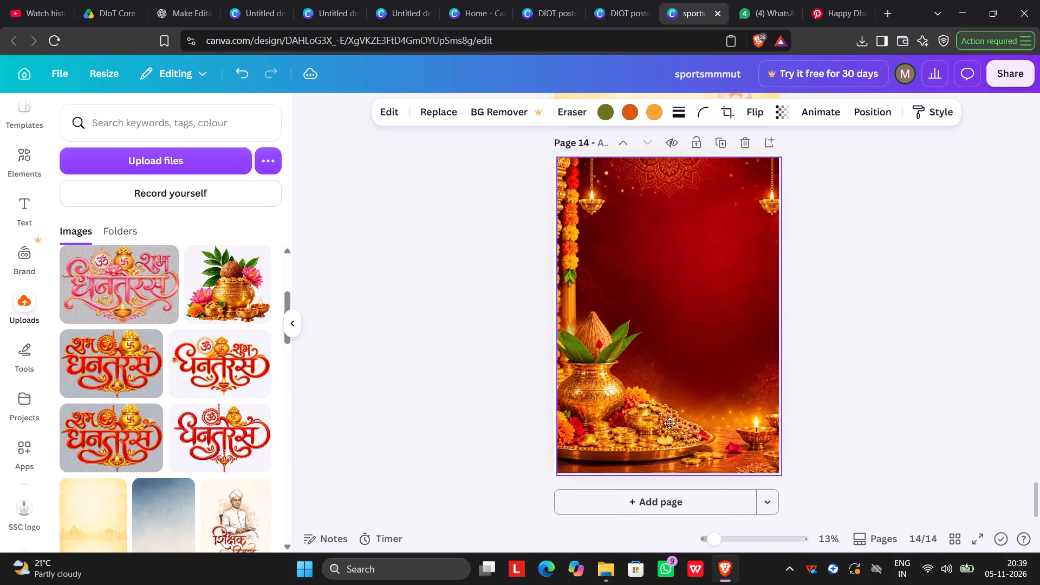
pyautogui.moveTo(669, 470); pyautogui.dragTo(669, 471)
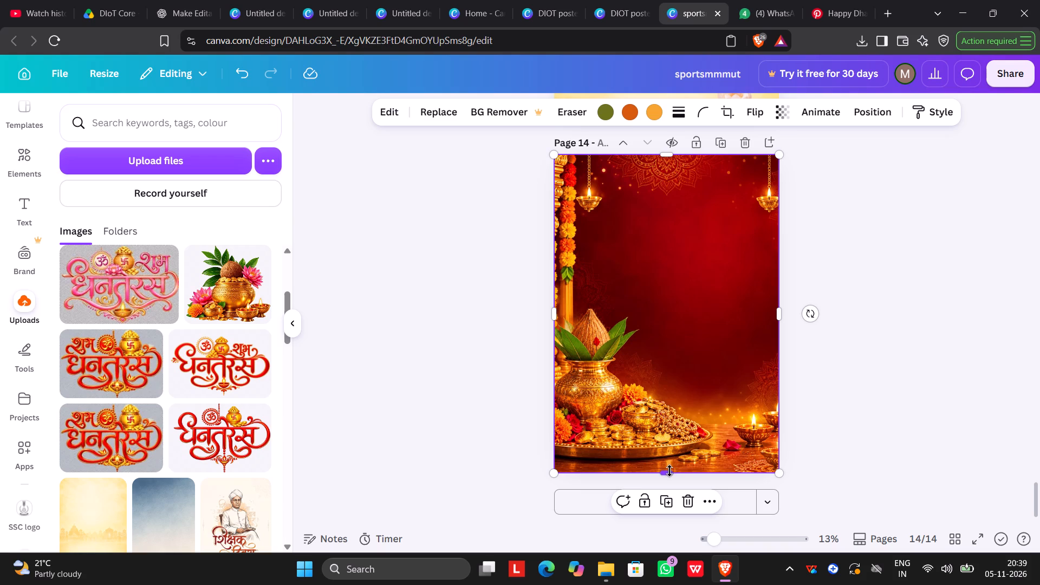
pyautogui.moveTo(669, 471); pyautogui.dragTo(672, 475)
pyautogui.moveTo(779, 477); pyautogui.dragTo(775, 475)
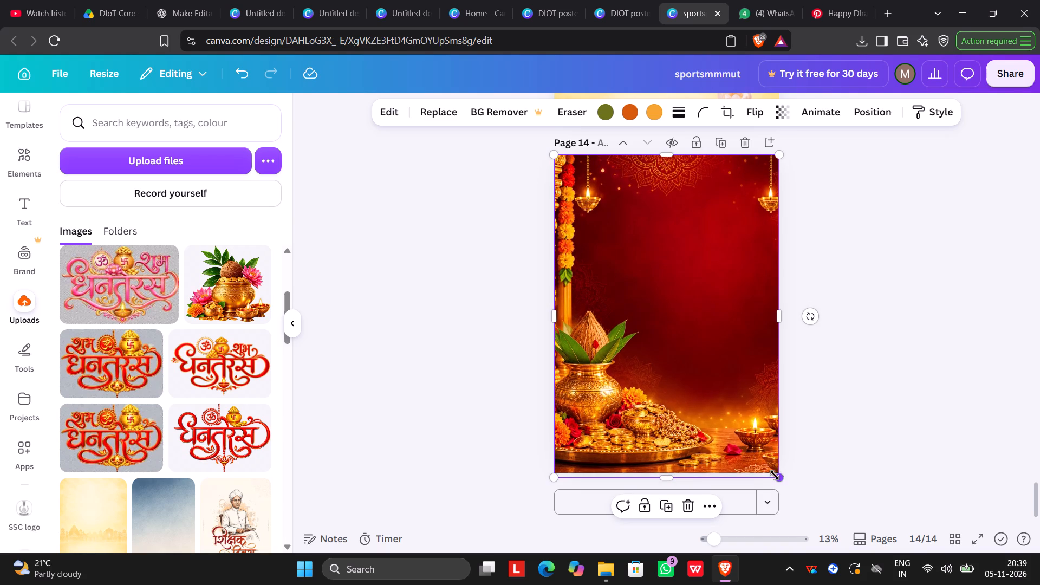
pyautogui.moveTo(775, 475); pyautogui.dragTo(766, 463)
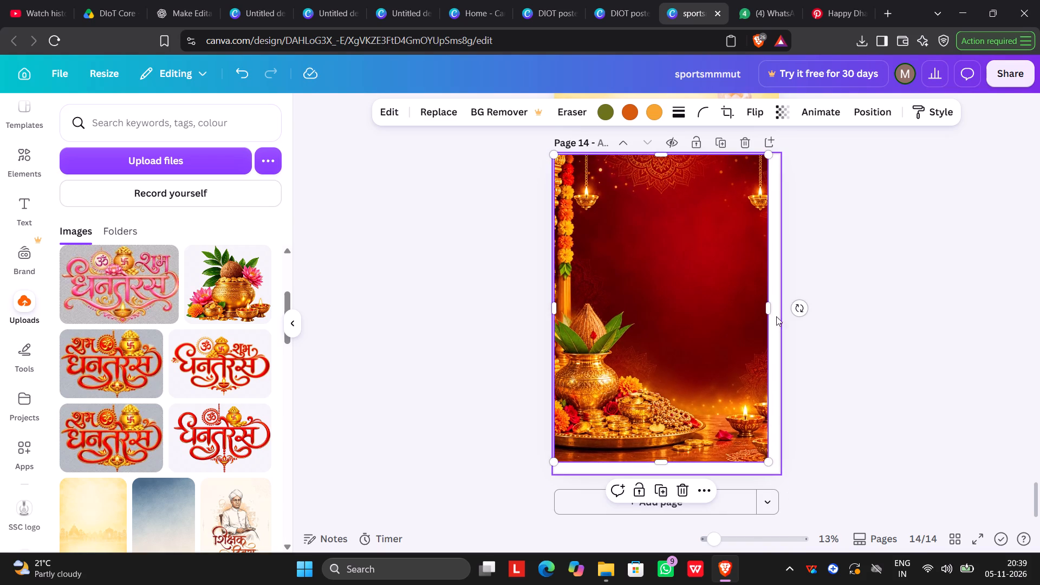
pyautogui.moveTo(770, 308); pyautogui.dragTo(792, 310)
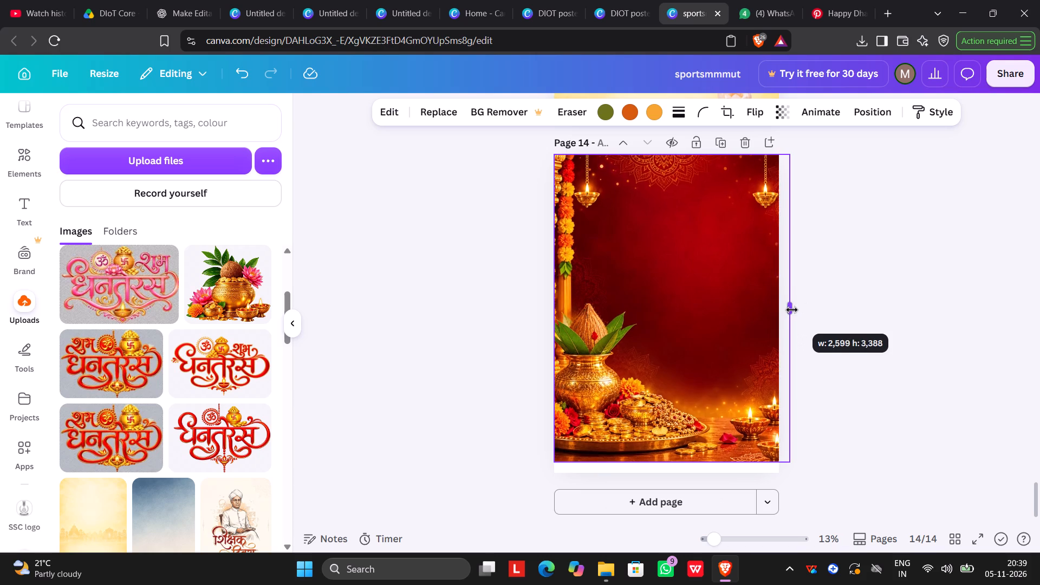
pyautogui.moveTo(792, 310); pyautogui.dragTo(780, 310)
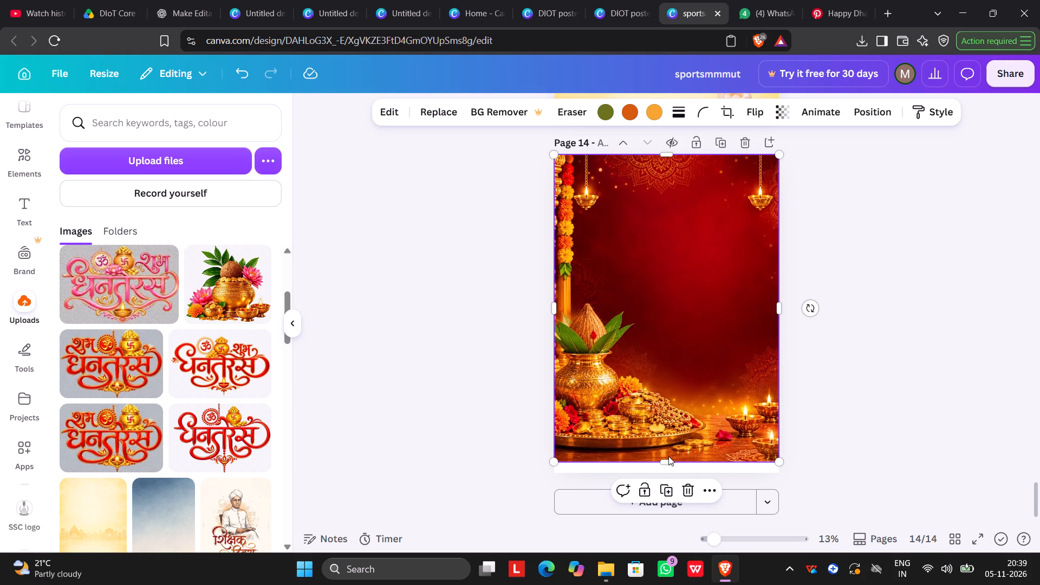
pyautogui.moveTo(665, 459); pyautogui.dragTo(665, 469)
pyautogui.click(892, 300)
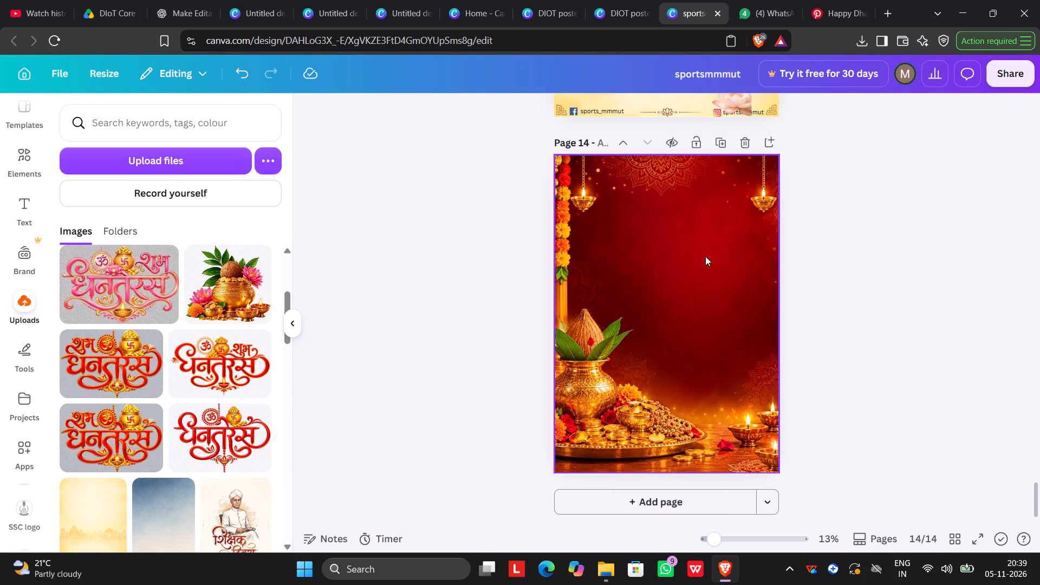
# Look through pages 8 to 13 for heading and decoration elements to reuse on the red poster.
pyautogui.scroll(9, 705, 255)
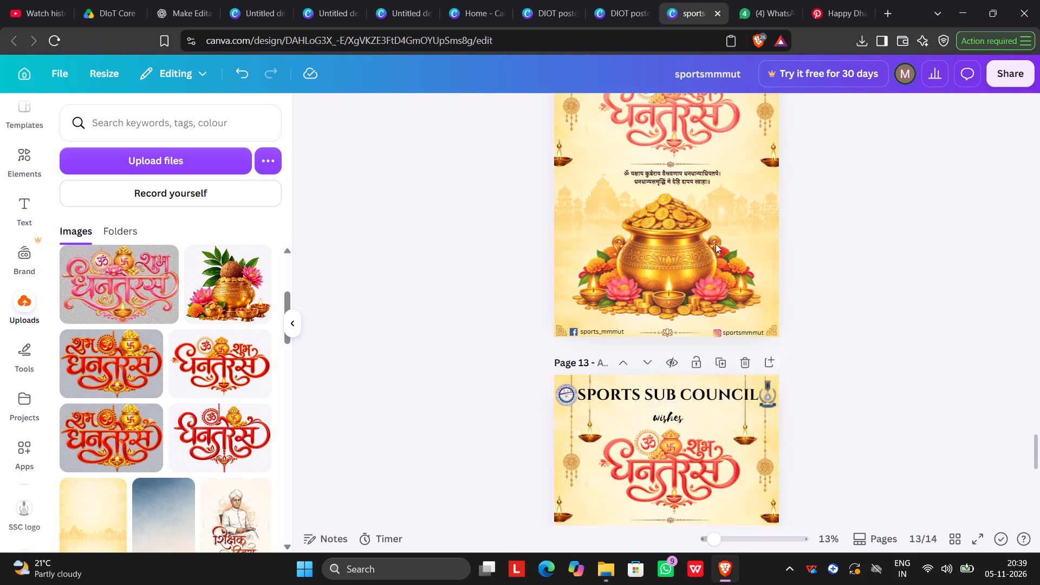
pyautogui.scroll(11, 716, 244)
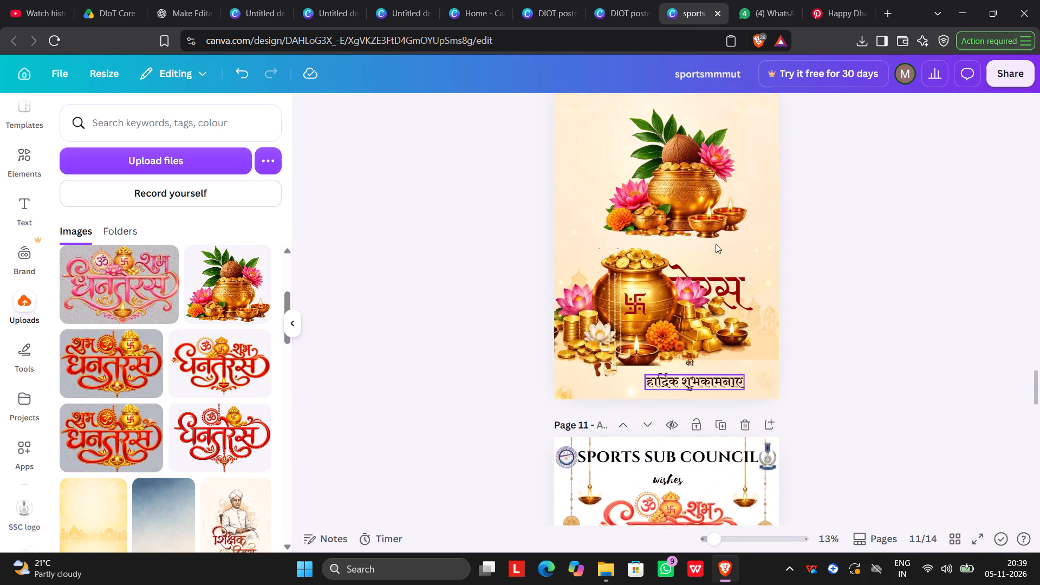
pyautogui.scroll(11, 716, 244)
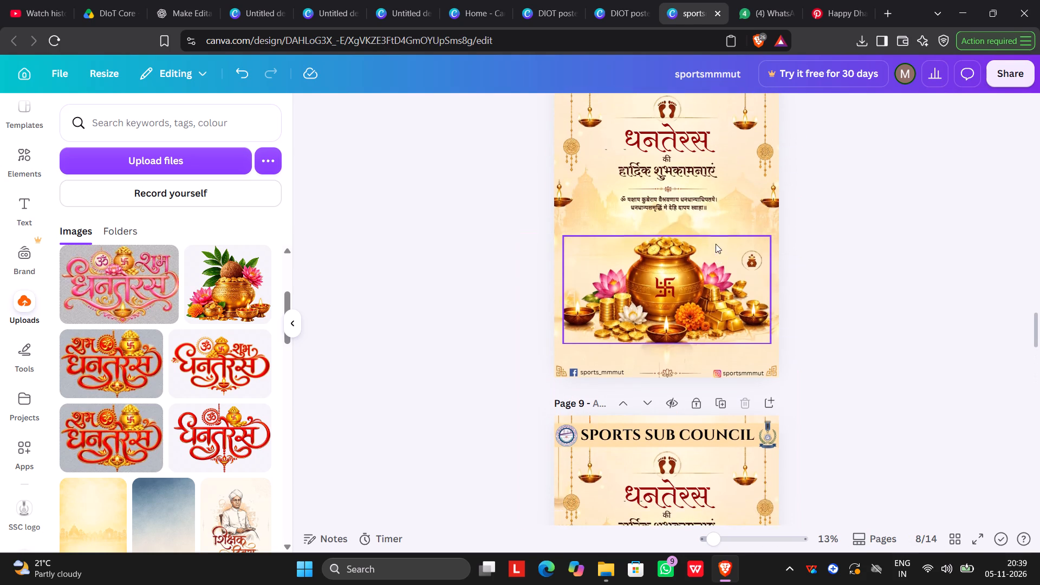
pyautogui.scroll(3, 716, 244)
pyautogui.scroll(-4, 716, 244)
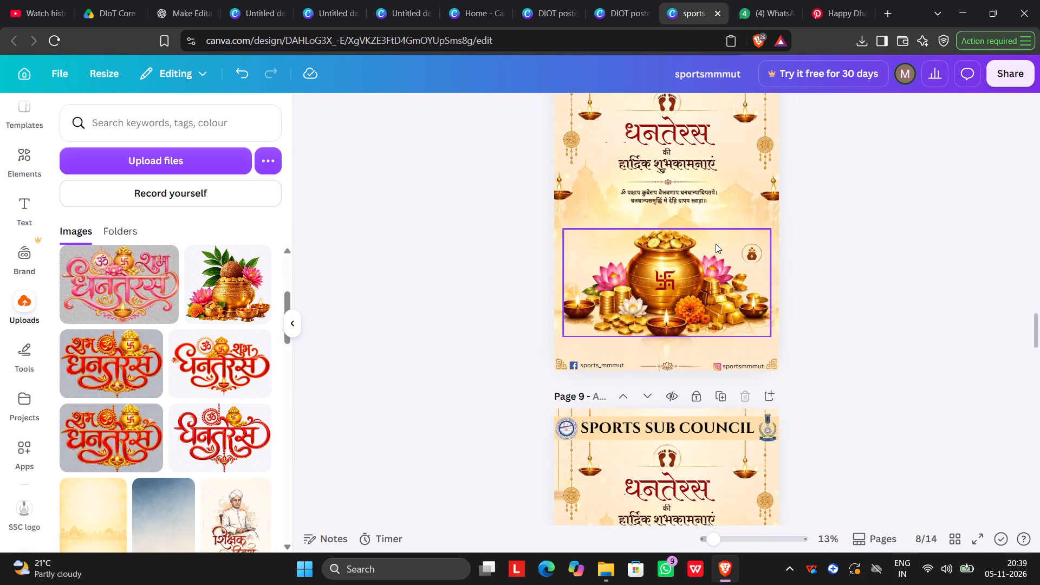
pyautogui.scroll(1, 716, 244)
pyautogui.scroll(-7, 716, 244)
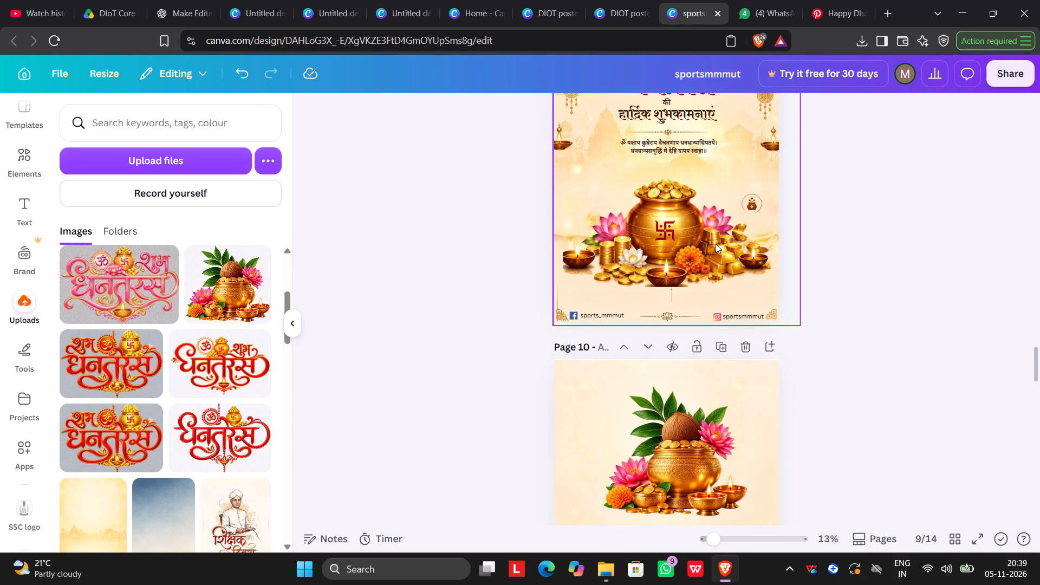
pyautogui.scroll(2, 716, 244)
pyautogui.scroll(-2, 716, 244)
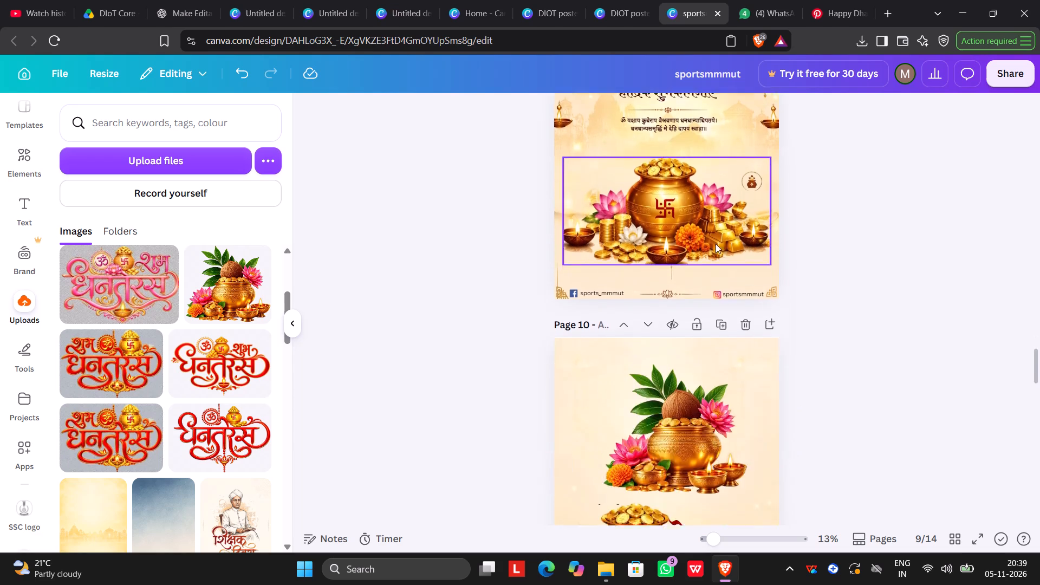
pyautogui.scroll(-1, 716, 244)
pyautogui.scroll(2, 716, 244)
pyautogui.scroll(-8, 716, 244)
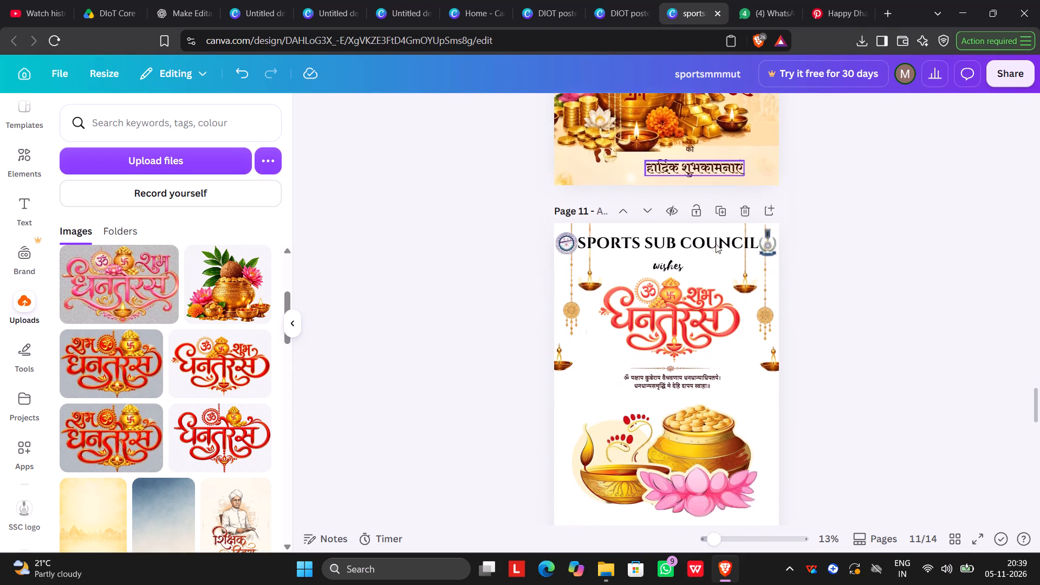
pyautogui.scroll(2, 716, 244)
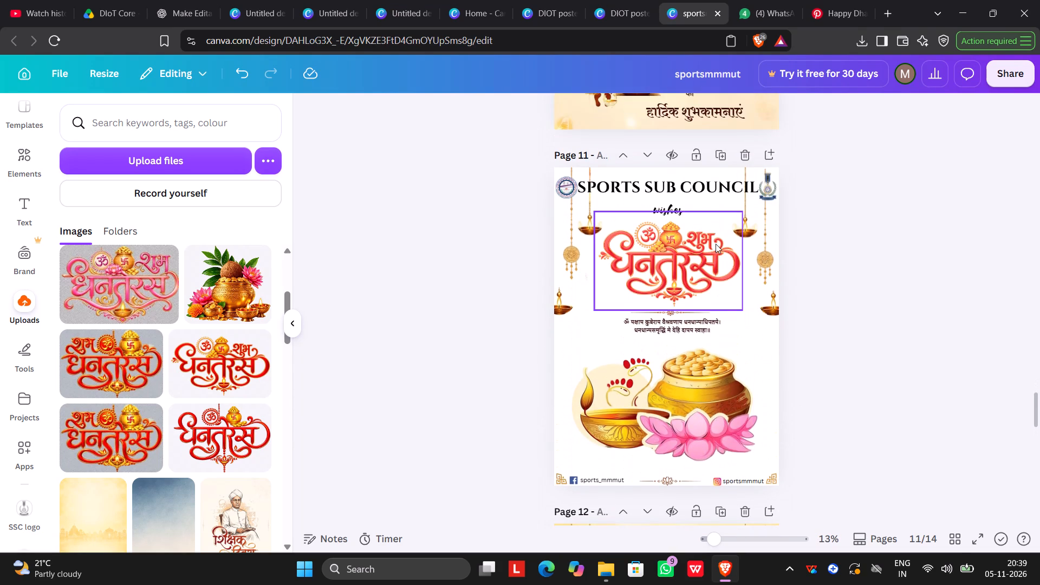
pyautogui.scroll(-5, 716, 244)
pyautogui.scroll(2, 716, 244)
pyautogui.scroll(-2, 716, 244)
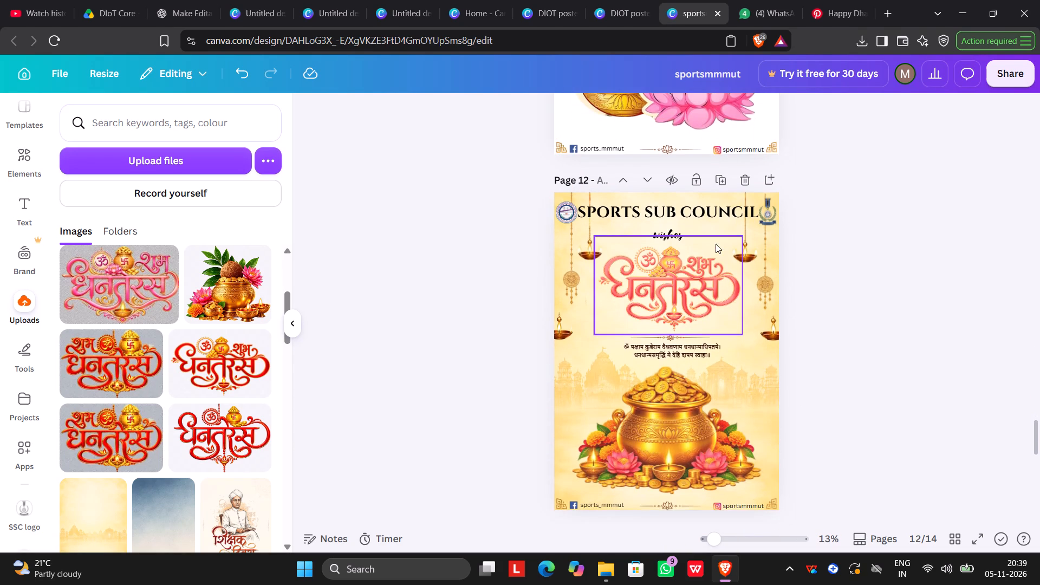
# Copy the SPORTS SUB COUNCIL heading, both logos and the upper hanging ornaments from page 12 and paste them onto page 14.
pyautogui.moveTo(528, 207); pyautogui.dragTo(740, 212)
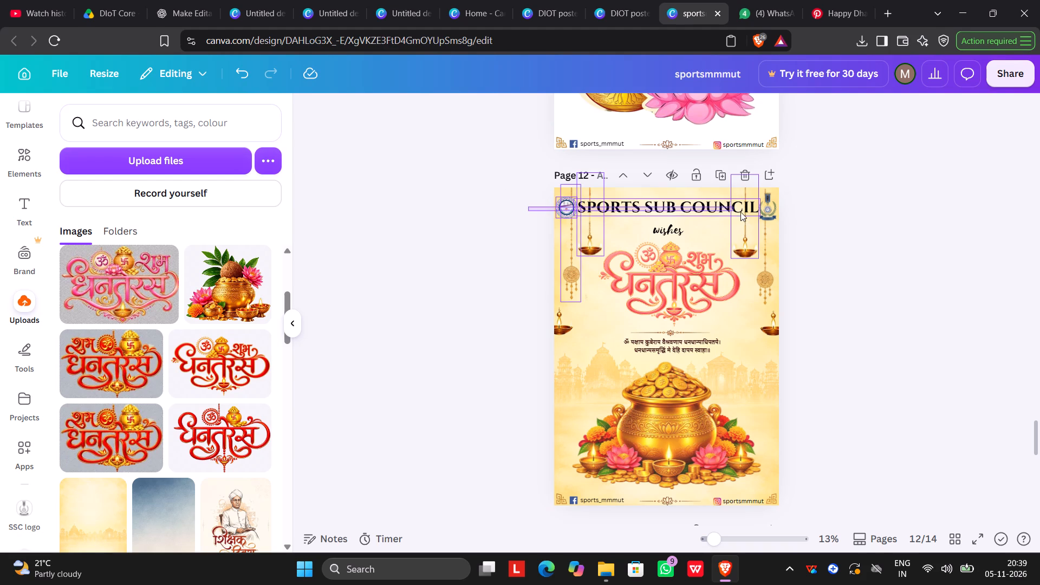
pyautogui.moveTo(740, 212); pyautogui.dragTo(812, 217)
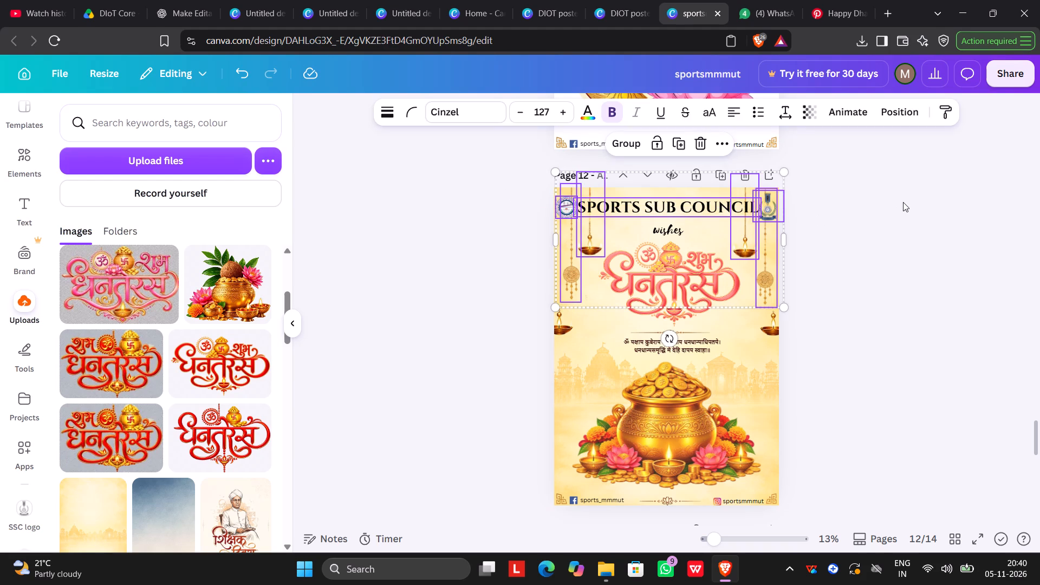
pyautogui.hotkey('ctrl', 'c')
pyautogui.scroll(-17, 902, 200)
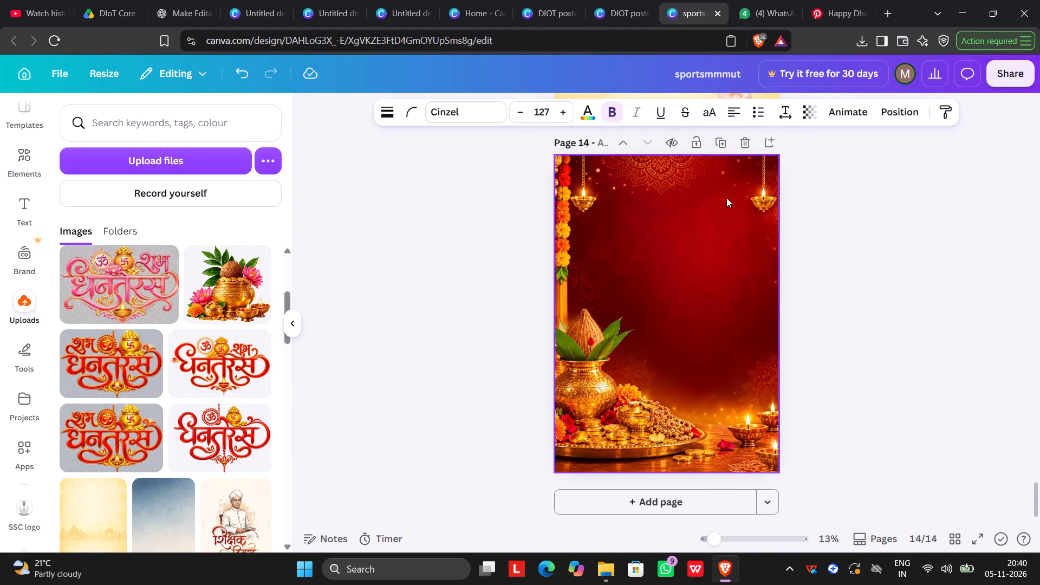
pyautogui.click(699, 242)
pyautogui.hotkey('ctrl', 'v')
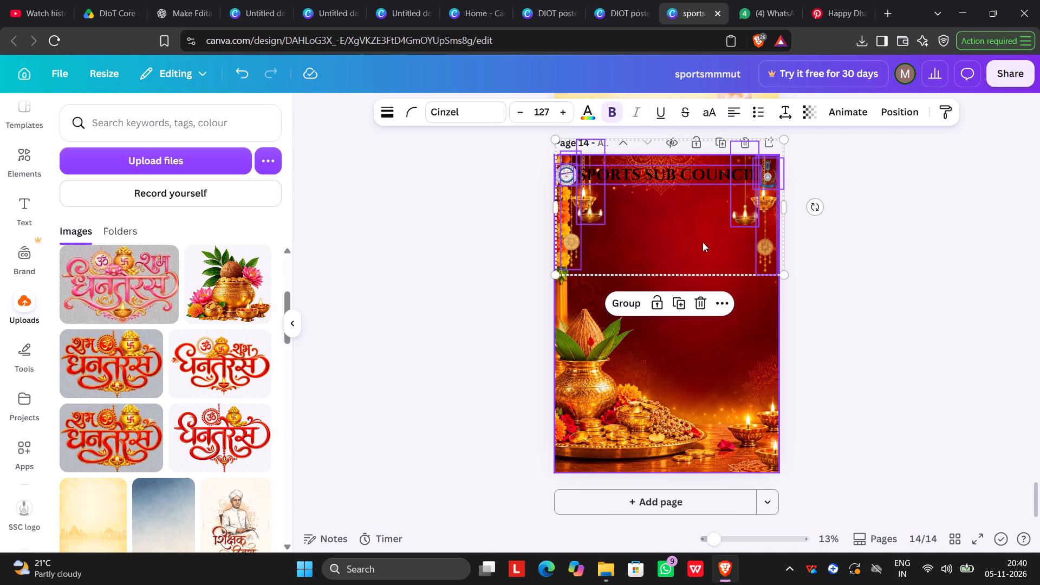
pyautogui.click(849, 259)
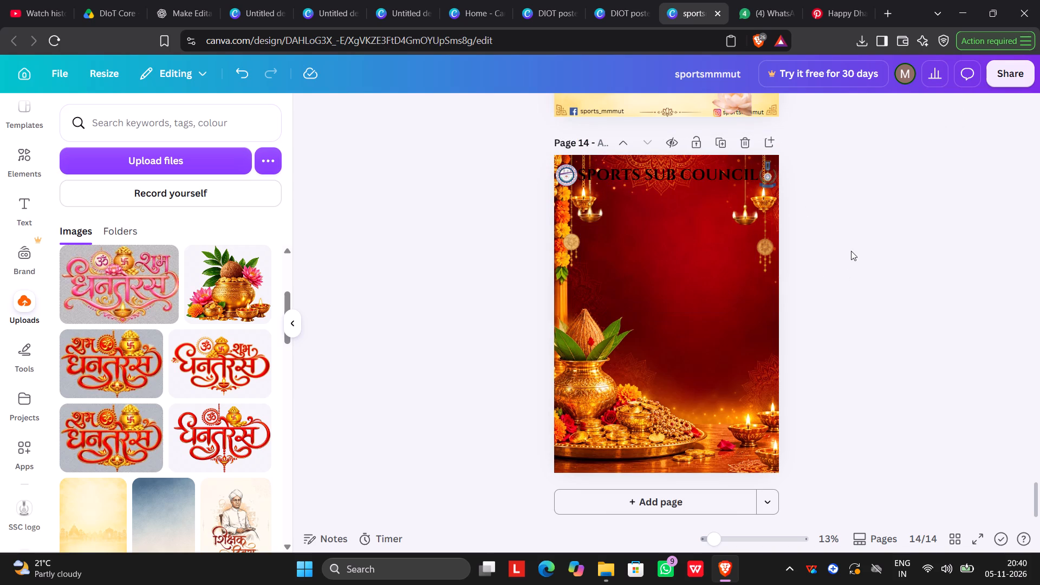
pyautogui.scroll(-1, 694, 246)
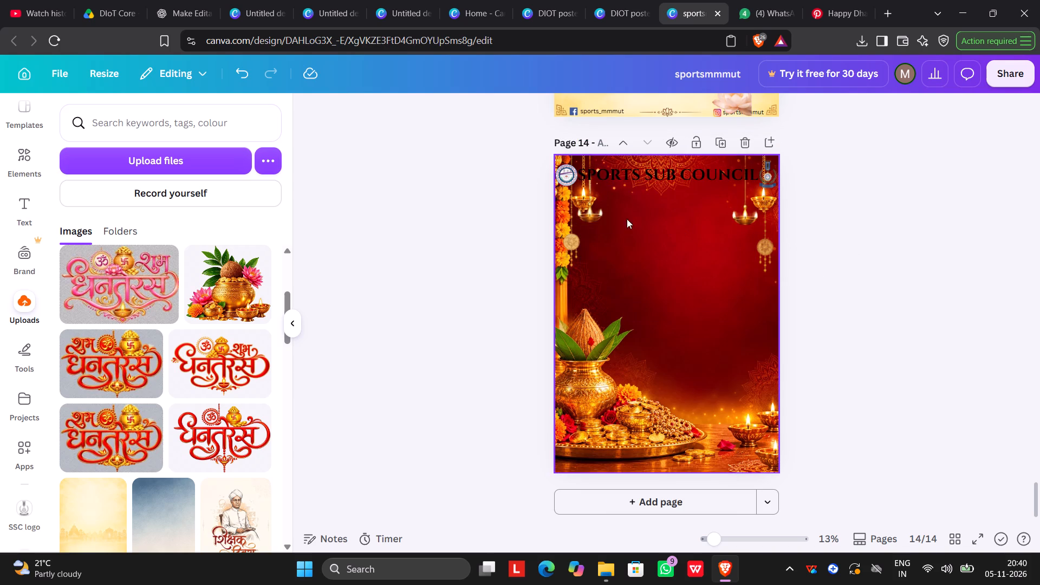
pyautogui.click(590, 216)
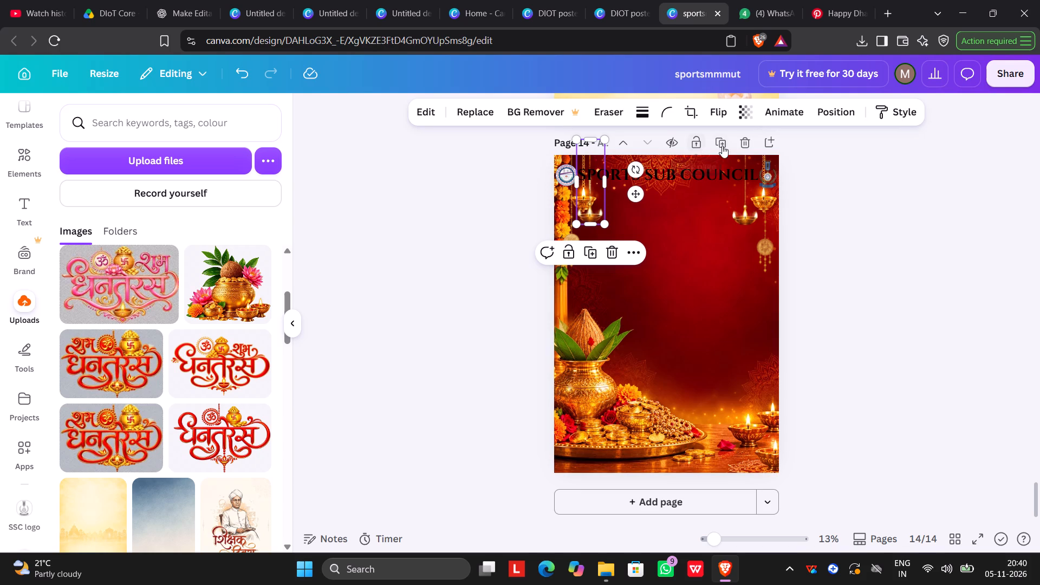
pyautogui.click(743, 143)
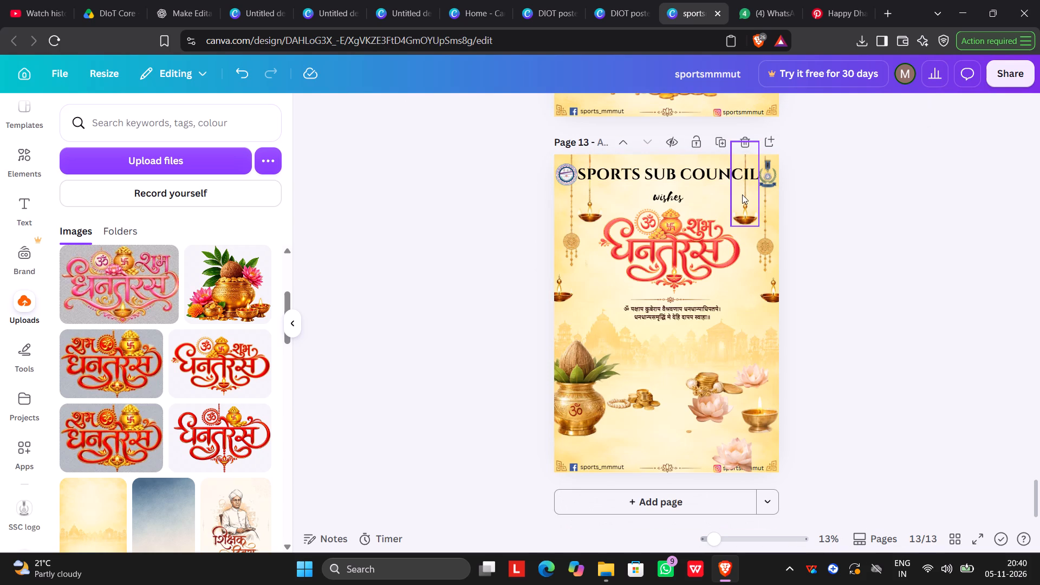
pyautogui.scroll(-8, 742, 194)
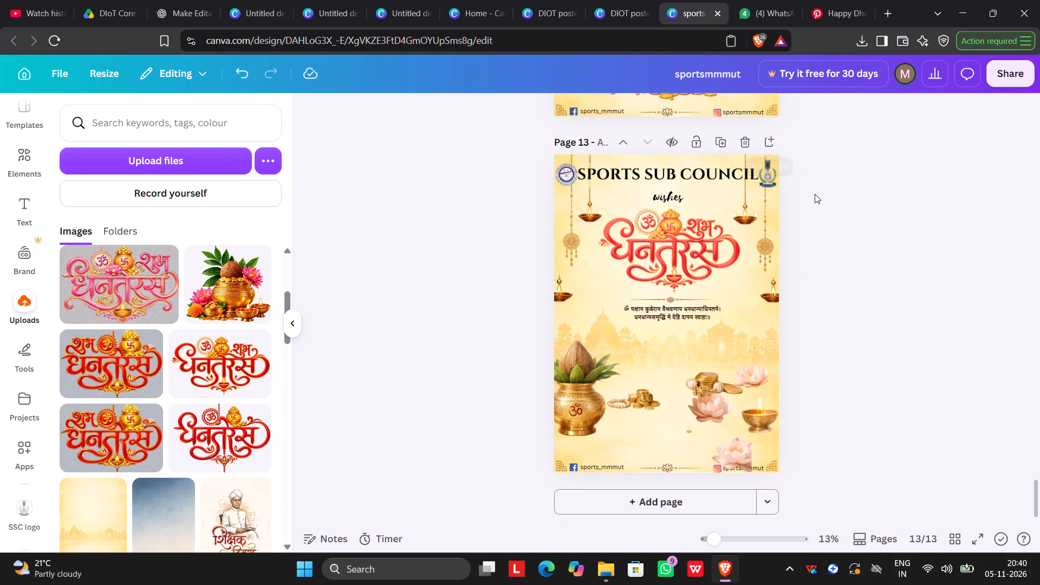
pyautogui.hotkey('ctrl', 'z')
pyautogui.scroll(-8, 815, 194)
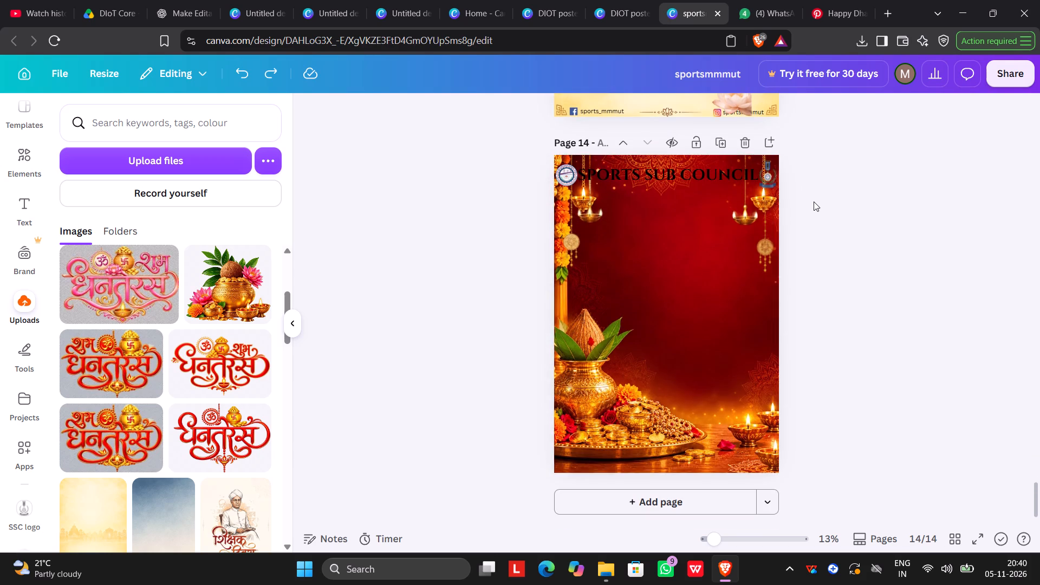
# Delete the two pasted hanging diya lamps and the two long medallion hangings from the top of page 14.
pyautogui.scroll(-1, 814, 201)
pyautogui.click(742, 213)
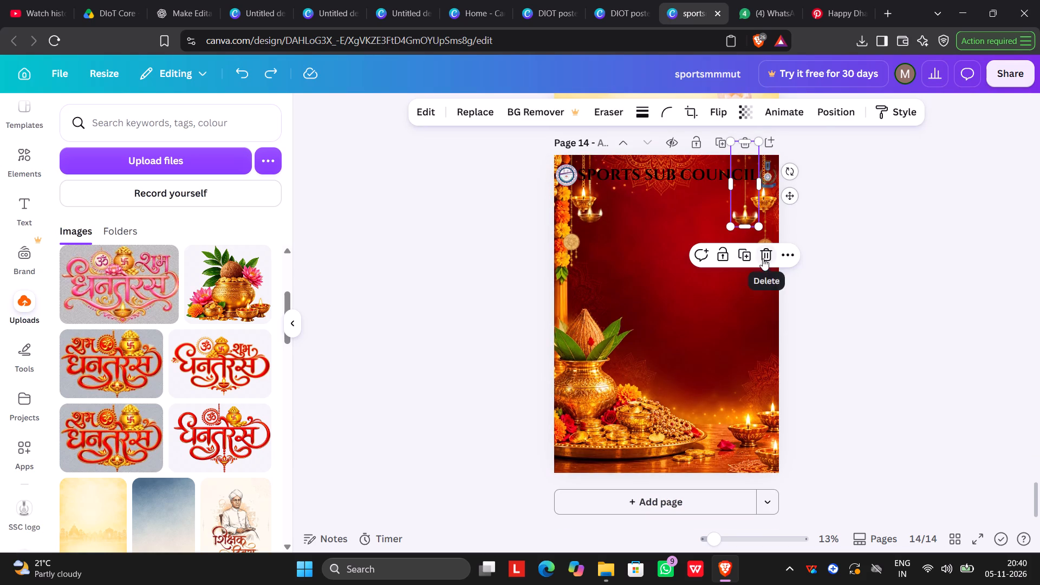
pyautogui.click(764, 257)
pyautogui.click(598, 207)
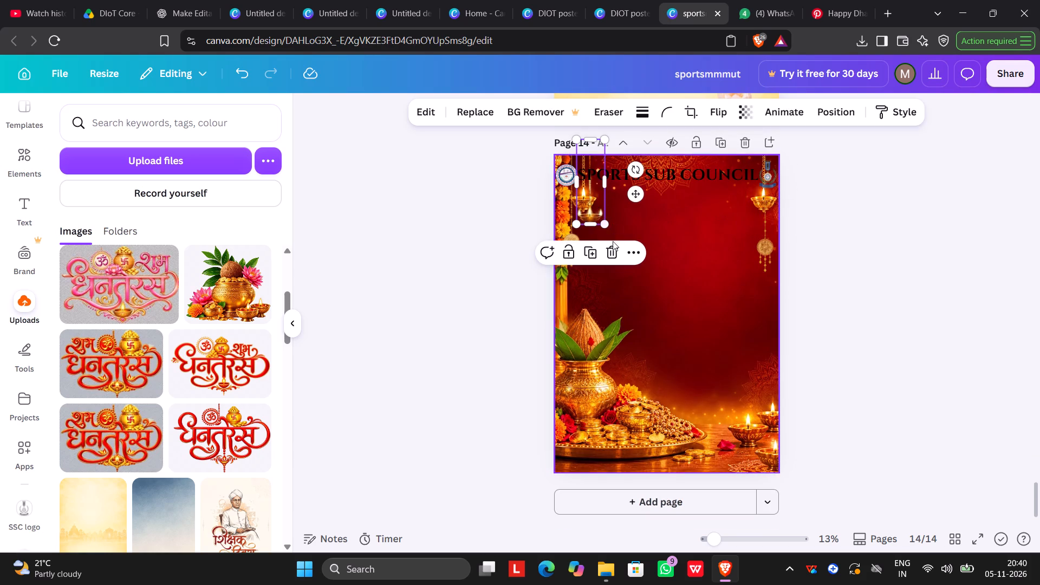
pyautogui.click(613, 249)
pyautogui.click(571, 238)
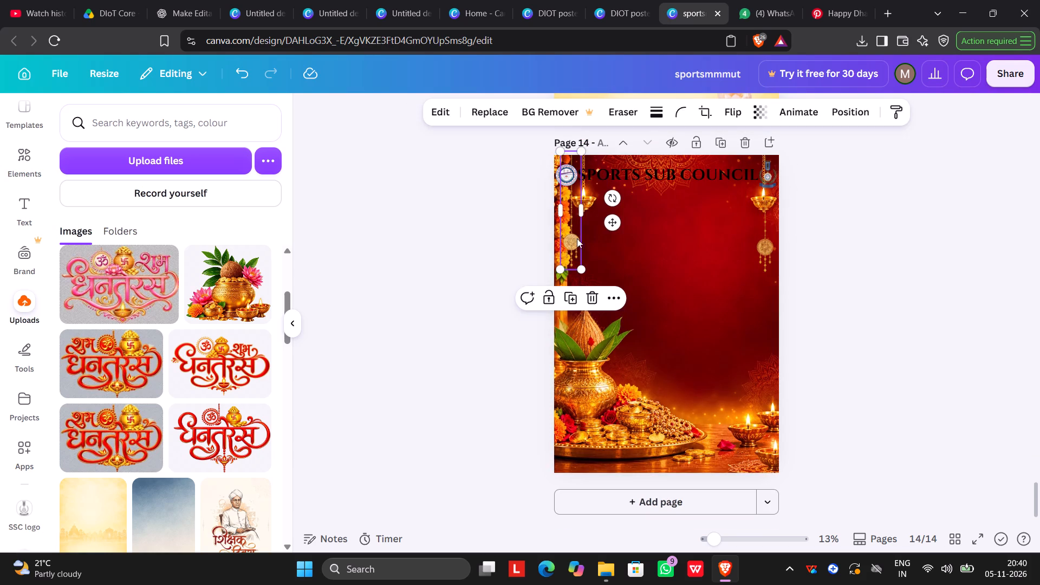
pyautogui.click(593, 289)
pyautogui.click(763, 253)
pyautogui.click(787, 302)
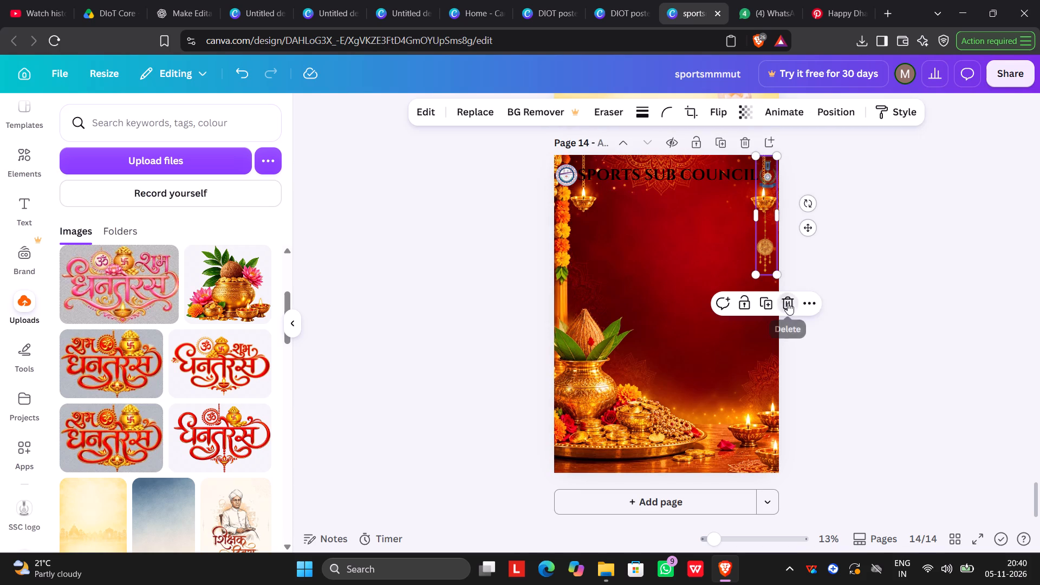
# Review page 14's SPORTS SUB COUNCIL heading and logos against the red background.
pyautogui.click(645, 168)
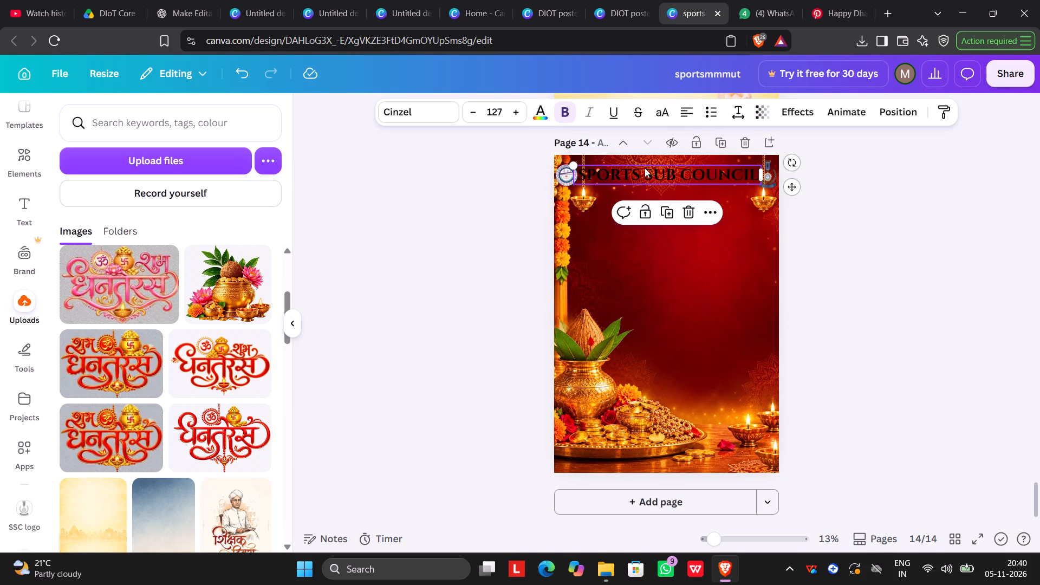
pyautogui.click(870, 175)
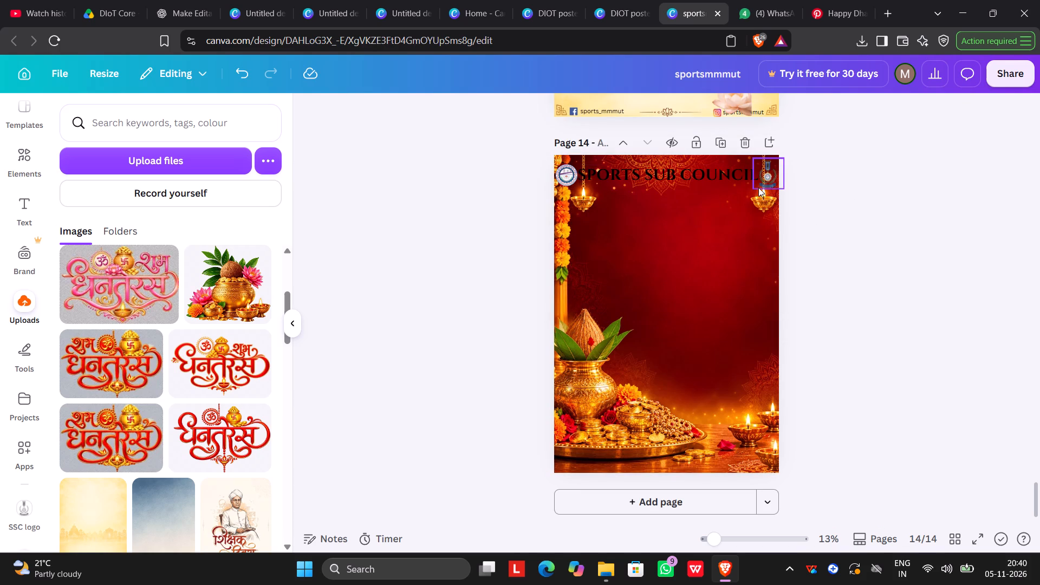
pyautogui.click(714, 244)
pyautogui.scroll(-1, 658, 282)
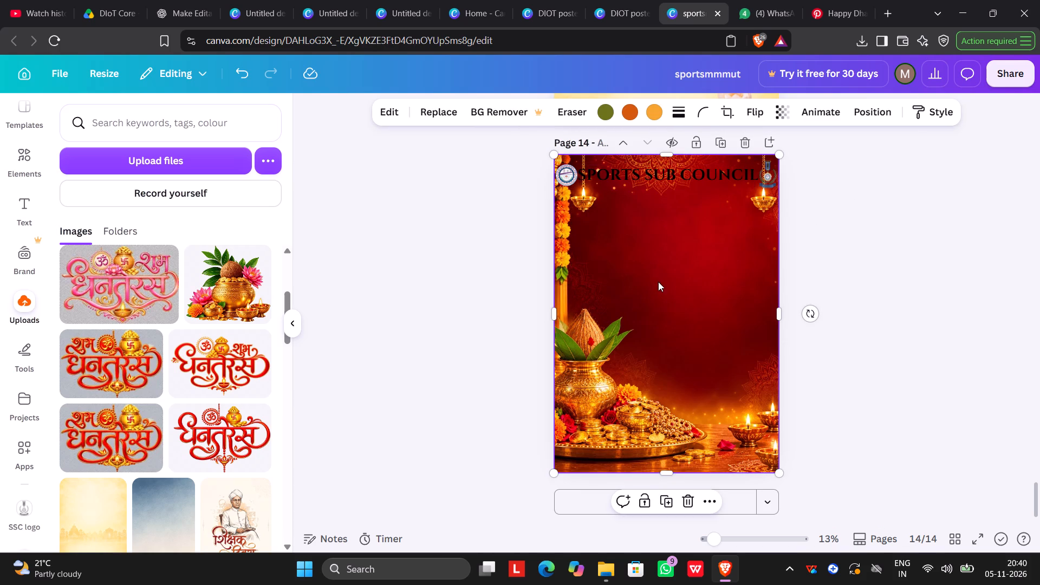
pyautogui.scroll(2, 677, 250)
pyautogui.scroll(-6, 677, 249)
pyautogui.scroll(1, 678, 245)
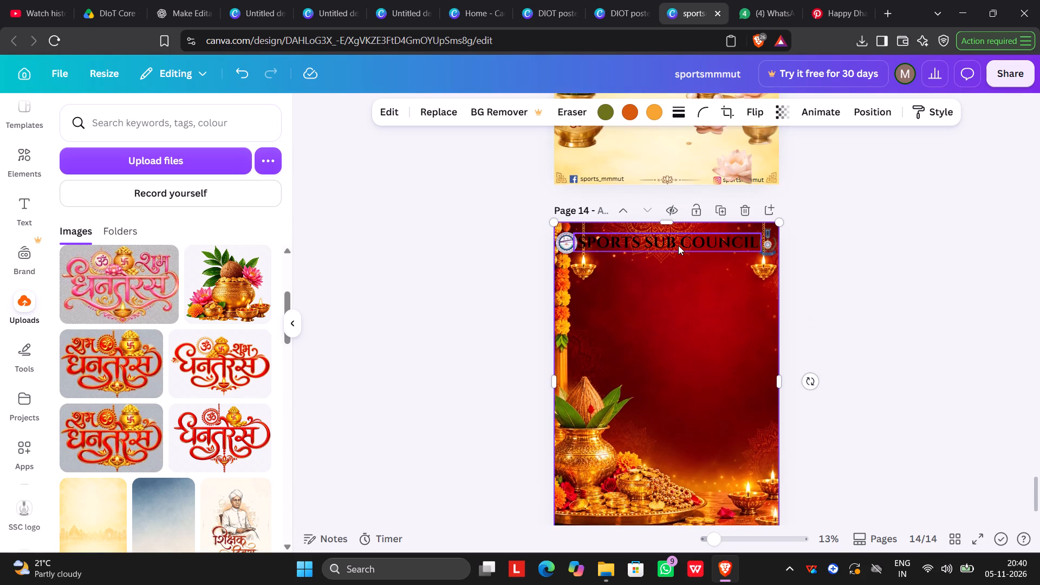
pyautogui.scroll(-3, 678, 245)
pyautogui.scroll(2, 678, 245)
pyautogui.scroll(-2, 678, 245)
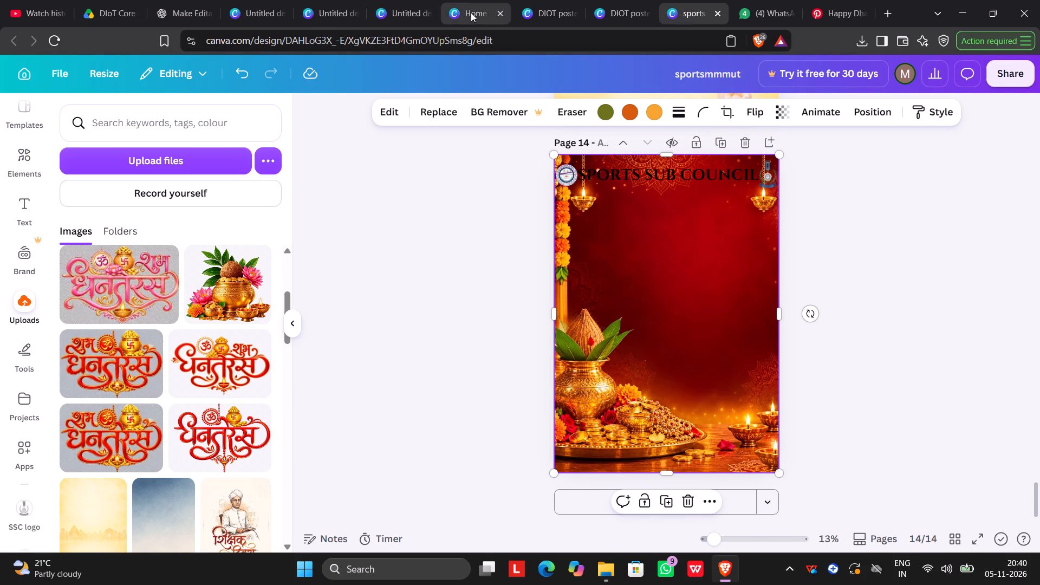
# Switch to the DIOT poster design and look through its pages for another Dhanteras background to reuse.
pyautogui.click(541, 9)
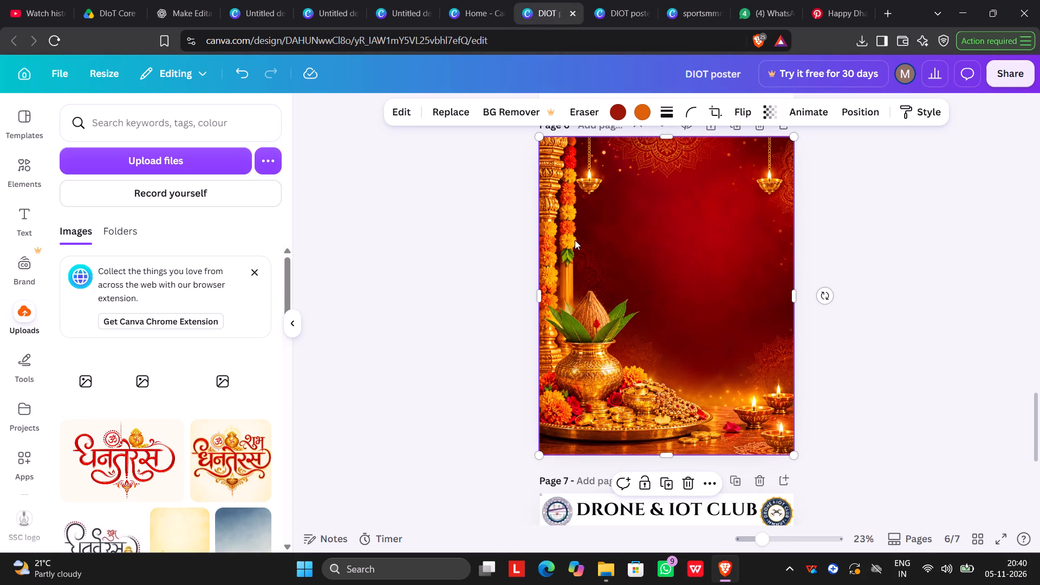
pyautogui.scroll(9, 575, 240)
pyautogui.scroll(-6, 575, 240)
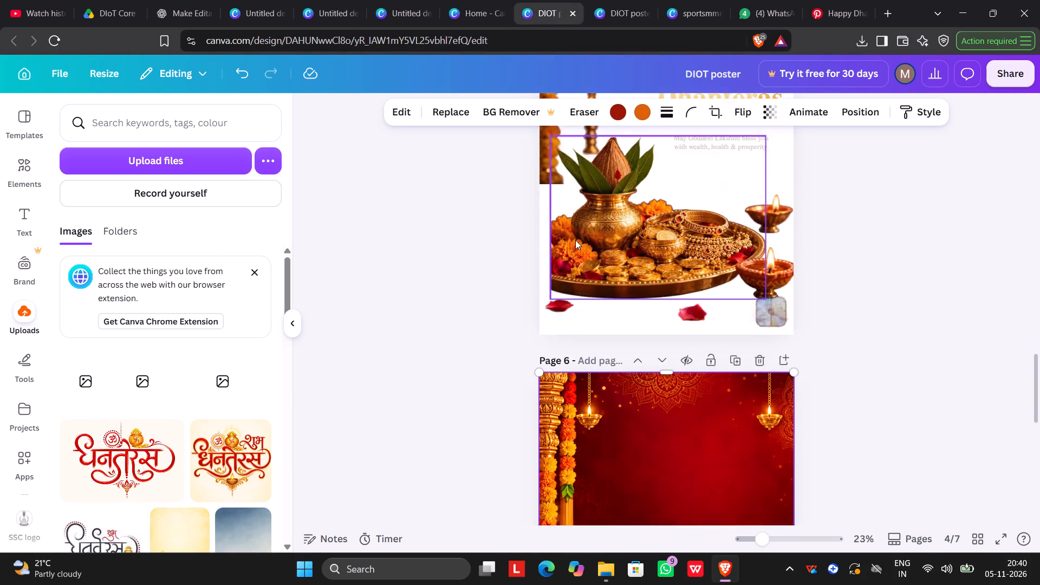
pyautogui.scroll(-18, 575, 240)
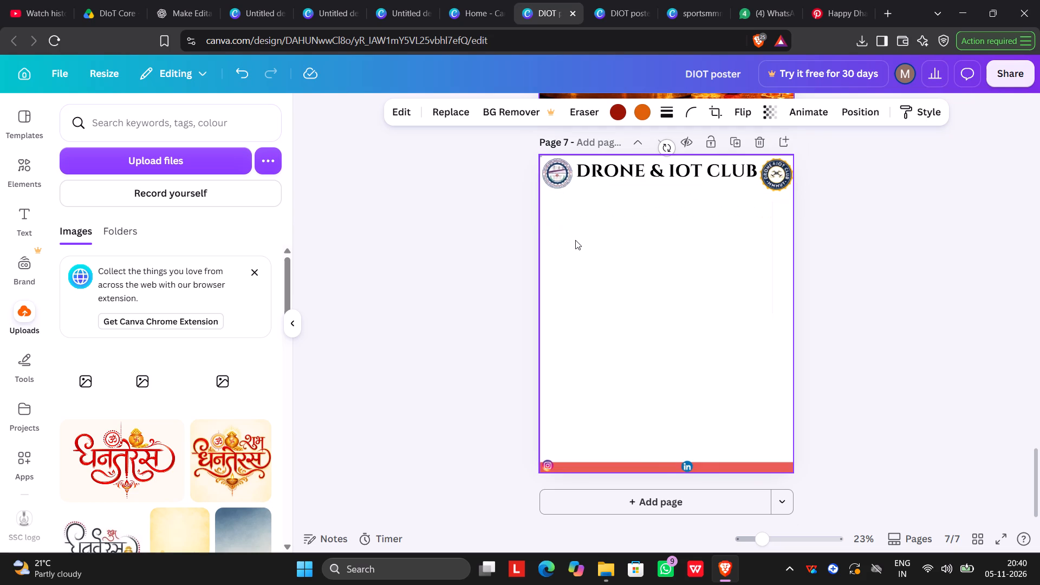
pyautogui.scroll(16, 575, 240)
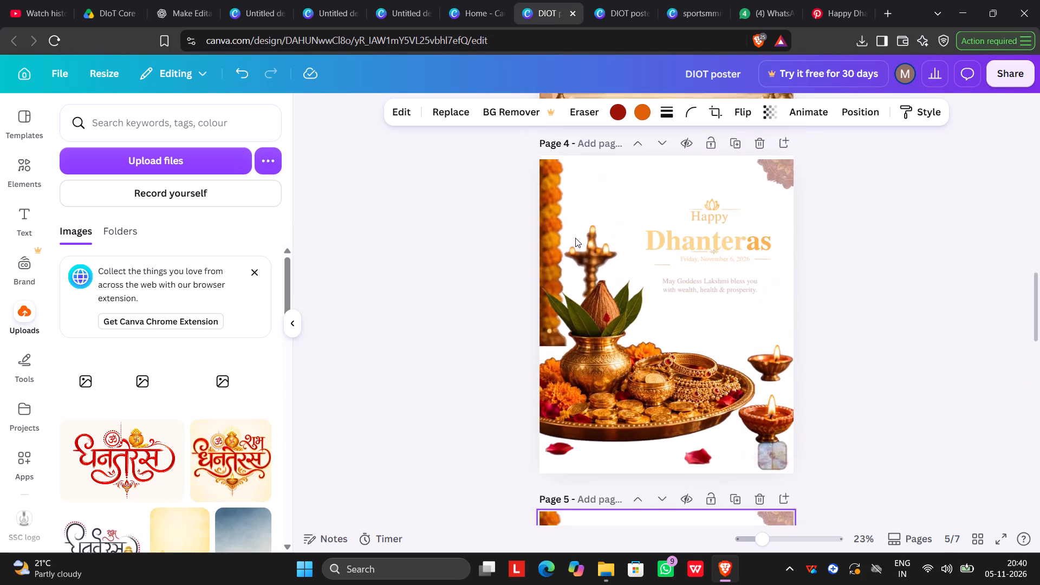
pyautogui.scroll(17, 575, 238)
pyautogui.scroll(5, 575, 238)
pyautogui.scroll(-7, 575, 238)
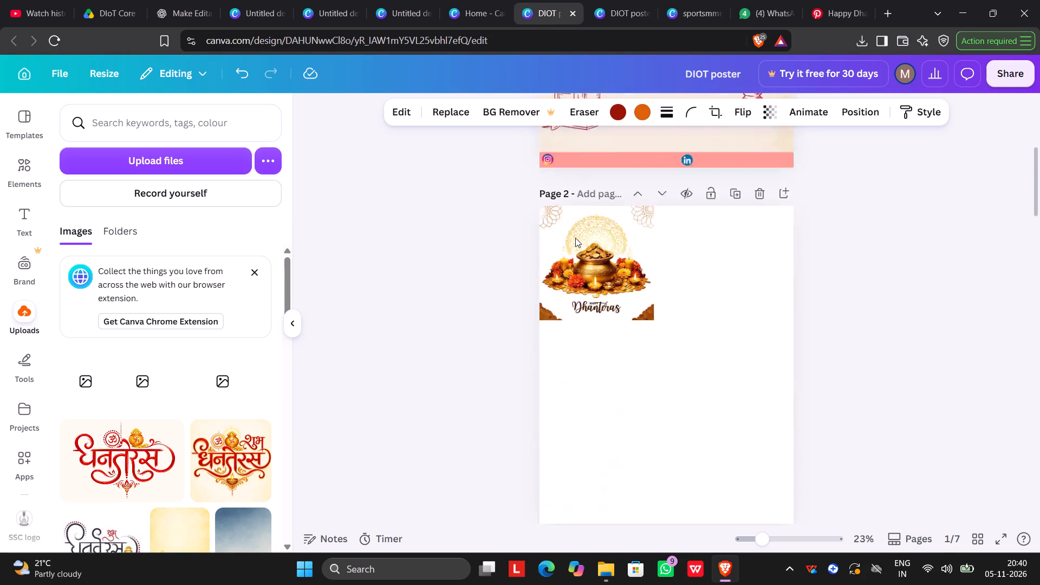
pyautogui.scroll(-20, 575, 238)
pyautogui.scroll(-6, 575, 238)
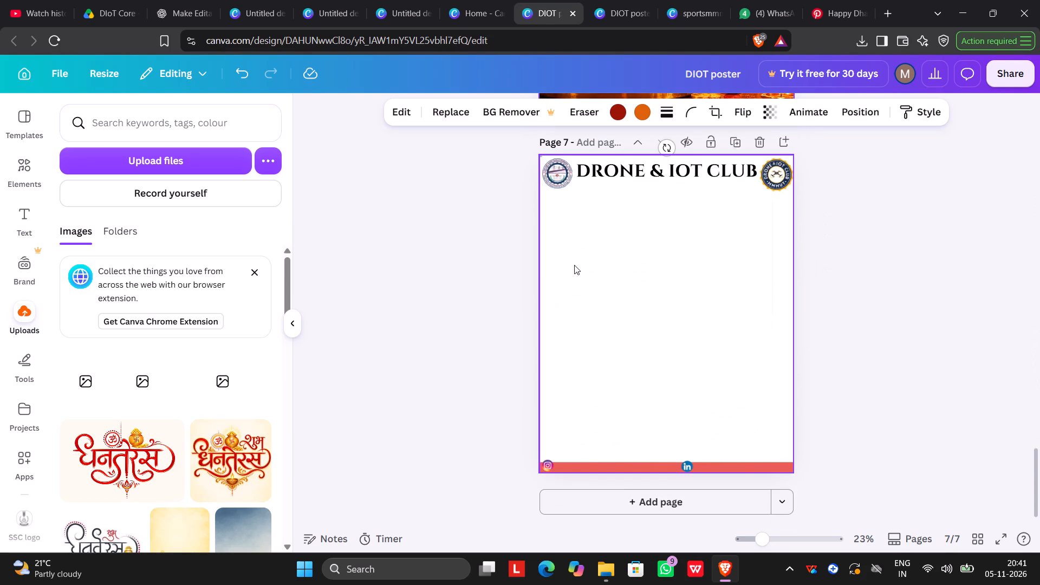
# Copy the full-page background image behind the DRONE & IOT CLUB heading on page 7.
pyautogui.scroll(-5, 574, 265)
pyautogui.tripleClick(595, 253)
pyautogui.click(596, 252)
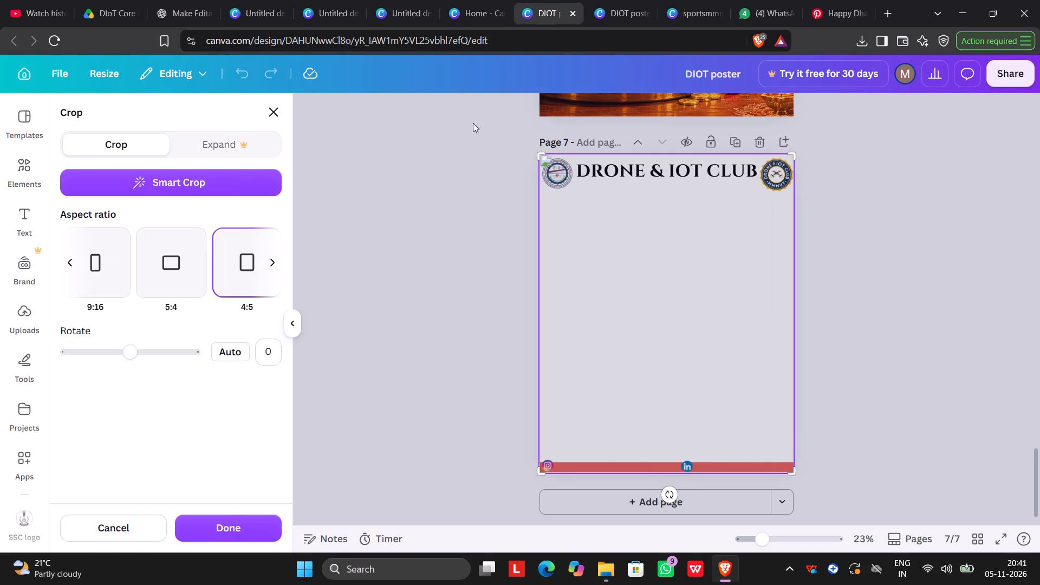
pyautogui.click(433, 134)
pyautogui.rightClick(612, 211)
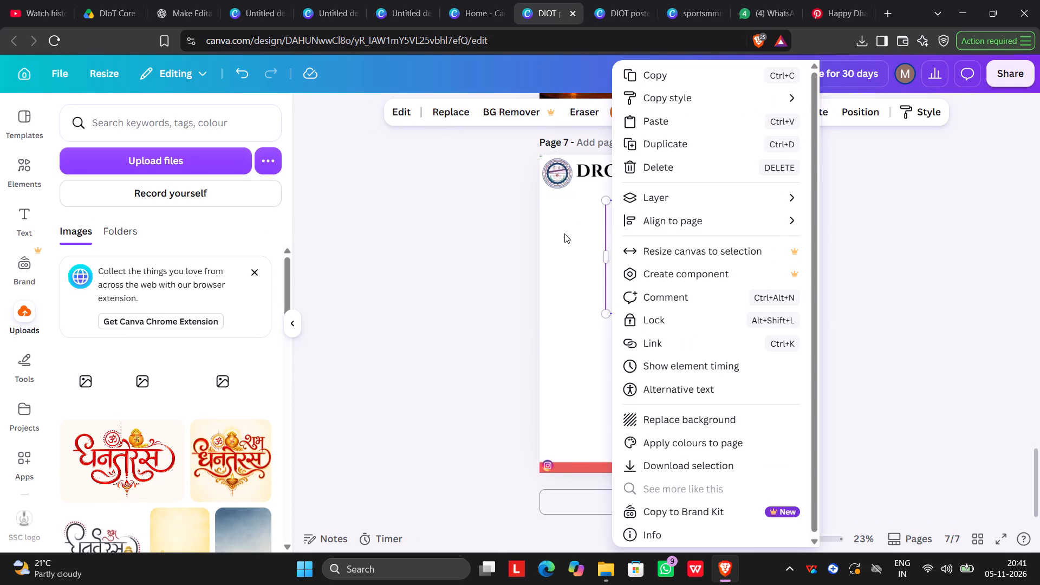
pyautogui.click(564, 233)
pyautogui.click(590, 340)
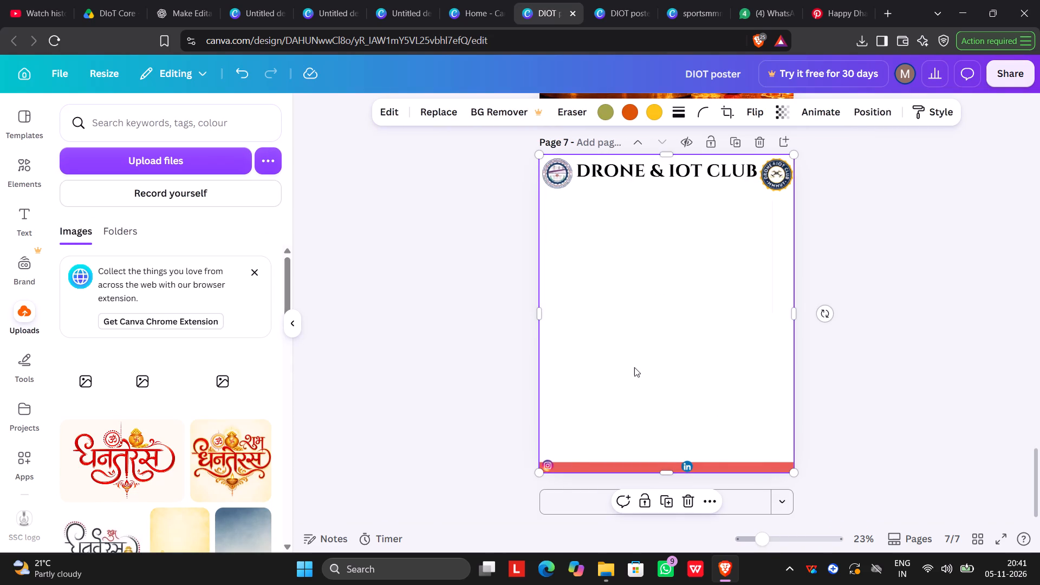
pyautogui.hotkey('ctrl', 'c')
# Return to the sportsmmmut design, add a blank page after page 14 and paste the copied background onto it.
pyautogui.click(697, 0)
pyautogui.scroll(-7, 647, 243)
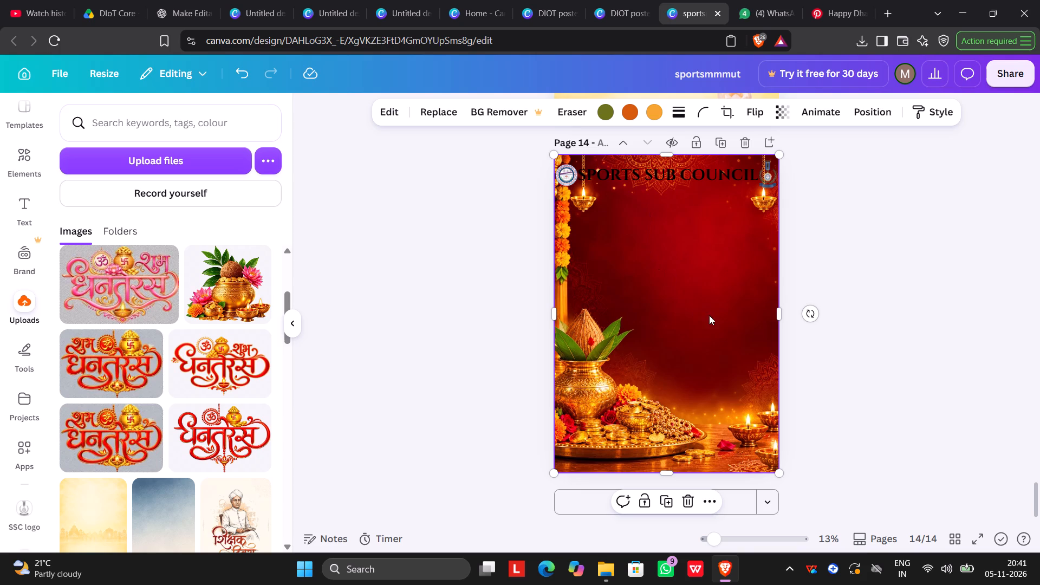
pyautogui.click(771, 140)
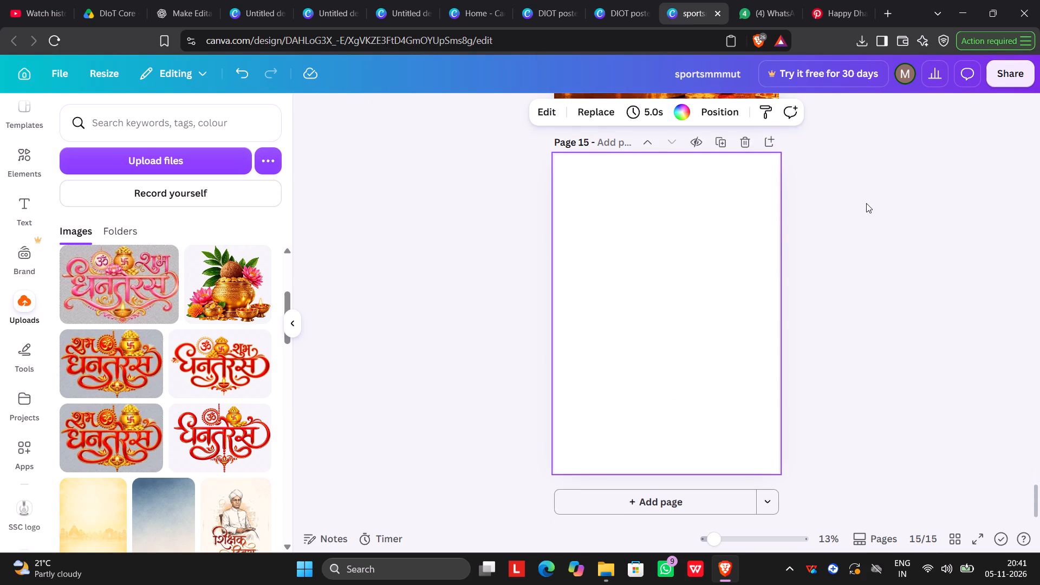
pyautogui.hotkey('ctrl', 'v')
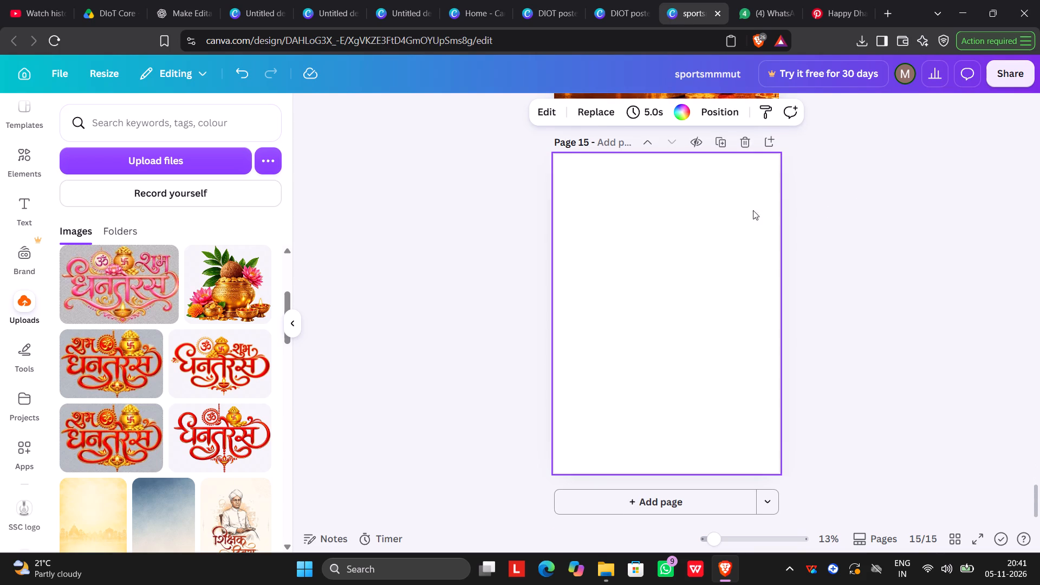
pyautogui.click(695, 219)
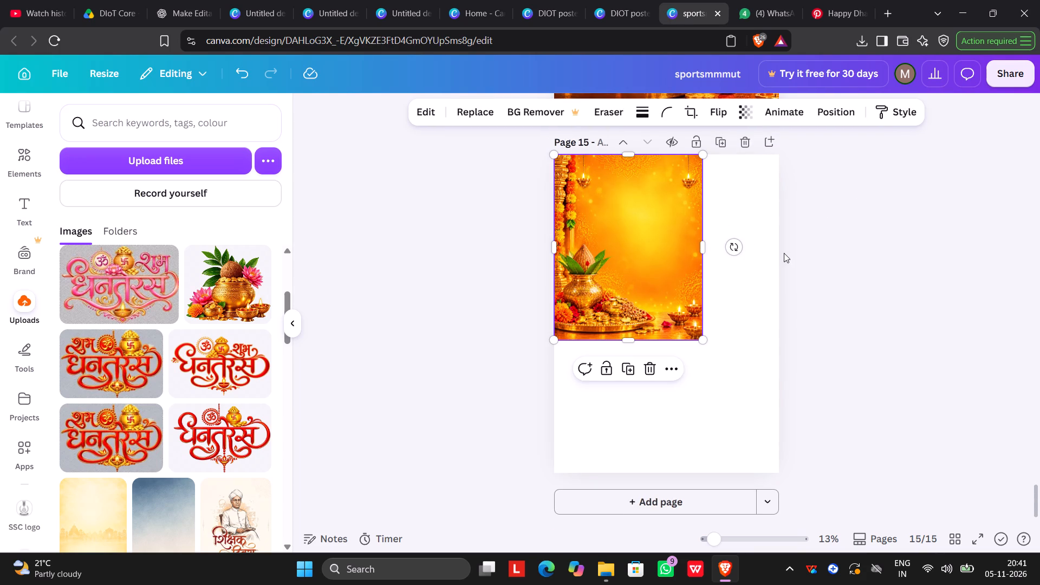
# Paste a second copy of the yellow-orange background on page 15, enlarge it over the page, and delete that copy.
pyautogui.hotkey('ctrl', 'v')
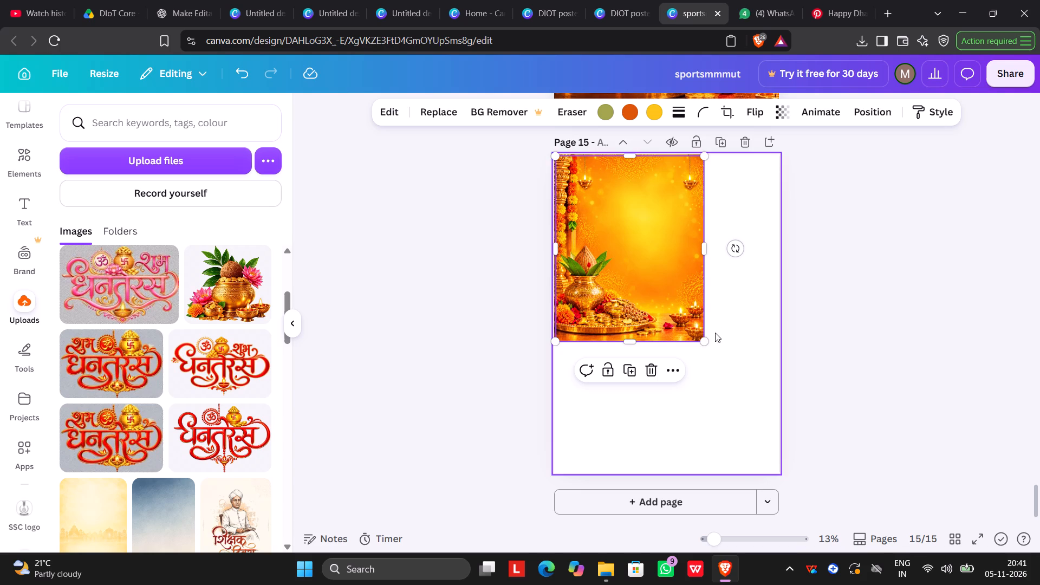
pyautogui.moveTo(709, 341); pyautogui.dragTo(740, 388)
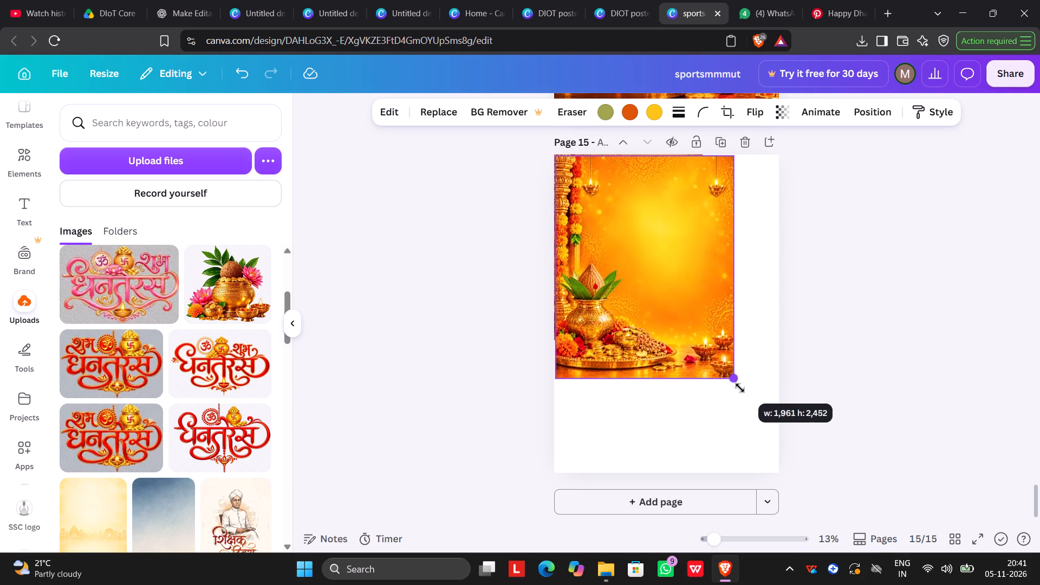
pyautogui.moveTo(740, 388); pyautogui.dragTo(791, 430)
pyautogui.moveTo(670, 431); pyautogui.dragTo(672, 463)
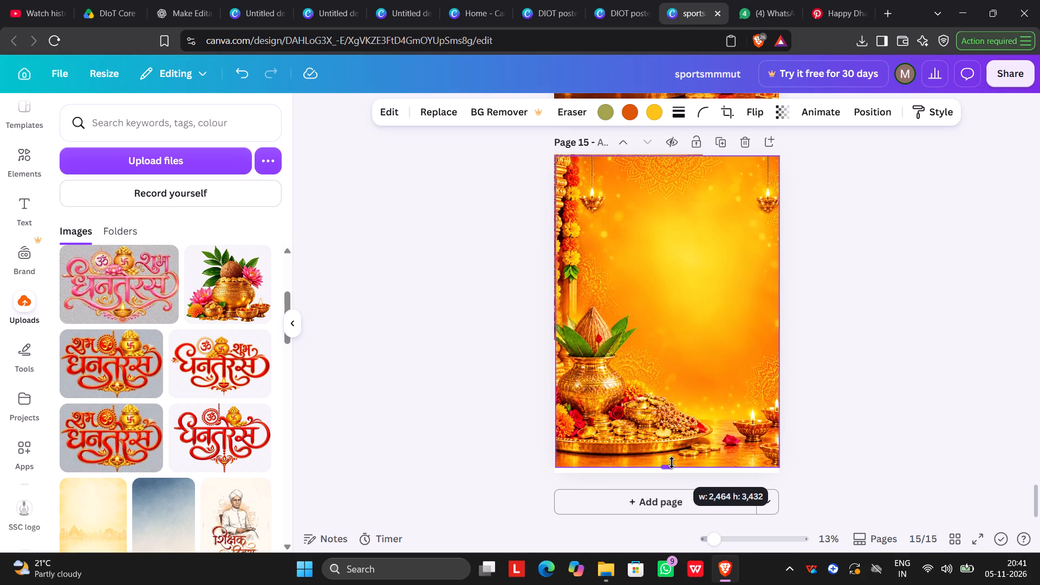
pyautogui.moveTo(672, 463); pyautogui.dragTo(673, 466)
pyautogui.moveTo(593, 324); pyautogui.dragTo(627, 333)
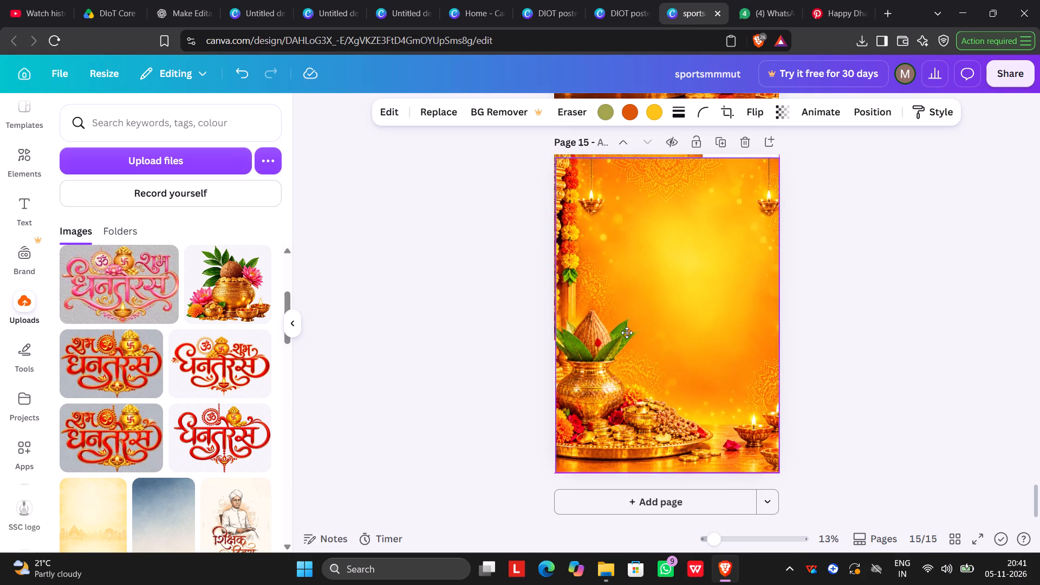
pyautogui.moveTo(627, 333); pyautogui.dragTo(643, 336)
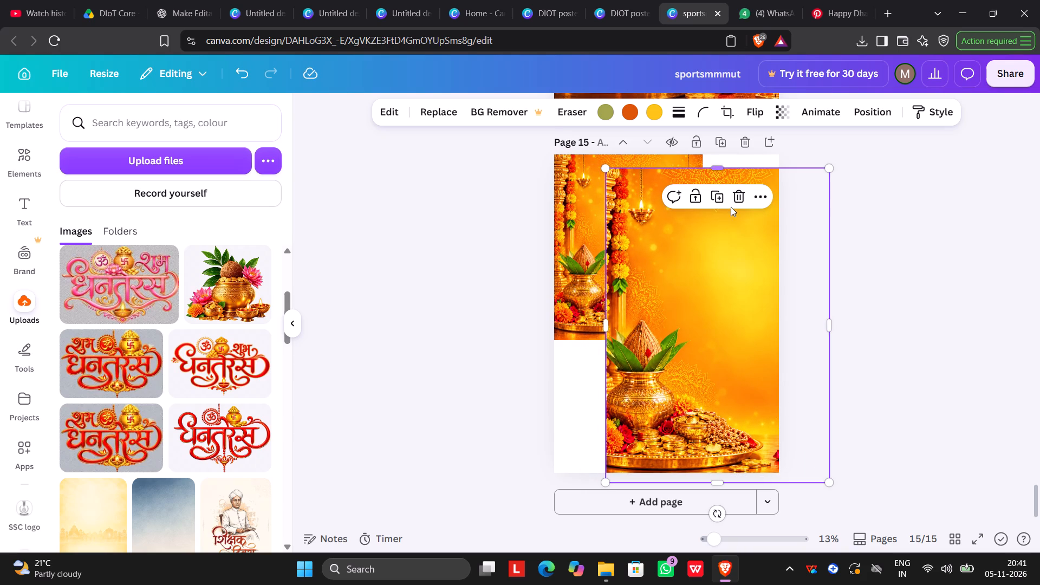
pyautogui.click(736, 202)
# Enlarge the yellow-orange background on page 15 to full page height, widen it slightly past both page edges, and centre it.
pyautogui.click(685, 286)
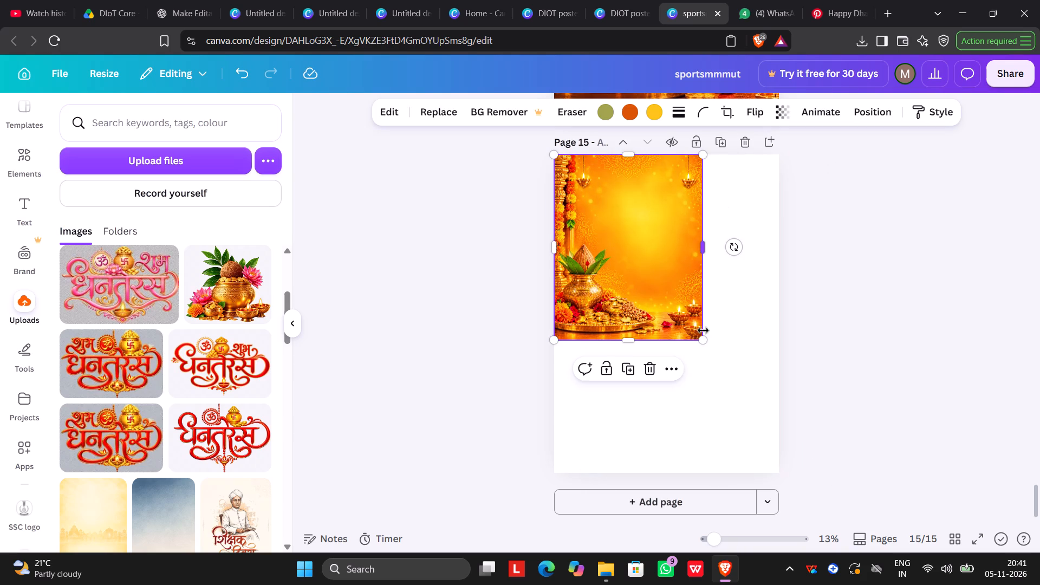
pyautogui.moveTo(703, 340); pyautogui.dragTo(762, 445)
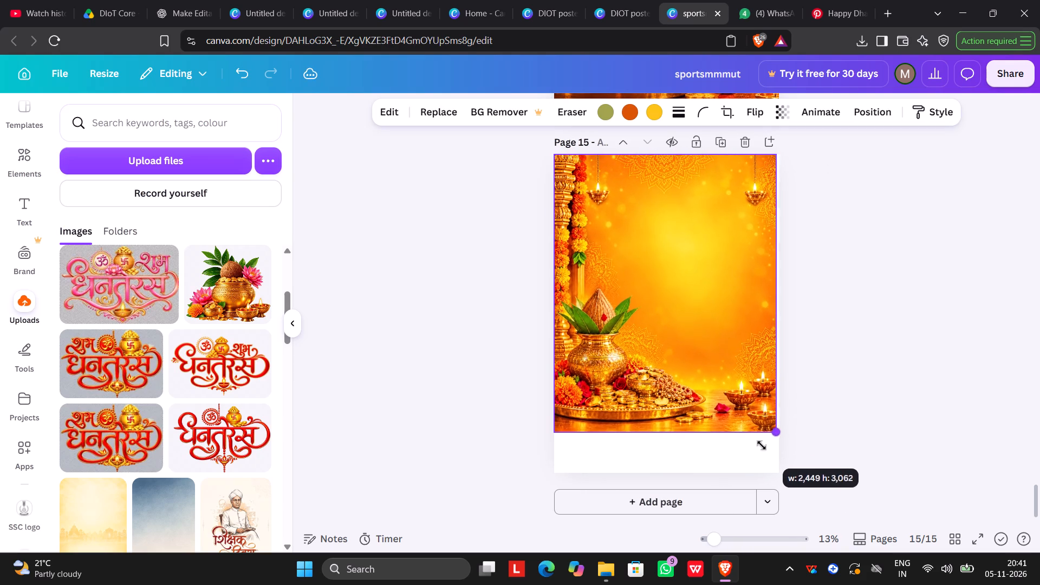
pyautogui.moveTo(762, 445); pyautogui.dragTo(764, 446)
pyautogui.moveTo(660, 435); pyautogui.dragTo(665, 471)
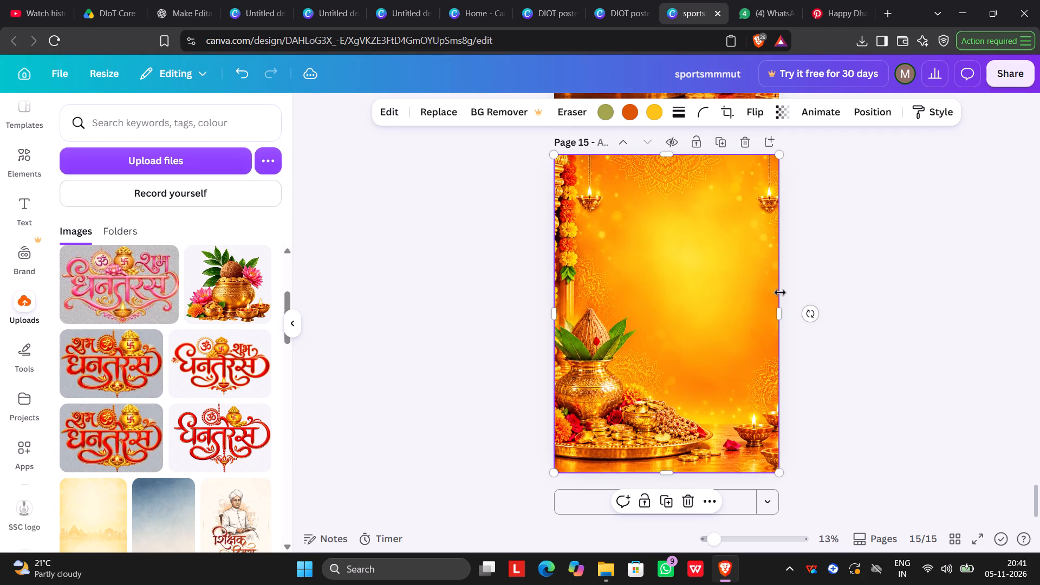
pyautogui.click(600, 311)
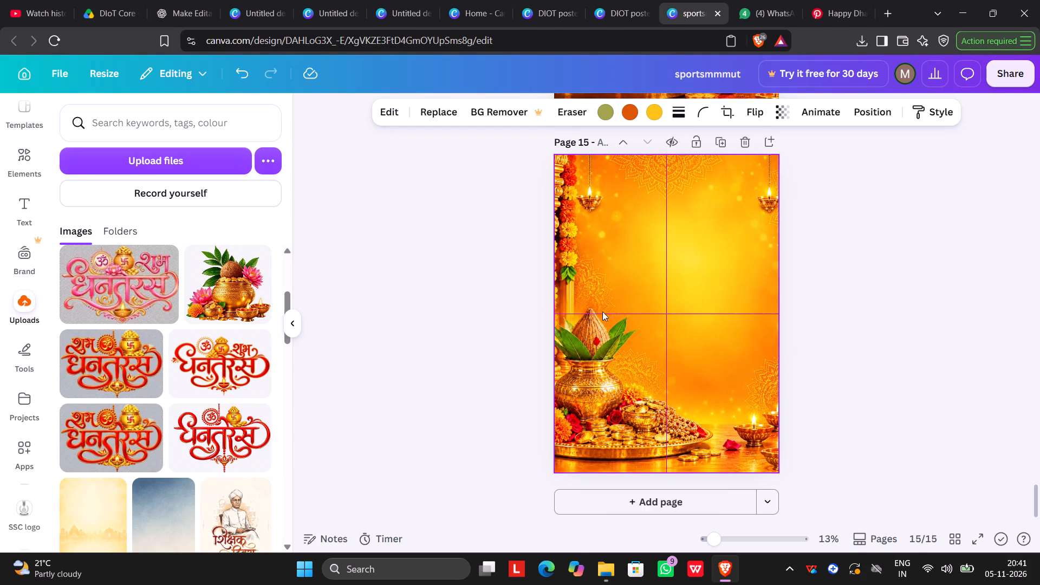
pyautogui.moveTo(660, 311); pyautogui.dragTo(658, 314)
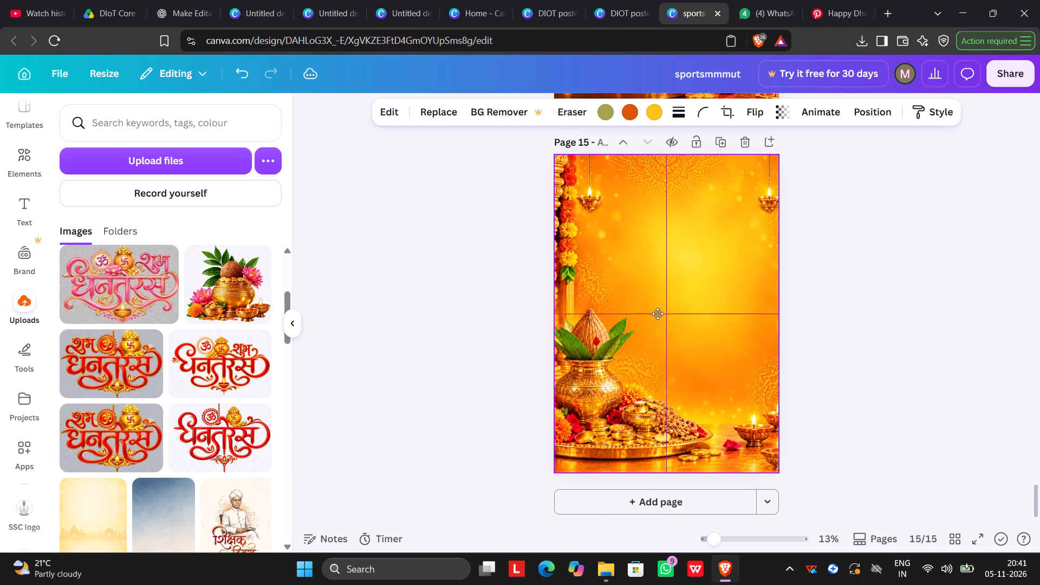
pyautogui.moveTo(658, 314); pyautogui.dragTo(643, 313)
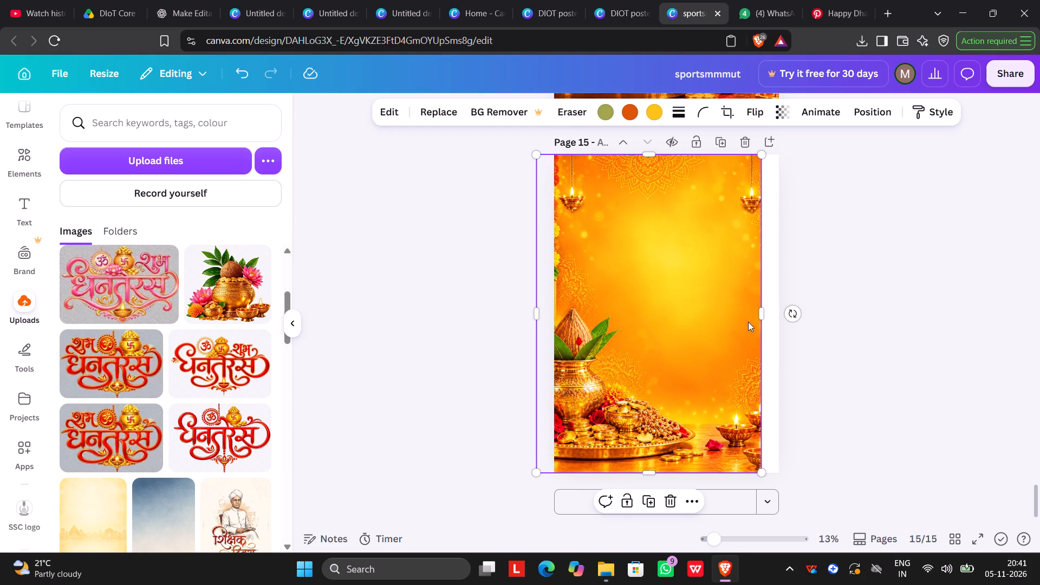
pyautogui.moveTo(760, 314); pyautogui.dragTo(780, 315)
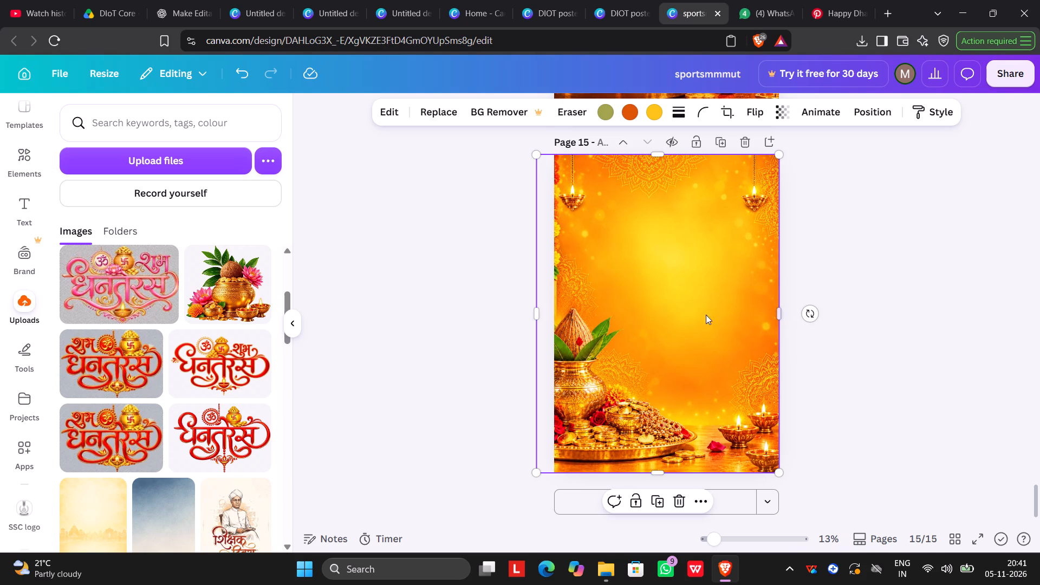
pyautogui.moveTo(700, 313); pyautogui.dragTo(705, 314)
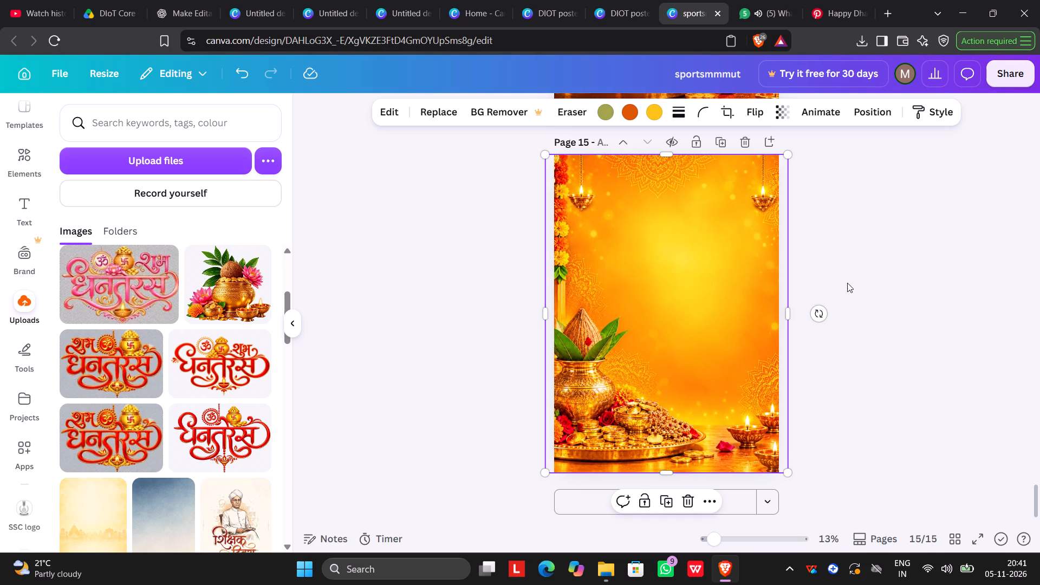
pyautogui.click(849, 282)
# Copy the SPORTS SUB COUNCIL heading with its two logos from page 14 and paste them at the top of page 15.
pyautogui.scroll(3, 671, 140)
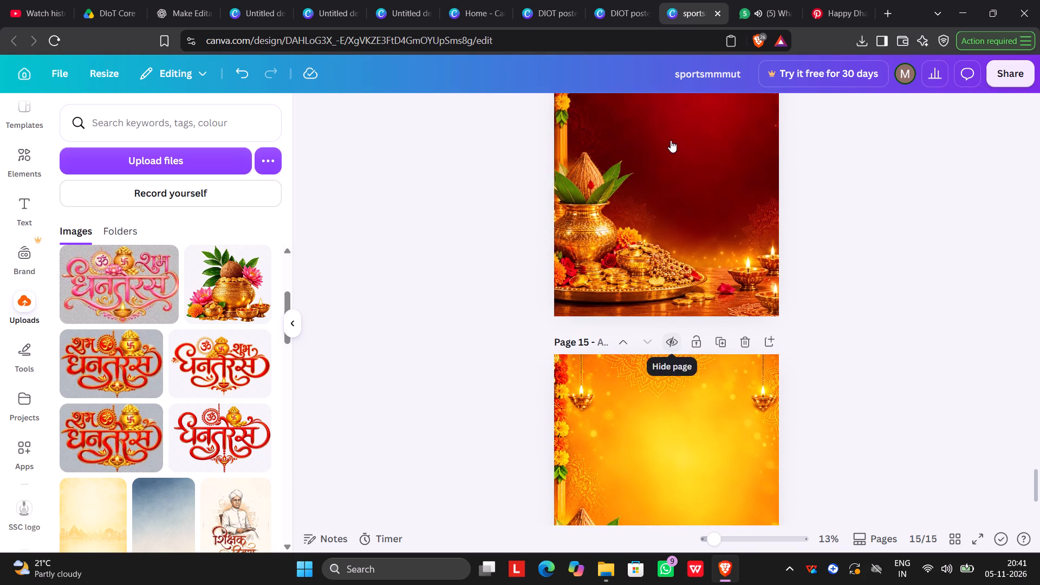
pyautogui.scroll(3, 671, 140)
pyautogui.moveTo(517, 245); pyautogui.dragTo(522, 232)
pyautogui.moveTo(522, 229); pyautogui.dragTo(815, 230)
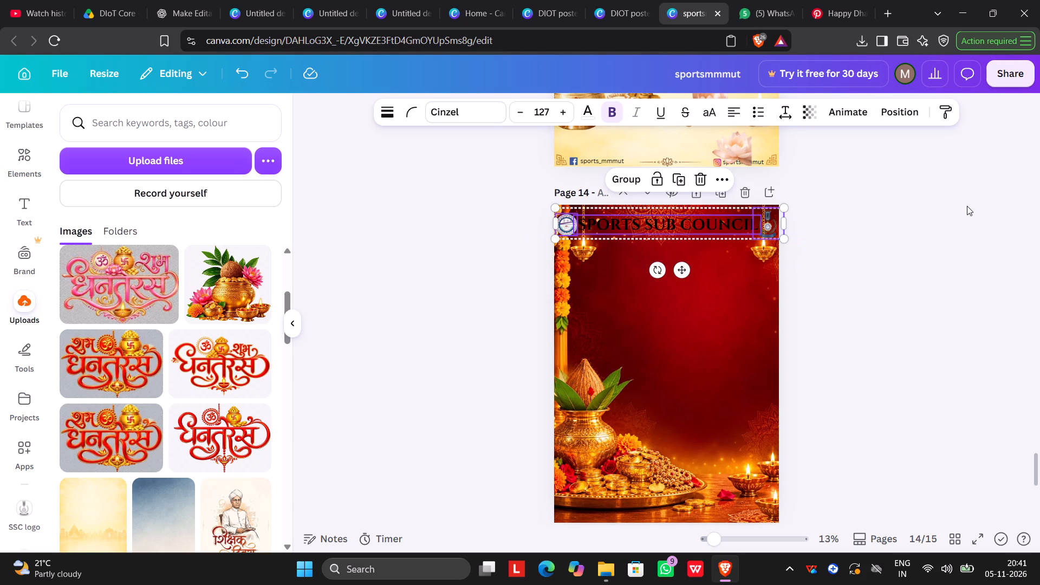
pyautogui.hotkey('ctrl', 'c')
pyautogui.scroll(-7, 965, 206)
pyautogui.click(660, 227)
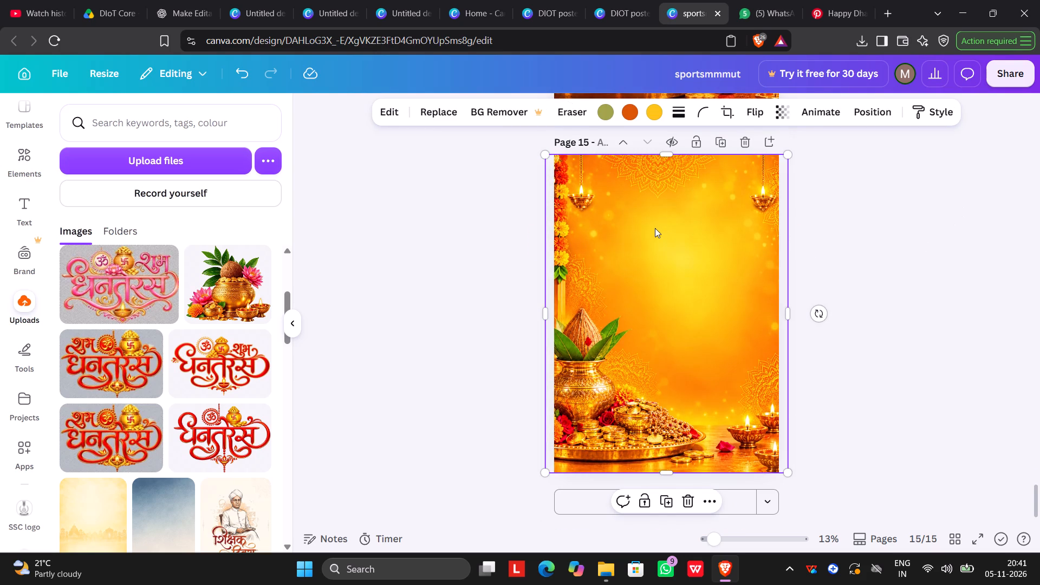
pyautogui.hotkey('ctrl', 'v')
pyautogui.click(859, 227)
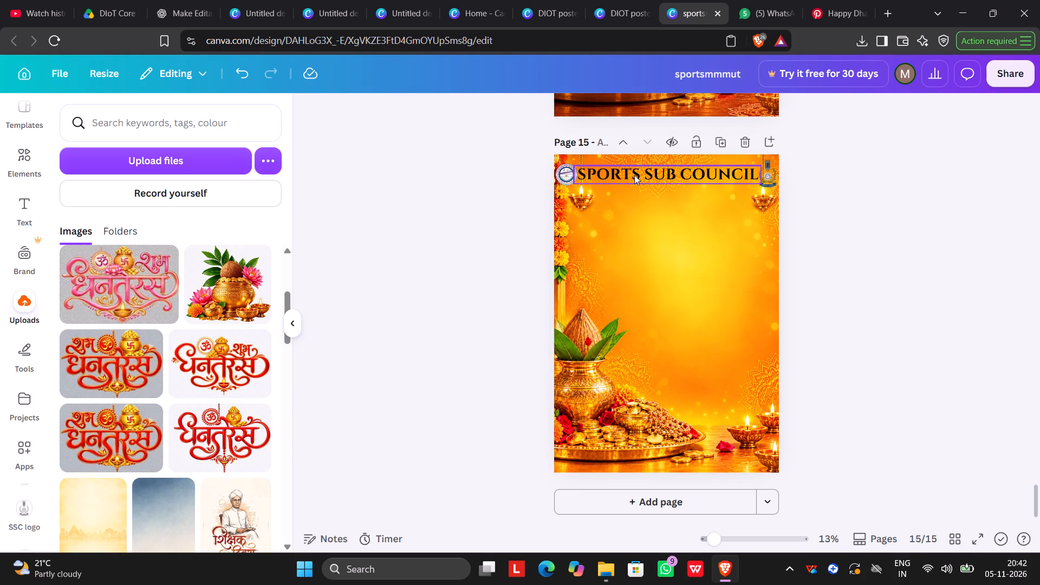
pyautogui.click(770, 174)
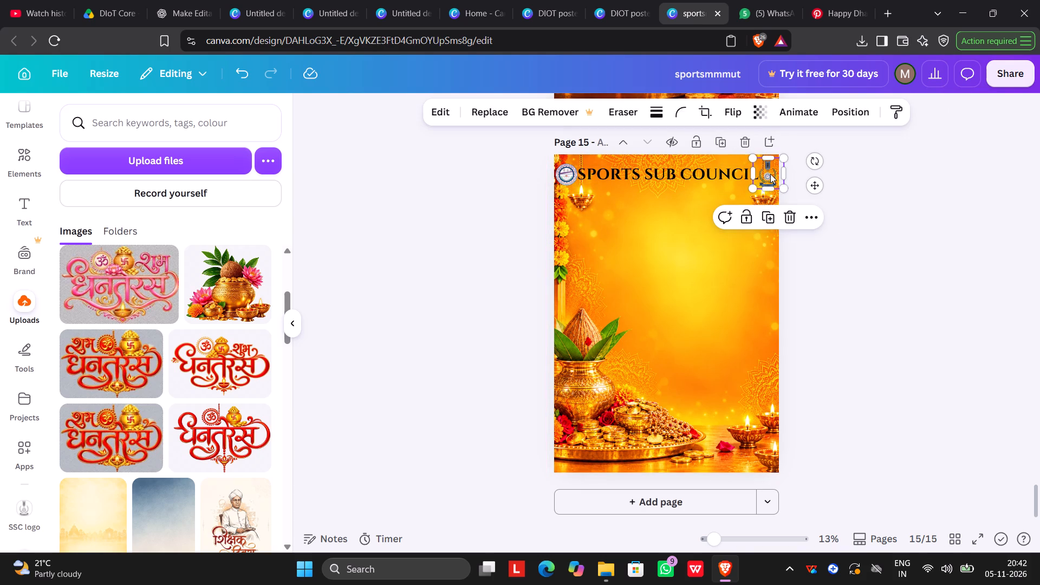
pyautogui.click(919, 188)
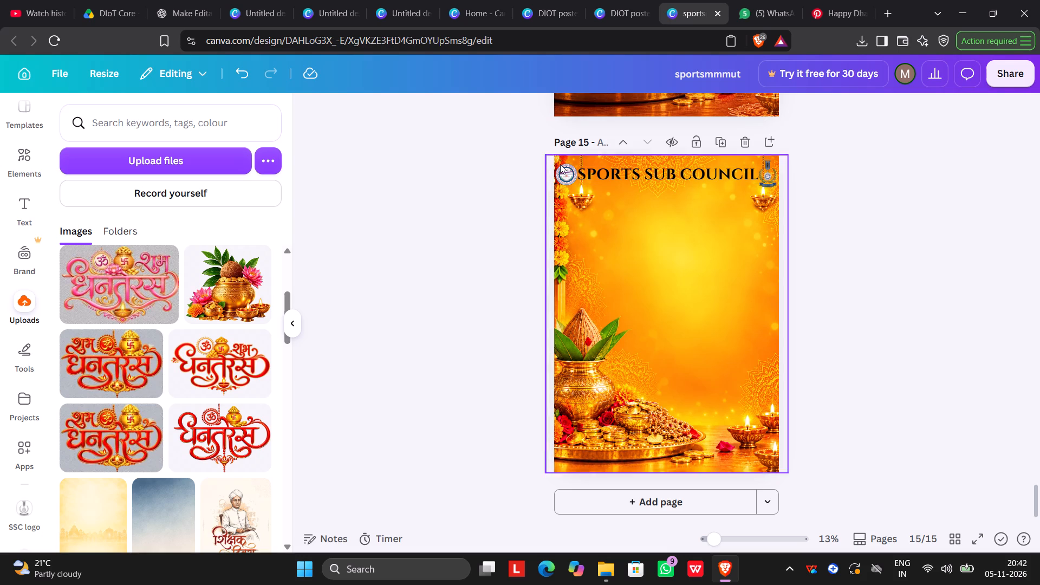
pyautogui.click(764, 186)
pyautogui.click(898, 194)
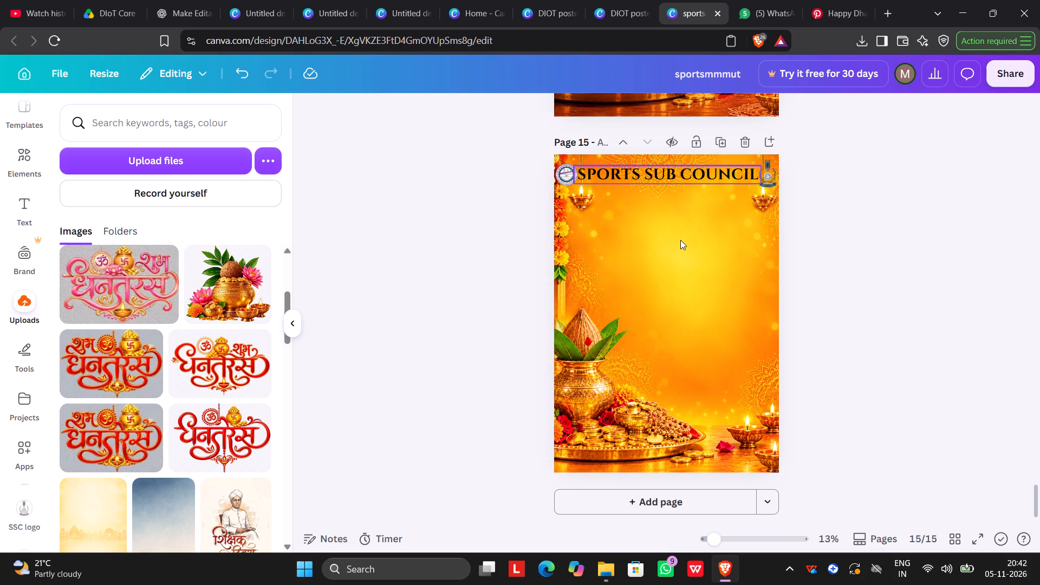
# Look through the finished Dhanteras posters on pages 11 to 13 and compare them with pages 14 and 15.
pyautogui.scroll(2, 680, 237)
pyautogui.scroll(-7, 680, 237)
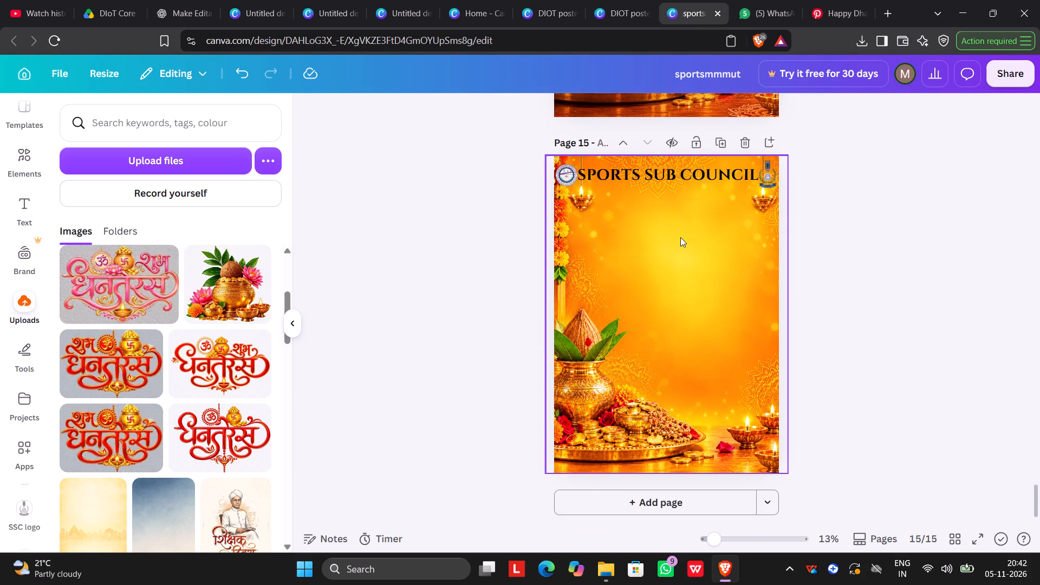
pyautogui.scroll(-1, 680, 237)
pyautogui.scroll(12, 680, 237)
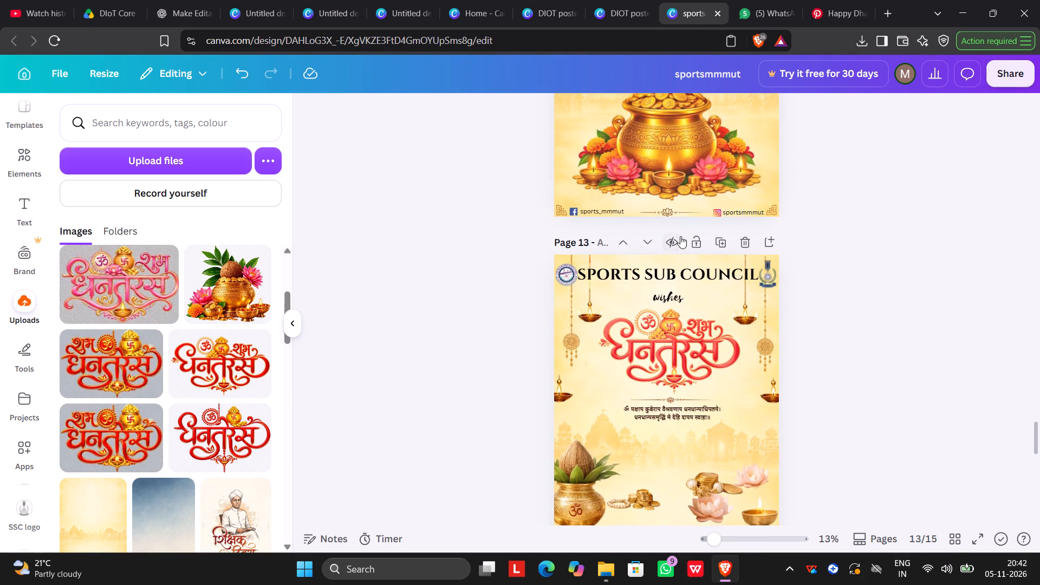
pyautogui.scroll(11, 680, 236)
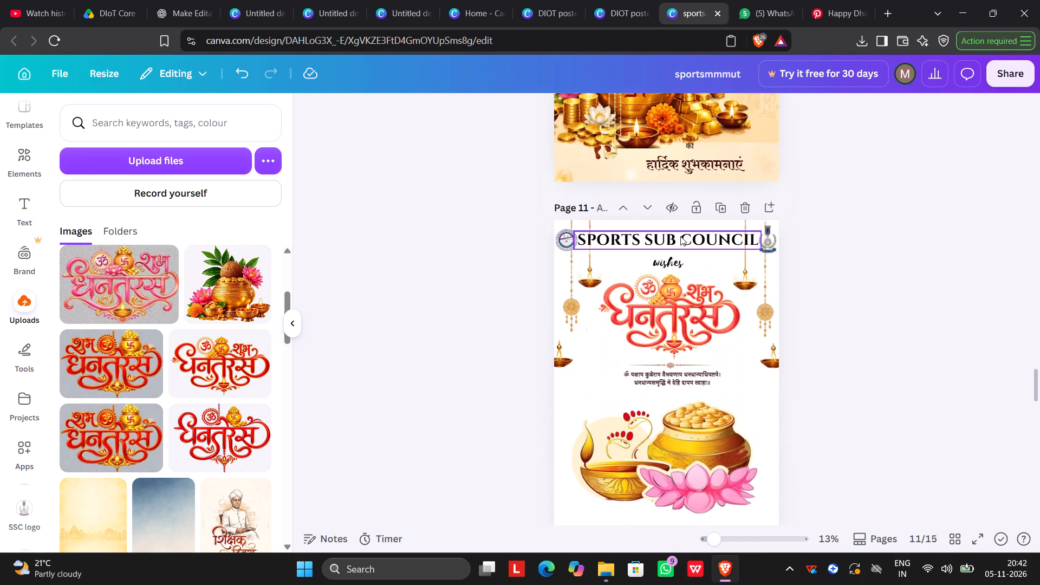
pyautogui.scroll(5, 680, 233)
pyautogui.scroll(-13, 680, 233)
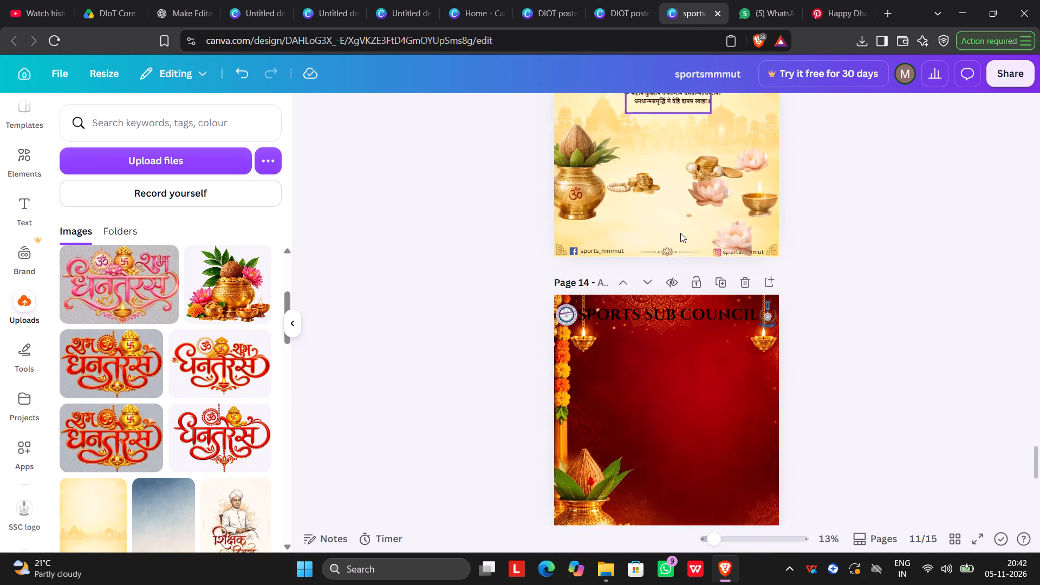
pyautogui.scroll(-10, 692, 232)
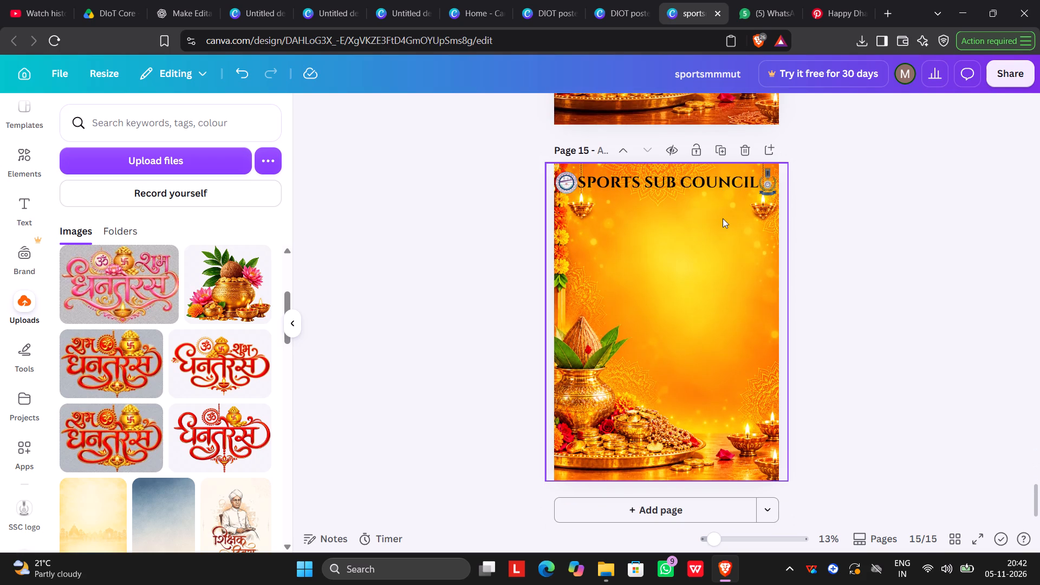
pyautogui.scroll(1, 723, 218)
pyautogui.scroll(-2, 723, 218)
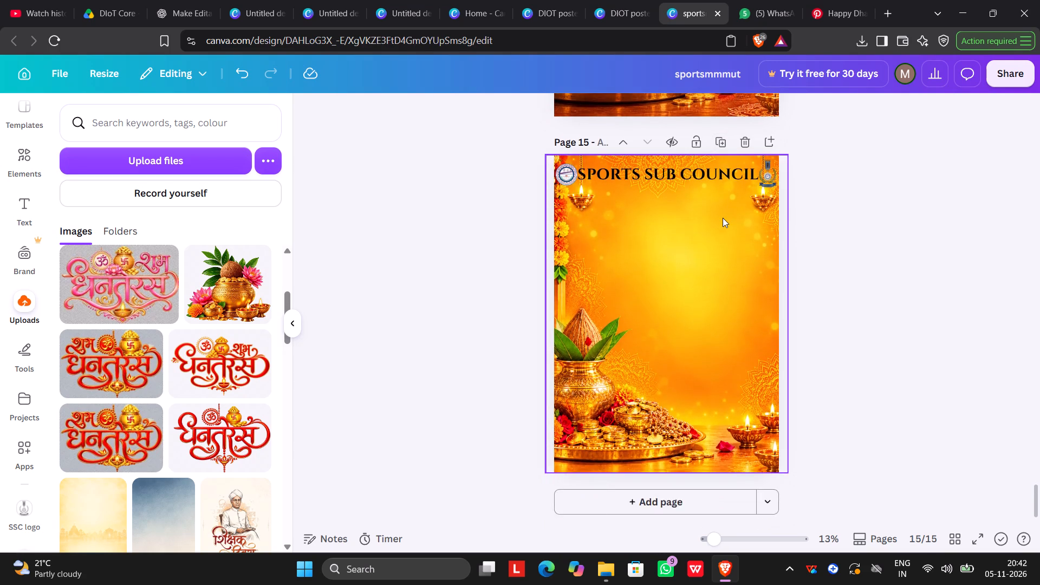
# Duplicate the "wishes" text group on page 13 and move the copy to page 15, centred just below the SPORTS SUB COUNCIL heading.
pyautogui.scroll(11, 723, 218)
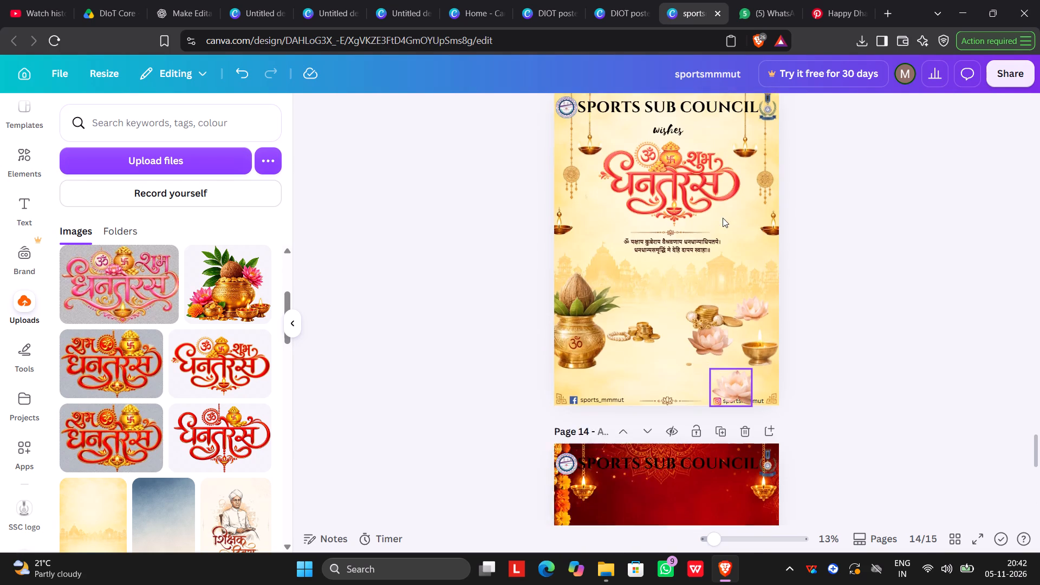
pyautogui.scroll(2, 723, 218)
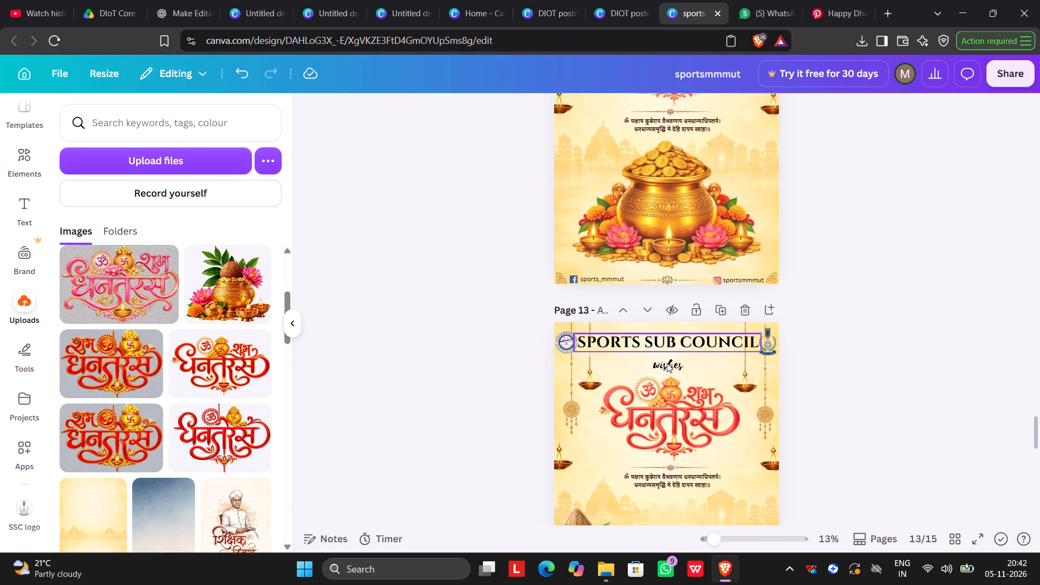
pyautogui.click(675, 368)
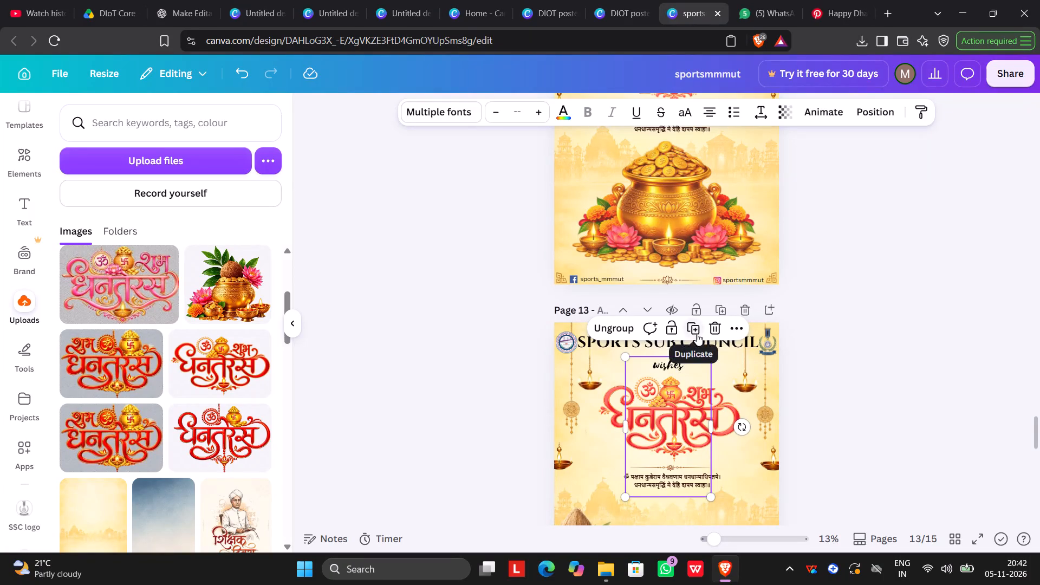
pyautogui.click(697, 334)
pyautogui.scroll(-3, 697, 334)
pyautogui.scroll(3, 684, 269)
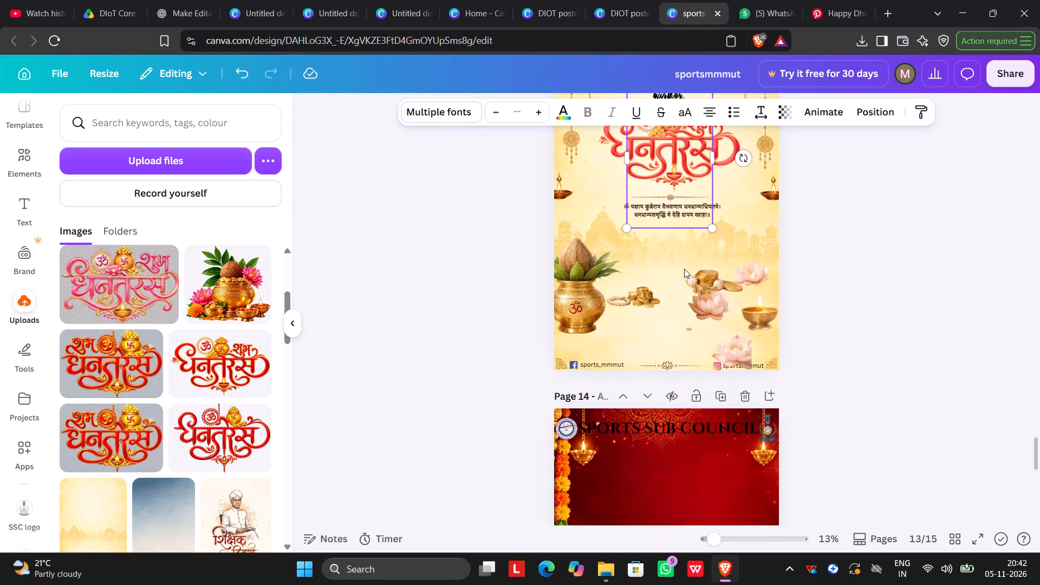
pyautogui.moveTo(684, 258); pyautogui.dragTo(694, 584)
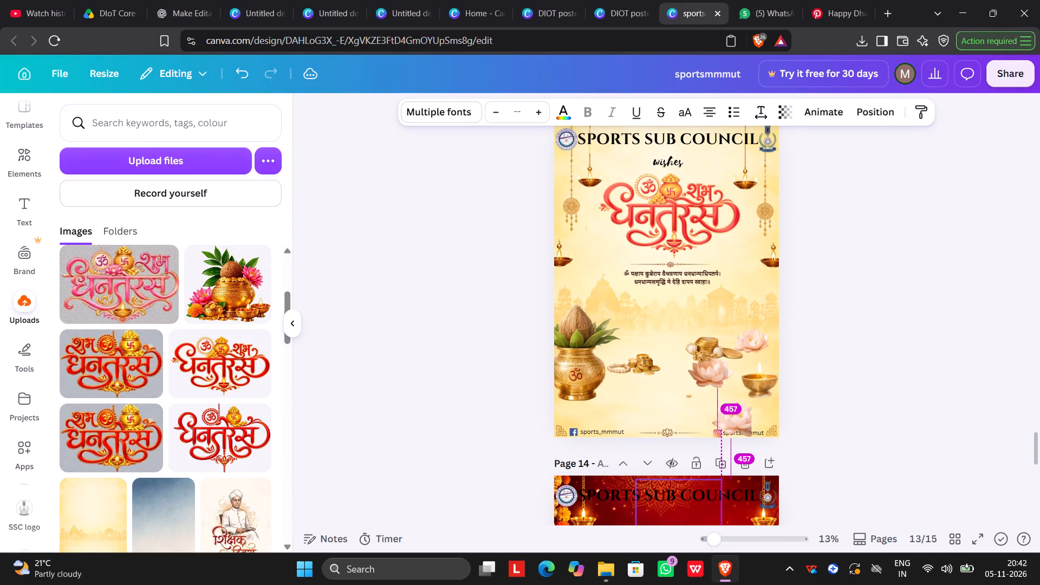
pyautogui.moveTo(694, 584); pyautogui.dragTo(697, 584)
pyautogui.scroll(-4, 696, 551)
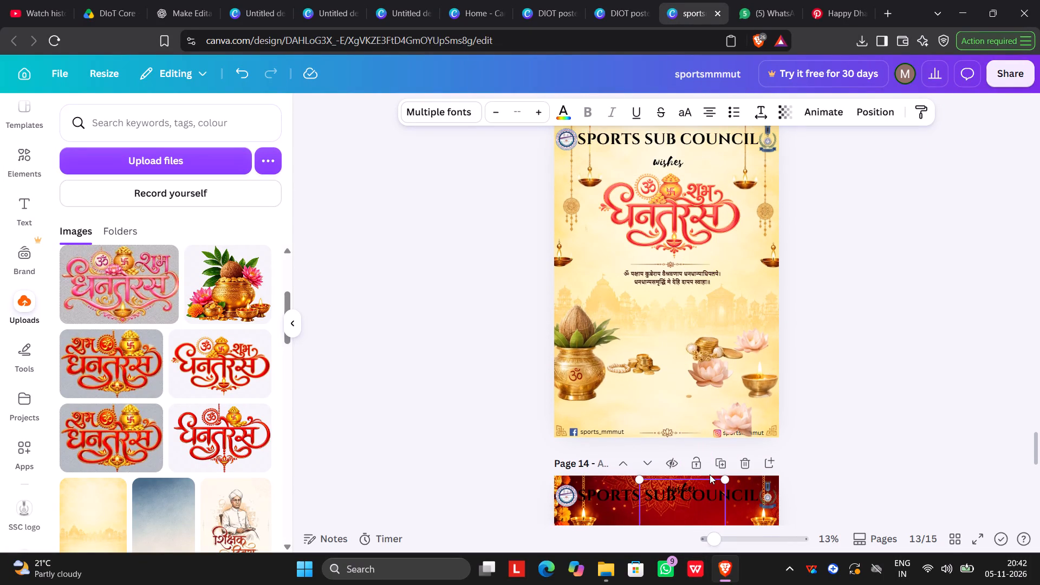
pyautogui.scroll(-4, 710, 474)
pyautogui.moveTo(694, 311); pyautogui.dragTo(713, 580)
pyautogui.scroll(-5, 724, 471)
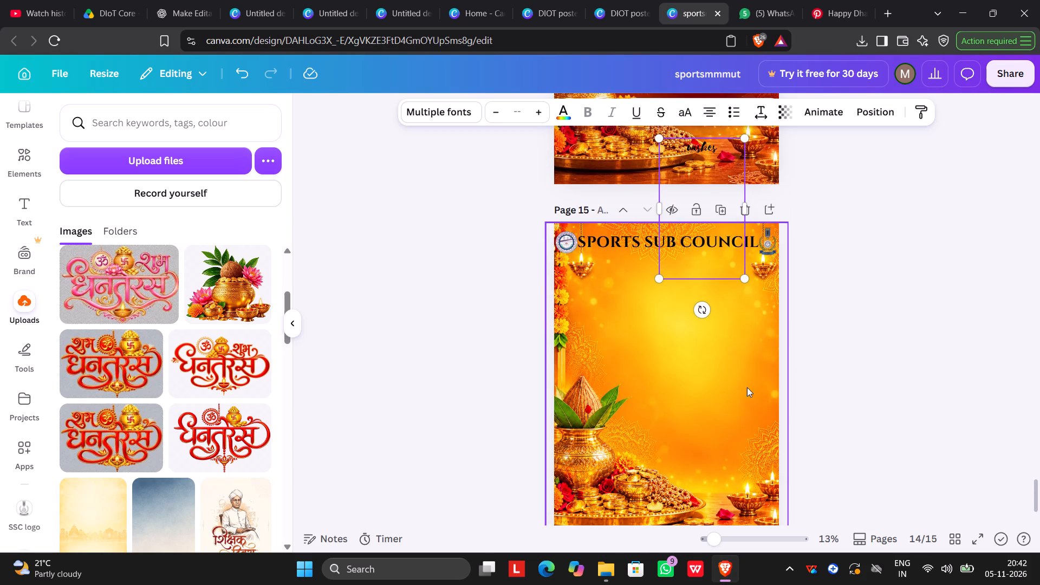
pyautogui.moveTo(706, 163); pyautogui.dragTo(664, 300)
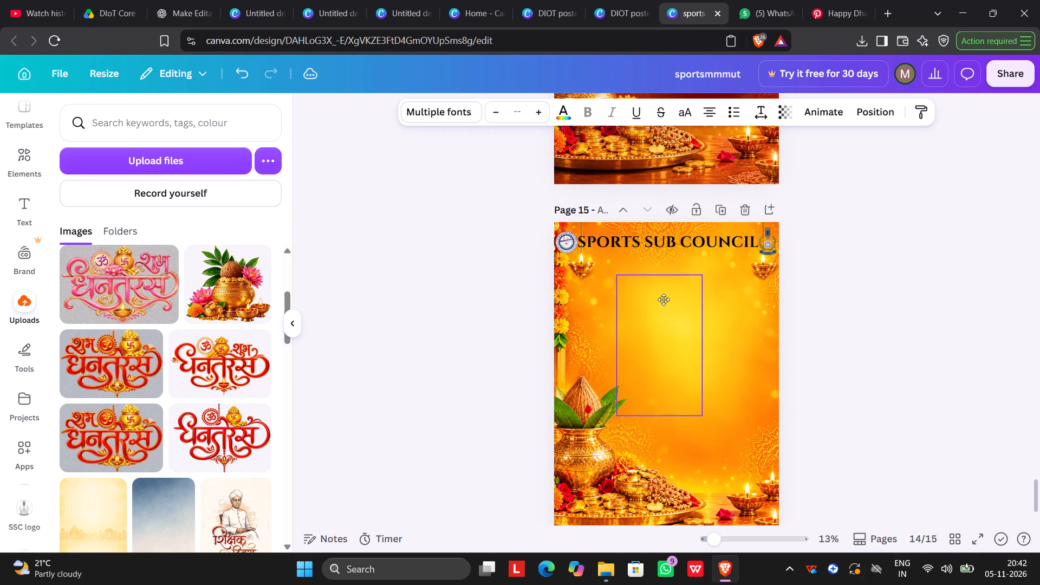
pyautogui.moveTo(664, 300); pyautogui.dragTo(673, 281)
pyautogui.click(680, 277)
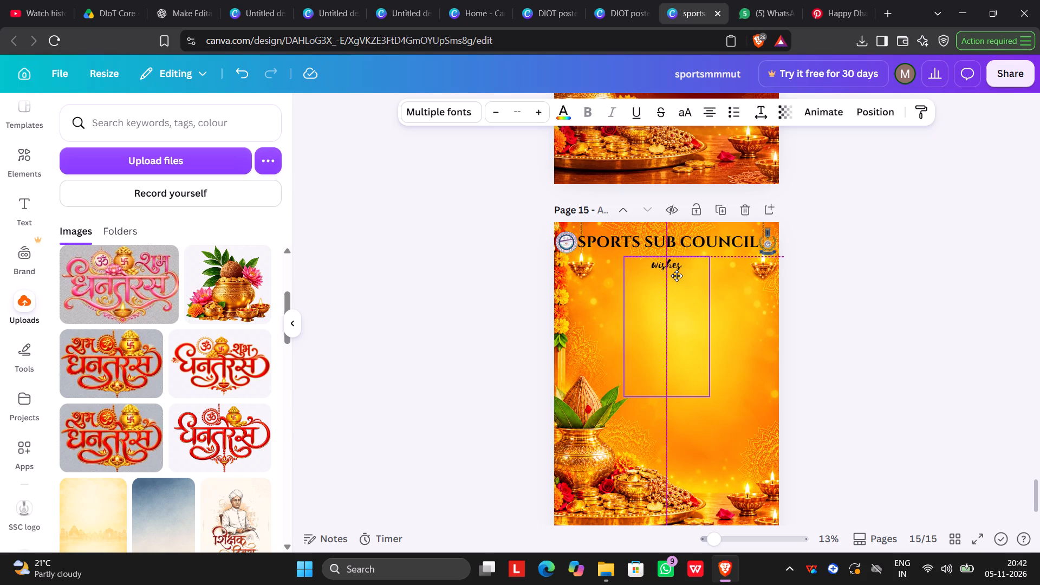
pyautogui.click(894, 279)
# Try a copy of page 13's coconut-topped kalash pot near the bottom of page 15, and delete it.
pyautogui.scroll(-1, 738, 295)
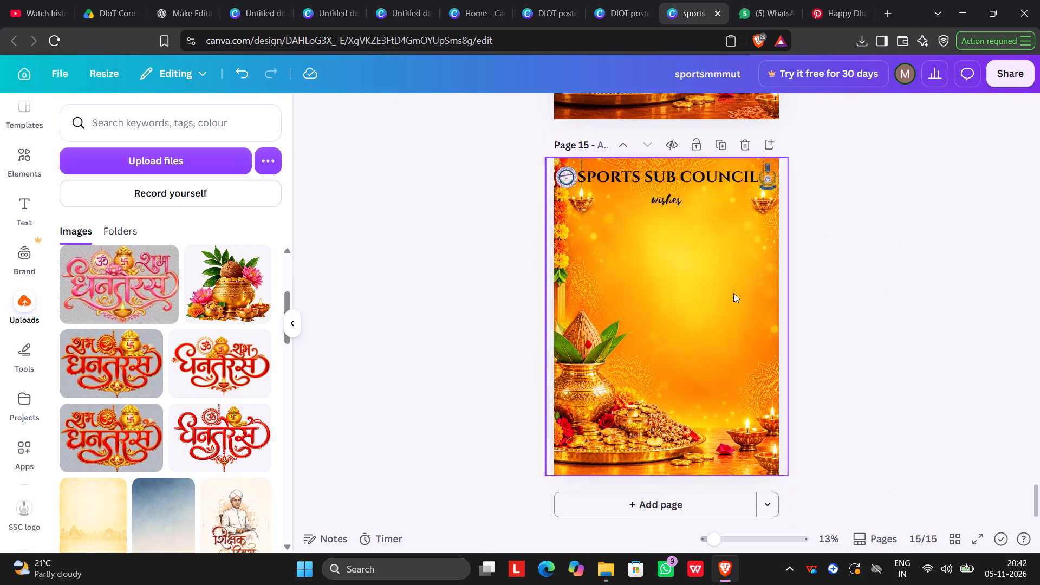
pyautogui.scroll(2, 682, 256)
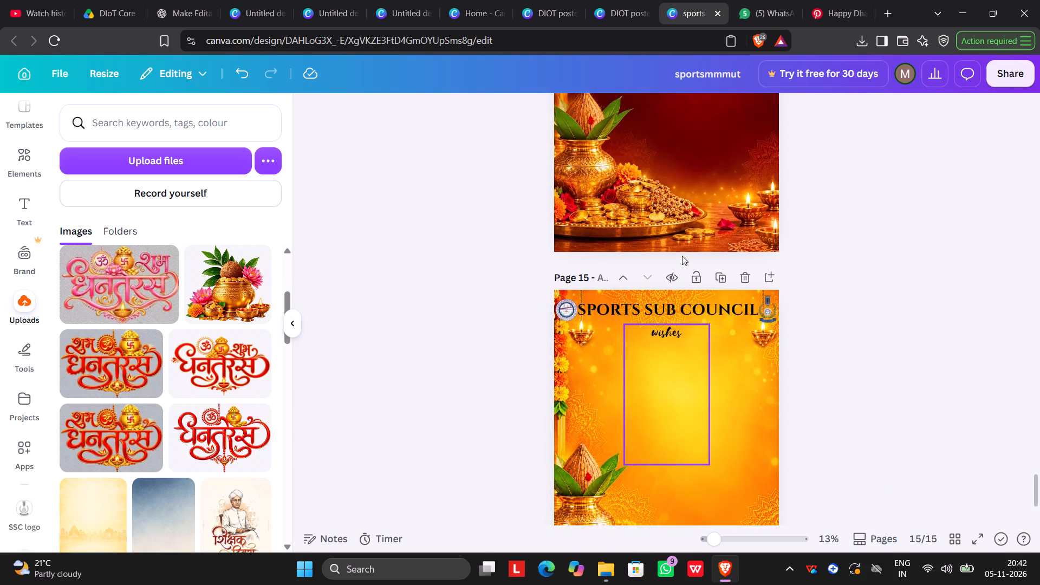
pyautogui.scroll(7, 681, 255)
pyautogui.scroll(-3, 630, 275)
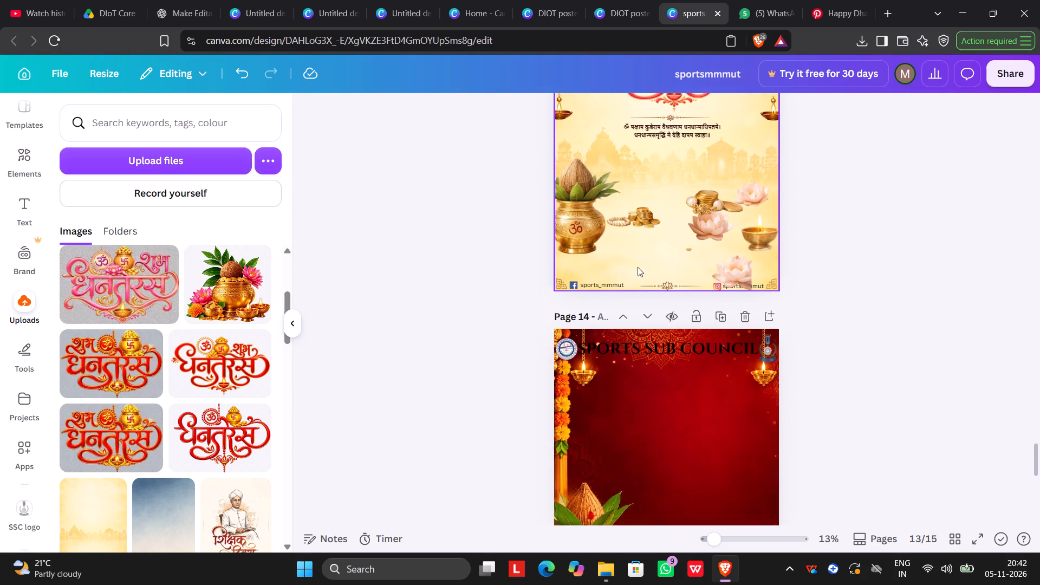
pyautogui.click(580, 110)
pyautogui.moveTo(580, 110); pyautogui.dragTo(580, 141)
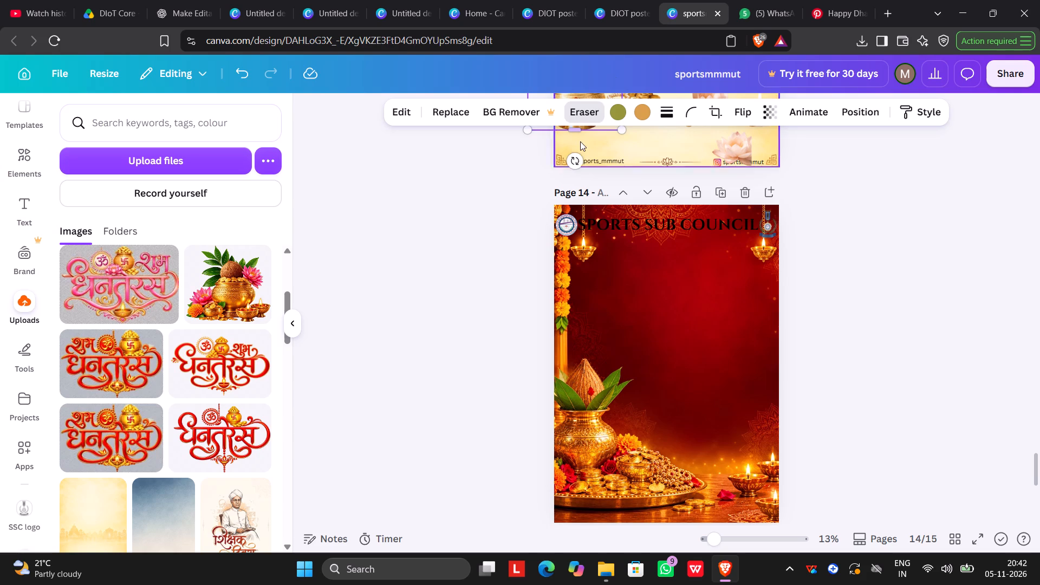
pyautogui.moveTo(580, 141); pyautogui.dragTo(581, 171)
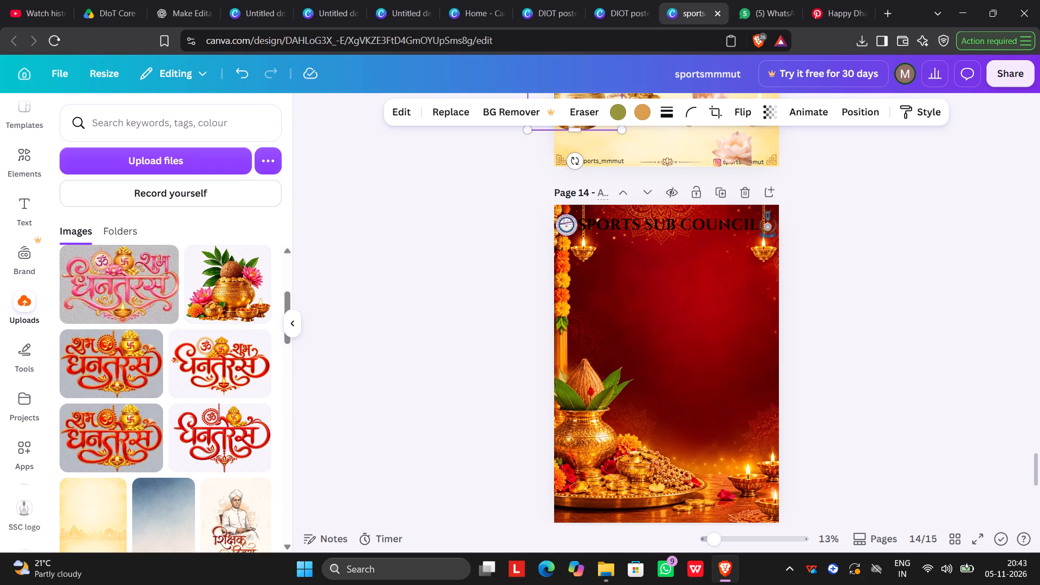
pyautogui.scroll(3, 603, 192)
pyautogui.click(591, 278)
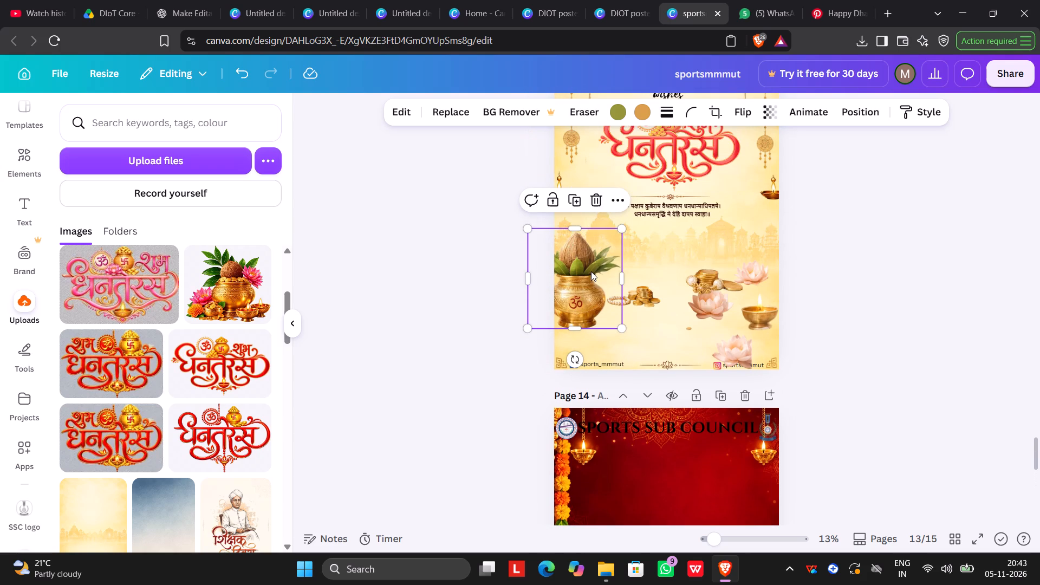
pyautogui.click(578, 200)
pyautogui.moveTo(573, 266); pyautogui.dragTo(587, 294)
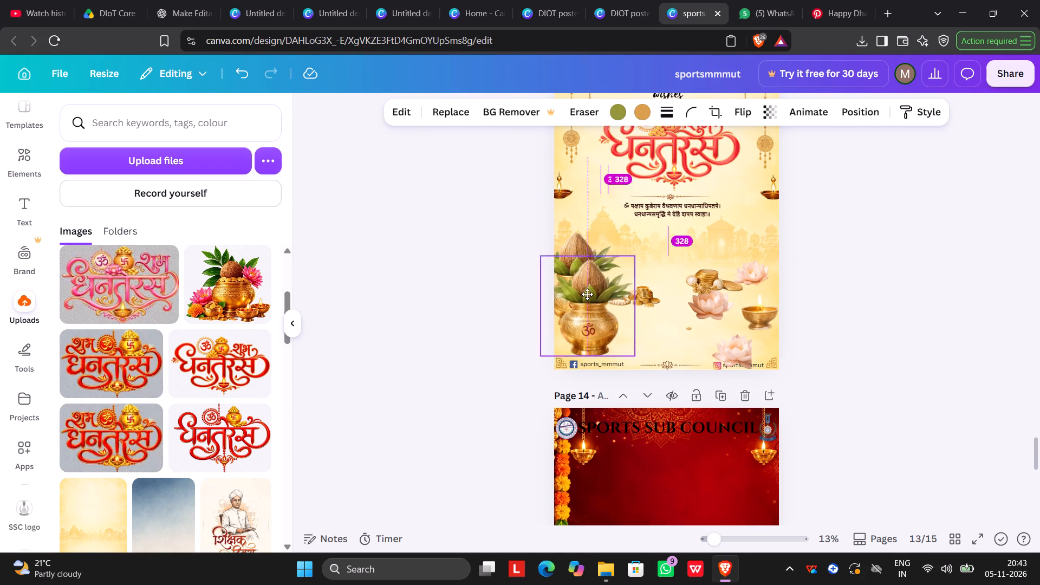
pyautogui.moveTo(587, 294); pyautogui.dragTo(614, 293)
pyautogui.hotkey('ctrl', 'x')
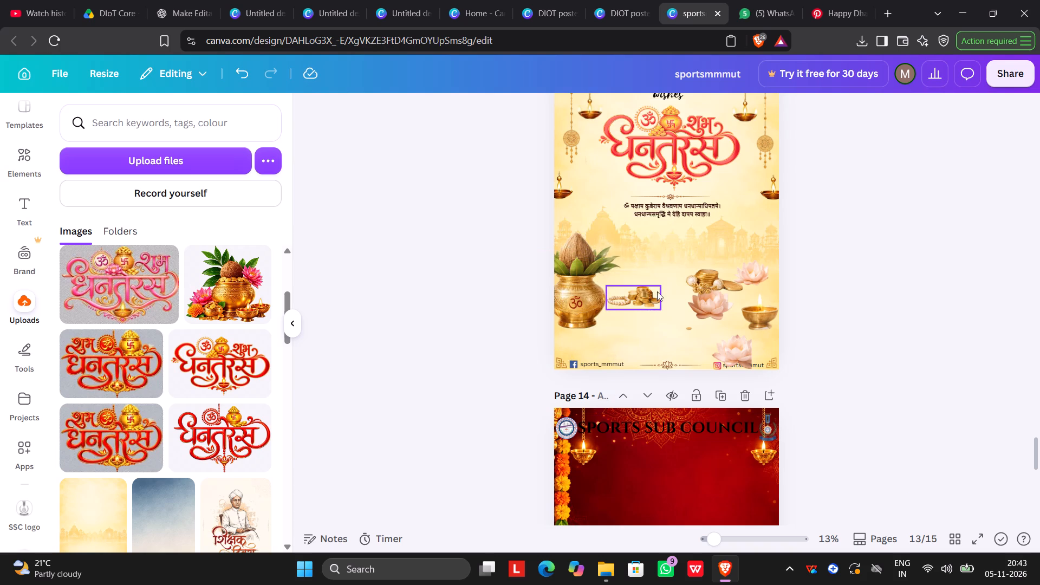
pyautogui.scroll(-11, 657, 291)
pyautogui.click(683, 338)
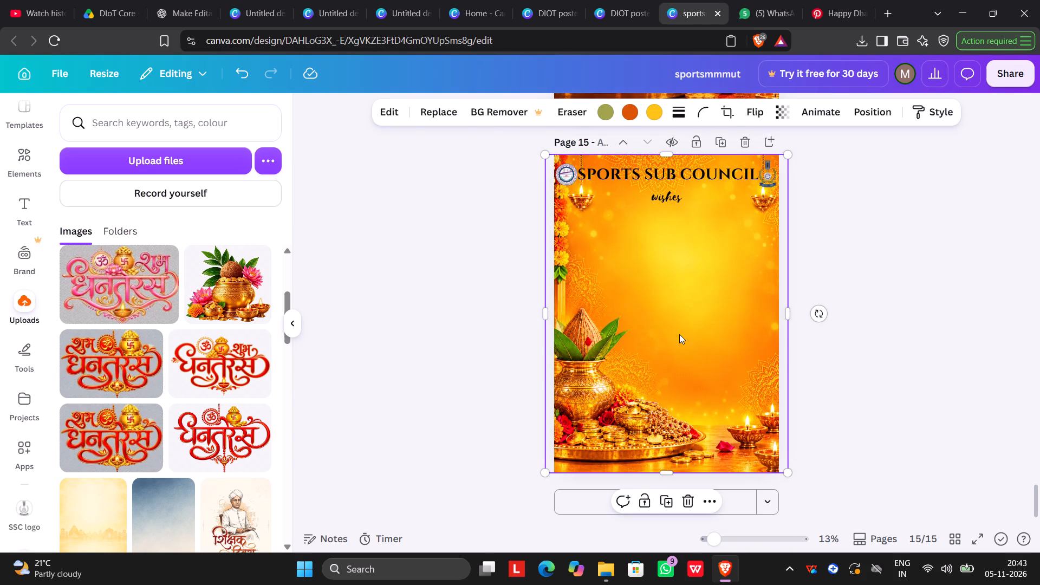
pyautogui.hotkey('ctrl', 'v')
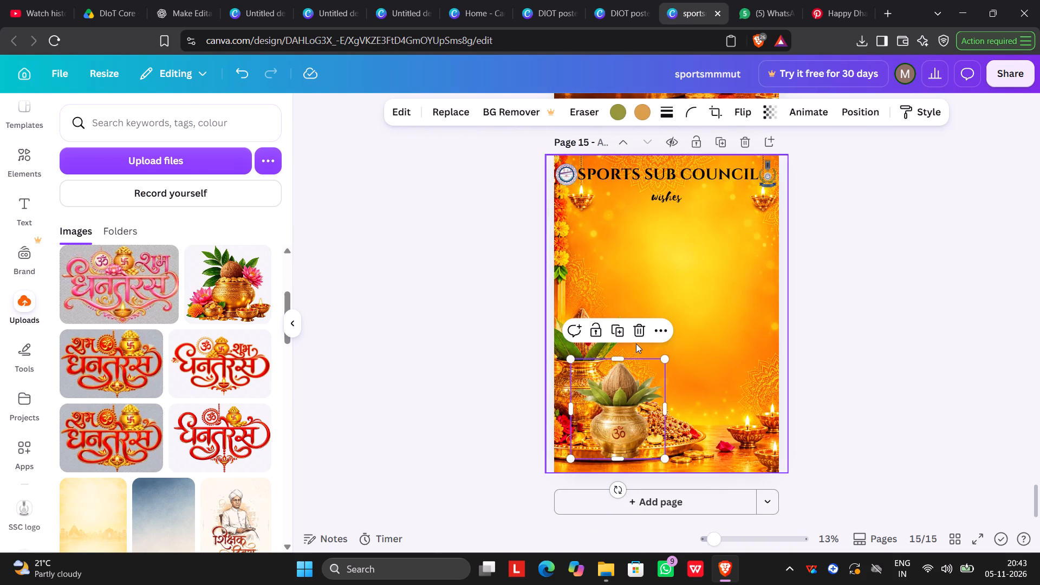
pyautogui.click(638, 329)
# Look through pages 11 to 15 for decorative elements that could be reused on the new Dhanteras posters.
pyautogui.scroll(8, 639, 327)
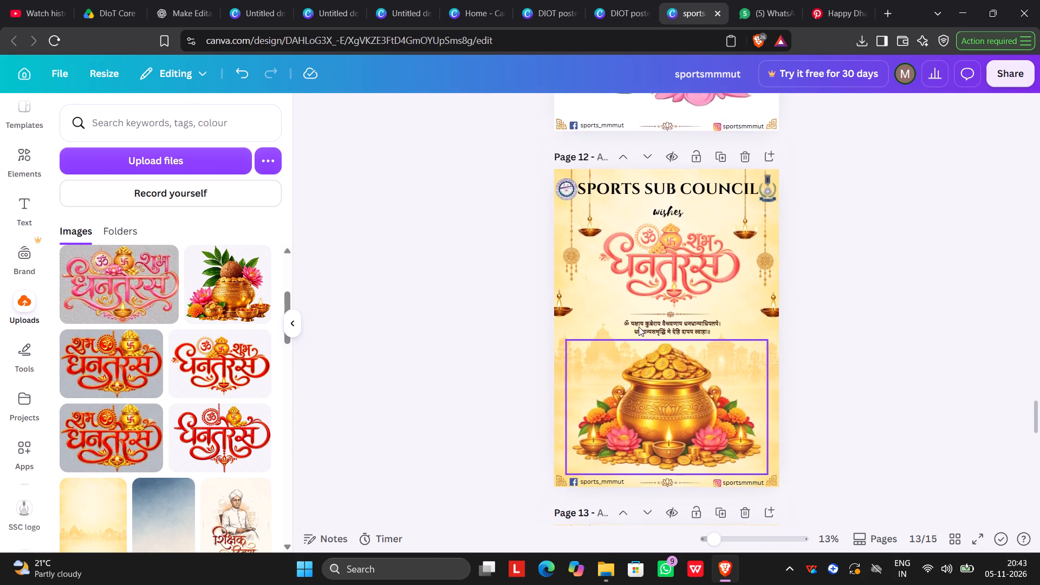
pyautogui.scroll(-3, 639, 327)
pyautogui.scroll(5, 639, 327)
pyautogui.scroll(-1, 639, 327)
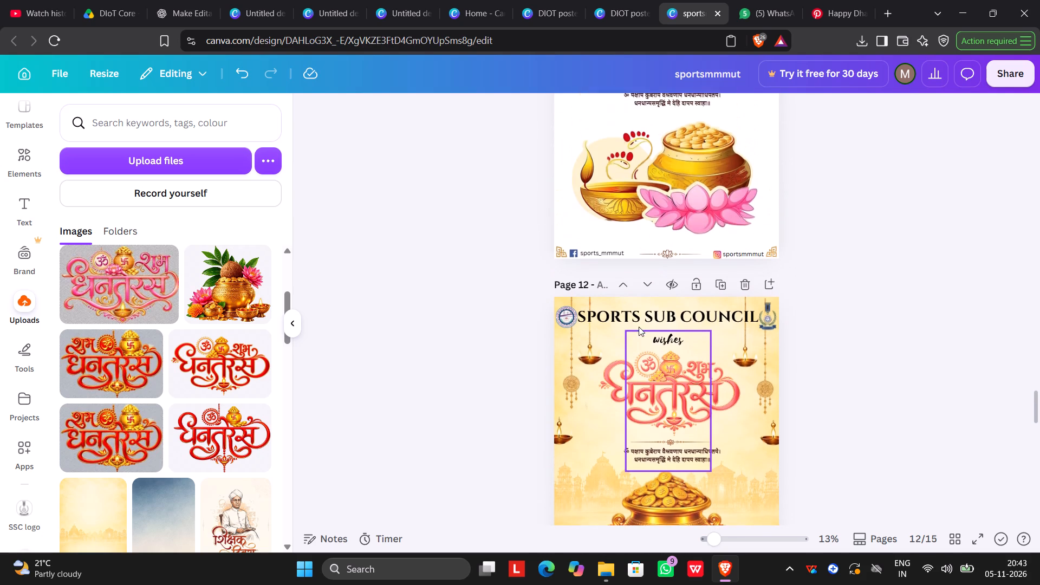
pyautogui.scroll(-1, 639, 327)
pyautogui.scroll(1, 639, 327)
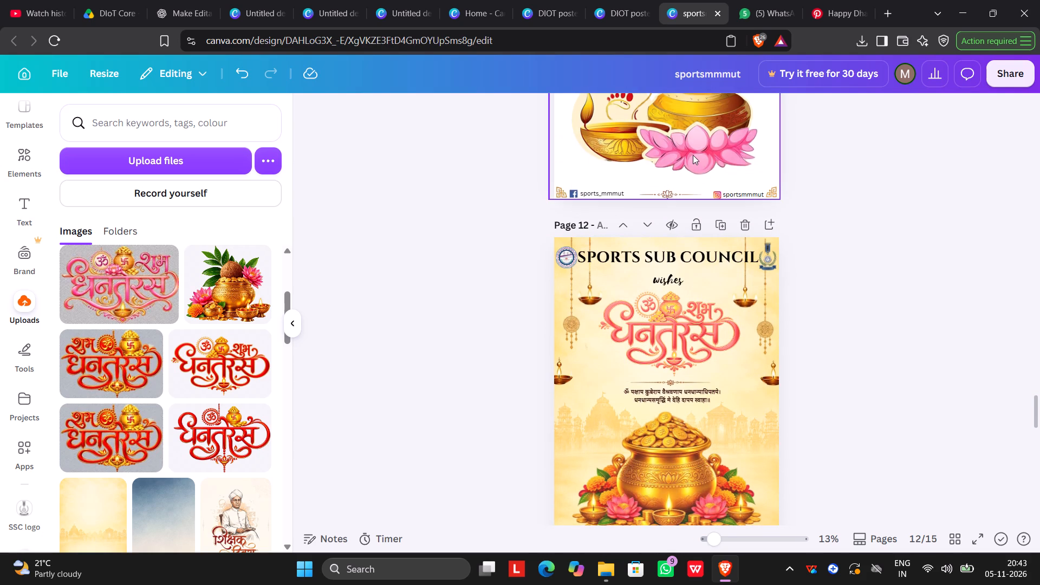
pyautogui.scroll(-13, 693, 155)
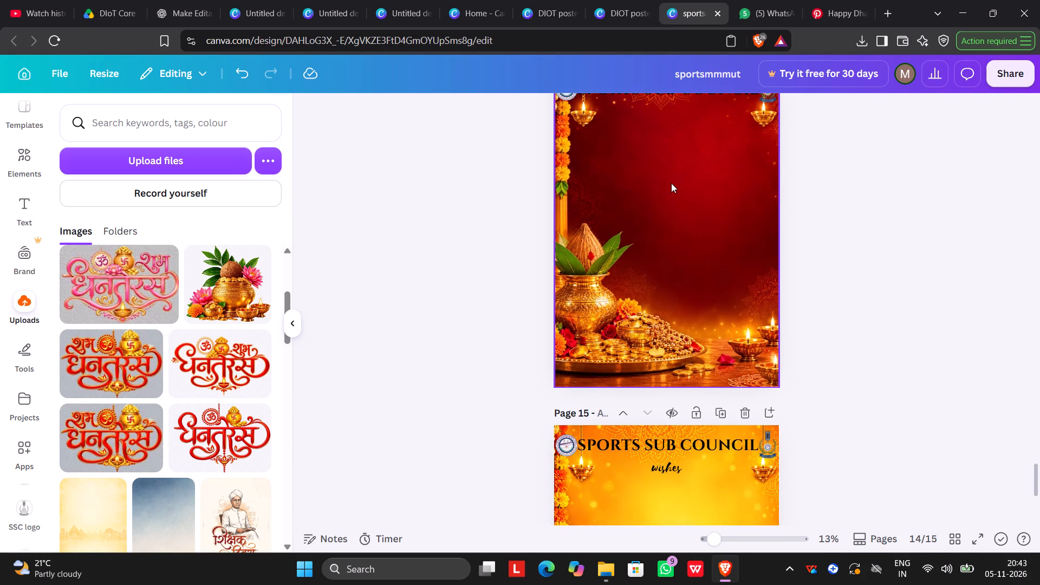
pyautogui.scroll(3, 671, 183)
pyautogui.scroll(-5, 671, 183)
pyautogui.scroll(5, 671, 183)
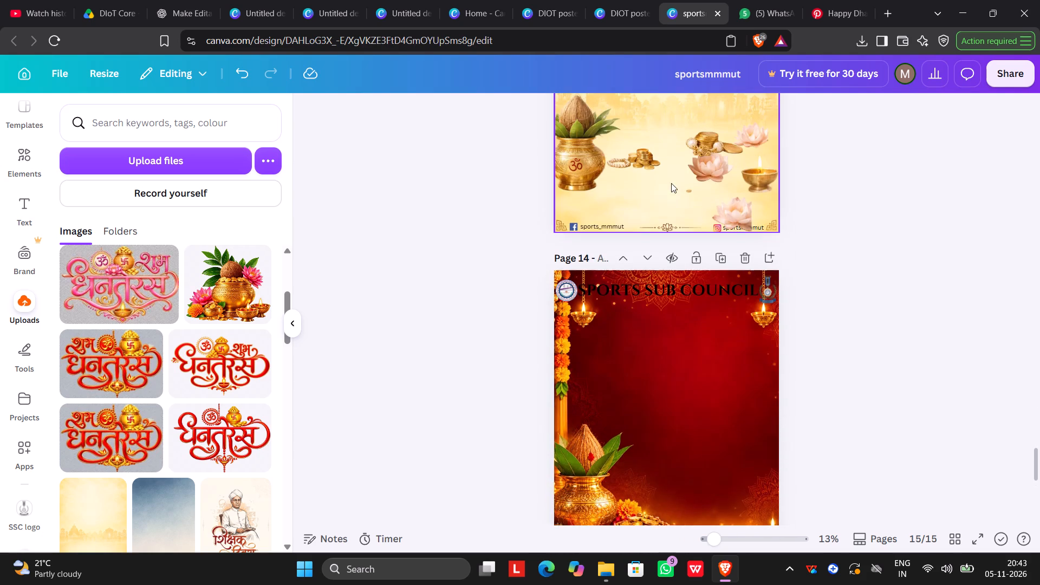
pyautogui.scroll(-3, 727, 262)
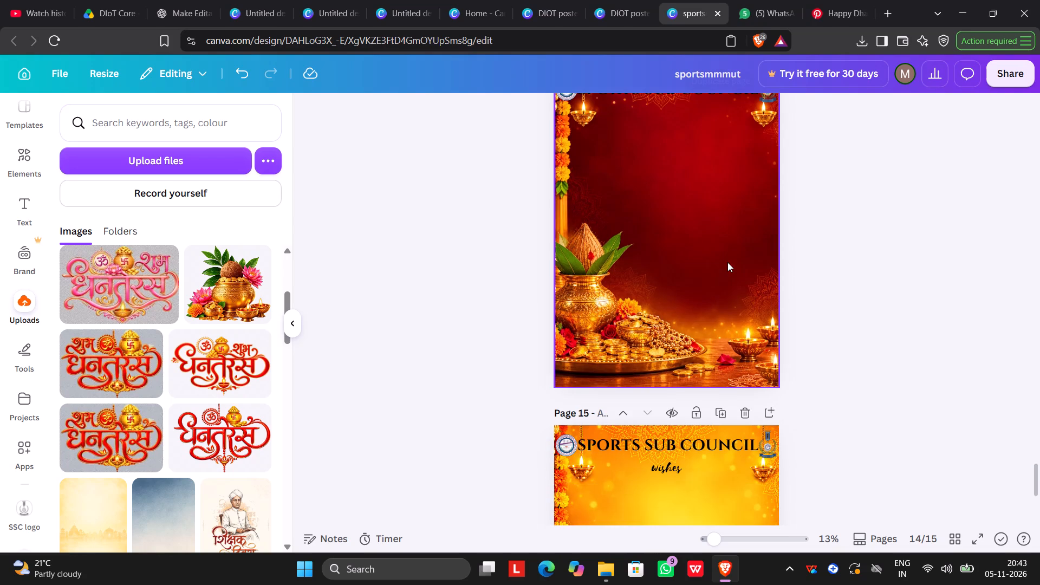
pyautogui.scroll(4, 727, 262)
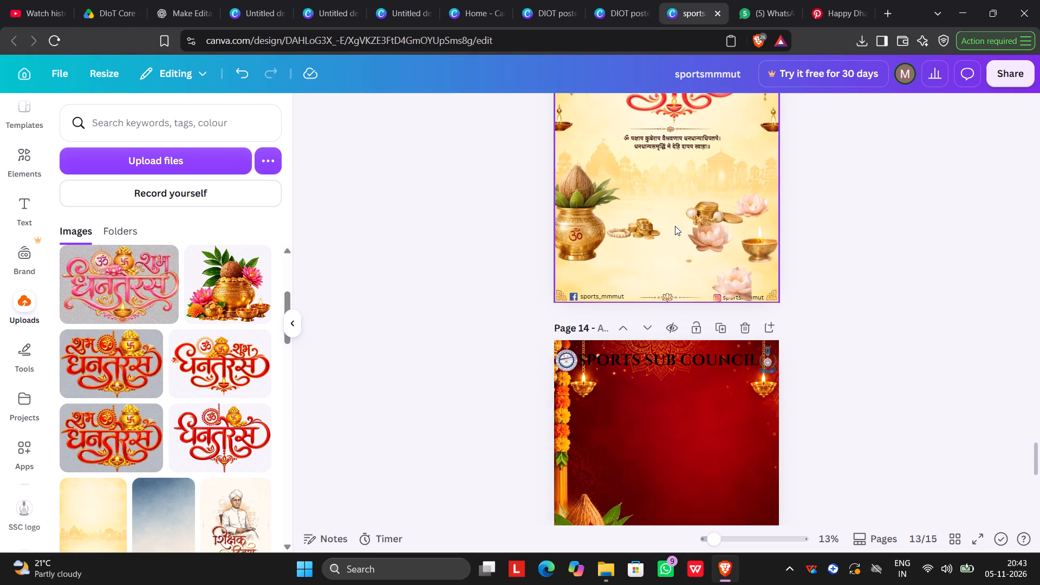
pyautogui.scroll(-3, 638, 231)
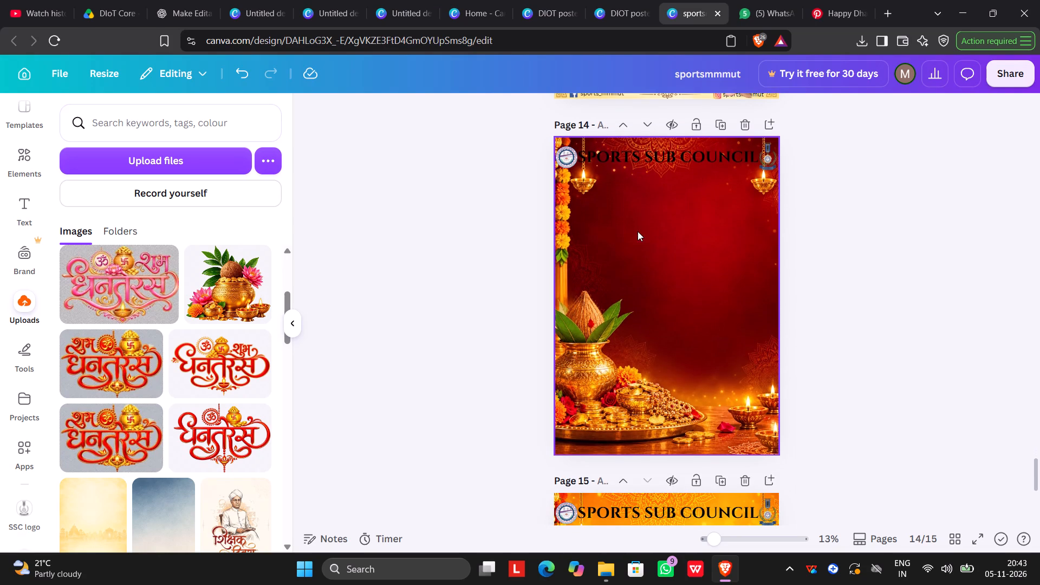
# Move the pearls-and-coins image beside page 13's kalash to page 15, try it enlarged near the bottom, and delete it.
pyautogui.scroll(1, 638, 231)
pyautogui.scroll(2, 651, 141)
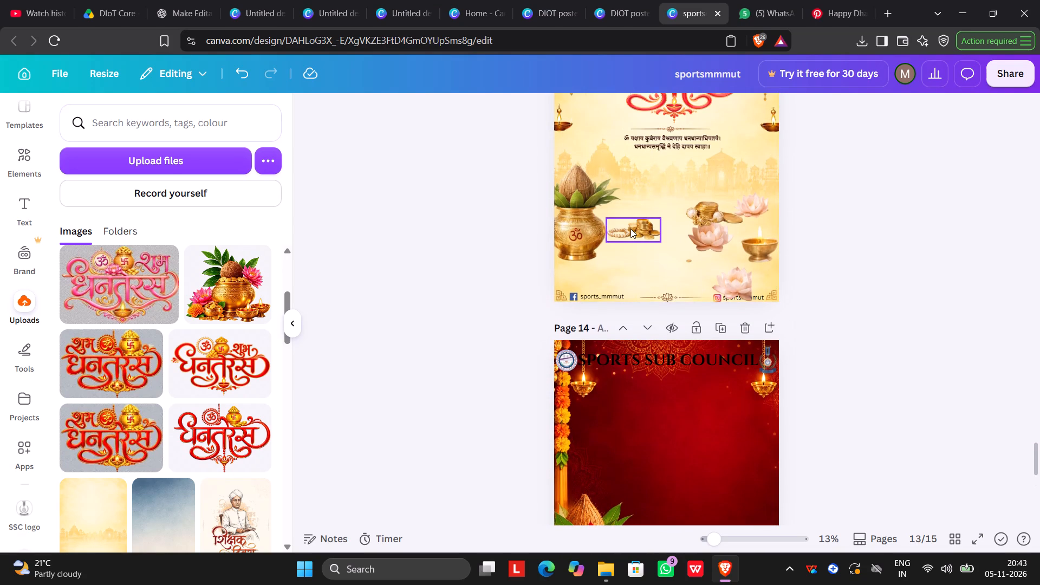
pyautogui.click(630, 229)
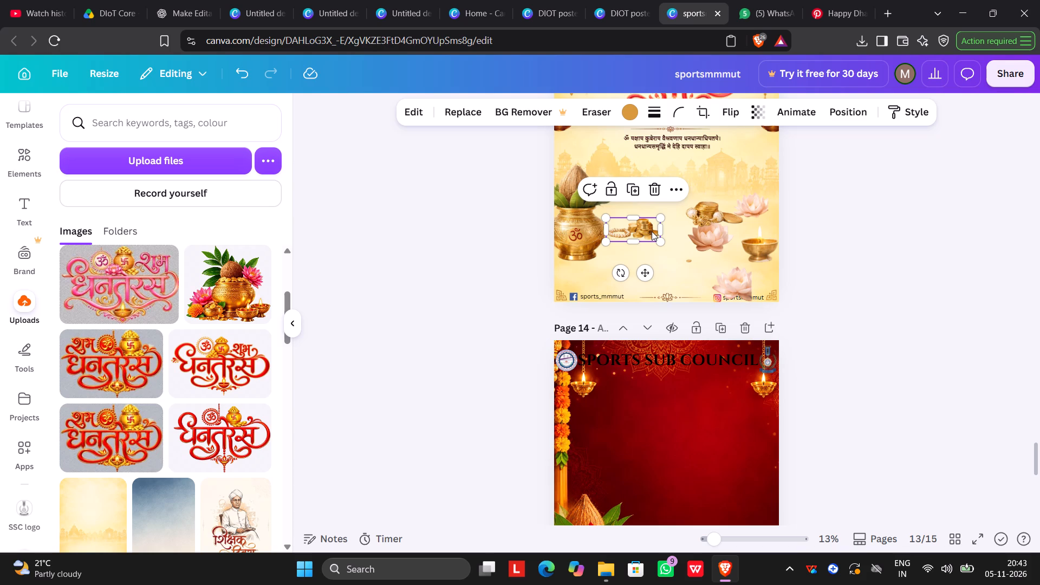
pyautogui.hotkey('ctrl', 'x')
pyautogui.scroll(-6, 652, 231)
pyautogui.click(684, 370)
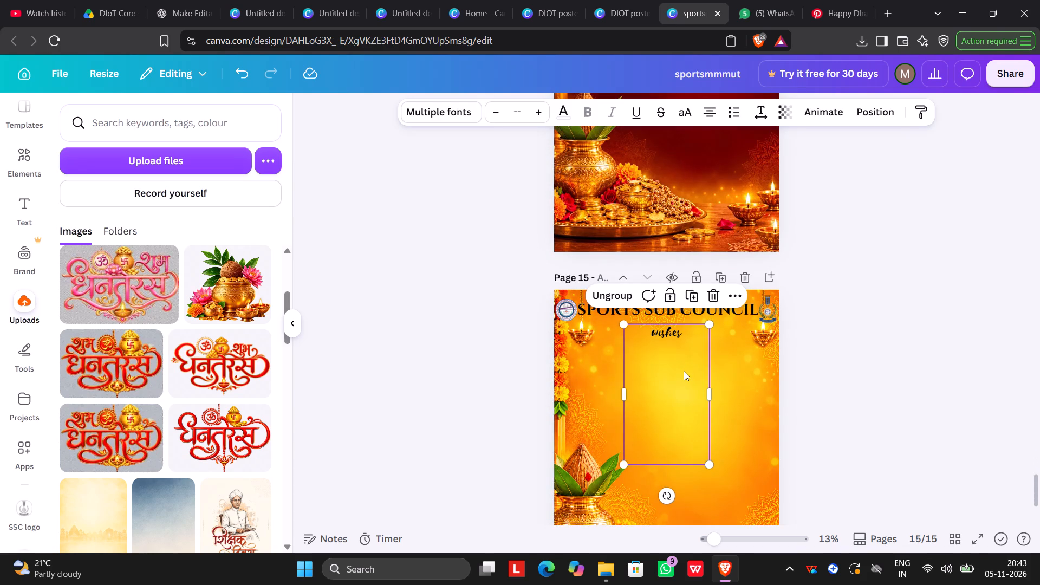
pyautogui.click(724, 440)
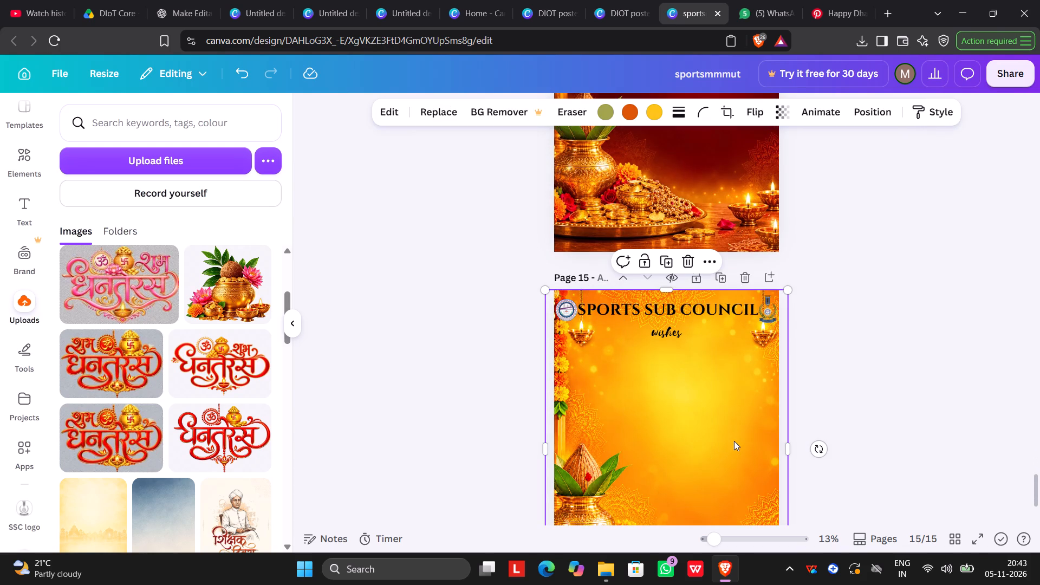
pyautogui.hotkey('ctrl', 'v')
pyautogui.scroll(-6, 734, 441)
pyautogui.click(649, 394)
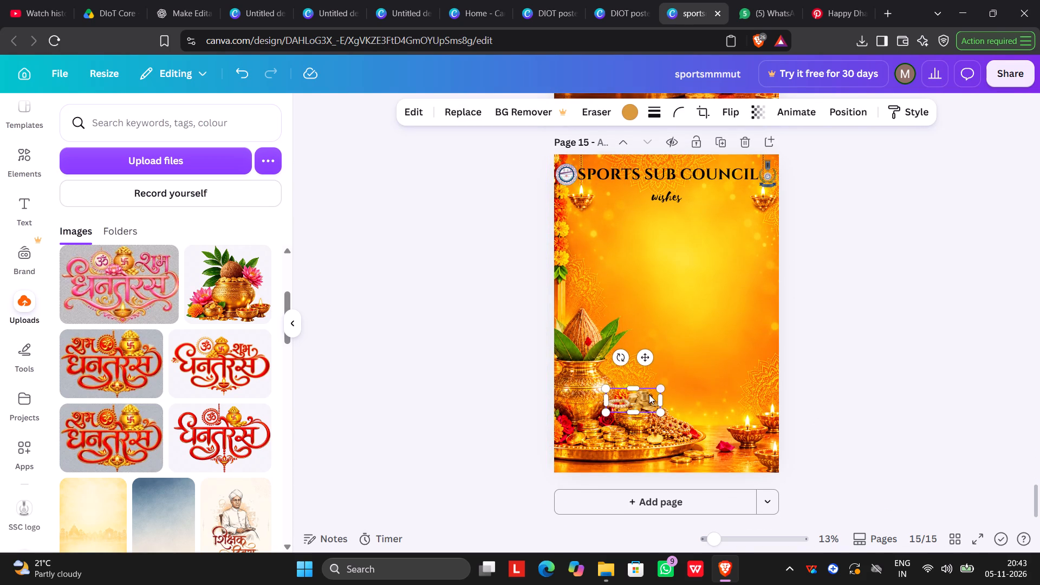
pyautogui.click(656, 398)
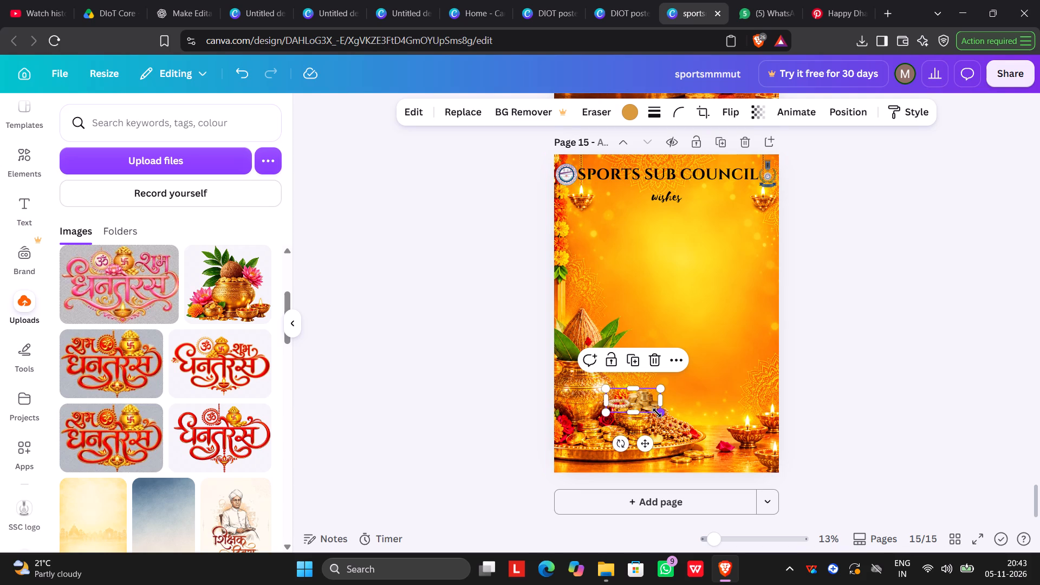
pyautogui.moveTo(657, 413); pyautogui.dragTo(685, 427)
pyautogui.moveTo(672, 406); pyautogui.dragTo(730, 461)
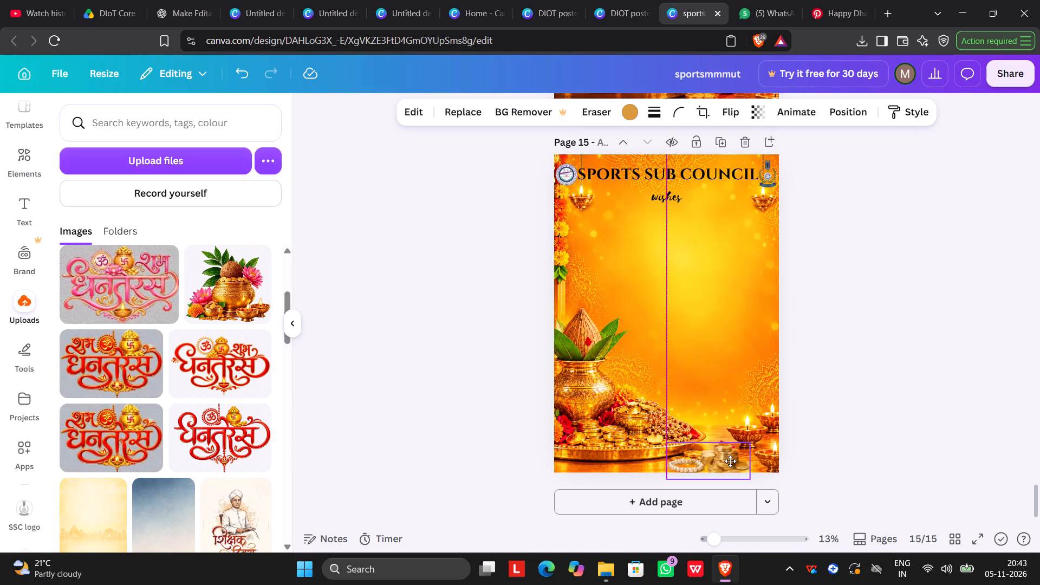
pyautogui.moveTo(730, 461); pyautogui.dragTo(737, 394)
pyautogui.click(733, 349)
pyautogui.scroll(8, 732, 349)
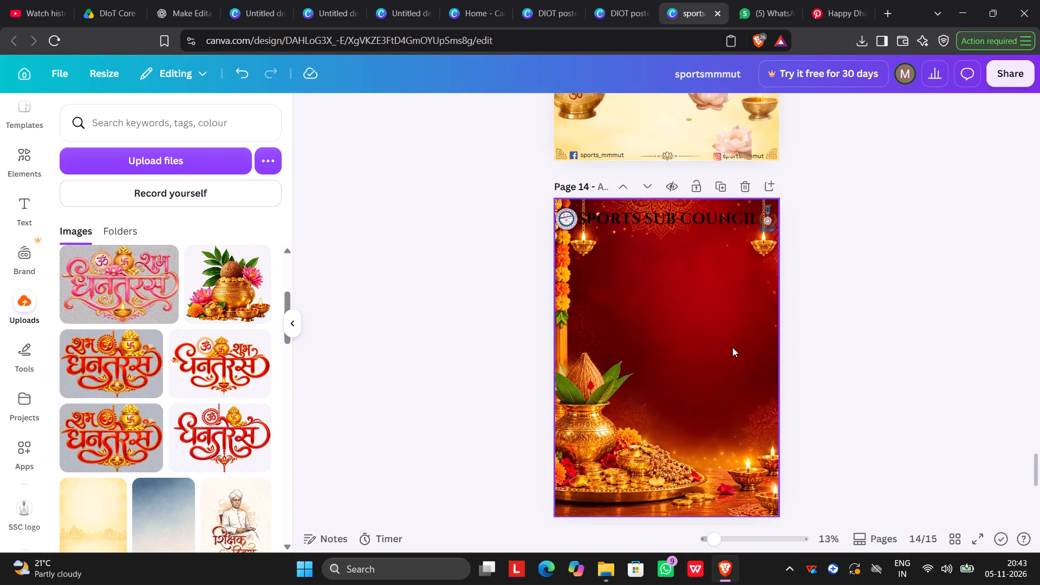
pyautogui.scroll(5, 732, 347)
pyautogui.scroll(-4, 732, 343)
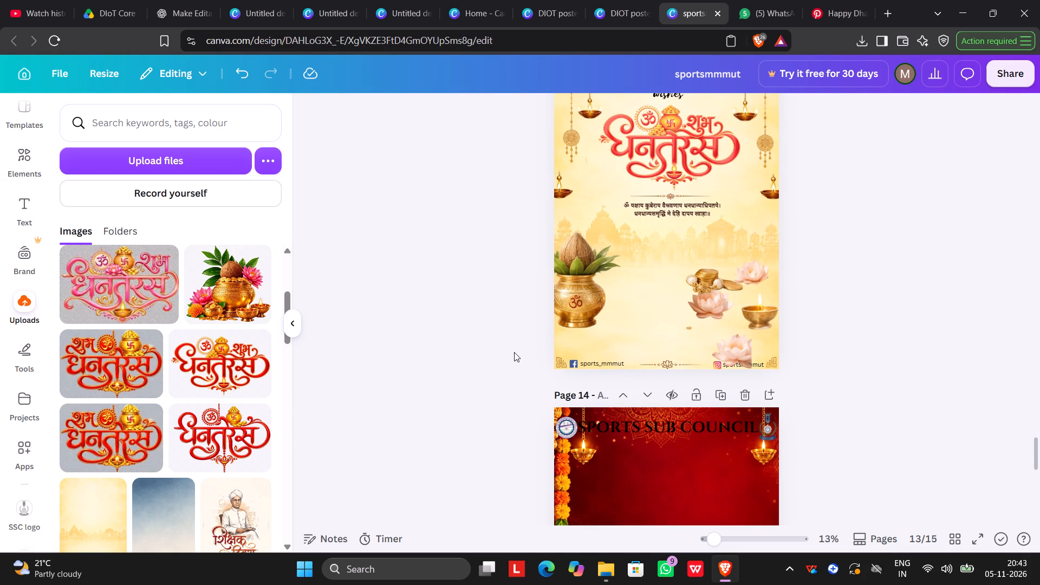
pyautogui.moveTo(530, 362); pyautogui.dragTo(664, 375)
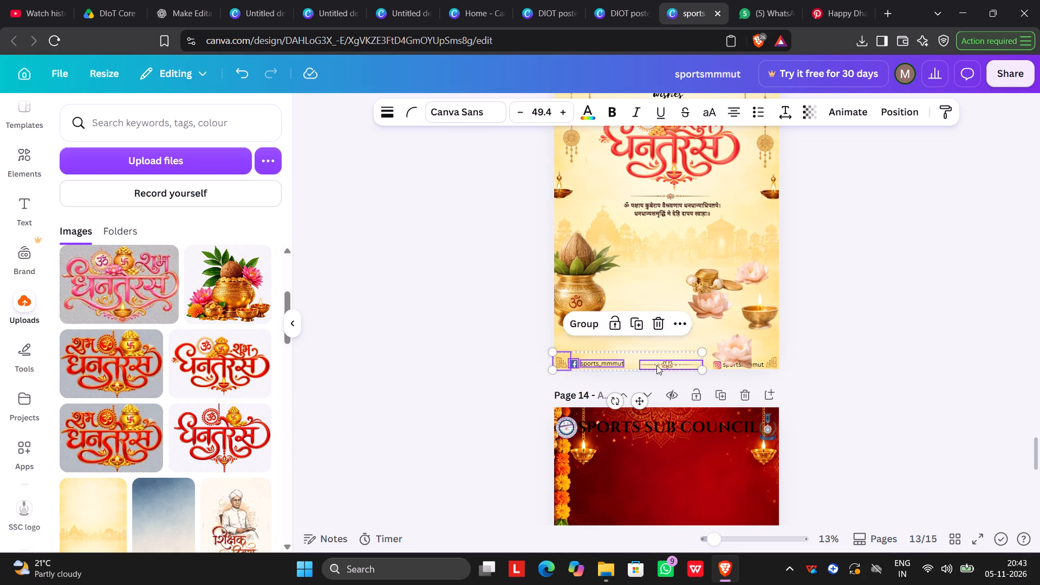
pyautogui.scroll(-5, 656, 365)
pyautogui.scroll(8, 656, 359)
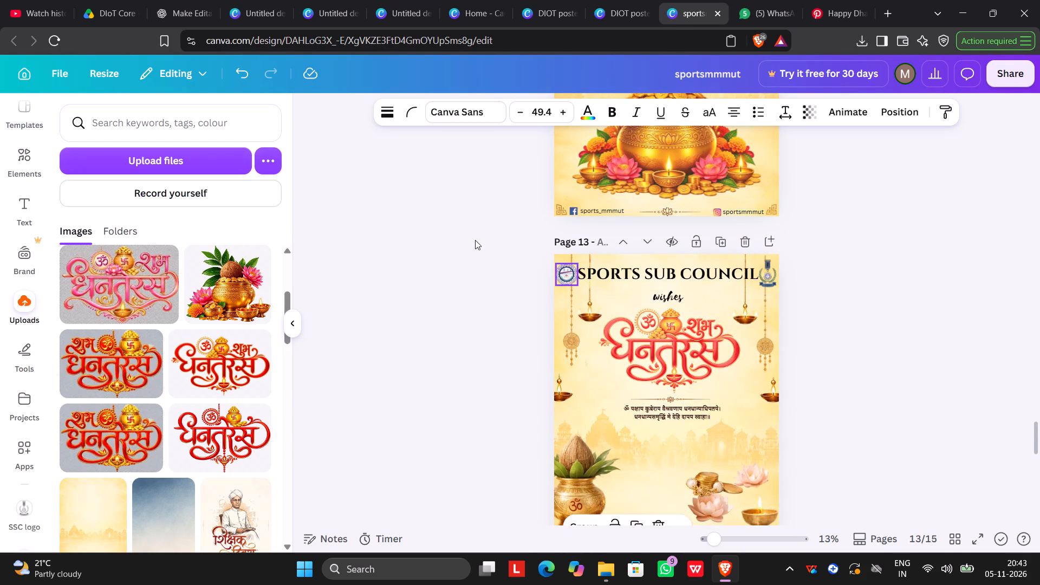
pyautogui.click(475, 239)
# Copy page 12's complete footer row, with social handles, divider and corner ornaments, and paste it along the bottom of page 15.
pyautogui.moveTo(534, 216); pyautogui.dragTo(708, 230)
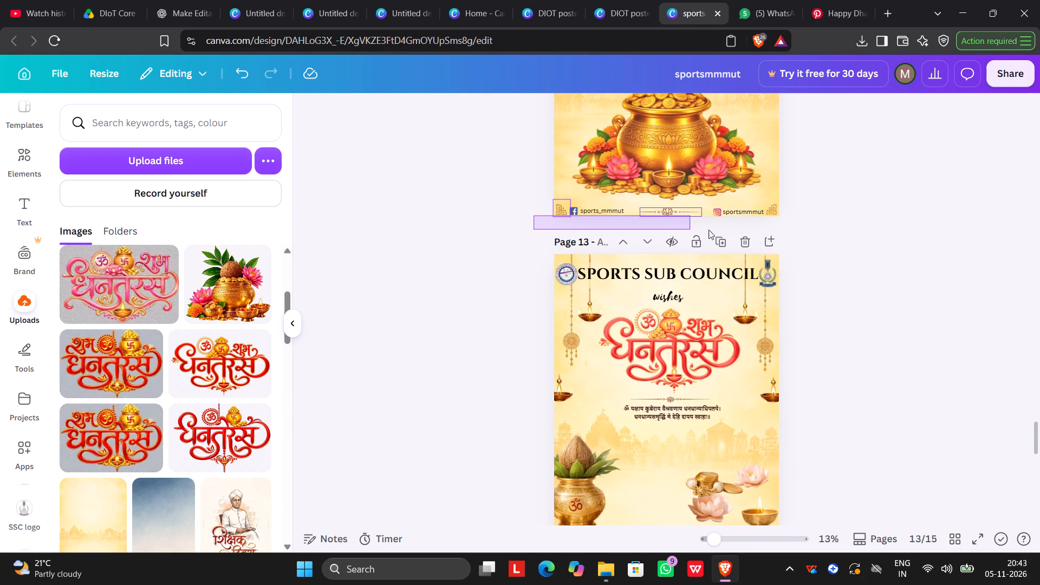
pyautogui.moveTo(708, 230); pyautogui.dragTo(797, 206)
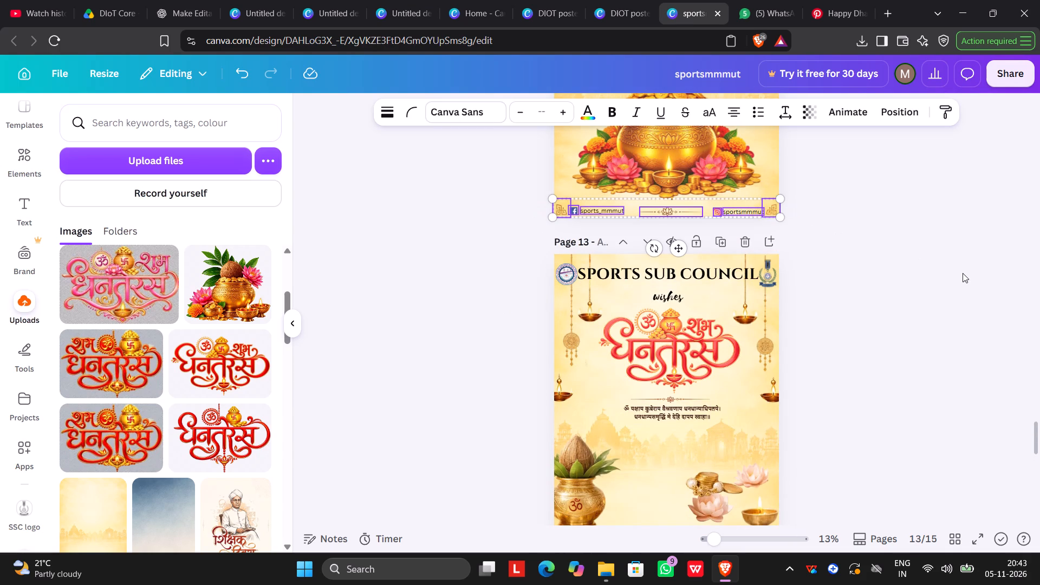
pyautogui.hotkey('ctrl', 'c')
pyautogui.scroll(-3, 963, 273)
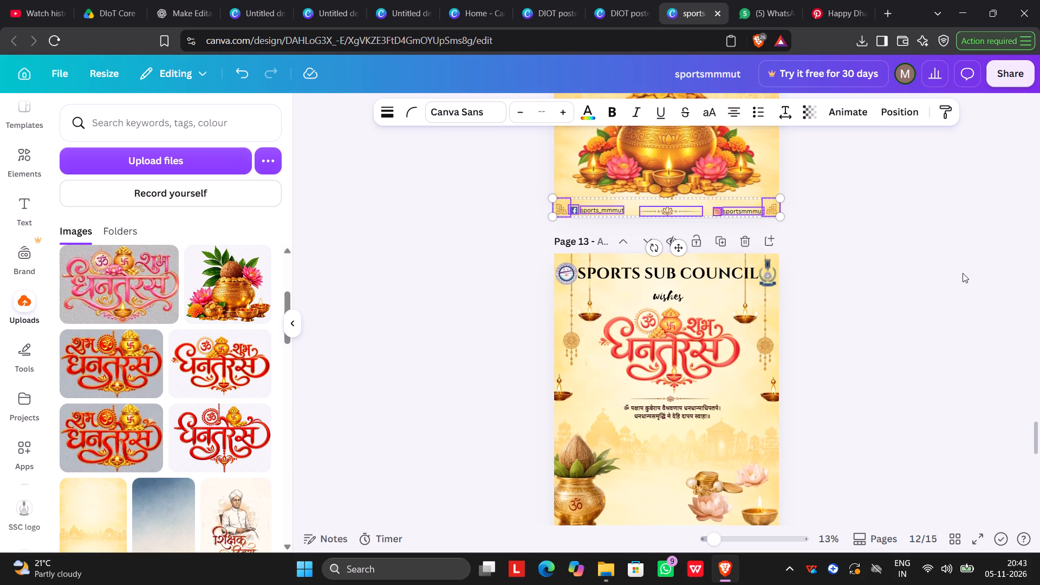
pyautogui.scroll(-11, 963, 273)
pyautogui.scroll(-1, 883, 355)
pyautogui.click(674, 339)
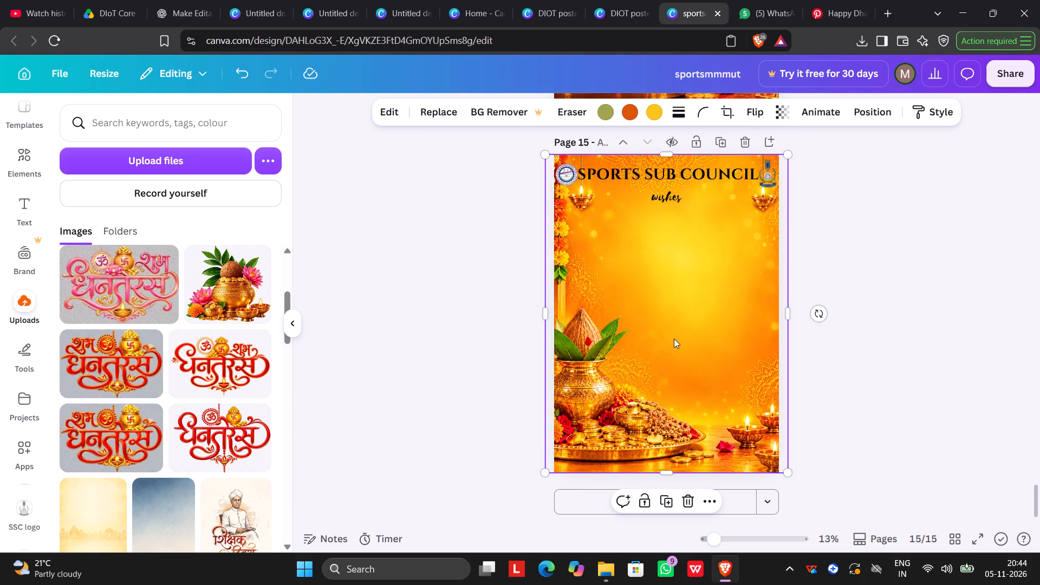
pyautogui.hotkey('ctrl', 'v')
pyautogui.scroll(-2, 674, 339)
pyautogui.click(874, 341)
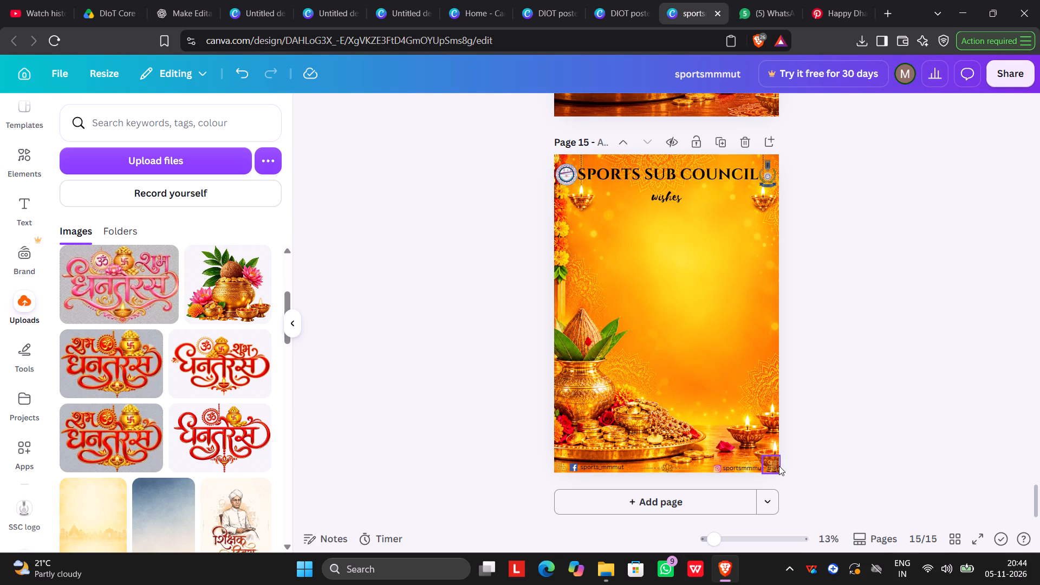
# Delete the two corner ornaments and the central divider from page 15's footer, leaving only the social icons and handles.
pyautogui.click(779, 466)
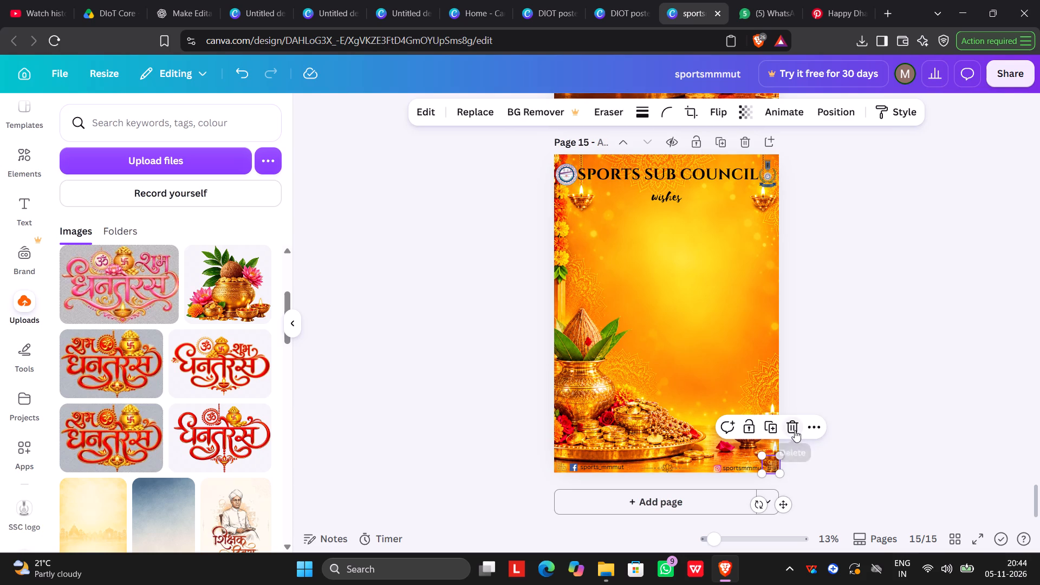
pyautogui.click(795, 429)
pyautogui.click(677, 469)
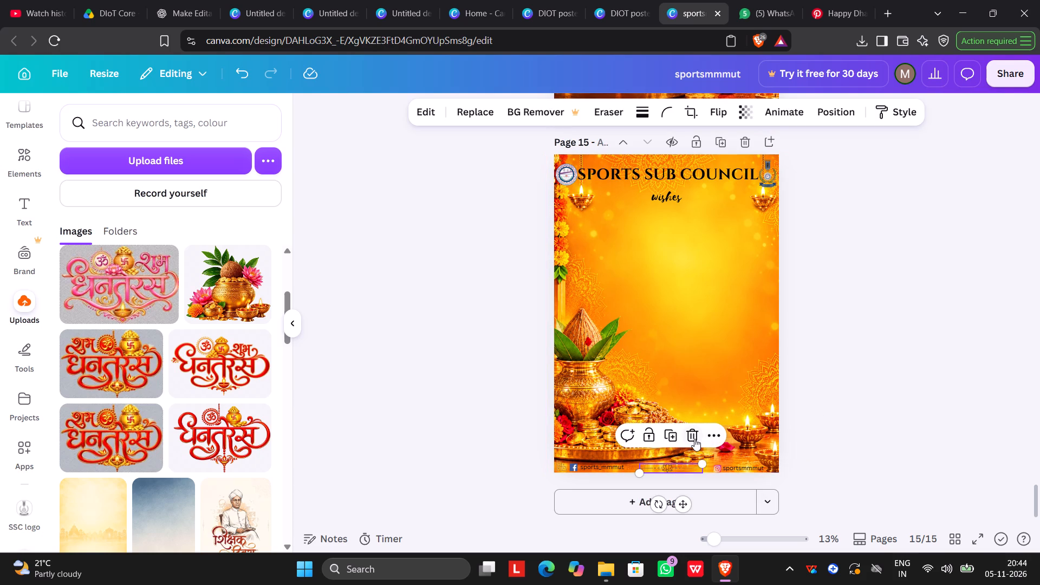
pyautogui.click(694, 439)
pyautogui.click(560, 466)
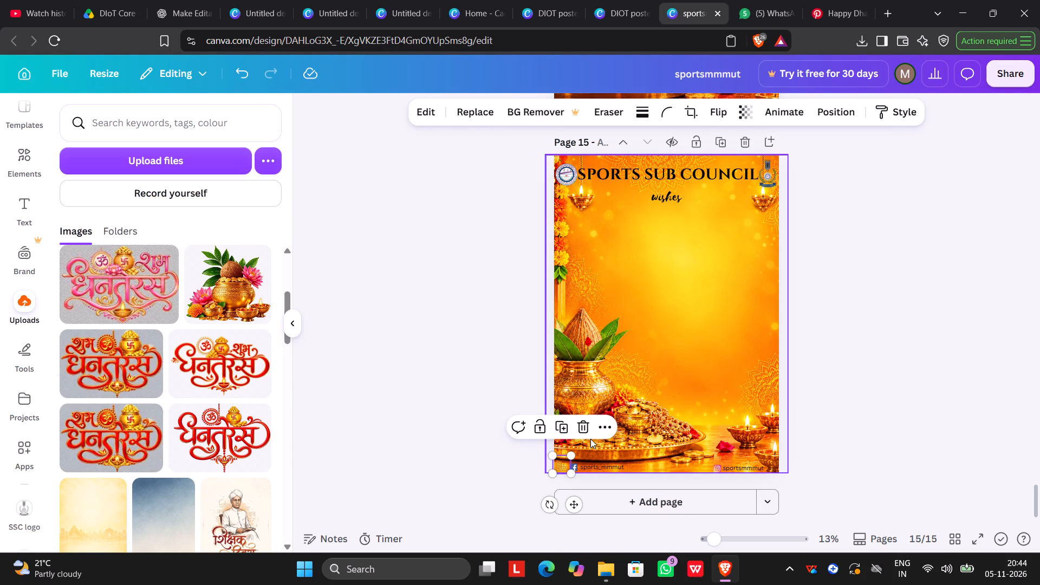
pyautogui.click(584, 428)
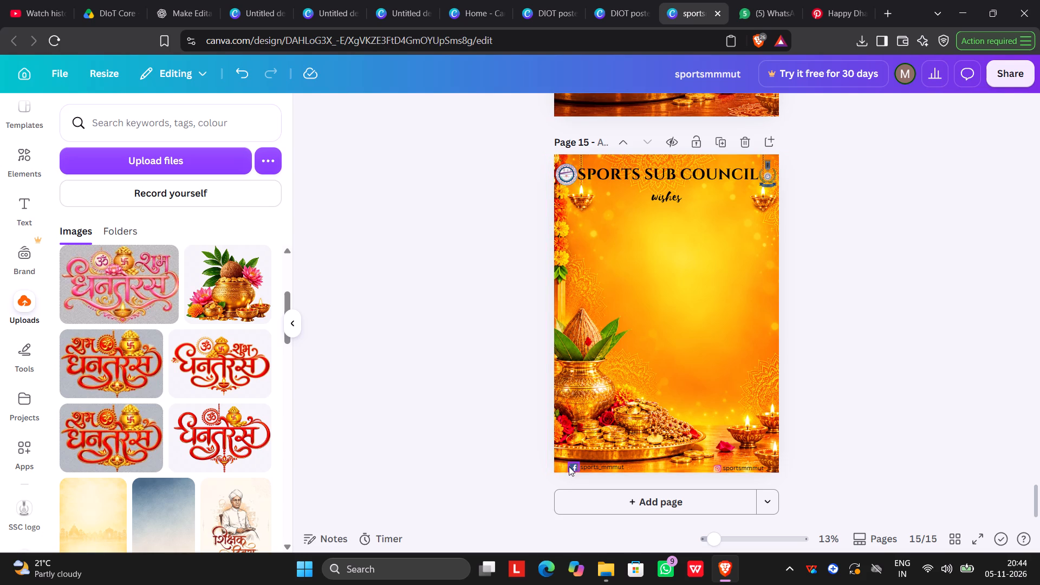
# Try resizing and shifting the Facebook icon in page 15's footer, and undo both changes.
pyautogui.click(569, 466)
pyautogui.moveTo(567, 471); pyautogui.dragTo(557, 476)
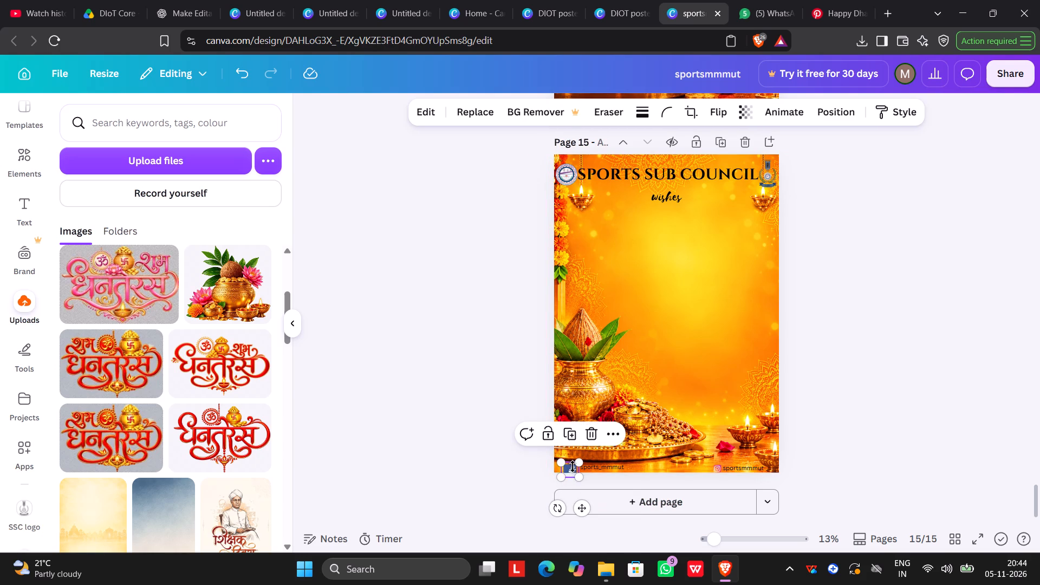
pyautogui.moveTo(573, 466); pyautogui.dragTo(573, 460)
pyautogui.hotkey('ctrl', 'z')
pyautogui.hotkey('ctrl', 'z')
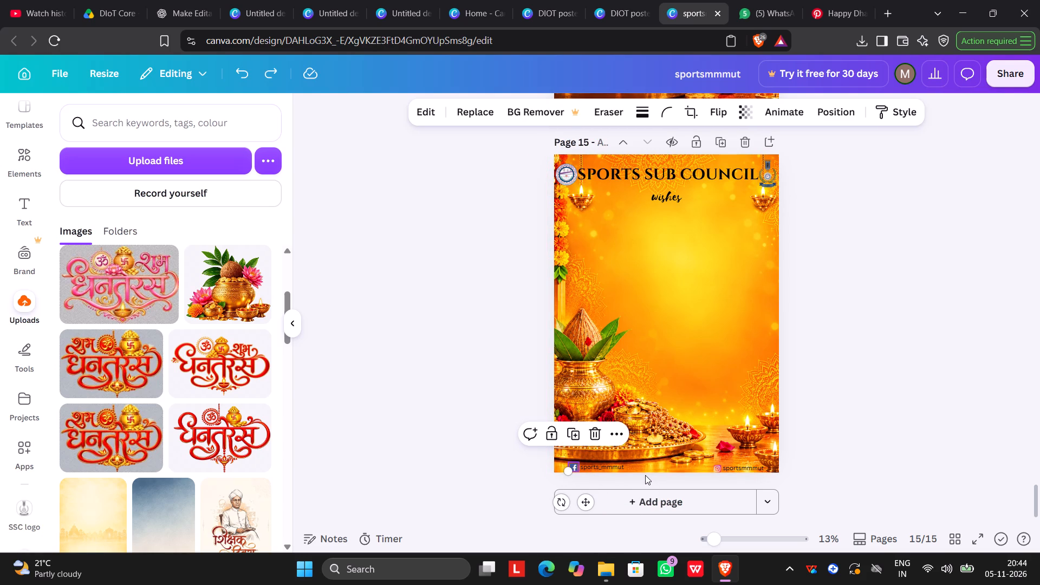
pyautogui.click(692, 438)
# Enlarge the Facebook icon slightly and reposition it in page 15's footer, undoing any accidental background move.
pyautogui.click(575, 467)
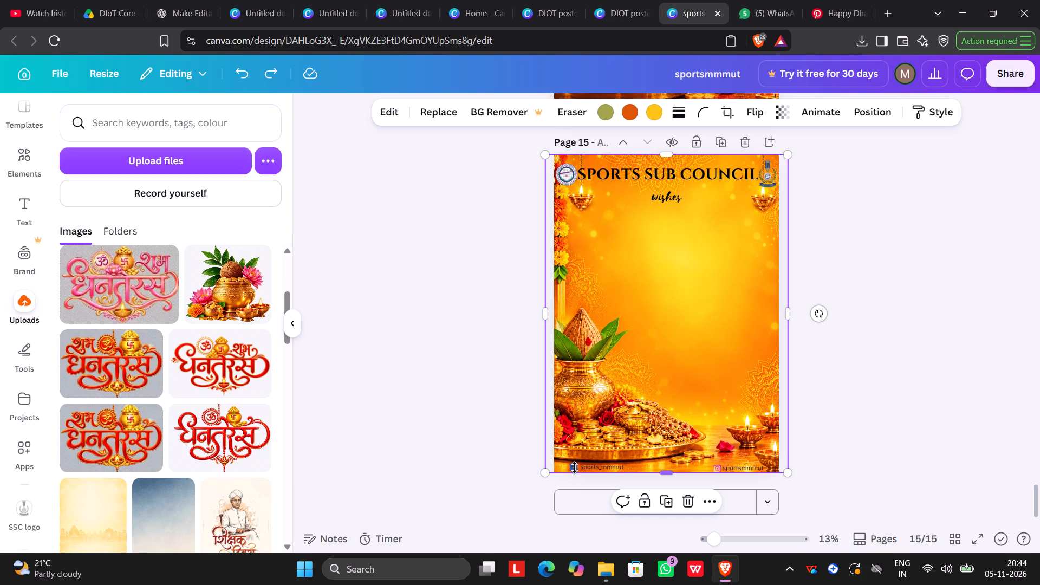
pyautogui.click(576, 467)
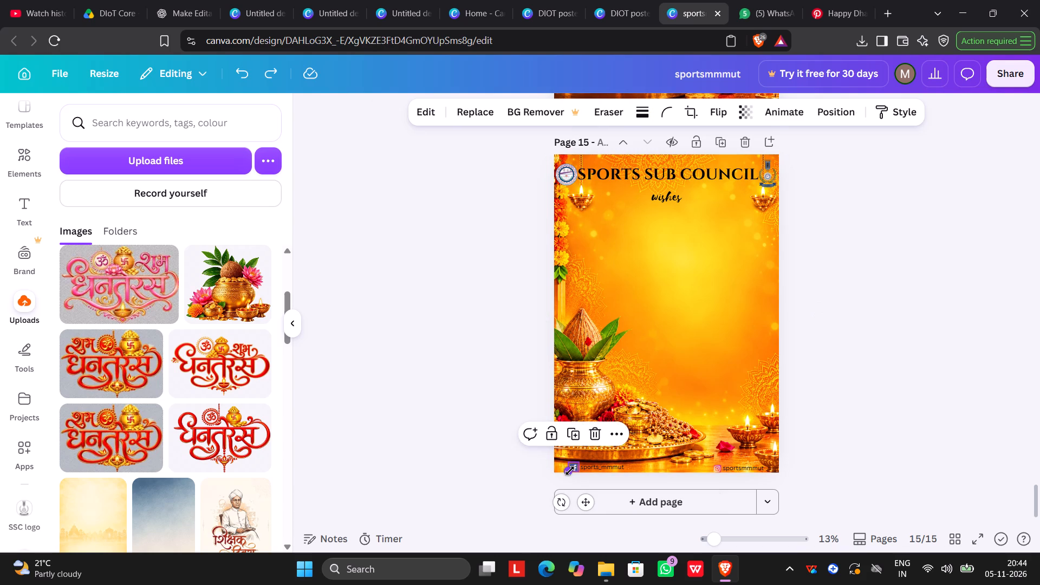
pyautogui.moveTo(569, 471); pyautogui.dragTo(564, 476)
pyautogui.click(648, 421)
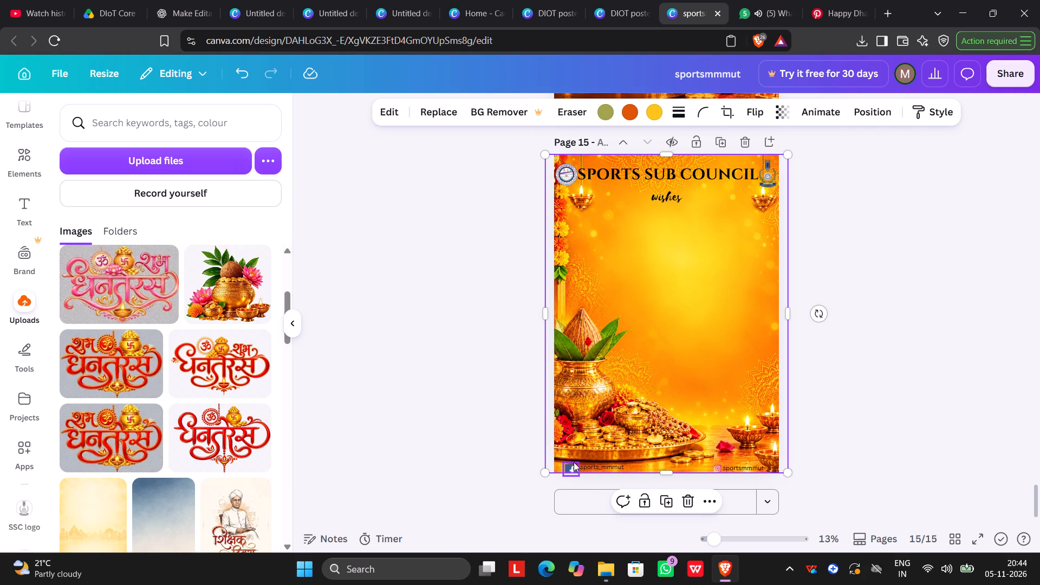
pyautogui.moveTo(571, 465); pyautogui.dragTo(563, 456)
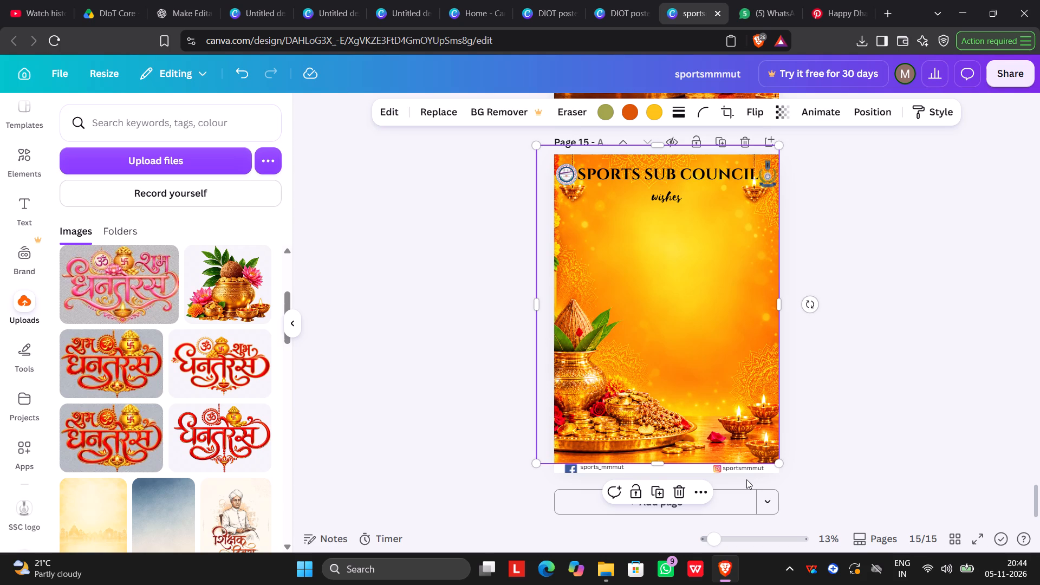
pyautogui.hotkey('ctrl', 'z')
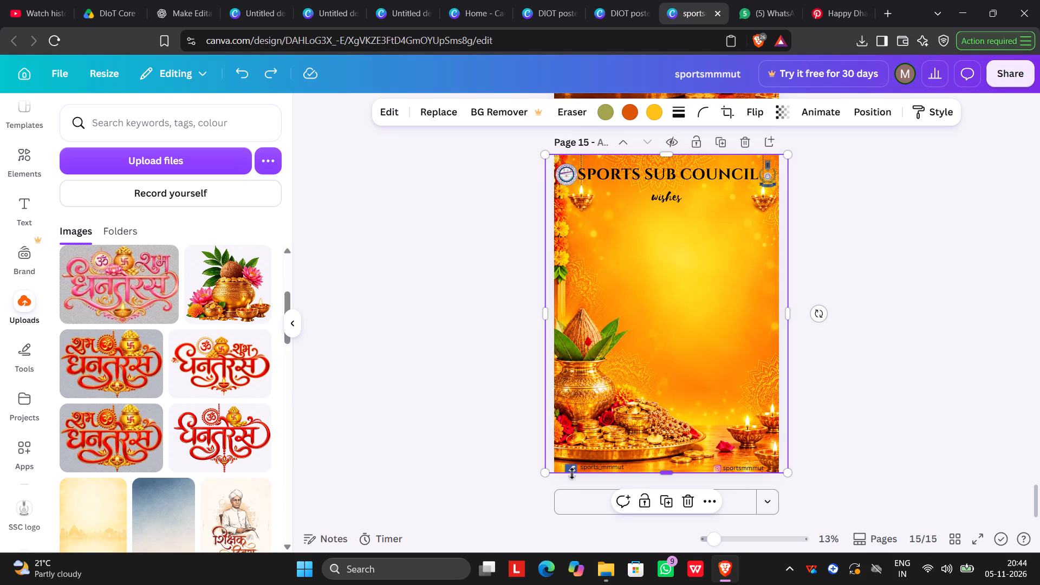
pyautogui.click(512, 466)
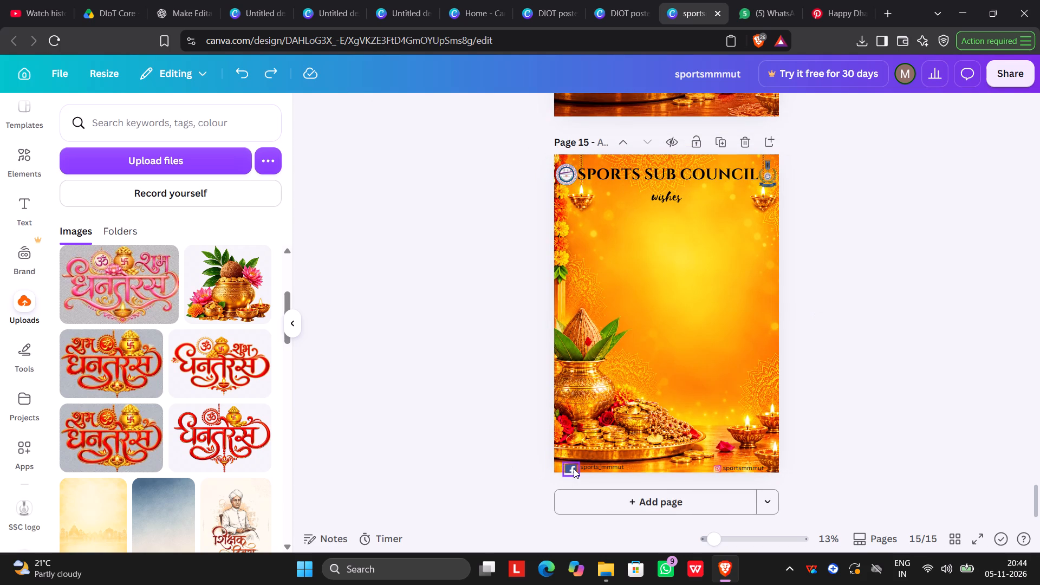
pyautogui.moveTo(574, 468); pyautogui.dragTo(569, 460)
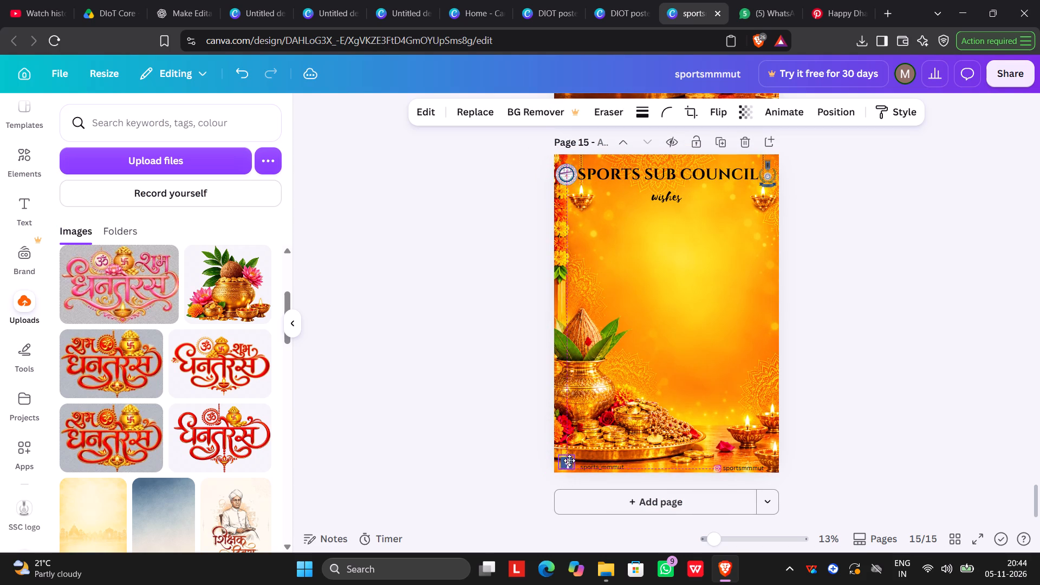
# Move the Facebook icon to the footer's left corner, enlarge the sports_mmmut handle to about size 61.2 and align it beside the icon.
pyautogui.moveTo(569, 460); pyautogui.dragTo(565, 463)
pyautogui.click(951, 462)
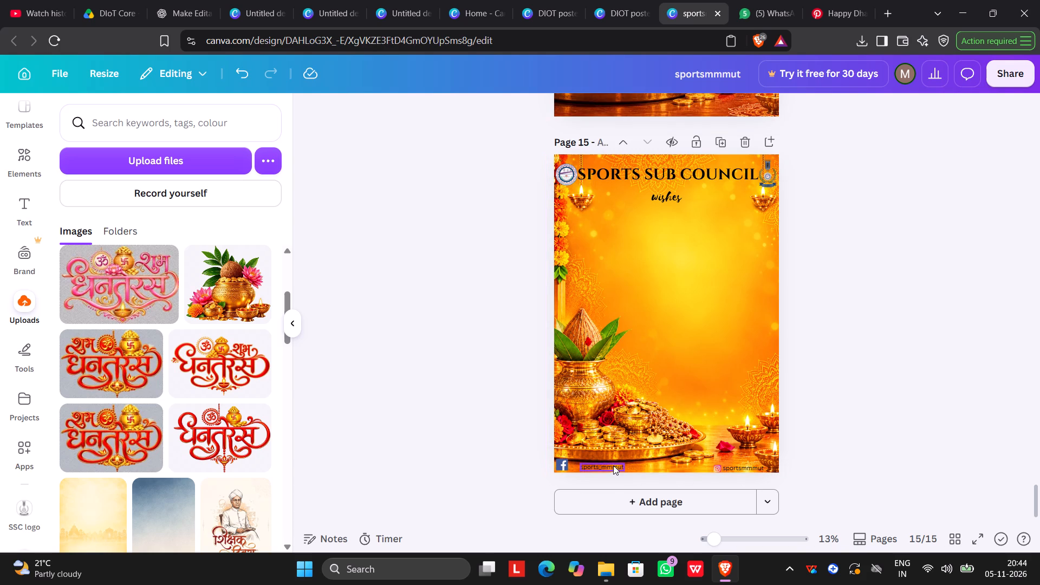
pyautogui.click(613, 467)
pyautogui.moveTo(581, 461); pyautogui.dragTo(573, 452)
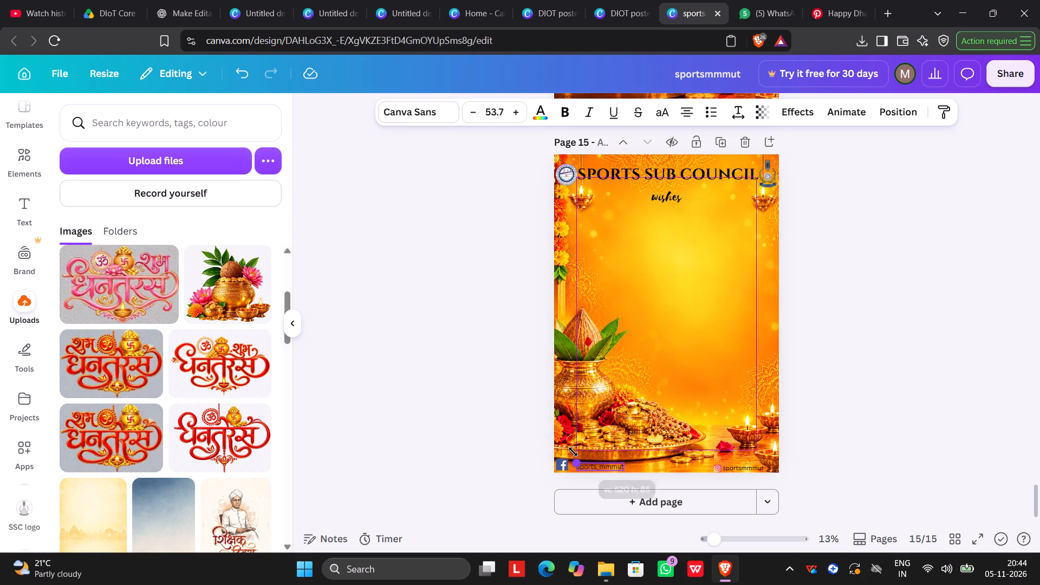
pyautogui.moveTo(573, 452); pyautogui.dragTo(572, 451)
pyautogui.click(922, 468)
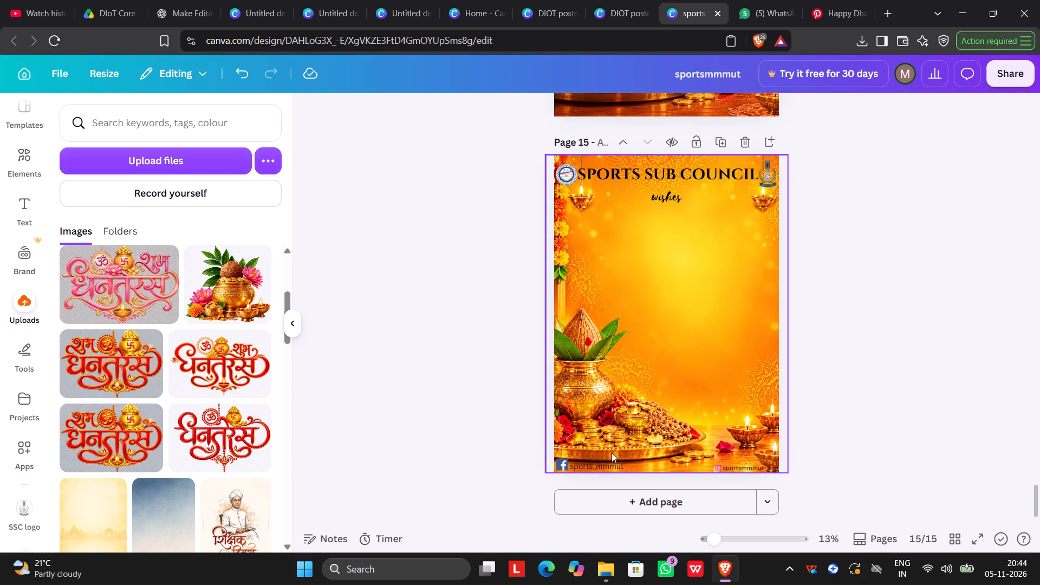
pyautogui.click(606, 464)
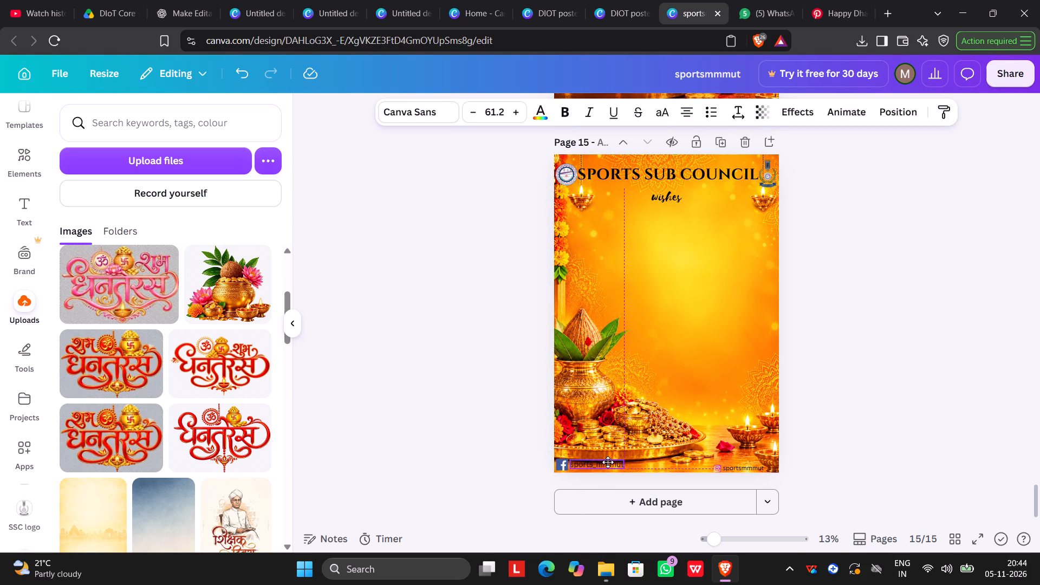
pyautogui.click(912, 471)
# Enlarge the Instagram icon slightly in page 15's footer and adjust its position.
pyautogui.click(746, 463)
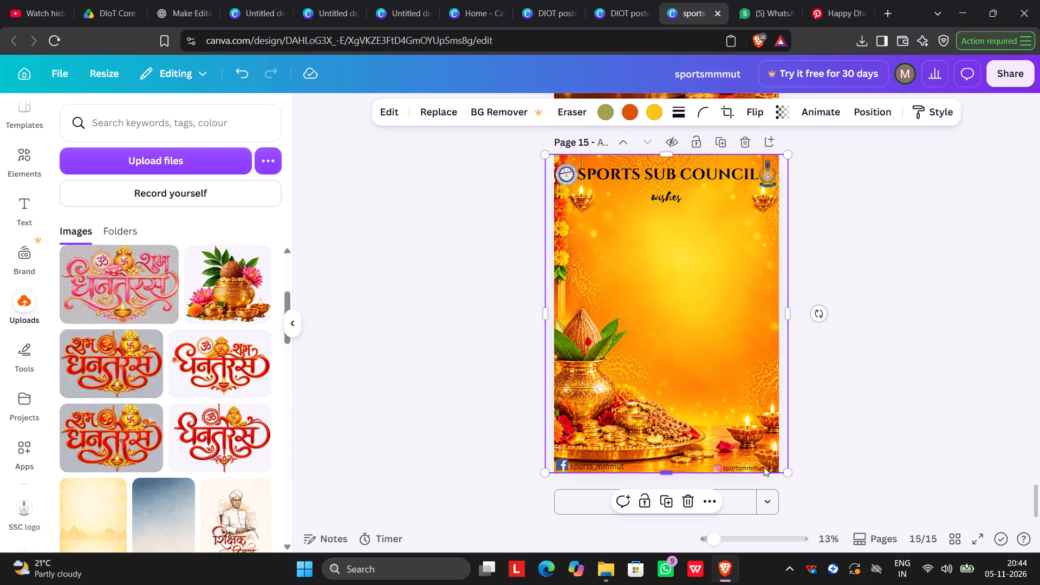
pyautogui.click(925, 431)
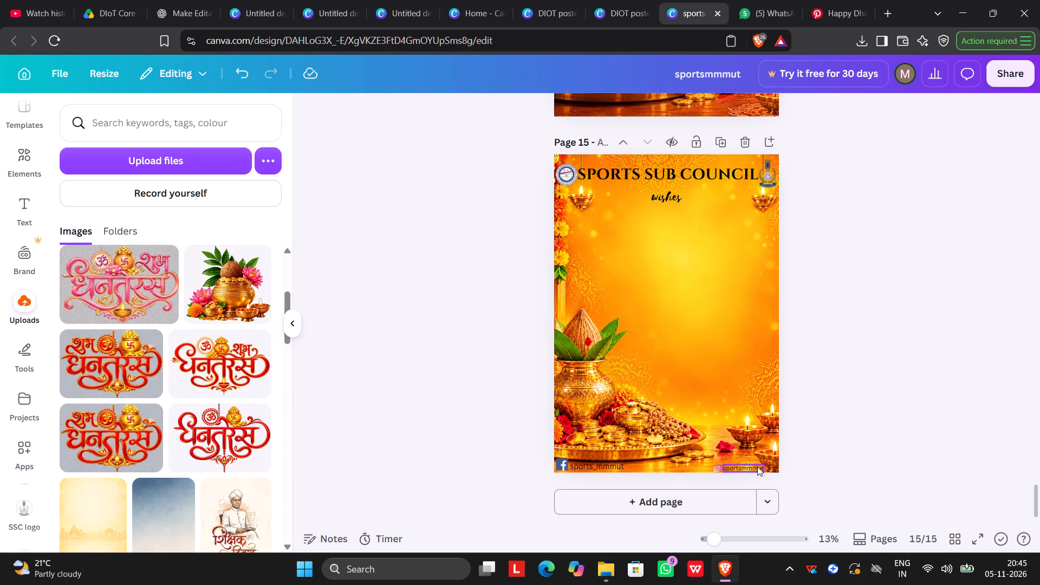
pyautogui.click(757, 465)
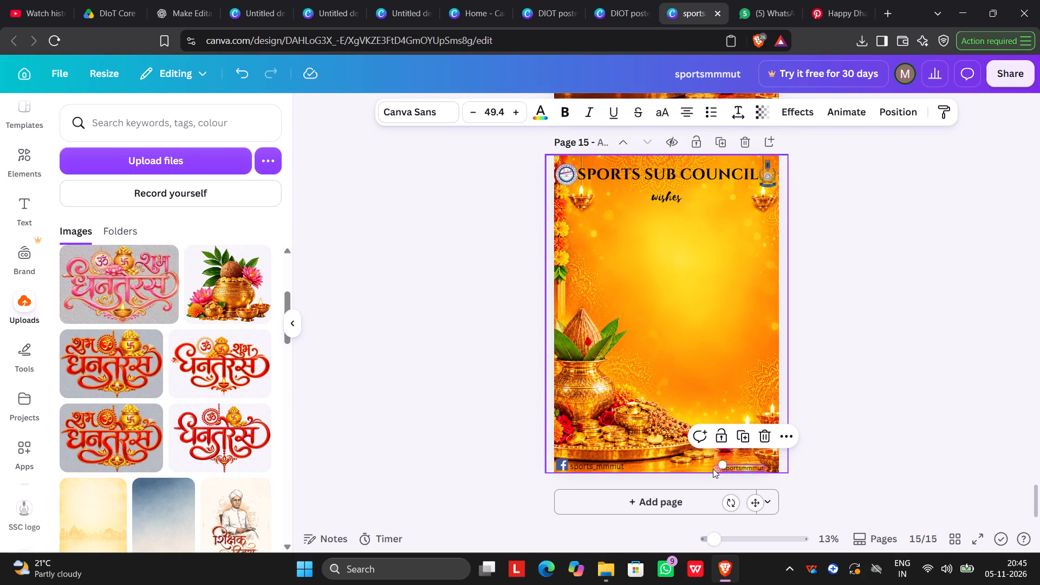
pyautogui.click(713, 469)
pyautogui.moveTo(711, 473); pyautogui.dragTo(702, 478)
pyautogui.click(878, 438)
pyautogui.click(713, 467)
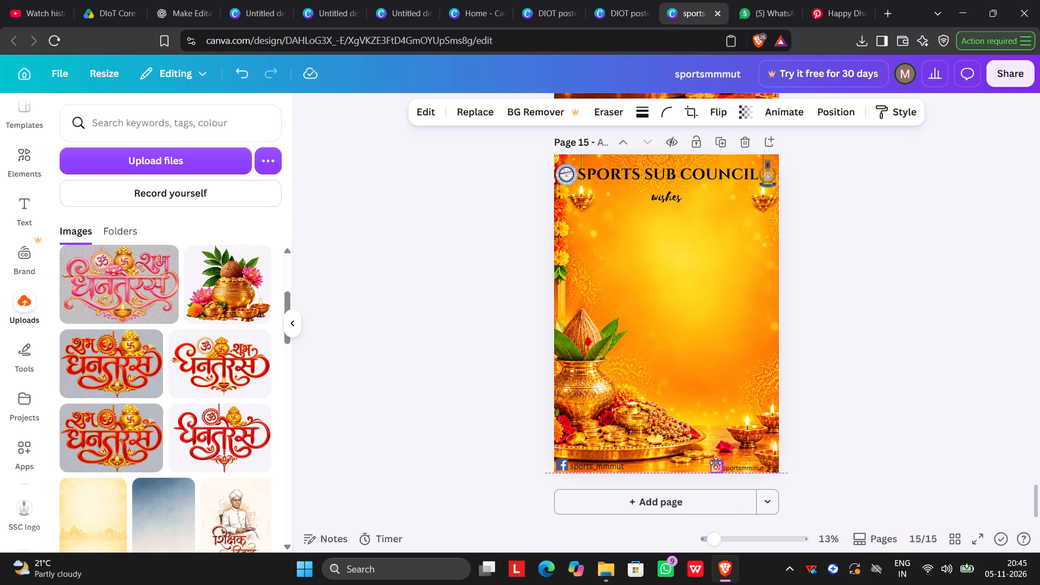
# Enlarge the sportsmmmut Instagram handle to about size 56.6 and shift it right, clear of the icon.
pyautogui.click(751, 468)
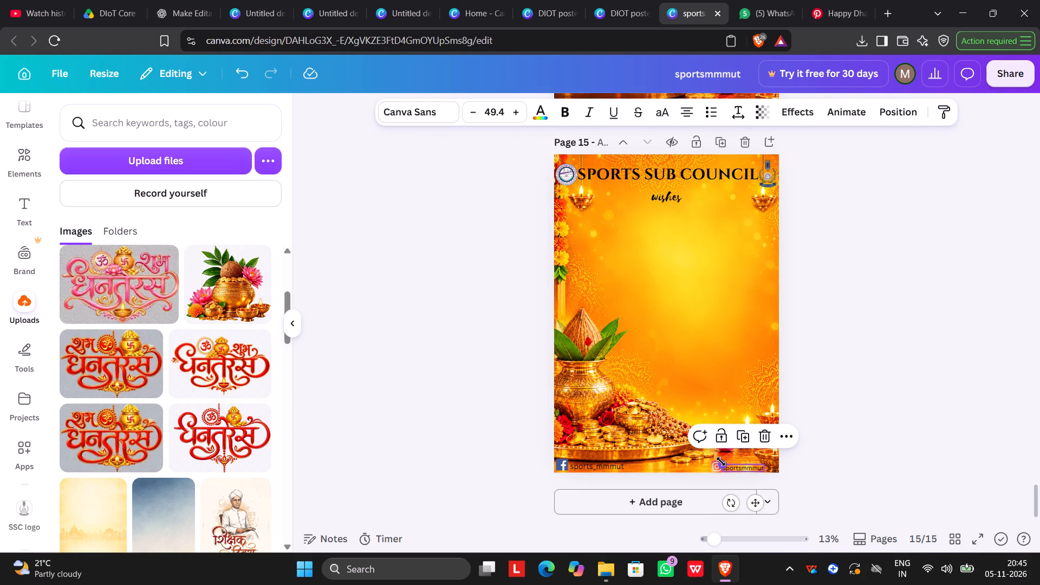
pyautogui.moveTo(721, 461); pyautogui.dragTo(716, 454)
pyautogui.click(884, 468)
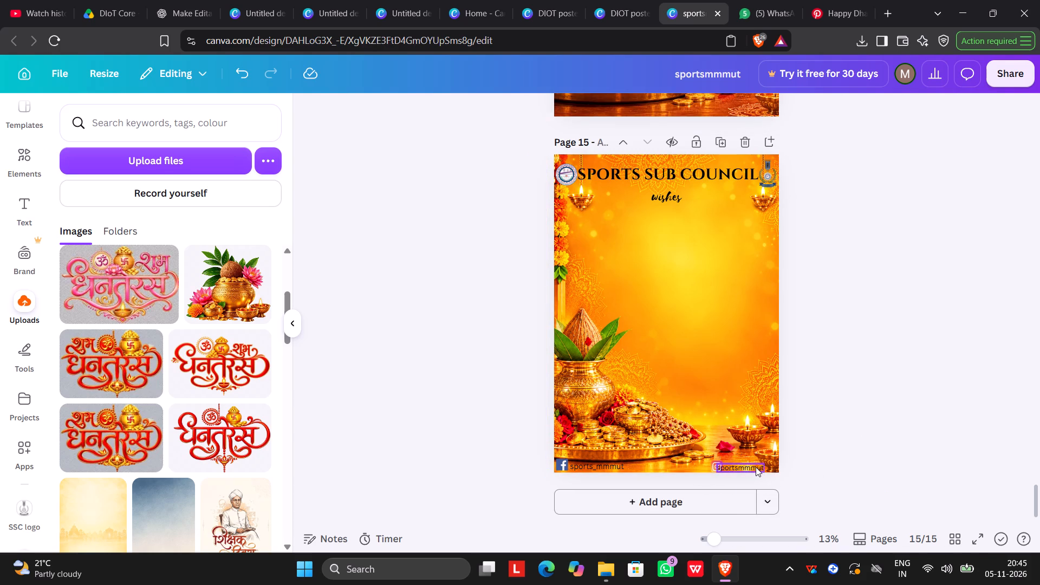
pyautogui.moveTo(755, 466); pyautogui.dragTo(765, 467)
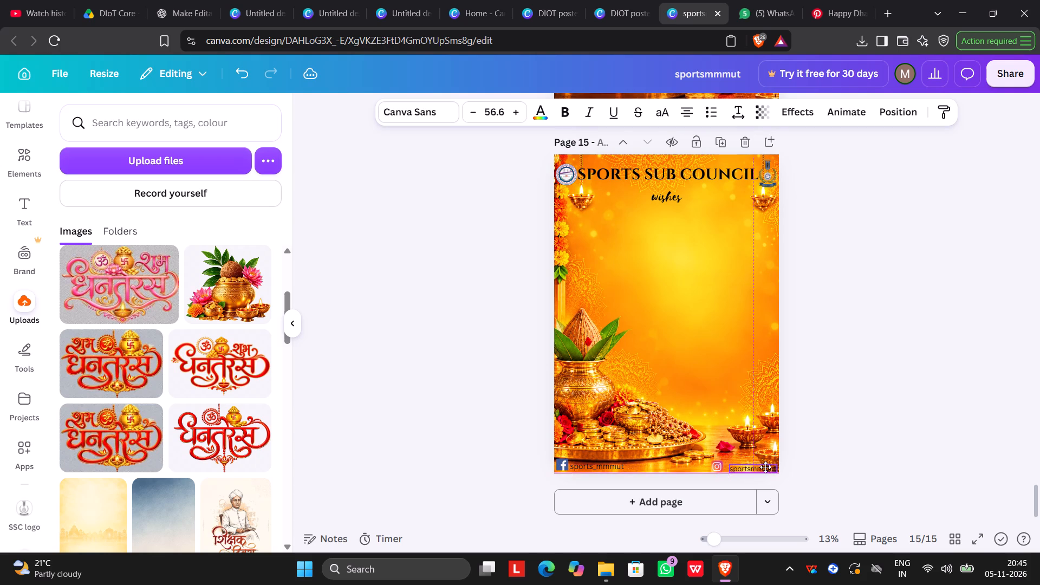
pyautogui.moveTo(765, 467); pyautogui.dragTo(769, 465)
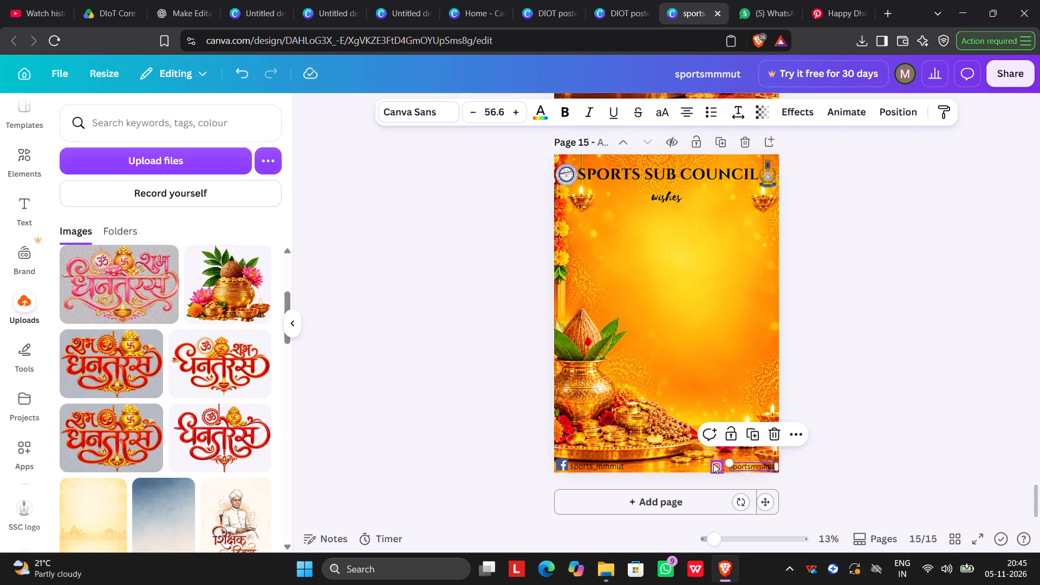
# Reposition the Instagram icon slightly so it lines up with the footer row.
pyautogui.click(714, 464)
pyautogui.click(920, 446)
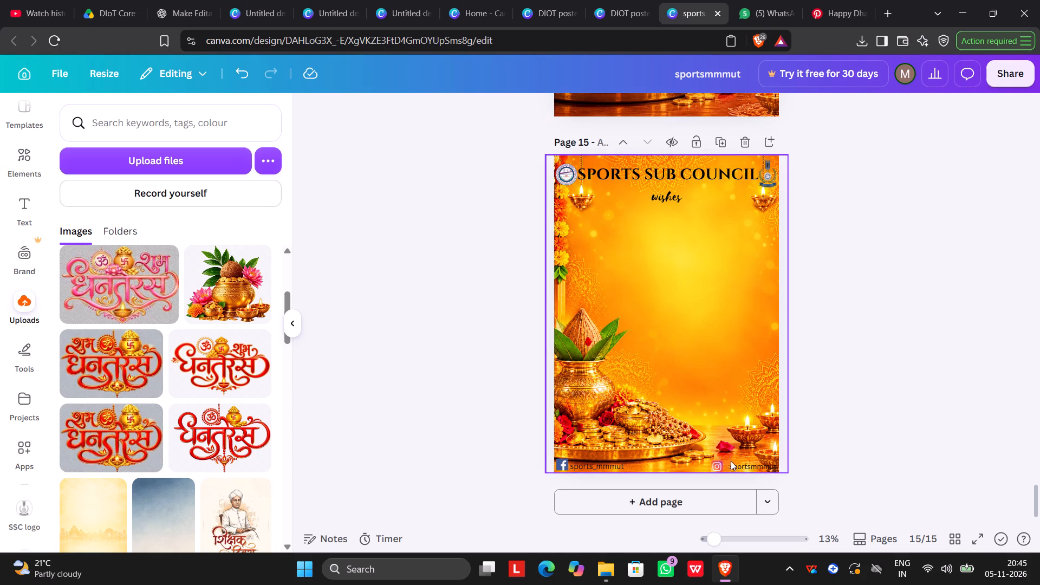
pyautogui.click(720, 464)
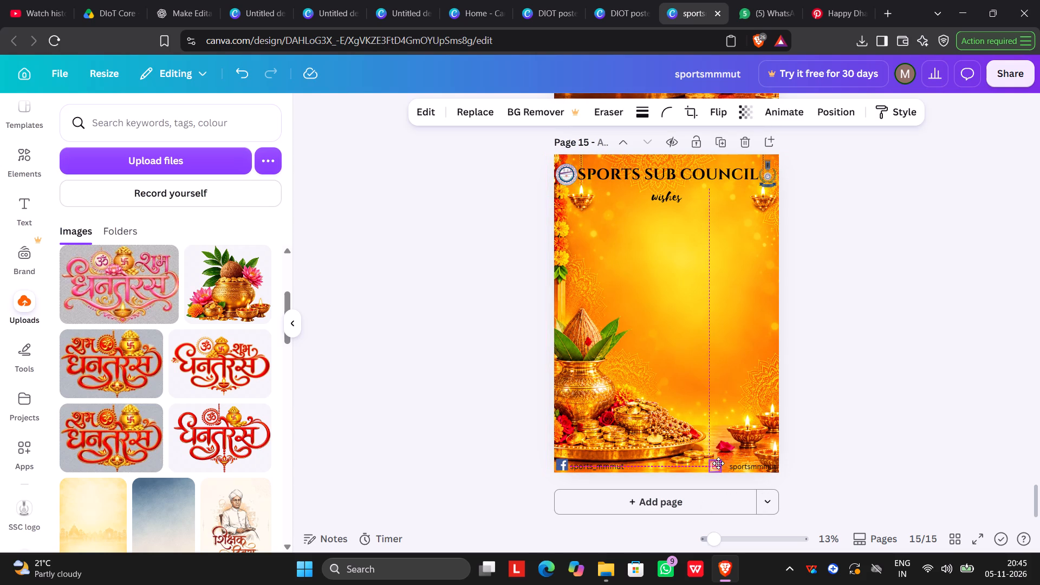
pyautogui.click(895, 469)
# Move the sportsmmmut handle left, close beside the Instagram icon, and nudge it down in small increments.
pyautogui.moveTo(769, 469); pyautogui.dragTo(769, 469)
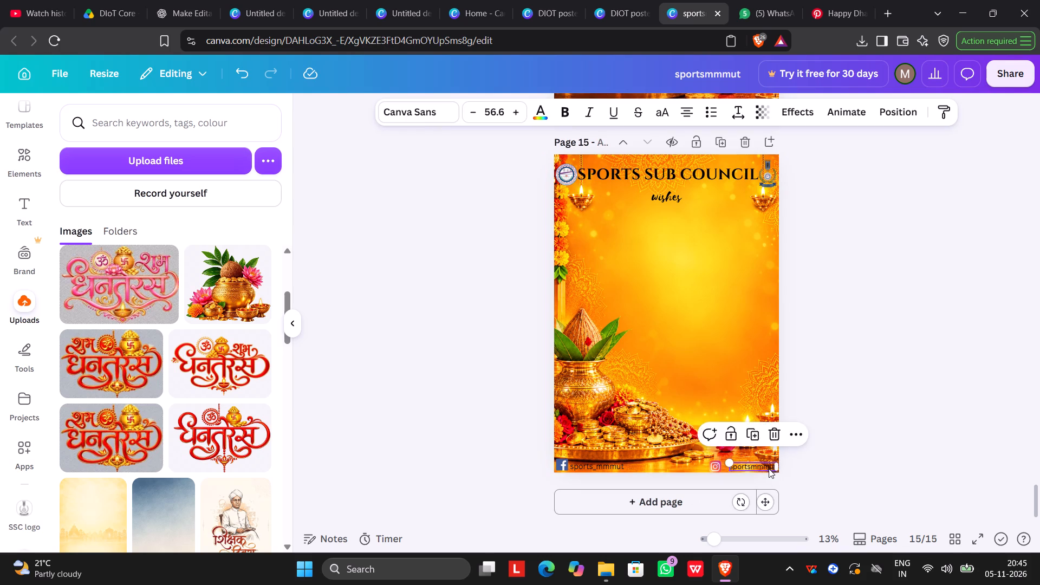
pyautogui.moveTo(769, 469); pyautogui.dragTo(763, 468)
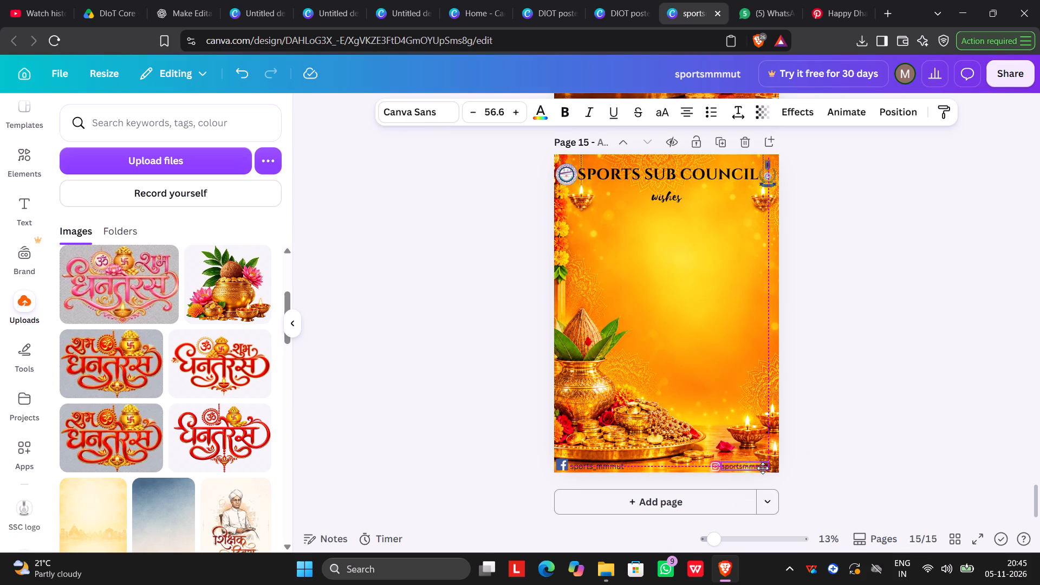
pyautogui.moveTo(763, 468); pyautogui.dragTo(764, 467)
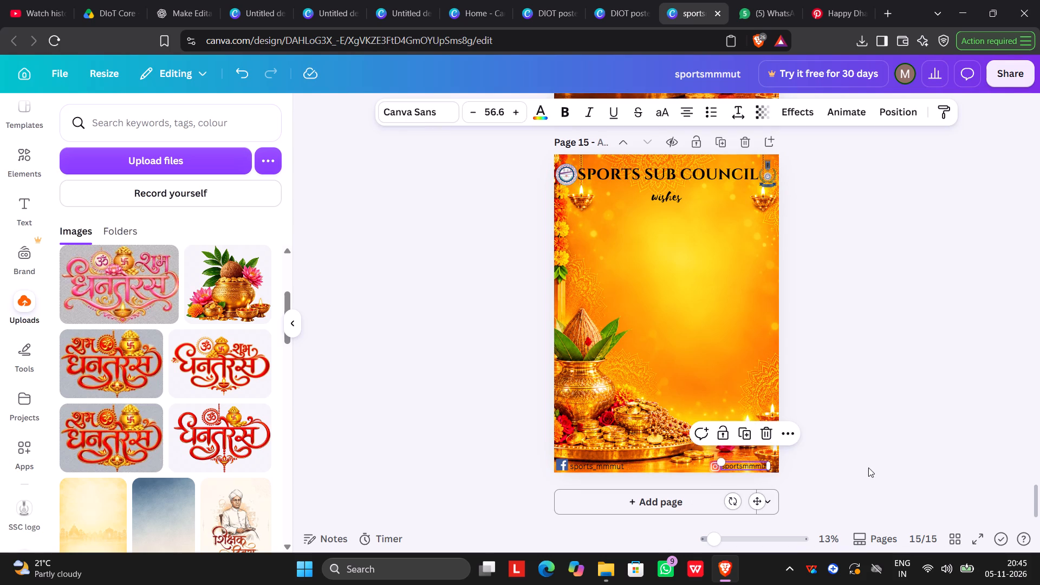
pyautogui.click(868, 467)
pyautogui.click(771, 463)
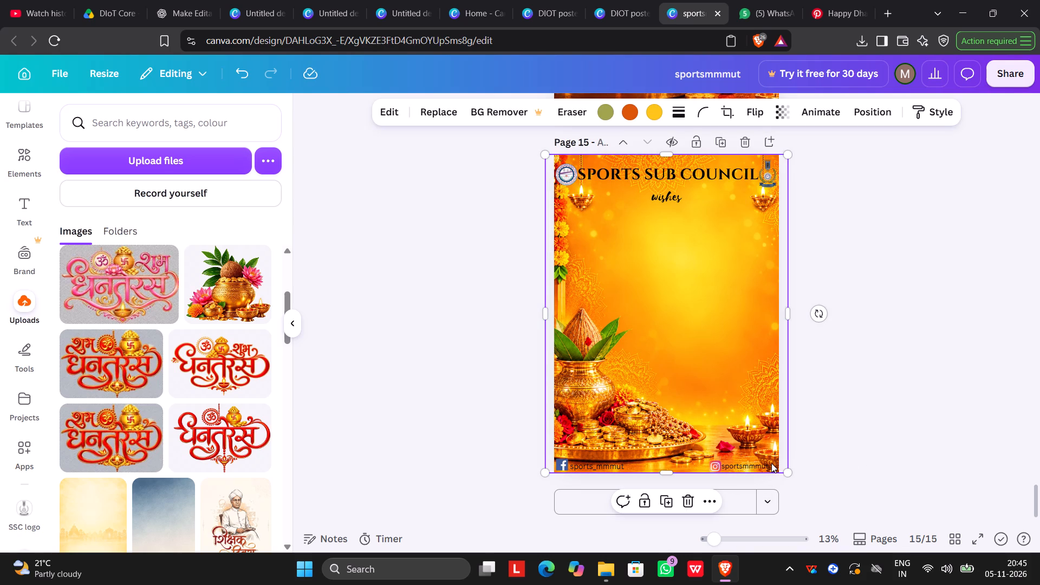
pyautogui.click(757, 462)
pyautogui.press('Down')
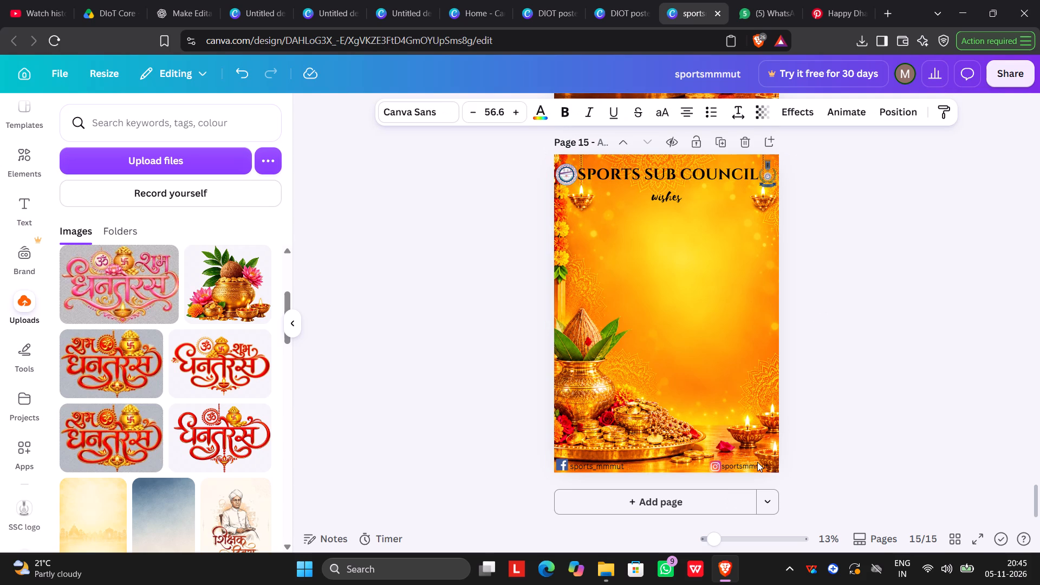
pyautogui.press('Down')
pyautogui.press('Down')
pyautogui.press('Down')
pyautogui.press('Down')
pyautogui.press('Down')
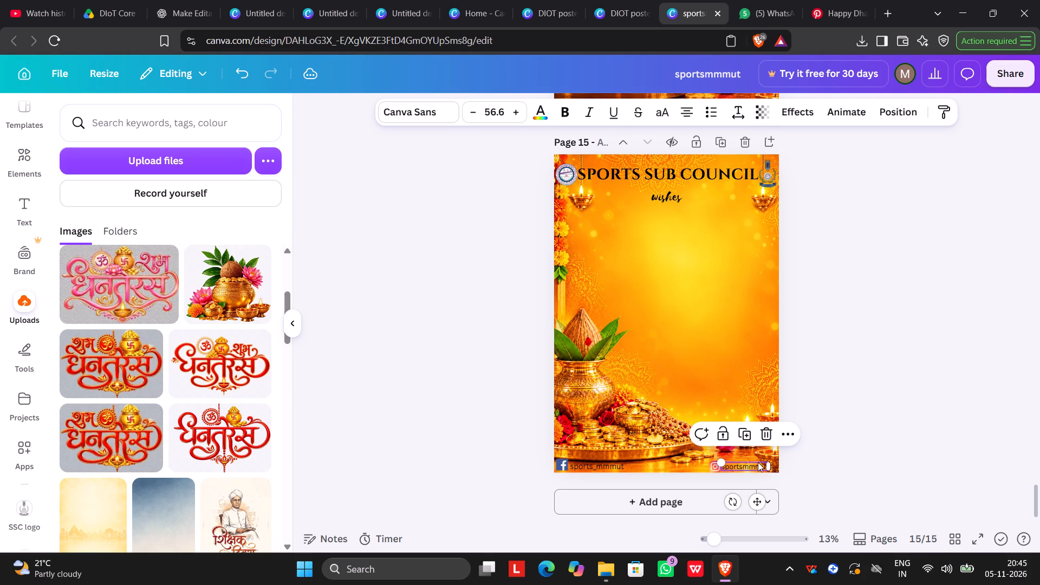
pyautogui.click(937, 450)
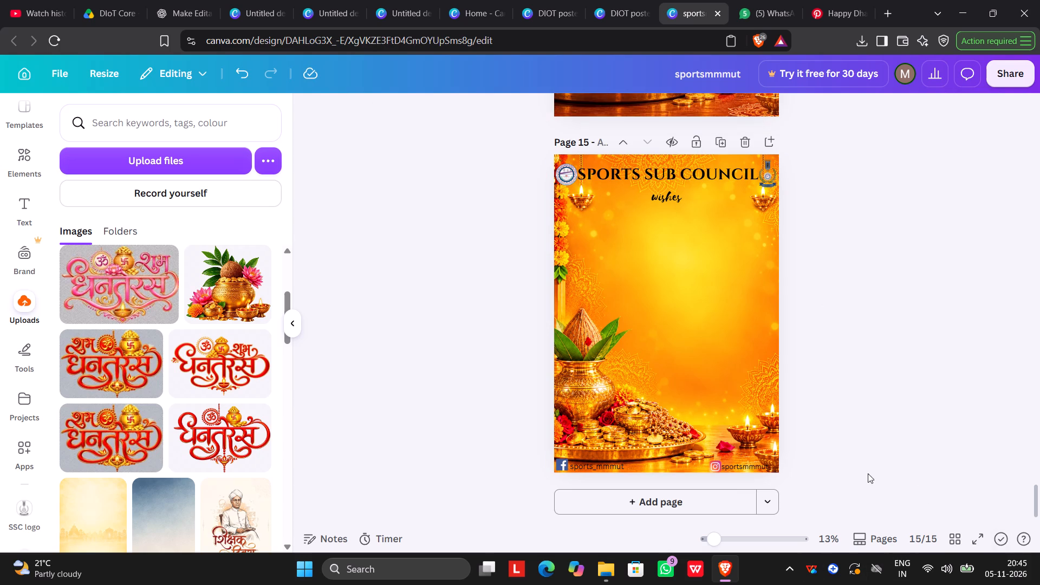
# Change the sportsmmmut Instagram handle's text colour to white.
pyautogui.click(755, 465)
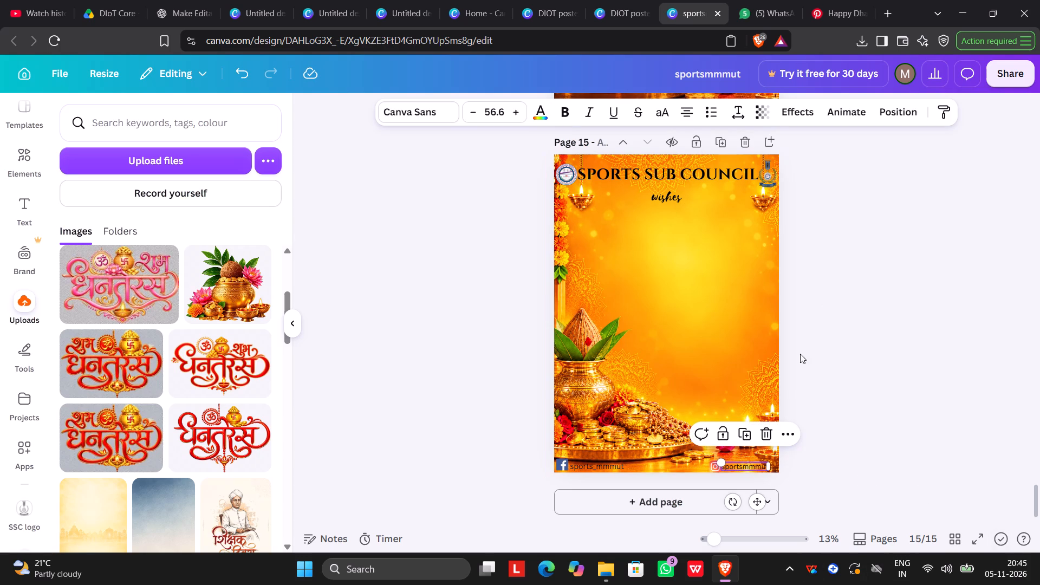
pyautogui.click(539, 108)
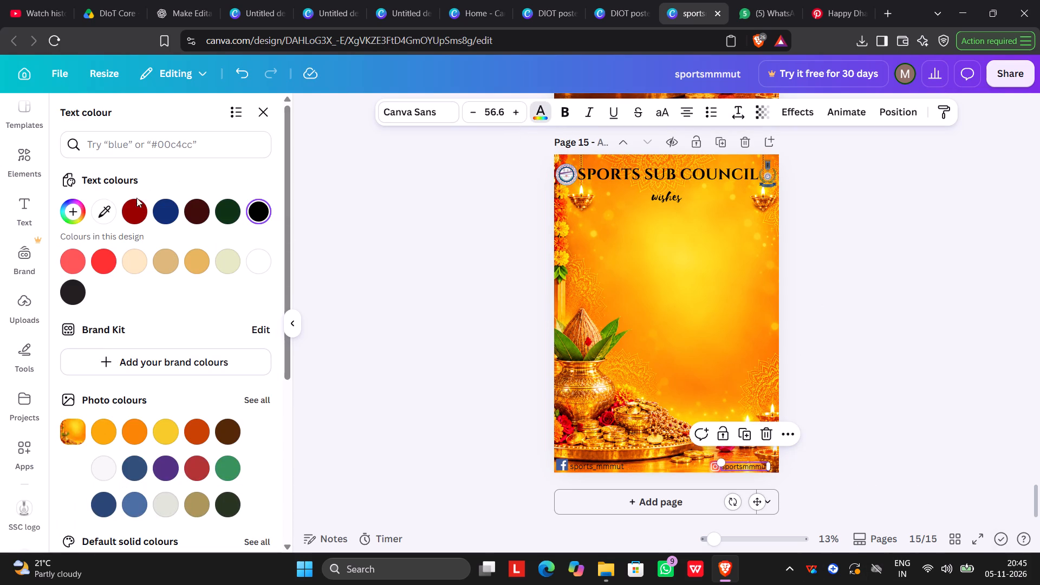
pyautogui.click(251, 265)
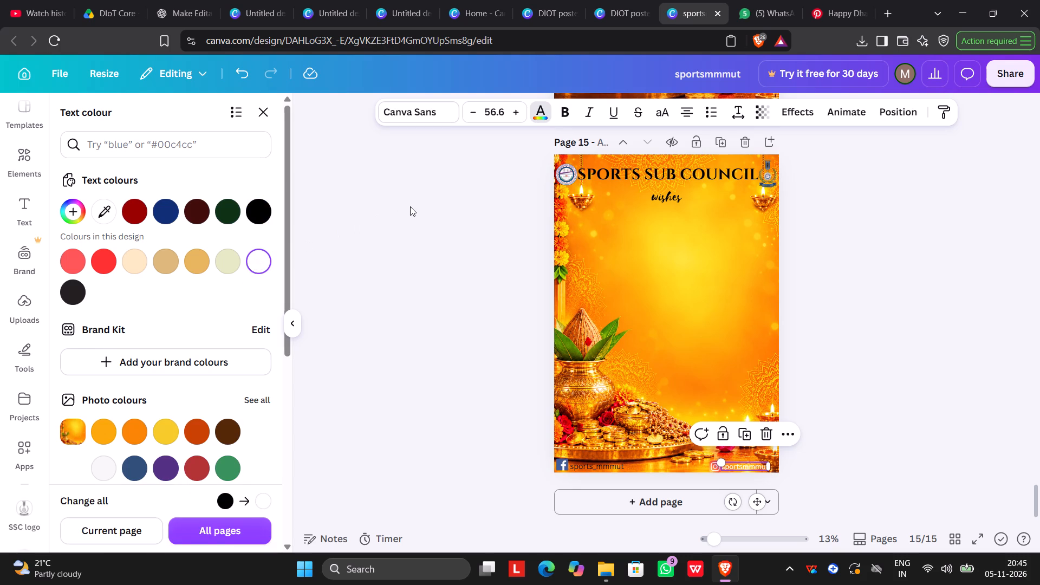
pyautogui.click(410, 206)
pyautogui.click(1031, 257)
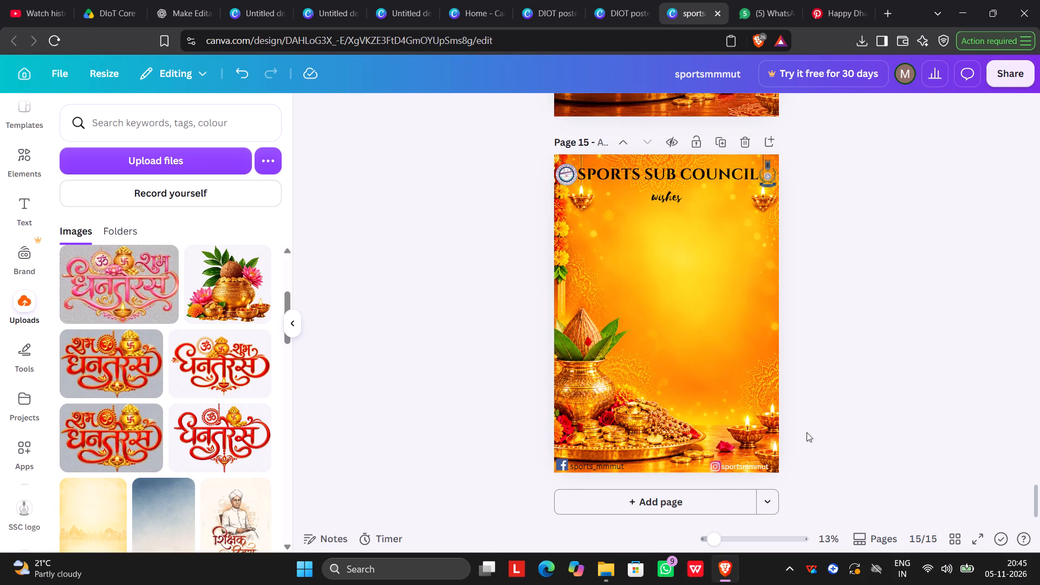
# Open the text colour options for the sportsmmmut Instagram handle again.
pyautogui.click(743, 468)
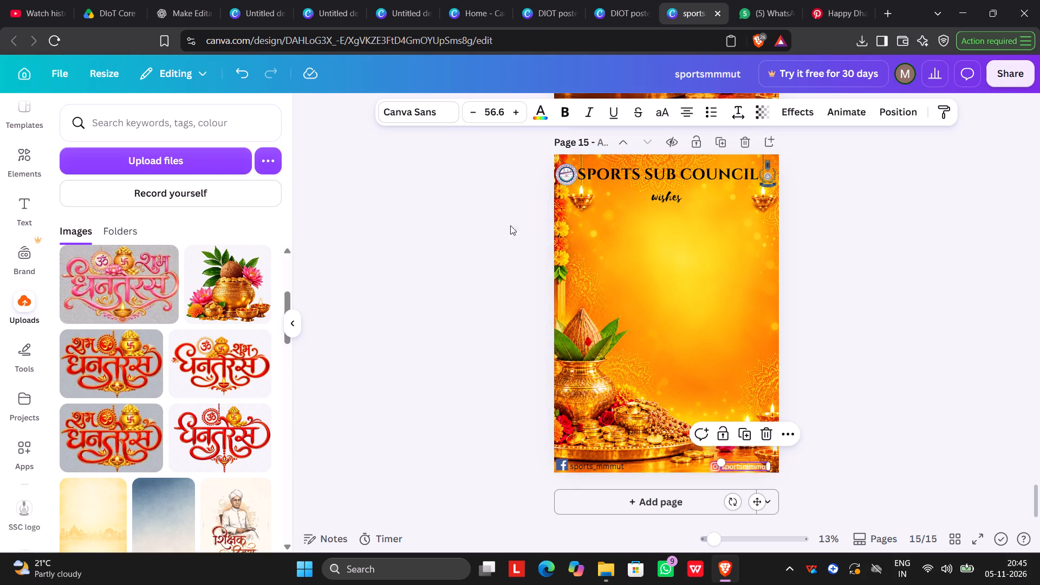
pyautogui.click(543, 112)
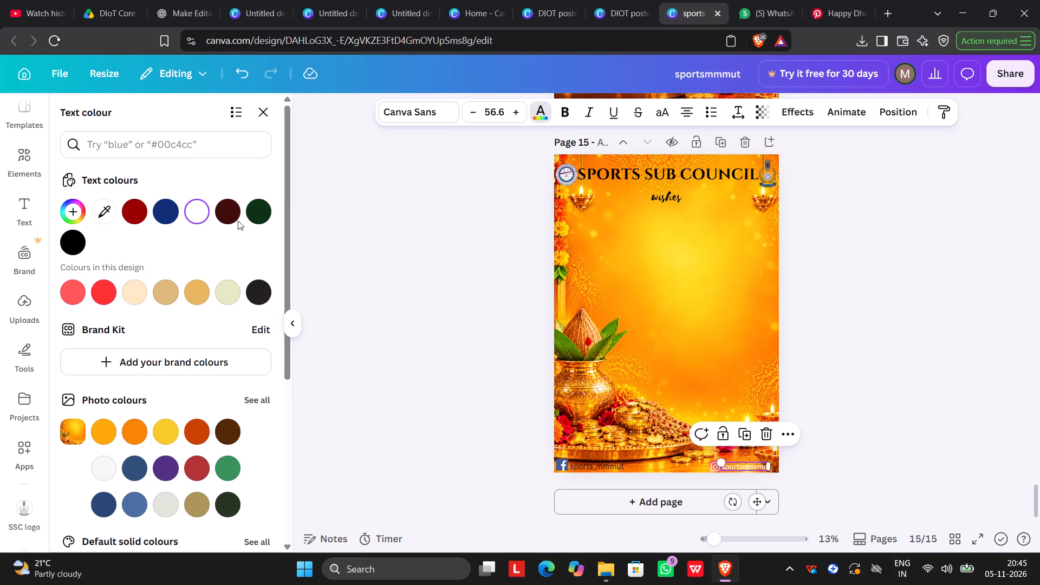
# Change the text colour of the sportsmmmut Instagram handle in page 15's footer to black.
pyautogui.click(75, 241)
pyautogui.click(462, 185)
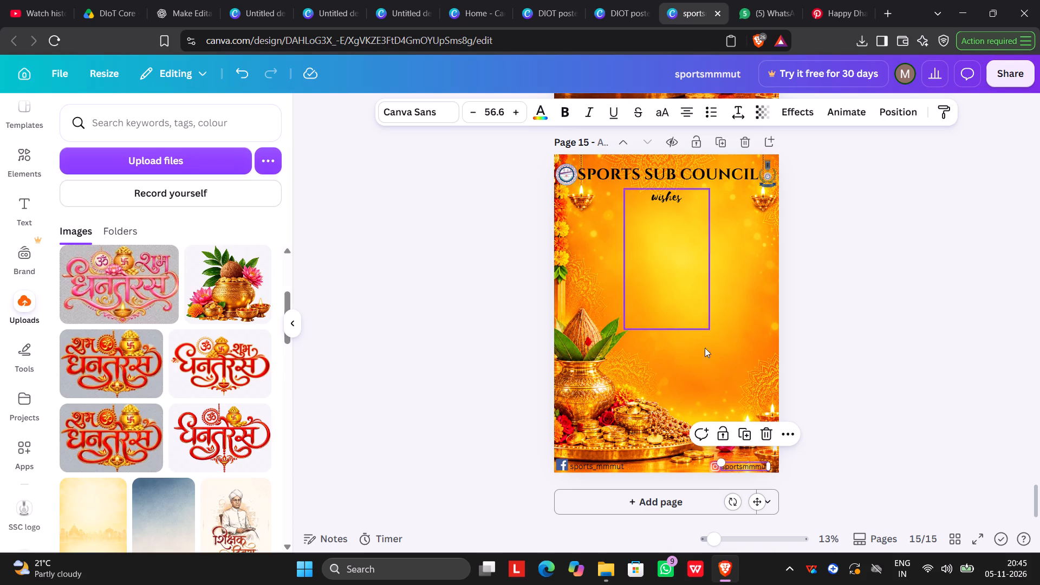
pyautogui.click(884, 315)
# Look back through the earlier posters to pages 7 and 6 for a footer background strip that could be reused.
pyautogui.scroll(12, 878, 310)
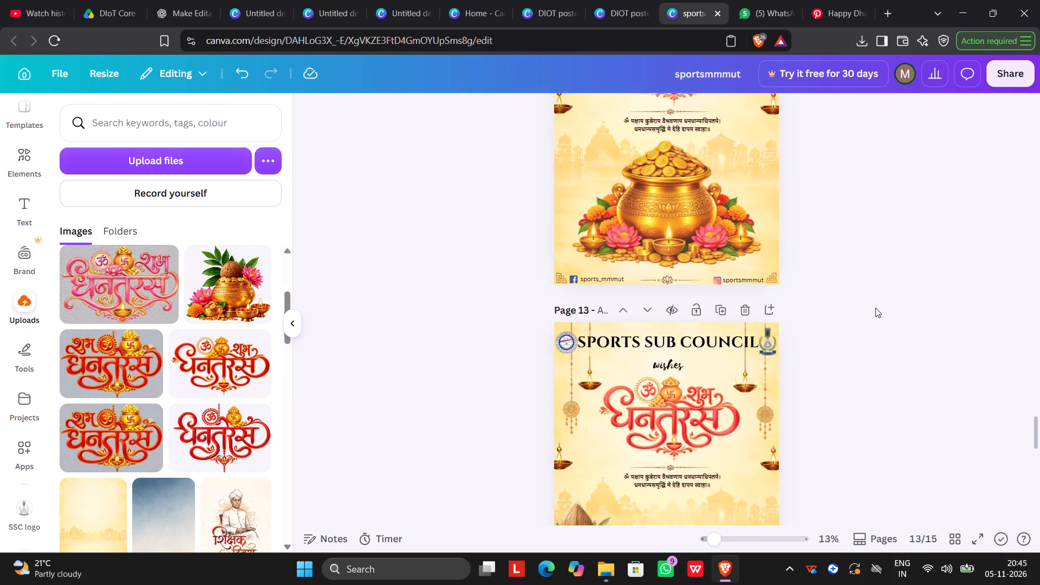
pyautogui.scroll(11, 875, 308)
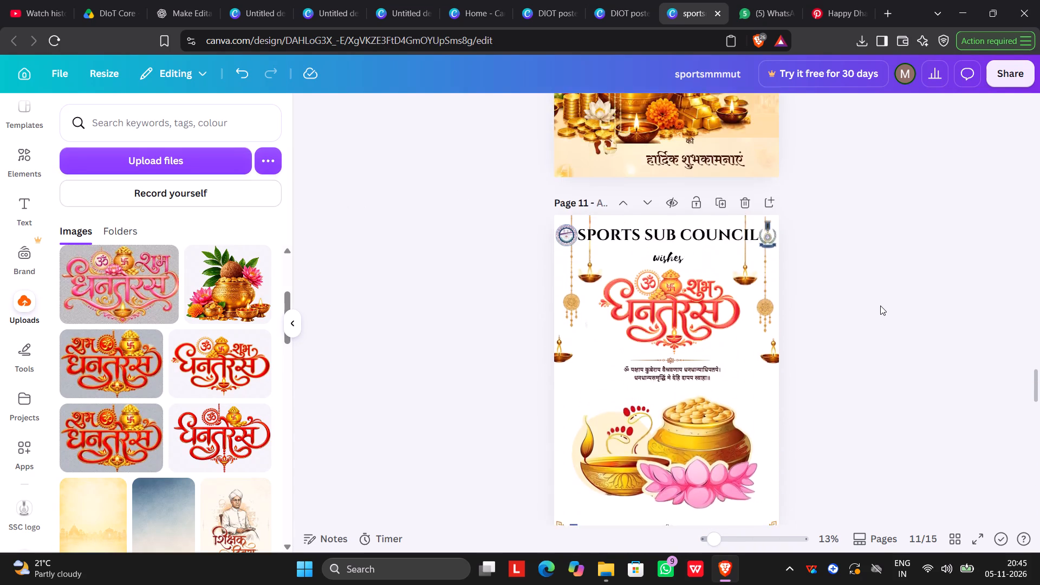
pyautogui.scroll(12, 880, 305)
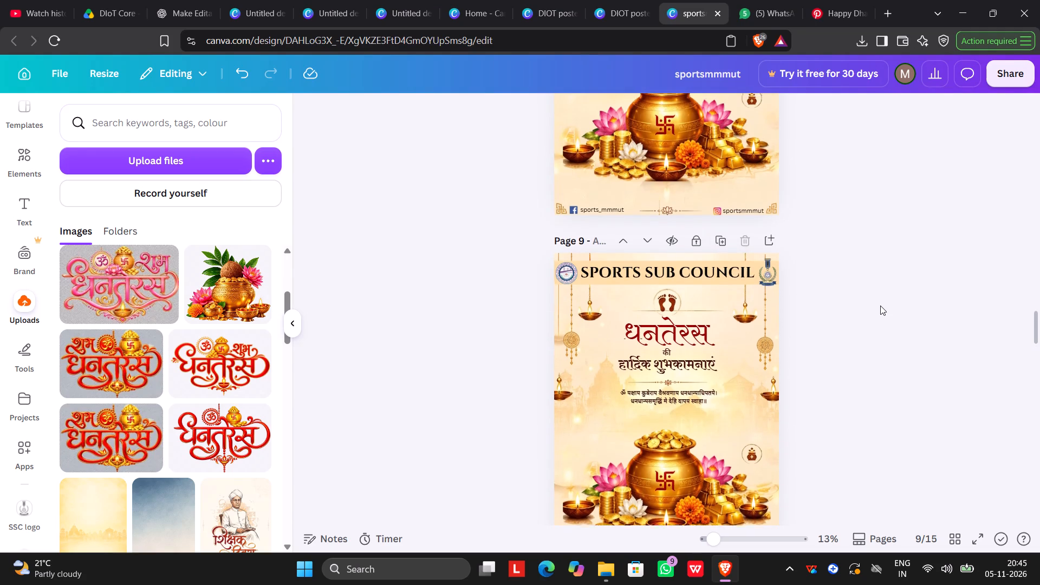
pyautogui.scroll(9, 880, 305)
pyautogui.scroll(-6, 880, 305)
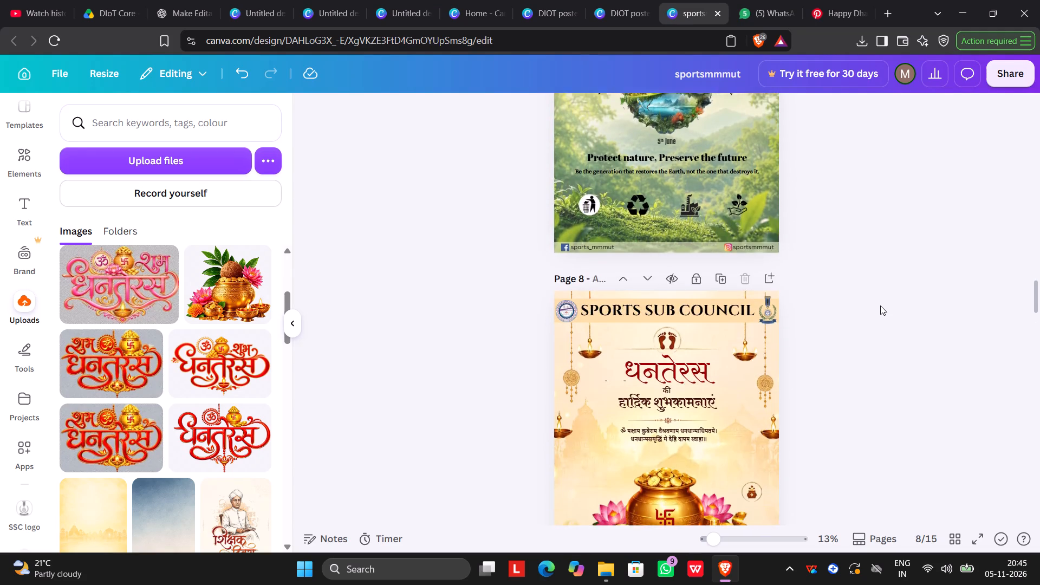
pyautogui.scroll(6, 880, 305)
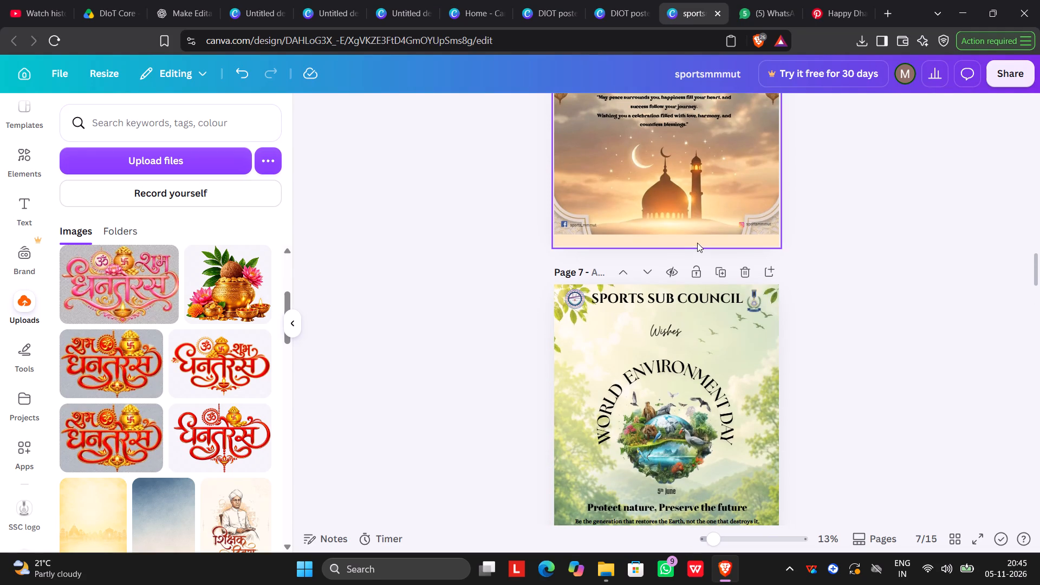
pyautogui.scroll(4, 695, 229)
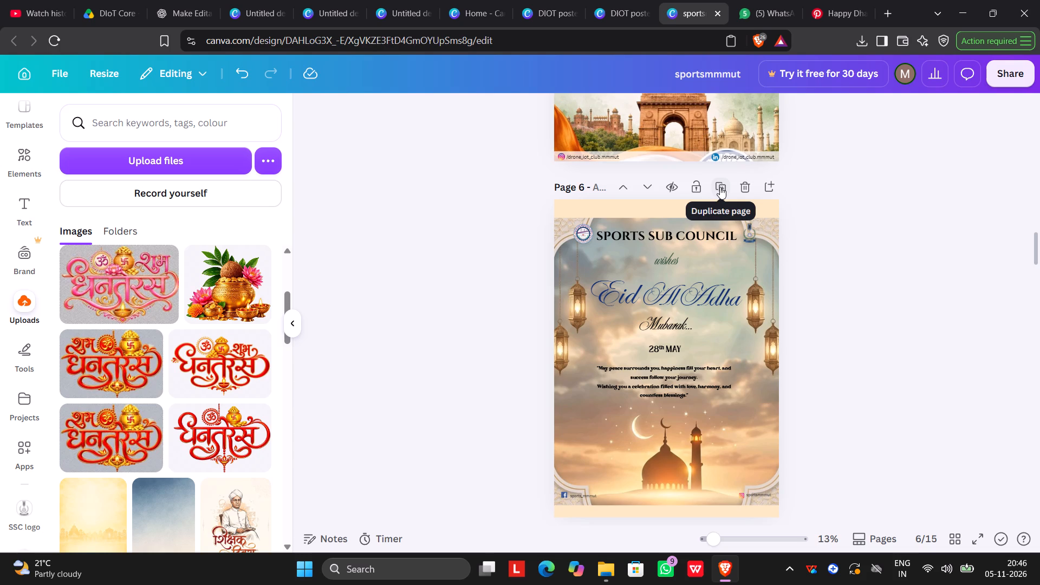
pyautogui.scroll(-4, 692, 286)
pyautogui.scroll(3, 668, 276)
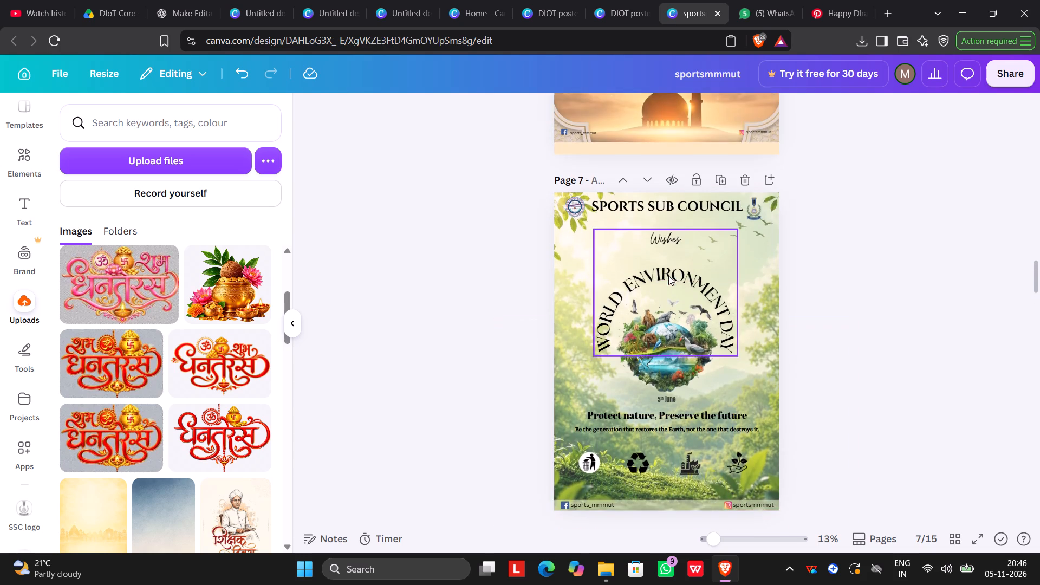
pyautogui.scroll(2, 670, 274)
pyautogui.click(667, 309)
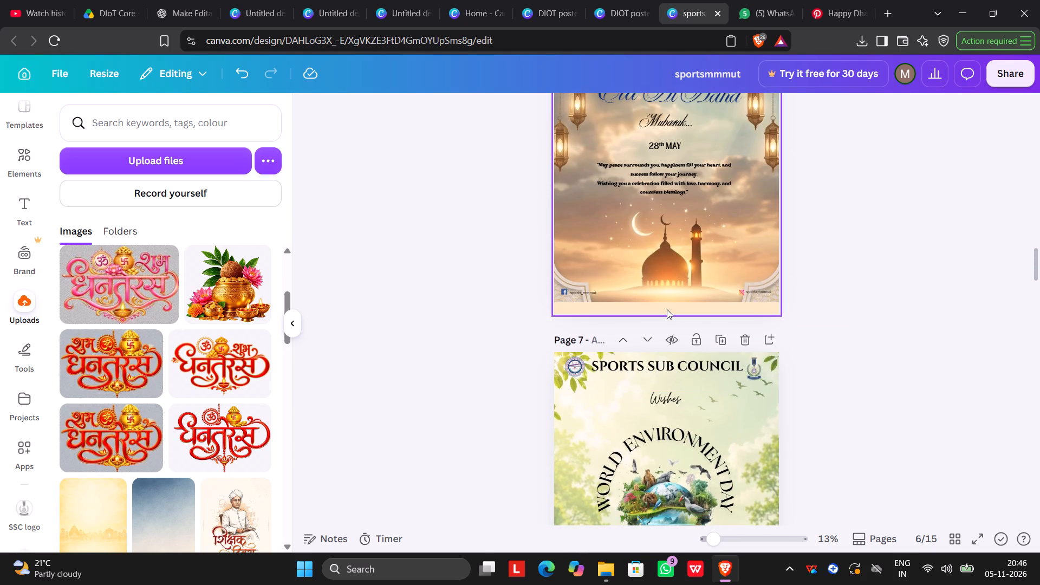
pyautogui.click(729, 308)
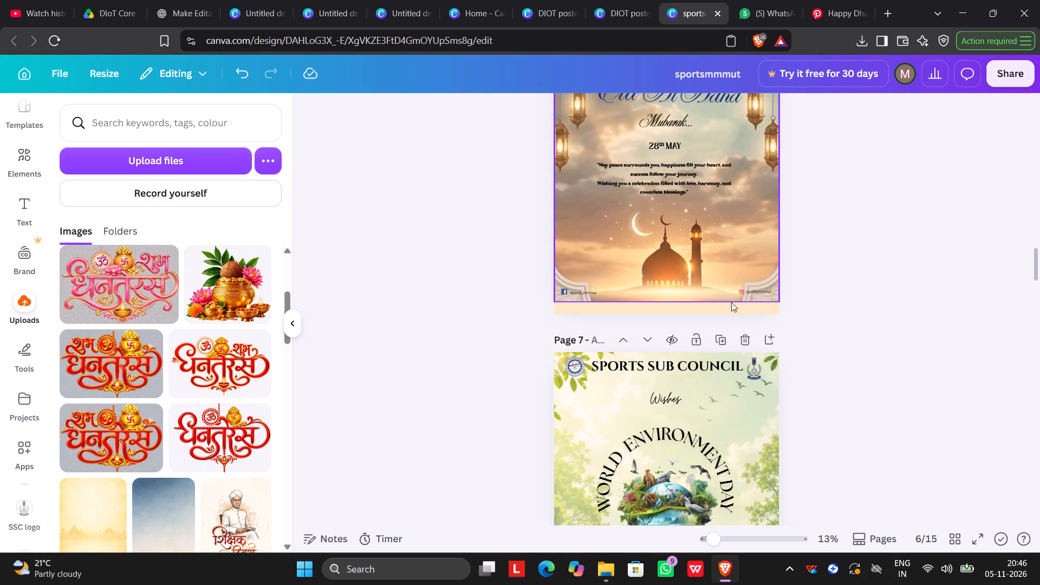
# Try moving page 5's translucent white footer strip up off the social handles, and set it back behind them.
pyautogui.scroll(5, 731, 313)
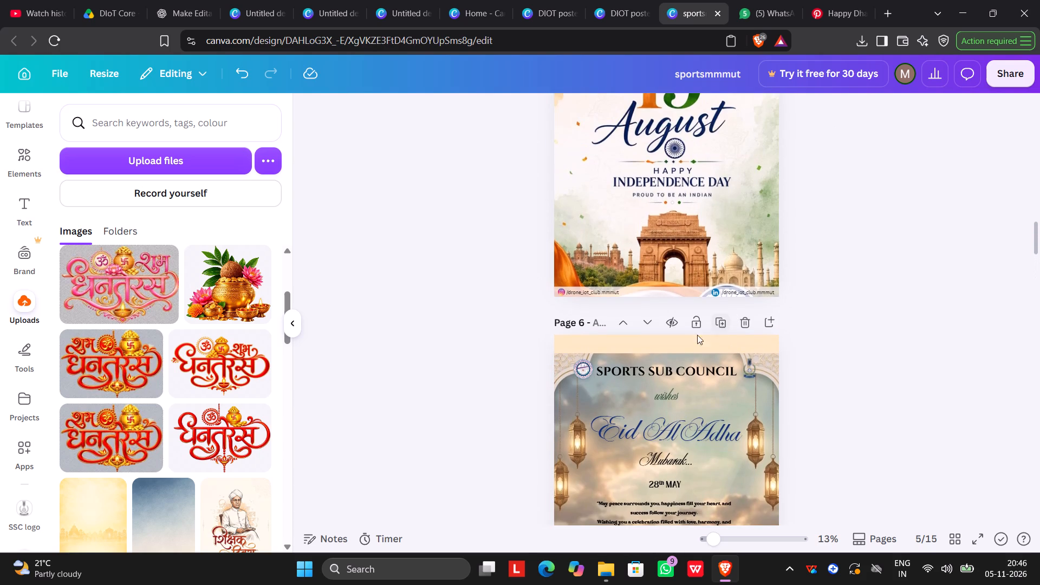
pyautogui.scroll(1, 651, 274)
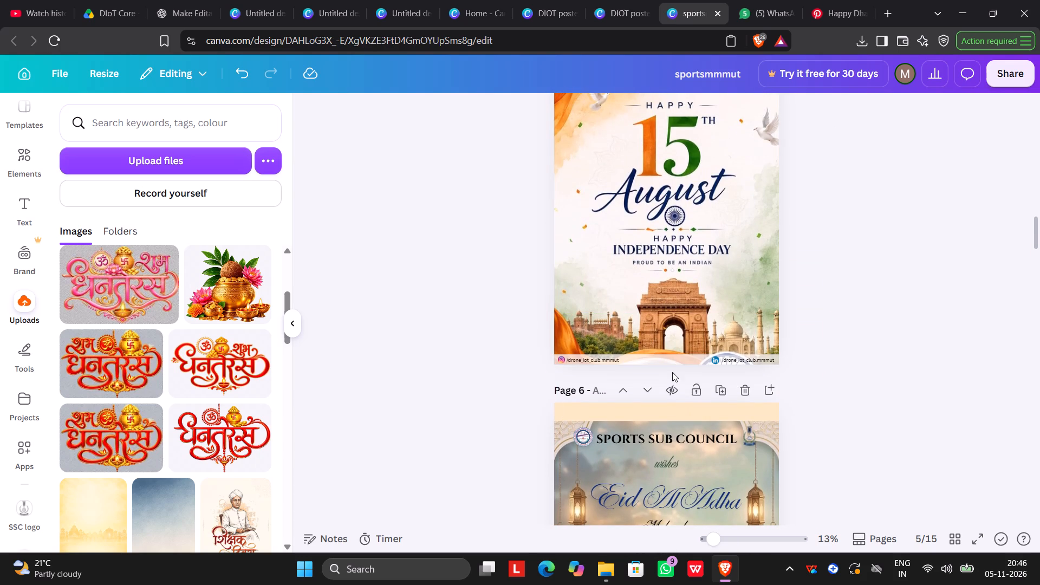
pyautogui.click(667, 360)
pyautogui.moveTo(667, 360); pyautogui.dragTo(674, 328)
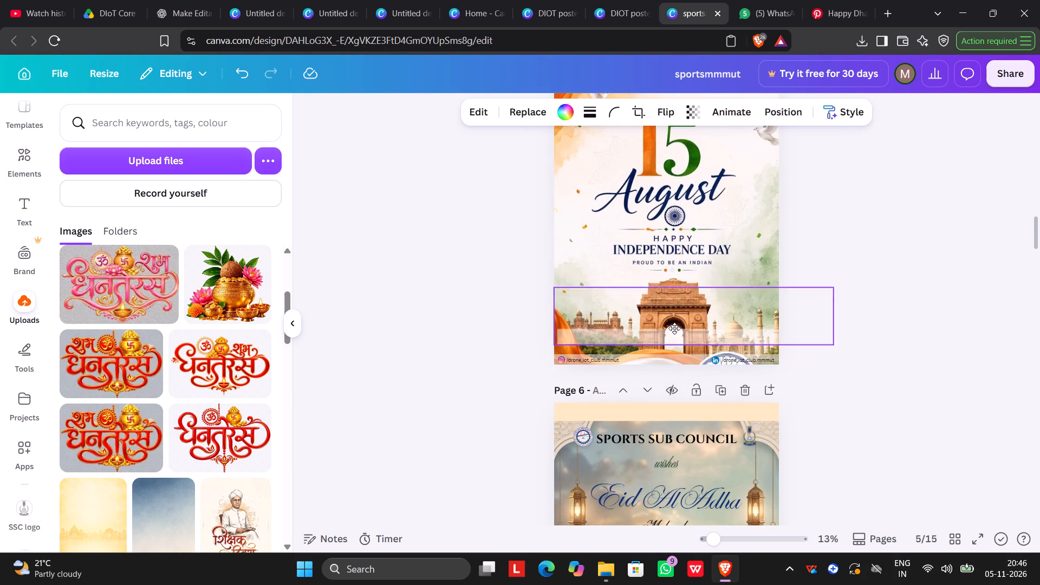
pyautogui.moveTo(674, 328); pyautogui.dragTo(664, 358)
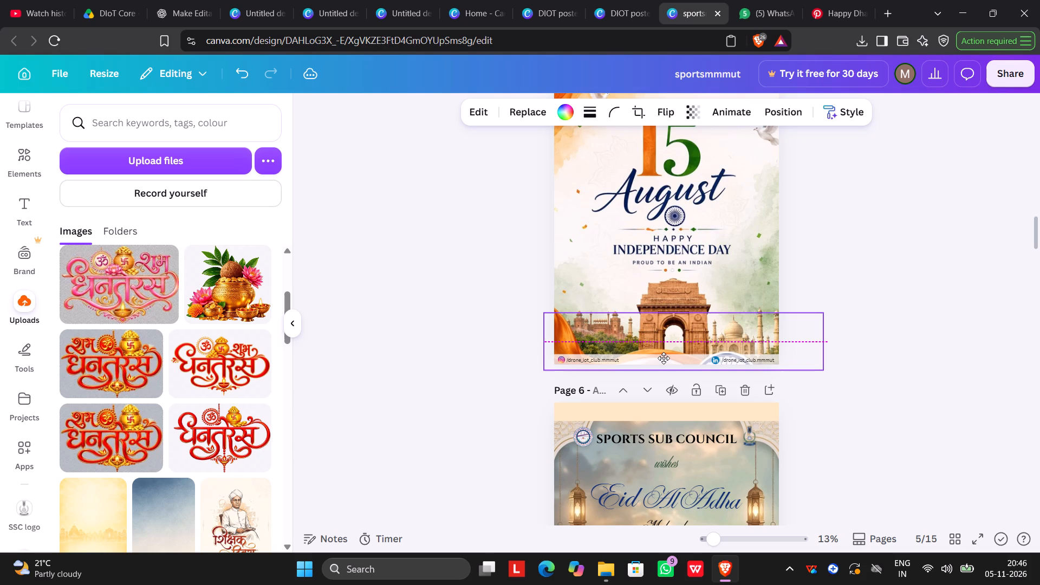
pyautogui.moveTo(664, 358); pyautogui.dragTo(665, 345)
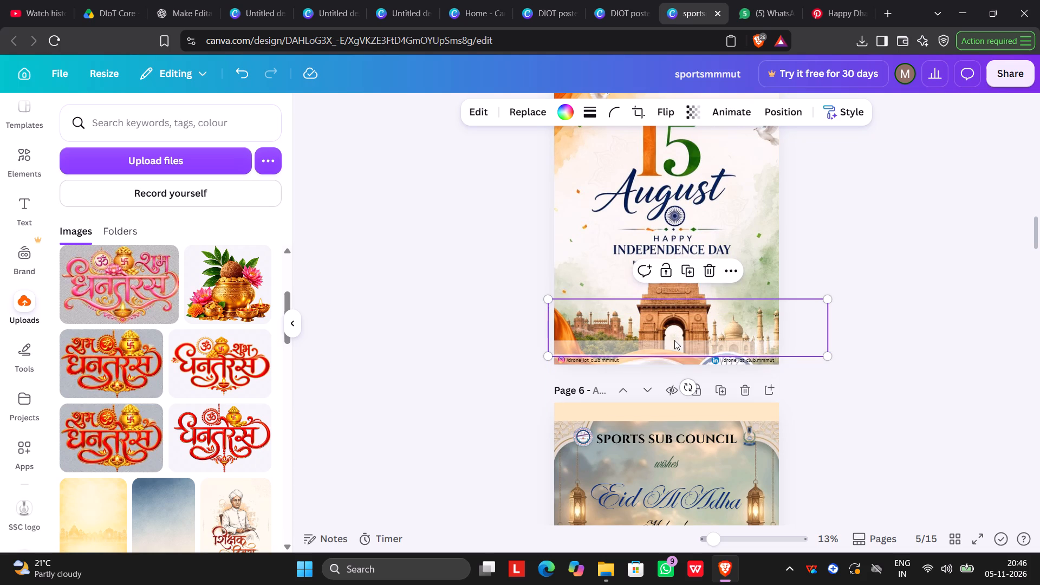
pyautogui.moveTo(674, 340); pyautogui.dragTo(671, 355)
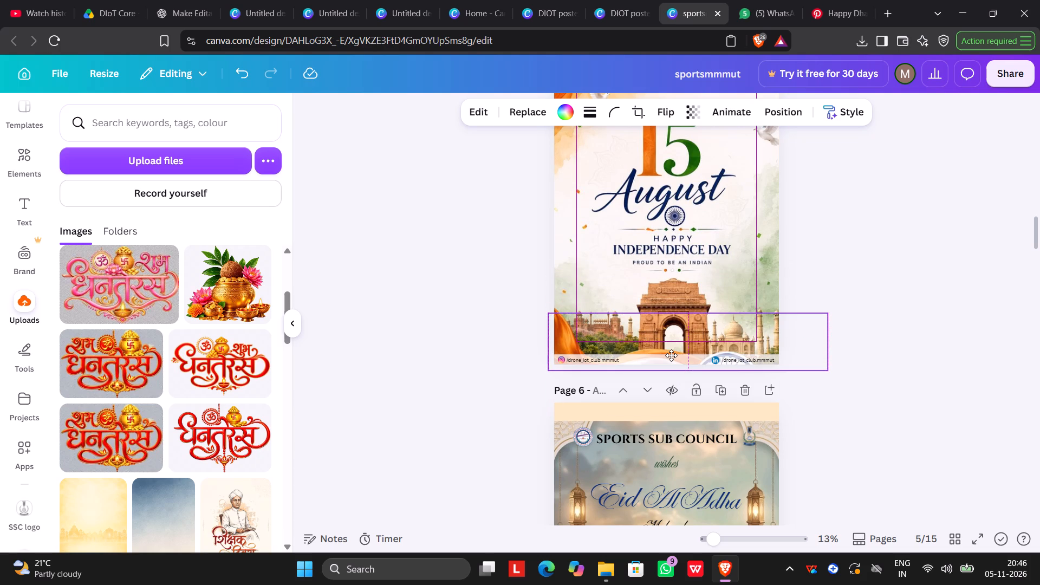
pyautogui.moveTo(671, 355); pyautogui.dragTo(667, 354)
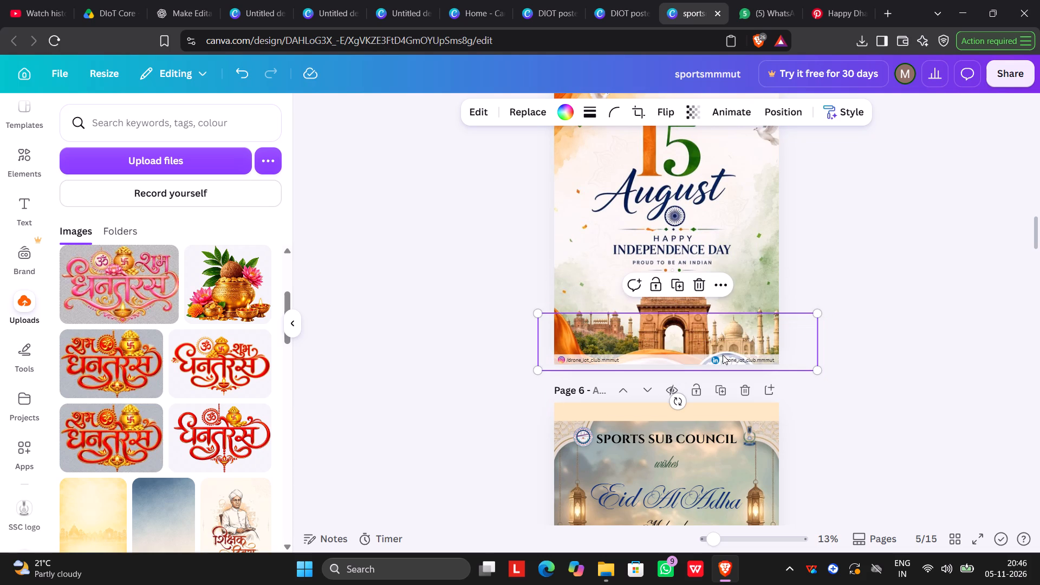
# Duplicate page 5's translucent white footer strip and transfer the copy to the bottom of page 15.
pyautogui.click(680, 285)
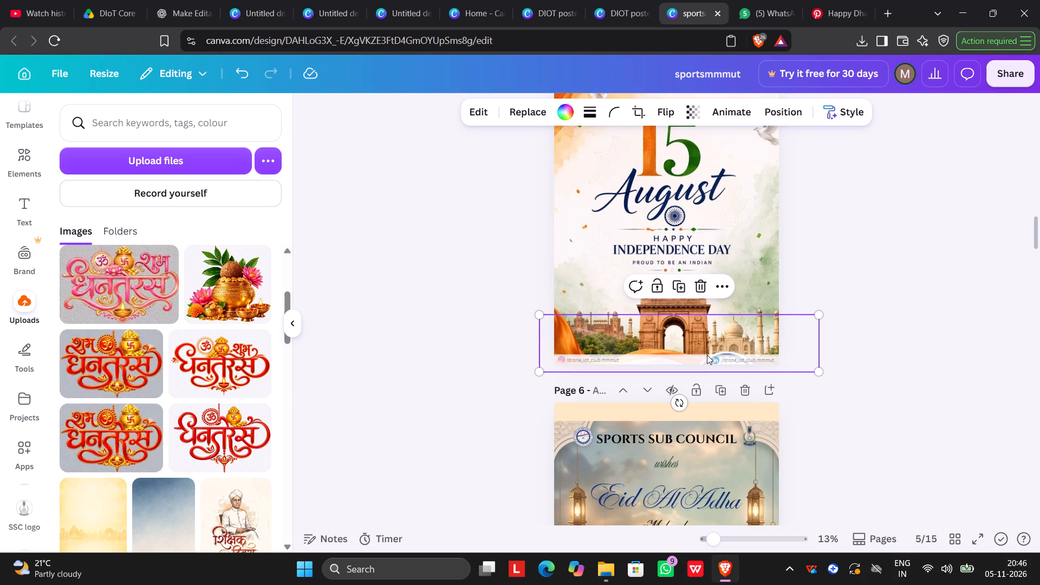
pyautogui.hotkey('ctrl', 'x')
pyautogui.scroll(-20, 707, 354)
pyautogui.scroll(-7, 707, 354)
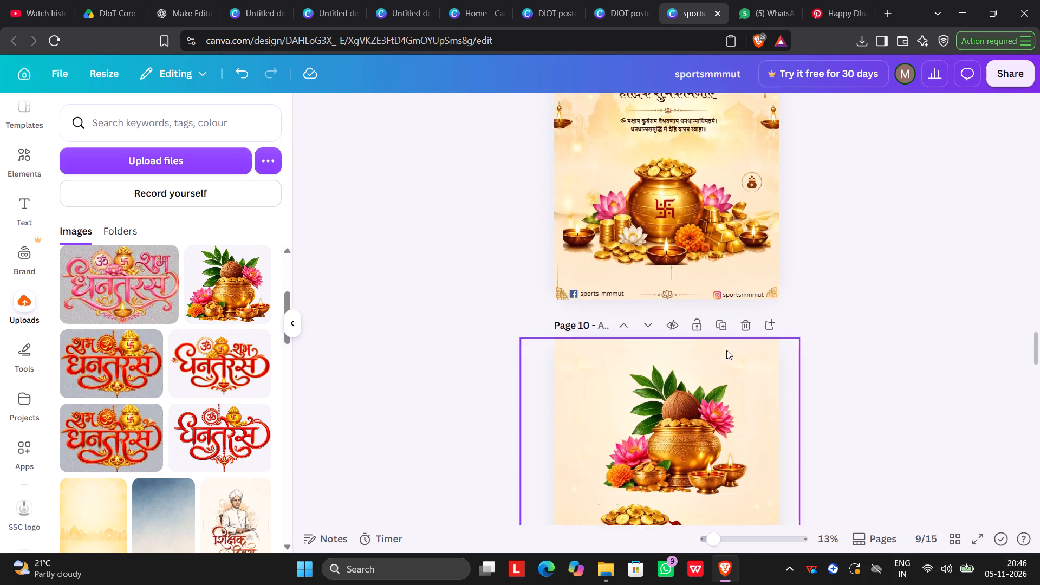
pyautogui.scroll(-7, 726, 350)
pyautogui.scroll(-17, 726, 350)
pyautogui.scroll(-5, 725, 351)
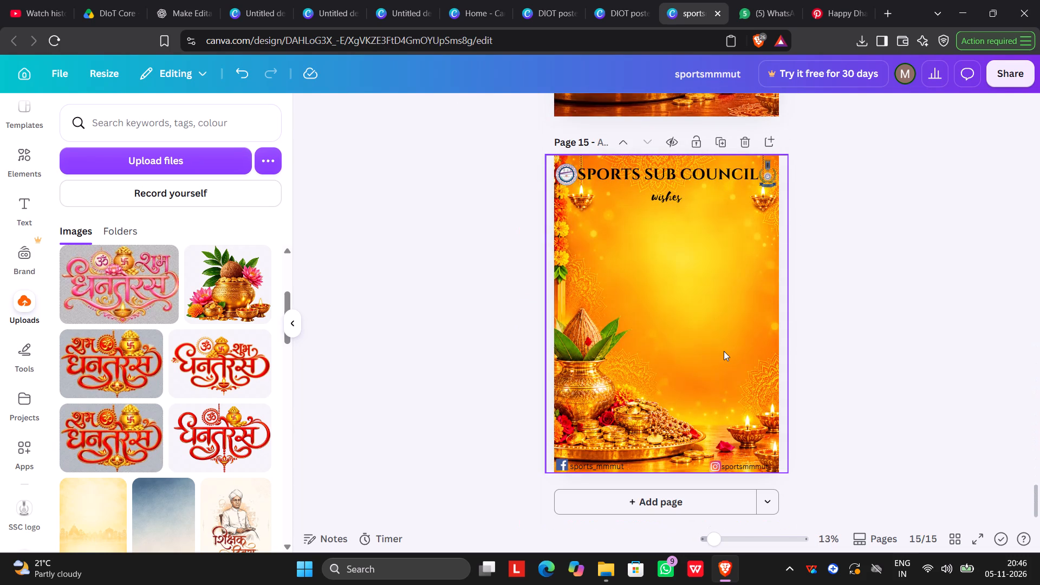
pyautogui.click(720, 352)
pyautogui.hotkey('ctrl', 'v')
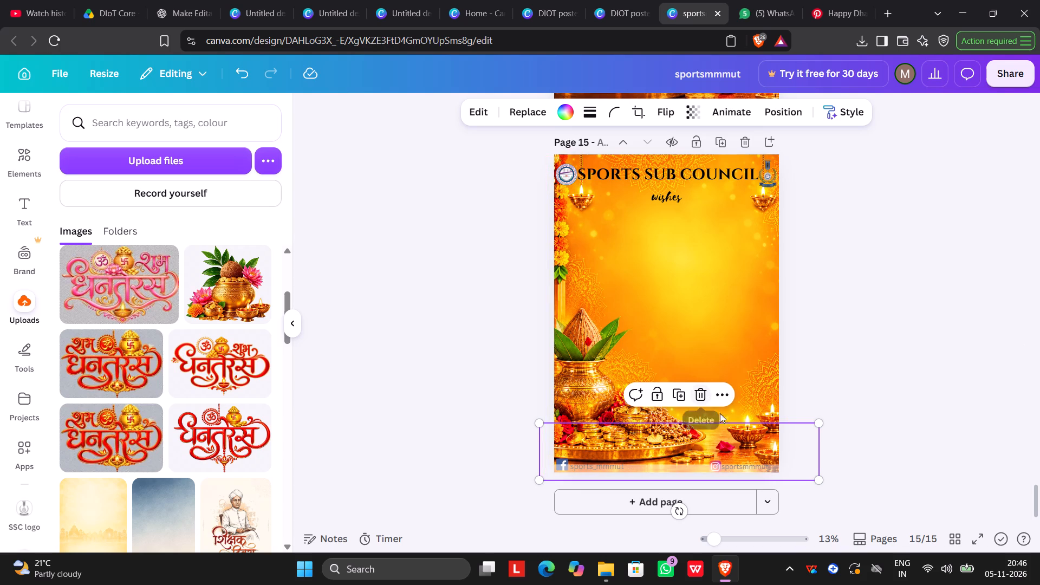
# Move the strip up to the middle of page 15 and cut the Facebook and Instagram icons and handles from the footer.
pyautogui.moveTo(699, 465); pyautogui.dragTo(694, 329)
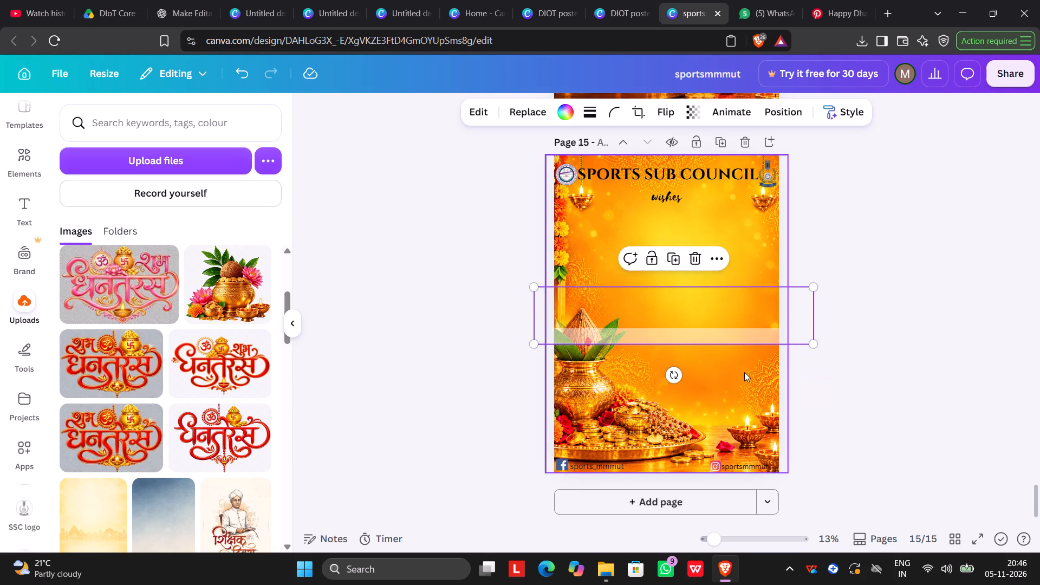
pyautogui.moveTo(539, 465); pyautogui.dragTo(549, 465)
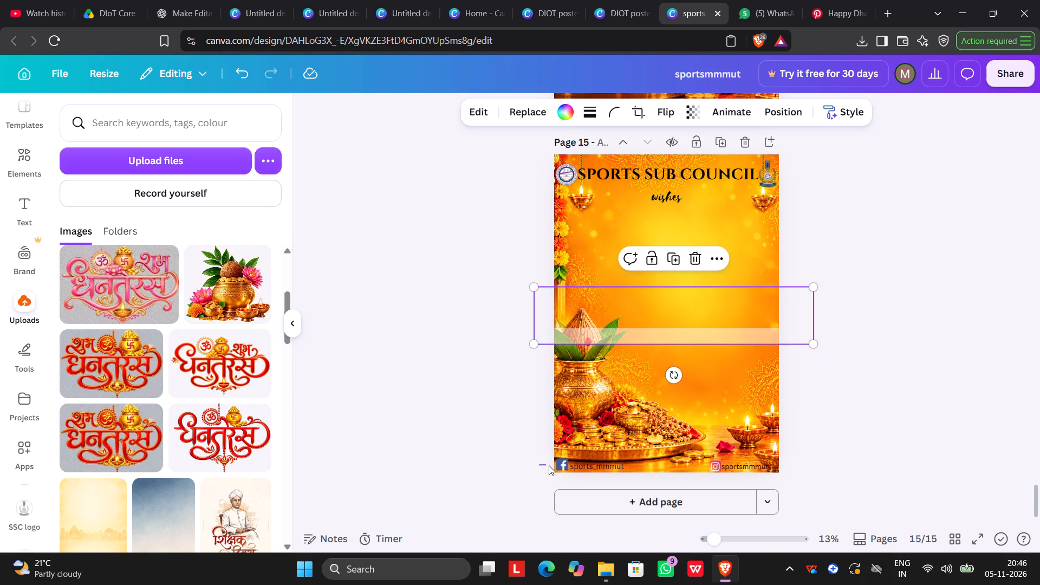
pyautogui.moveTo(549, 465); pyautogui.dragTo(829, 473)
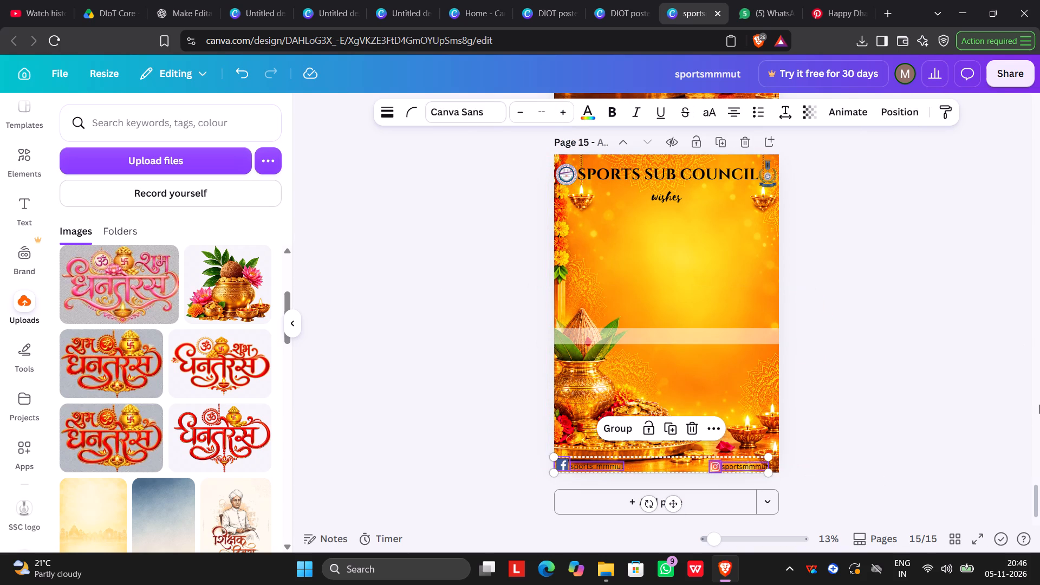
pyautogui.hotkey('ctrl', 'x')
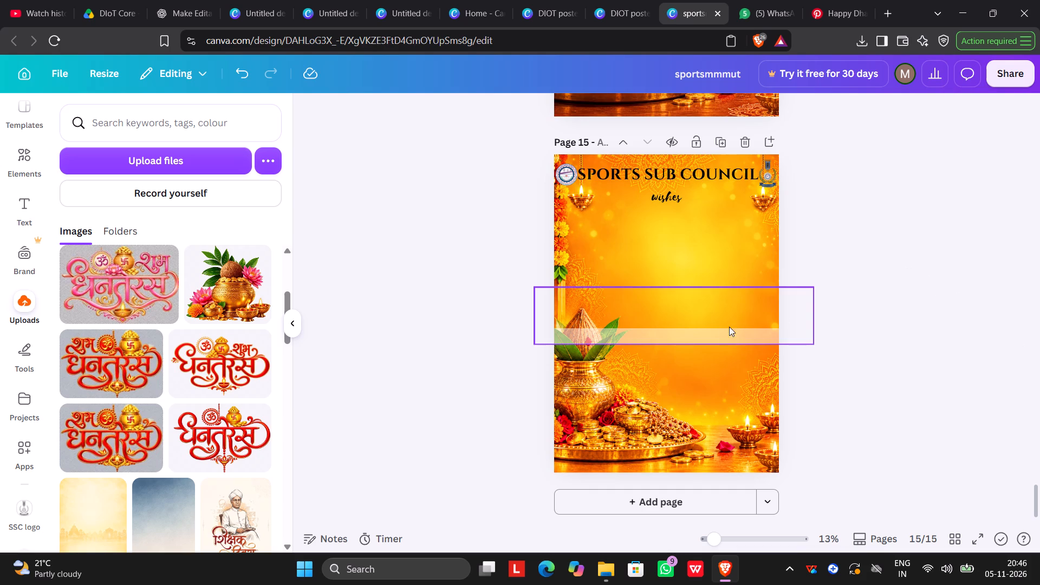
# Recolour page 15's translucent strip, trying bright red #ff3131 and coral before applying the dark red #990000.
pyautogui.click(726, 335)
pyautogui.click(563, 106)
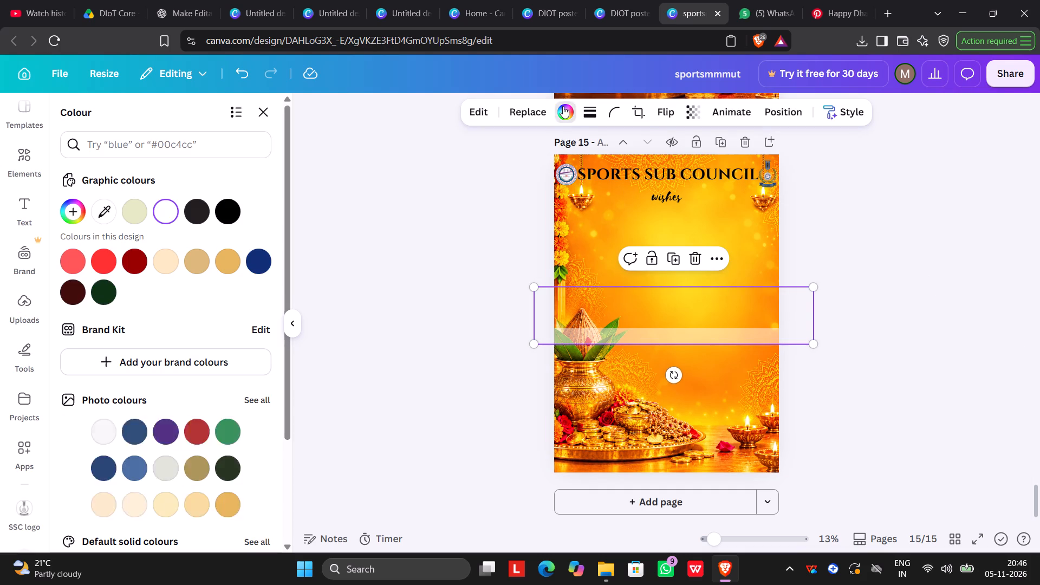
pyautogui.click(101, 259)
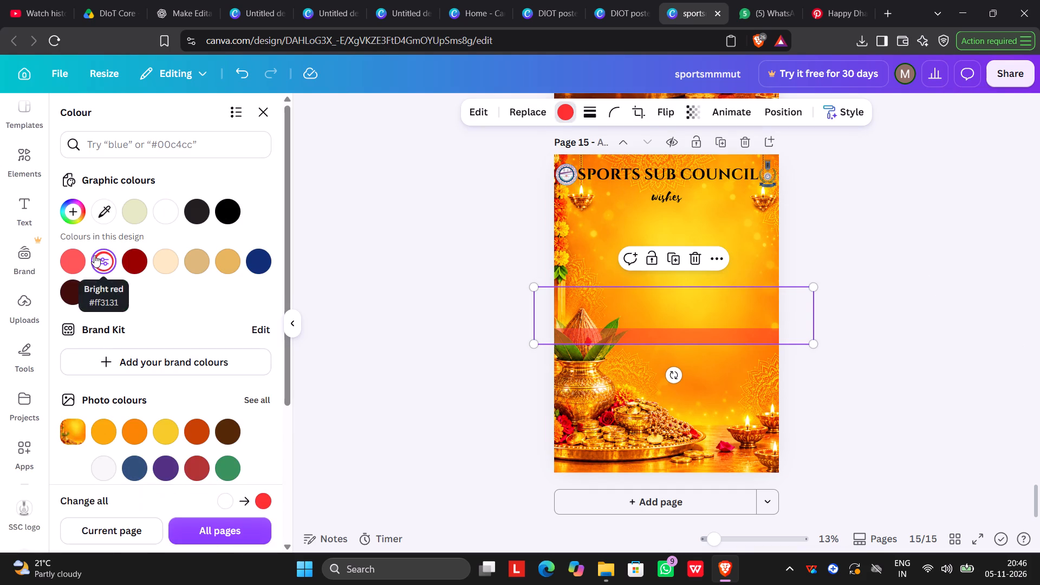
pyautogui.click(70, 261)
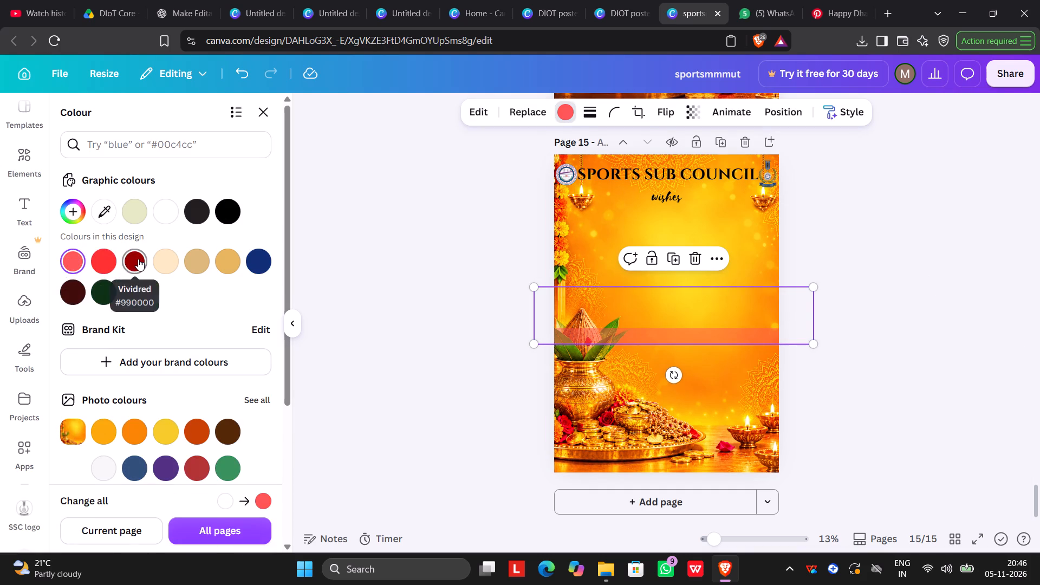
pyautogui.click(138, 259)
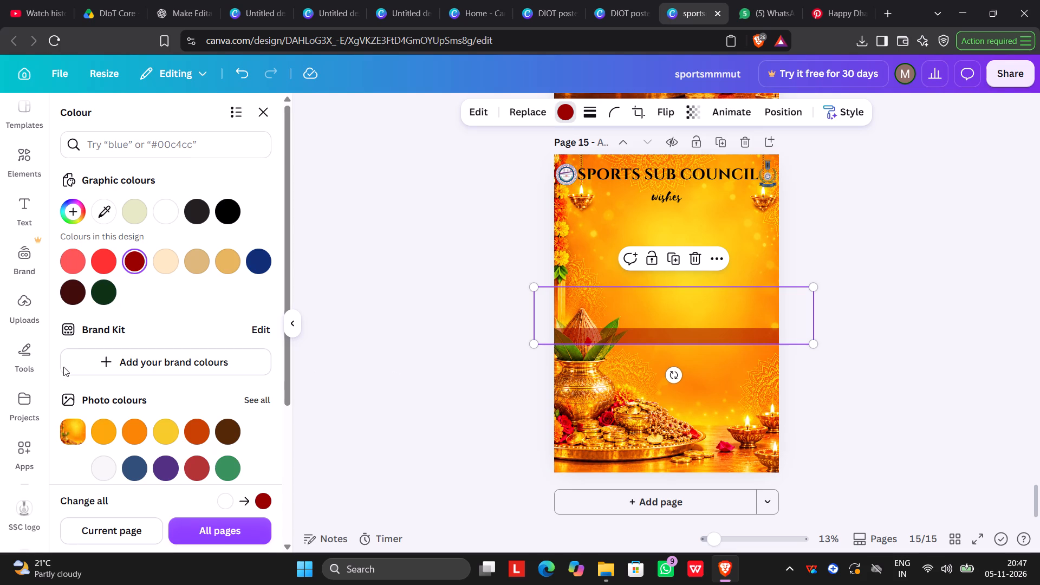
pyautogui.click(849, 345)
# Move the dark red strip back down to page 15's bottom edge, spanning the full page width.
pyautogui.moveTo(692, 335); pyautogui.dragTo(693, 470)
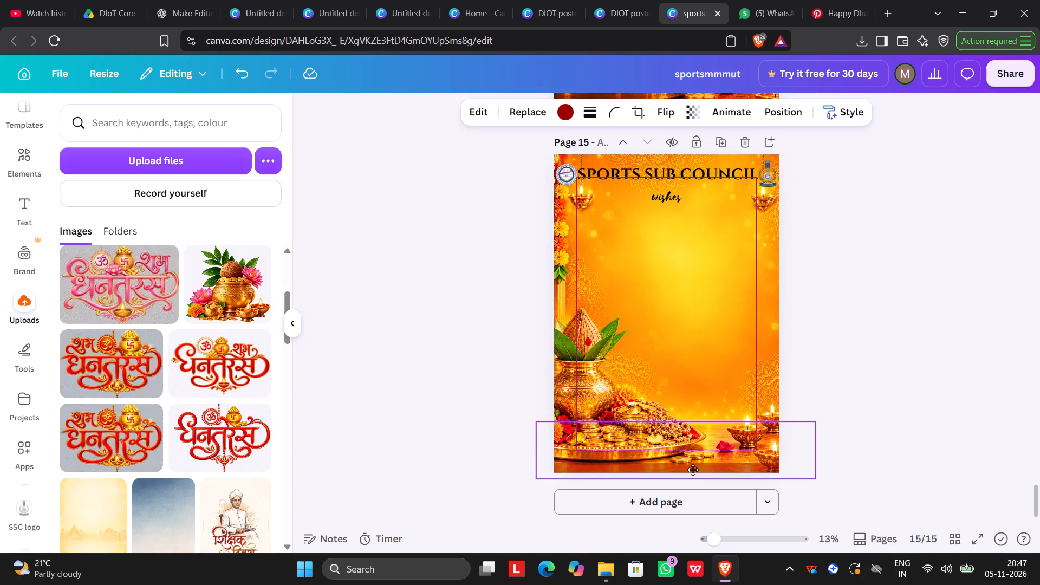
pyautogui.moveTo(693, 470); pyautogui.dragTo(691, 465)
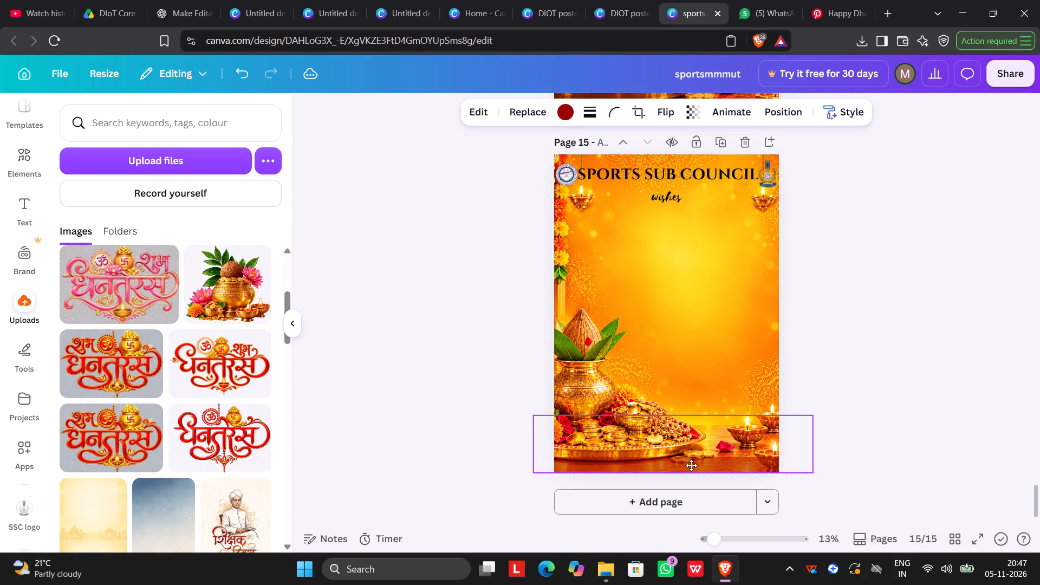
pyautogui.moveTo(691, 465); pyautogui.dragTo(689, 467)
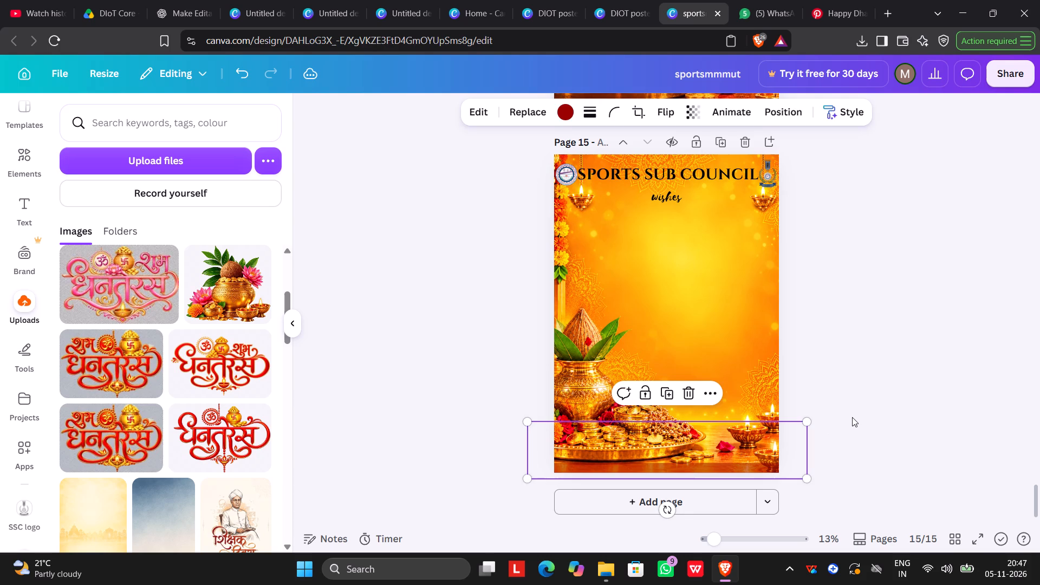
pyautogui.click(853, 417)
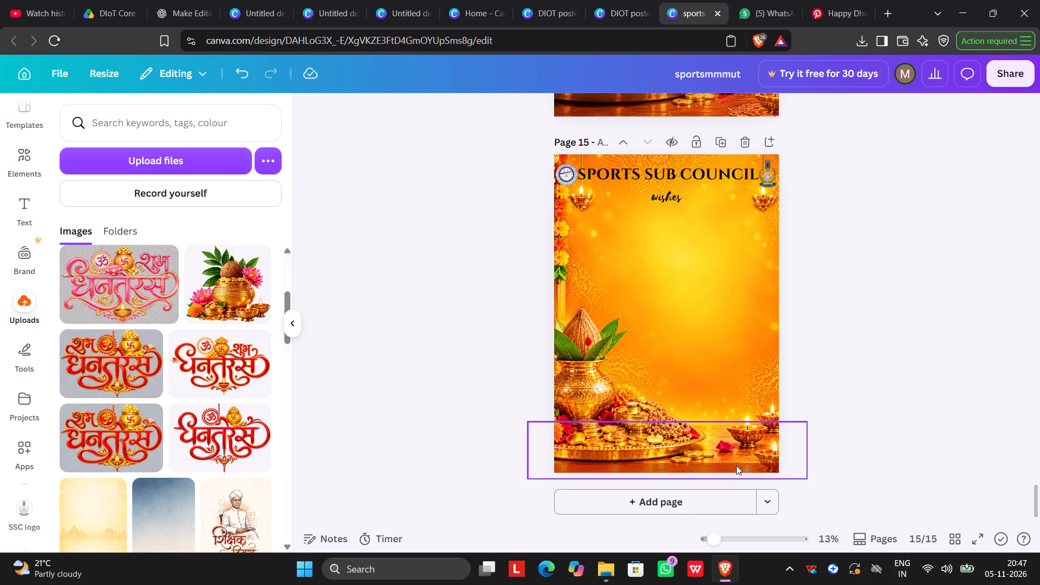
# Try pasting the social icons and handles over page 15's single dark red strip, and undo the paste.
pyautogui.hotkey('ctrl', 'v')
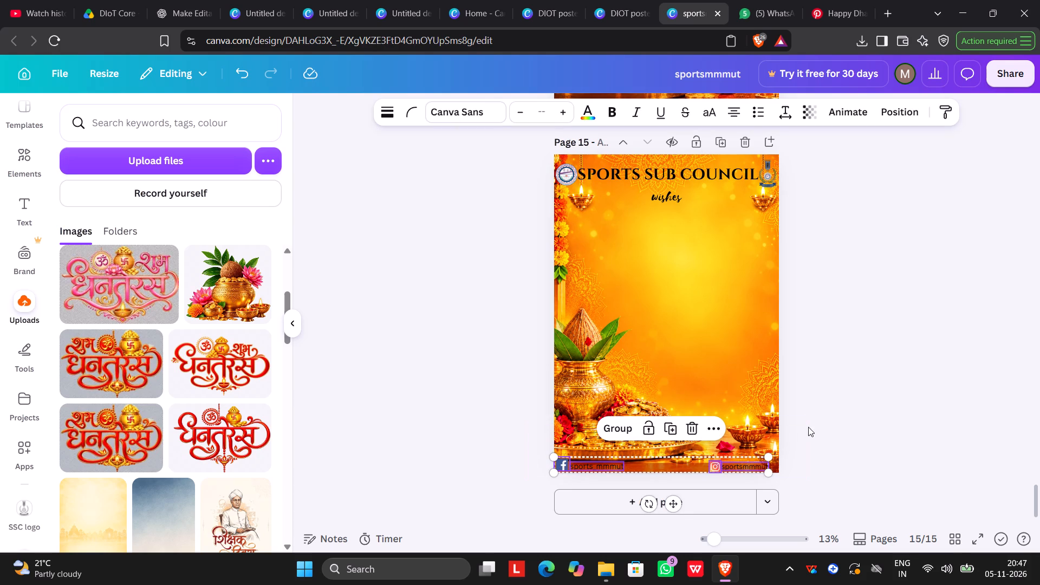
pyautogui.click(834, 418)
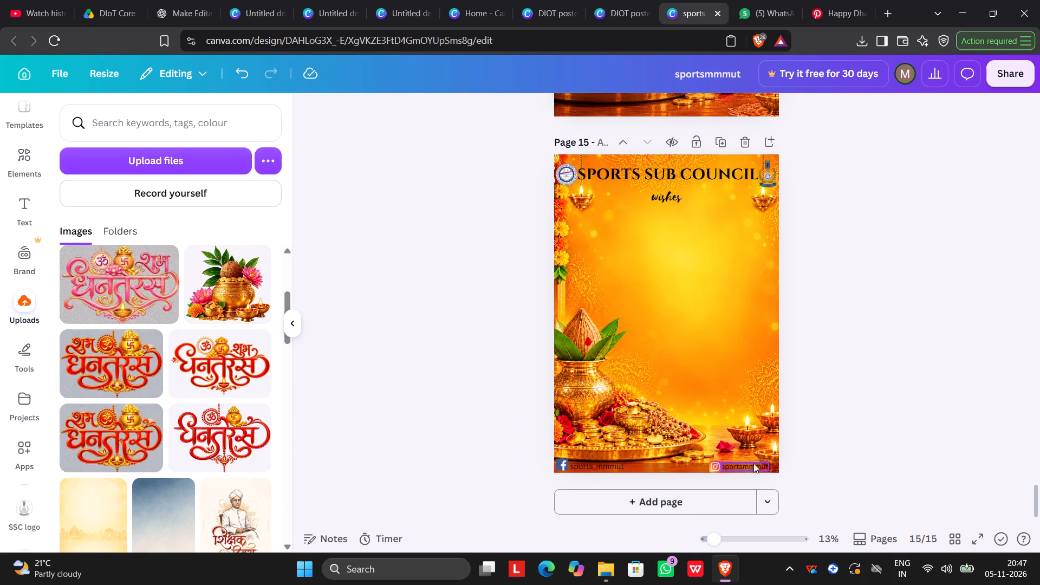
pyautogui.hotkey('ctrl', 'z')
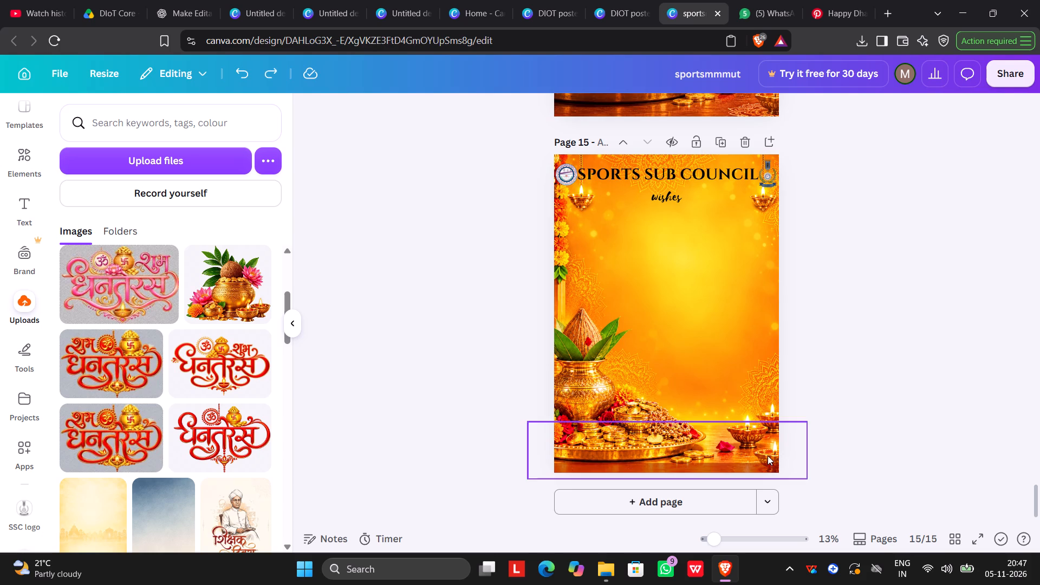
# Duplicate the dark red footer strip on page 15 and align the copy exactly over the original to deepen its colour.
pyautogui.click(752, 464)
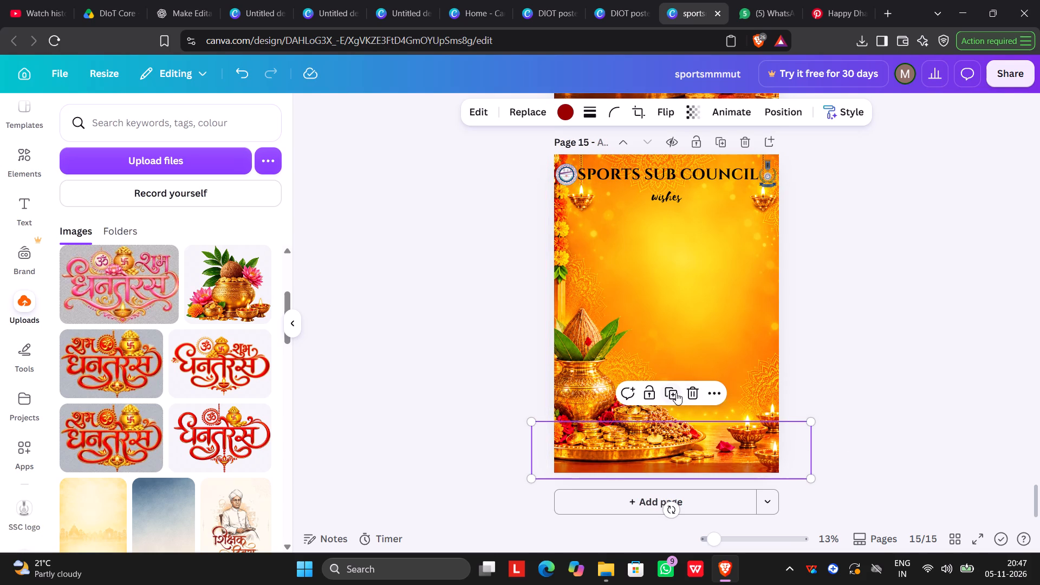
pyautogui.click(675, 393)
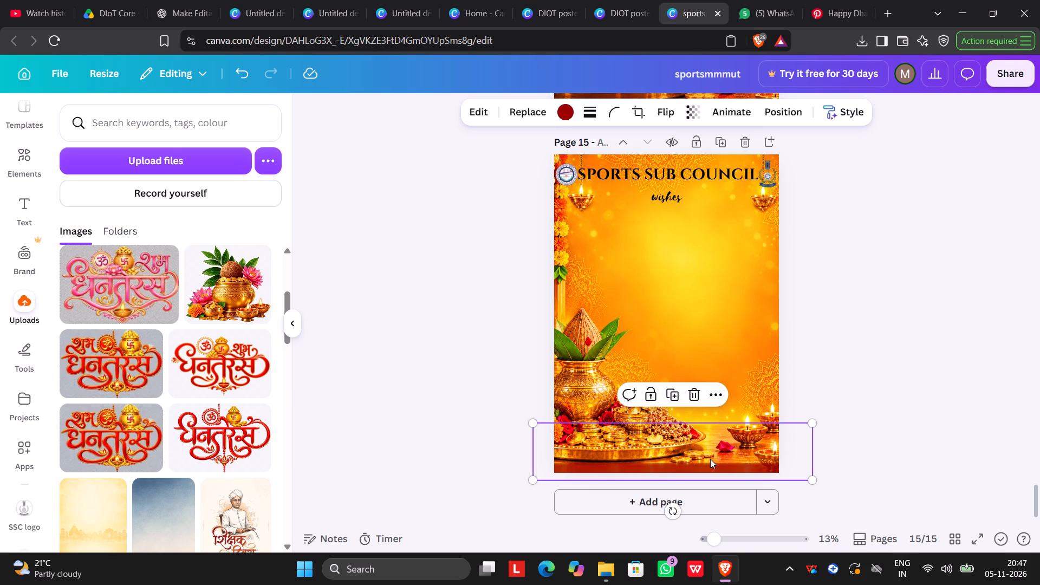
pyautogui.click(682, 463)
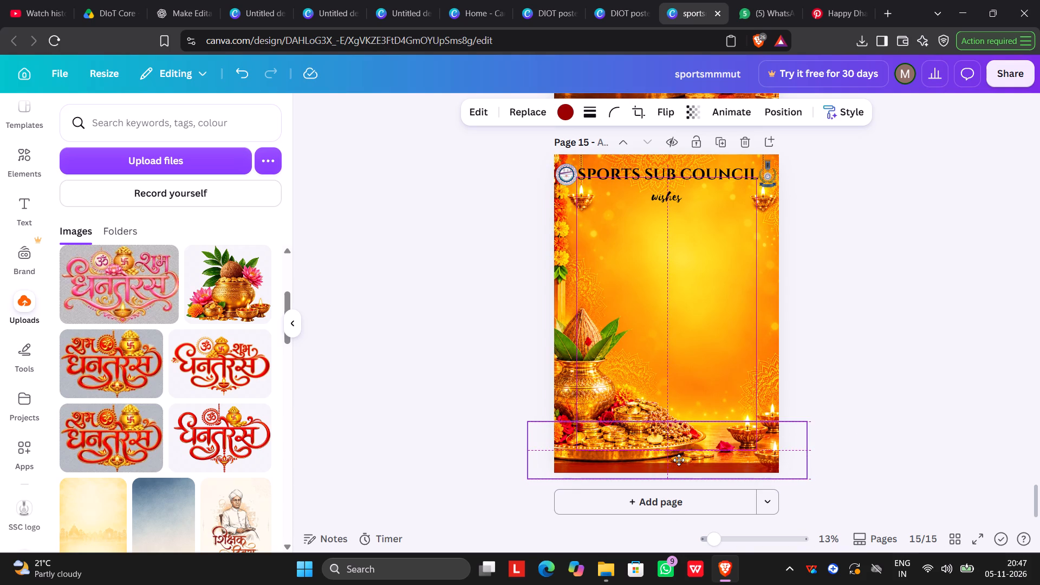
pyautogui.click(883, 439)
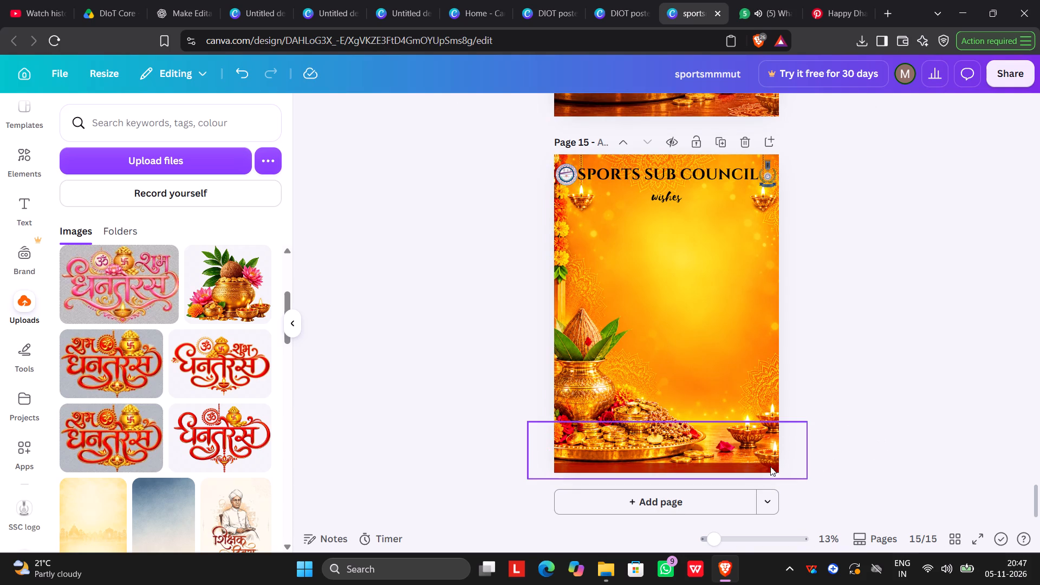
# Paste the Facebook and Instagram icons and handles back on top of page 15's doubled dark red strip.
pyautogui.click(726, 465)
pyautogui.hotkey('ctrl', 'v')
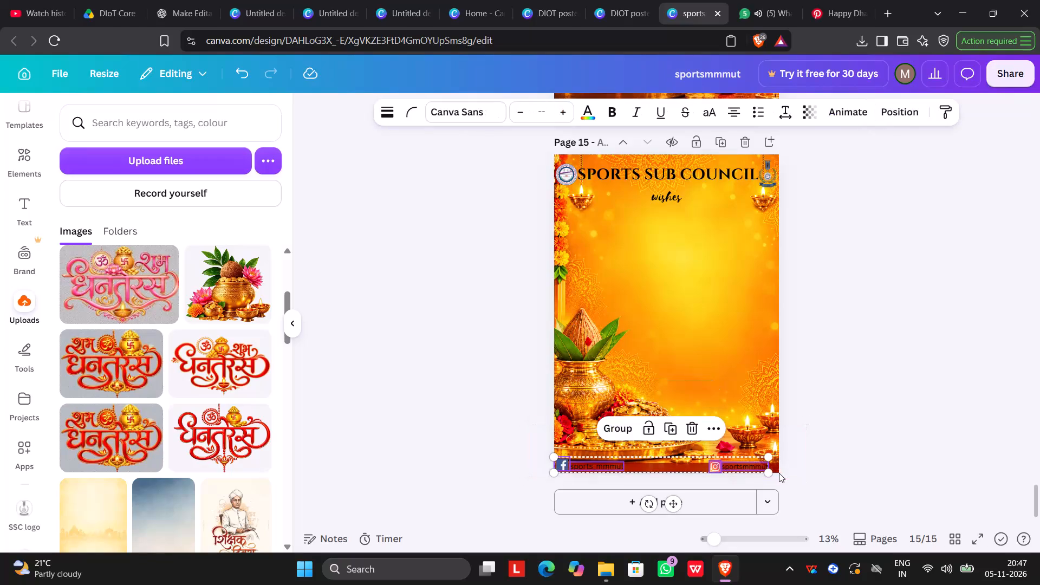
pyautogui.click(859, 442)
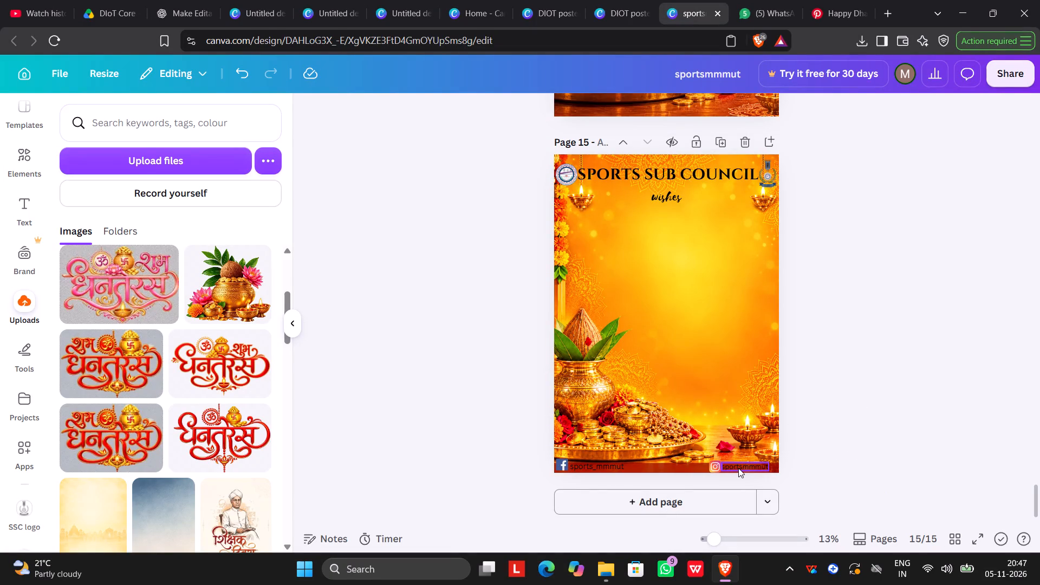
pyautogui.click(836, 433)
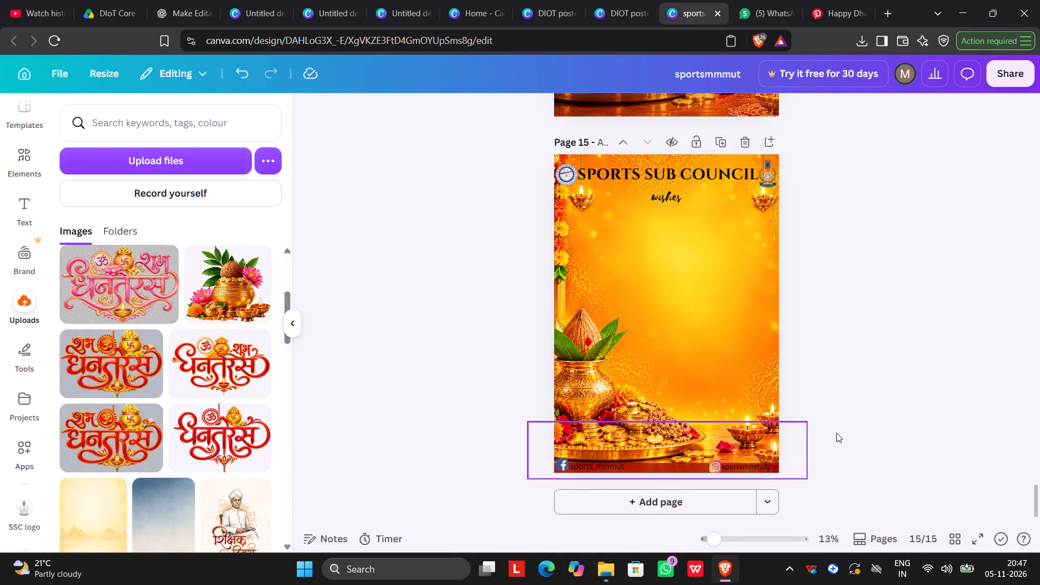
# Adjust the horizontal position of the Instagram handle on page 15's dark red footer strip, beside its icon.
pyautogui.moveTo(758, 465); pyautogui.dragTo(762, 465)
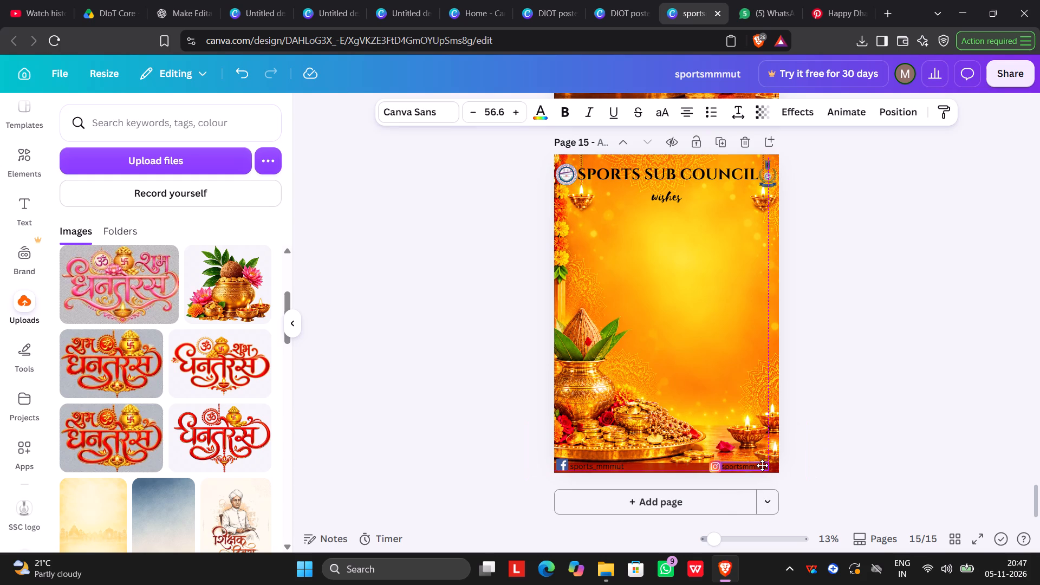
pyautogui.moveTo(762, 465); pyautogui.dragTo(763, 466)
pyautogui.moveTo(753, 465); pyautogui.dragTo(749, 465)
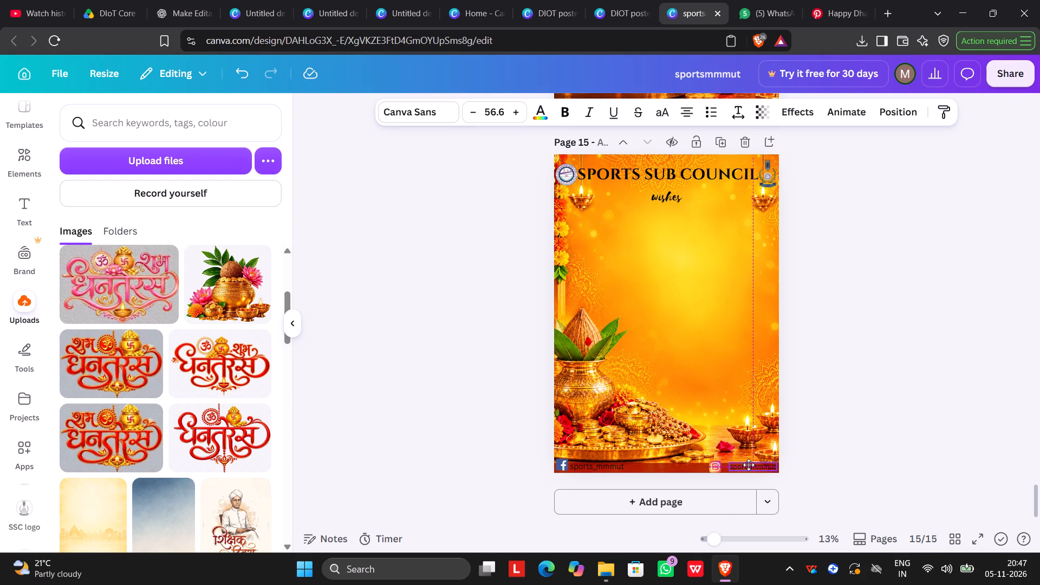
pyautogui.moveTo(749, 465); pyautogui.dragTo(748, 465)
pyautogui.moveTo(840, 447); pyautogui.dragTo(832, 451)
# Shrink the Instagram icon slightly and place it just before its handle, within page 15's footer strip.
pyautogui.click(712, 464)
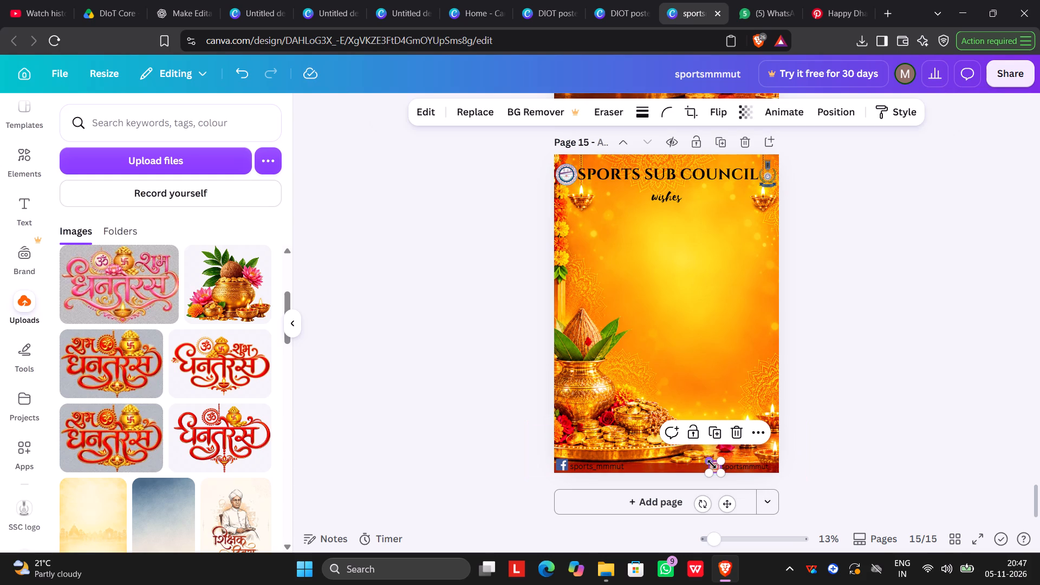
pyautogui.click(712, 471)
pyautogui.moveTo(916, 439); pyautogui.dragTo(911, 441)
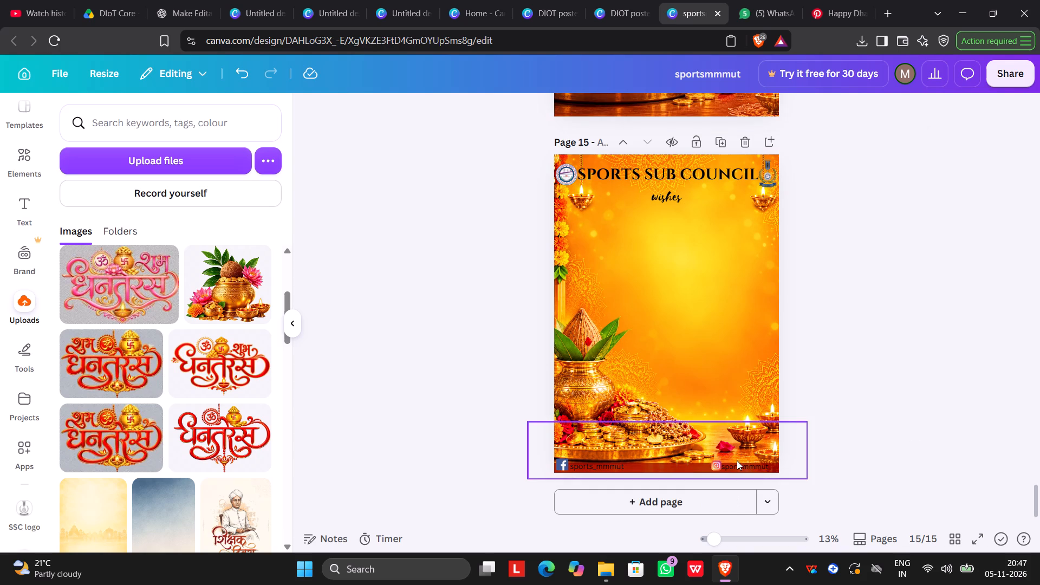
pyautogui.click(714, 461)
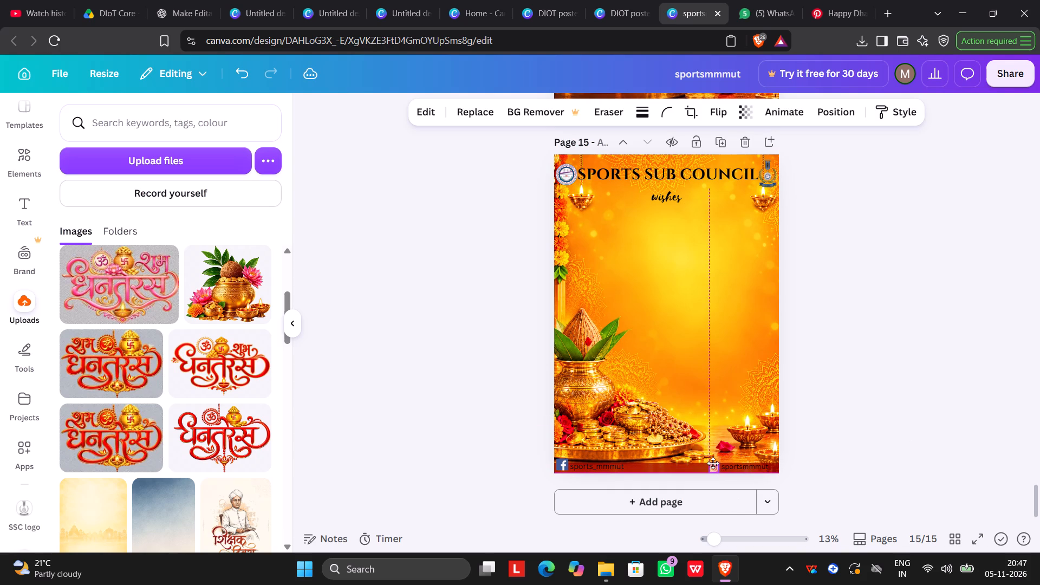
pyautogui.click(933, 447)
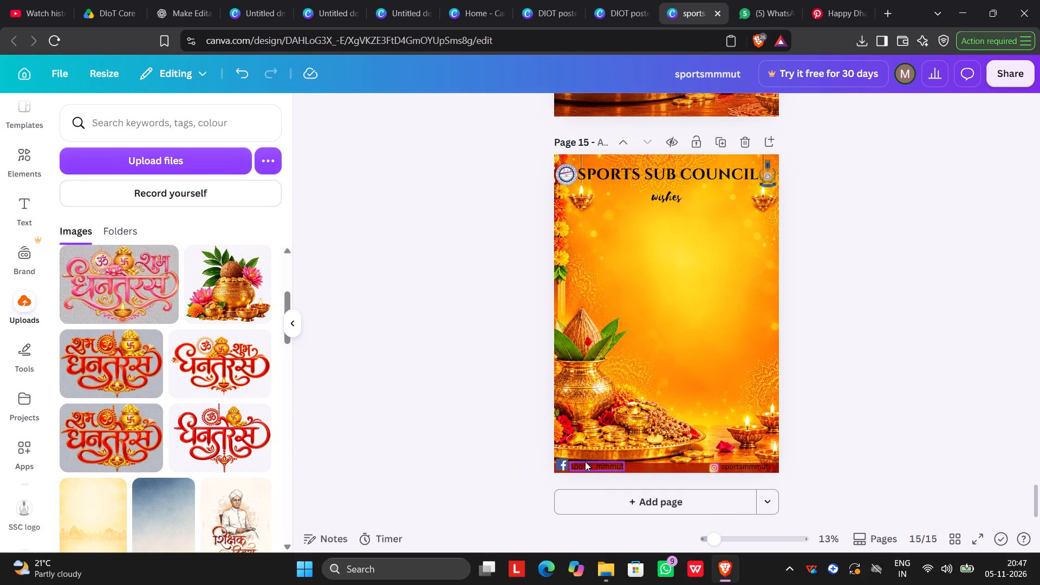
# Shrink the Facebook icon and move it down so it sits inside page 15's dark red footer strip.
pyautogui.click(567, 464)
pyautogui.moveTo(552, 467); pyautogui.dragTo(554, 467)
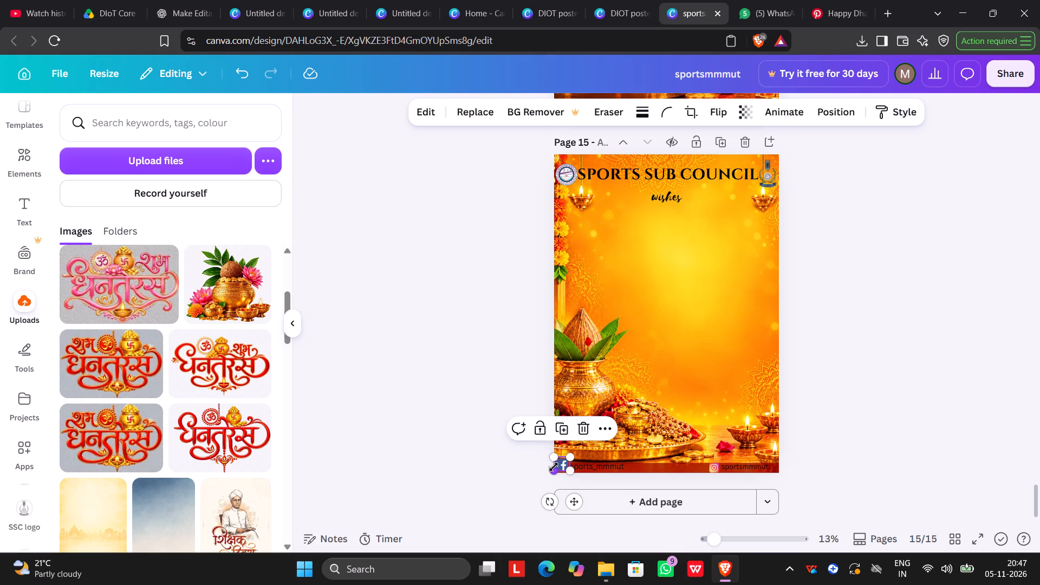
pyautogui.moveTo(554, 467); pyautogui.dragTo(558, 467)
pyautogui.click(682, 413)
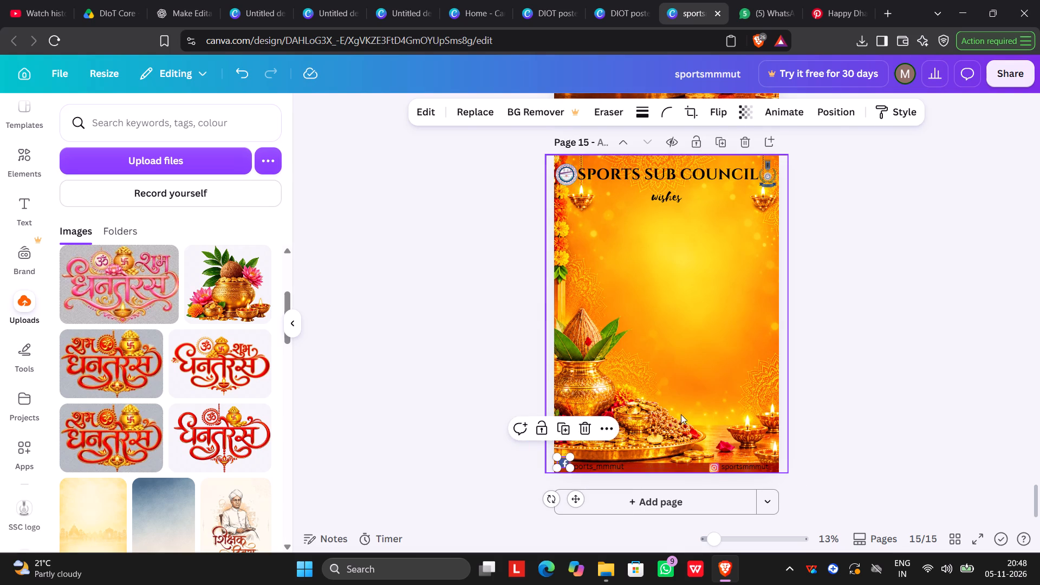
pyautogui.click(566, 462)
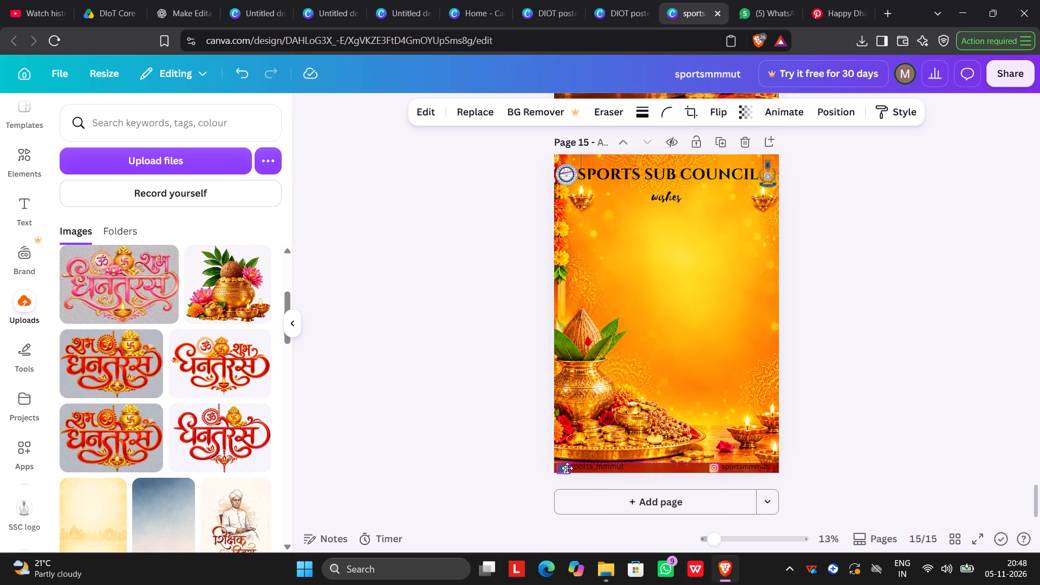
pyautogui.click(932, 378)
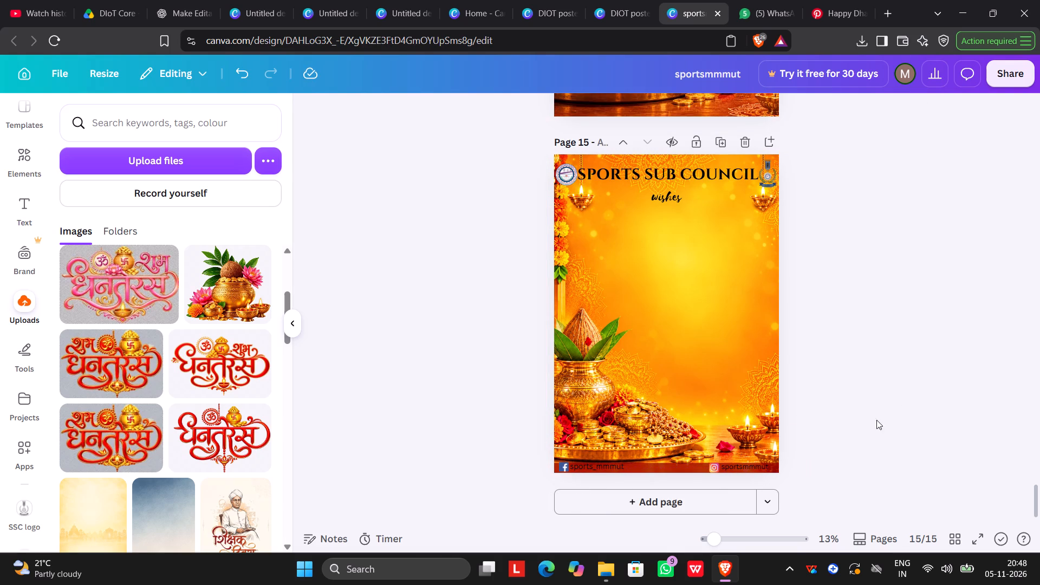
# Nudge the Facebook handle down in small increments to line it up with its icon in the footer strip.
pyautogui.click(602, 464)
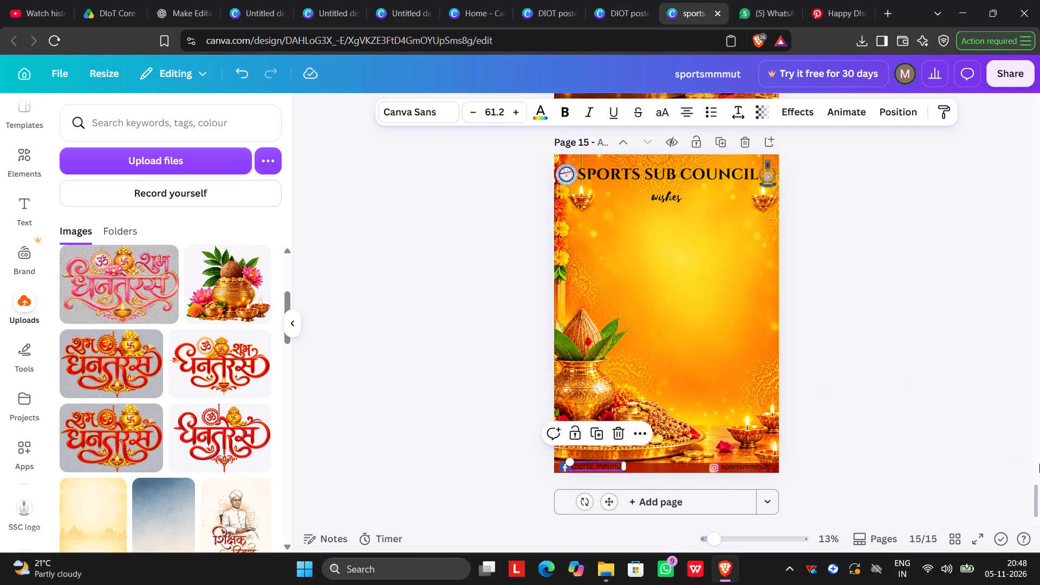
pyautogui.press('Down')
pyautogui.press('Down')
pyautogui.press('Down')
pyautogui.press('Down')
pyautogui.press('Down')
pyautogui.press('Down')
pyautogui.press('Down')
pyautogui.press('Down')
pyautogui.press('Down')
pyautogui.press('Down')
pyautogui.press('Down')
pyautogui.press('Down')
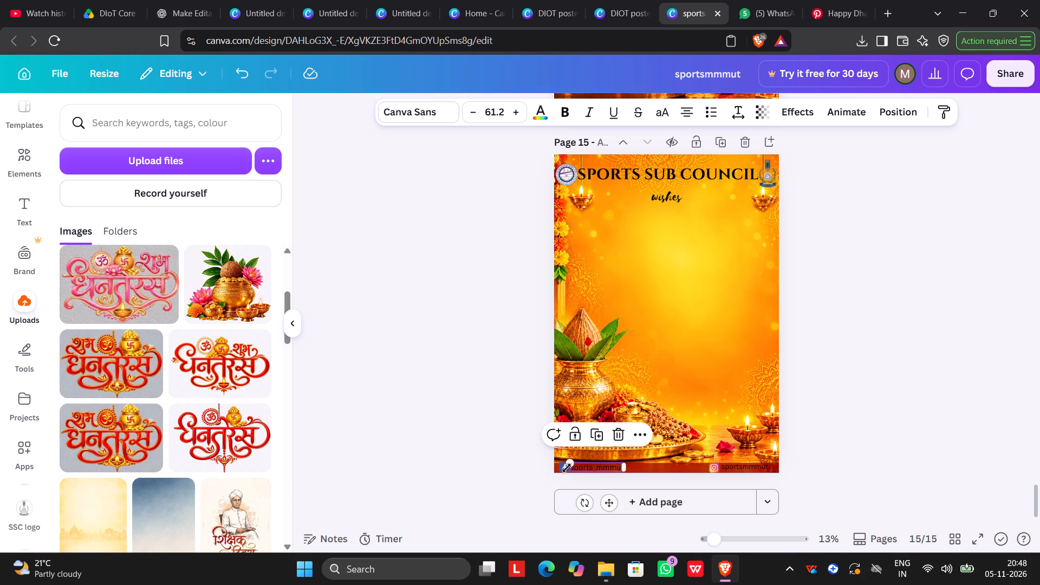
# Nudge the Instagram handle down slightly to line it up with its icon in page 15's footer strip.
pyautogui.click(744, 466)
pyautogui.press('Down')
pyautogui.press('Down')
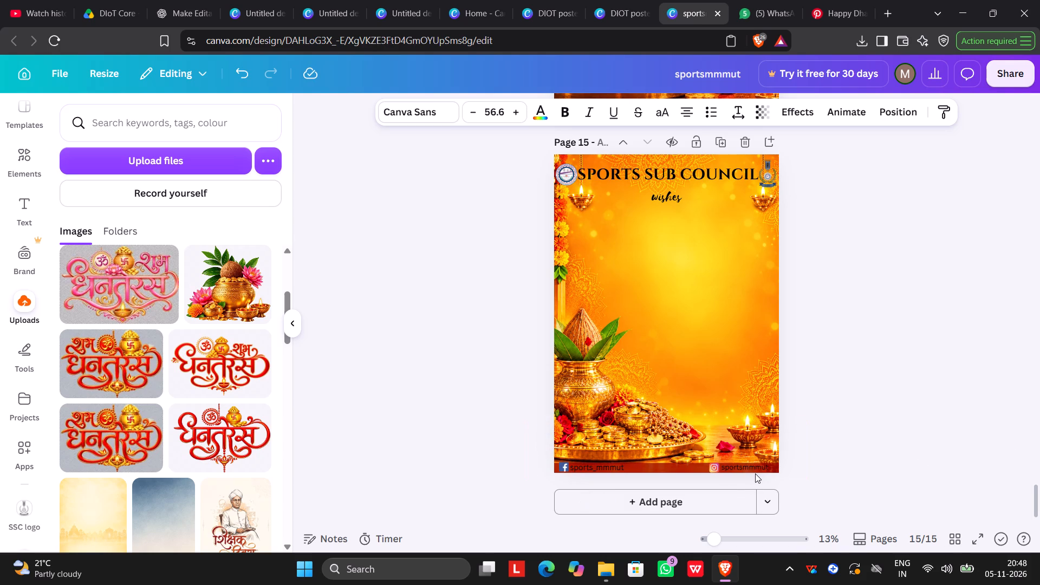
pyautogui.press('Down')
pyautogui.press('Down')
pyautogui.press('Down')
pyautogui.press('Down')
pyautogui.click(898, 434)
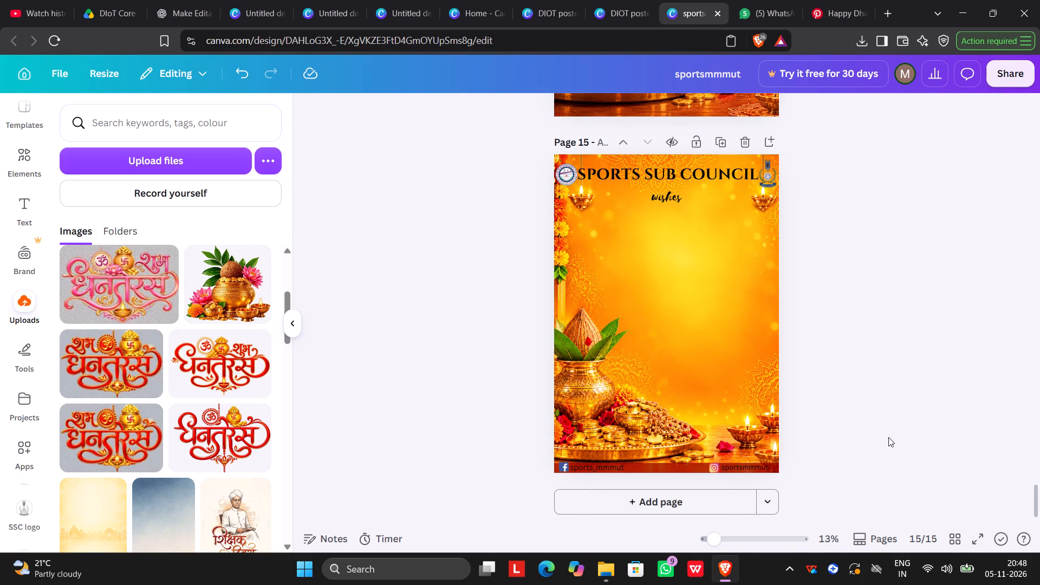
# Enlarge the Instagram handle text on page 15's footer strip to font size 59.5.
pyautogui.click(739, 469)
pyautogui.click(723, 460)
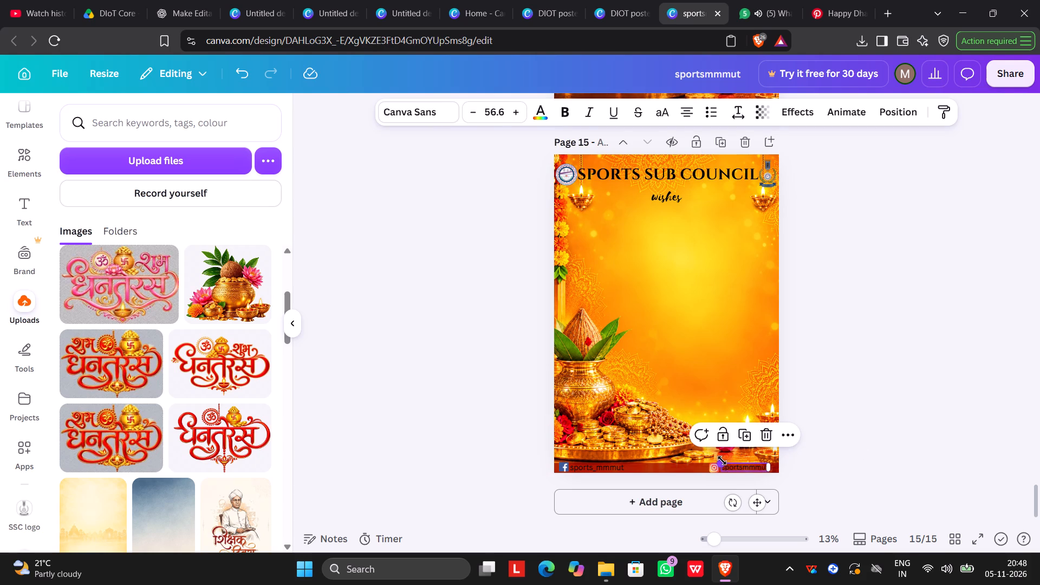
pyautogui.click(886, 446)
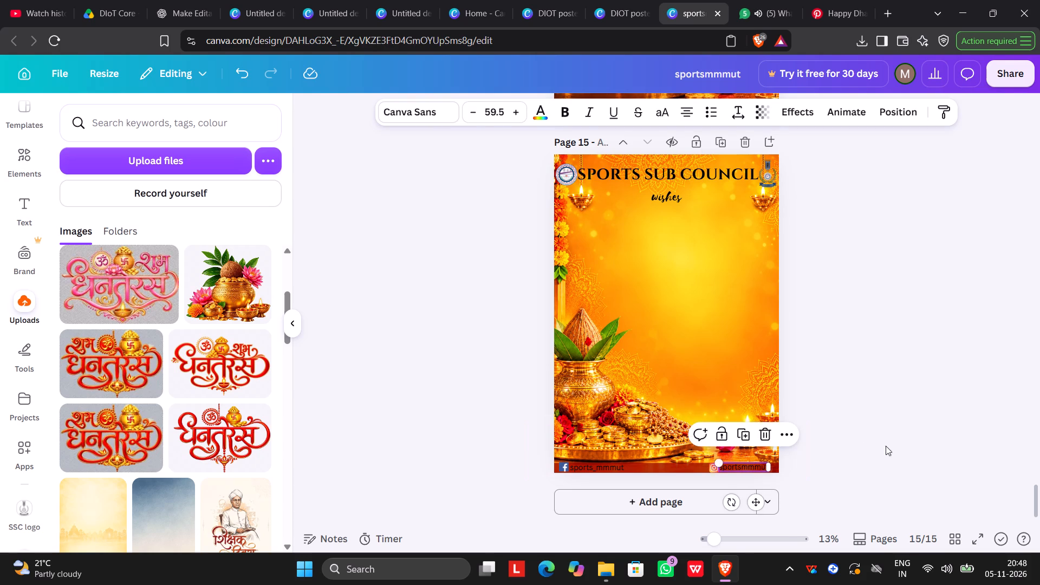
# Place the enlarged sportsmmmut handle beside the Instagram icon, nudging it slightly left and up within the dark red footer strip.
pyautogui.click(755, 467)
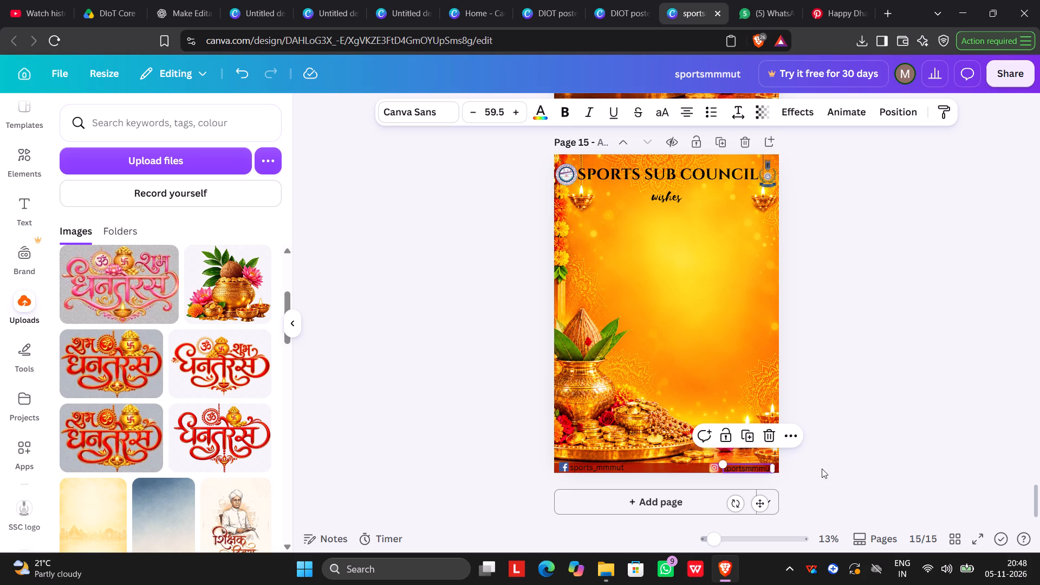
pyautogui.click(855, 466)
pyautogui.click(759, 465)
pyautogui.press('Left')
pyautogui.press('Left')
pyautogui.press('Left')
pyautogui.press('Left')
pyautogui.press('Left')
pyautogui.press('Left')
pyautogui.press('Left')
pyautogui.press('Left')
pyautogui.press('Left')
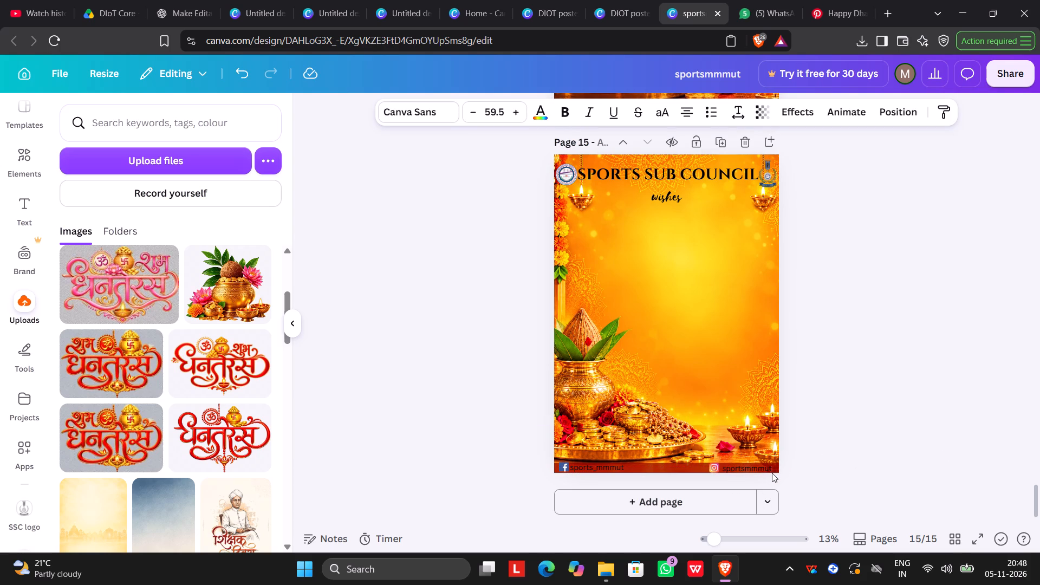
pyautogui.press('Left')
pyautogui.press('Up')
pyautogui.press('Up')
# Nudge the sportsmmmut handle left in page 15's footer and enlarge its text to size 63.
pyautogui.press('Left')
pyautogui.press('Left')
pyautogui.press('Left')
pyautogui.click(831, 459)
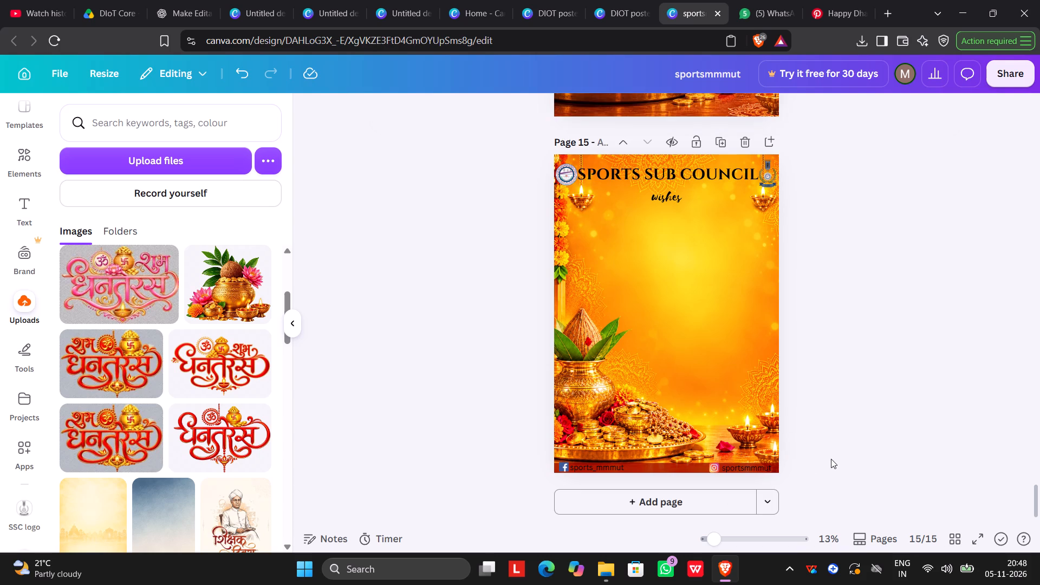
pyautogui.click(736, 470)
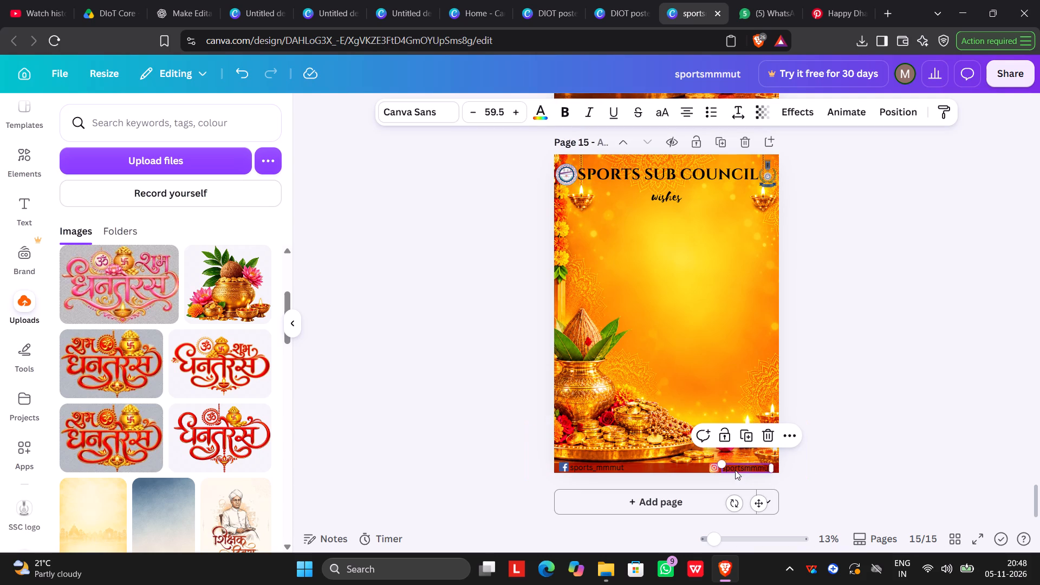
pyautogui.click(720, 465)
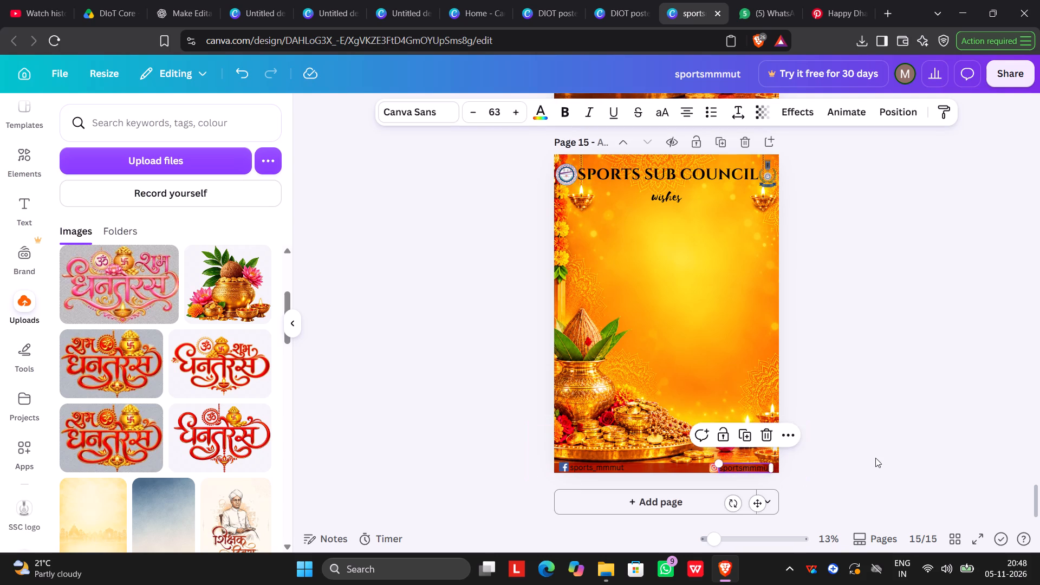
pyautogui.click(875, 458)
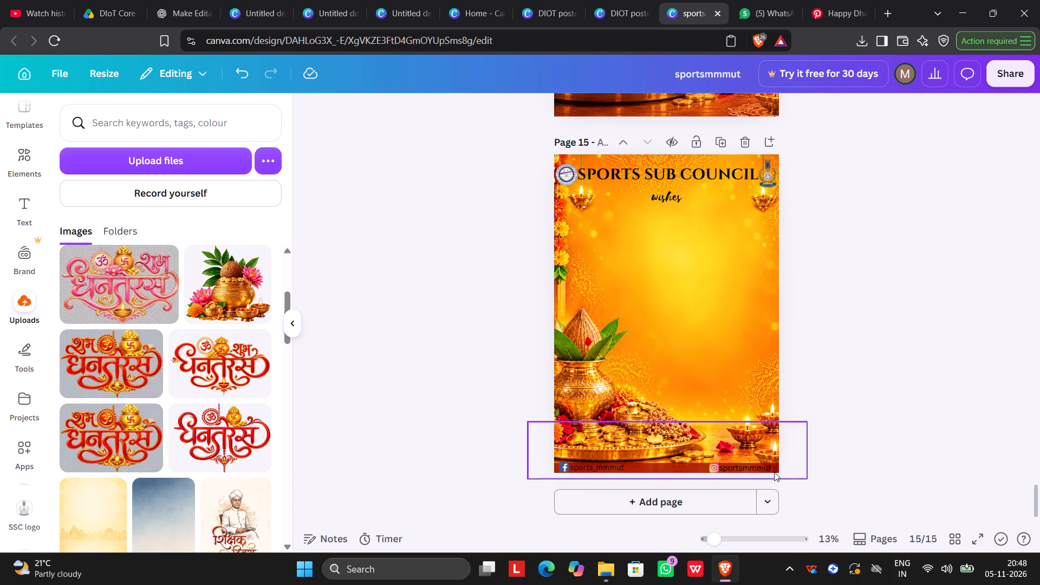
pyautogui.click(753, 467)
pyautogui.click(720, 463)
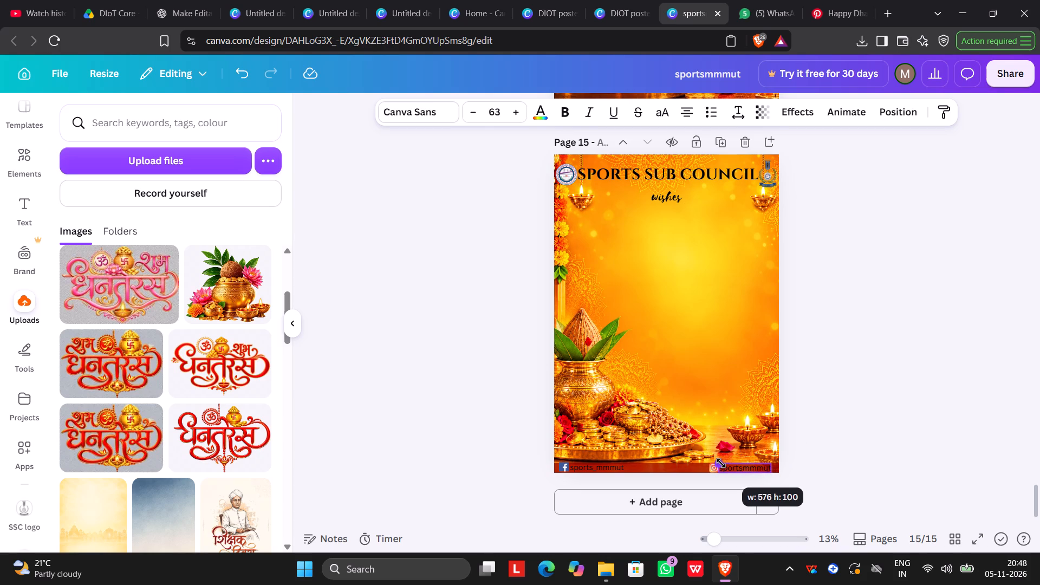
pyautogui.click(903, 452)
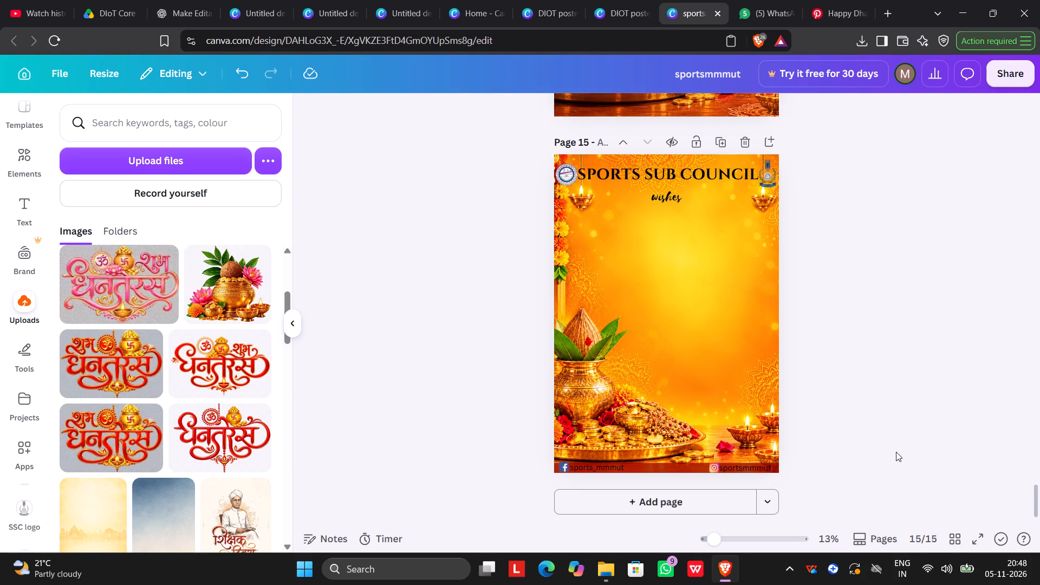
# Reduce the sportsmmmut handle's text to size 58.5 away from the Instagram icon, and place it back beside the icon on page 15.
pyautogui.click(742, 470)
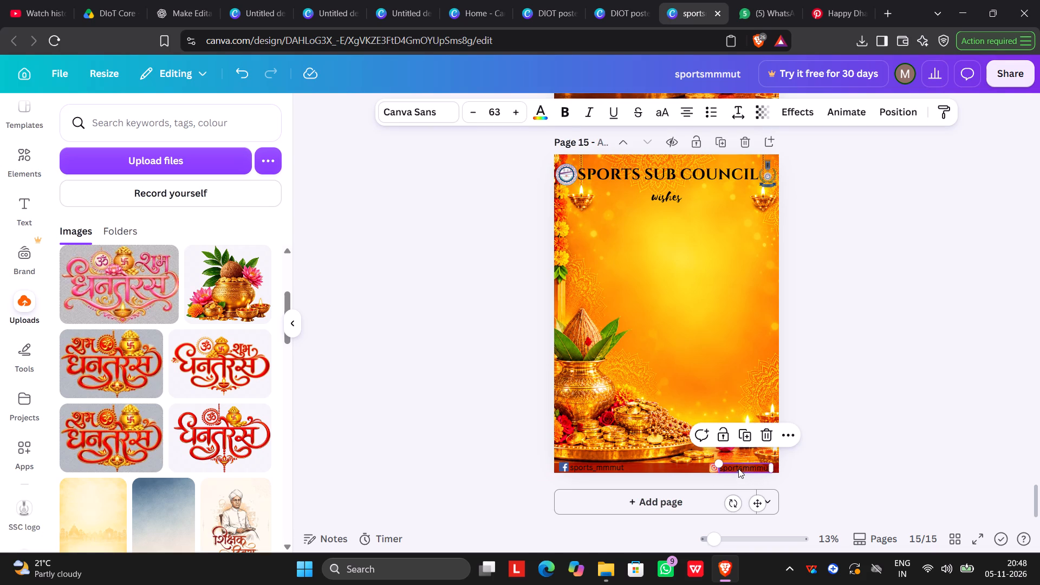
pyautogui.moveTo(738, 469); pyautogui.dragTo(648, 469)
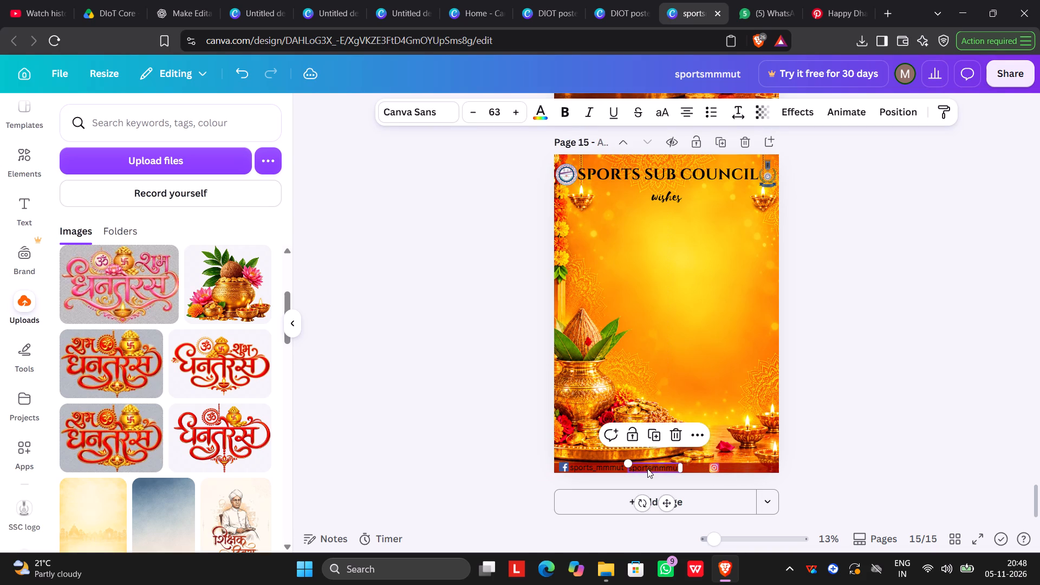
pyautogui.click(928, 437)
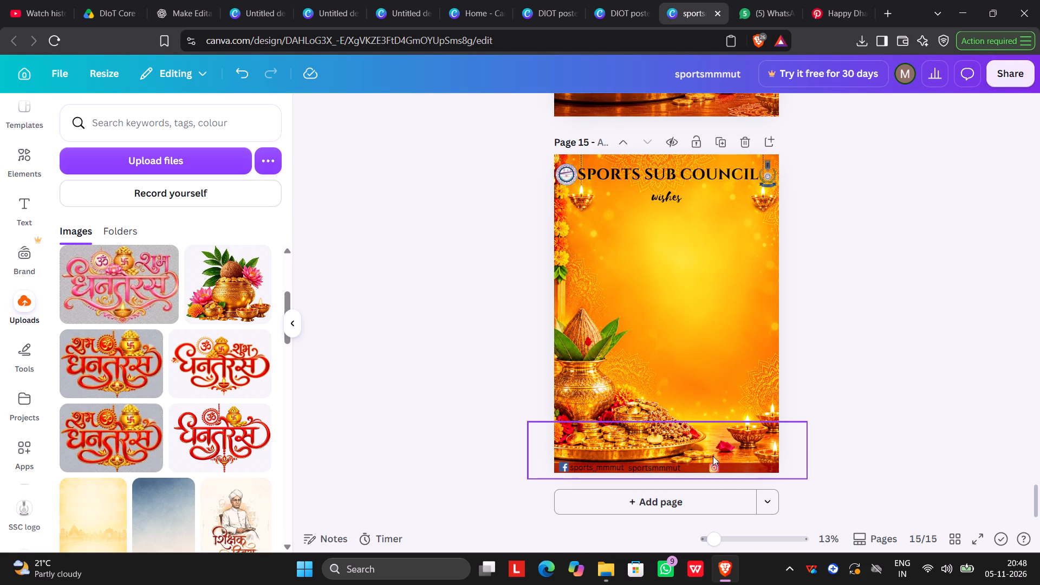
pyautogui.click(664, 466)
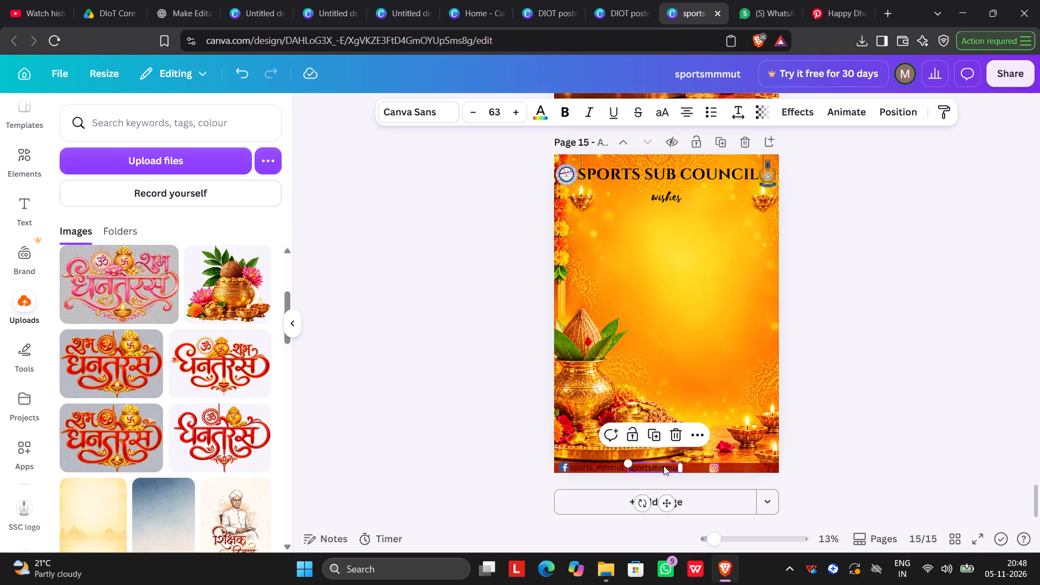
pyautogui.moveTo(632, 461); pyautogui.dragTo(637, 463)
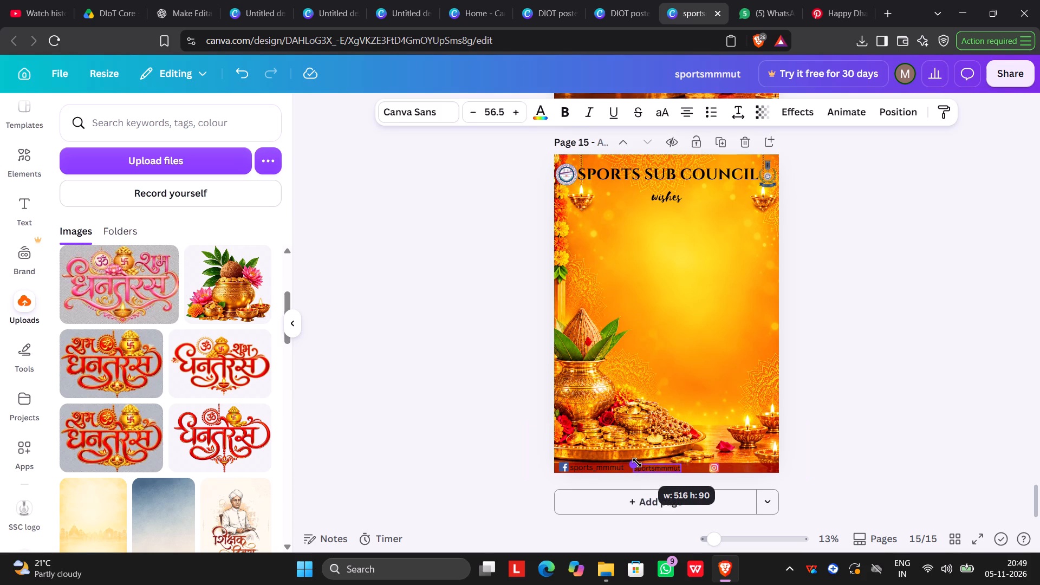
pyautogui.moveTo(637, 463); pyautogui.dragTo(635, 459)
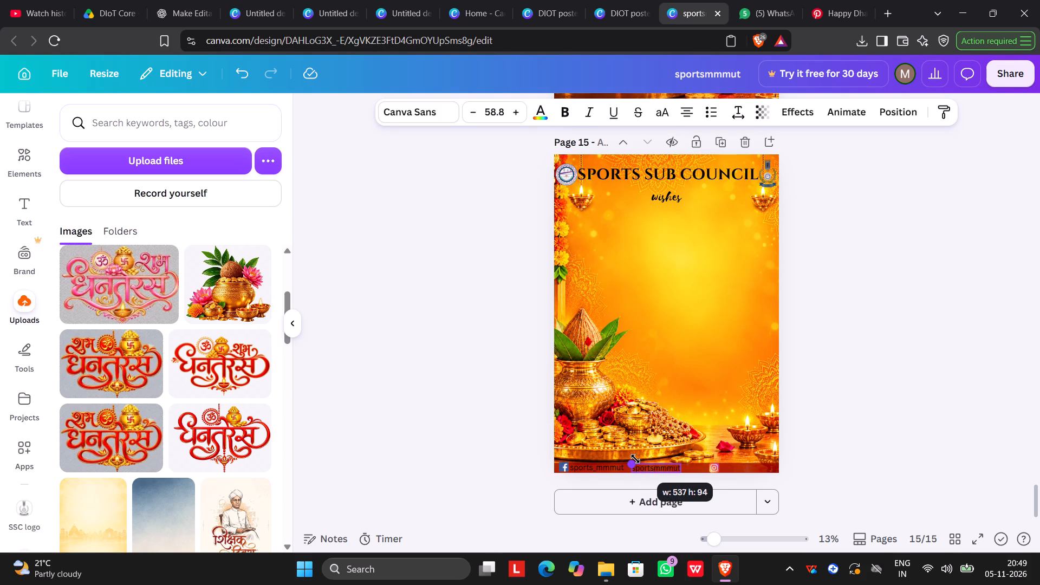
pyautogui.moveTo(635, 459); pyautogui.dragTo(633, 456)
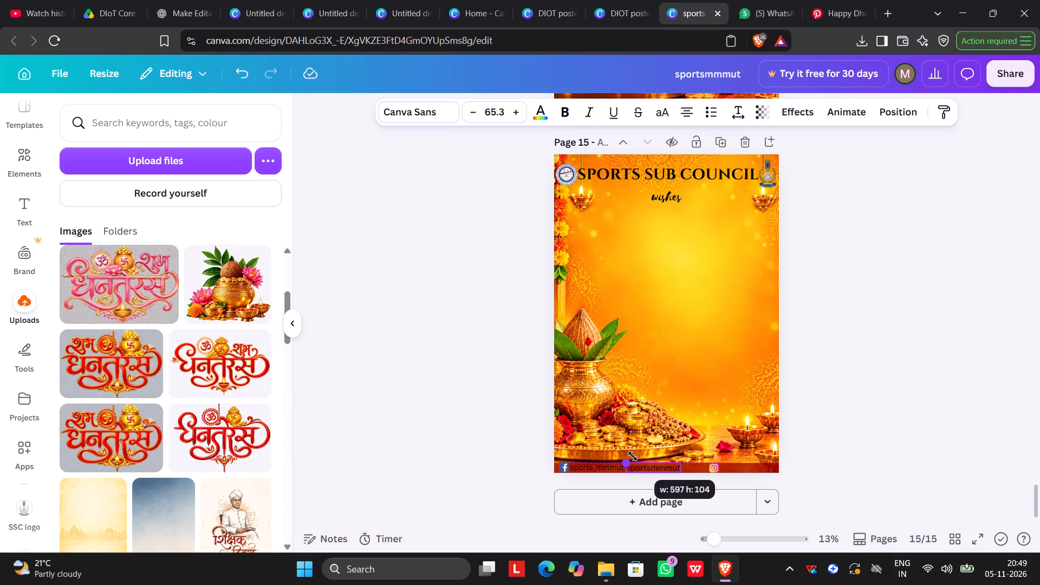
pyautogui.moveTo(633, 456); pyautogui.dragTo(632, 456)
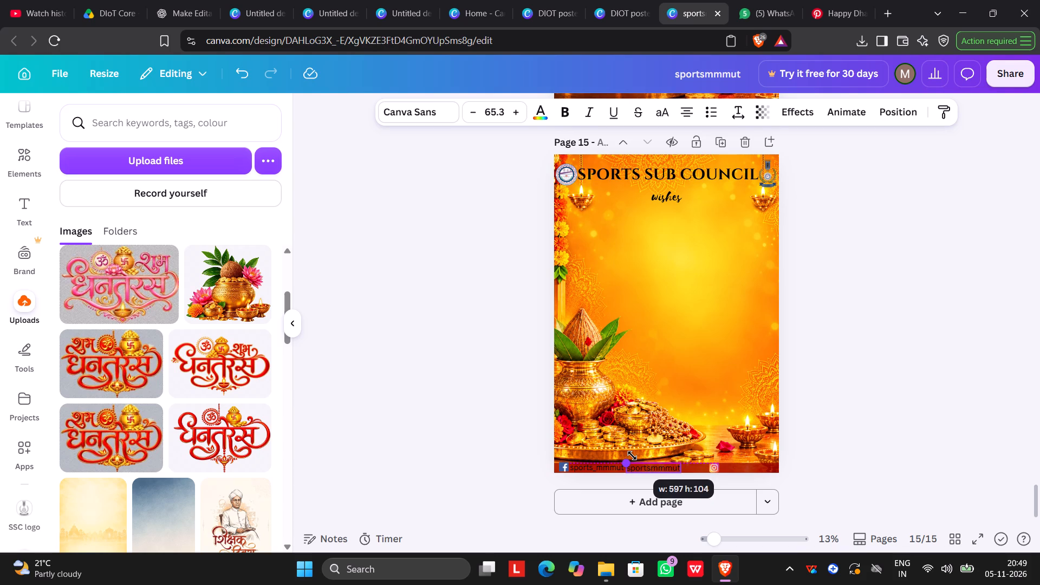
pyautogui.moveTo(632, 456); pyautogui.dragTo(636, 456)
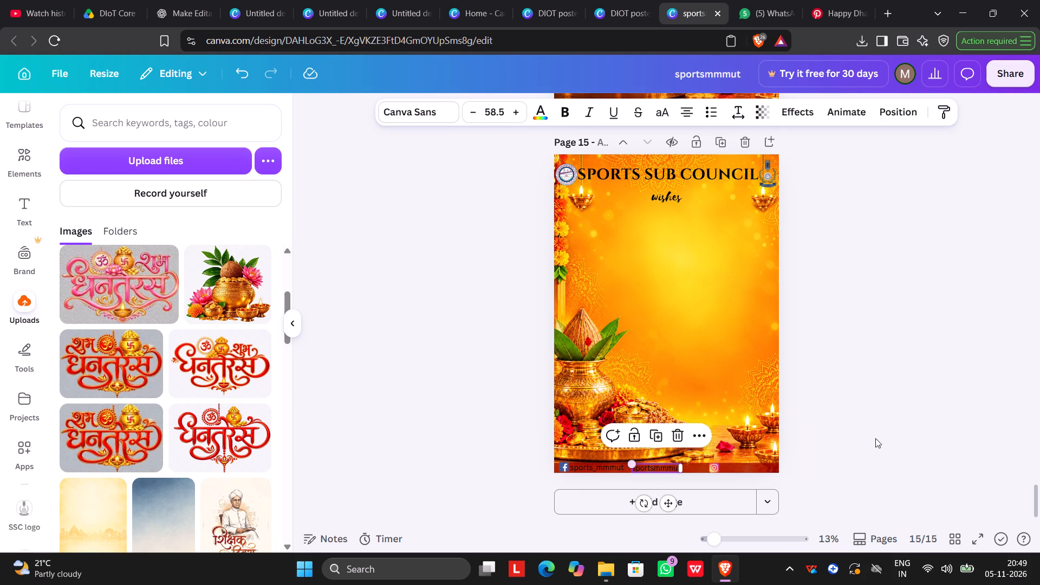
pyautogui.click(897, 440)
pyautogui.moveTo(670, 469); pyautogui.dragTo(755, 467)
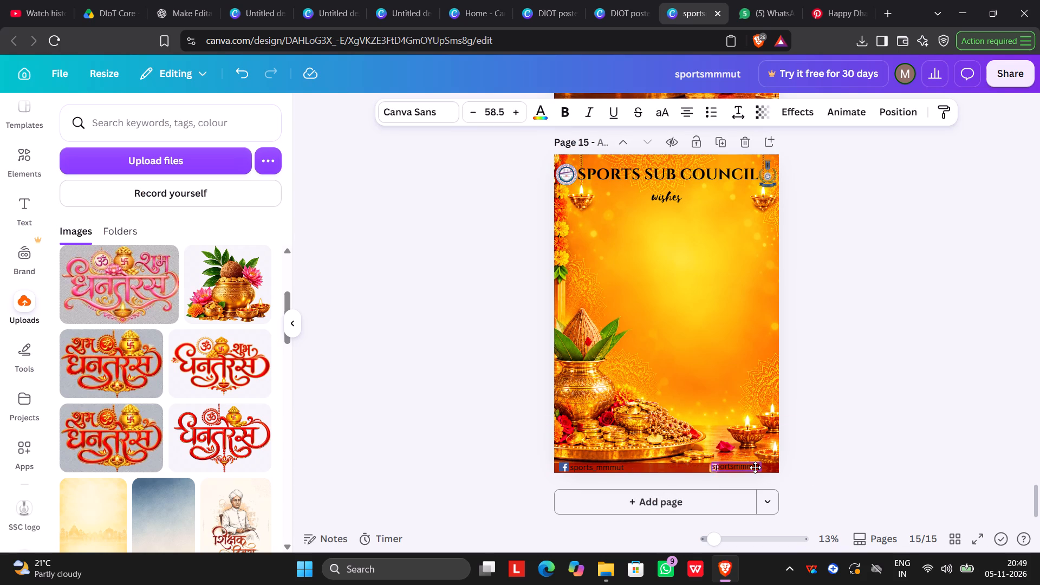
pyautogui.moveTo(755, 467); pyautogui.dragTo(759, 468)
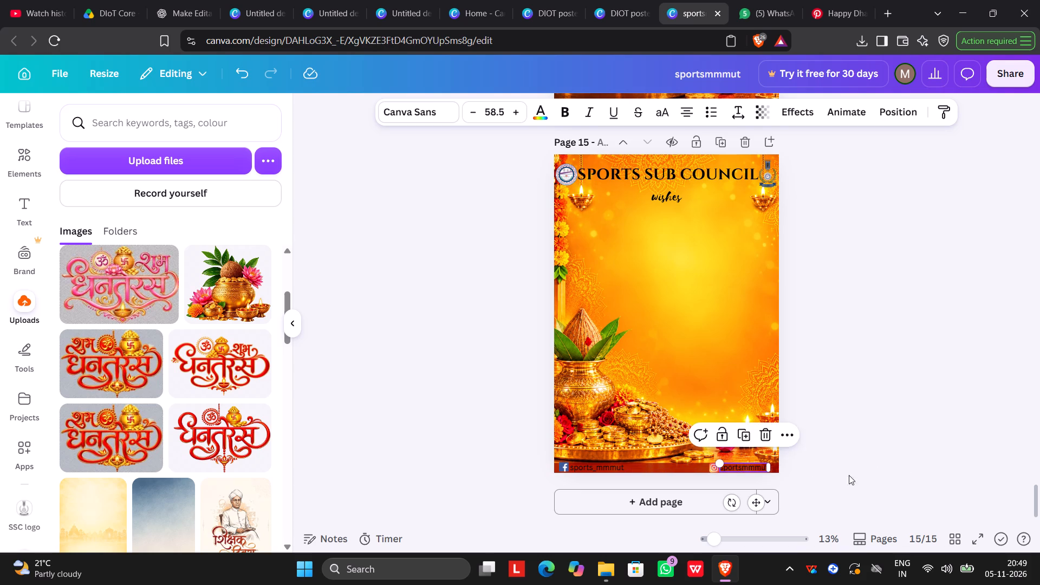
pyautogui.click(903, 463)
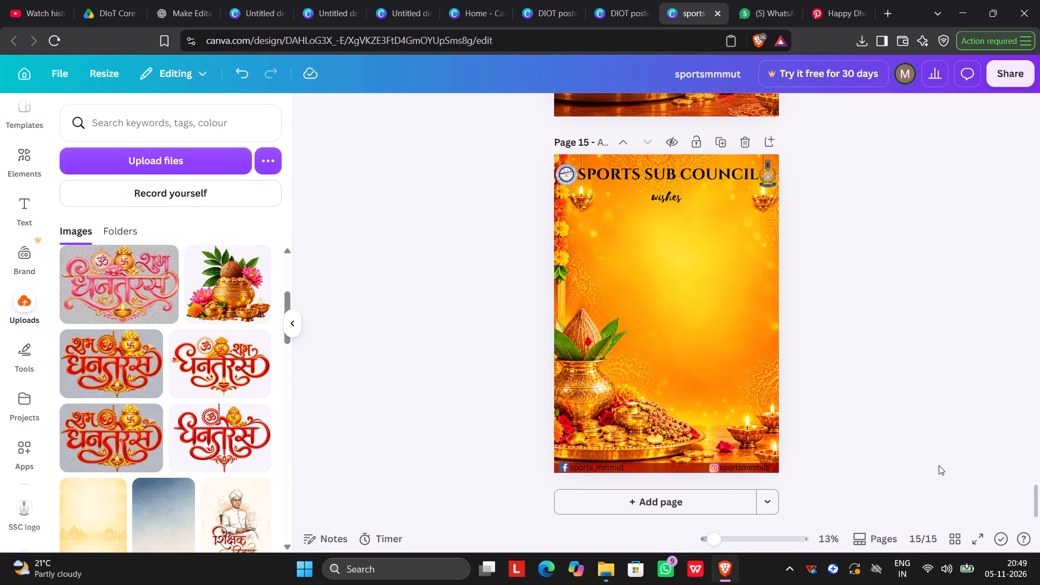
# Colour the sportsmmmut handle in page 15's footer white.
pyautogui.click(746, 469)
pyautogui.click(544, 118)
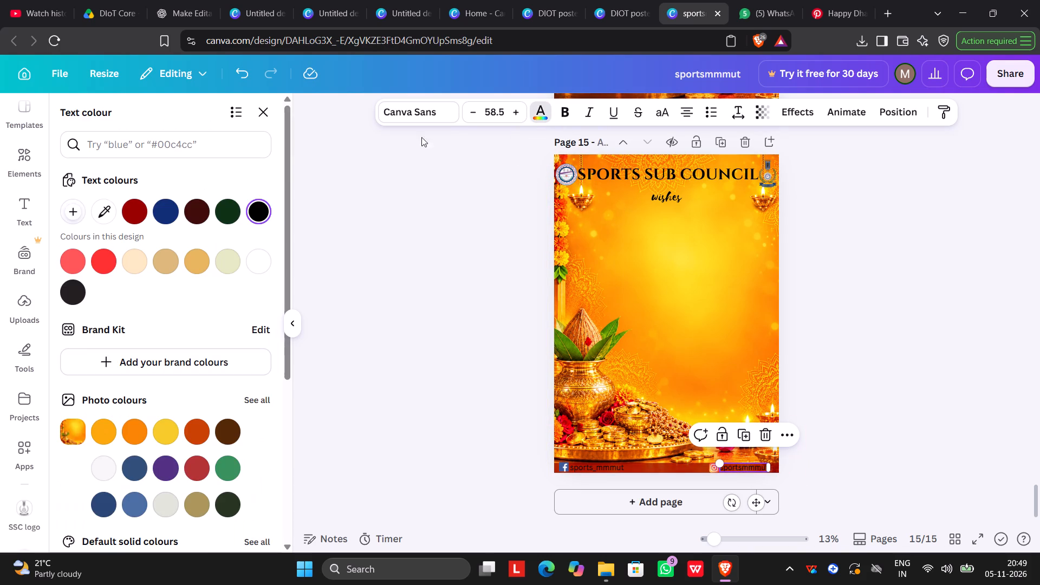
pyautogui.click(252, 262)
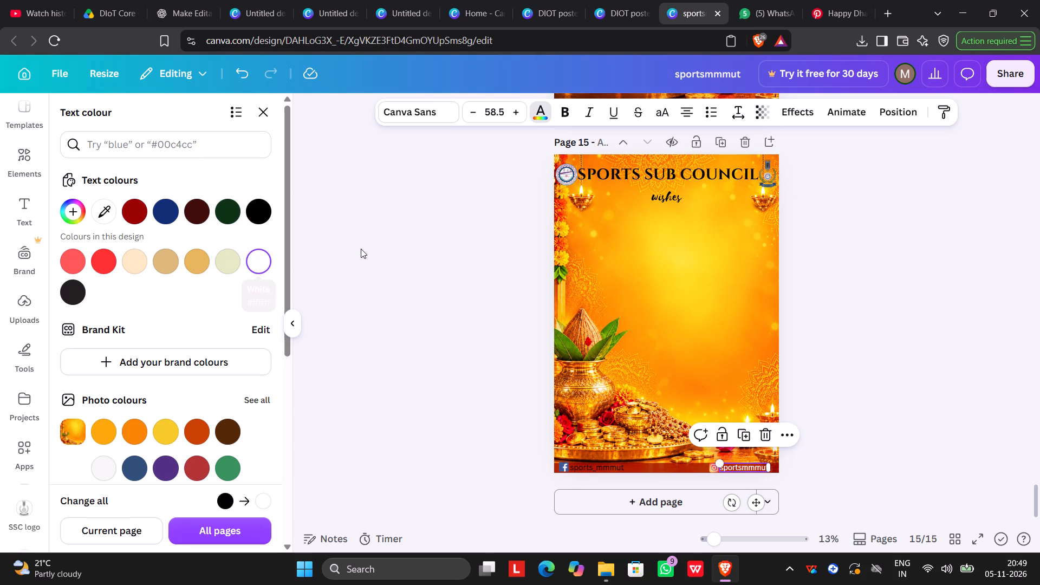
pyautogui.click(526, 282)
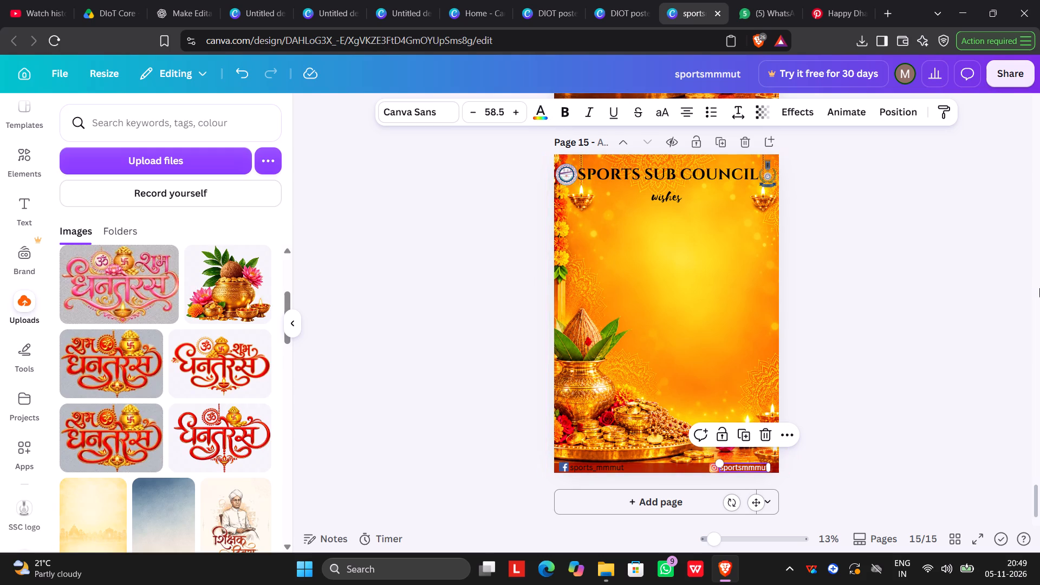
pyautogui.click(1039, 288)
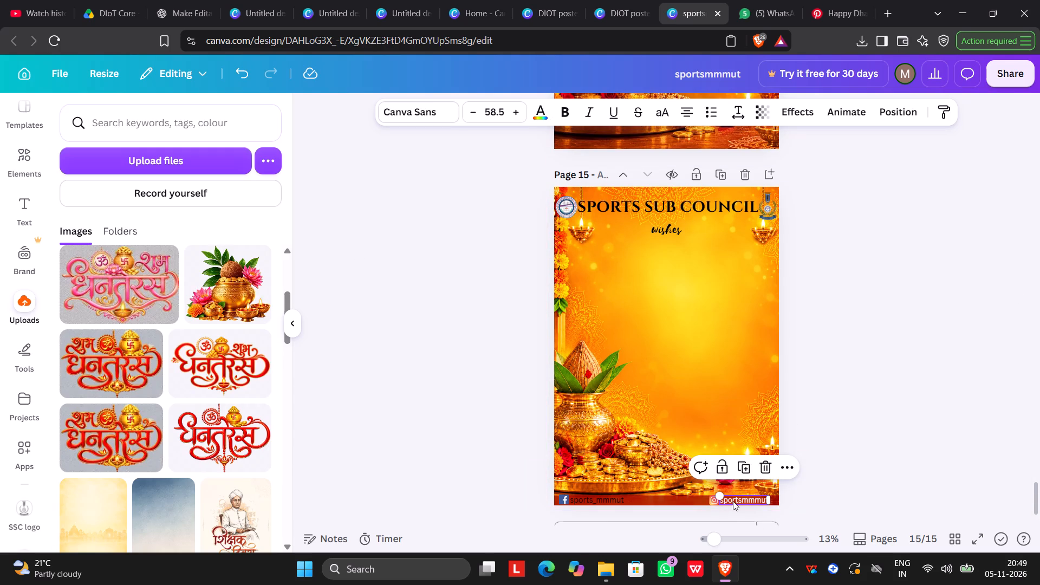
# Recolour the sportsmmmut handle's text in page 15's footer with the light peach from the design's colours.
pyautogui.click(733, 501)
pyautogui.click(542, 110)
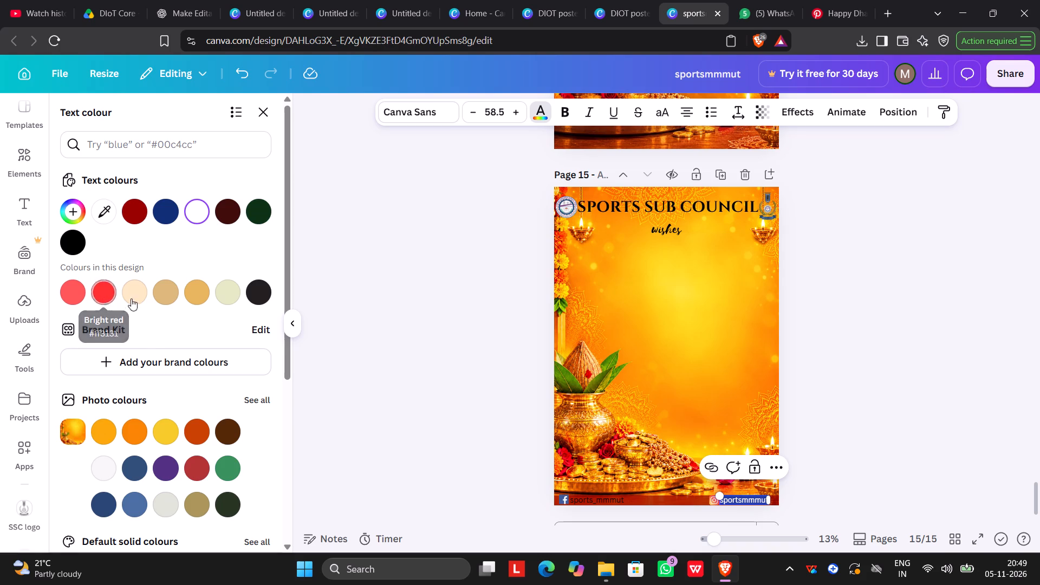
pyautogui.click(138, 297)
pyautogui.click(856, 311)
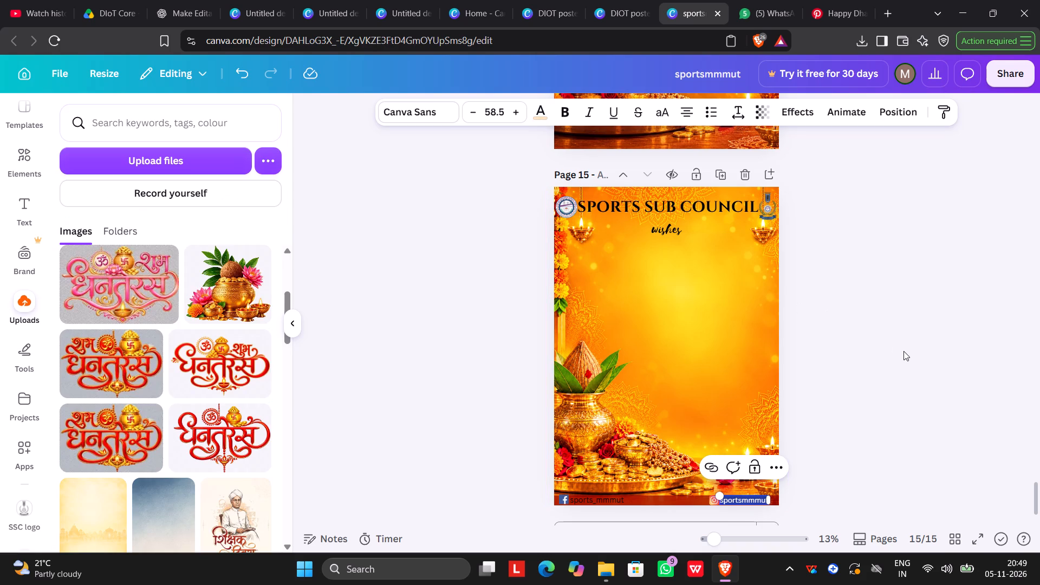
pyautogui.doubleClick(899, 350)
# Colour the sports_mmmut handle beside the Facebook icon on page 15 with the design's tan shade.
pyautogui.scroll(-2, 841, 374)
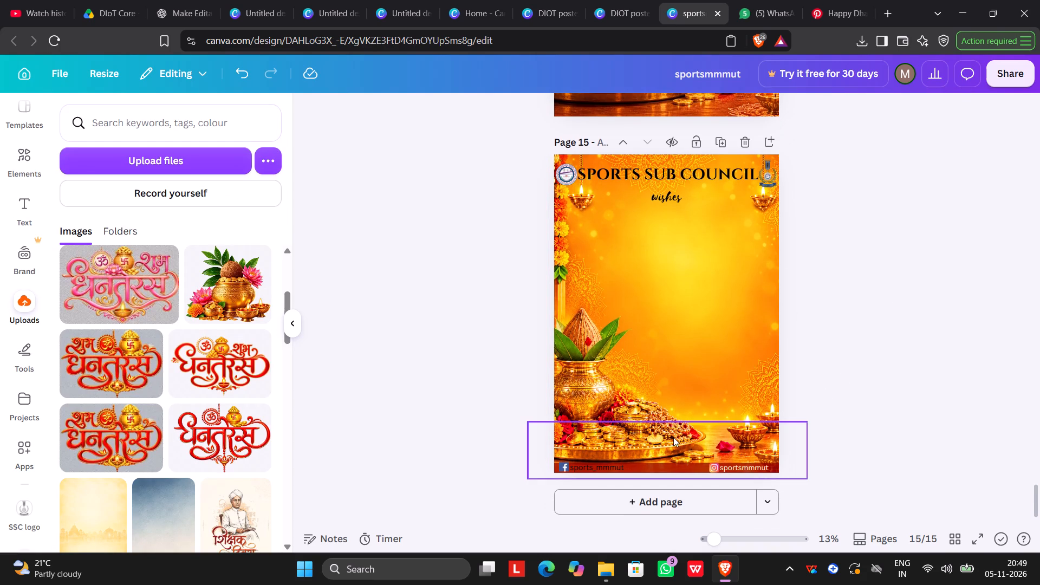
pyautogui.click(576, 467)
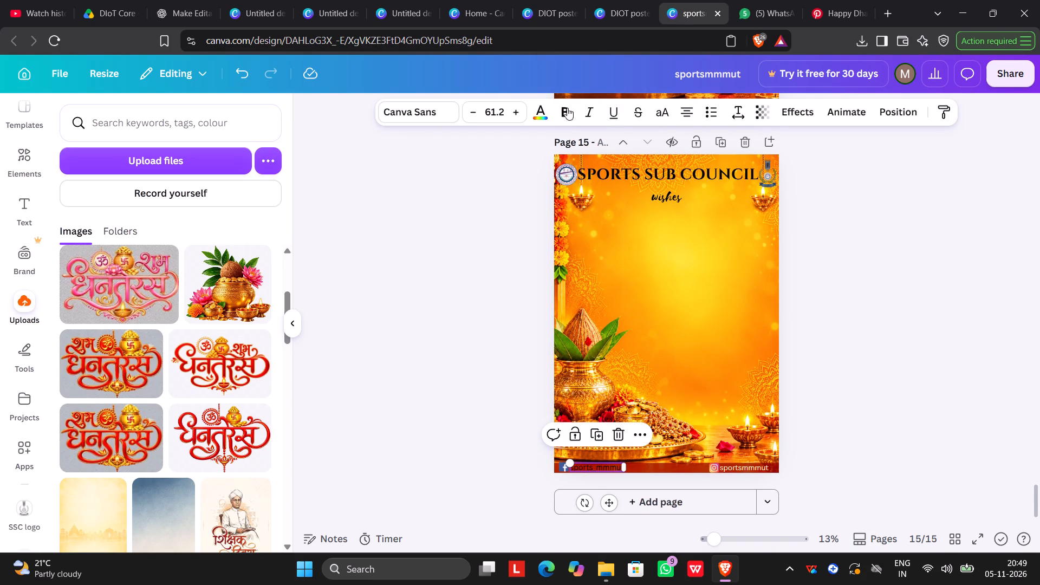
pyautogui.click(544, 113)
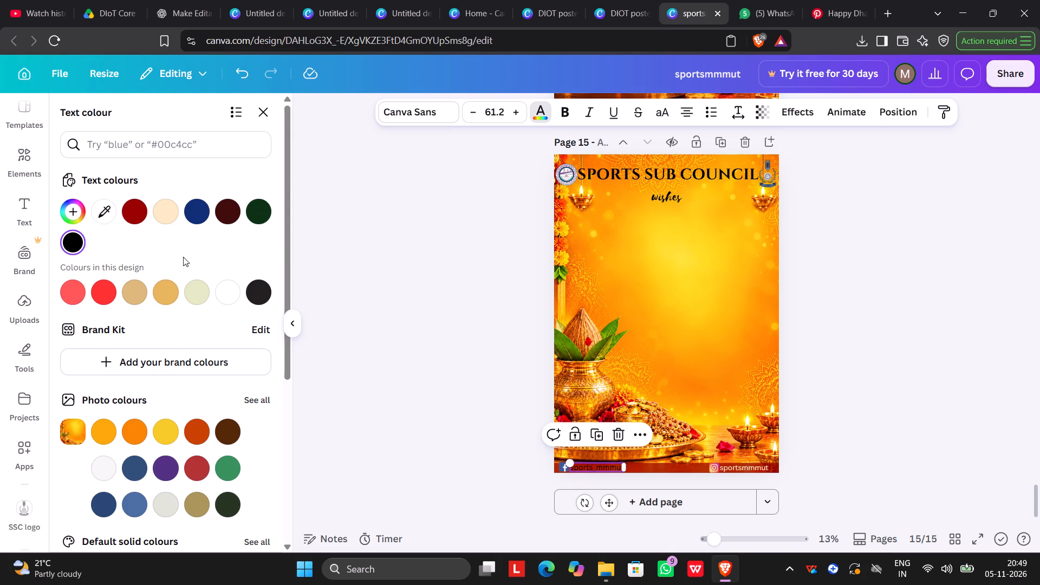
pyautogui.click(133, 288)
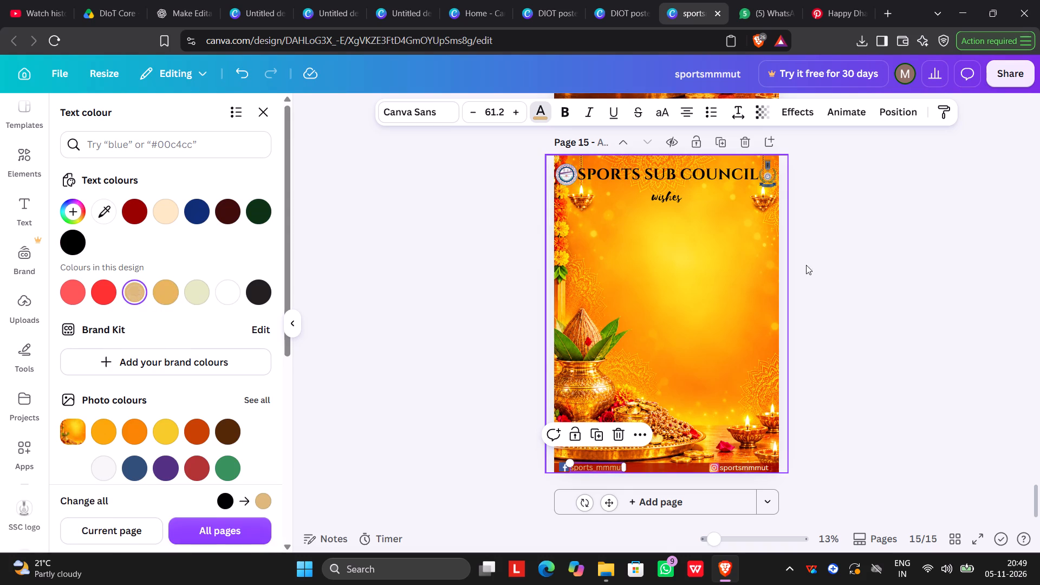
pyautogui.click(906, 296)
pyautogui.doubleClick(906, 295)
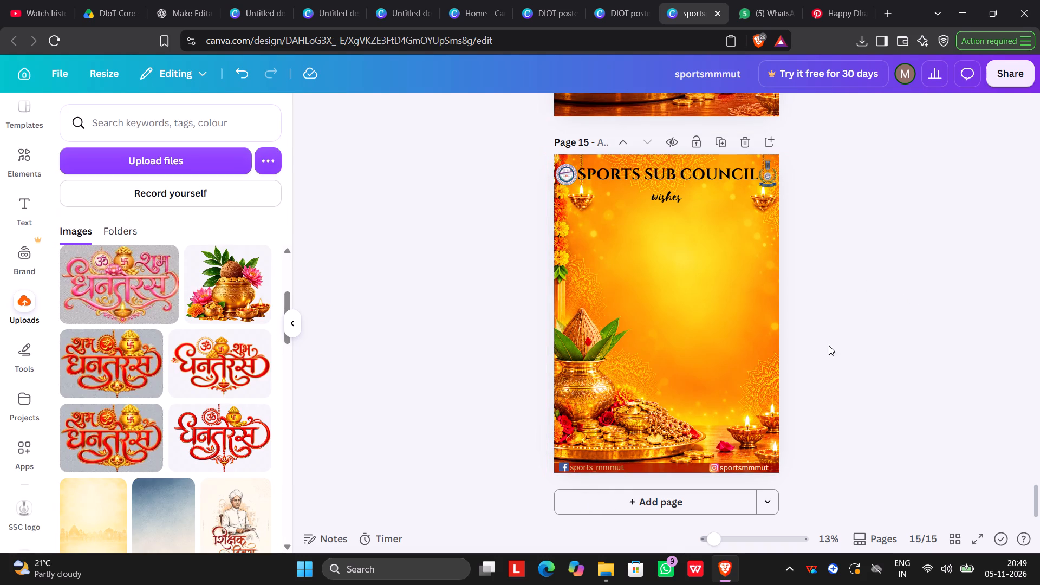
# Recolour the sports_mmmut handle in page 15's footer with the pale greenish cream from the design's colours.
pyautogui.click(599, 467)
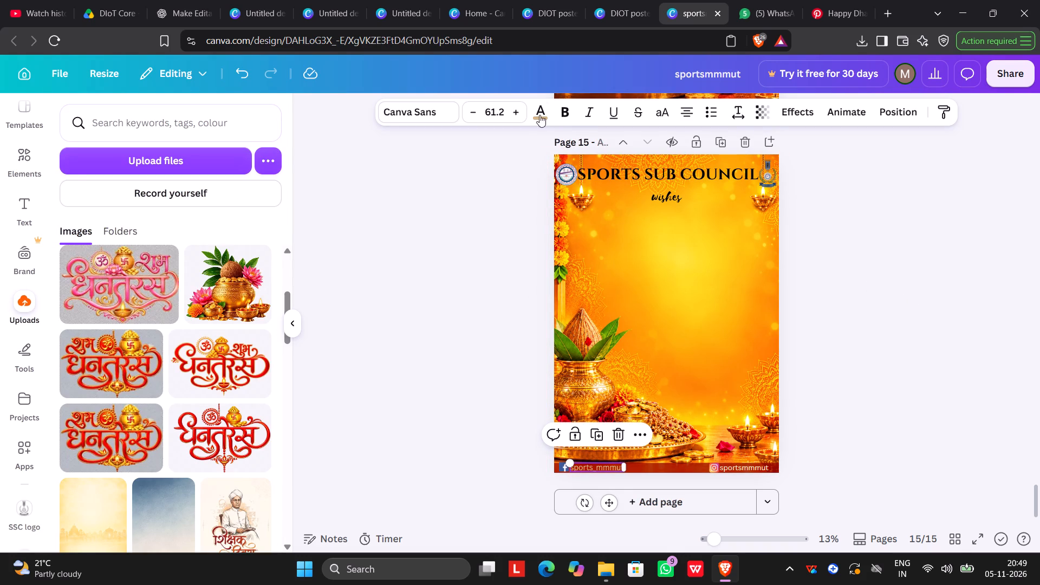
pyautogui.click(539, 107)
pyautogui.click(168, 298)
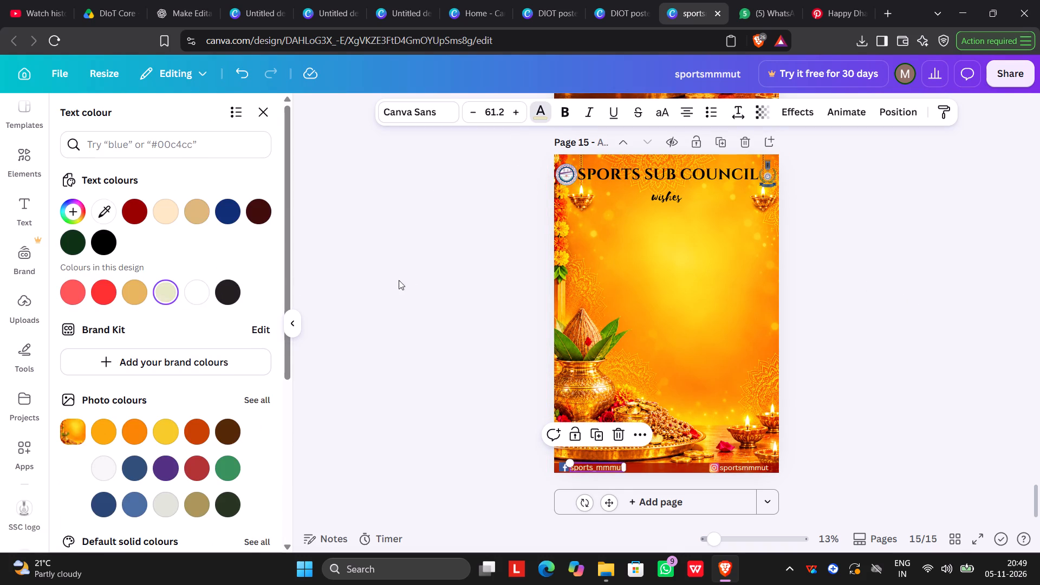
pyautogui.click(414, 279)
pyautogui.click(927, 292)
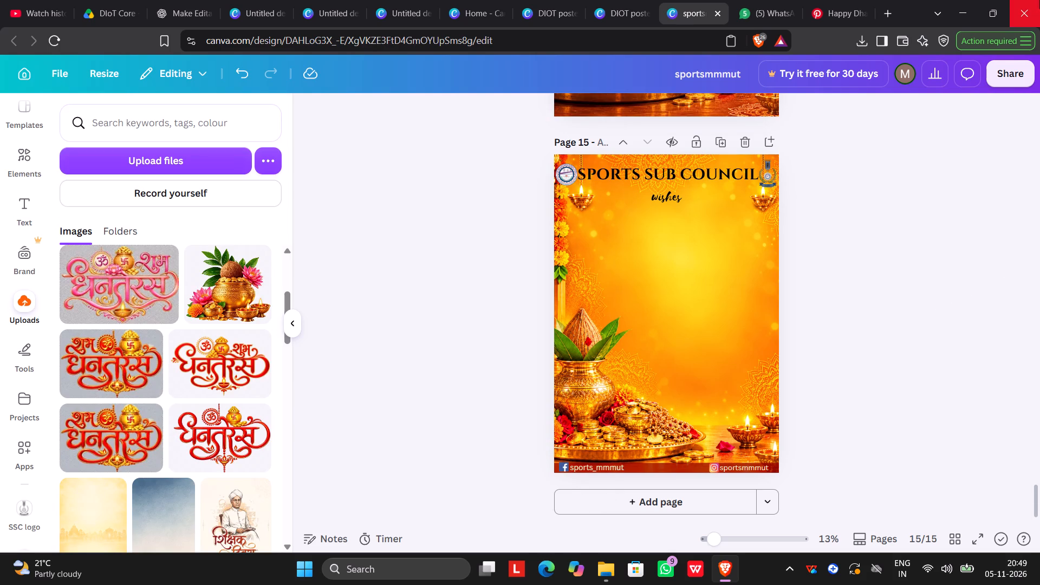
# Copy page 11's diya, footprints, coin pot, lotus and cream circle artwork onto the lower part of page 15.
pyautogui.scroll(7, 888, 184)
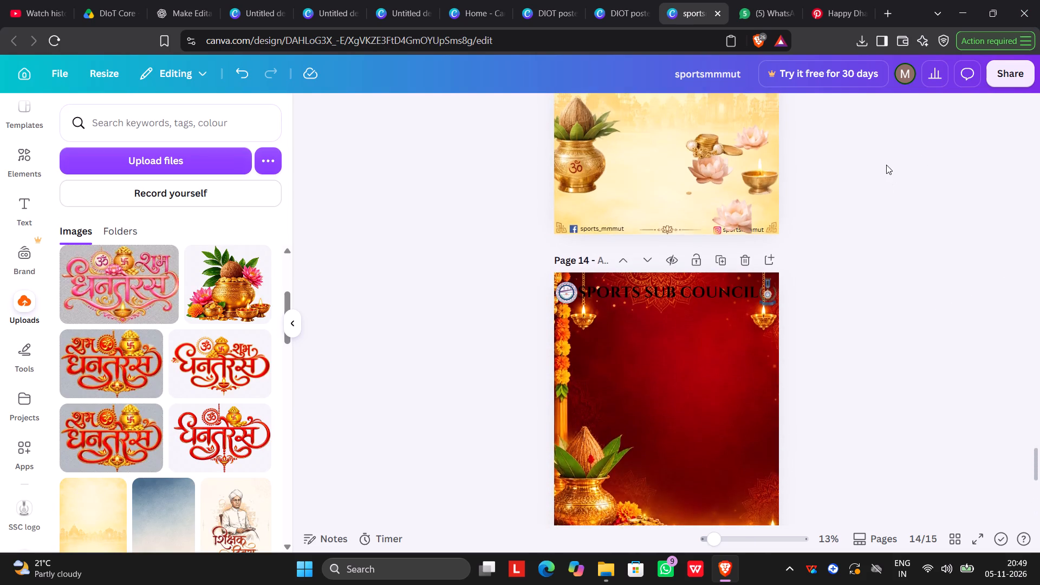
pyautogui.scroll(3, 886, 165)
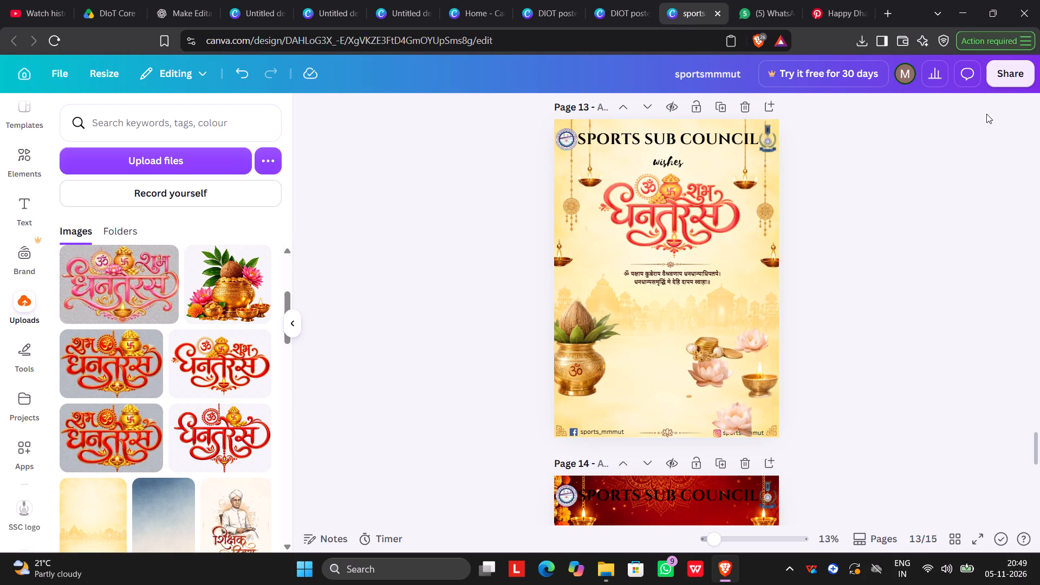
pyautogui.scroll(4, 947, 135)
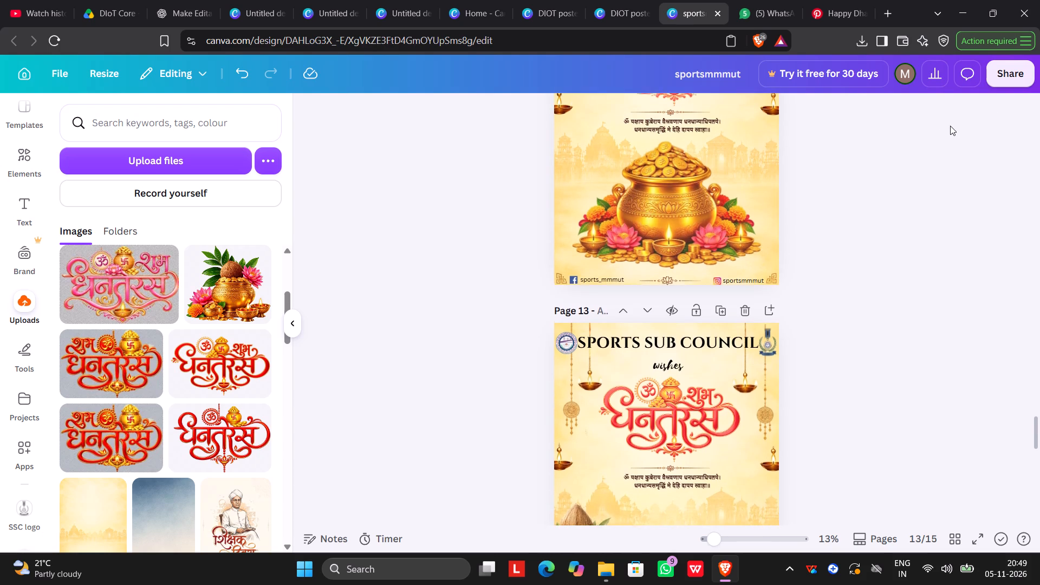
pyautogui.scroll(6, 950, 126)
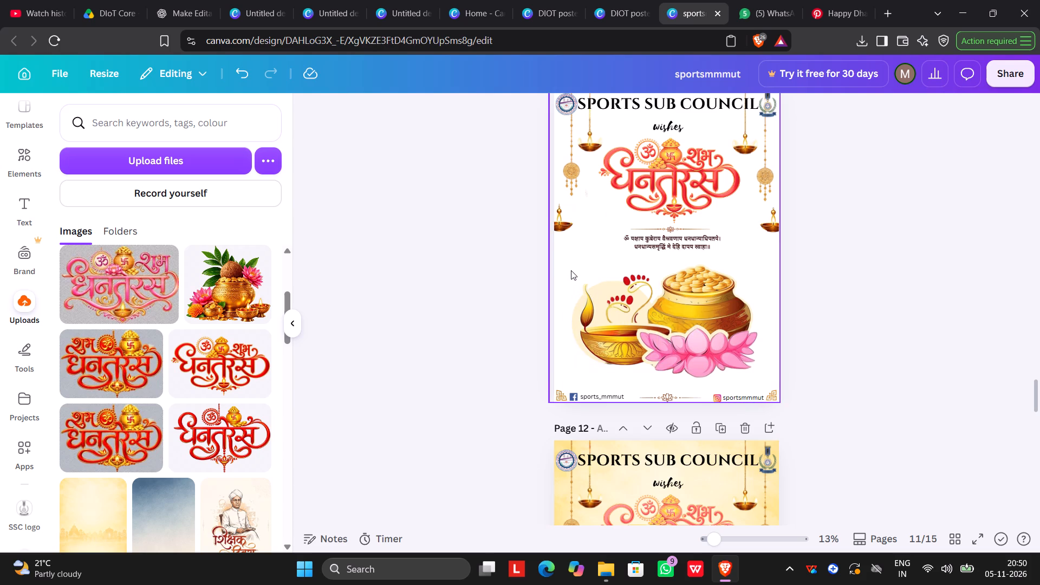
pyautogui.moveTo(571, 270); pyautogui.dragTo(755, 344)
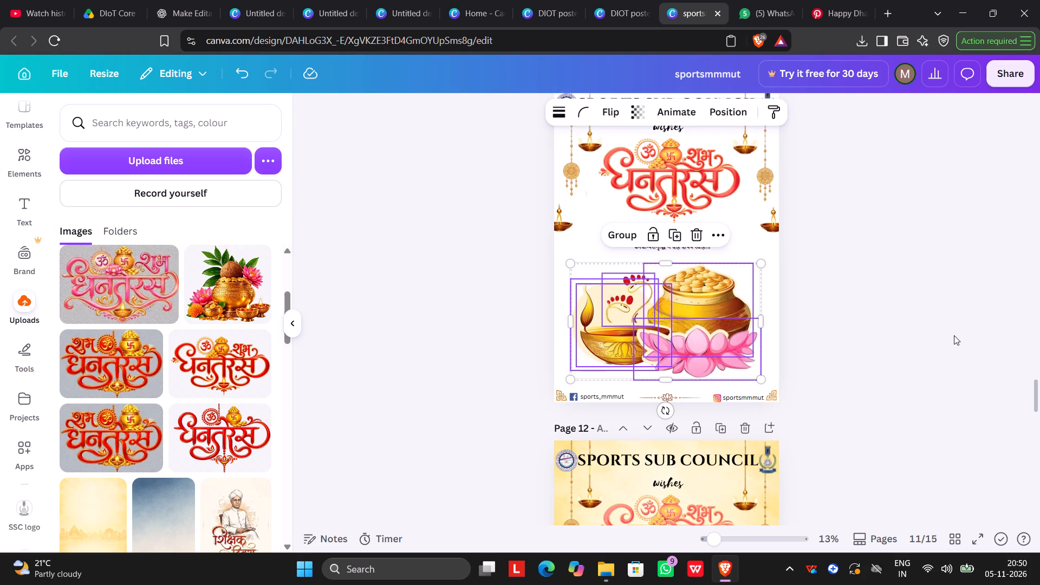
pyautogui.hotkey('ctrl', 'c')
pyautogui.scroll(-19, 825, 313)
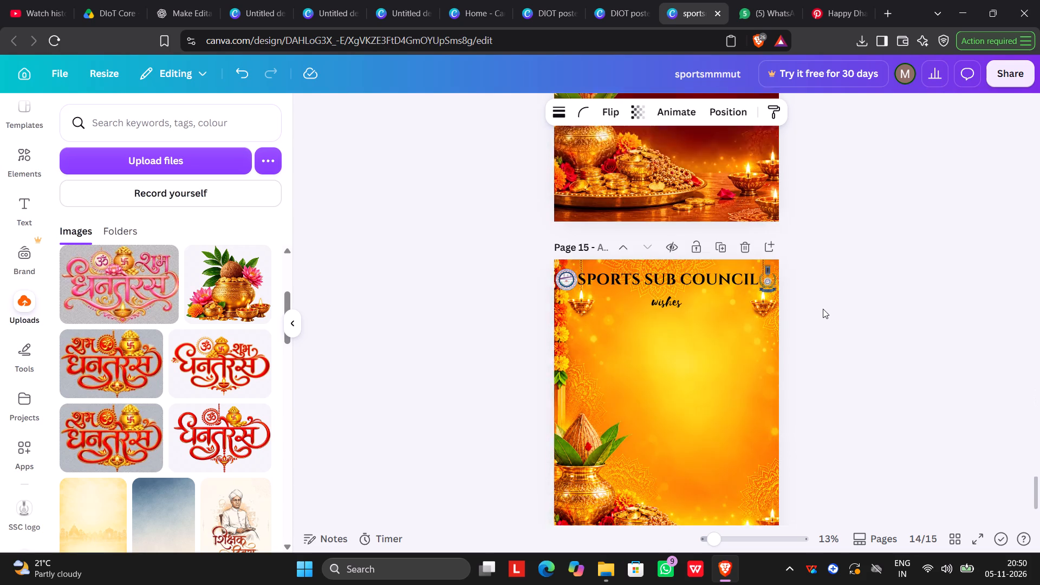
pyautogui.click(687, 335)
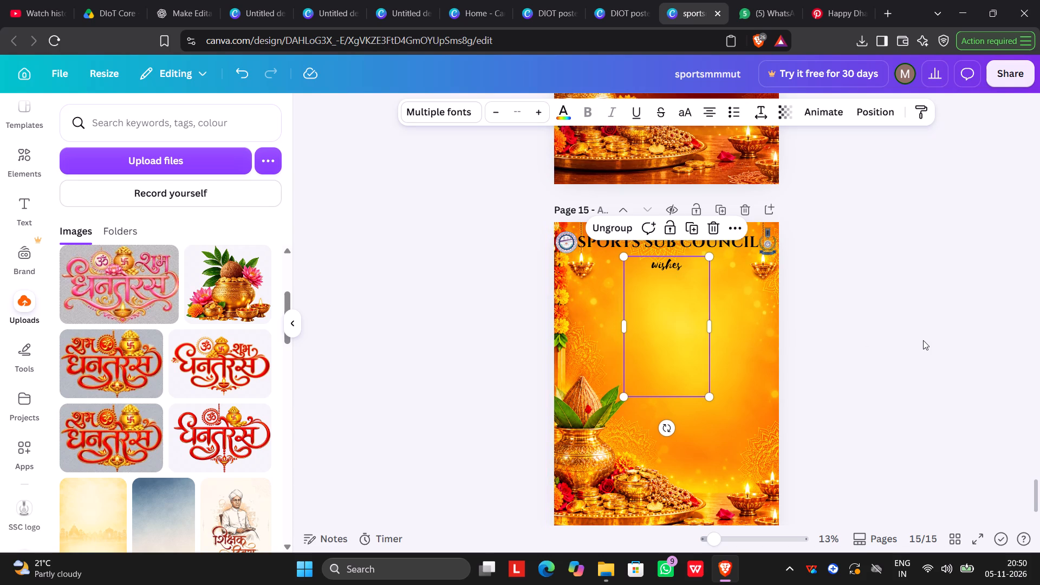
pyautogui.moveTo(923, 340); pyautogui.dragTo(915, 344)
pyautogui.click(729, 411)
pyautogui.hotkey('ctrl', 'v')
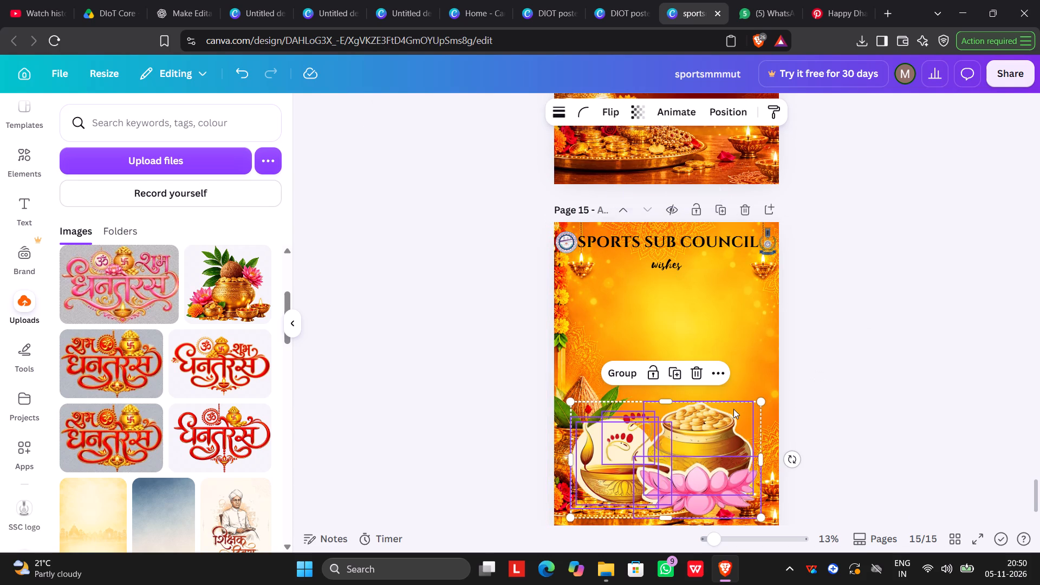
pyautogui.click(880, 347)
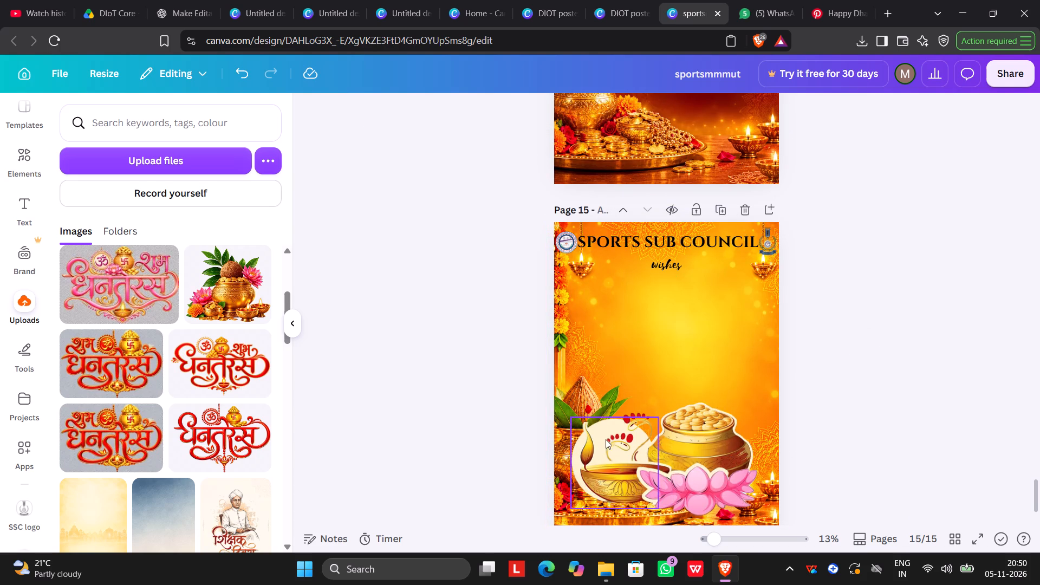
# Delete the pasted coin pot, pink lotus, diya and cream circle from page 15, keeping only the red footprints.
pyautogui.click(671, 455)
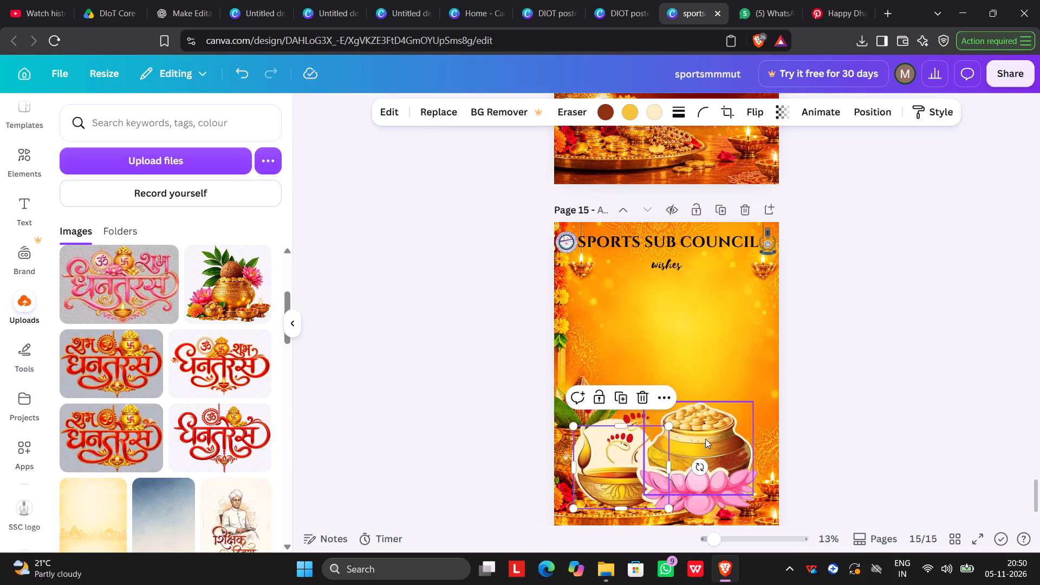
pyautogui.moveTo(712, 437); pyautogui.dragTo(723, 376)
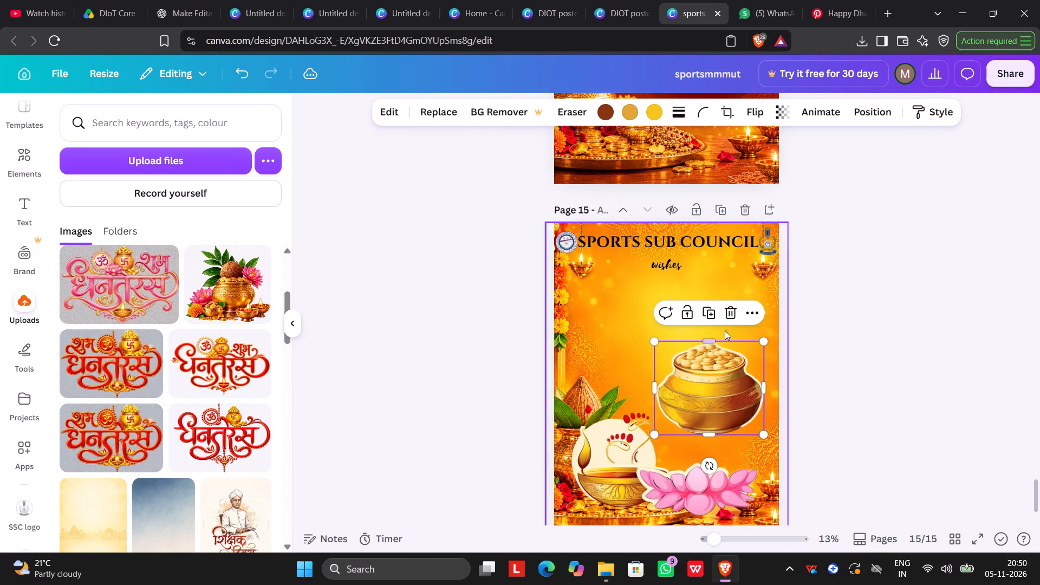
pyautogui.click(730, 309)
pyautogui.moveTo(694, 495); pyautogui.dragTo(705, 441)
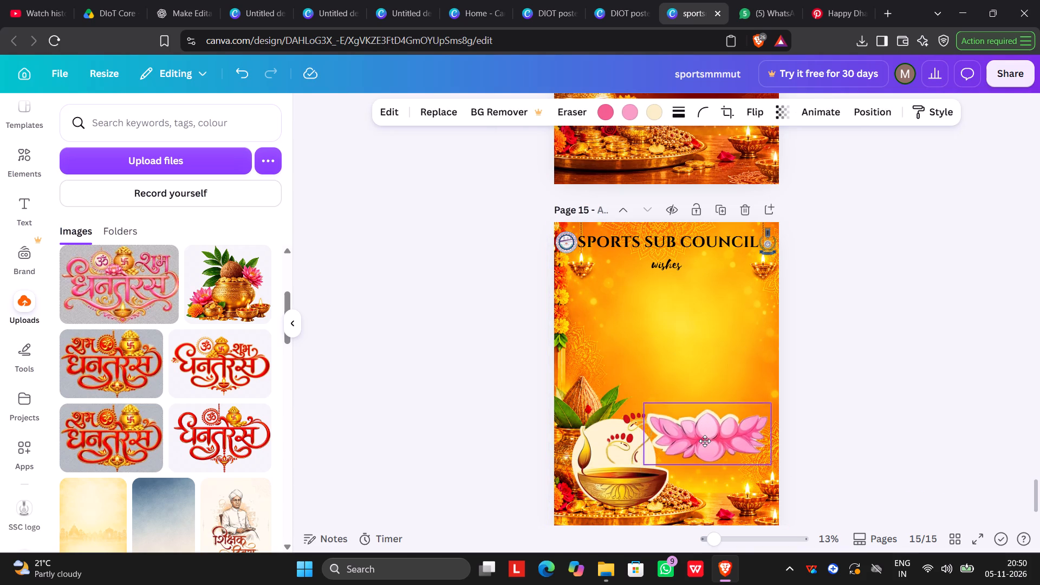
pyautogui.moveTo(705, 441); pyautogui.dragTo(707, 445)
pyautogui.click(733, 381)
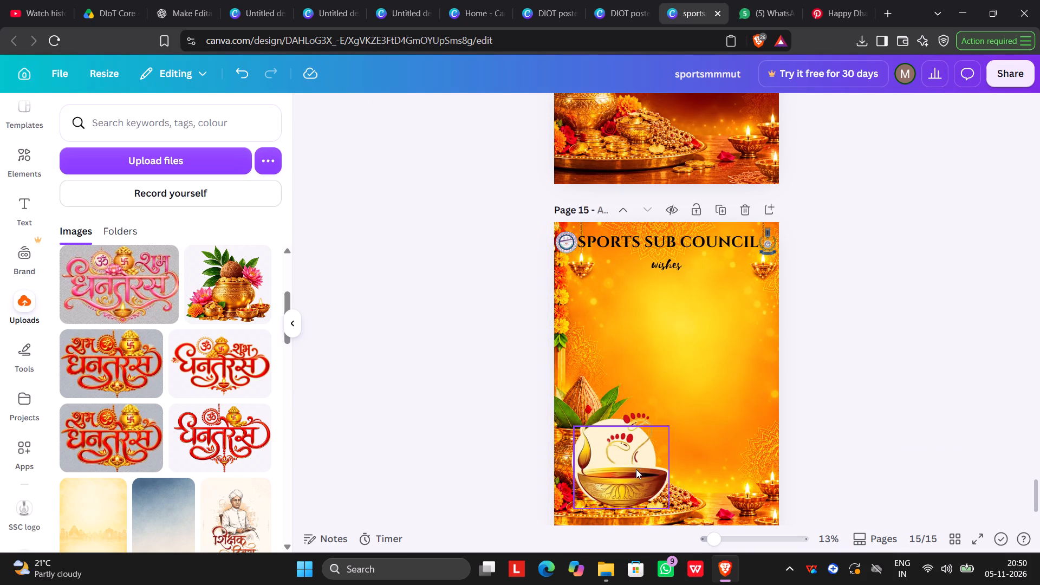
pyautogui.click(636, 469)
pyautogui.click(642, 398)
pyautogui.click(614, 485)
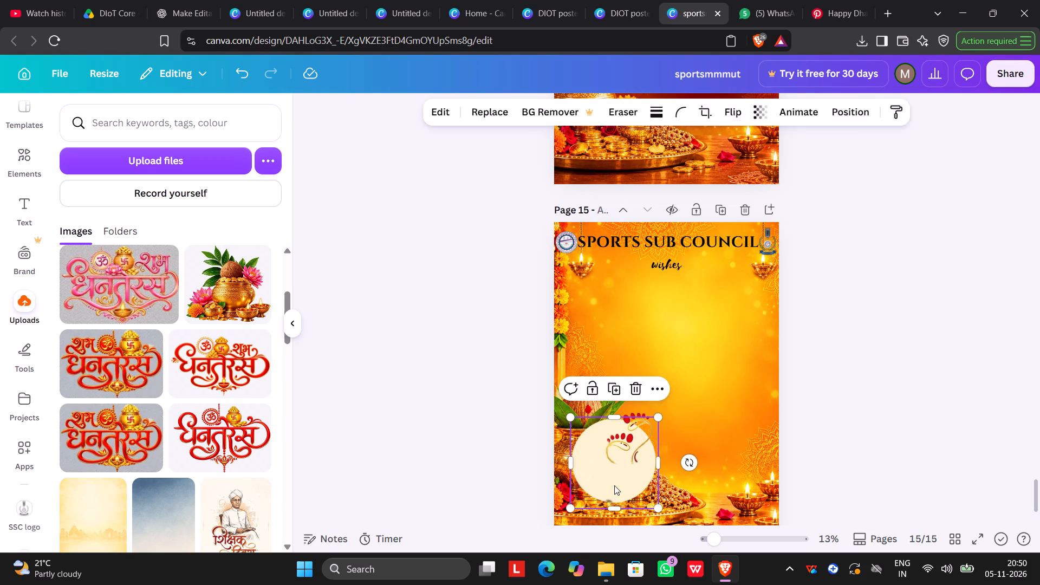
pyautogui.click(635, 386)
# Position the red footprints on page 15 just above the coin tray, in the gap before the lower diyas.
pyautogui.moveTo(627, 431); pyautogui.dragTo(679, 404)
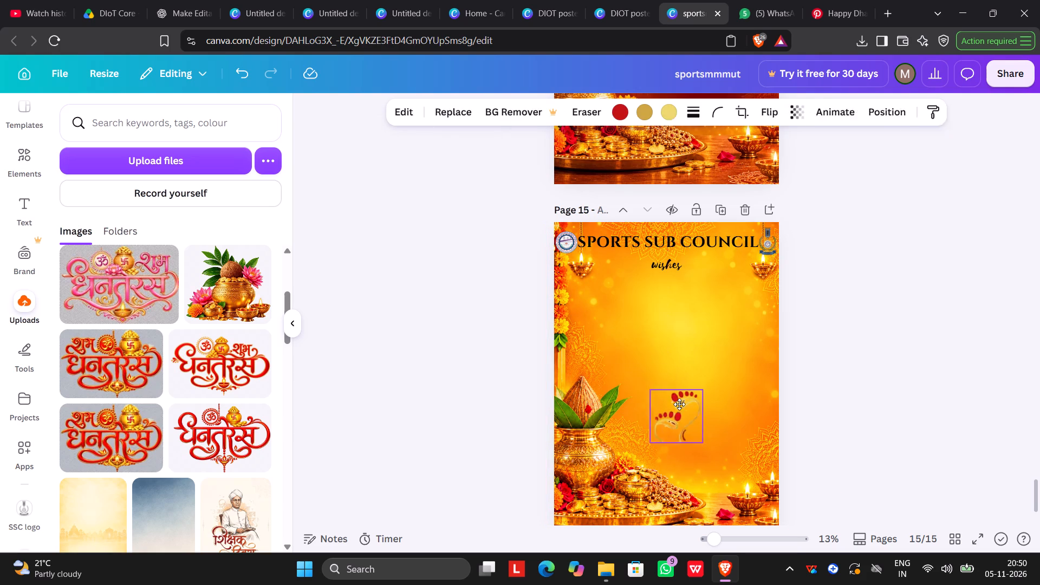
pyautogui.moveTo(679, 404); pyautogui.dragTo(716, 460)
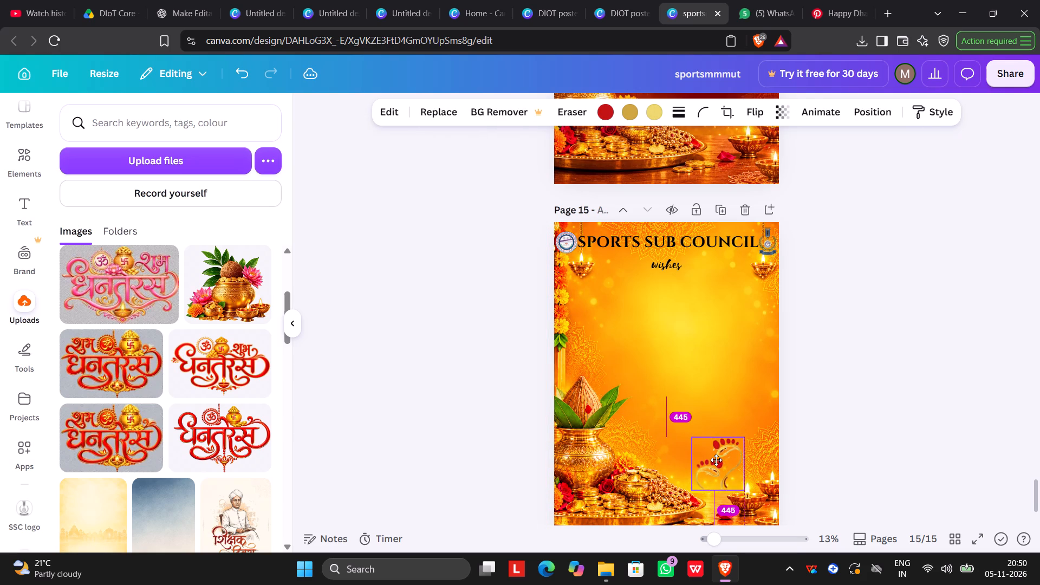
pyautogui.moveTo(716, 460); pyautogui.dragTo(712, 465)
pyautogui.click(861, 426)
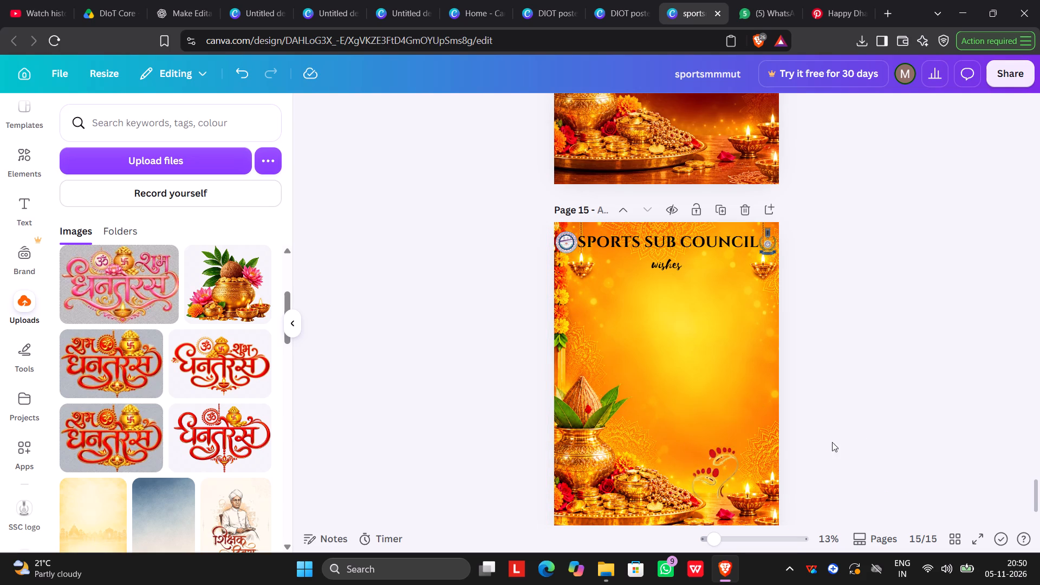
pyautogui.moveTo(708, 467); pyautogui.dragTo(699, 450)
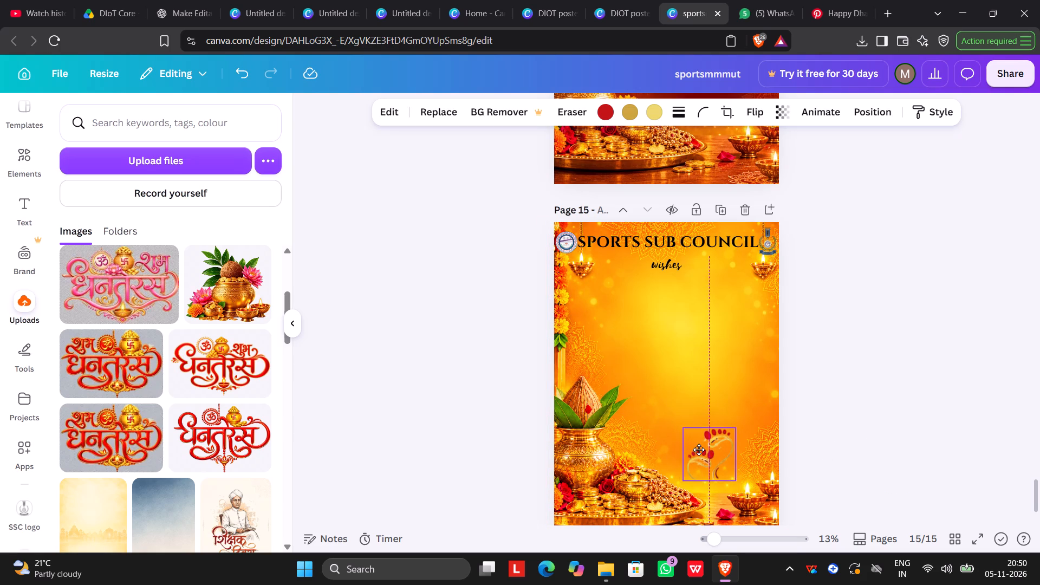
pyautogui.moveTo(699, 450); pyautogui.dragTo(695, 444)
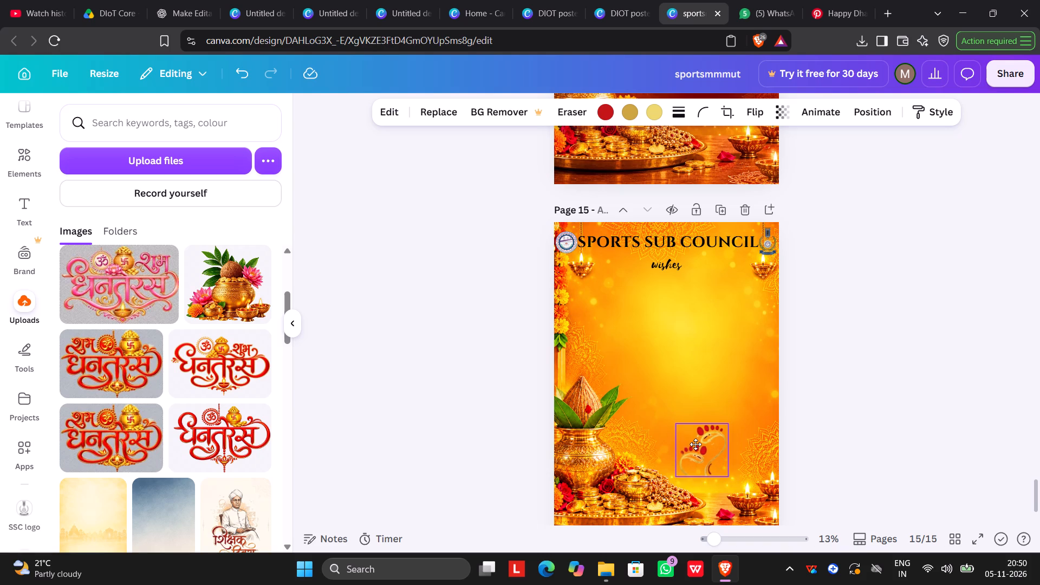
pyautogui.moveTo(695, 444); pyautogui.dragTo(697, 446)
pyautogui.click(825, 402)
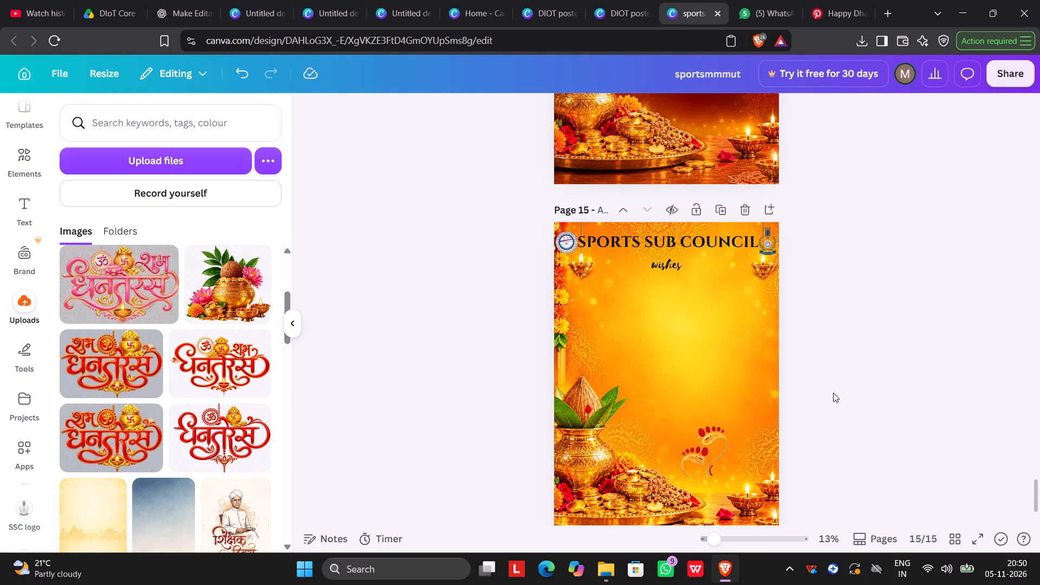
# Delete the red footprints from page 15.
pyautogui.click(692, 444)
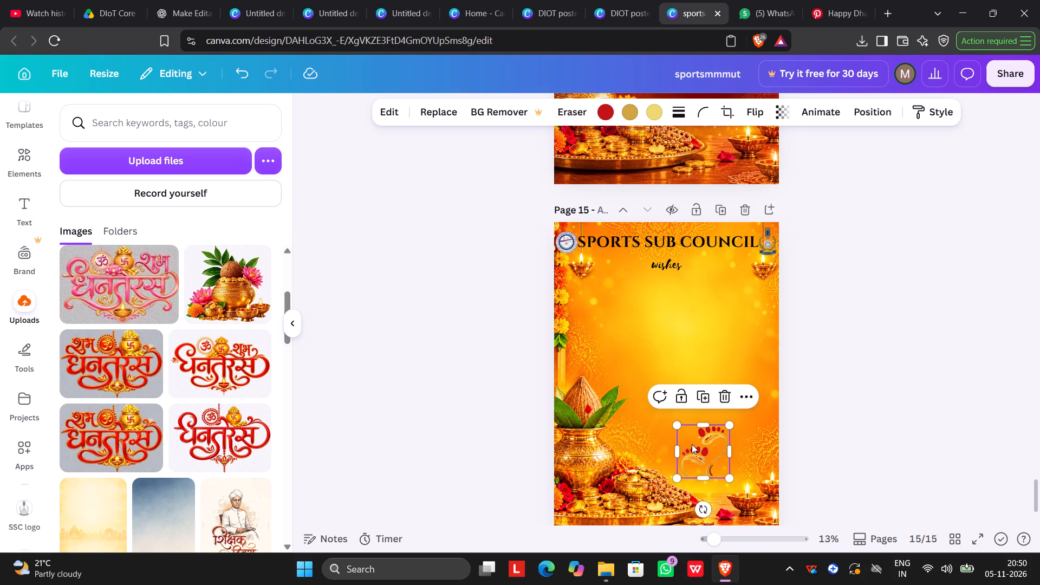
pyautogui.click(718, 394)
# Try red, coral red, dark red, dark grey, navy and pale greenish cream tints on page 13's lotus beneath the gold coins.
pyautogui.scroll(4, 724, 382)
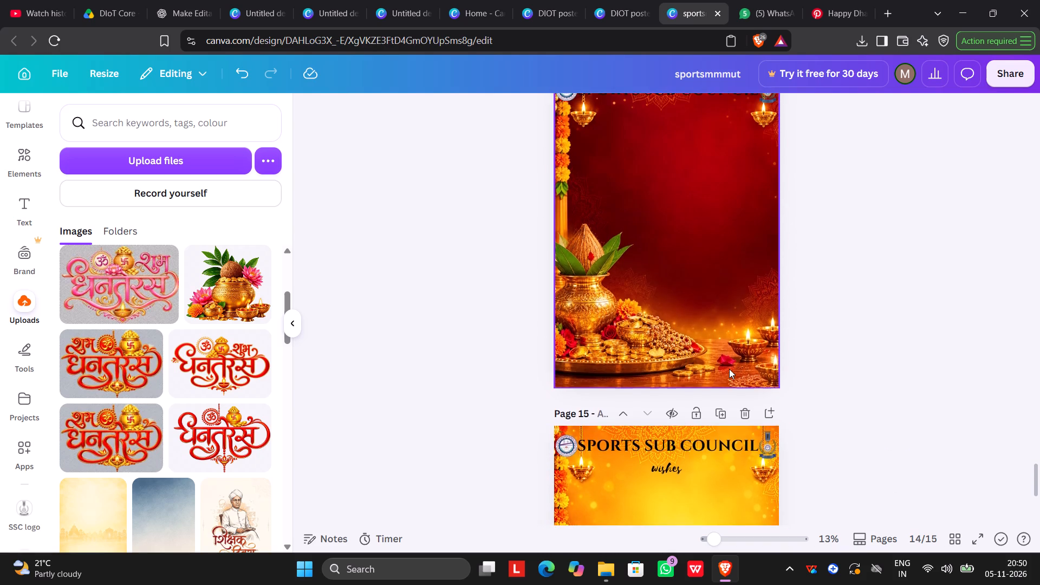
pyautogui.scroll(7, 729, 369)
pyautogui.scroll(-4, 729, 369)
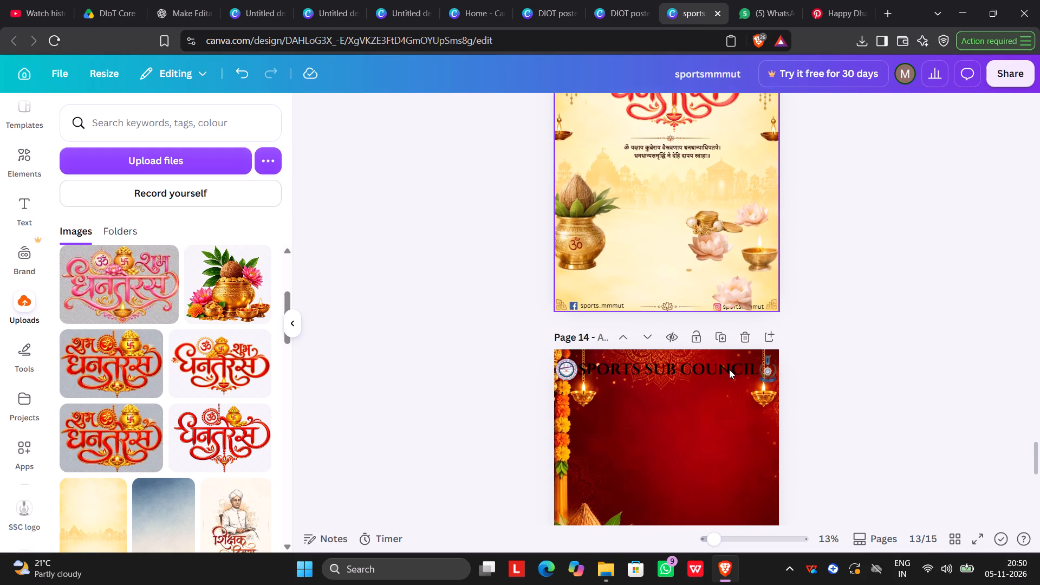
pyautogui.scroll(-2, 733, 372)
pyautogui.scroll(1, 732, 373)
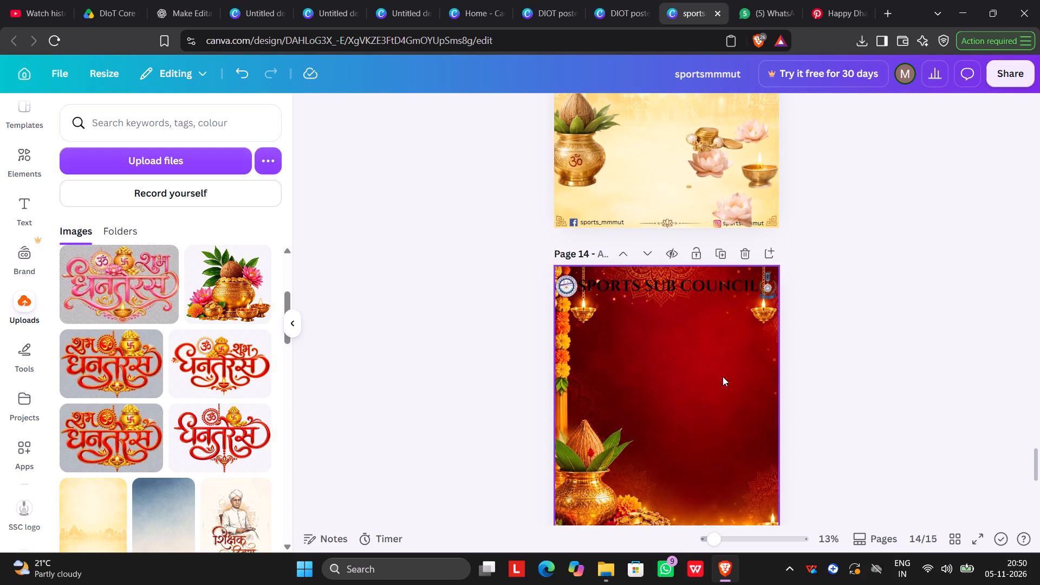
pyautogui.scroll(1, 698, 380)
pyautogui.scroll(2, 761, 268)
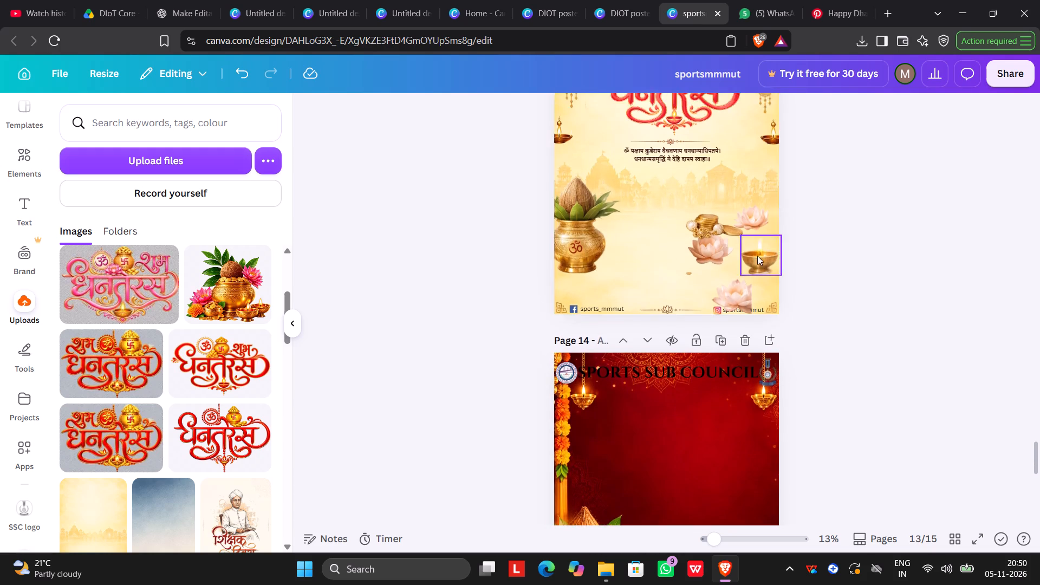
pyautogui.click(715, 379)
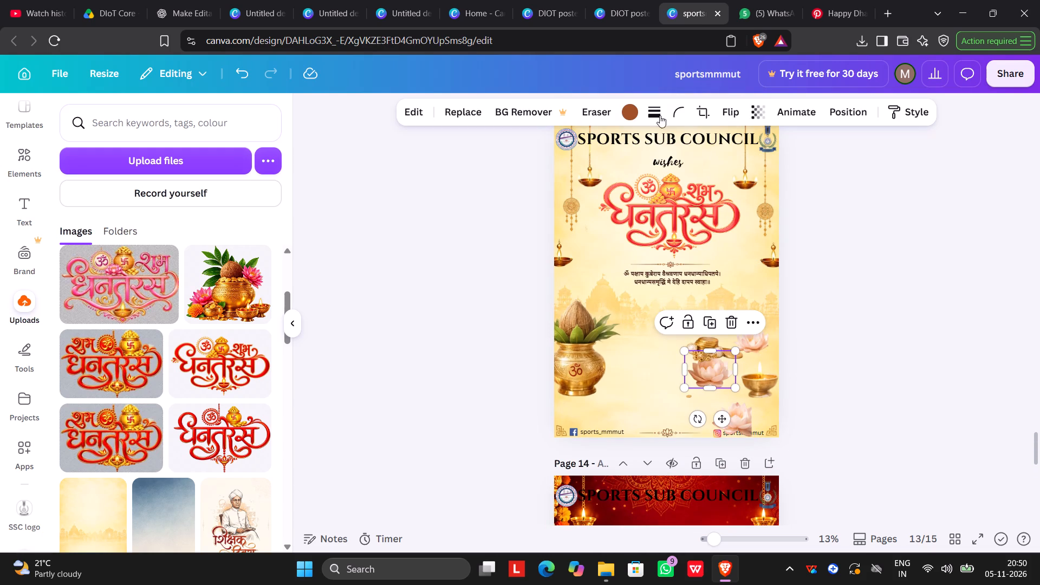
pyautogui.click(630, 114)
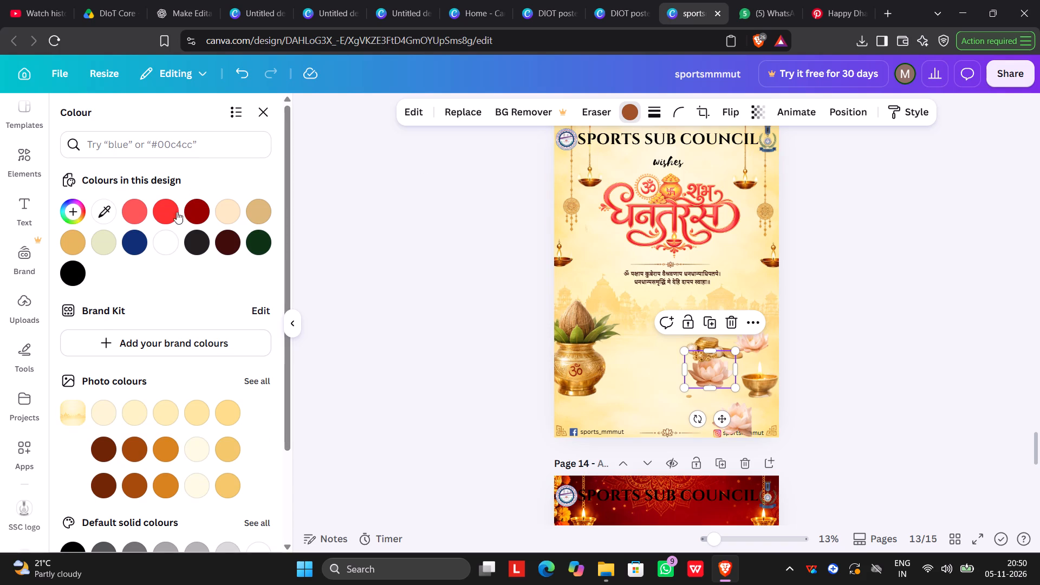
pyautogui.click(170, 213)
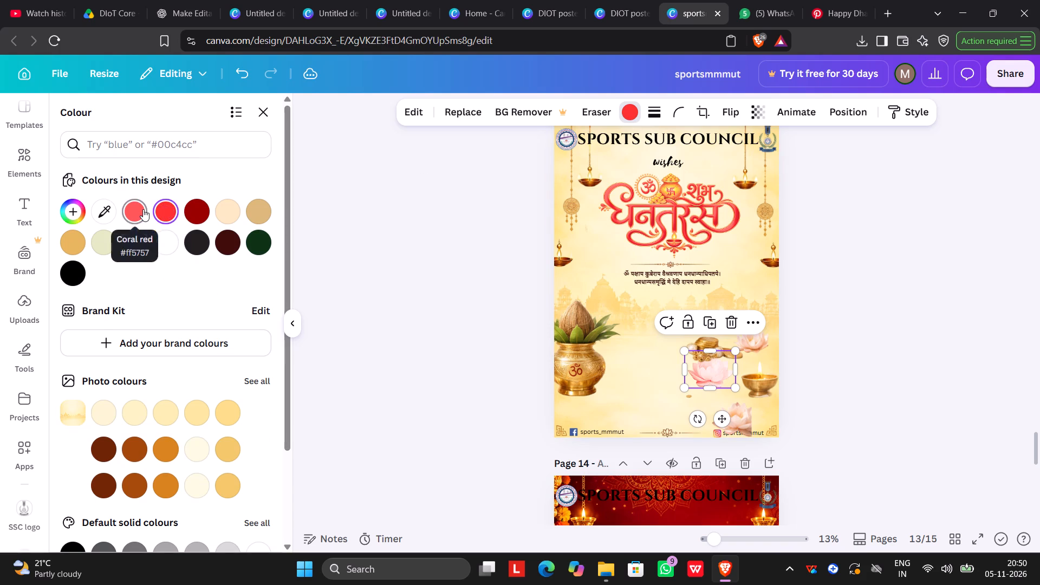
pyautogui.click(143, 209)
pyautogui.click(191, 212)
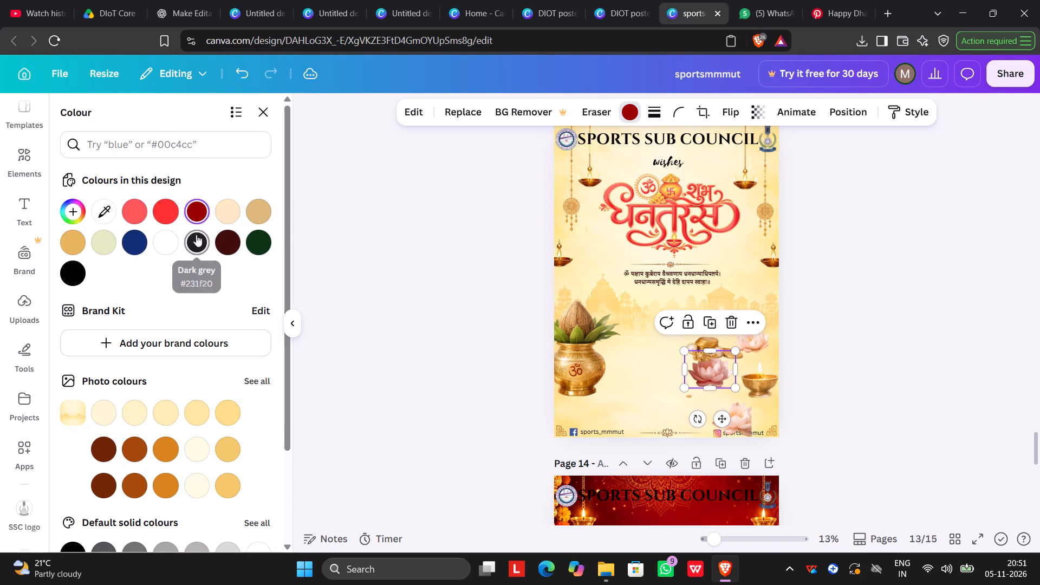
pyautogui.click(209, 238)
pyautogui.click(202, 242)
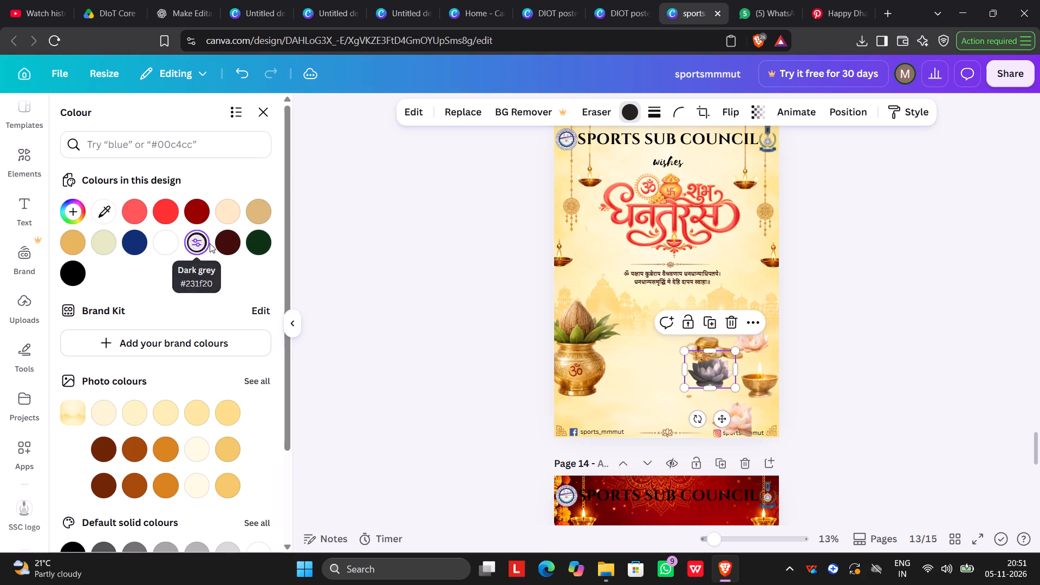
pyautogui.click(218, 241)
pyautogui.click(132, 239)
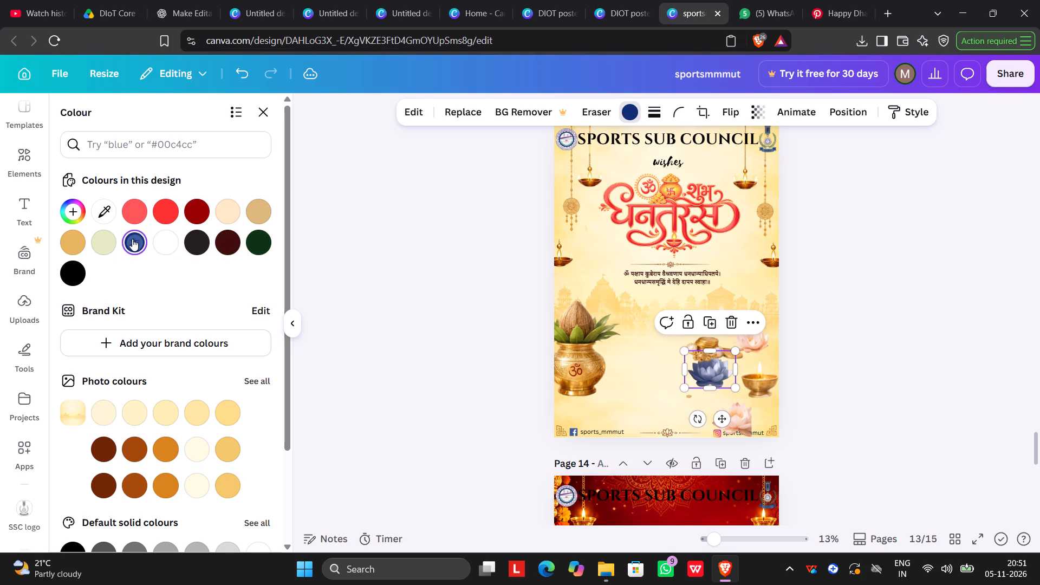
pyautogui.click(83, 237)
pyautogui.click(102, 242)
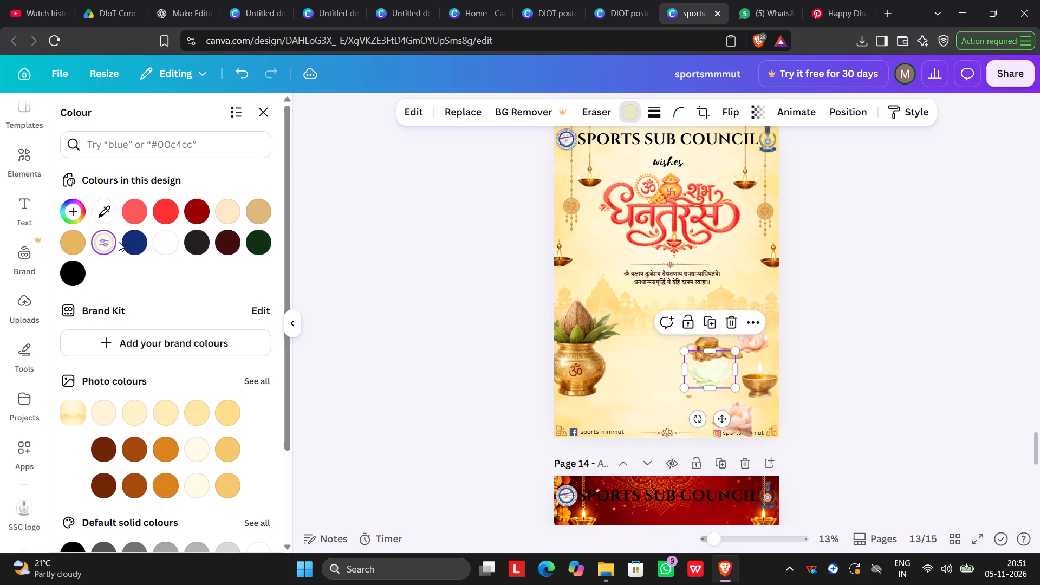
# Recolour page 13's lotus beneath the gold coins with the dark red from the design's colours.
pyautogui.click(198, 207)
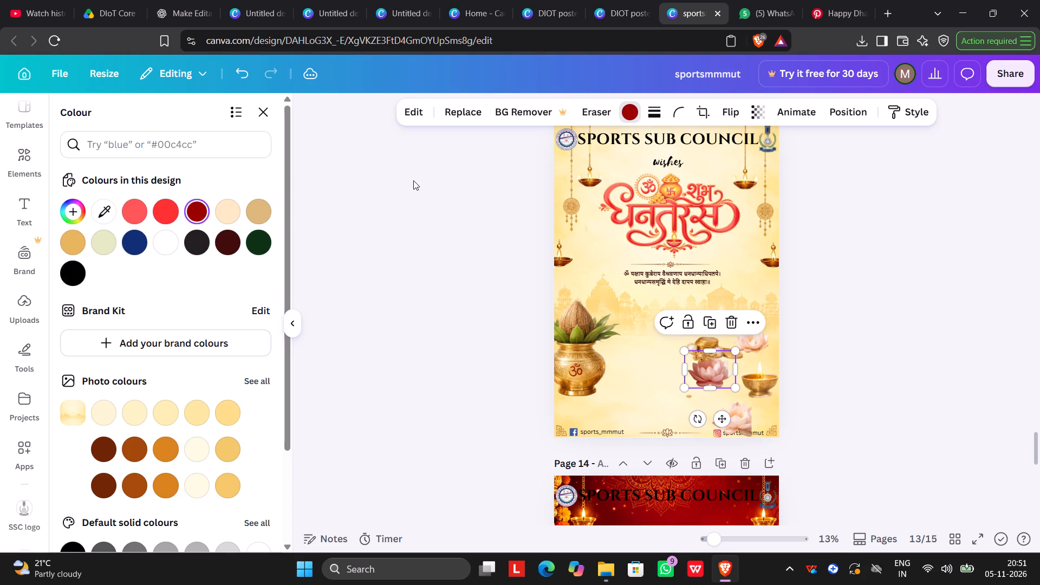
pyautogui.click(439, 188)
pyautogui.scroll(1, 402, 237)
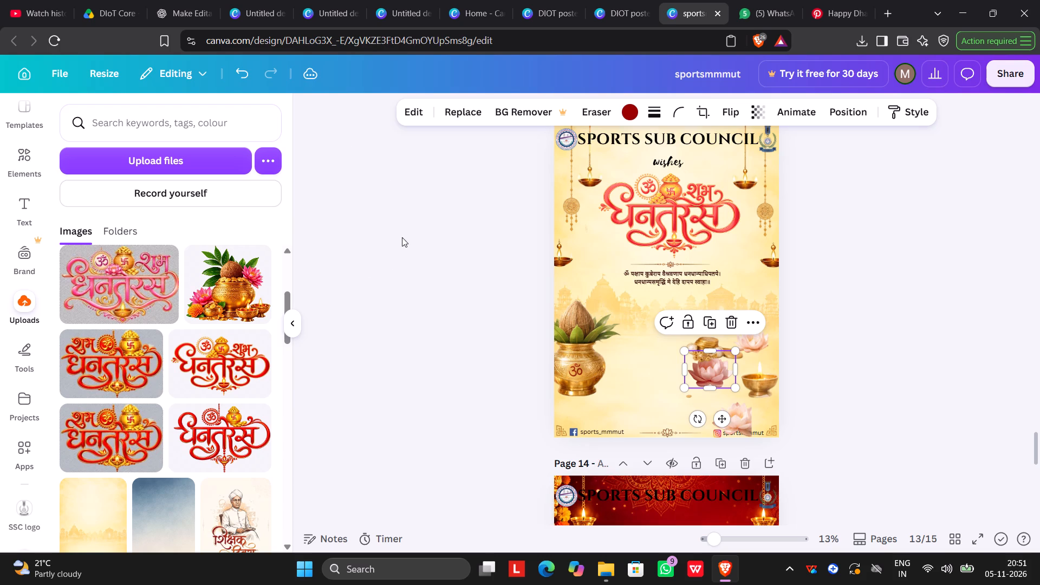
# Review the Dhanteras poster variants on pages 11 to 15 and the uploaded images for reusable artwork.
pyautogui.scroll(-4, 482, 214)
pyautogui.scroll(-3, 129, 416)
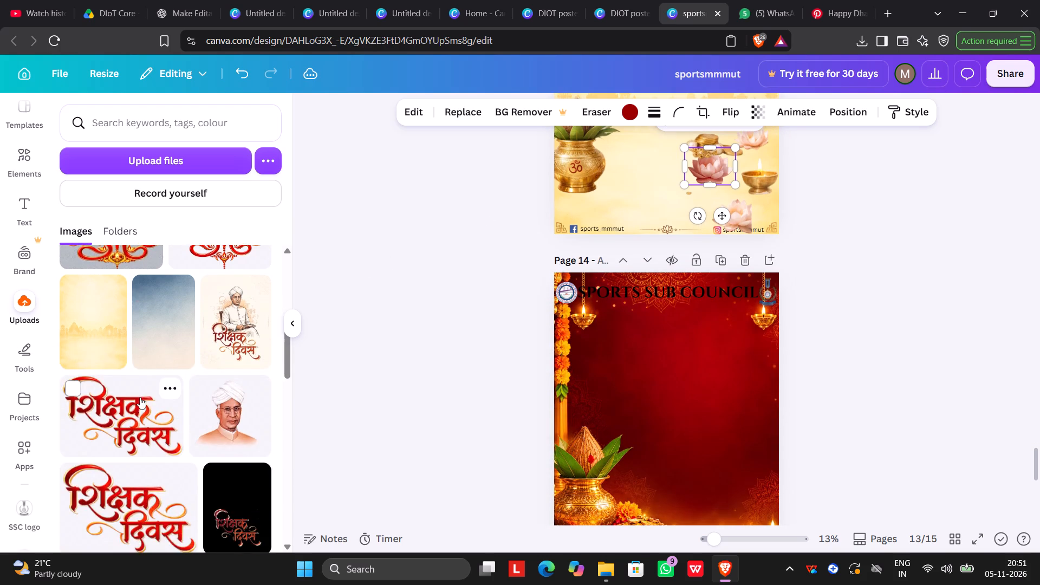
pyautogui.scroll(7, 140, 396)
pyautogui.scroll(3, 732, 324)
pyautogui.scroll(-4, 730, 315)
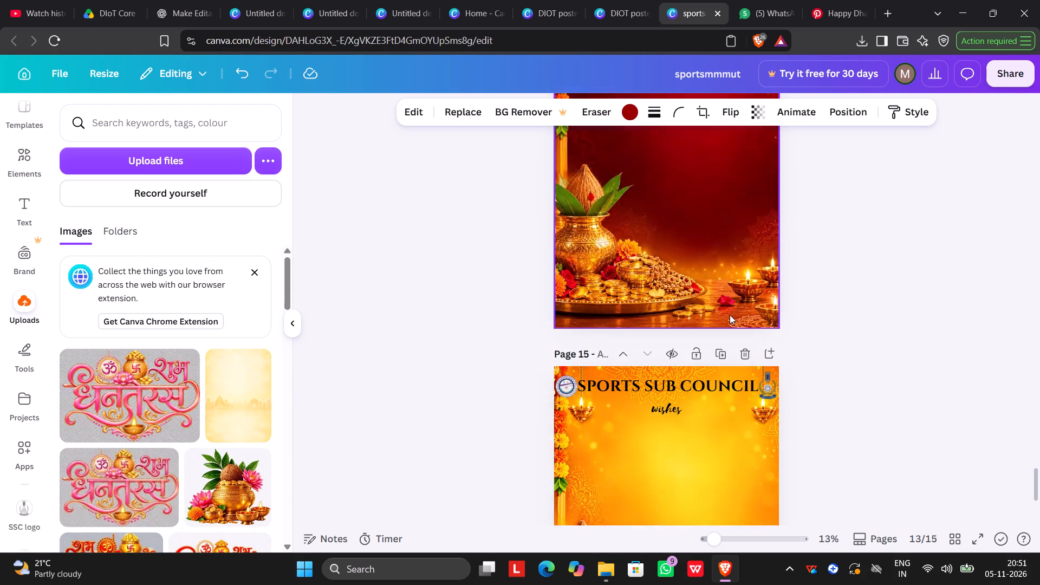
pyautogui.scroll(-5, 730, 315)
pyautogui.scroll(3, 712, 297)
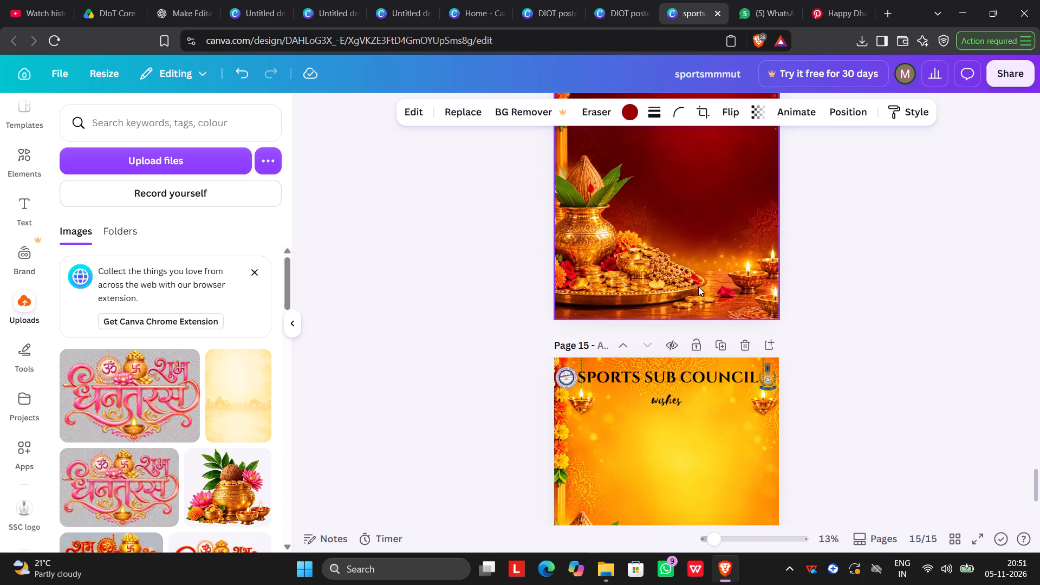
pyautogui.scroll(13, 698, 287)
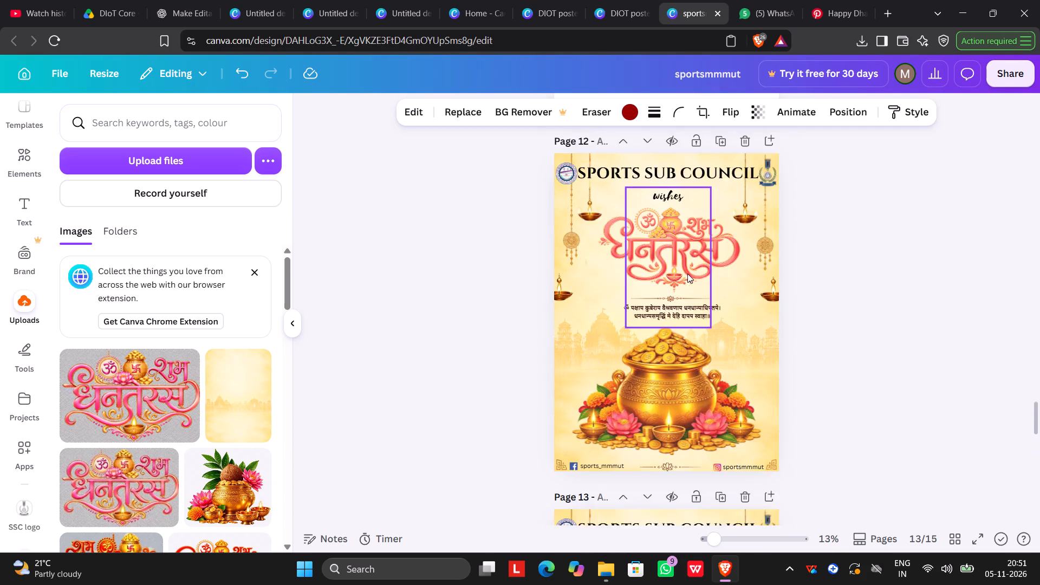
pyautogui.scroll(3, 687, 274)
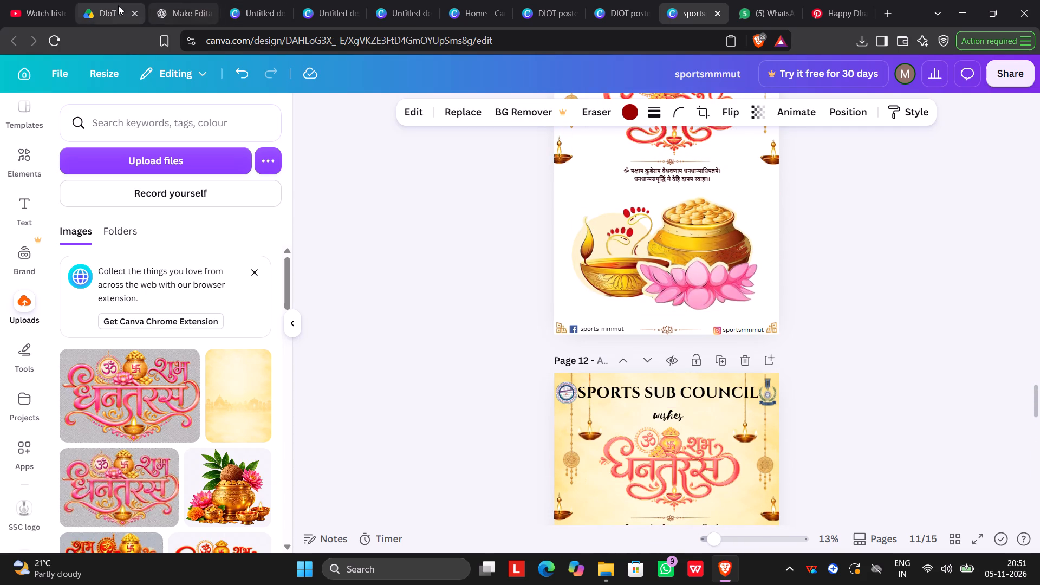
# Switch to Pinterest and look back through the pins related to the Happy Dhanteras post for design references.
pyautogui.click(834, 6)
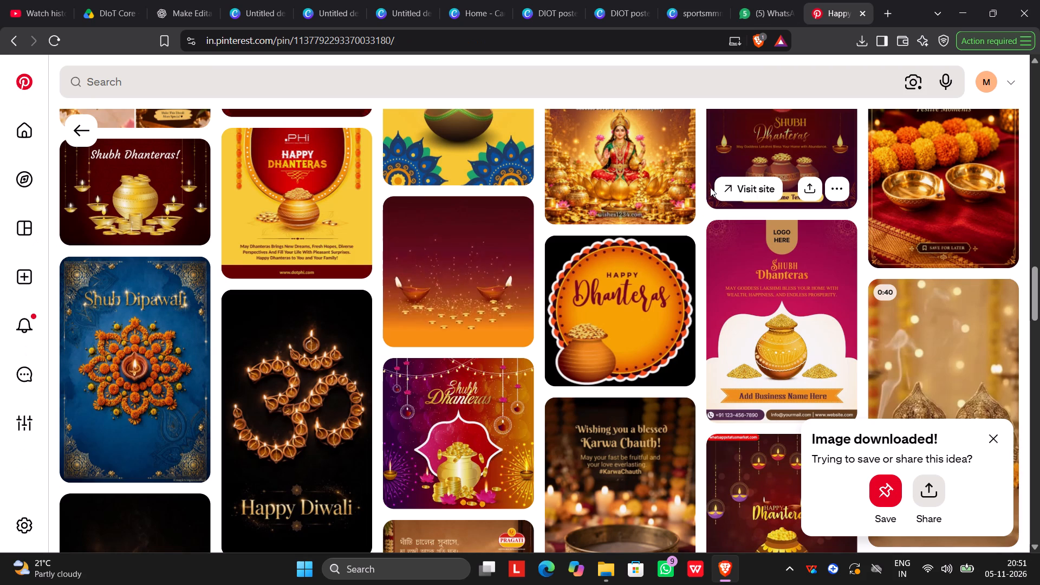
pyautogui.scroll(14, 708, 185)
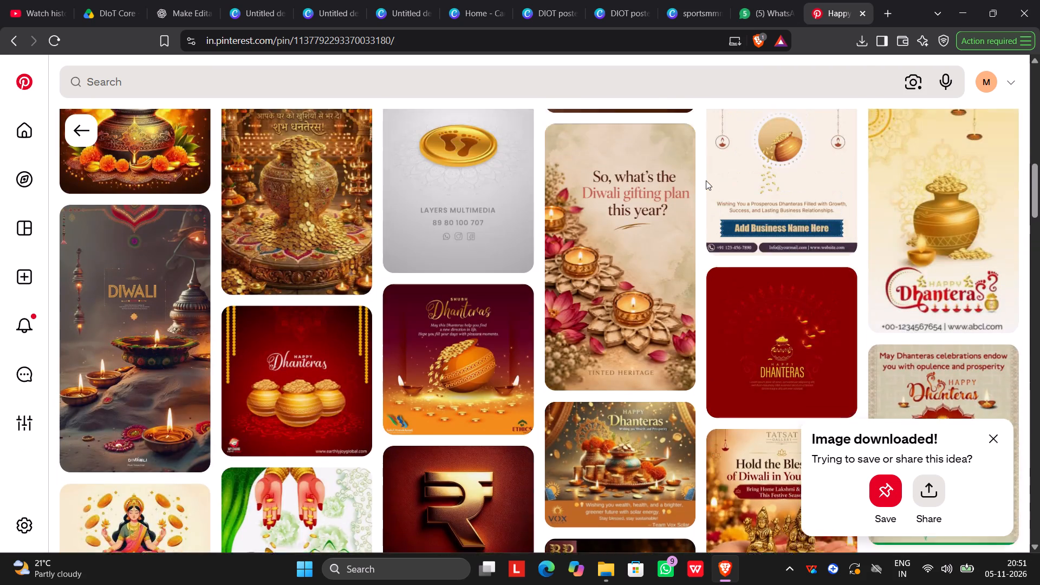
pyautogui.scroll(12, 706, 180)
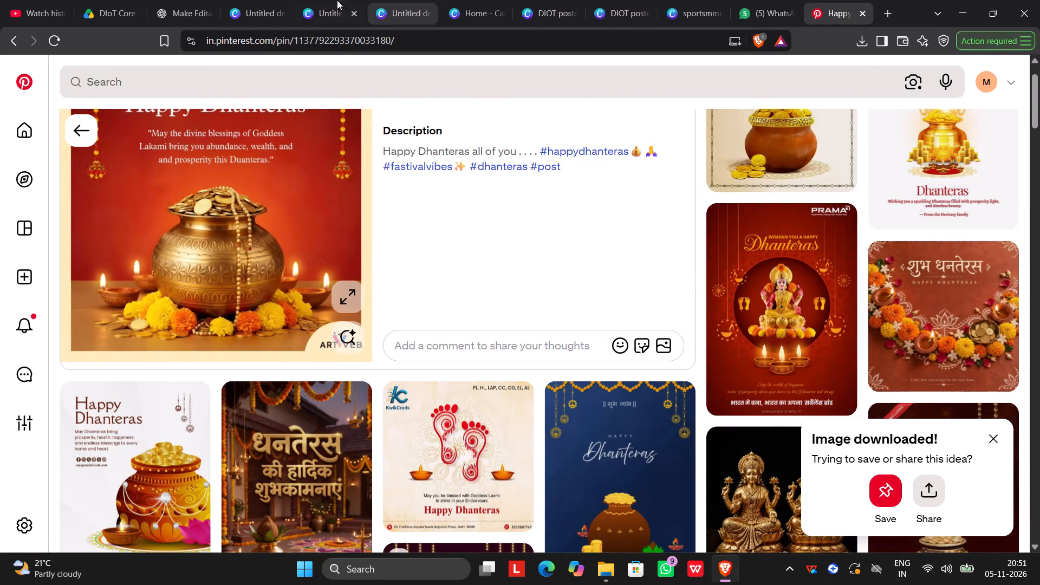
# Check the open Canva designs, including the Akshaya Tritiya, Dhan Teras and DIOT poster files, for elements to reuse.
pyautogui.click(264, 6)
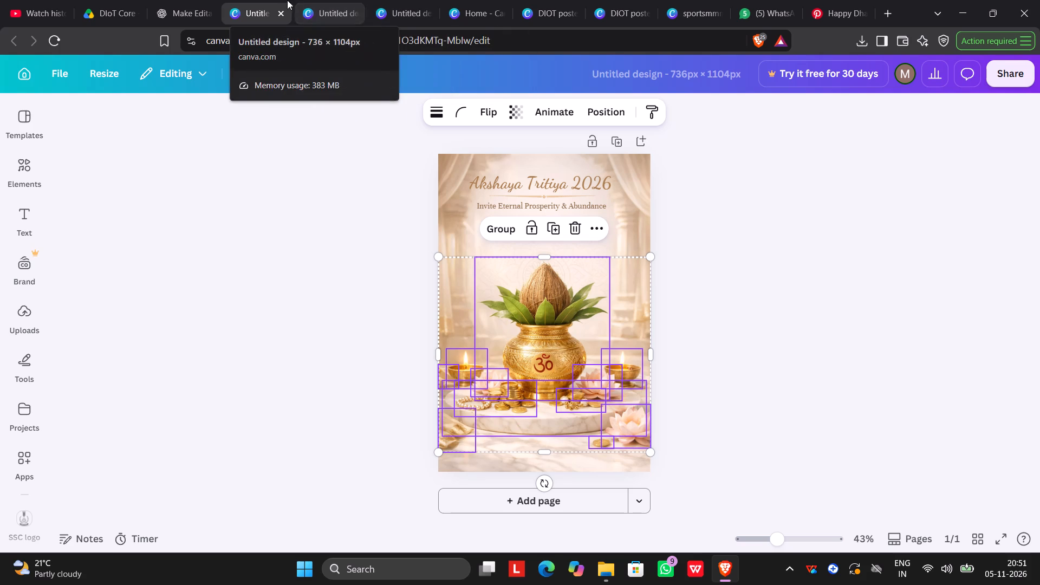
pyautogui.click(259, 10)
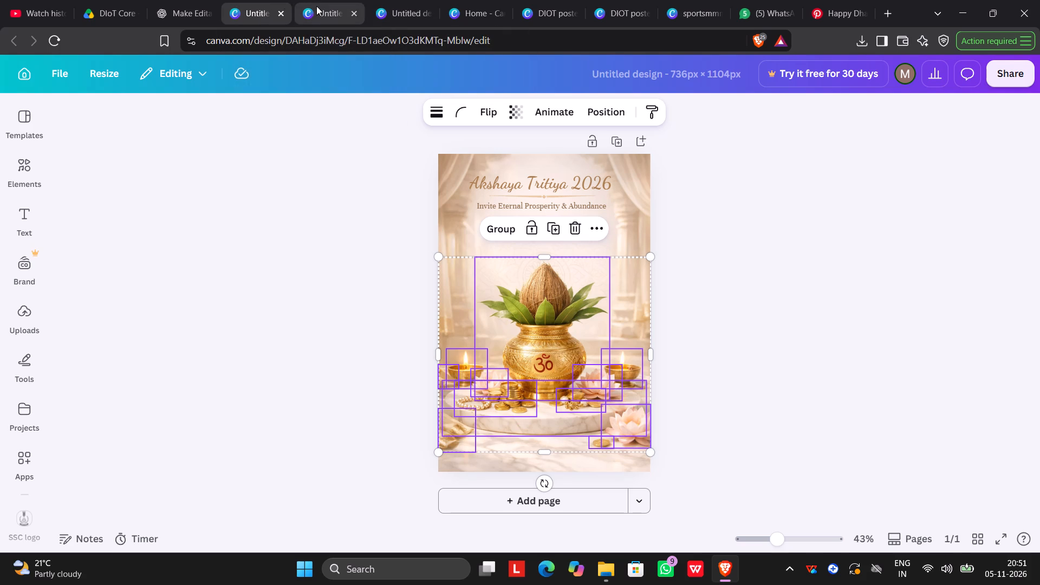
pyautogui.click(316, 6)
pyautogui.click(396, 0)
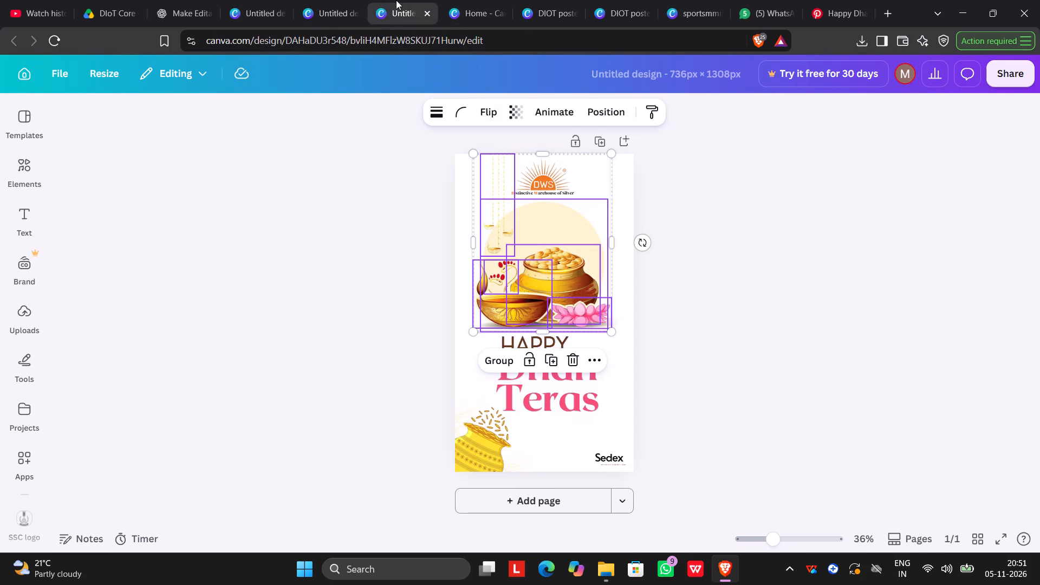
pyautogui.click(778, 280)
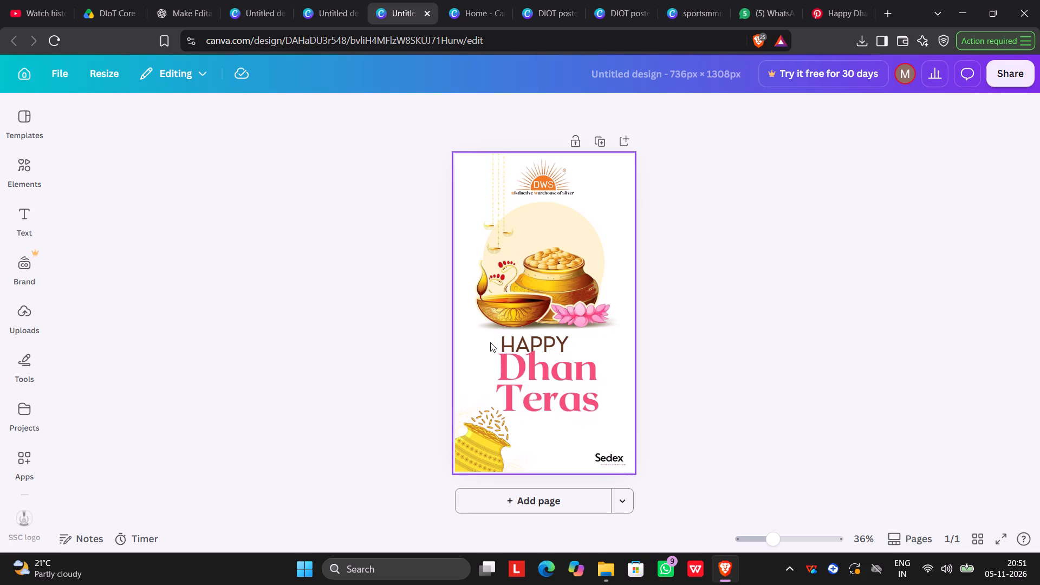
pyautogui.click(480, 0)
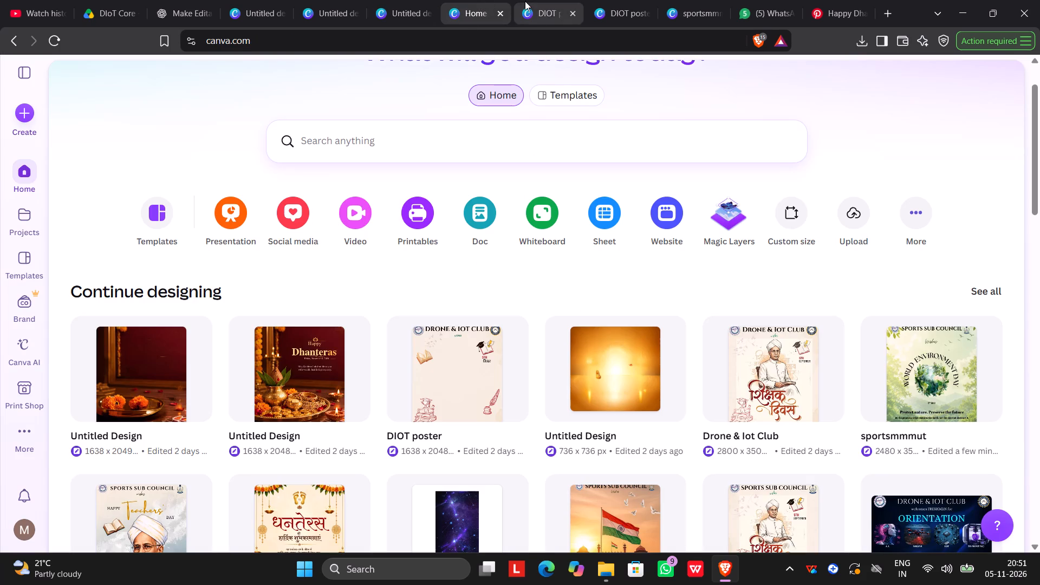
pyautogui.click(546, 6)
pyautogui.click(609, 16)
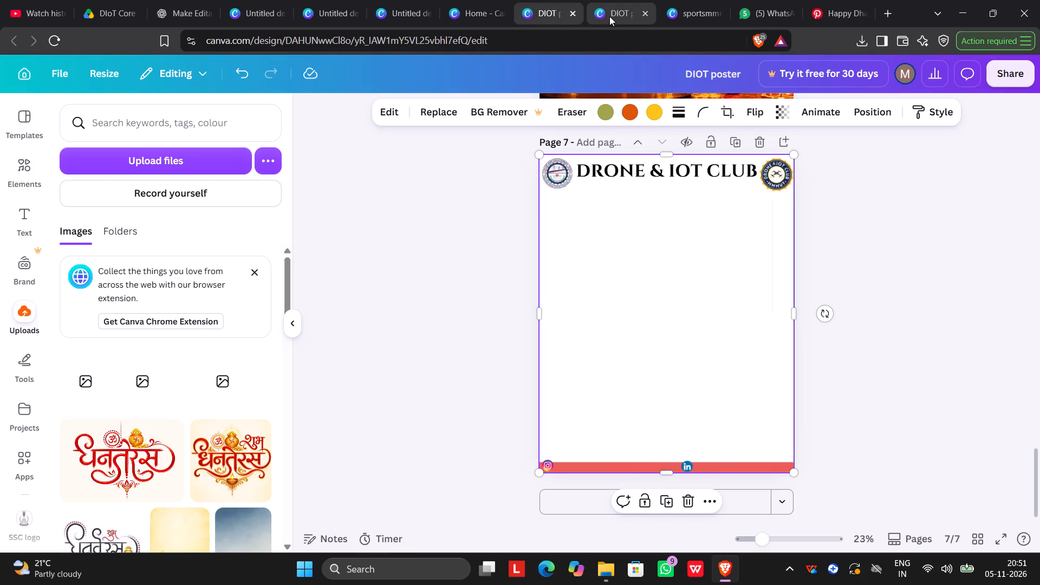
pyautogui.click(395, 6)
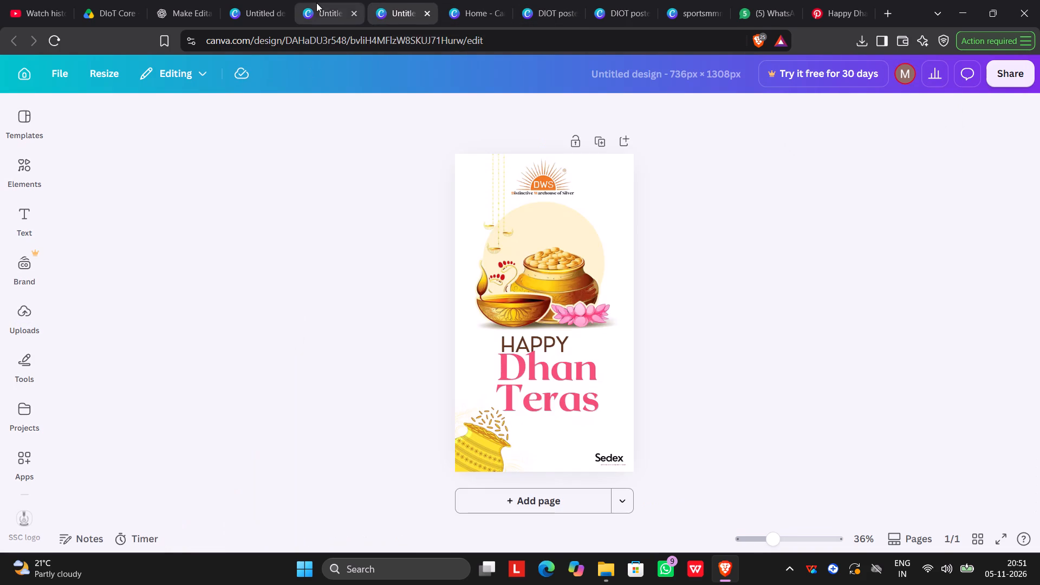
pyautogui.click(316, 3)
# Return to Pinterest and browse the Dhanteras and Diwali pins beneath the Happy Dhanteras post for another poster reference.
pyautogui.click(840, 0)
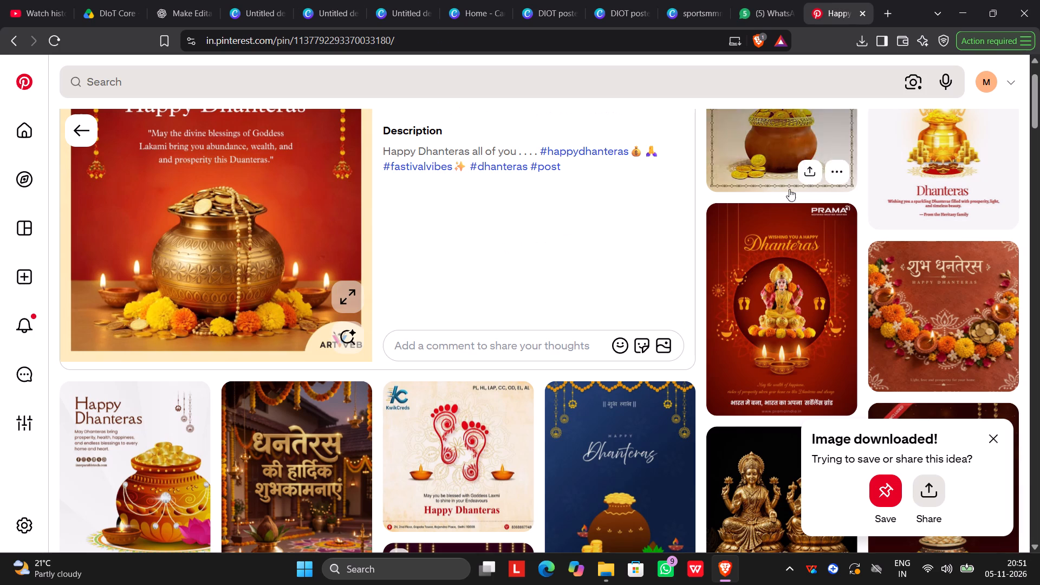
pyautogui.scroll(-4, 777, 222)
pyautogui.scroll(2, 781, 219)
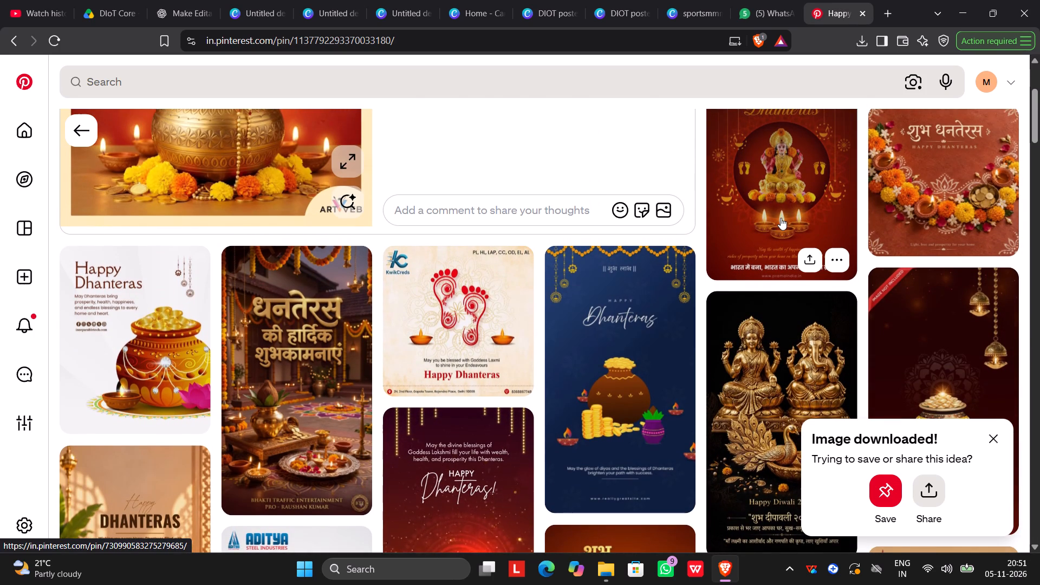
pyautogui.scroll(-4, 781, 218)
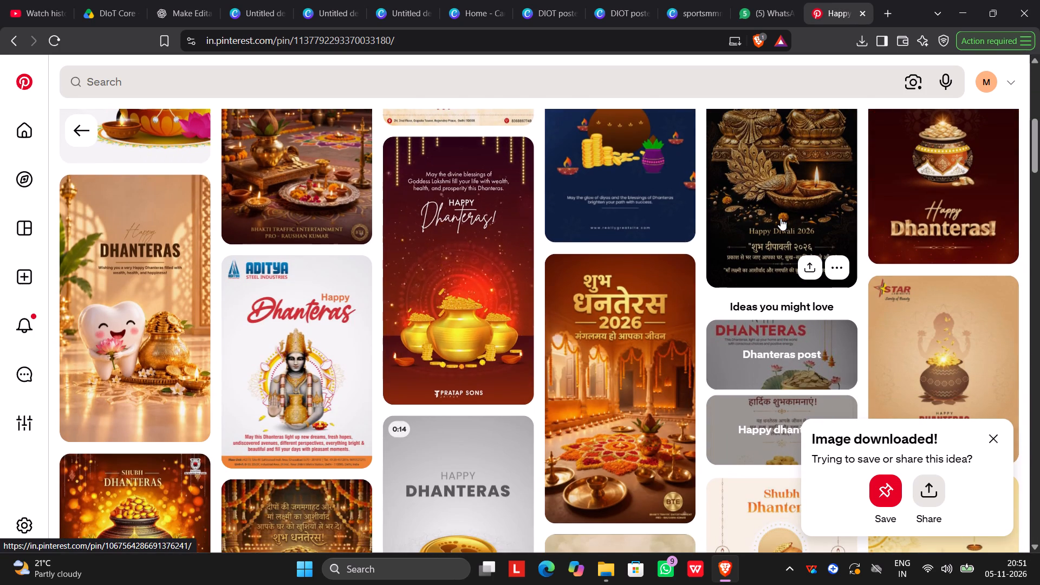
pyautogui.scroll(-4, 781, 218)
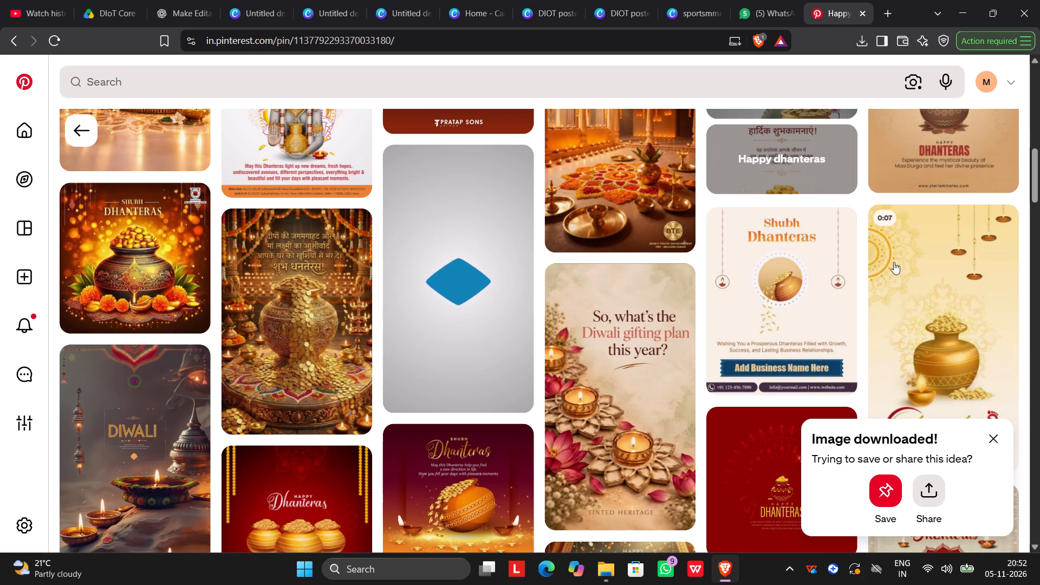
pyautogui.click(989, 438)
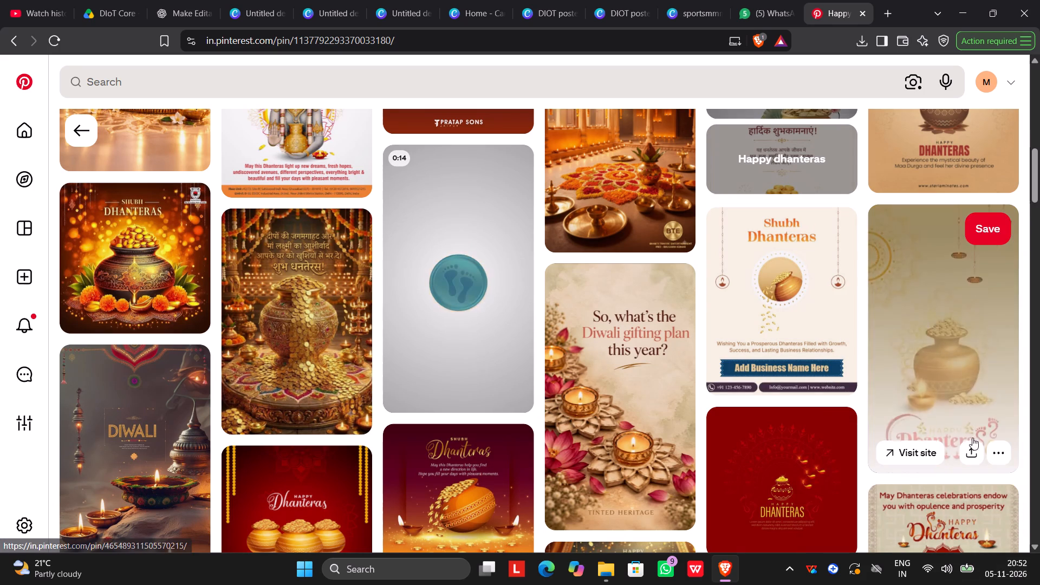
pyautogui.scroll(3, 975, 388)
pyautogui.scroll(-8, 951, 378)
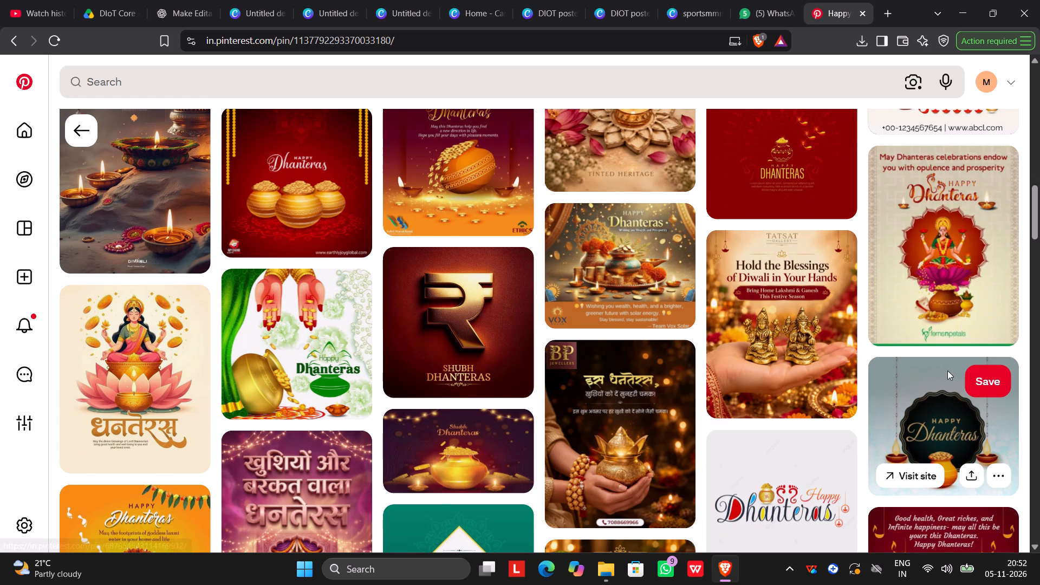
pyautogui.scroll(-9, 948, 369)
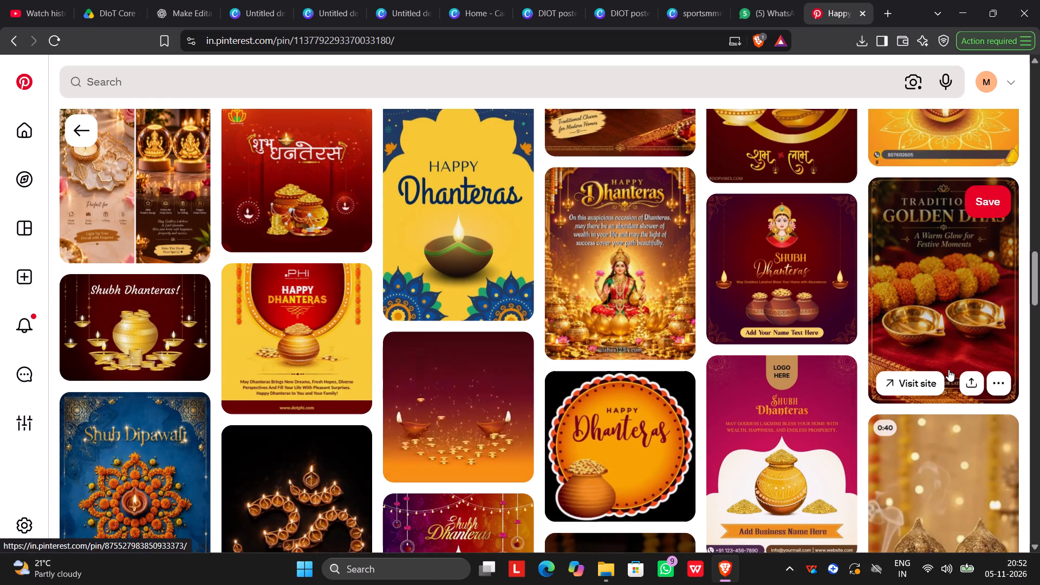
pyautogui.scroll(-12, 948, 369)
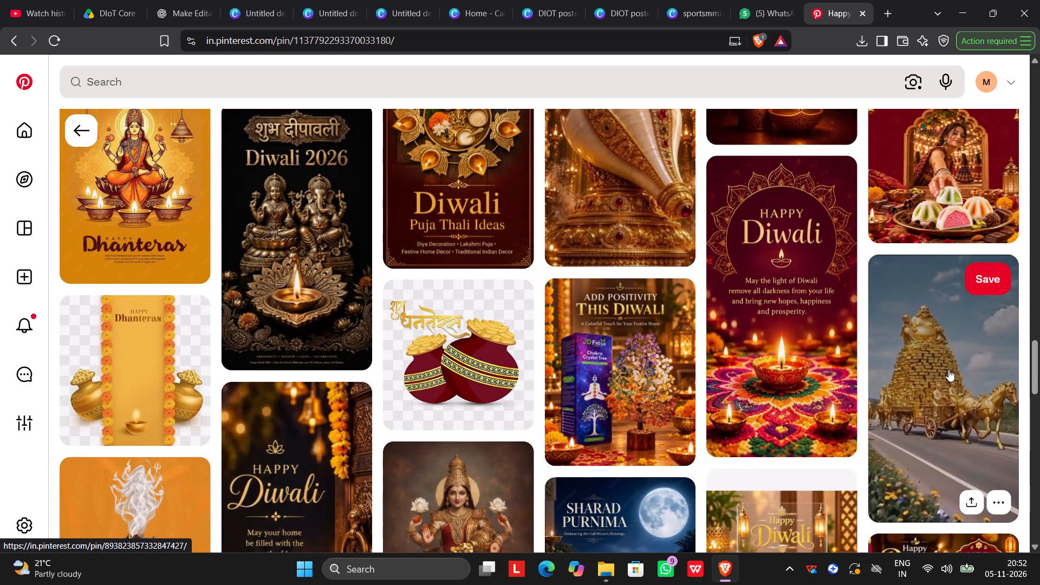
pyautogui.scroll(-8, 948, 367)
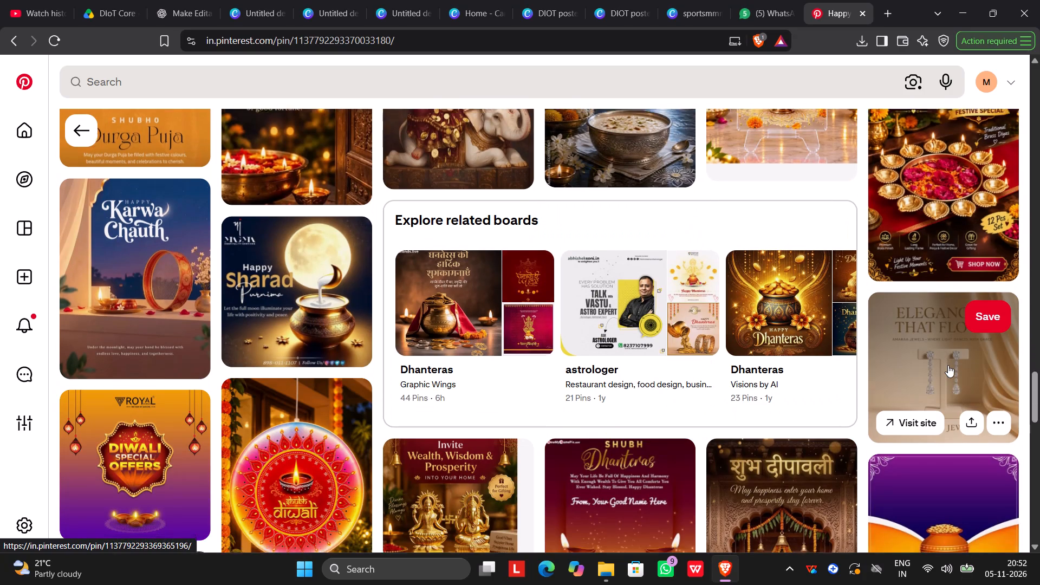
pyautogui.scroll(5, 948, 365)
pyautogui.scroll(-10, 947, 357)
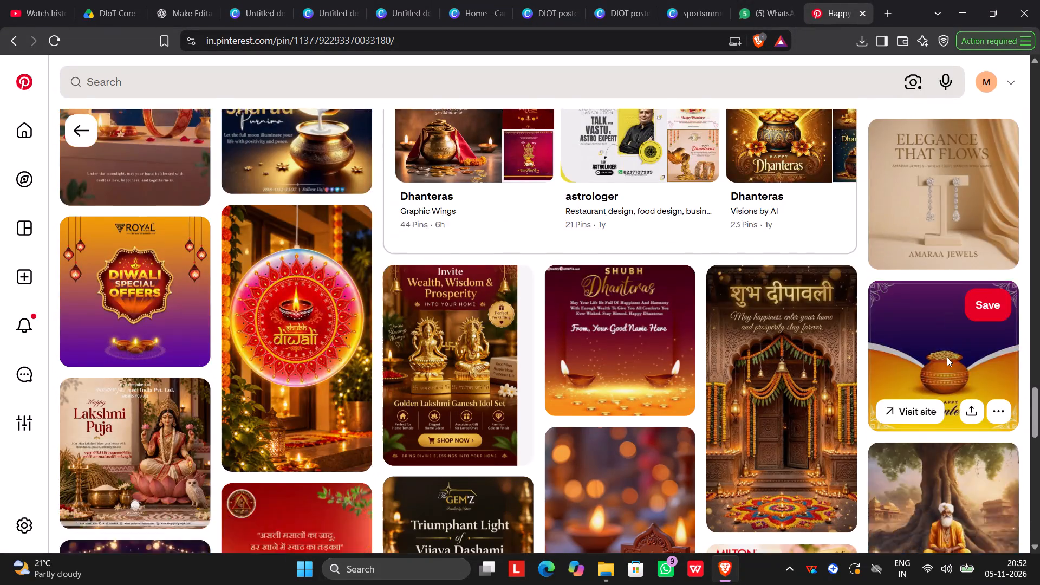
# Run the recent Pinterest search for "shubh dhanteras" and browse the first results for a poster reference.
pyautogui.click(344, 90)
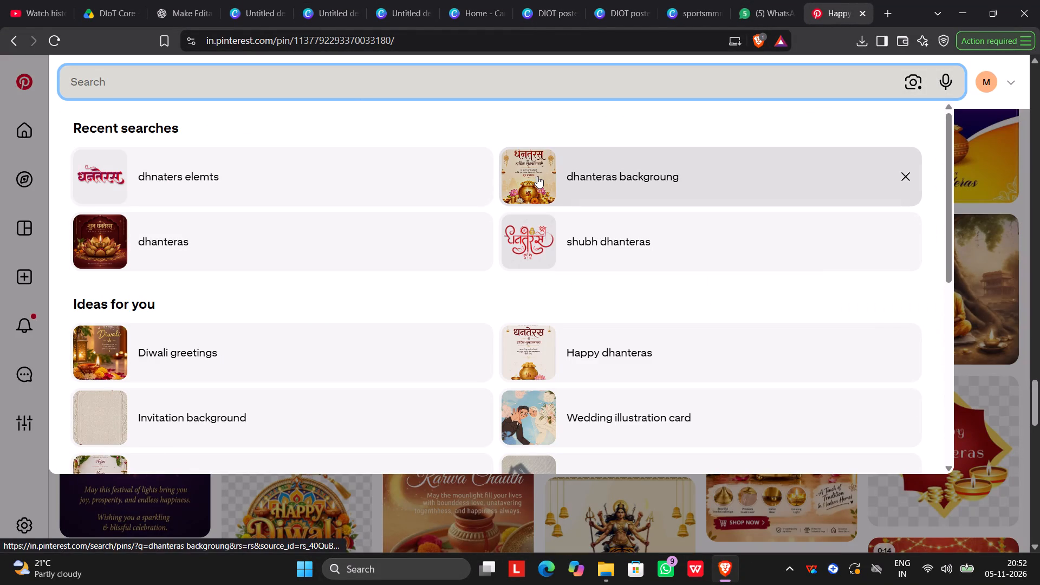
pyautogui.click(524, 223)
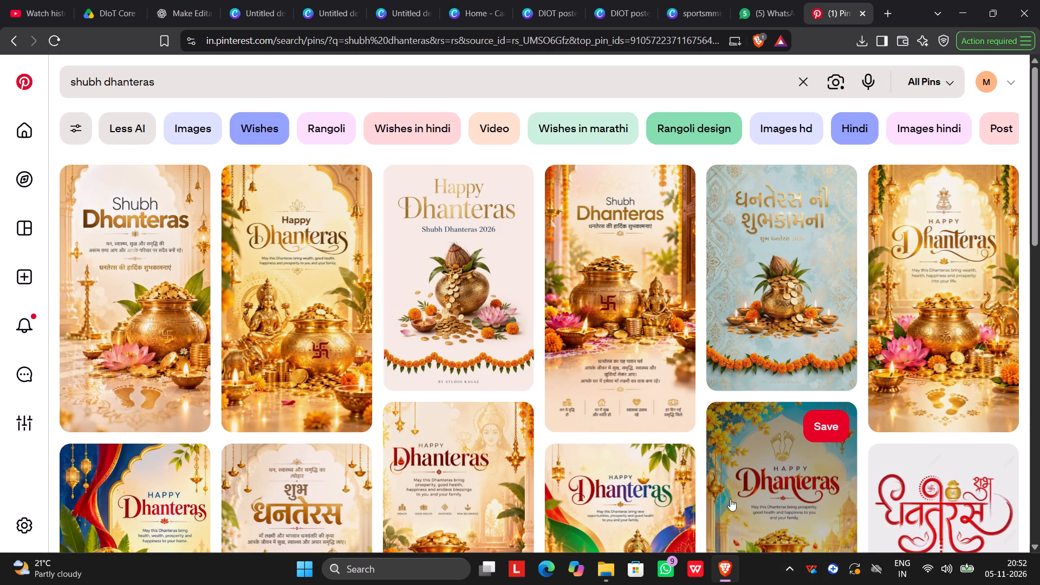
pyautogui.scroll(-3, 811, 359)
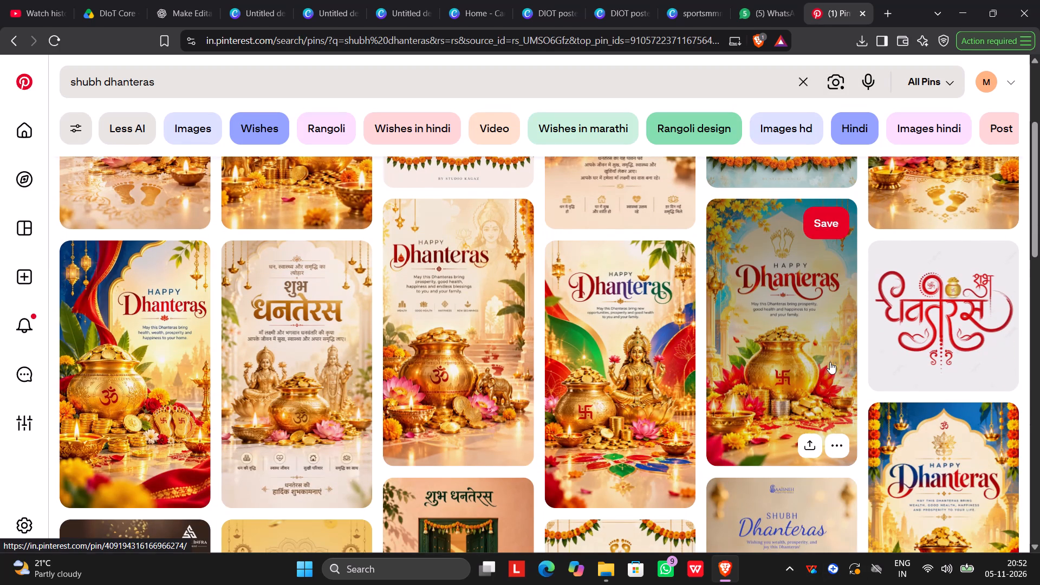
pyautogui.scroll(-3, 806, 314)
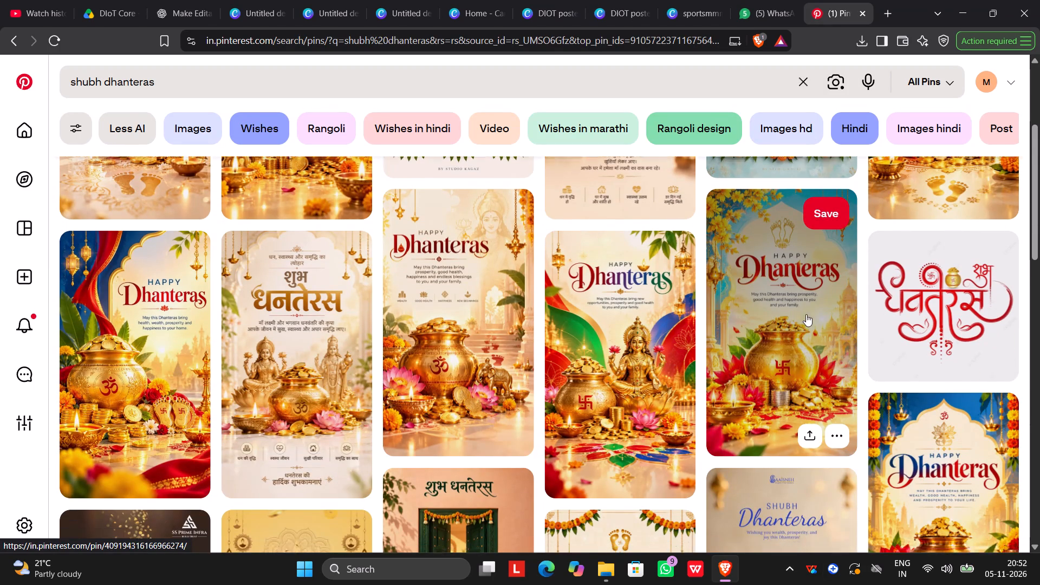
pyautogui.scroll(-2, 806, 314)
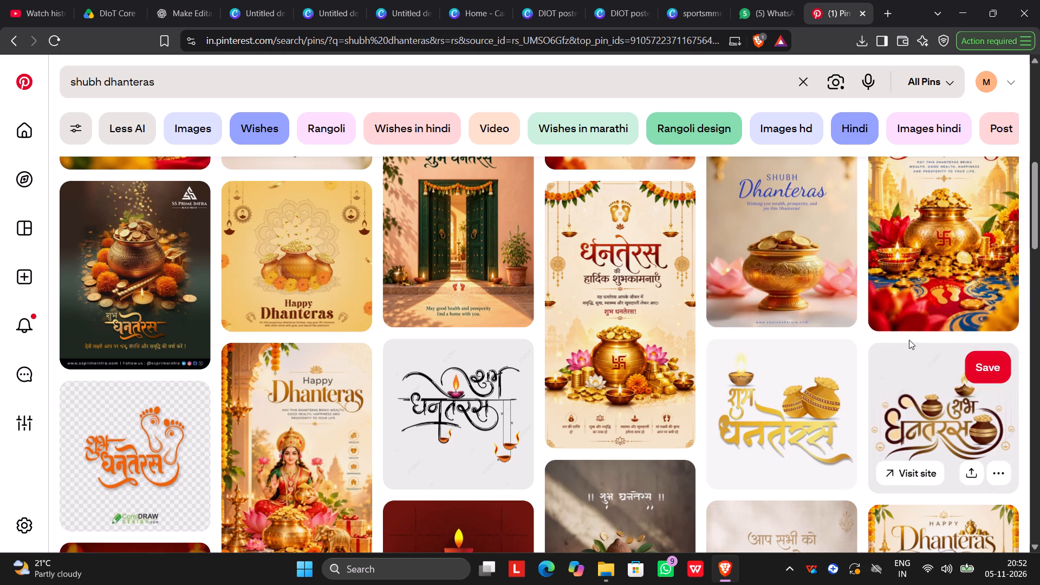
pyautogui.scroll(-3, 799, 296)
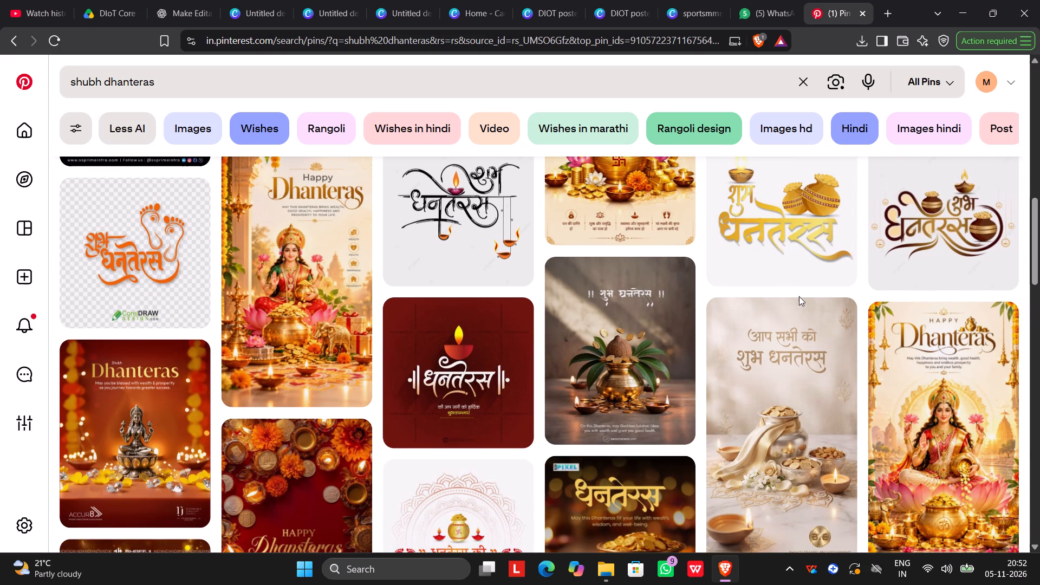
pyautogui.scroll(-3, 799, 297)
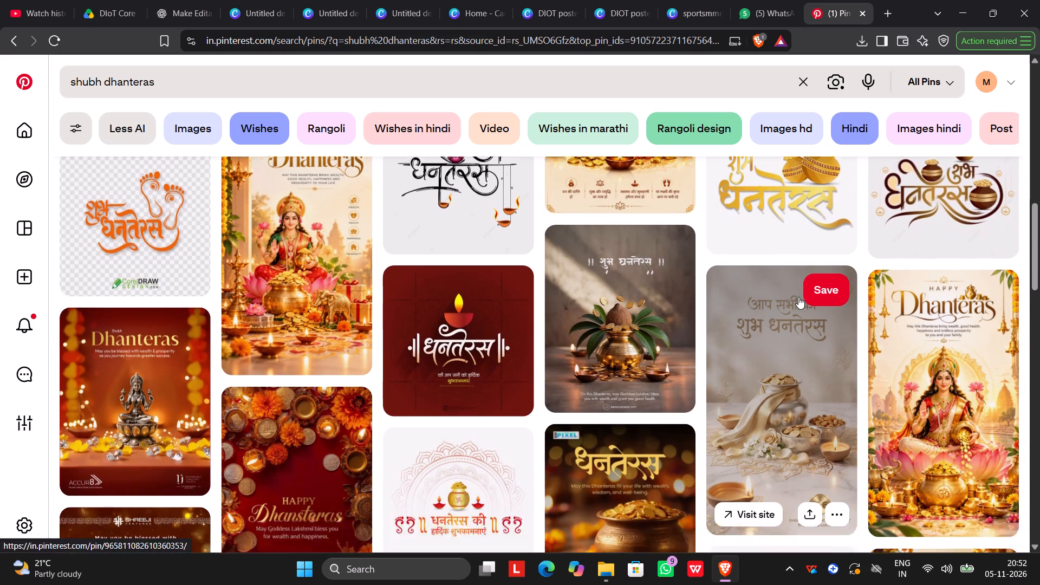
pyautogui.scroll(-1, 798, 297)
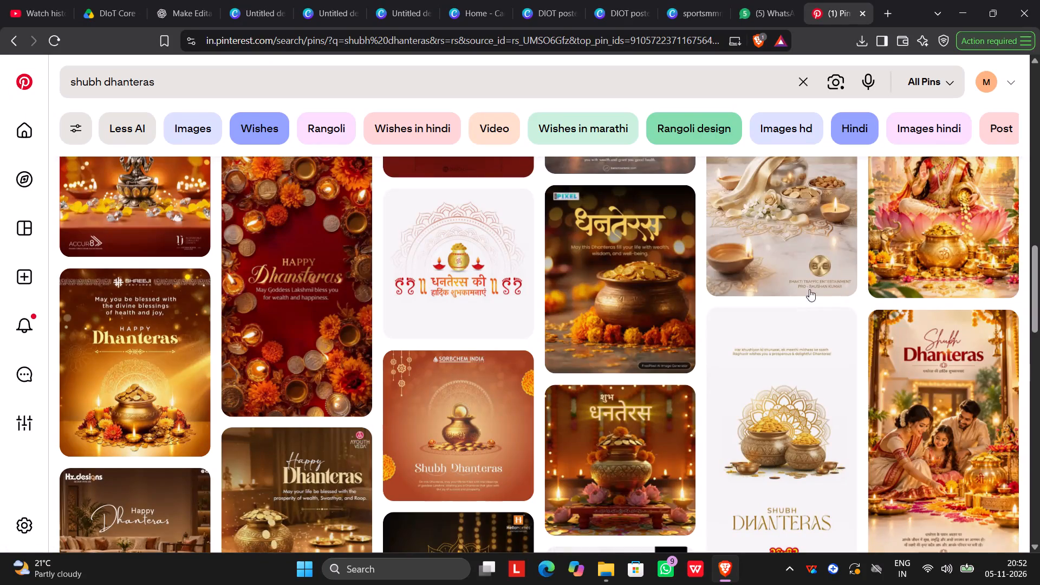
pyautogui.scroll(-4, 794, 289)
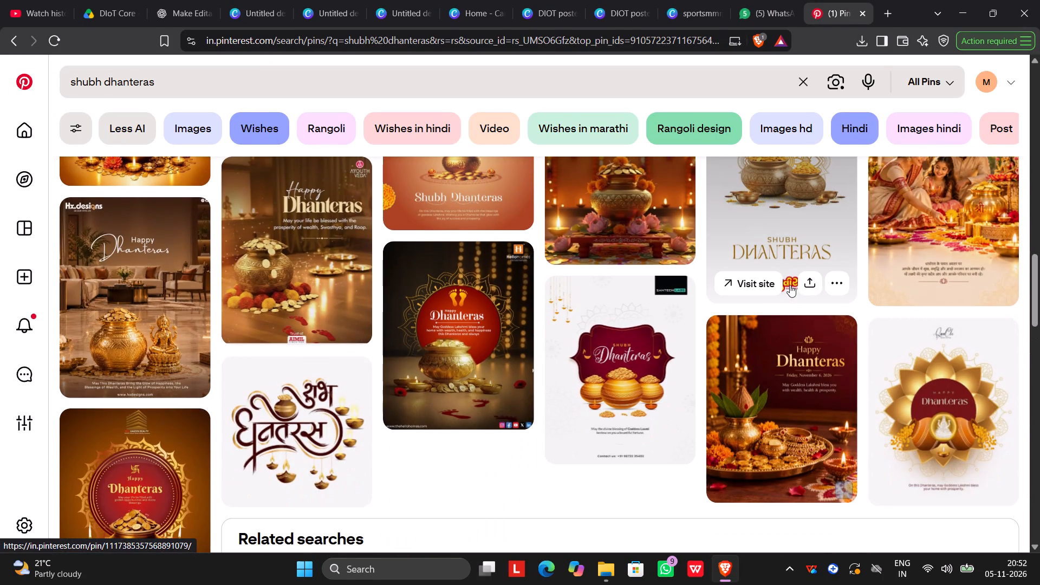
# Compare the Dhanteras poster layouts before and after the first related-searches group for a usable design.
pyautogui.scroll(-4, 788, 285)
pyautogui.scroll(3, 784, 284)
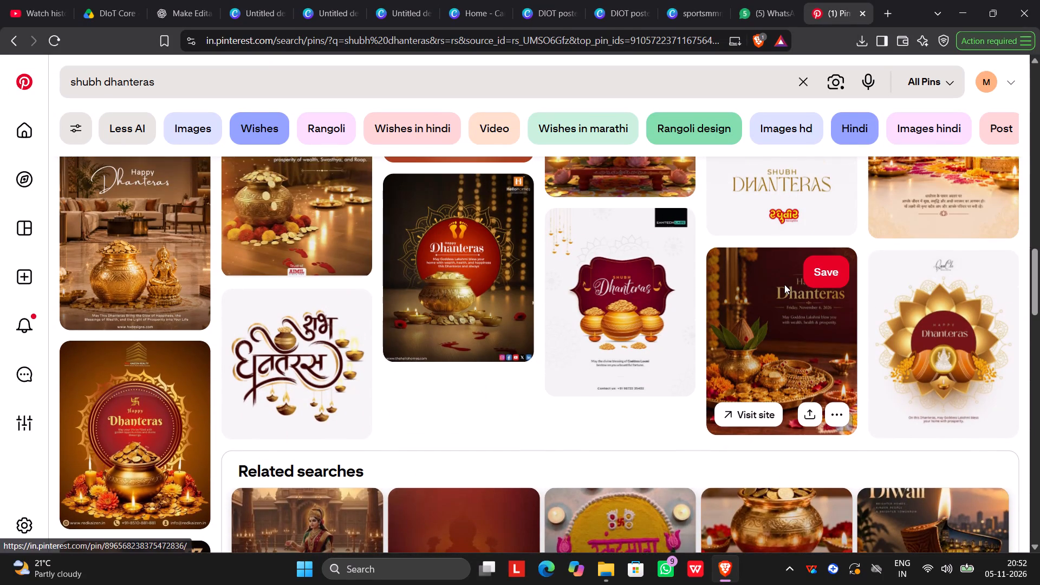
pyautogui.scroll(-6, 784, 284)
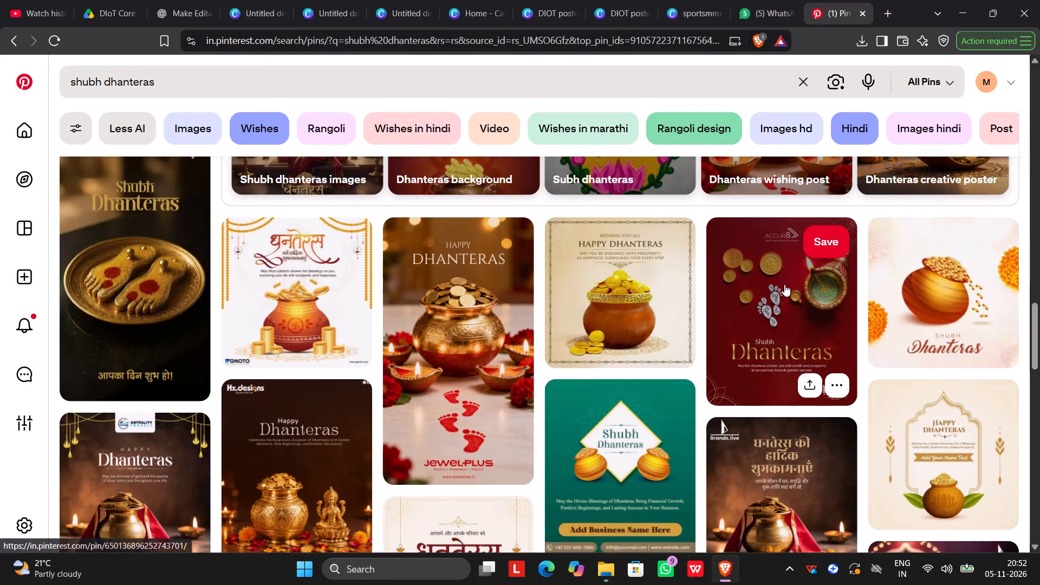
pyautogui.scroll(5, 784, 284)
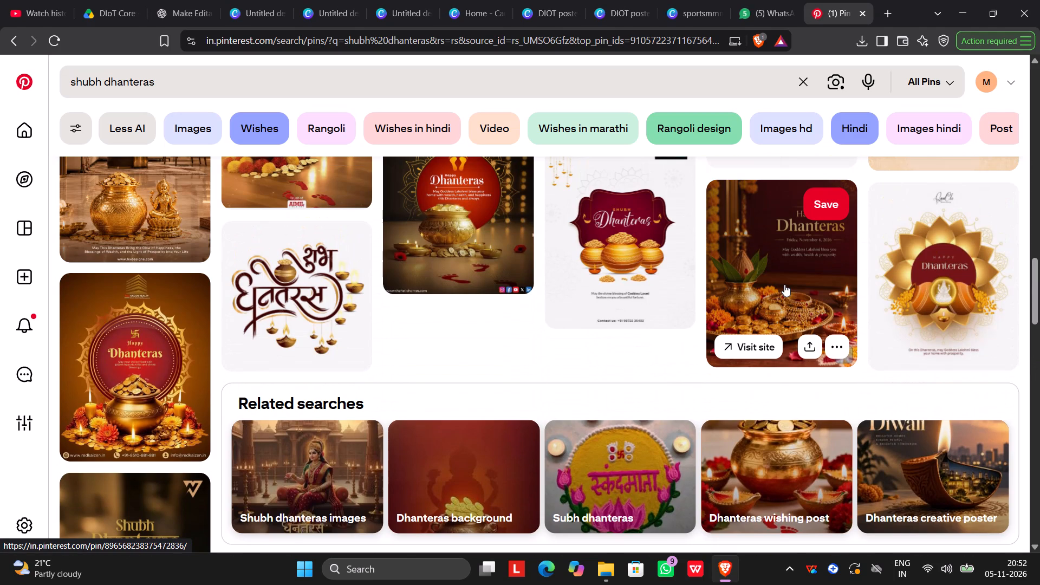
pyautogui.scroll(-6, 784, 287)
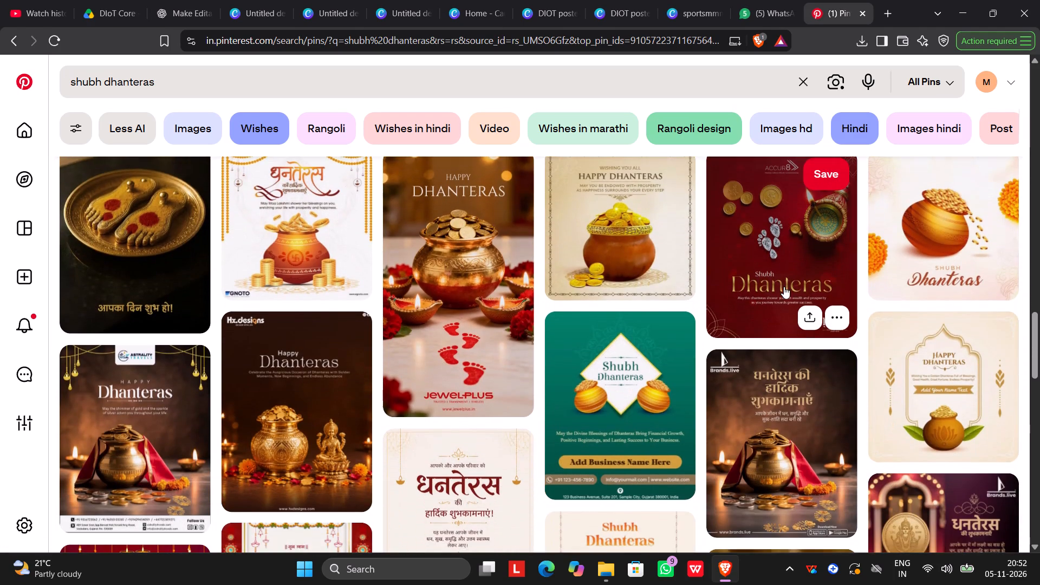
pyautogui.scroll(-3, 784, 287)
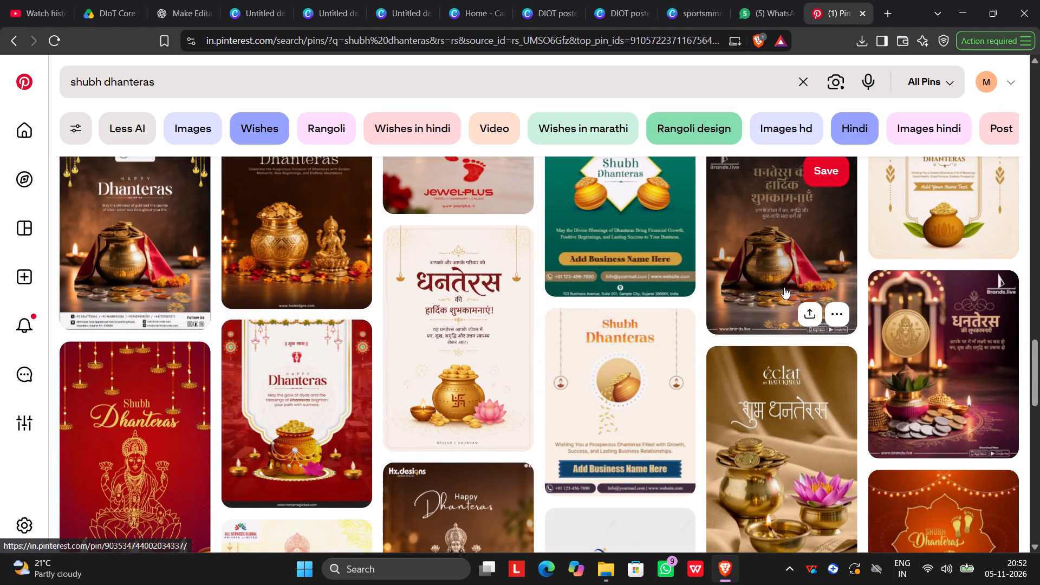
pyautogui.scroll(-3, 784, 287)
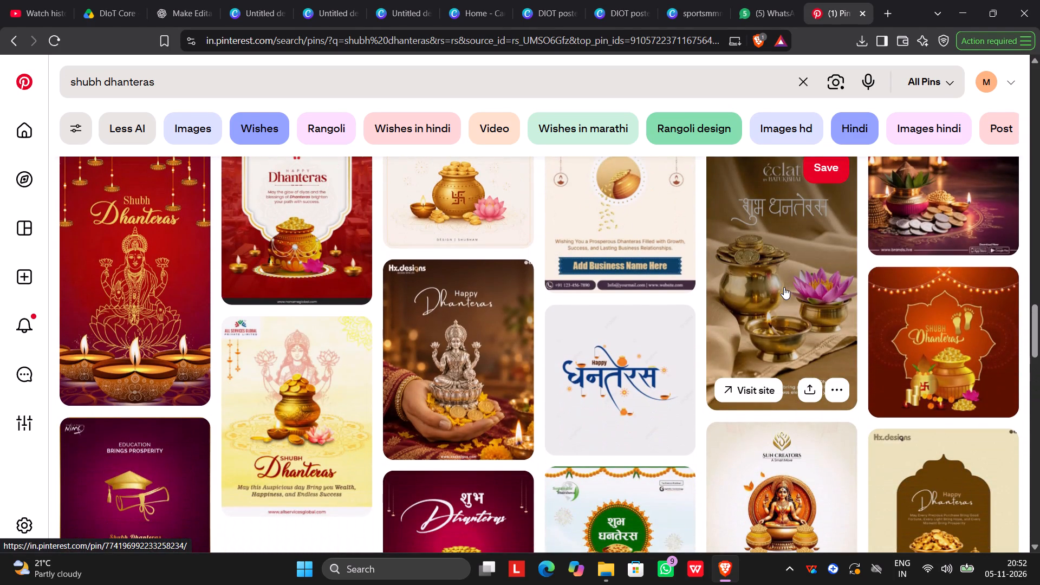
pyautogui.scroll(-4, 561, 342)
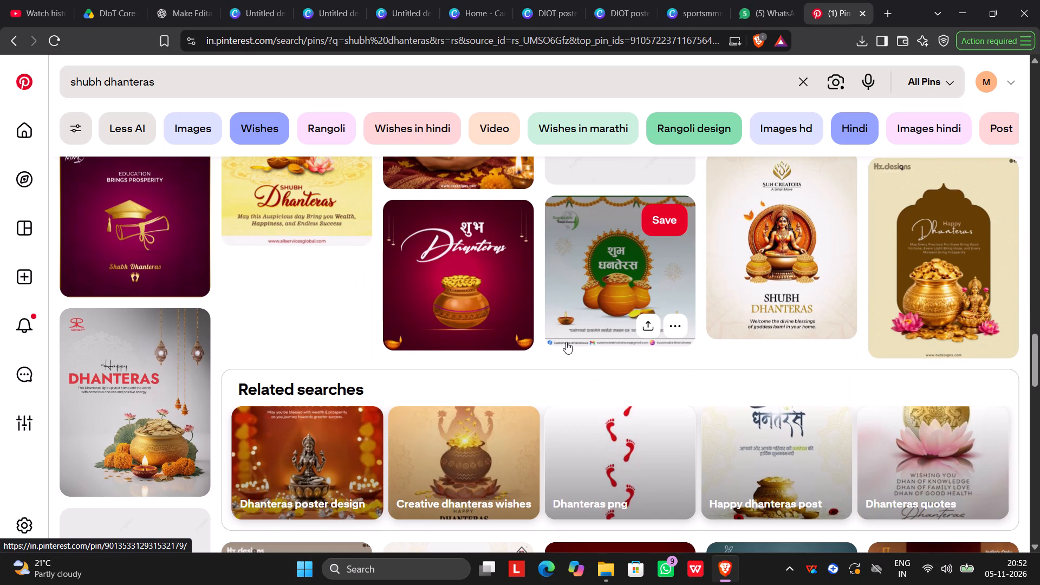
# Browse the deeper Shubh Dhanteras results, past the Dhanteras poster design suggestions, for kalash, coin and Lakshmi artwork.
pyautogui.scroll(-5, 567, 341)
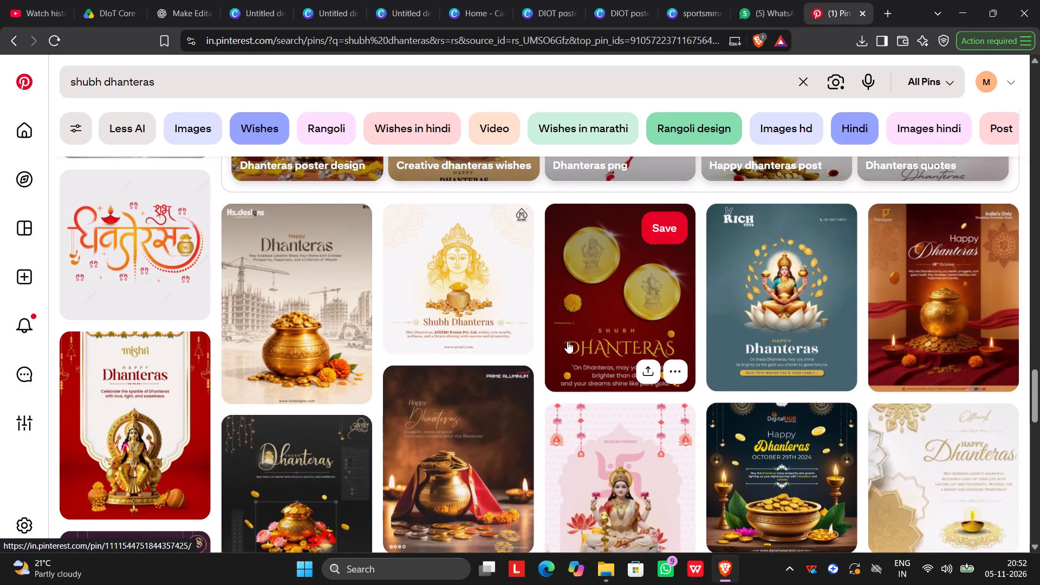
pyautogui.scroll(-7, 567, 341)
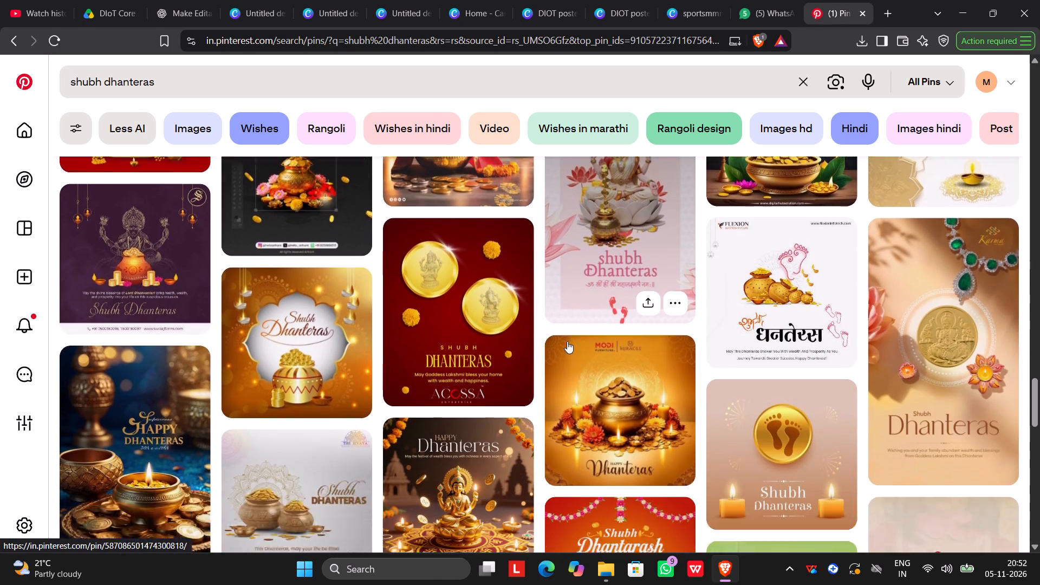
pyautogui.scroll(4, 567, 341)
pyautogui.scroll(-3, 567, 341)
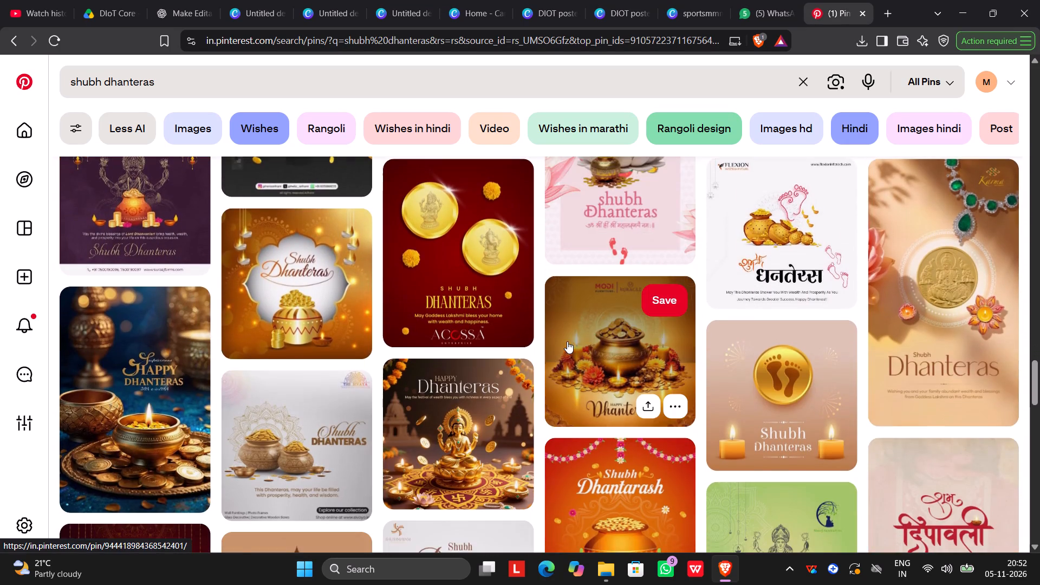
pyautogui.scroll(-4, 567, 341)
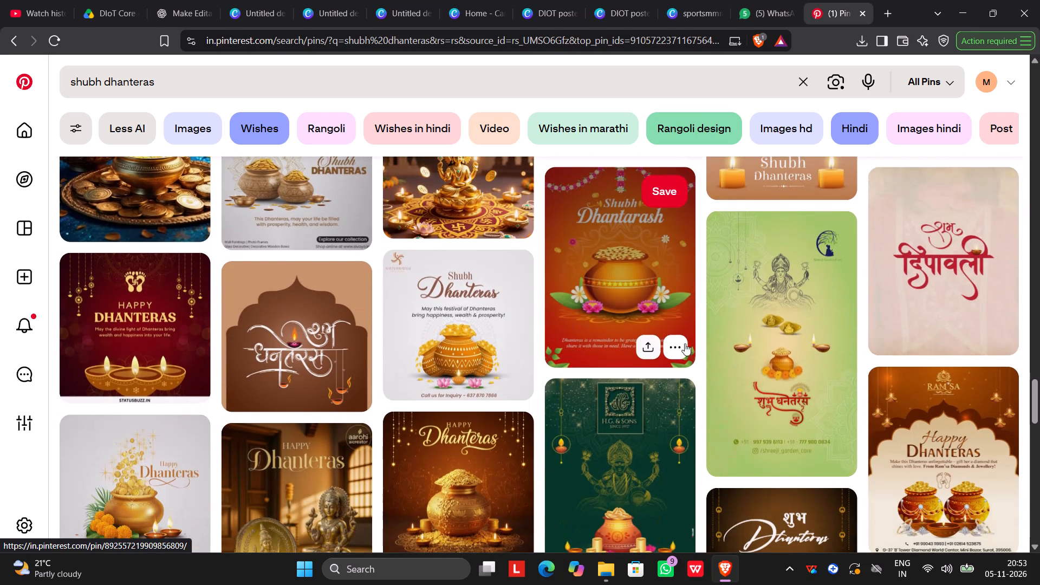
pyautogui.scroll(-3, 769, 321)
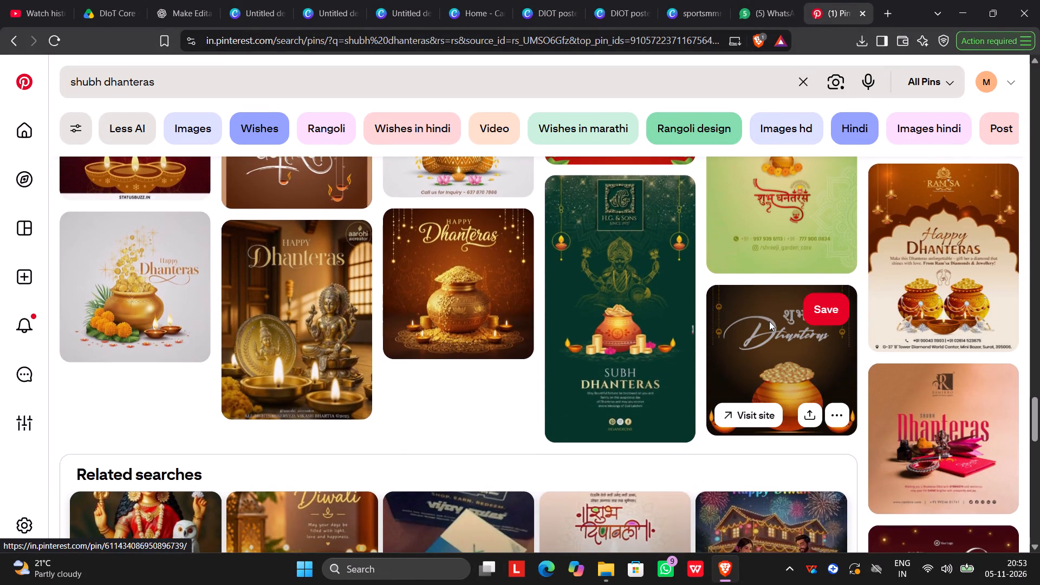
# Go back over the Shubh Dhanteras pins already passed and re-examine them for a suitable poster reference.
pyautogui.scroll(5, 769, 321)
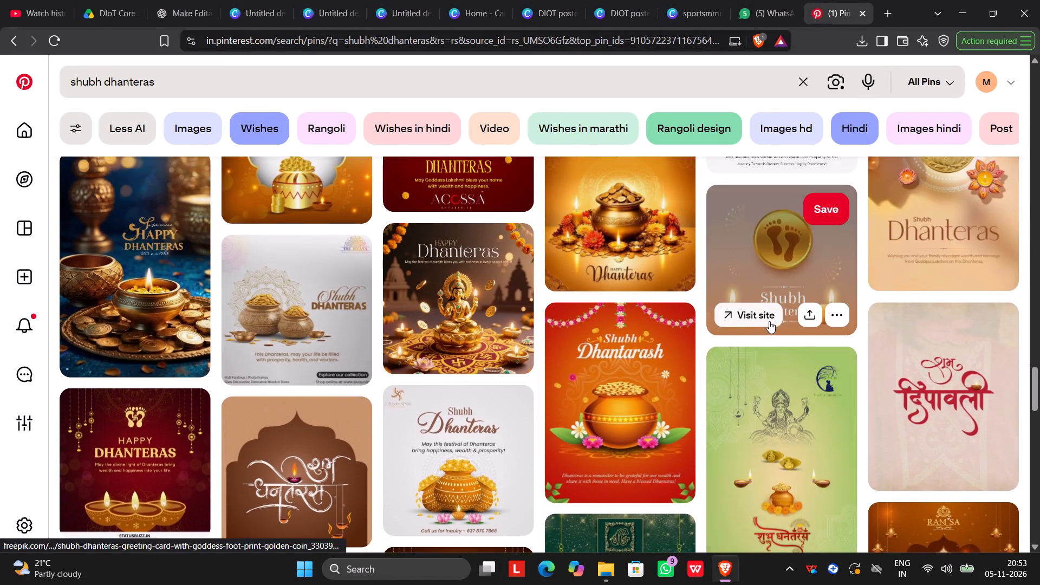
pyautogui.scroll(4, 769, 321)
pyautogui.scroll(4, 432, 298)
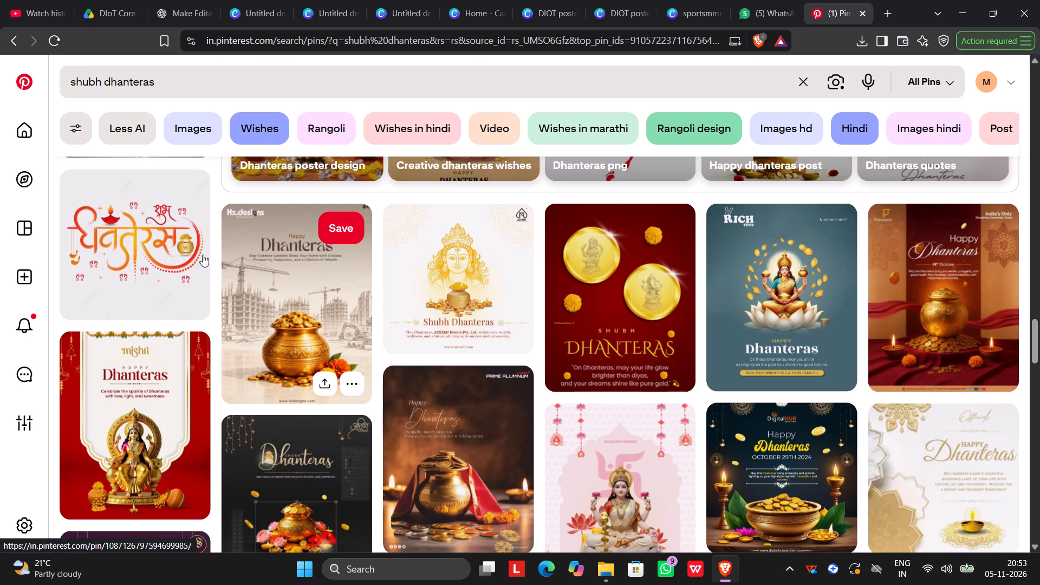
pyautogui.scroll(-4, 220, 262)
pyautogui.scroll(-3, 193, 325)
pyautogui.scroll(-7, 242, 301)
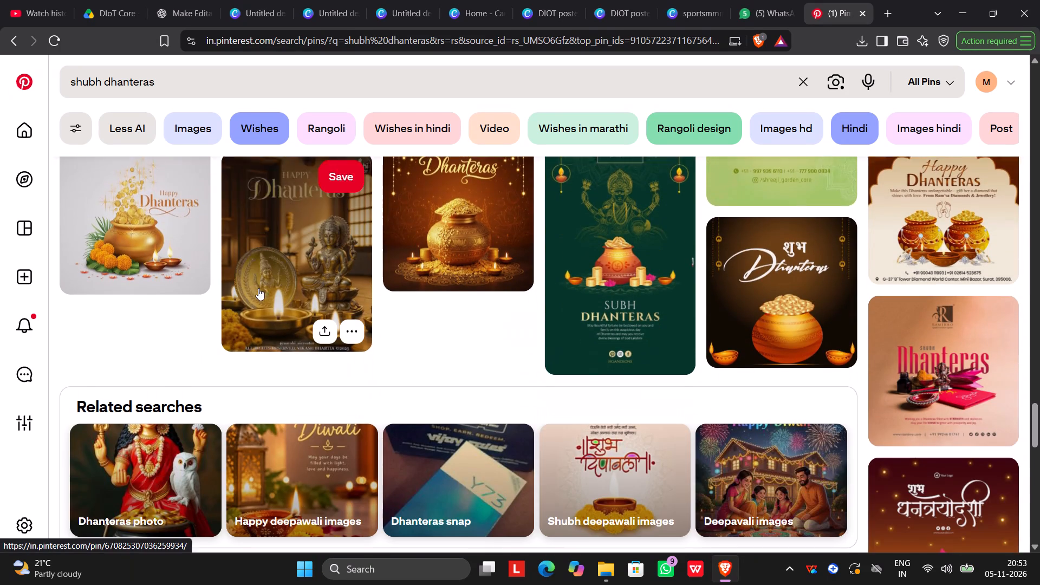
pyautogui.scroll(-1, 258, 288)
pyautogui.scroll(4, 258, 288)
pyautogui.scroll(17, 258, 287)
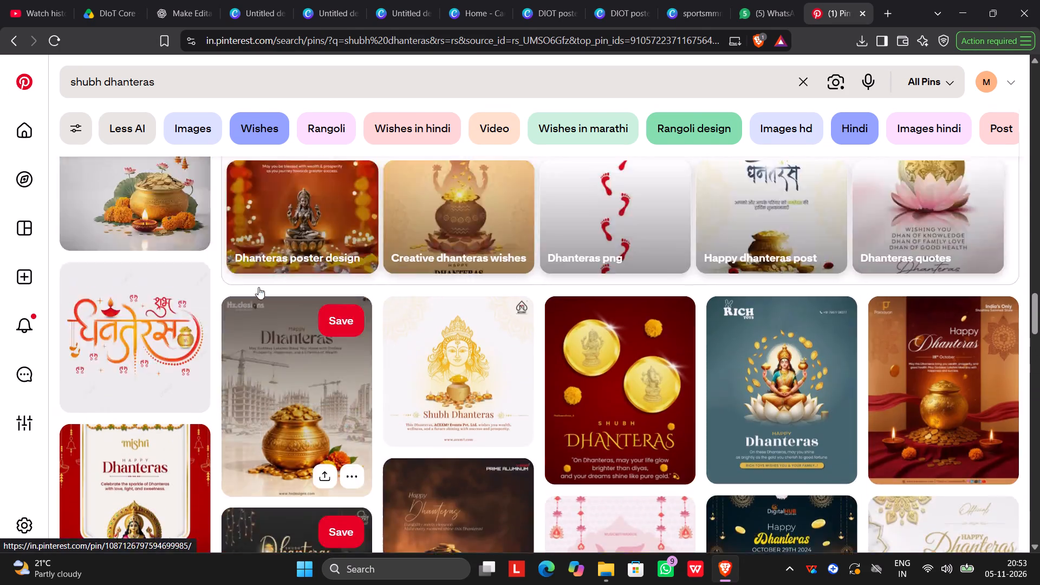
pyautogui.scroll(5, 258, 287)
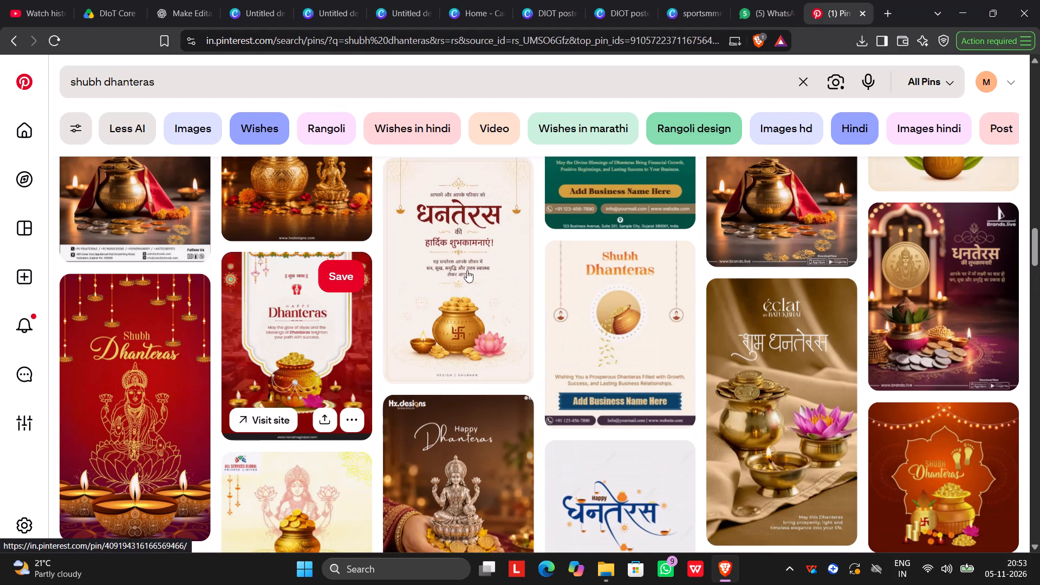
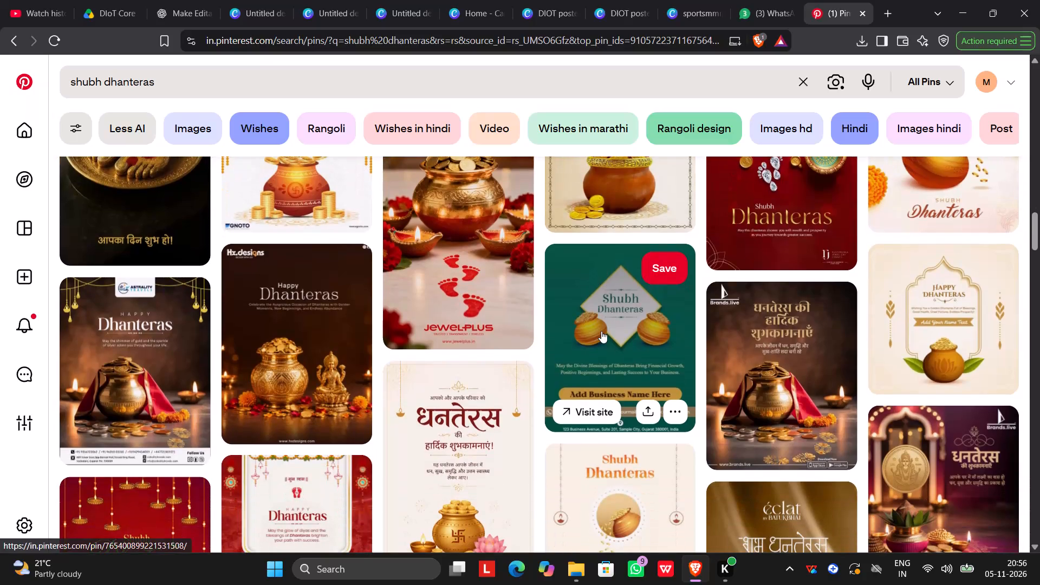
# Browse the Shubh Dhanteras results around the related-searches group and open the orange Hindi calligraphy pin with the gold coin pot.
pyautogui.scroll(-2, 601, 331)
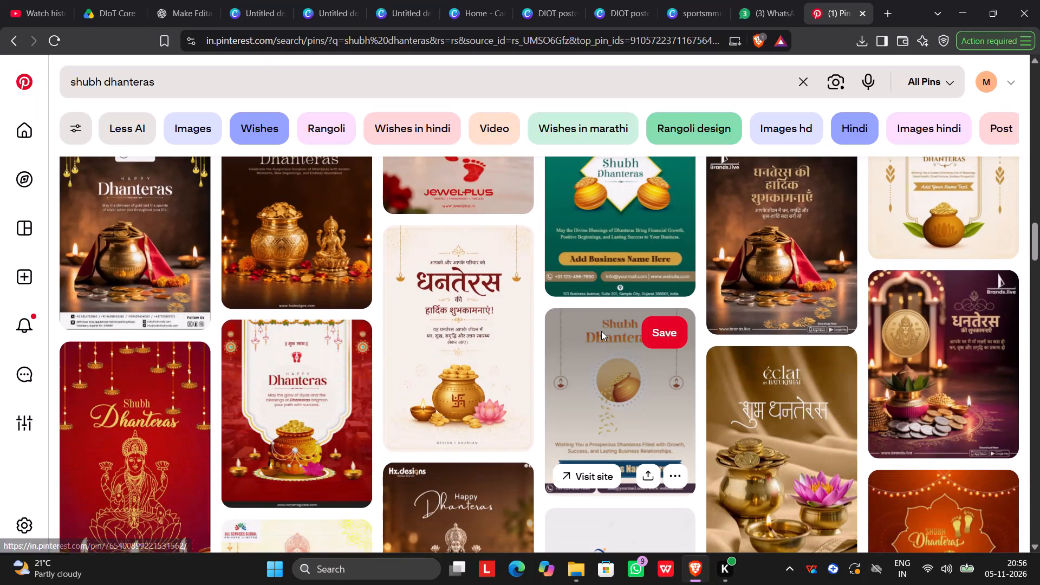
pyautogui.scroll(-3, 926, 341)
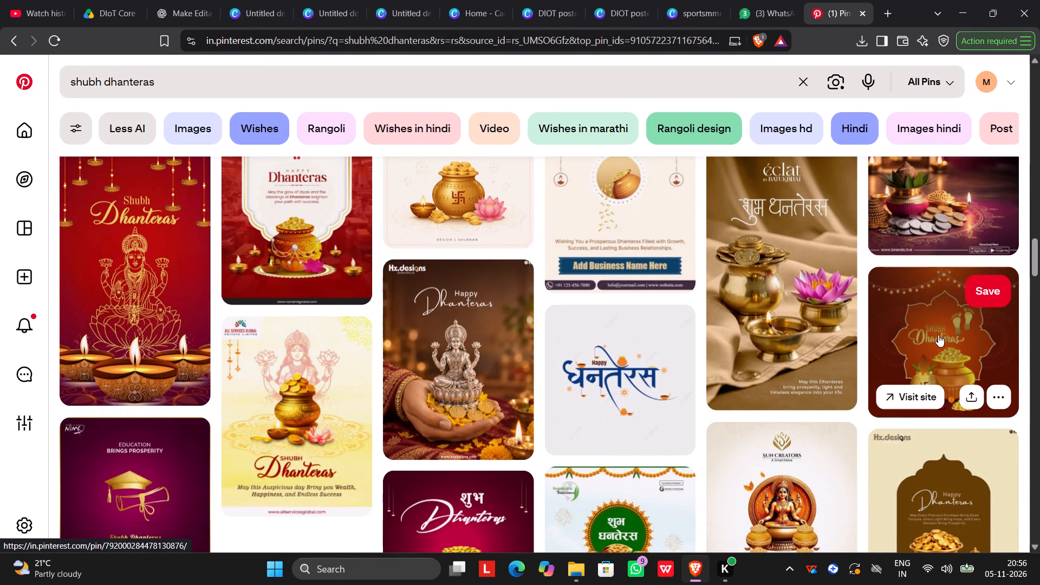
pyautogui.scroll(-7, 917, 314)
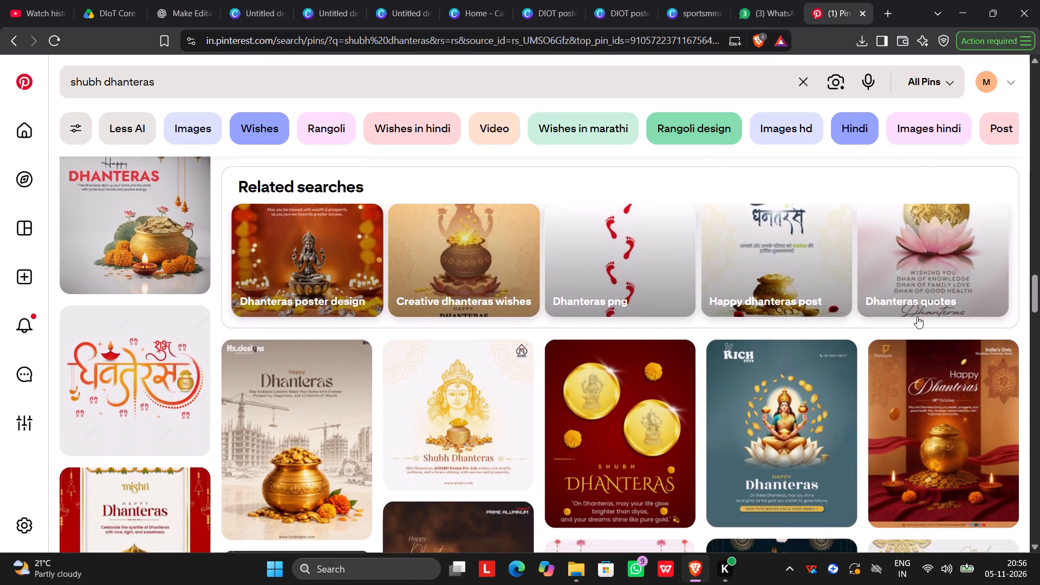
pyautogui.scroll(1, 497, 290)
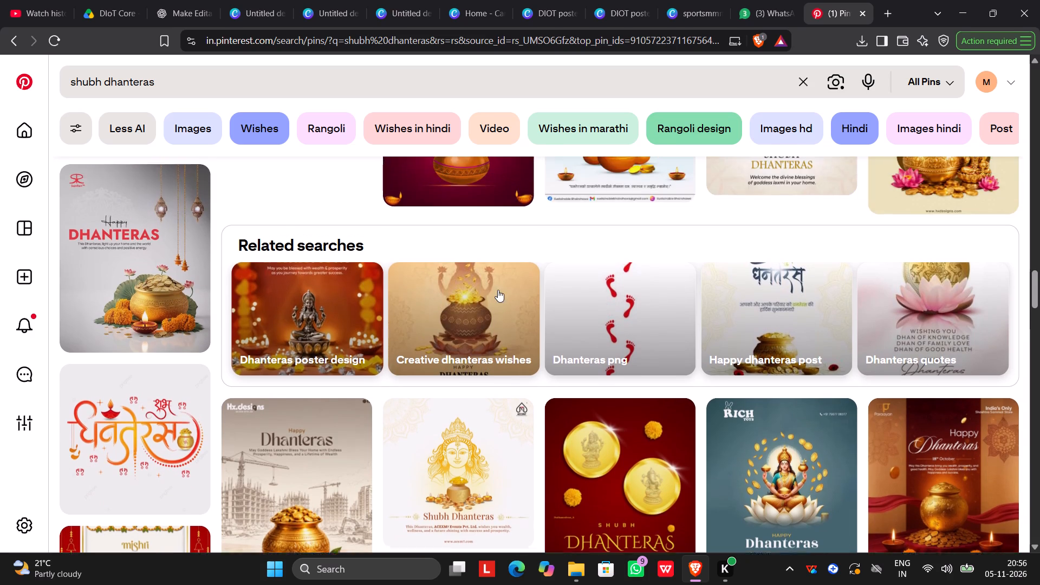
pyautogui.scroll(-1, 499, 290)
pyautogui.scroll(10, 499, 290)
pyautogui.scroll(-5, 499, 290)
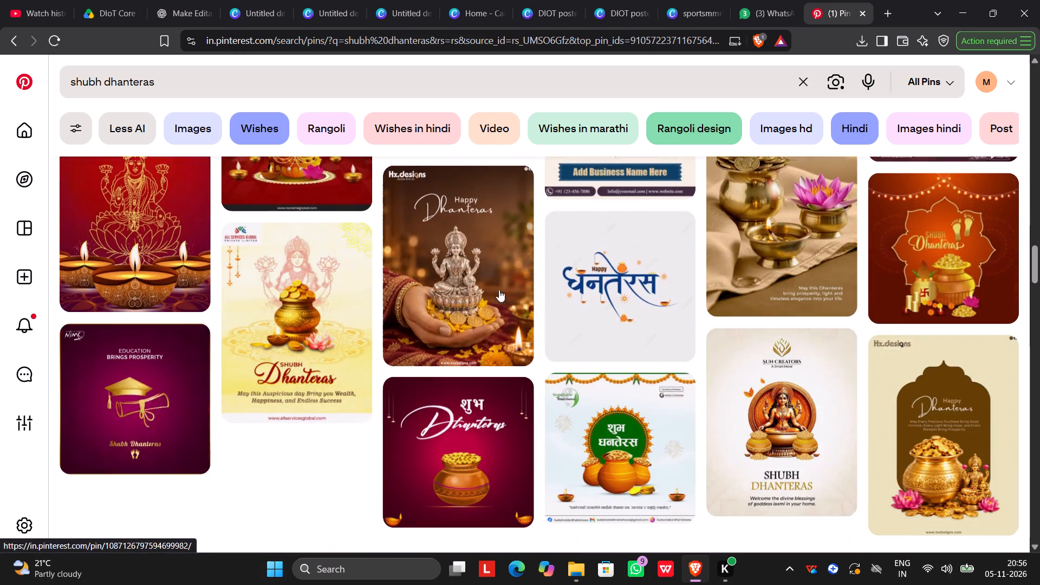
pyautogui.scroll(-5, 499, 290)
pyautogui.click(123, 350)
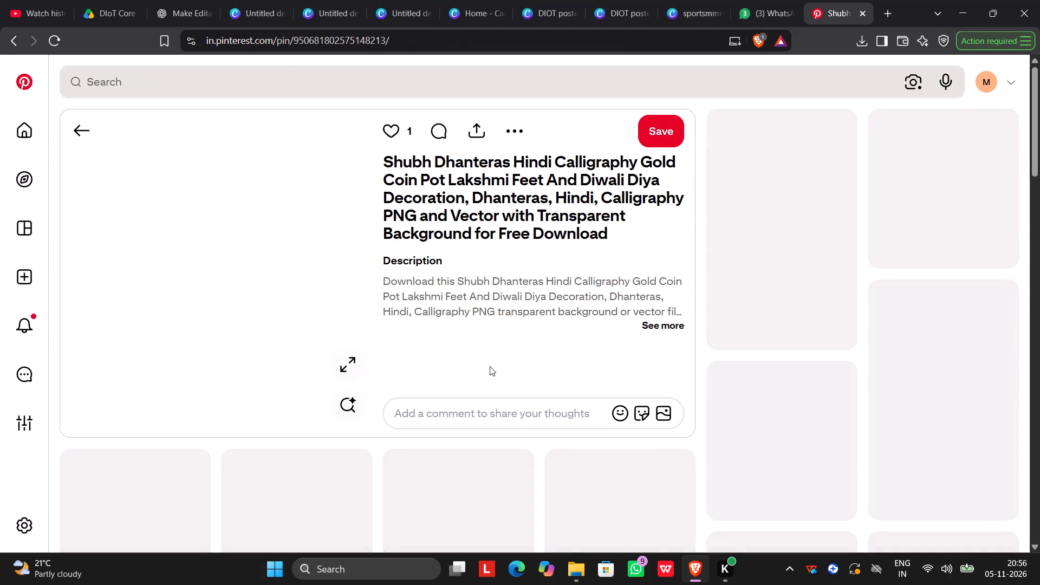
# Examine the Hindi calligraphy pin and its first related pins for usable Dhanteras lettering, diya and garland artwork.
pyautogui.scroll(-3, 490, 366)
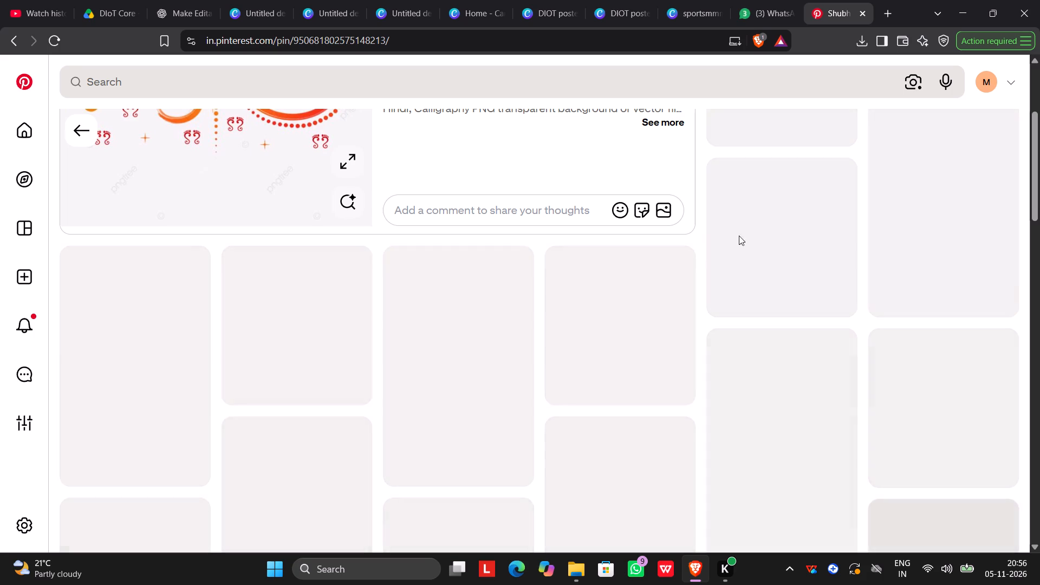
pyautogui.scroll(-3, 693, 214)
pyautogui.scroll(3, 691, 230)
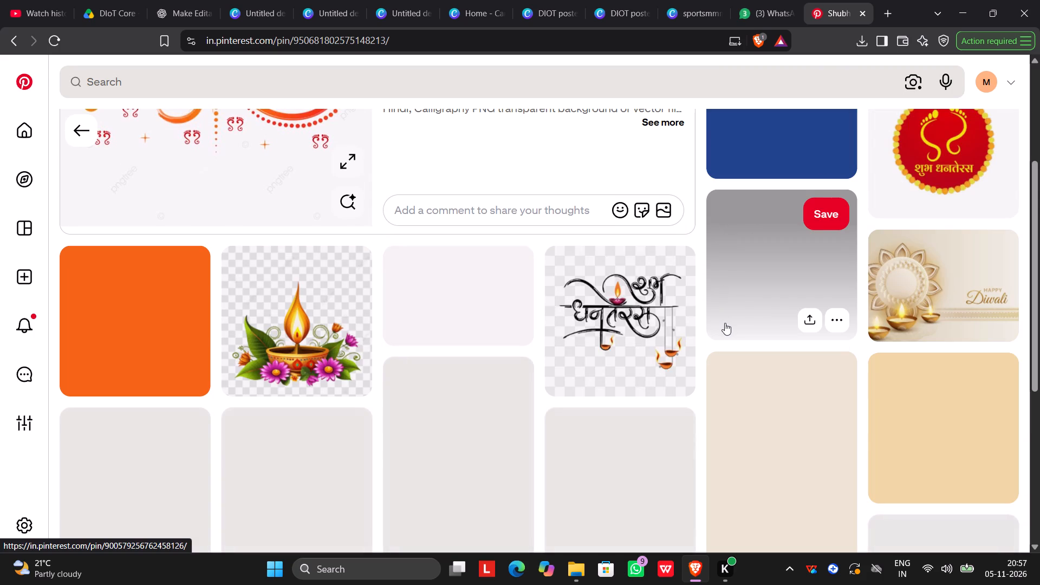
pyautogui.scroll(2, 750, 301)
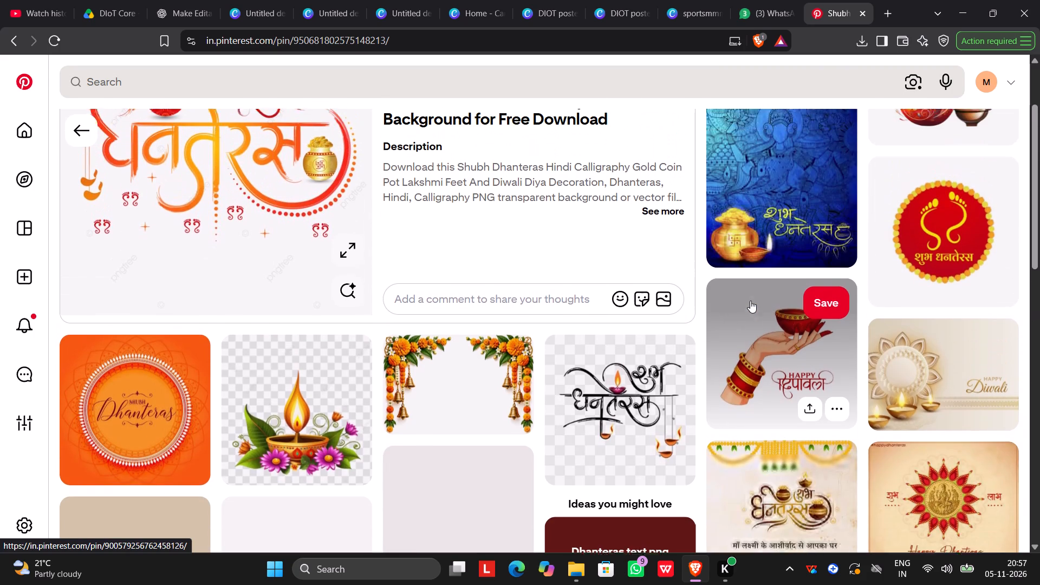
pyautogui.scroll(6, 750, 301)
pyautogui.scroll(-3, 750, 301)
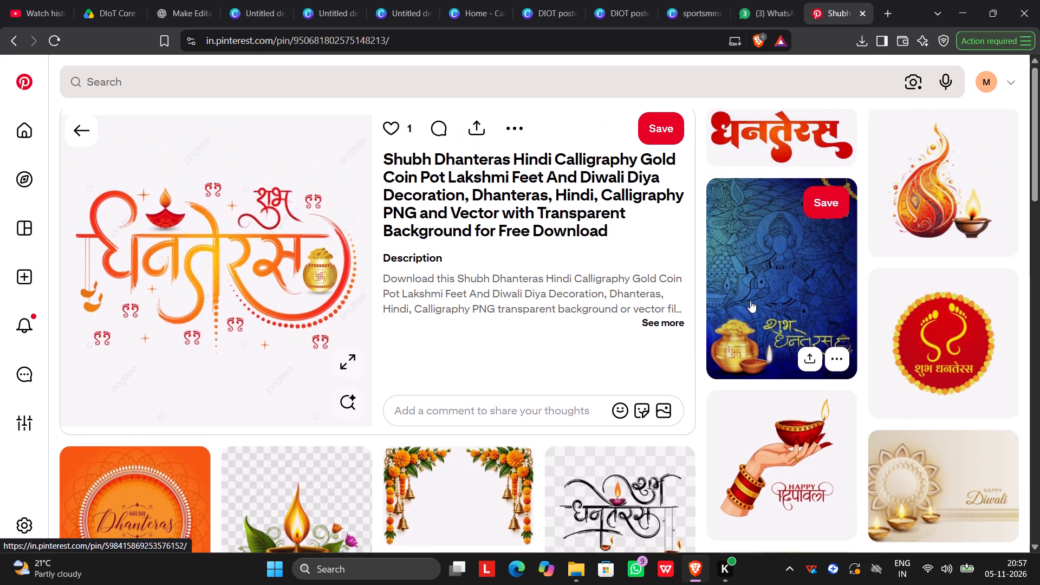
pyautogui.scroll(-3, 750, 301)
pyautogui.scroll(1, 747, 305)
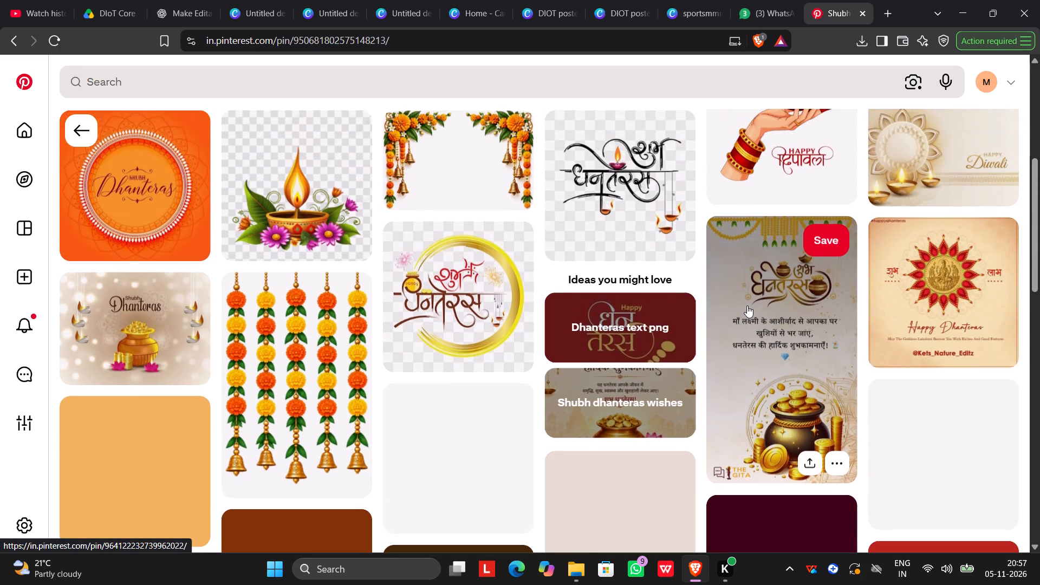
pyautogui.scroll(1, 747, 305)
pyautogui.scroll(-3, 871, 305)
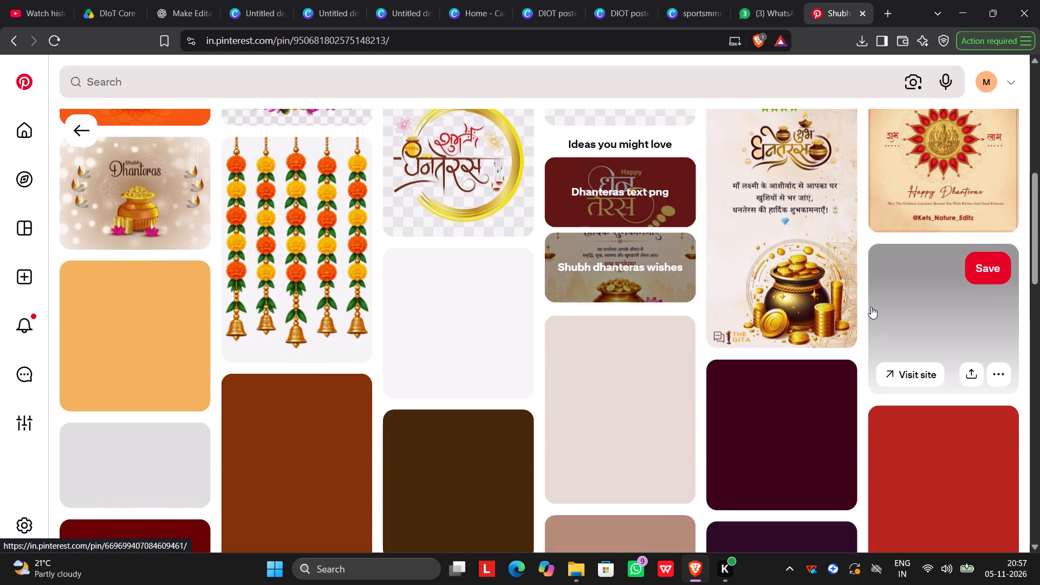
# Compare the related pins around the suggested ideas, from the Shubh Dhanteras layouts to the Diwali Padwa calligraphy, for a poster reference.
pyautogui.scroll(3, 870, 308)
pyautogui.scroll(-6, 870, 308)
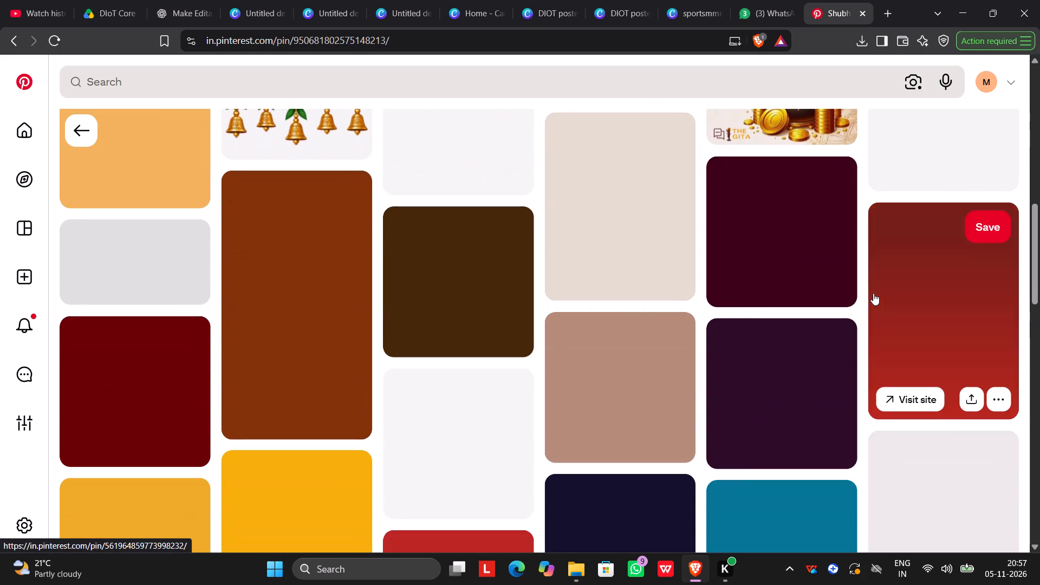
pyautogui.scroll(-4, 873, 293)
pyautogui.scroll(11, 872, 293)
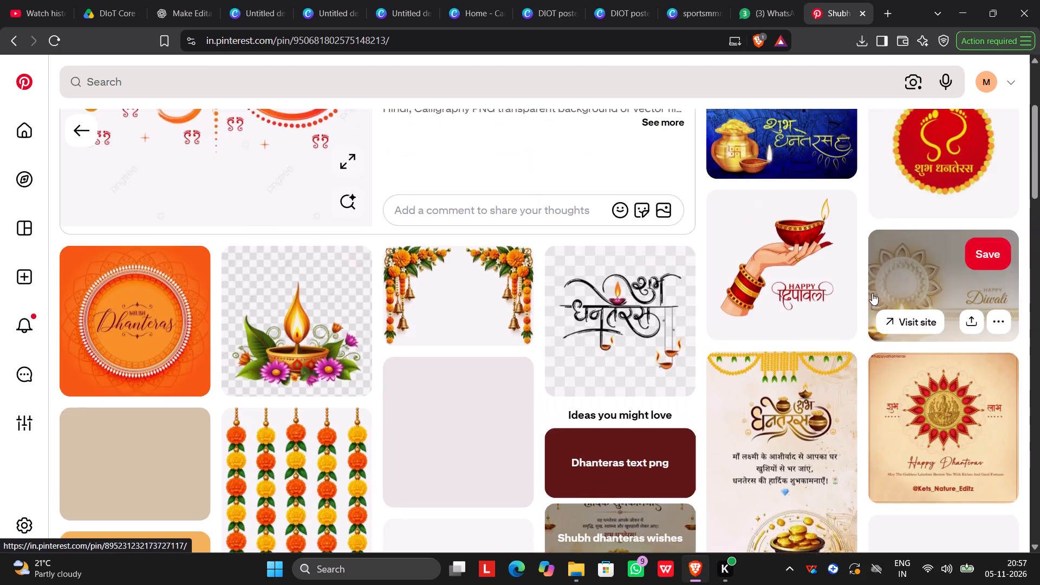
pyautogui.scroll(9, 872, 293)
pyautogui.scroll(-7, 872, 293)
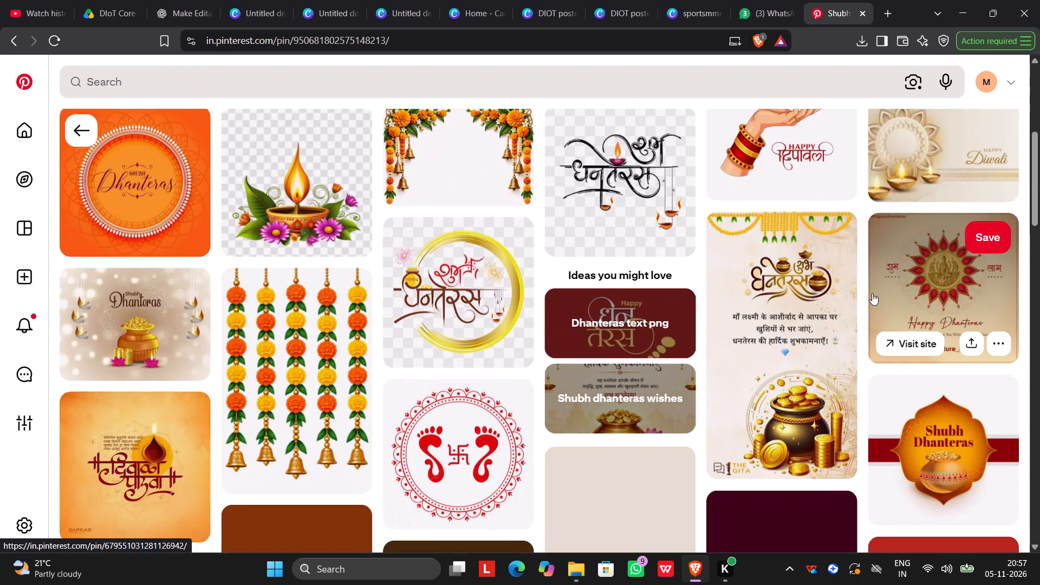
pyautogui.scroll(-2, 872, 293)
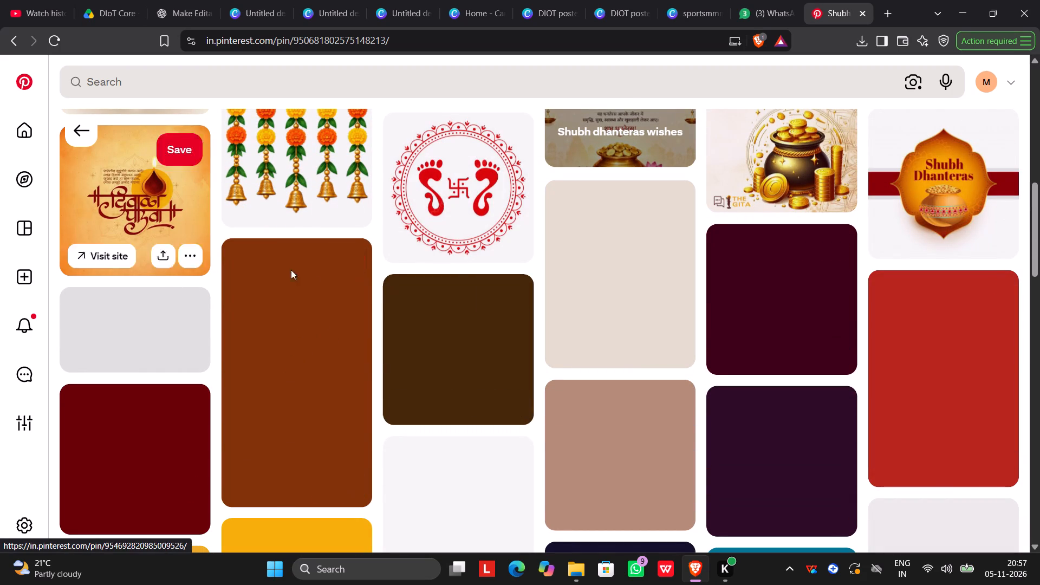
pyautogui.scroll(2, 650, 317)
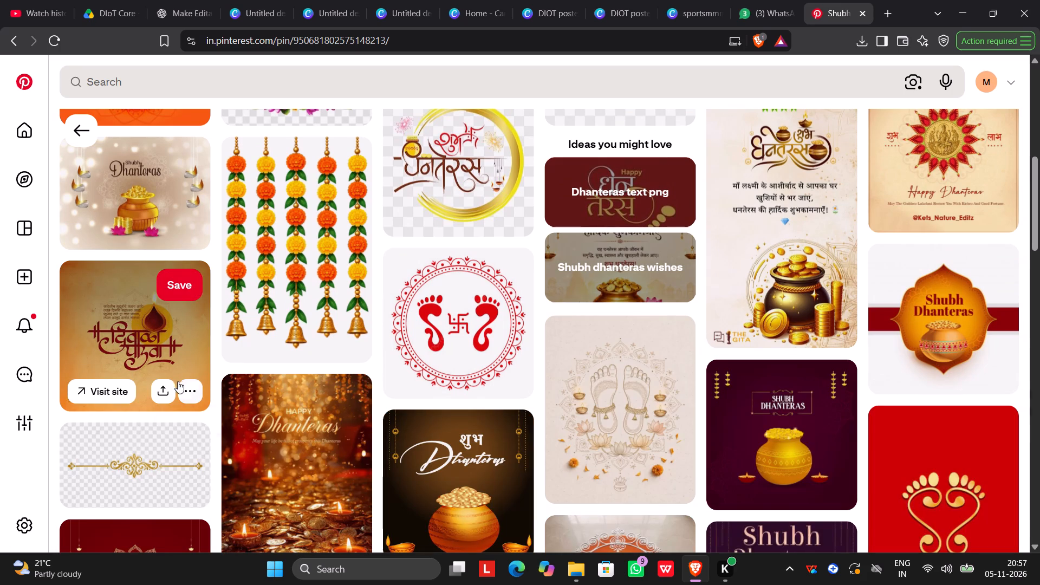
pyautogui.click(186, 387)
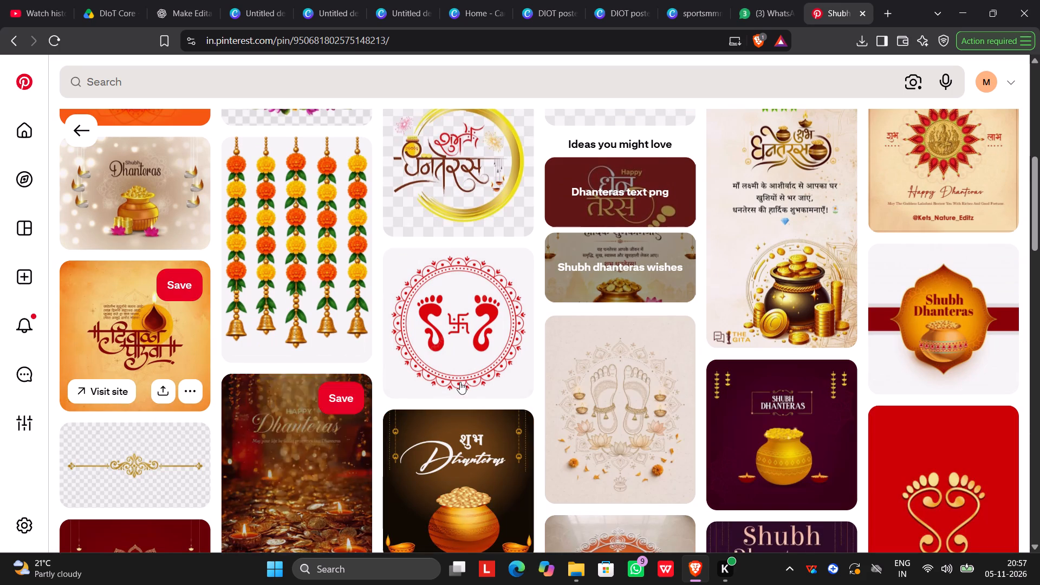
# Browse further down the calligraphy pin's related designs, before the related boards, for kalash, diya and Dhanteras poster references.
pyautogui.scroll(-9, 650, 383)
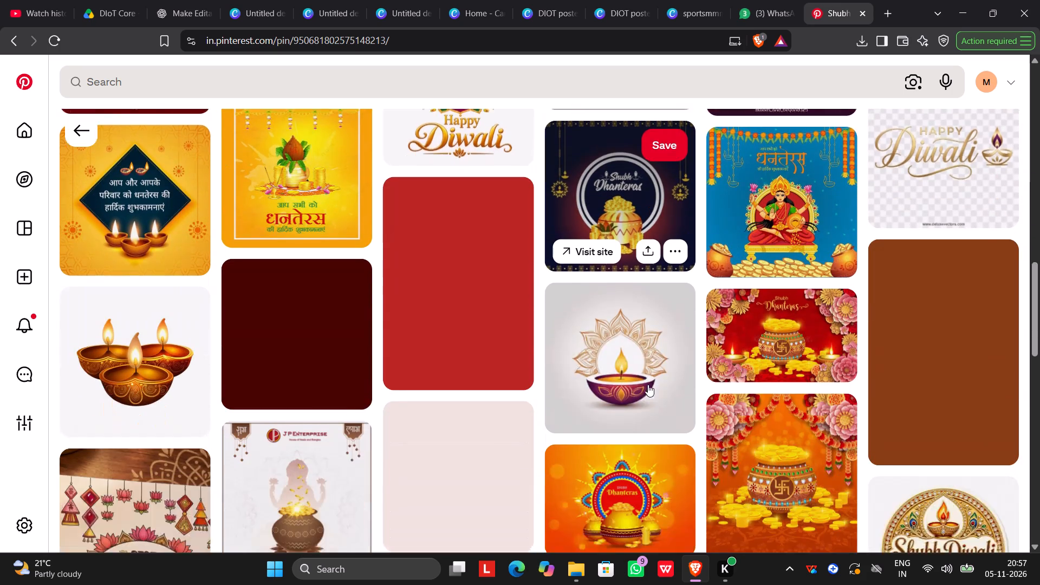
pyautogui.scroll(-3, 649, 383)
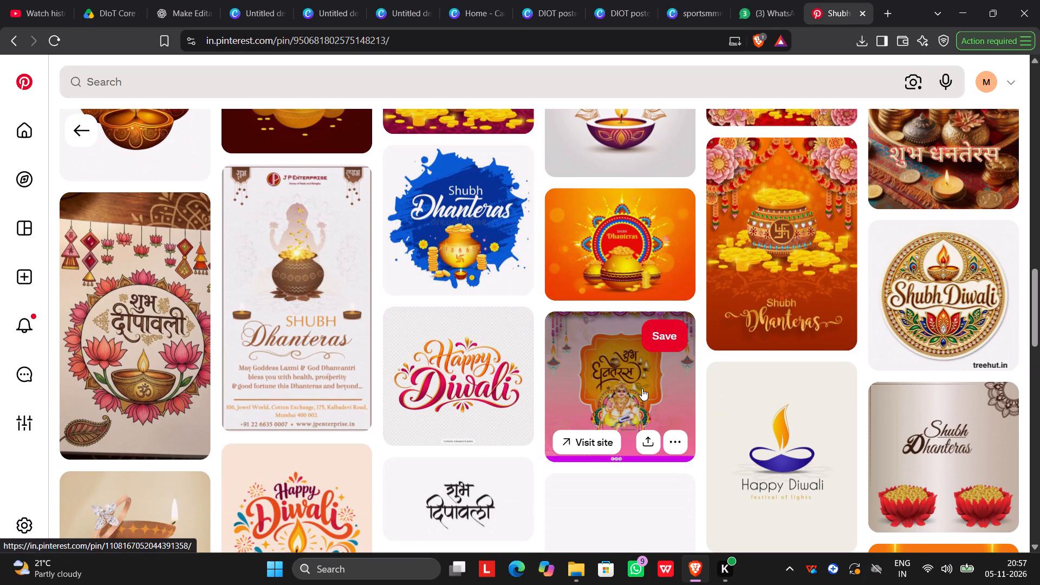
pyautogui.scroll(-10, 642, 388)
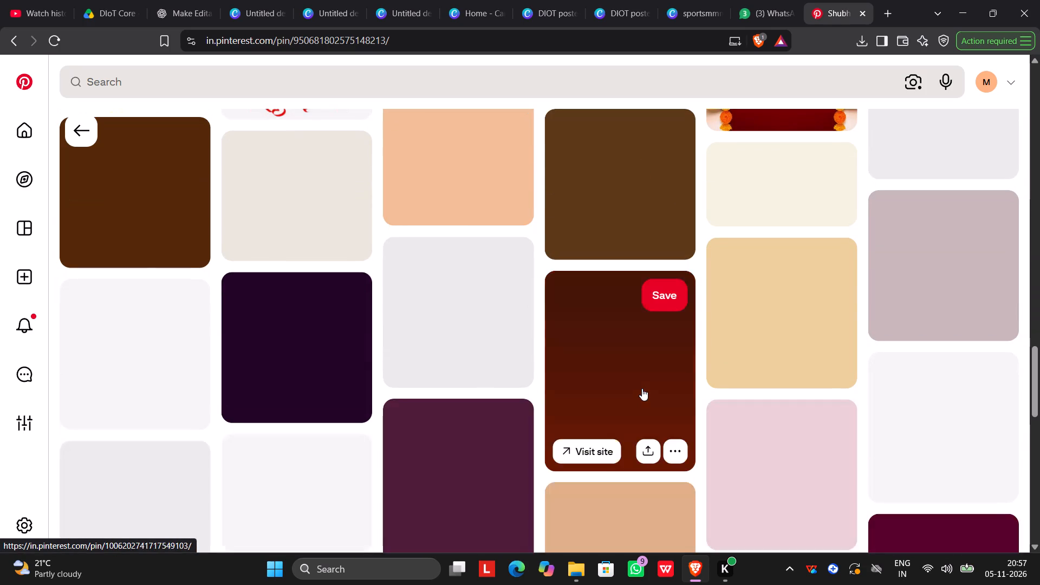
pyautogui.scroll(-1, 642, 388)
pyautogui.scroll(4, 642, 388)
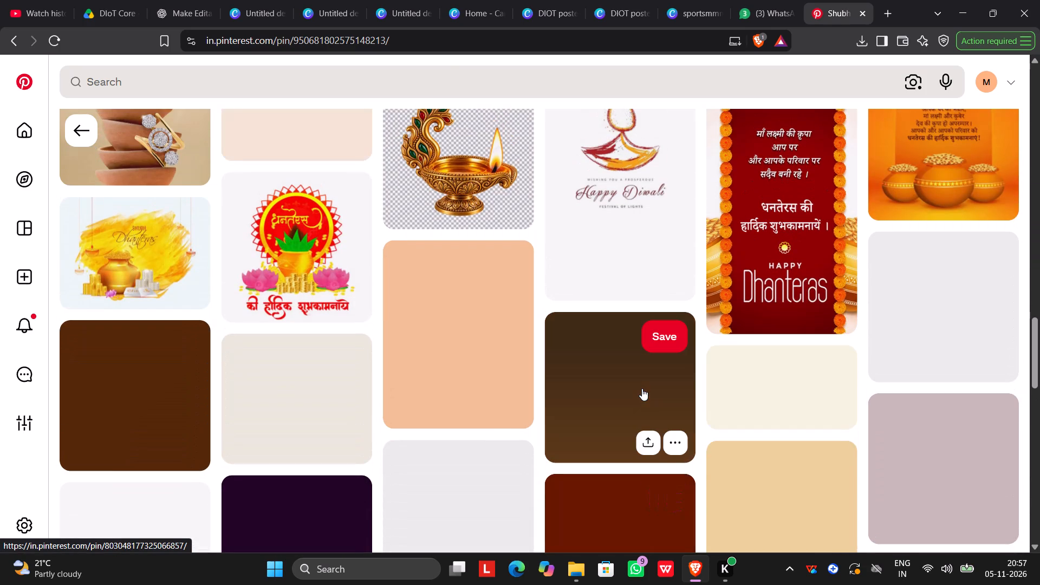
pyautogui.scroll(3, 642, 388)
pyautogui.scroll(-3, 642, 388)
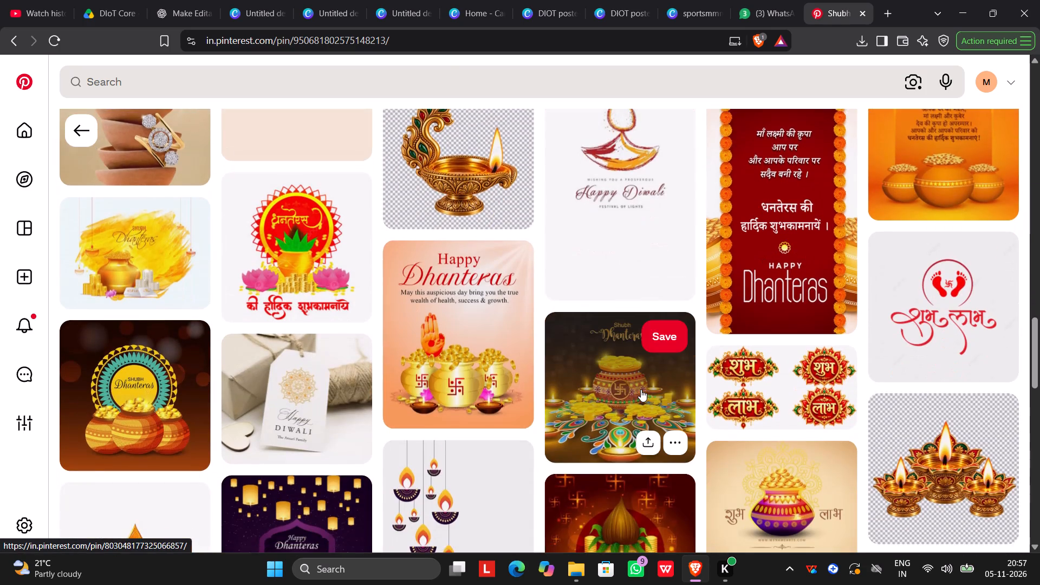
pyautogui.scroll(-2, 641, 389)
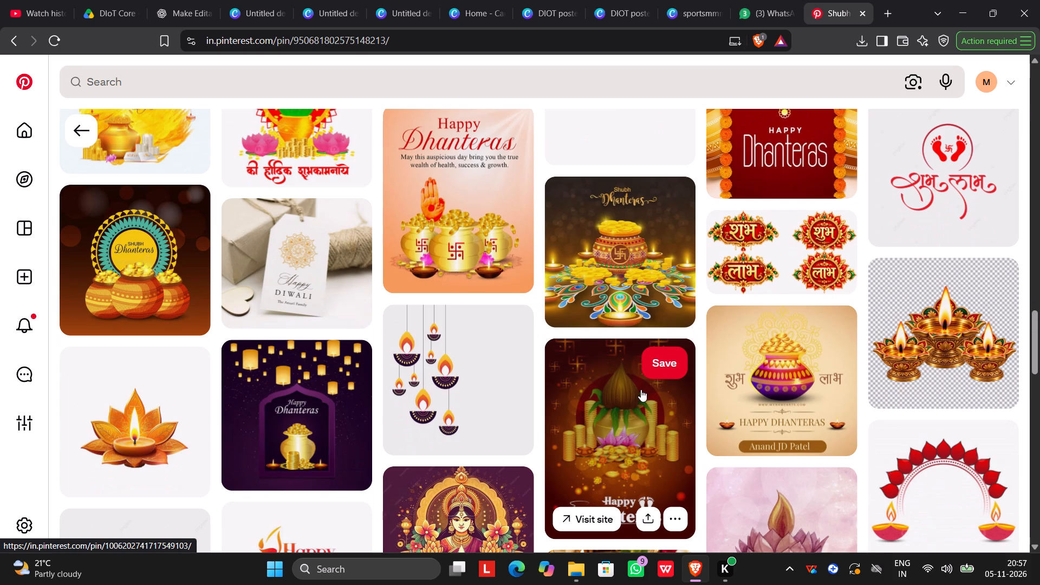
pyautogui.scroll(-3, 641, 389)
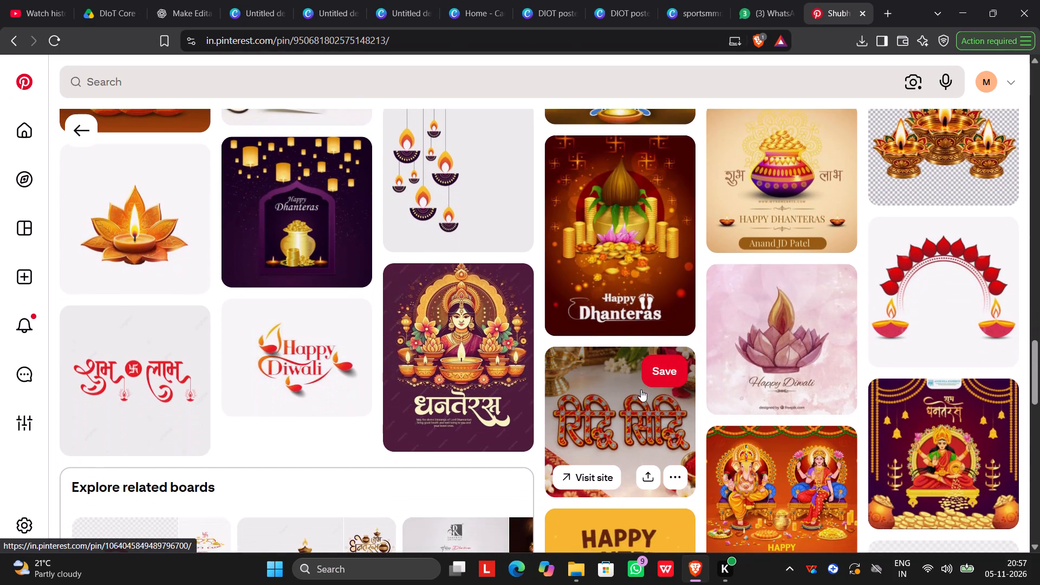
# Browse the related boards and the Dhanteras and Diwali pins beyond them for a suitable design.
pyautogui.scroll(-3, 641, 389)
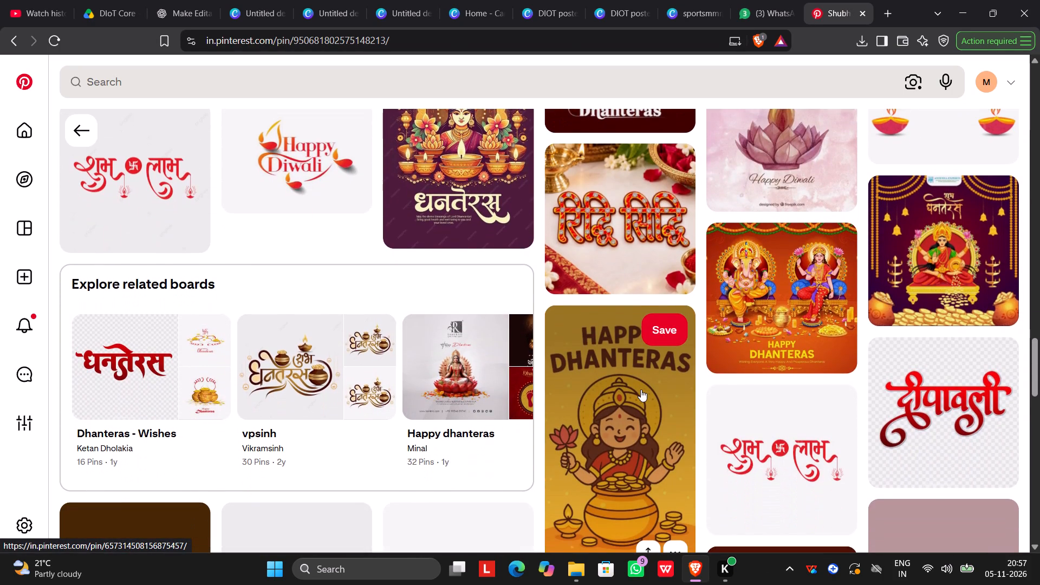
pyautogui.scroll(-4, 641, 389)
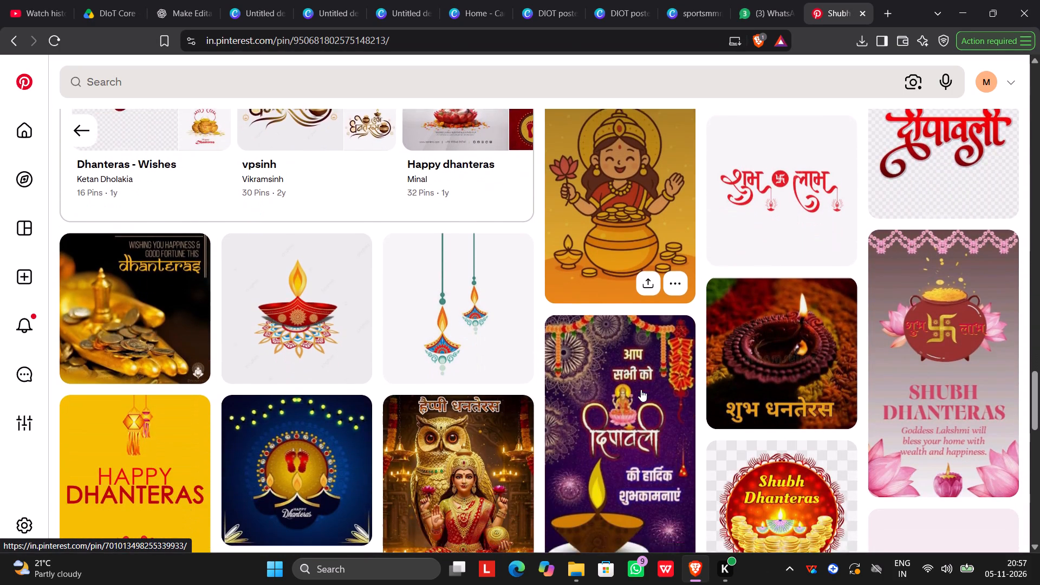
pyautogui.scroll(-5, 641, 389)
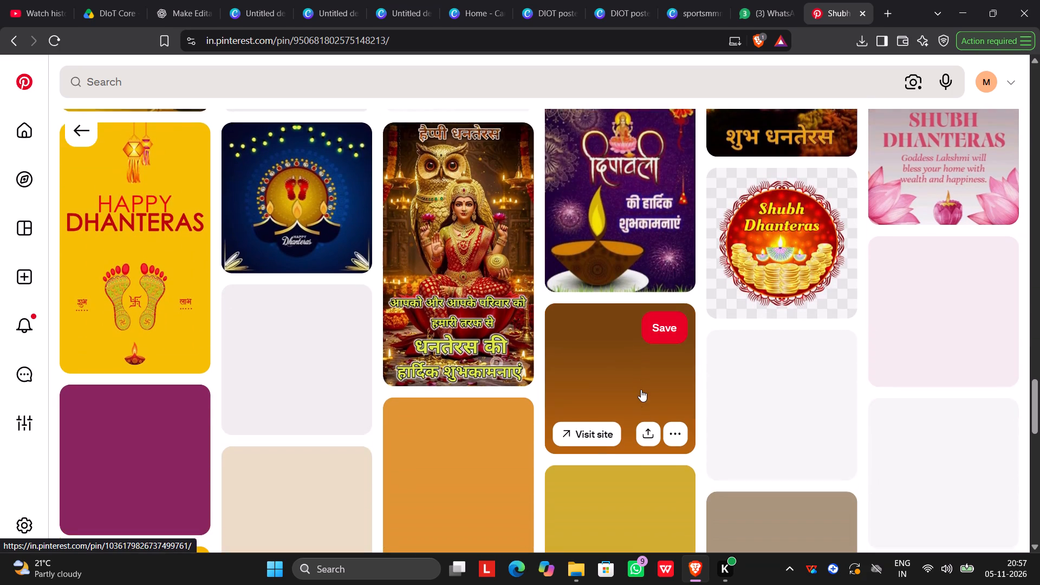
# Go back over the calligraphy pin's first related designs and open the orange Diwali Padwa calligraphy pin.
pyautogui.scroll(15, 641, 389)
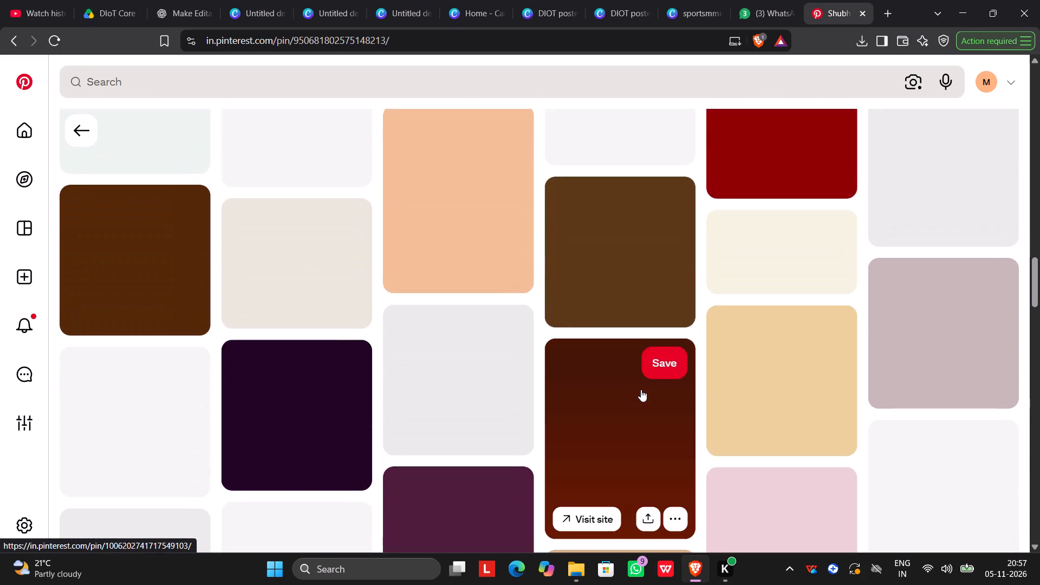
pyautogui.scroll(20, 641, 389)
pyautogui.scroll(6, 641, 389)
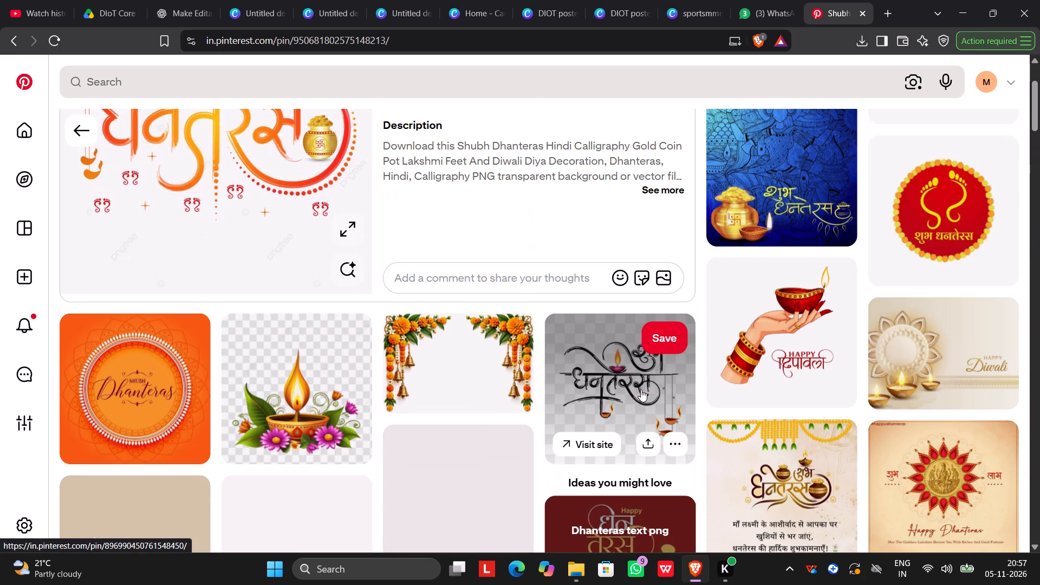
pyautogui.scroll(-2, 587, 390)
pyautogui.scroll(6, 587, 390)
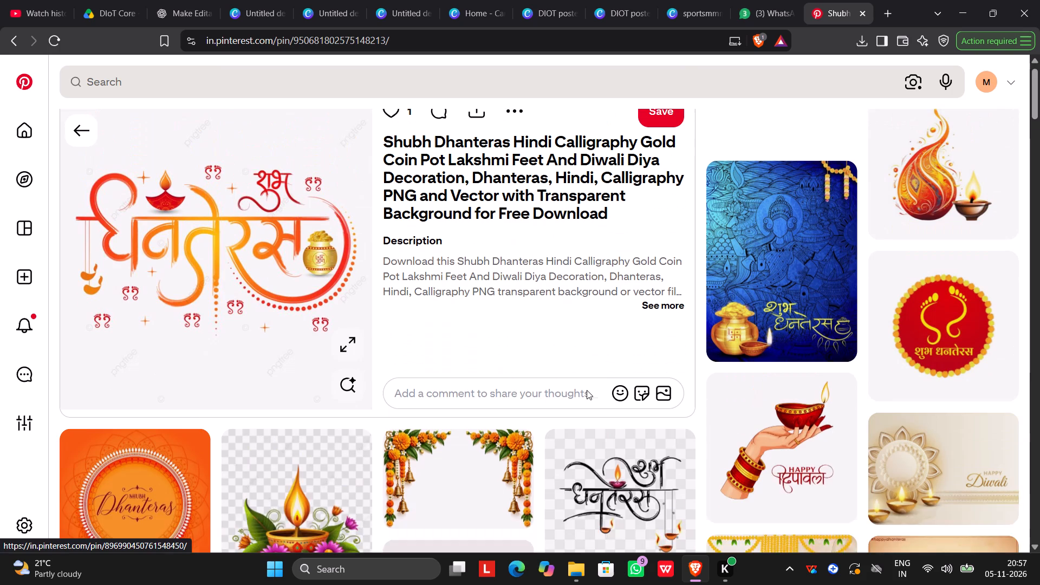
pyautogui.scroll(-2, 376, 334)
pyautogui.scroll(-2, 581, 347)
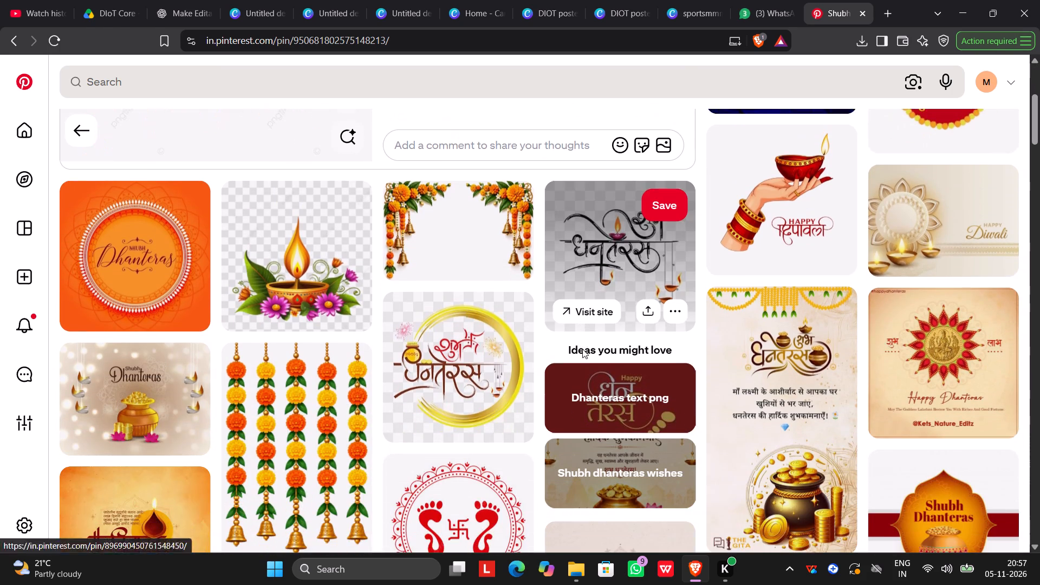
pyautogui.scroll(-3, 318, 370)
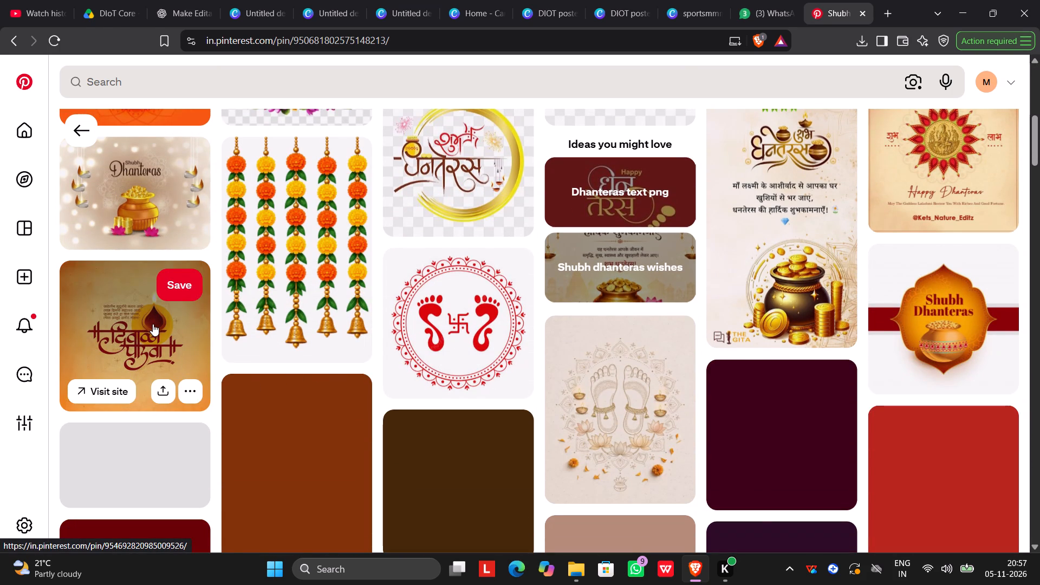
pyautogui.scroll(-3, 153, 324)
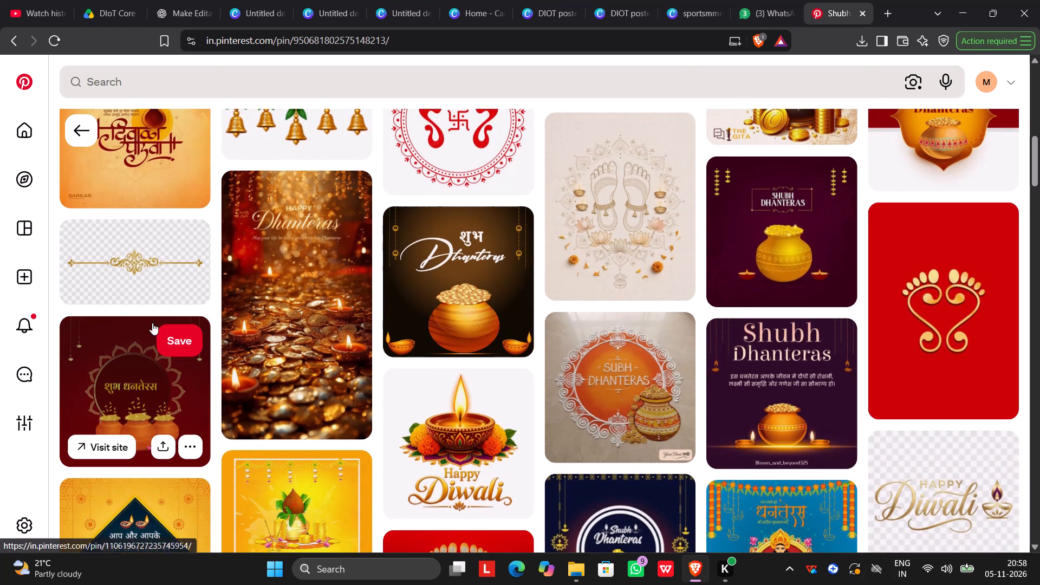
pyautogui.scroll(3, 152, 323)
pyautogui.click(152, 323)
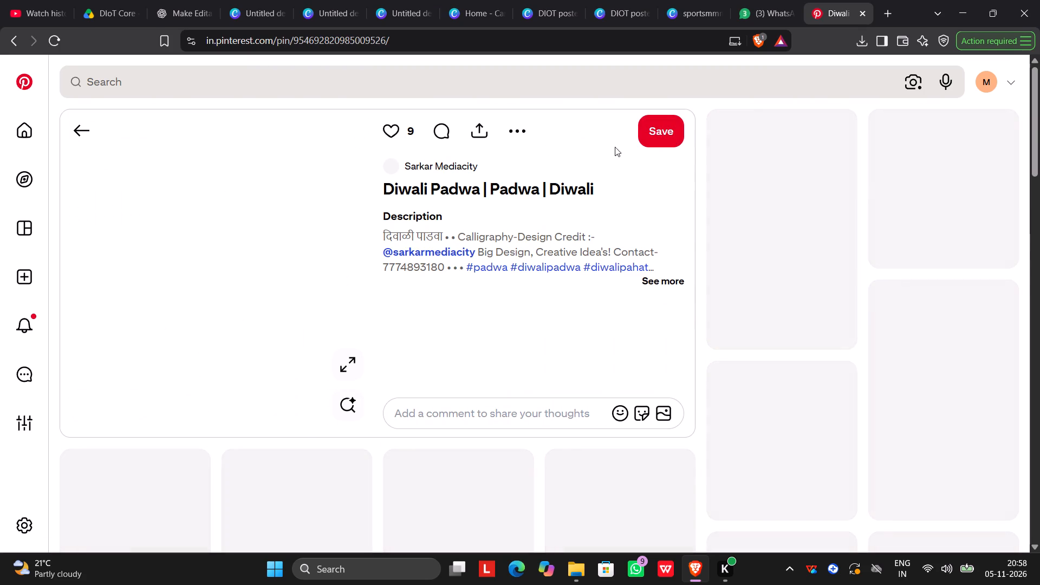
# Download the orange Diwali Padwa calligraphy image as a JPG into the Downloads folder.
pyautogui.click(523, 141)
pyautogui.click(523, 175)
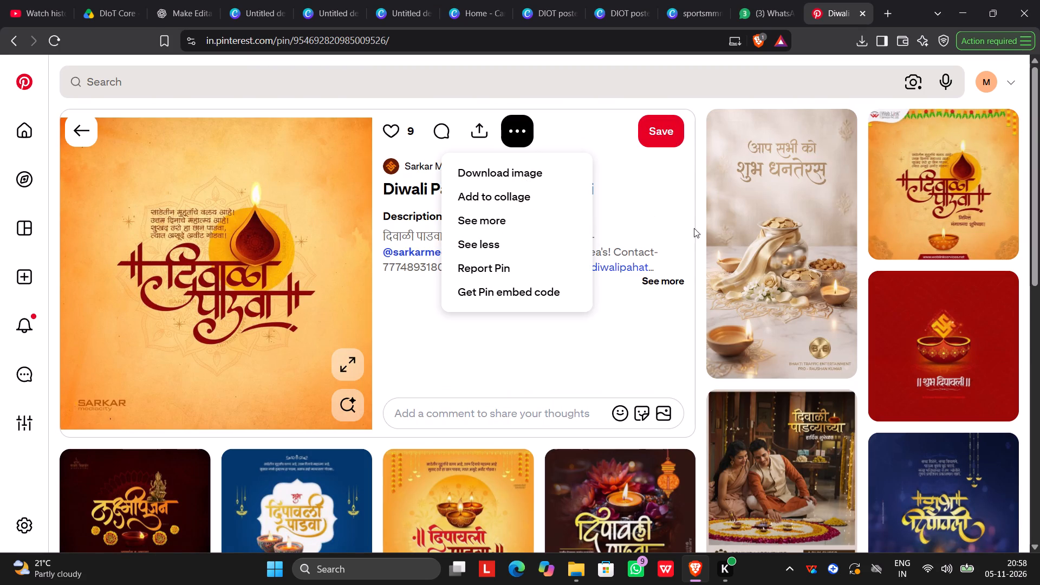
pyautogui.scroll(-1, 635, 302)
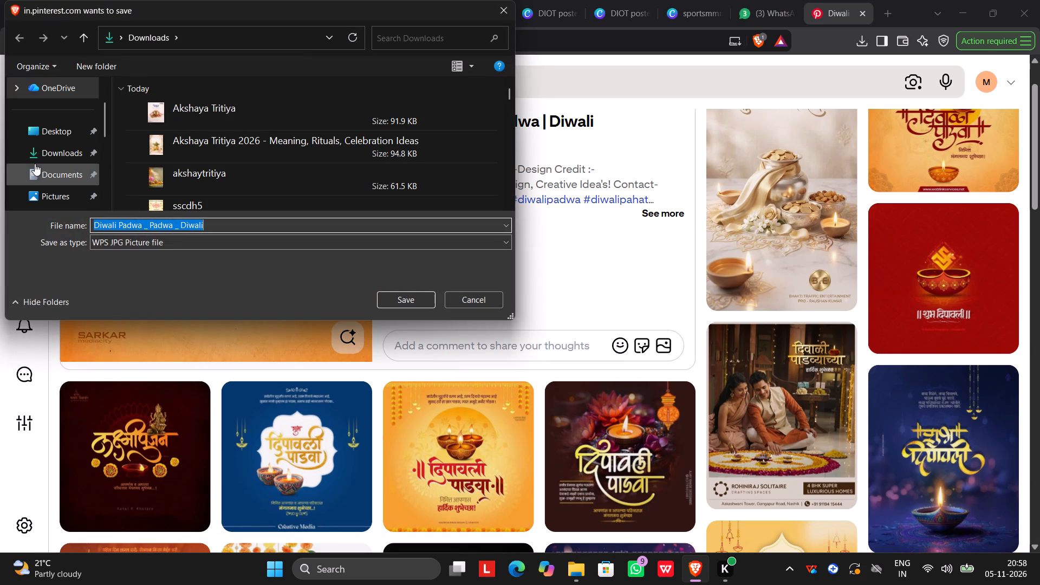
pyautogui.click(41, 157)
pyautogui.click(407, 305)
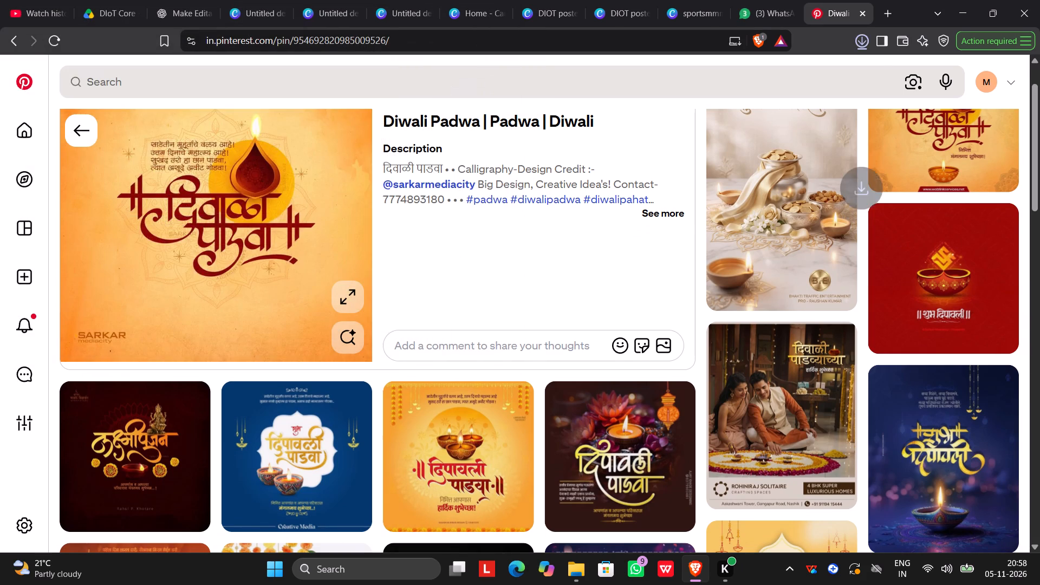
# Browse the Diwali Padwa pin's related designs, from Lakshmi Pujan and Shubh Deepavali posters to Dhanatrayodashi calligraphy, for further references.
pyautogui.scroll(-2, 587, 352)
pyautogui.click(574, 110)
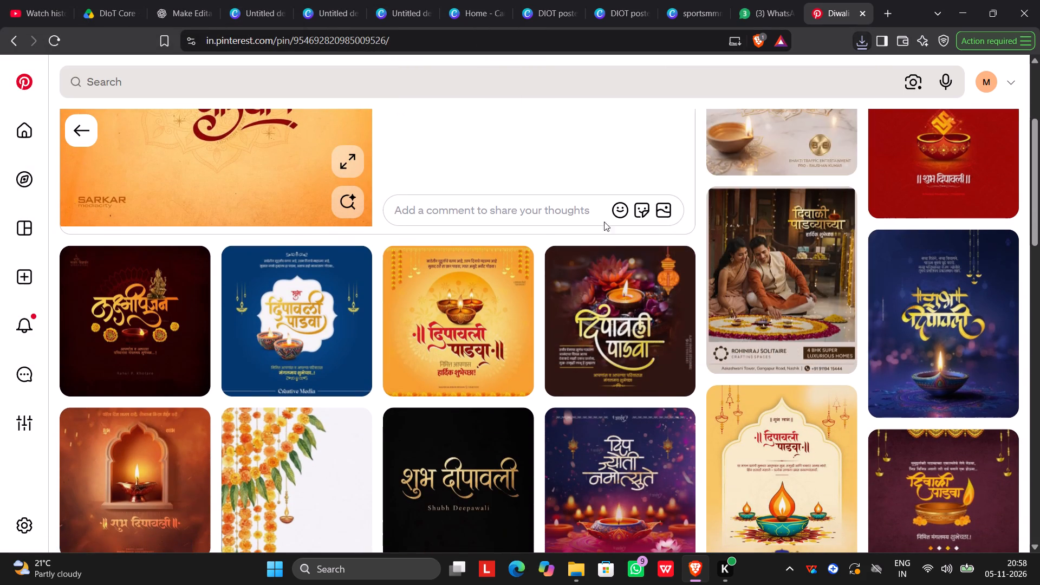
pyautogui.scroll(-4, 614, 248)
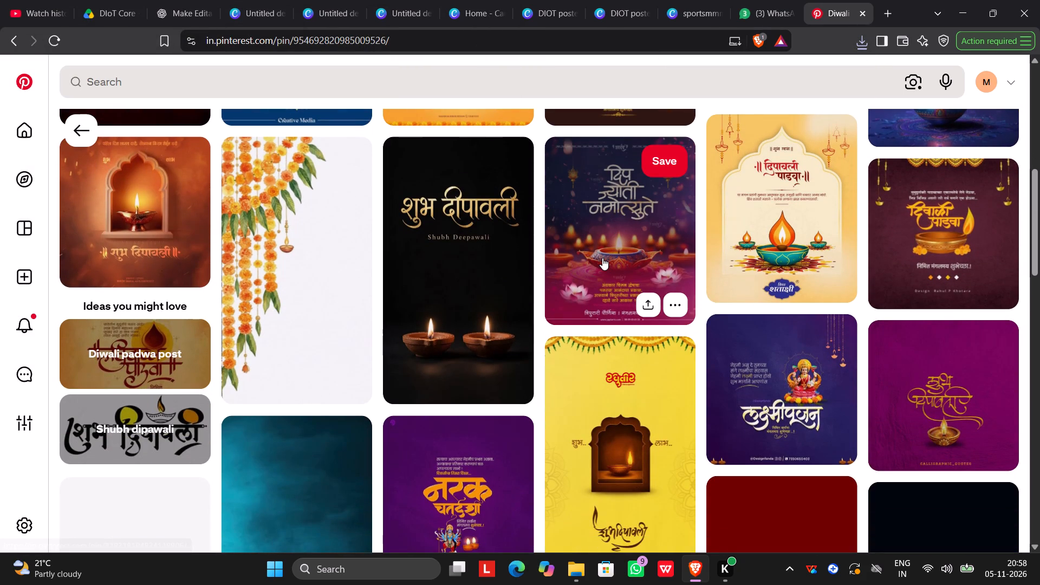
pyautogui.scroll(-3, 768, 292)
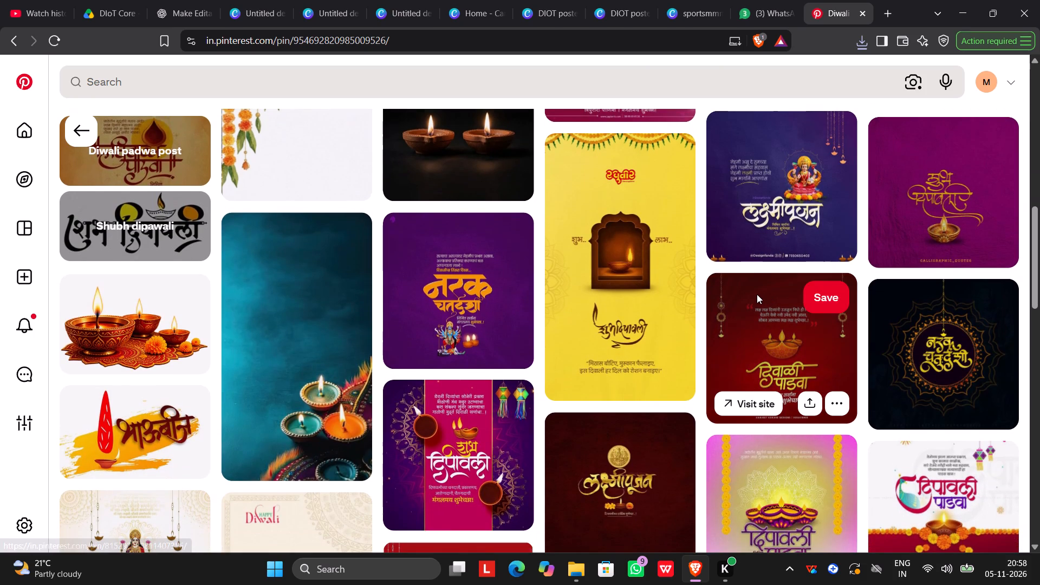
pyautogui.scroll(-6, 757, 294)
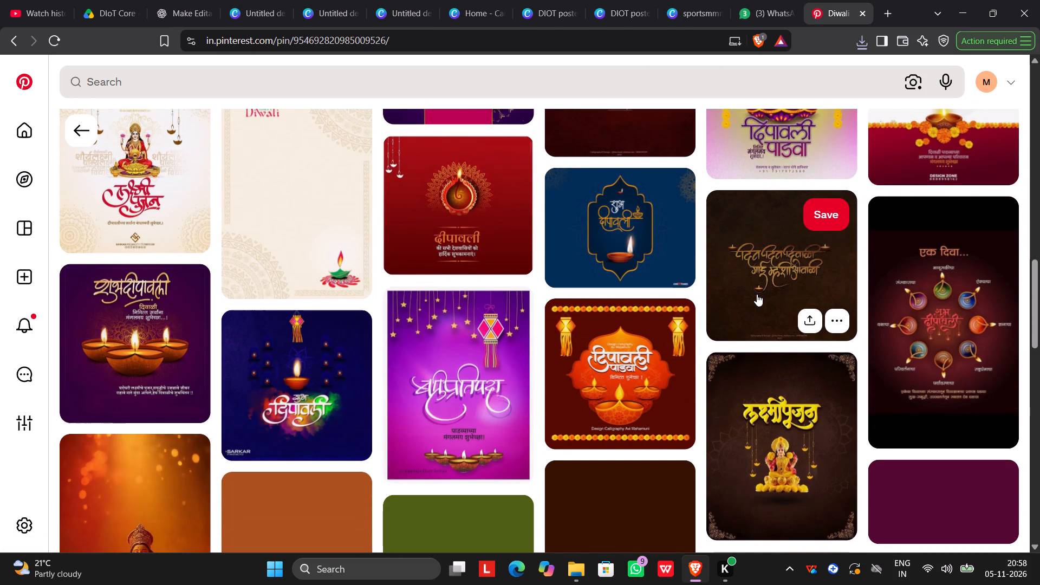
pyautogui.scroll(-3, 757, 294)
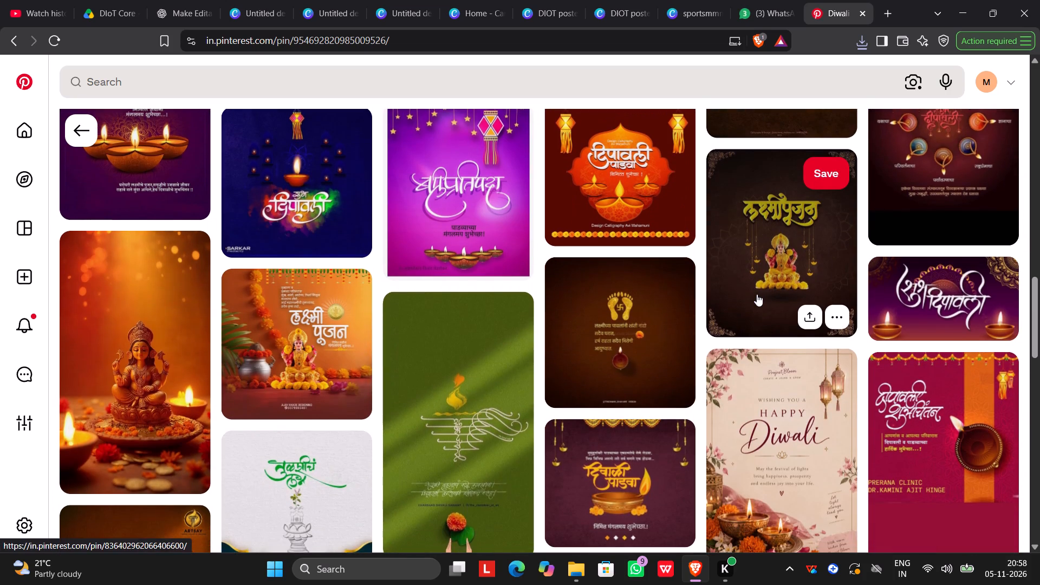
pyautogui.scroll(-4, 757, 294)
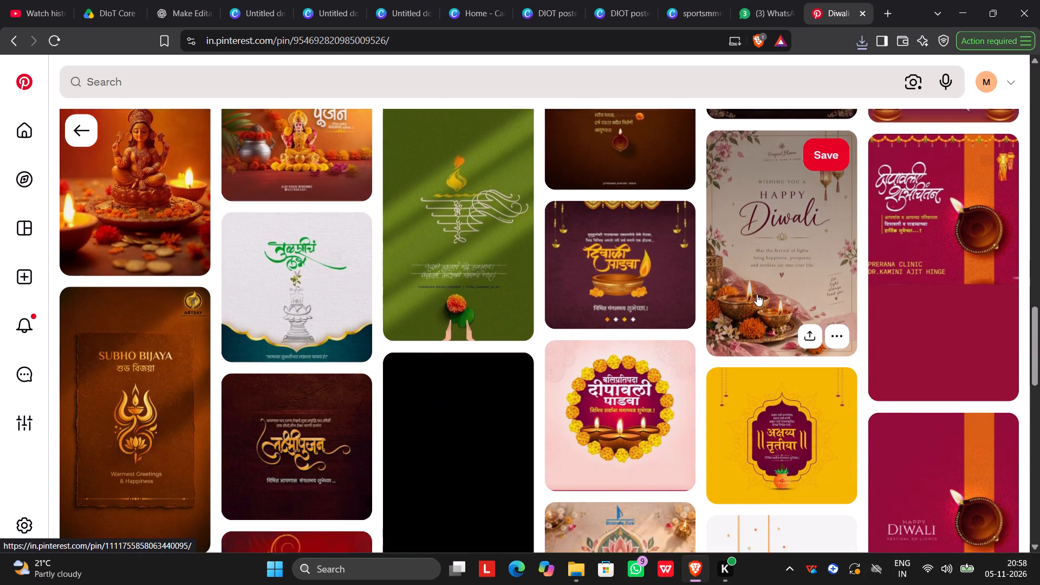
pyautogui.scroll(-3, 757, 294)
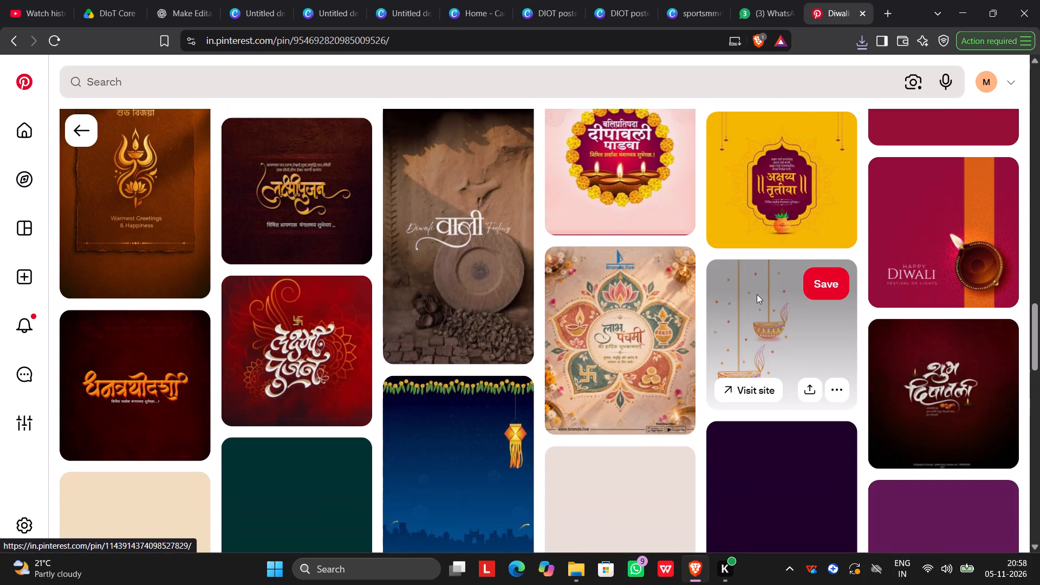
pyautogui.scroll(-2, 757, 294)
# Go back over the Diwali Padwa pin's related designs and compare the first ones beside and below it.
pyautogui.scroll(7, 757, 294)
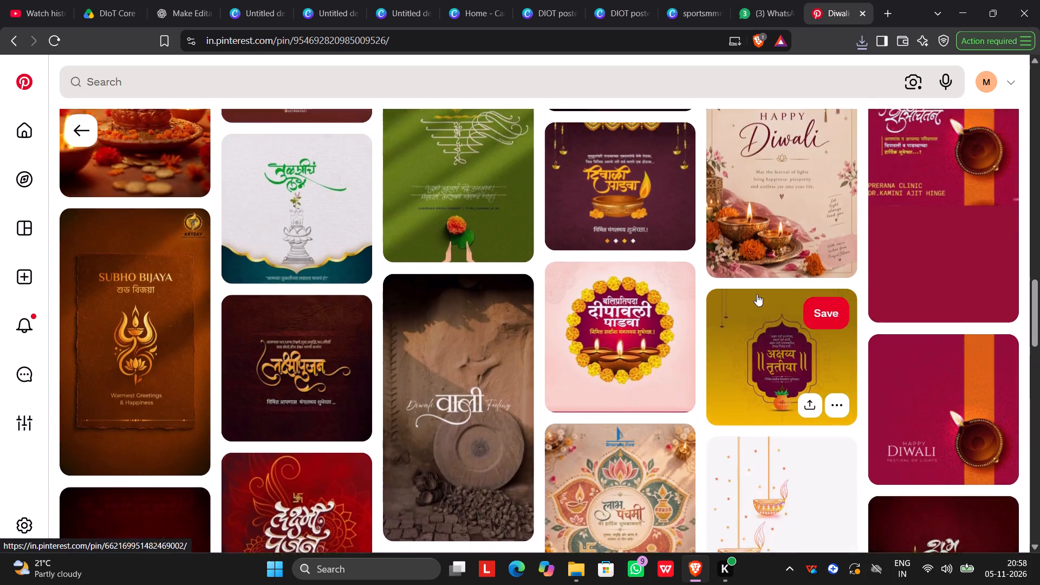
pyautogui.scroll(9, 757, 294)
pyautogui.scroll(13, 751, 294)
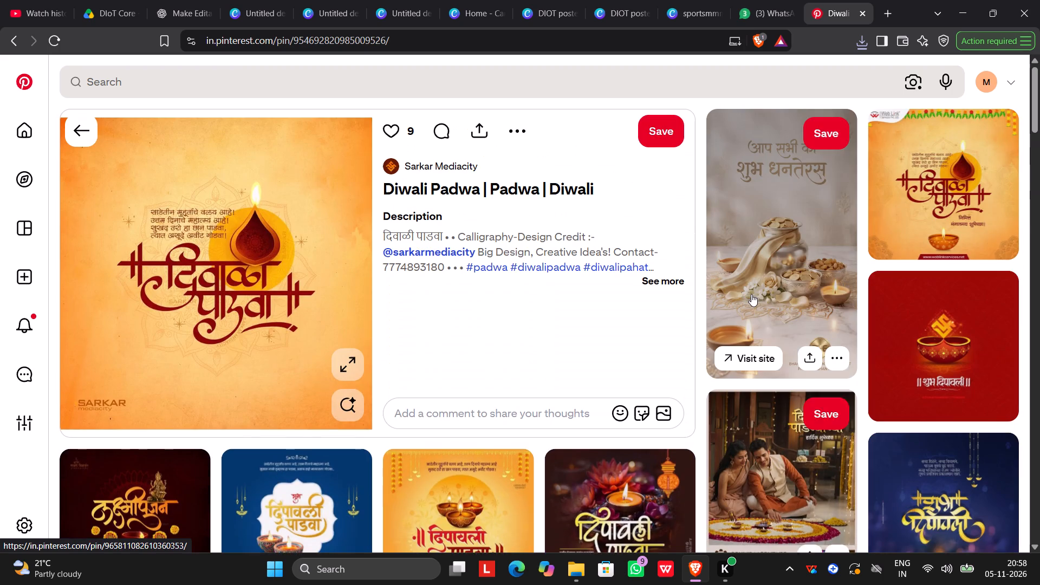
pyautogui.scroll(-3, 751, 294)
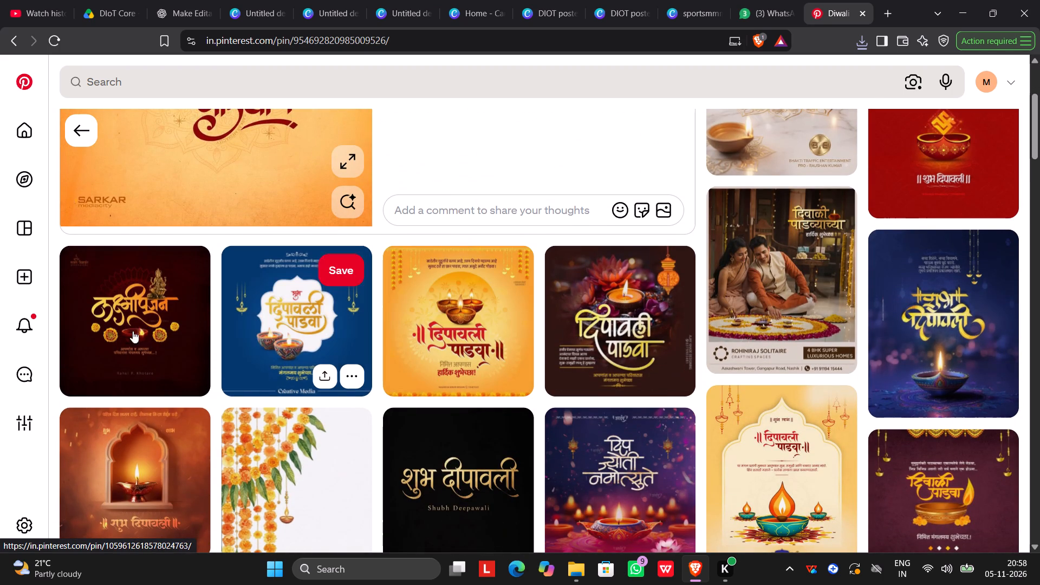
pyautogui.scroll(2, 726, 311)
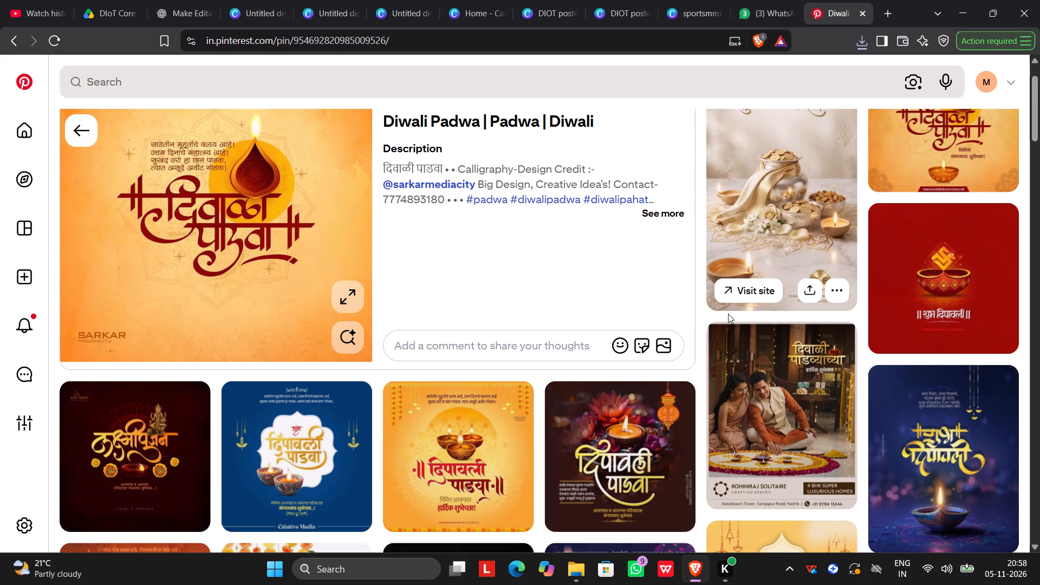
pyautogui.scroll(3, 764, 307)
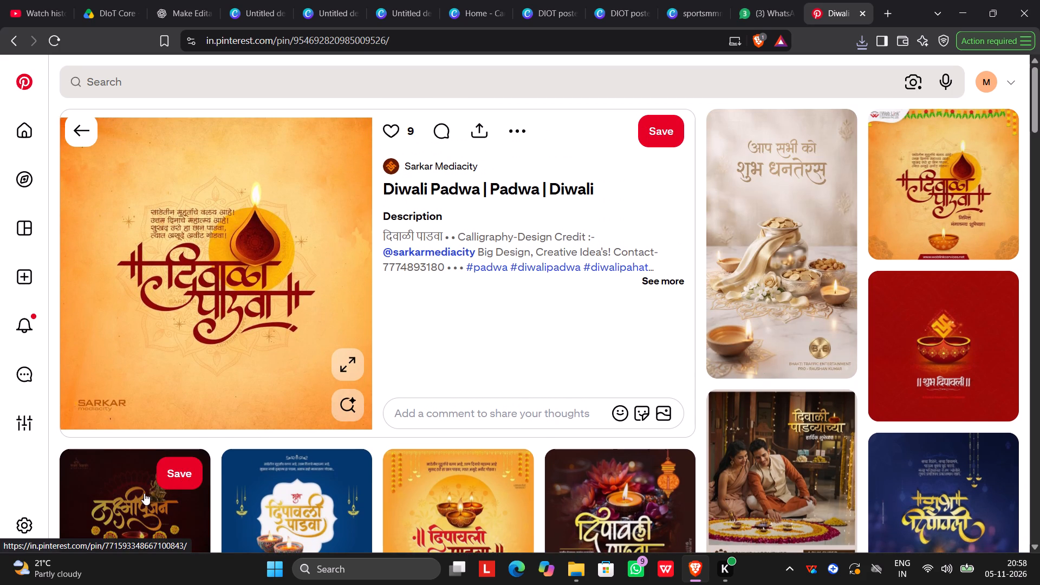
# Open the dark maroon Lakshmipujan pin, download its image as a JPG into Downloads, and dismiss the multiple-download request.
pyautogui.click(144, 493)
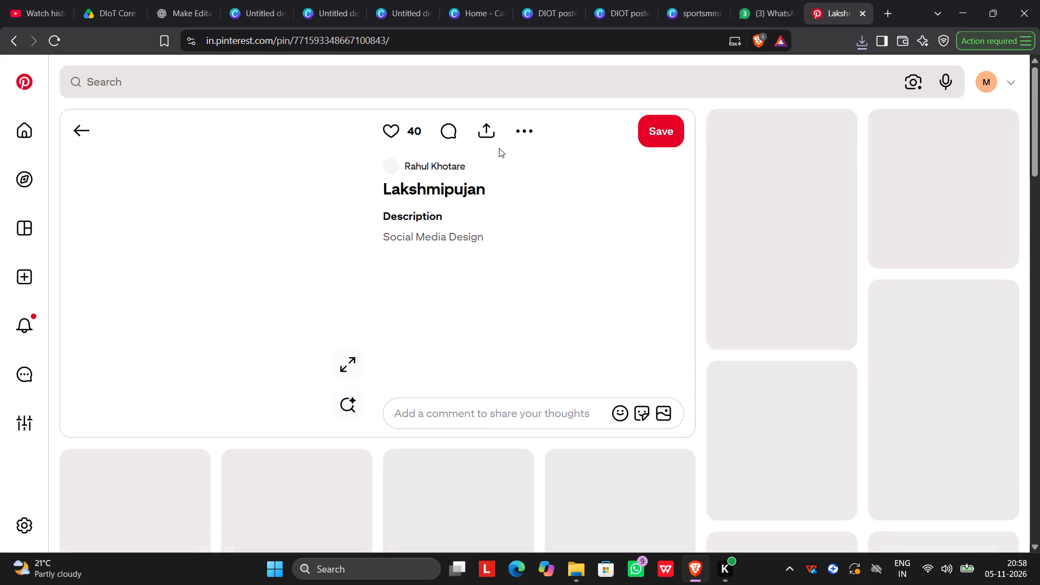
pyautogui.scroll(-2, 418, 224)
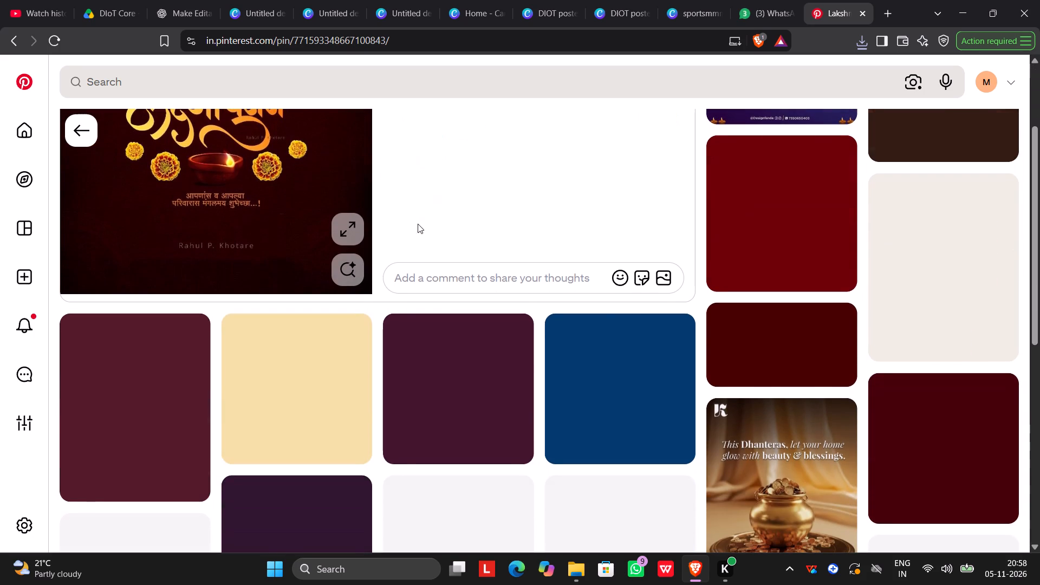
pyautogui.scroll(-3, 435, 255)
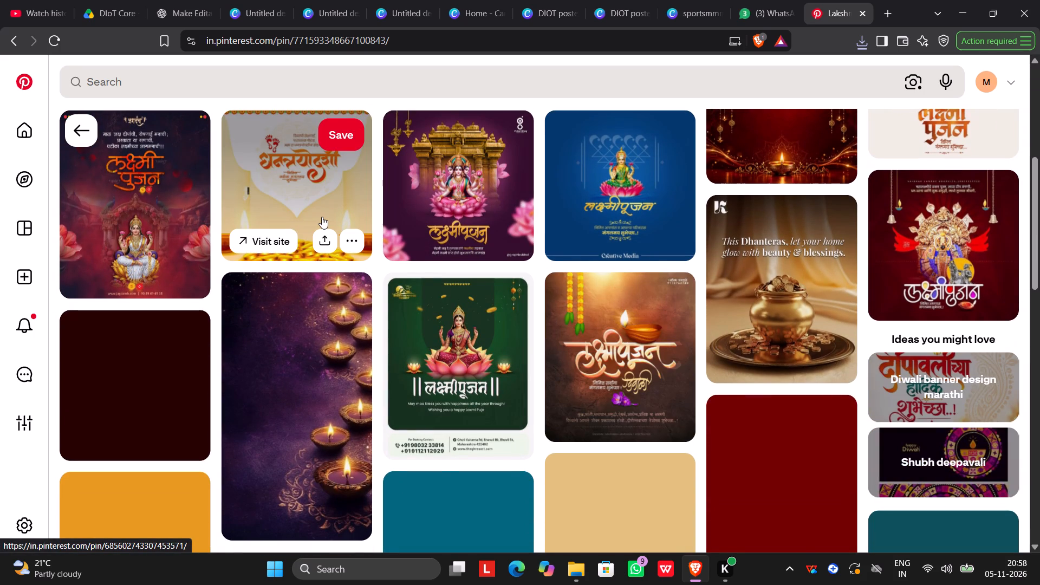
pyautogui.scroll(3, 282, 165)
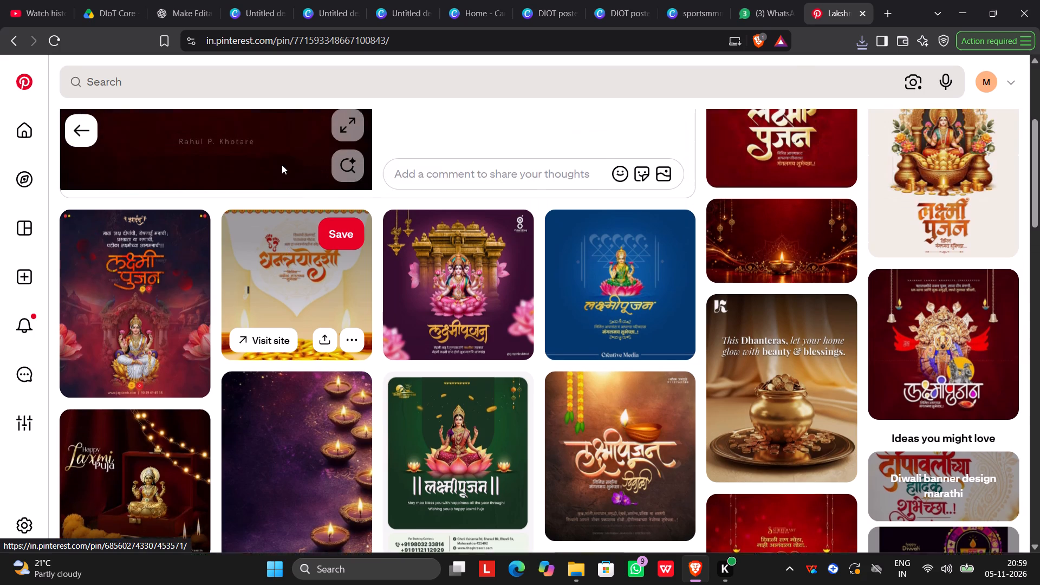
pyautogui.scroll(2, 282, 165)
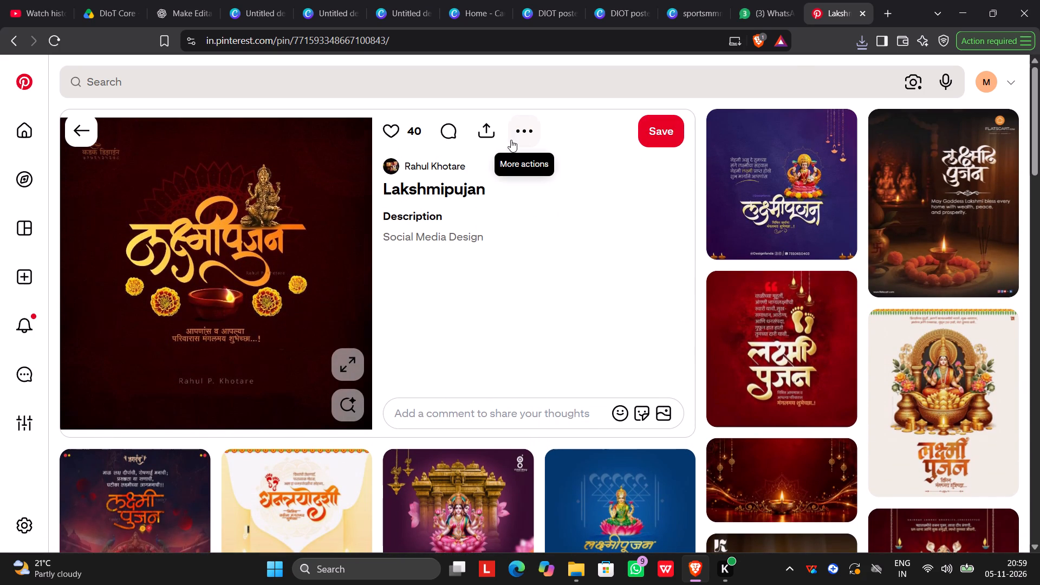
pyautogui.click(521, 135)
pyautogui.click(515, 175)
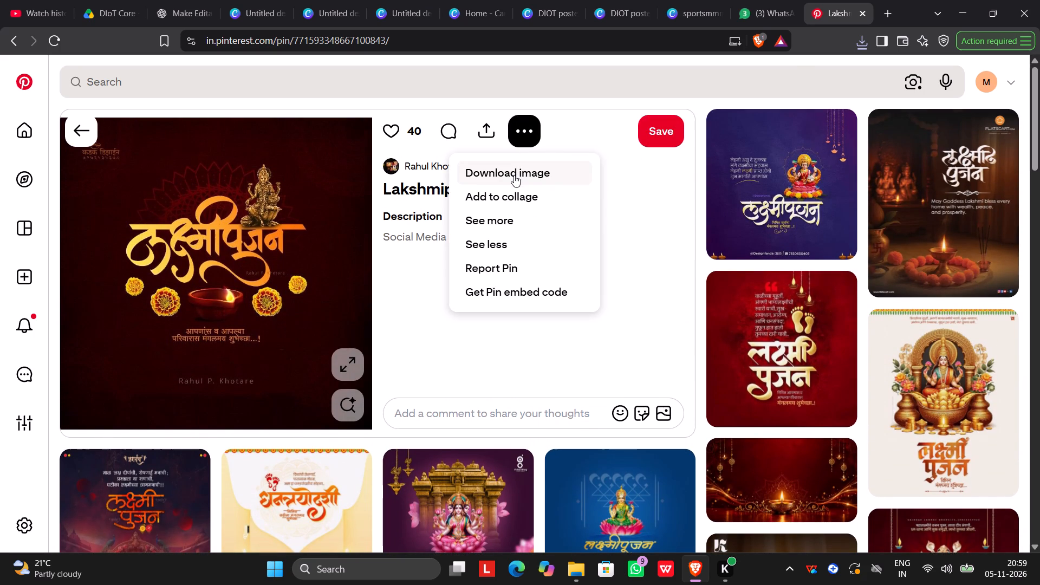
pyautogui.click(522, 176)
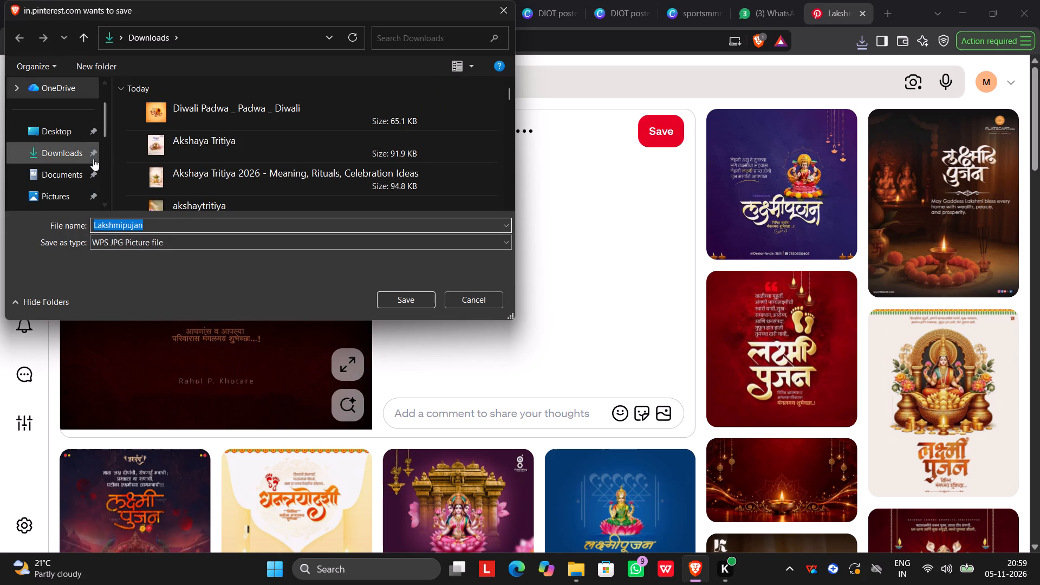
pyautogui.click(92, 158)
pyautogui.click(401, 302)
pyautogui.scroll(-4, 401, 302)
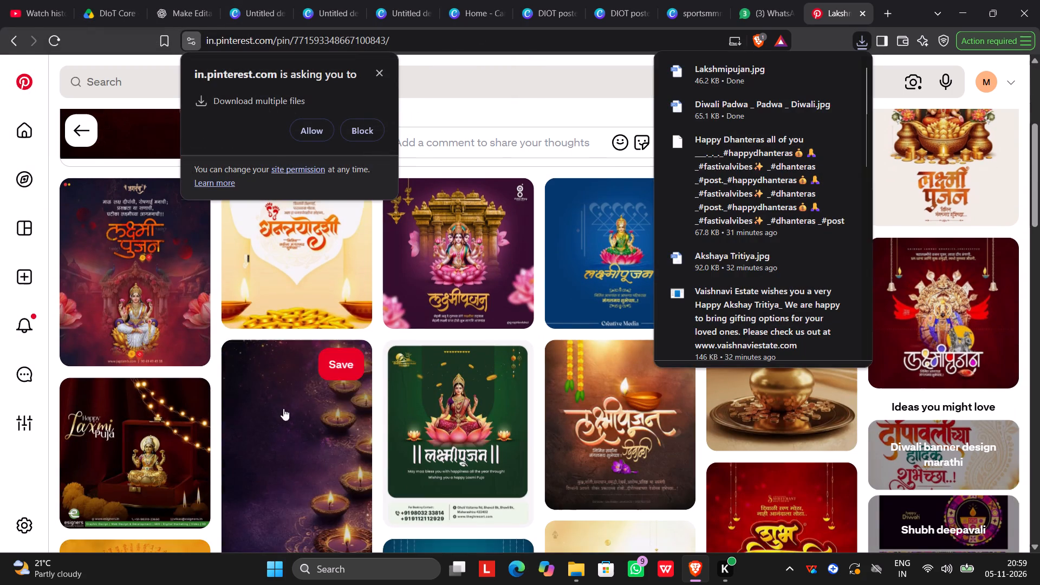
pyautogui.click(386, 74)
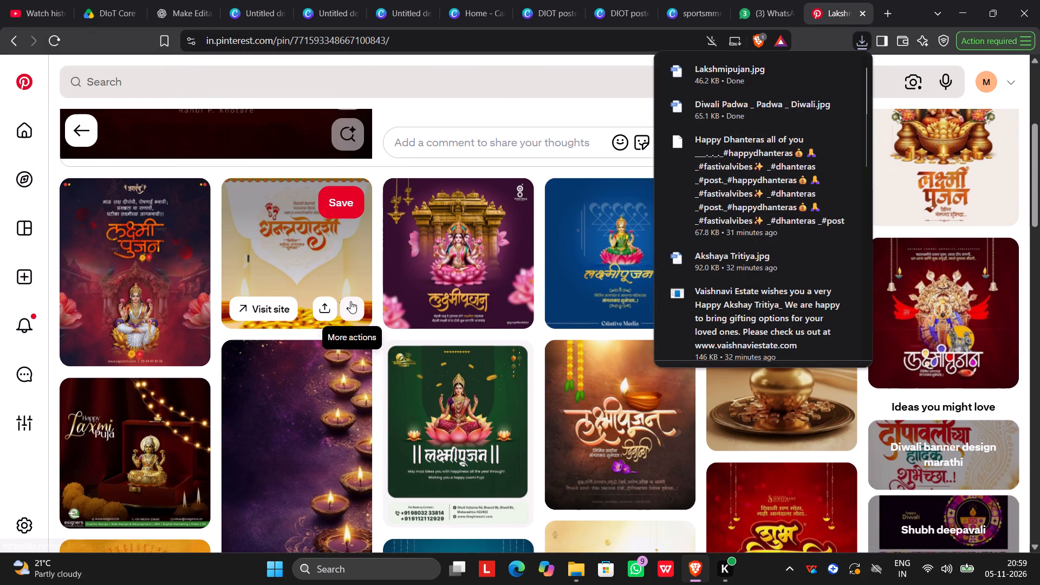
pyautogui.scroll(-7, 350, 301)
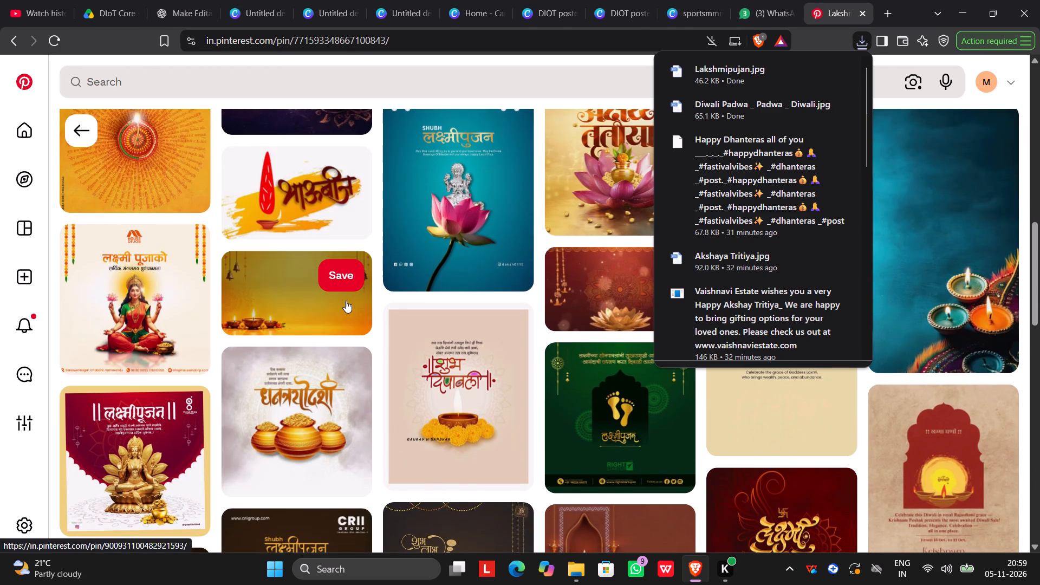
pyautogui.scroll(-4, 300, 318)
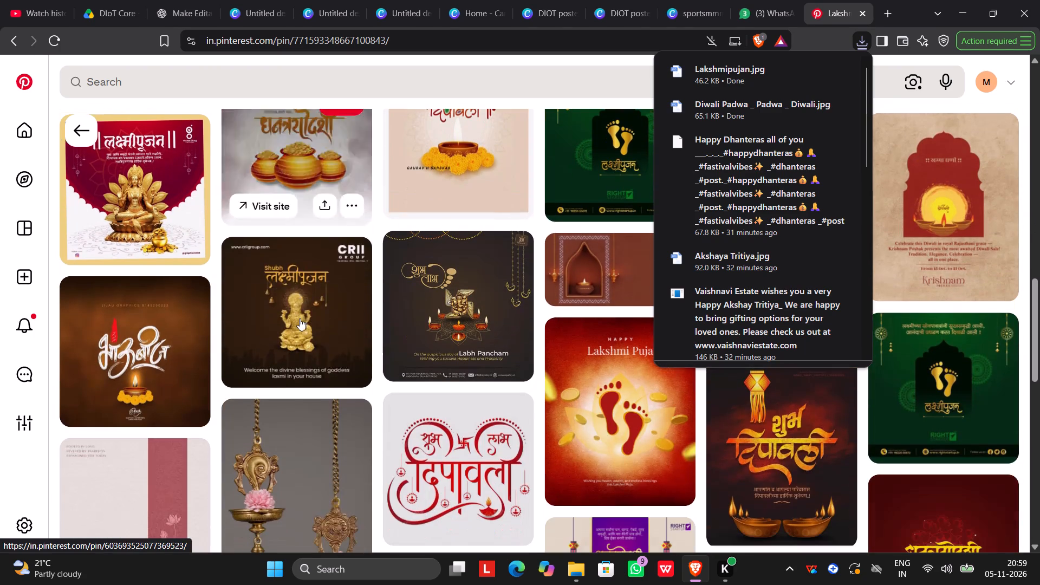
pyautogui.scroll(-4, 298, 322)
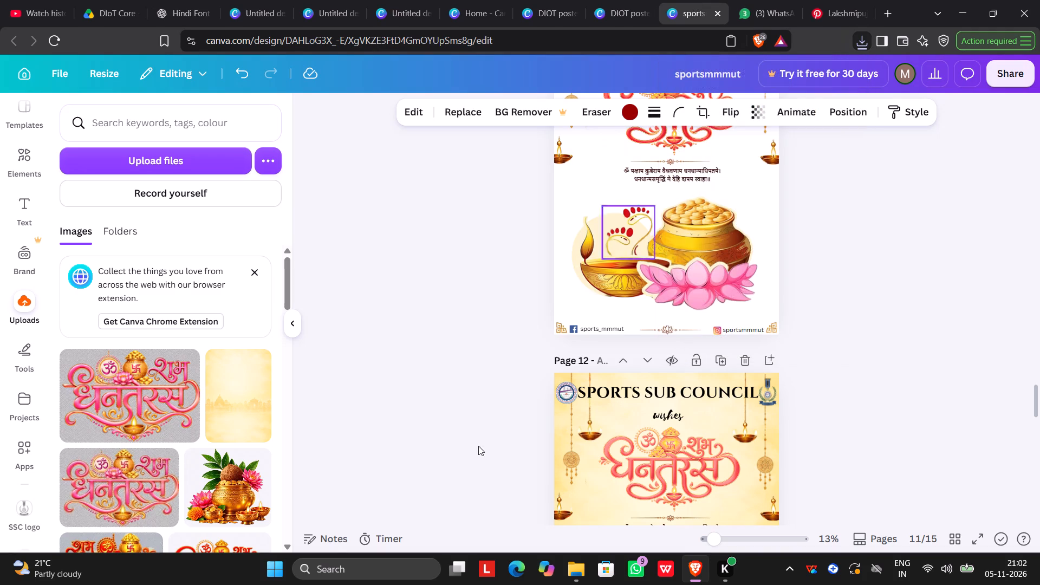
pyautogui.scroll(-4, 306, 539)
pyautogui.scroll(-1, 304, 584)
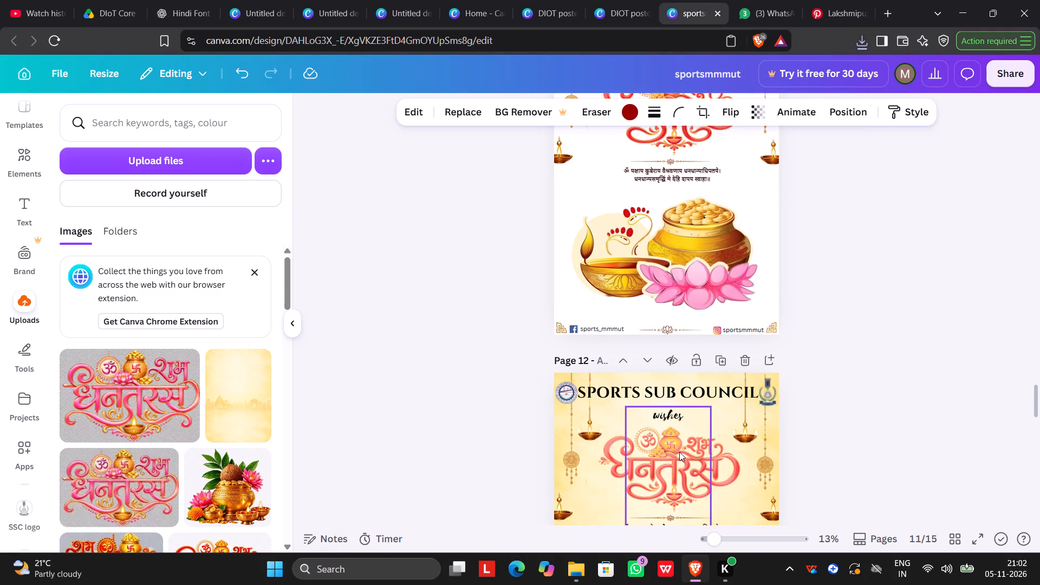
pyautogui.scroll(-20, 679, 452)
pyautogui.scroll(-1, 679, 452)
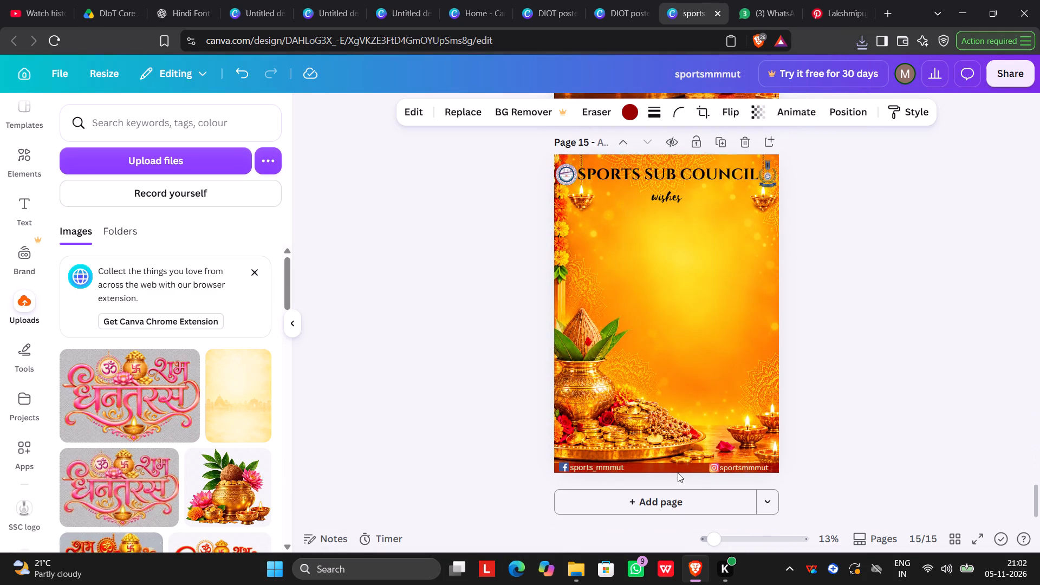
pyautogui.scroll(-4, 676, 473)
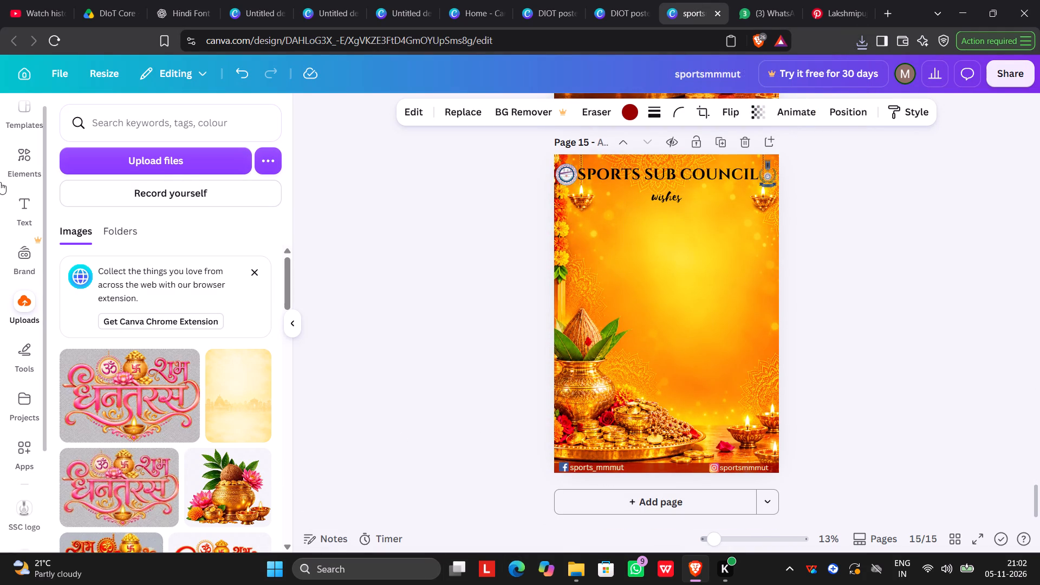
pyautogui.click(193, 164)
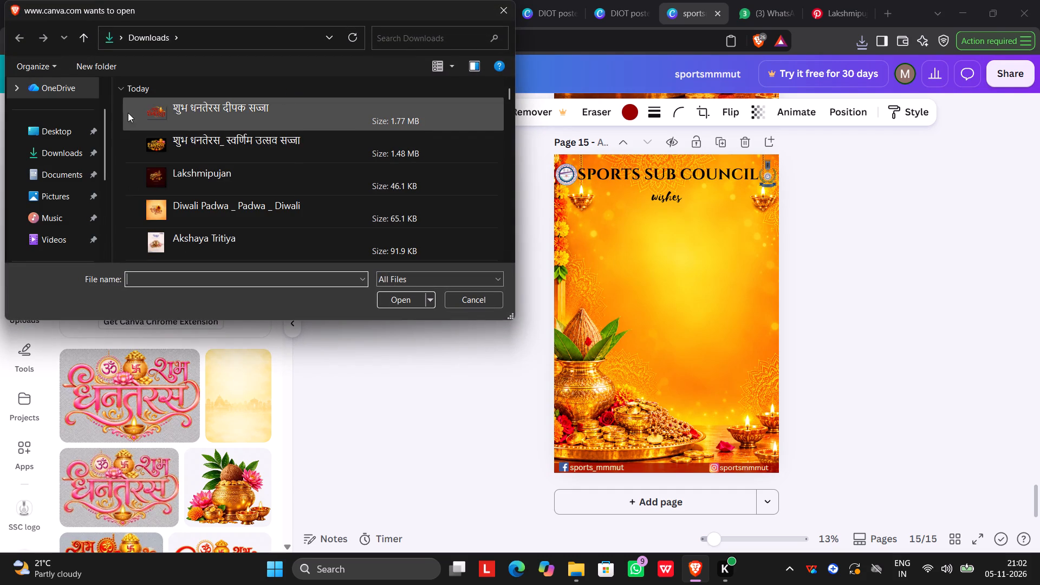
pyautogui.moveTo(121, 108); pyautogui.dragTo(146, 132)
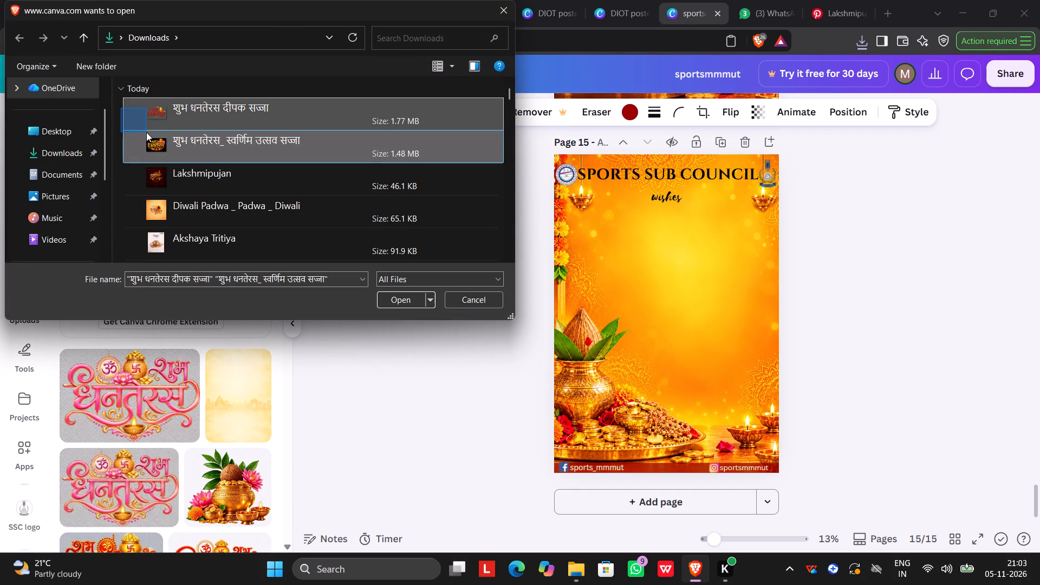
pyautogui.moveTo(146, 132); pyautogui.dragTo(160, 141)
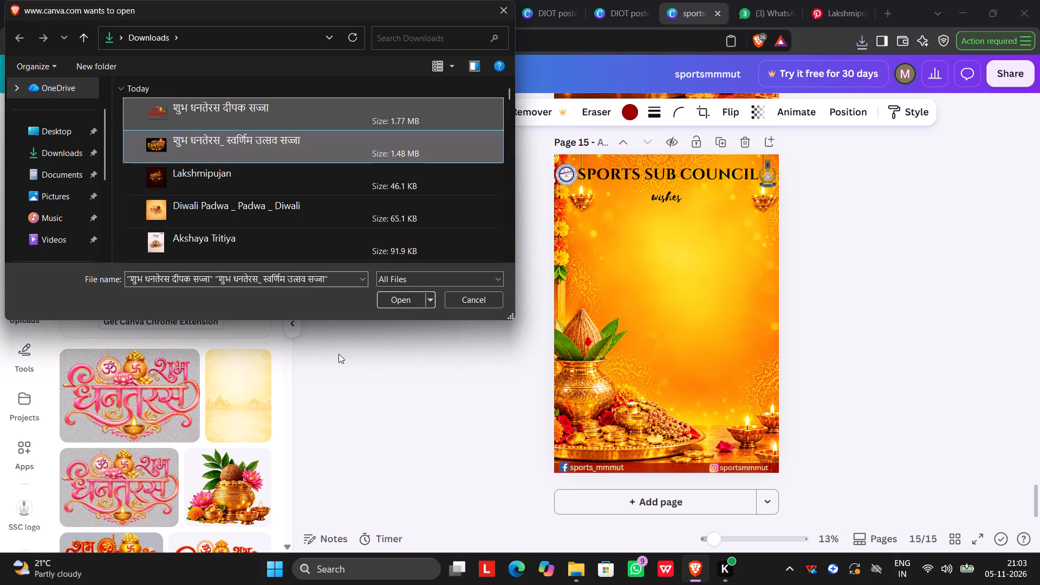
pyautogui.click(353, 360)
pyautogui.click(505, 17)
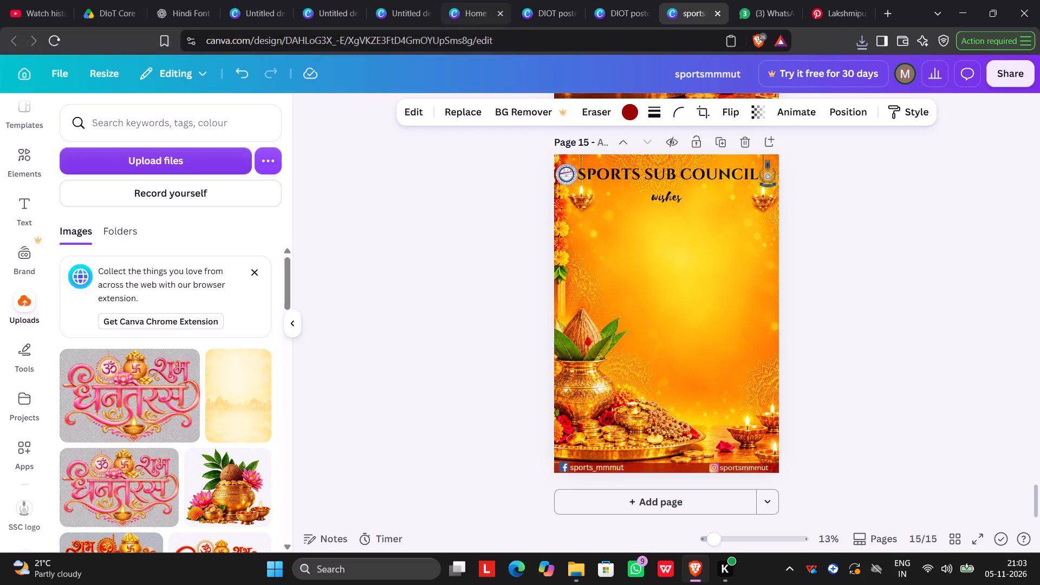
# Open the Downloads folder in File Explorer to reach the two newly saved Shubh Dhanteras lettering images.
pyautogui.click(578, 580)
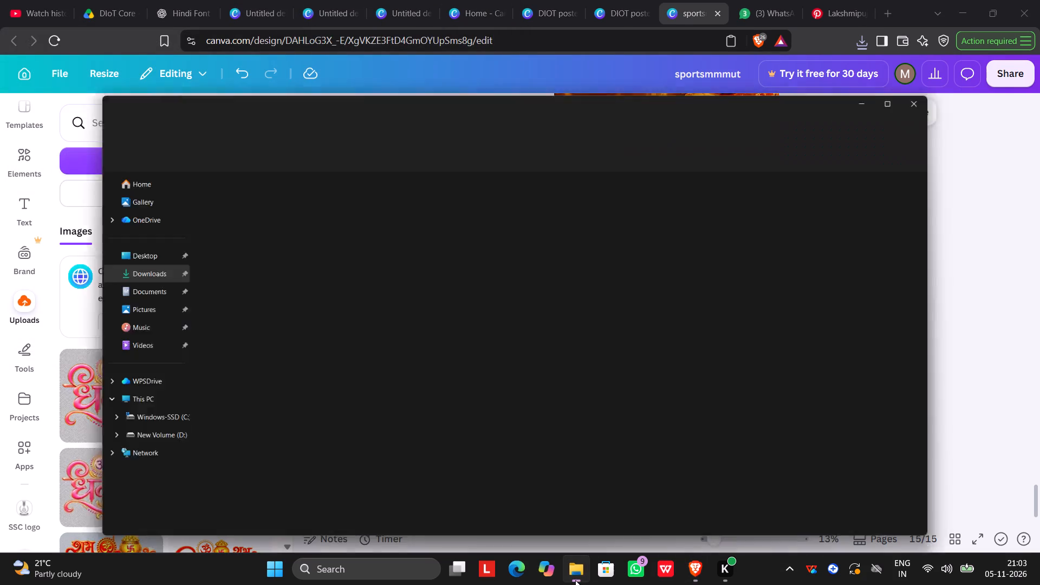
pyautogui.click(96, 247)
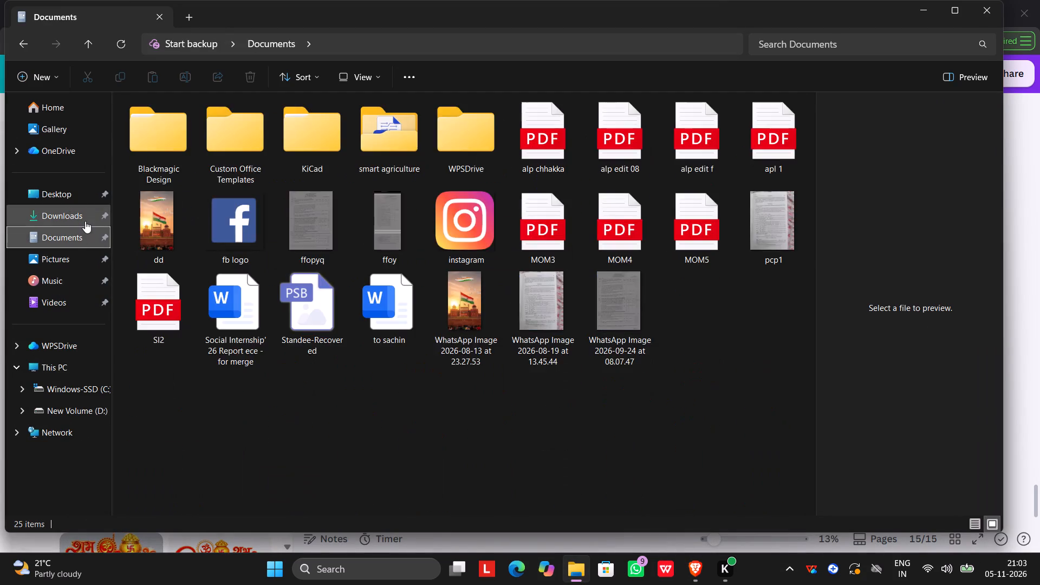
pyautogui.click(85, 221)
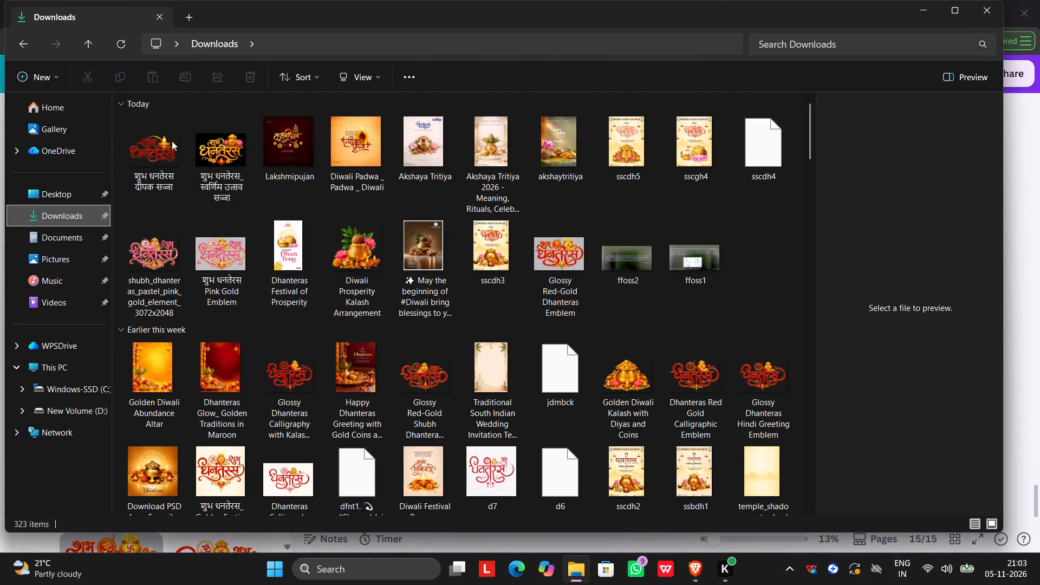
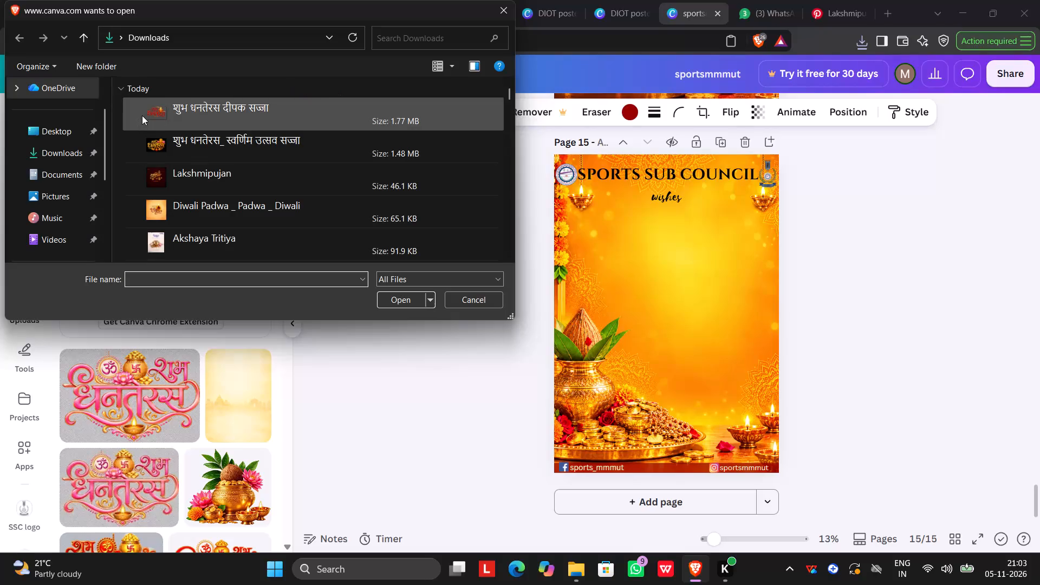
# Upload the two image files शुभ धनतेरस दीपक सज्जा and शुभ धनतेरस_ स्वर्णिम उत्सव सज्जा from Downloads.
pyautogui.moveTo(131, 107); pyautogui.dragTo(158, 133)
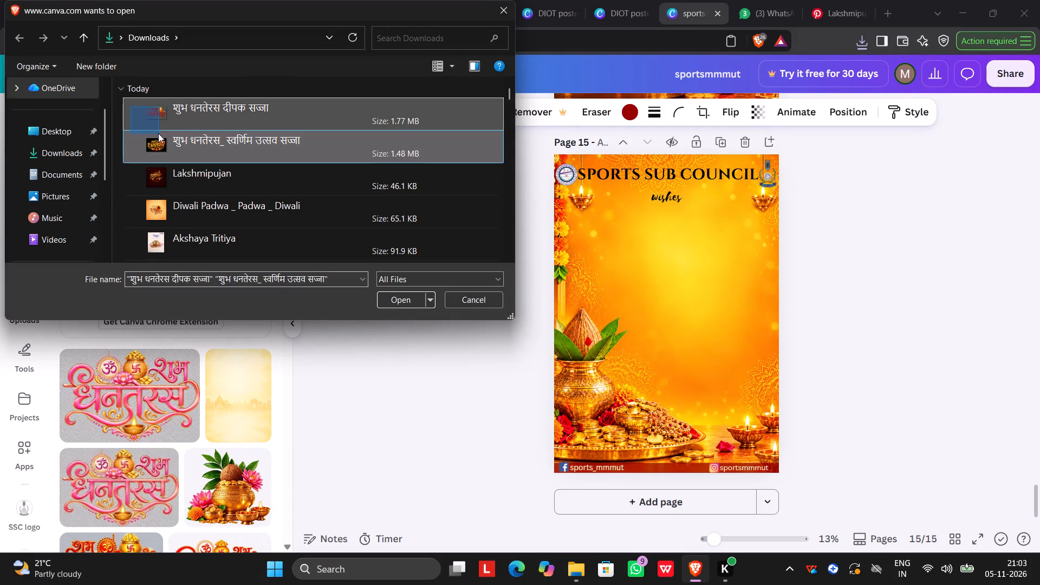
pyautogui.moveTo(158, 133); pyautogui.dragTo(171, 142)
pyautogui.click(406, 301)
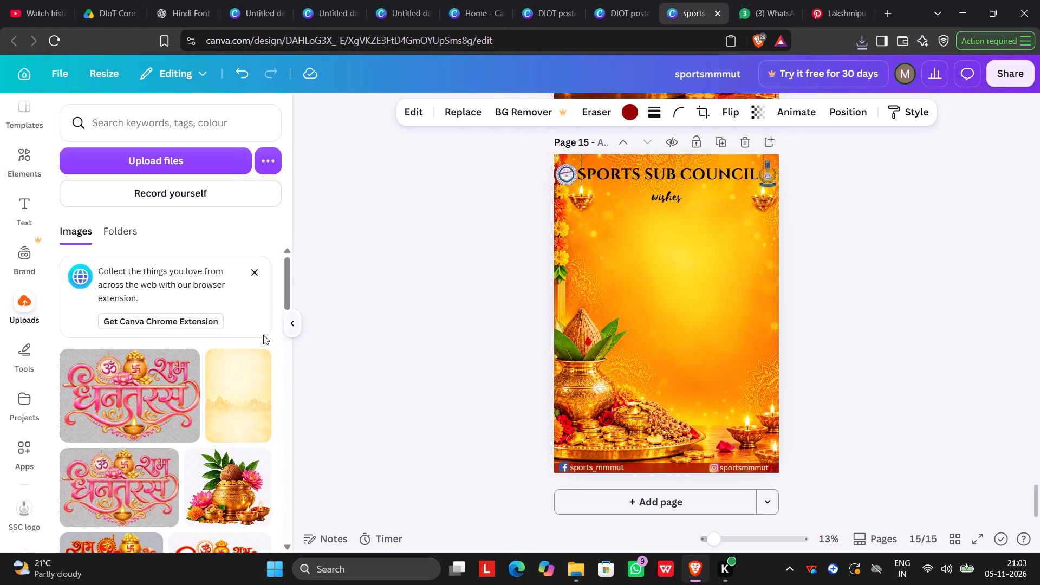
# Add both newly uploaded शुभ धनतेरस title images, the red one and the black-background one, to page 15.
pyautogui.scroll(-1, 134, 488)
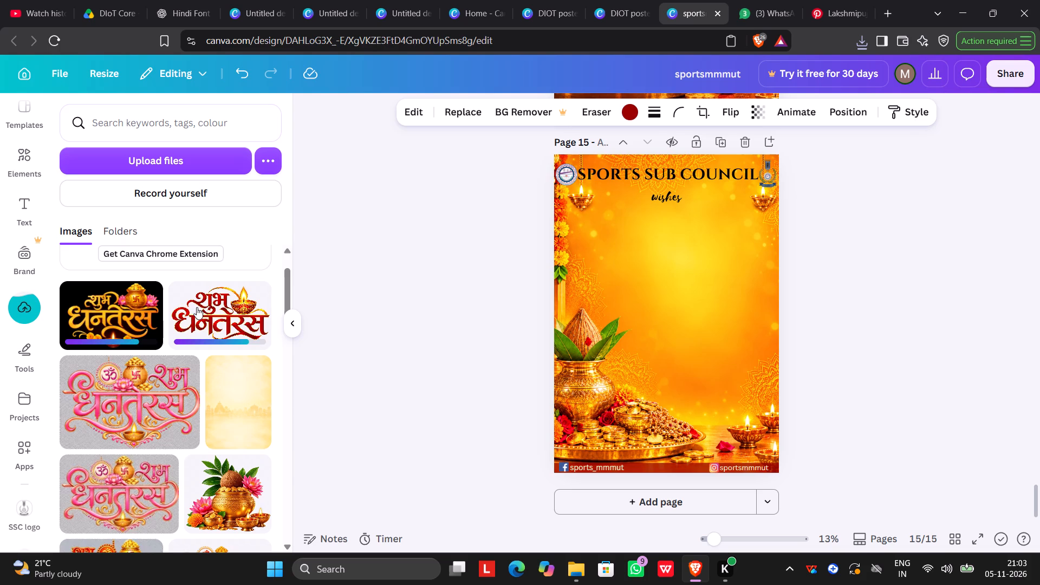
pyautogui.scroll(-5, 710, 365)
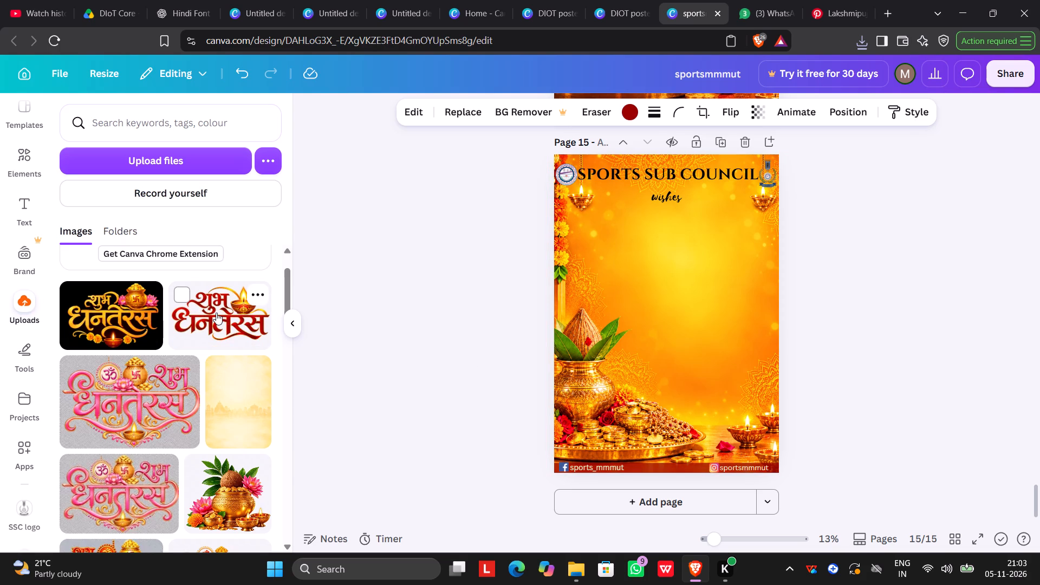
pyautogui.click(216, 313)
pyautogui.click(126, 314)
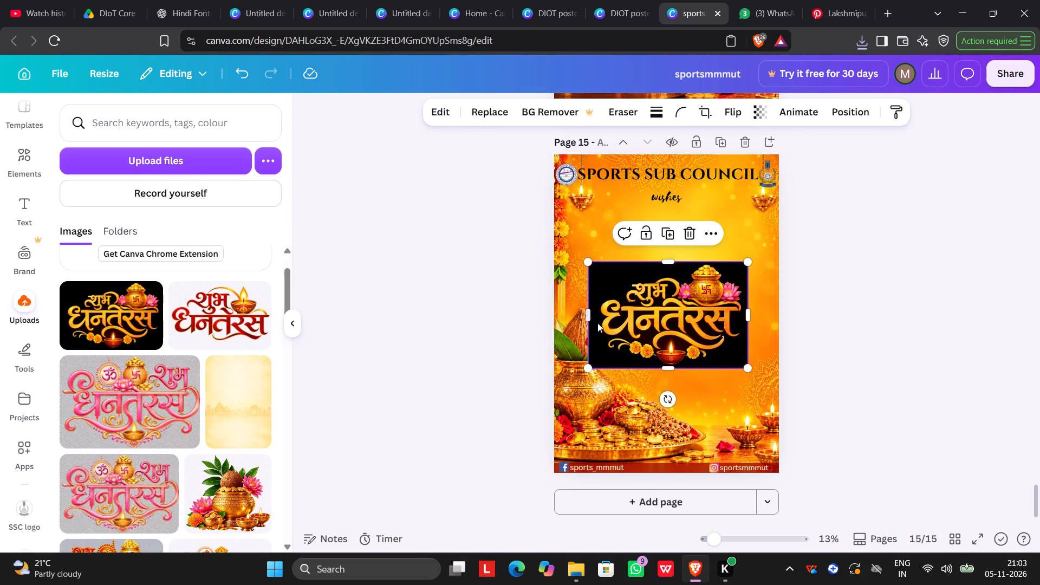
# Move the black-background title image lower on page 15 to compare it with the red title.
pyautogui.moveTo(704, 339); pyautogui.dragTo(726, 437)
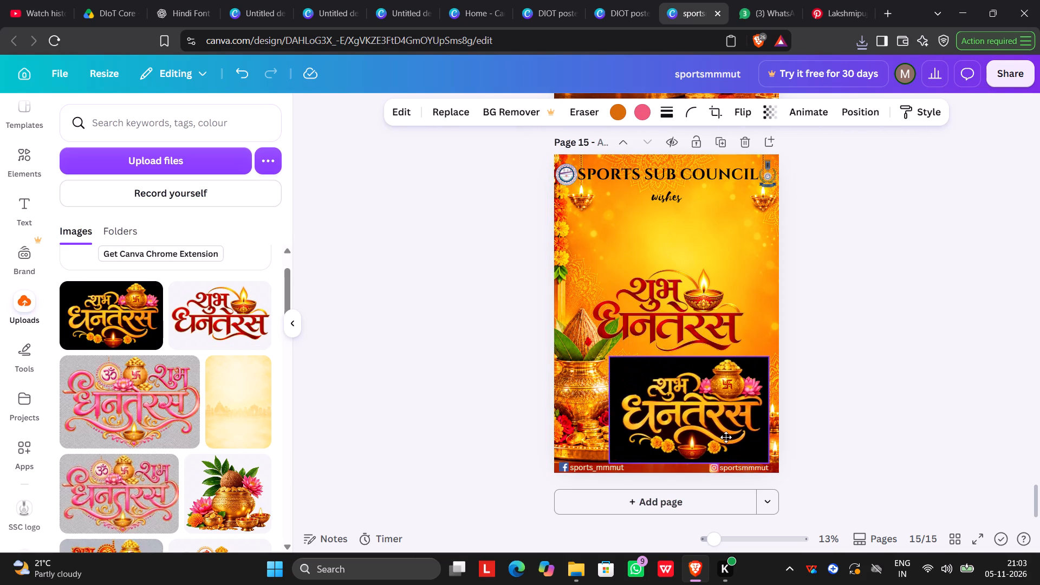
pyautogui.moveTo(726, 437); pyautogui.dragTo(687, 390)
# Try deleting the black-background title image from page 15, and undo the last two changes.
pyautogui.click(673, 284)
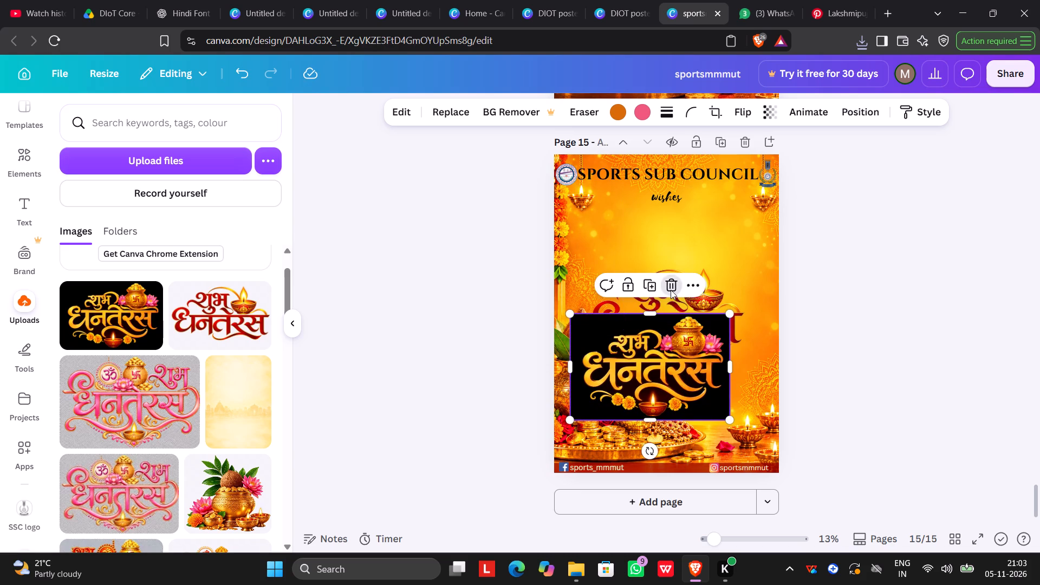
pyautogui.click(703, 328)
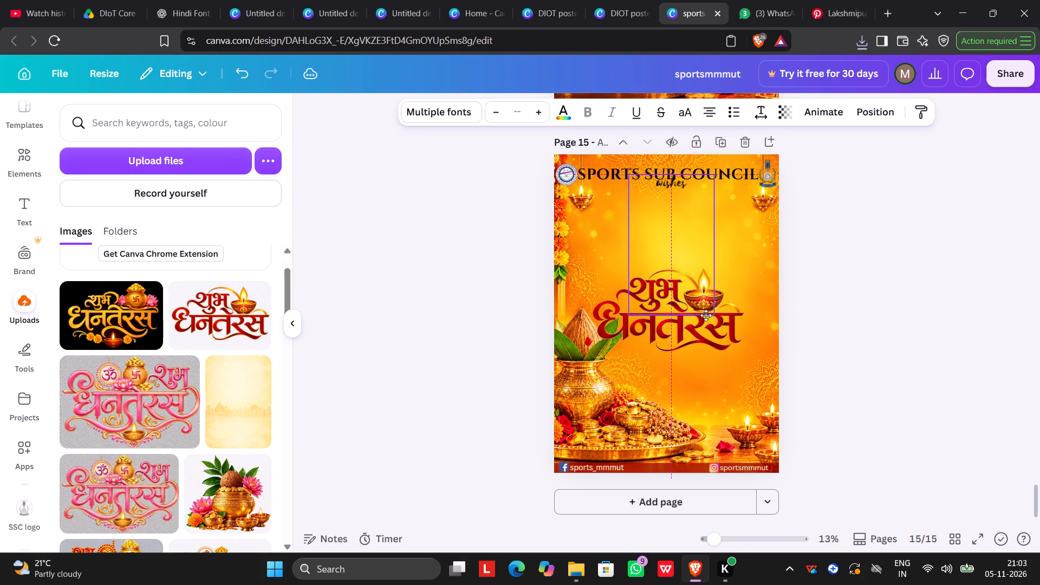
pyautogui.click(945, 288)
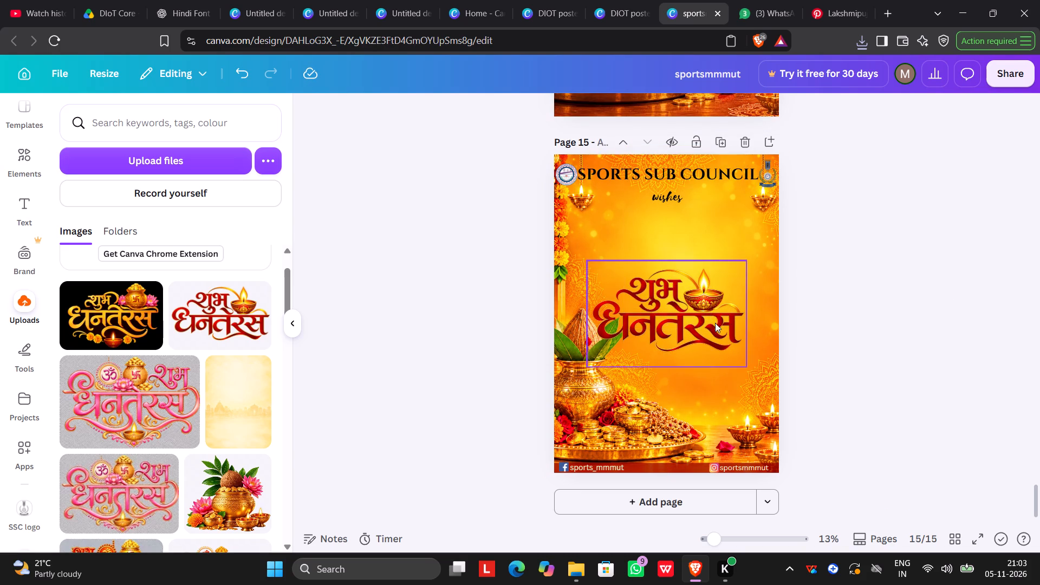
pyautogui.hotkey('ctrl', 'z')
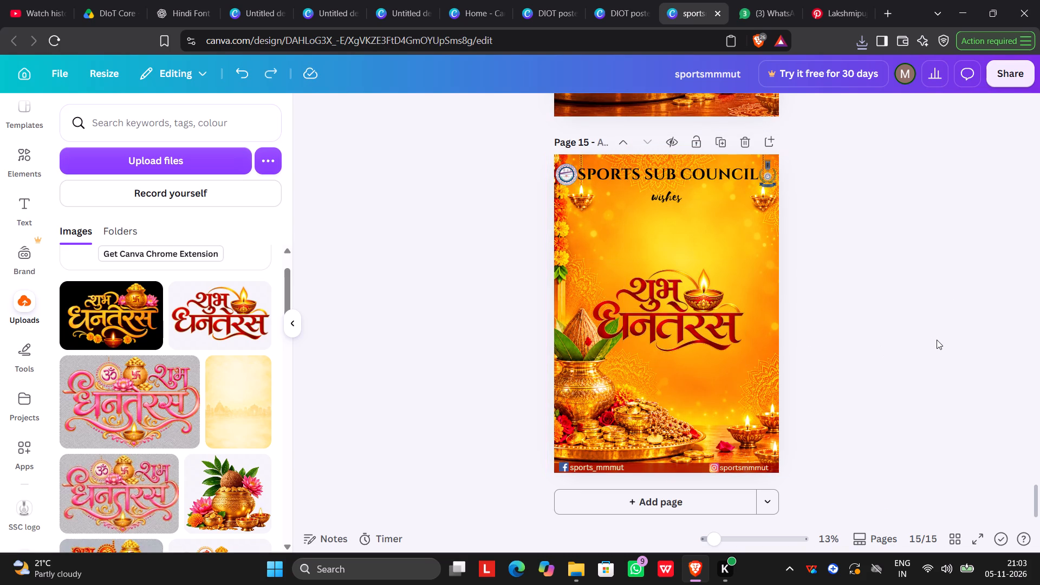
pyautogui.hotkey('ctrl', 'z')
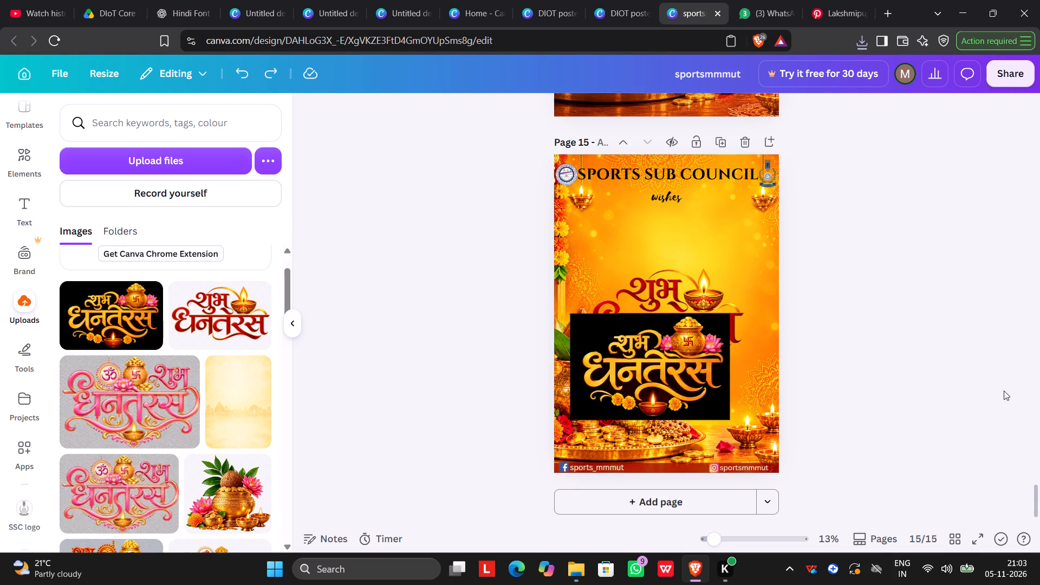
# Delete the black-background शुभ धनतेरस title image from page 15.
pyautogui.click(677, 375)
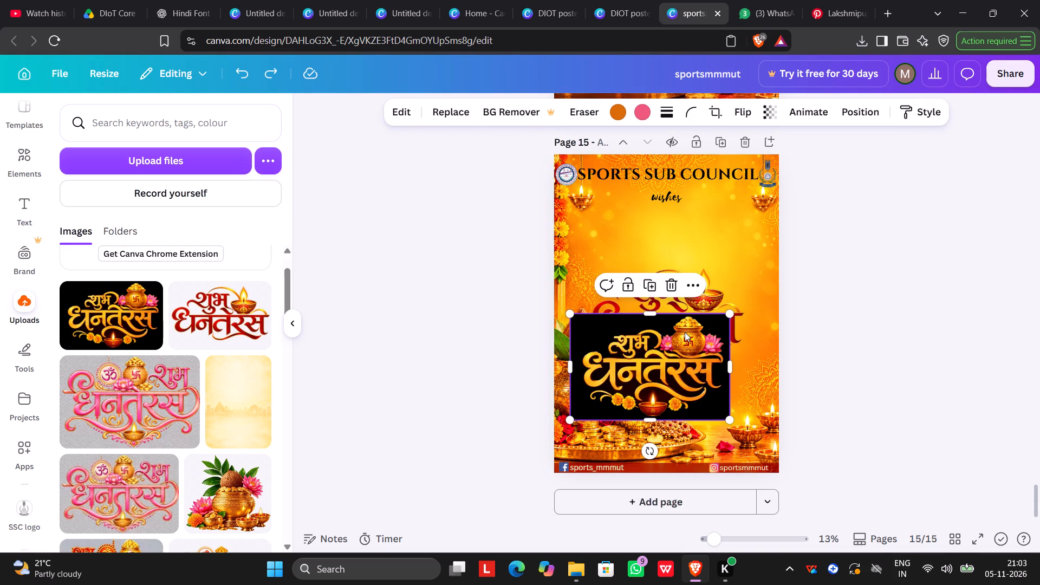
pyautogui.click(674, 287)
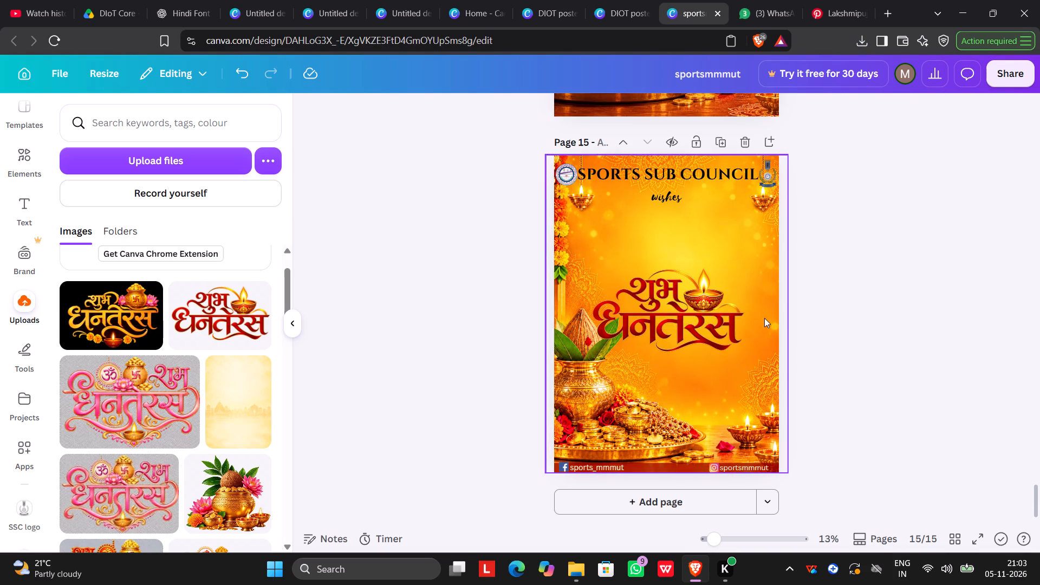
pyautogui.click(884, 360)
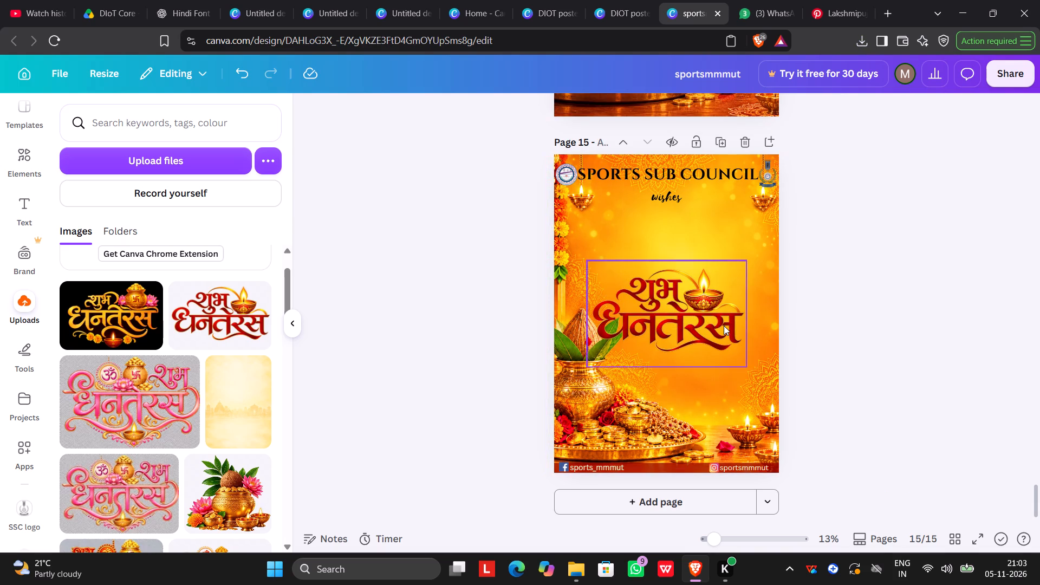
# Move the red शुभ धनतेरस title on page 15 up to just below the "wishes" text, roughly centred.
pyautogui.moveTo(723, 326); pyautogui.dragTo(727, 265)
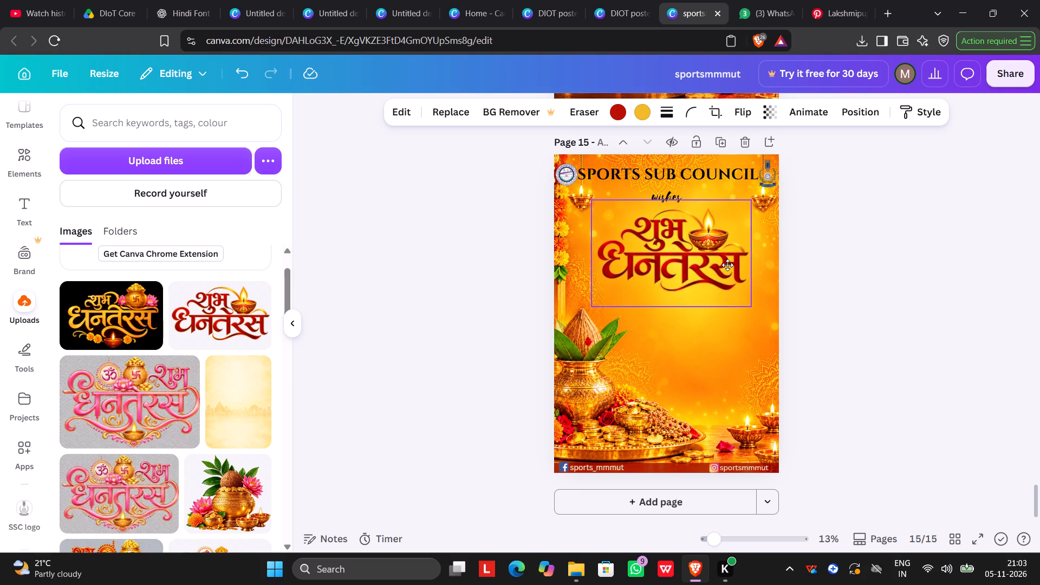
pyautogui.moveTo(727, 265); pyautogui.dragTo(726, 267)
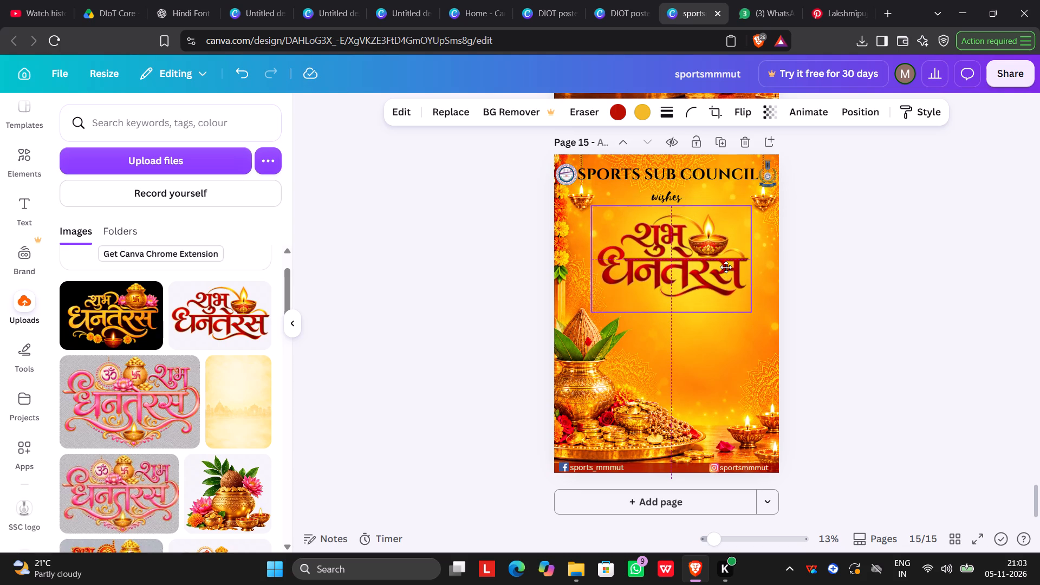
pyautogui.moveTo(726, 267); pyautogui.dragTo(718, 267)
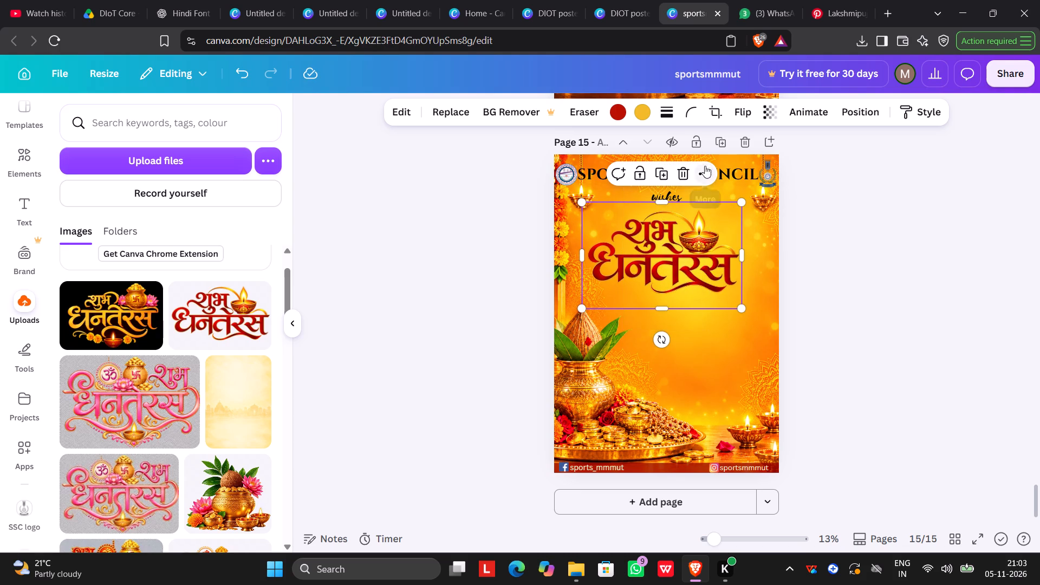
# Copy the red शुभ धनतेरस title image on page 15.
pyautogui.click(713, 249)
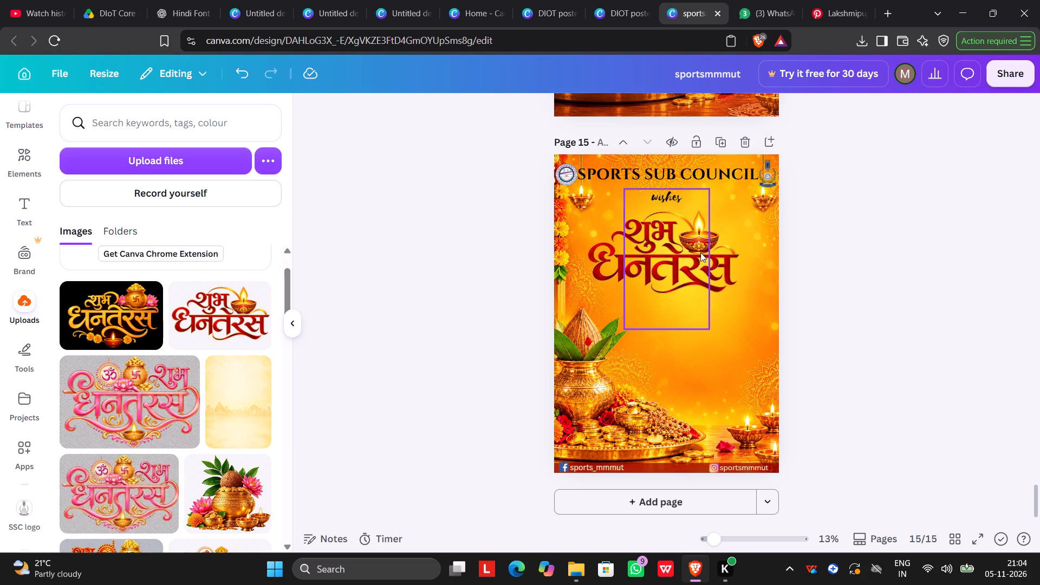
pyautogui.click(728, 267)
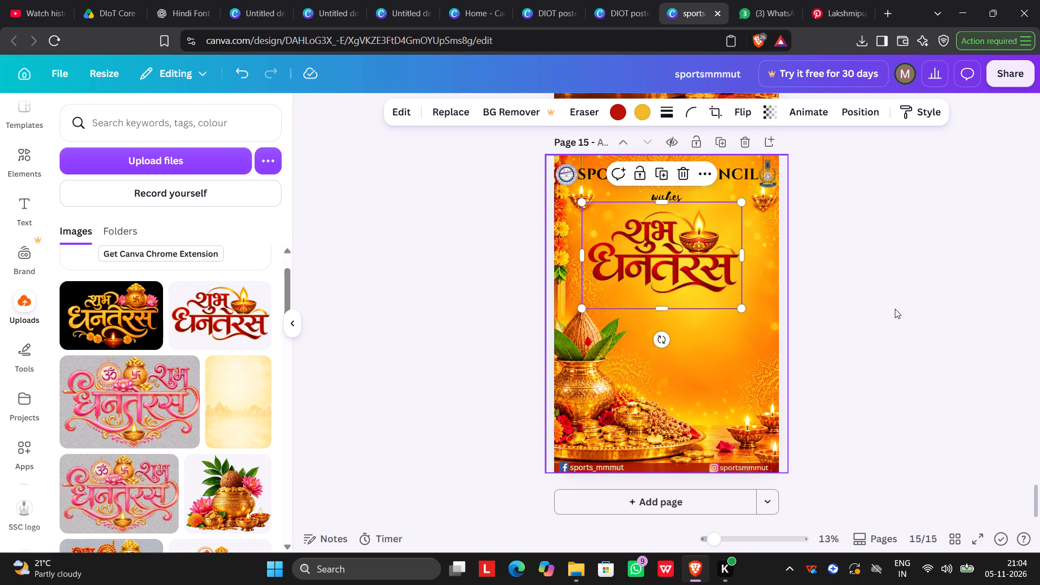
pyautogui.hotkey('ctrl', 'c')
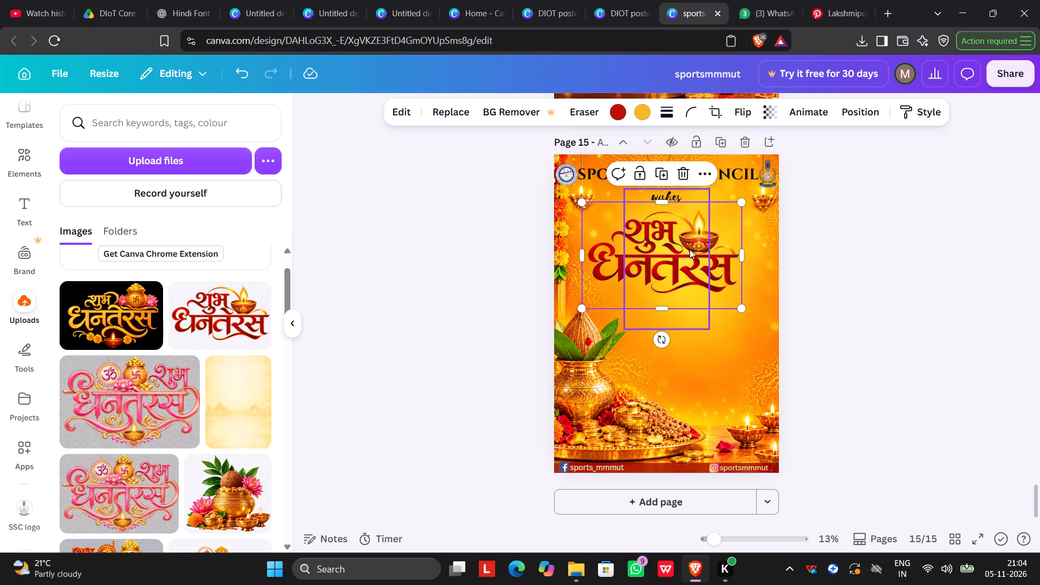
# Look through the earlier Dhanteras poster pages, 10 to 14, to pick a layout for the new title.
pyautogui.scroll(9, 883, 297)
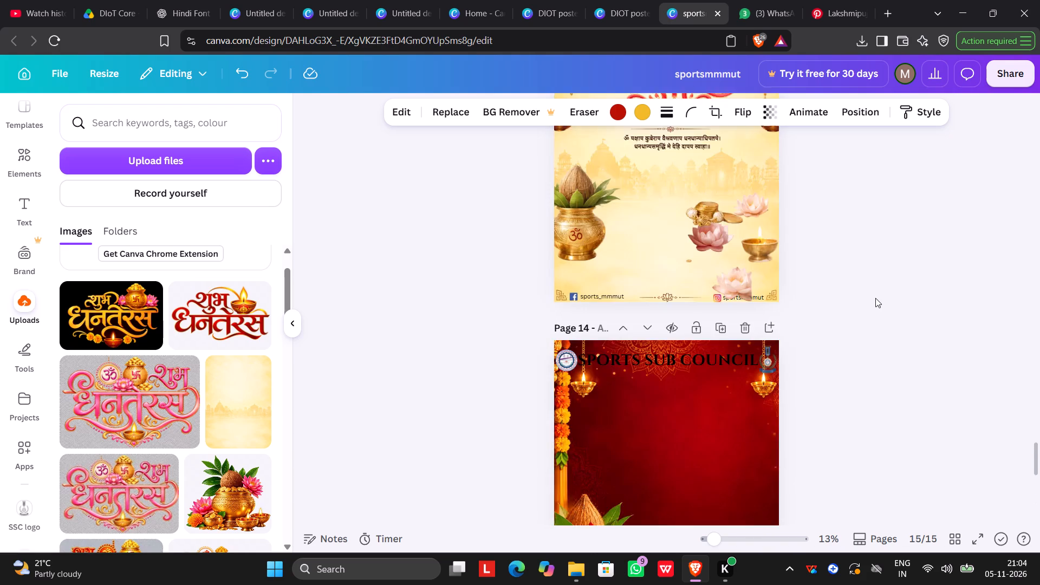
pyautogui.scroll(8, 875, 298)
pyautogui.scroll(-7, 874, 298)
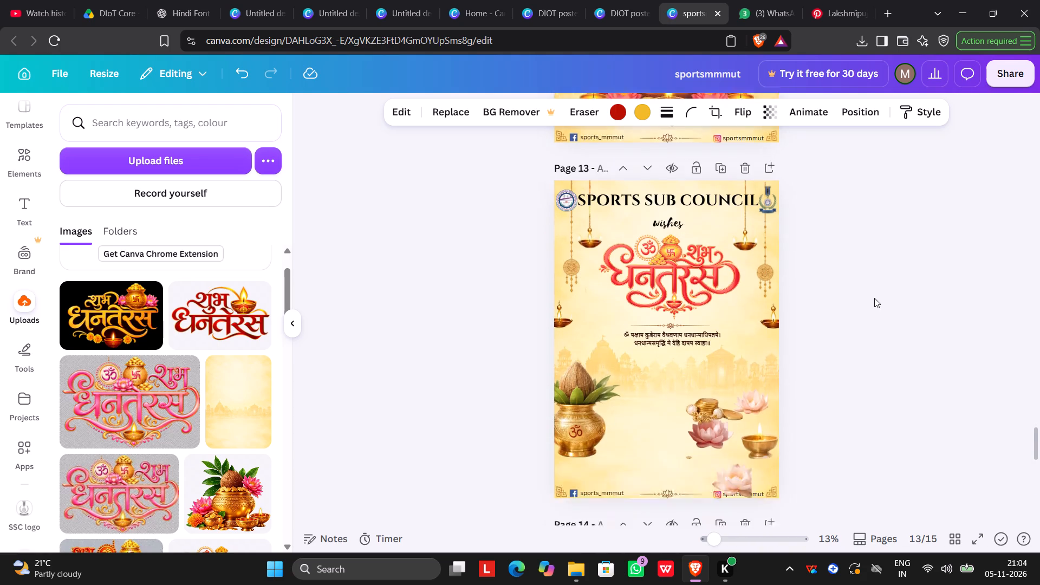
pyautogui.scroll(8, 874, 298)
pyautogui.scroll(3, 824, 329)
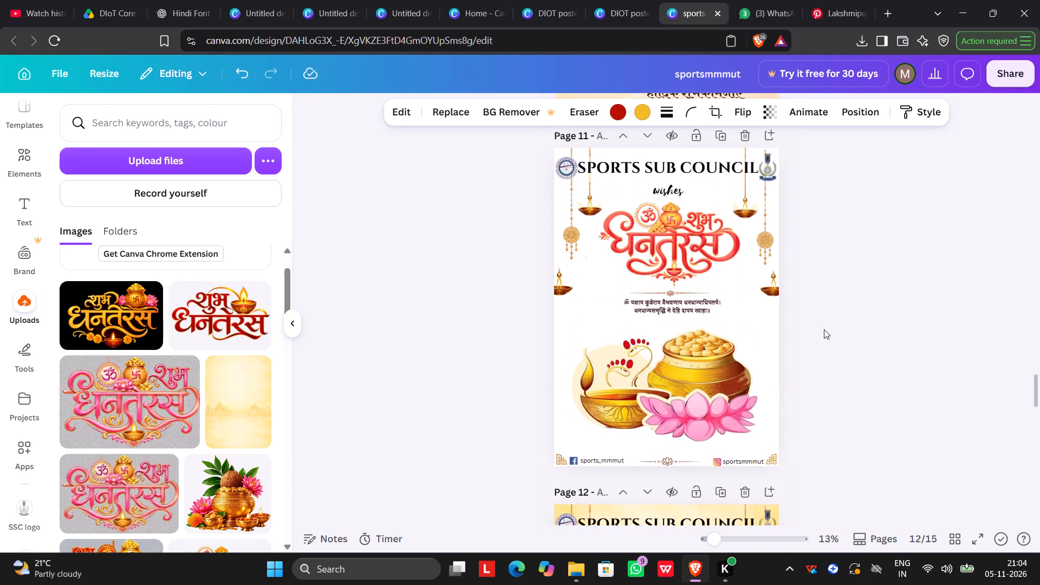
pyautogui.scroll(2, 824, 329)
pyautogui.scroll(-8, 824, 329)
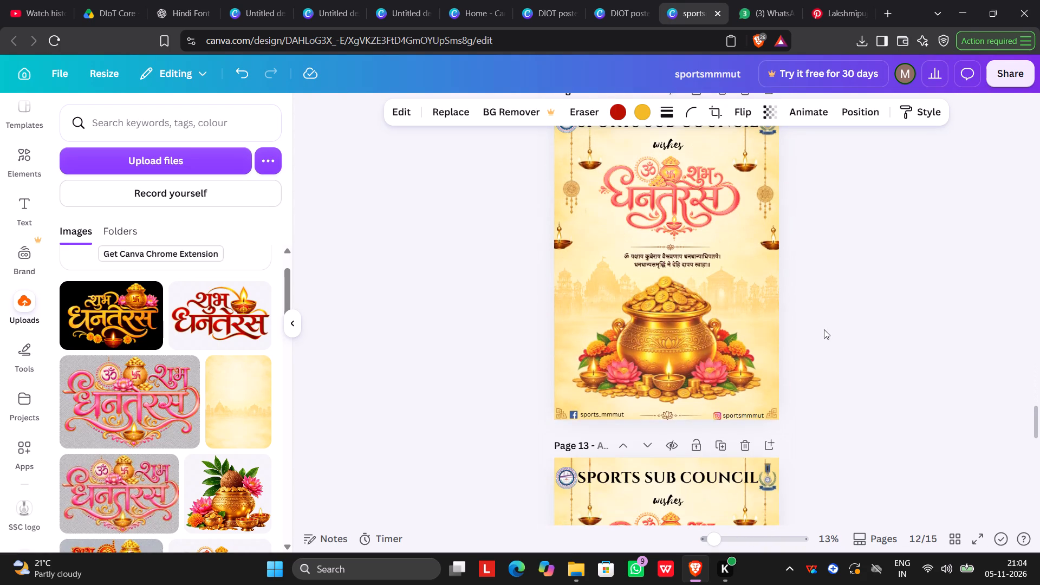
pyautogui.scroll(2, 824, 329)
pyautogui.scroll(-4, 824, 329)
pyautogui.scroll(2, 824, 329)
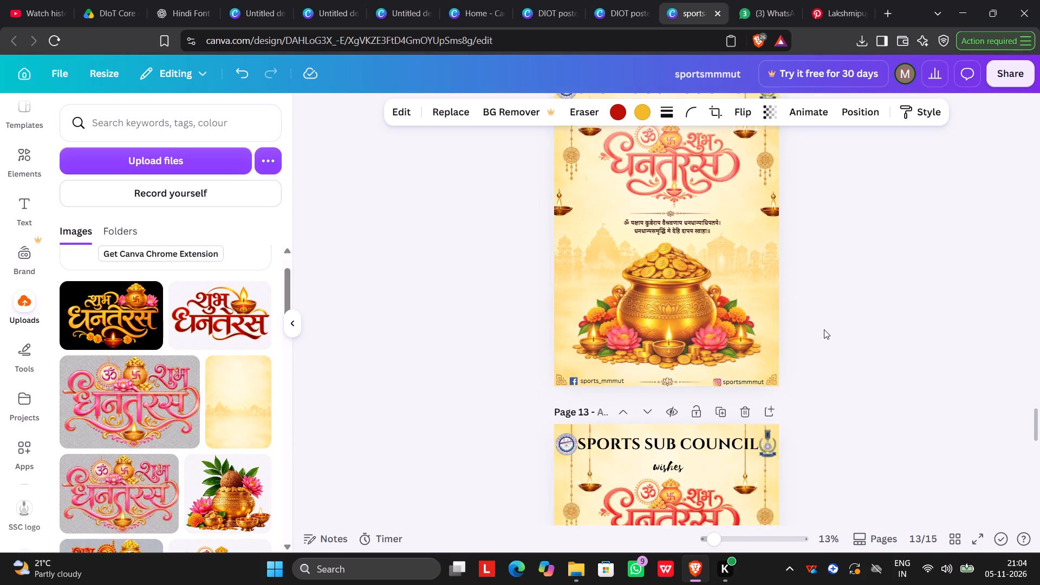
pyautogui.scroll(-4, 824, 329)
pyautogui.scroll(13, 824, 329)
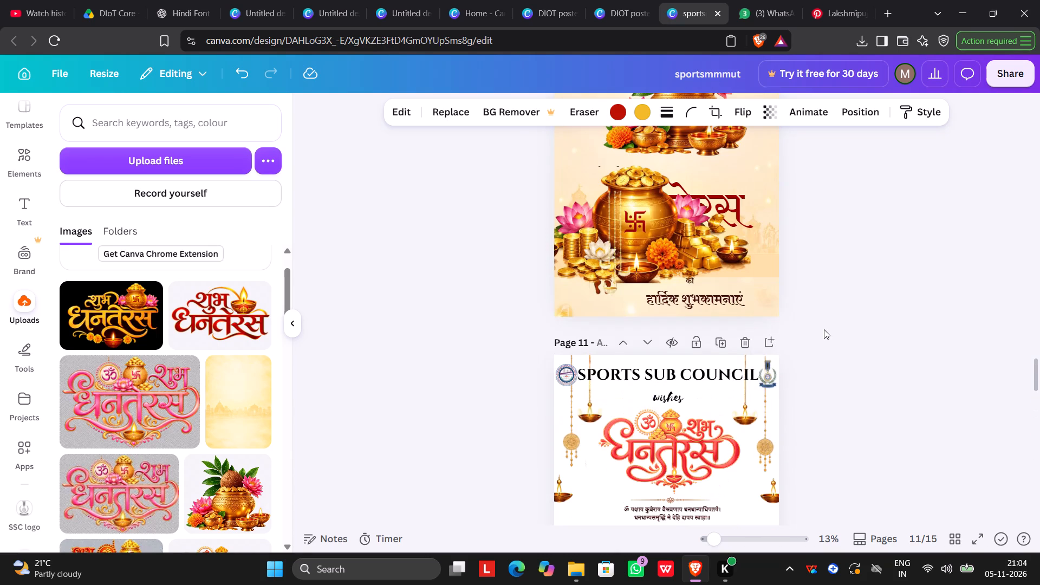
pyautogui.scroll(-10, 824, 329)
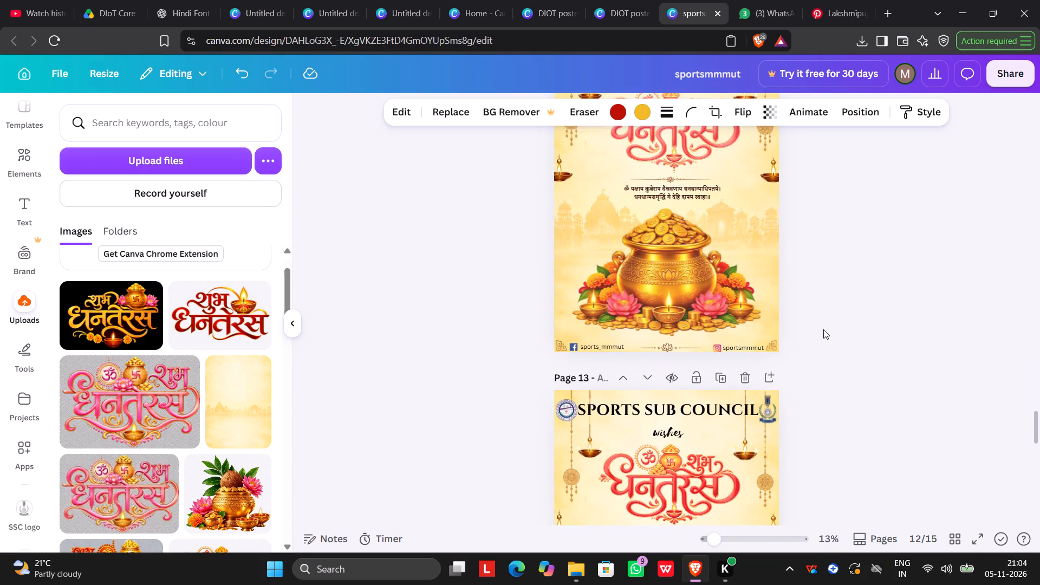
pyautogui.scroll(-5, 823, 329)
pyautogui.scroll(4, 823, 329)
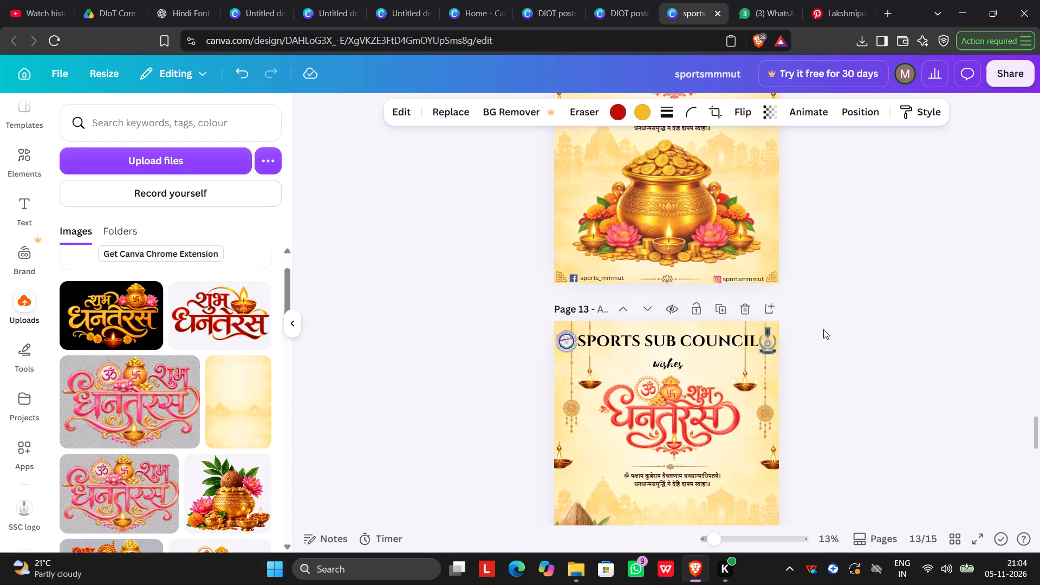
pyautogui.scroll(13, 823, 329)
pyautogui.scroll(-5, 823, 329)
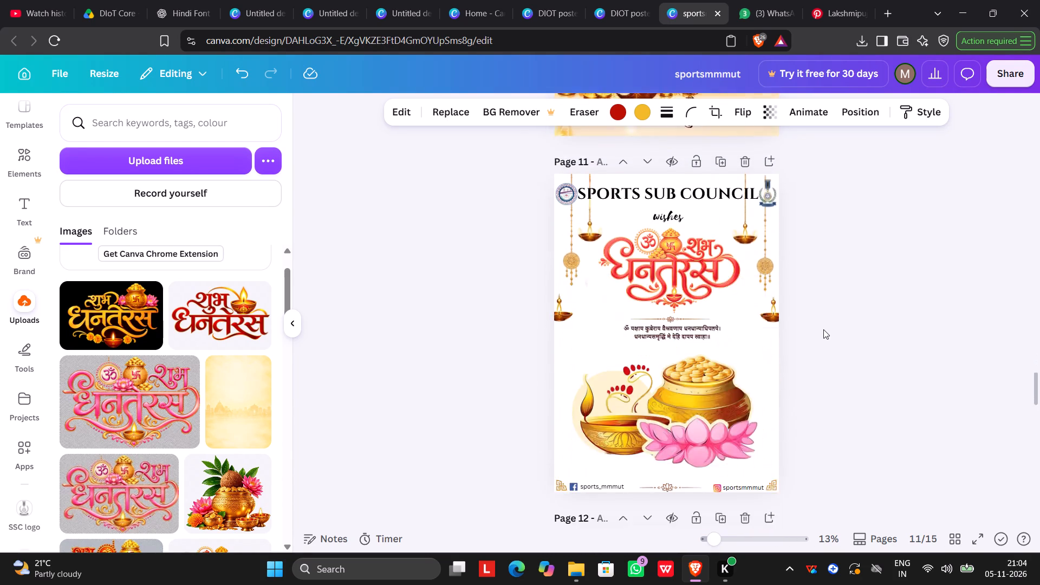
pyautogui.scroll(-8, 823, 329)
pyautogui.scroll(4, 823, 329)
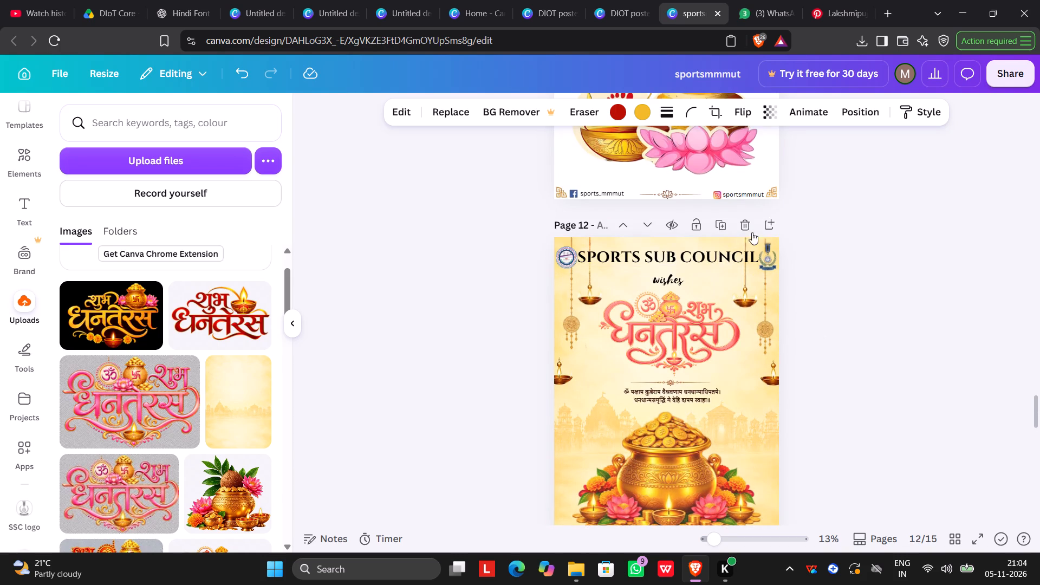
# Duplicate page 12, the cream poster with the gold coin pot.
pyautogui.click(723, 223)
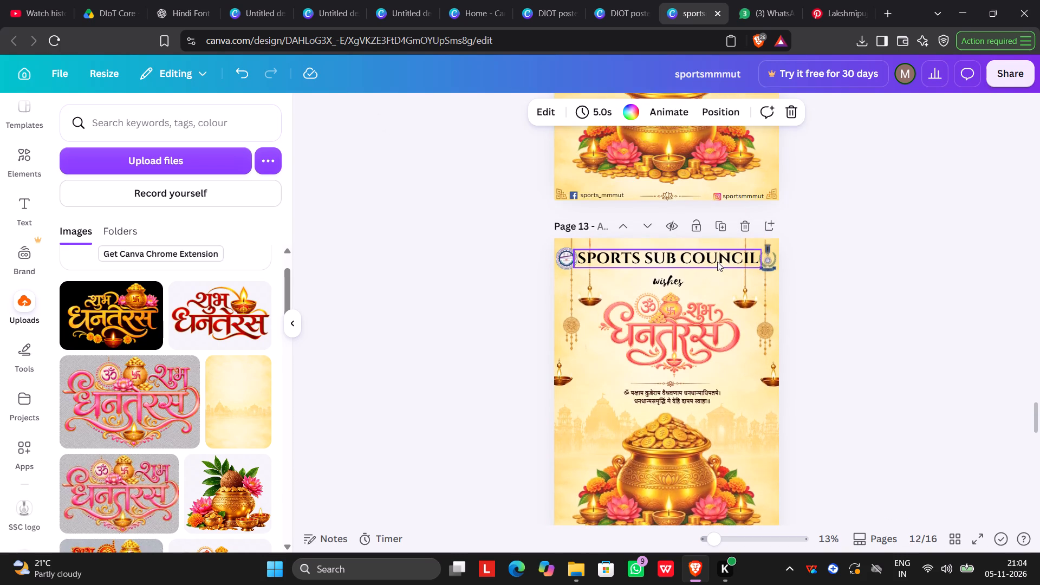
# Delete the pink शुभ धनतेरस title image from the duplicated poster on page 13.
pyautogui.scroll(-3, 717, 262)
pyautogui.scroll(3, 717, 262)
pyautogui.scroll(-3, 695, 339)
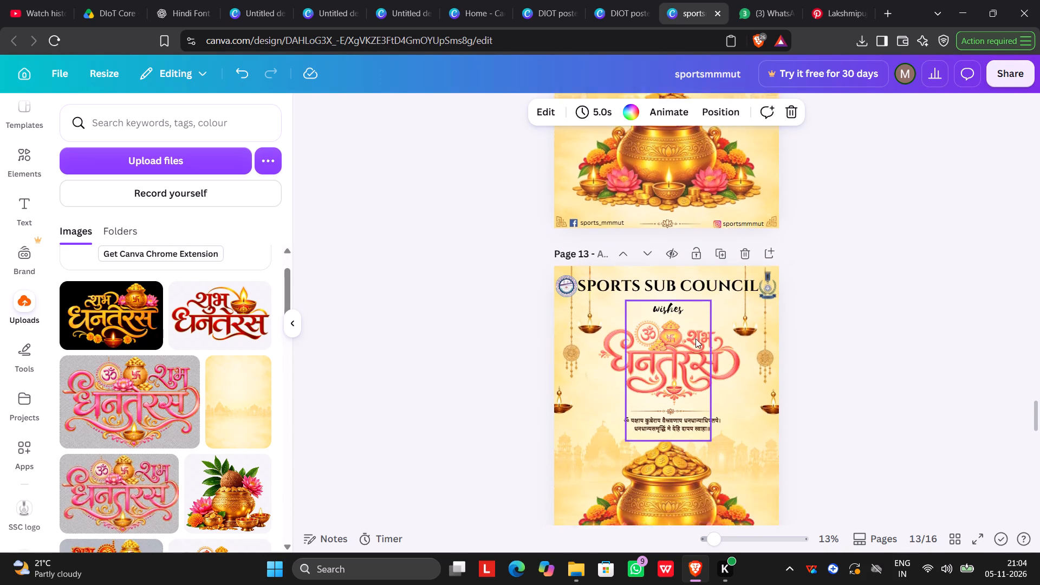
pyautogui.click(700, 203)
pyautogui.click(874, 217)
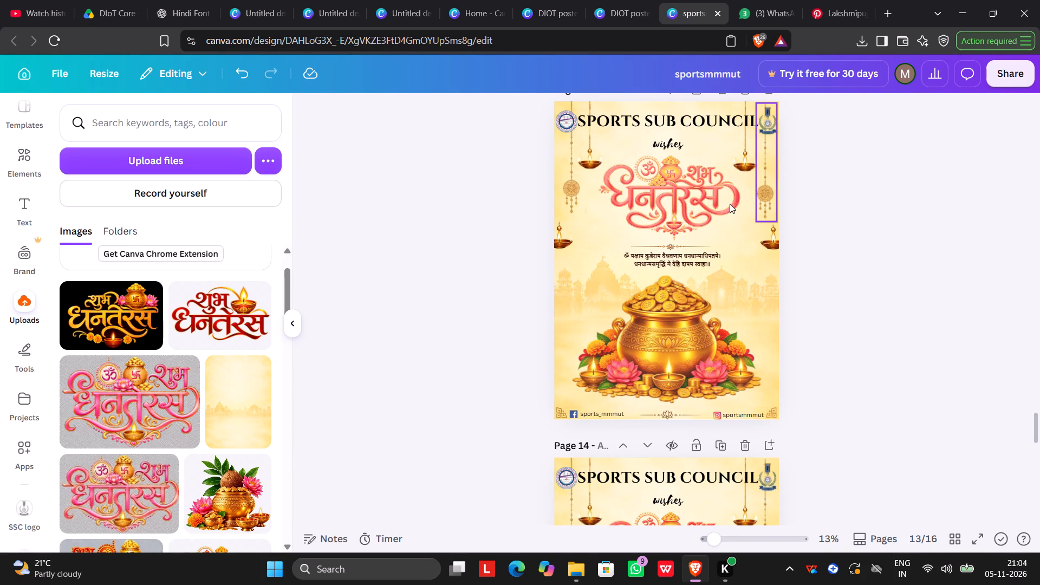
pyautogui.click(723, 204)
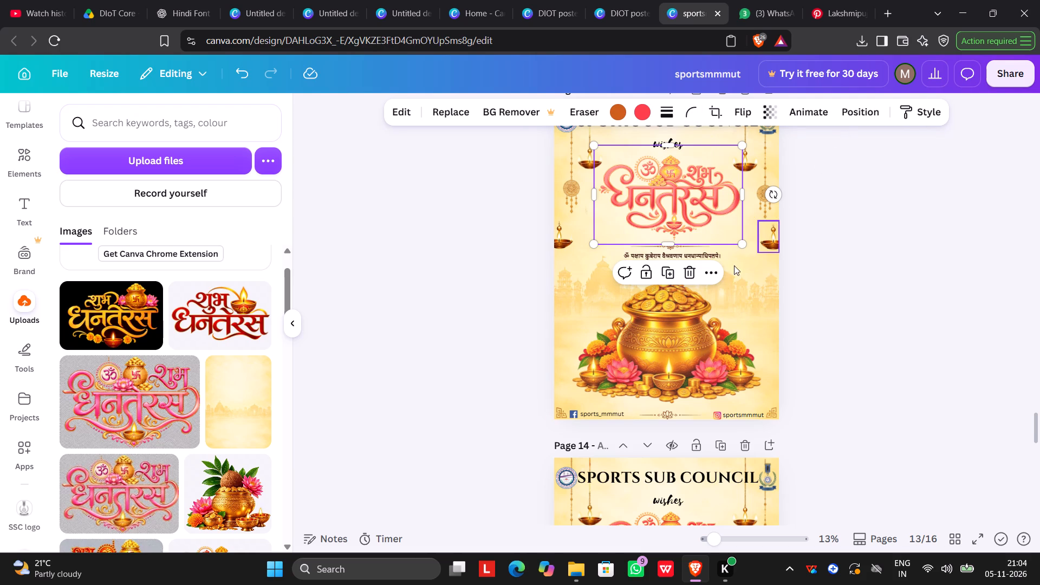
pyautogui.click(694, 271)
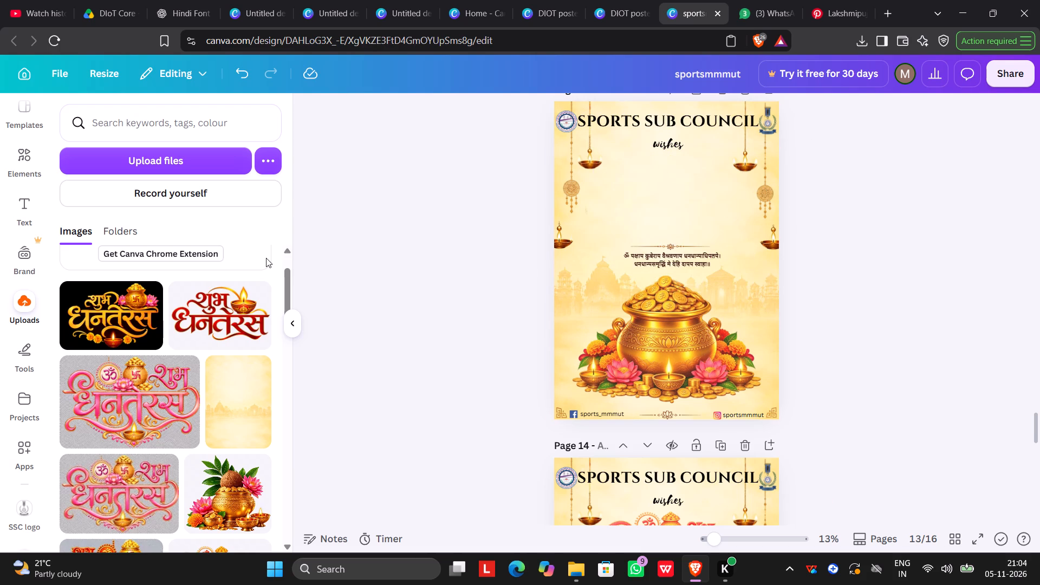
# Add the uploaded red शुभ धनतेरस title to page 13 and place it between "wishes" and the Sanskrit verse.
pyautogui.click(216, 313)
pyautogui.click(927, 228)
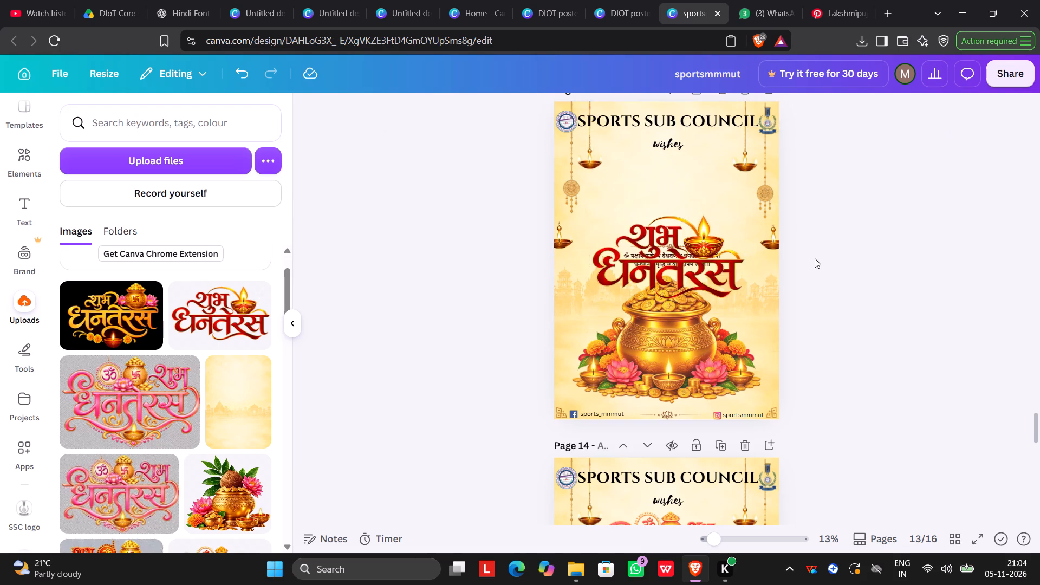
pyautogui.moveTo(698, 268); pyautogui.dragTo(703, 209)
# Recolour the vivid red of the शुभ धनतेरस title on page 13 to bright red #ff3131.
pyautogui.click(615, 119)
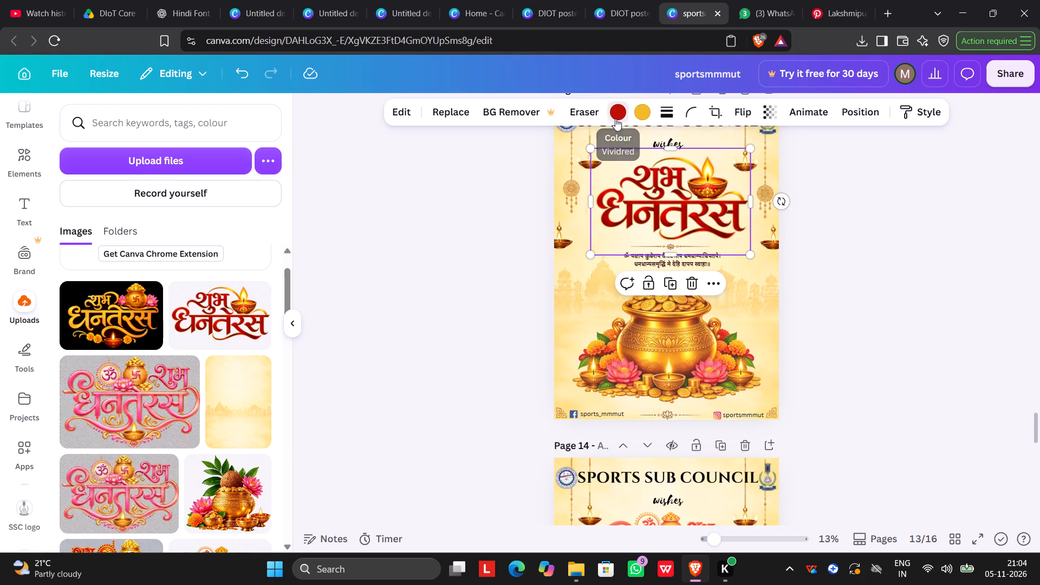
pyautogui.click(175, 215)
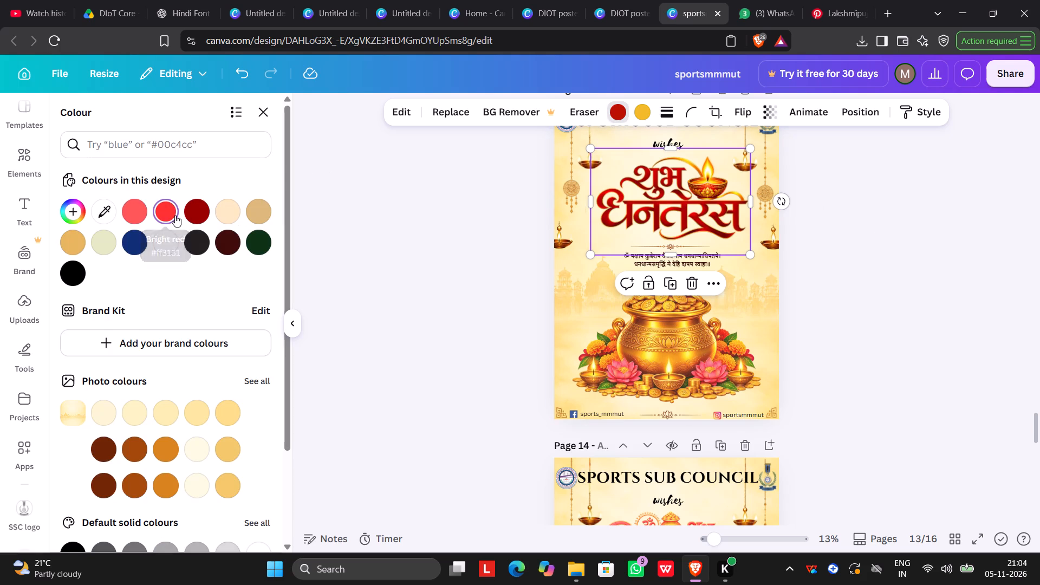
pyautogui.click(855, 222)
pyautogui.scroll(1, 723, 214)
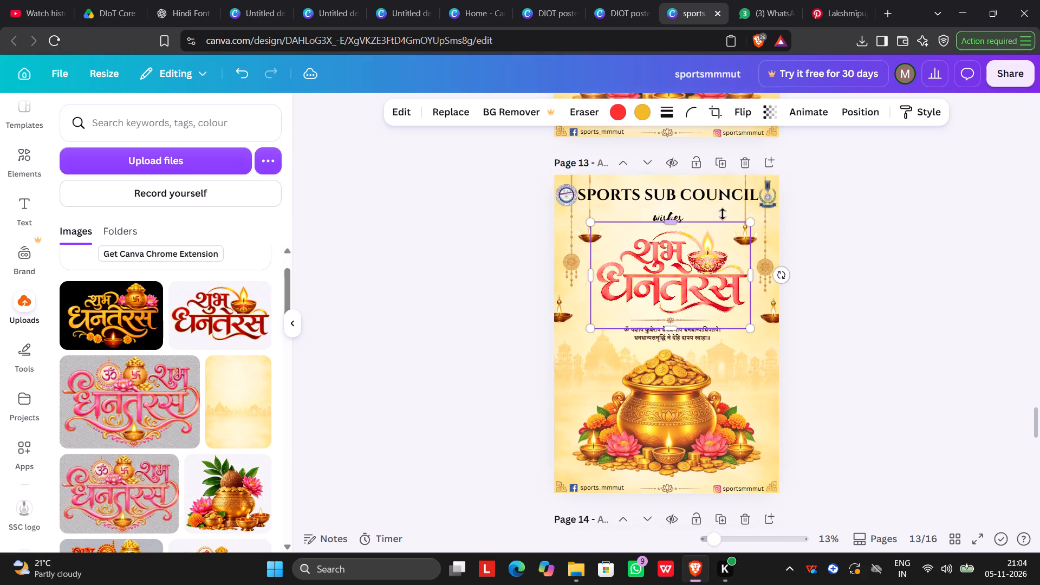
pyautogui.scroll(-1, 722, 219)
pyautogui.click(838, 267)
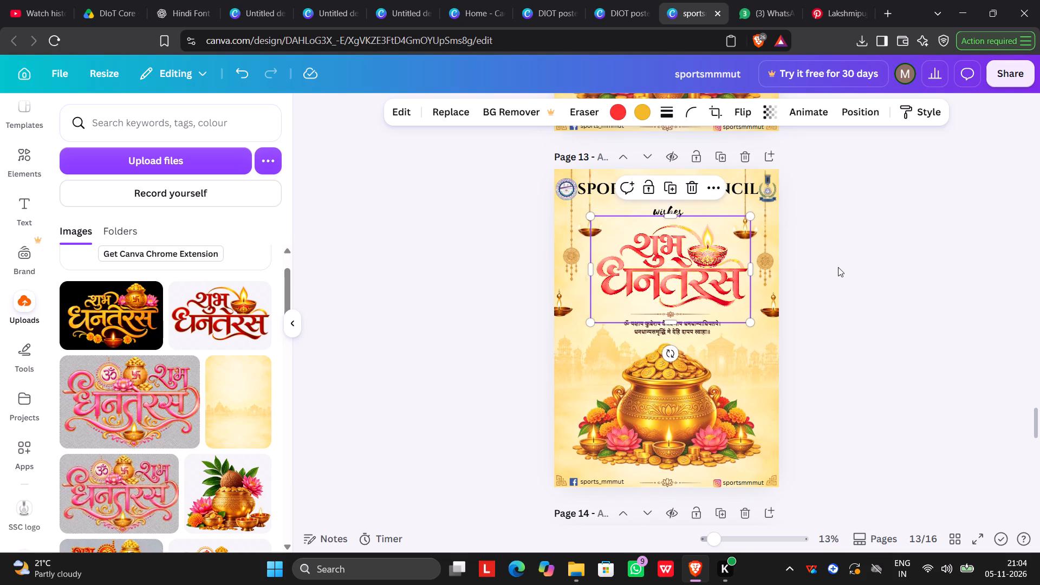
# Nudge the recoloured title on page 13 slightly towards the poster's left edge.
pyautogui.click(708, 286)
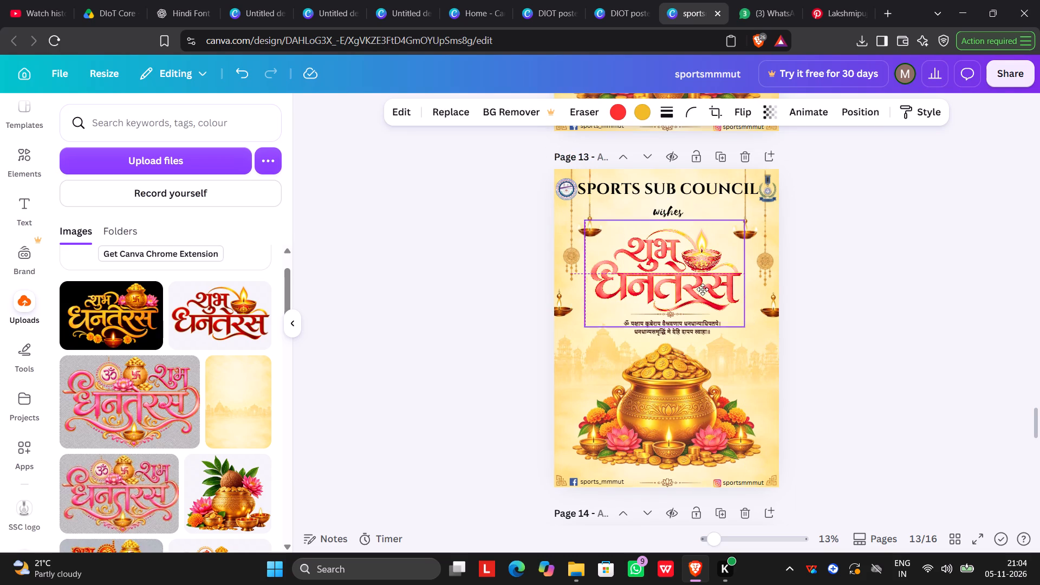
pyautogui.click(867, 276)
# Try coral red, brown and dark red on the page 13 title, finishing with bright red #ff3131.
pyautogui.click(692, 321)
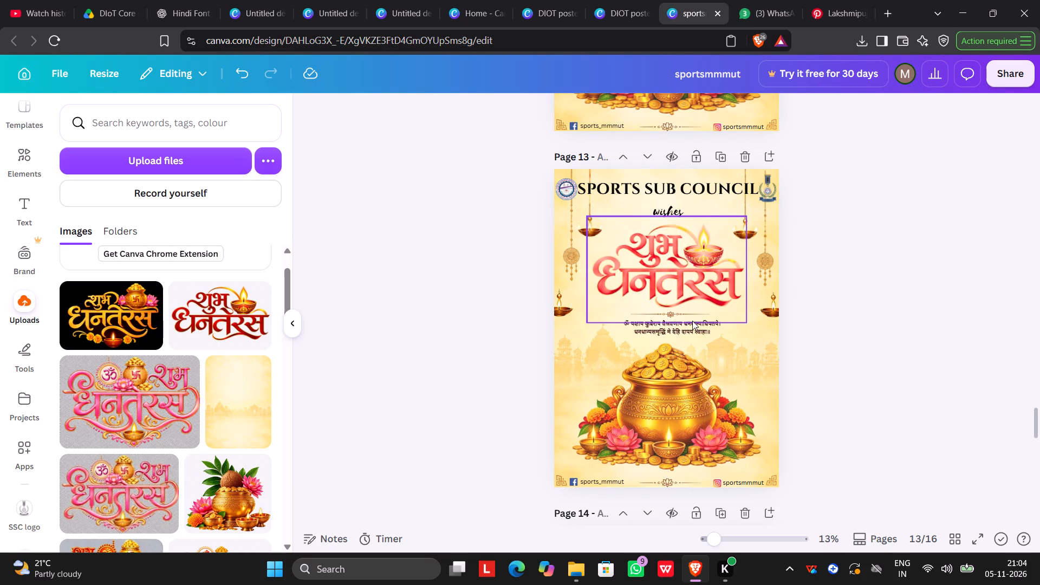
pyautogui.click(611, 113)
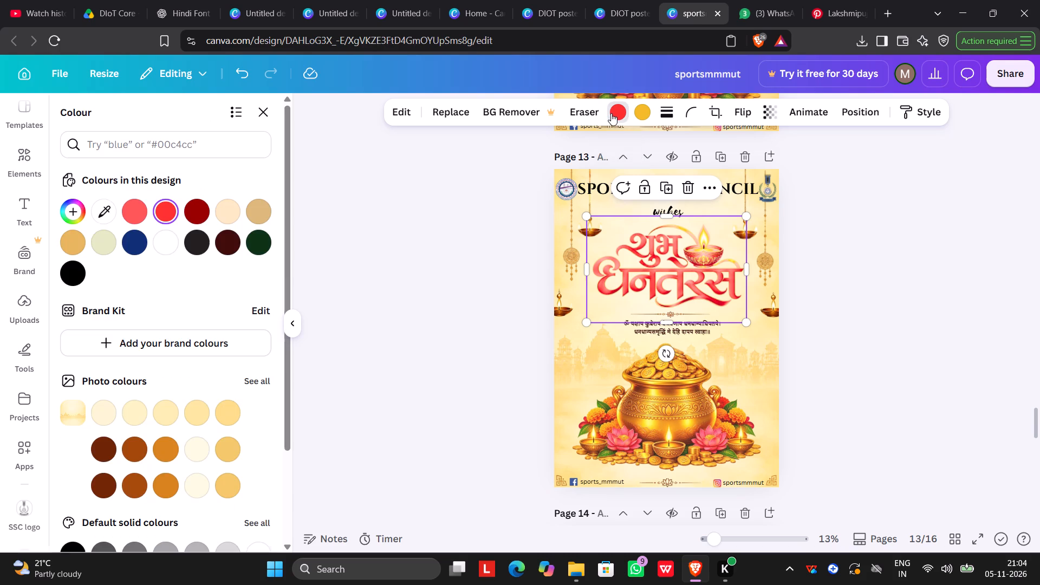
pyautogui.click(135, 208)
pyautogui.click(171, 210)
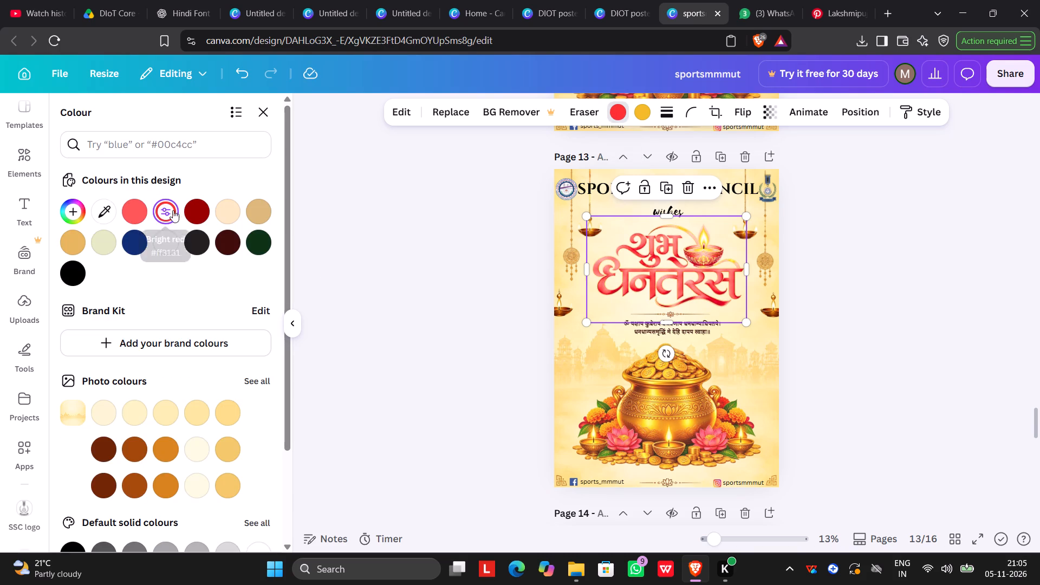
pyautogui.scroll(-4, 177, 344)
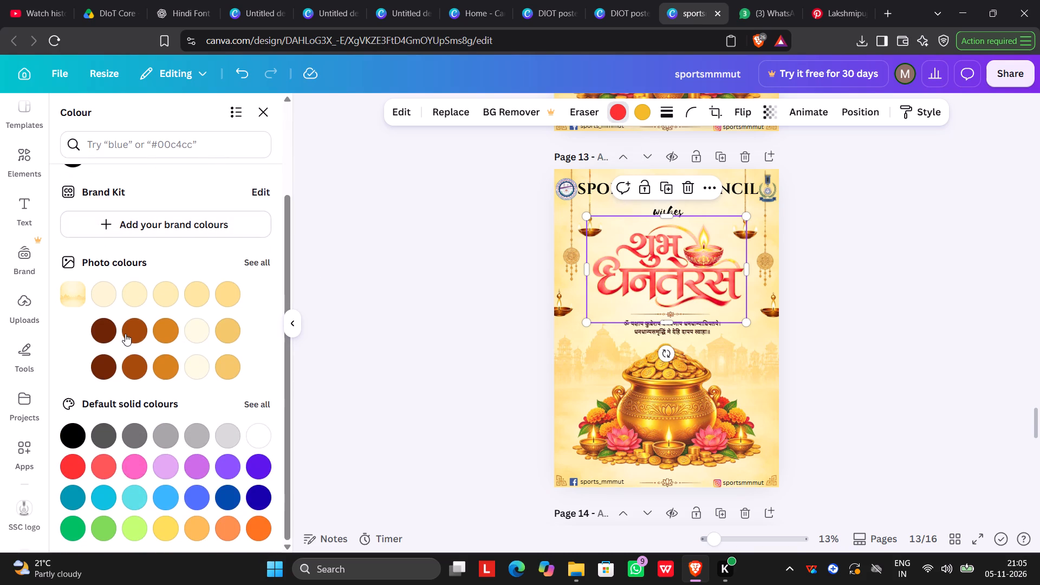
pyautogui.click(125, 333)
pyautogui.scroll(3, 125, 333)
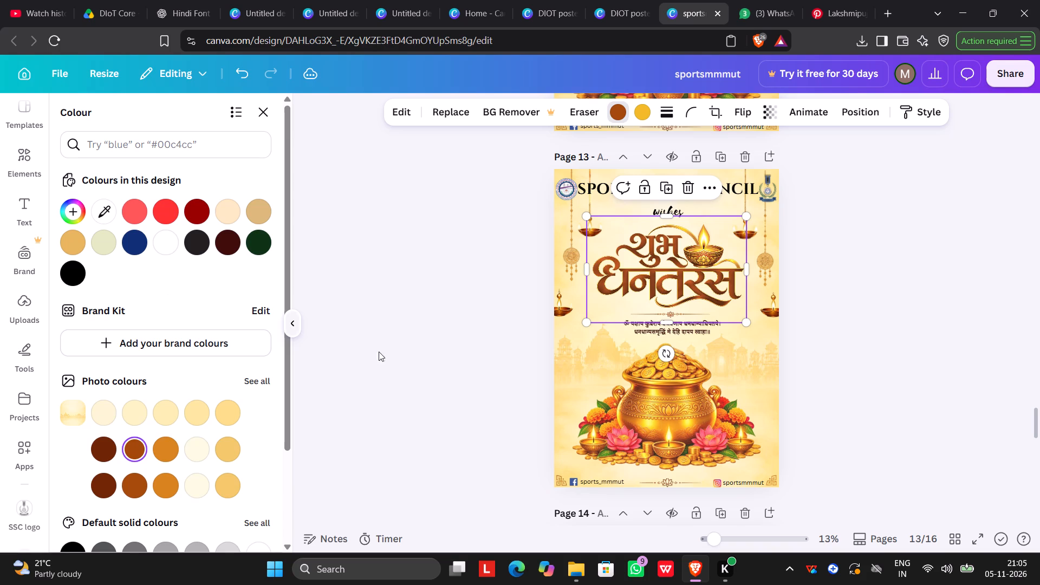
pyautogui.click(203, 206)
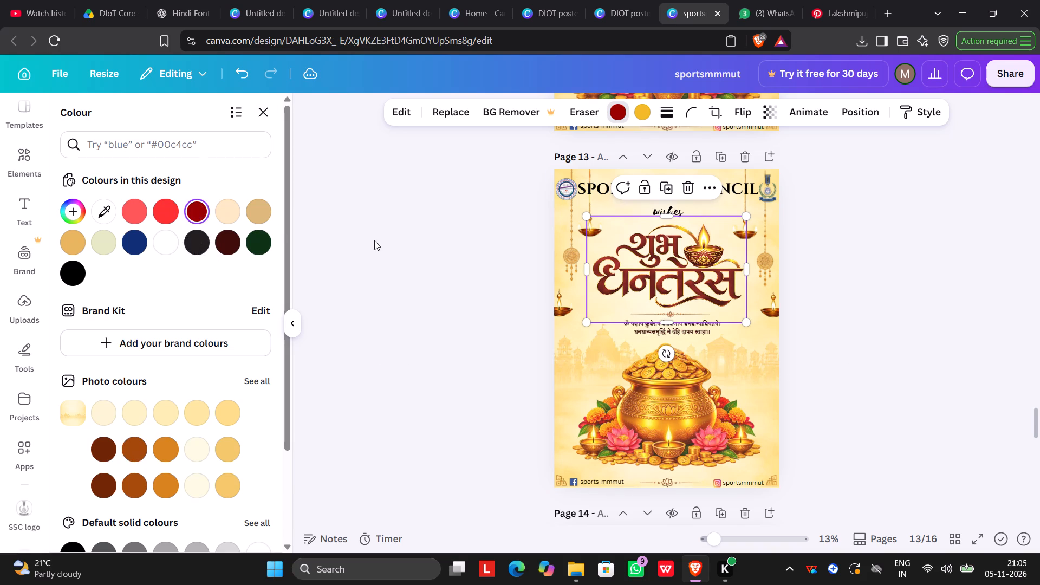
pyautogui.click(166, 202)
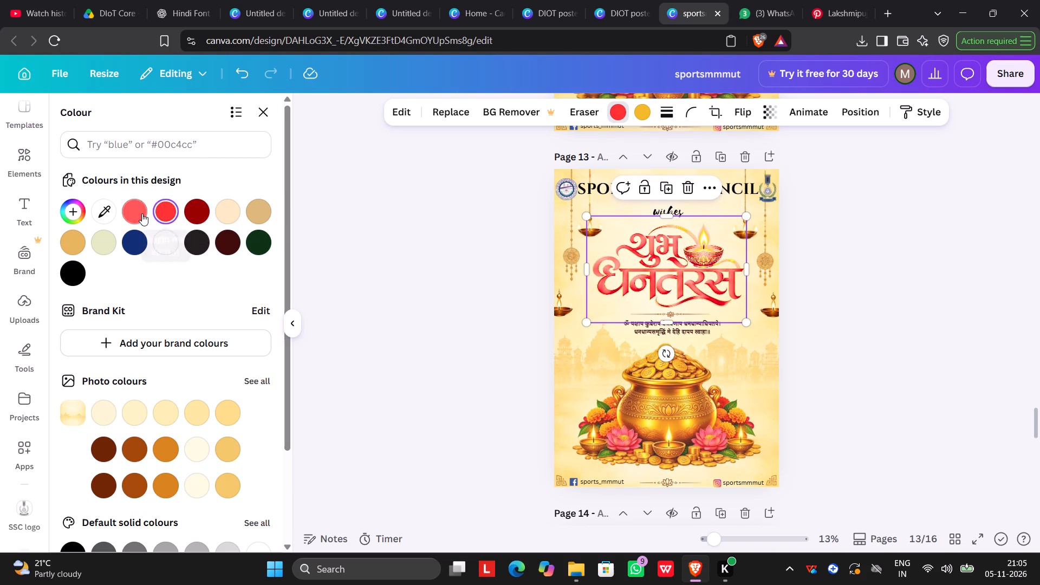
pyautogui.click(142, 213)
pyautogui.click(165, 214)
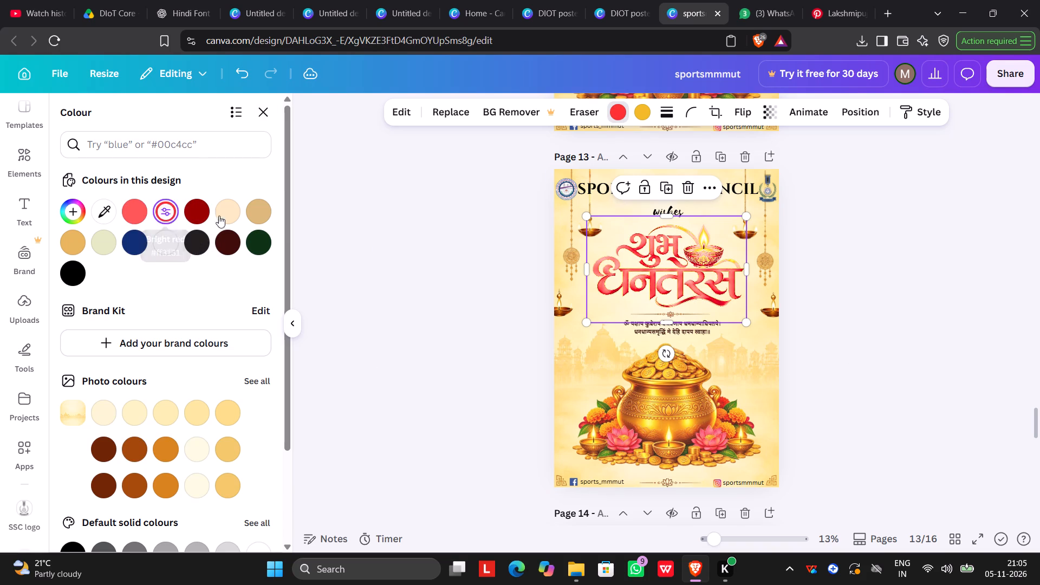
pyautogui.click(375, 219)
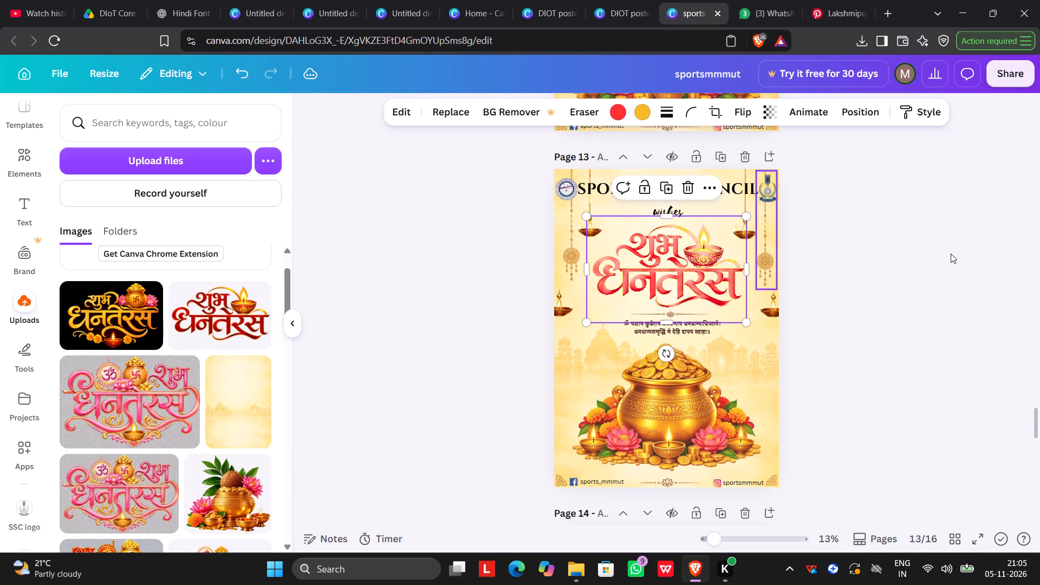
# Review the page 13 poster with its recoloured title and compare it with the page 14 poster.
pyautogui.click(1039, 253)
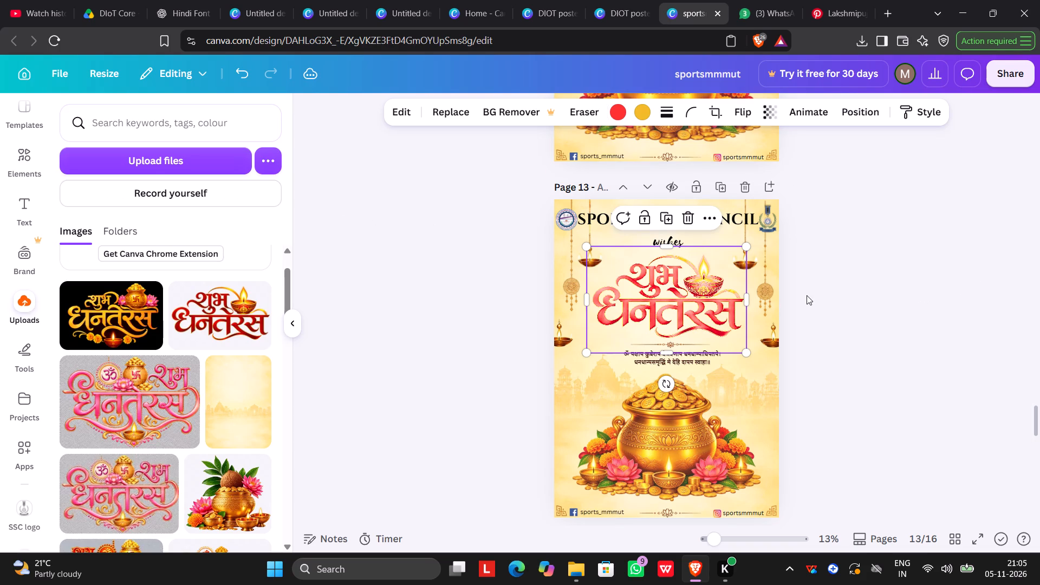
pyautogui.click(807, 295)
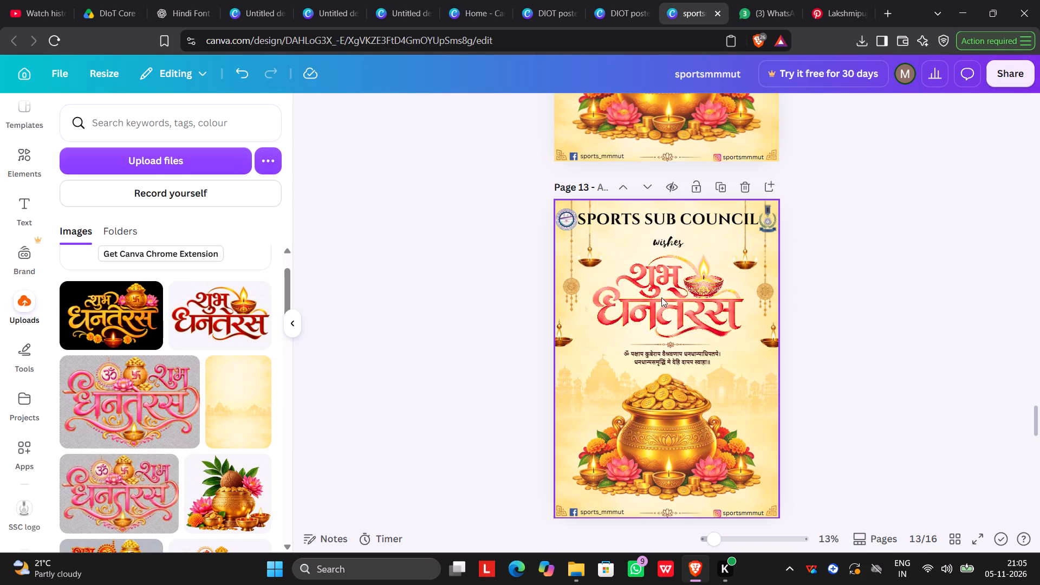
pyautogui.scroll(-1, 677, 296)
pyautogui.click(856, 282)
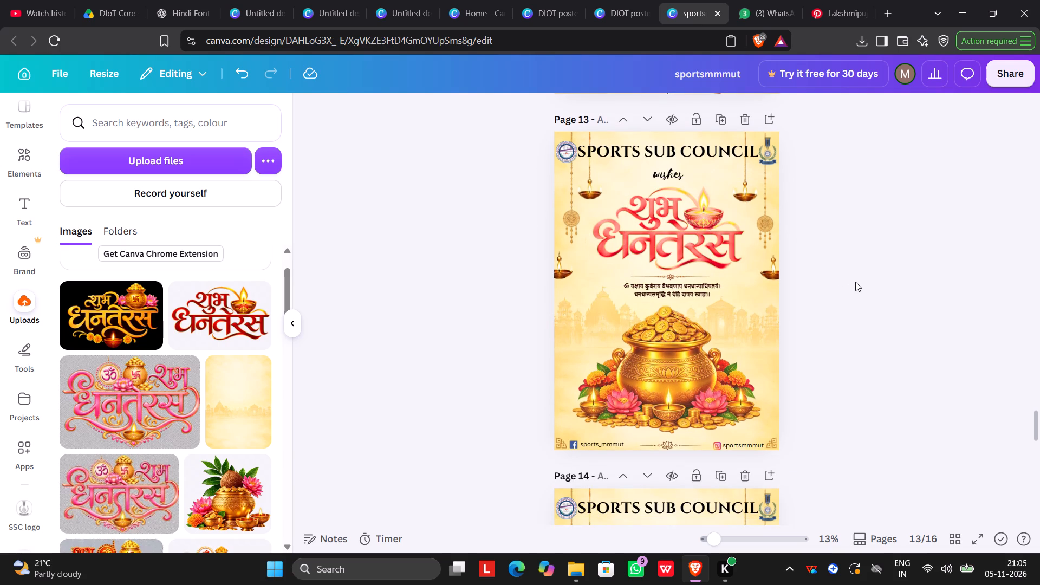
pyautogui.scroll(-4, 810, 289)
pyautogui.scroll(1, 810, 289)
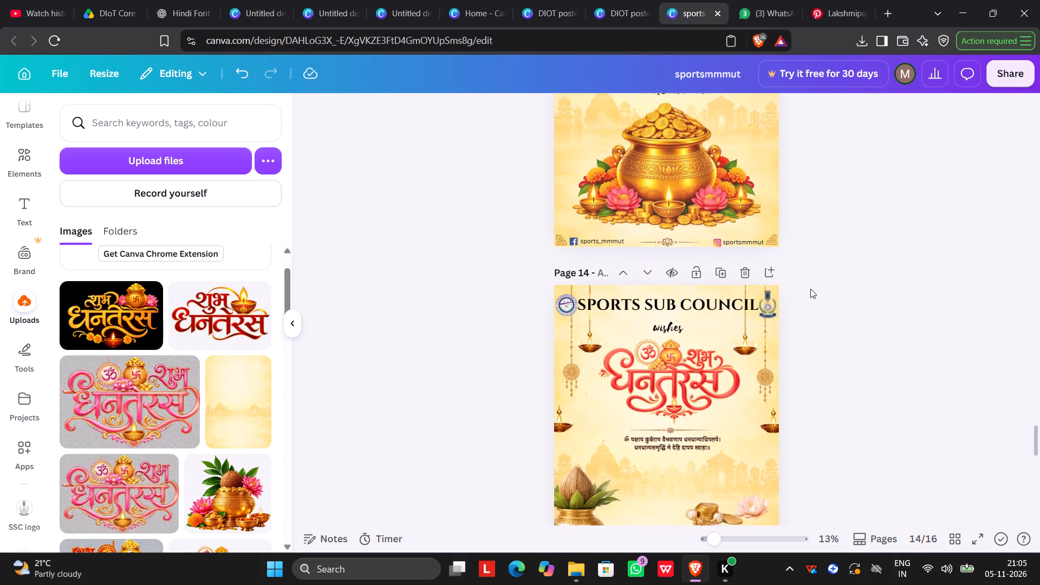
pyautogui.scroll(-1, 810, 289)
pyautogui.scroll(3, 810, 289)
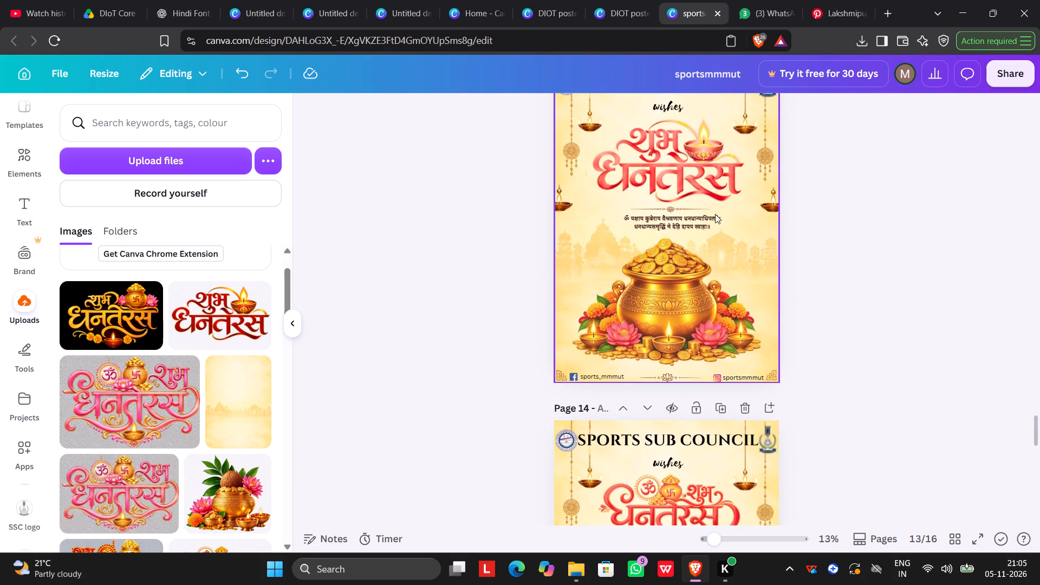
pyautogui.scroll(3, 699, 182)
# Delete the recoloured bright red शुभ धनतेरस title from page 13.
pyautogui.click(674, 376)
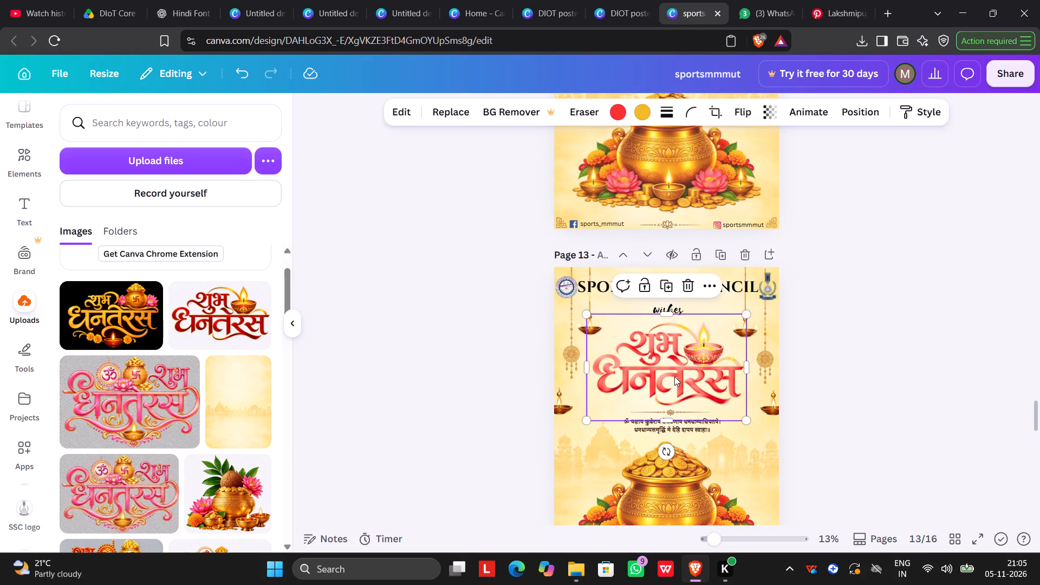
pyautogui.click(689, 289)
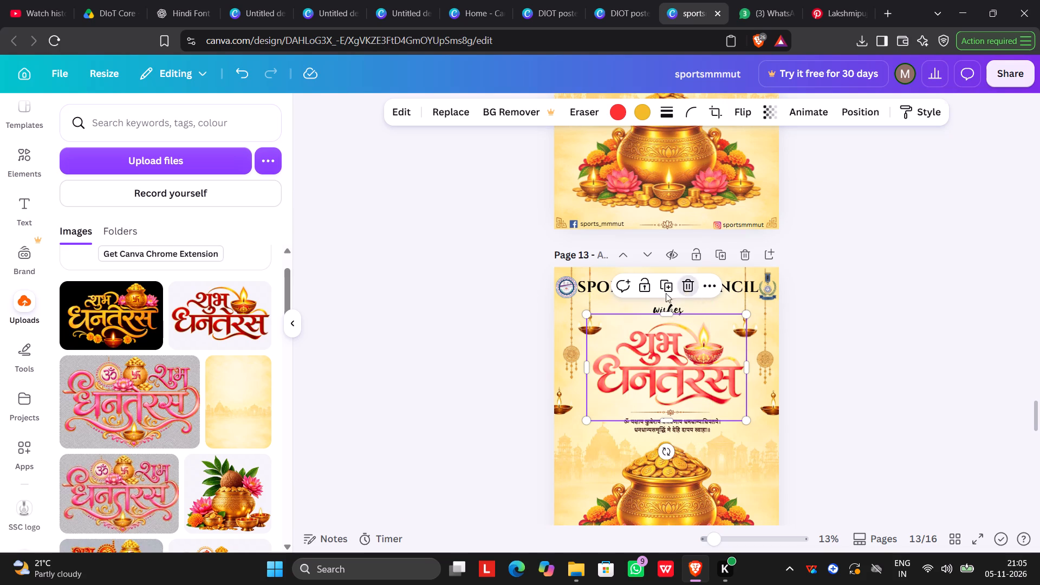
# Add the uploaded red शुभ धनतेरस title to page 13 in its original colours and position it between "wishes" and the Sanskrit verse.
pyautogui.click(221, 310)
pyautogui.moveTo(697, 414); pyautogui.dragTo(705, 365)
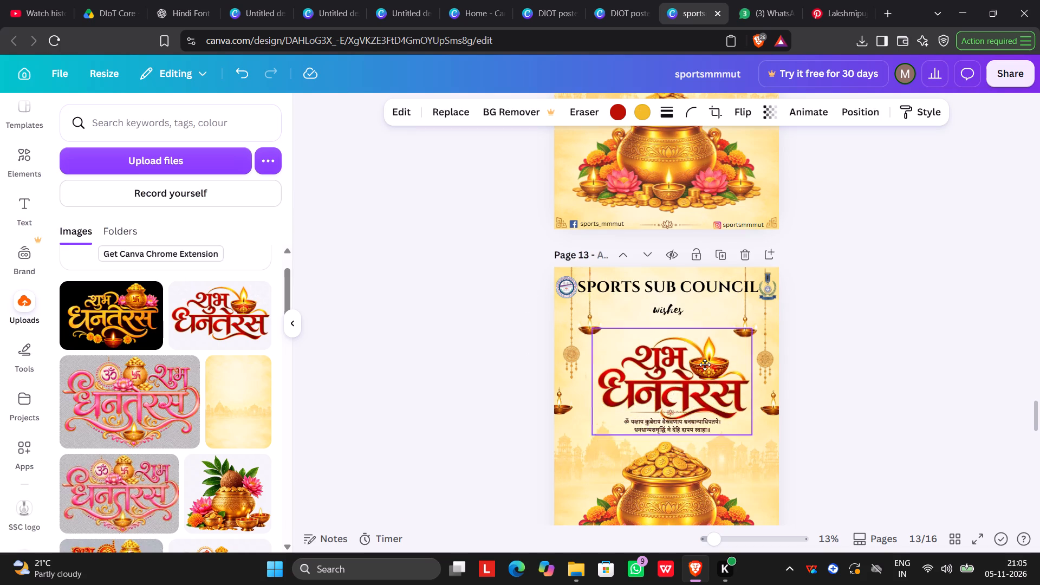
pyautogui.moveTo(705, 365); pyautogui.dragTo(697, 358)
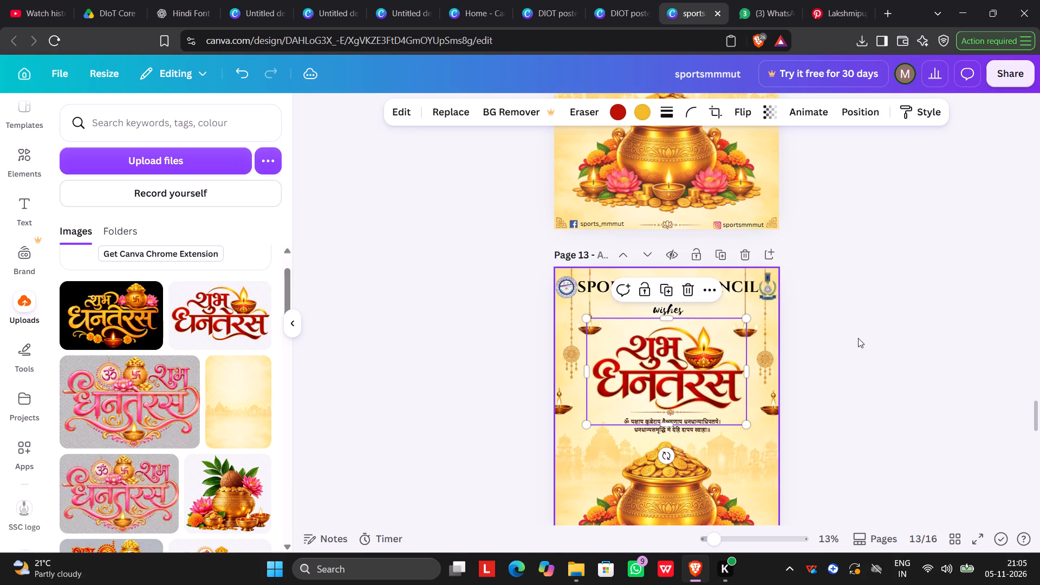
pyautogui.click(913, 330)
pyautogui.scroll(-4, 879, 344)
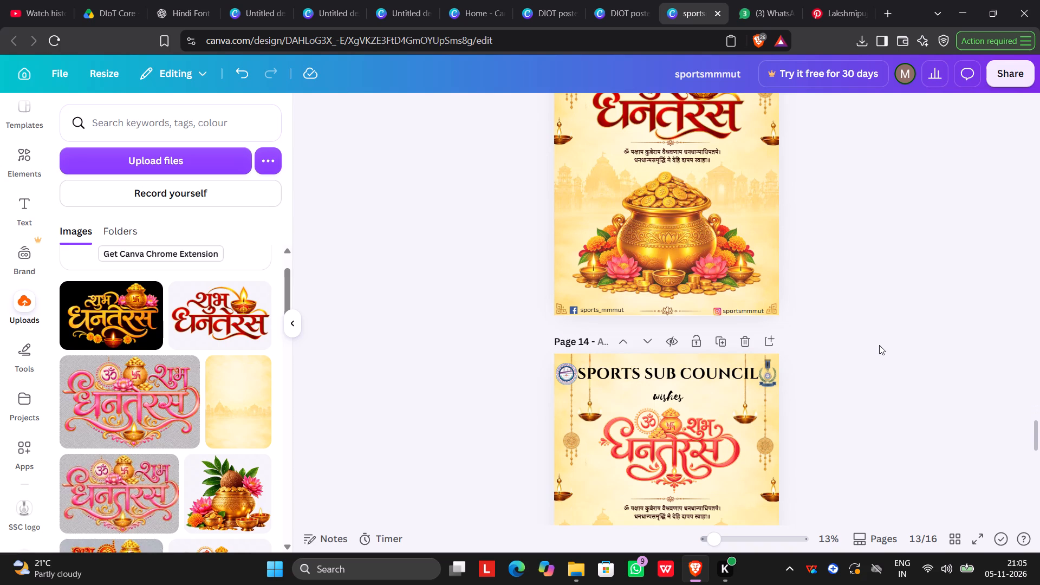
pyautogui.scroll(2, 885, 339)
pyautogui.click(710, 246)
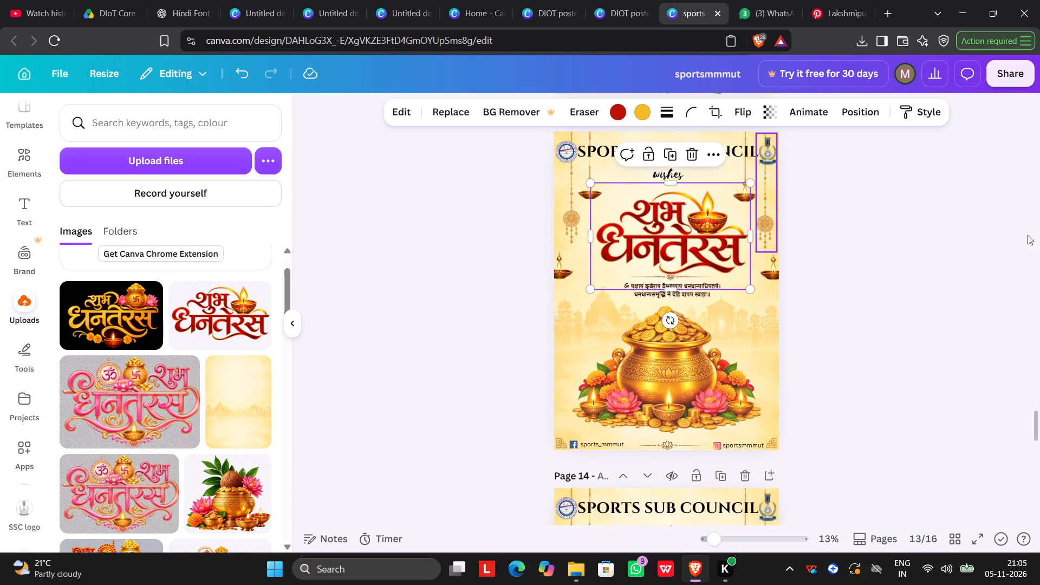
pyautogui.click(940, 239)
# Look through the Dhanteras posters on pages 13 to 16 to compare their titles and layouts.
pyautogui.scroll(-2, 841, 283)
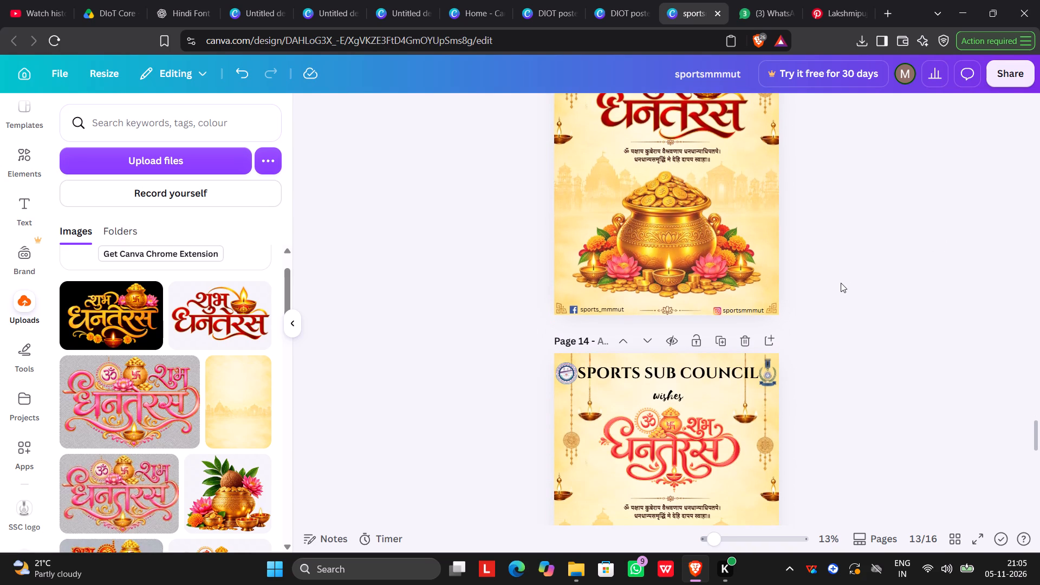
pyautogui.scroll(-7, 841, 283)
pyautogui.scroll(2, 841, 284)
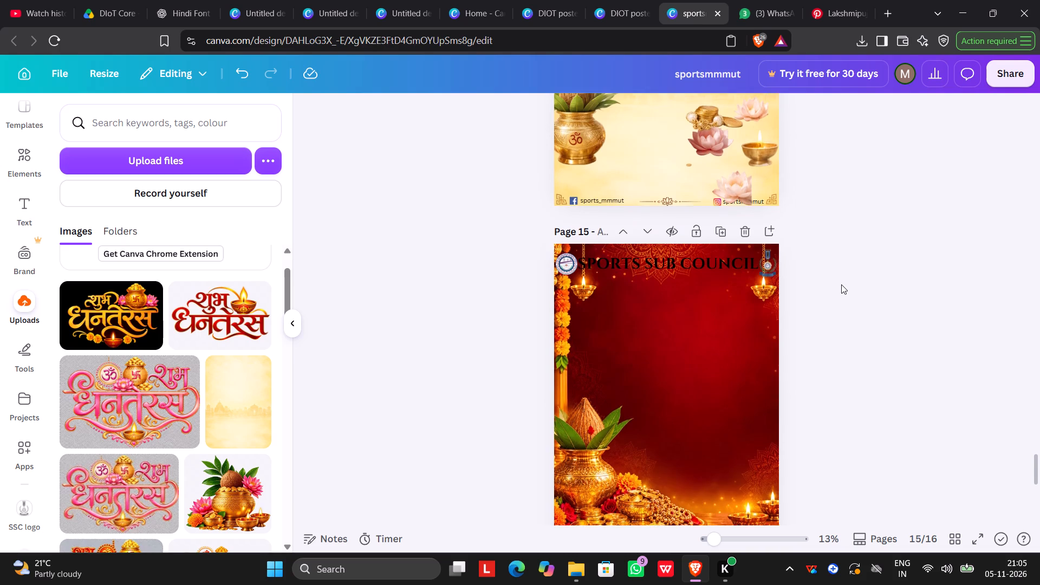
pyautogui.scroll(7, 841, 284)
pyautogui.scroll(-3, 841, 284)
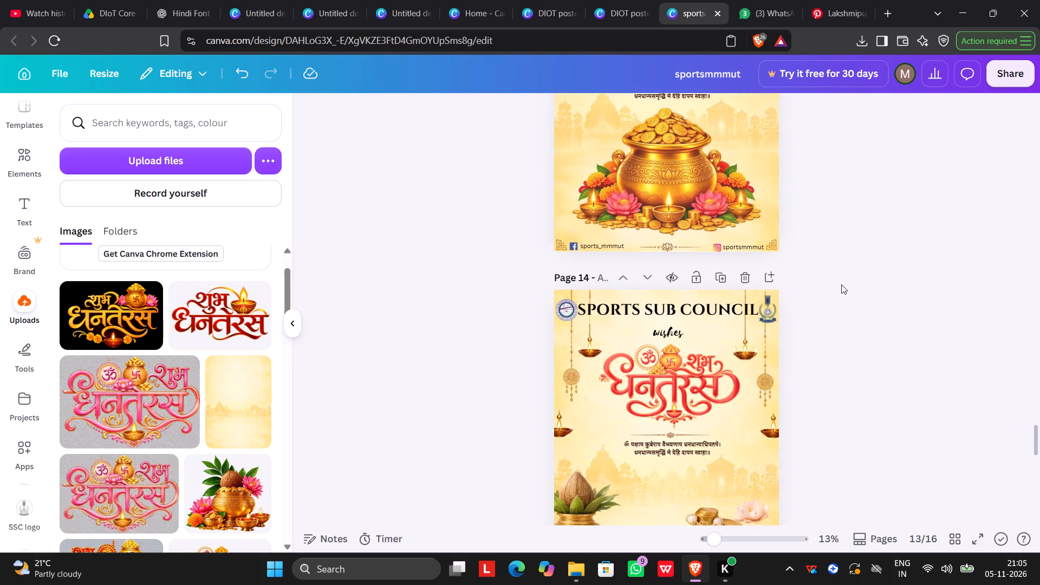
pyautogui.scroll(-16, 841, 284)
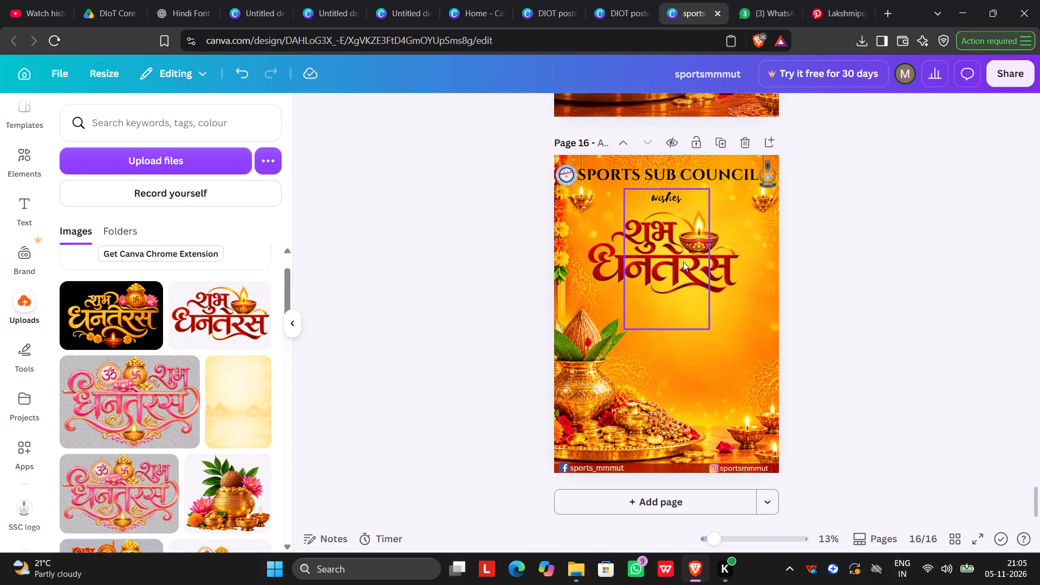
# Move the red शुभ धनतेरस title on orange page 16 slightly up and right so it sits centred beneath "wishes".
pyautogui.click(869, 265)
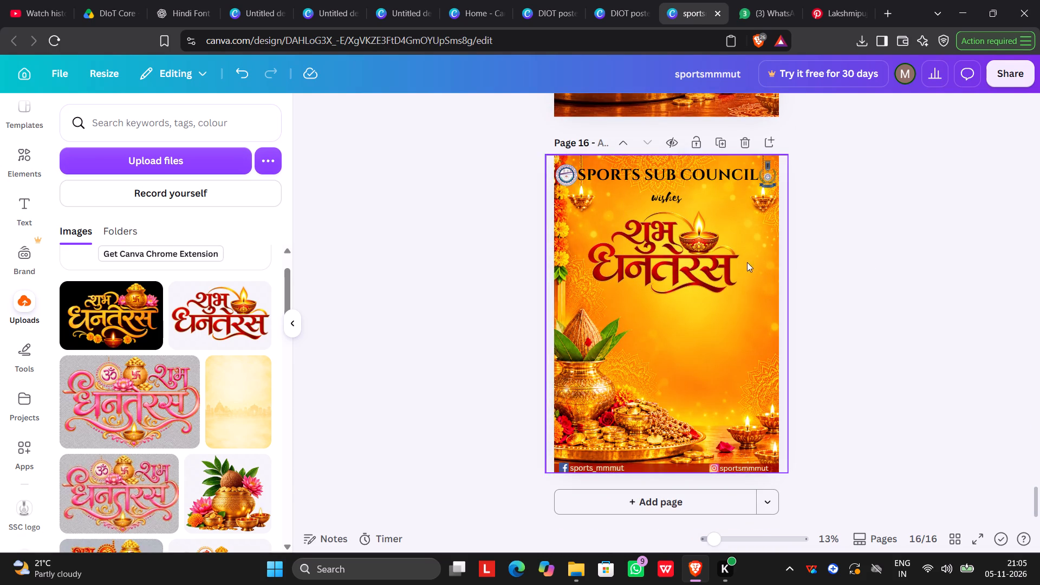
pyautogui.moveTo(729, 264); pyautogui.dragTo(735, 261)
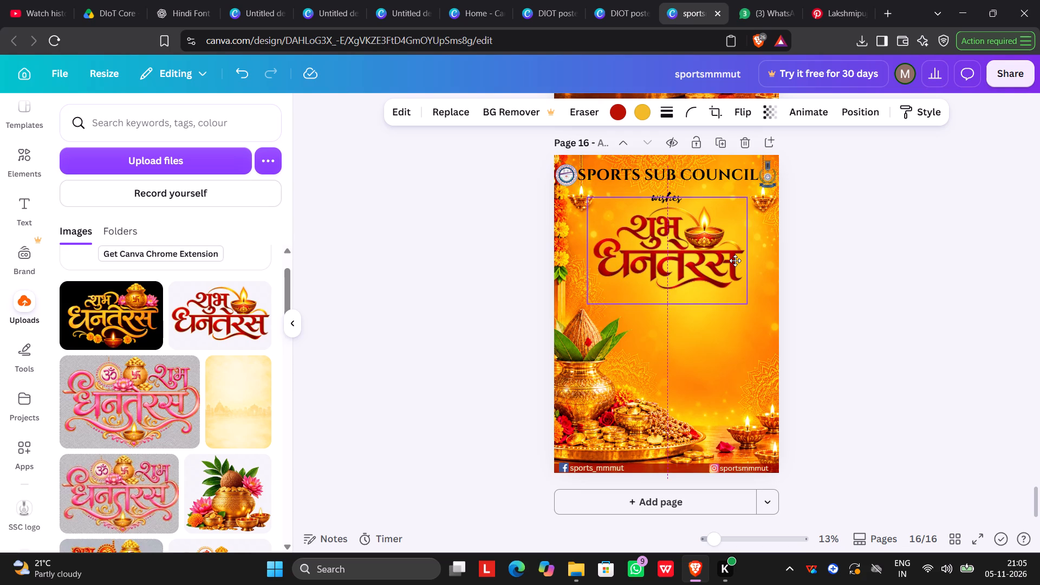
pyautogui.moveTo(735, 261); pyautogui.dragTo(737, 261)
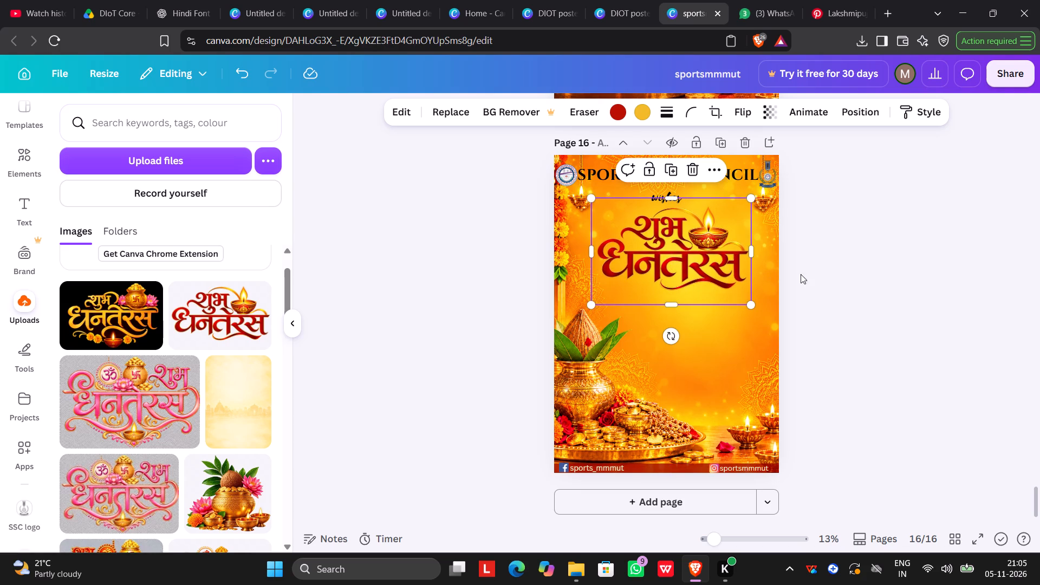
pyautogui.scroll(-2, 870, 292)
pyautogui.click(875, 282)
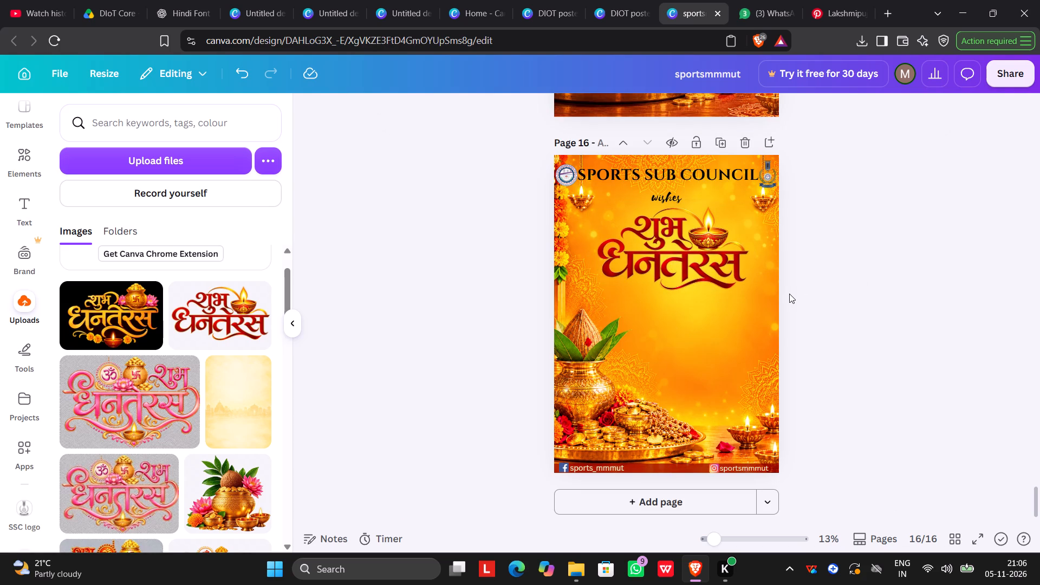
pyautogui.scroll(-2, 731, 334)
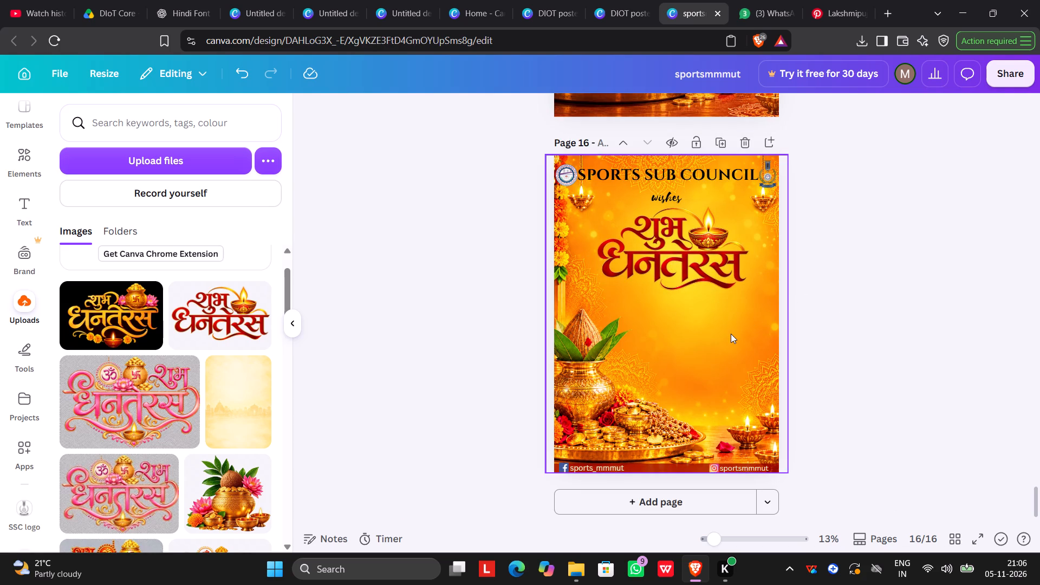
# Copy the two-line Sanskrit verse from page 14 and paste it onto the orange poster on page 16.
pyautogui.scroll(-2, 731, 334)
pyautogui.scroll(1, 731, 334)
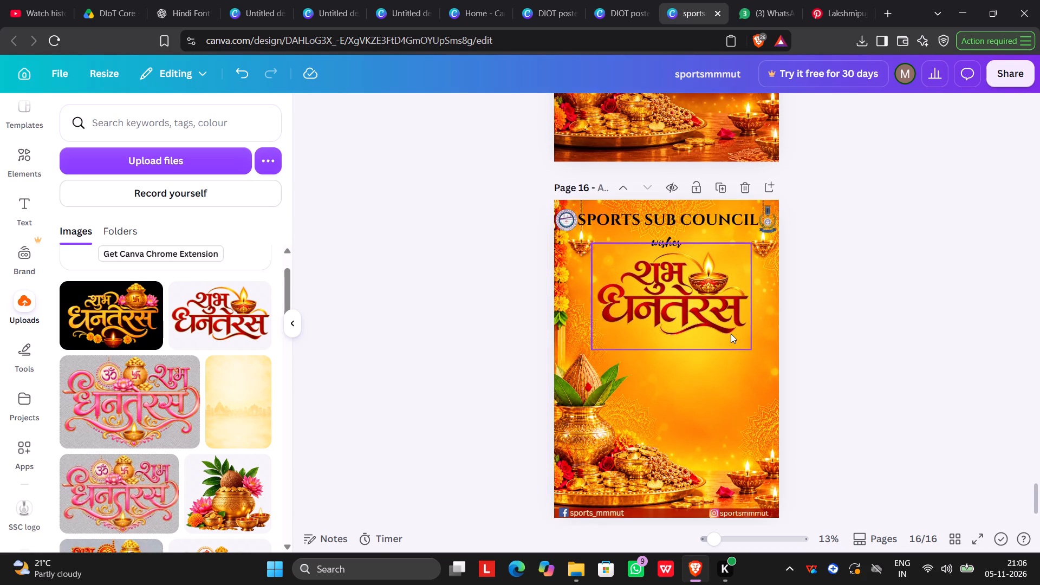
pyautogui.scroll(13, 731, 334)
pyautogui.scroll(-5, 731, 334)
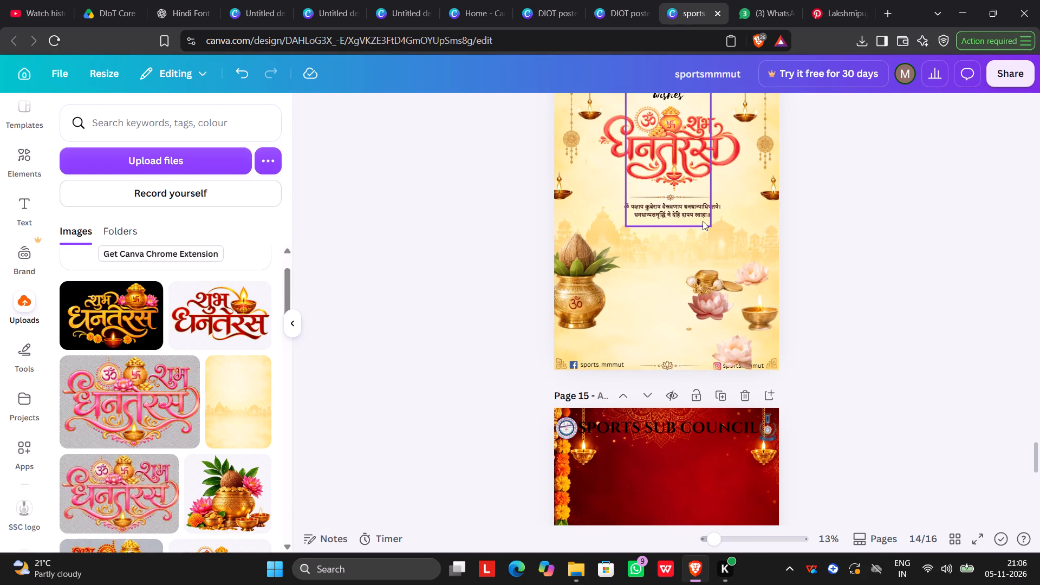
pyautogui.click(862, 244)
pyautogui.click(723, 208)
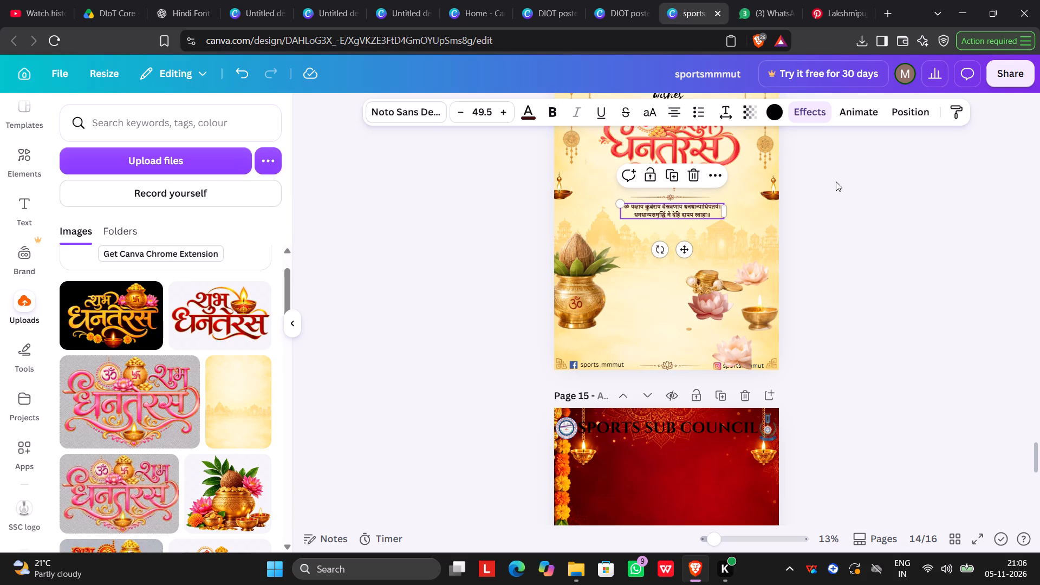
pyautogui.hotkey('ctrl', 'c')
pyautogui.scroll(1, 868, 204)
pyautogui.scroll(-17, 868, 204)
pyautogui.click(706, 392)
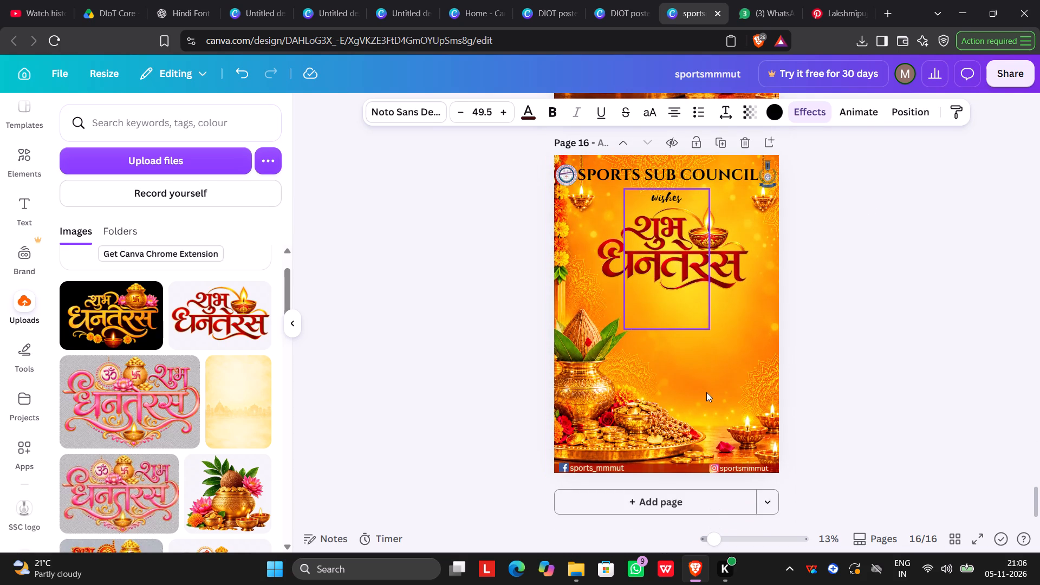
pyautogui.hotkey('ctrl', 'v')
pyautogui.click(882, 347)
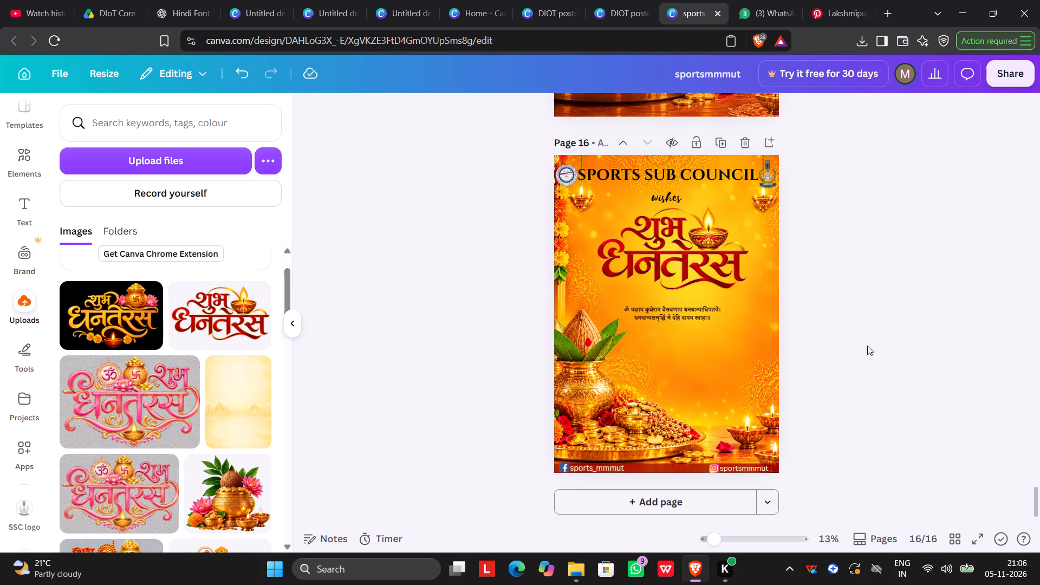
# Enlarge the Sanskrit verse on page 16 to font size 56 and shift it slightly right and down.
pyautogui.click(707, 311)
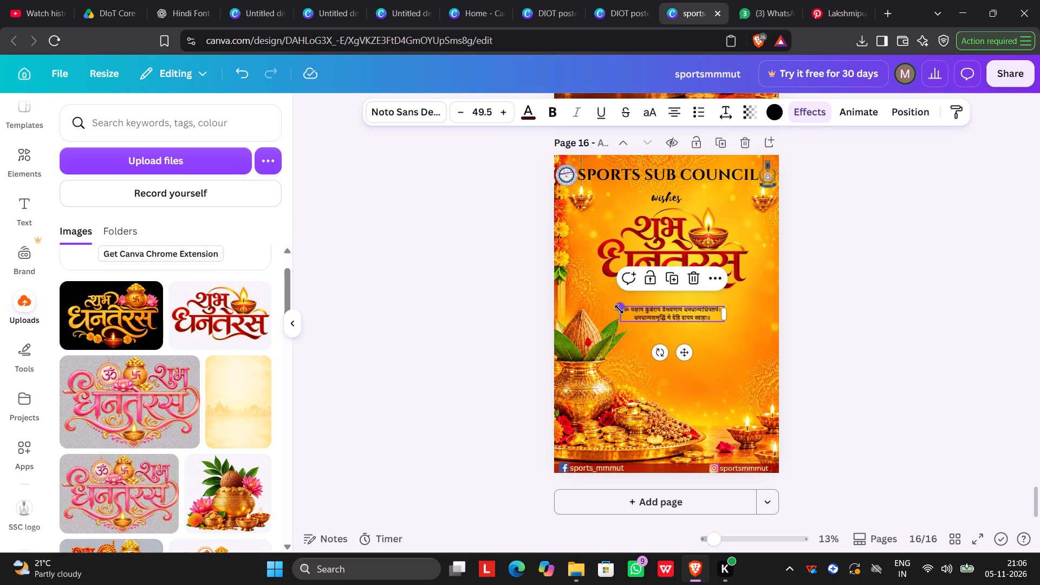
pyautogui.moveTo(622, 306); pyautogui.dragTo(611, 300)
pyautogui.click(889, 317)
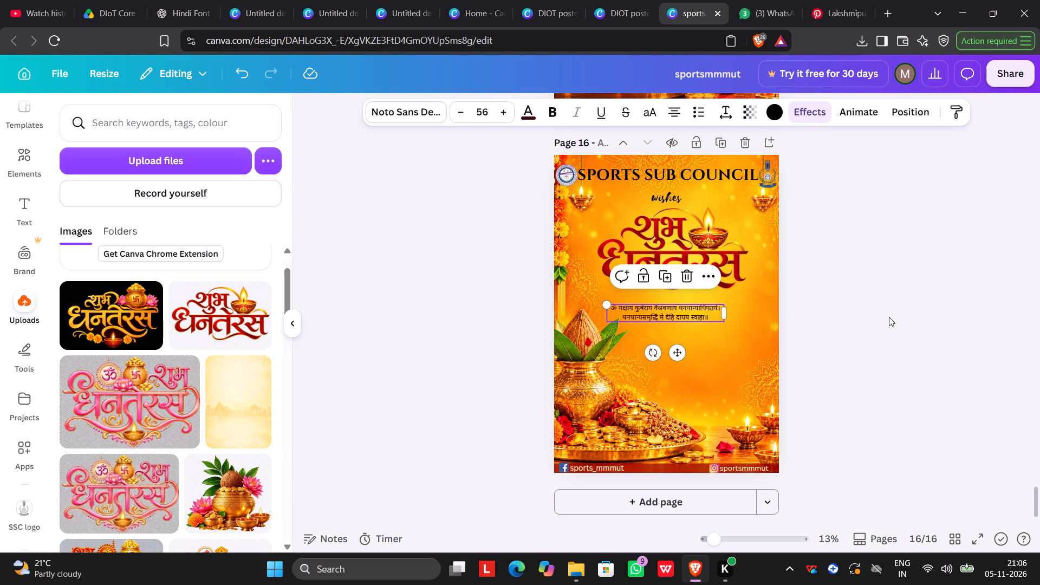
pyautogui.moveTo(704, 315); pyautogui.dragTo(729, 322)
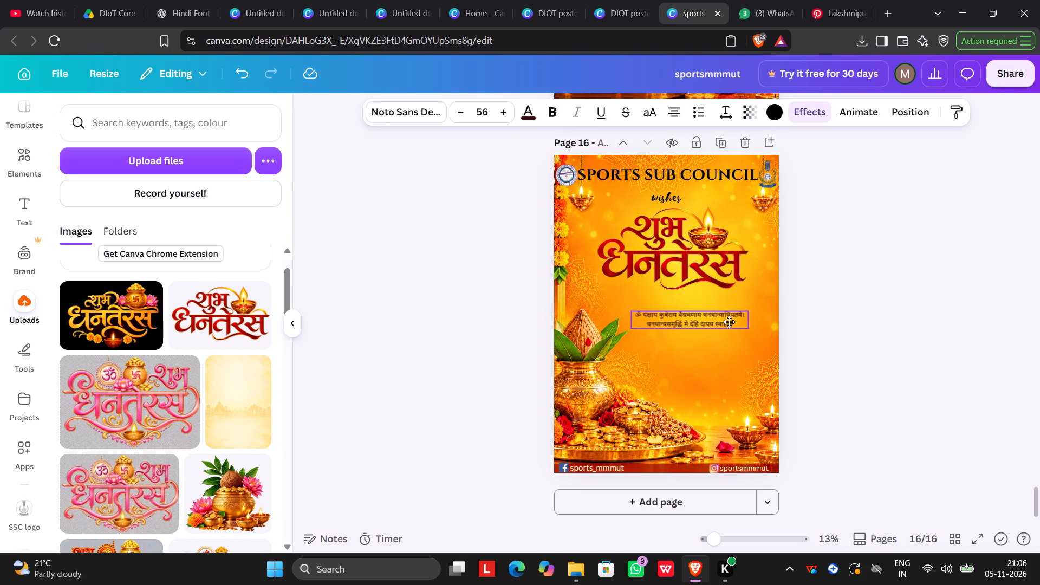
pyautogui.moveTo(729, 322); pyautogui.dragTo(733, 326)
pyautogui.click(875, 311)
# Move the red शुभ धनतेरस title on page 16 slightly down and right, away from "wishes".
pyautogui.moveTo(723, 263); pyautogui.dragTo(723, 270)
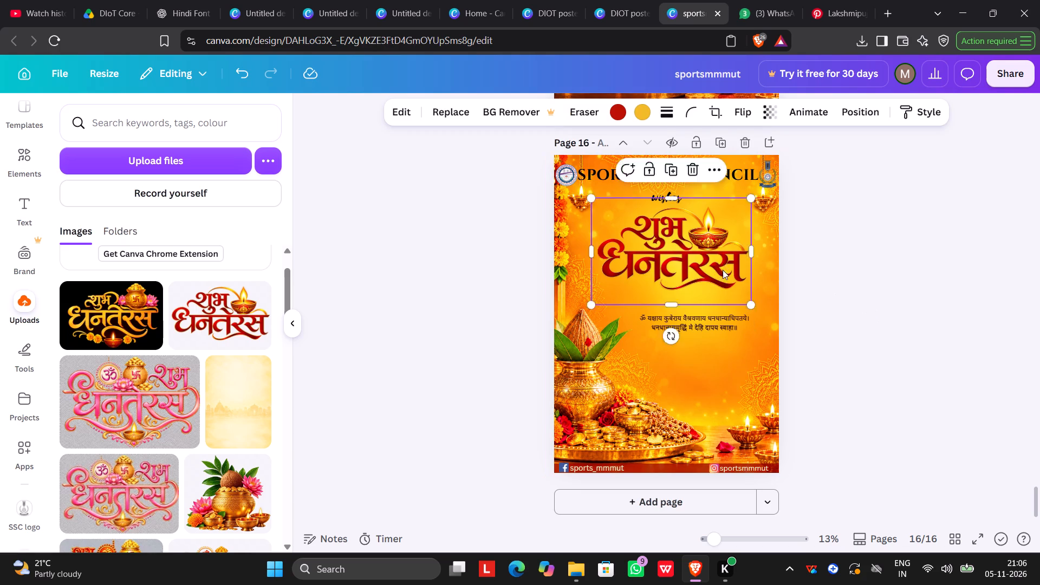
pyautogui.moveTo(723, 270); pyautogui.dragTo(727, 272)
pyautogui.click(921, 281)
# Reposition the Sanskrit verse on page 16 so it sits roughly centred just below the शुभ धनतेरस title, clear of the kalash leaves.
pyautogui.moveTo(717, 317); pyautogui.dragTo(710, 313)
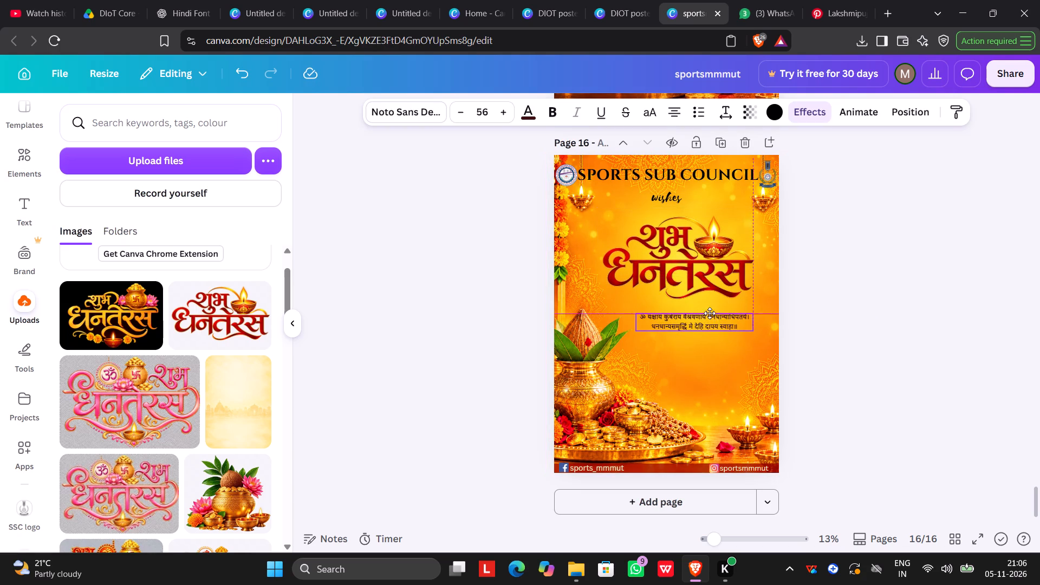
pyautogui.moveTo(710, 313); pyautogui.dragTo(708, 312)
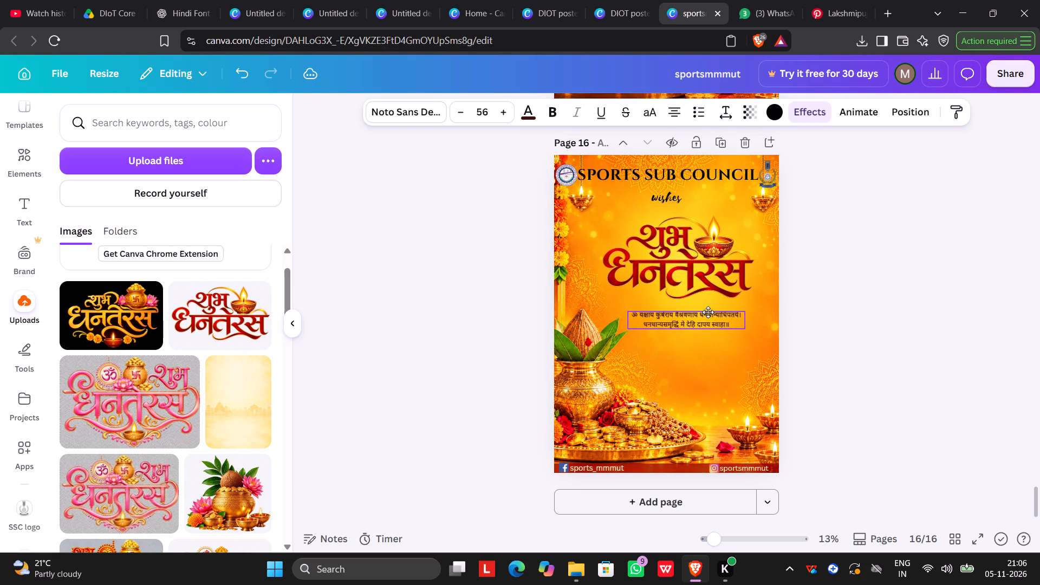
pyautogui.moveTo(708, 312); pyautogui.dragTo(706, 313)
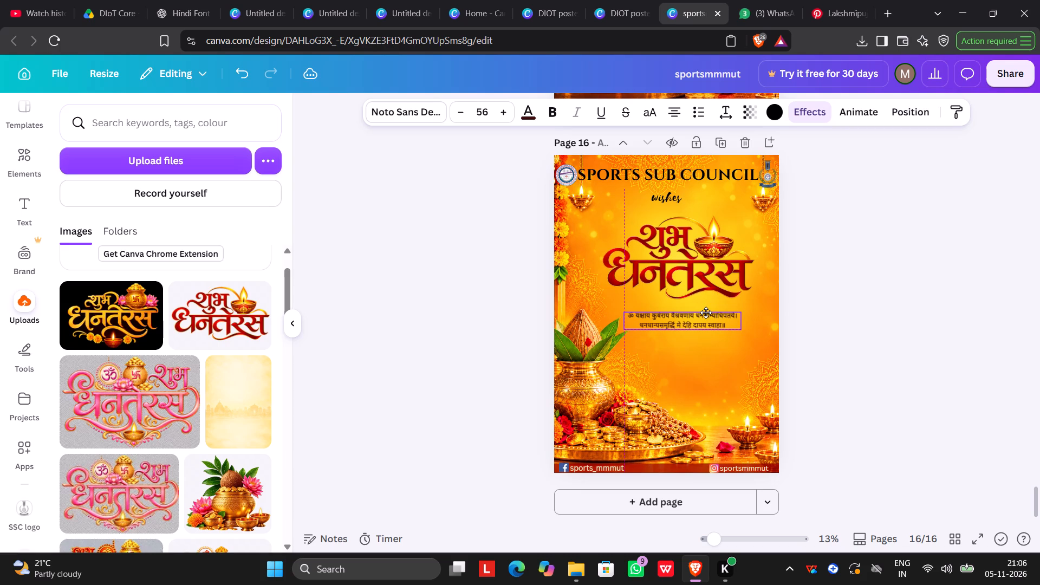
pyautogui.moveTo(706, 313); pyautogui.dragTo(707, 309)
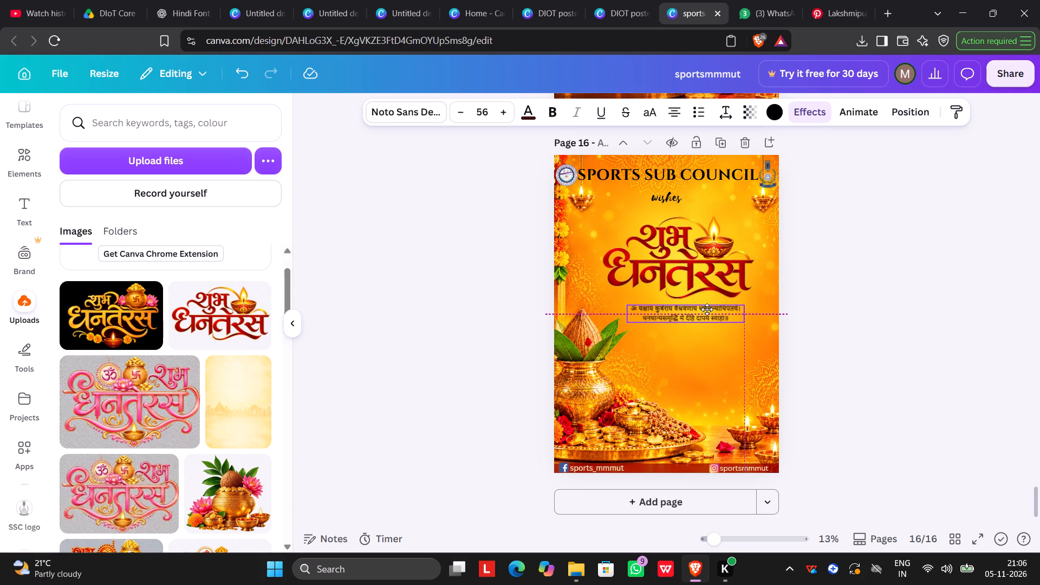
pyautogui.moveTo(707, 309); pyautogui.dragTo(727, 376)
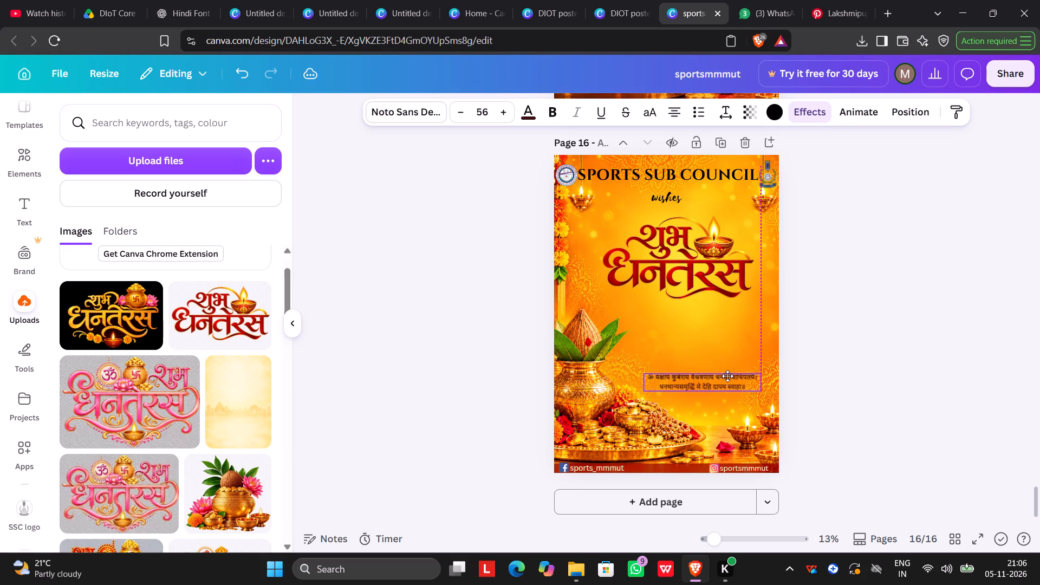
pyautogui.moveTo(727, 376); pyautogui.dragTo(724, 346)
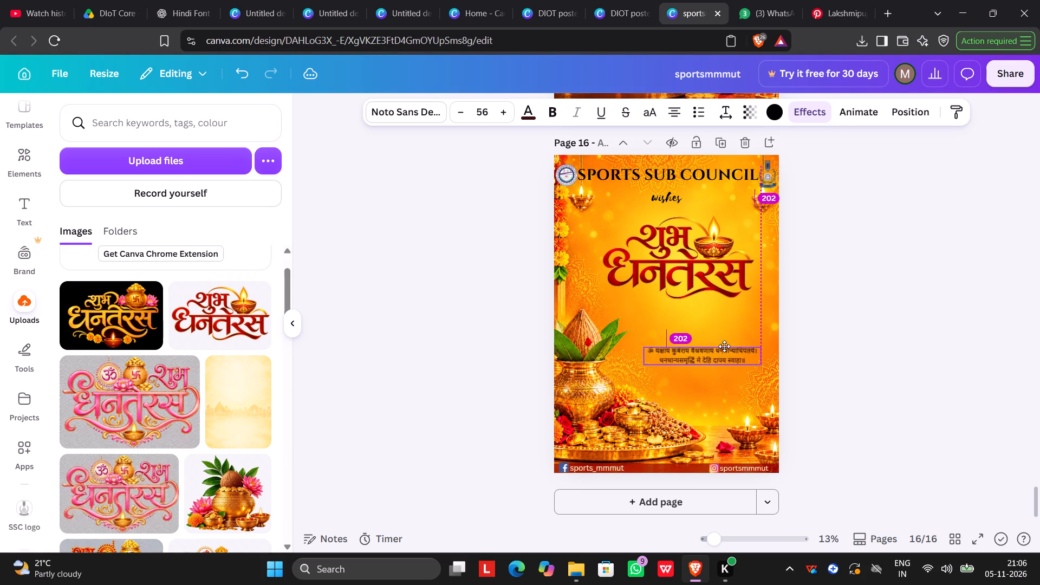
pyautogui.moveTo(724, 346); pyautogui.dragTo(721, 346)
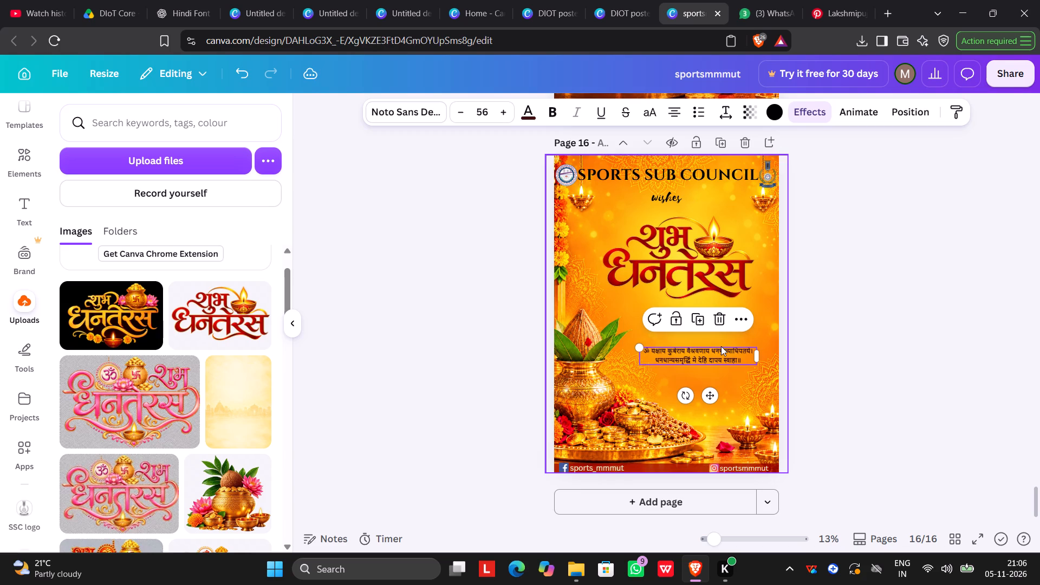
pyautogui.click(845, 315)
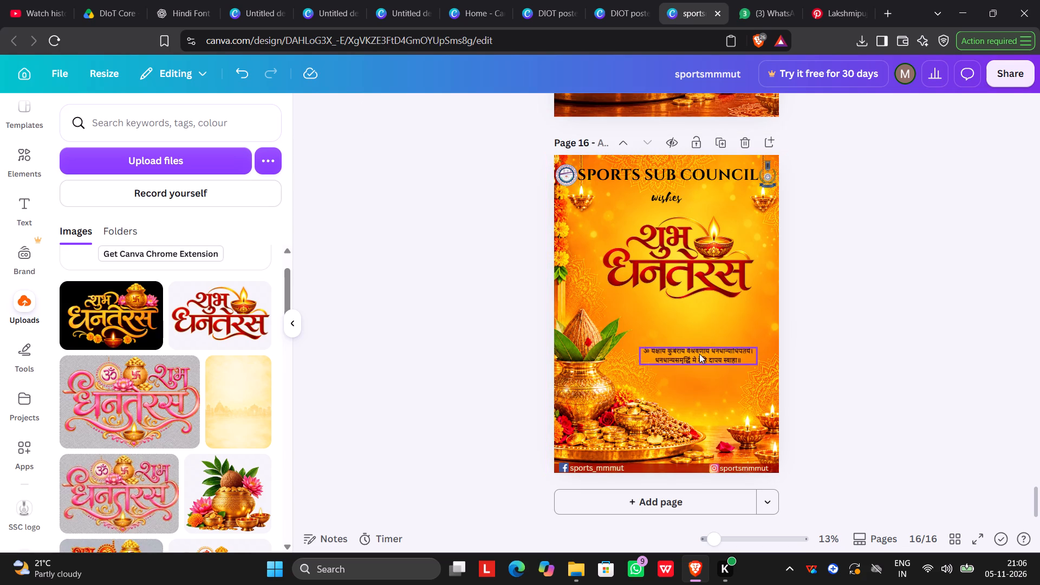
pyautogui.click(699, 354)
pyautogui.click(838, 338)
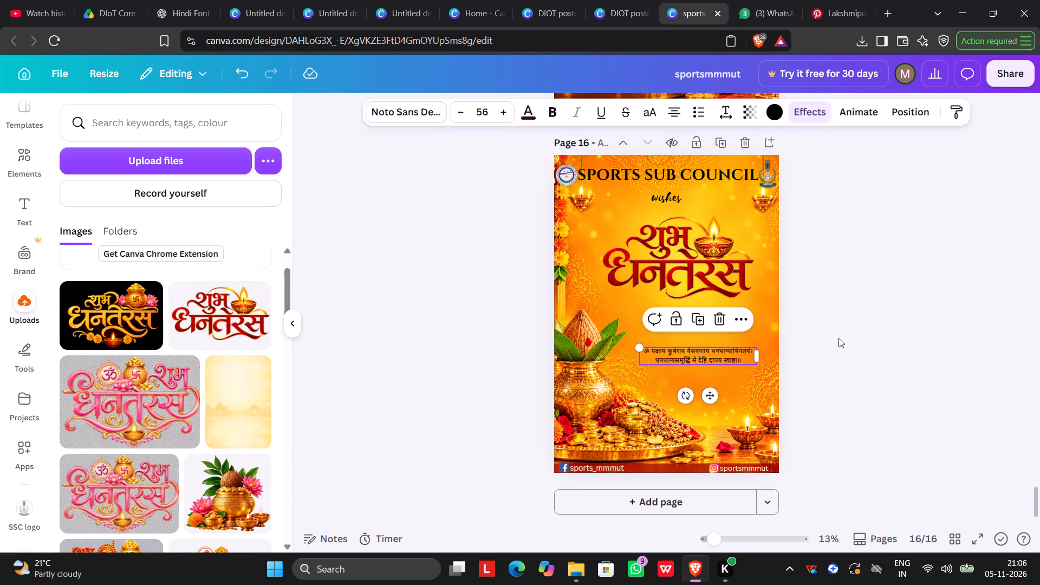
pyautogui.moveTo(704, 349); pyautogui.dragTo(698, 326)
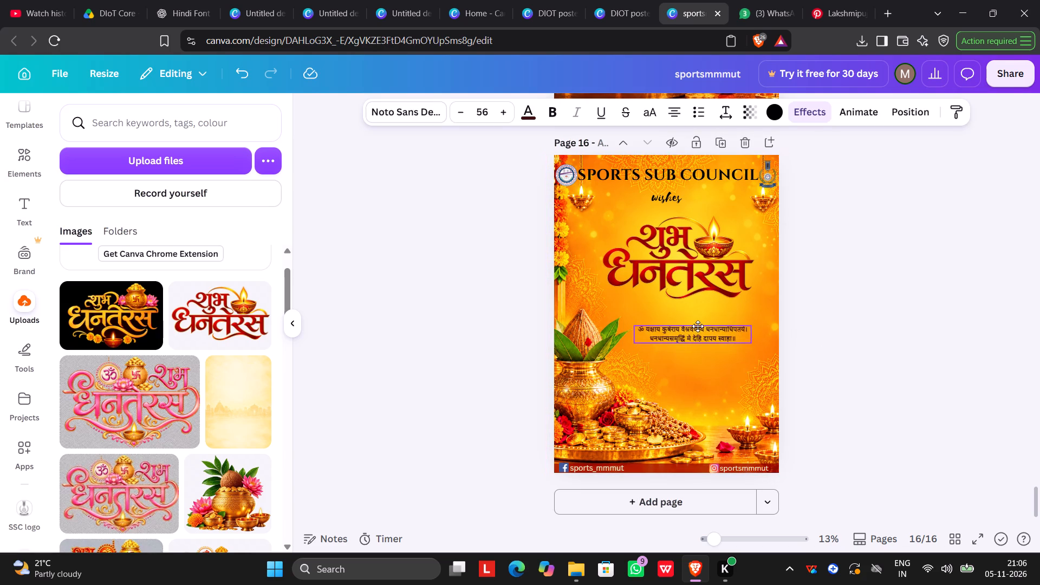
pyautogui.moveTo(698, 326); pyautogui.dragTo(691, 315)
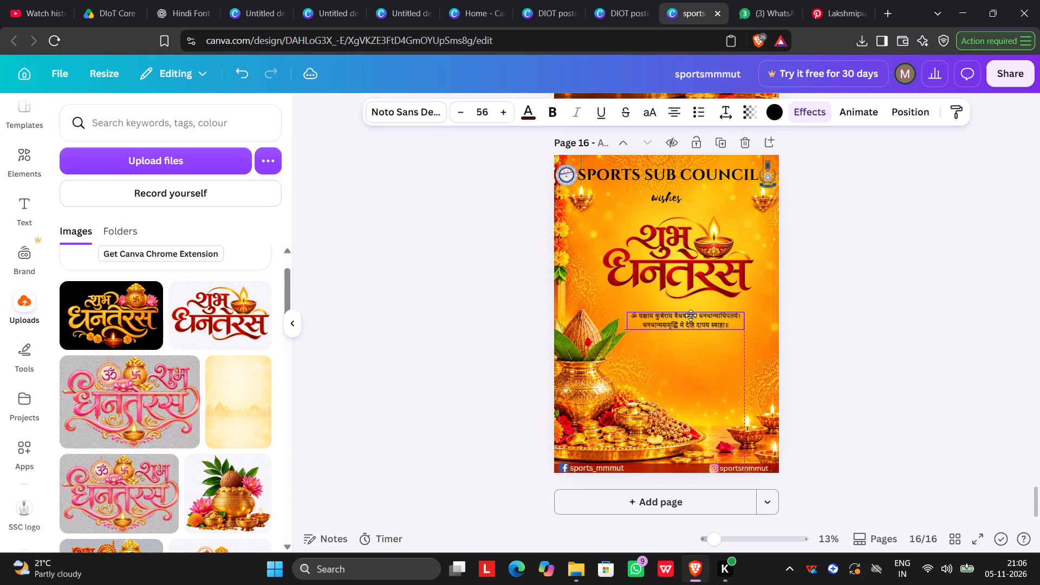
pyautogui.moveTo(691, 315); pyautogui.dragTo(690, 316)
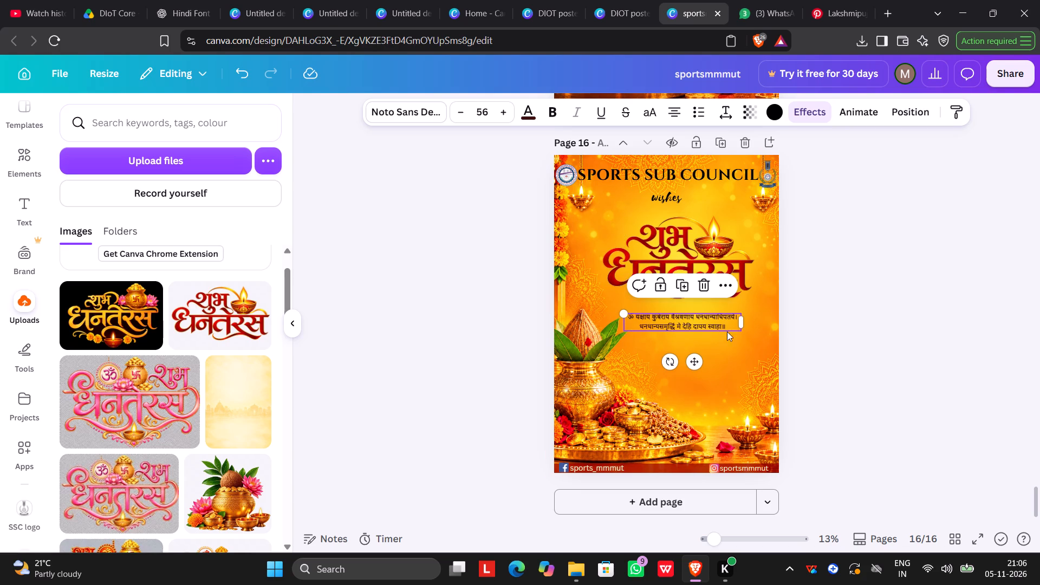
pyautogui.click(704, 321)
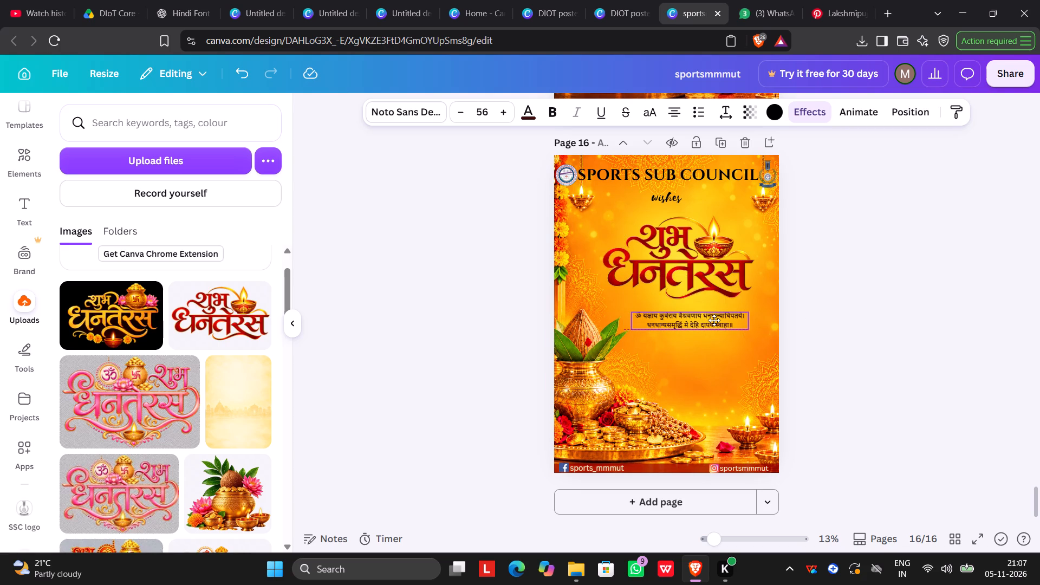
pyautogui.click(833, 329)
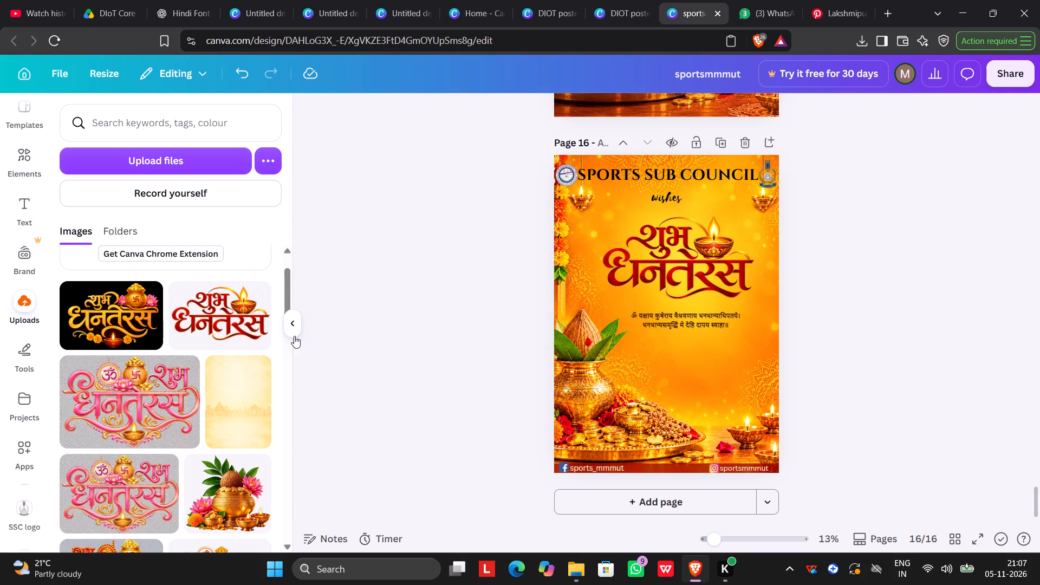
# Look through the Dhanteras posters on pages 12 to 16 to compare their titles, verses and layouts.
pyautogui.scroll(-7, 297, 334)
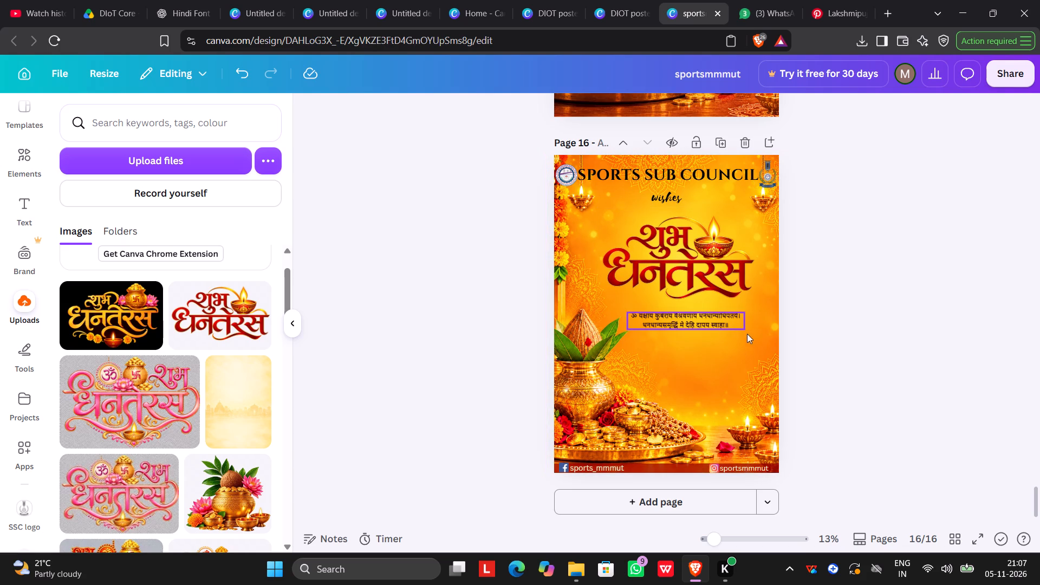
pyautogui.scroll(7, 750, 303)
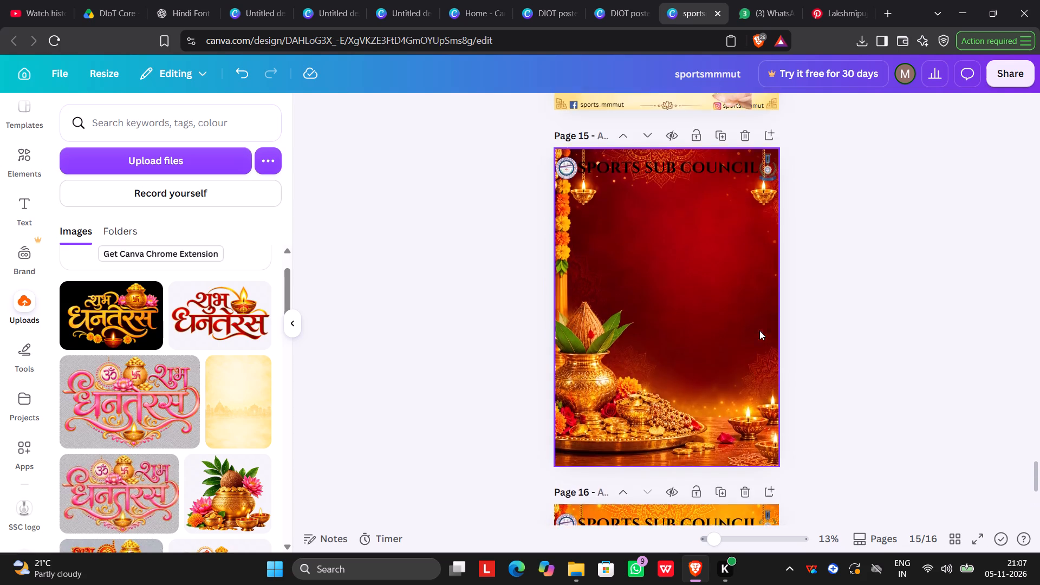
pyautogui.scroll(5, 759, 330)
pyautogui.scroll(-2, 759, 330)
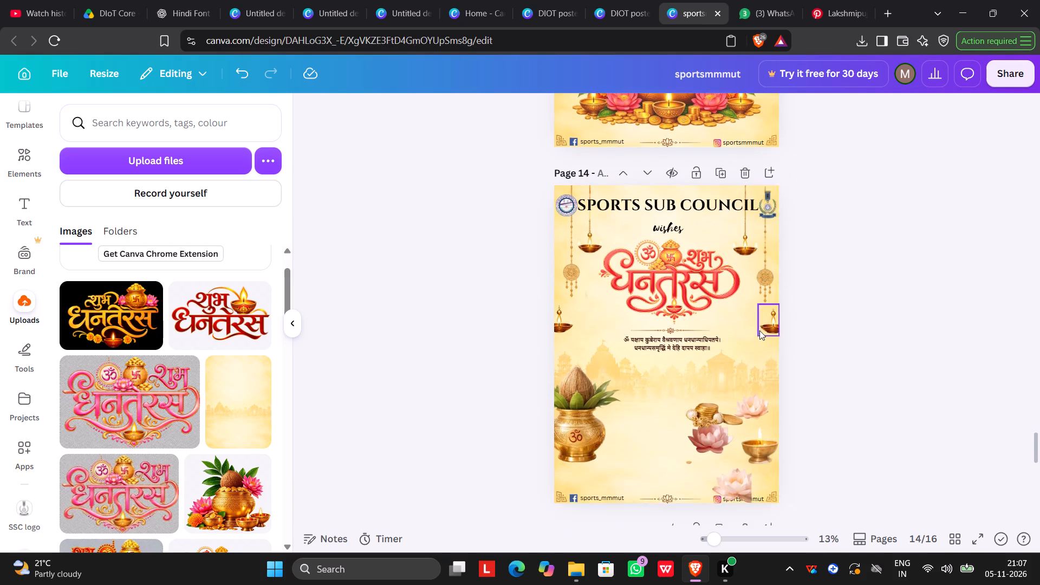
pyautogui.scroll(-2, 759, 330)
pyautogui.scroll(3, 759, 330)
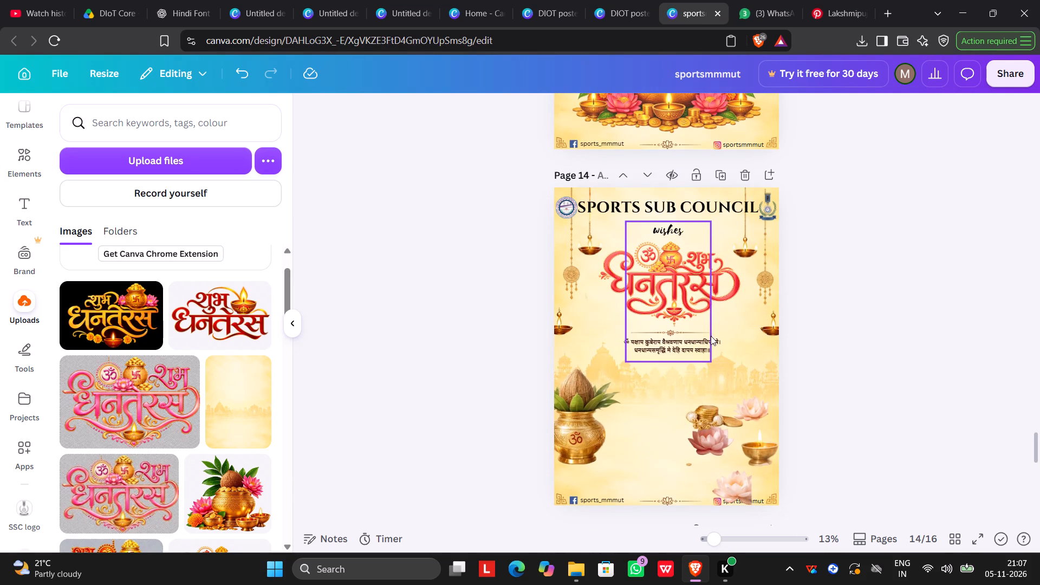
pyautogui.scroll(-1, 699, 330)
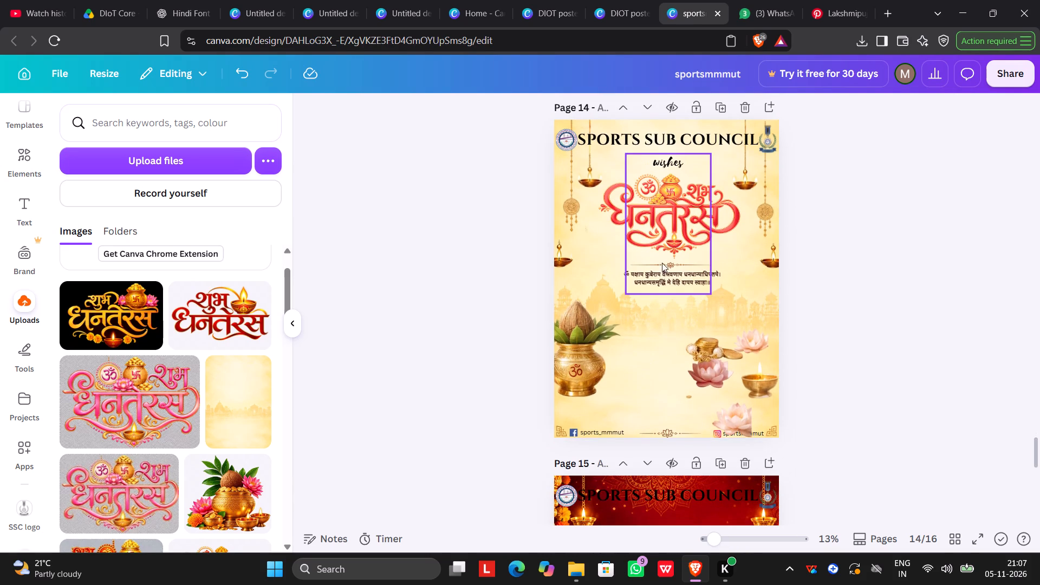
pyautogui.scroll(-5, 643, 435)
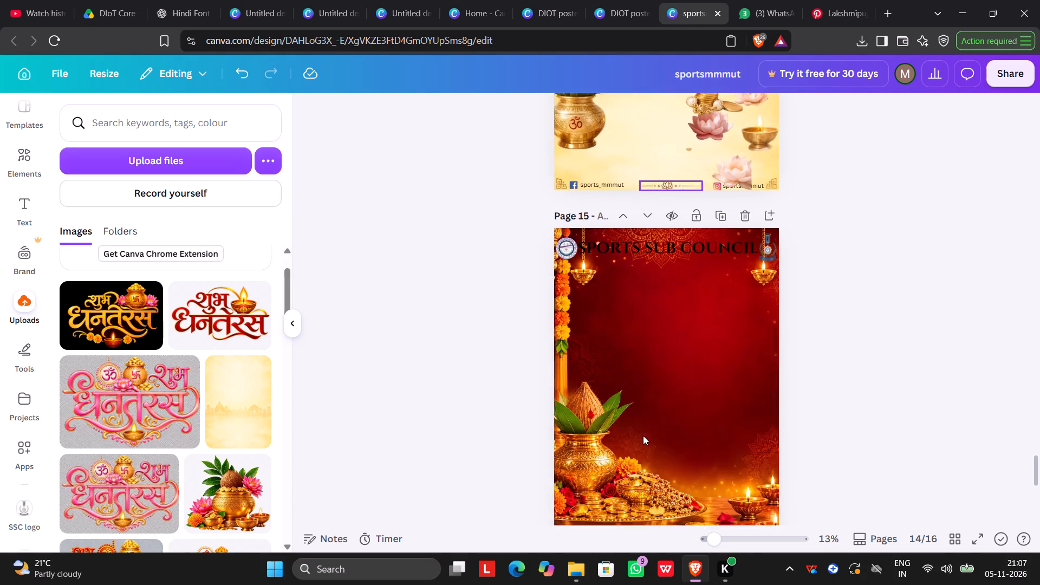
pyautogui.scroll(-9, 643, 435)
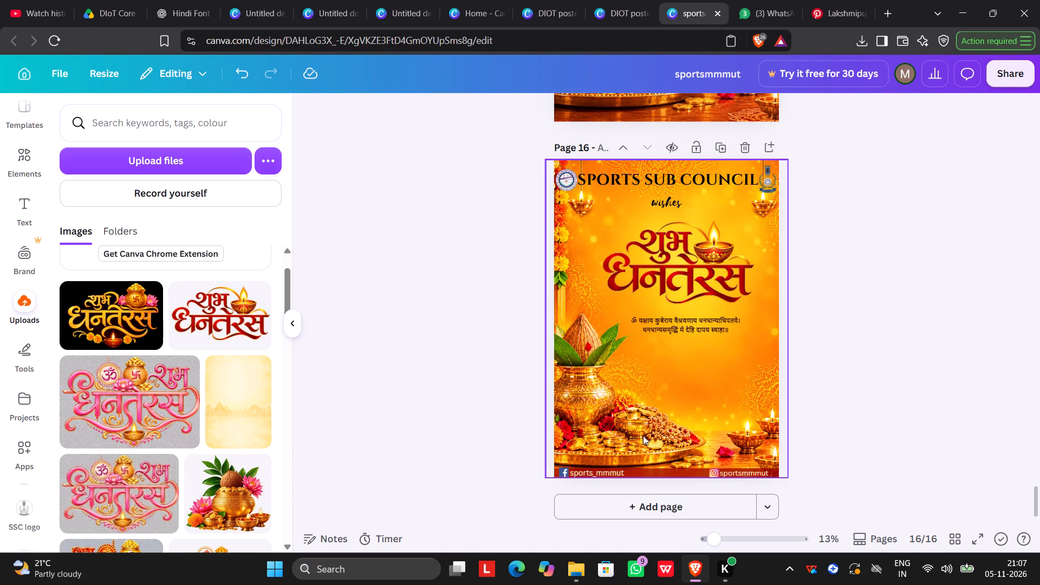
pyautogui.scroll(-4, 643, 435)
pyautogui.scroll(14, 643, 435)
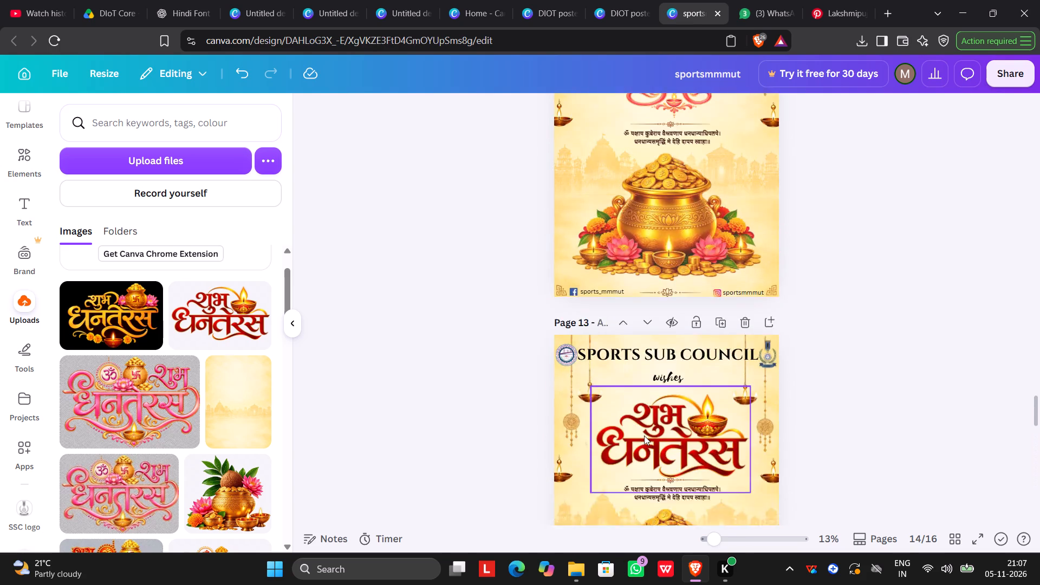
pyautogui.scroll(2, 644, 435)
pyautogui.scroll(-6, 644, 435)
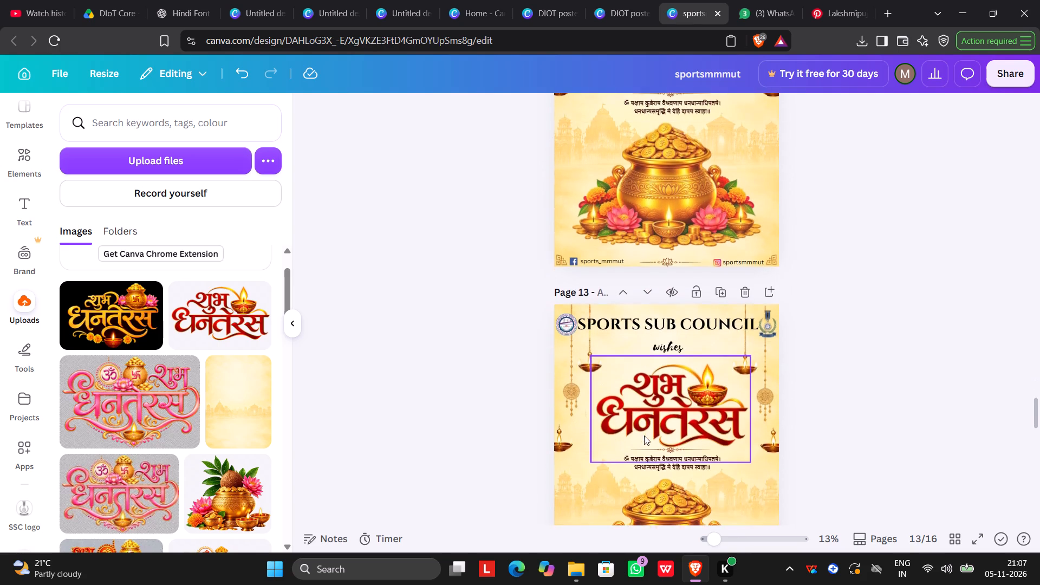
pyautogui.scroll(-3, 685, 423)
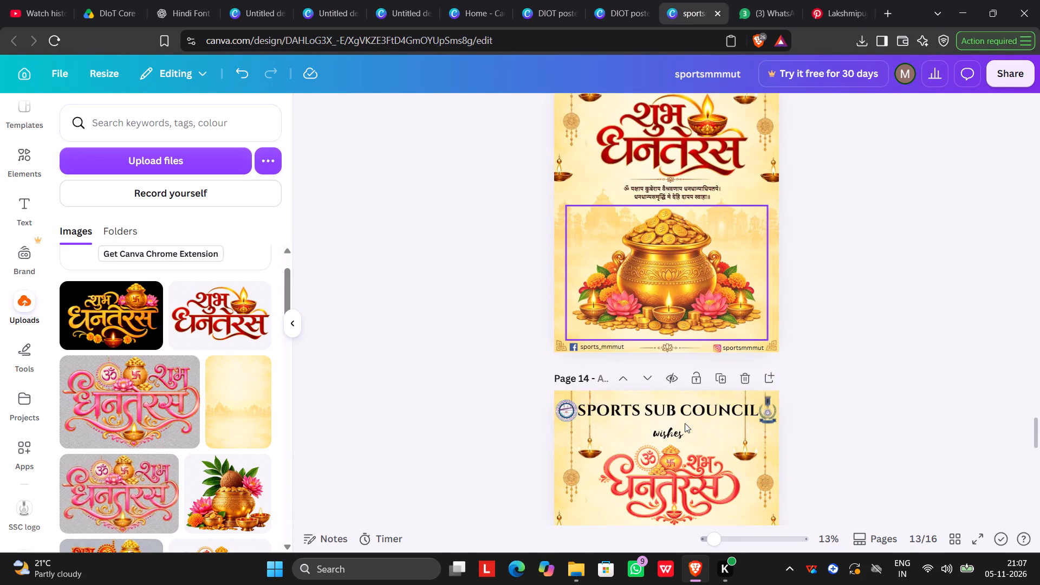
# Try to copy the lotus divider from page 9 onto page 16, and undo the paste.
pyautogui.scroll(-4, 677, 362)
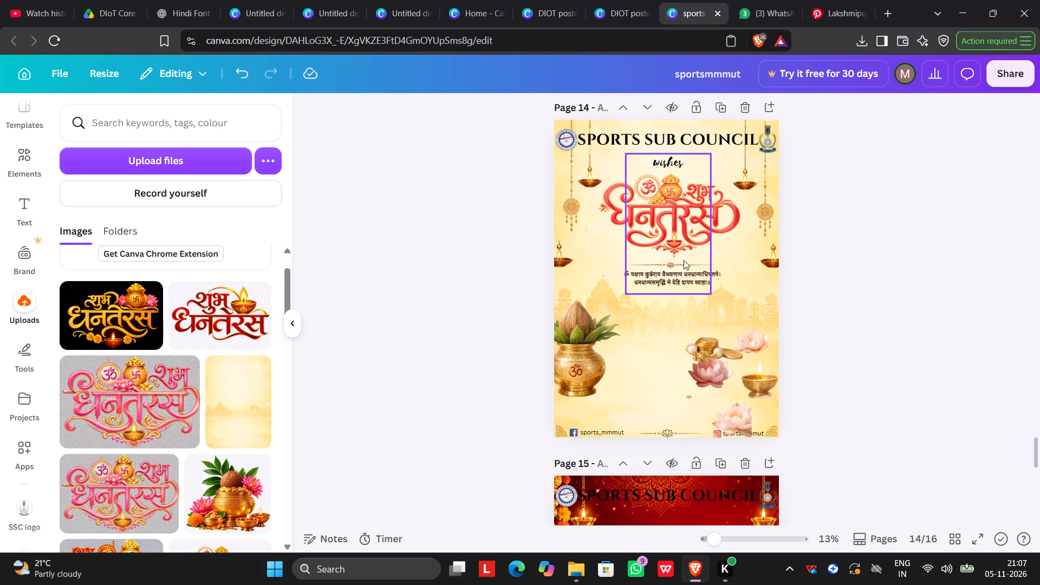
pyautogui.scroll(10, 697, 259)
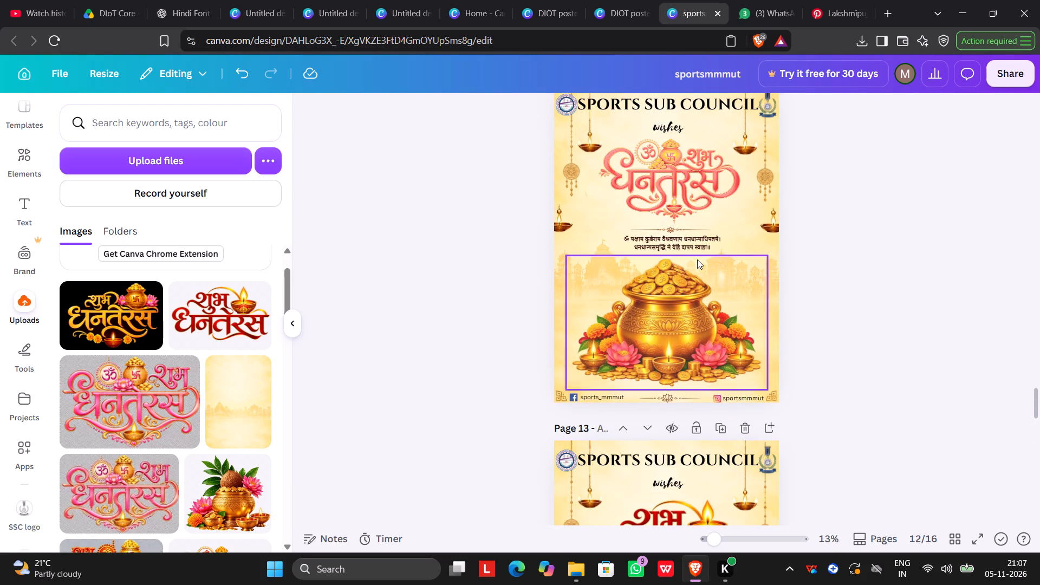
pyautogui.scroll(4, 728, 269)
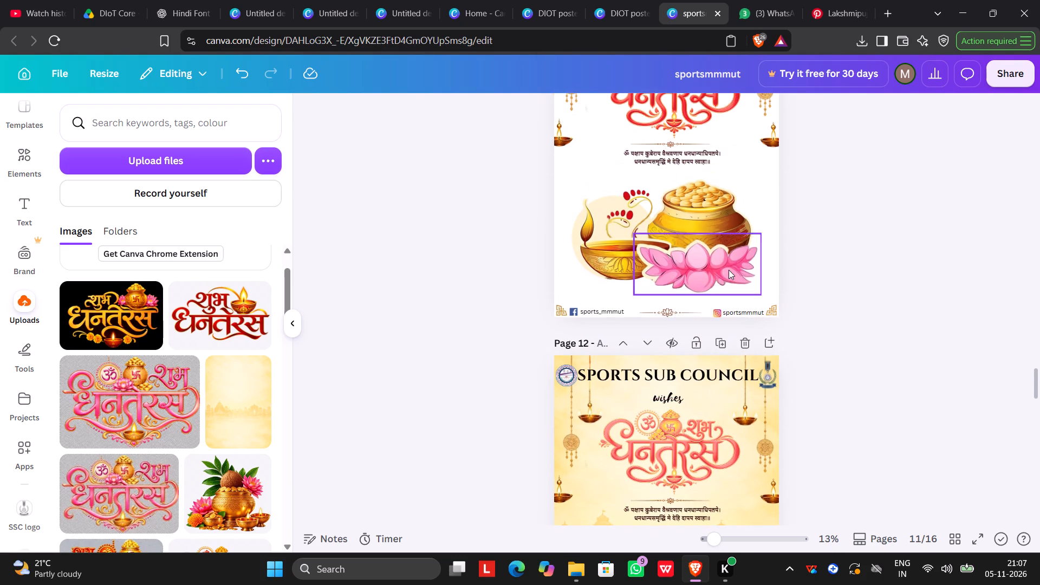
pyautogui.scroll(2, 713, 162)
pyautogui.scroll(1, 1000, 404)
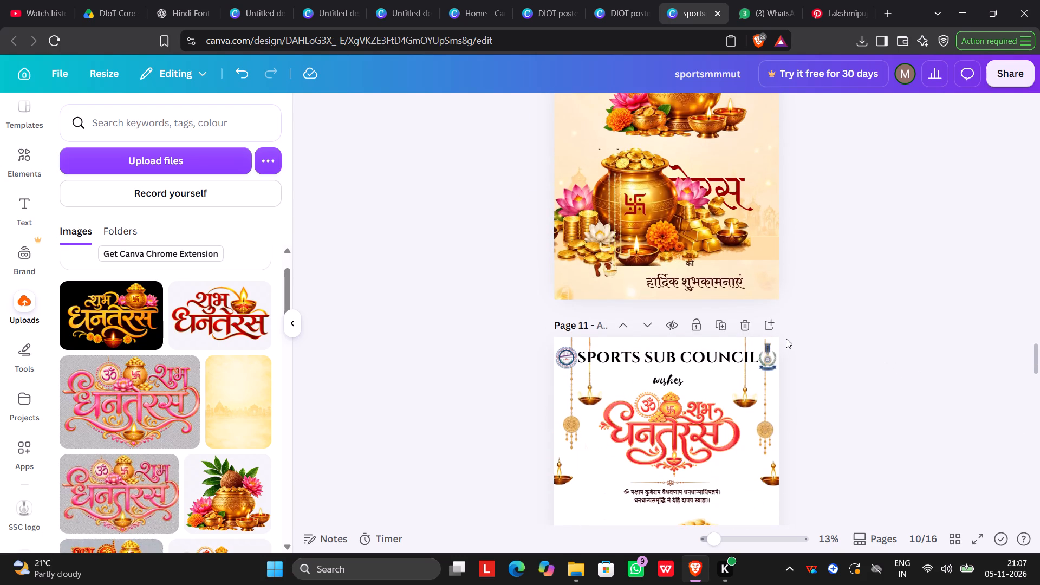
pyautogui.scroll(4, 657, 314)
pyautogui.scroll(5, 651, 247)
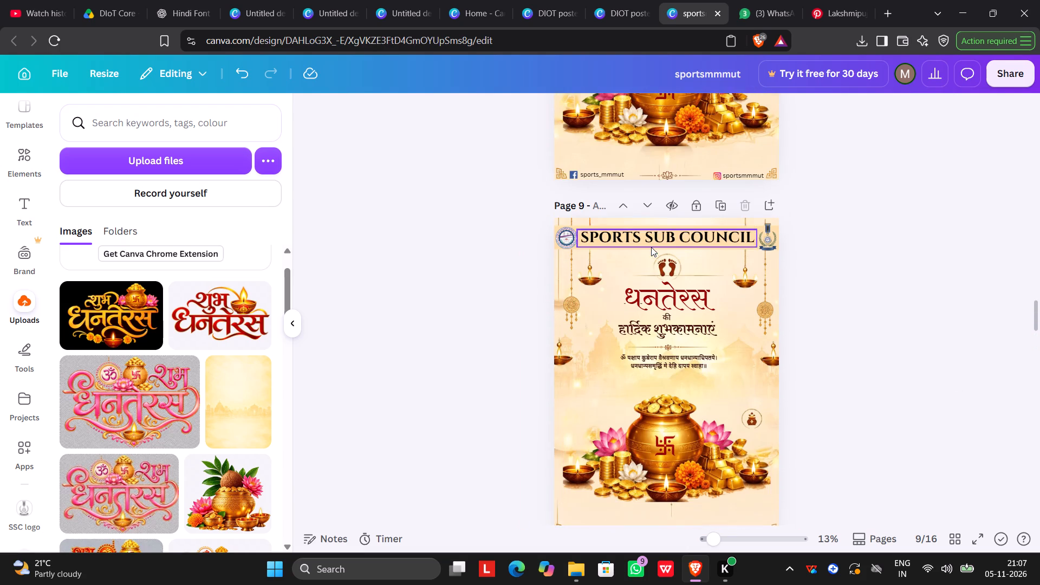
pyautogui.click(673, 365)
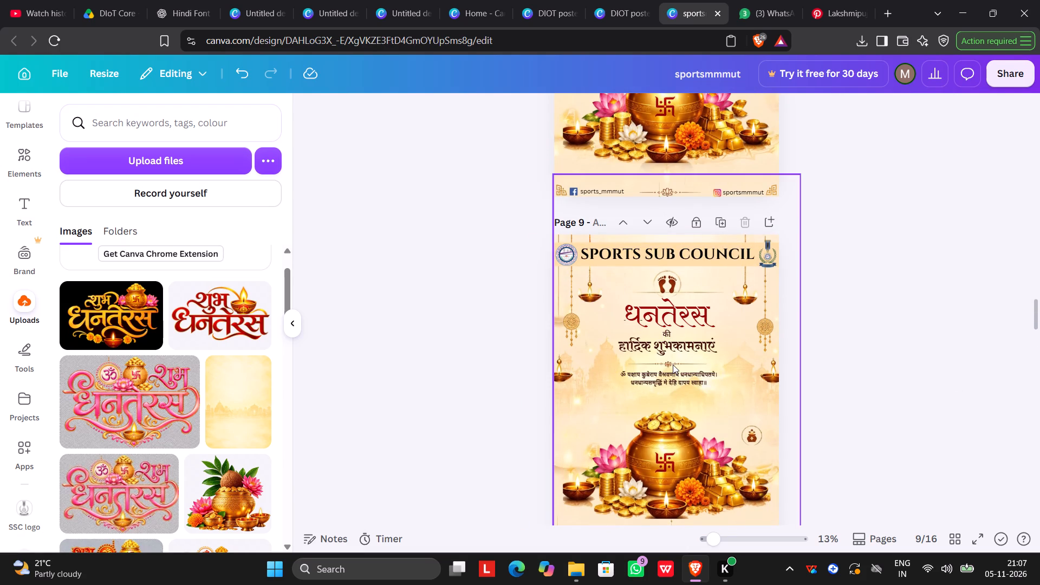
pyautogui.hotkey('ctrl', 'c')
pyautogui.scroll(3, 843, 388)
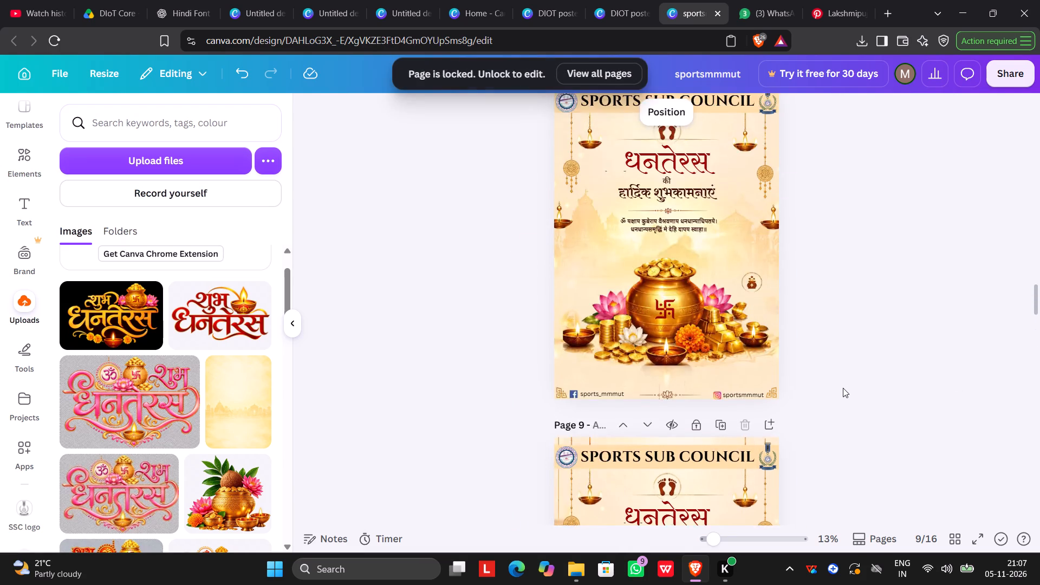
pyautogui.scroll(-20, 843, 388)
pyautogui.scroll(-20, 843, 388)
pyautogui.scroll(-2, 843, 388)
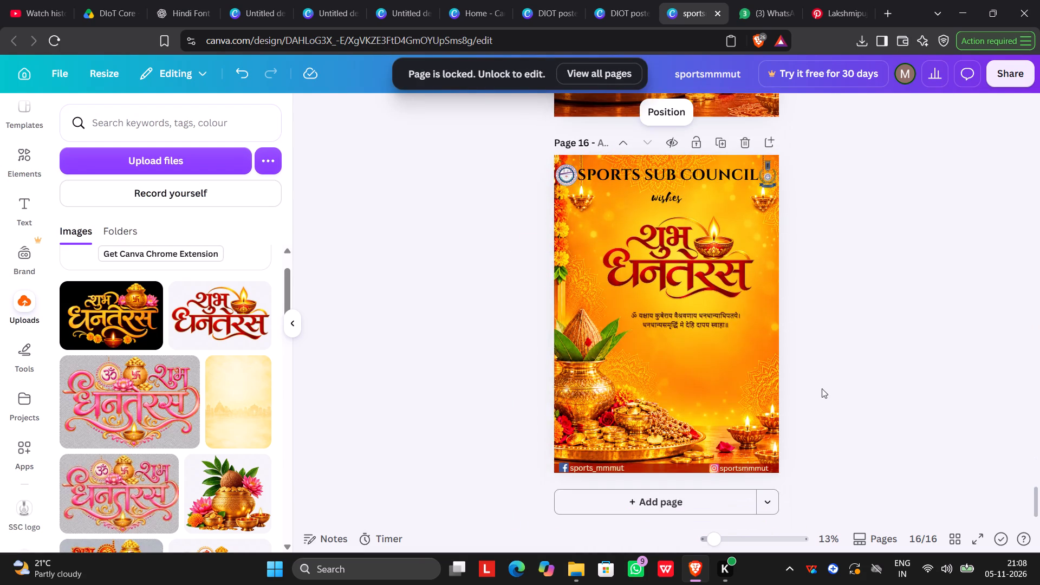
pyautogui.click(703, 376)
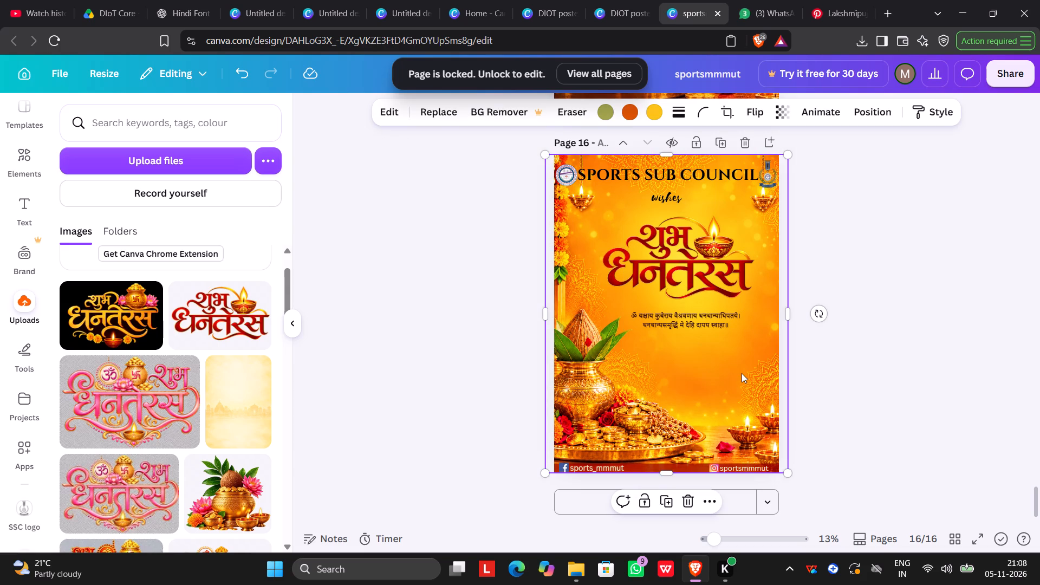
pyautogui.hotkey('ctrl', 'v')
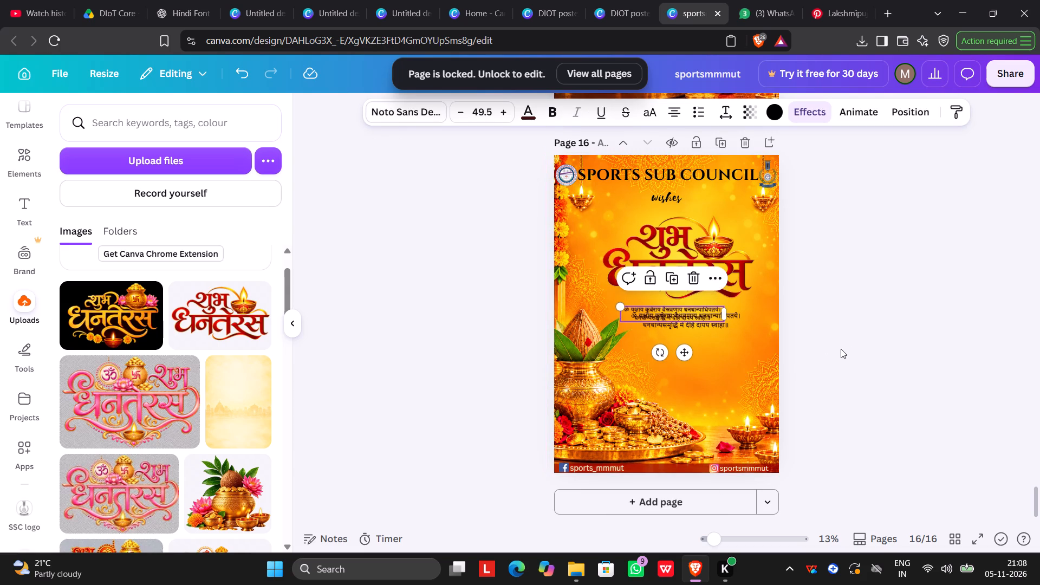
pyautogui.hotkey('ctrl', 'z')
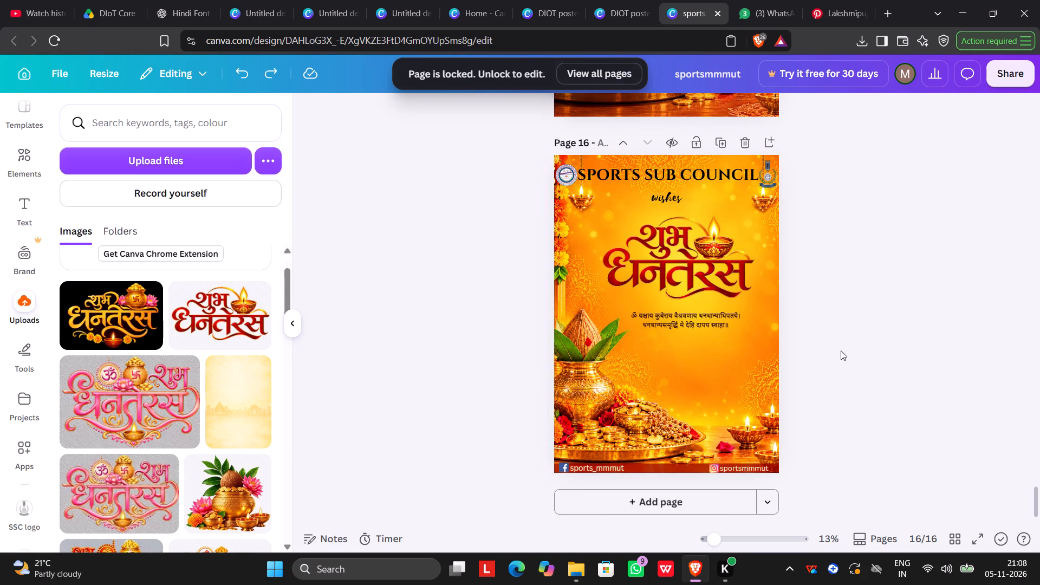
# On page 14, shift the शुभ धनतेरस title up and left and the "wishes" text box left to free the lotus divider.
pyautogui.scroll(-4, 841, 350)
pyautogui.scroll(12, 841, 350)
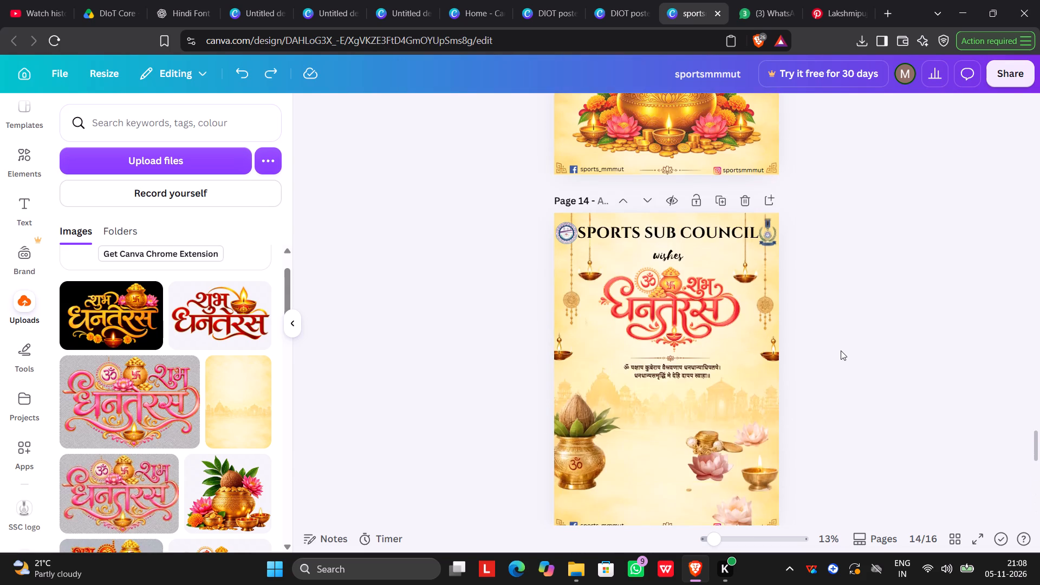
pyautogui.scroll(2, 841, 350)
pyautogui.scroll(-3, 807, 439)
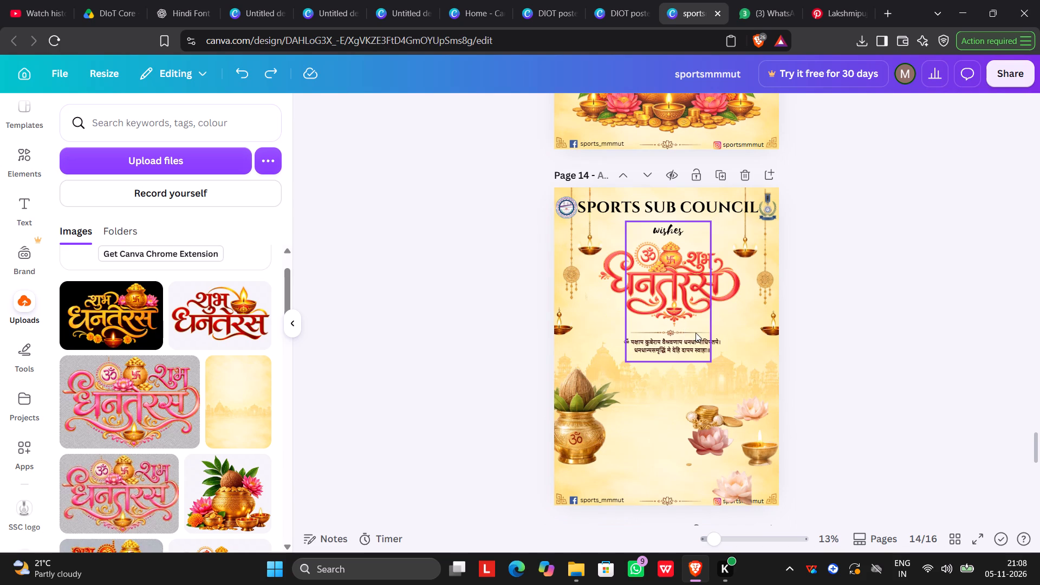
pyautogui.click(712, 298)
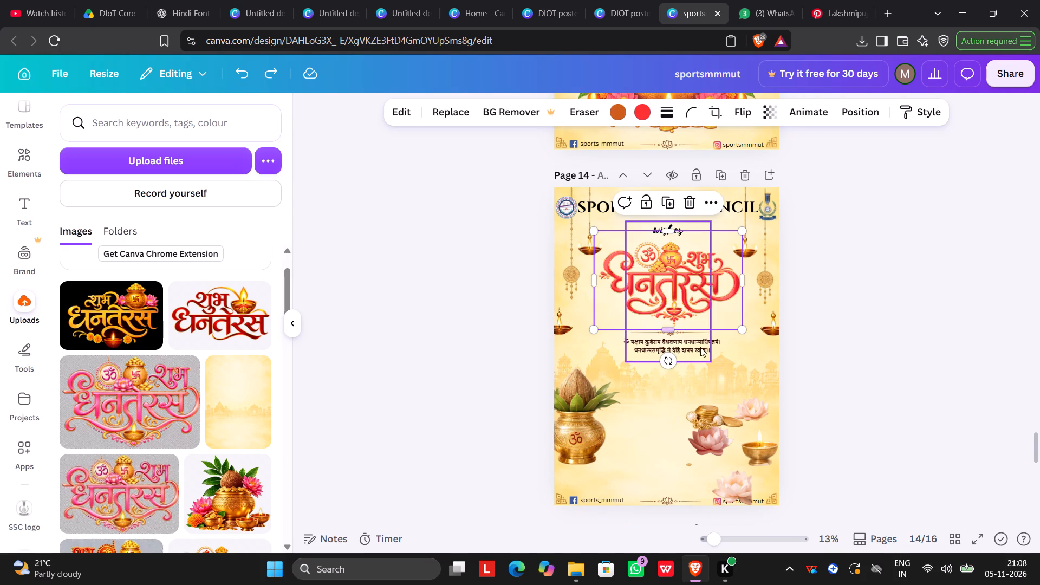
pyautogui.click(805, 344)
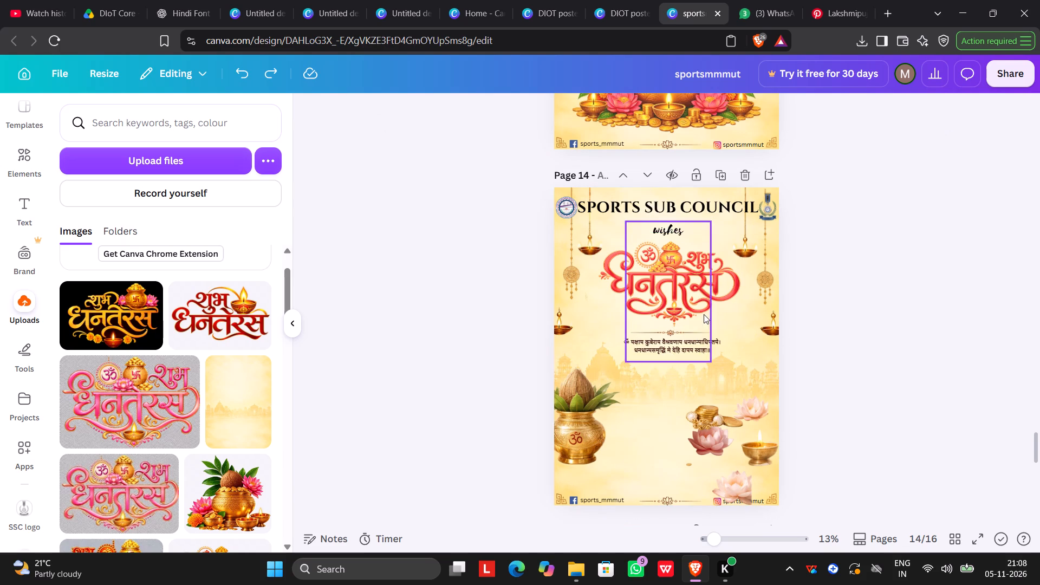
pyautogui.click(687, 302)
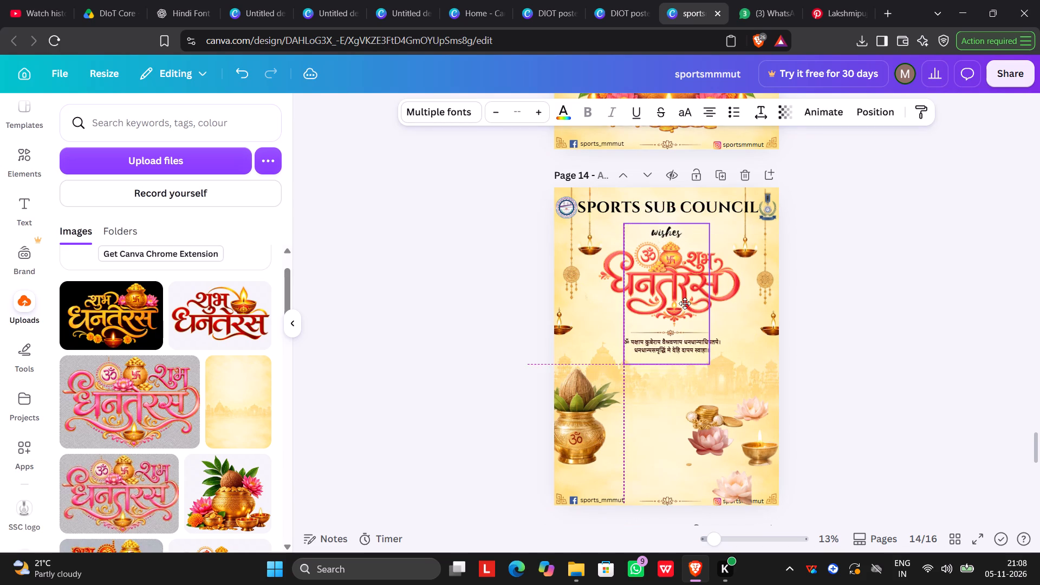
pyautogui.click(840, 318)
pyautogui.moveTo(736, 290); pyautogui.dragTo(721, 274)
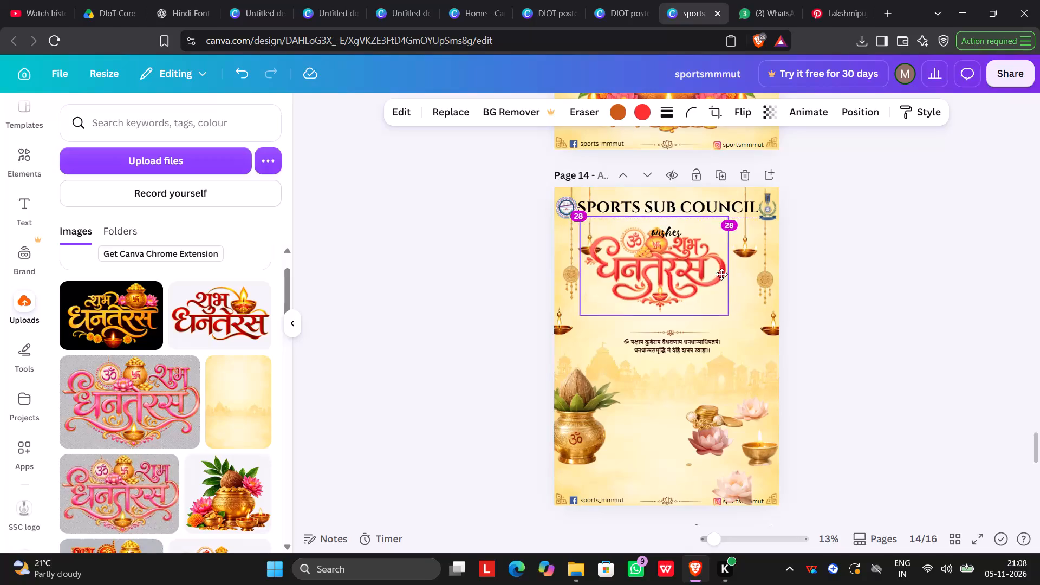
pyautogui.moveTo(721, 274); pyautogui.dragTo(719, 260)
pyautogui.moveTo(693, 346); pyautogui.dragTo(659, 341)
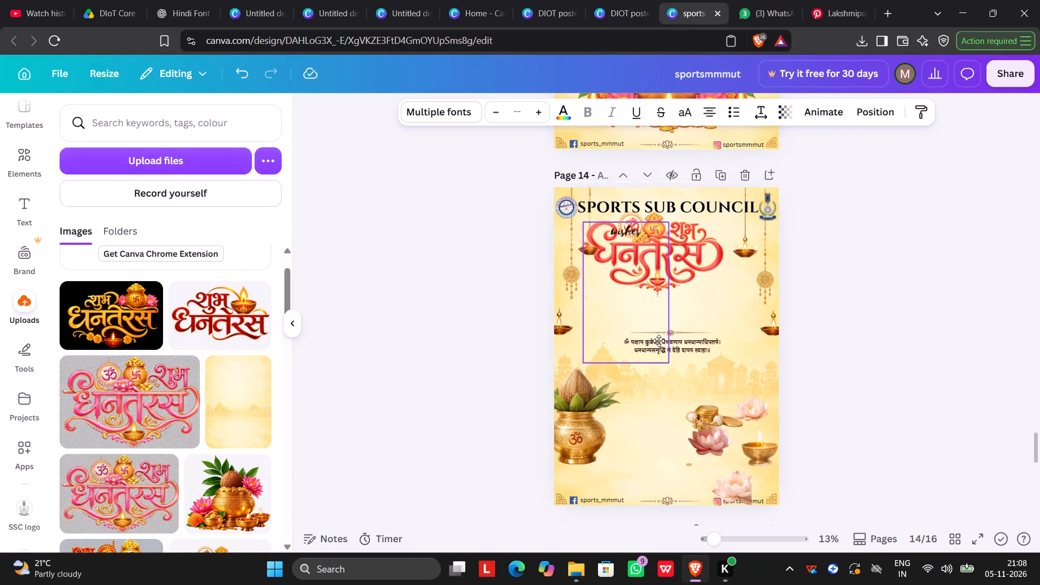
pyautogui.moveTo(659, 341); pyautogui.dragTo(653, 343)
# Duplicate the lotus divider on page 14 and place the copy on page 16 just below the Sanskrit verse.
pyautogui.click(697, 330)
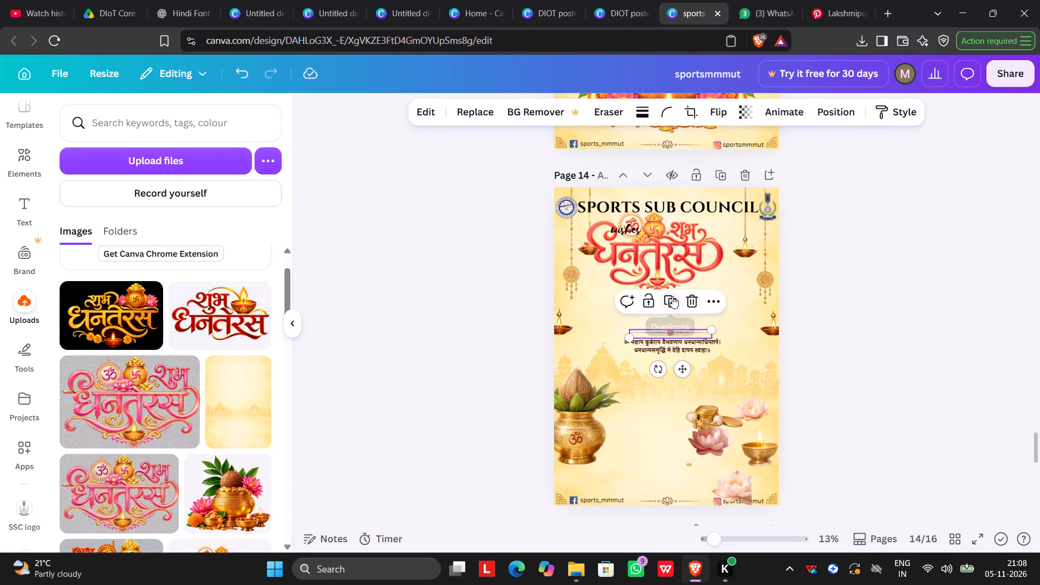
pyautogui.click(672, 296)
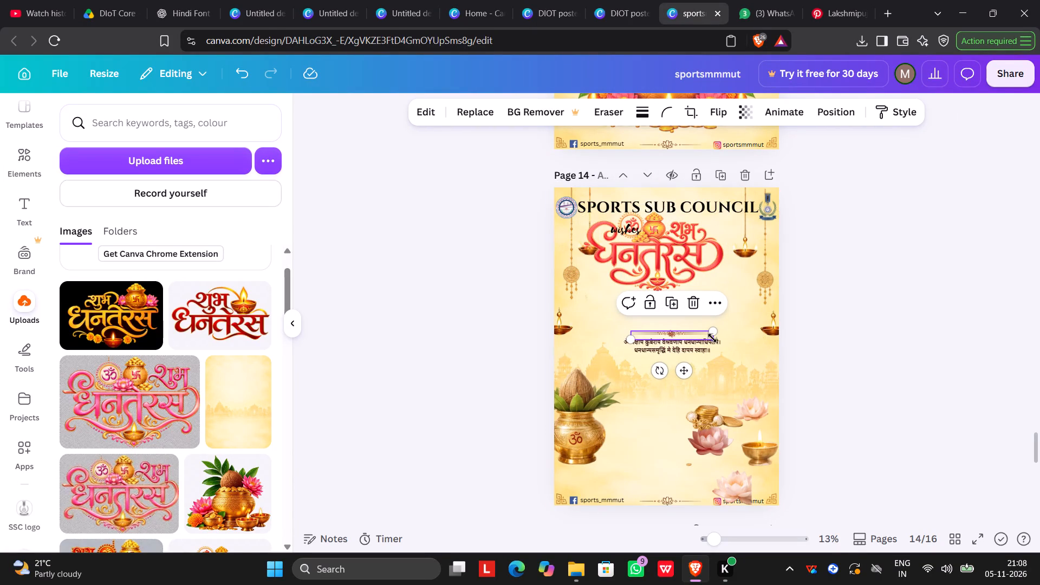
pyautogui.click(825, 357)
pyautogui.moveTo(701, 335); pyautogui.dragTo(725, 393)
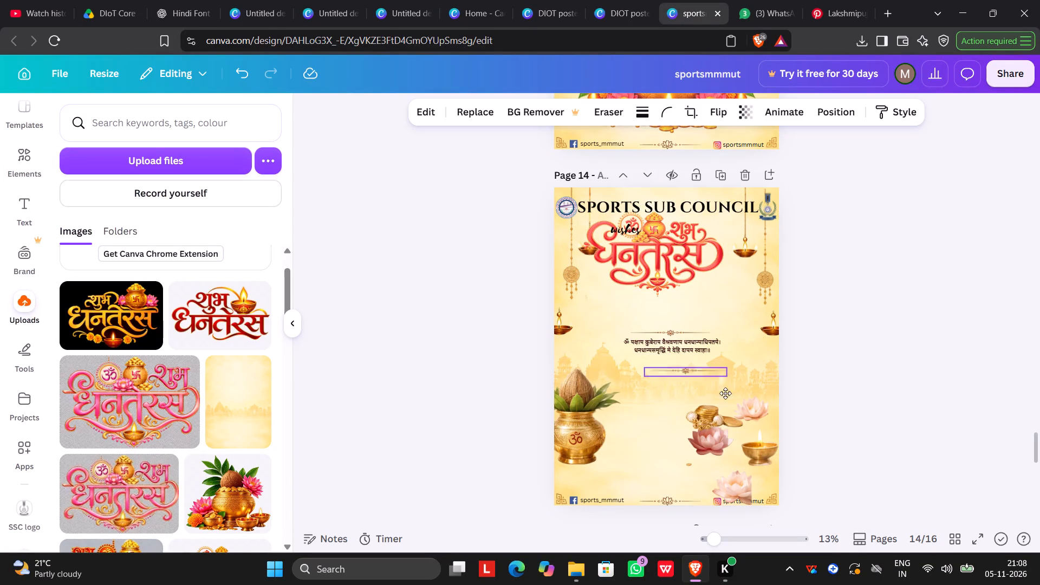
pyautogui.moveTo(725, 393); pyautogui.dragTo(735, 472)
pyautogui.scroll(-10, 735, 472)
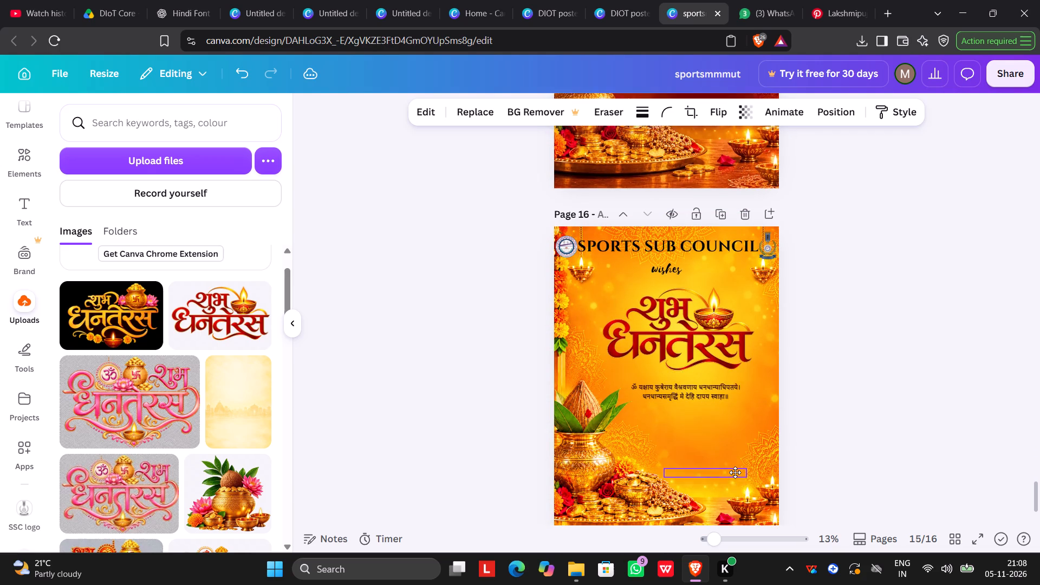
pyautogui.moveTo(735, 472); pyautogui.dragTo(724, 414)
pyautogui.click(881, 400)
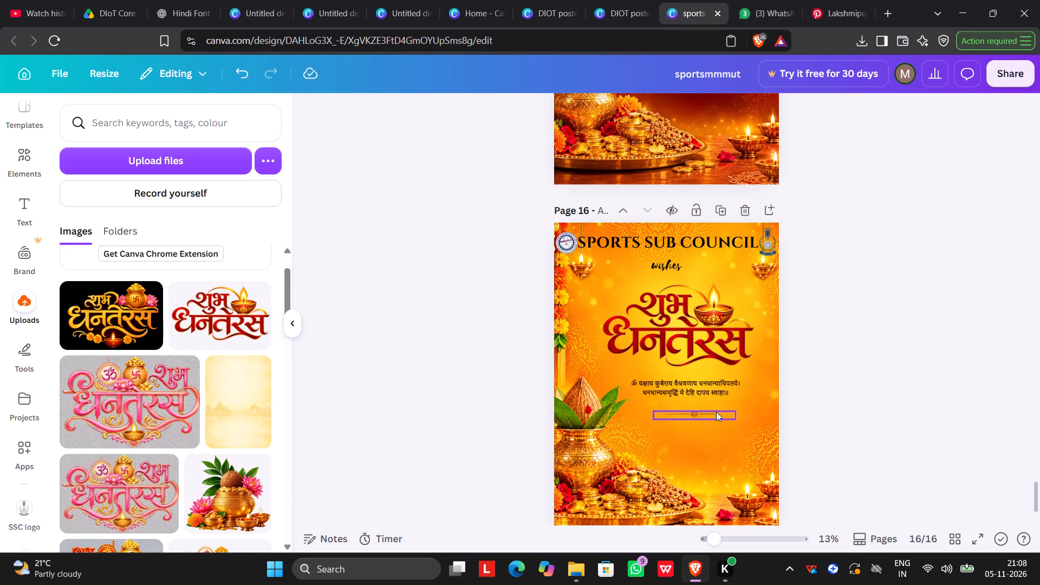
# Enlarge the lotus divider on page 16 and move it between the शुभ धनतेरस title and the Sanskrit verse.
pyautogui.click(715, 412)
pyautogui.moveTo(738, 412); pyautogui.dragTo(775, 389)
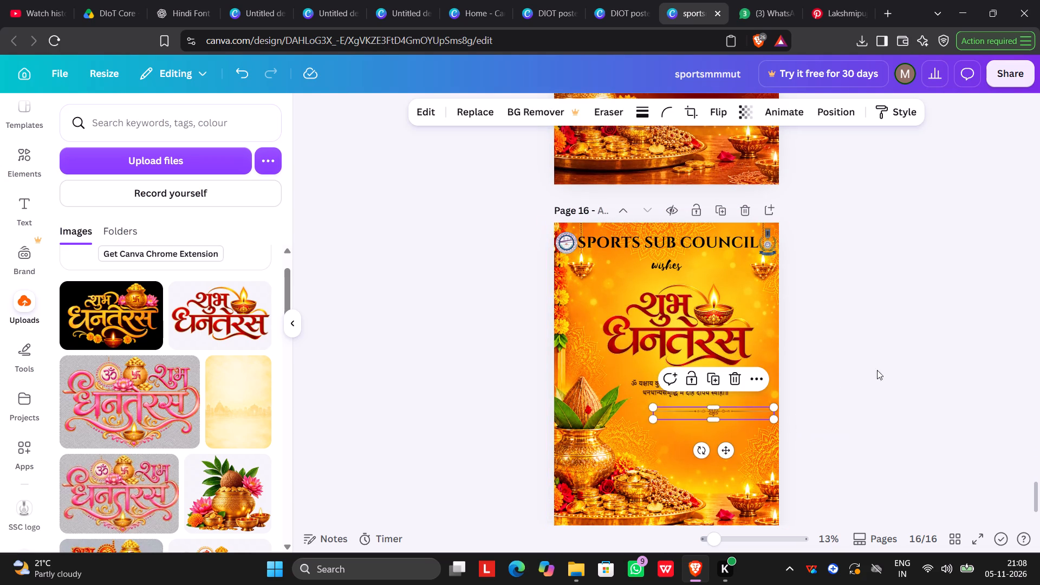
pyautogui.click(889, 365)
pyautogui.moveTo(734, 408); pyautogui.dragTo(706, 407)
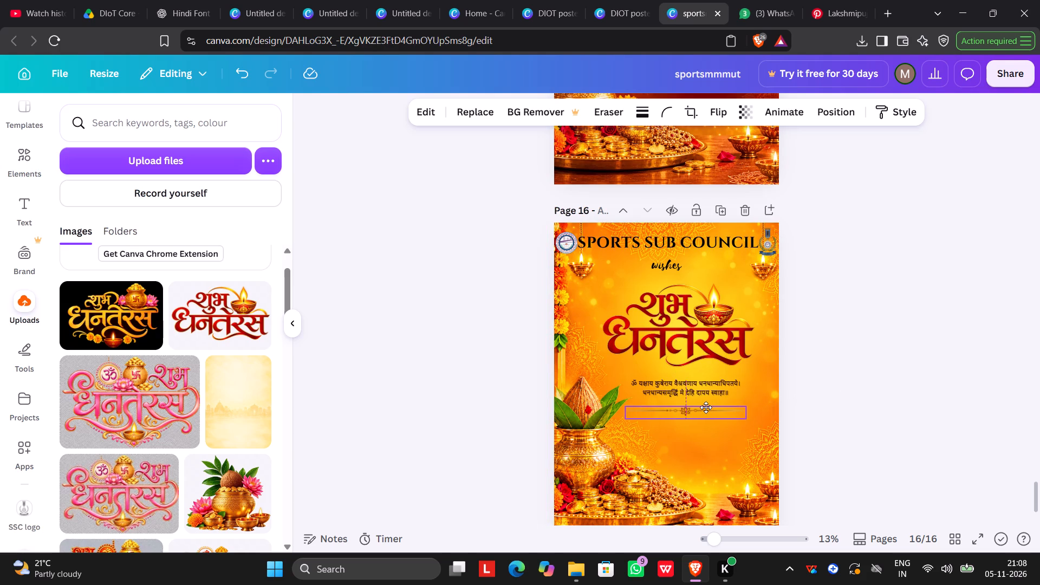
pyautogui.moveTo(706, 407); pyautogui.dragTo(698, 370)
pyautogui.click(859, 364)
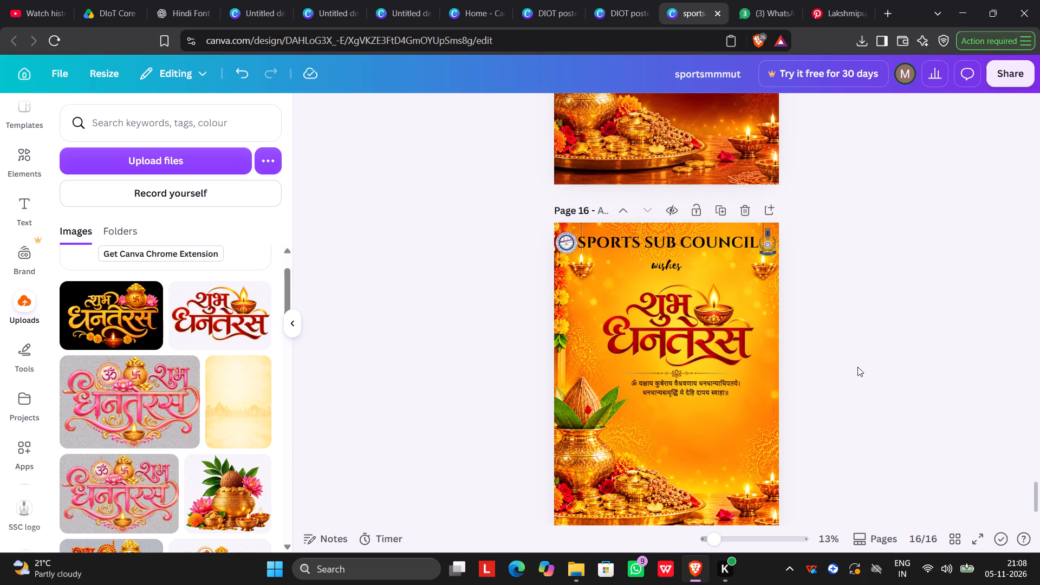
# Open up the spacing on page 16 by moving the Sanskrit verse lower and nudging the lotus divider slightly down.
pyautogui.moveTo(693, 392); pyautogui.dragTo(698, 415)
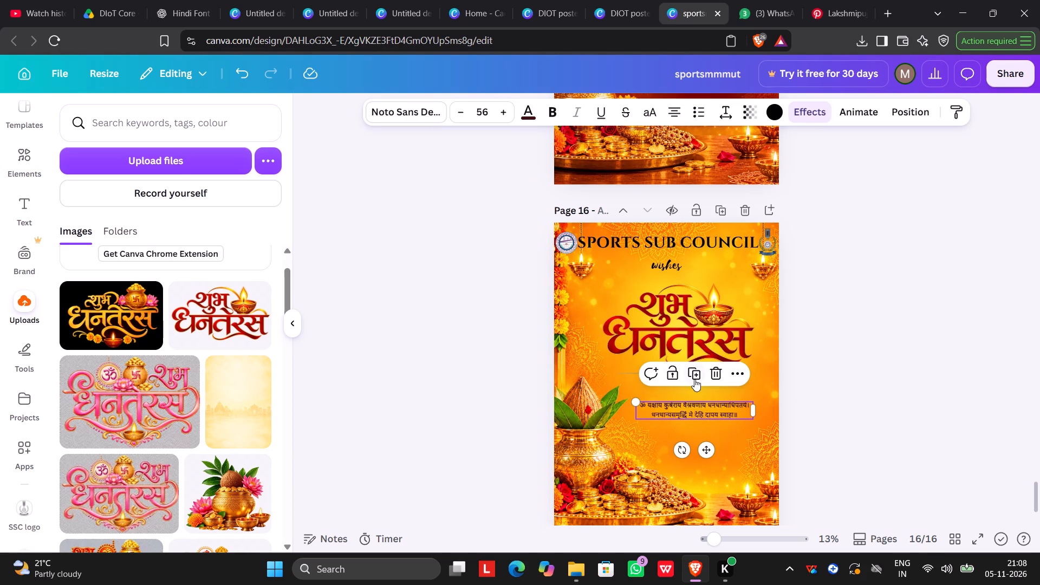
pyautogui.click(866, 365)
pyautogui.click(706, 378)
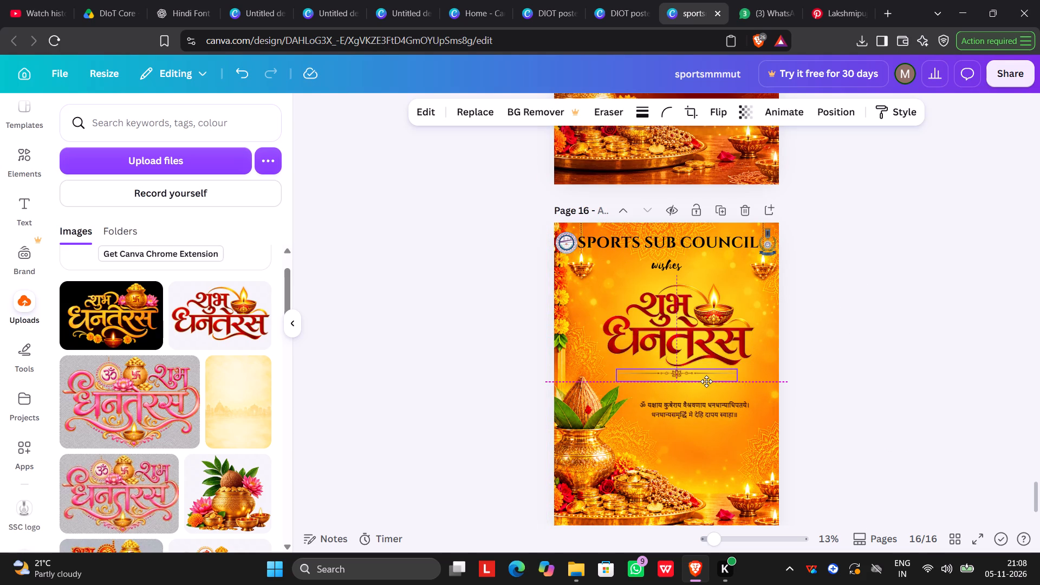
pyautogui.click(899, 342)
pyautogui.click(702, 382)
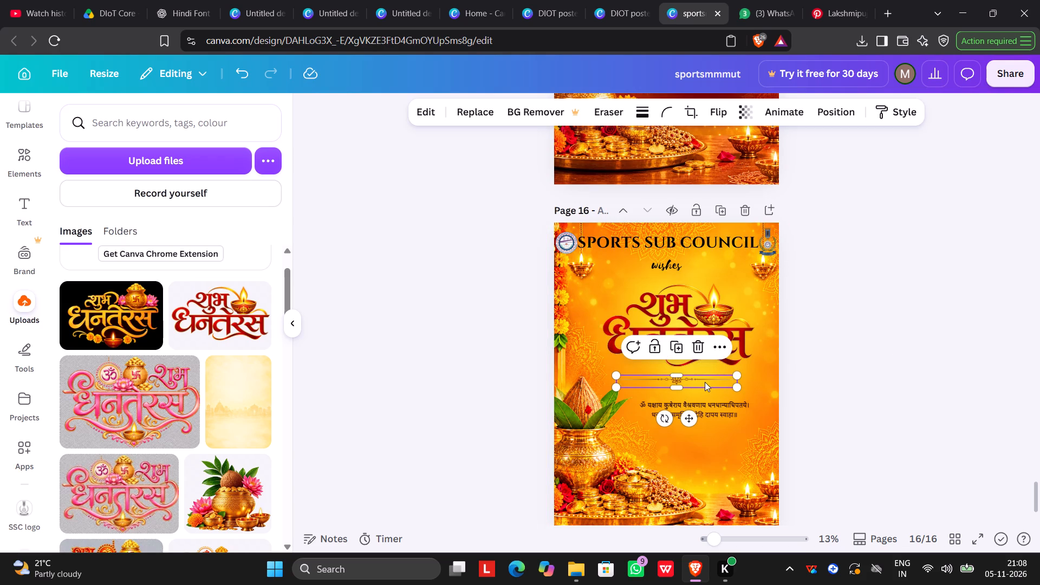
# Resize the lotus divider on page 16 to be taller and wider, spanning from above the kalash to near the title's end.
pyautogui.moveTo(712, 378); pyautogui.dragTo(711, 374)
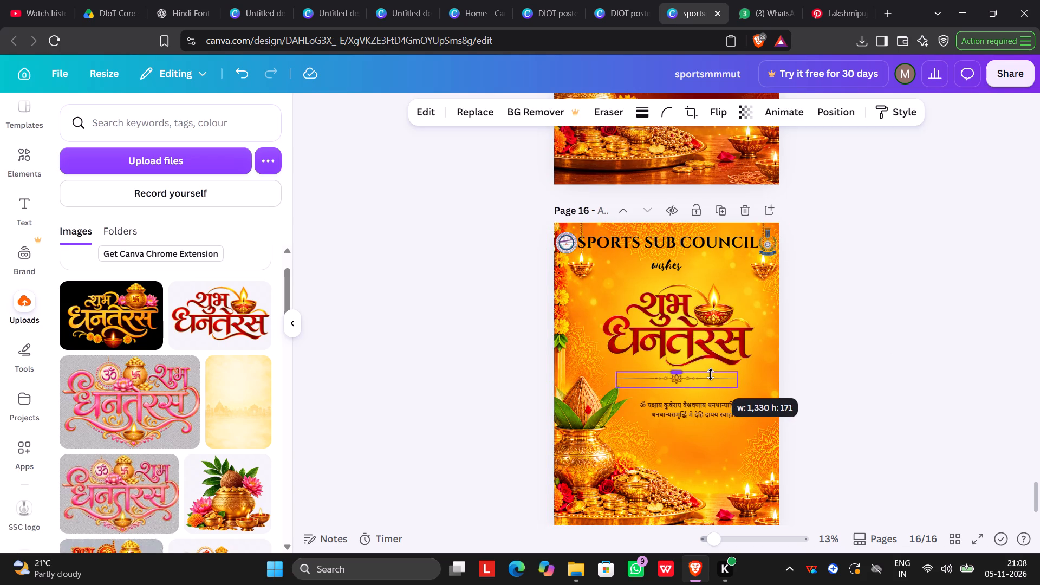
pyautogui.moveTo(711, 374); pyautogui.dragTo(707, 367)
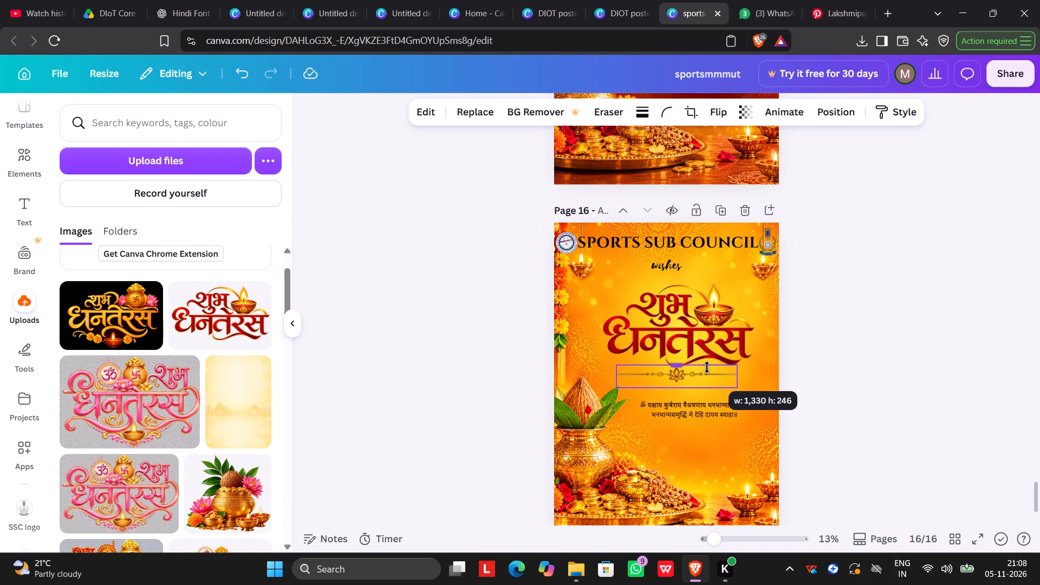
pyautogui.moveTo(707, 367); pyautogui.dragTo(704, 367)
pyautogui.moveTo(740, 374); pyautogui.dragTo(765, 372)
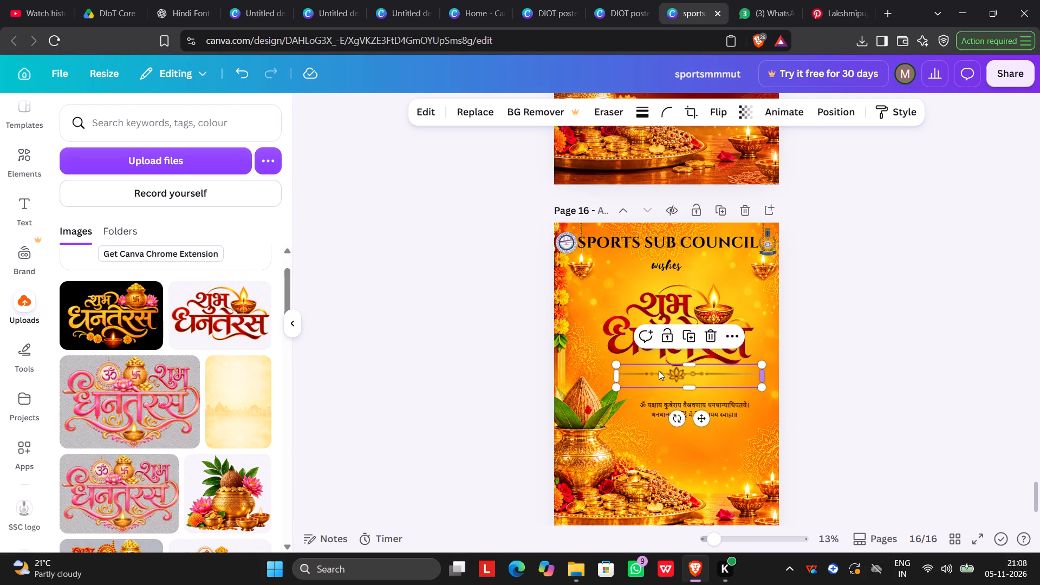
pyautogui.moveTo(617, 373); pyautogui.dragTo(572, 378)
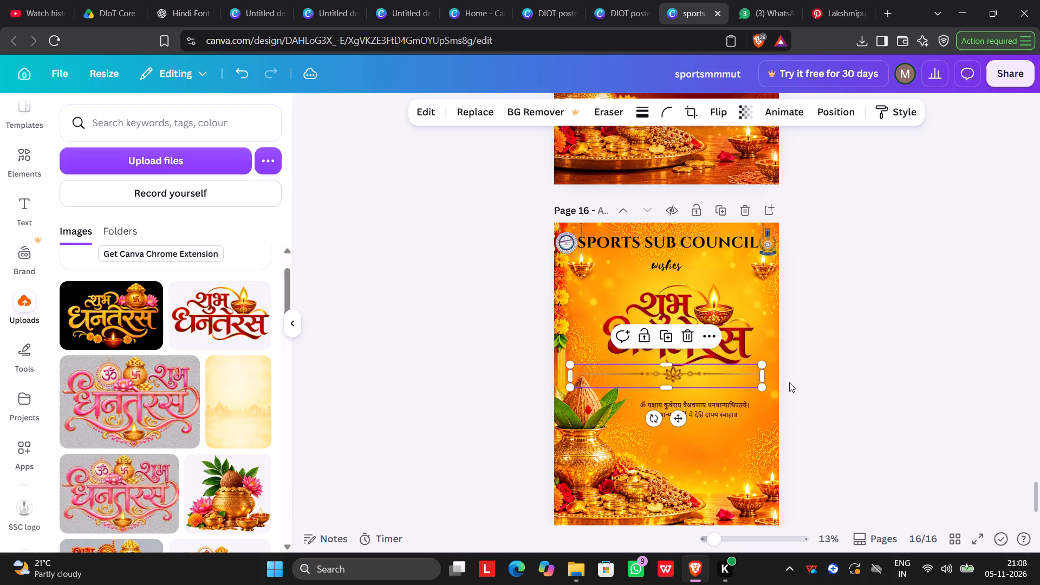
pyautogui.moveTo(761, 388); pyautogui.dragTo(729, 380)
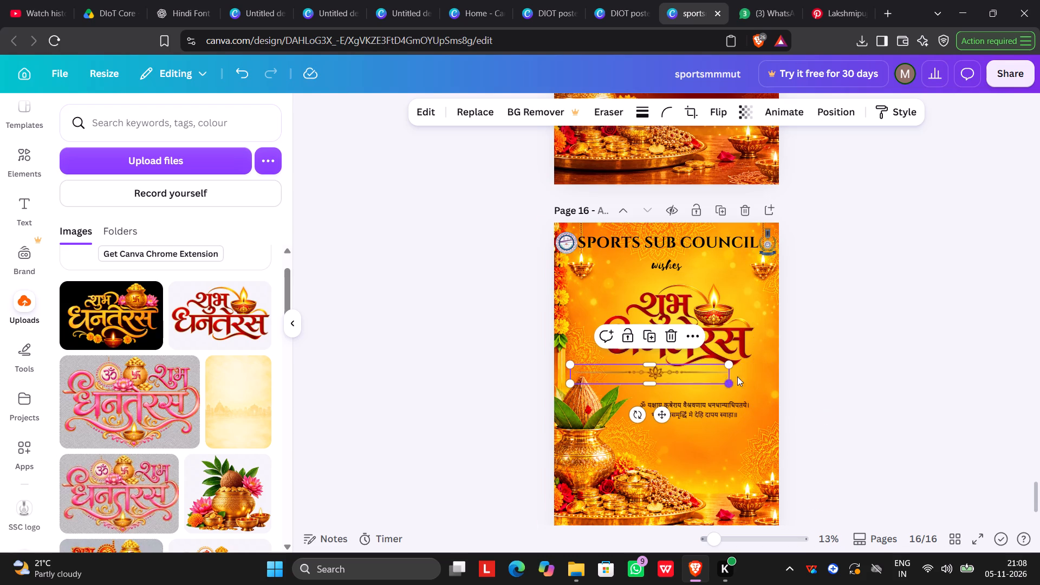
pyautogui.click(853, 364)
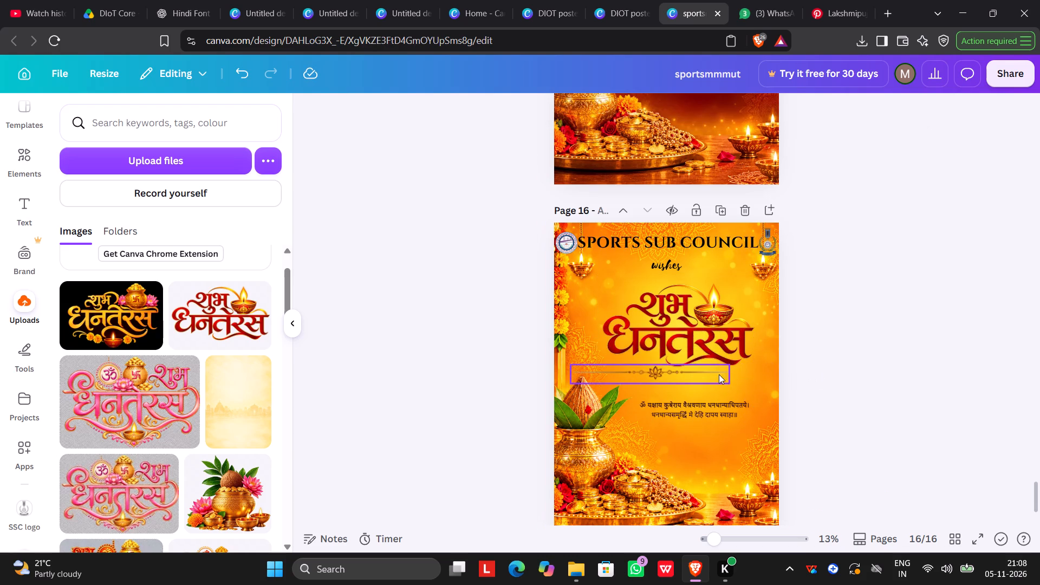
# Shift the lotus divider on page 16 toward the right edge, narrow it to about 1,473 wide, and lower it slightly below the title.
pyautogui.moveTo(716, 373); pyautogui.dragTo(740, 370)
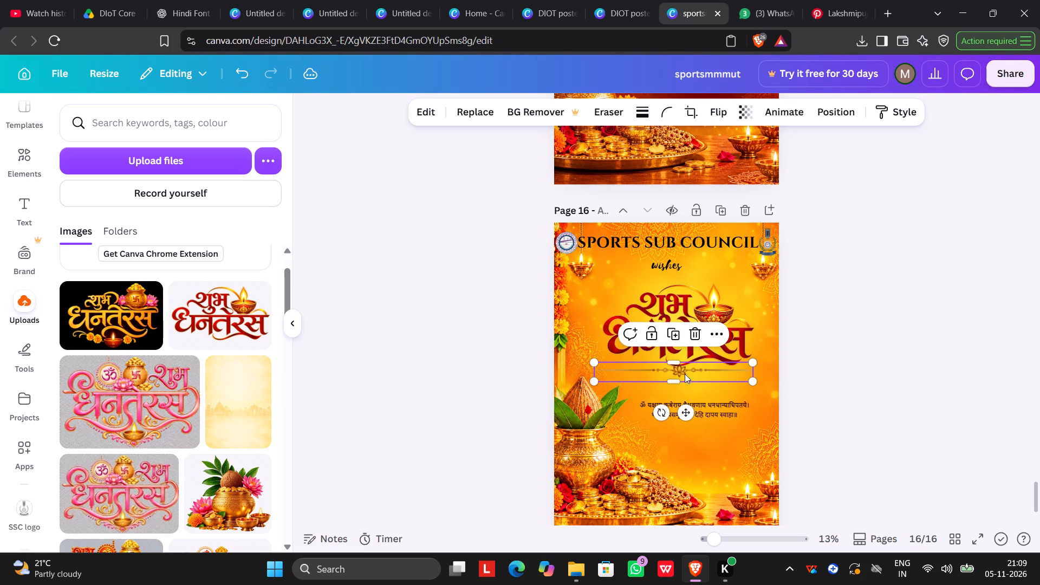
pyautogui.moveTo(598, 373); pyautogui.dragTo(623, 375)
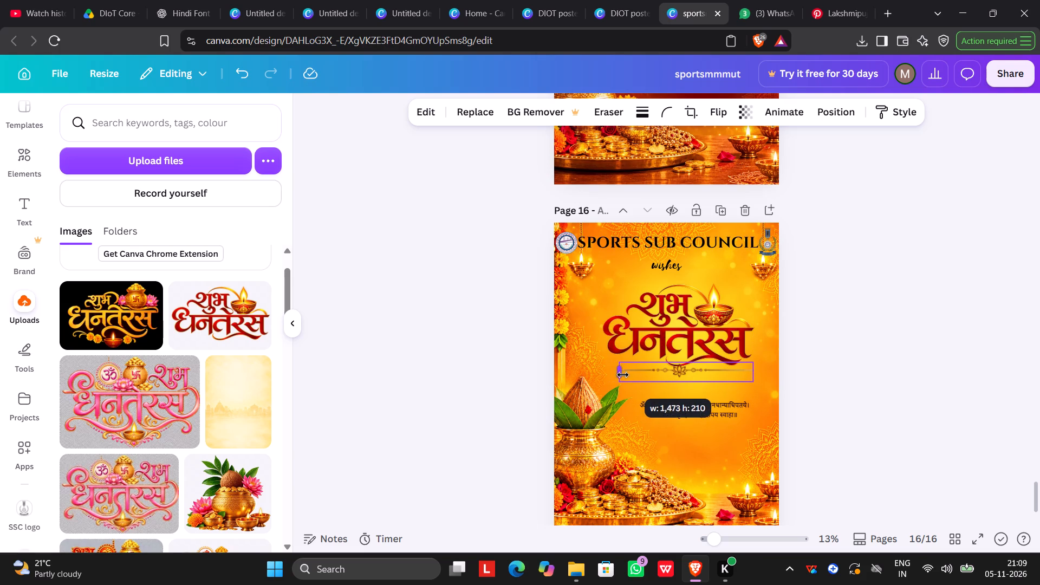
pyautogui.moveTo(623, 375); pyautogui.dragTo(622, 375)
pyautogui.click(886, 373)
pyautogui.moveTo(733, 377); pyautogui.dragTo(728, 384)
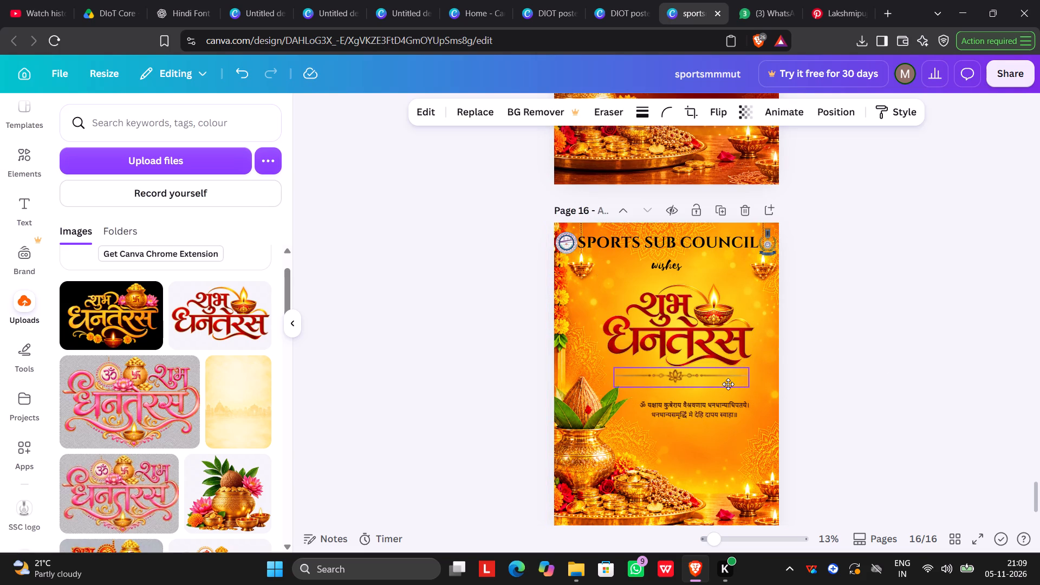
pyautogui.moveTo(728, 384); pyautogui.dragTo(730, 382)
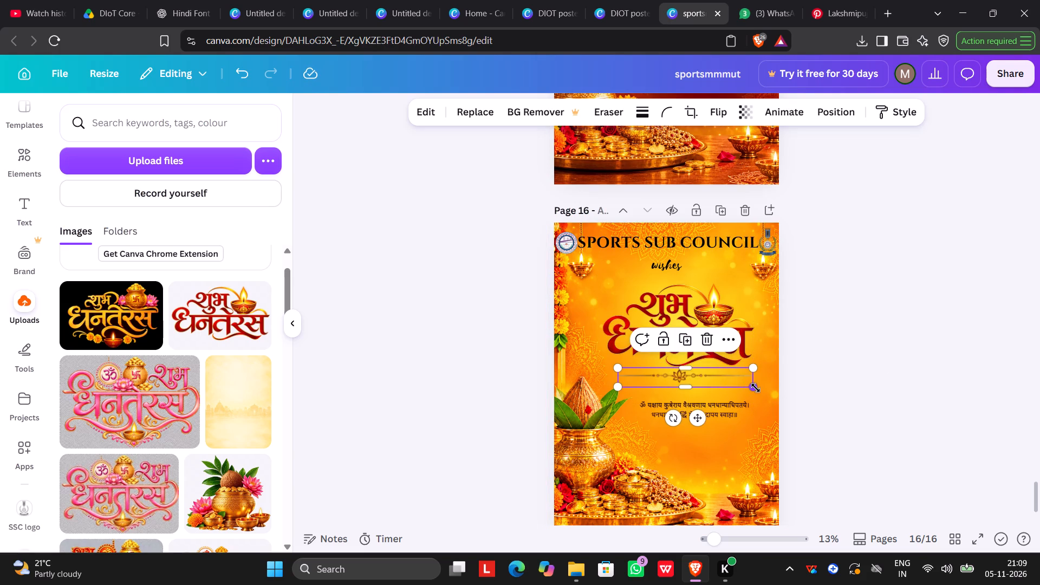
# Scale the lotus divider on page 16 down slightly and lower it a little further below the शुभ धनतेरस title.
pyautogui.moveTo(756, 388); pyautogui.dragTo(747, 385)
pyautogui.click(856, 368)
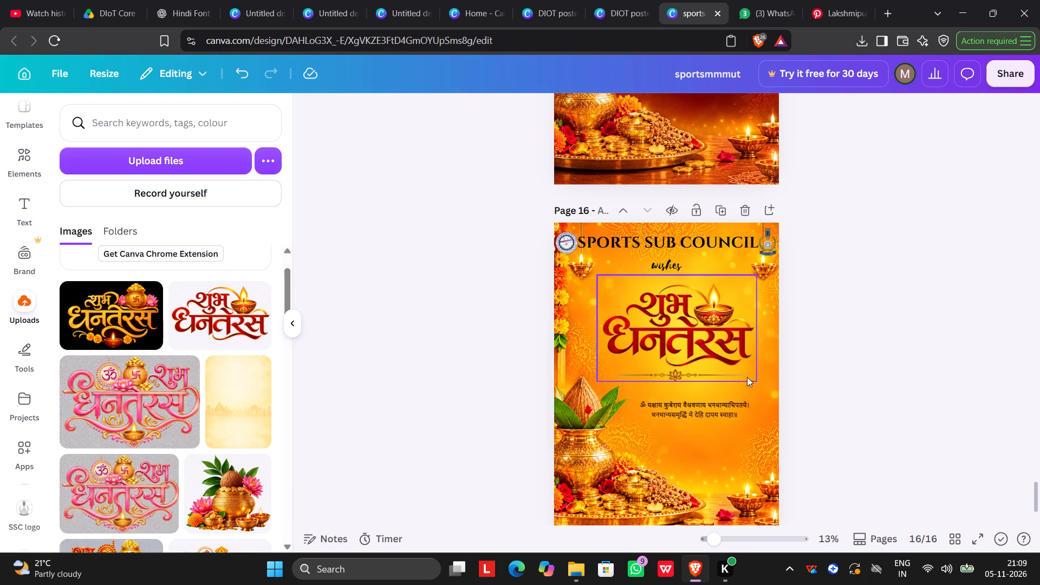
pyautogui.moveTo(740, 378); pyautogui.dragTo(742, 379)
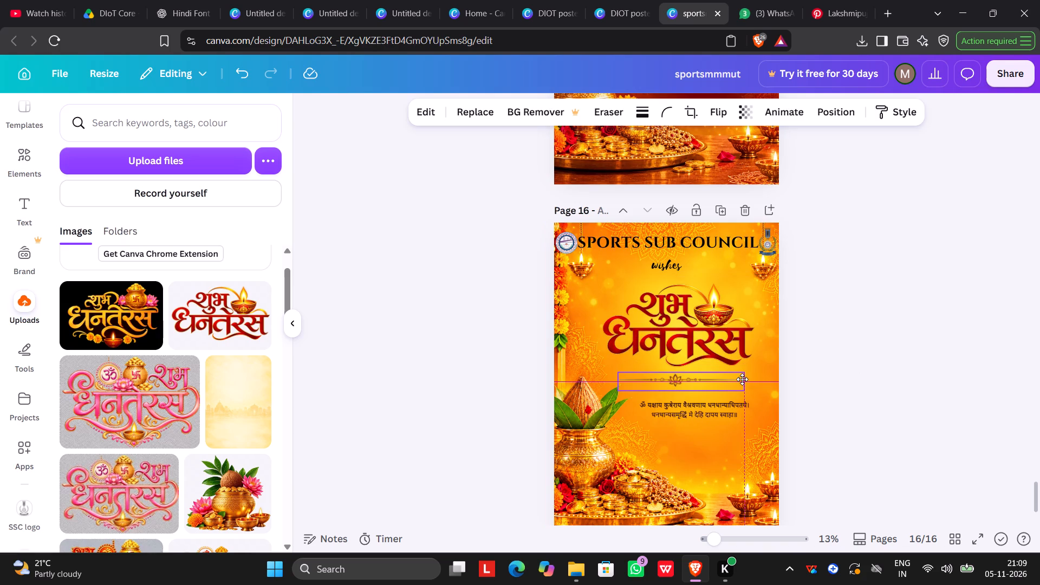
pyautogui.moveTo(742, 379); pyautogui.dragTo(743, 383)
pyautogui.click(843, 368)
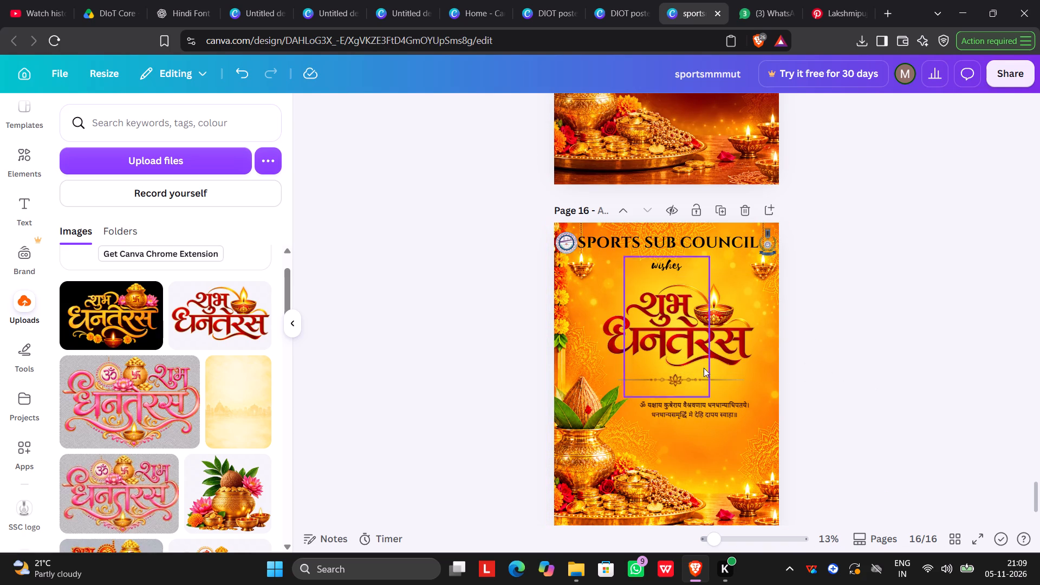
pyautogui.click(696, 383)
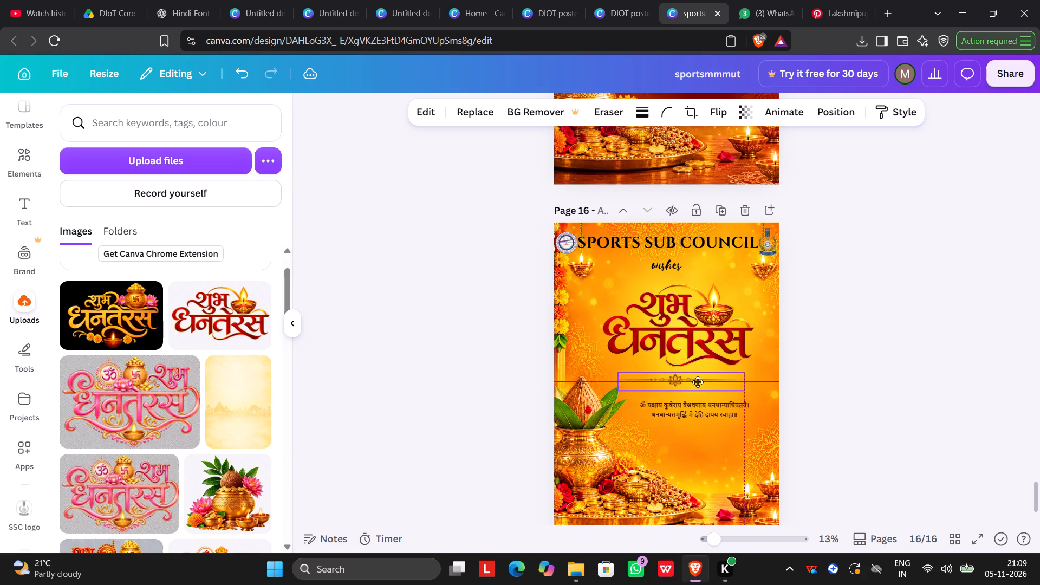
pyautogui.click(971, 380)
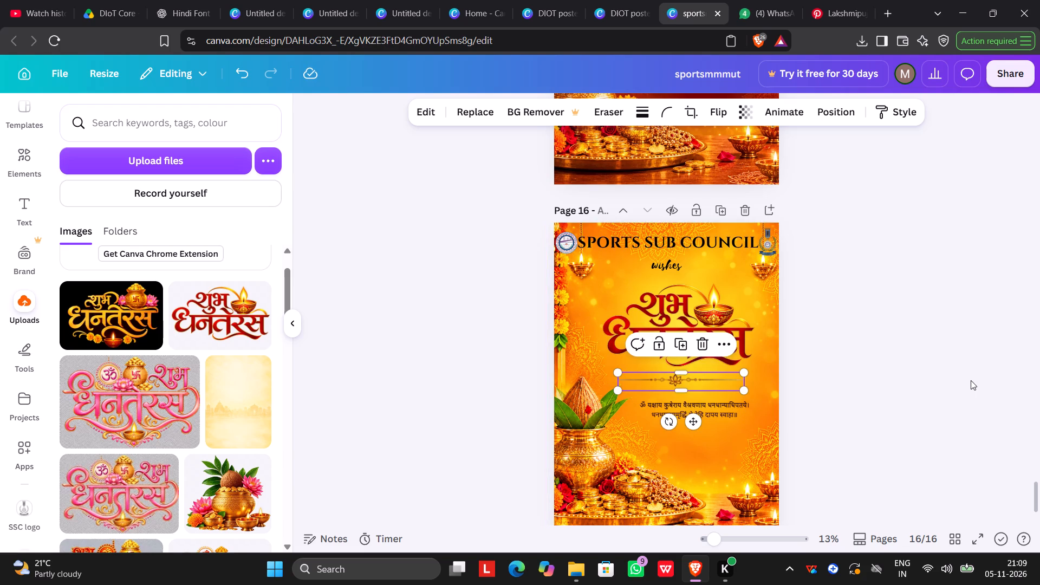
# Move the Sanskrit verse on page 16 slightly lower to leave more space below the lotus divider.
pyautogui.moveTo(725, 415); pyautogui.dragTo(738, 413)
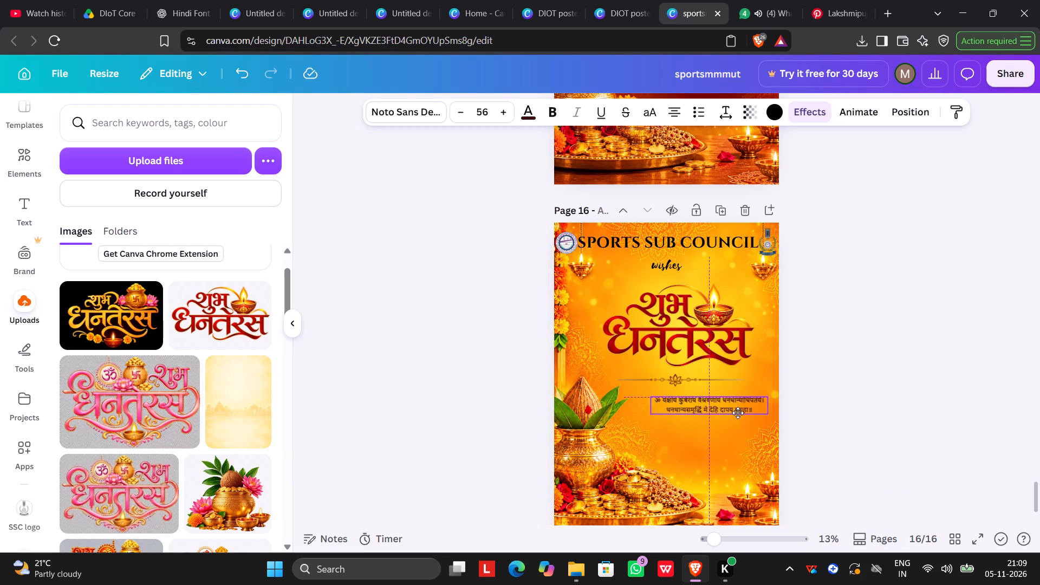
pyautogui.moveTo(738, 413); pyautogui.dragTo(727, 421)
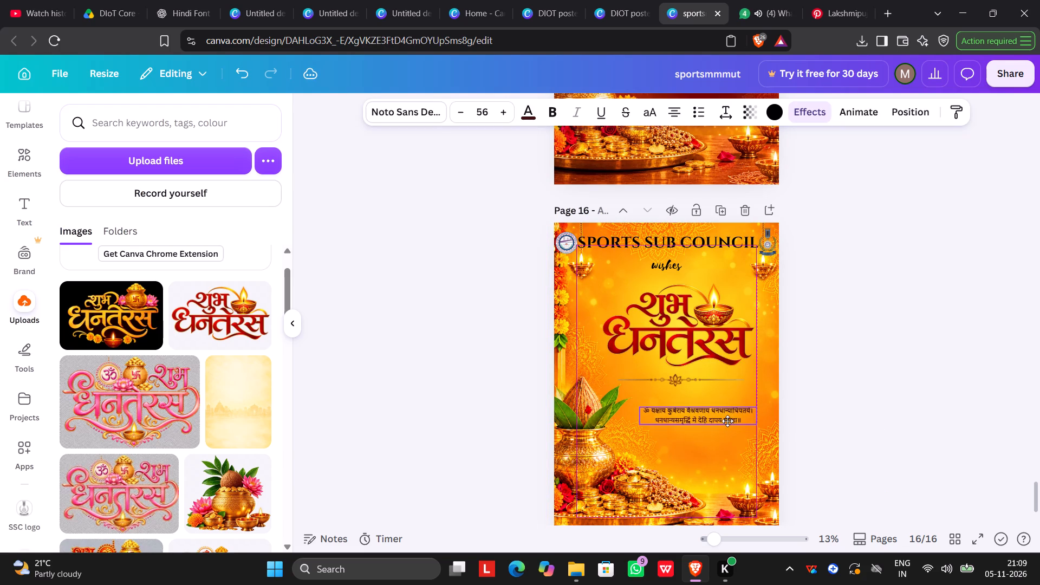
pyautogui.moveTo(727, 421); pyautogui.dragTo(721, 422)
pyautogui.click(950, 400)
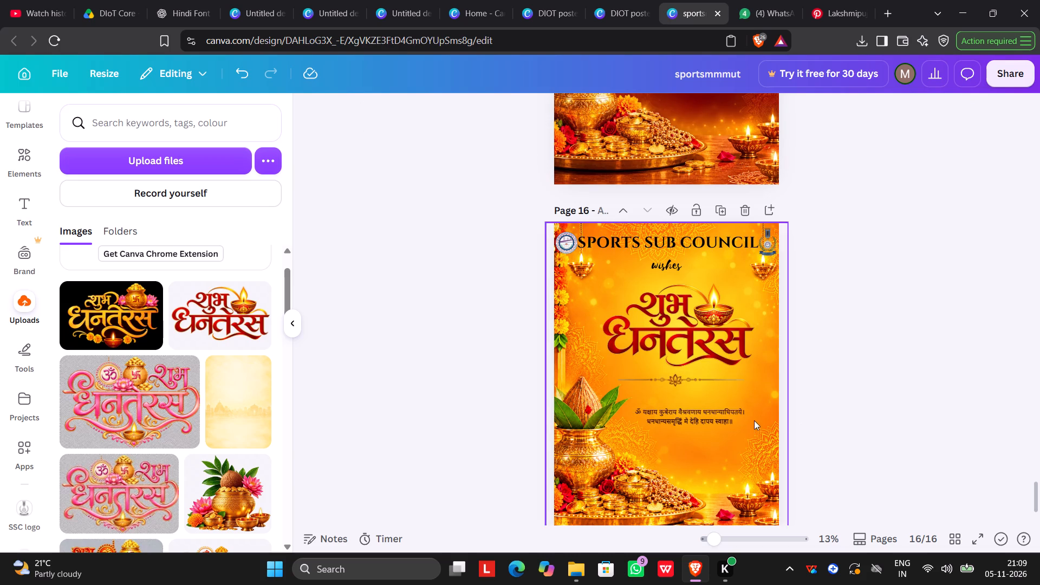
pyautogui.click(713, 421)
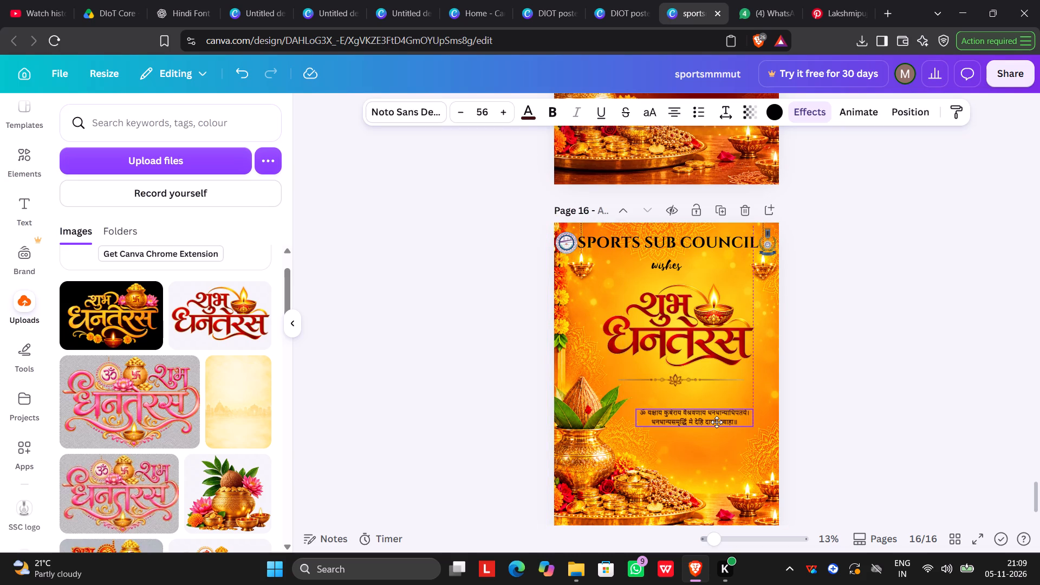
pyautogui.click(833, 396)
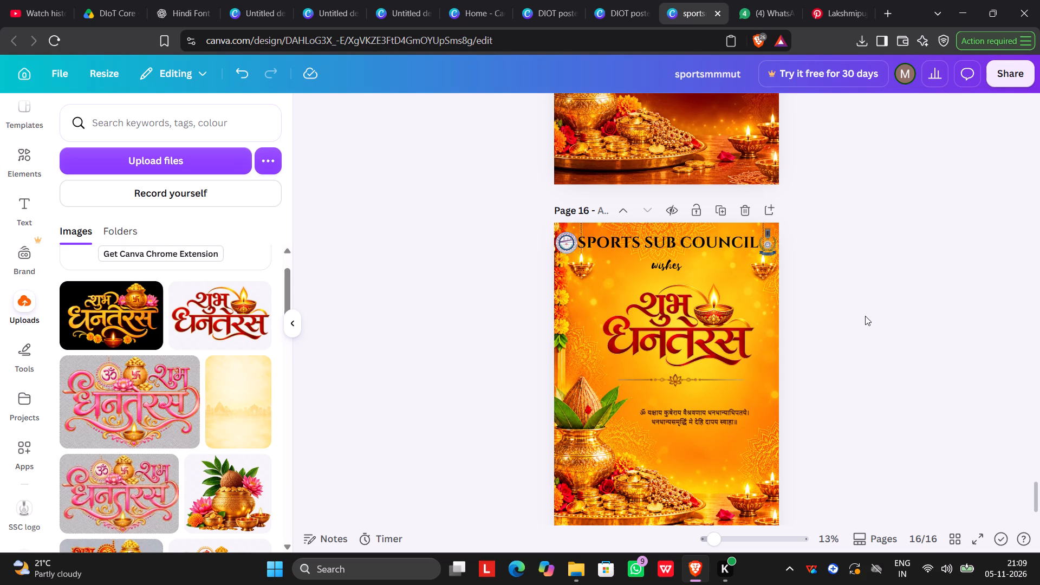
# Look through poster pages 8 to 16 to compare their layouts and decorative elements.
pyautogui.scroll(-4, 855, 320)
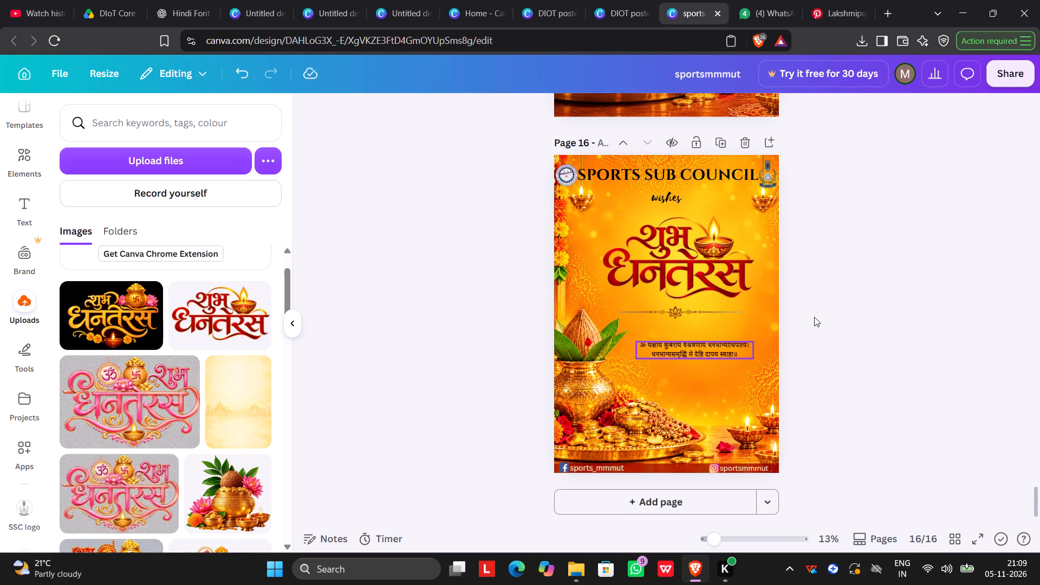
pyautogui.scroll(10, 795, 232)
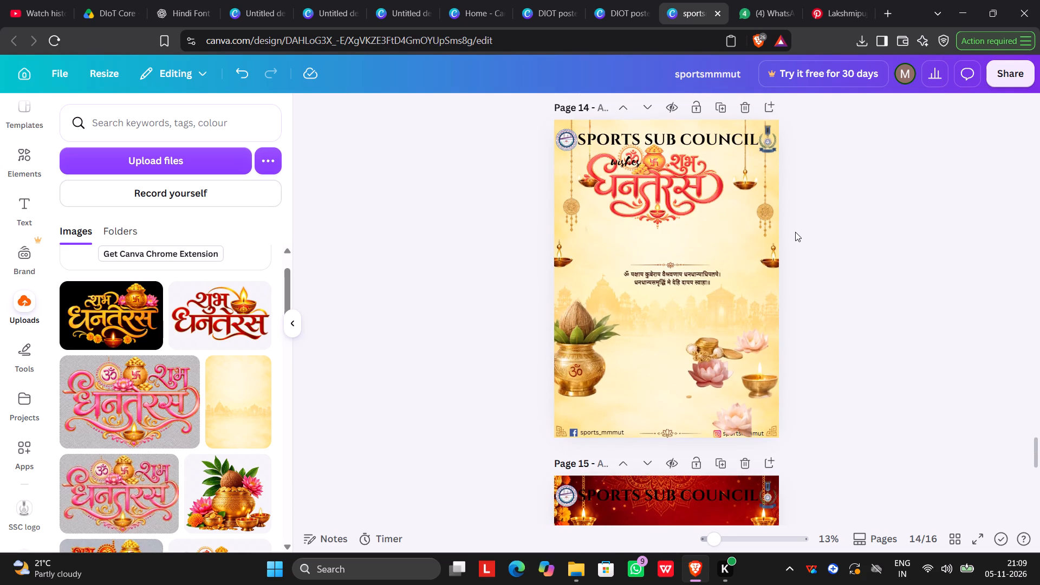
pyautogui.scroll(-1, 795, 231)
pyautogui.click(759, 315)
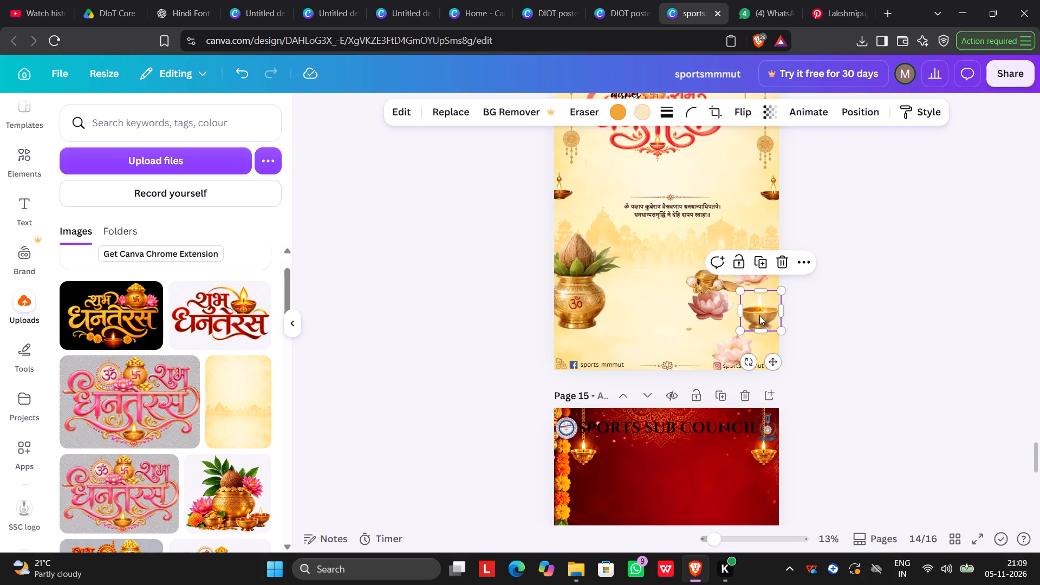
pyautogui.scroll(10, 759, 315)
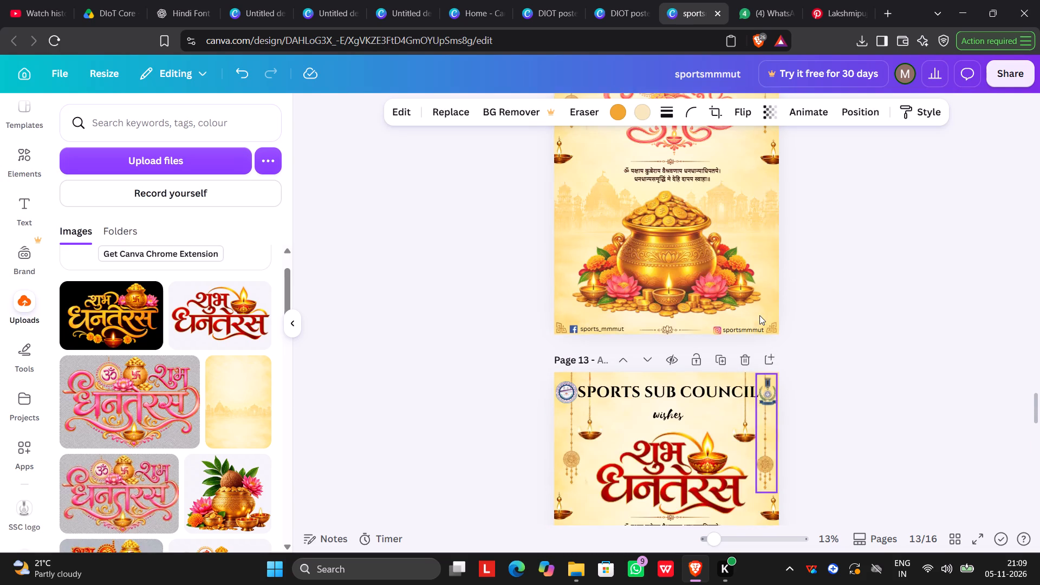
pyautogui.scroll(9, 759, 315)
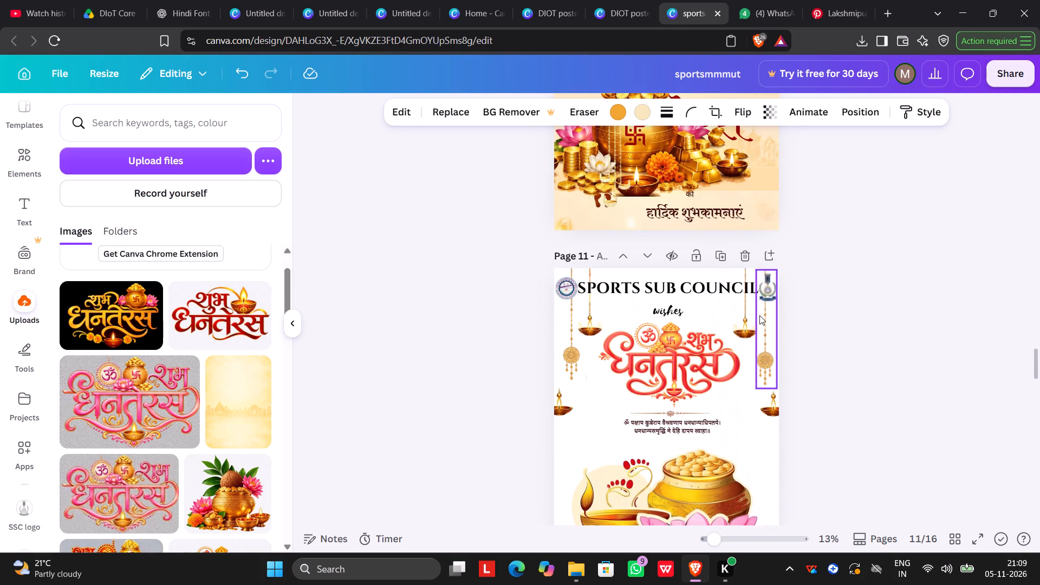
pyautogui.scroll(-2, 759, 315)
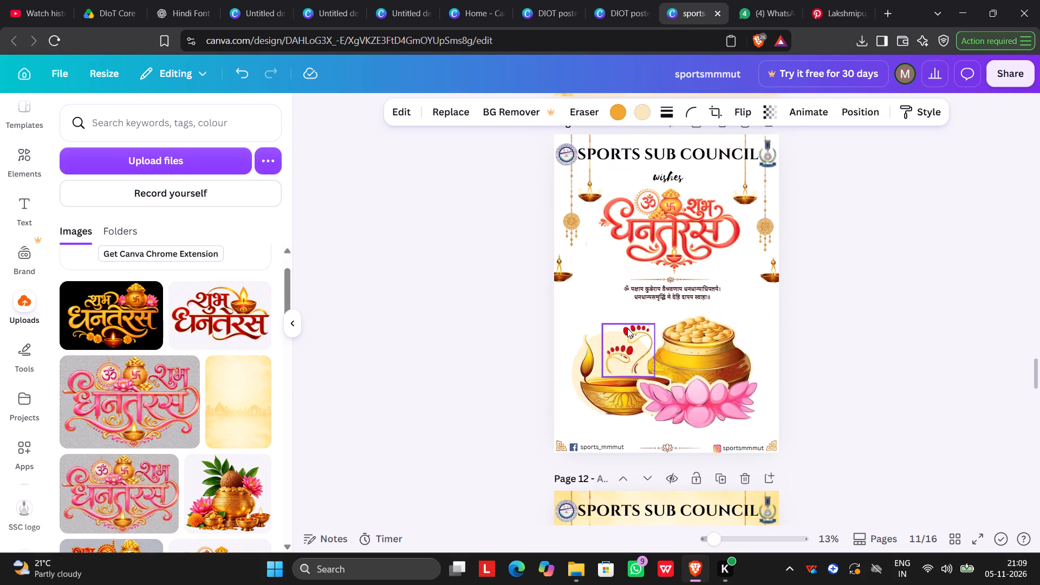
pyautogui.scroll(8, 629, 320)
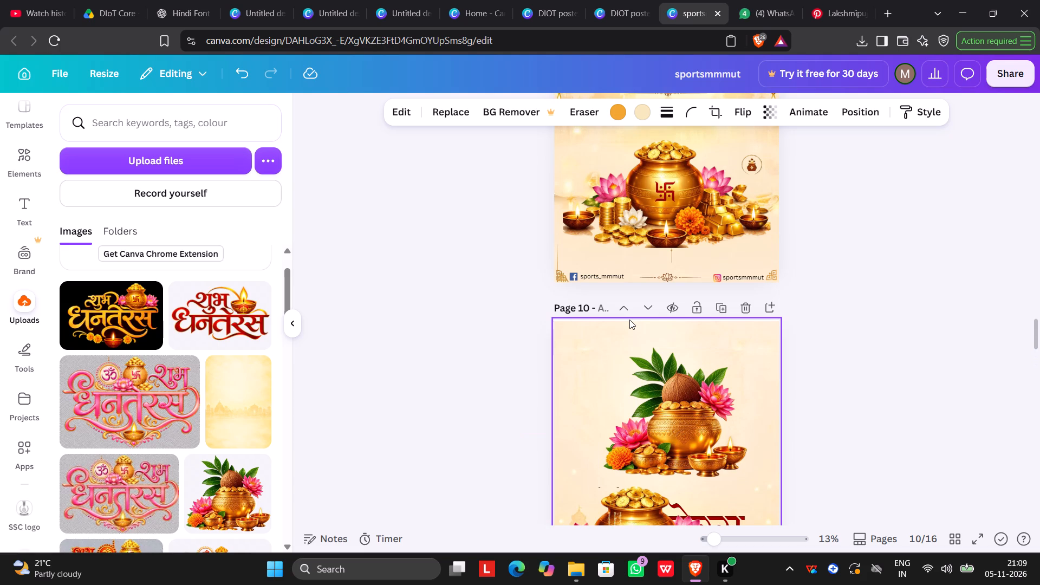
pyautogui.scroll(3, 629, 320)
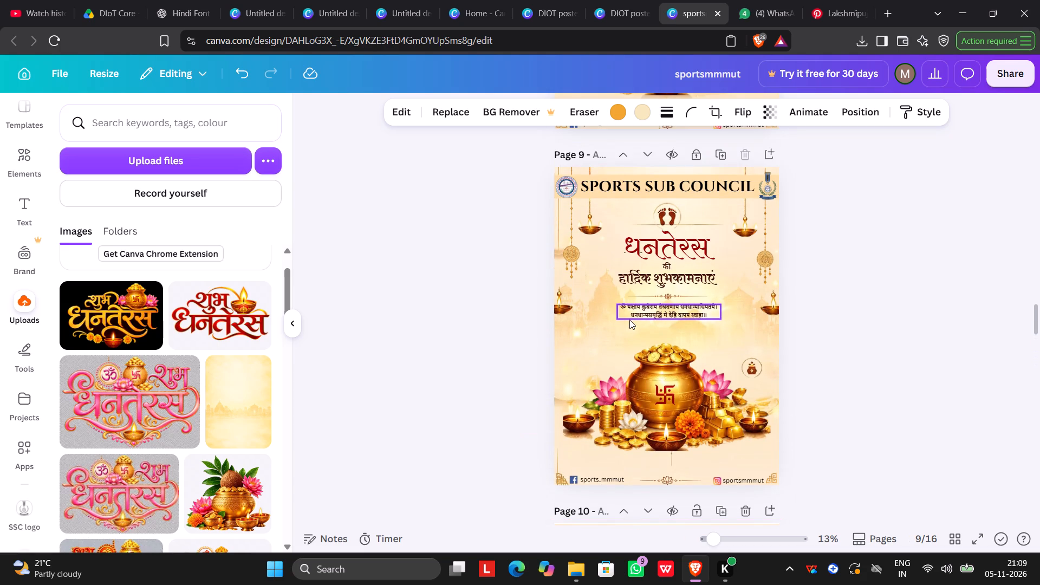
pyautogui.scroll(5, 629, 320)
pyautogui.scroll(-8, 629, 320)
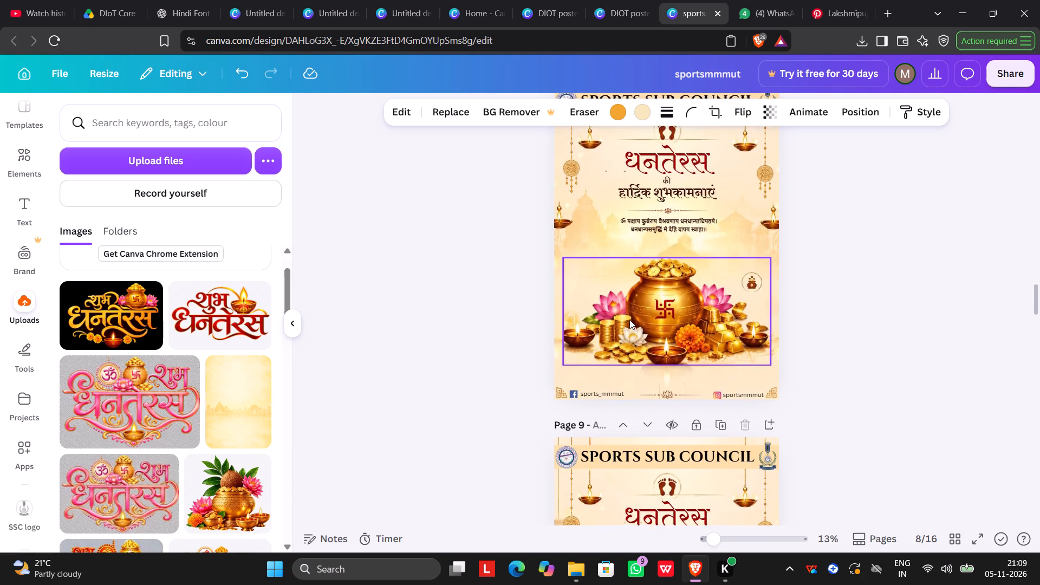
pyautogui.scroll(-13, 629, 320)
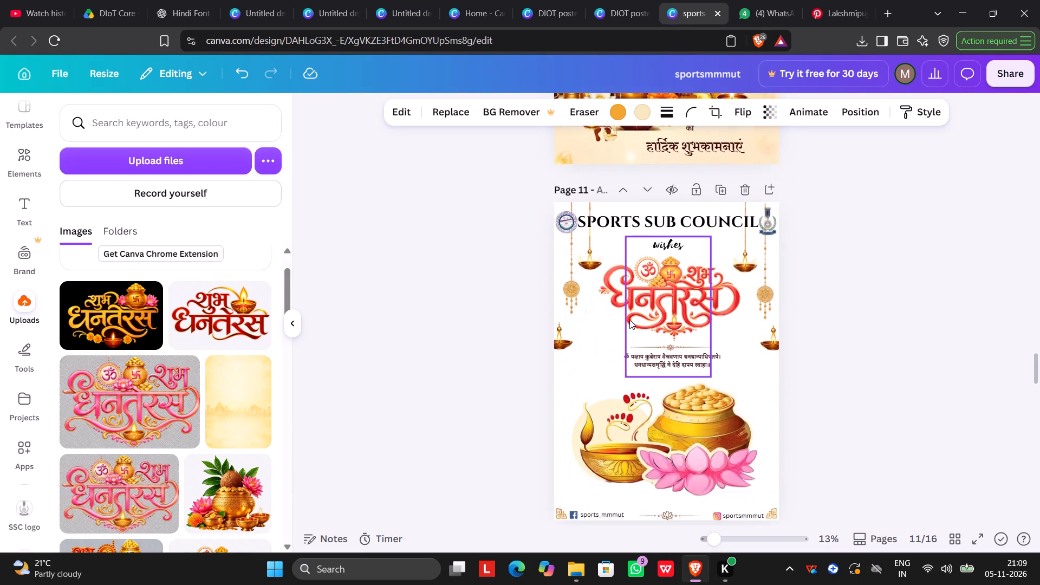
pyautogui.scroll(-3, 629, 320)
pyautogui.scroll(3, 629, 320)
pyautogui.scroll(-3, 629, 320)
pyautogui.scroll(-4, 693, 213)
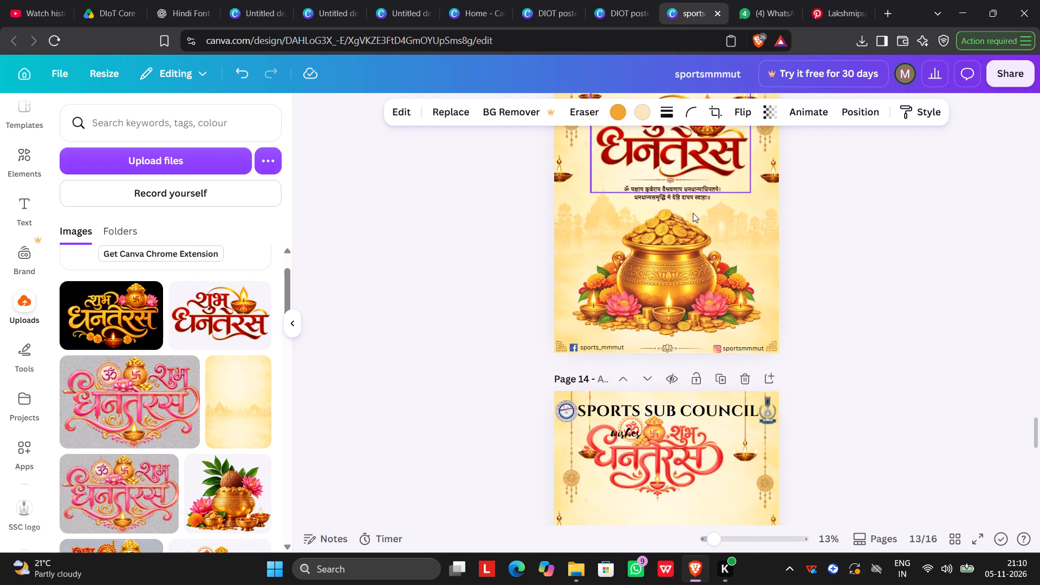
pyautogui.scroll(-5, 680, 307)
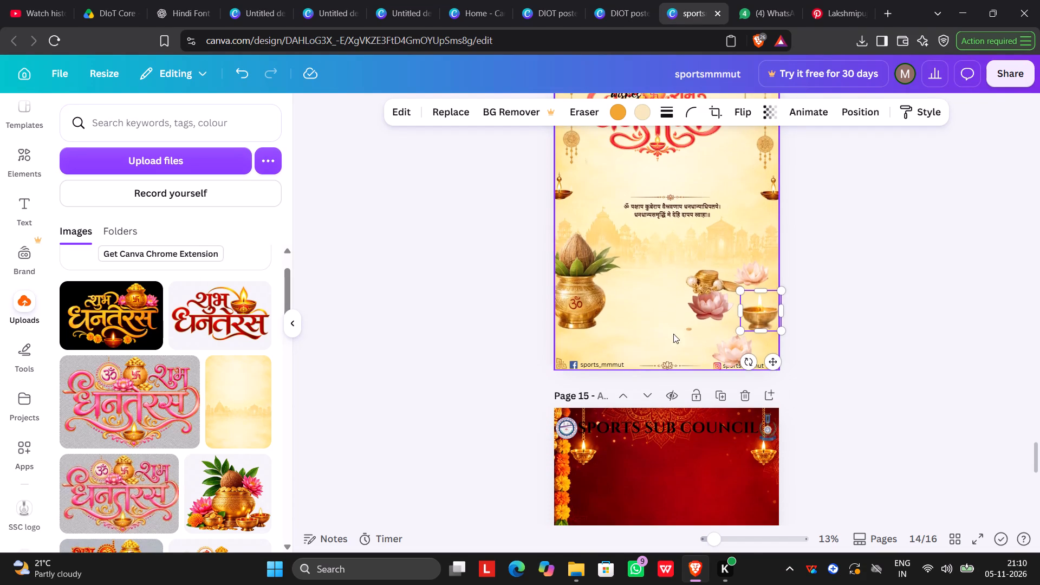
pyautogui.scroll(-4, 708, 310)
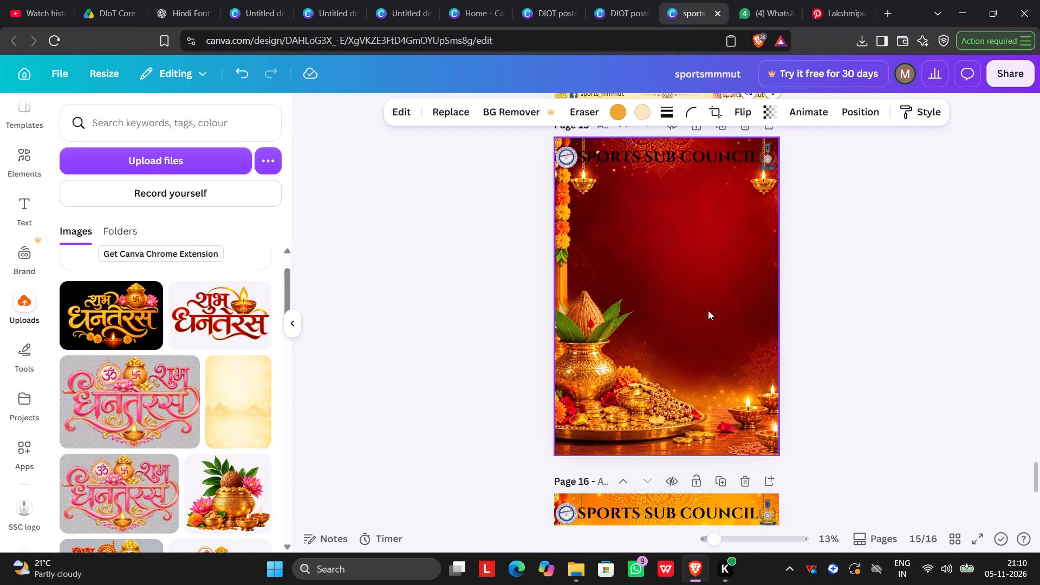
pyautogui.scroll(-10, 707, 312)
pyautogui.scroll(8, 707, 312)
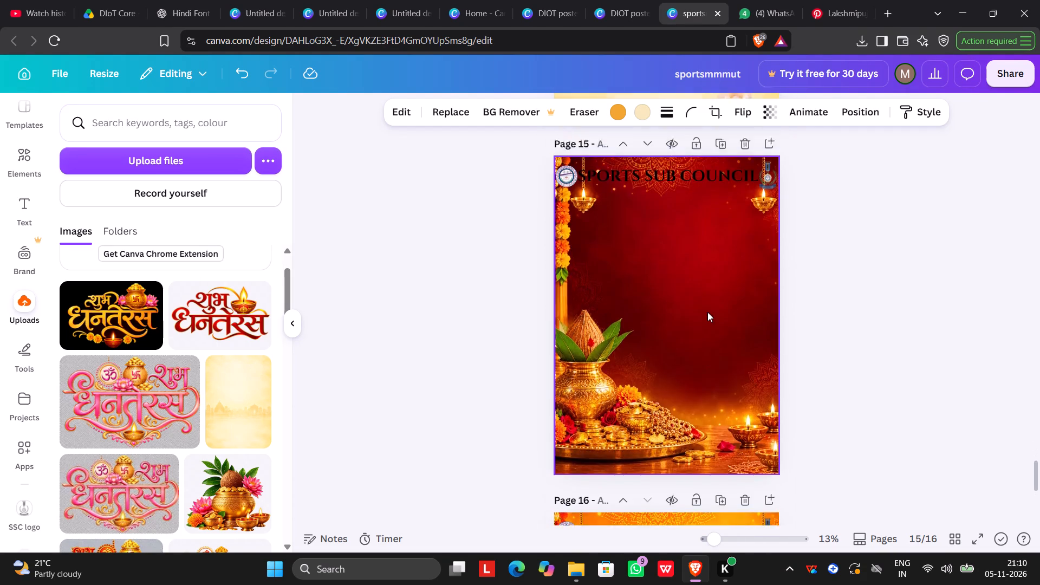
# Duplicate the red-and-gold footprints on page 11 and place the copy on page 16 below the verse, between the coins and the diyas.
pyautogui.scroll(19, 707, 312)
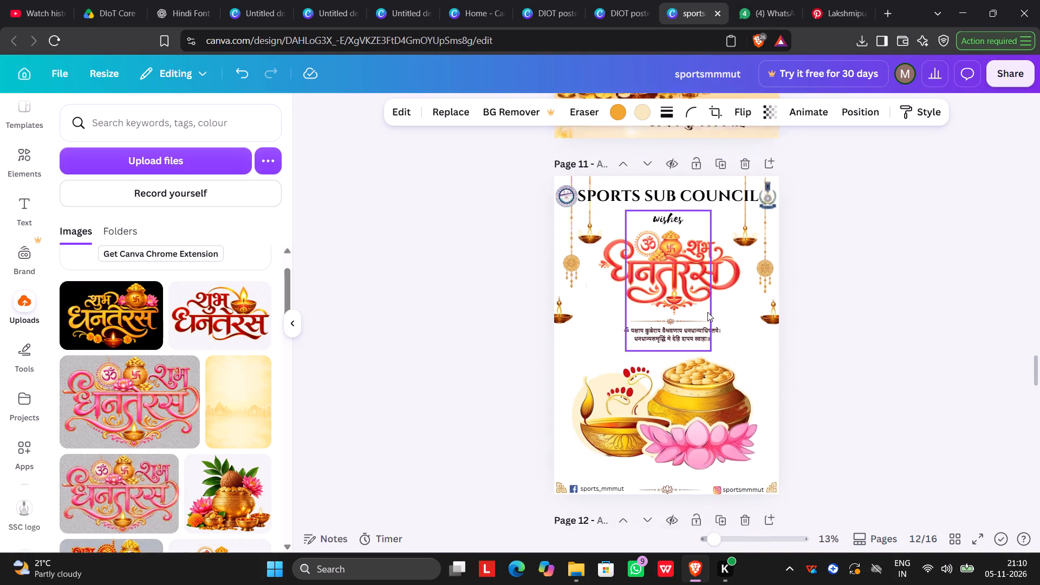
pyautogui.click(633, 394)
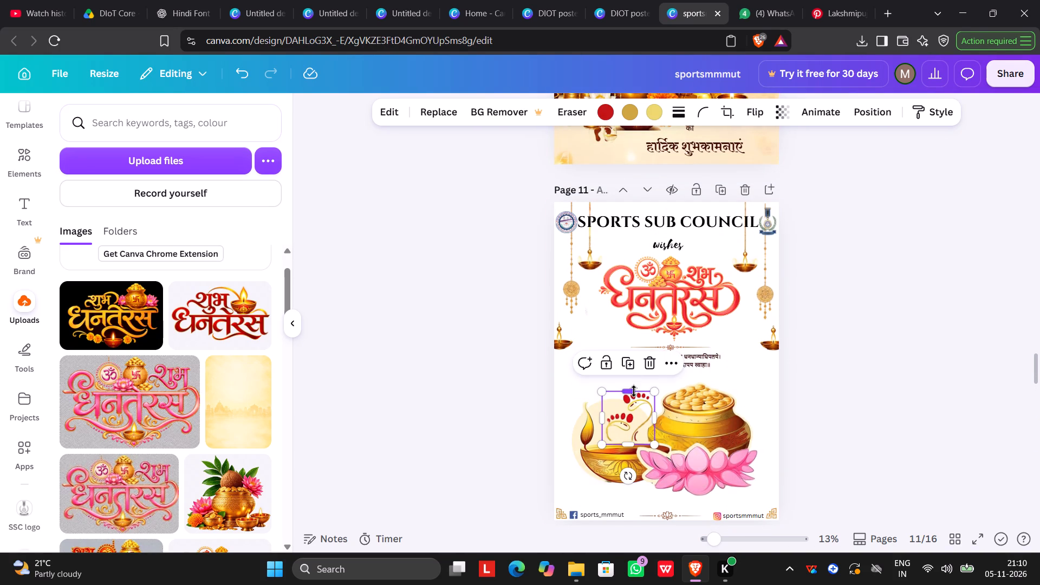
pyautogui.click(632, 366)
pyautogui.moveTo(640, 403); pyautogui.dragTo(786, 443)
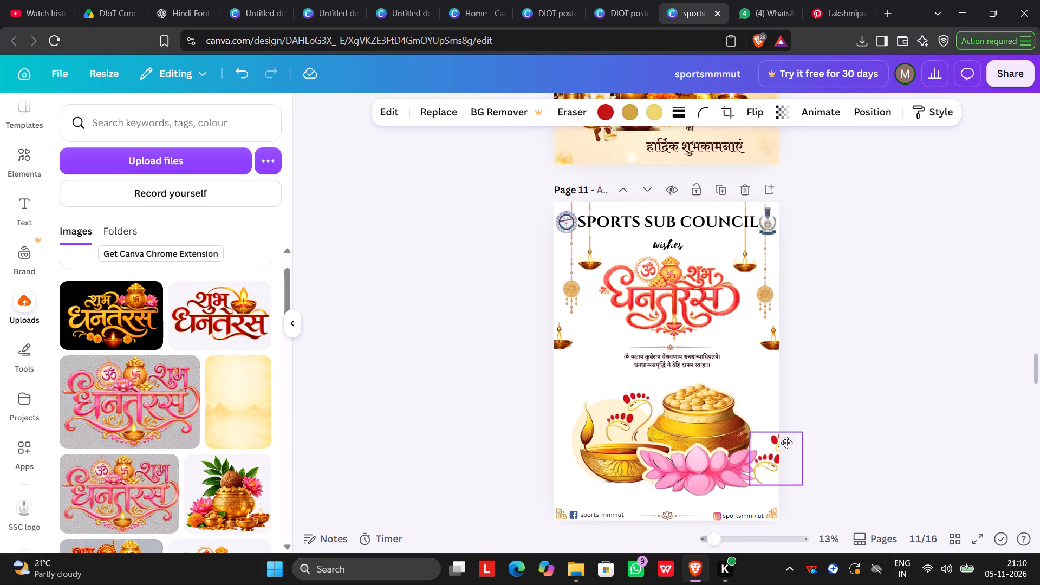
pyautogui.moveTo(786, 443); pyautogui.dragTo(784, 442)
pyautogui.scroll(4, 784, 442)
pyautogui.scroll(-8, 784, 442)
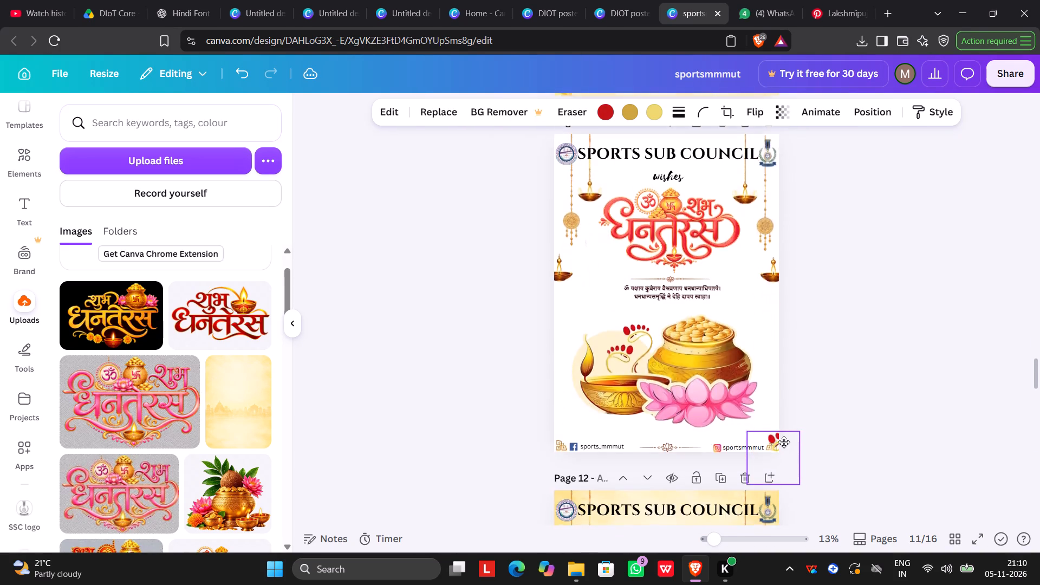
pyautogui.scroll(-3, 784, 442)
pyautogui.moveTo(784, 442); pyautogui.dragTo(710, 454)
pyautogui.scroll(-6, 784, 442)
pyautogui.scroll(-7, 710, 454)
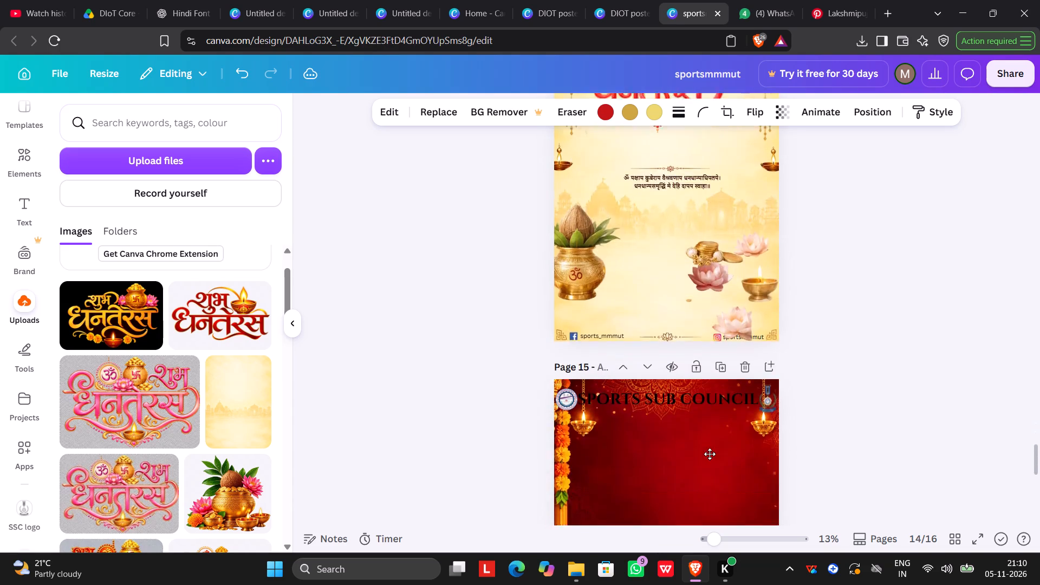
pyautogui.scroll(-4, 710, 454)
pyautogui.moveTo(710, 454); pyautogui.dragTo(714, 412)
pyautogui.scroll(-4, 710, 454)
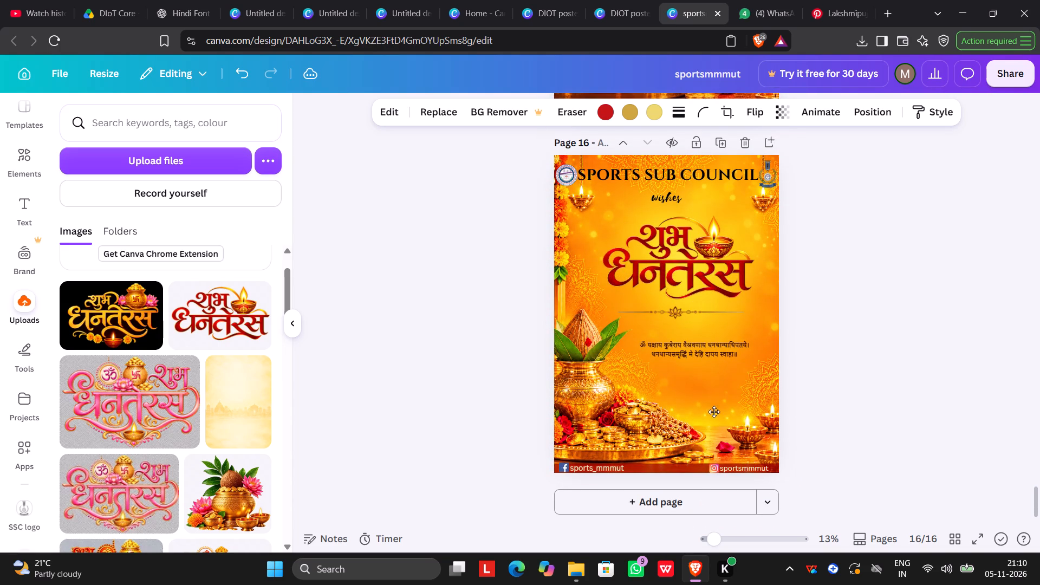
pyautogui.moveTo(714, 412); pyautogui.dragTo(714, 400)
pyautogui.click(849, 358)
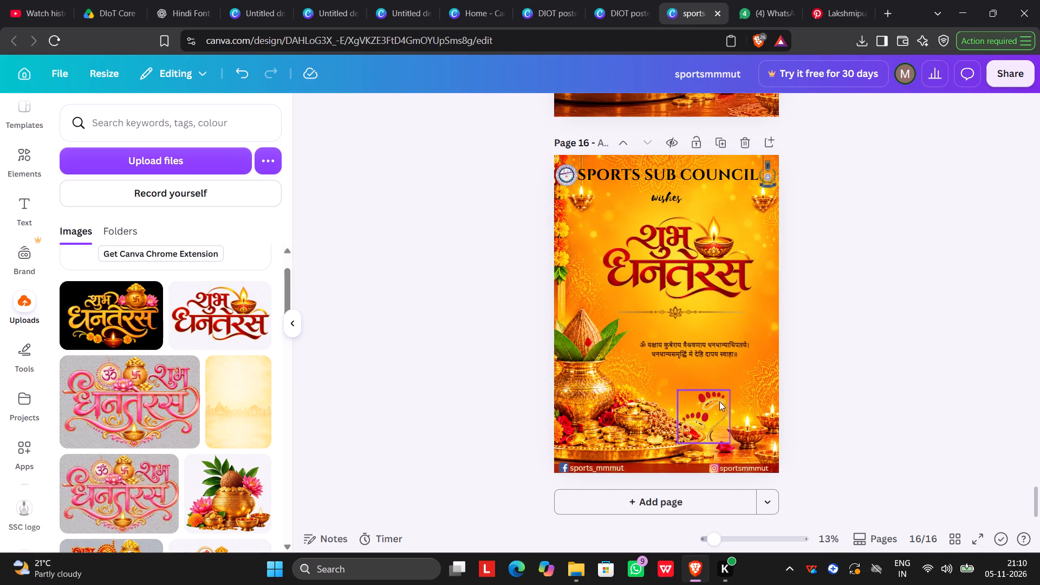
# Move the red-and-gold footprints on page 16 slightly higher, closer to the Sanskrit verse and clear of the coins.
pyautogui.moveTo(719, 401); pyautogui.dragTo(723, 385)
pyautogui.click(896, 377)
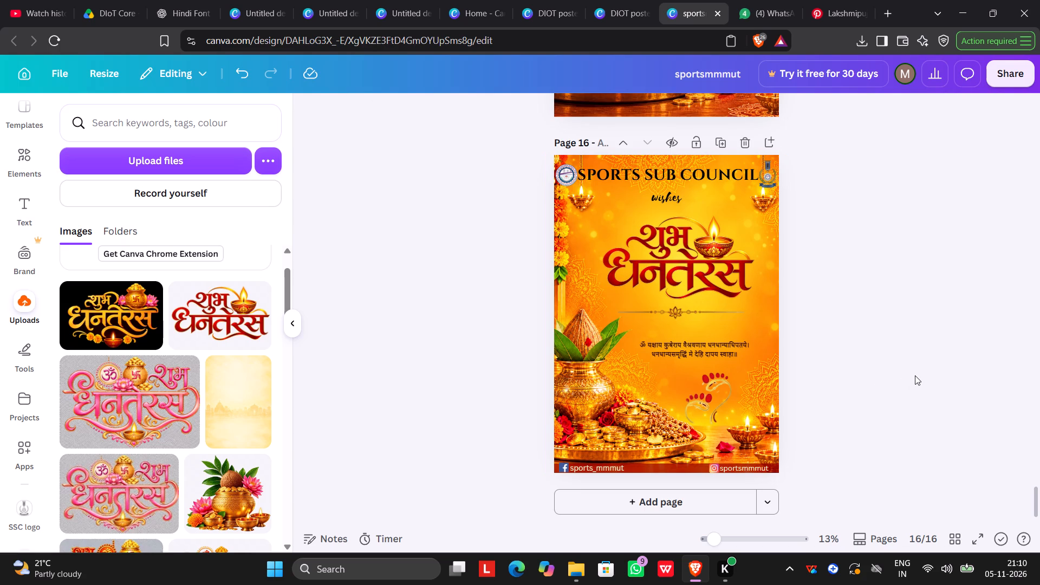
pyautogui.moveTo(723, 385); pyautogui.dragTo(725, 376)
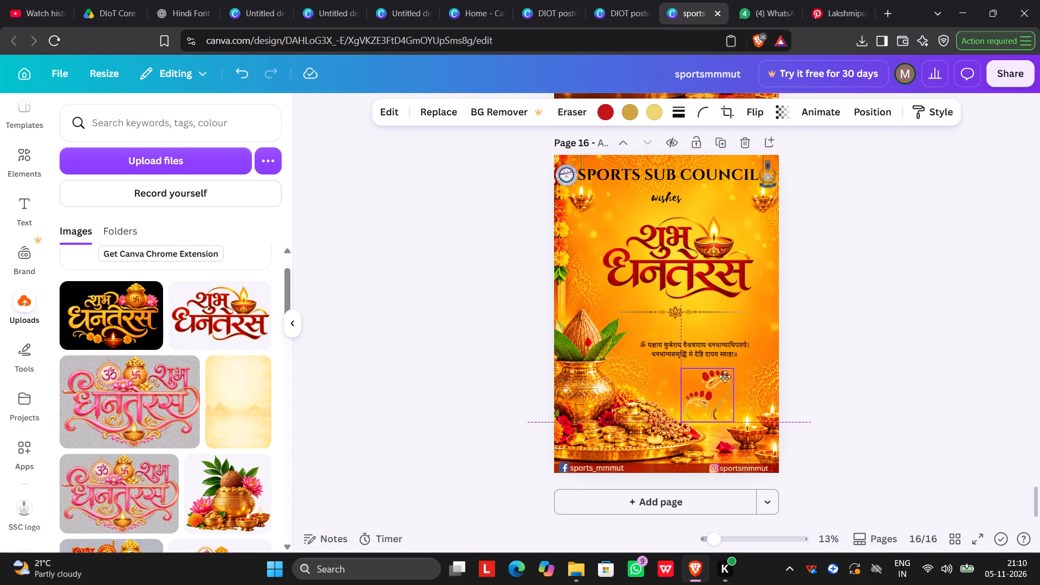
pyautogui.moveTo(725, 376); pyautogui.dragTo(720, 380)
pyautogui.click(941, 349)
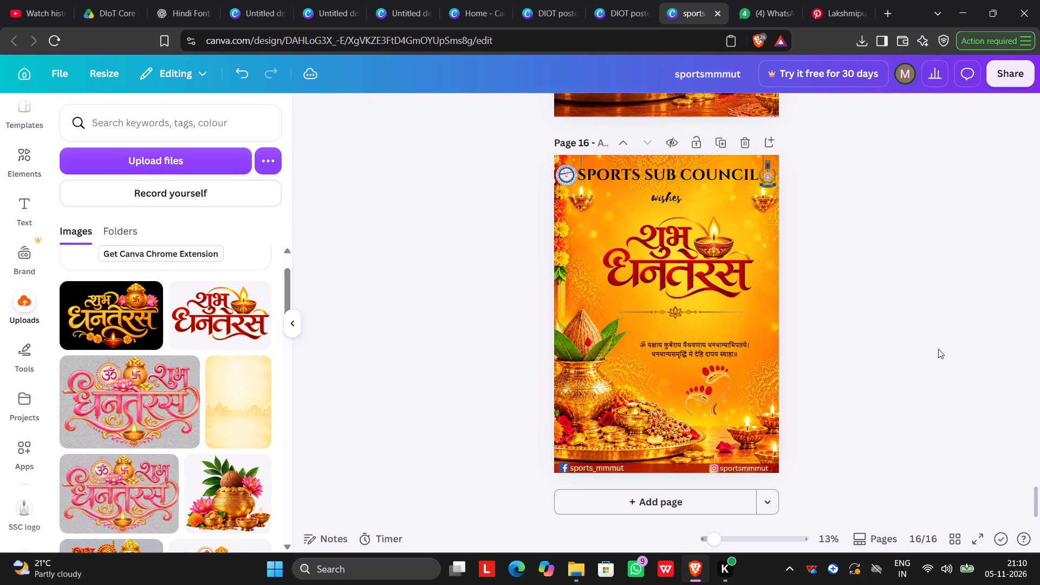
# Nudge the Sanskrit verse on page 16 slightly upward to leave more space above the footprints.
pyautogui.moveTo(730, 345); pyautogui.dragTo(730, 342)
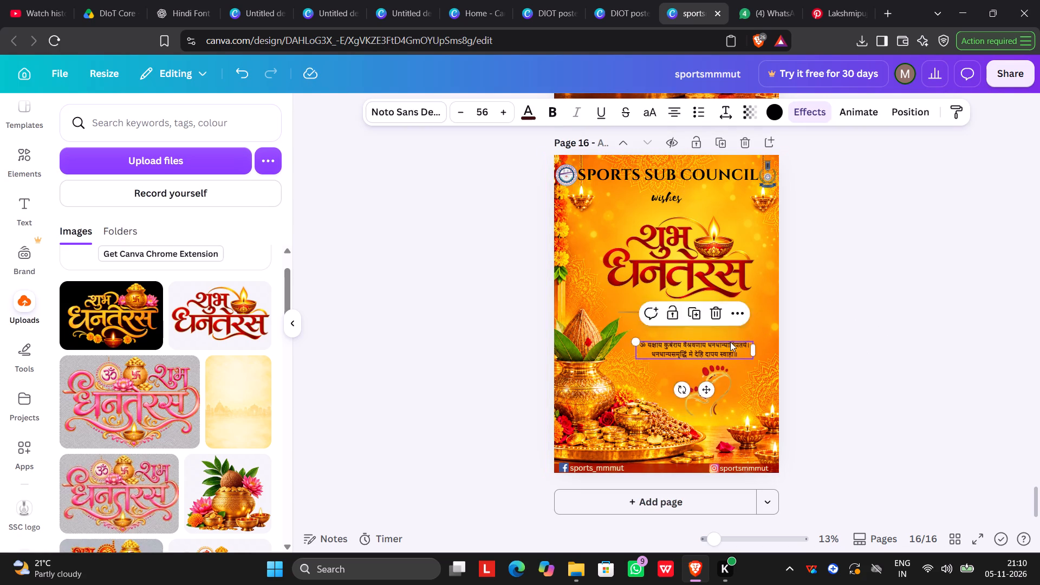
pyautogui.moveTo(730, 342); pyautogui.dragTo(731, 339)
pyautogui.click(951, 318)
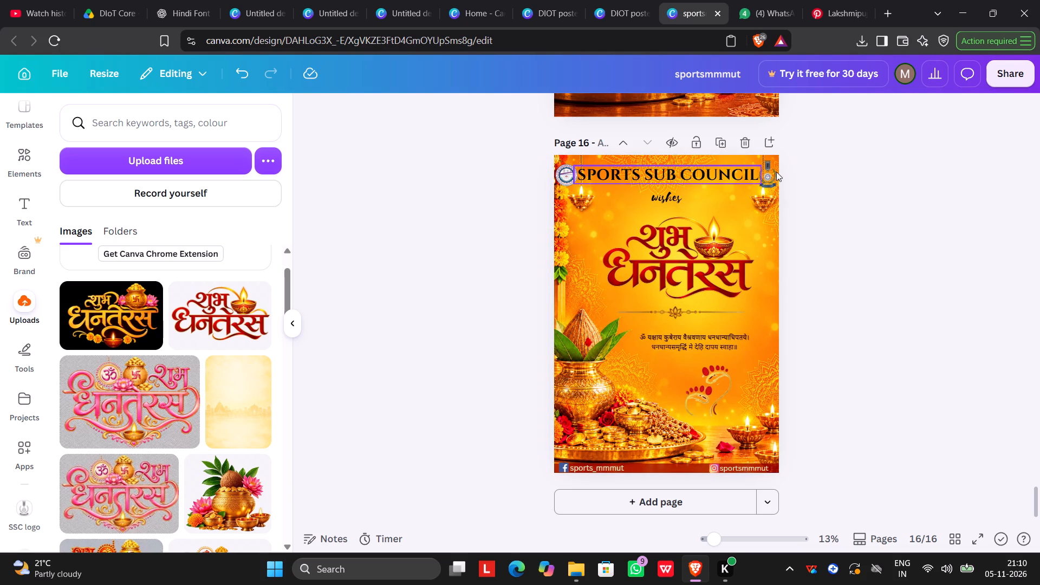
# Open the download settings for the poster design.
pyautogui.click(1022, 75)
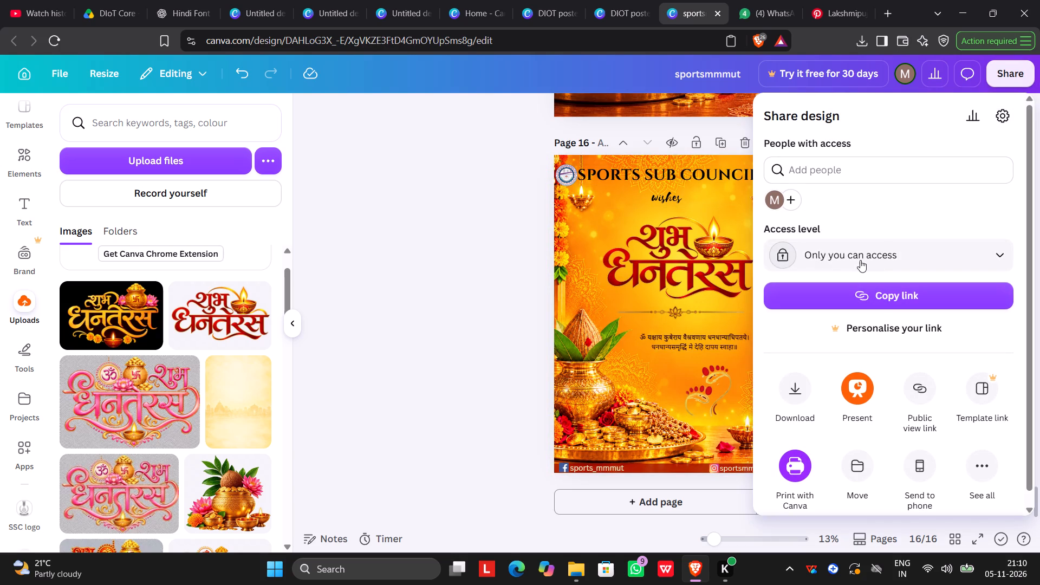
pyautogui.click(802, 391)
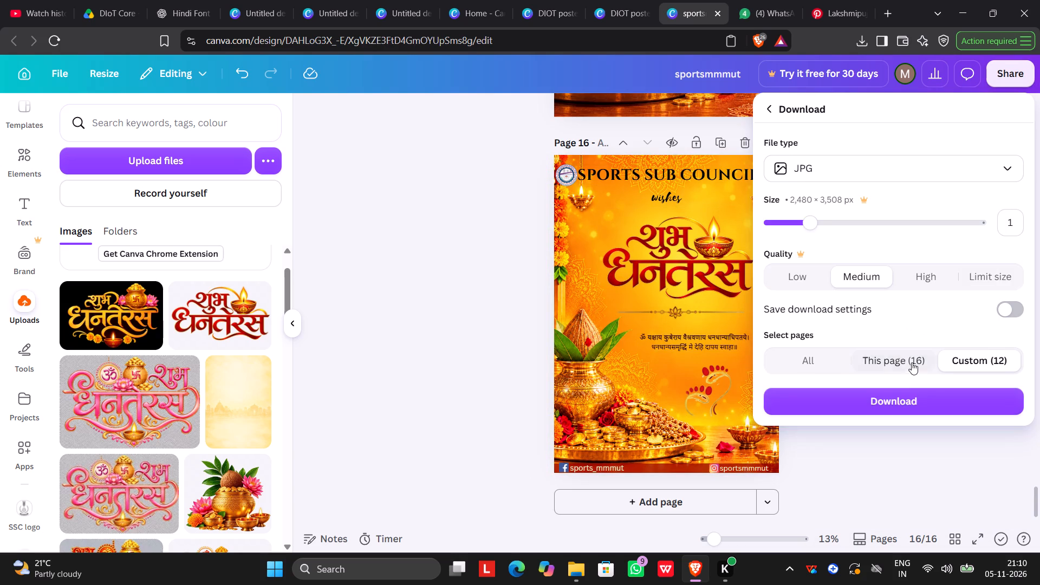
# Download only page 16 as a JPG, saving it in the Downloads folder under the file name sscdgh6.
pyautogui.click(909, 365)
pyautogui.click(901, 392)
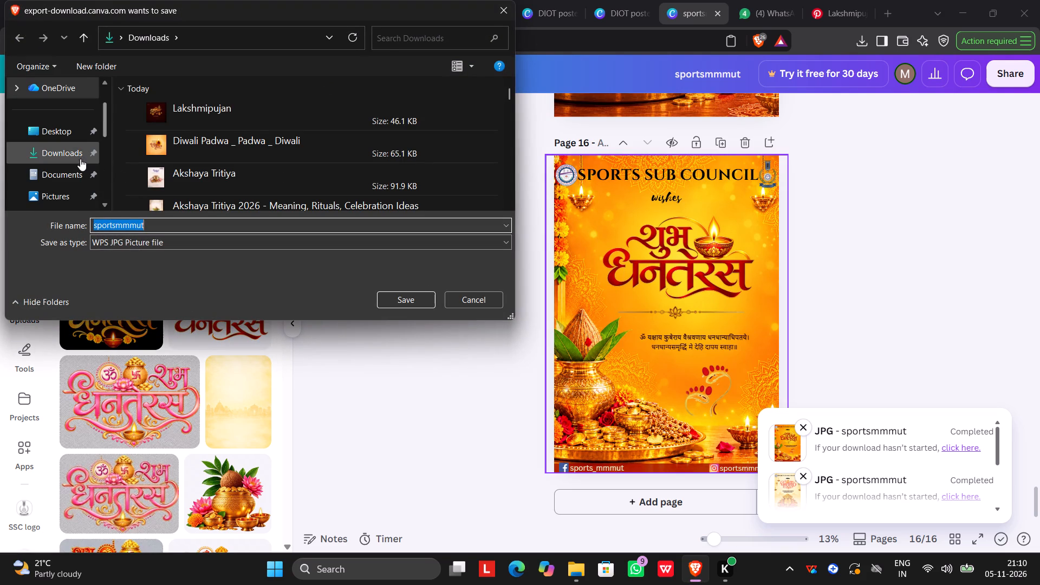
pyautogui.click(74, 154)
pyautogui.doubleClick(215, 229)
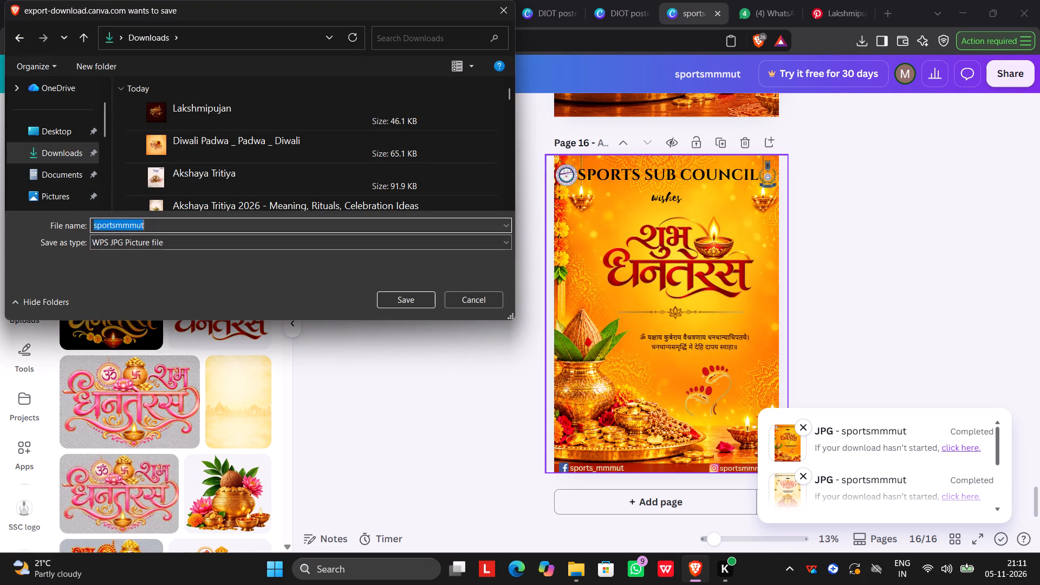
pyautogui.press('BackSpace')
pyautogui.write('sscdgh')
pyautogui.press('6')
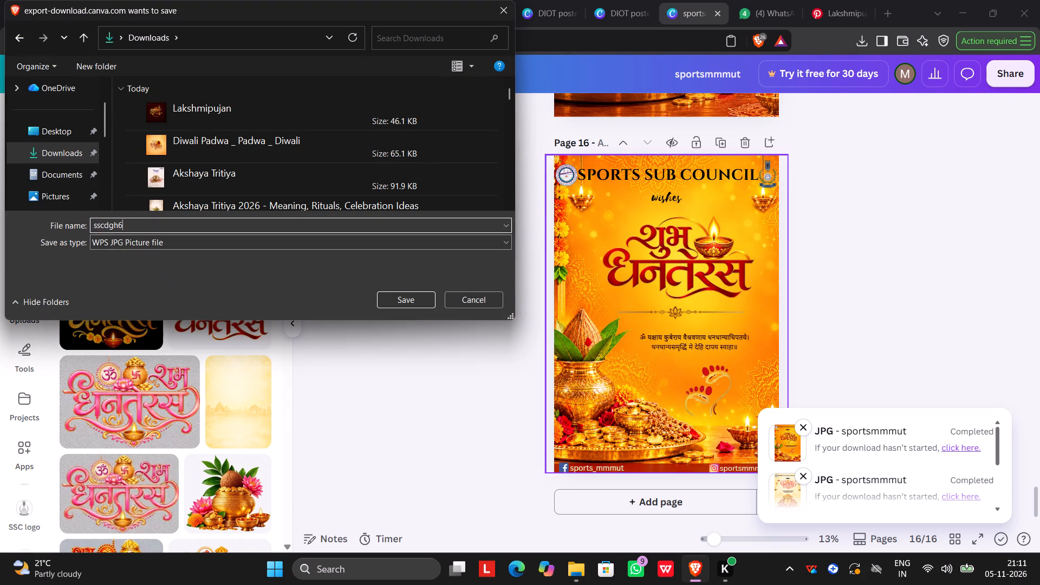
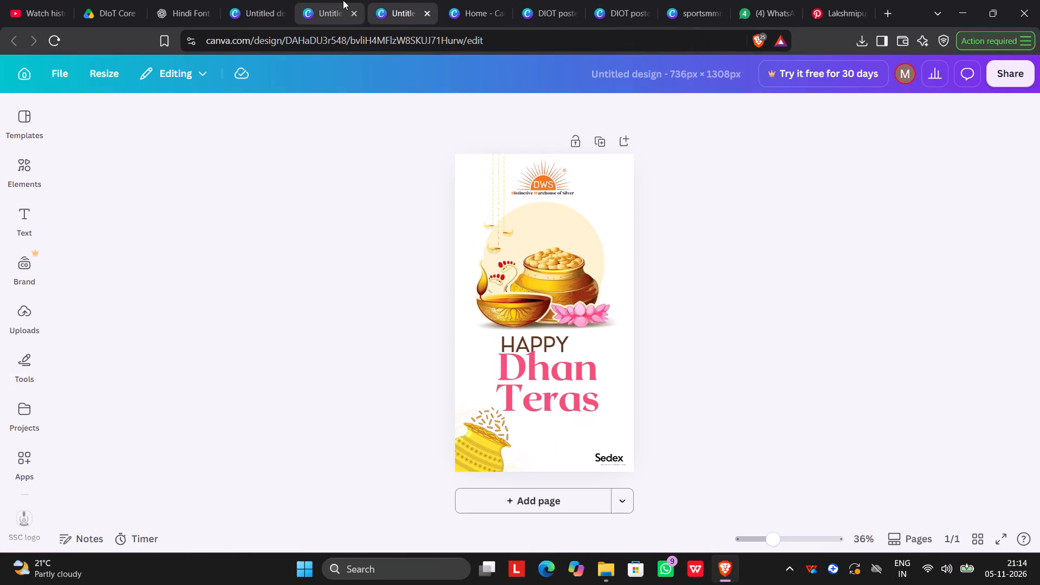
# Switch to the Akshaya Tritiya poster design and select the 19th Apr 2026 date text below the golden pot.
pyautogui.click(342, 0)
pyautogui.click(789, 325)
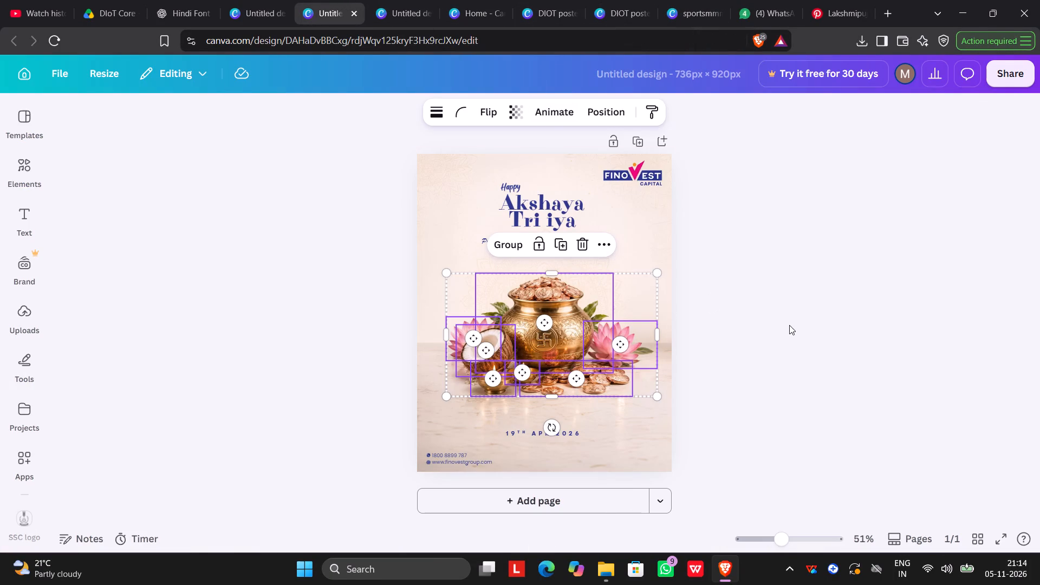
pyautogui.click(544, 432)
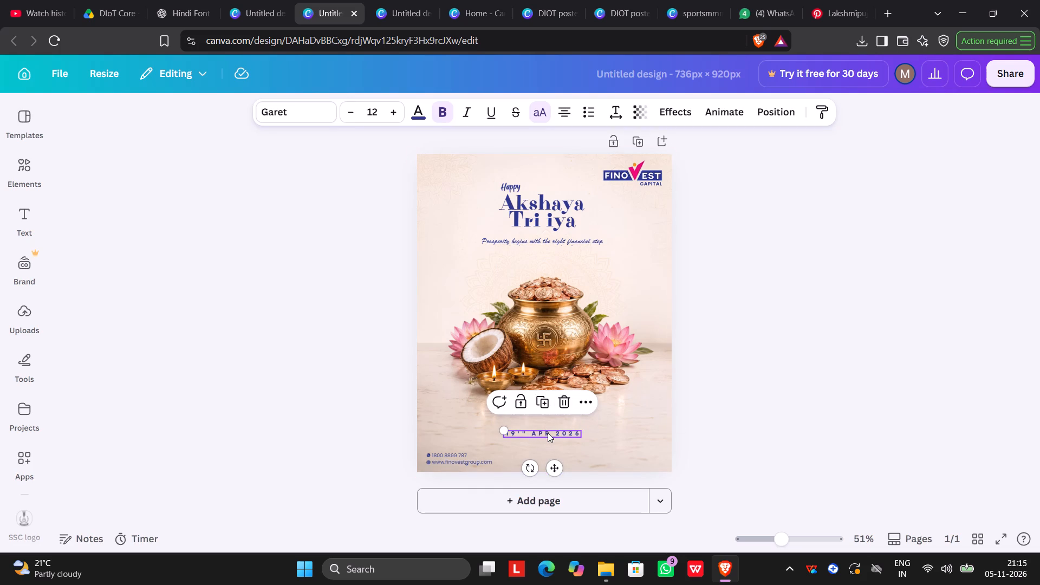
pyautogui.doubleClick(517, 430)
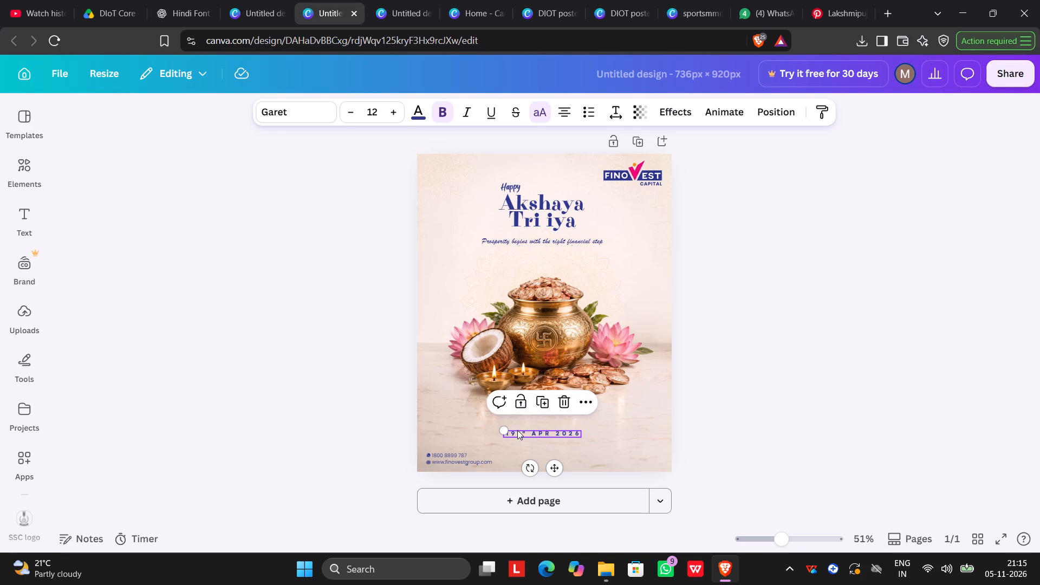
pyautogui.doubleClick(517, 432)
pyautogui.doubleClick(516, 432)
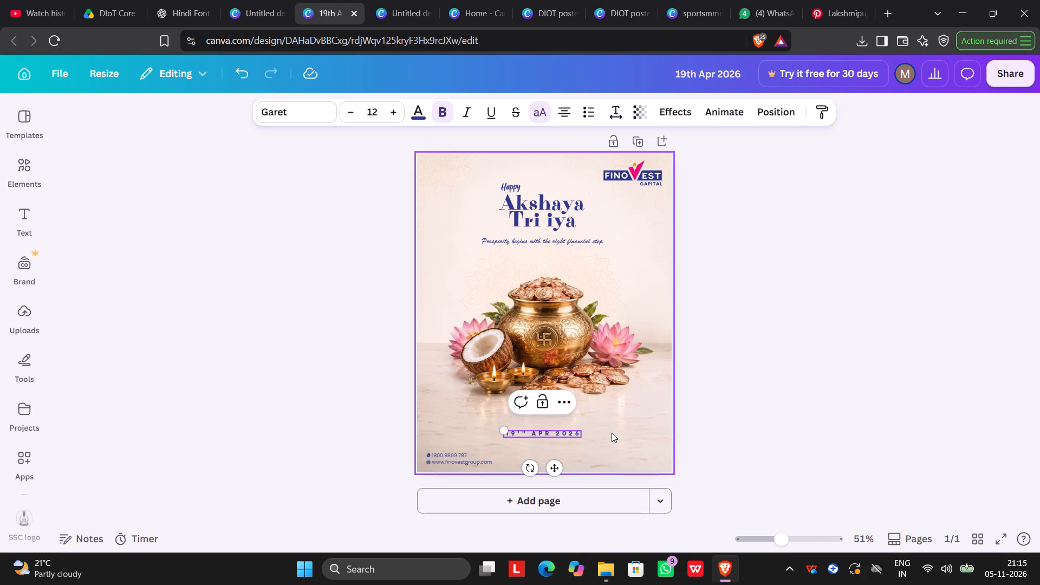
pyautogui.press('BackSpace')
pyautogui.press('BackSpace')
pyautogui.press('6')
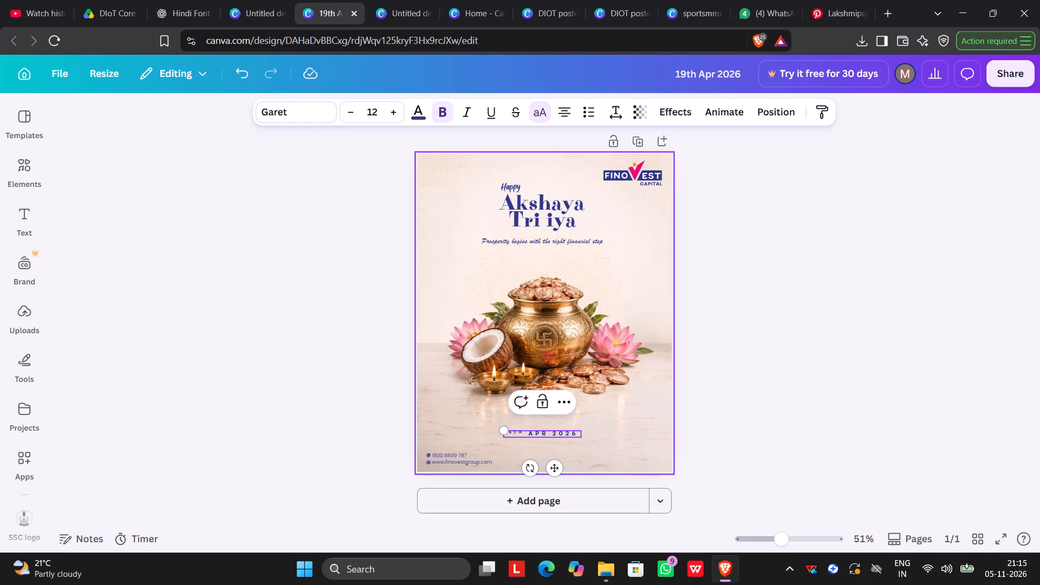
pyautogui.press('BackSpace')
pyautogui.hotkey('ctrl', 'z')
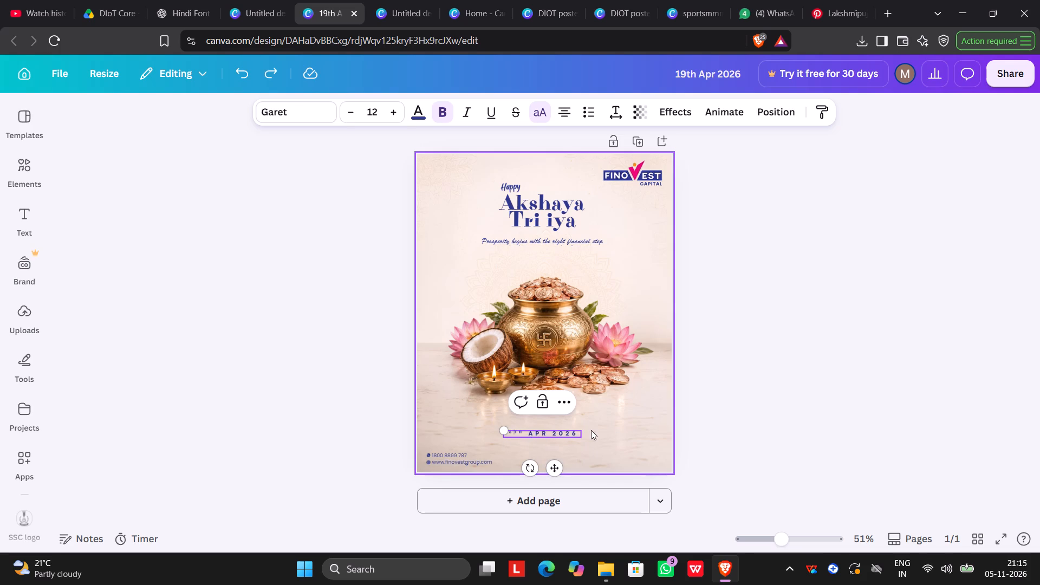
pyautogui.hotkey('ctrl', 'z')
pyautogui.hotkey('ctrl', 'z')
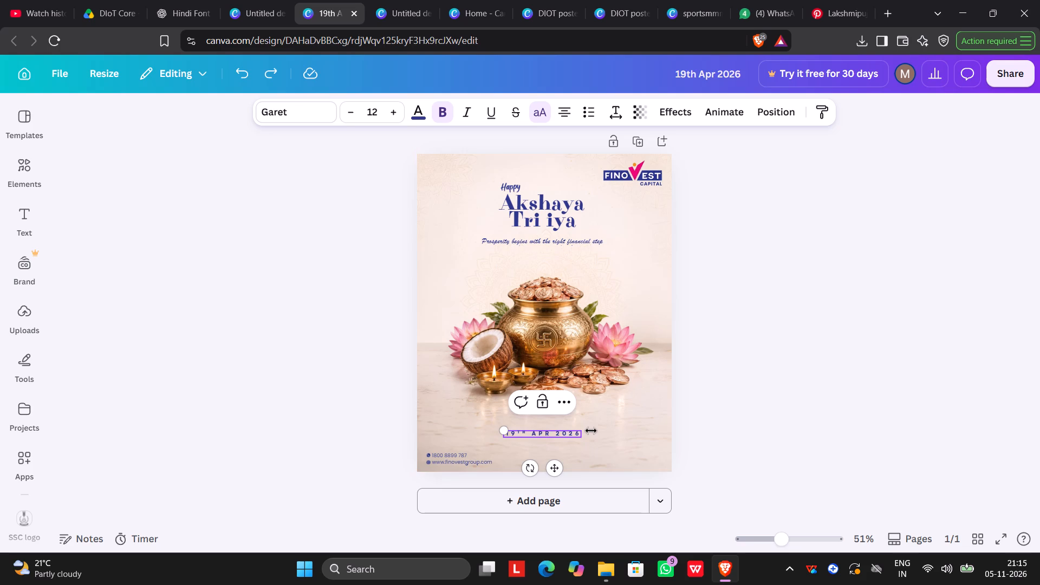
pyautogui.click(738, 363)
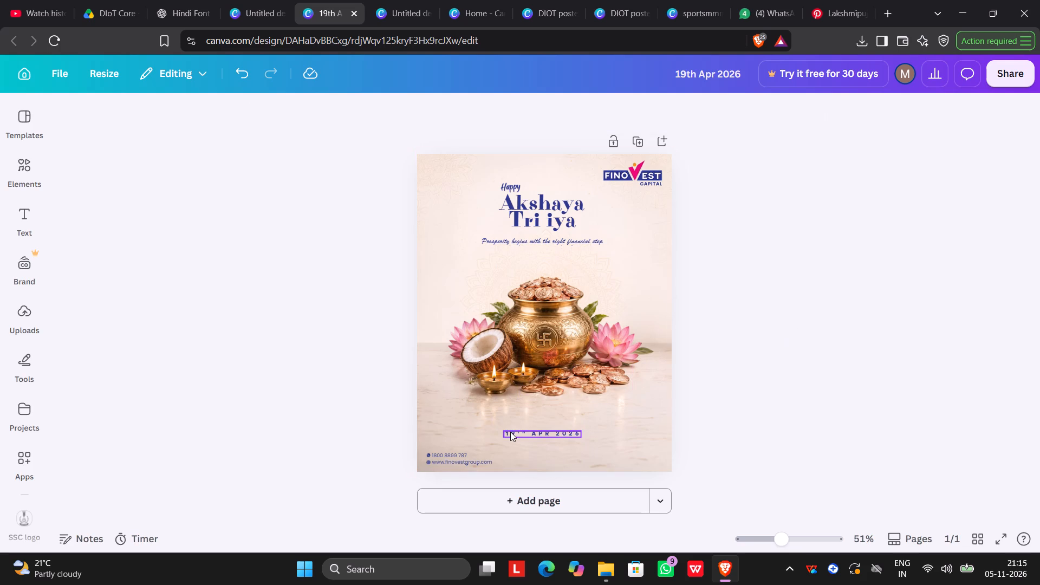
# Enlarge the date line below the pot to about size 24.1 and change its day number to 6.
pyautogui.doubleClick(510, 432)
pyautogui.doubleClick(512, 435)
pyautogui.doubleClick(512, 434)
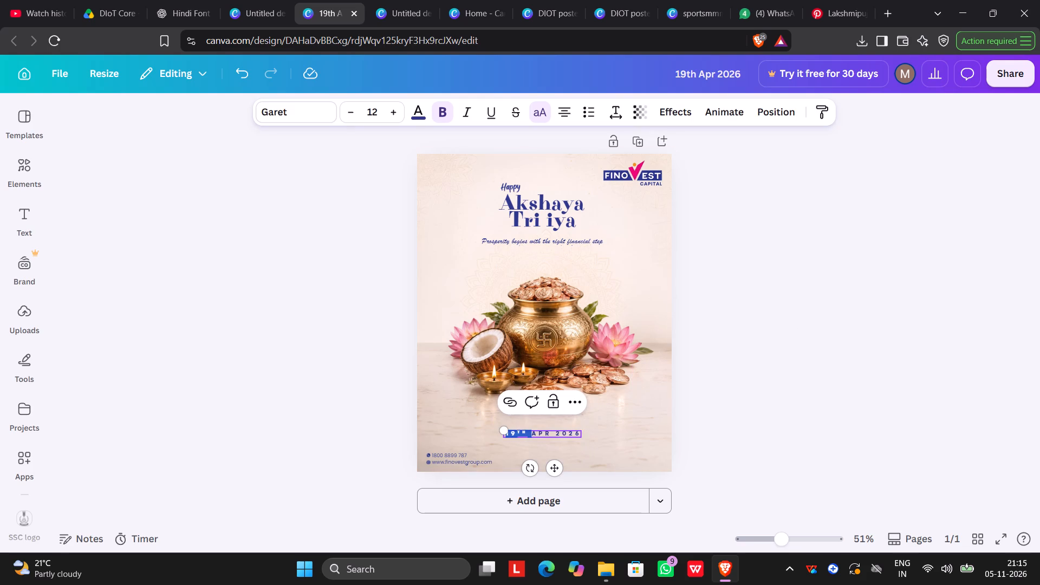
pyautogui.click(512, 434)
pyautogui.click(512, 433)
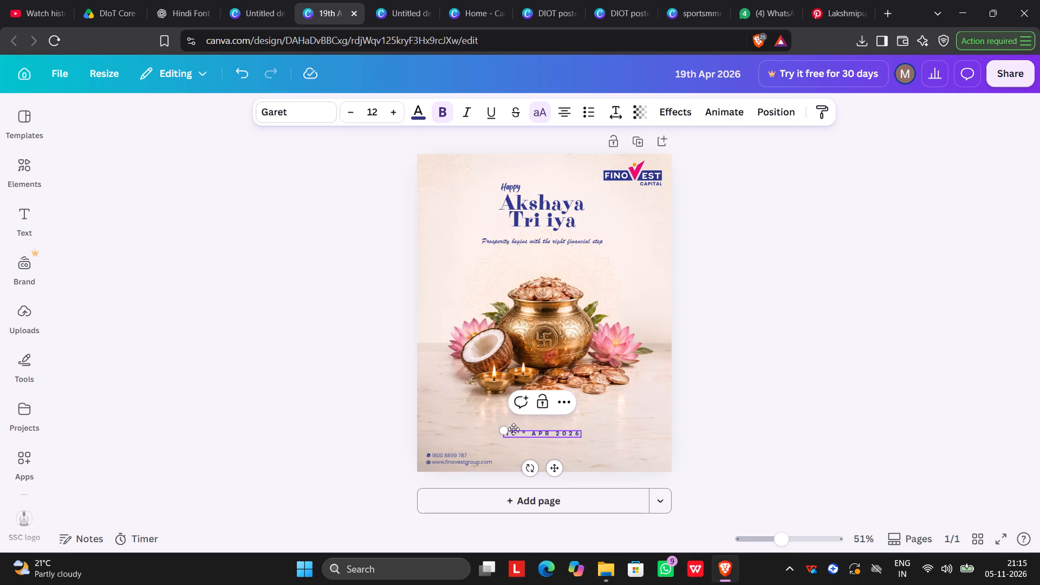
pyautogui.moveTo(501, 429); pyautogui.dragTo(428, 371)
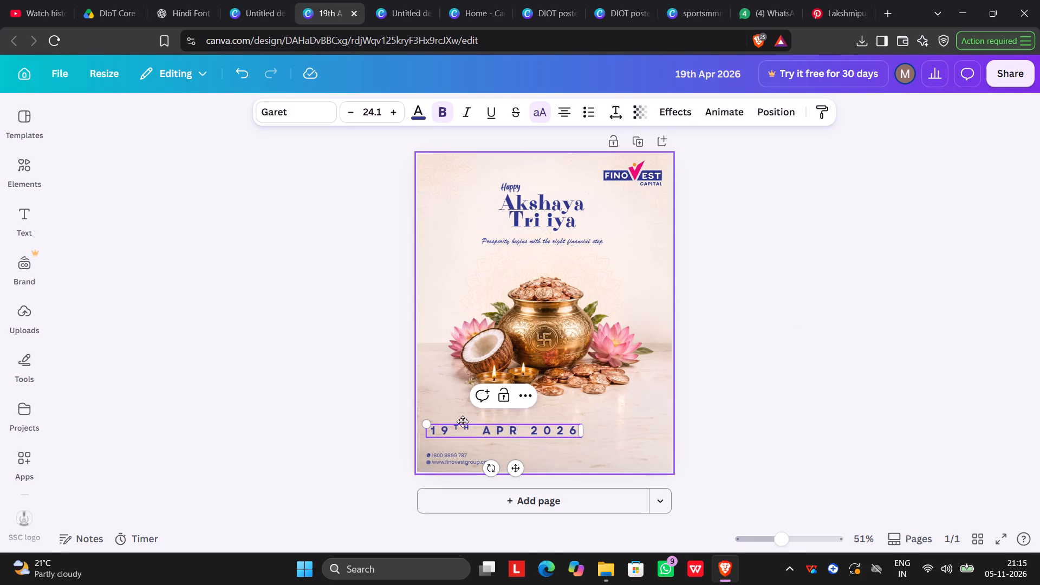
pyautogui.click(448, 431)
pyautogui.click(441, 428)
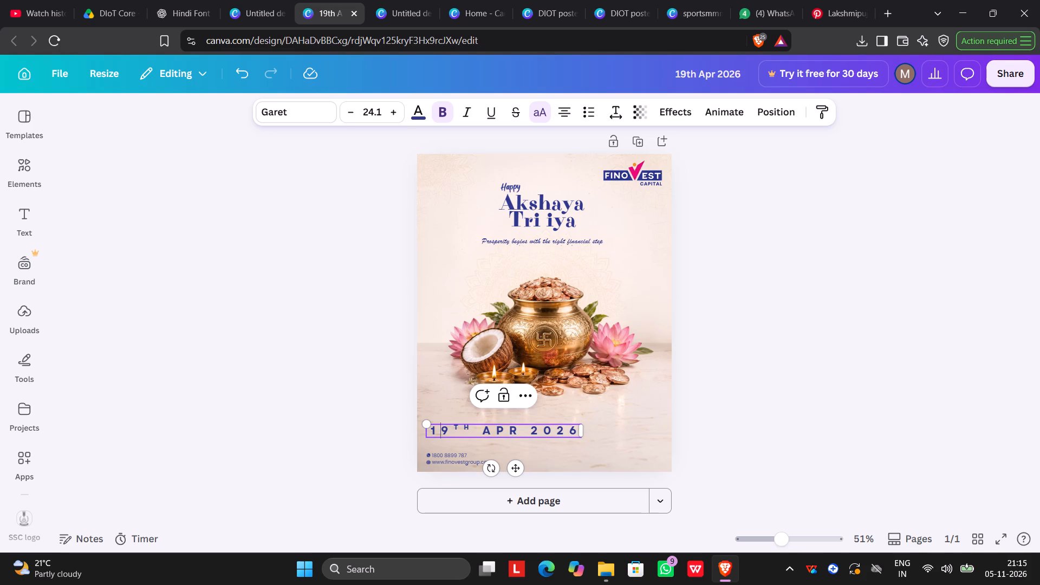
pyautogui.press('6')
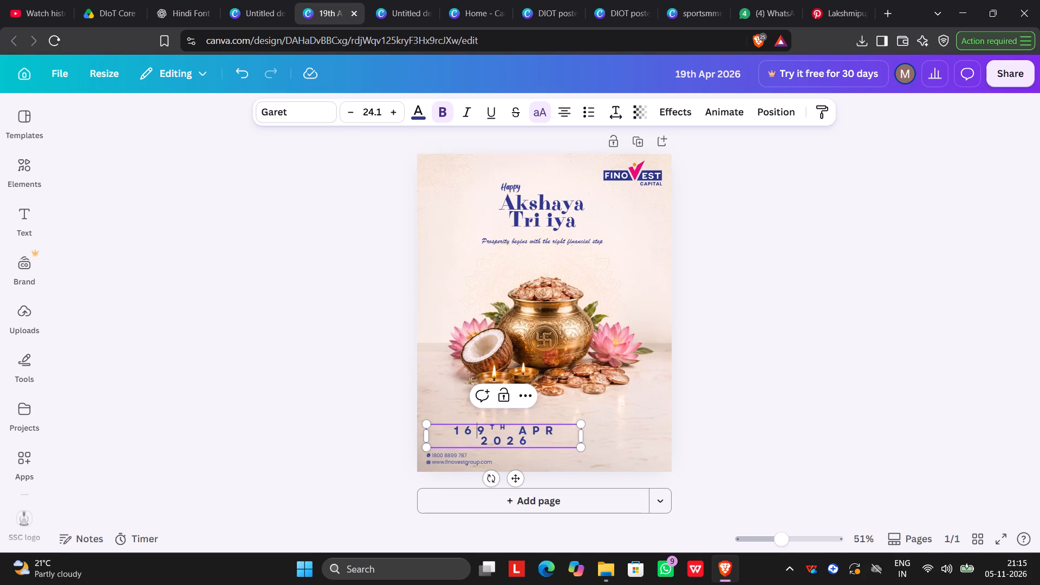
pyautogui.click(485, 430)
pyautogui.press('BackSpace')
pyautogui.press('Left')
pyautogui.press('BackSpace')
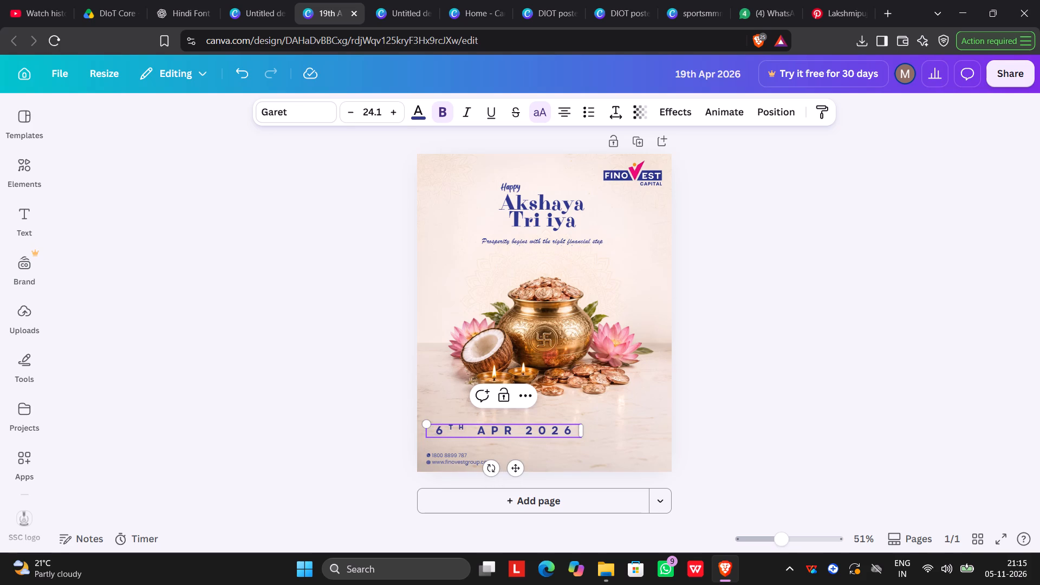
# Replace the month in the poster's date line with Nov.
pyautogui.click(513, 433)
pyautogui.press('BackSpace')
pyautogui.press('BackSpace')
pyautogui.press('BackSpace')
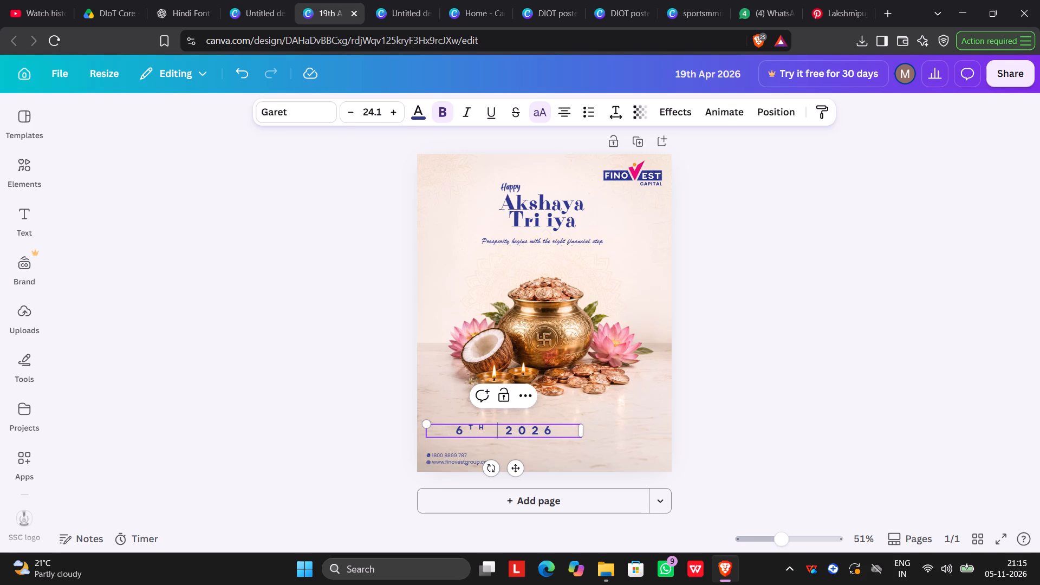
pyautogui.write('nov')
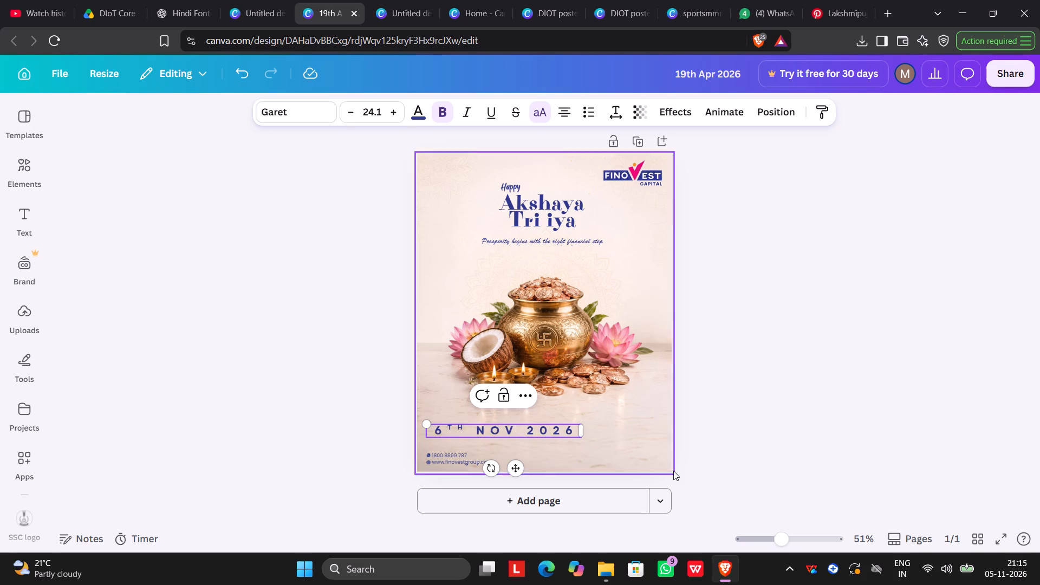
pyautogui.click(788, 452)
# Scale the 6th Nov 2026 date line down to about size 13.7.
pyautogui.click(550, 426)
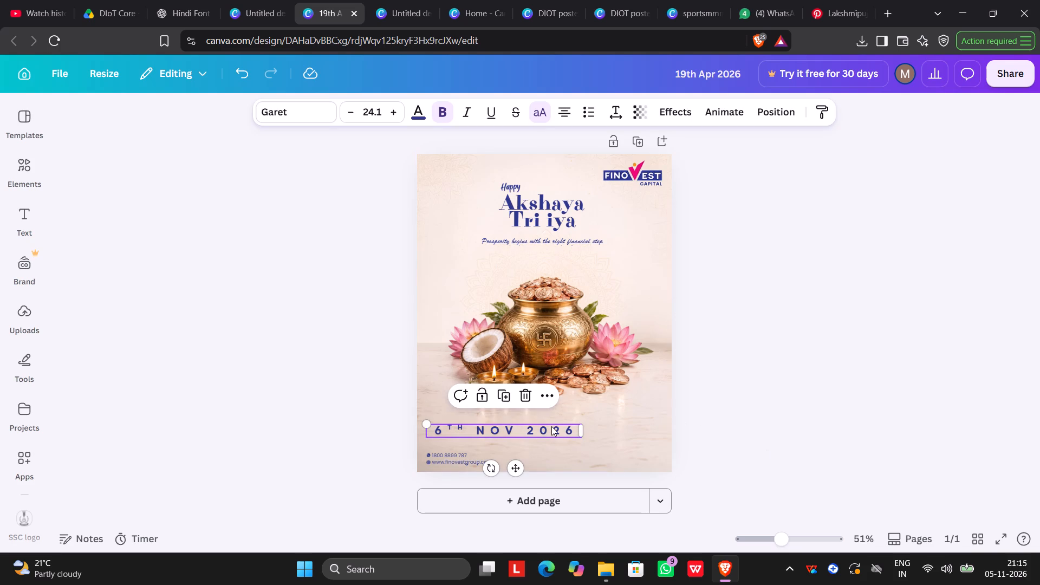
pyautogui.moveTo(424, 423); pyautogui.dragTo(458, 441)
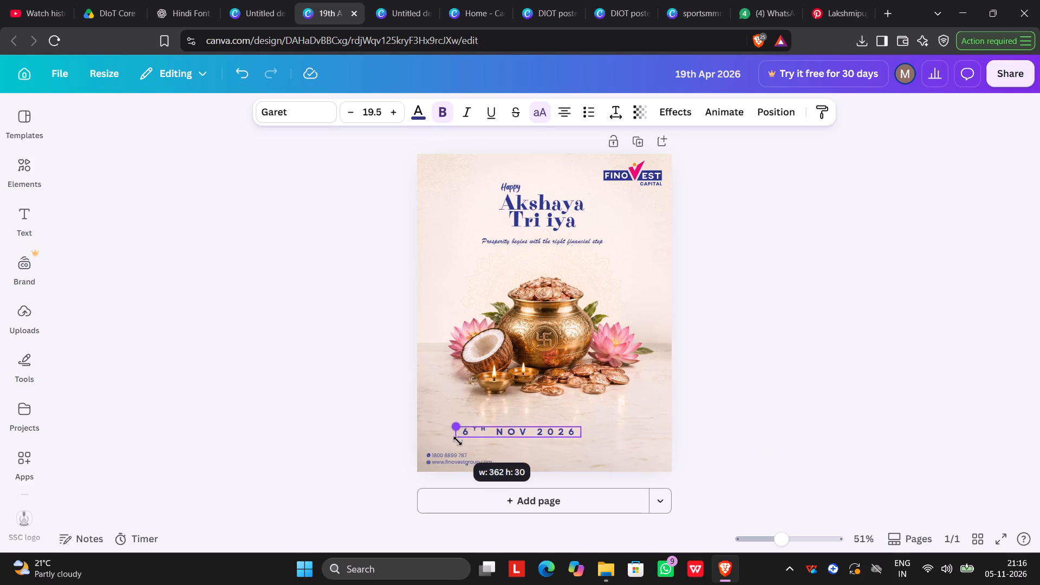
pyautogui.moveTo(458, 441); pyautogui.dragTo(489, 450)
pyautogui.click(946, 453)
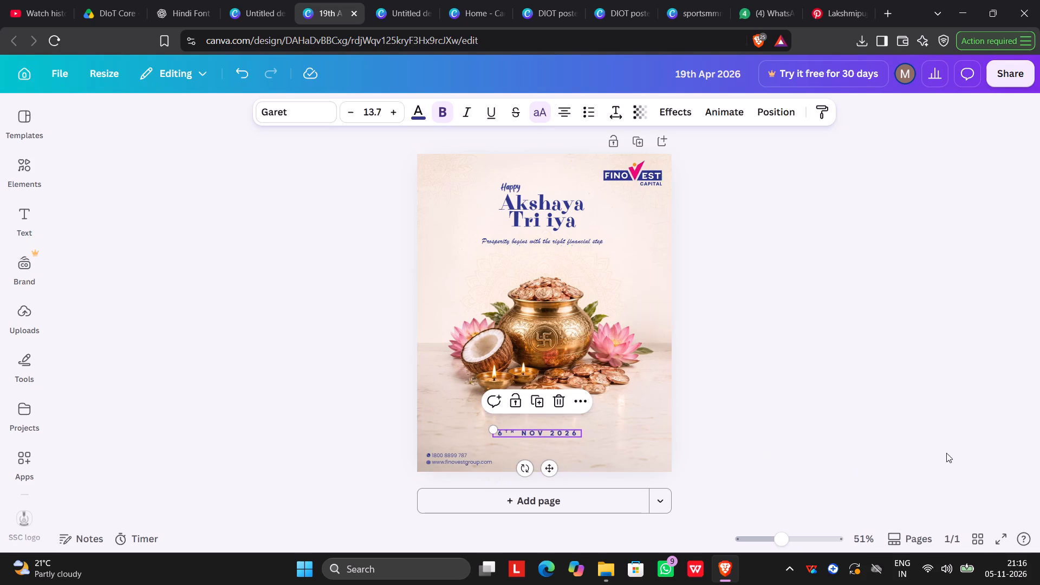
# Move the date line slightly up towards the coins and centre it horizontally on the poster.
pyautogui.moveTo(540, 428); pyautogui.dragTo(561, 416)
pyautogui.click(788, 428)
pyautogui.moveTo(560, 430); pyautogui.dragTo(572, 419)
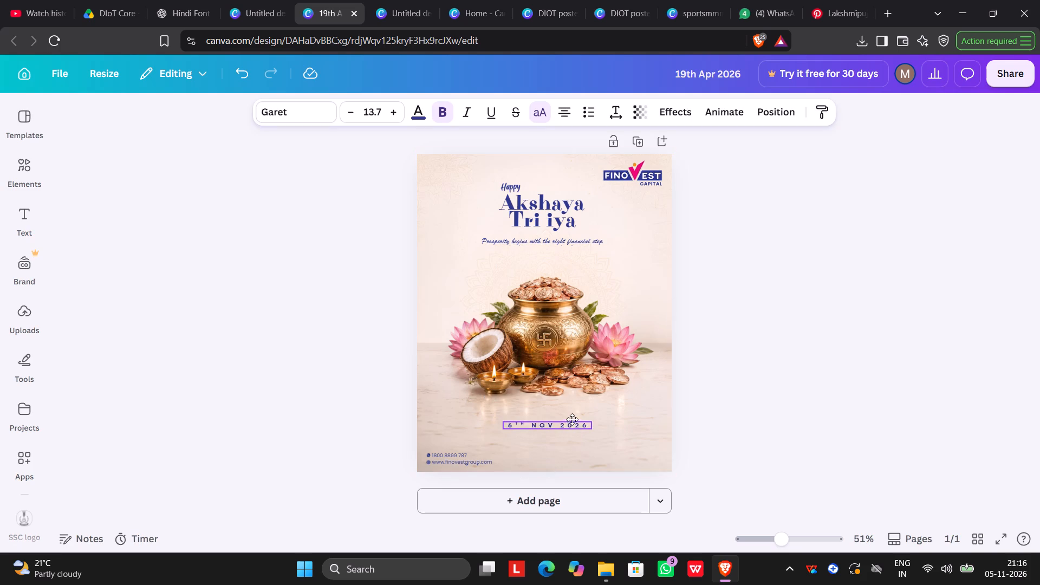
pyautogui.moveTo(572, 419); pyautogui.dragTo(570, 418)
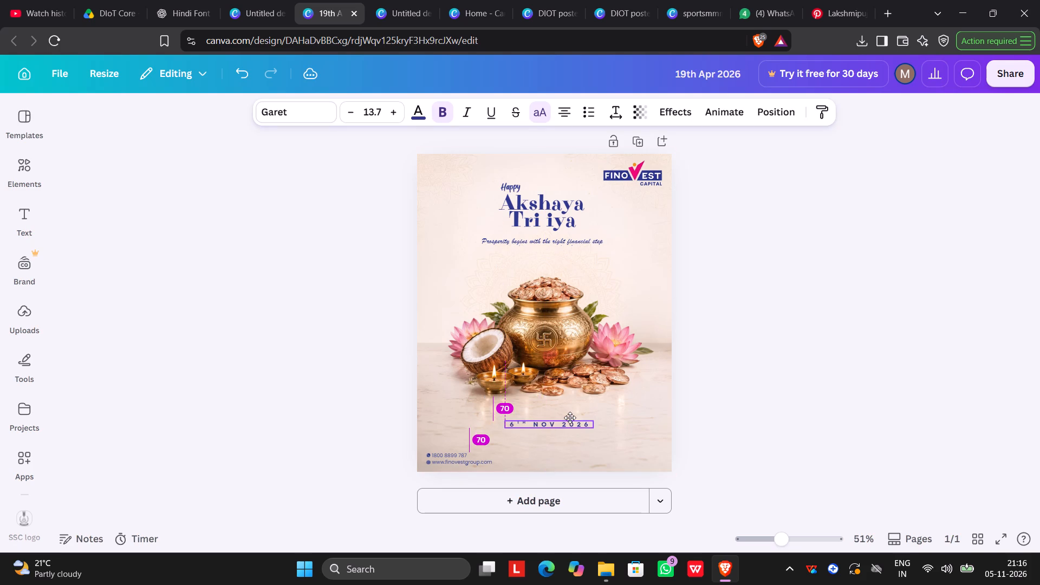
pyautogui.moveTo(570, 418); pyautogui.dragTo(567, 417)
pyautogui.click(901, 414)
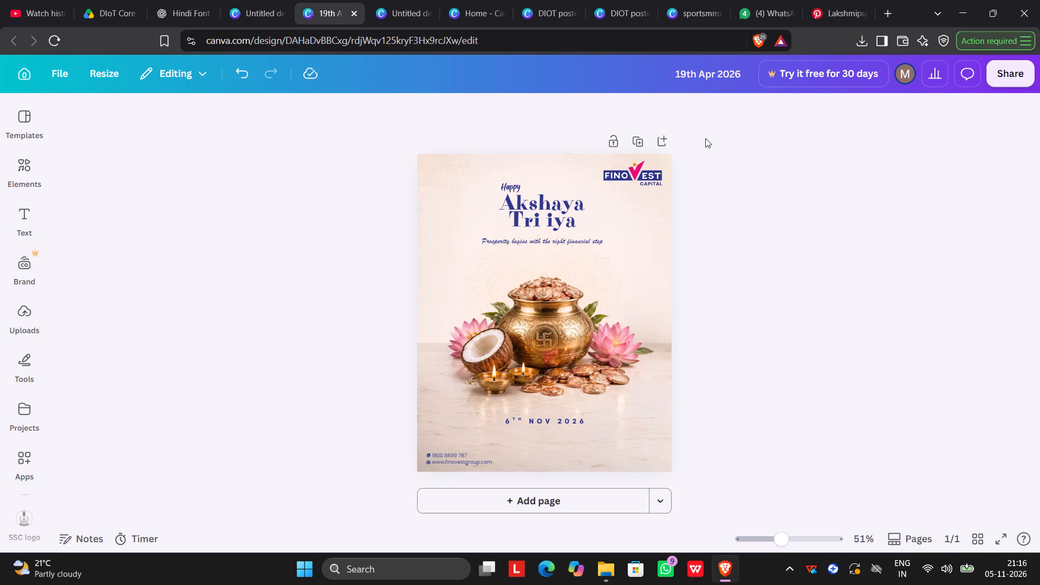
# Copy all elements of the Finovest Akshaya Tritiya poster and paste them onto a new page 17 in the sportsmmmut design.
pyautogui.moveTo(362, 152); pyautogui.dragTo(723, 487)
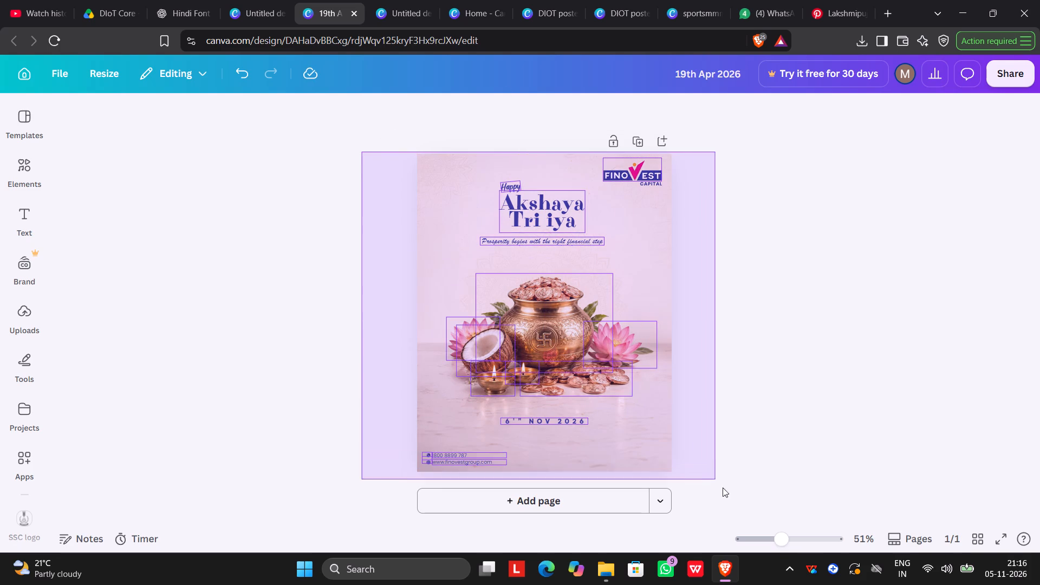
pyautogui.moveTo(723, 487); pyautogui.dragTo(729, 478)
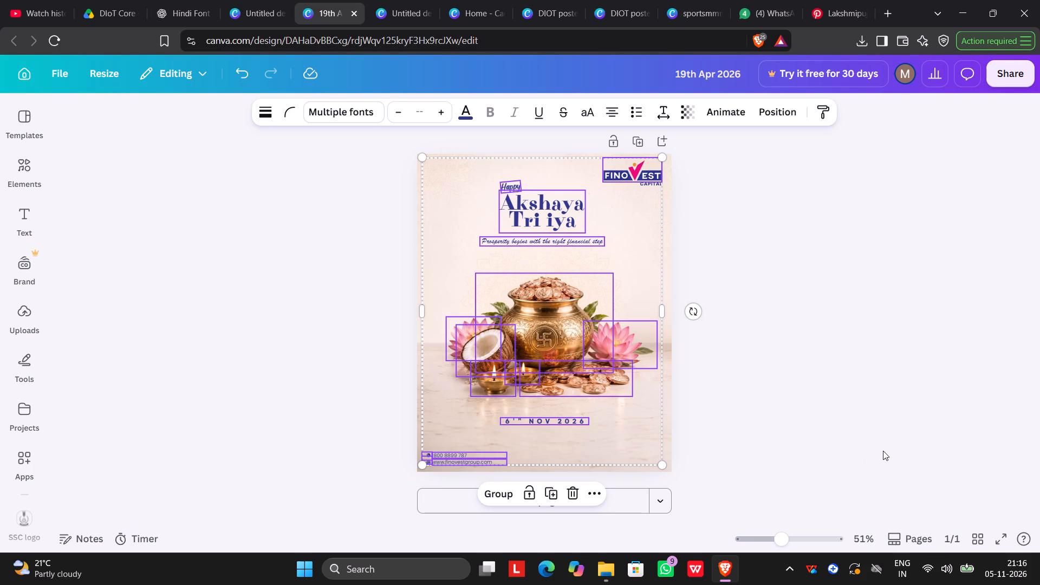
pyautogui.hotkey('ctrl', 'c')
pyautogui.click(695, 11)
pyautogui.scroll(-9, 772, 208)
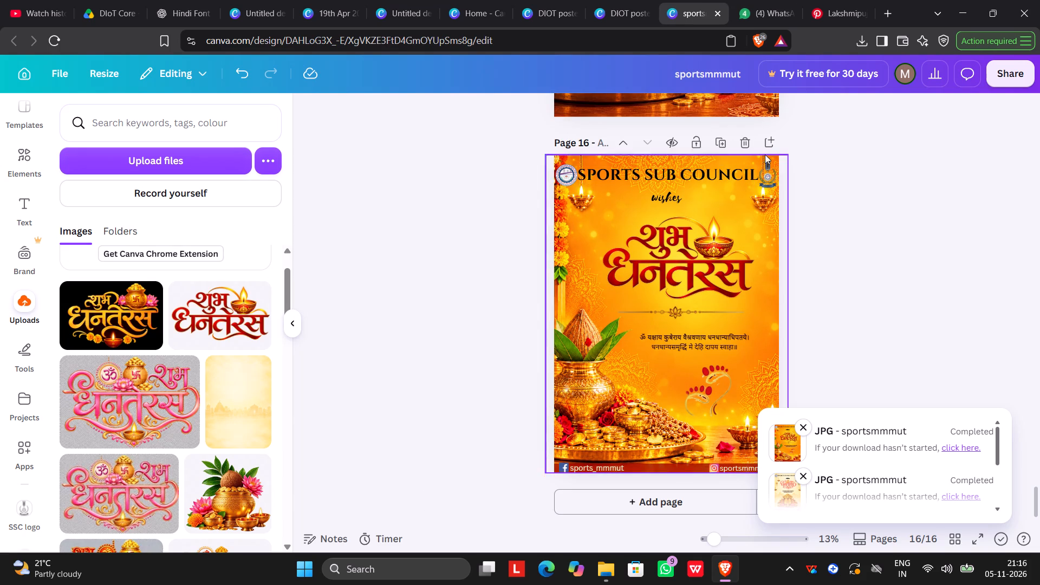
pyautogui.click(768, 144)
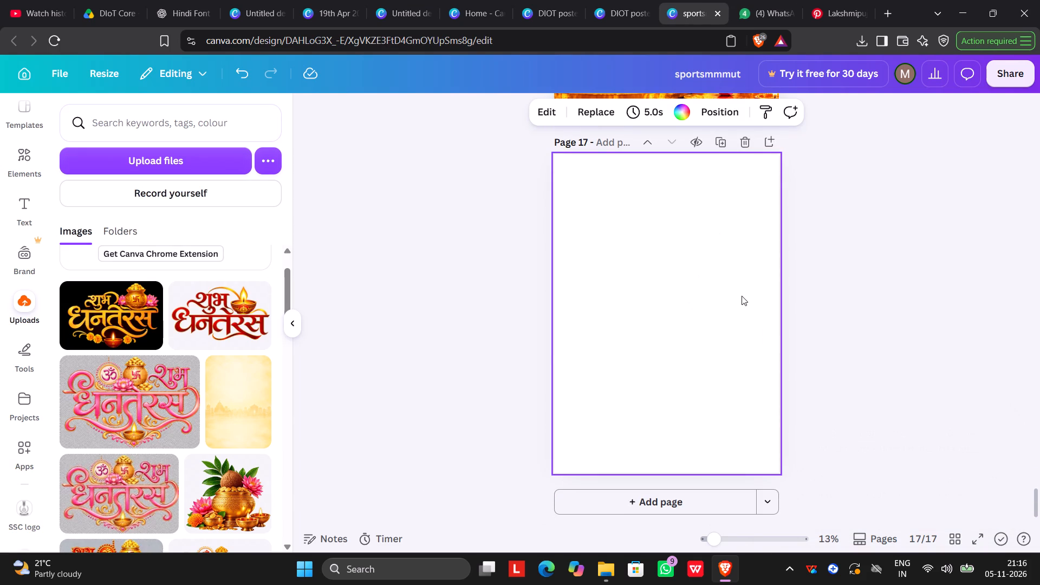
pyautogui.hotkey('ctrl', 'v')
pyautogui.click(712, 294)
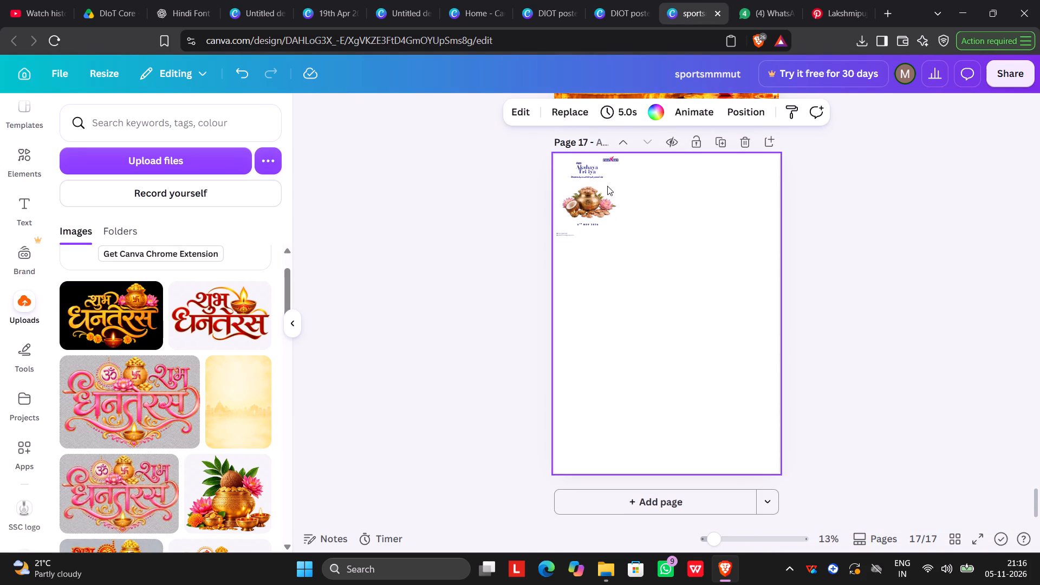
pyautogui.click(611, 182)
pyautogui.moveTo(617, 181); pyautogui.dragTo(629, 207)
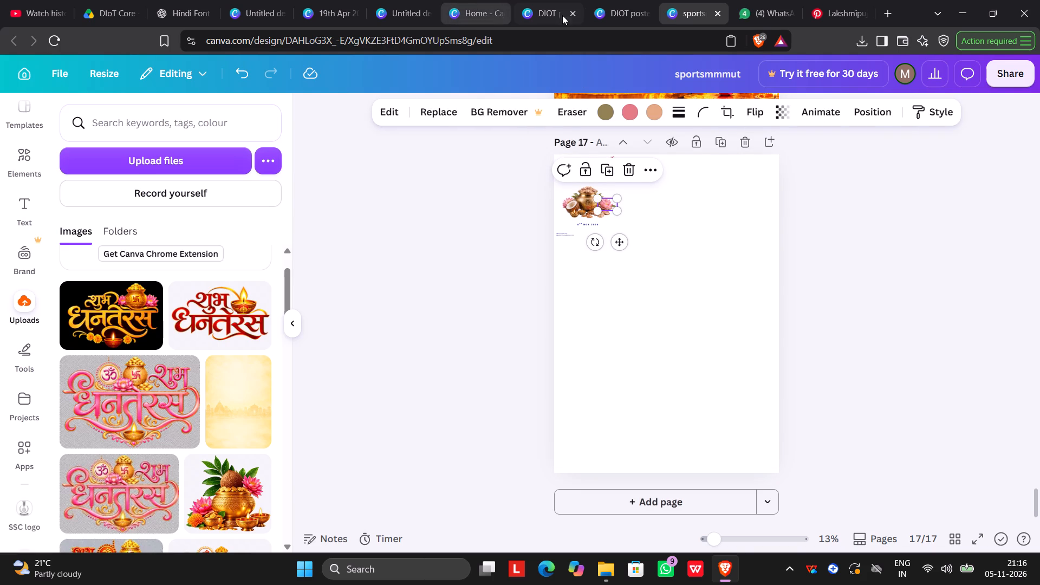
# In the untitled Akshaya Tritiya 2026 design, cut all text and decorative elements off the background and paste them onto a new page 2.
pyautogui.click(246, 2)
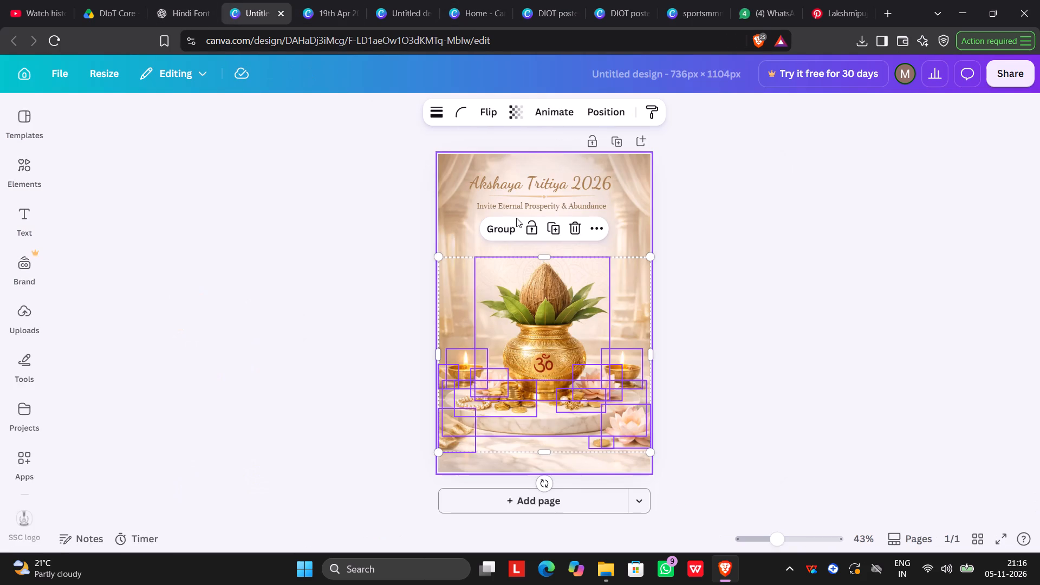
pyautogui.scroll(-2, 516, 218)
pyautogui.click(750, 271)
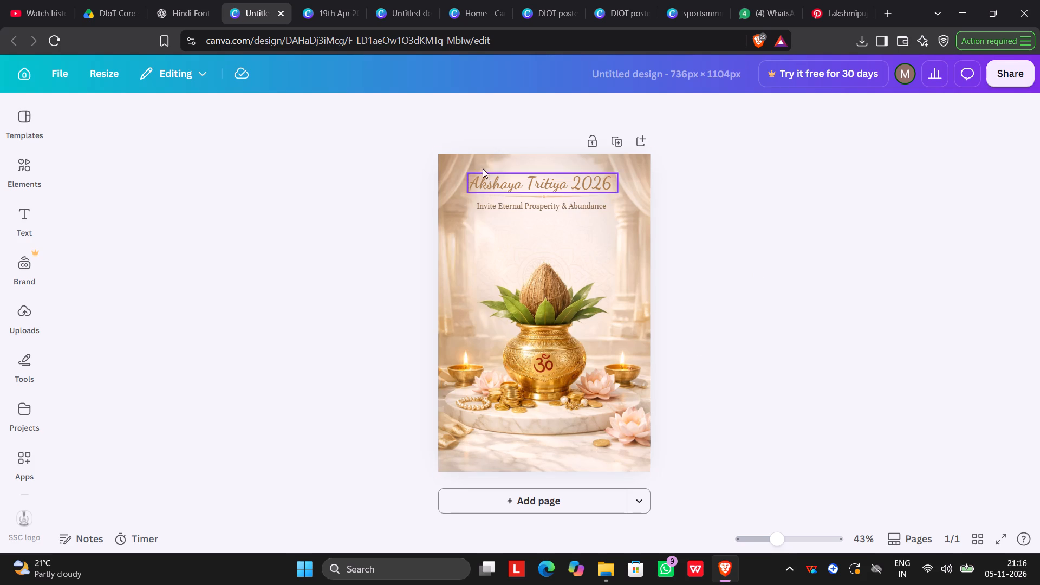
pyautogui.moveTo(380, 155); pyautogui.dragTo(741, 471)
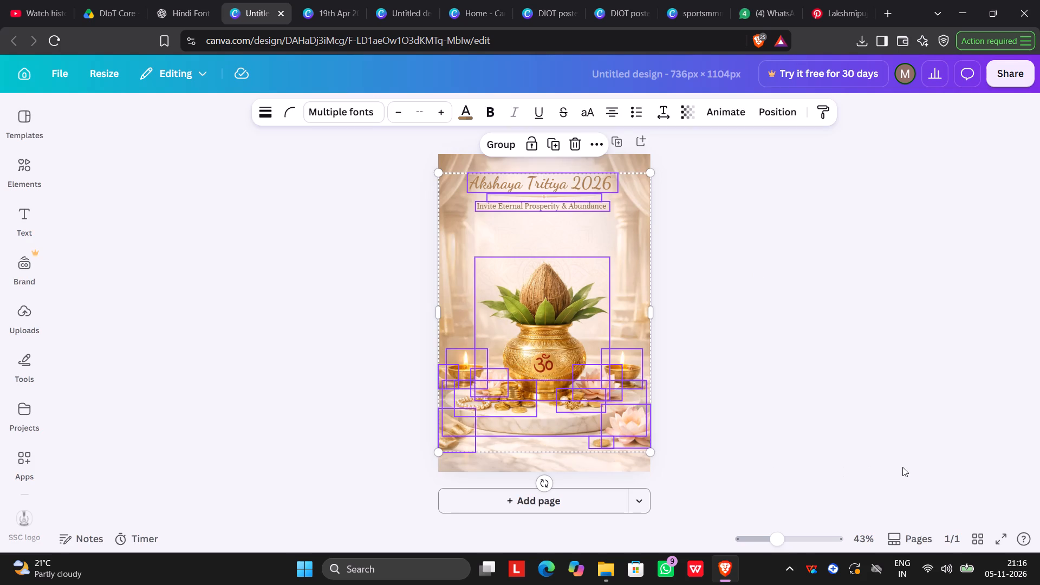
pyautogui.click(922, 447)
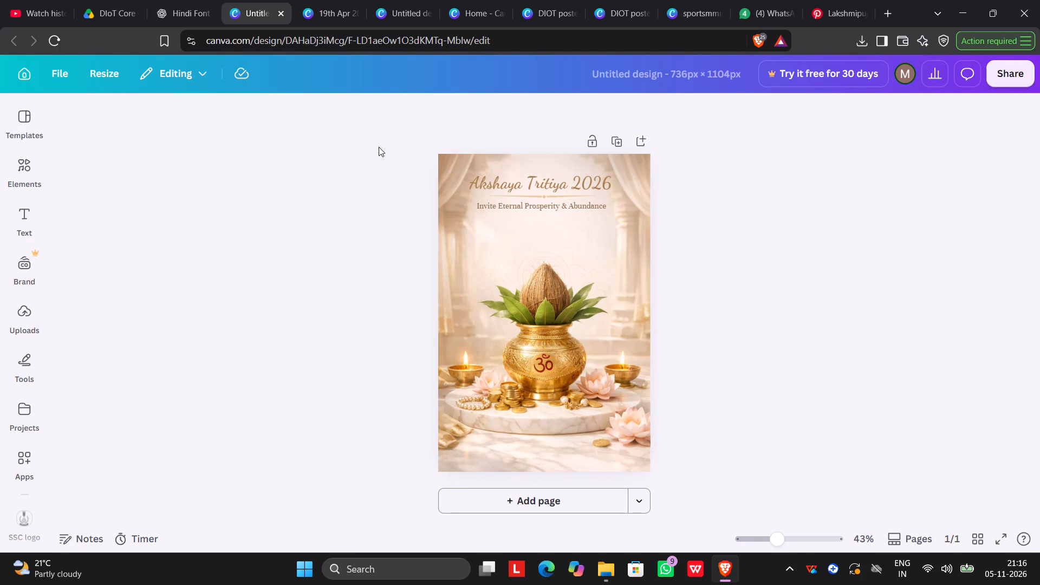
pyautogui.moveTo(383, 138); pyautogui.dragTo(598, 330)
pyautogui.moveTo(834, 324); pyautogui.dragTo(832, 323)
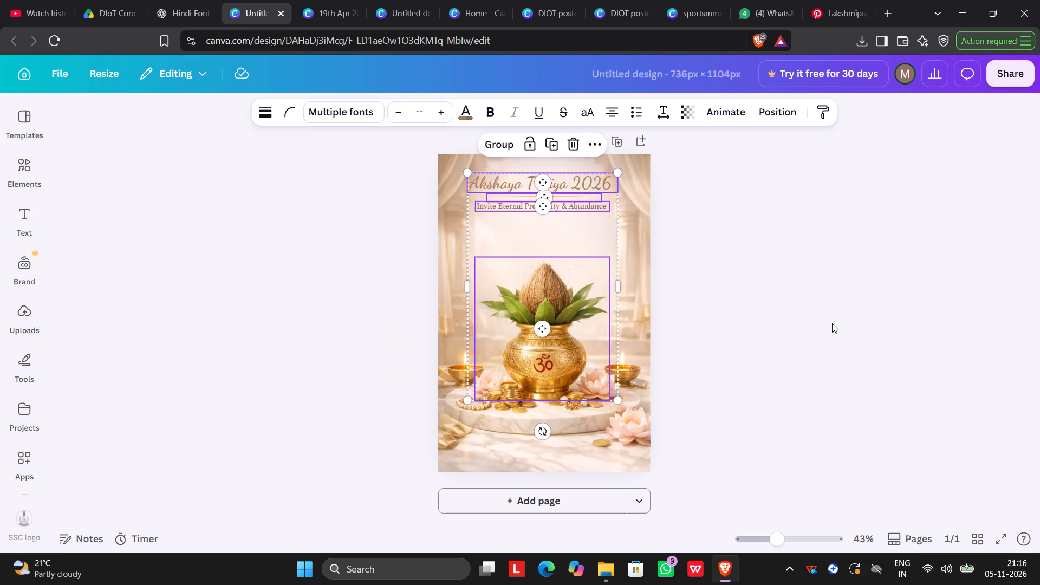
pyautogui.moveTo(832, 323); pyautogui.dragTo(827, 322)
pyautogui.moveTo(416, 150); pyautogui.dragTo(732, 390)
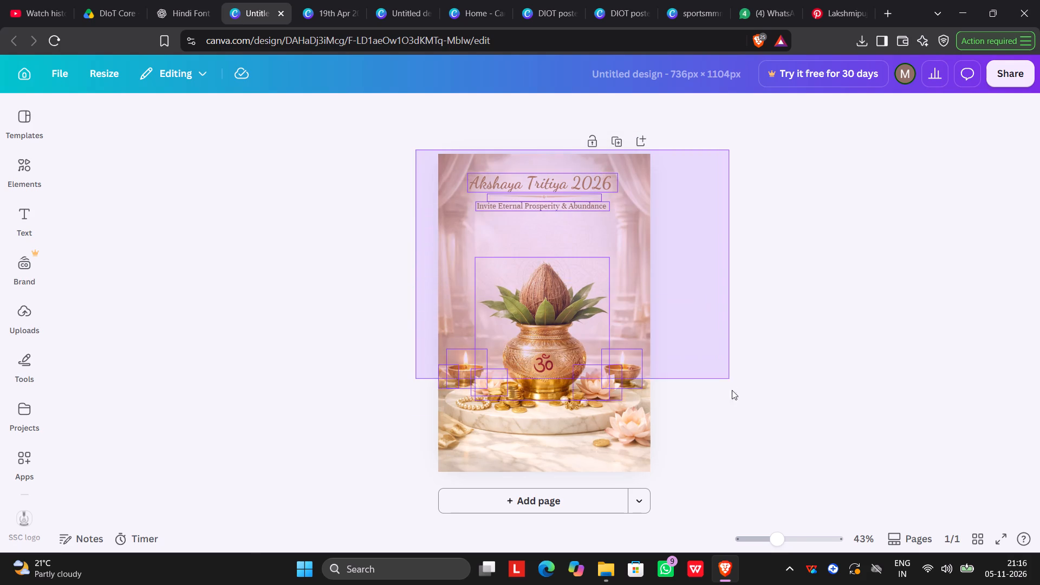
pyautogui.moveTo(732, 390); pyautogui.dragTo(732, 485)
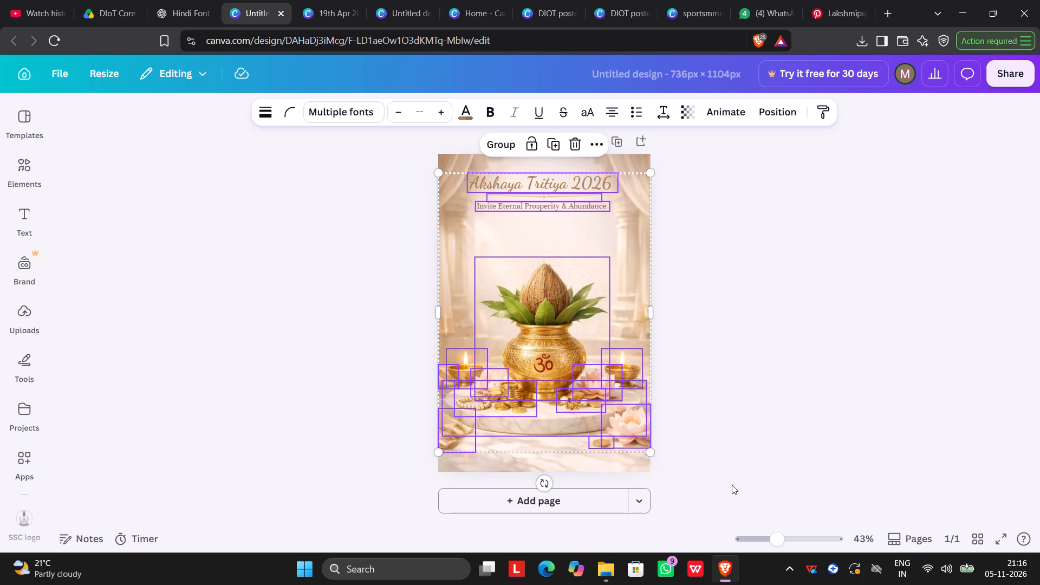
pyautogui.hotkey('ctrl', 'x')
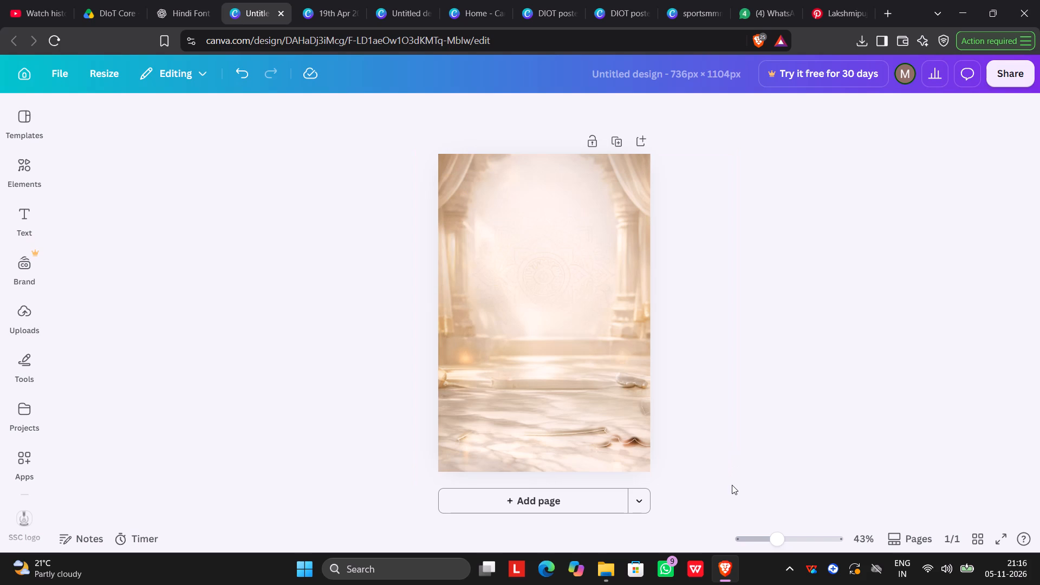
pyautogui.click(612, 269)
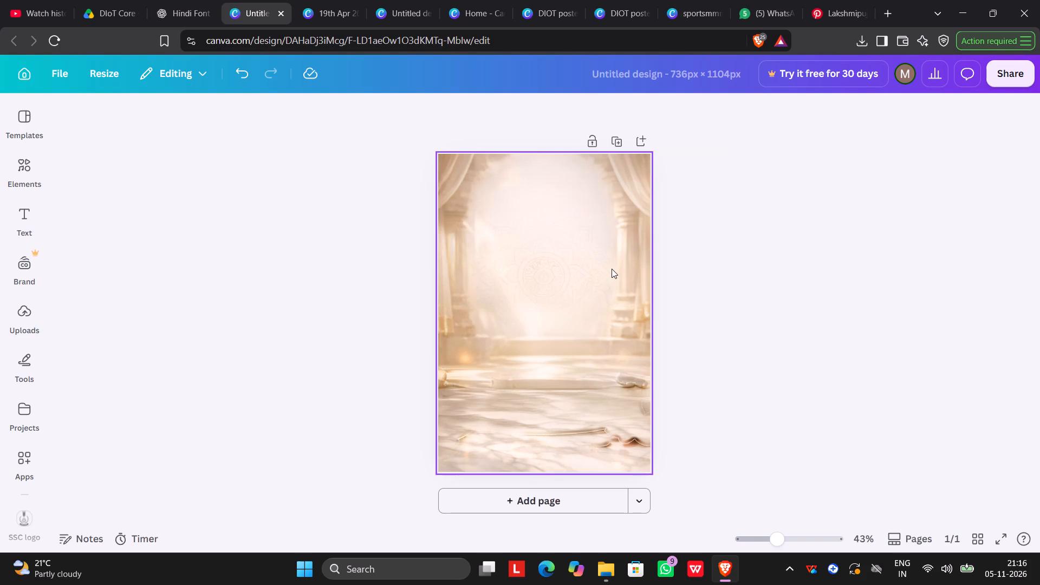
pyautogui.click(642, 138)
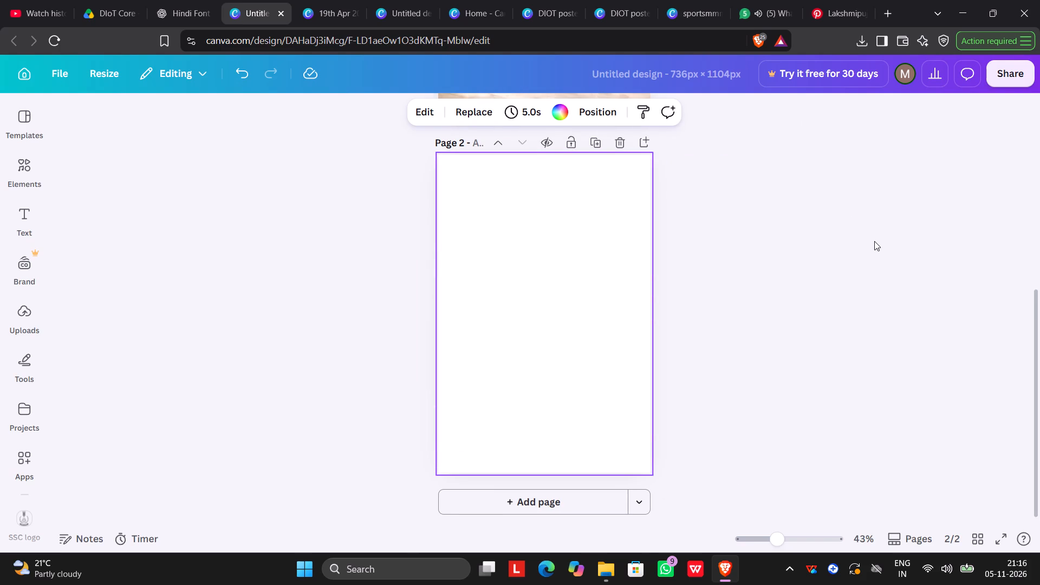
pyautogui.hotkey('ctrl', 'v')
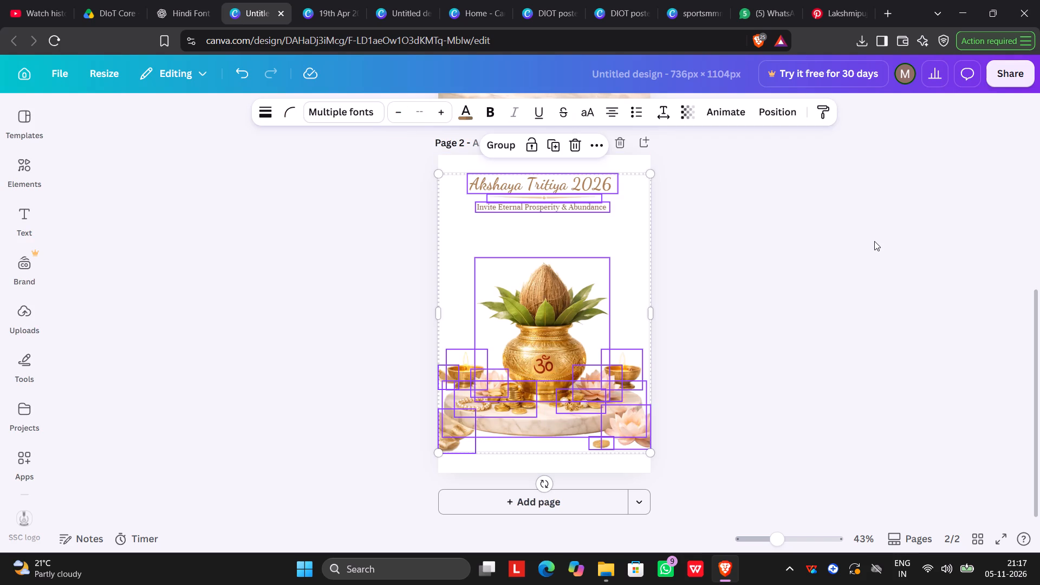
pyautogui.click(876, 248)
# Copy the curtain-and-column background image from page 1 and paste it onto a new page 18 in the sportsmmmut design.
pyautogui.scroll(4, 776, 282)
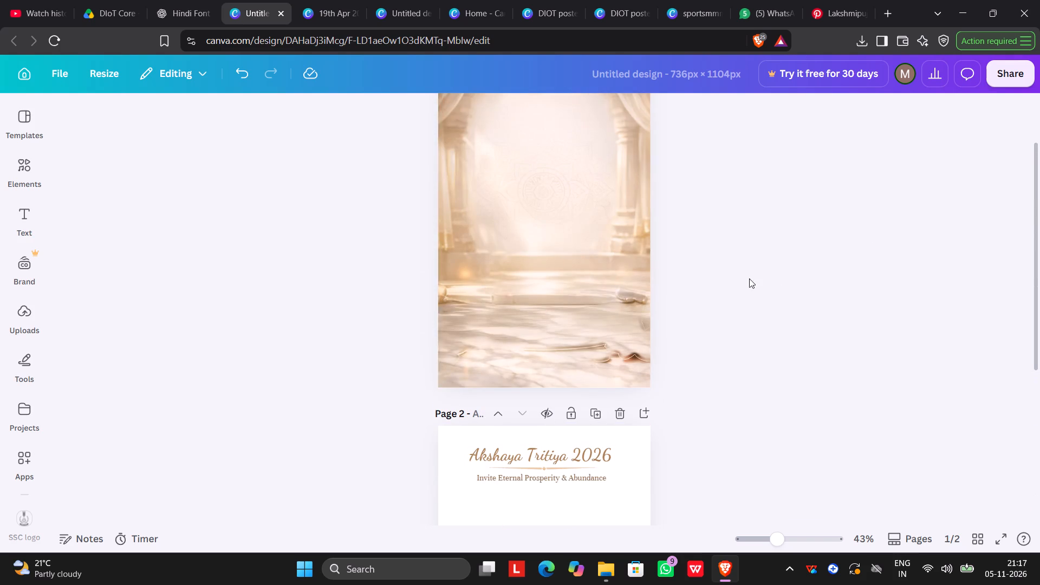
pyautogui.click(489, 246)
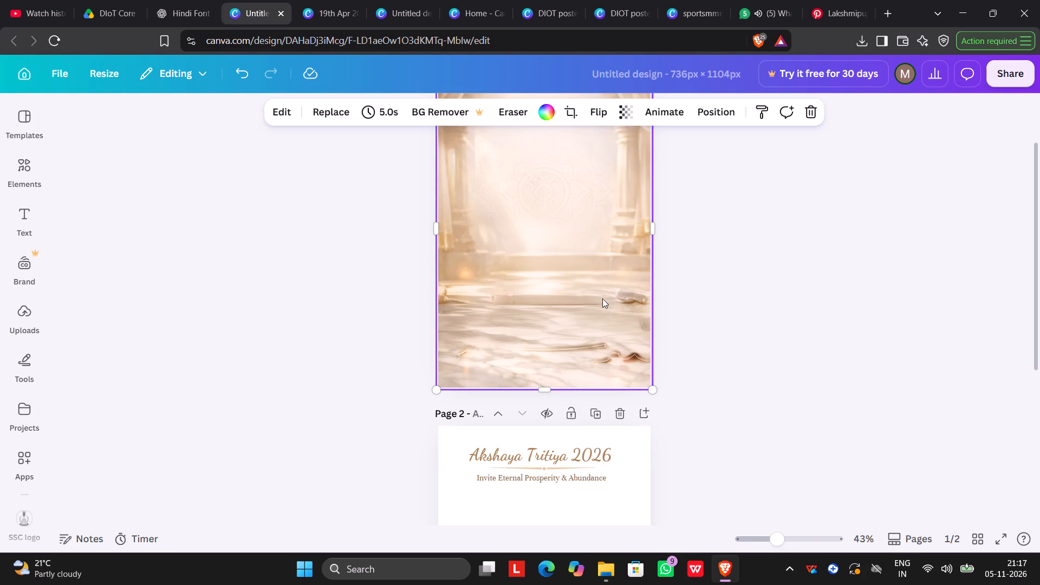
pyautogui.click(496, 228)
pyautogui.scroll(3, 509, 268)
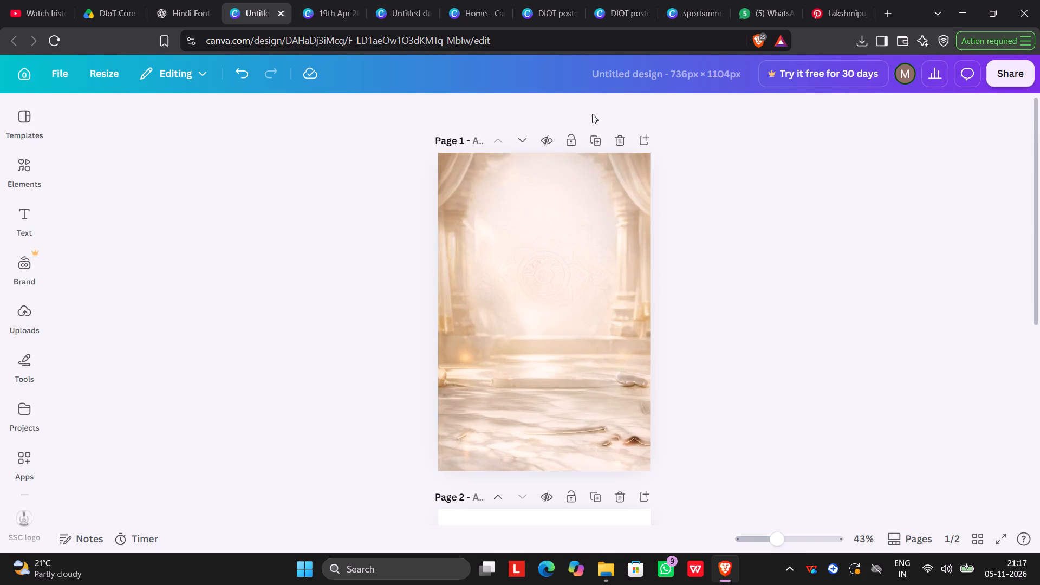
pyautogui.rightClick(568, 250)
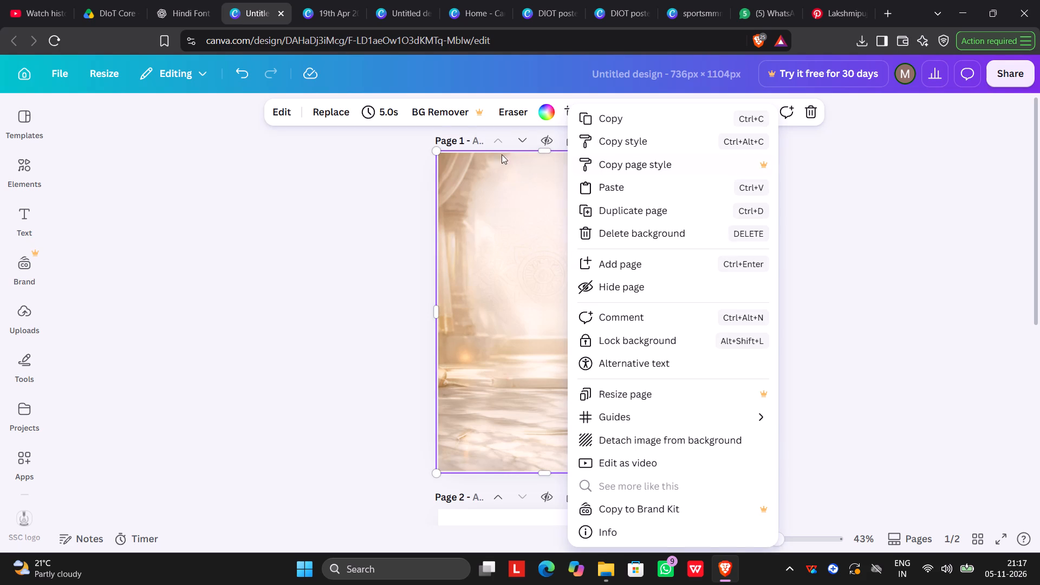
pyautogui.click(334, 255)
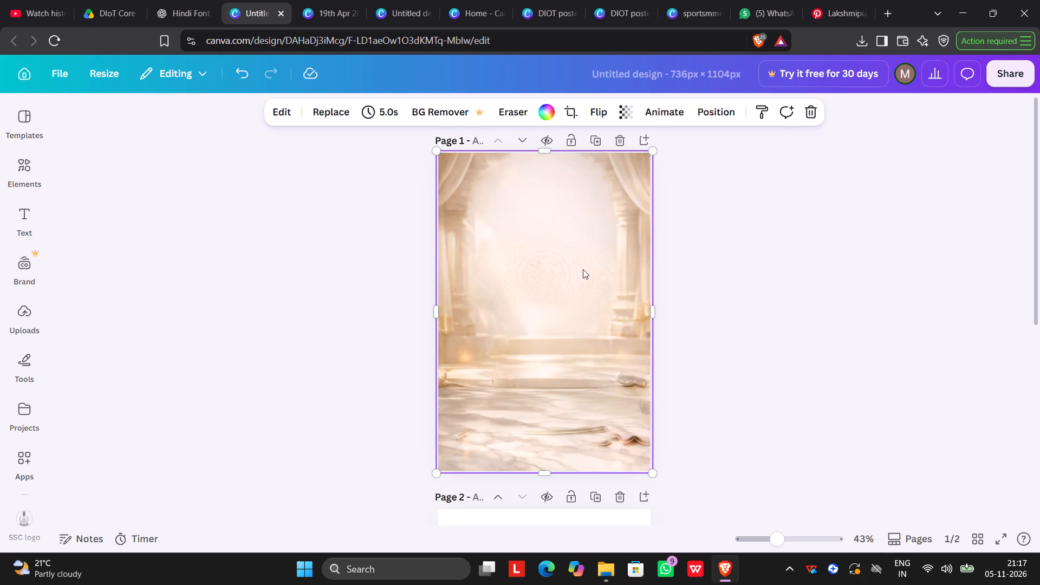
pyautogui.hotkey('ctrl', 'x')
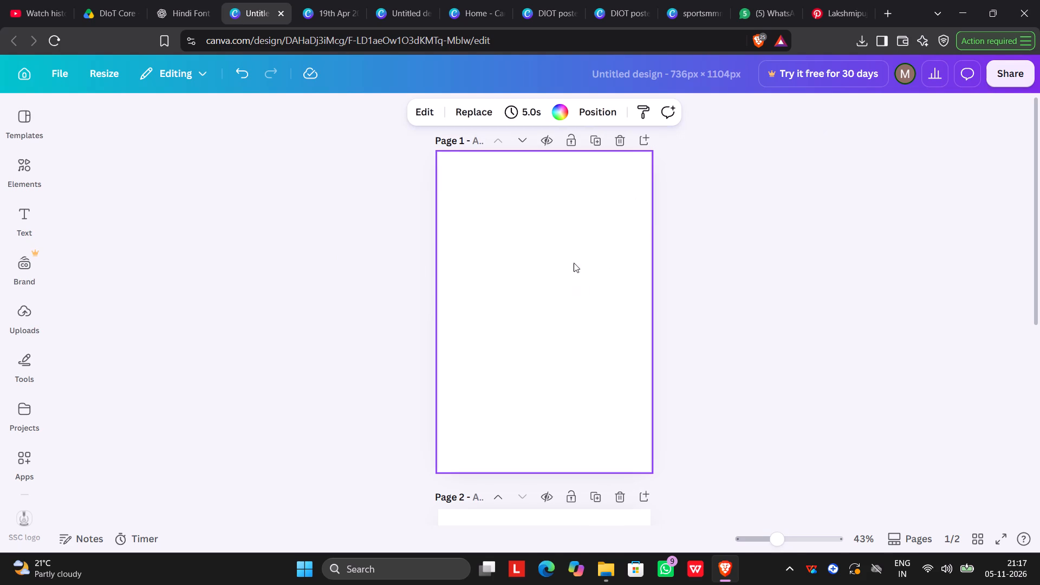
pyautogui.hotkey('ctrl', 'v')
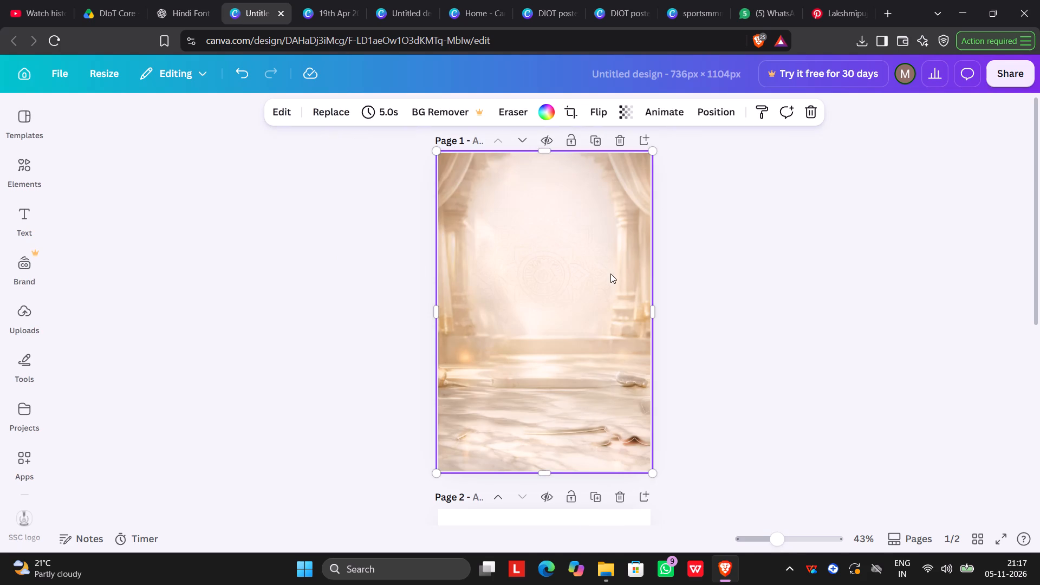
pyautogui.hotkey('ctrl', 'c')
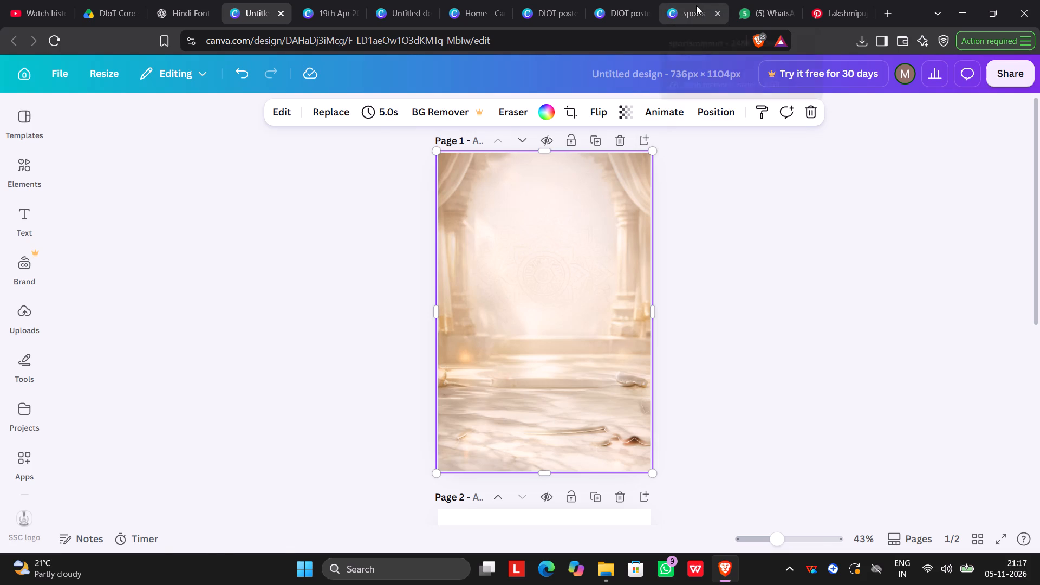
pyautogui.click(696, 5)
pyautogui.scroll(-5, 664, 138)
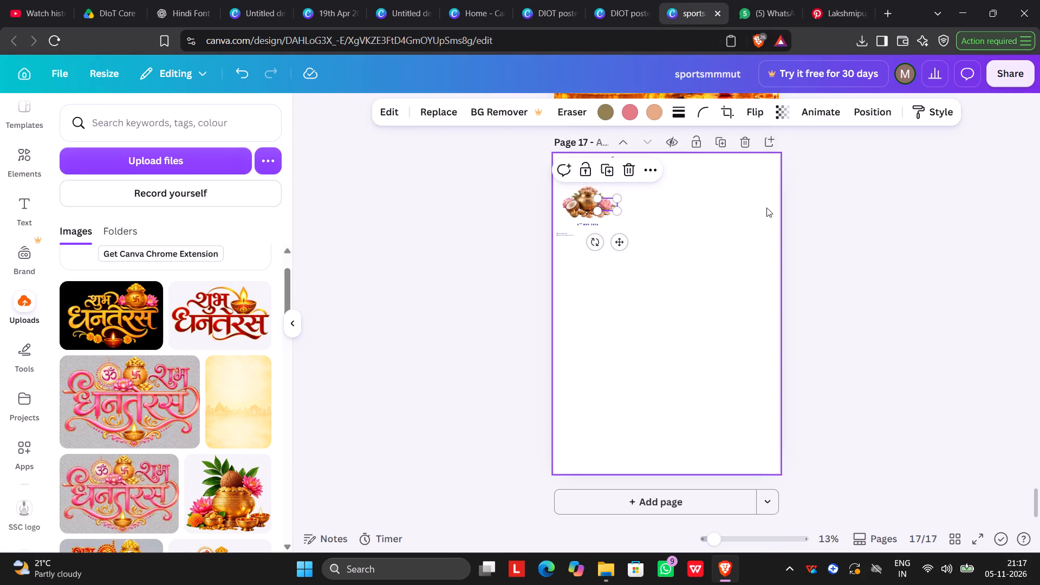
pyautogui.scroll(-3, 737, 289)
pyautogui.click(773, 135)
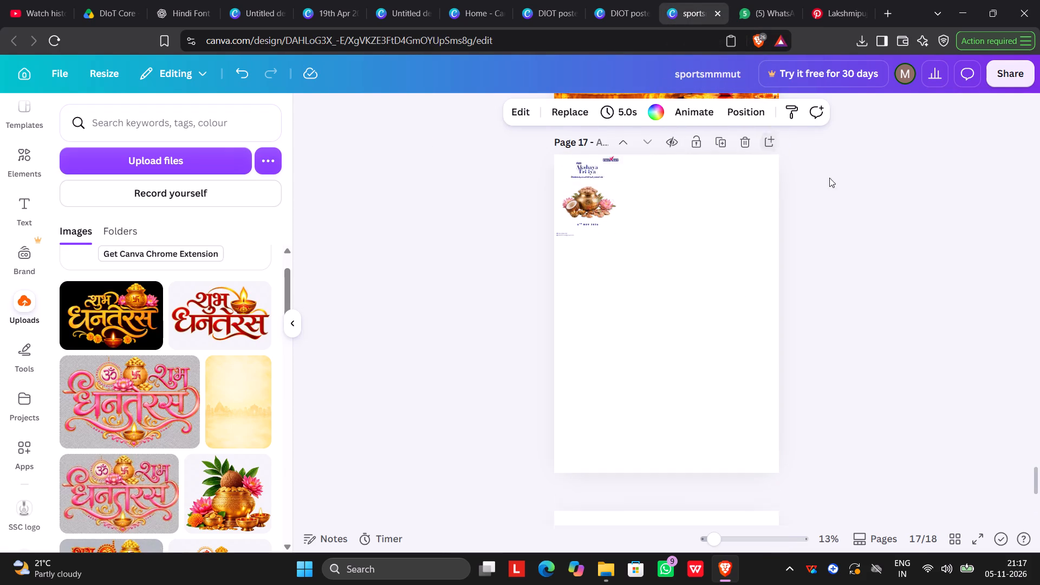
pyautogui.hotkey('ctrl', 'v')
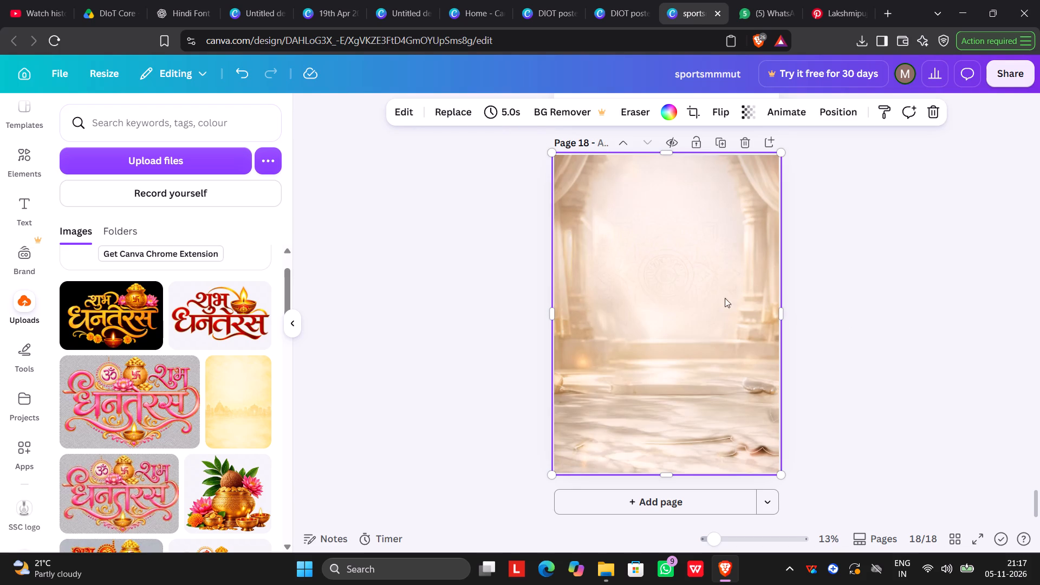
pyautogui.click(857, 285)
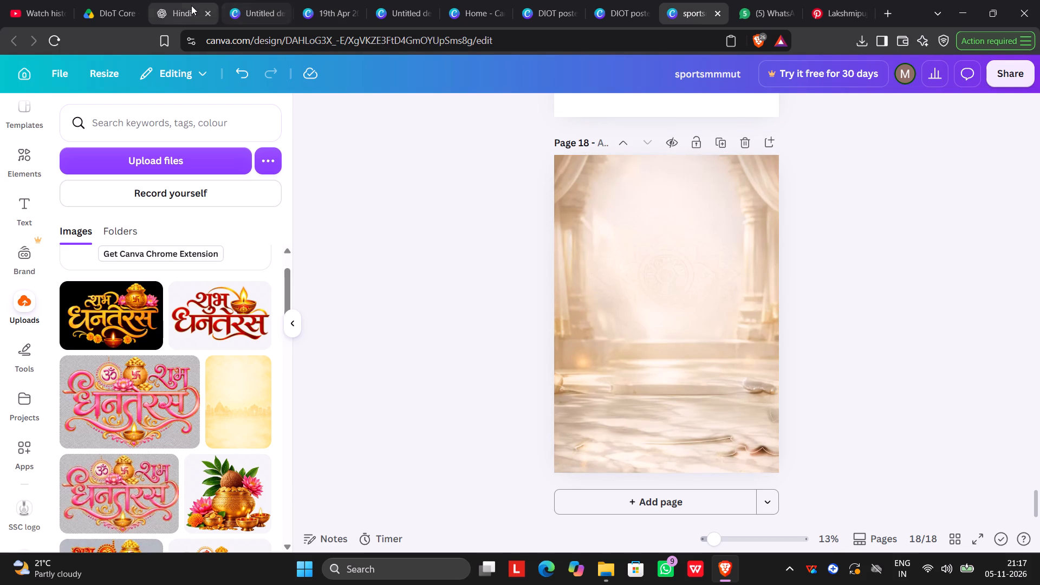
# Copy all the Akshaya Tritiya 2026 text and kalash elements from page 2 of the untitled design and paste them onto page 18 of sportsmmmut.
pyautogui.click(242, 12)
pyautogui.click(315, 7)
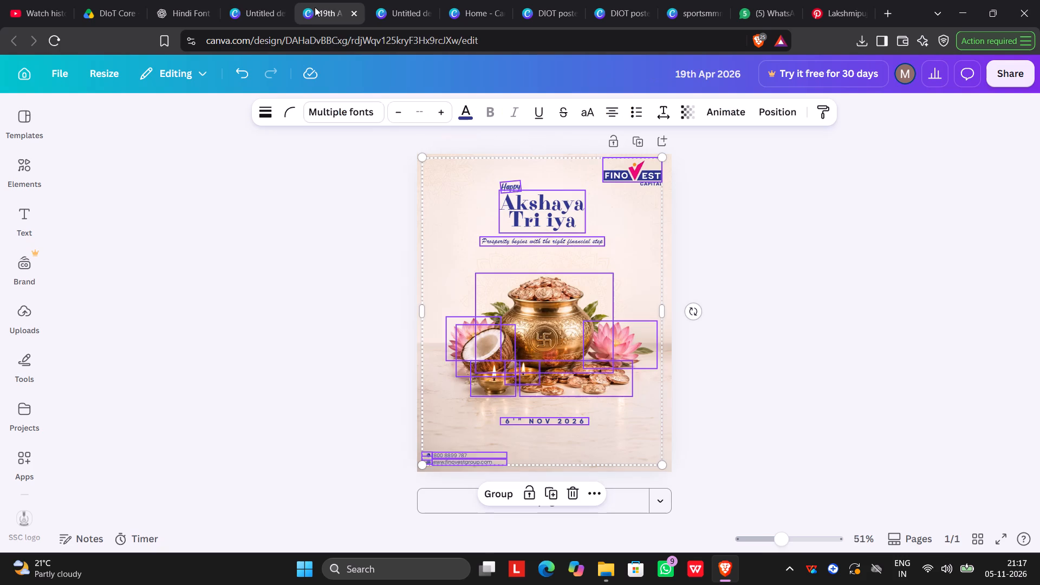
pyautogui.click(261, 0)
pyautogui.scroll(3, 506, 233)
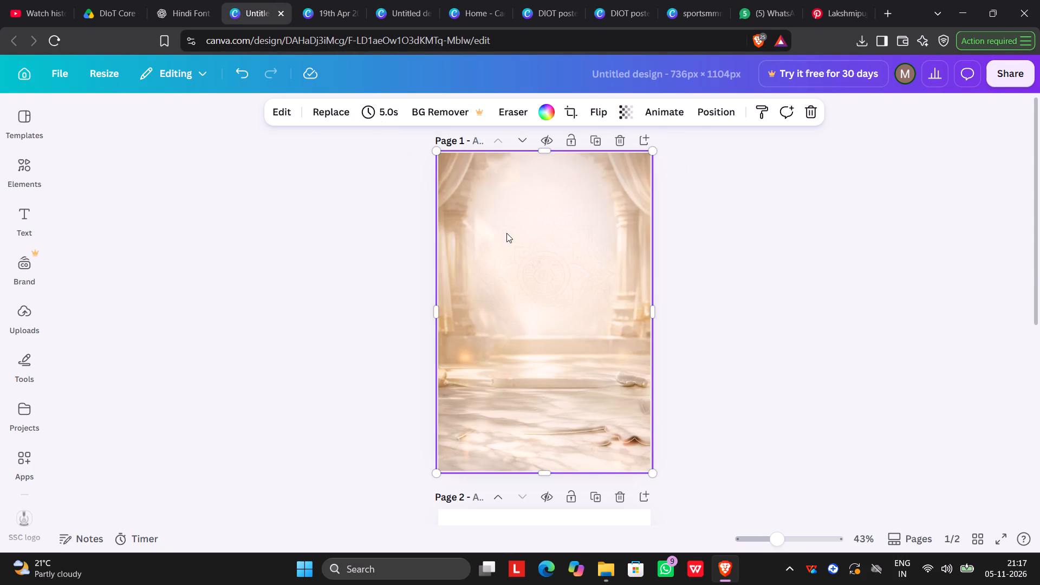
pyautogui.scroll(-5, 506, 233)
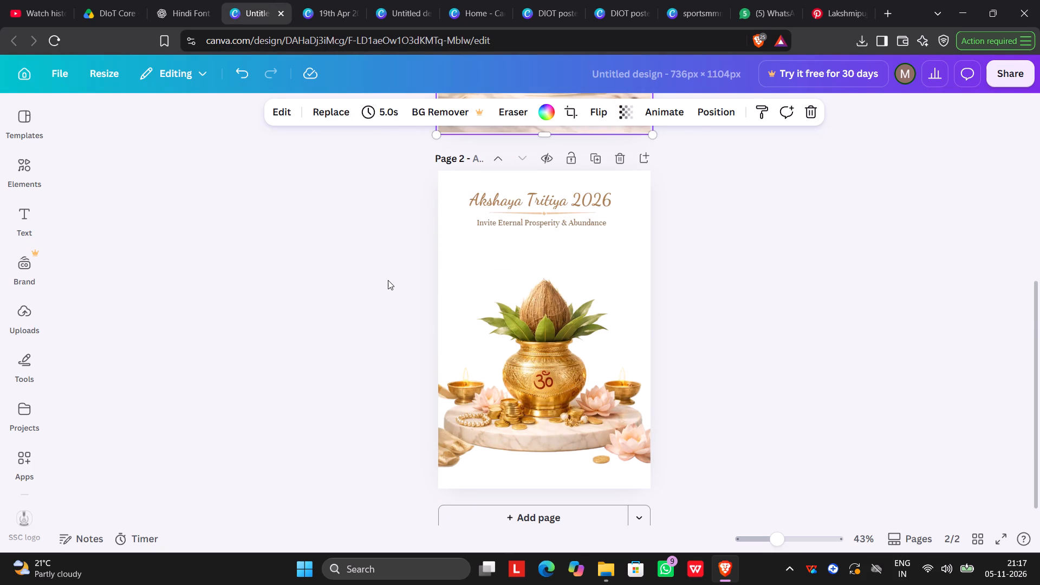
pyautogui.moveTo(384, 282); pyautogui.dragTo(692, 474)
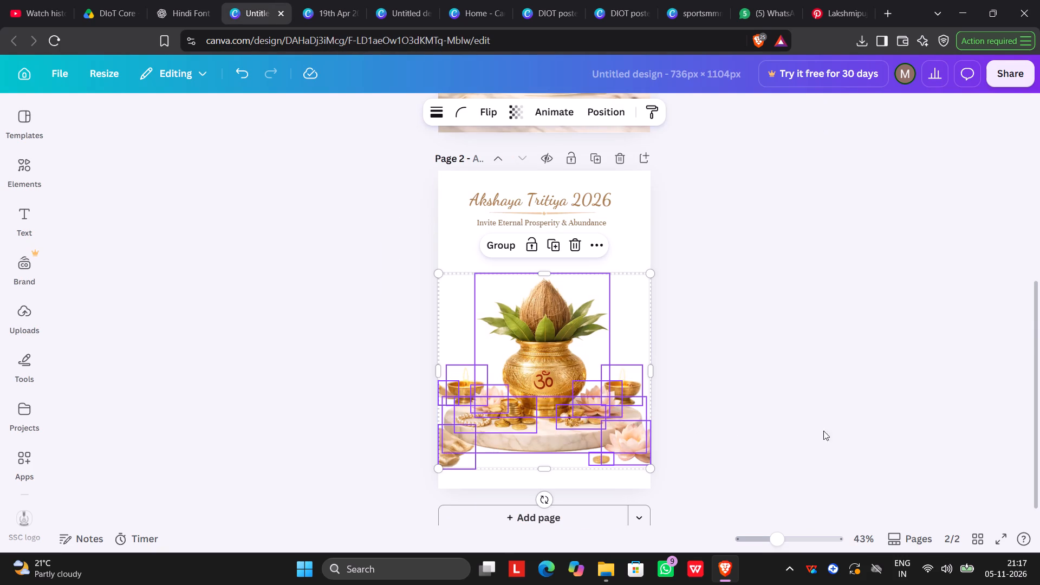
pyautogui.click(858, 368)
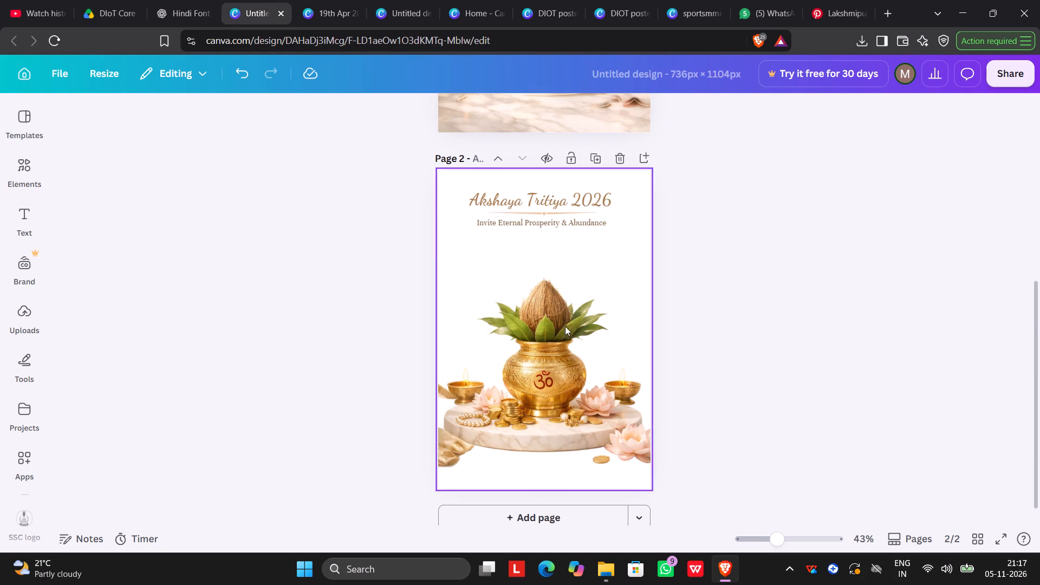
pyautogui.moveTo(393, 171); pyautogui.dragTo(788, 529)
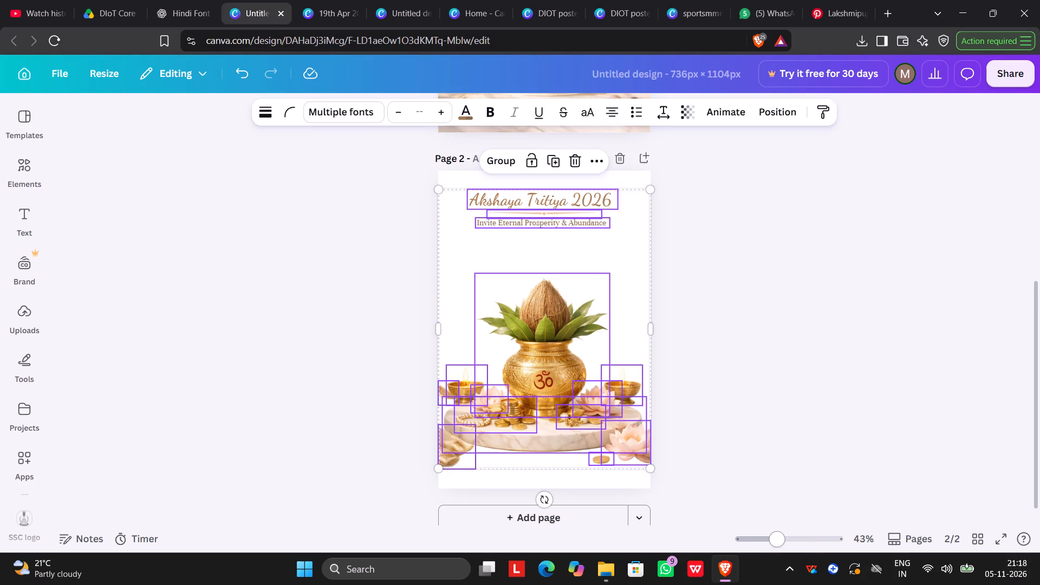
pyautogui.hotkey('ctrl', 'c')
pyautogui.click(680, 0)
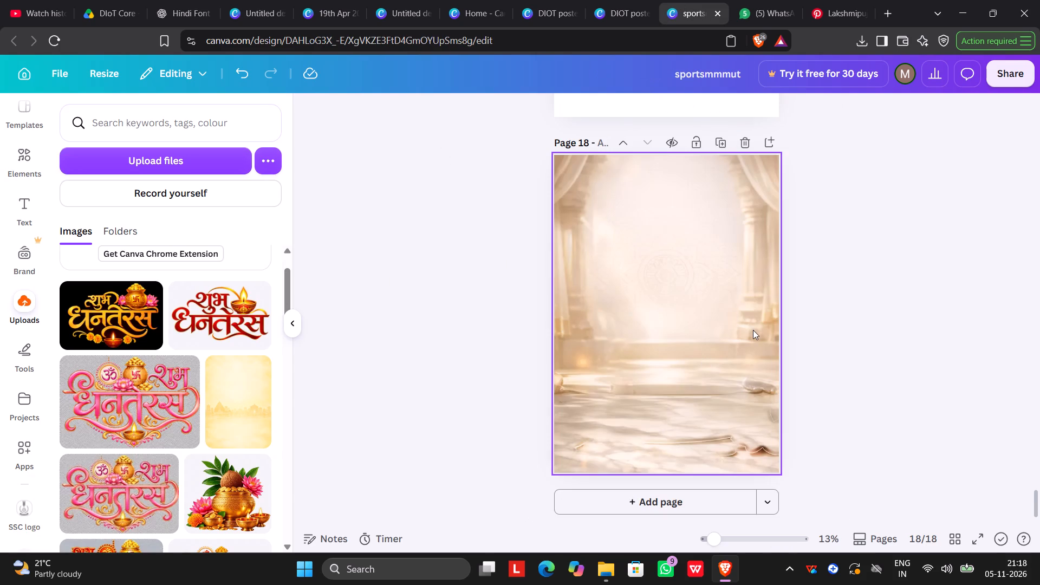
pyautogui.hotkey('ctrl', 'v')
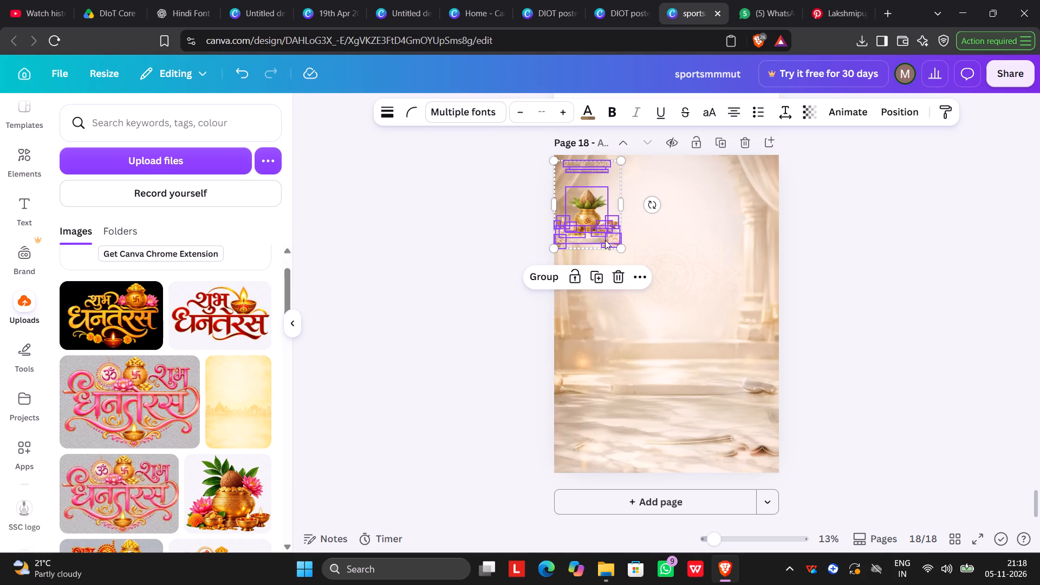
# Enlarge the pasted Akshaya Tritiya text and kalash elements proportionally until they span the full width of page 18.
pyautogui.moveTo(619, 245); pyautogui.dragTo(742, 458)
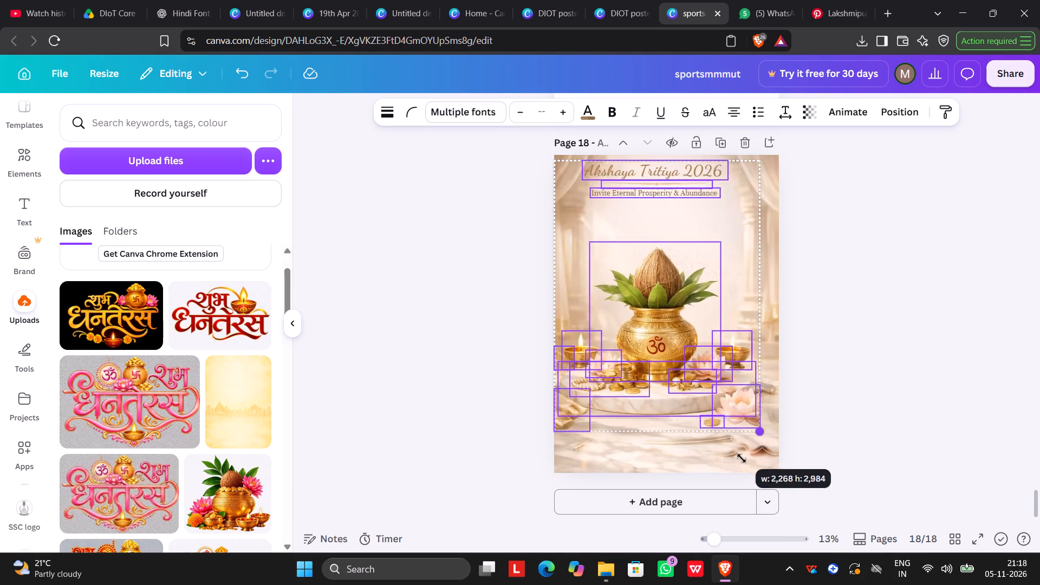
pyautogui.moveTo(742, 458); pyautogui.dragTo(743, 480)
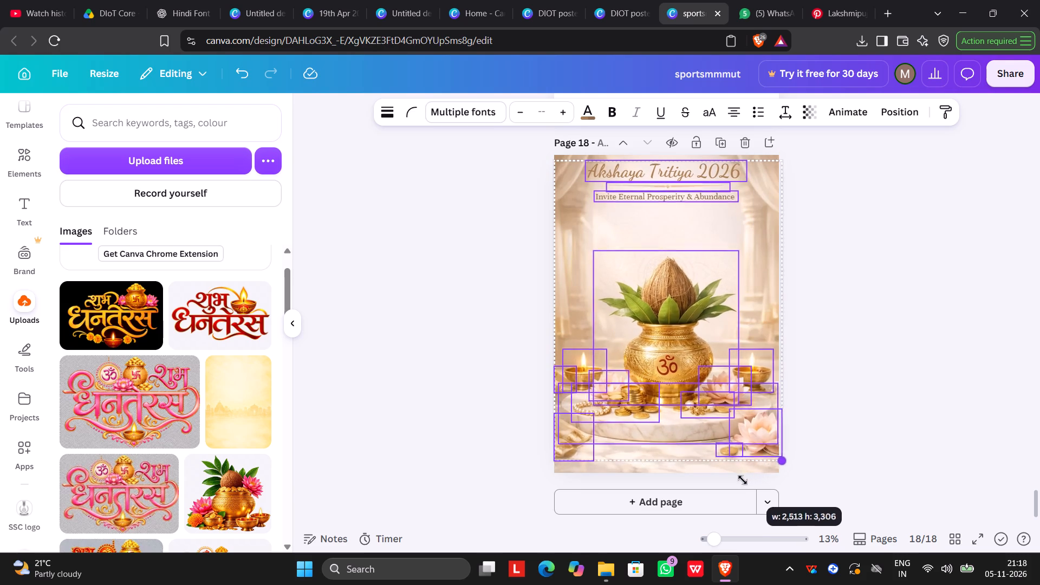
pyautogui.moveTo(743, 480); pyautogui.dragTo(738, 473)
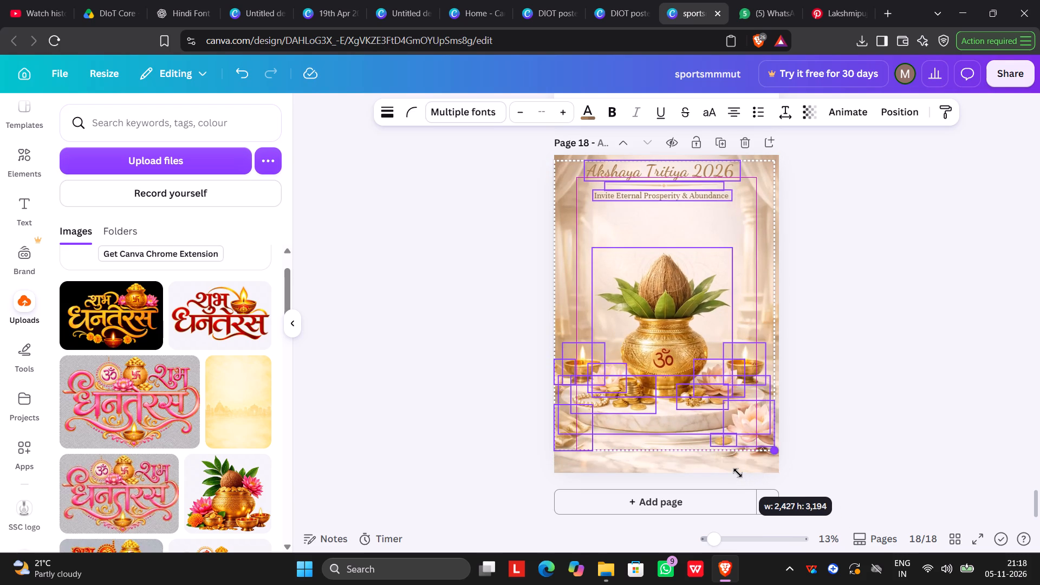
pyautogui.moveTo(738, 473); pyautogui.dragTo(743, 476)
pyautogui.click(886, 420)
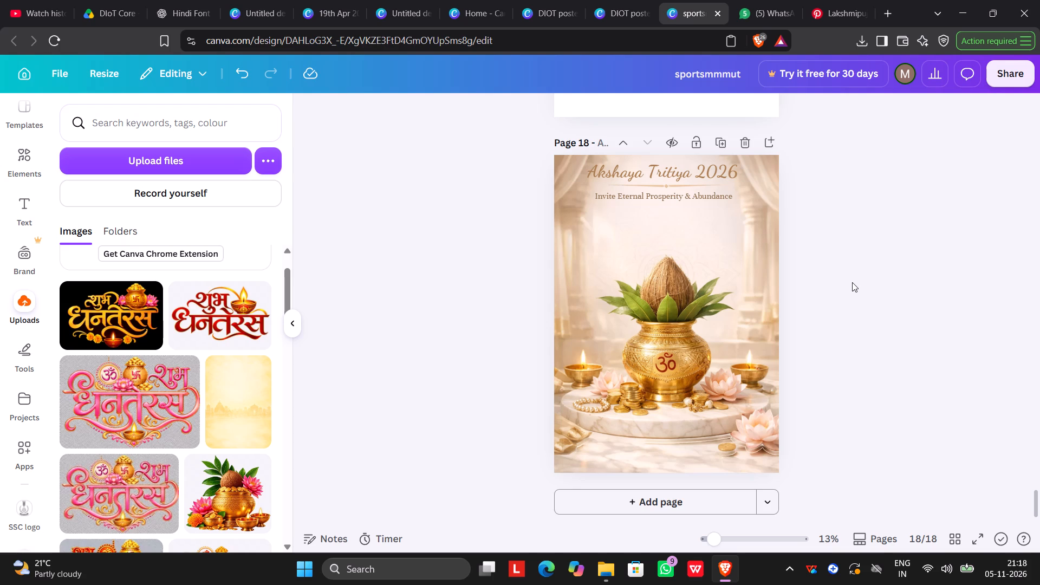
# Delete the "Invite Eternal Prosperity & Abundance" tagline from page 18.
pyautogui.click(699, 196)
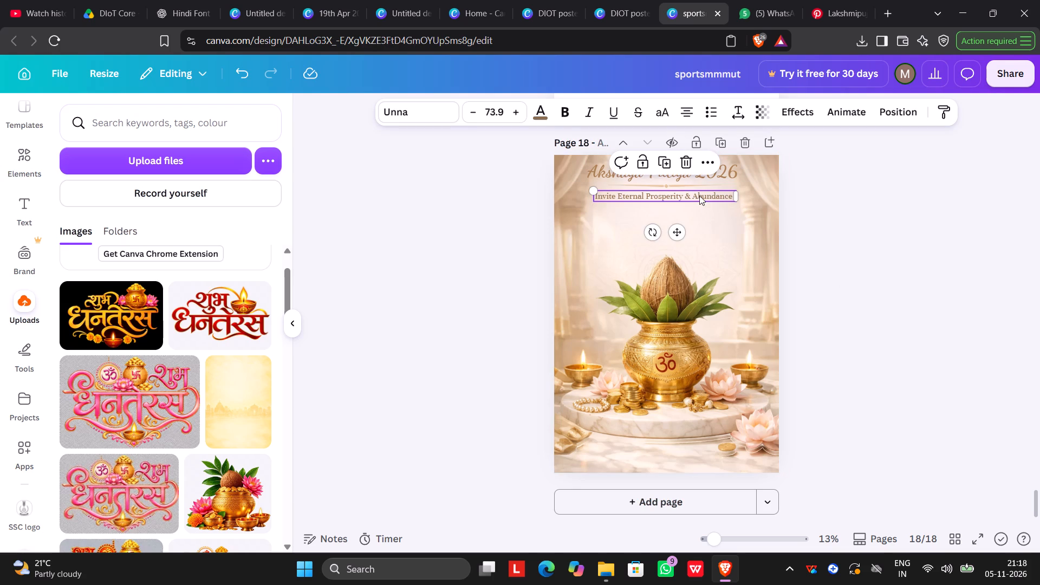
pyautogui.click(687, 164)
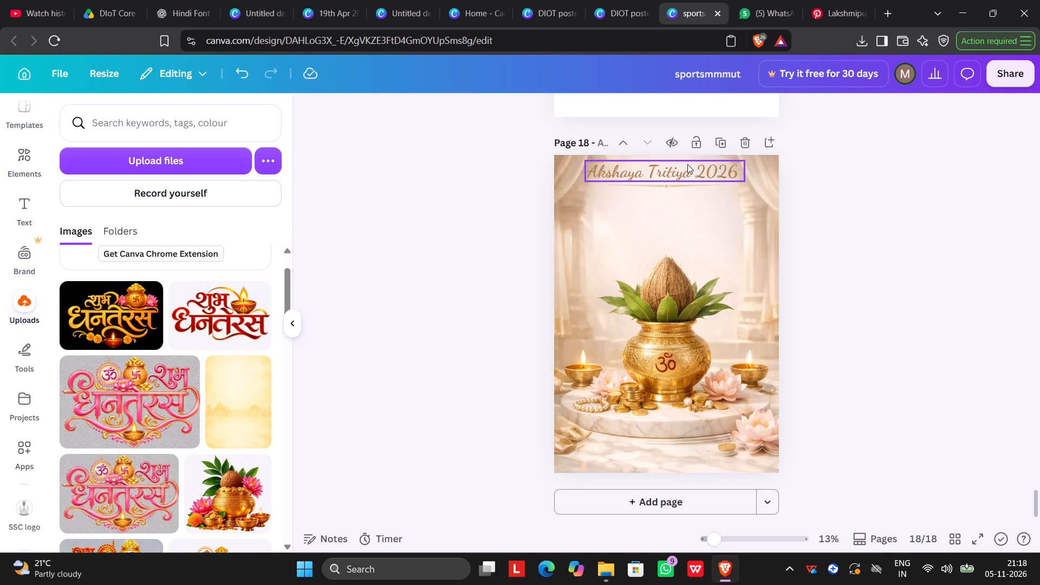
# Replace the word "Tritiya" with "Nov" in the page 18 heading.
pyautogui.click(710, 170)
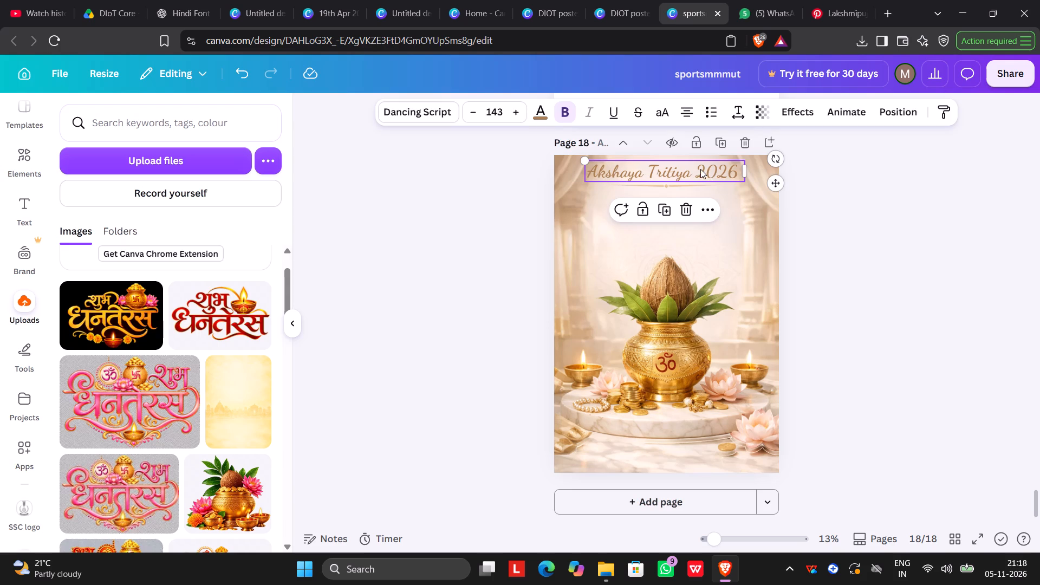
pyautogui.doubleClick(690, 170)
pyautogui.doubleClick(691, 171)
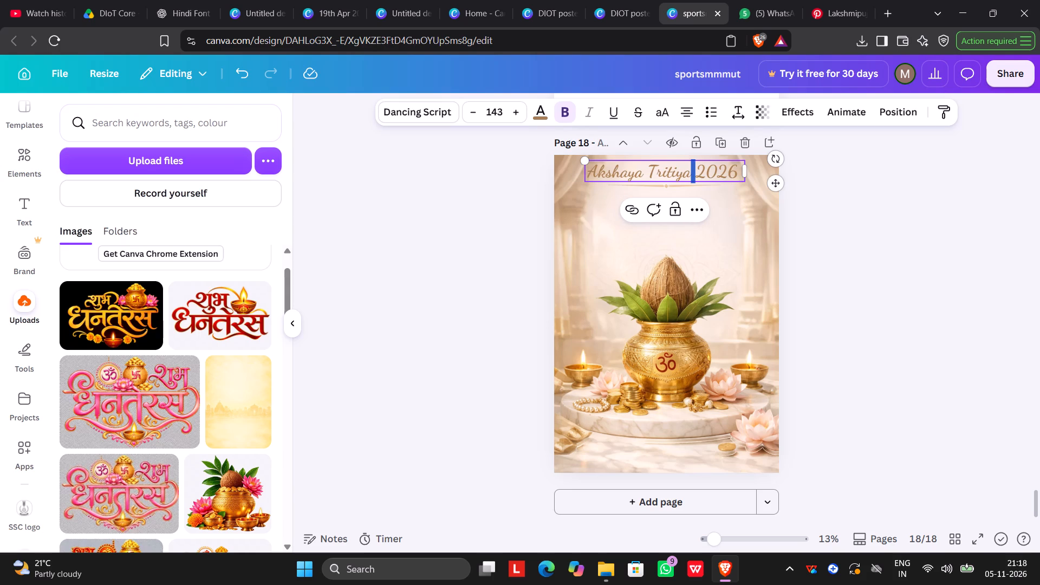
pyautogui.doubleClick(666, 172)
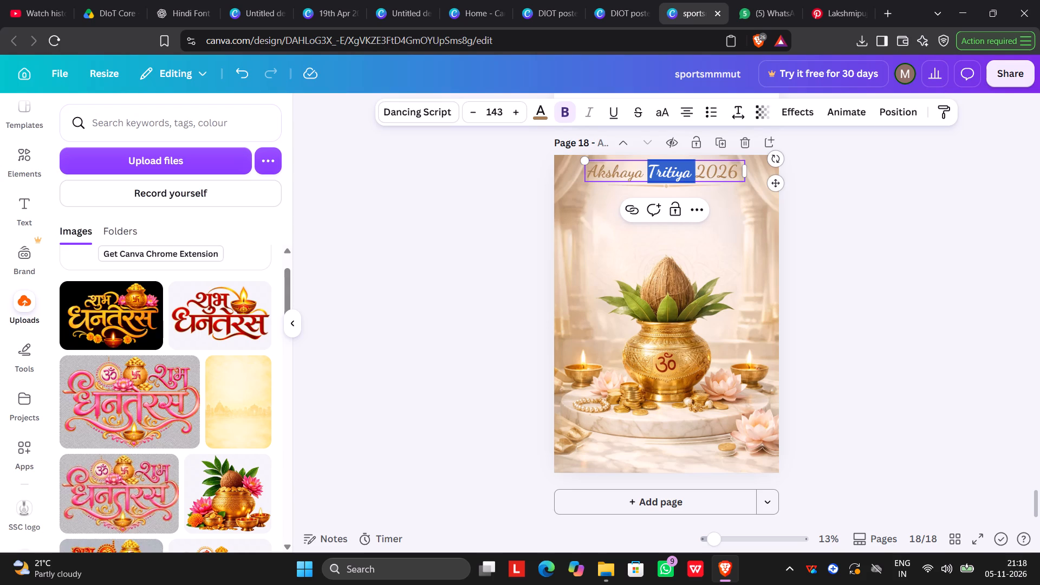
pyautogui.press('BackSpace')
pyautogui.write('NI')
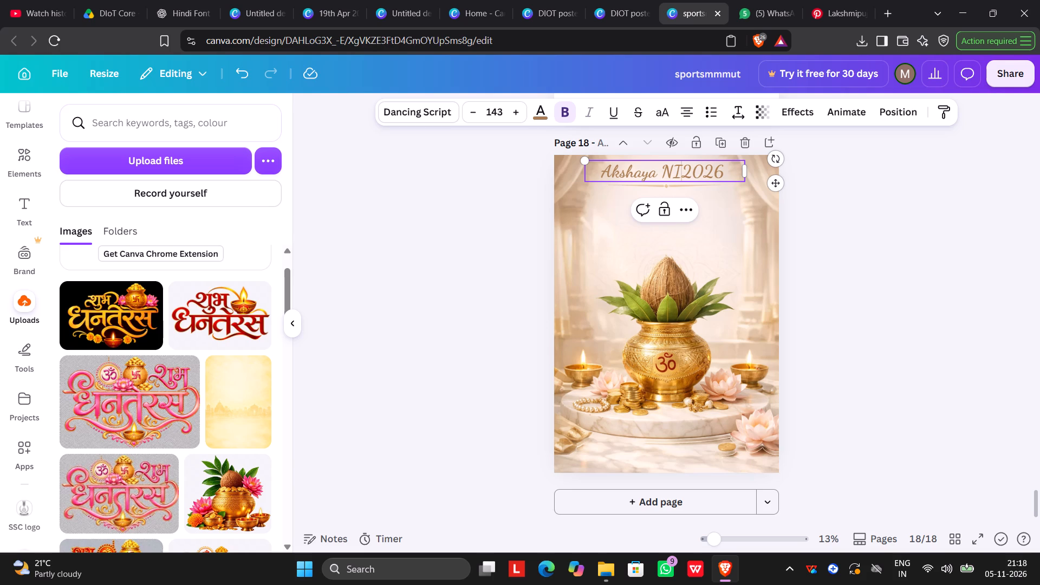
pyautogui.press('BackSpace')
pyautogui.write('ov')
pyautogui.press('space')
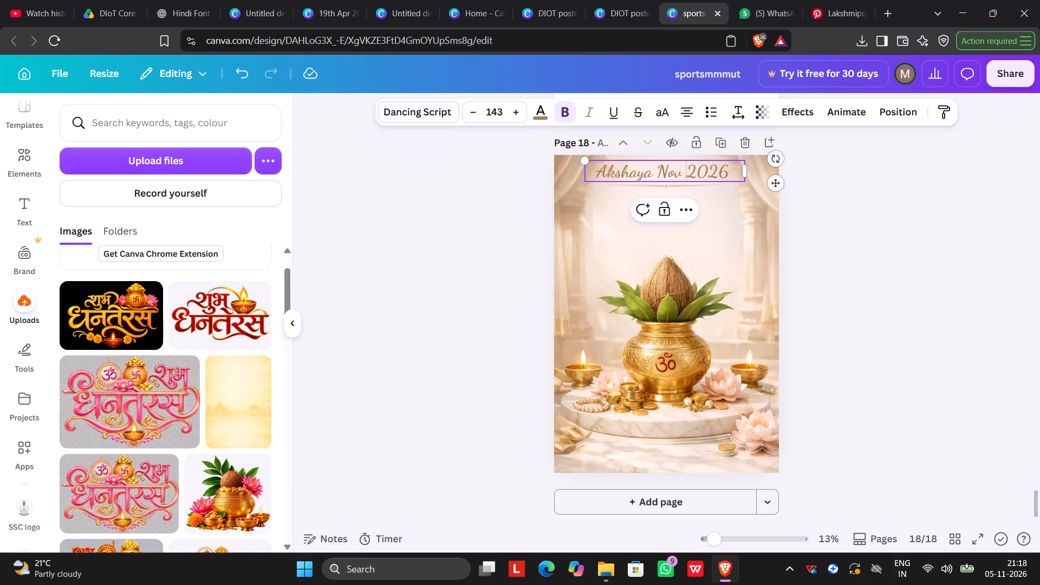
# Change the year "2026" in the page 18 heading to "6th".
pyautogui.doubleClick(727, 168)
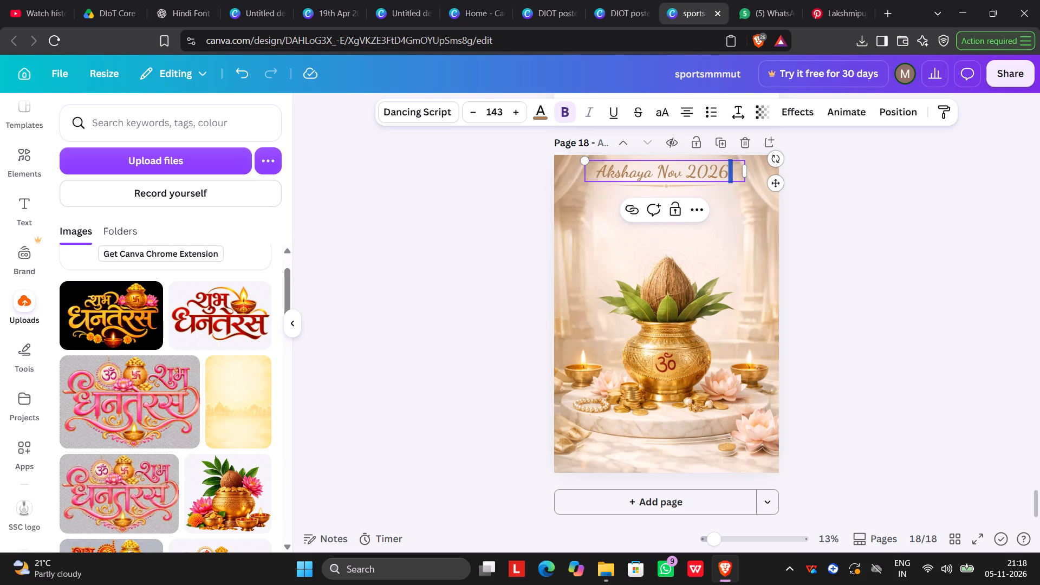
pyautogui.click(716, 172)
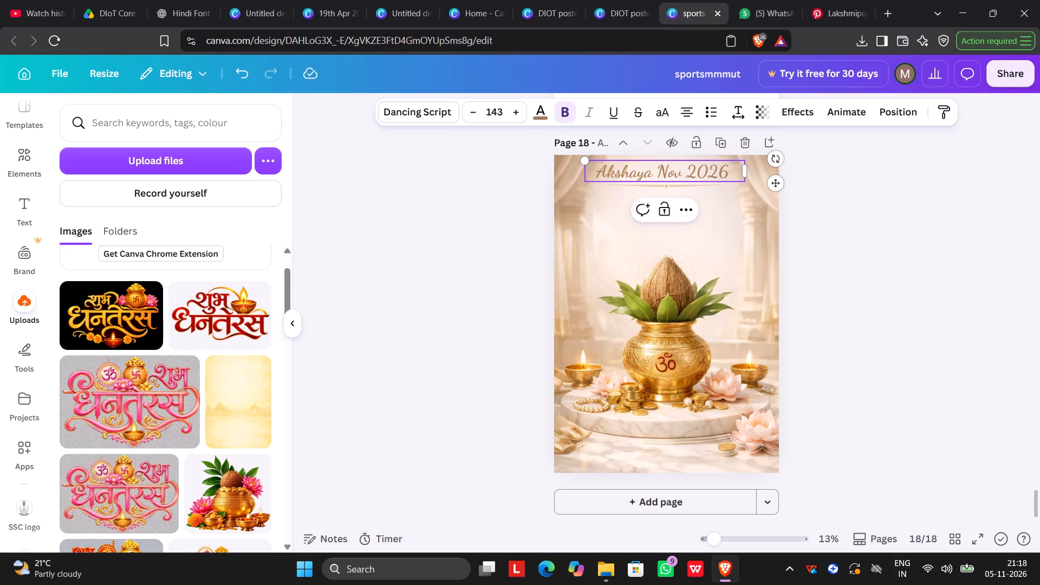
pyautogui.press('BackSpace')
pyautogui.press('BackSpace')
pyautogui.press('BackSpace')
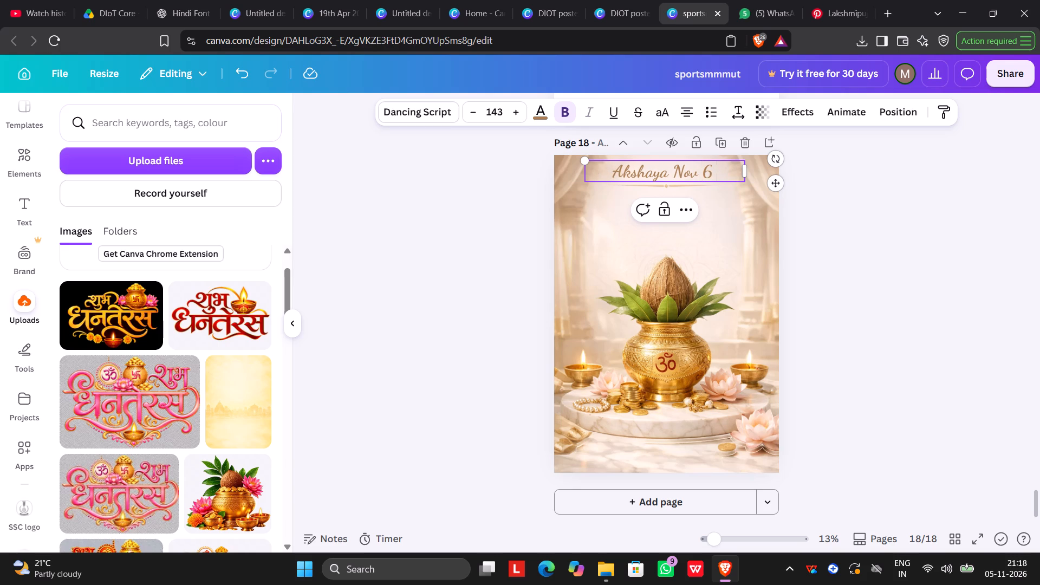
pyautogui.click(721, 172)
pyautogui.press('t')
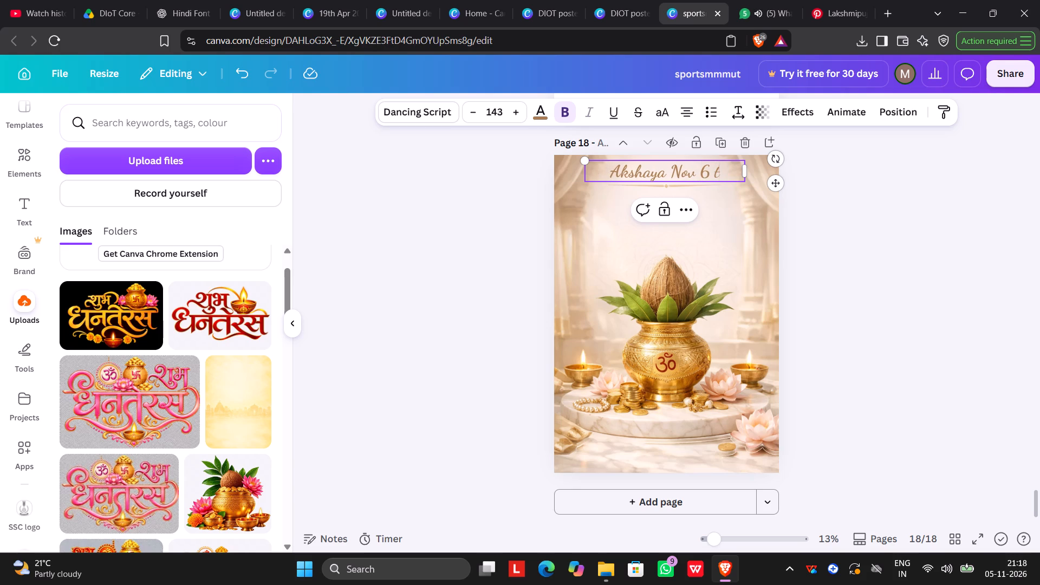
pyautogui.press('h')
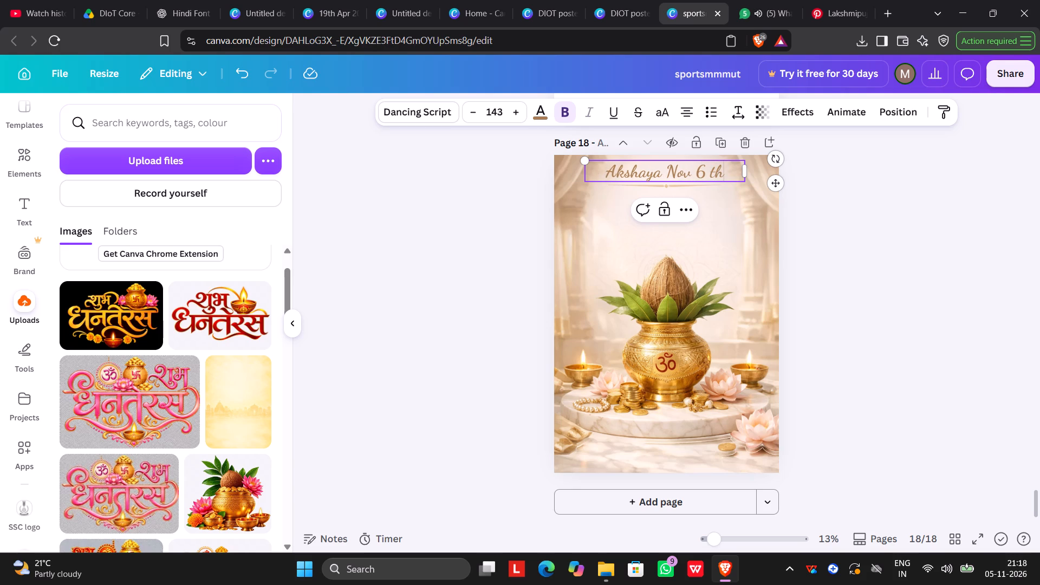
pyautogui.click(712, 168)
pyautogui.press('BackSpace')
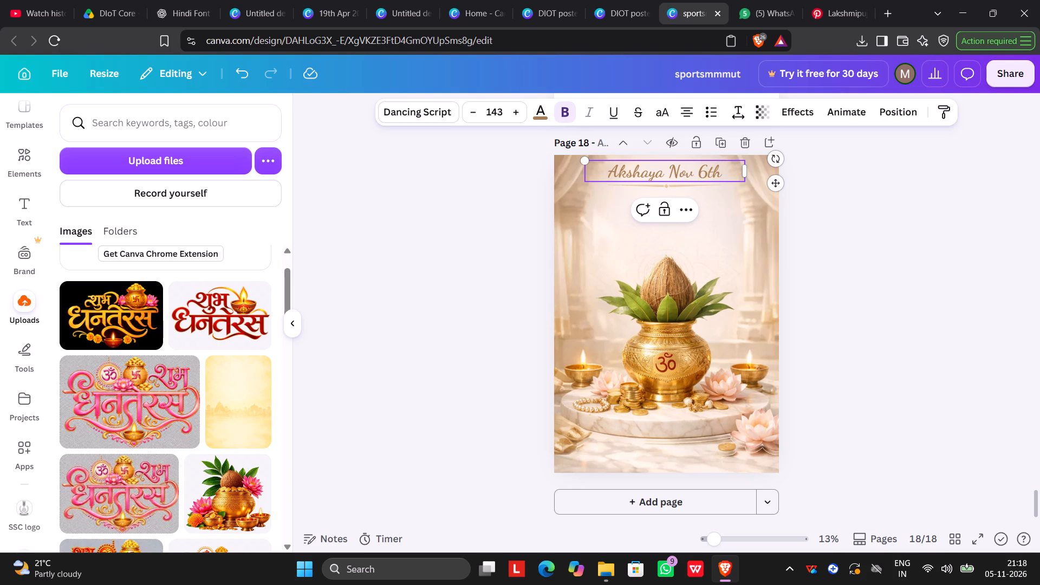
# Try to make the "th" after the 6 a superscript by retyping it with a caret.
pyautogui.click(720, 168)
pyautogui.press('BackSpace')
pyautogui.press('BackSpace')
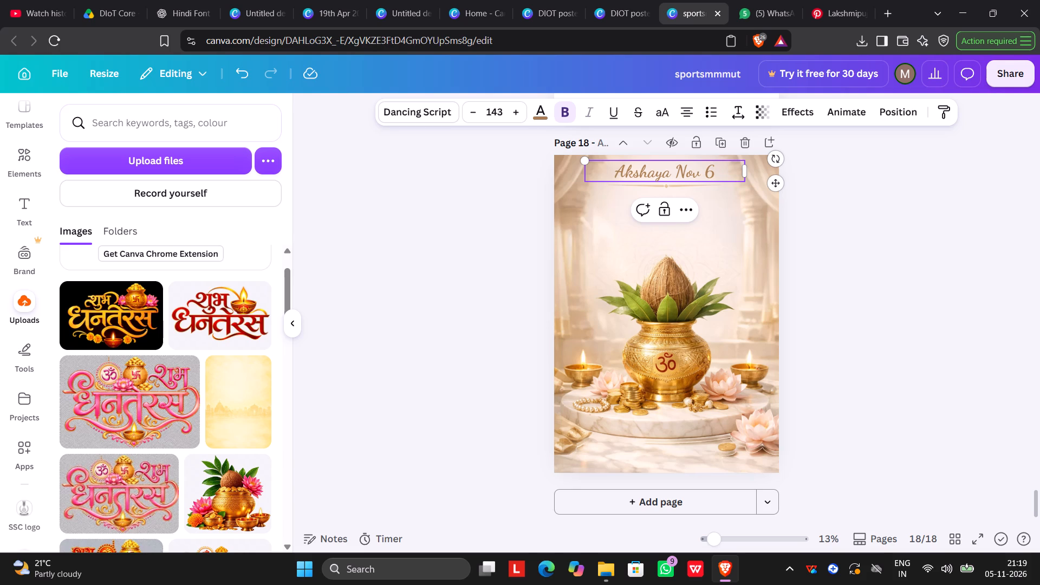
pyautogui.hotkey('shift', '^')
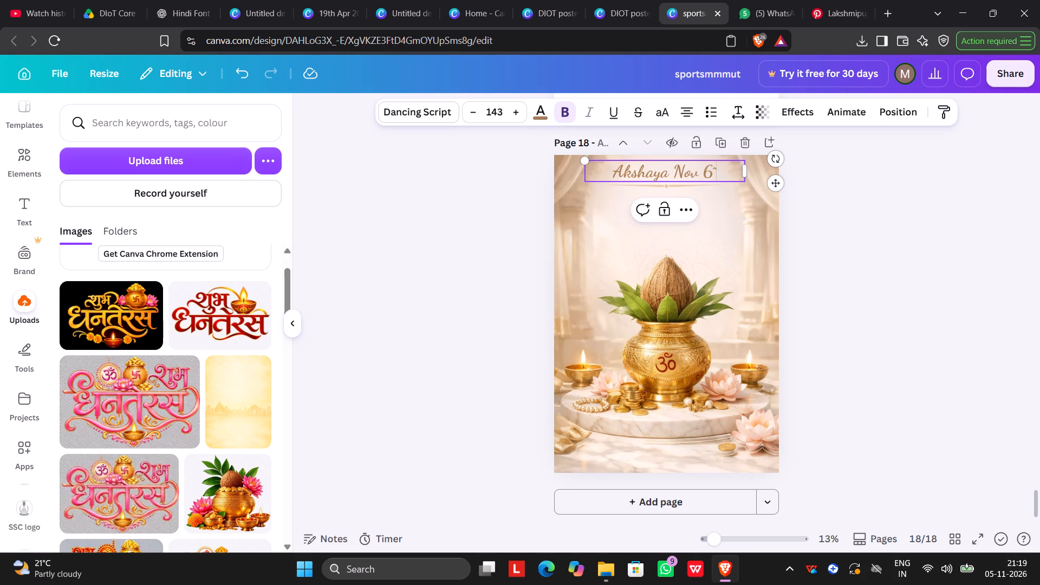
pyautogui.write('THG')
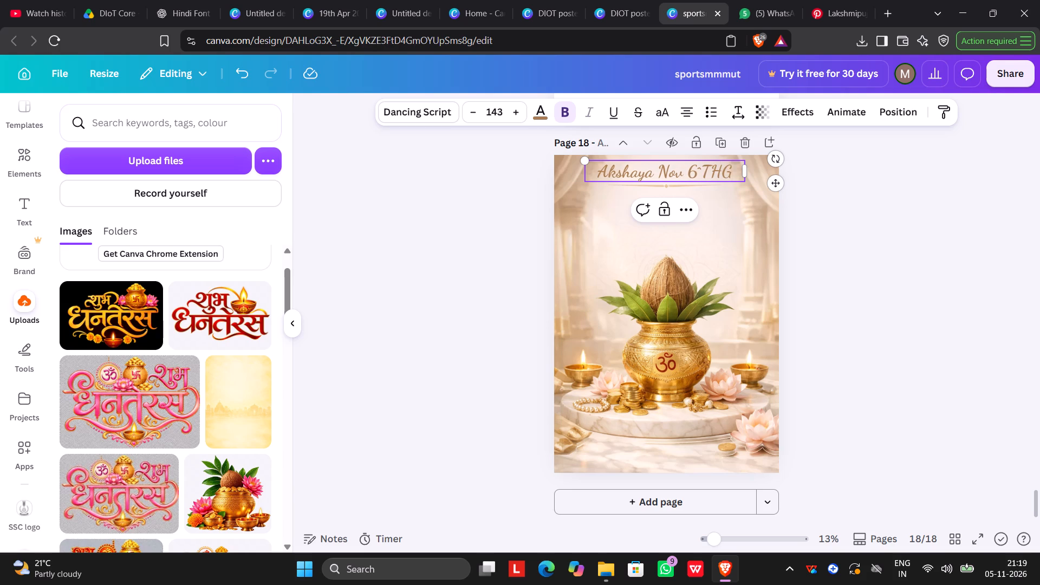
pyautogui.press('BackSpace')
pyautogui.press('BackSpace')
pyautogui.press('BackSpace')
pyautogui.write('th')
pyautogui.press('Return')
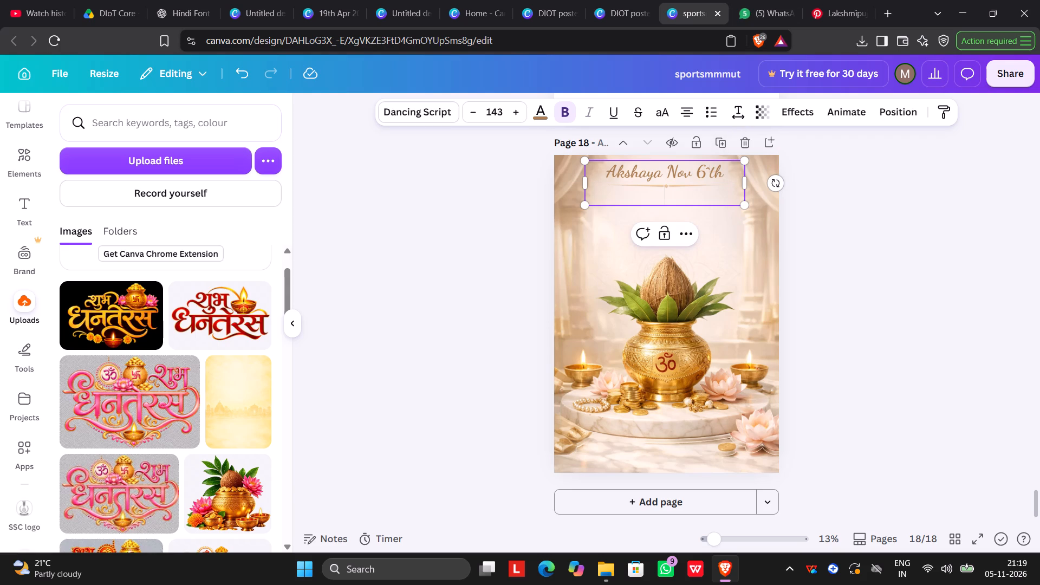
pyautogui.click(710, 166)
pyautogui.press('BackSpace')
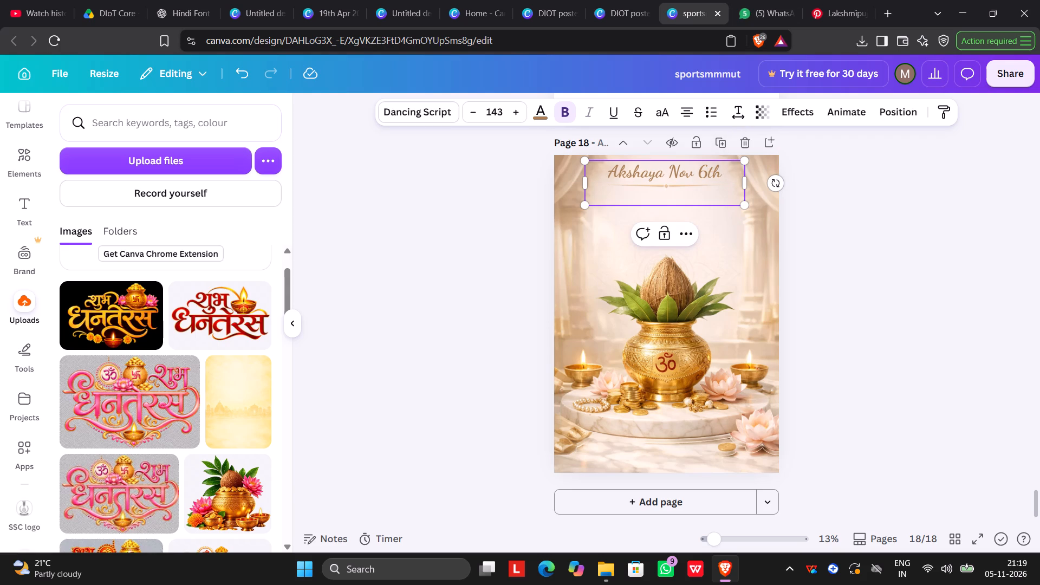
# Move the word "Nov" after "6th" in the heading, separated by a space.
pyautogui.moveTo(693, 172); pyautogui.dragTo(670, 179)
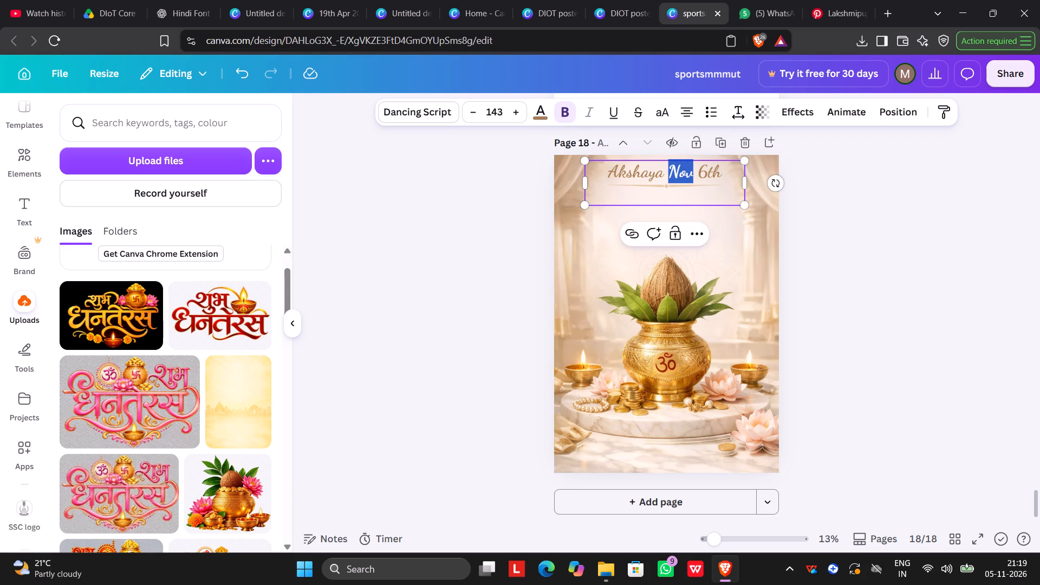
pyautogui.hotkey('ctrl', 'x')
pyautogui.click(708, 171)
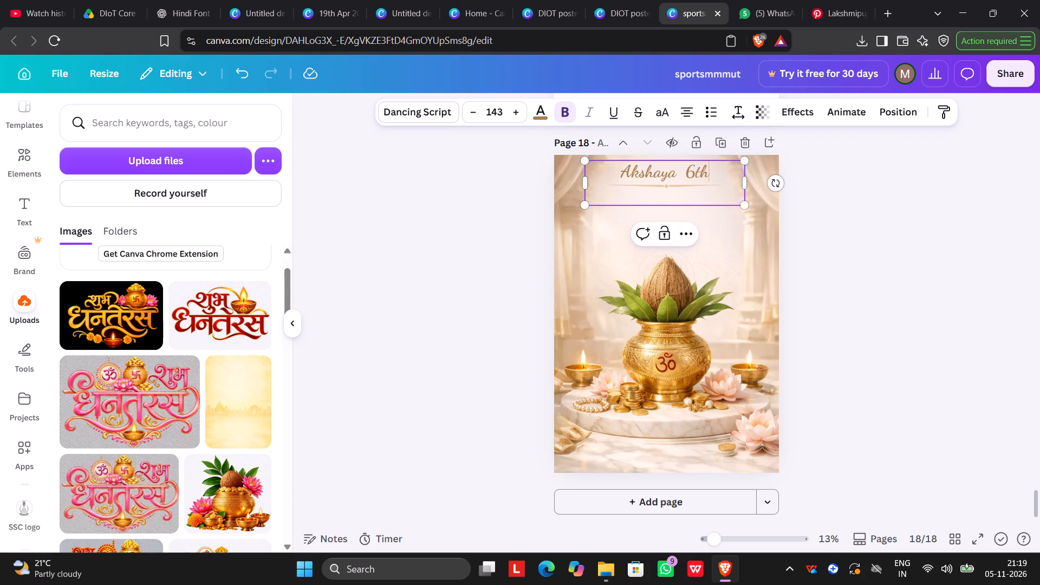
pyautogui.press('space')
pyautogui.hotkey('ctrl', 'v')
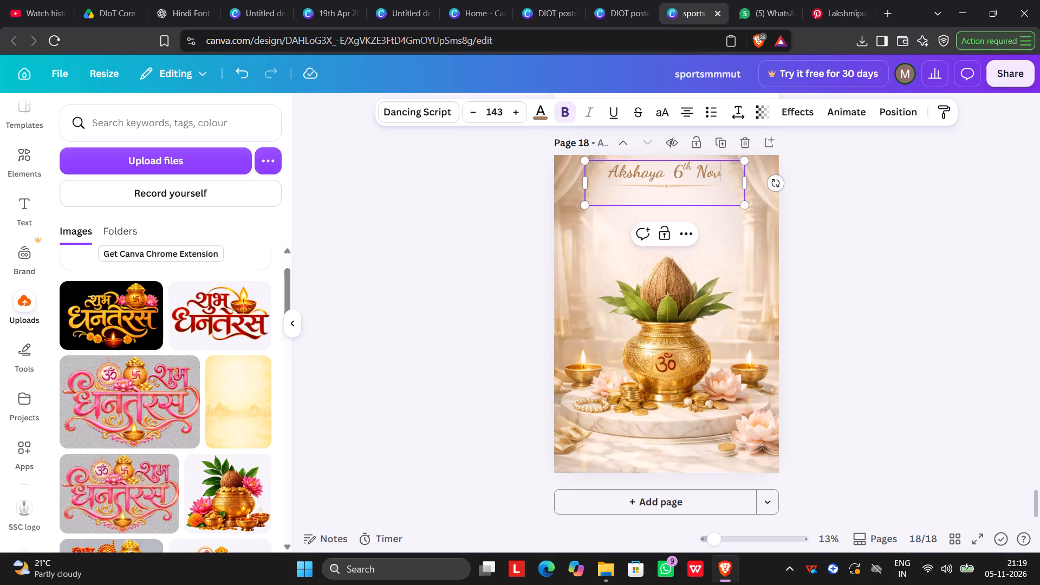
# Remove the word "Akshaya" from the heading, leaving only the date "6th Nov".
pyautogui.click(667, 173)
pyautogui.press('BackSpace')
pyautogui.press('BackSpace')
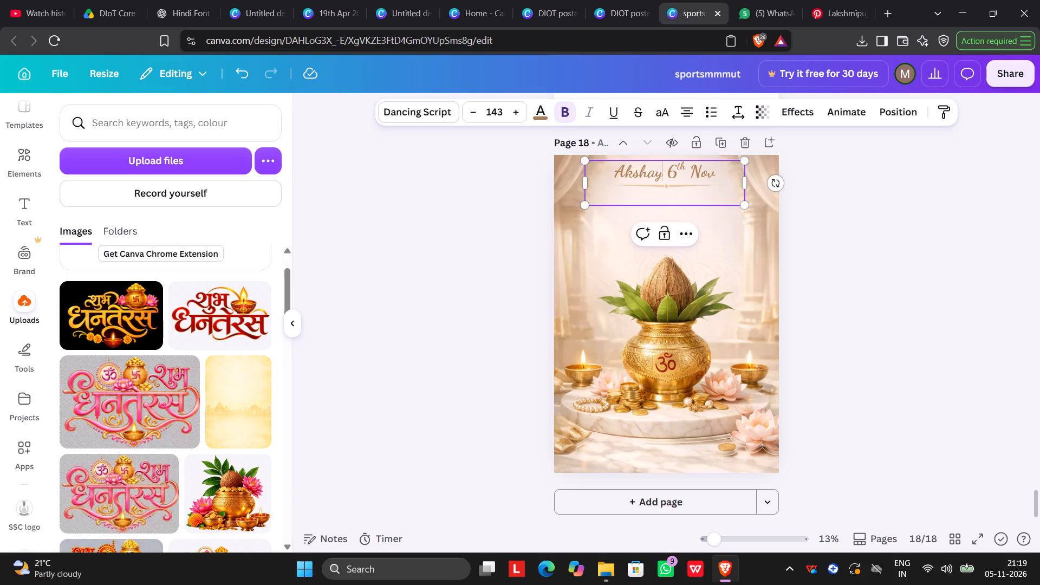
pyautogui.press('BackSpace')
pyautogui.press('BackSpace')
pyautogui.press('BackSpace')
pyautogui.press('BackSpace')
pyautogui.press('BackSpace')
pyautogui.press('BackSpace')
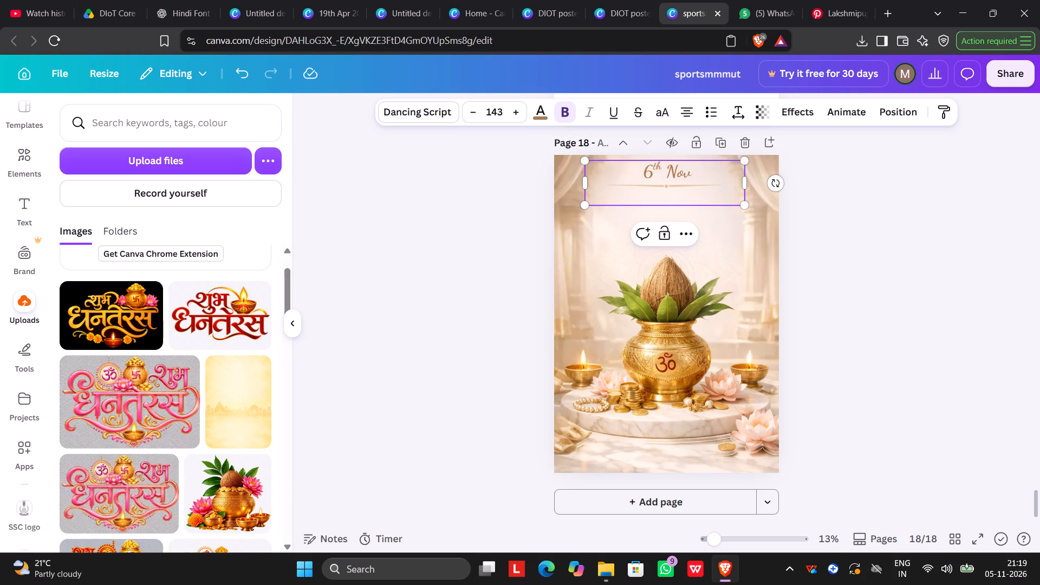
pyautogui.click(881, 255)
# Shrink the "6th Nov" text to about size 83.5 and place it near the bottom centre of the poster, below the marble platform.
pyautogui.click(667, 176)
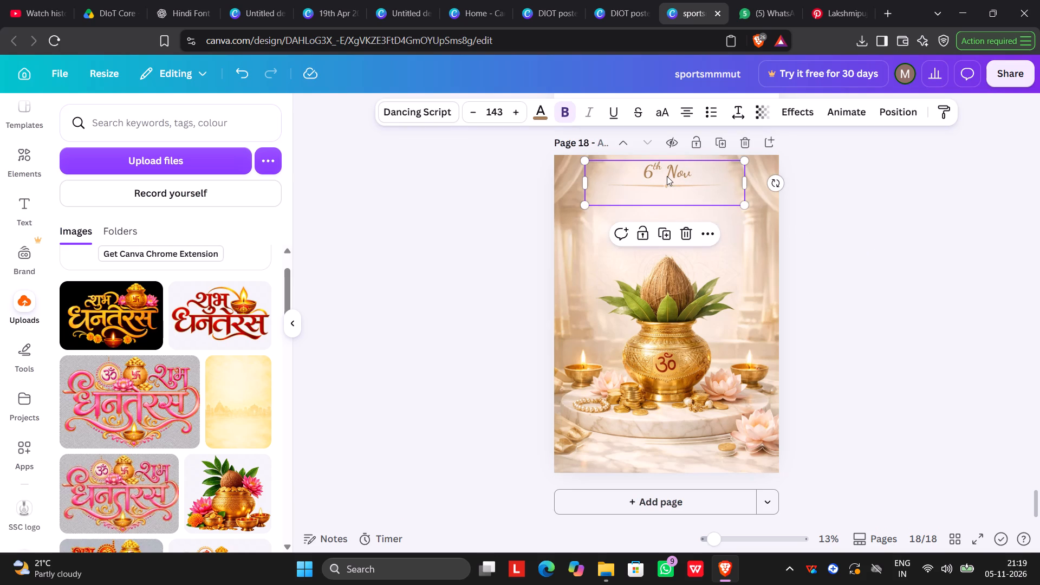
pyautogui.moveTo(744, 207); pyautogui.dragTo(676, 183)
pyautogui.moveTo(653, 172); pyautogui.dragTo(682, 246)
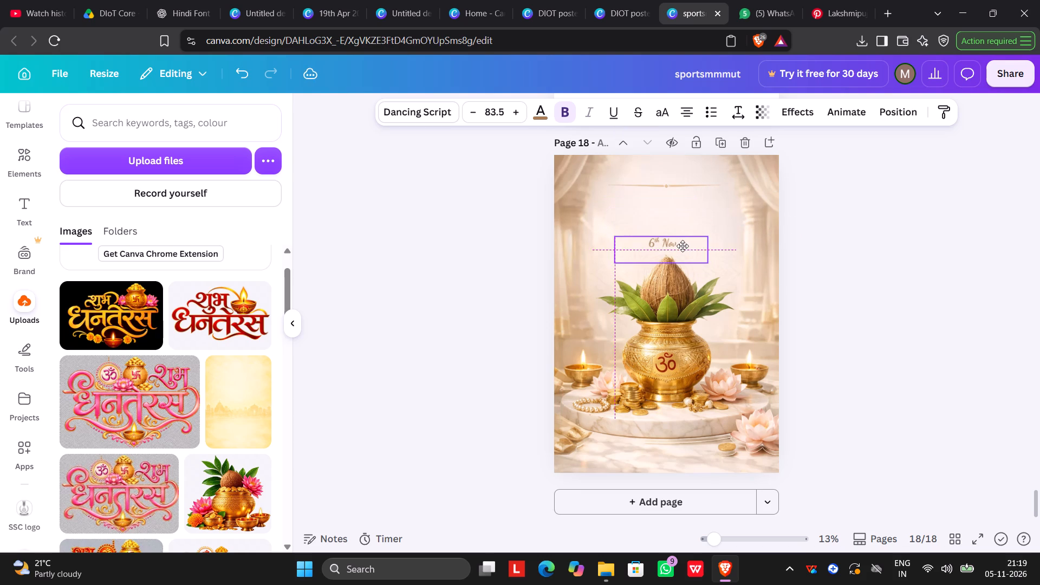
pyautogui.moveTo(682, 246); pyautogui.dragTo(686, 400)
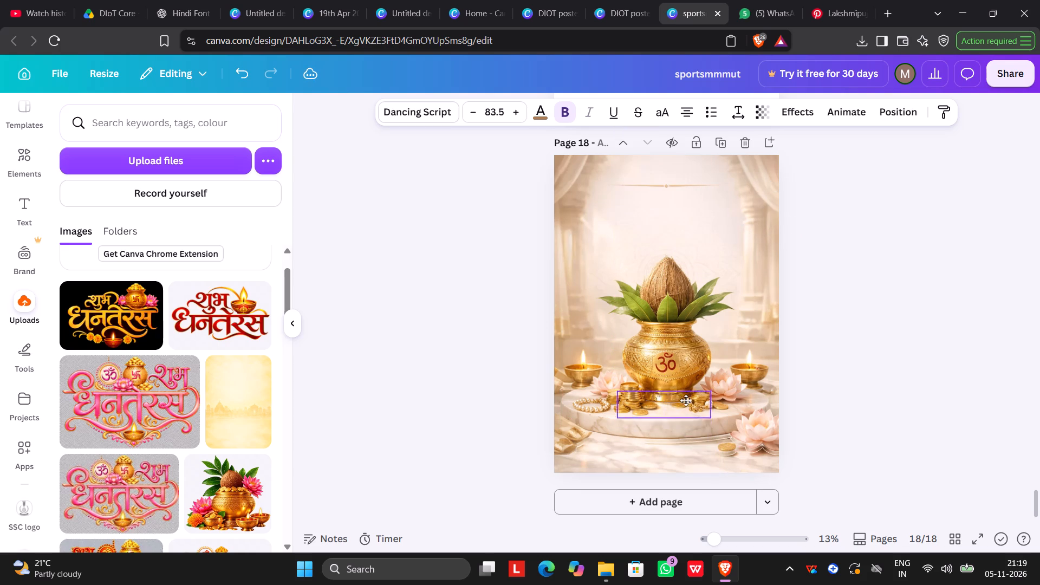
pyautogui.moveTo(686, 400); pyautogui.dragTo(691, 457)
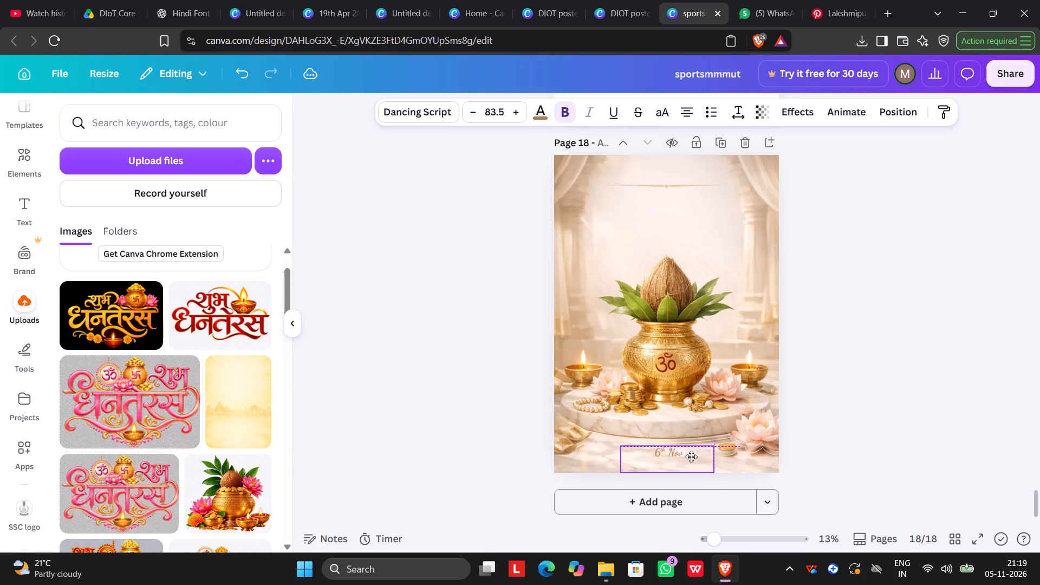
pyautogui.moveTo(691, 457); pyautogui.dragTo(691, 456)
pyautogui.click(852, 407)
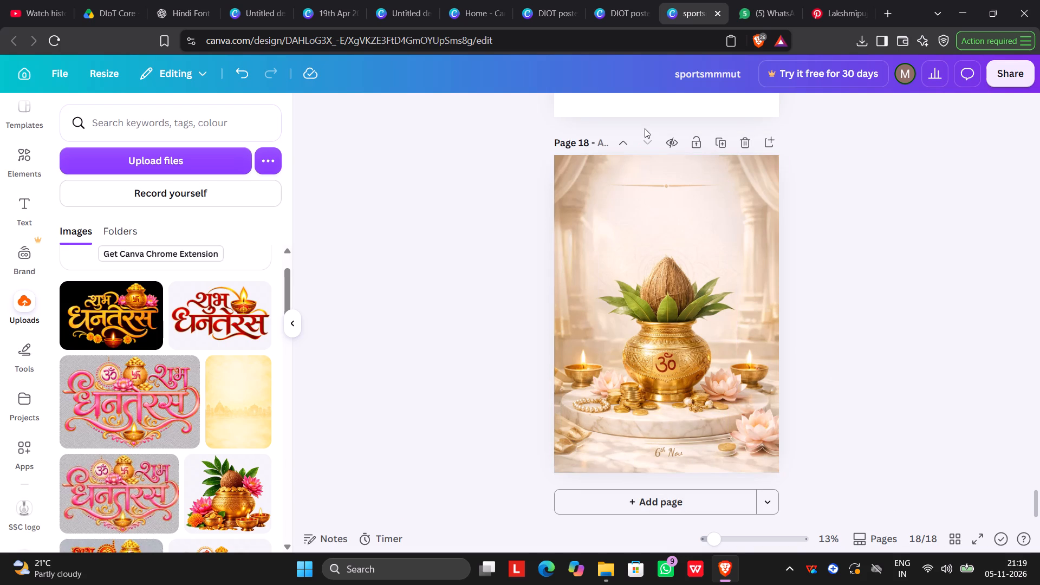
# Copy the "SPORTS SUB COUNCIL" header with both logos from page 16 onto the top of the page 18 poster.
pyautogui.scroll(10, 684, 229)
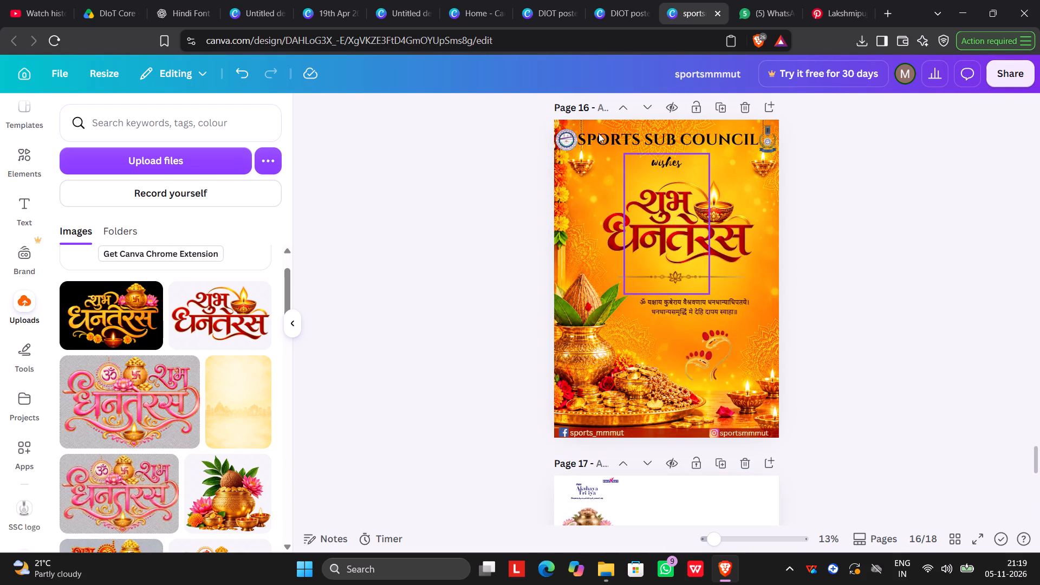
pyautogui.moveTo(523, 133); pyautogui.dragTo(796, 147)
pyautogui.hotkey('ctrl', 'c')
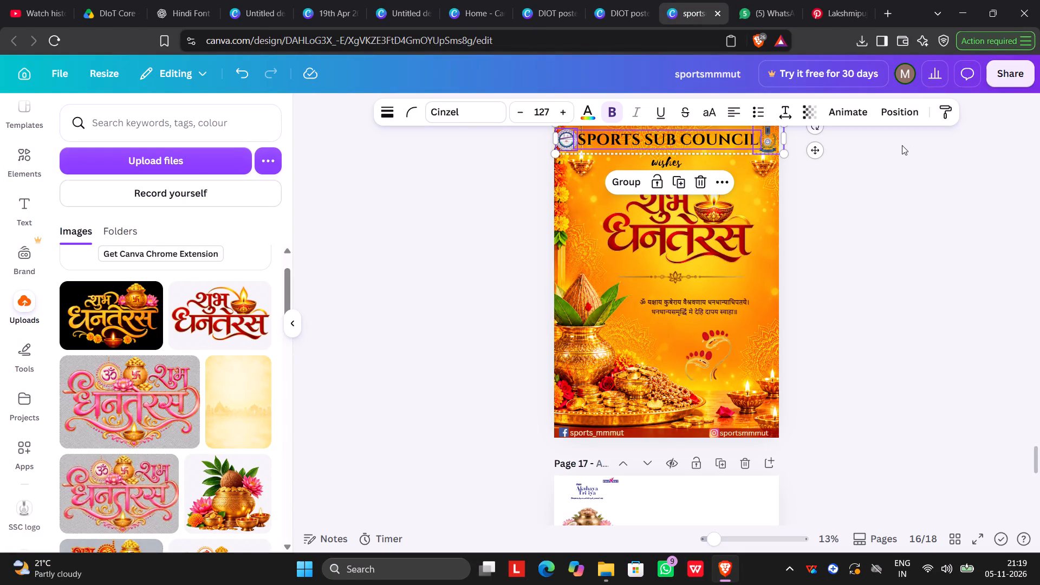
pyautogui.scroll(-6, 901, 146)
pyautogui.scroll(-6, 749, 377)
pyautogui.click(737, 260)
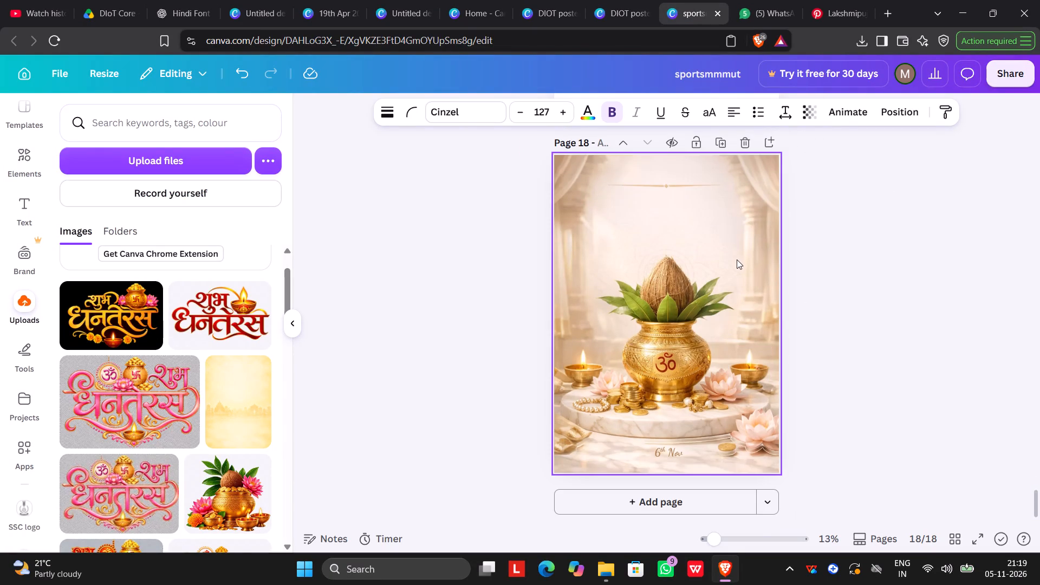
pyautogui.hotkey('ctrl', 'v')
pyautogui.click(824, 245)
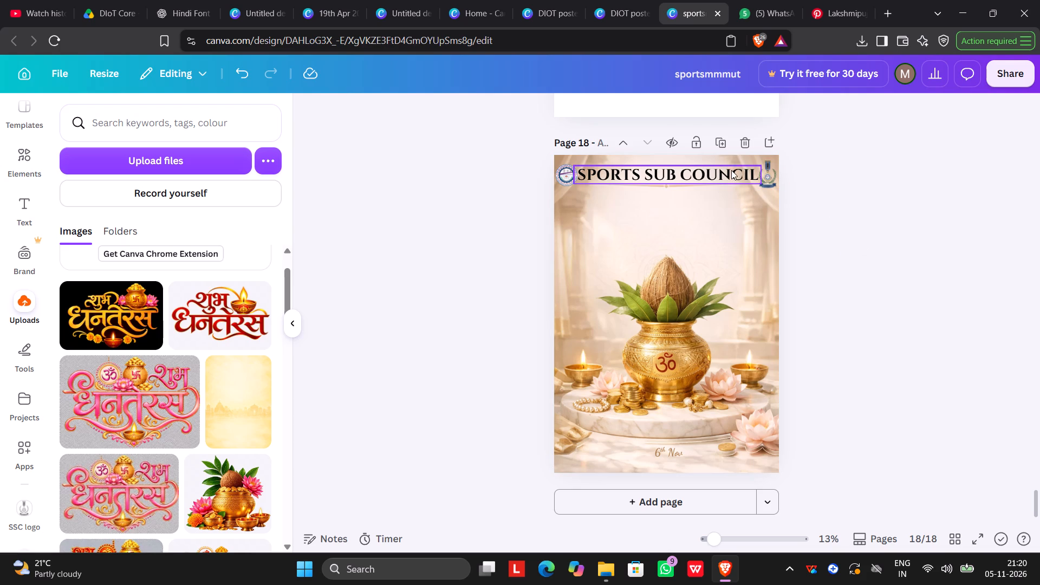
# Shrink the logo after "COUNCIL" slightly on page 18 so it fits inside the poster's edge.
pyautogui.click(570, 172)
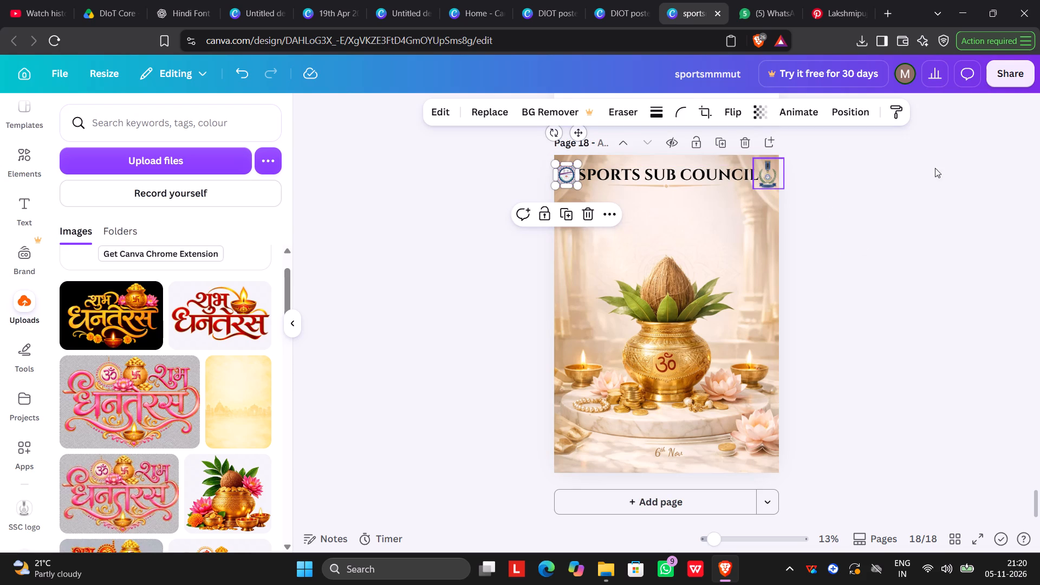
pyautogui.click(909, 170)
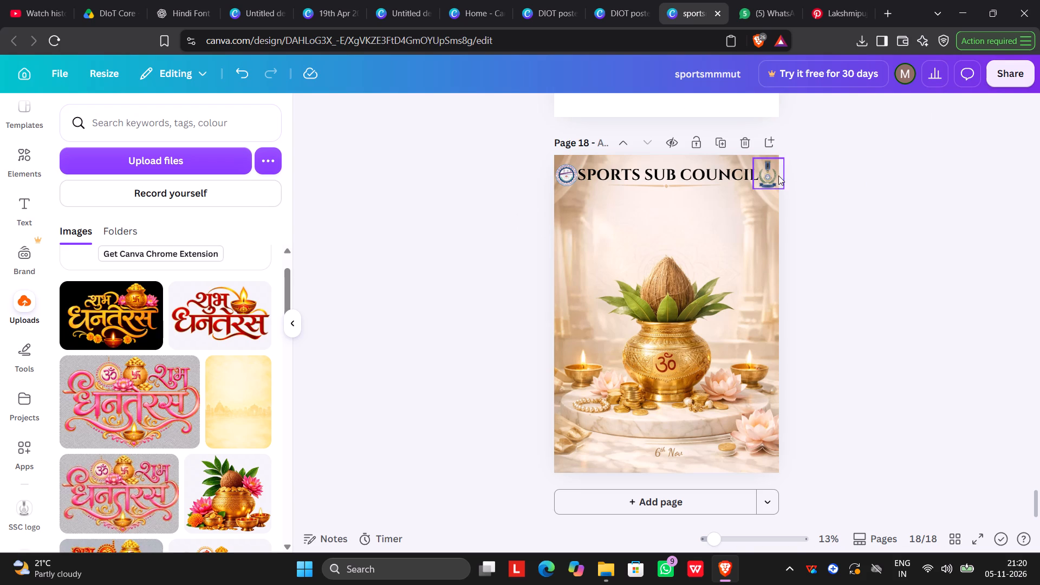
pyautogui.click(774, 175)
pyautogui.moveTo(785, 190); pyautogui.dragTo(780, 185)
pyautogui.click(843, 174)
pyautogui.click(768, 169)
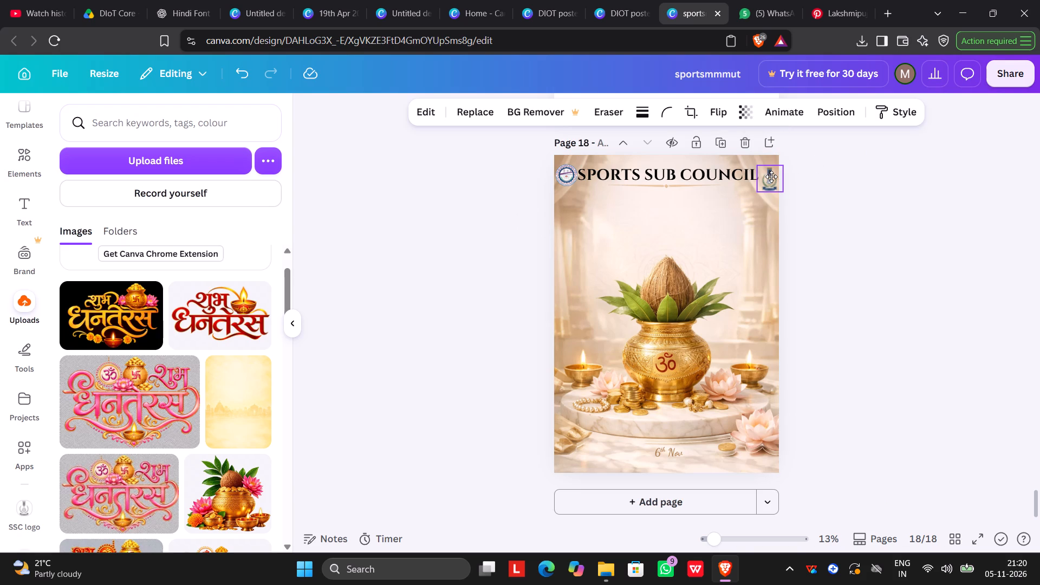
pyautogui.click(836, 167)
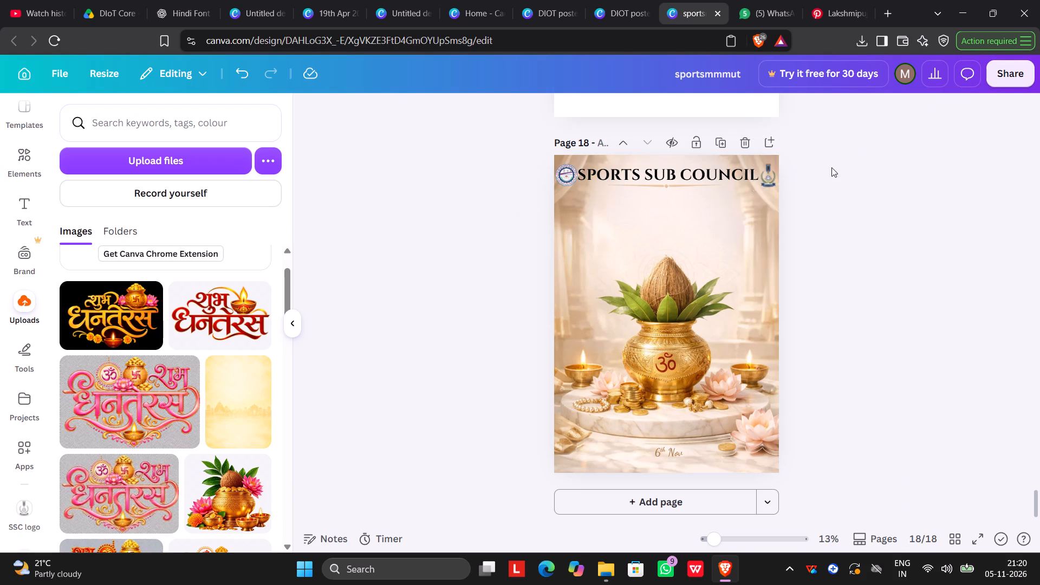
# Nudge the "SPORTS SUB COUNCIL" title slightly to the right so it sits evenly between the two logos.
pyautogui.click(611, 172)
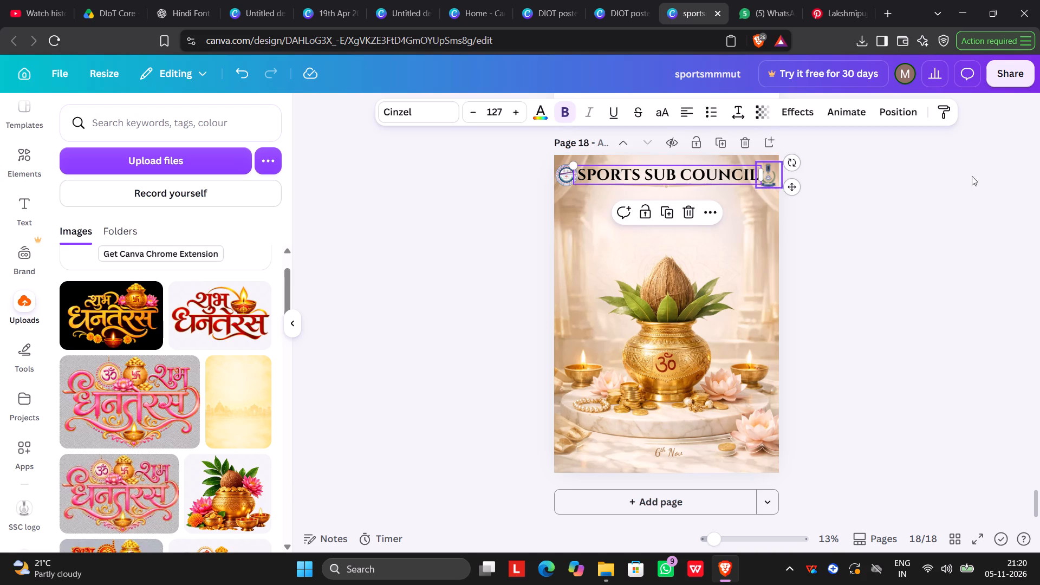
pyautogui.press('Right')
pyautogui.press('Right')
pyautogui.press('Right')
pyautogui.press('Right')
pyautogui.press('Right')
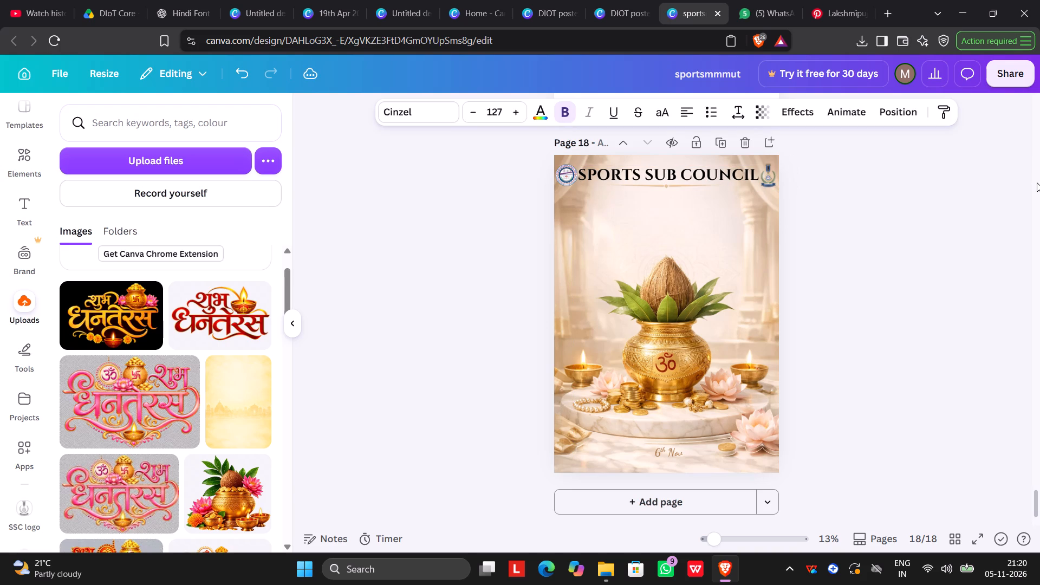
pyautogui.press('Right')
pyautogui.press('Right')
pyautogui.press('Right')
pyautogui.click(1039, 184)
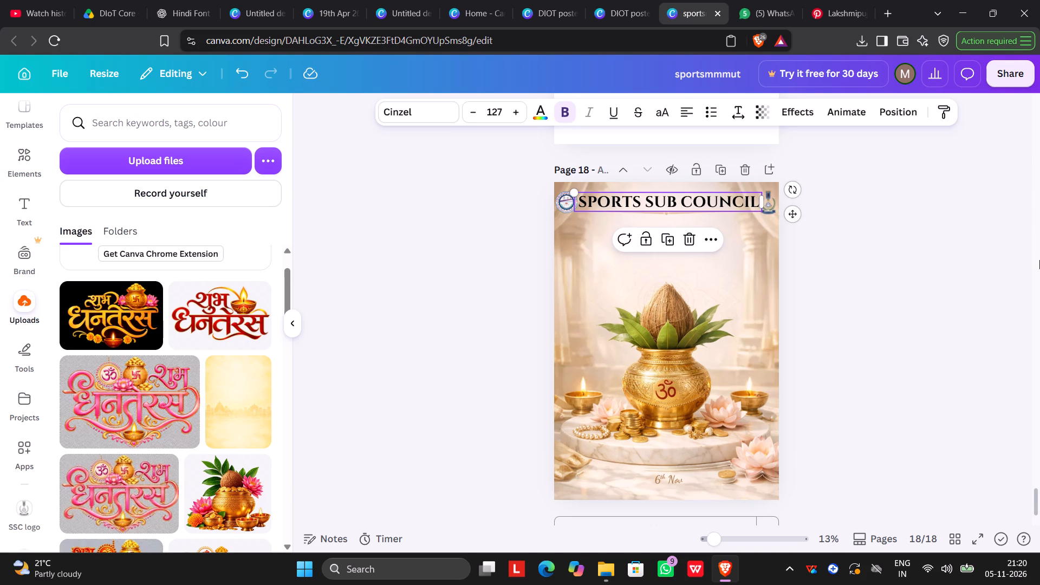
pyautogui.click(1039, 266)
pyautogui.click(931, 341)
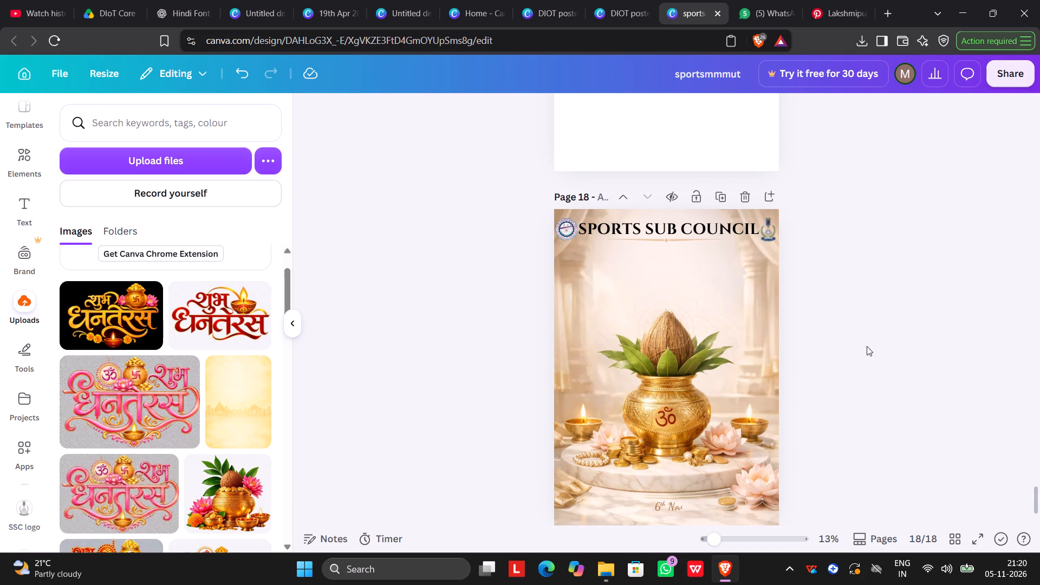
# Copy the "wishes" text group from page 16 onto page 18, below the header.
pyautogui.scroll(-4, 864, 345)
pyautogui.scroll(12, 694, 316)
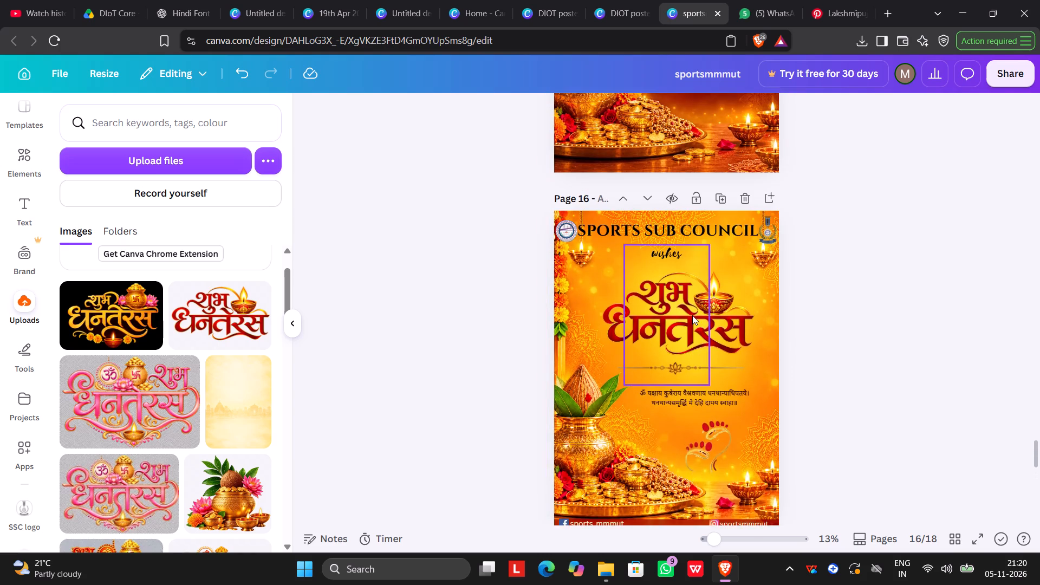
pyautogui.click(674, 302)
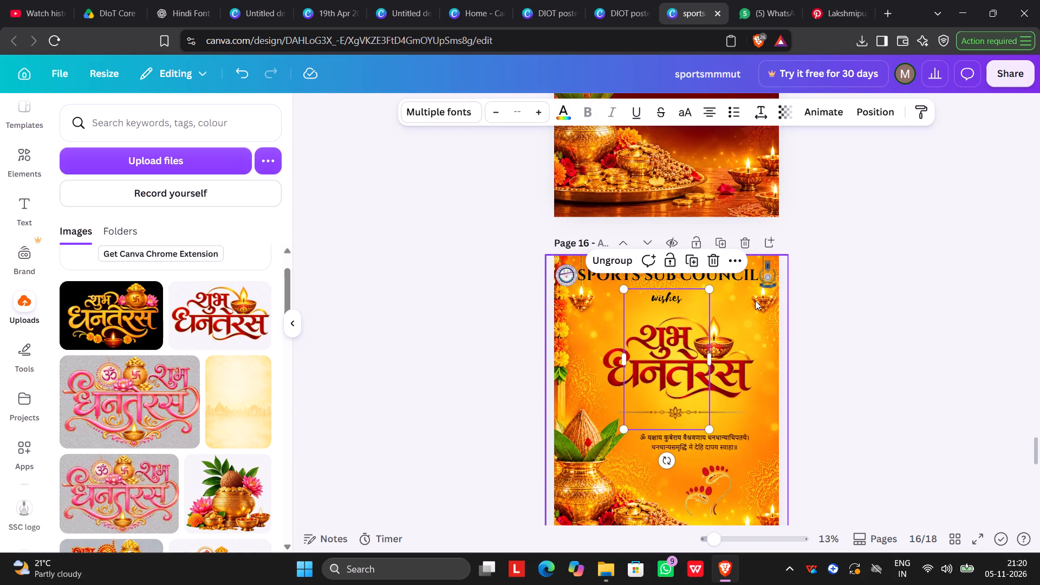
pyautogui.hotkey('ctrl', 'c')
pyautogui.scroll(-8, 757, 301)
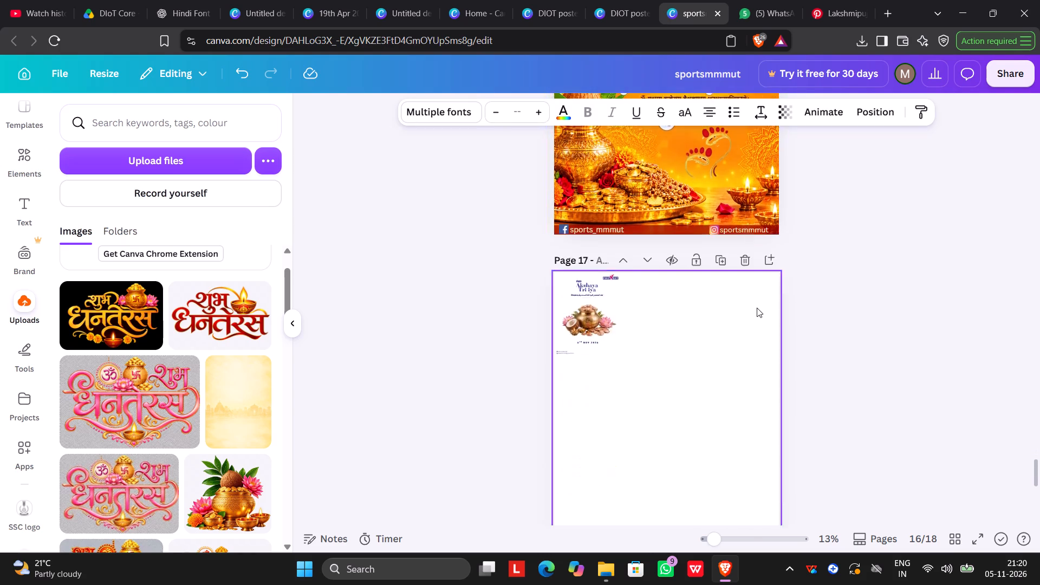
pyautogui.scroll(-7, 757, 308)
pyautogui.click(720, 258)
pyautogui.click(841, 258)
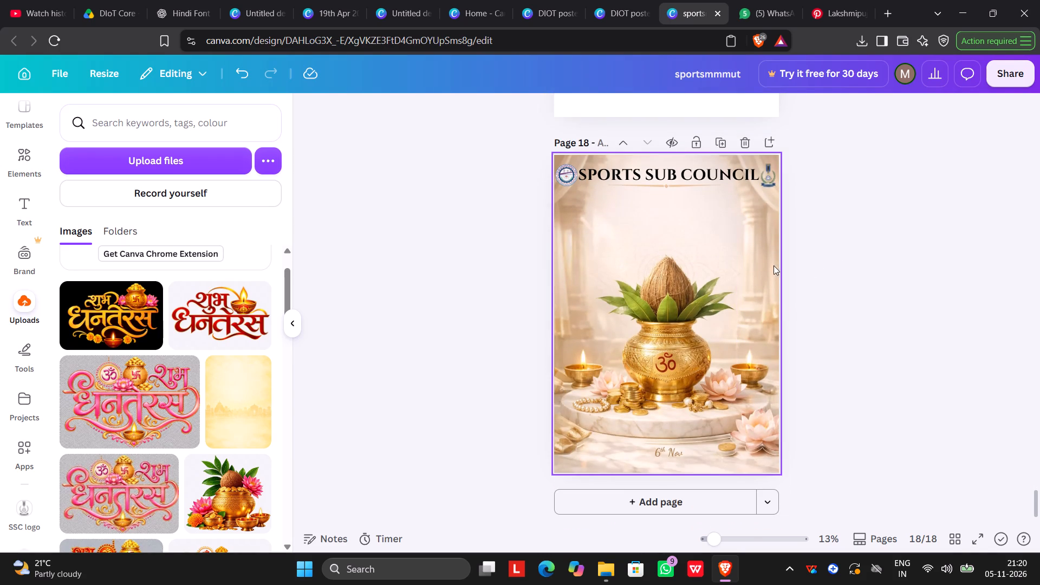
pyautogui.click(747, 252)
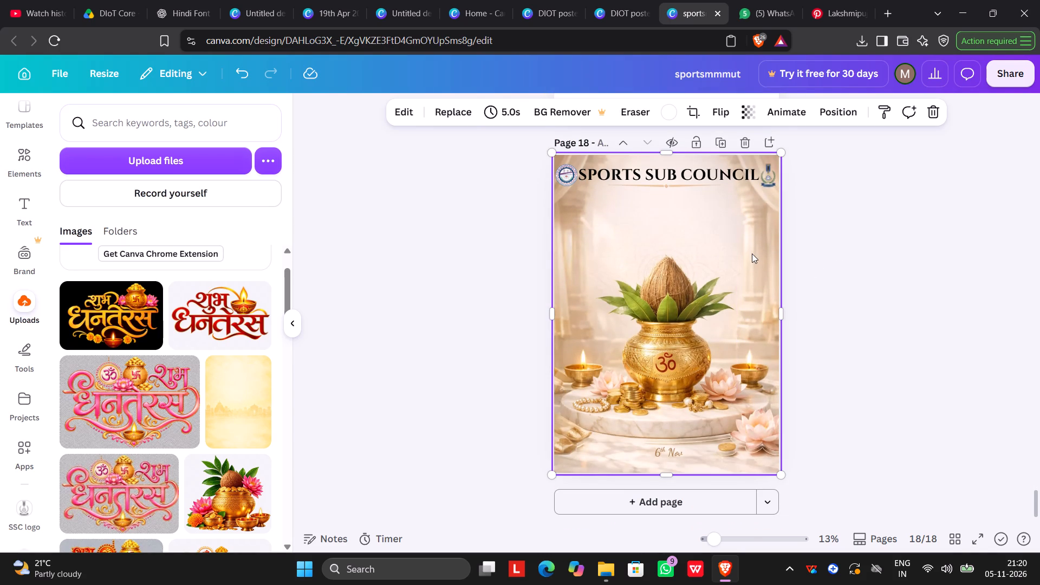
pyautogui.hotkey('ctrl', 'v')
pyautogui.click(827, 227)
# Shrink the kalash on page 18 and centre it on the marble platform, leaving more room beneath "wishes".
pyautogui.click(681, 330)
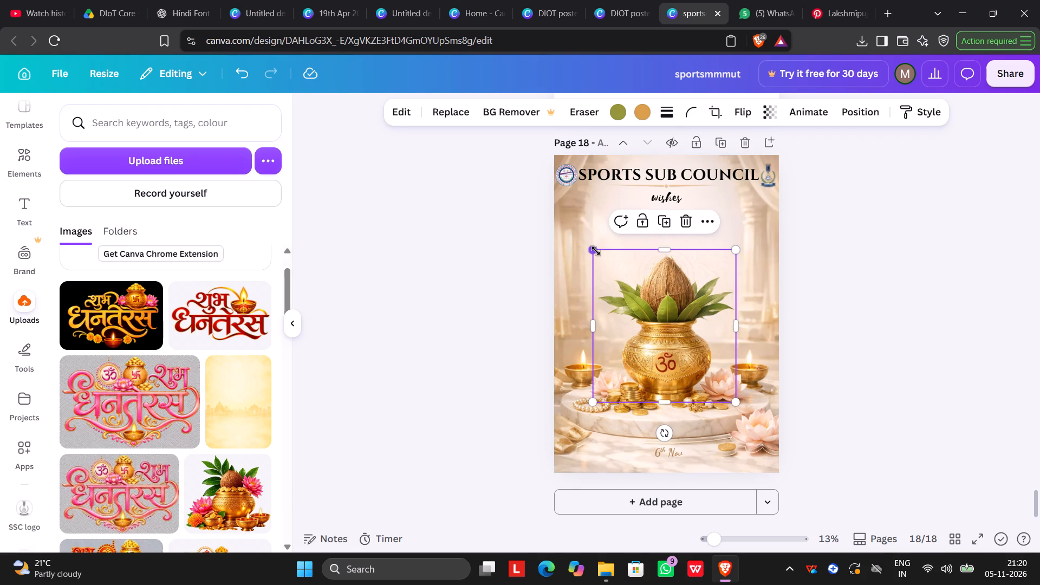
pyautogui.moveTo(596, 251); pyautogui.dragTo(614, 296)
pyautogui.click(857, 282)
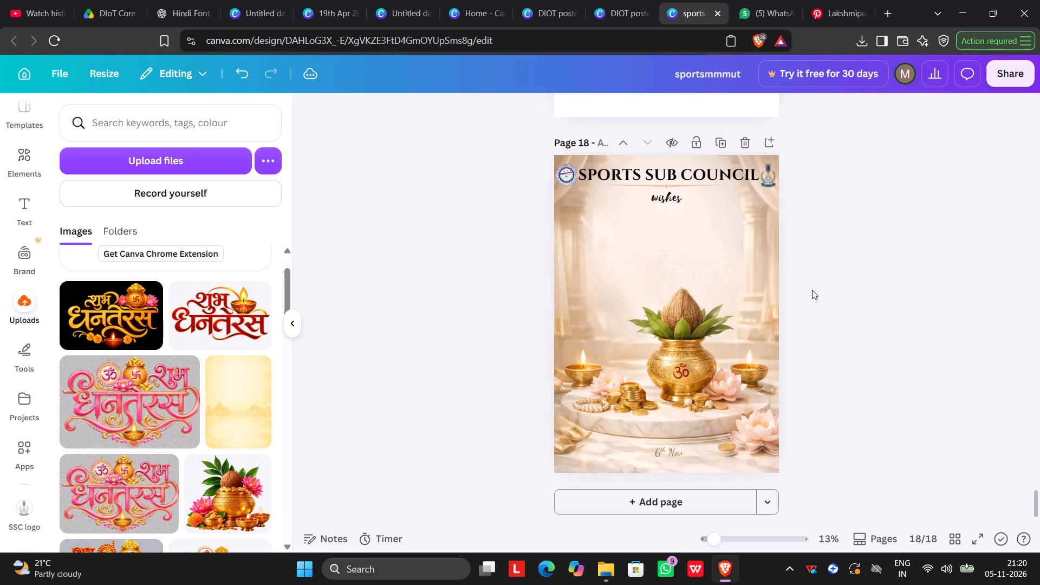
pyautogui.click(843, 341)
pyautogui.moveTo(677, 333); pyautogui.dragTo(661, 334)
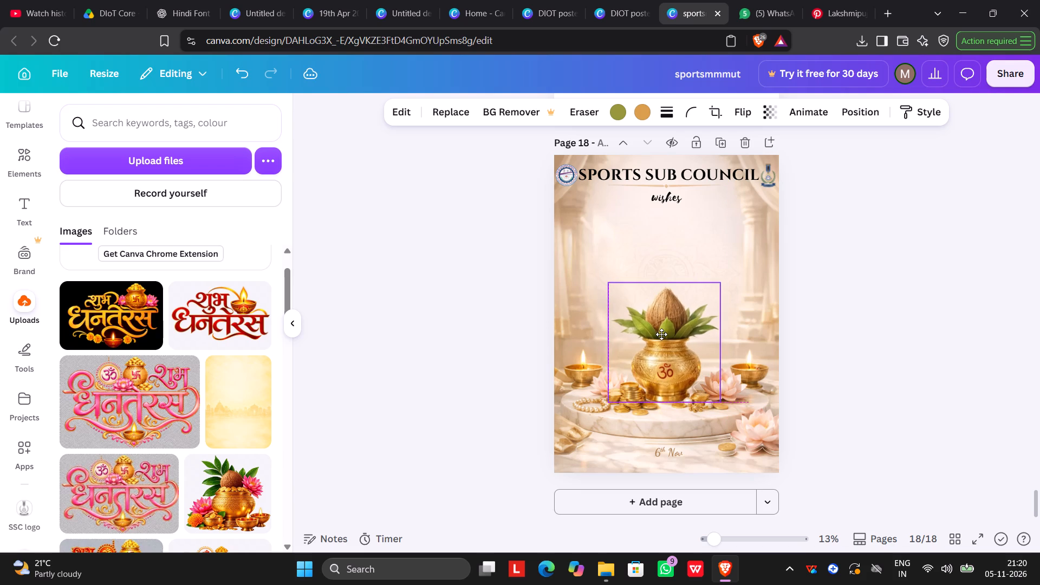
pyautogui.moveTo(661, 334); pyautogui.dragTo(663, 333)
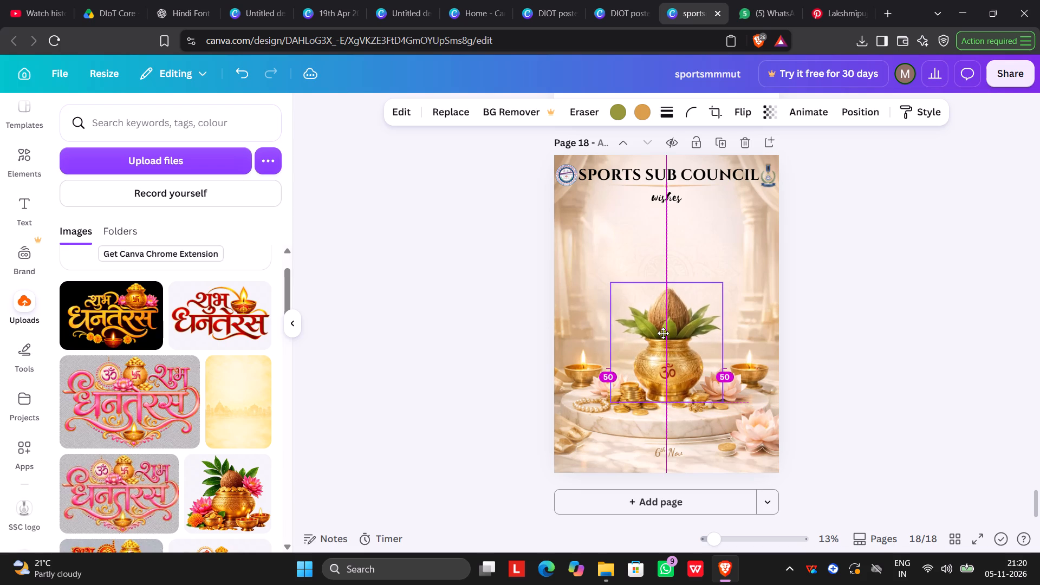
pyautogui.moveTo(663, 333); pyautogui.dragTo(659, 340)
pyautogui.click(901, 332)
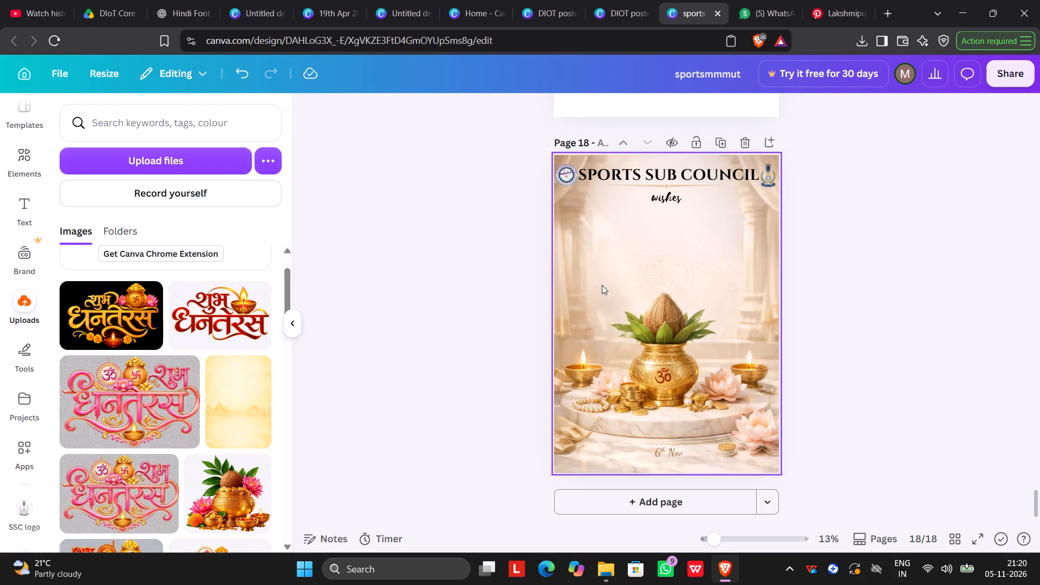
pyautogui.click(618, 311)
pyautogui.moveTo(606, 288); pyautogui.dragTo(612, 307)
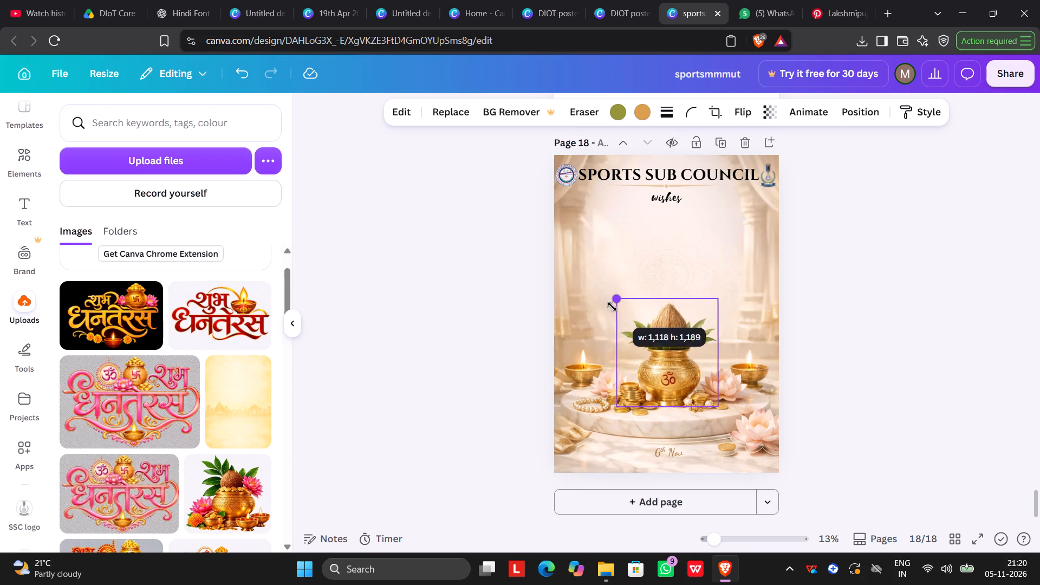
pyautogui.moveTo(612, 307); pyautogui.dragTo(612, 307)
pyautogui.click(810, 292)
pyautogui.click(681, 331)
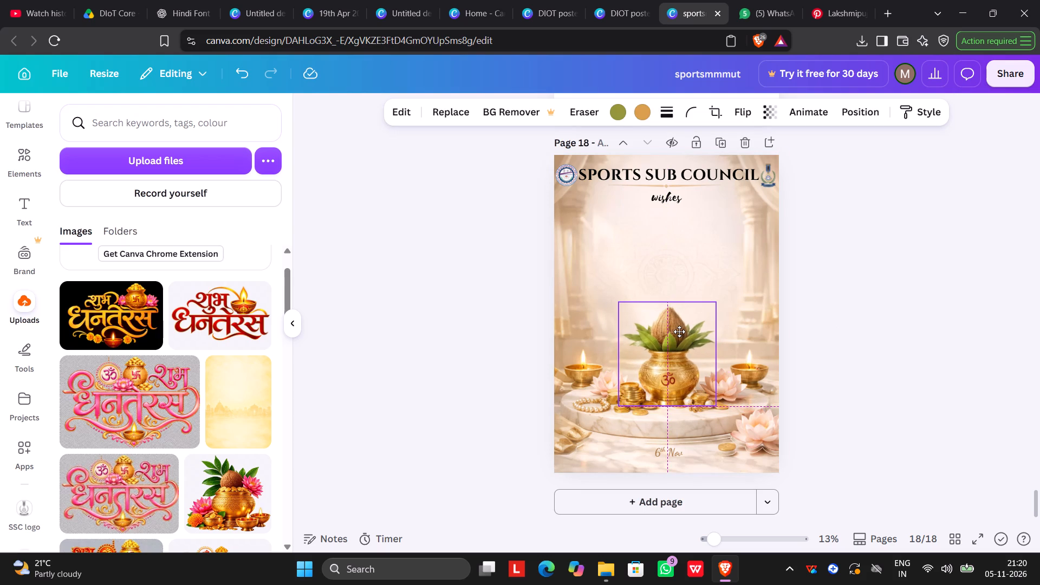
pyautogui.click(855, 299)
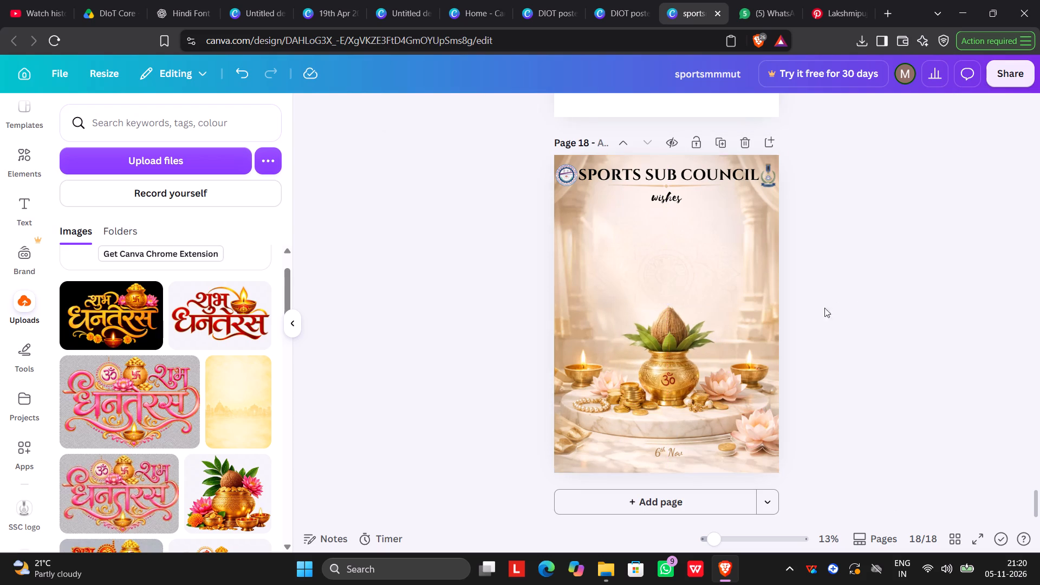
# Examine the earlier Dhanteras poster variants on the pages before page 18 for content to reuse.
pyautogui.scroll(9, 695, 304)
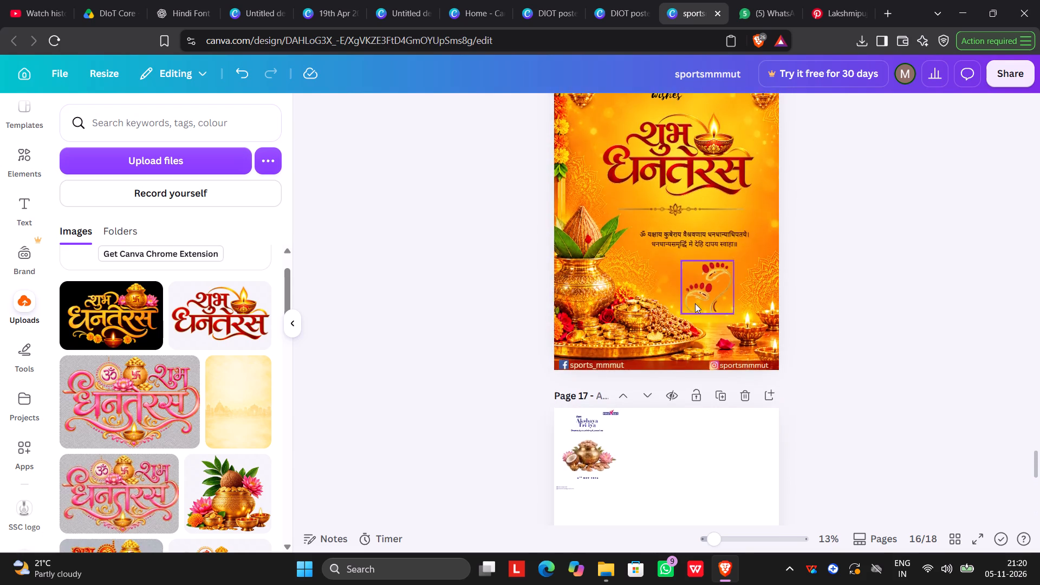
pyautogui.scroll(-4, 695, 303)
pyautogui.scroll(18, 695, 303)
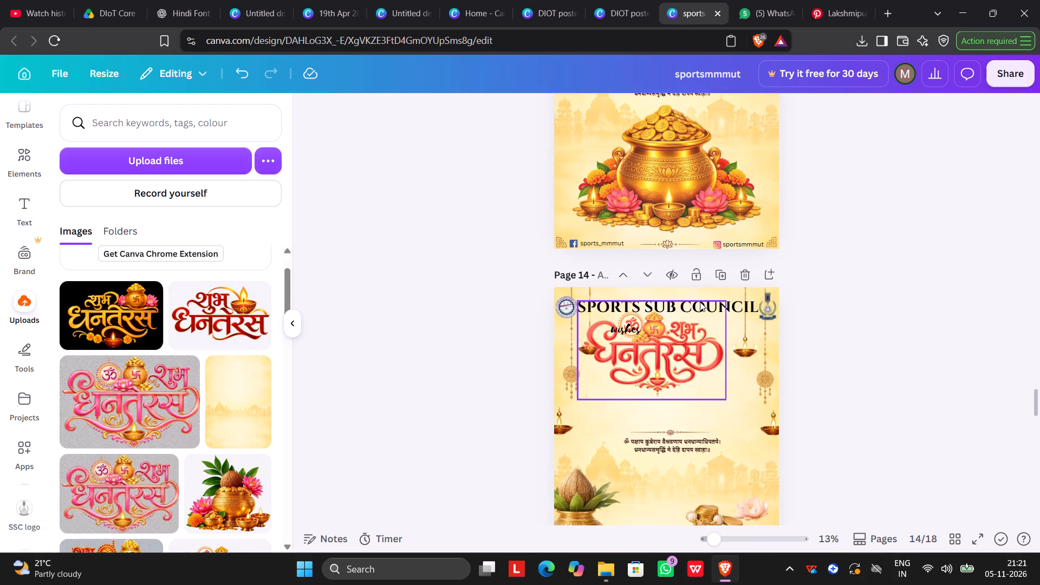
pyautogui.scroll(7, 700, 302)
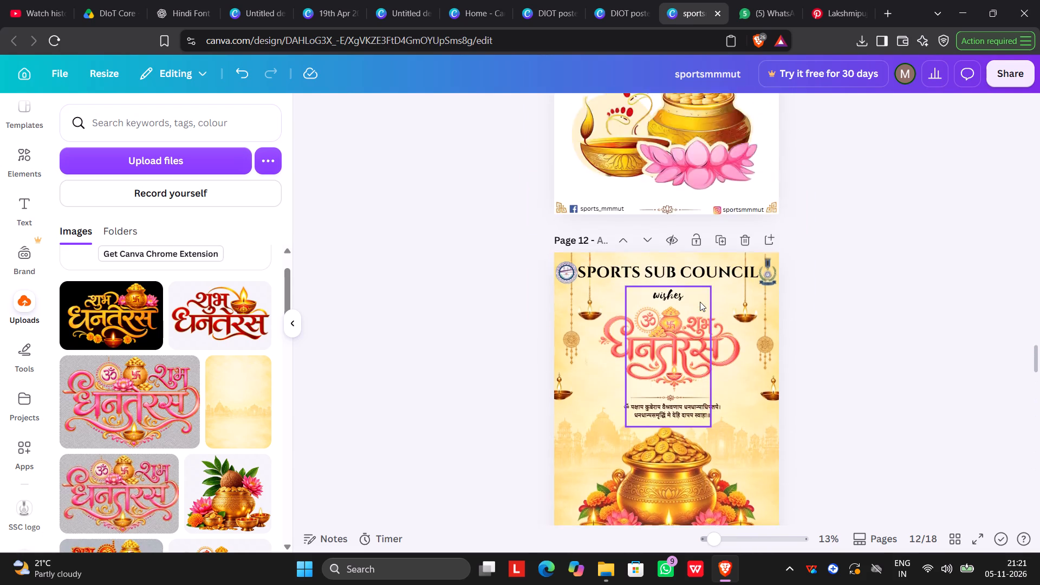
pyautogui.scroll(1, 700, 302)
pyautogui.scroll(-13, 700, 302)
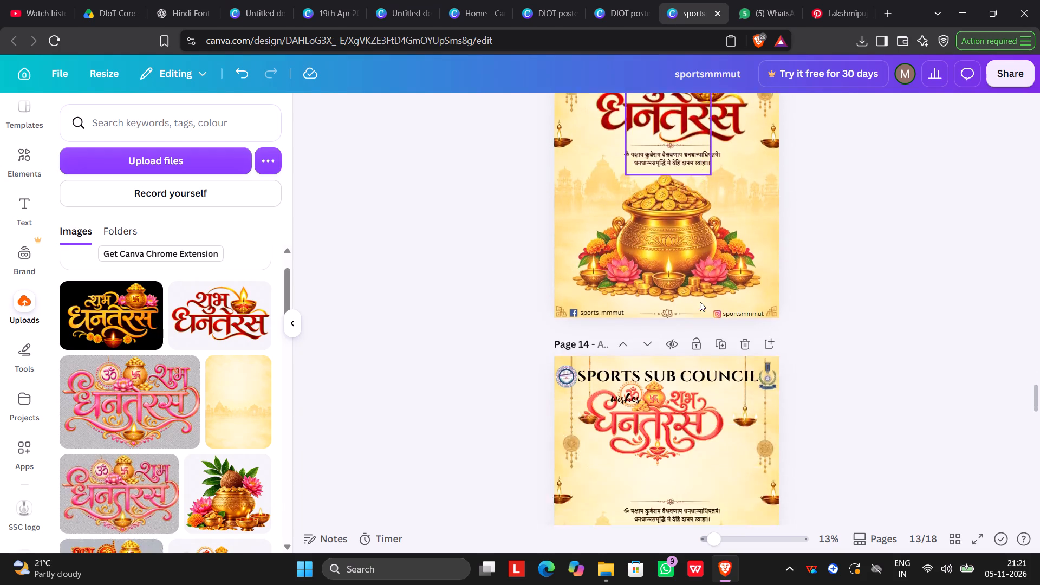
pyautogui.scroll(-20, 700, 302)
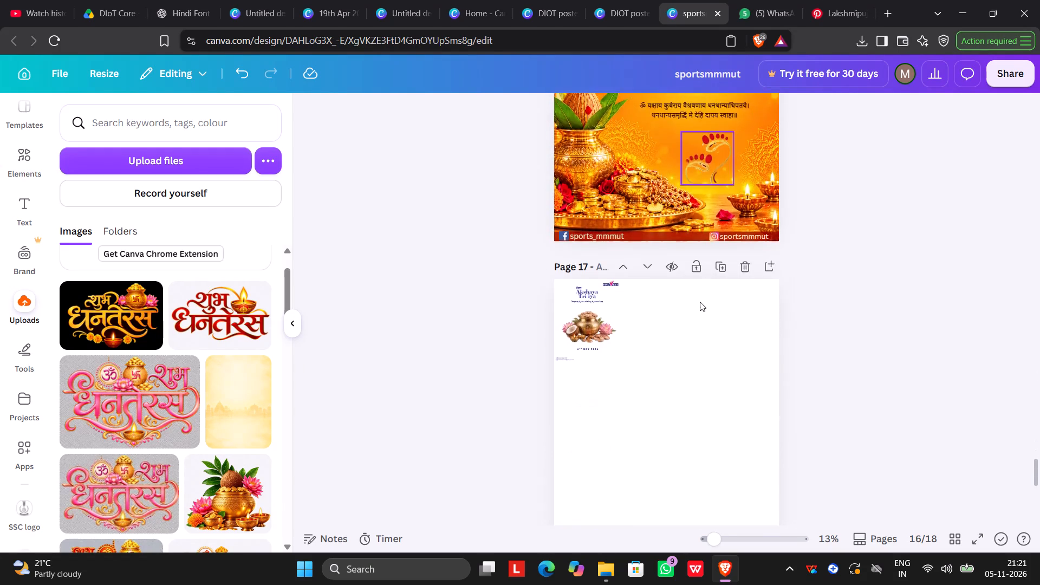
pyautogui.scroll(-5, 700, 302)
# Look back through all the earlier posters up to the World Environment Day poster on page 1.
pyautogui.scroll(6, 700, 302)
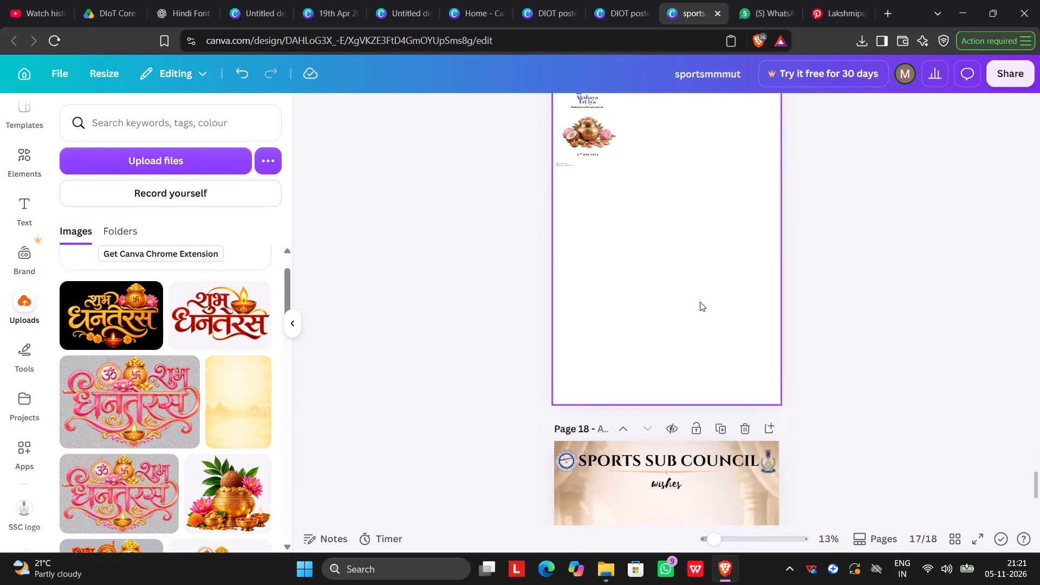
pyautogui.scroll(20, 700, 302)
pyautogui.scroll(4, 700, 302)
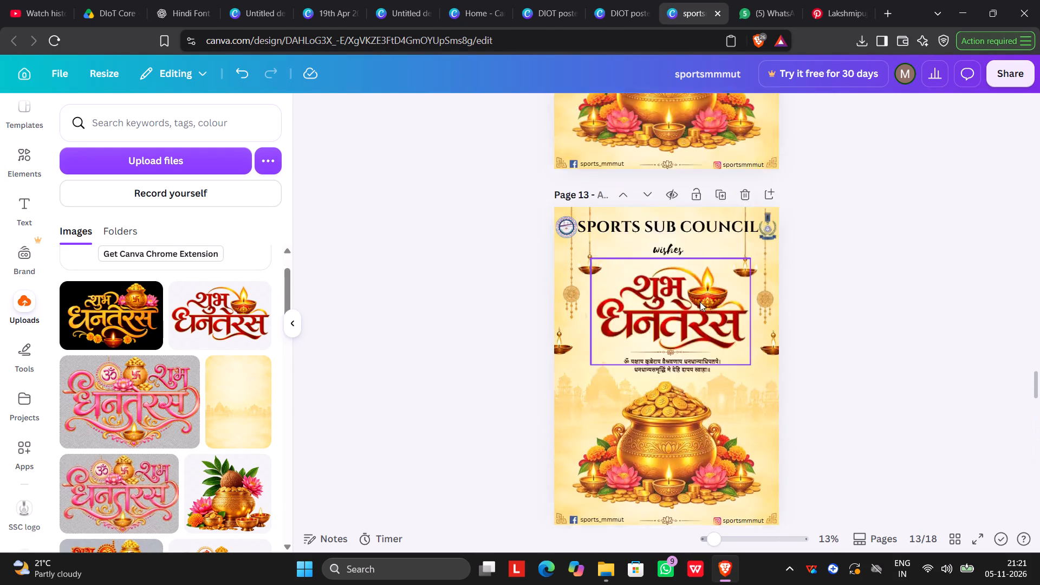
pyautogui.scroll(15, 700, 302)
pyautogui.scroll(7, 700, 302)
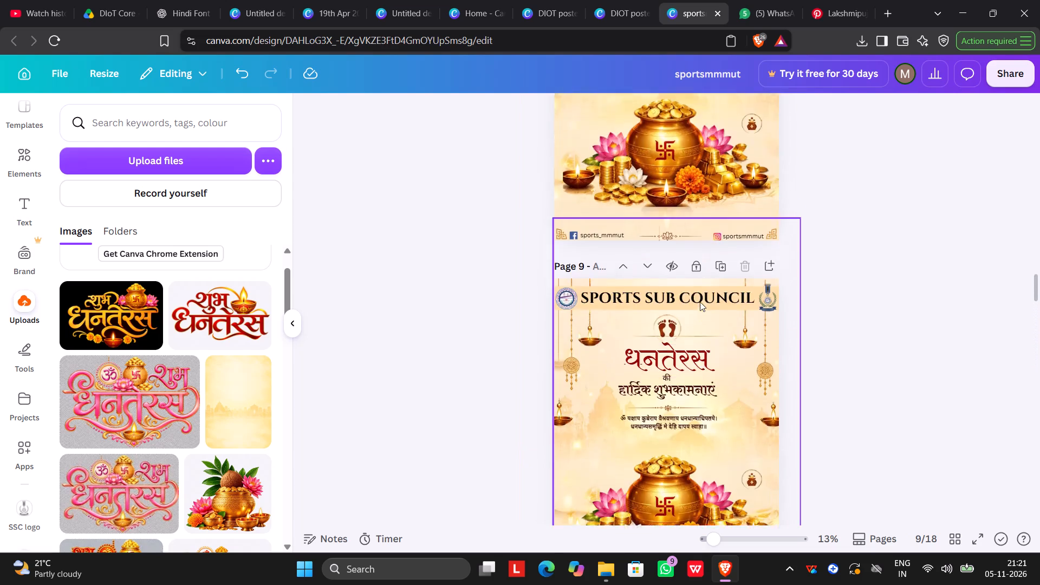
pyautogui.scroll(17, 700, 302)
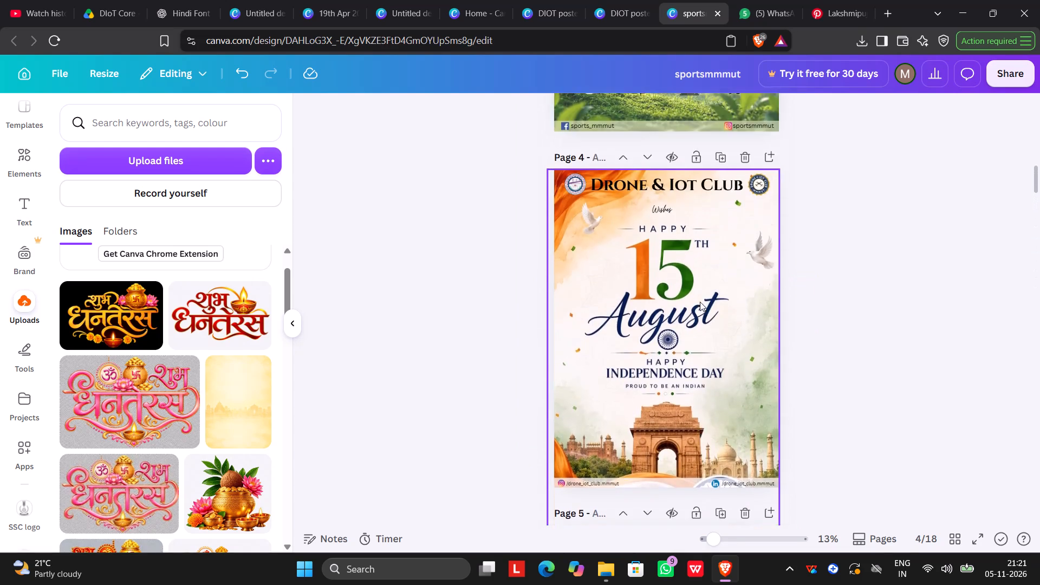
pyautogui.scroll(19, 700, 302)
pyautogui.scroll(5, 700, 302)
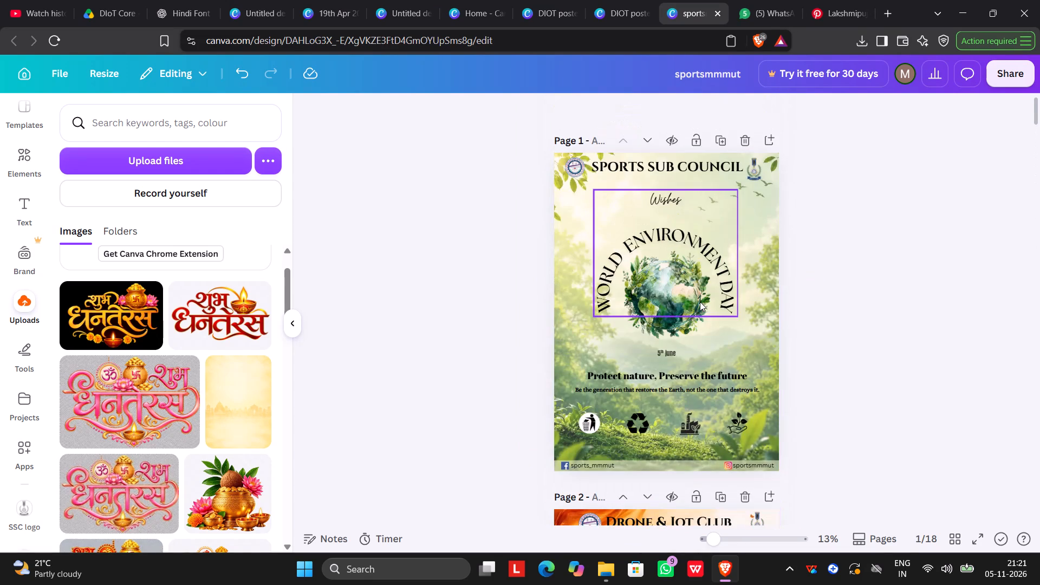
# Look through the poster pages from page 1 back down to page 18 and examine its header and layout.
pyautogui.scroll(-20, 700, 302)
pyautogui.scroll(-7, 700, 302)
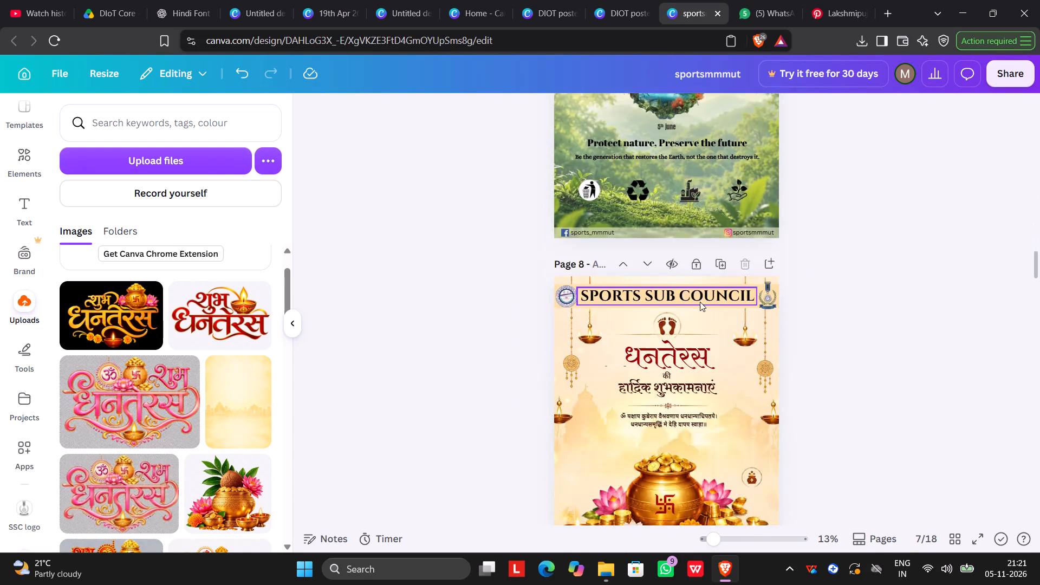
pyautogui.scroll(-14, 700, 302)
pyautogui.scroll(-12, 700, 302)
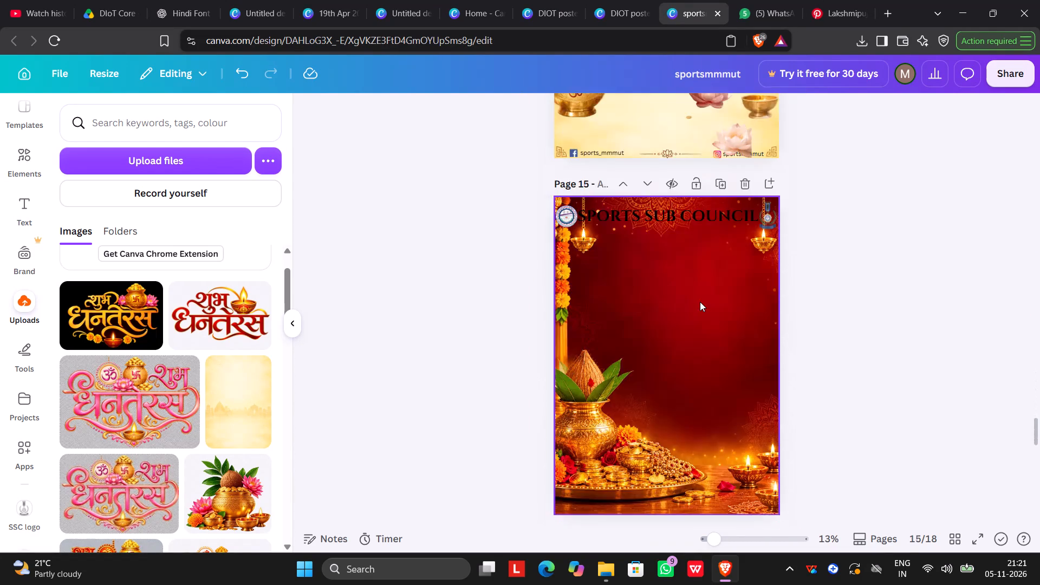
pyautogui.scroll(-20, 700, 302)
pyautogui.scroll(-8, 700, 302)
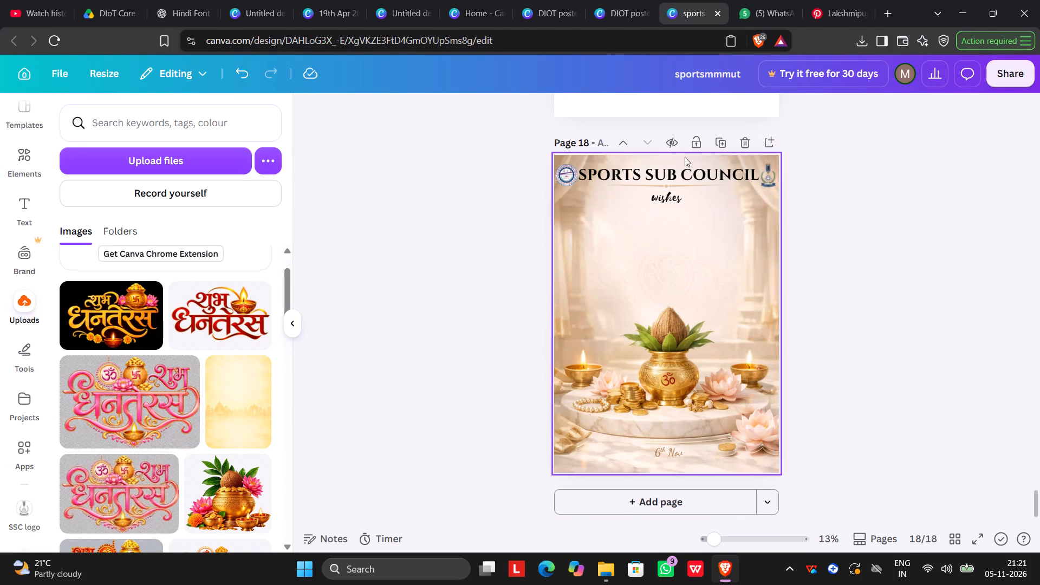
pyautogui.click(682, 173)
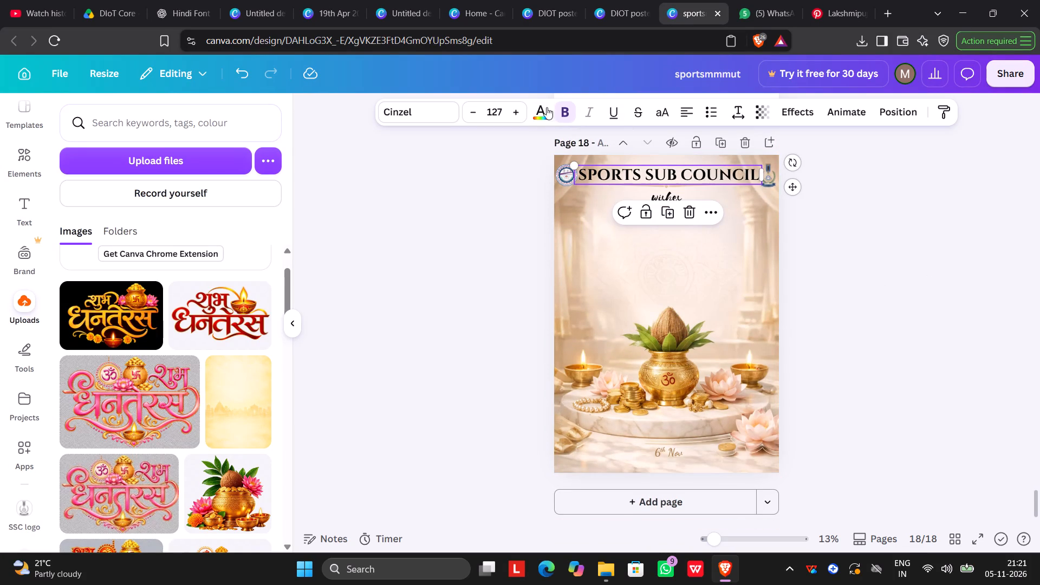
pyautogui.click(886, 199)
pyautogui.scroll(1, 731, 265)
pyautogui.scroll(-3, 731, 265)
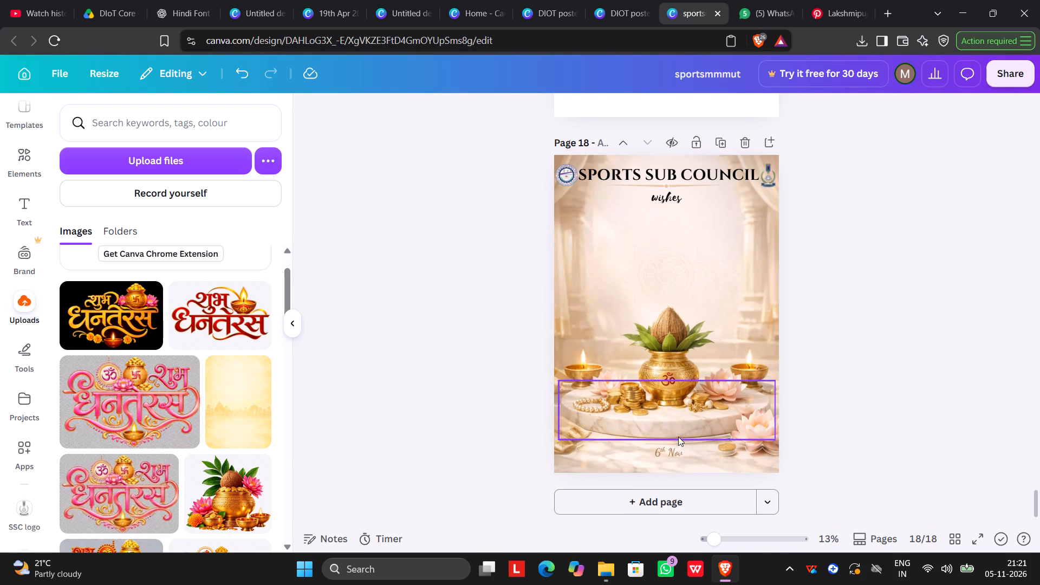
# Move the "6th Nov" date on page 18 from below the marble platform to just above the kalash, left of the coconut.
pyautogui.moveTo(672, 452); pyautogui.dragTo(641, 310)
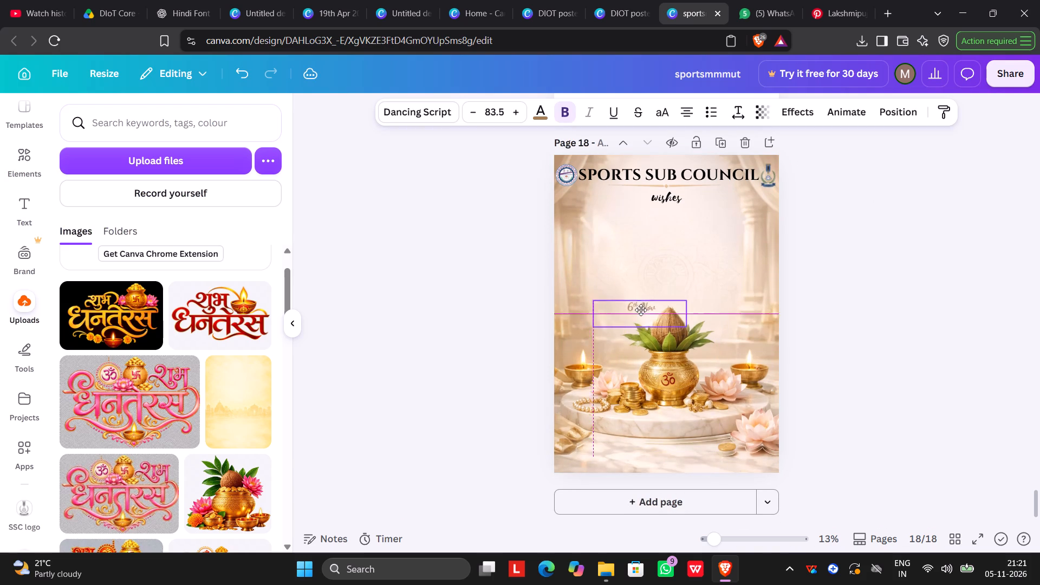
pyautogui.moveTo(641, 310); pyautogui.dragTo(638, 313)
pyautogui.click(800, 311)
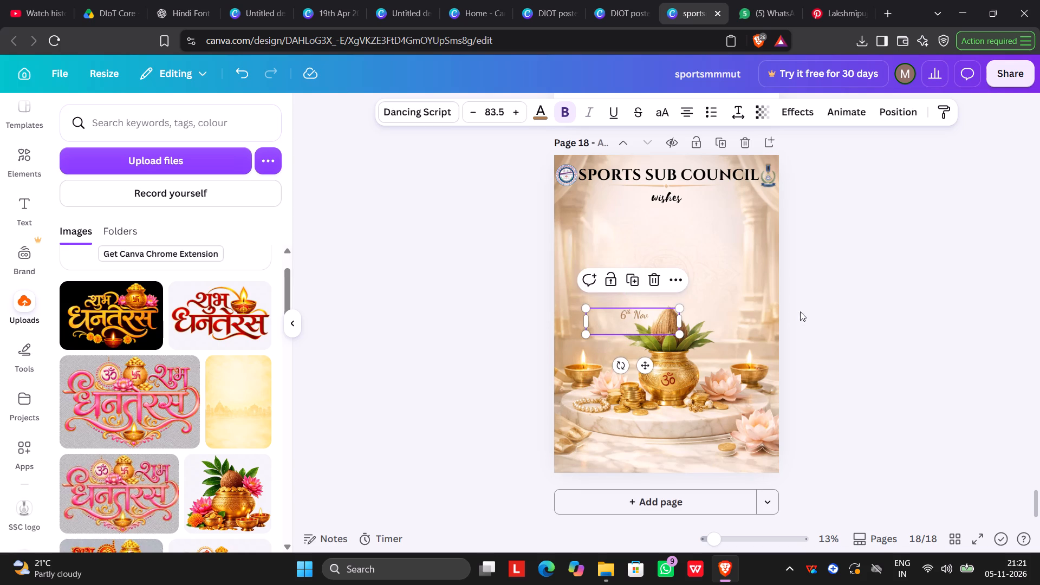
pyautogui.click(626, 310)
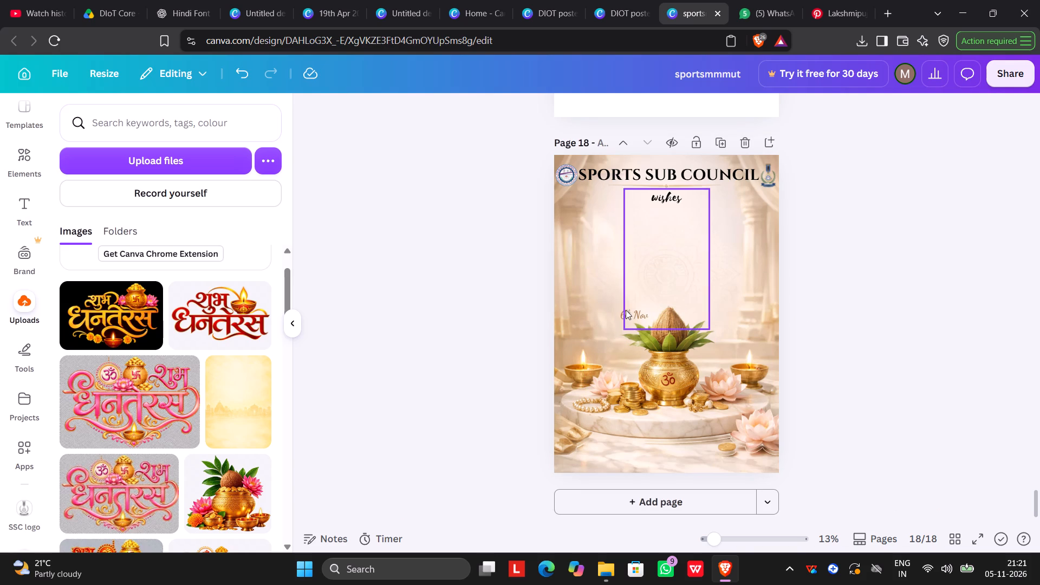
pyautogui.click(604, 313)
pyautogui.click(604, 313)
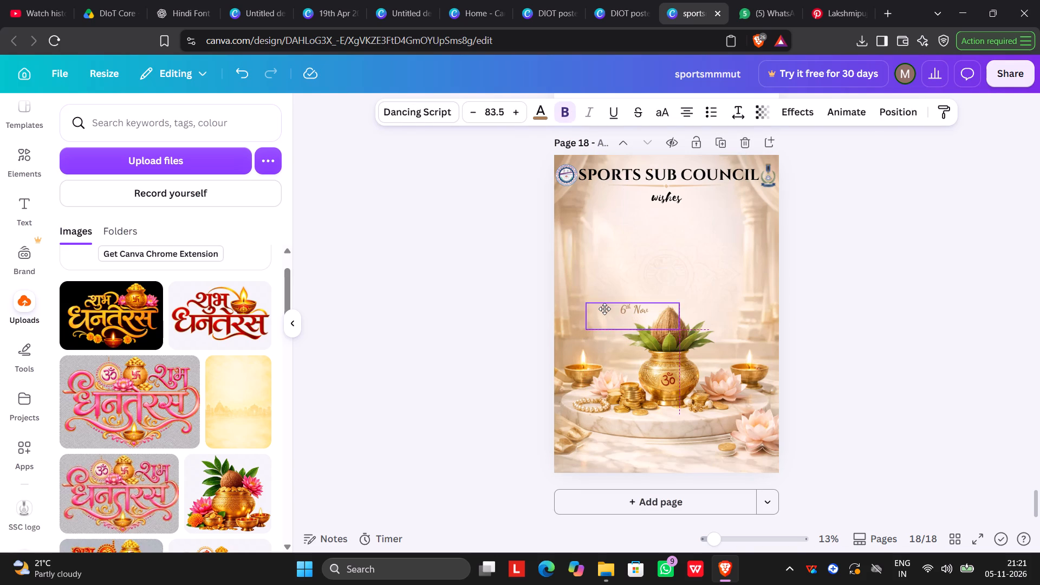
pyautogui.click(828, 310)
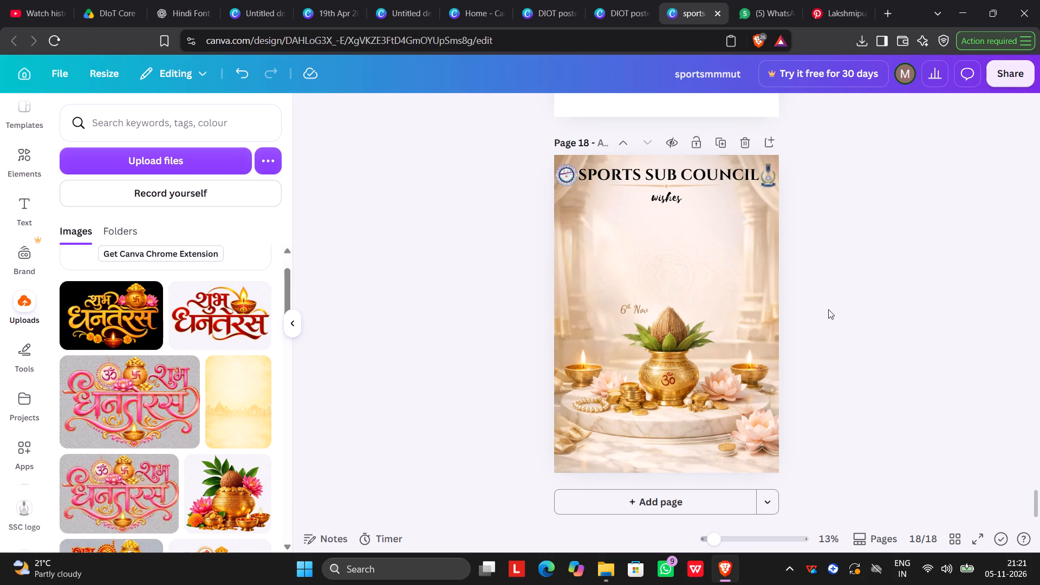
# Copy the two-line Sanskrit mantra text from page 16 onto page 18, placing it below the marble platform.
pyautogui.scroll(5, 776, 213)
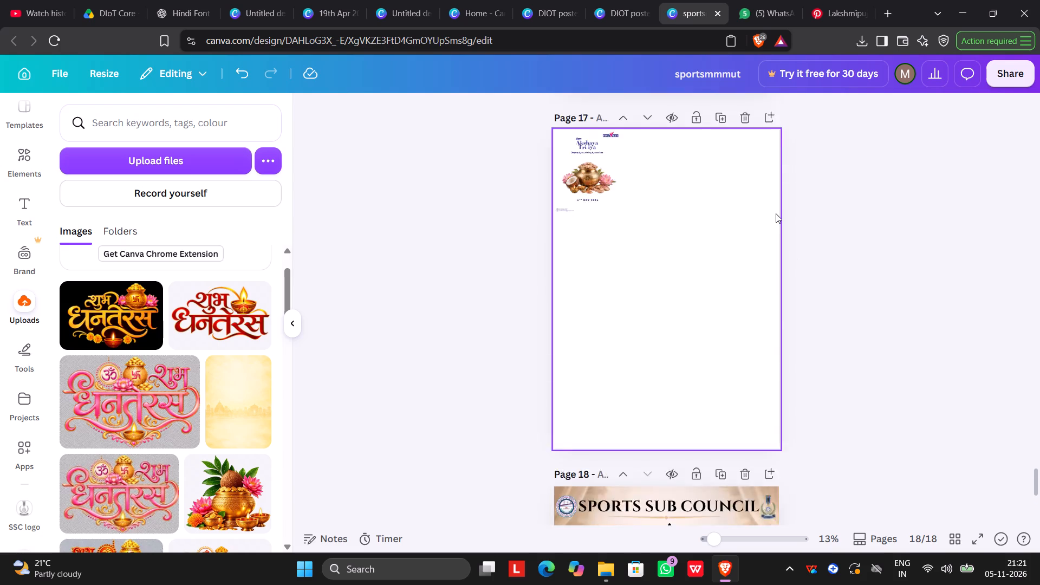
pyautogui.scroll(6, 776, 213)
pyautogui.scroll(-4, 776, 213)
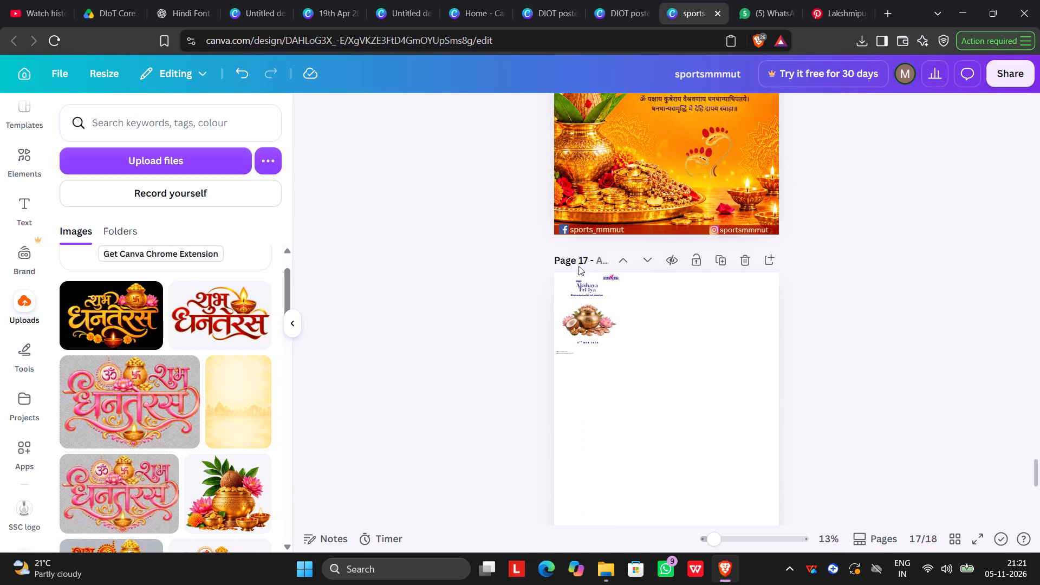
pyautogui.scroll(5, 952, 265)
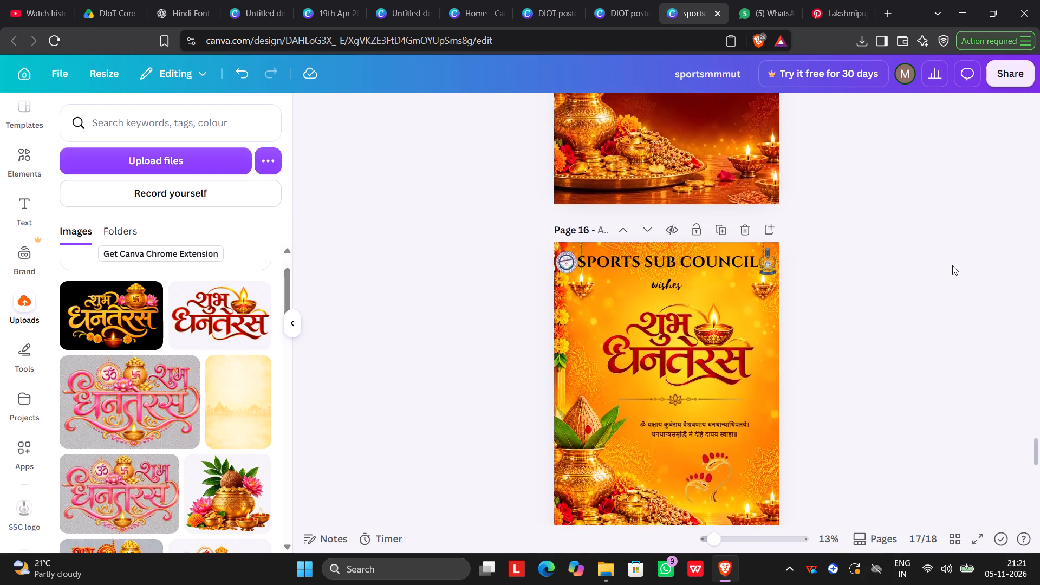
pyautogui.scroll(-3, 952, 265)
pyautogui.click(678, 239)
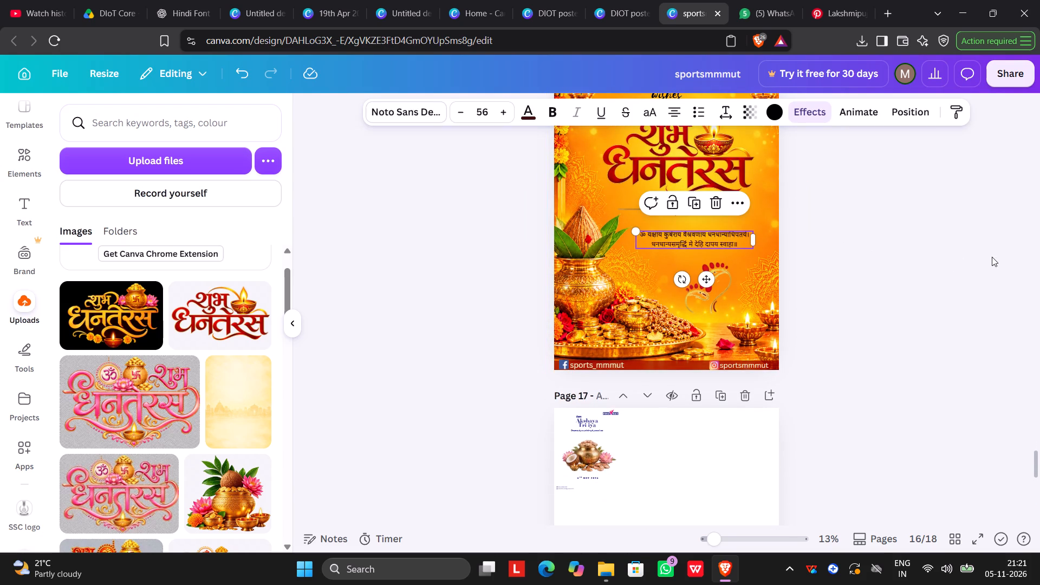
pyautogui.hotkey('ctrl', 'c')
pyautogui.scroll(-8, 994, 261)
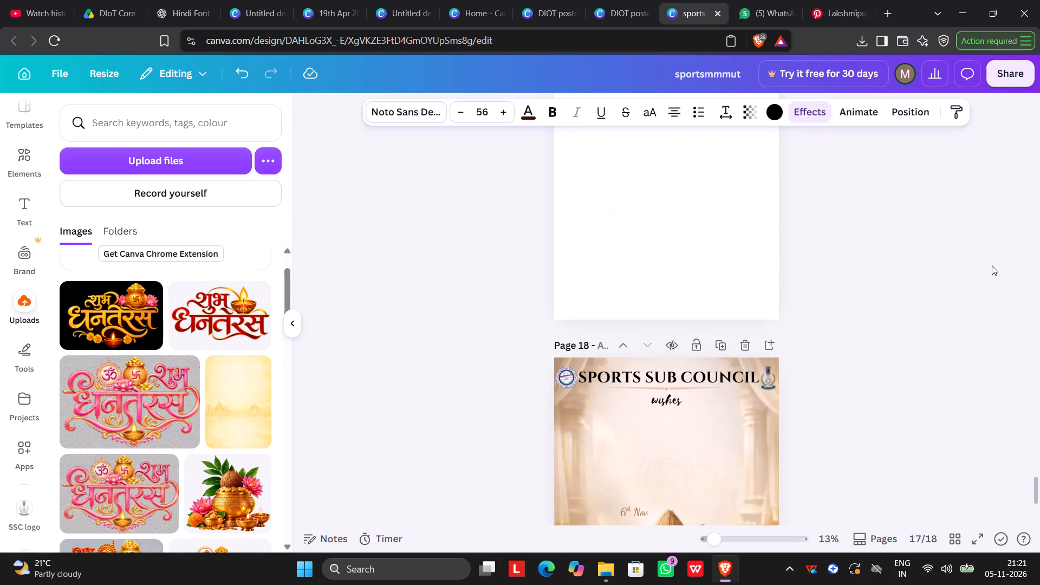
pyautogui.scroll(-2, 992, 265)
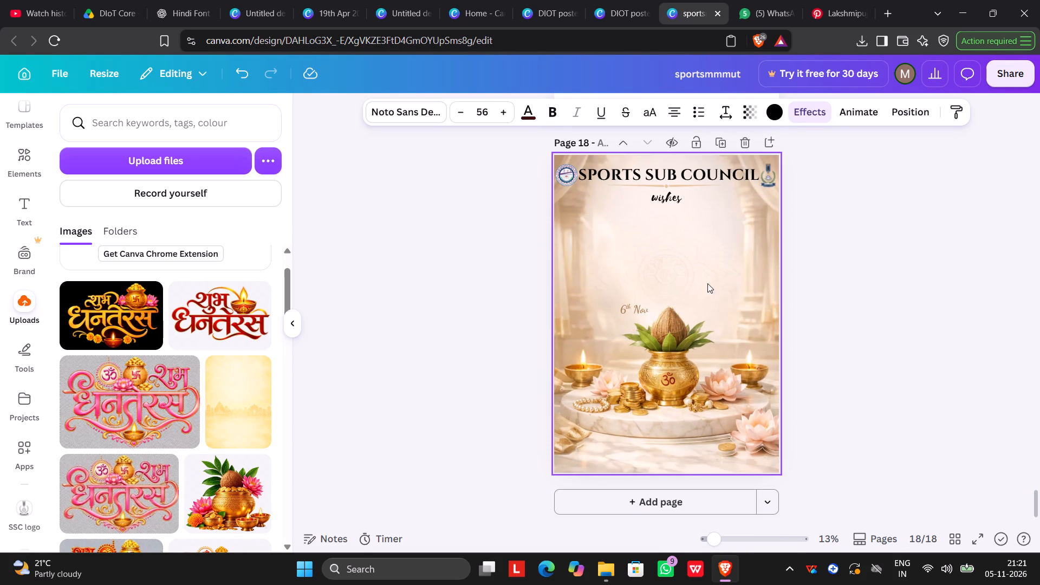
pyautogui.click(734, 288)
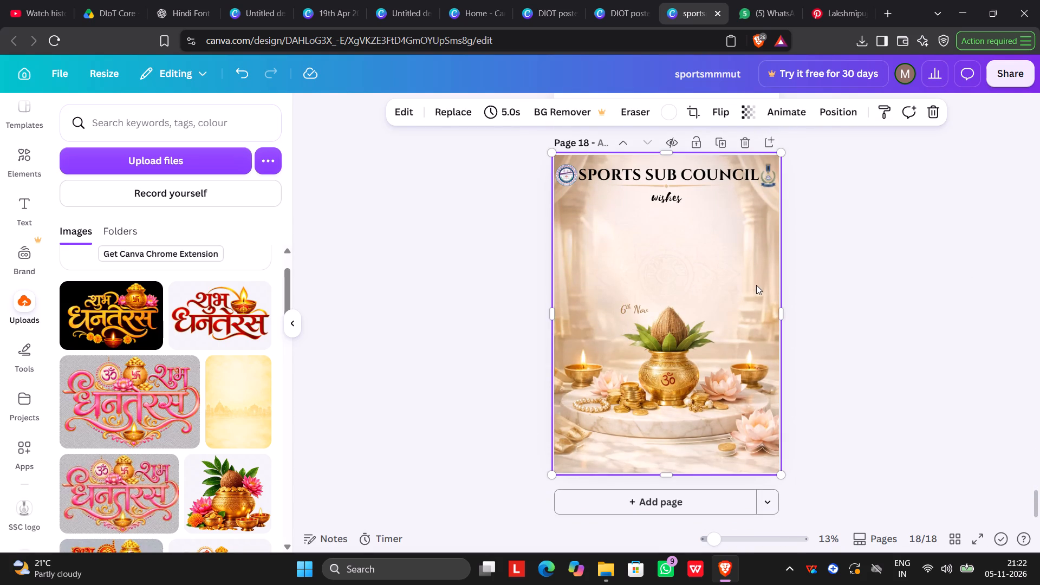
pyautogui.hotkey('ctrl', 'v')
pyautogui.click(864, 265)
pyautogui.moveTo(704, 335); pyautogui.dragTo(705, 321)
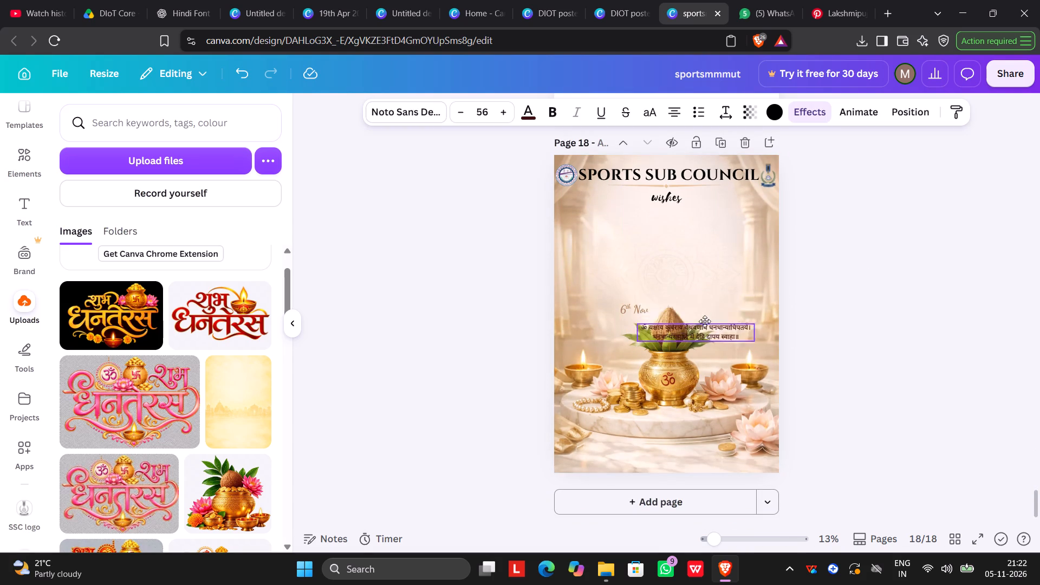
pyautogui.moveTo(705, 321); pyautogui.dragTo(673, 446)
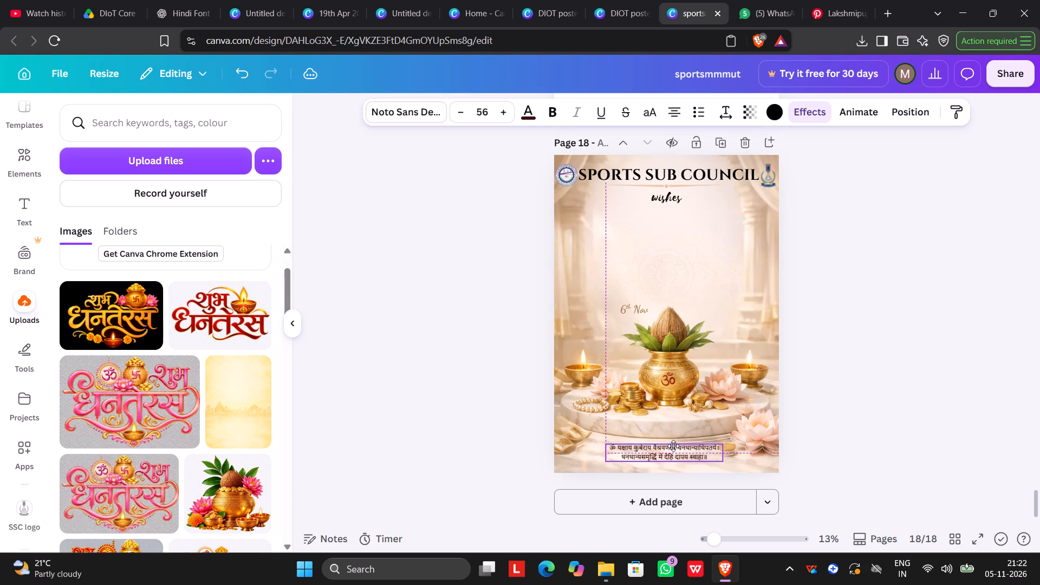
pyautogui.moveTo(673, 446); pyautogui.dragTo(676, 445)
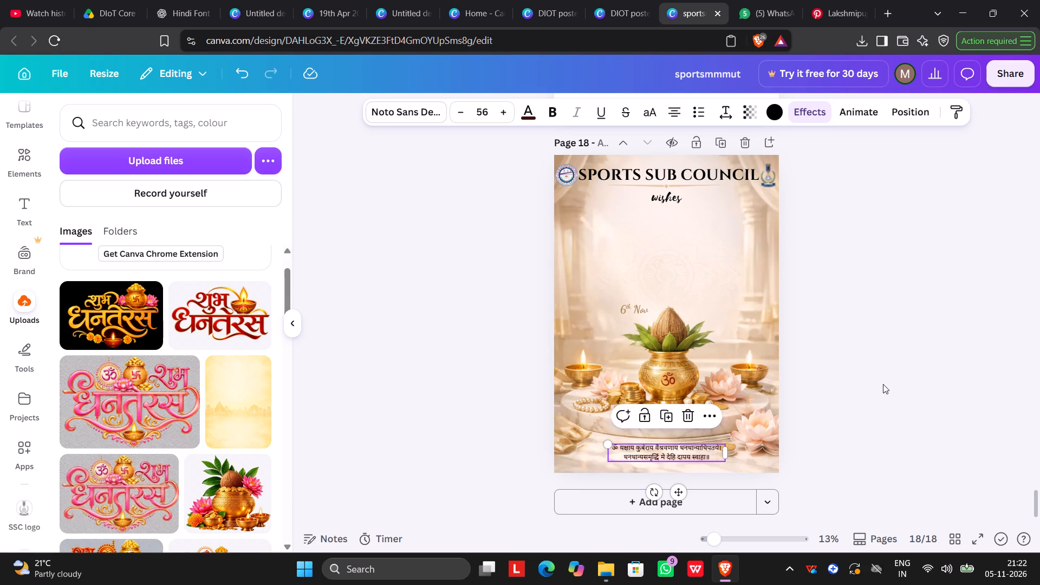
pyautogui.click(874, 383)
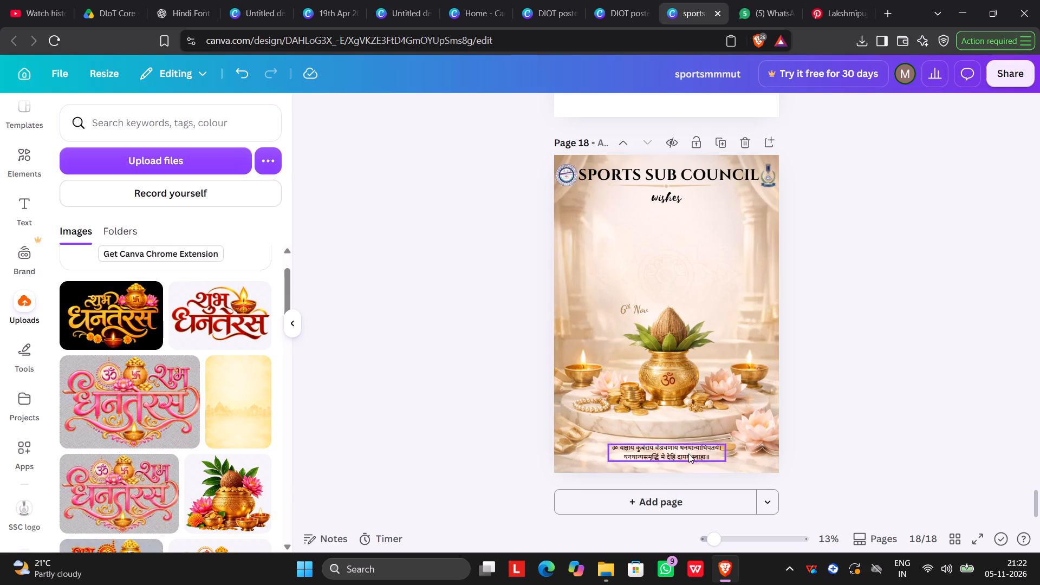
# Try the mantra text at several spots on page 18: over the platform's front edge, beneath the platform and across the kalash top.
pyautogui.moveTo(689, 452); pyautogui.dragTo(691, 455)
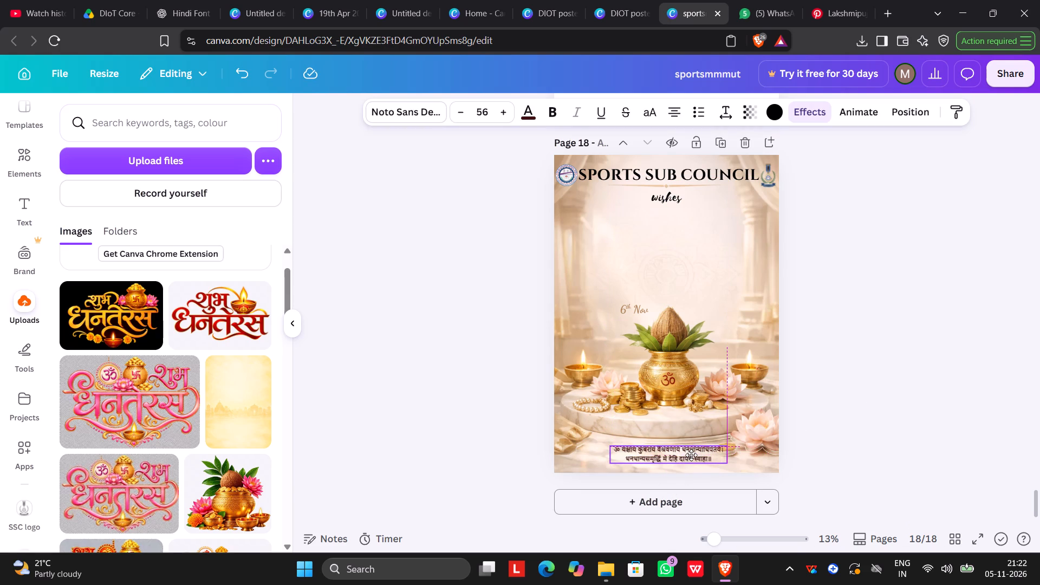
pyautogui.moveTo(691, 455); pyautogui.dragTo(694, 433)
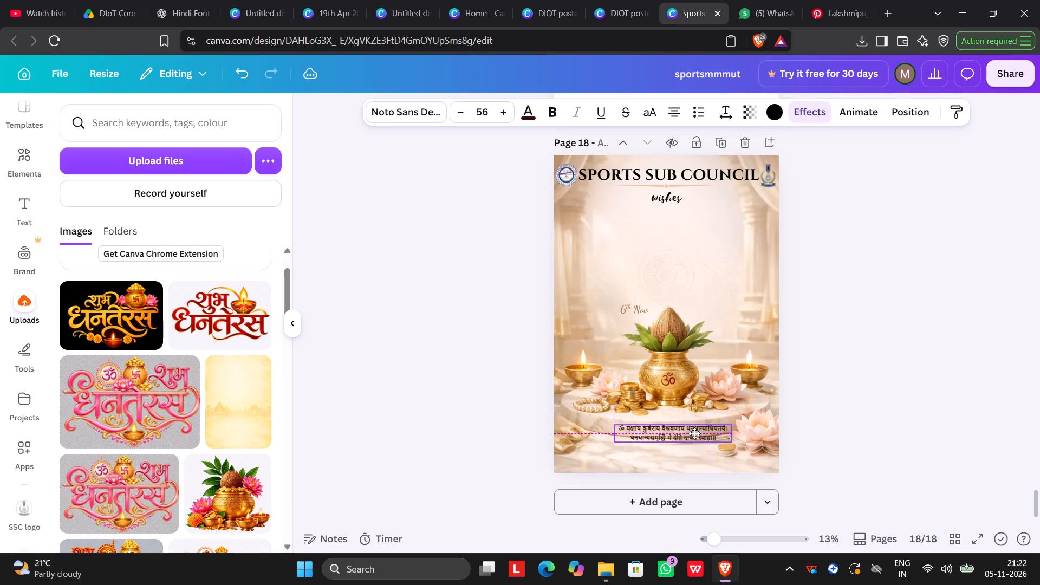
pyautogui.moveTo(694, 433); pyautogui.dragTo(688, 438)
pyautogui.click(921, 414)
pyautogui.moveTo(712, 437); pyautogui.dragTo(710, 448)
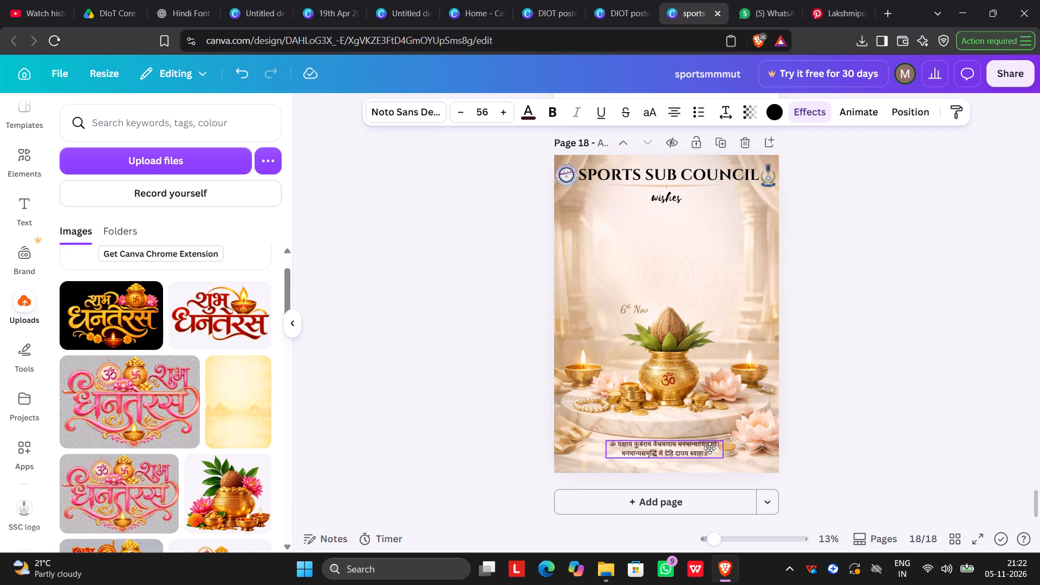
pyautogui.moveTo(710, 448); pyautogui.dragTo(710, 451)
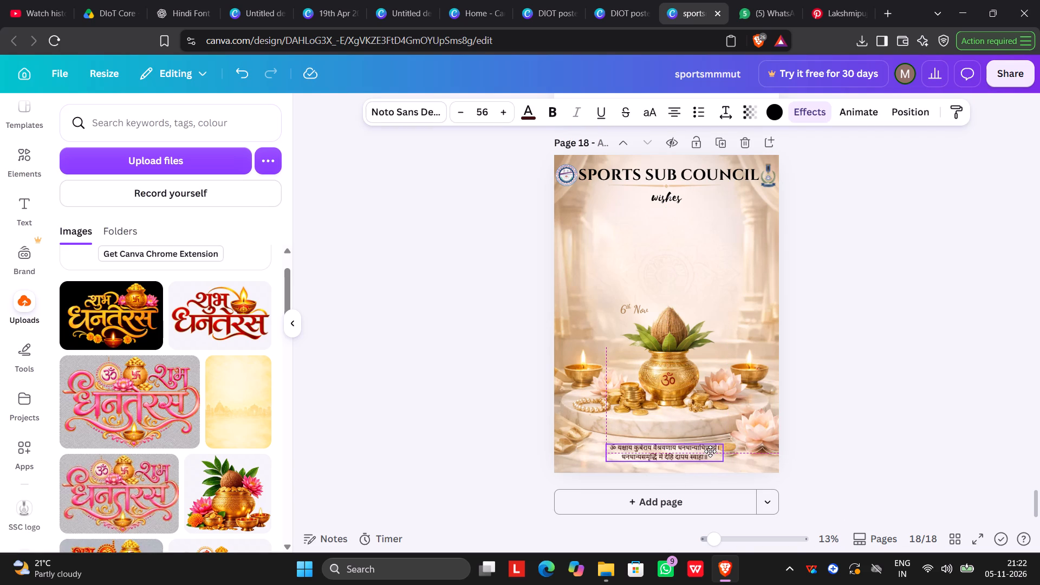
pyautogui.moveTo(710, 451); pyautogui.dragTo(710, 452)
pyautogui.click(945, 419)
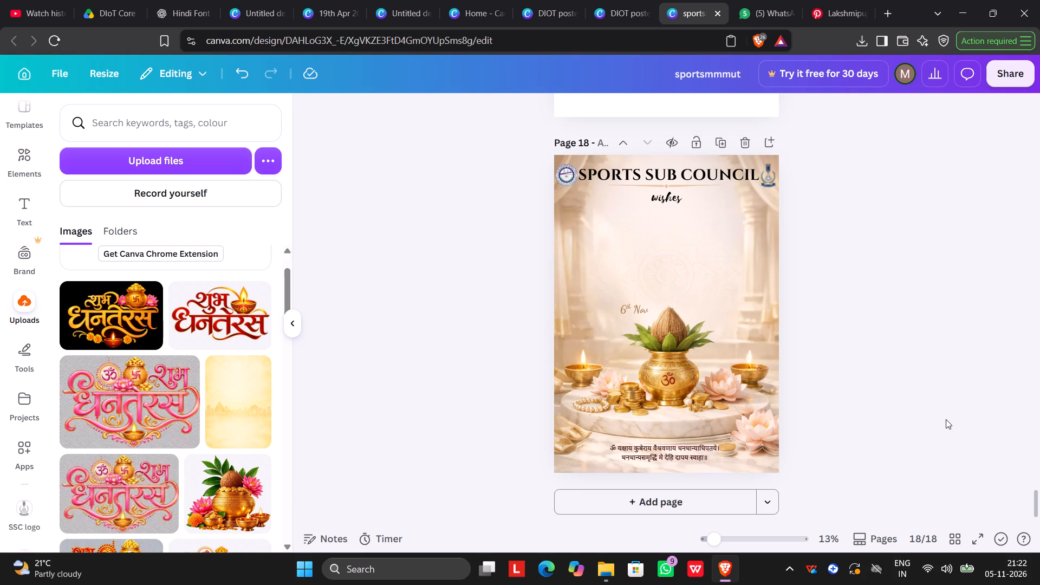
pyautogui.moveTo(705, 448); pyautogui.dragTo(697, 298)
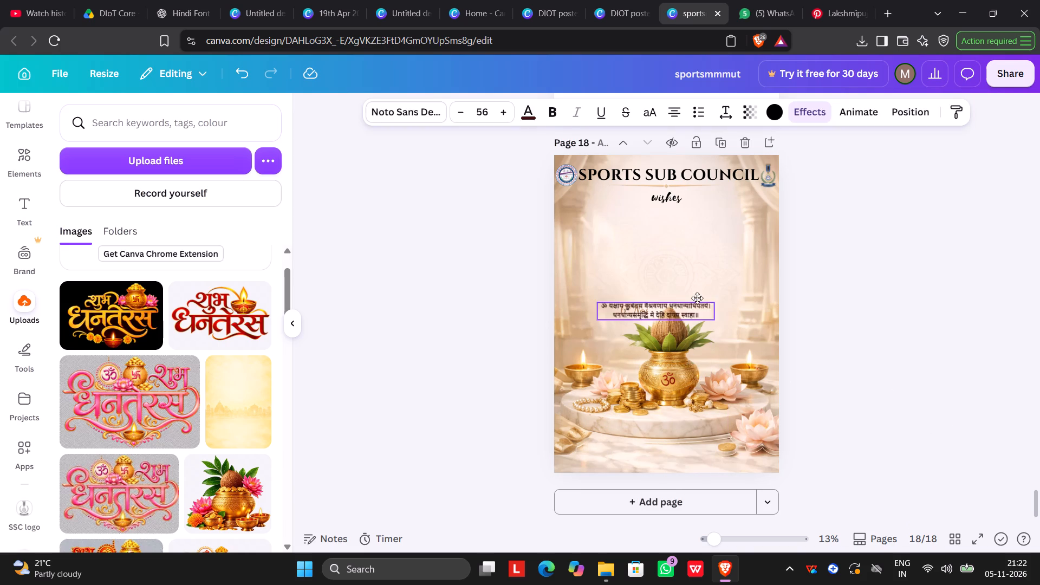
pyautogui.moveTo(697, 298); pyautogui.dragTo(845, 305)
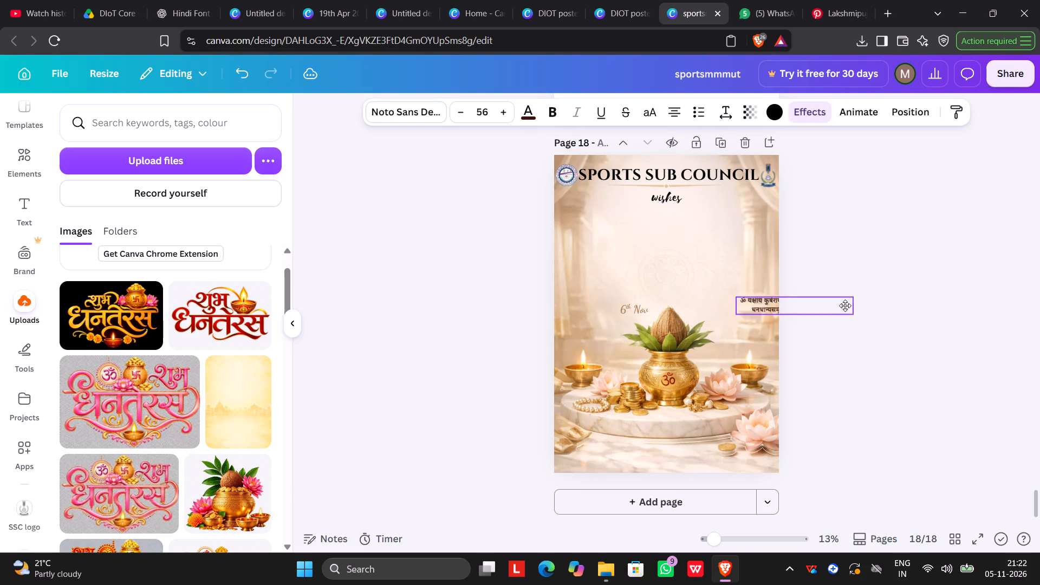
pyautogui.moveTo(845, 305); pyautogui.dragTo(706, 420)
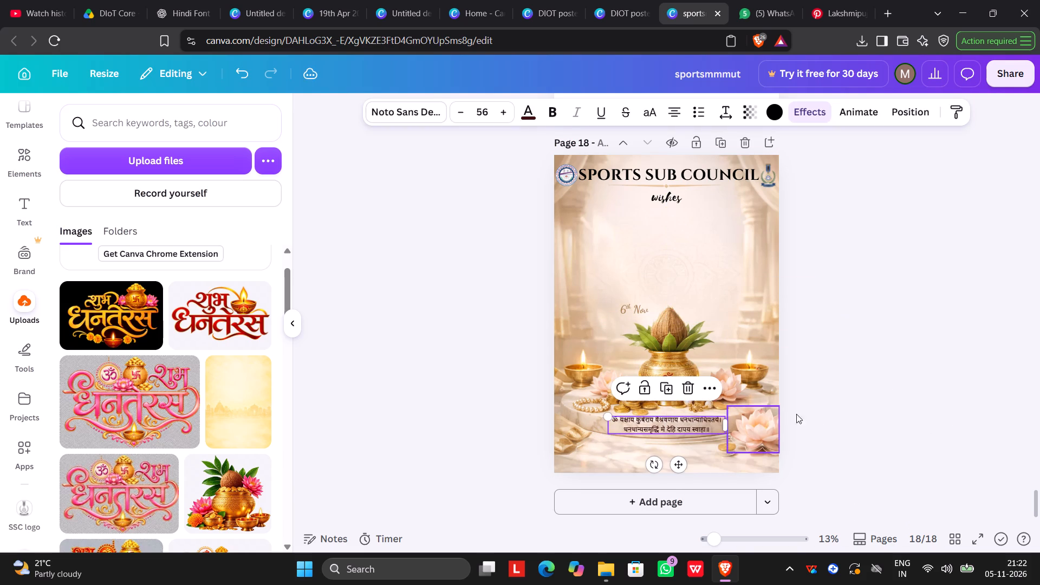
# Shrink the mantra text on page 18 to size 51 and centre it just beneath the marble platform.
pyautogui.moveTo(606, 414); pyautogui.dragTo(613, 418)
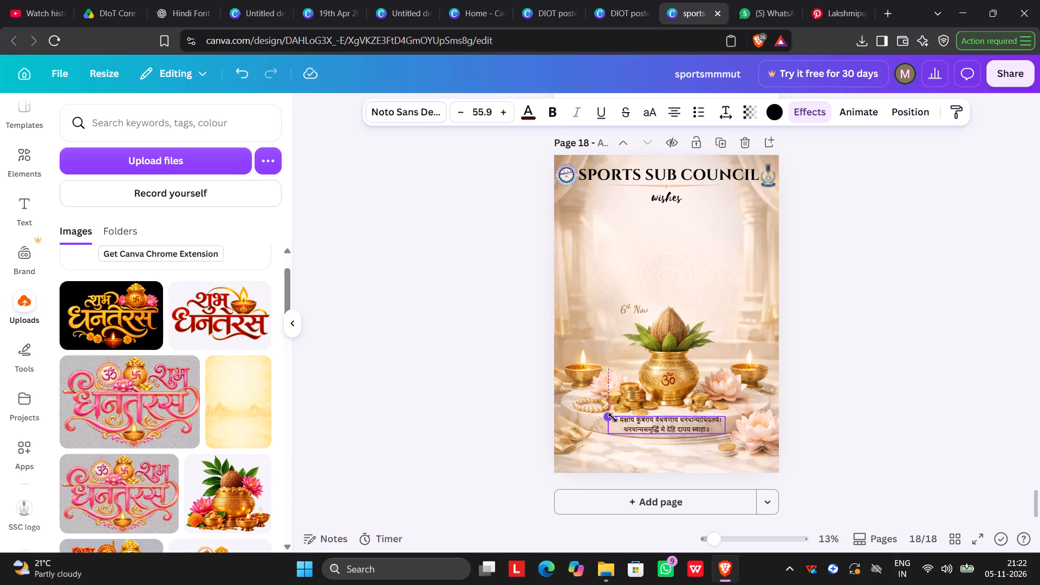
pyautogui.moveTo(613, 418); pyautogui.dragTo(616, 418)
pyautogui.click(842, 411)
pyautogui.moveTo(701, 426); pyautogui.dragTo(700, 426)
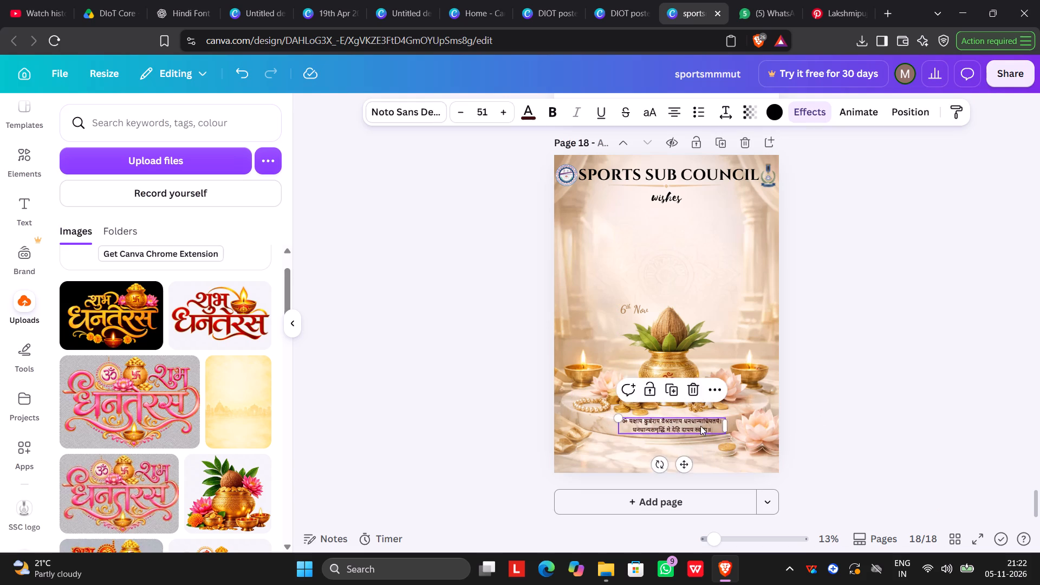
pyautogui.moveTo(700, 426); pyautogui.dragTo(698, 426)
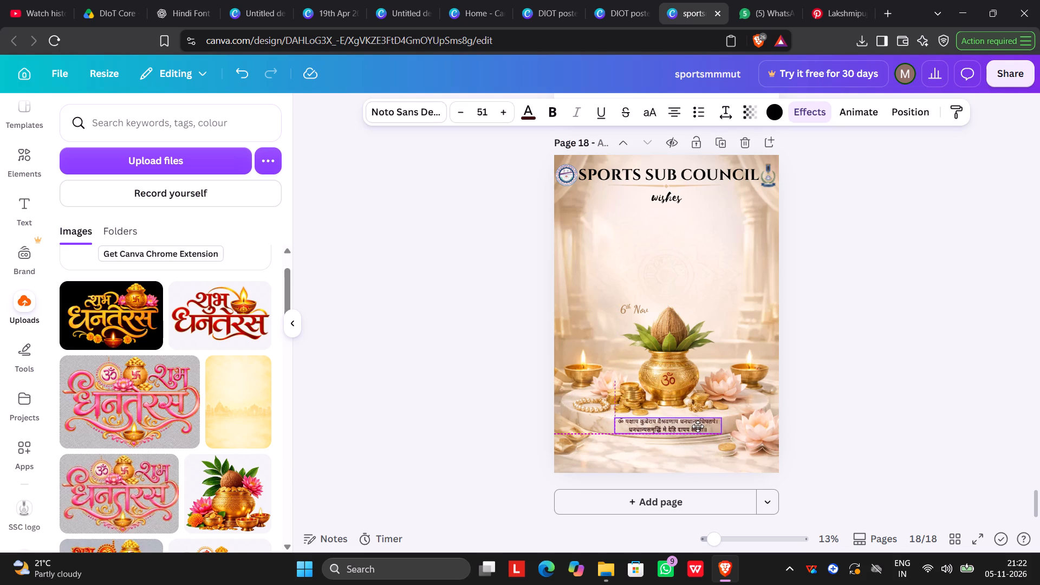
pyautogui.moveTo(698, 426); pyautogui.dragTo(695, 426)
pyautogui.click(898, 397)
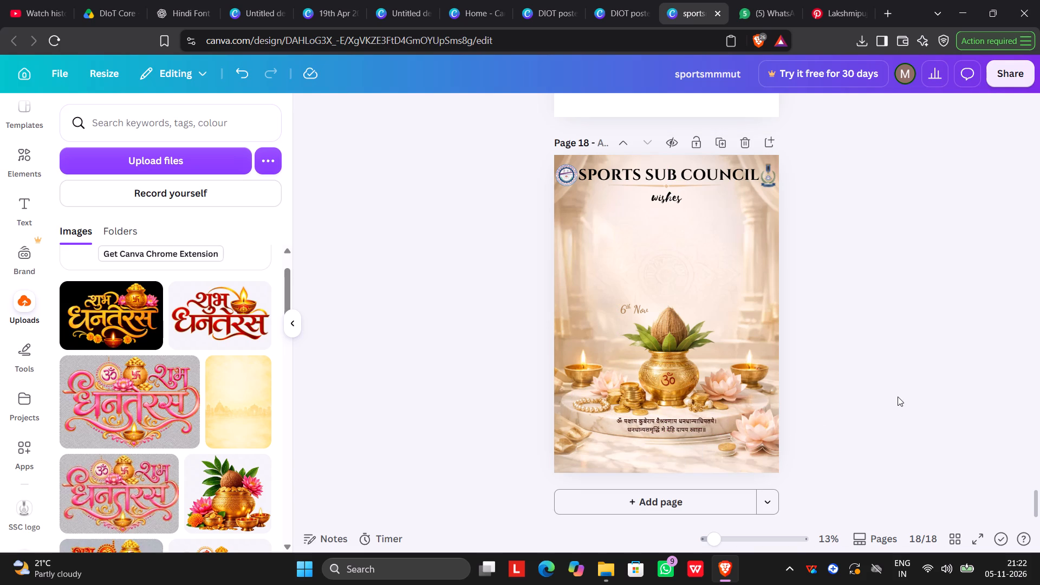
pyautogui.moveTo(684, 424); pyautogui.dragTo(678, 449)
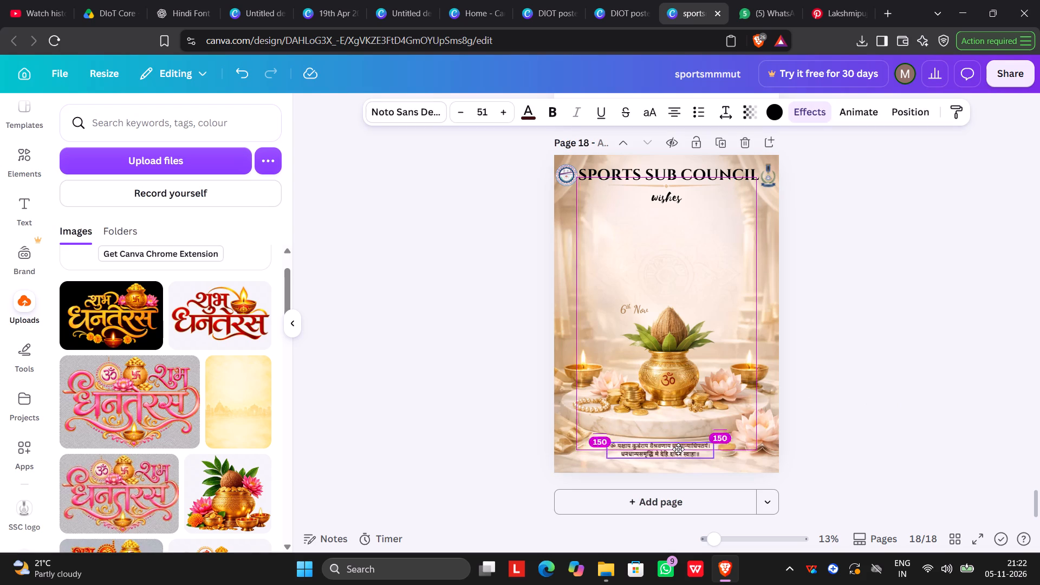
pyautogui.moveTo(678, 449); pyautogui.dragTo(682, 446)
pyautogui.click(888, 399)
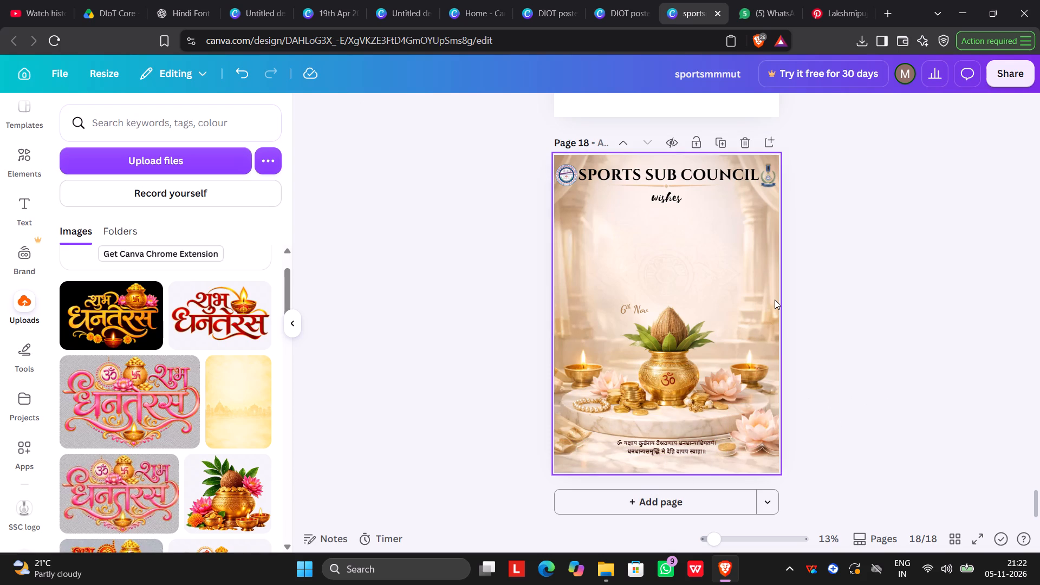
# Compare the greeting posters on pages 12 to 16 with the page 18 layout.
pyautogui.scroll(3, 773, 292)
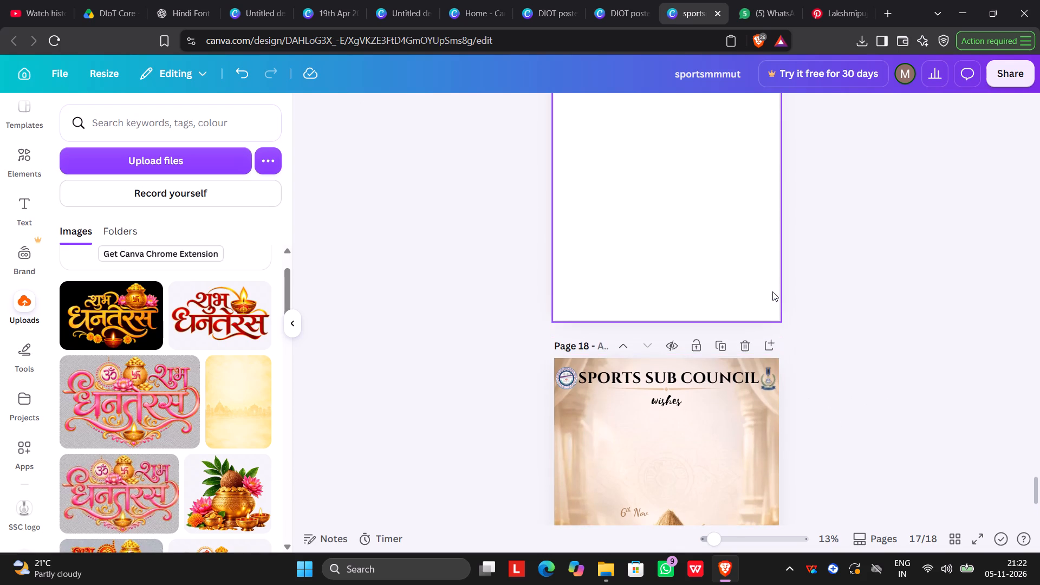
pyautogui.scroll(8, 772, 291)
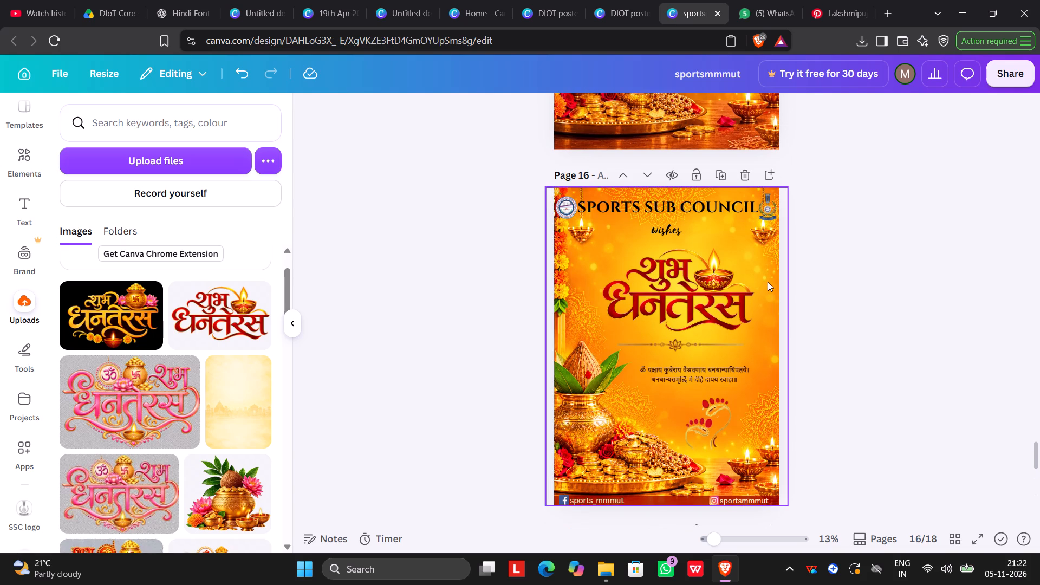
pyautogui.scroll(12, 768, 282)
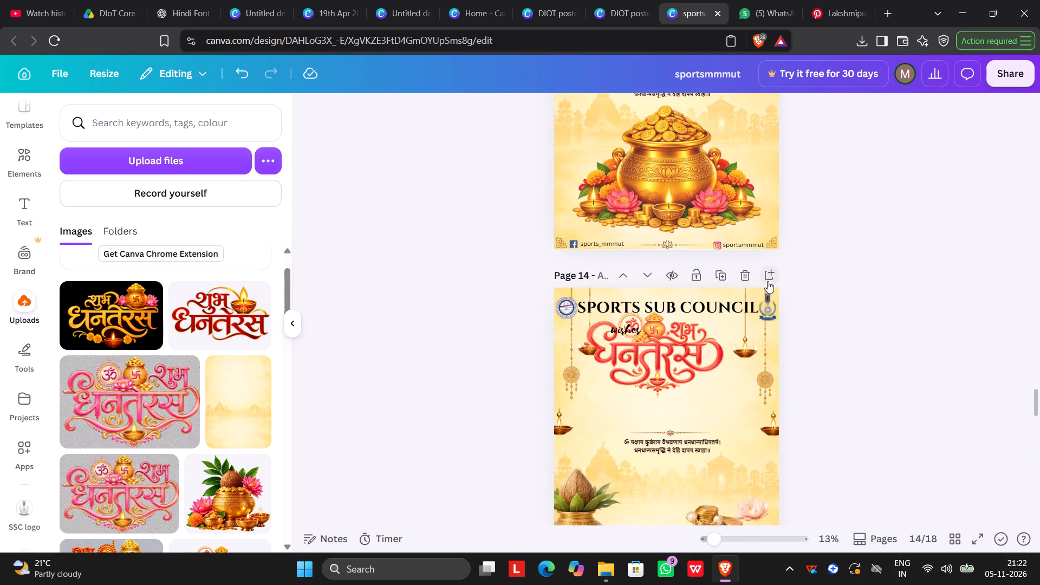
pyautogui.scroll(4, 768, 281)
pyautogui.scroll(-4, 768, 281)
pyautogui.scroll(4, 768, 281)
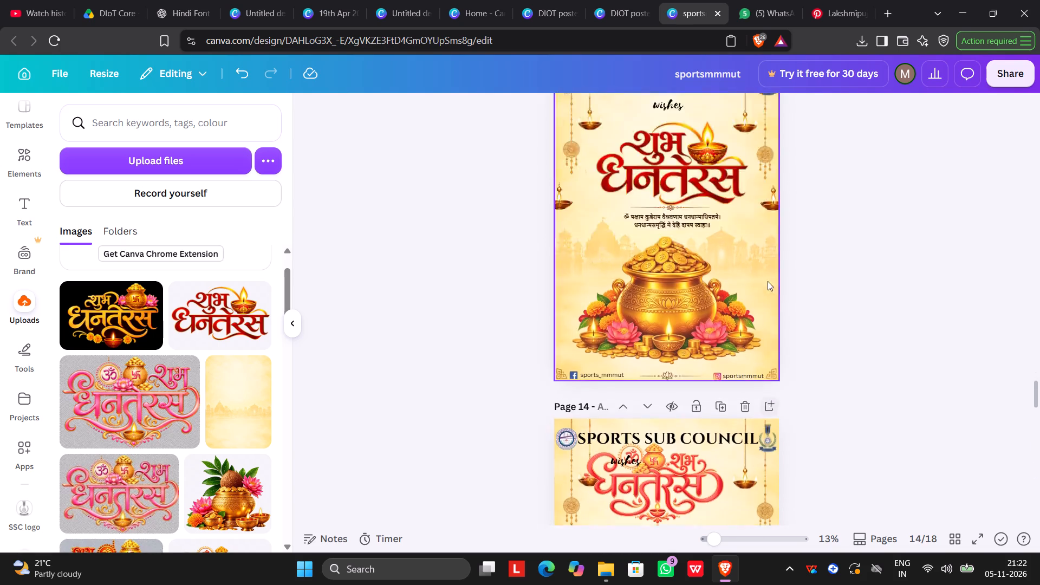
pyautogui.scroll(5, 768, 281)
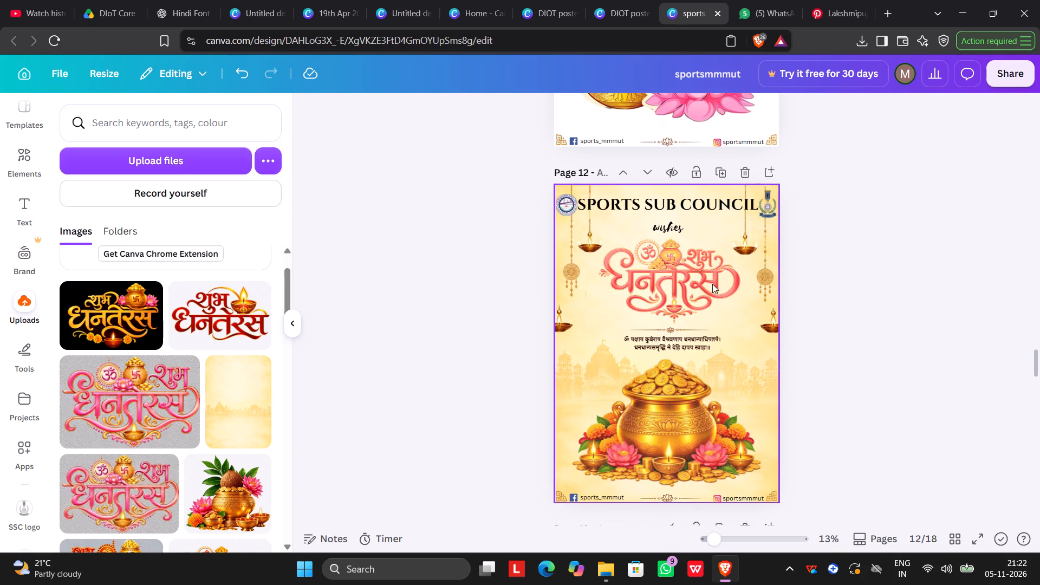
pyautogui.scroll(-4, 712, 286)
pyautogui.scroll(1, 712, 286)
pyautogui.scroll(-10, 712, 286)
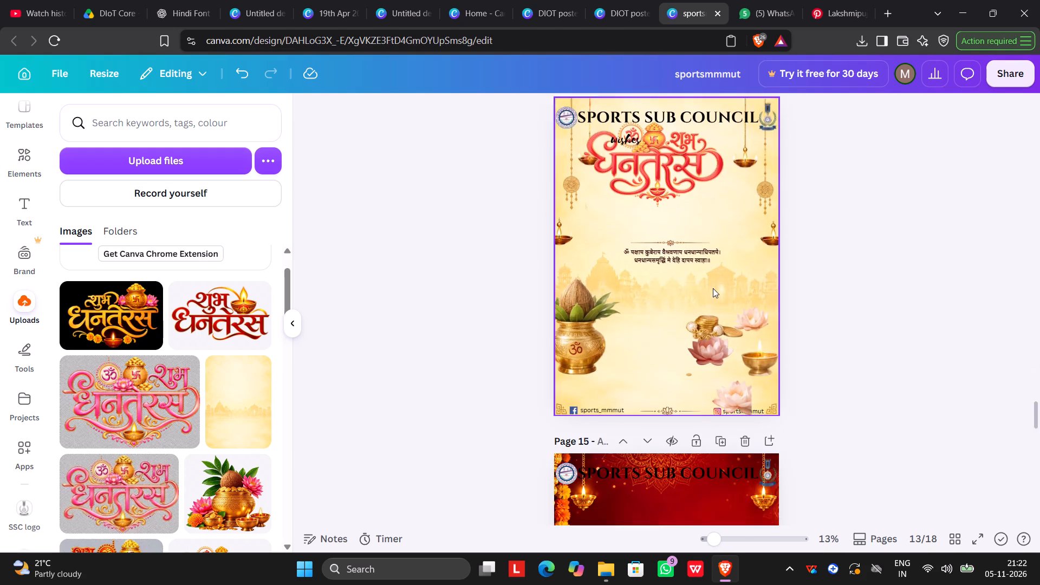
pyautogui.scroll(-9, 712, 295)
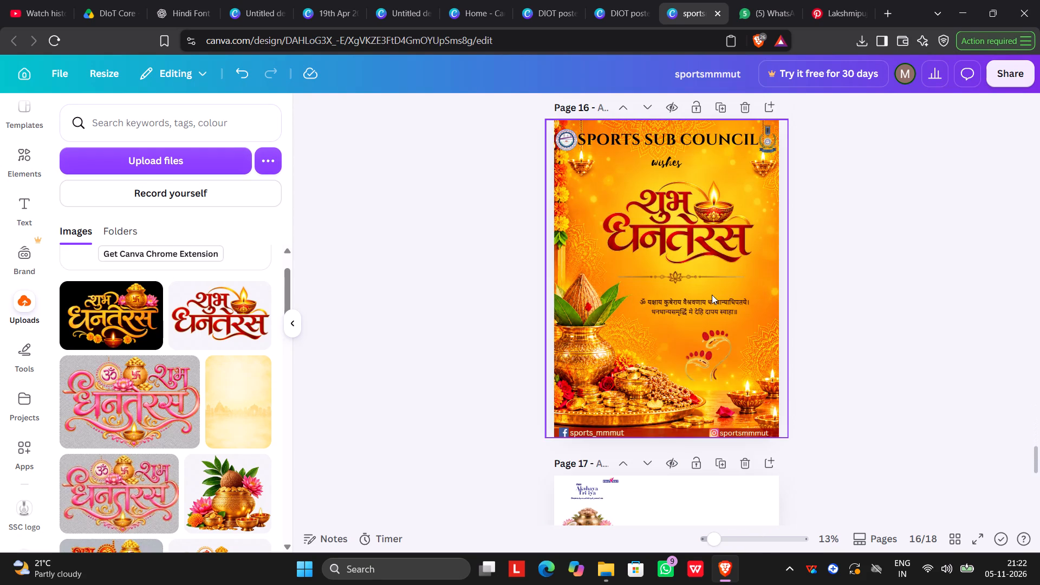
pyautogui.scroll(-9, 712, 295)
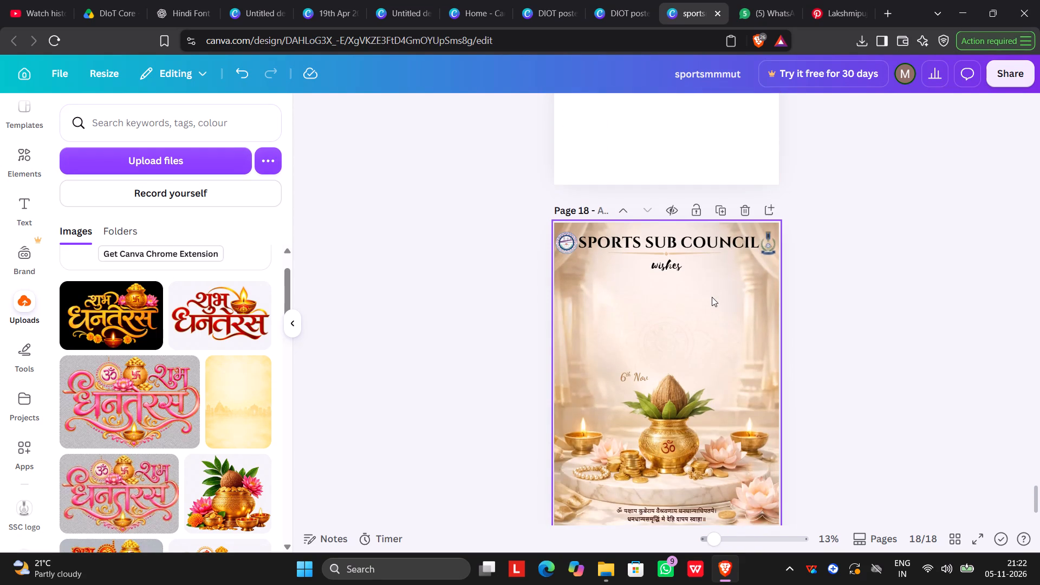
pyautogui.scroll(-8, 712, 298)
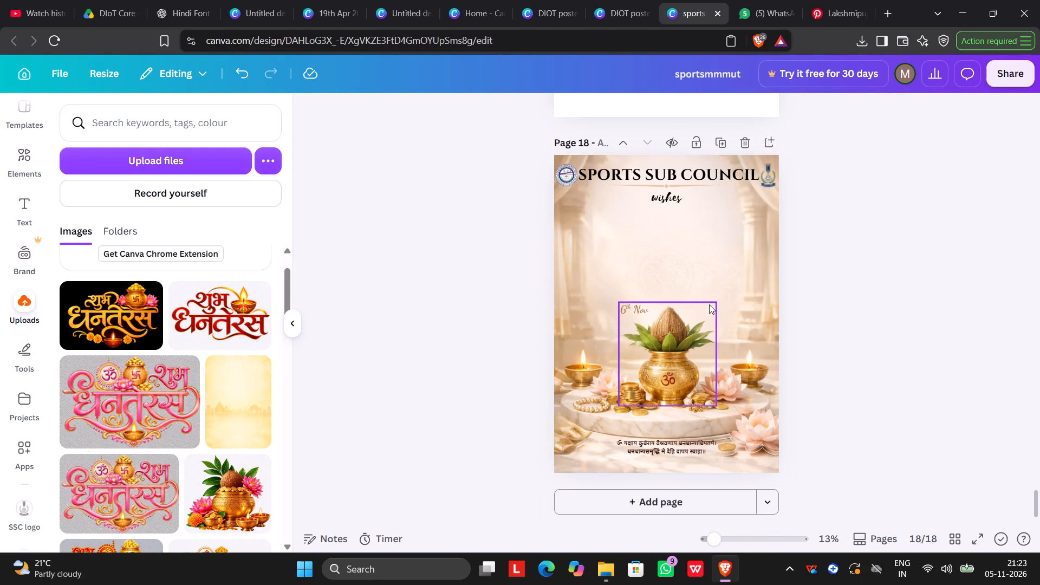
pyautogui.scroll(-11, 709, 305)
# Review the posters from page 18 back to page 1, checking their titles and layouts for reusable elements.
pyautogui.scroll(13, 708, 308)
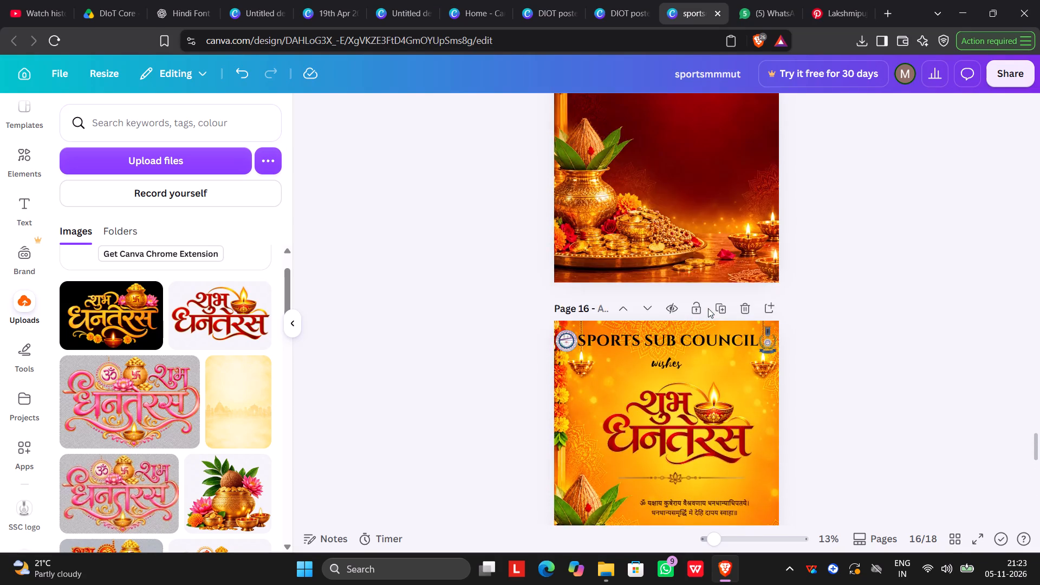
pyautogui.scroll(18, 708, 308)
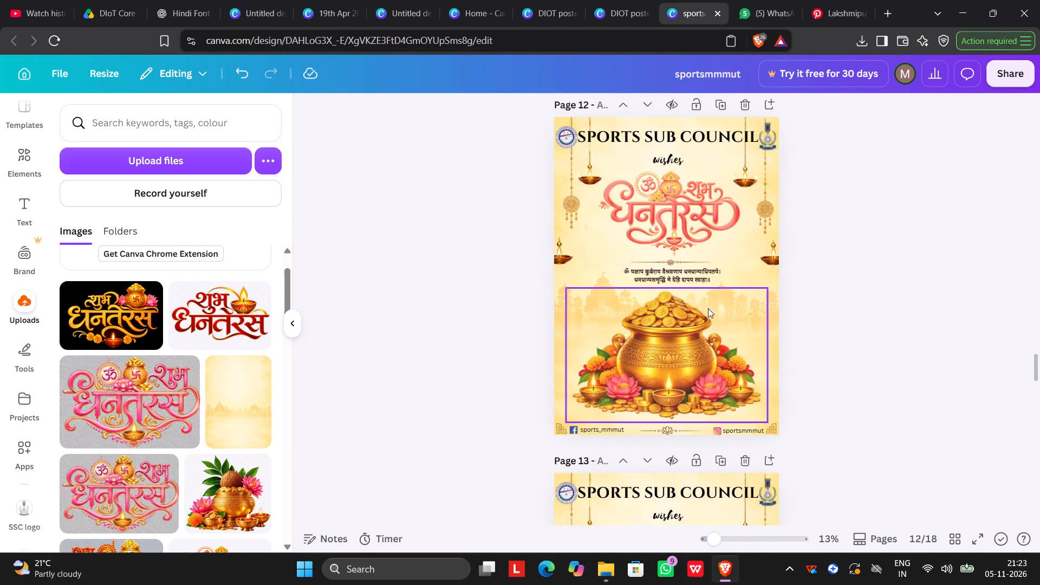
pyautogui.scroll(13, 708, 308)
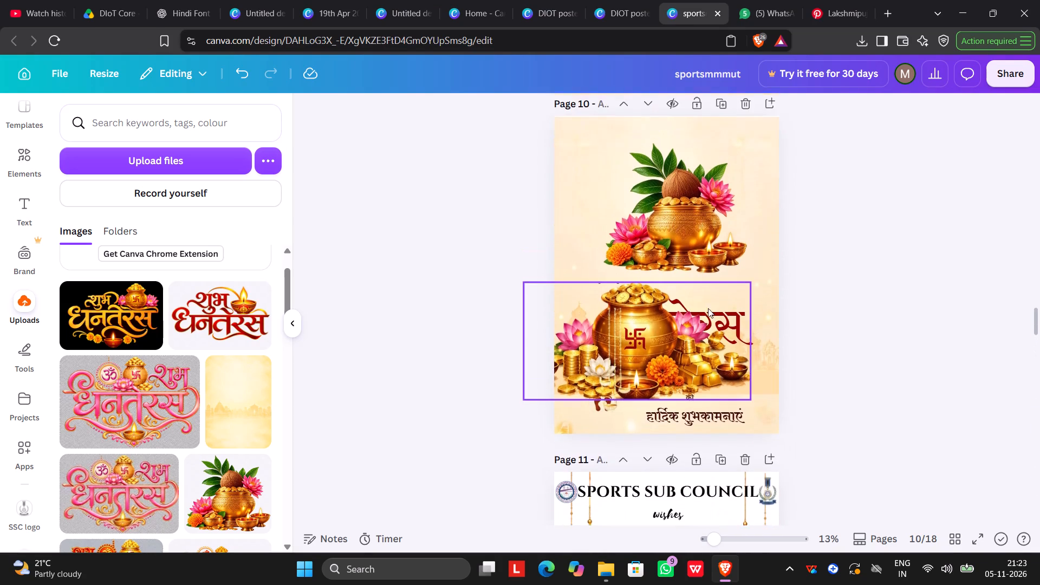
pyautogui.scroll(12, 708, 308)
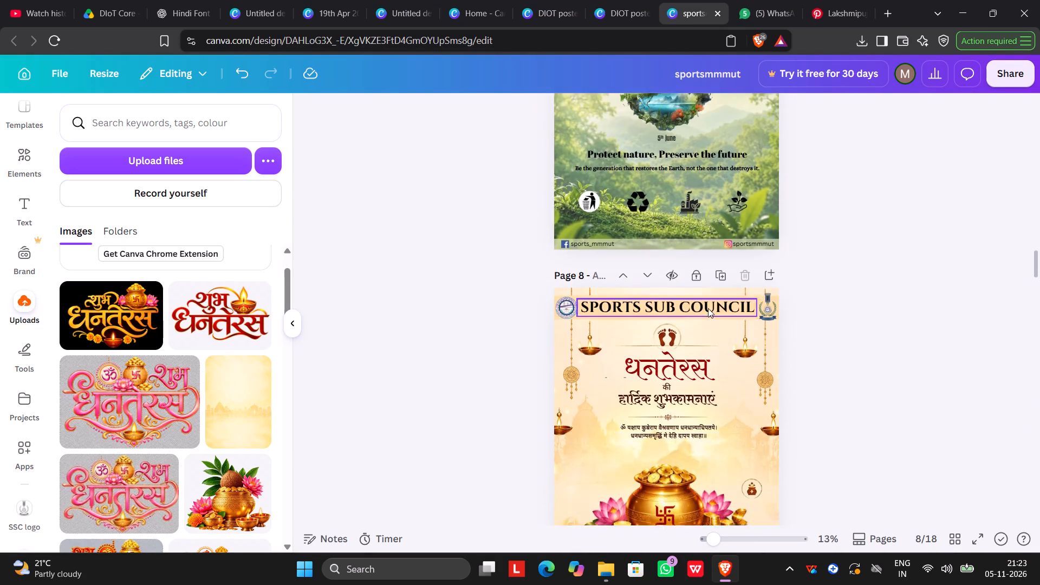
pyautogui.scroll(16, 708, 308)
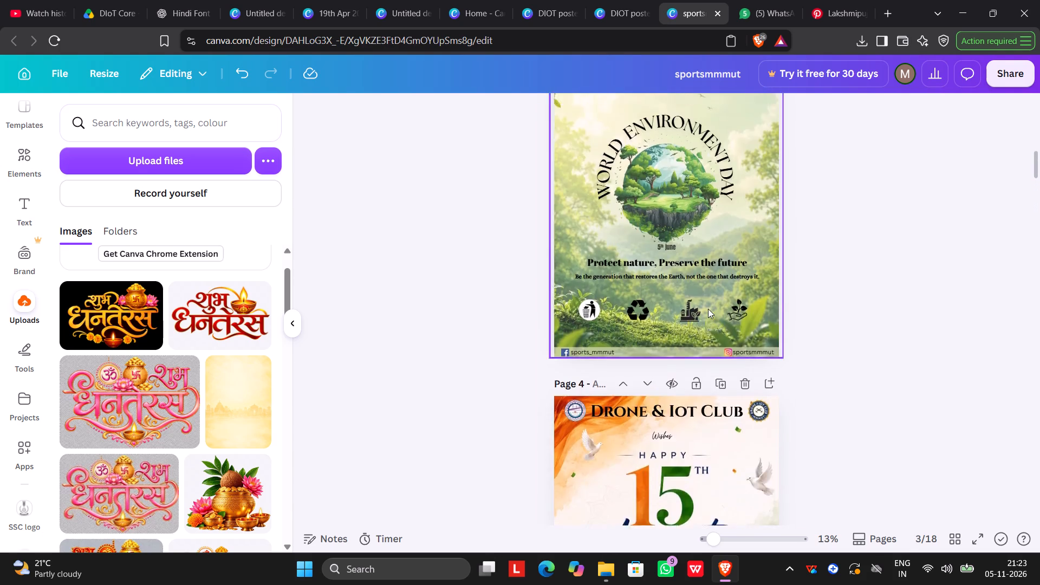
pyautogui.scroll(17, 708, 309)
pyautogui.scroll(-6, 708, 309)
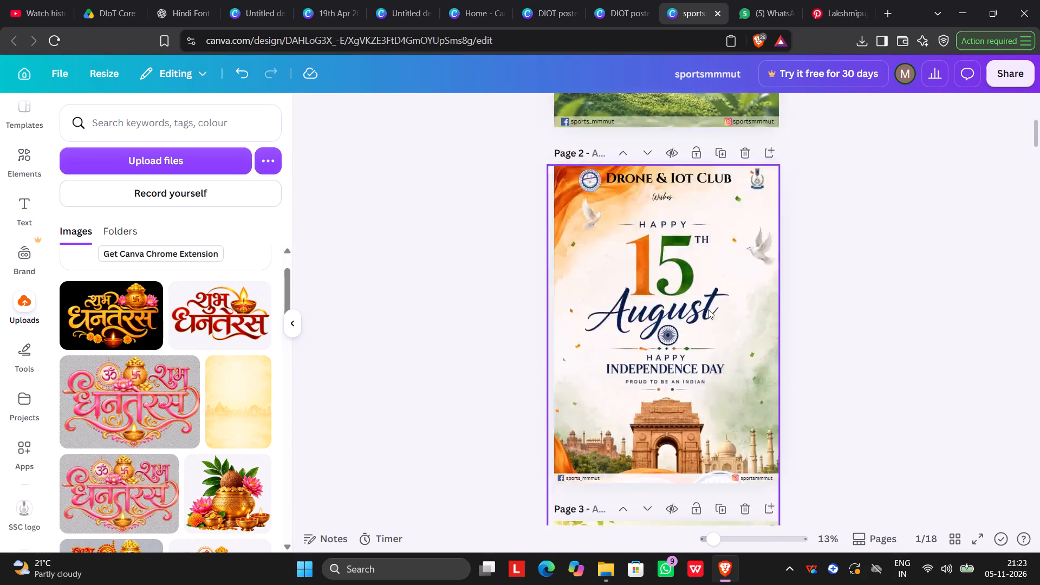
pyautogui.scroll(-19, 708, 309)
pyautogui.scroll(-12, 708, 313)
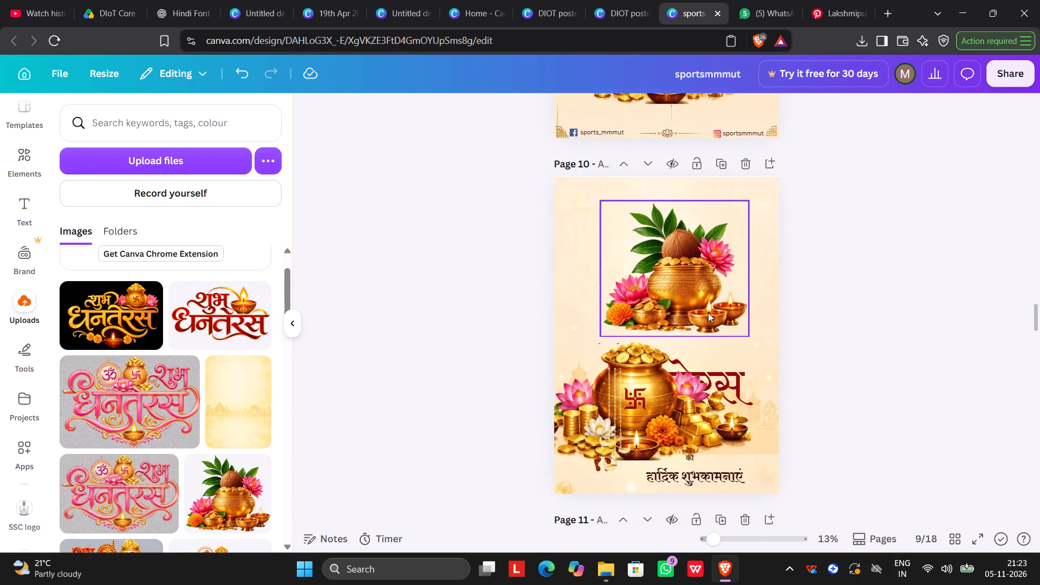
pyautogui.scroll(-19, 708, 313)
pyautogui.scroll(-4, 708, 313)
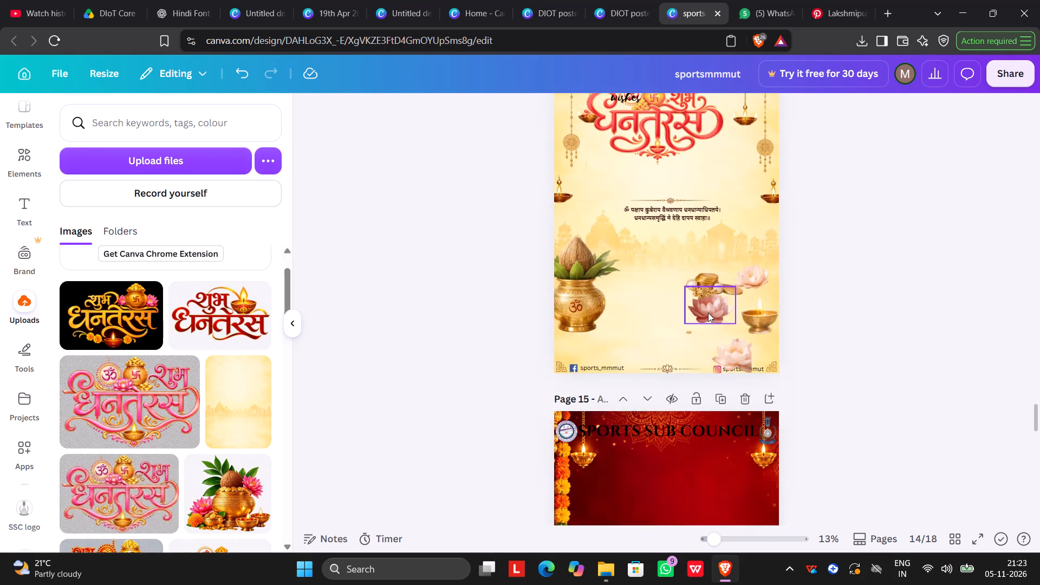
pyautogui.scroll(-18, 708, 313)
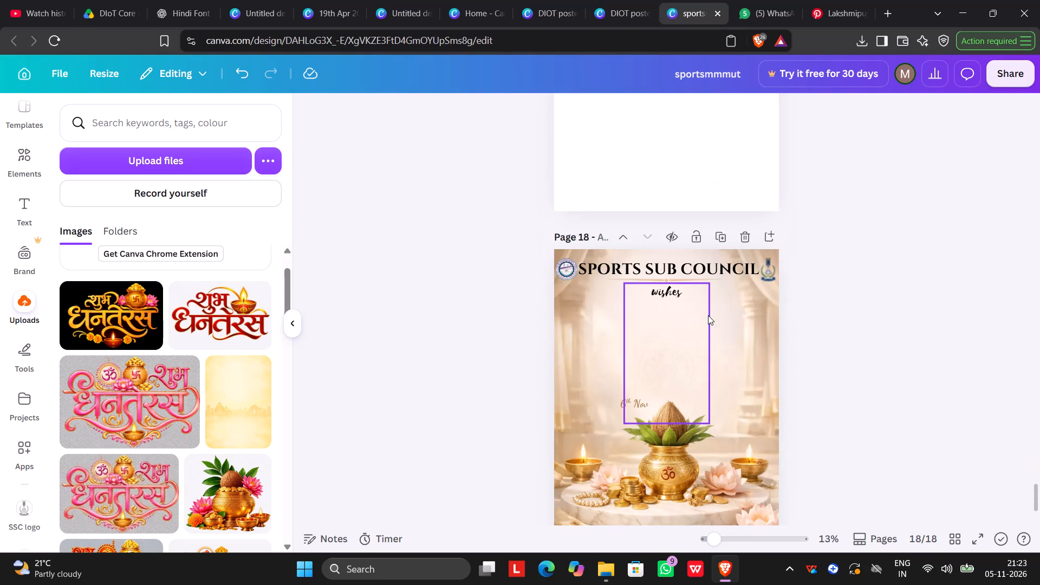
pyautogui.scroll(-8, 708, 315)
pyautogui.scroll(-5, 805, 307)
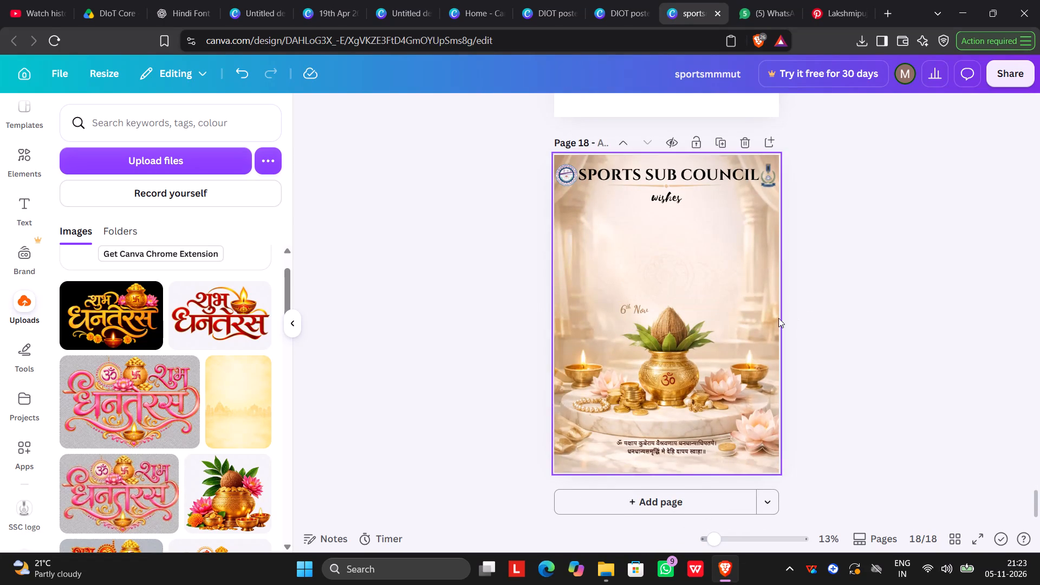
# Copy the red "शुभ धनतेरस" lettering with the Om and kalash from page 14 onto page 18, centred between "wishes" and the kalash.
pyautogui.scroll(17, 778, 318)
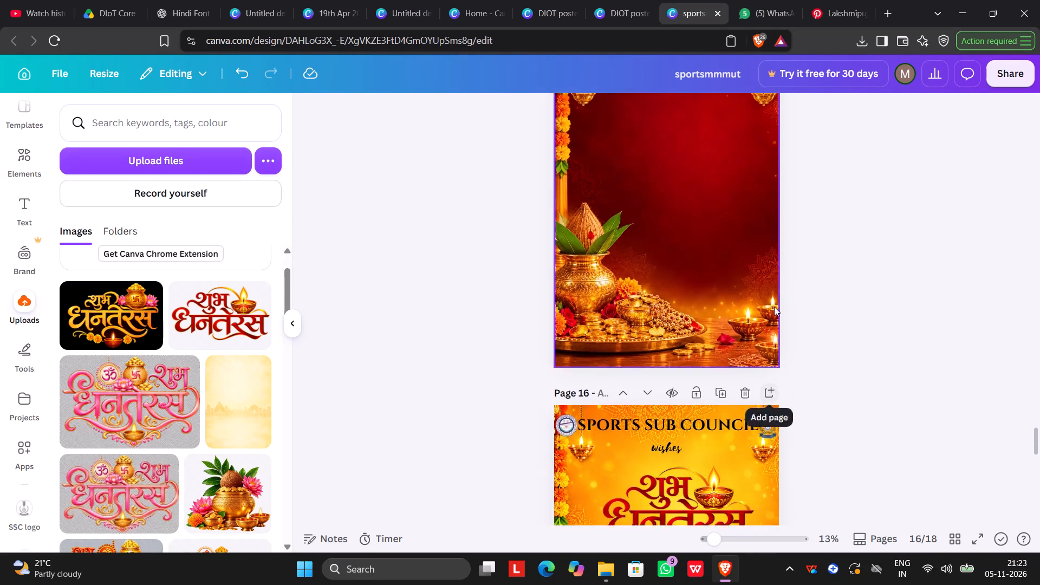
pyautogui.scroll(4, 776, 303)
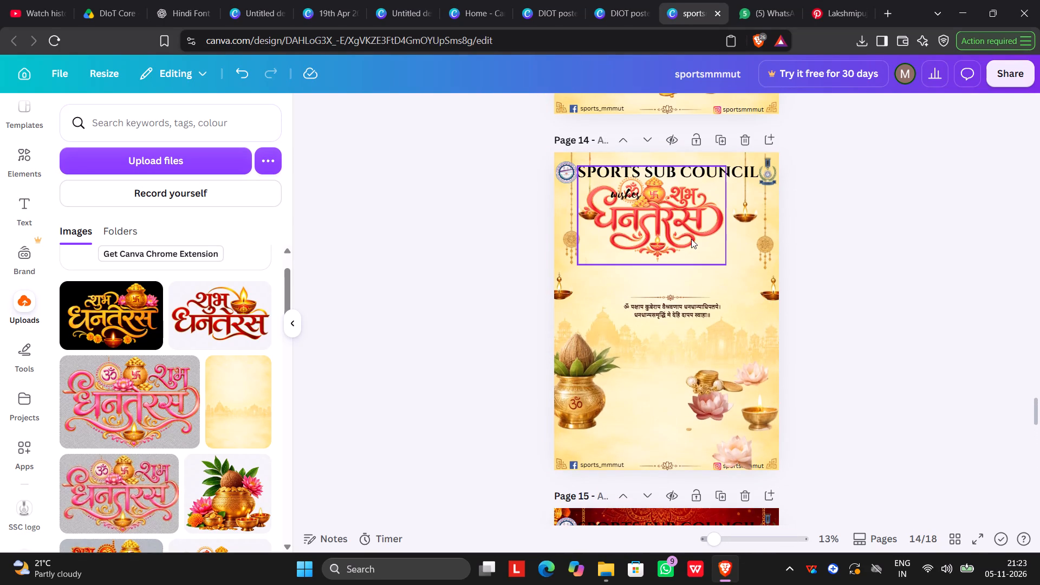
pyautogui.scroll(5, 691, 239)
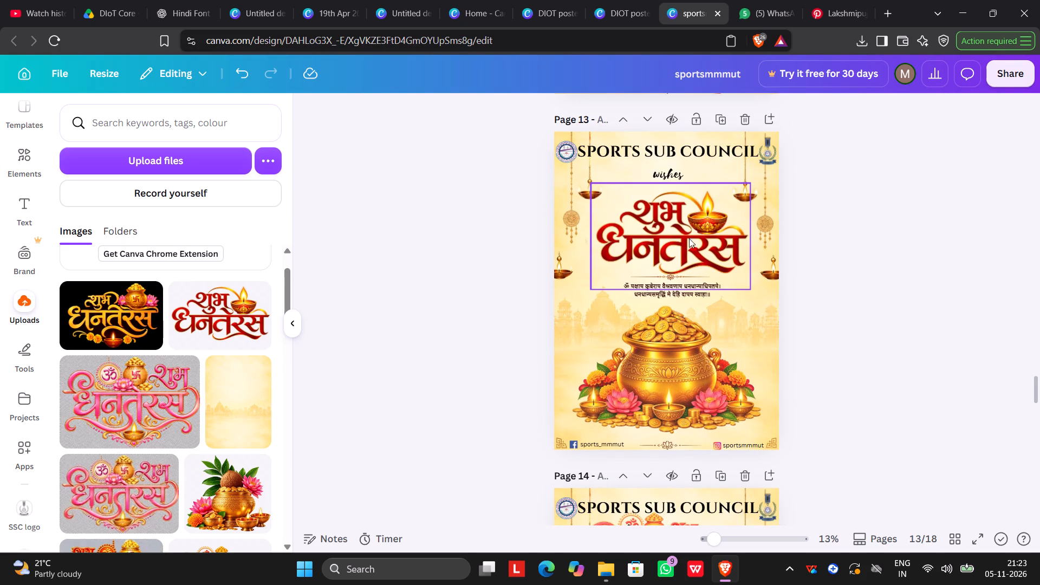
pyautogui.scroll(-5, 693, 251)
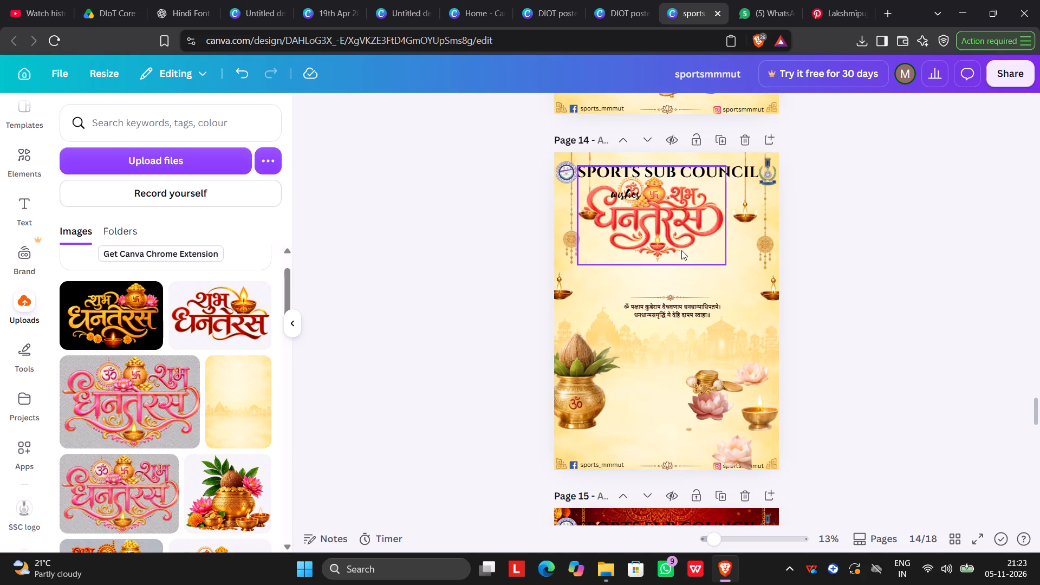
pyautogui.click(681, 250)
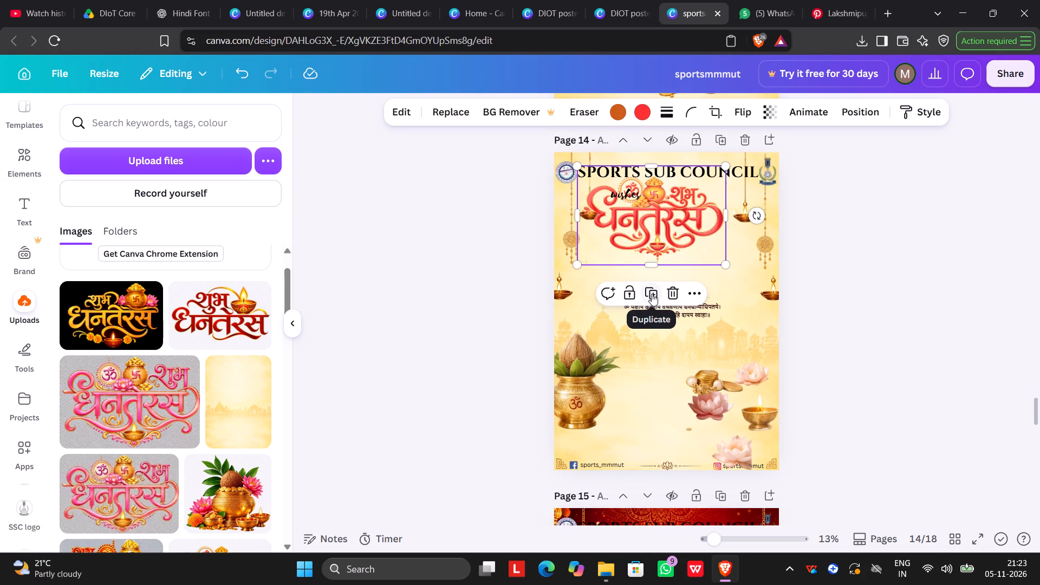
pyautogui.hotkey('ctrl', 'c')
pyautogui.scroll(3, 656, 290)
pyautogui.scroll(-8, 656, 289)
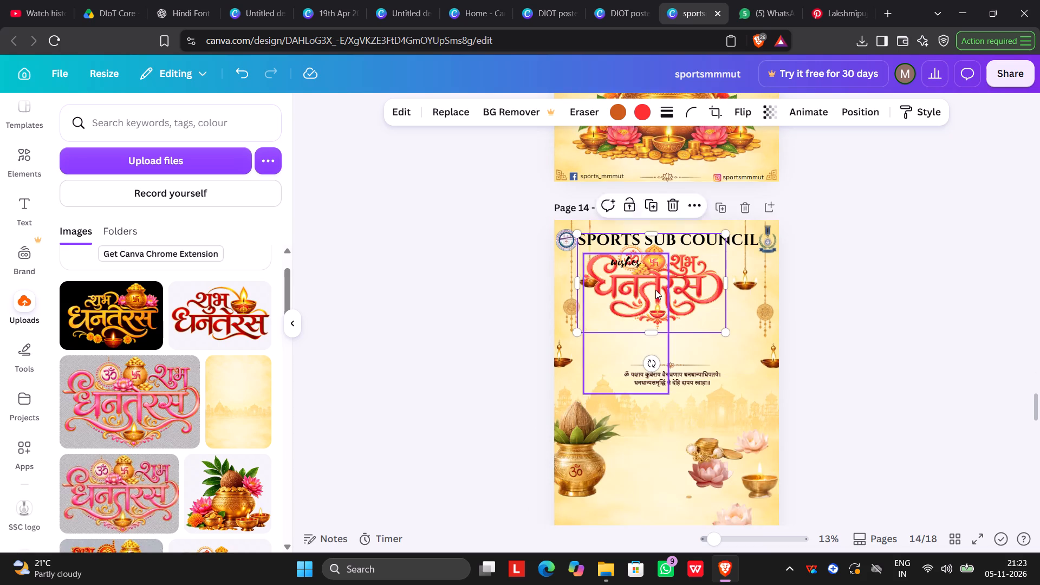
pyautogui.scroll(-17, 655, 290)
pyautogui.scroll(-2, 668, 339)
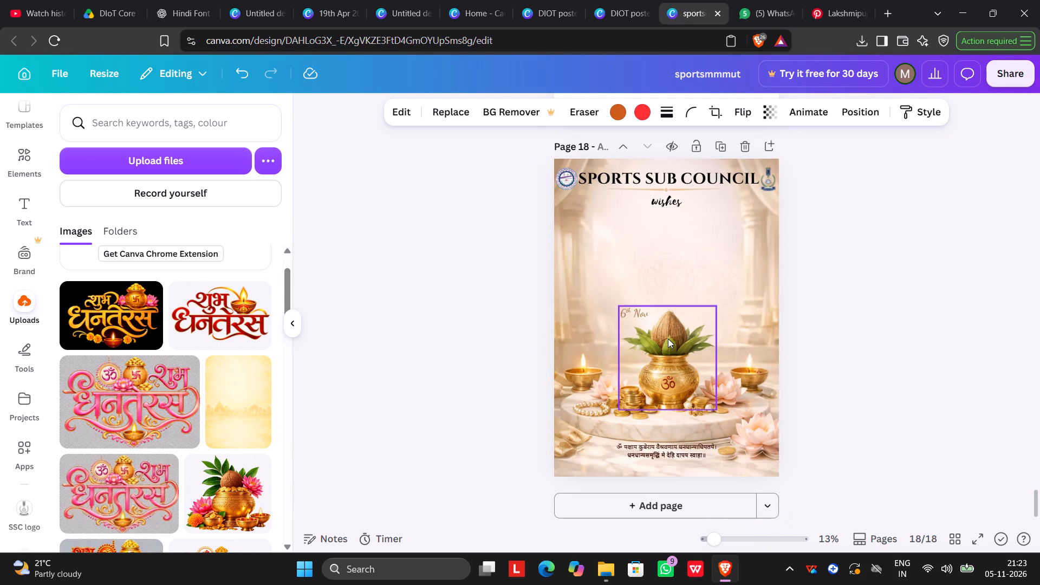
pyautogui.click(718, 254)
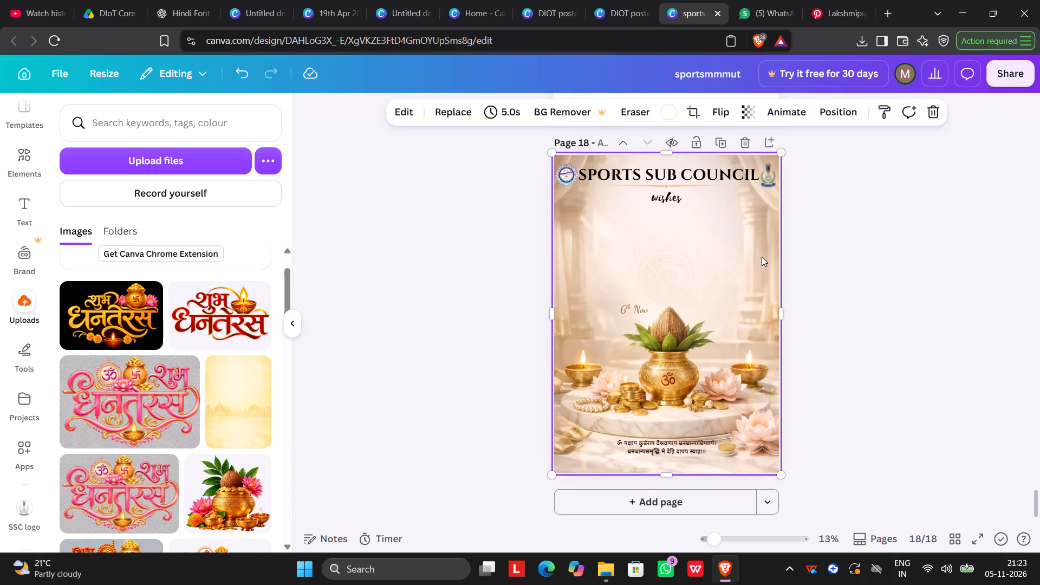
pyautogui.hotkey('ctrl', 'v')
pyautogui.click(888, 244)
pyautogui.moveTo(659, 217); pyautogui.dragTo(661, 221)
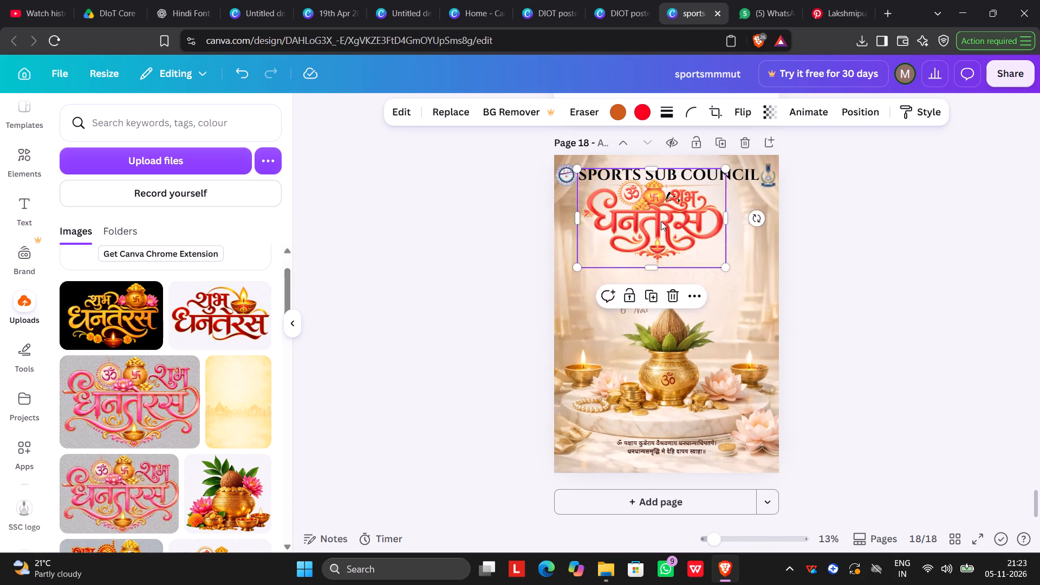
pyautogui.moveTo(661, 221); pyautogui.dragTo(673, 252)
pyautogui.click(912, 236)
# Try several palette and photo colours on page 18's "शुभ धनतेरस" lettering and settle on Coral red #ff5757 for its main colour.
pyautogui.click(673, 247)
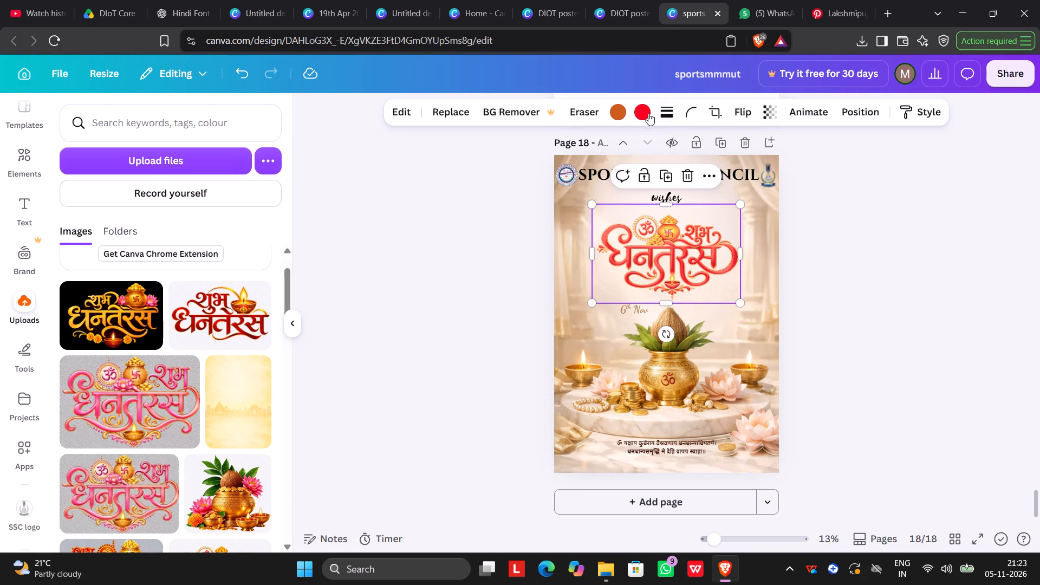
pyautogui.click(644, 111)
pyautogui.click(168, 209)
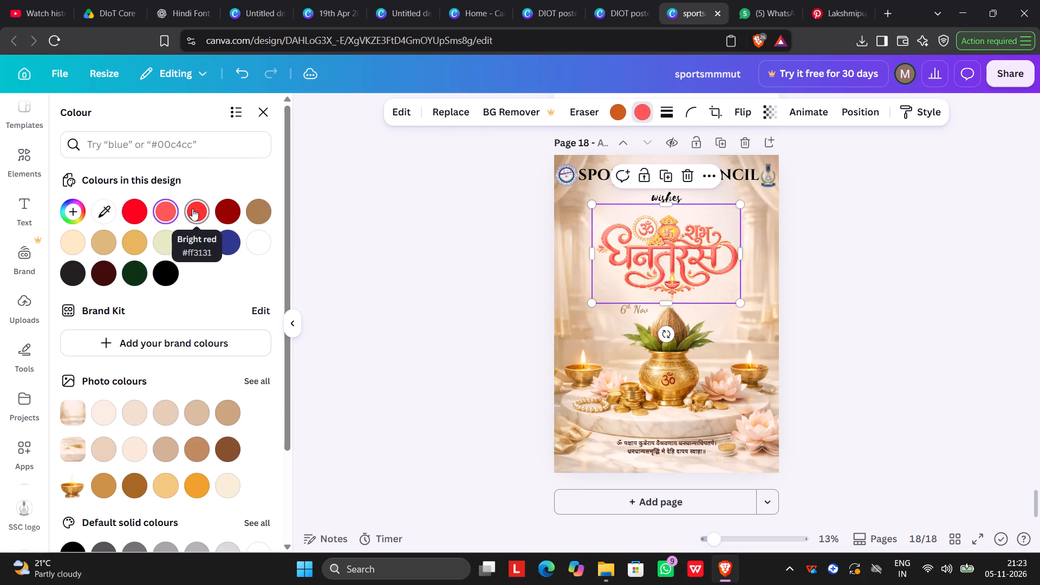
pyautogui.click(143, 408)
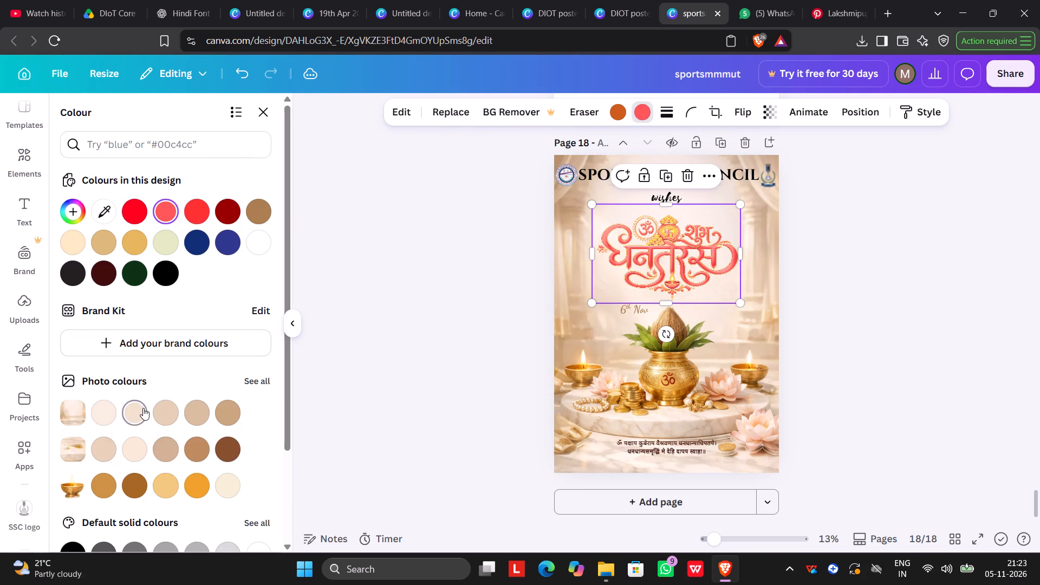
pyautogui.click(194, 413)
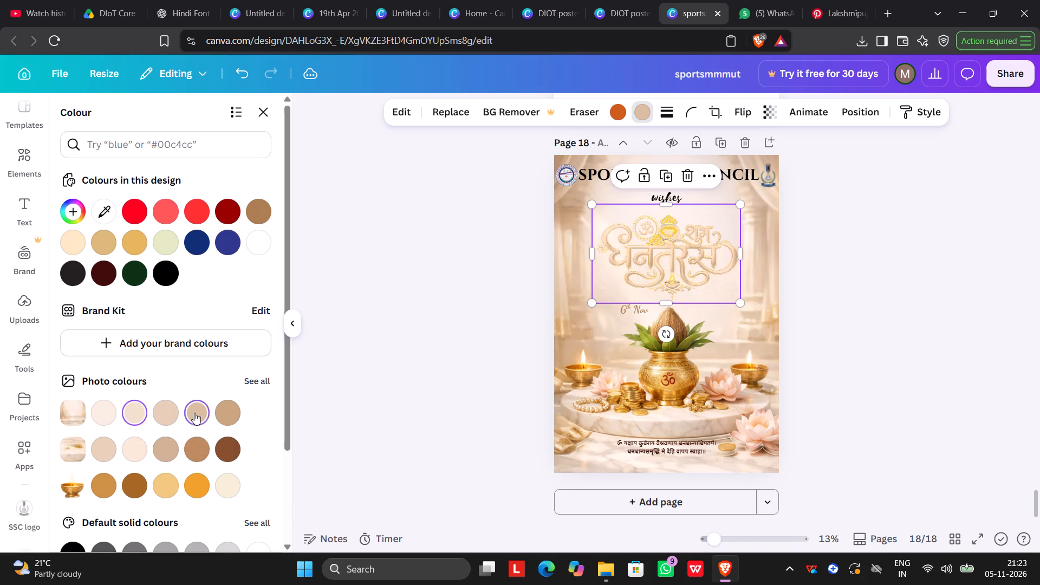
pyautogui.click(223, 407)
pyautogui.click(231, 447)
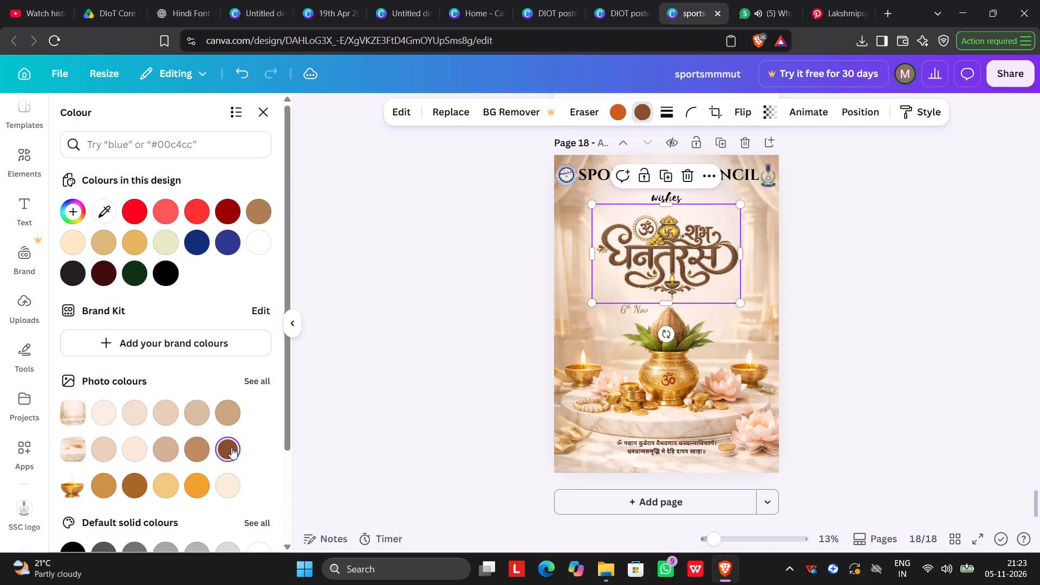
pyautogui.click(204, 454)
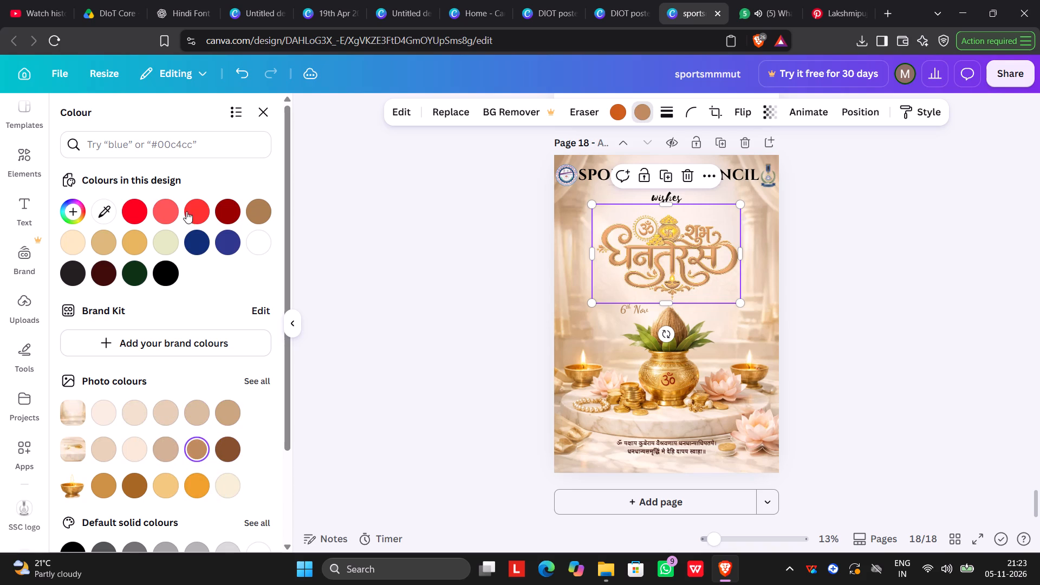
pyautogui.click(187, 215)
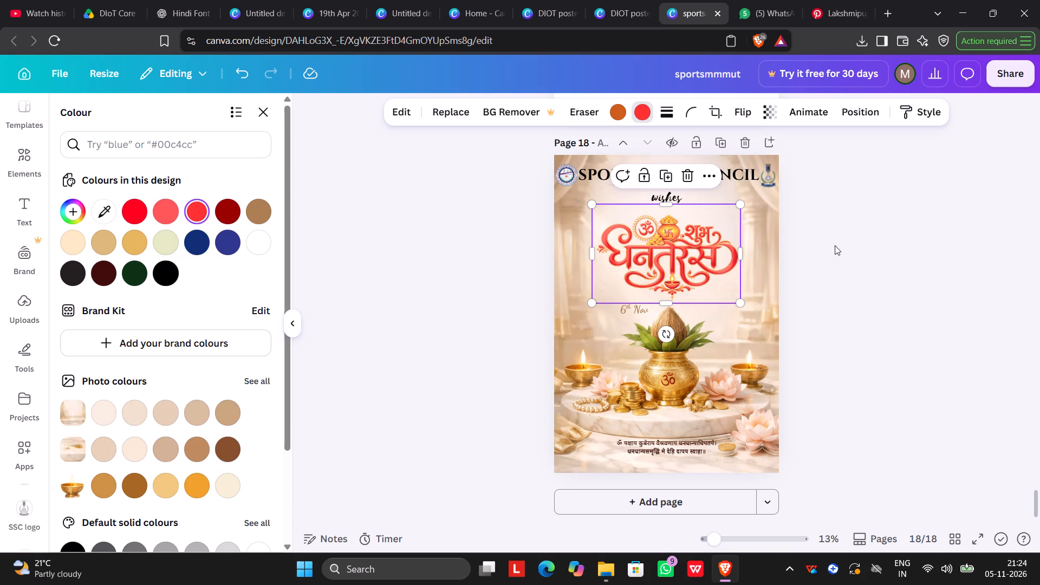
pyautogui.click(175, 217)
pyautogui.click(872, 248)
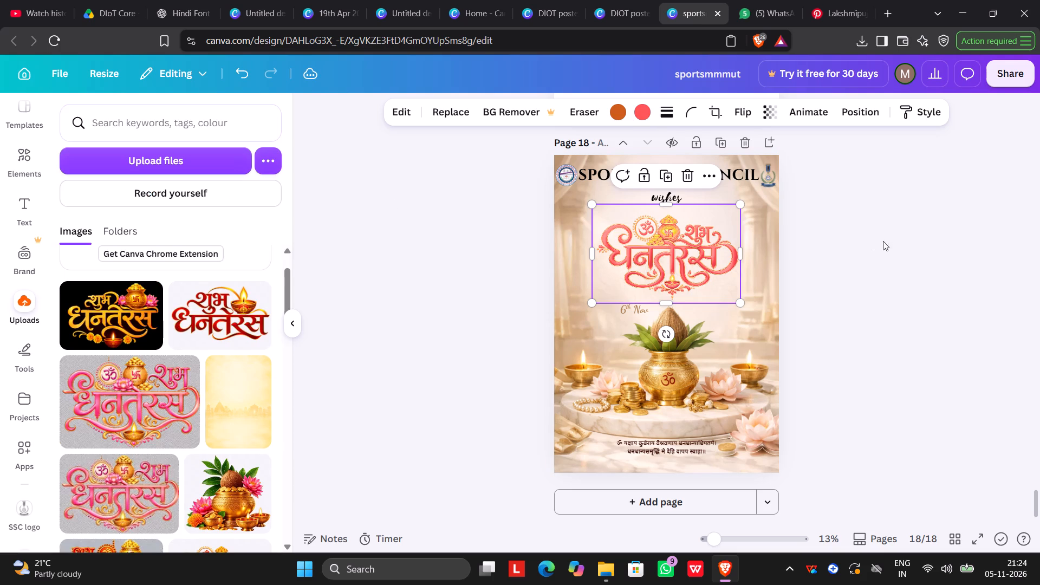
pyautogui.click(864, 240)
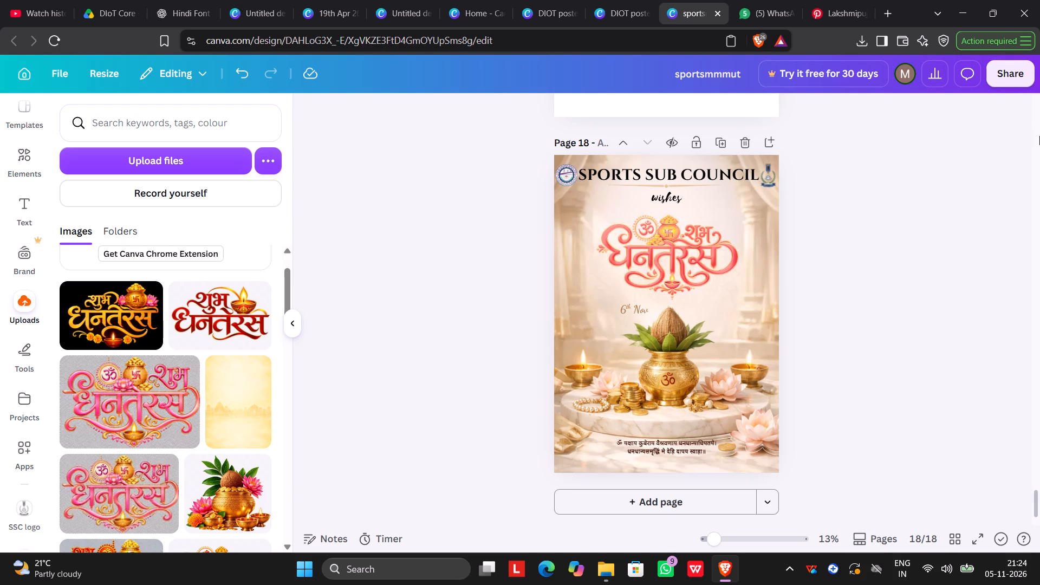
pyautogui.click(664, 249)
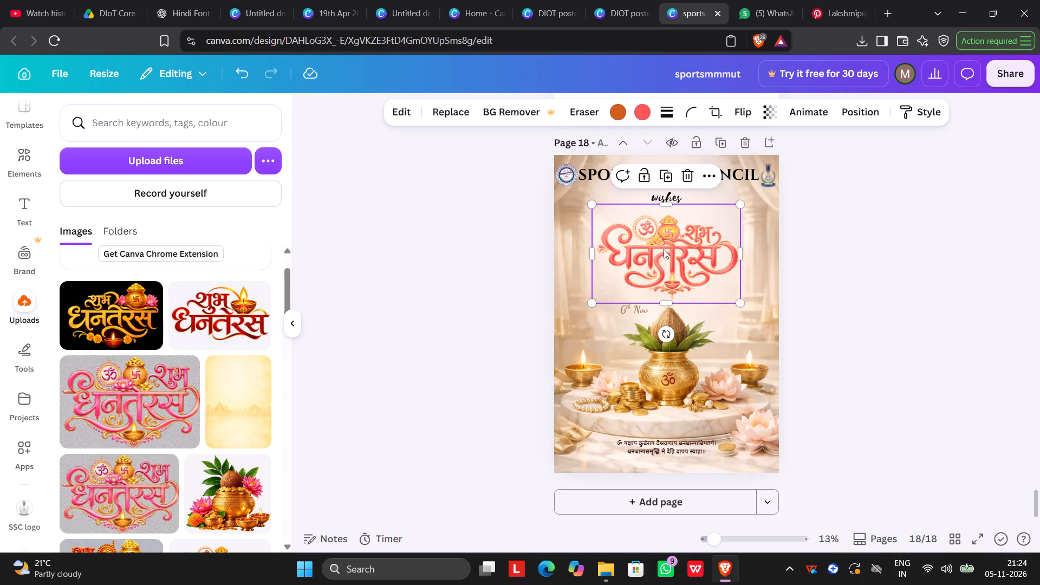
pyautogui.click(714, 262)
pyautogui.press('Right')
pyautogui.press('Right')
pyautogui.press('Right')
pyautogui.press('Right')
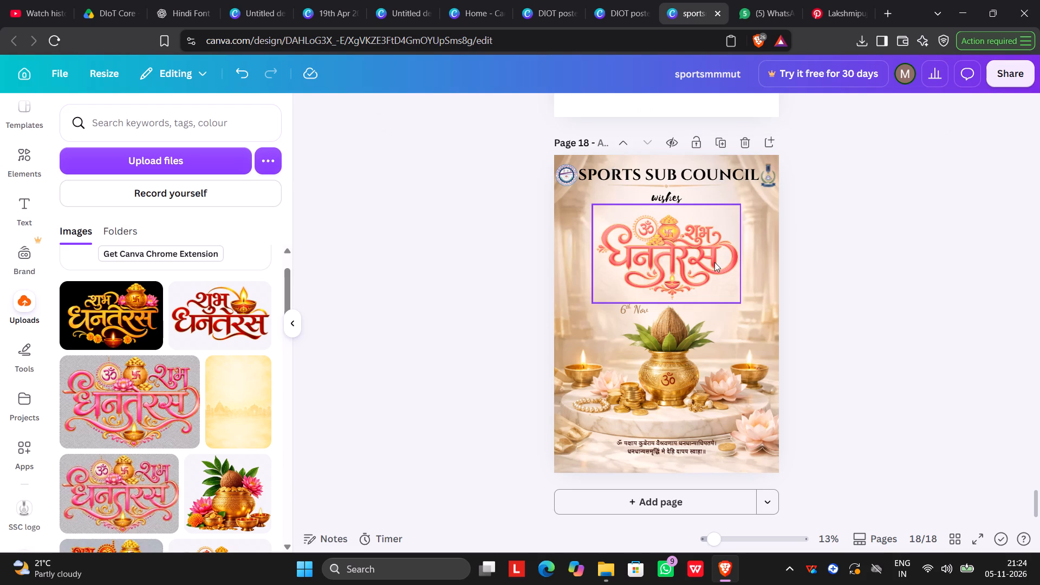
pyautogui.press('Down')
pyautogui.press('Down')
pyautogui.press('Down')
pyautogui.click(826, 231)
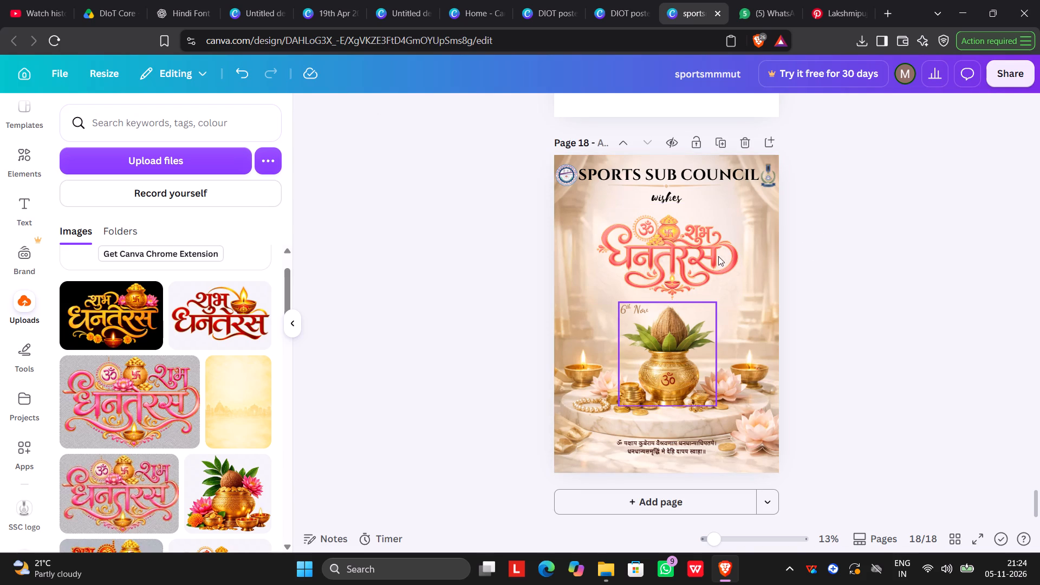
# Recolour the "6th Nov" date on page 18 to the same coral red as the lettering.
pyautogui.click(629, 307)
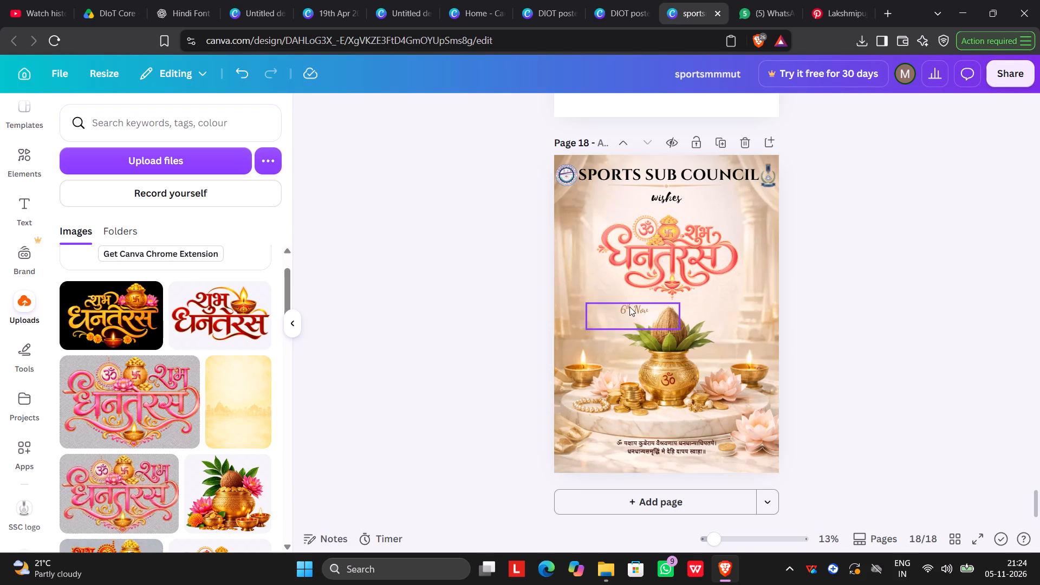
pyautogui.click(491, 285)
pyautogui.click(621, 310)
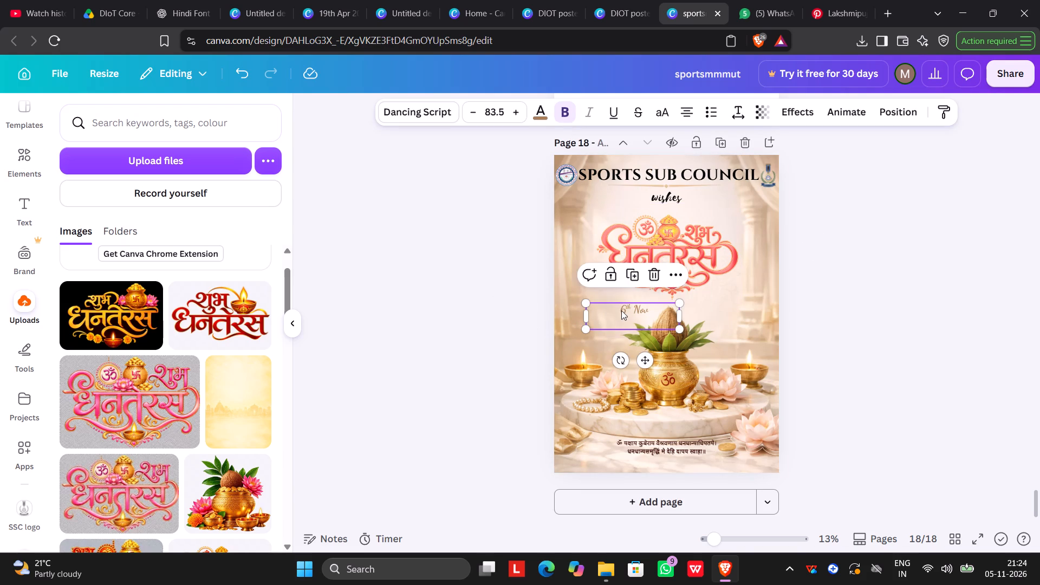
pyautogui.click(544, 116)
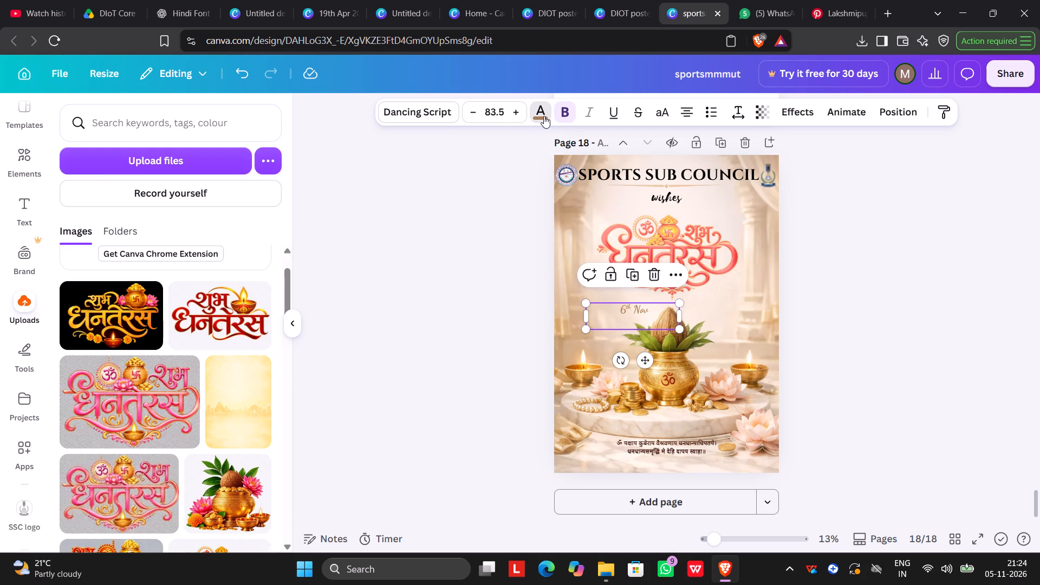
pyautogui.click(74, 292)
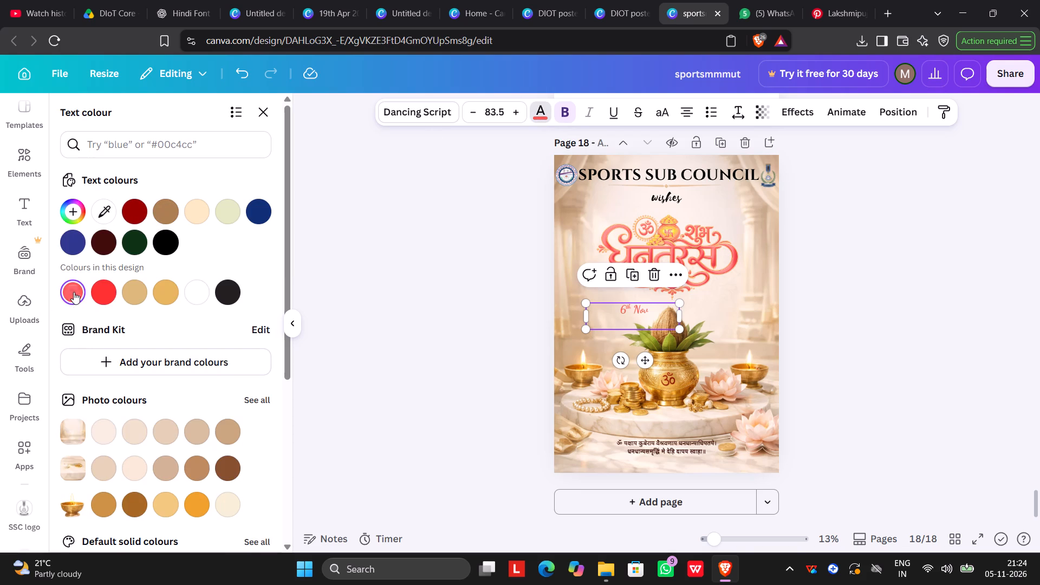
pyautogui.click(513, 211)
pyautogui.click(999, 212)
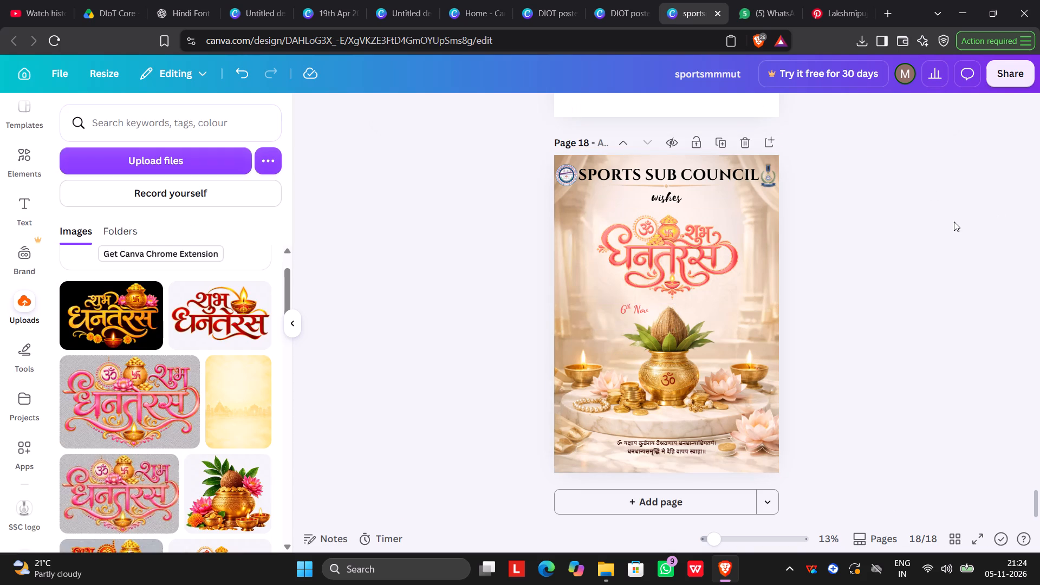
# Enlarge the "6th Nov" date to size 109 and place it below the lettering, at the kalash's upper left.
pyautogui.click(622, 308)
pyautogui.moveTo(587, 301); pyautogui.dragTo(560, 289)
pyautogui.click(1027, 228)
pyautogui.moveTo(604, 312); pyautogui.dragTo(604, 313)
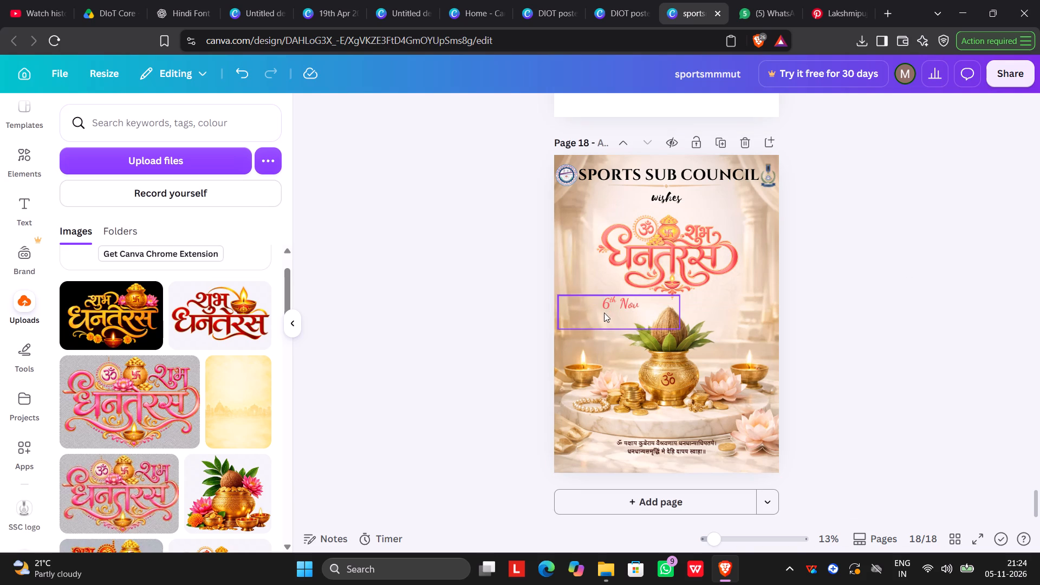
pyautogui.moveTo(604, 313); pyautogui.dragTo(608, 322)
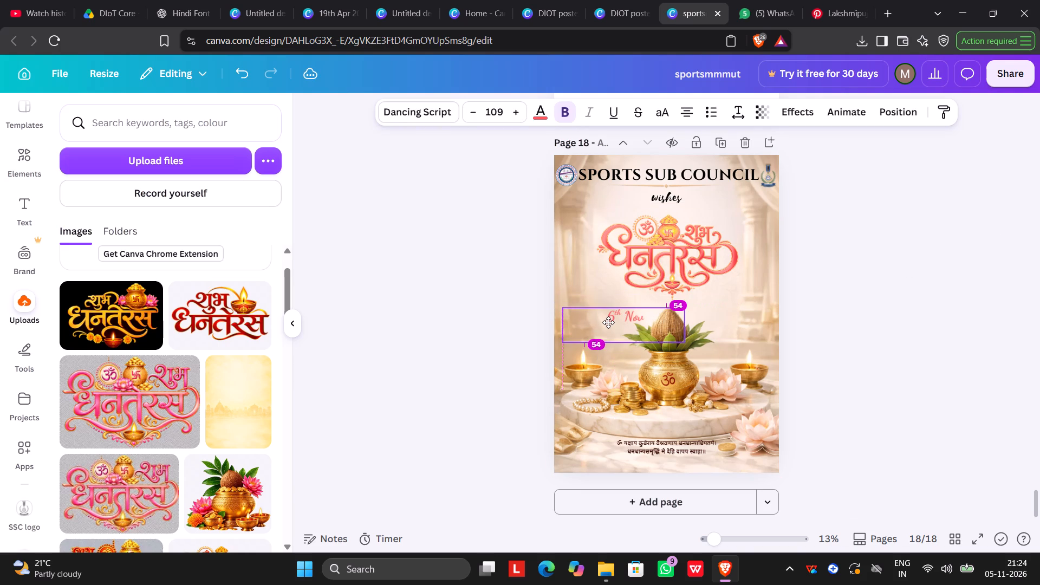
pyautogui.moveTo(608, 322); pyautogui.dragTo(609, 322)
pyautogui.click(918, 271)
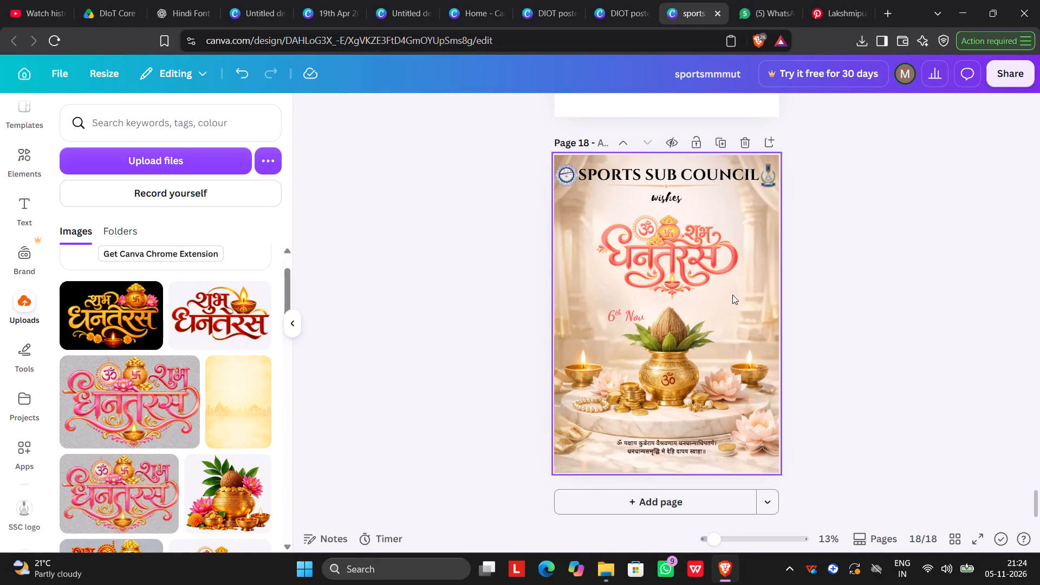
# Move the "शुभ धनतेरस" lettering up slightly so it sits closer beneath "wishes".
pyautogui.moveTo(708, 253); pyautogui.dragTo(708, 246)
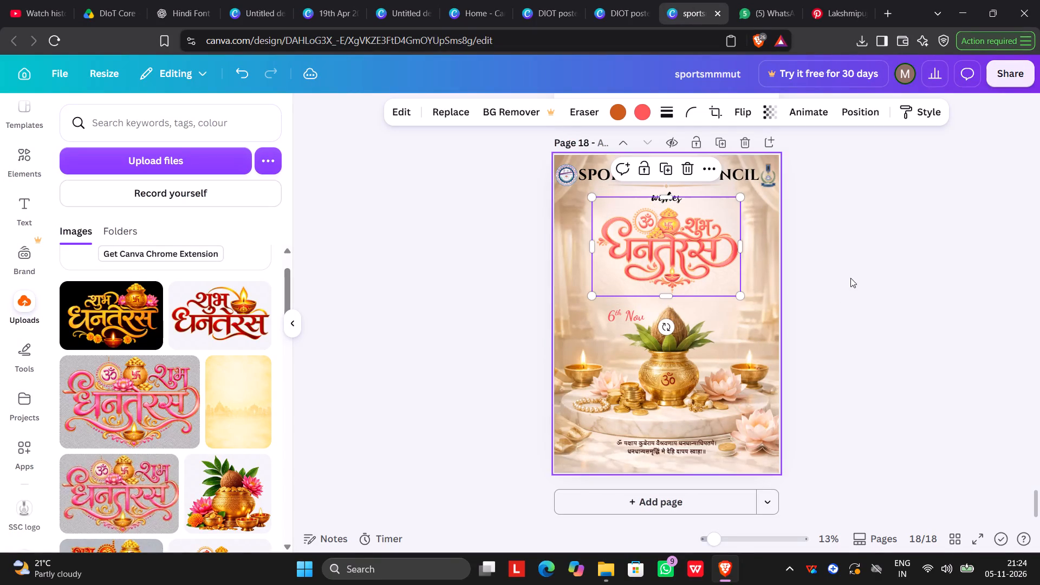
pyautogui.click(850, 278)
# Shrink the kalash on page 18 and centre it horizontally on the marble platform.
pyautogui.click(667, 357)
pyautogui.moveTo(618, 300); pyautogui.dragTo(622, 312)
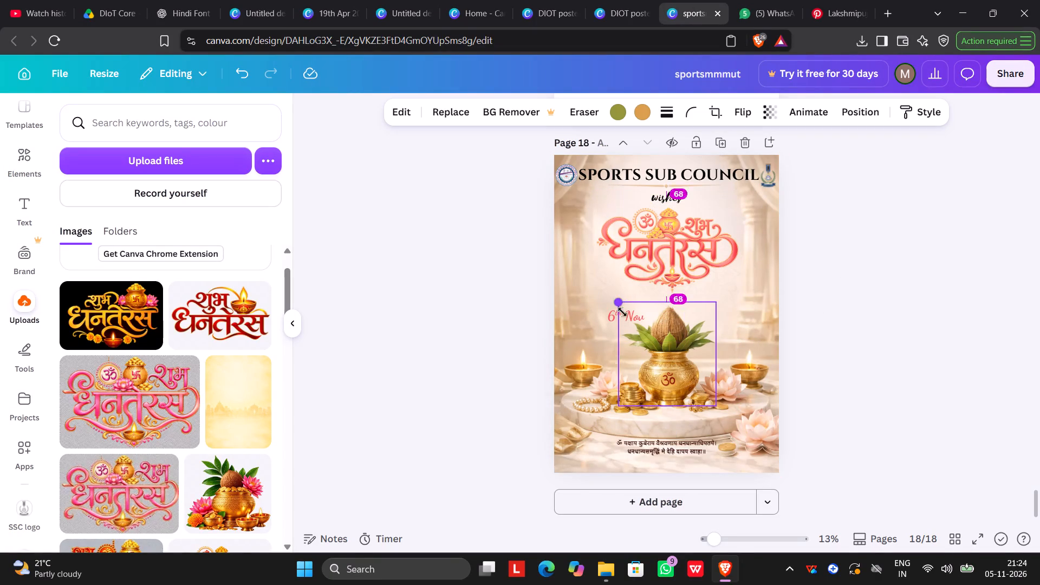
pyautogui.moveTo(622, 312); pyautogui.dragTo(626, 328)
pyautogui.click(840, 302)
pyautogui.moveTo(683, 348); pyautogui.dragTo(681, 349)
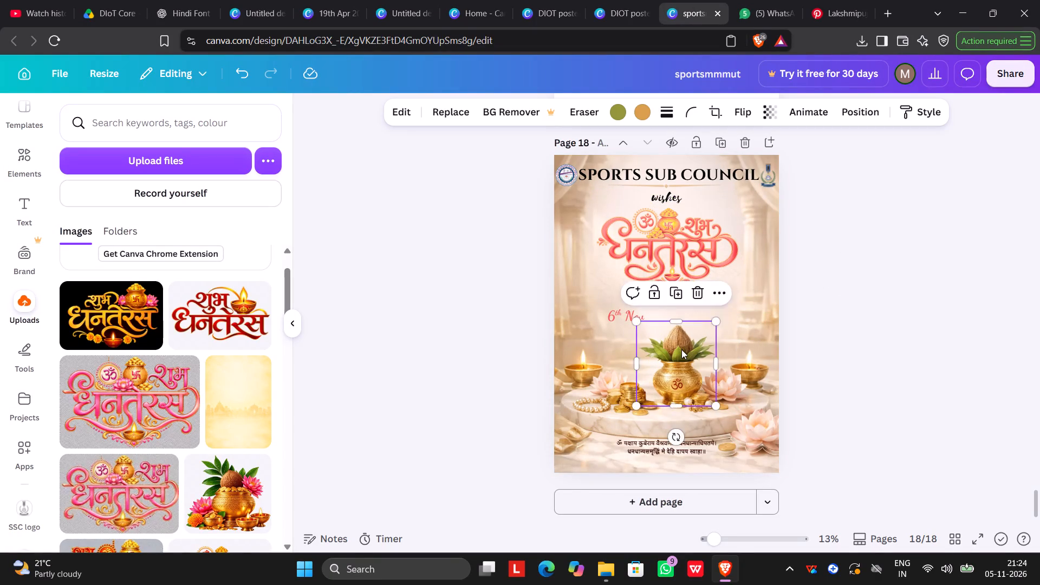
pyautogui.moveTo(681, 349); pyautogui.dragTo(674, 350)
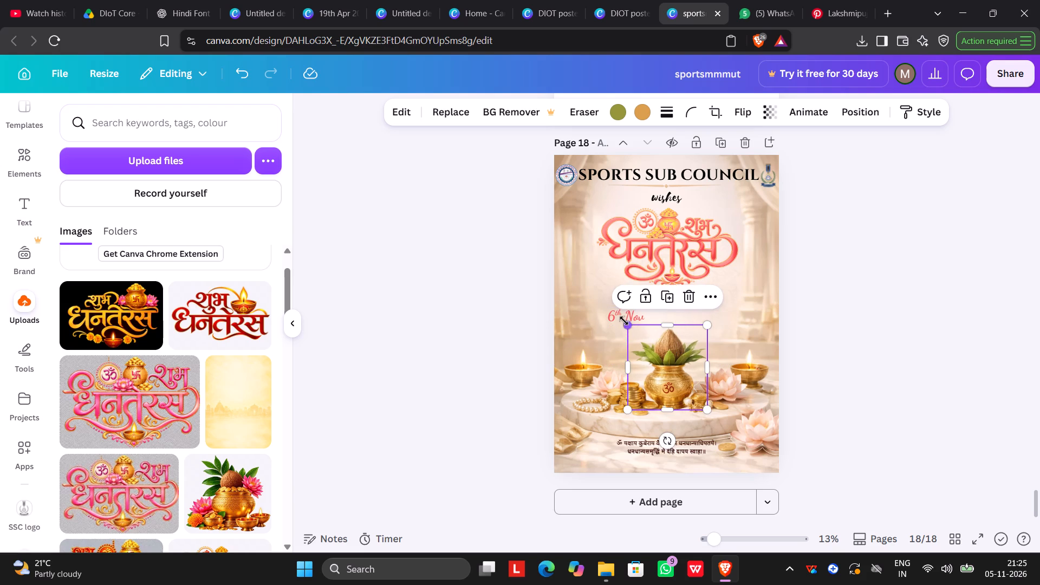
# Move the date above the left diya and centre the mantra text between the "शुभ धनतेरस" lettering and the kalash.
pyautogui.moveTo(613, 314); pyautogui.dragTo(586, 330)
pyautogui.moveTo(670, 447); pyautogui.dragTo(693, 374)
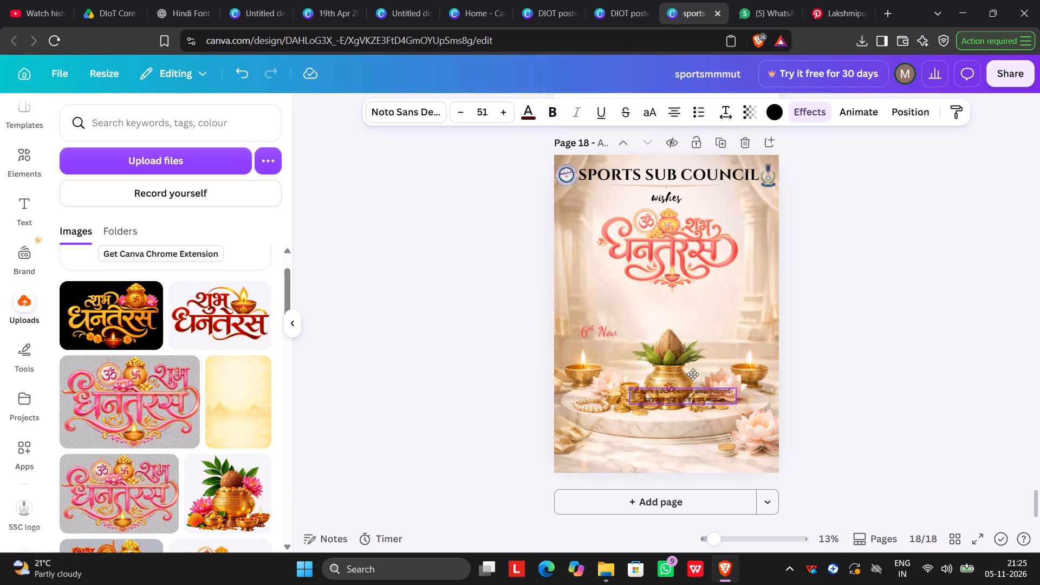
pyautogui.moveTo(693, 374); pyautogui.dragTo(665, 312)
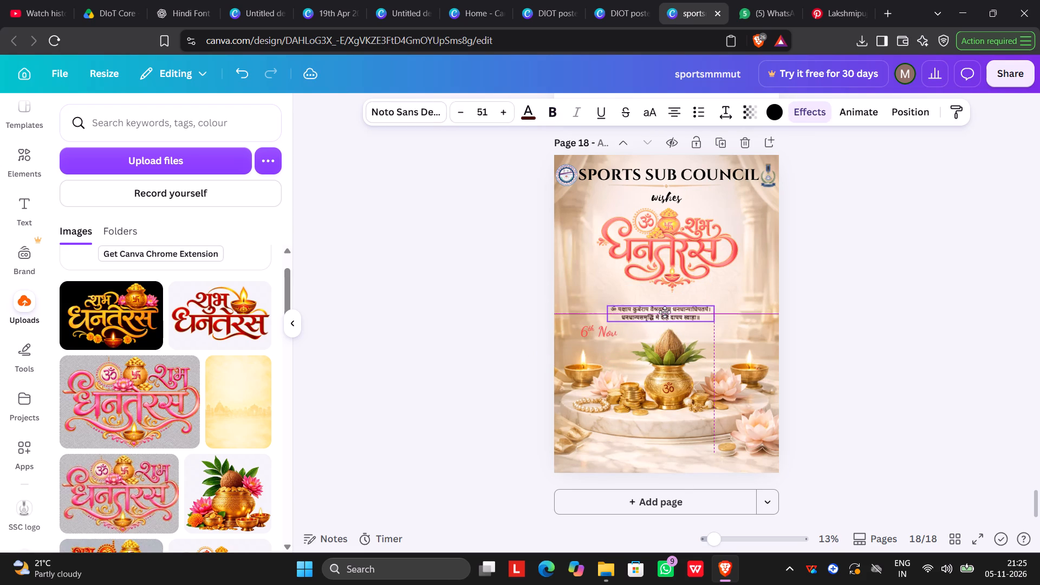
pyautogui.moveTo(665, 312); pyautogui.dragTo(664, 312)
pyautogui.click(808, 303)
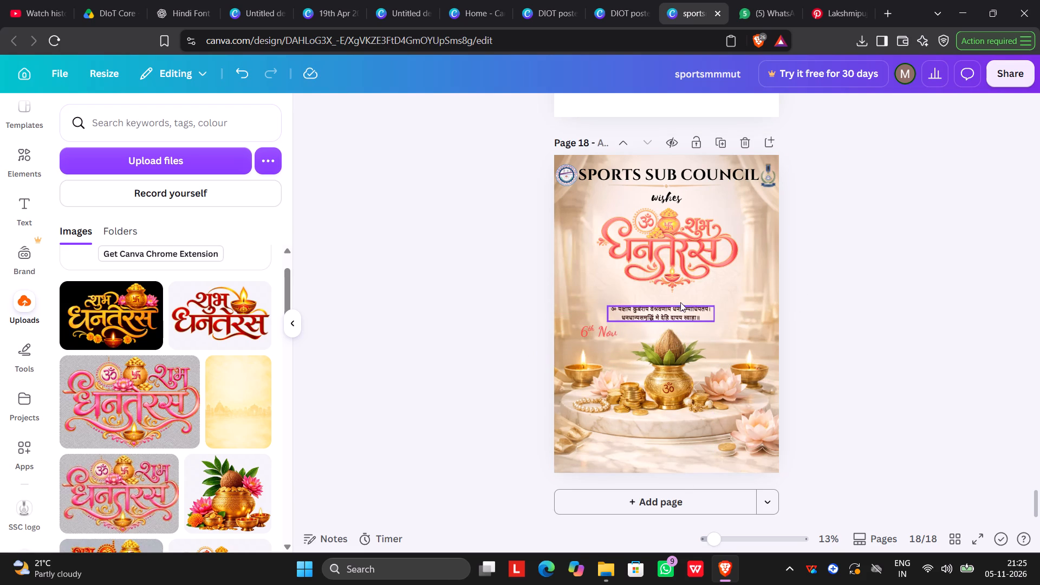
pyautogui.click(672, 311)
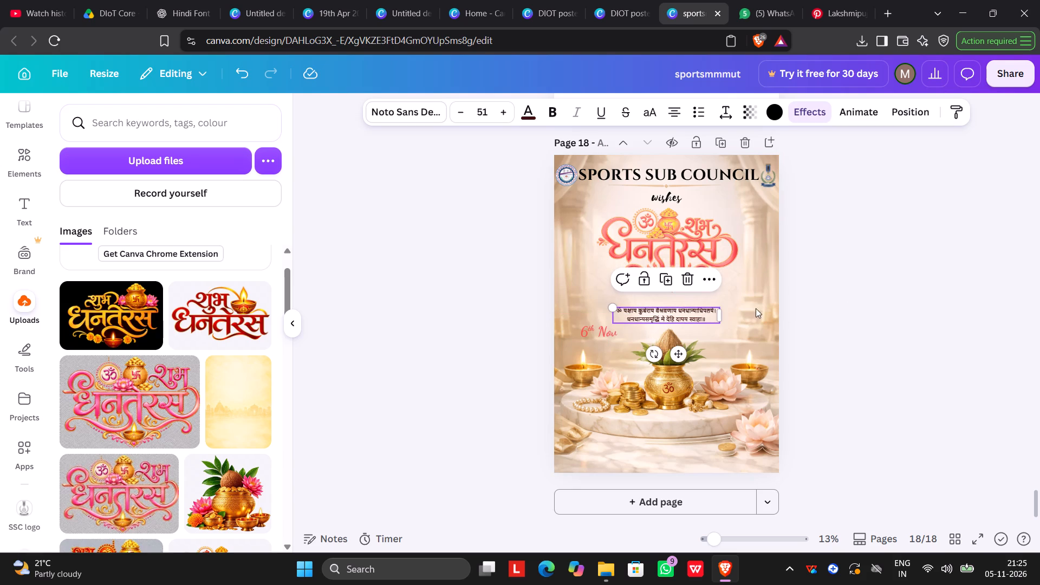
pyautogui.click(828, 303)
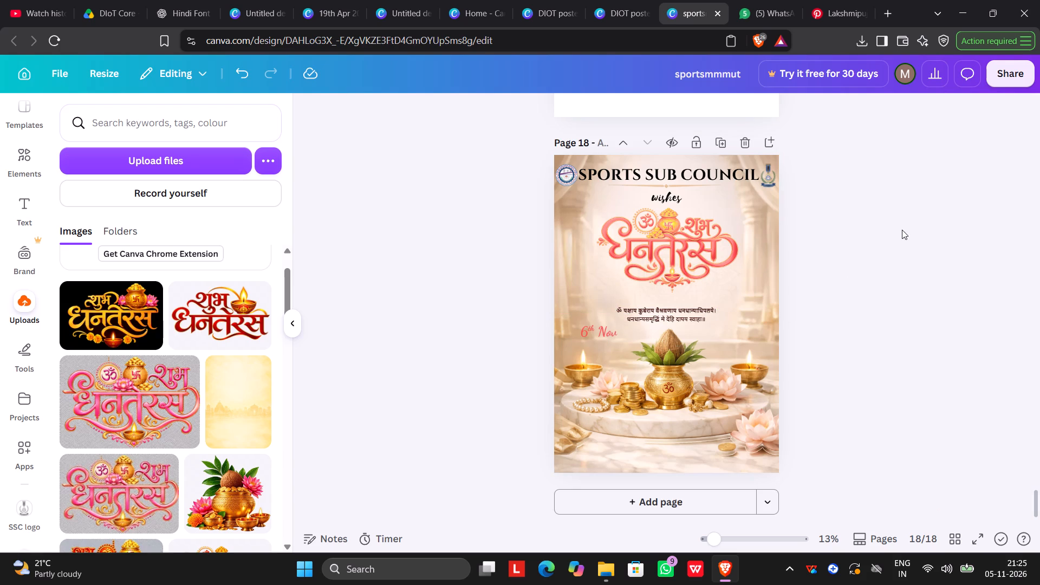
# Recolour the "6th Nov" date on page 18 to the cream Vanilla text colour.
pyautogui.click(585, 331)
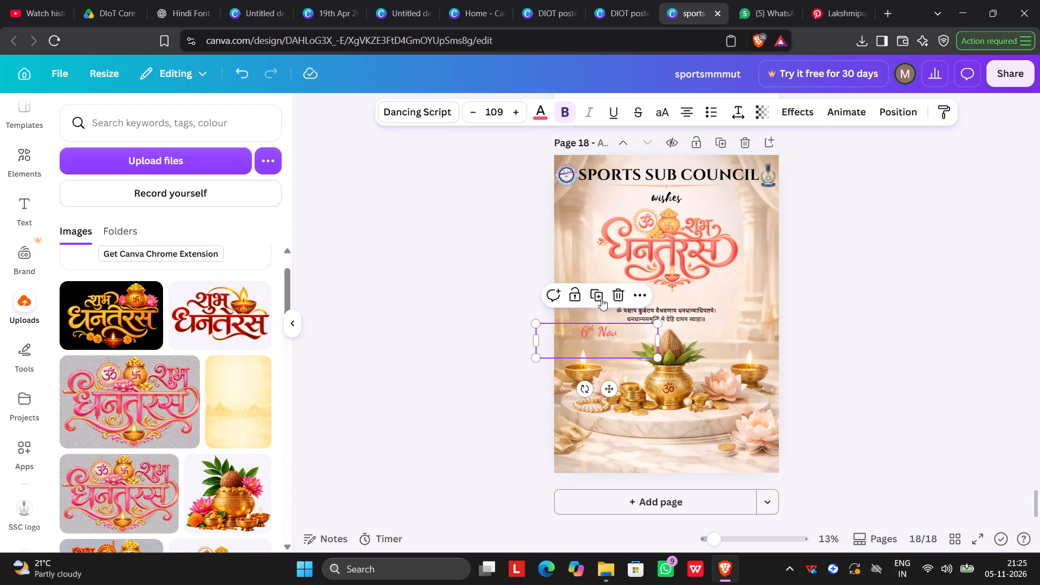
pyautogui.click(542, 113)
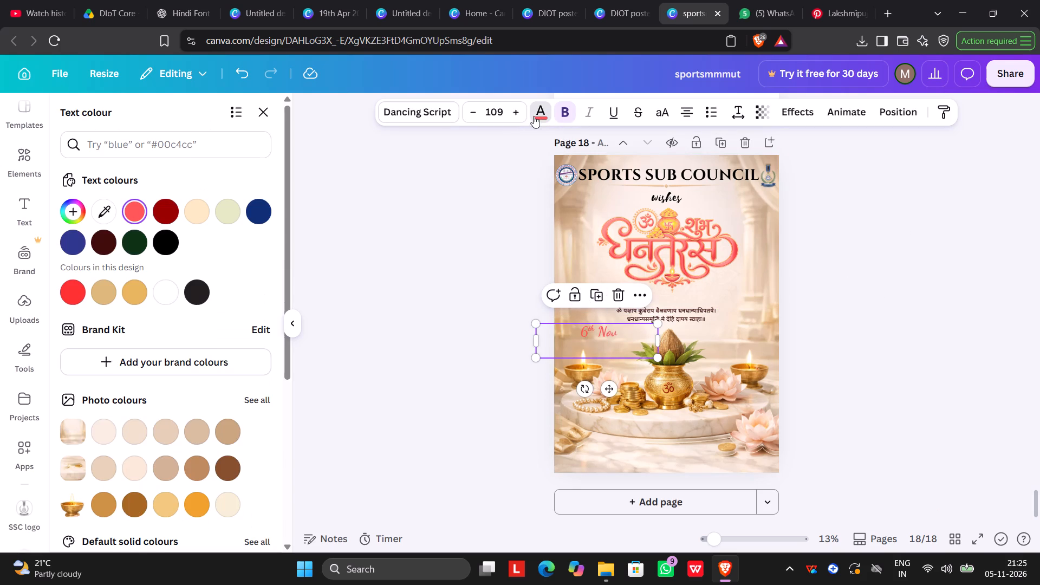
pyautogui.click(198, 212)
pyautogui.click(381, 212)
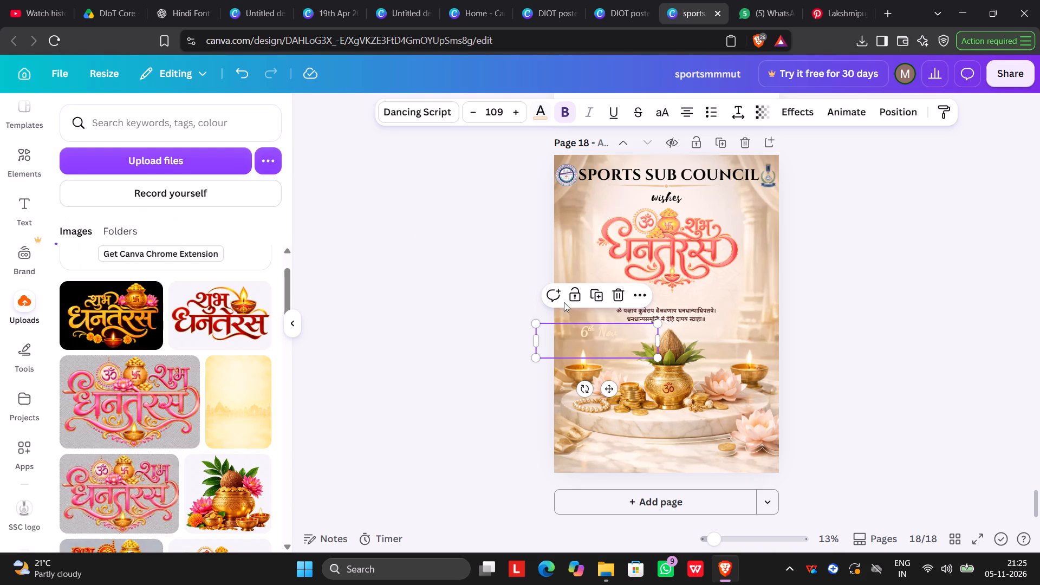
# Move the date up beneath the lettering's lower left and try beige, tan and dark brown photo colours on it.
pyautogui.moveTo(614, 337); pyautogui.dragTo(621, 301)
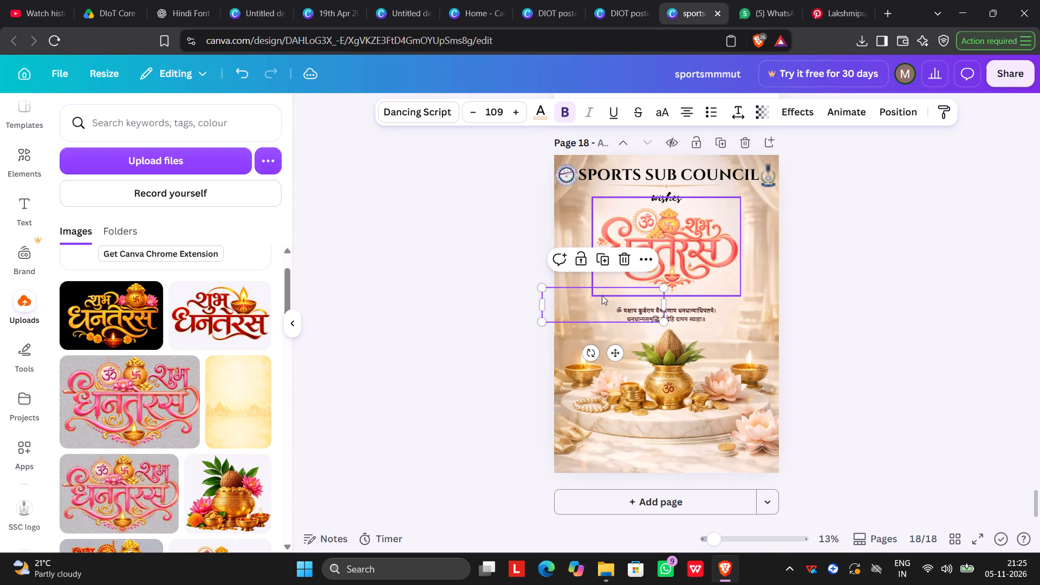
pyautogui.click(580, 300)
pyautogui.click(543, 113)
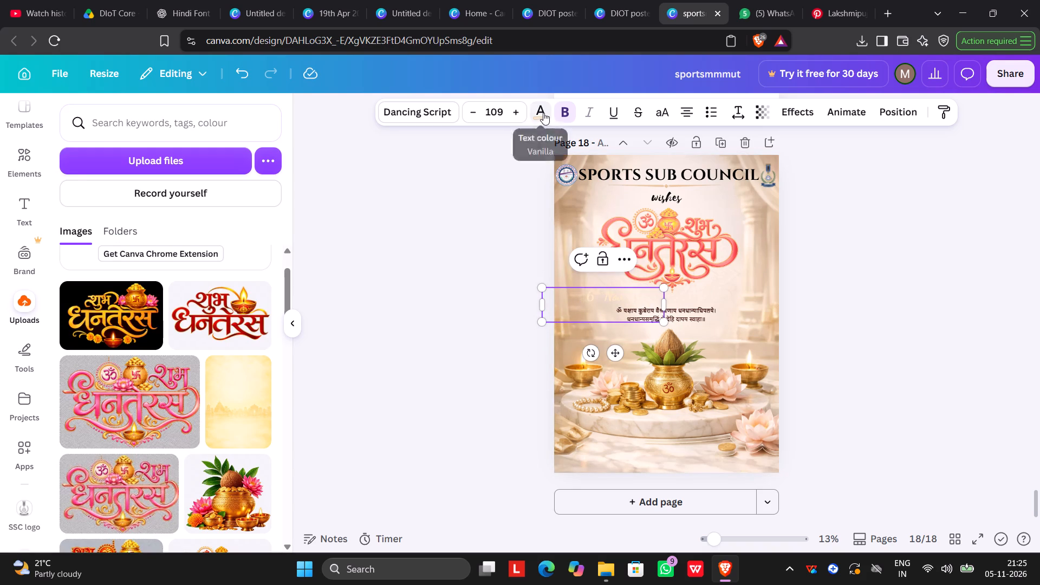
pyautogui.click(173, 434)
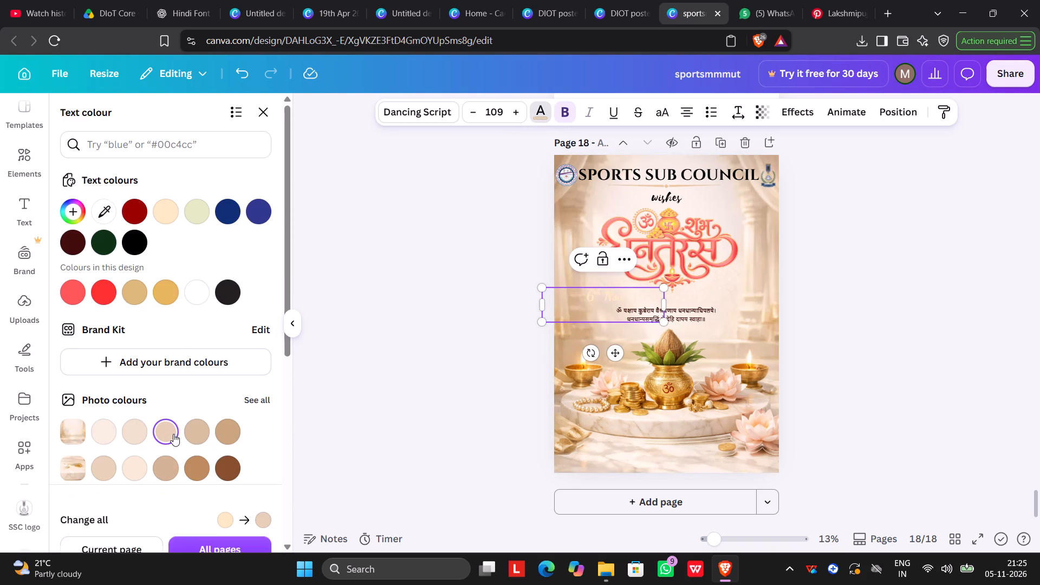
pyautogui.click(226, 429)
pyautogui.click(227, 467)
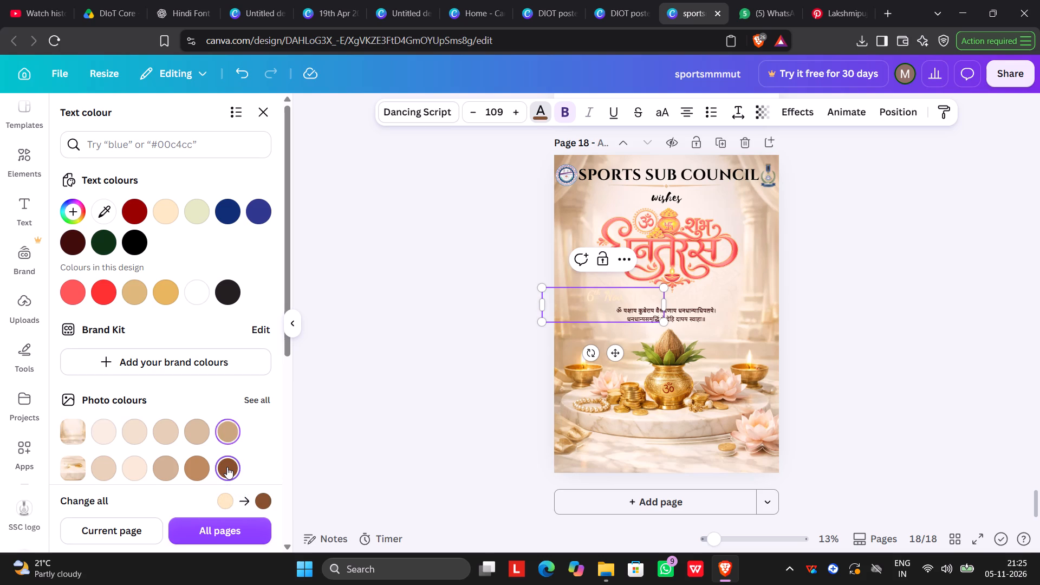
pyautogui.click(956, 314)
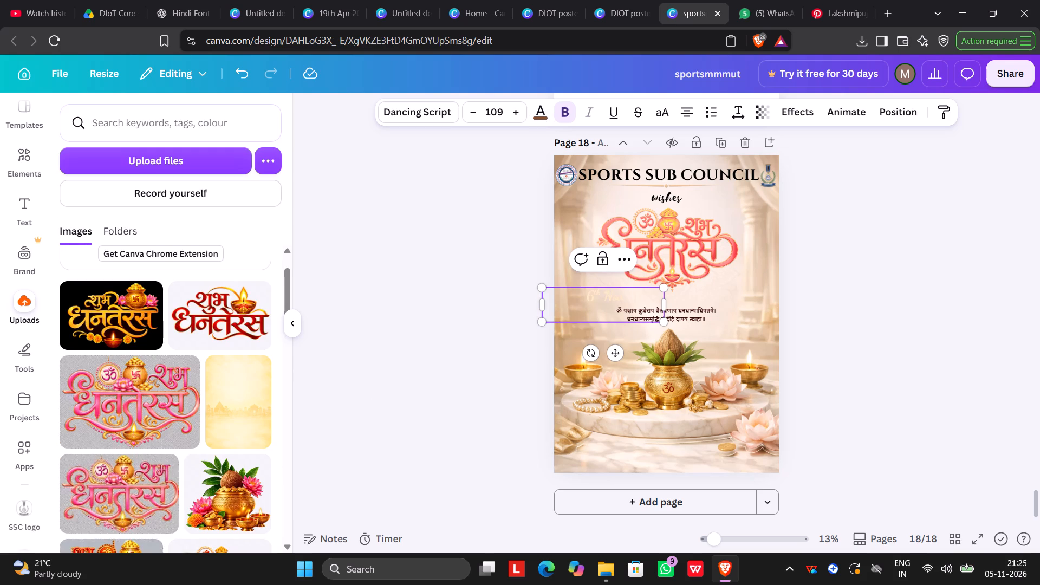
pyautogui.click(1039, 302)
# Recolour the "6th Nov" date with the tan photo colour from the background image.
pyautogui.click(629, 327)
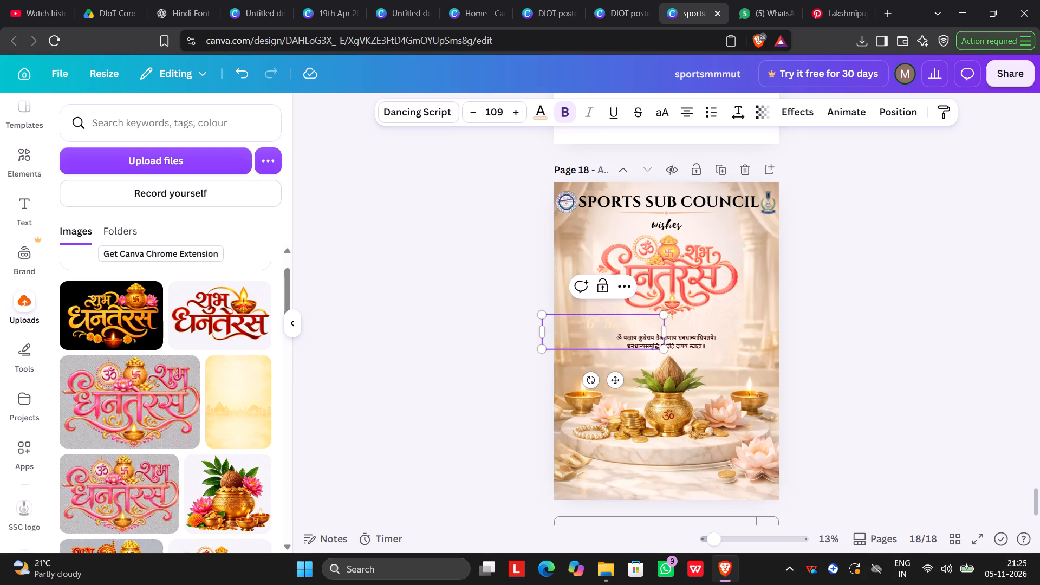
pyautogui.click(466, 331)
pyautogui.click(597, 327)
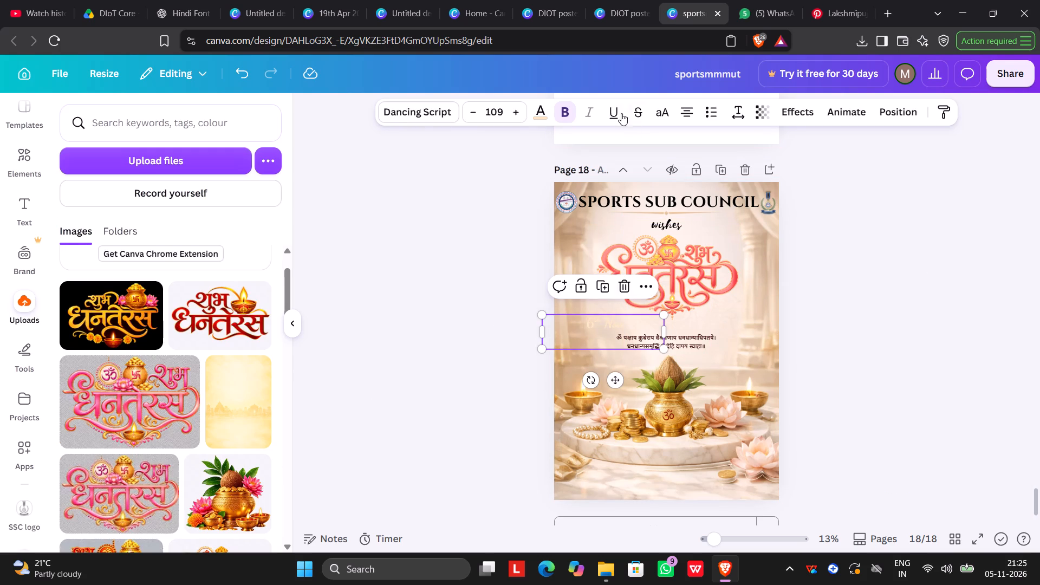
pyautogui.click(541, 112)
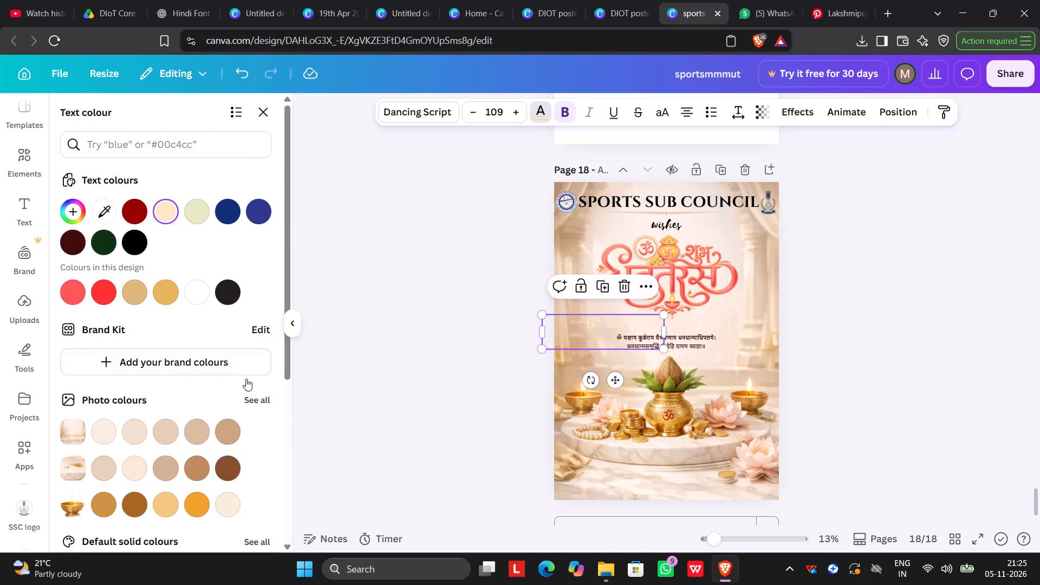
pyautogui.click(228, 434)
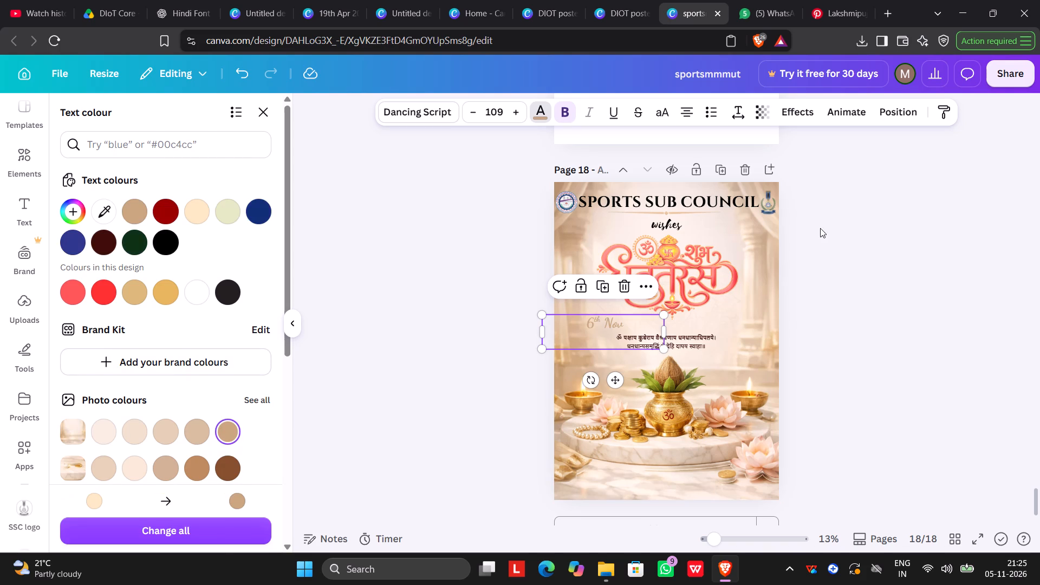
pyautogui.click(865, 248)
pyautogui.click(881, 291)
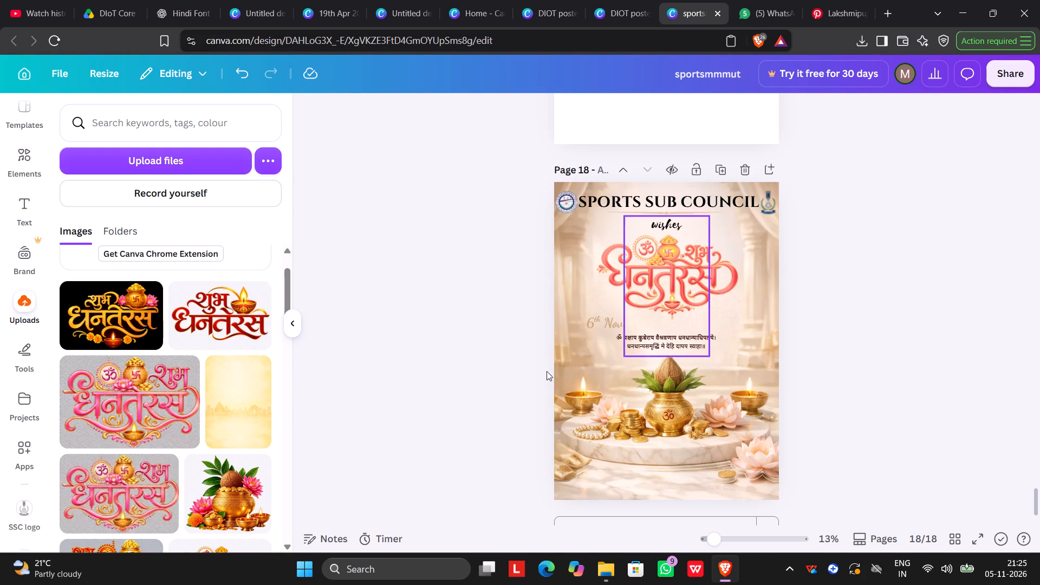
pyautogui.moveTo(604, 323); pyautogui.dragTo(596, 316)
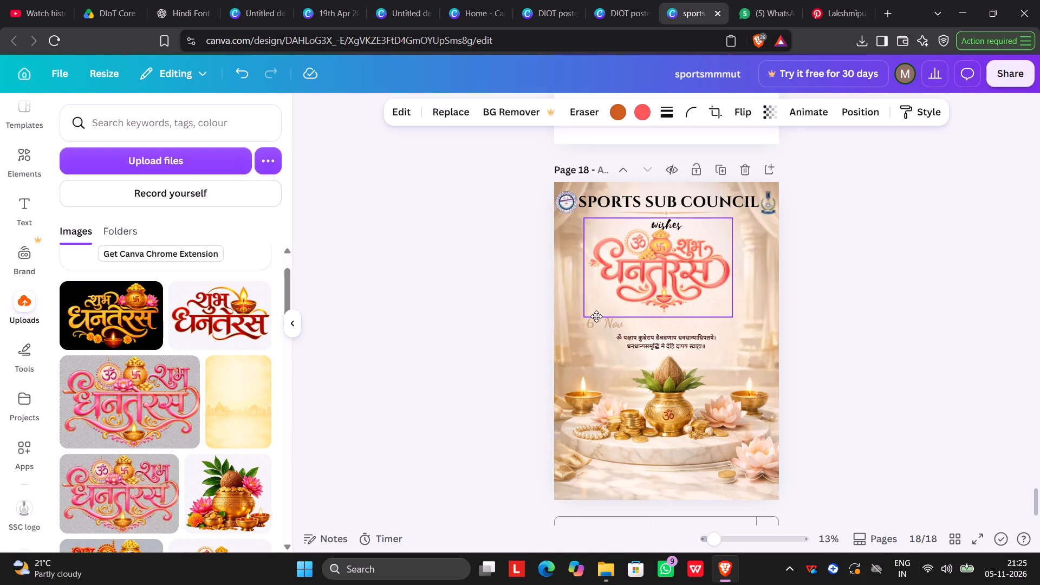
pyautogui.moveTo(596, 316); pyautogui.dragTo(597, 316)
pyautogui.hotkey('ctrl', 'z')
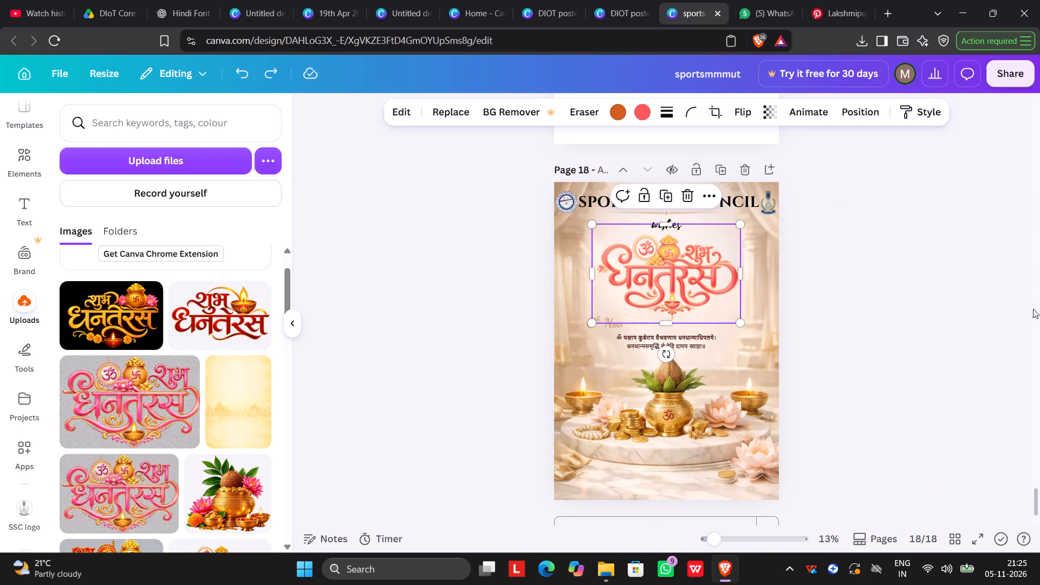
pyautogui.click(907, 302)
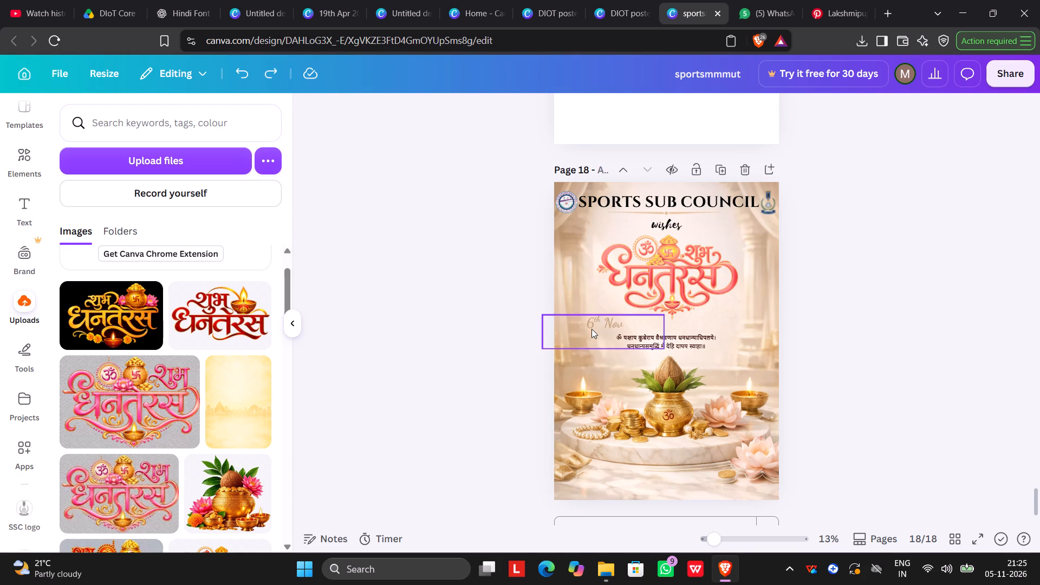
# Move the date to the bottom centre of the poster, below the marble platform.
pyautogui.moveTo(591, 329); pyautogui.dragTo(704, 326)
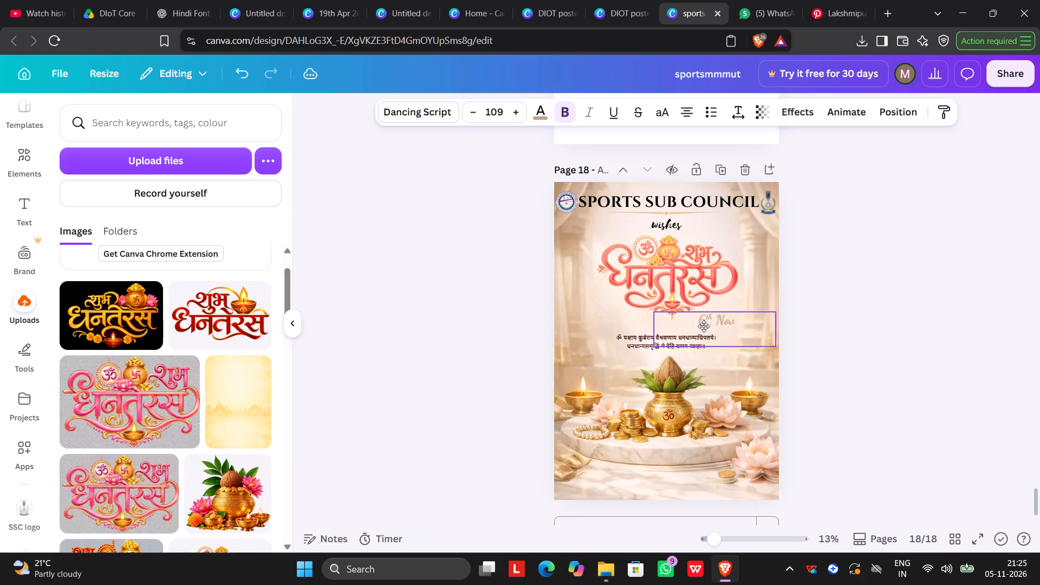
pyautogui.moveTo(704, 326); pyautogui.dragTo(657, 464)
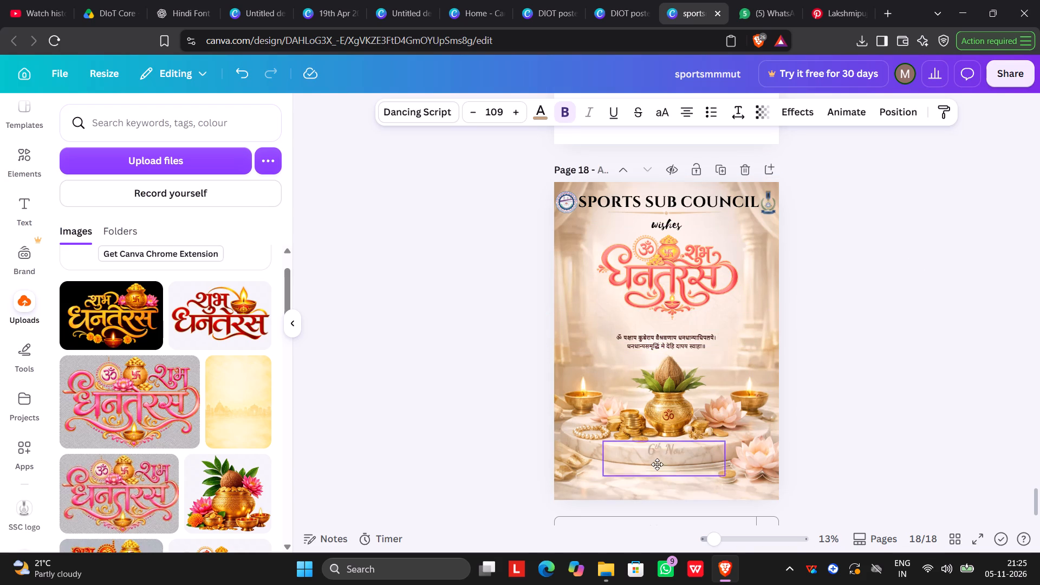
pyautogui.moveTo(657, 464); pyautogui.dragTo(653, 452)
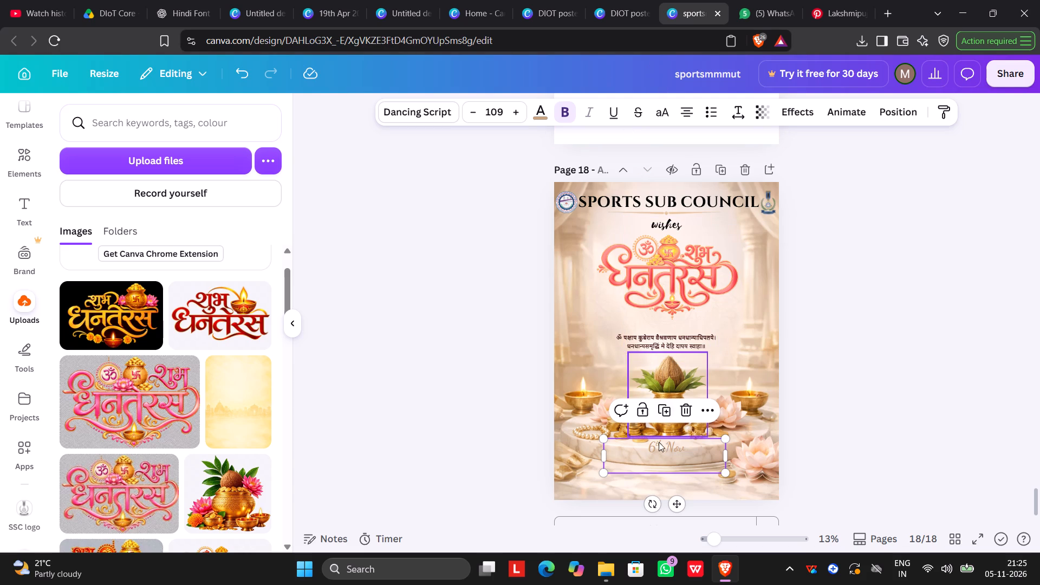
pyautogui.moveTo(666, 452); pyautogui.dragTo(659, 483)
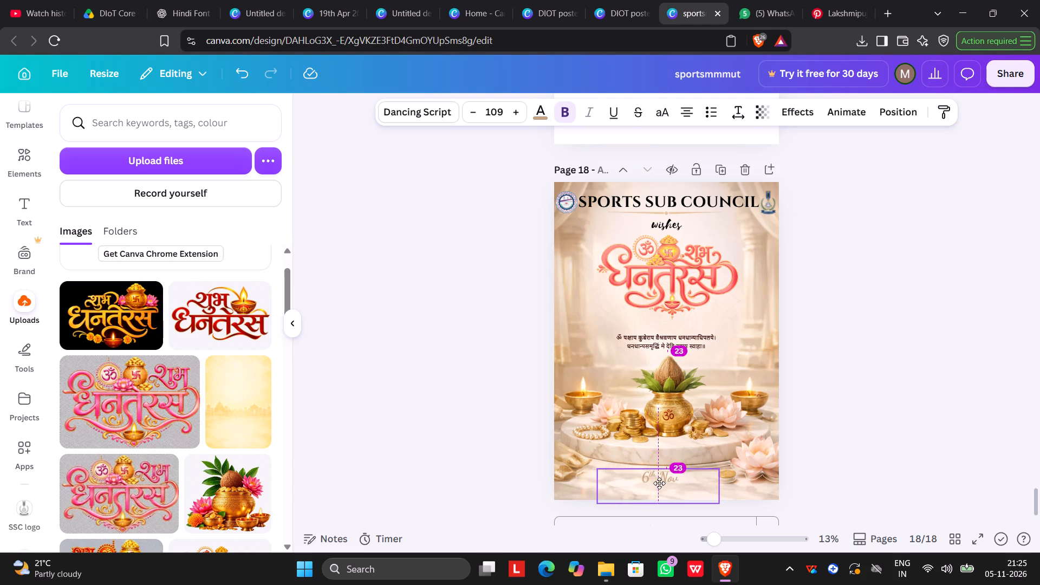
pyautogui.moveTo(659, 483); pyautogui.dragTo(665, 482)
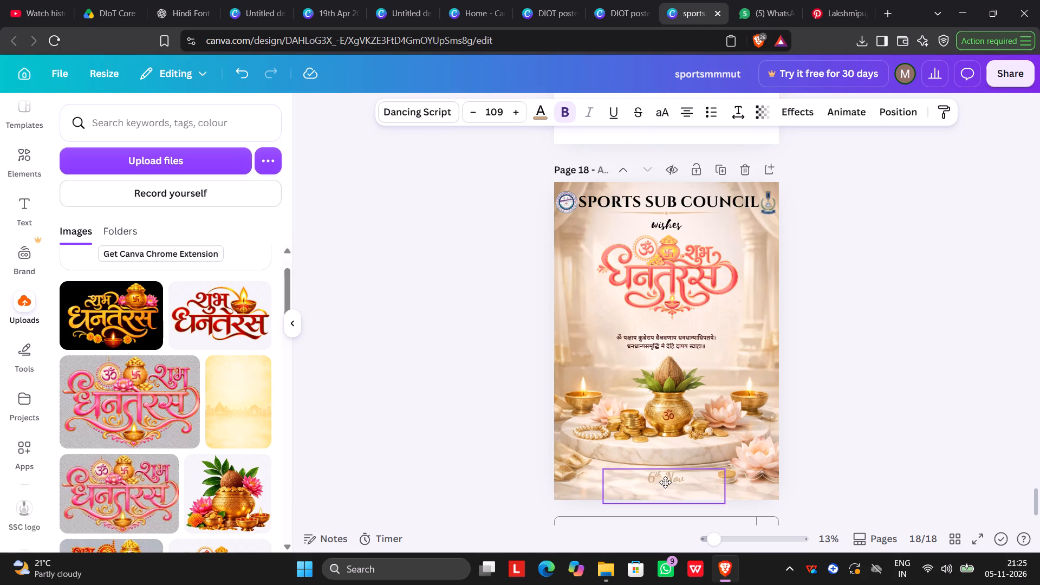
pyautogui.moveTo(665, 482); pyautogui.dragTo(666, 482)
# Recolour the "6th Nov" date to the design's coral red.
pyautogui.click(543, 113)
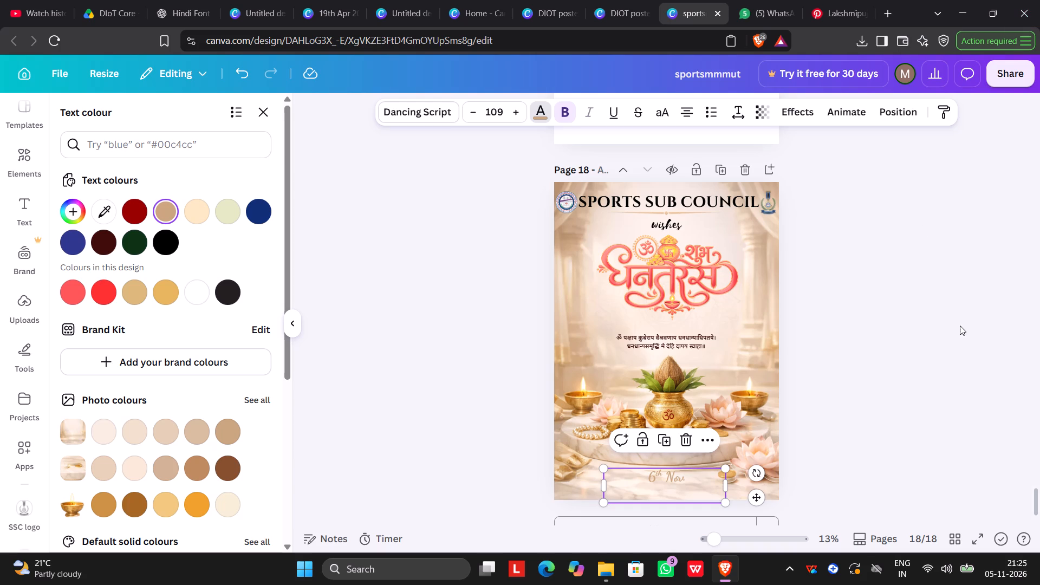
pyautogui.click(74, 285)
pyautogui.click(788, 408)
pyautogui.click(839, 406)
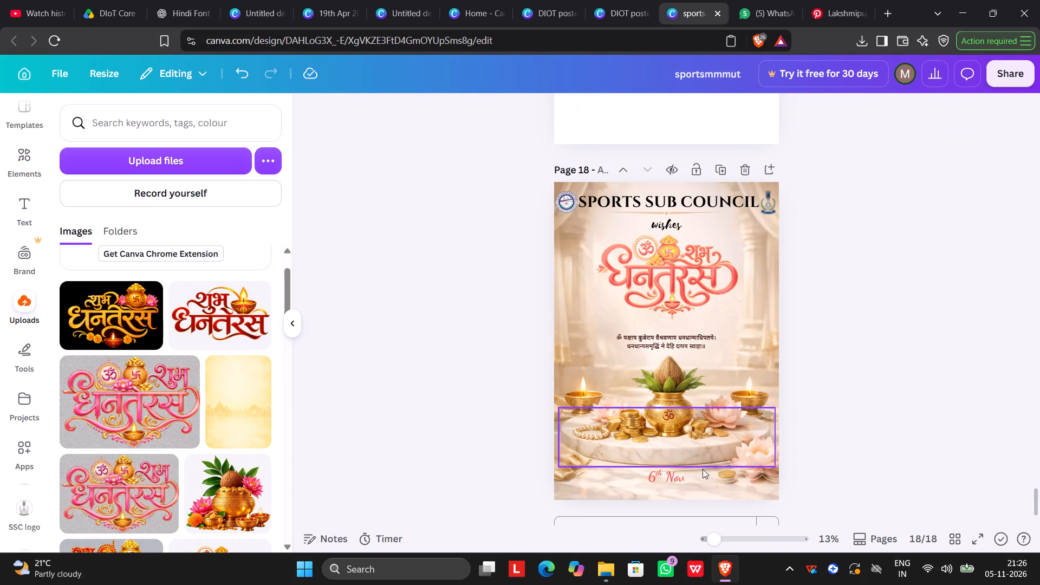
# Move the date up onto the front edge of the marble platform, beneath the kalash.
pyautogui.moveTo(667, 478); pyautogui.dragTo(670, 455)
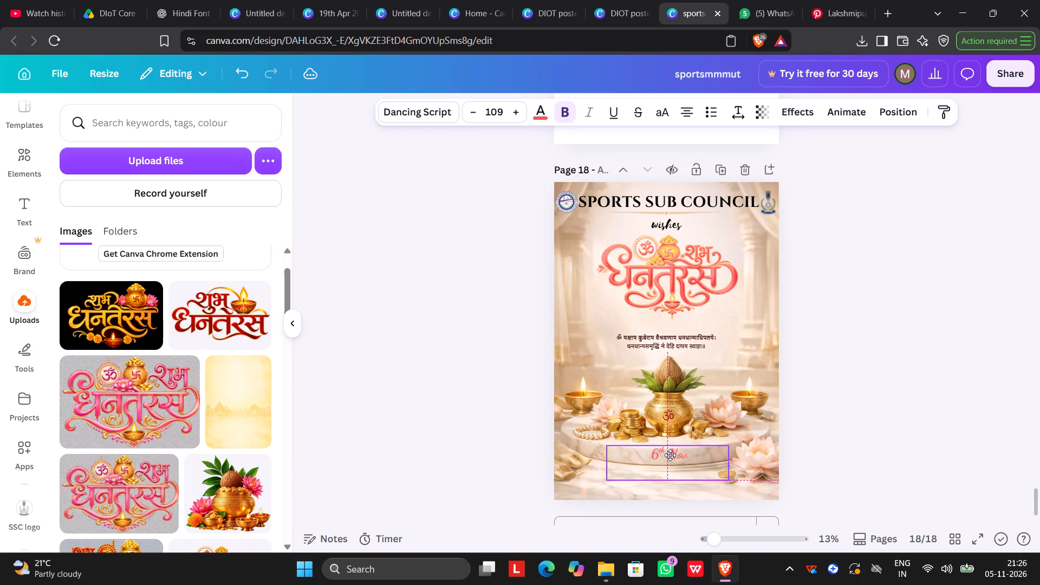
pyautogui.moveTo(670, 455); pyautogui.dragTo(672, 458)
pyautogui.click(818, 413)
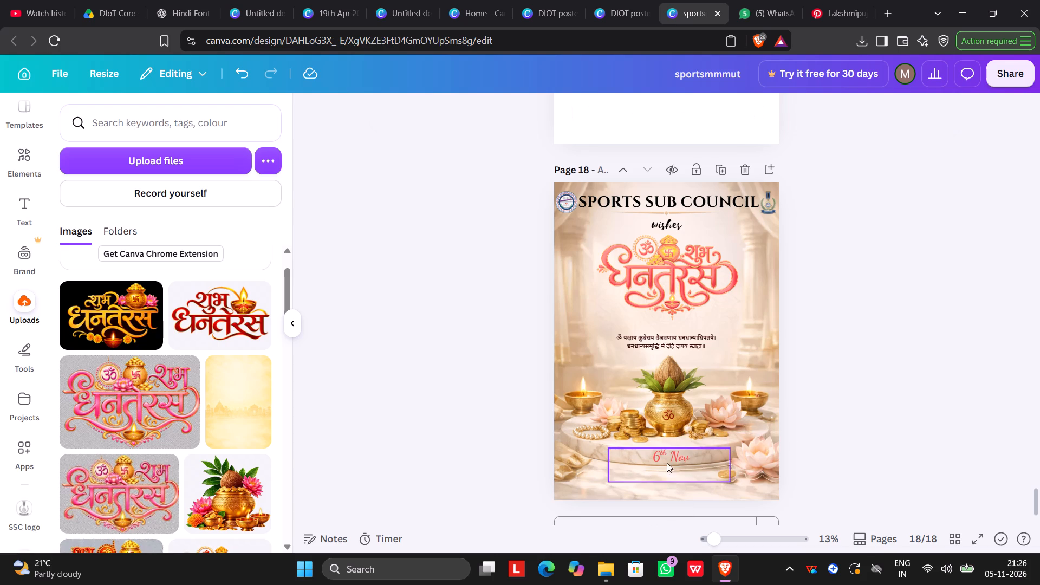
# Shrink the "6th Nov" date to size 83.2, keeping it on the front of the marble platform.
pyautogui.click(667, 455)
pyautogui.moveTo(605, 442); pyautogui.dragTo(610, 447)
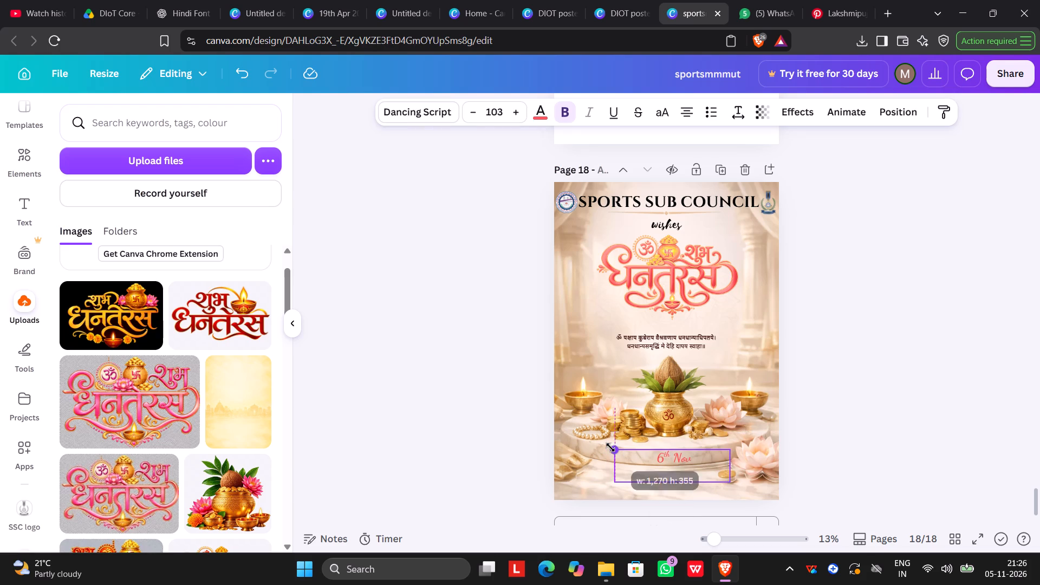
pyautogui.moveTo(610, 447); pyautogui.dragTo(613, 450)
pyautogui.click(840, 422)
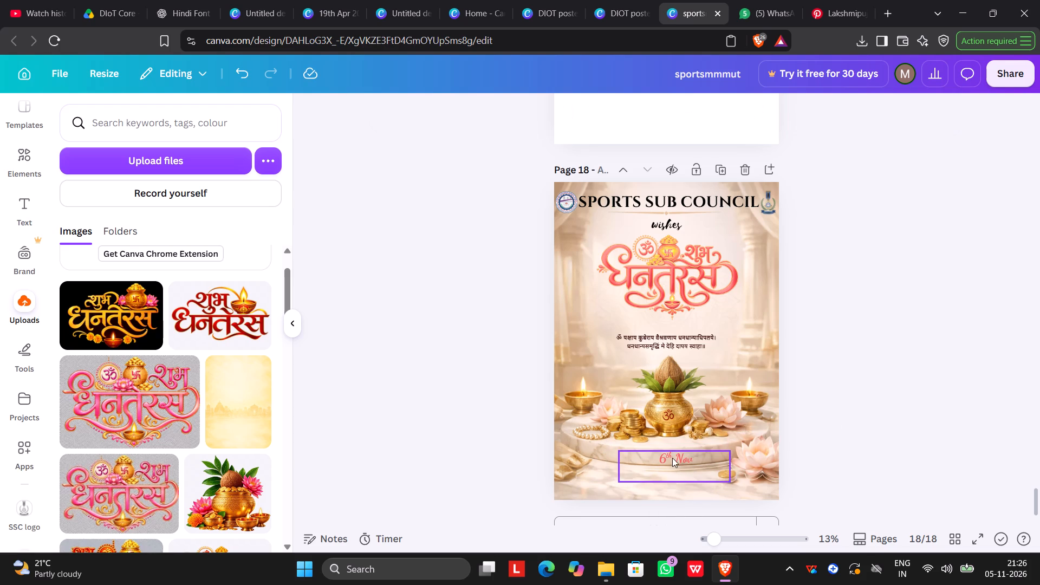
pyautogui.moveTo(672, 458); pyautogui.dragTo(659, 458)
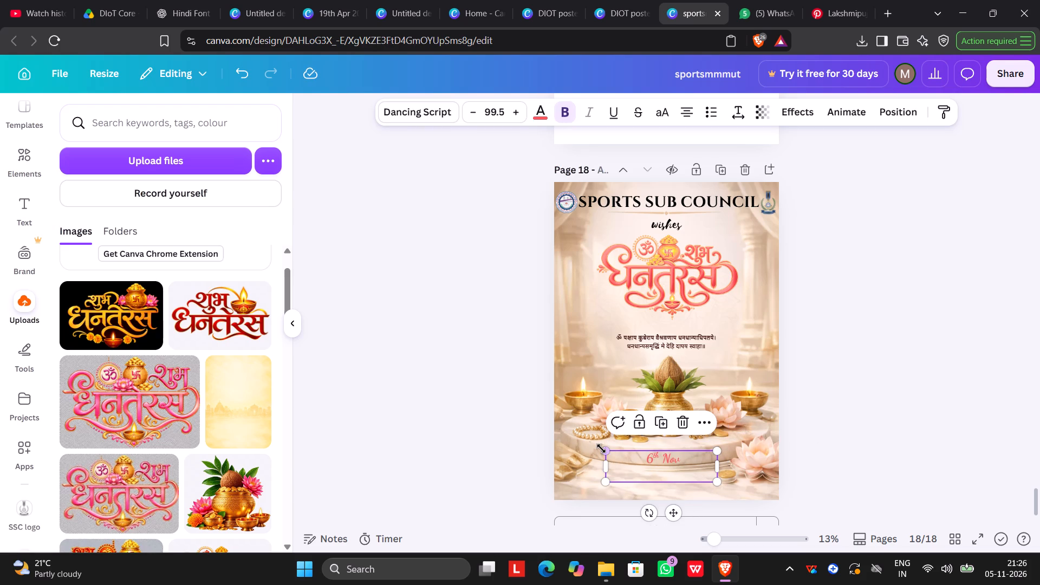
pyautogui.moveTo(602, 448); pyautogui.dragTo(619, 458)
pyautogui.click(836, 420)
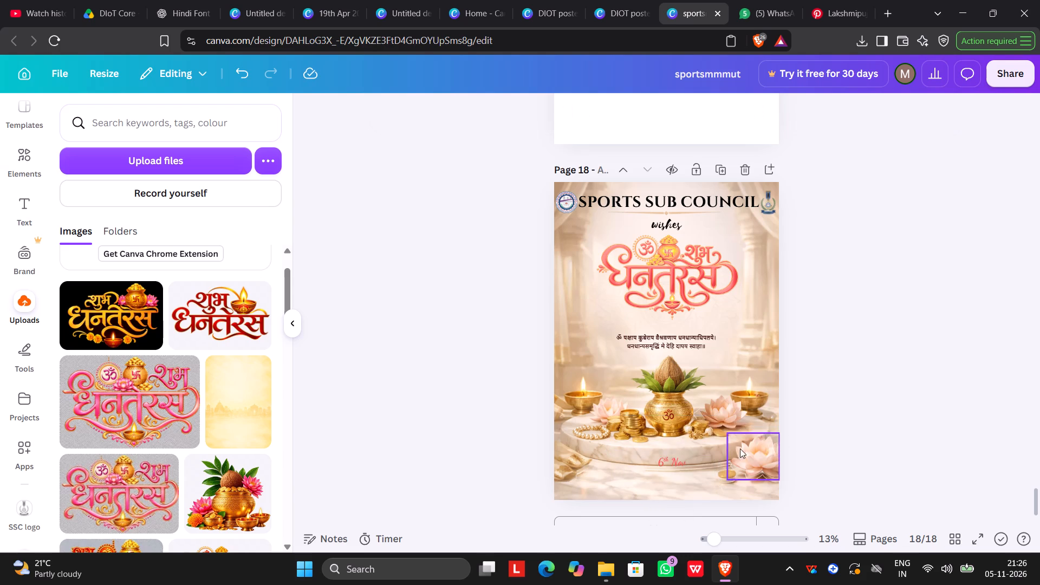
# Fine-tune the date's position so it sits centred beneath the kalash on the marble platform's front edge.
pyautogui.moveTo(675, 465); pyautogui.dragTo(674, 459)
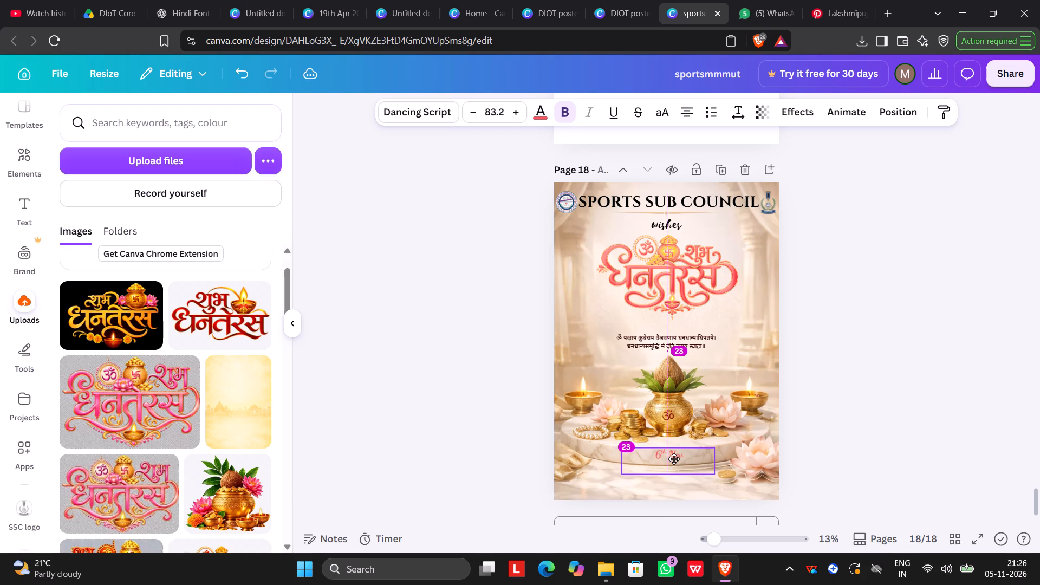
pyautogui.moveTo(674, 459); pyautogui.dragTo(676, 459)
pyautogui.click(896, 435)
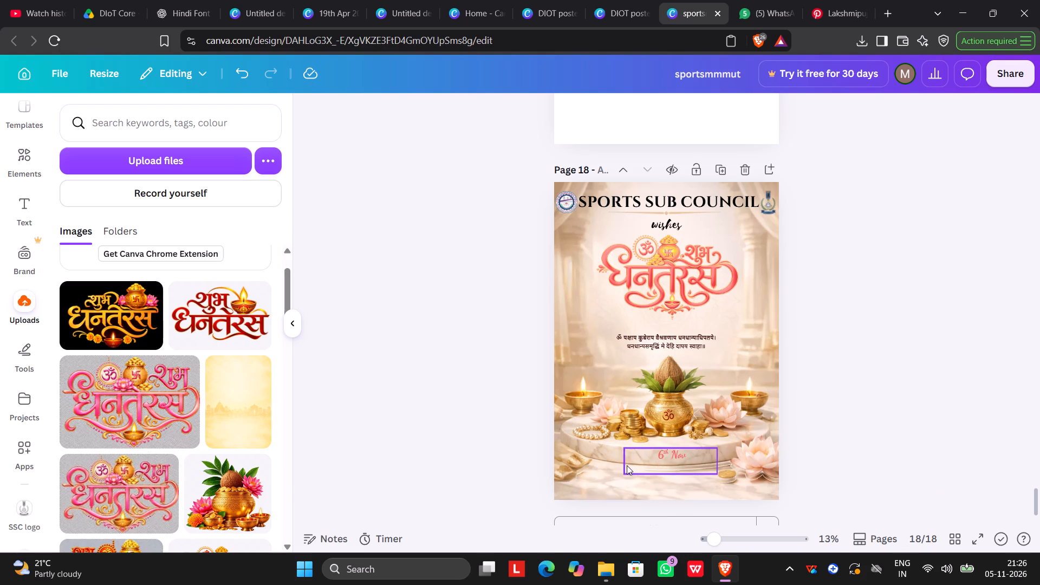
pyautogui.click(673, 452)
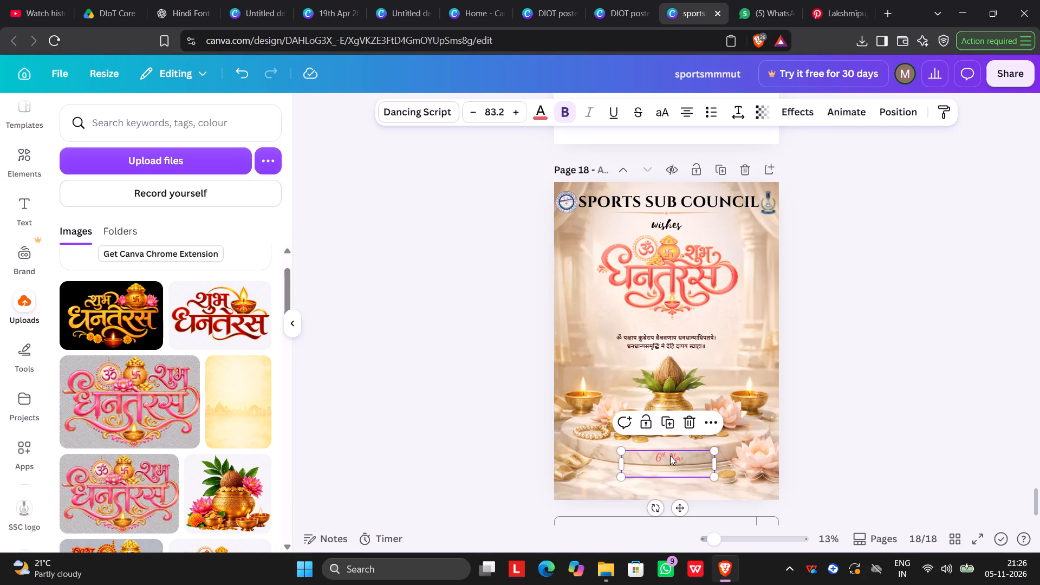
pyautogui.click(670, 456)
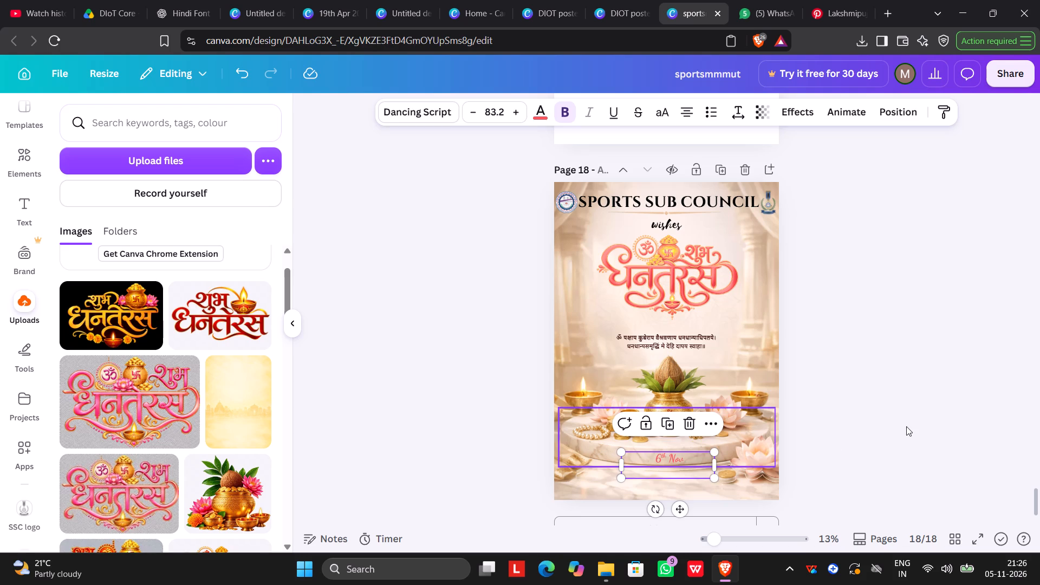
pyautogui.click(906, 426)
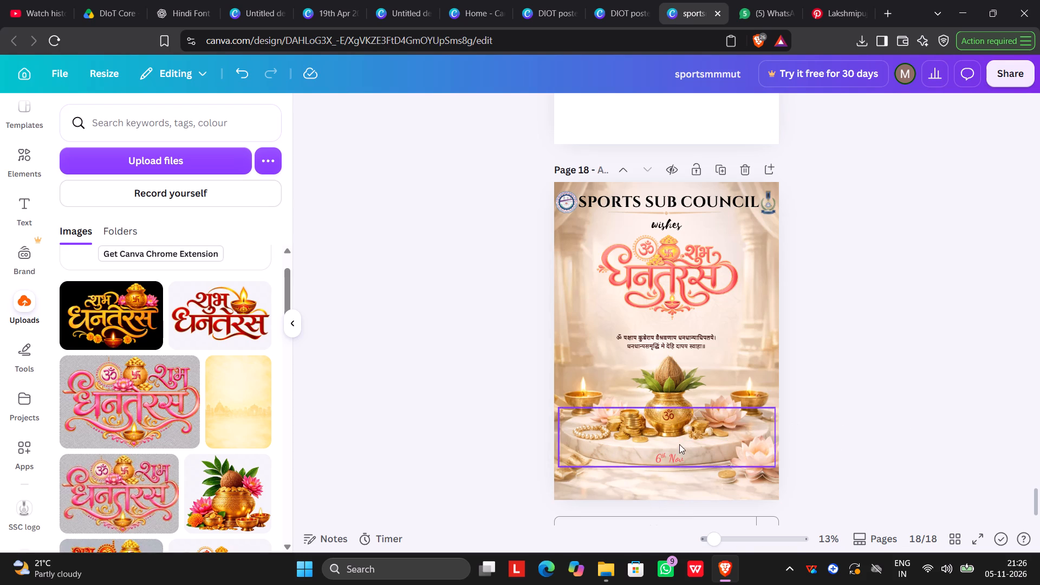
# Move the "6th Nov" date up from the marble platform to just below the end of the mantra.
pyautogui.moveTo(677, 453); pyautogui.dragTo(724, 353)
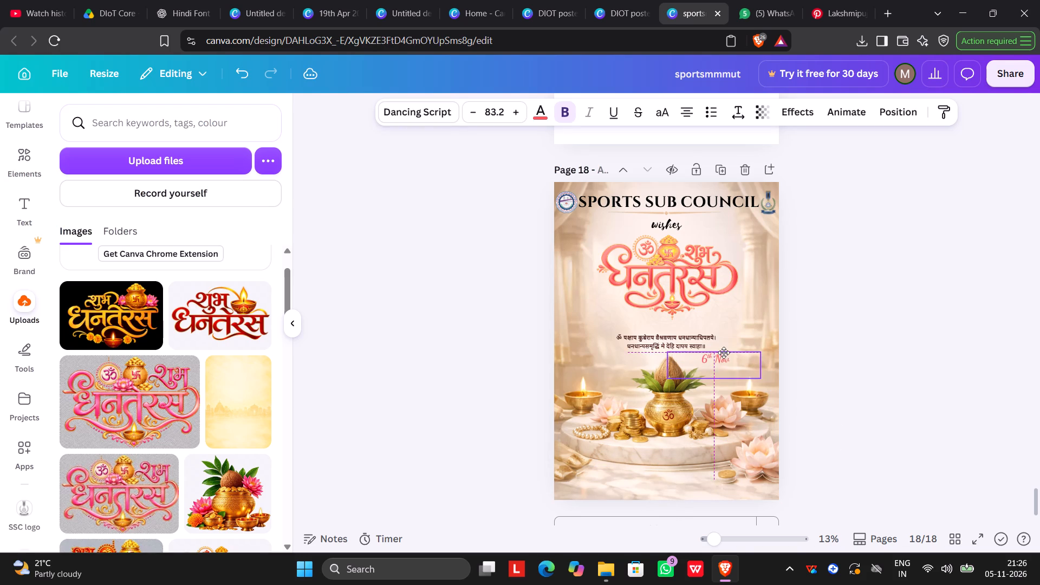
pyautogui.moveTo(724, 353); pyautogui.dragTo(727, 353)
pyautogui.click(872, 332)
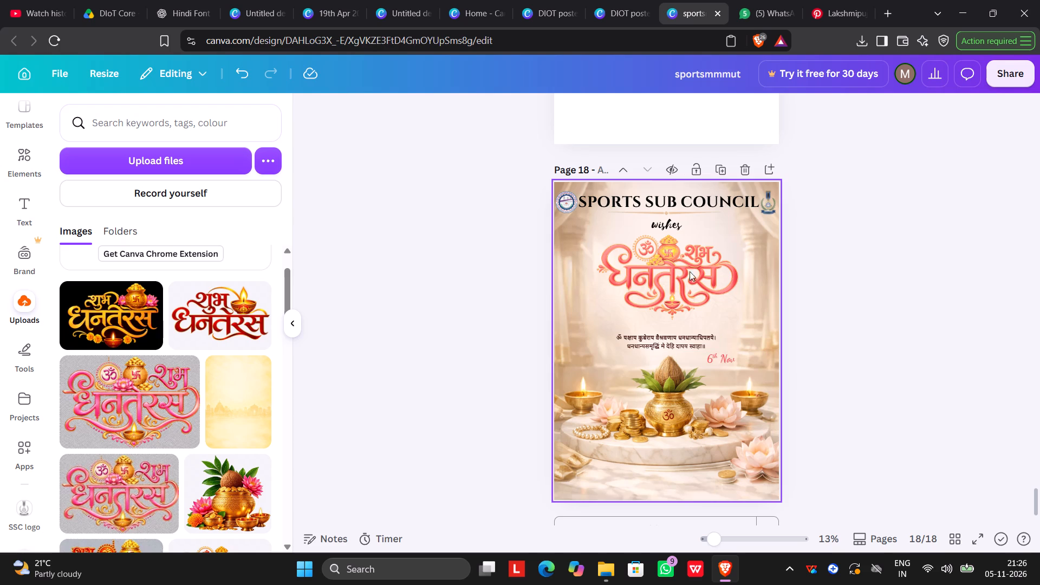
# Nudge the coral "शुभ धनतेरस" lettering slightly down, closer to the mantra.
pyautogui.click(667, 255)
pyautogui.press('Down')
pyautogui.press('Down')
pyautogui.press('Down')
pyautogui.press('Down')
pyautogui.press('Down')
pyautogui.press('Down')
pyautogui.press('Down')
pyautogui.press('Down')
pyautogui.press('Down')
pyautogui.press('Down')
pyautogui.press('Down')
pyautogui.press('Down')
pyautogui.press('Down')
pyautogui.press('Down')
pyautogui.press('Down')
pyautogui.press('Down')
pyautogui.press('Down')
pyautogui.press('Down')
pyautogui.press('Down')
pyautogui.press('Down')
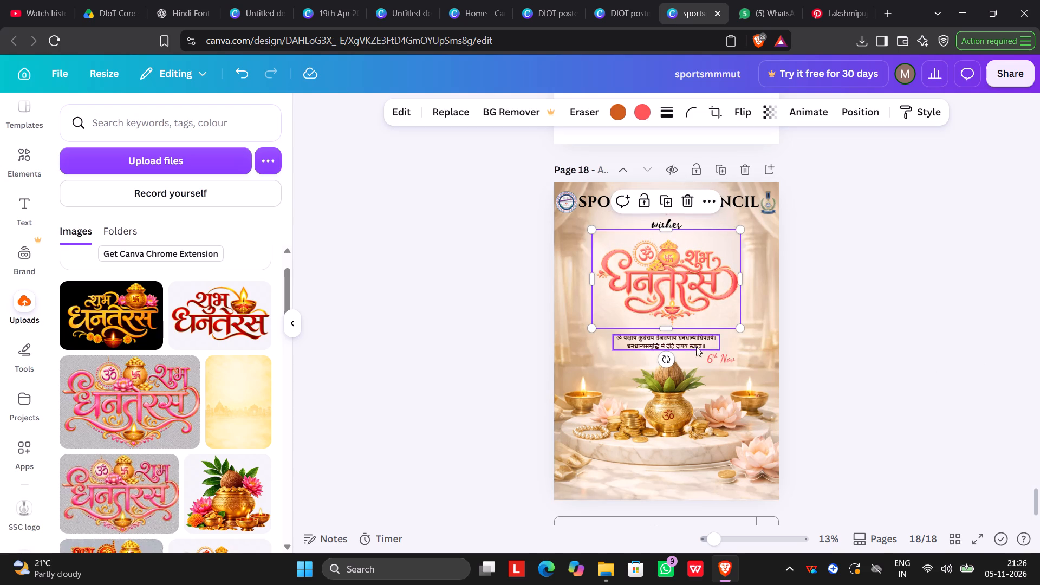
# Nudge the two-line Sanskrit mantra slightly to the right under the lettering.
pyautogui.click(714, 344)
pyautogui.press('Right')
pyautogui.press('Right')
pyautogui.press('Right')
pyautogui.press('Right')
pyautogui.press('Right')
pyautogui.press('Right')
pyautogui.press('Right')
pyautogui.press('Right')
pyautogui.press('Right')
pyautogui.press('Right')
pyautogui.press('Right')
pyautogui.press('Right')
pyautogui.press('Right')
pyautogui.press('Right')
pyautogui.press('Right')
pyautogui.press('Right')
pyautogui.press('Right')
pyautogui.press('Right')
pyautogui.press('Right')
pyautogui.press('Right')
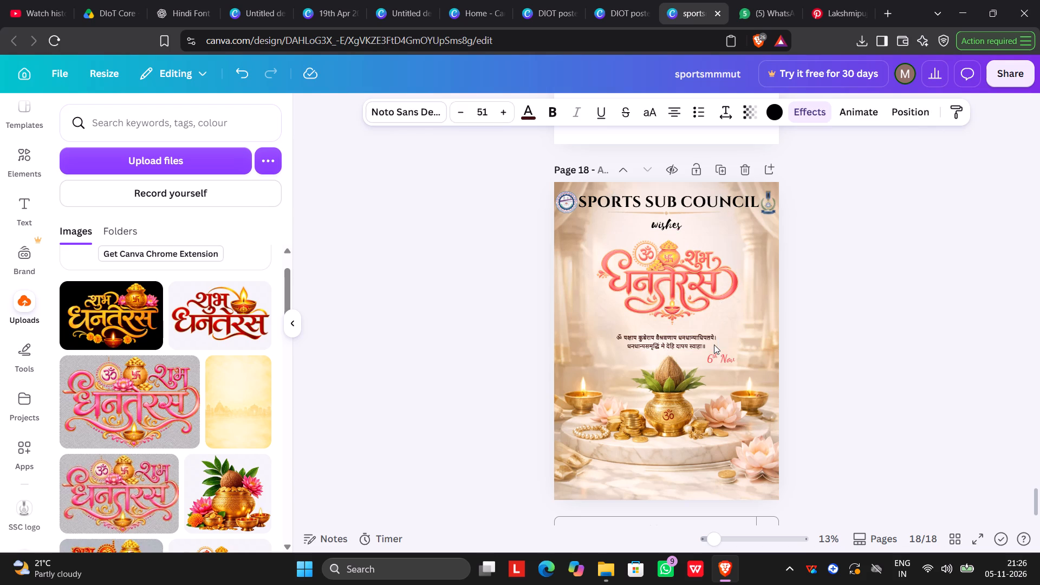
pyautogui.press('Right')
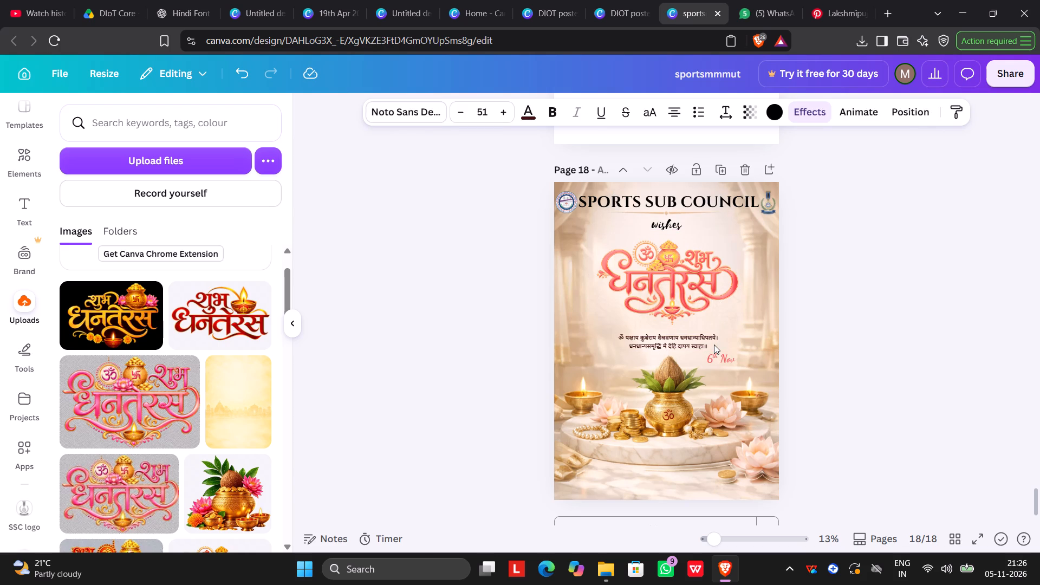
pyautogui.click(838, 360)
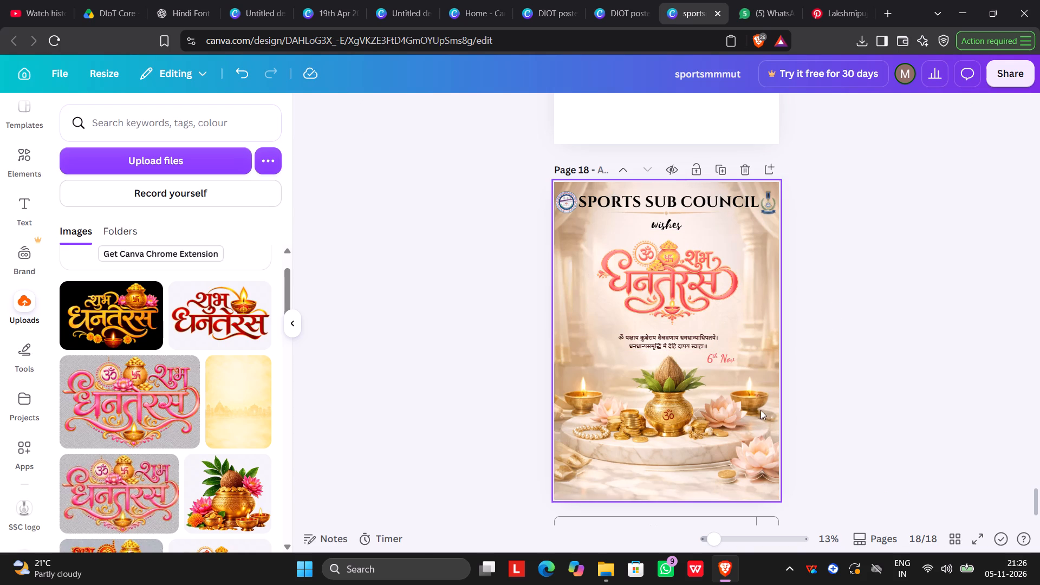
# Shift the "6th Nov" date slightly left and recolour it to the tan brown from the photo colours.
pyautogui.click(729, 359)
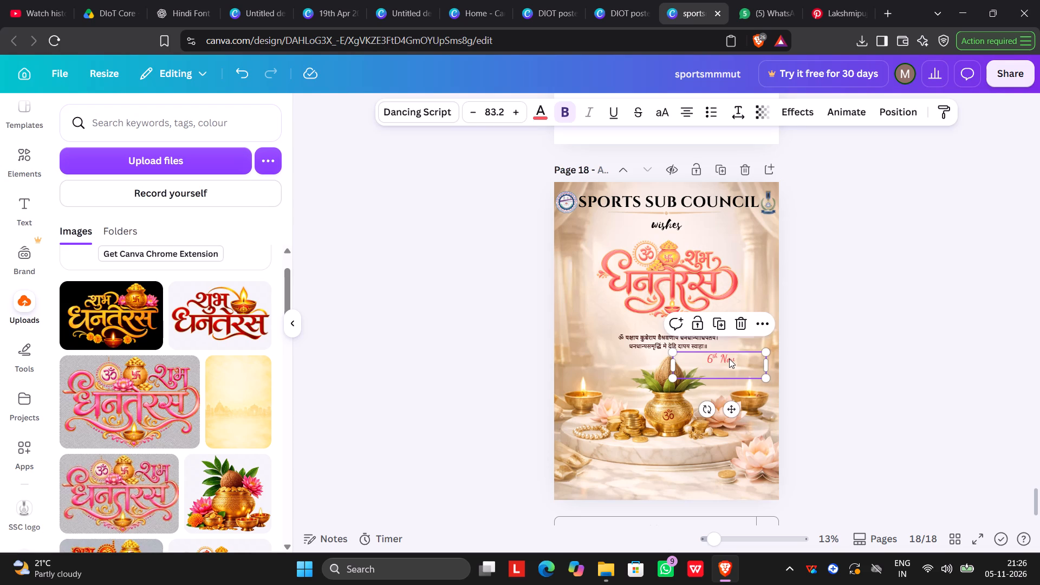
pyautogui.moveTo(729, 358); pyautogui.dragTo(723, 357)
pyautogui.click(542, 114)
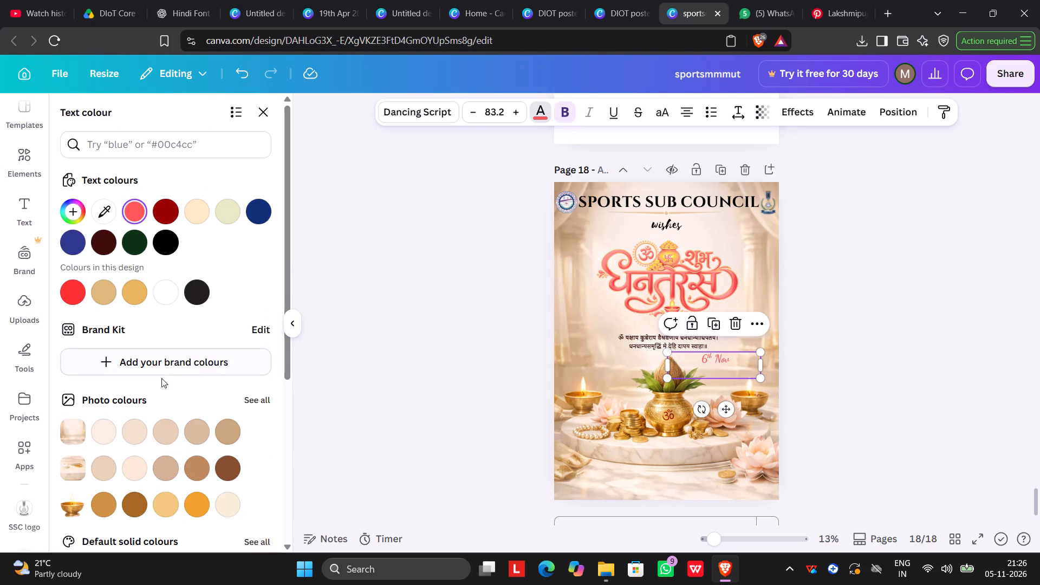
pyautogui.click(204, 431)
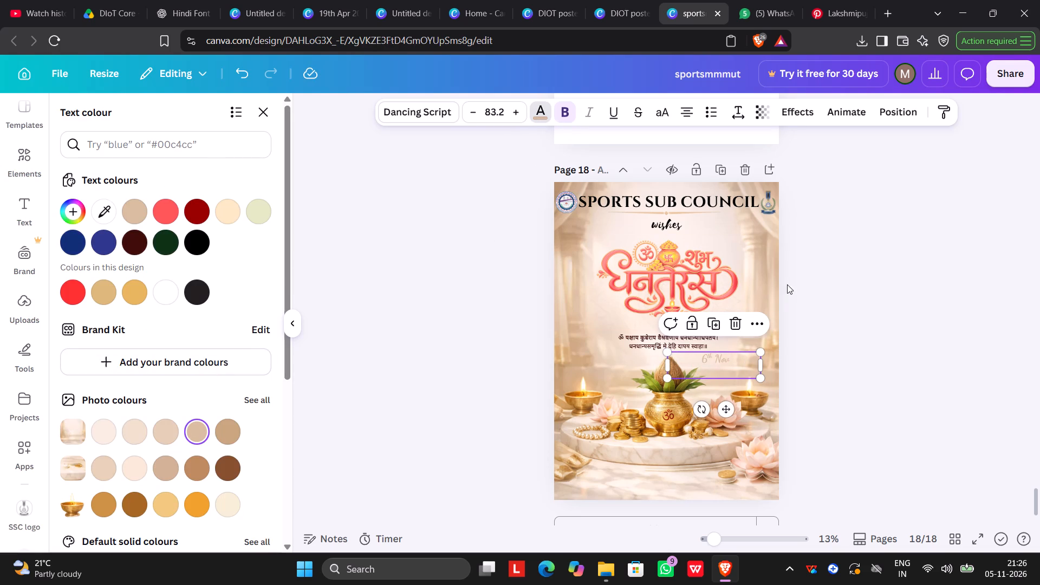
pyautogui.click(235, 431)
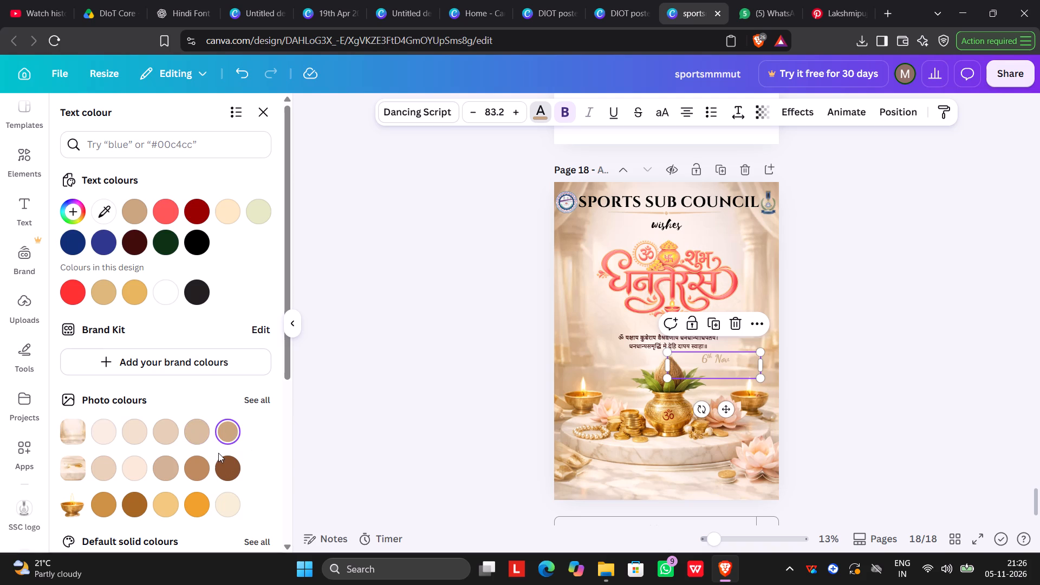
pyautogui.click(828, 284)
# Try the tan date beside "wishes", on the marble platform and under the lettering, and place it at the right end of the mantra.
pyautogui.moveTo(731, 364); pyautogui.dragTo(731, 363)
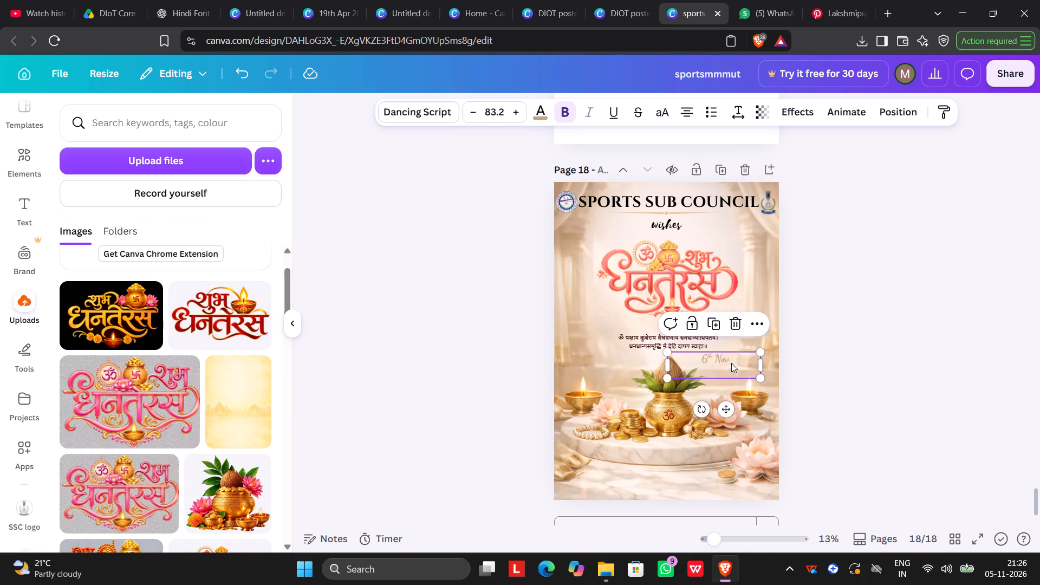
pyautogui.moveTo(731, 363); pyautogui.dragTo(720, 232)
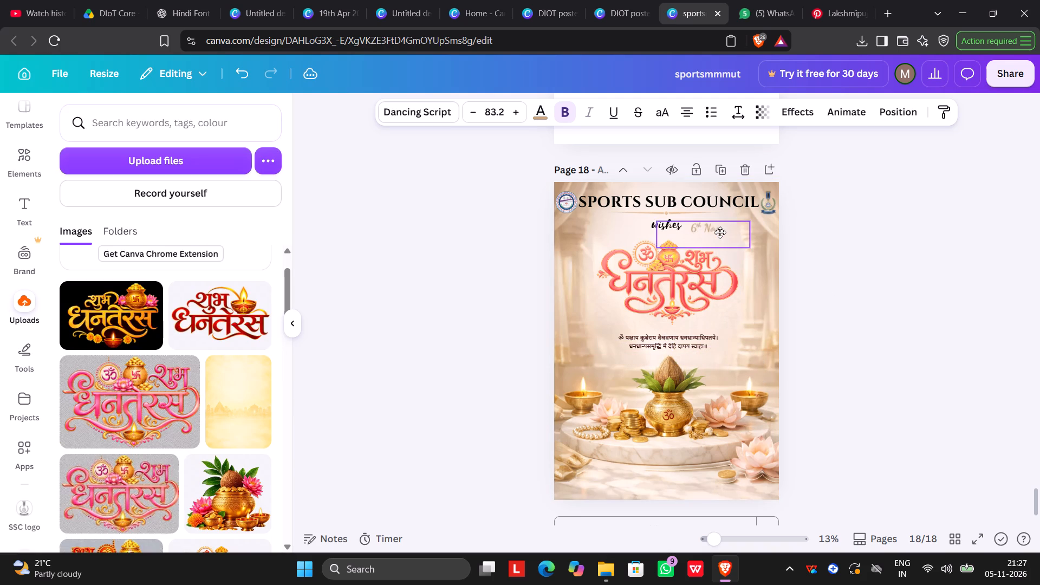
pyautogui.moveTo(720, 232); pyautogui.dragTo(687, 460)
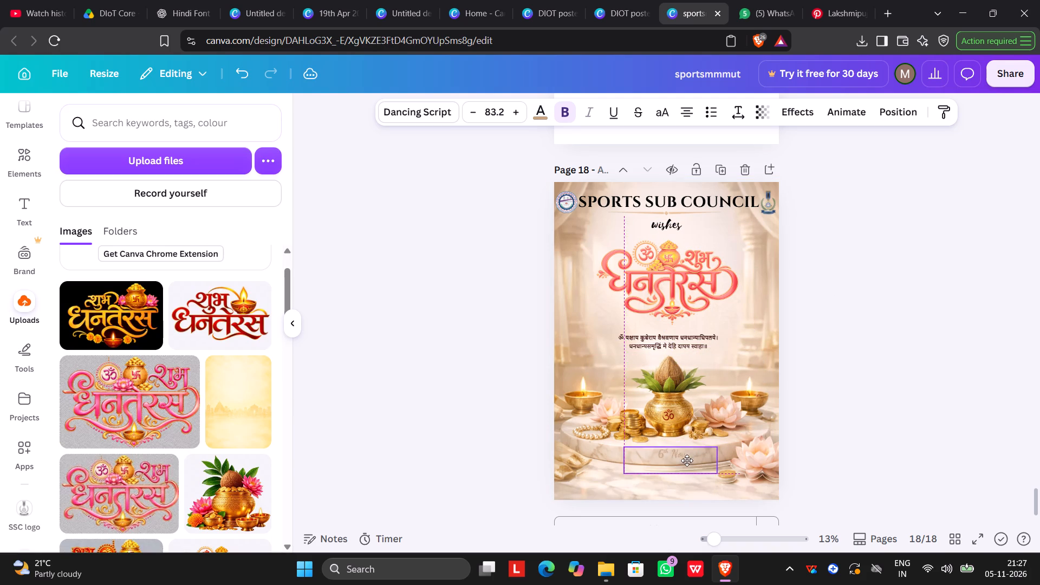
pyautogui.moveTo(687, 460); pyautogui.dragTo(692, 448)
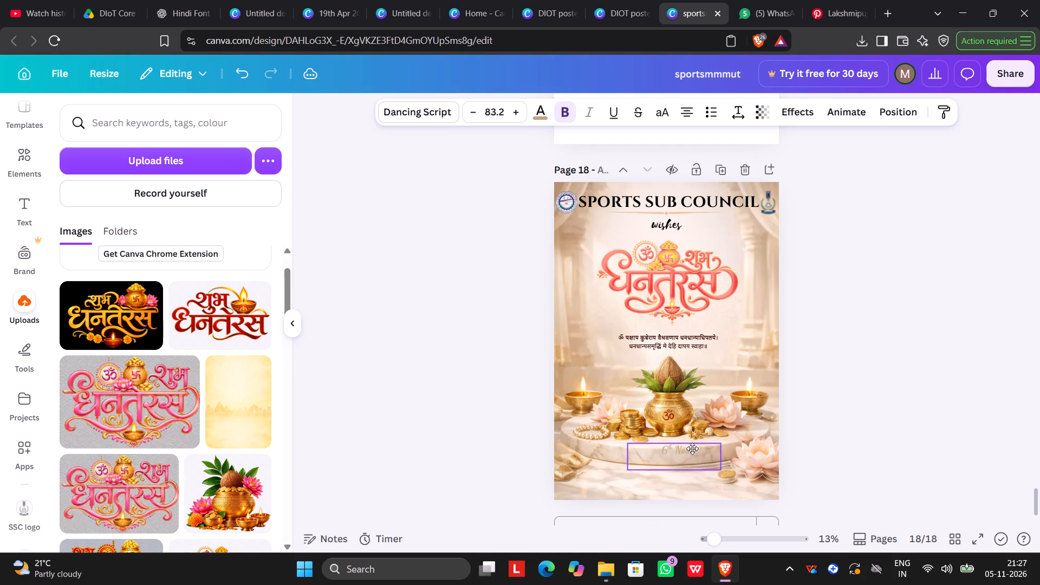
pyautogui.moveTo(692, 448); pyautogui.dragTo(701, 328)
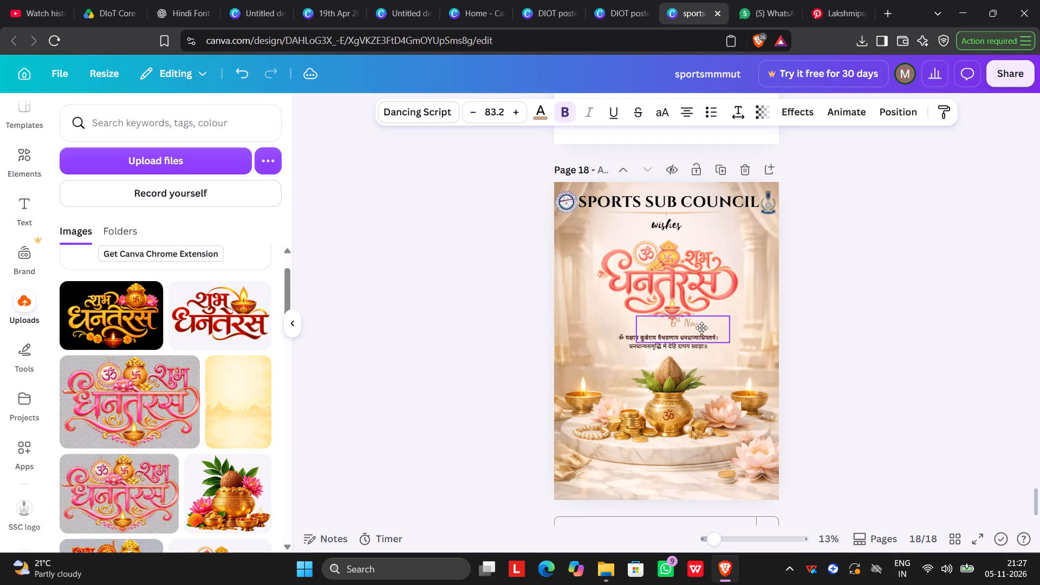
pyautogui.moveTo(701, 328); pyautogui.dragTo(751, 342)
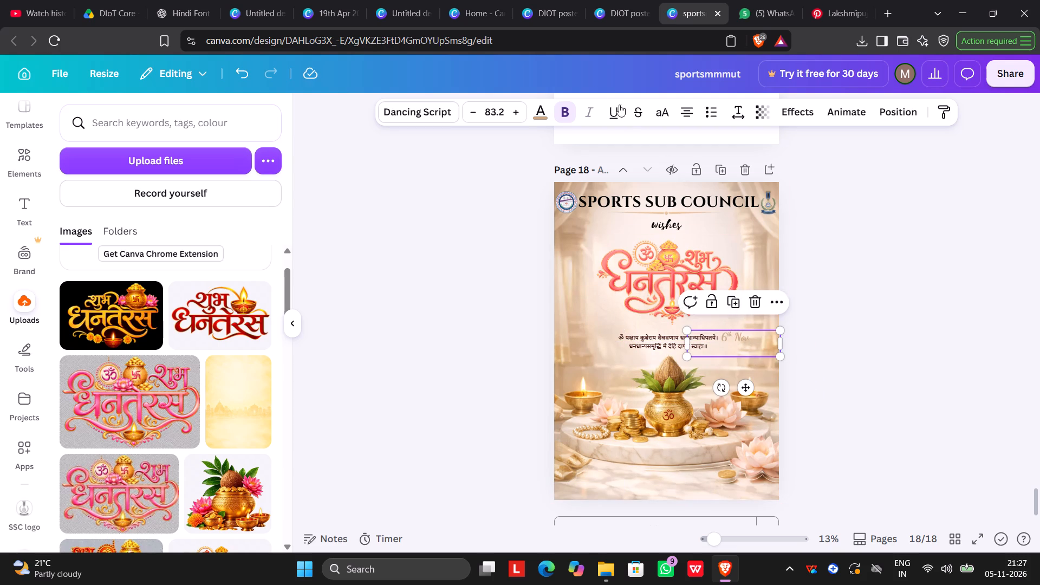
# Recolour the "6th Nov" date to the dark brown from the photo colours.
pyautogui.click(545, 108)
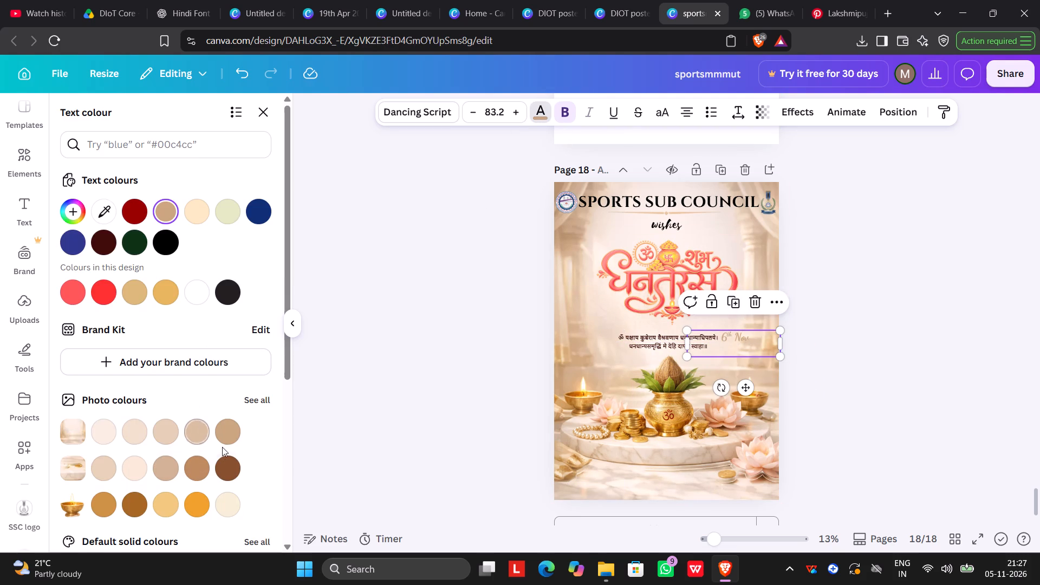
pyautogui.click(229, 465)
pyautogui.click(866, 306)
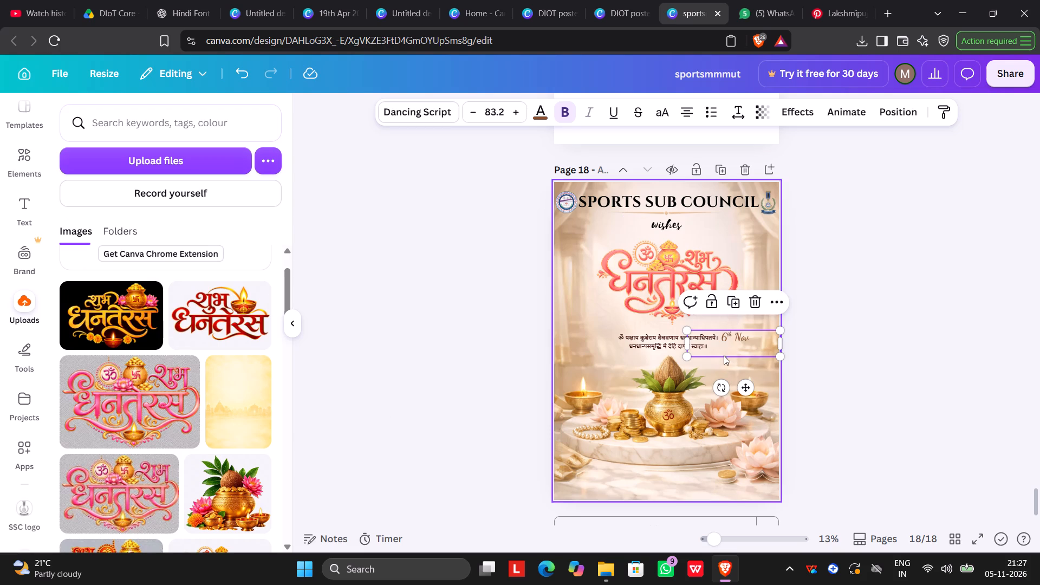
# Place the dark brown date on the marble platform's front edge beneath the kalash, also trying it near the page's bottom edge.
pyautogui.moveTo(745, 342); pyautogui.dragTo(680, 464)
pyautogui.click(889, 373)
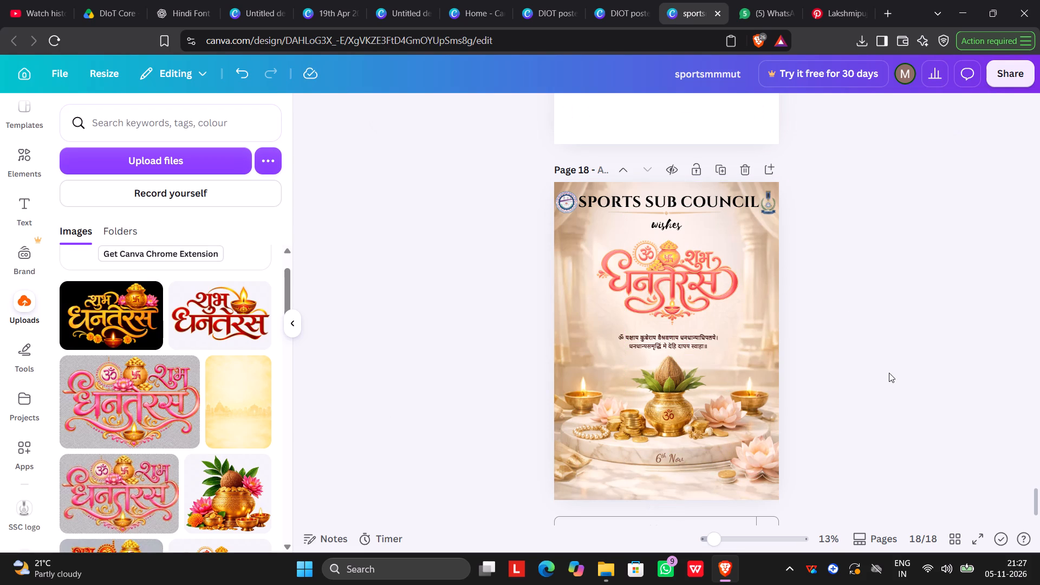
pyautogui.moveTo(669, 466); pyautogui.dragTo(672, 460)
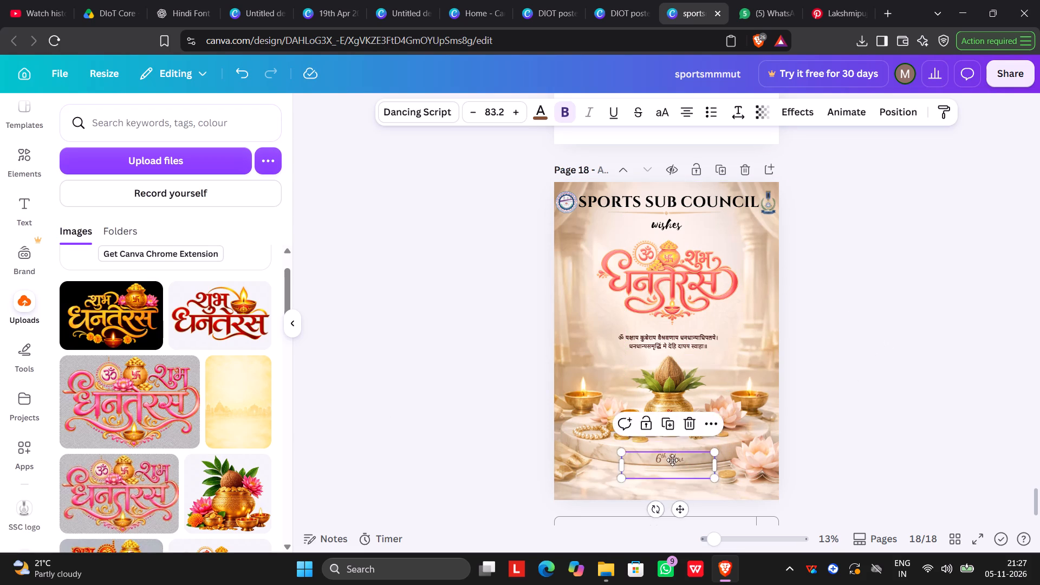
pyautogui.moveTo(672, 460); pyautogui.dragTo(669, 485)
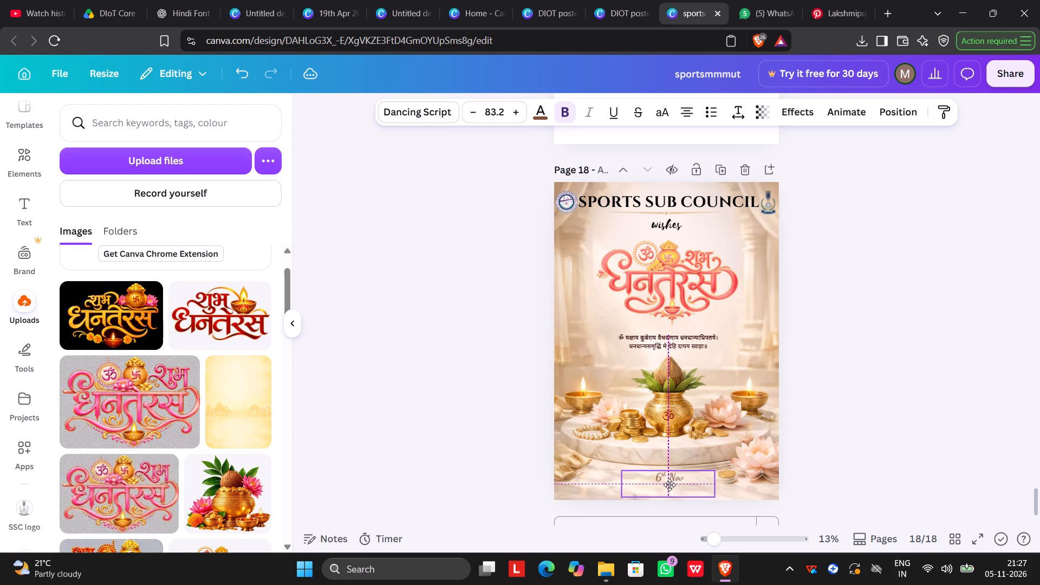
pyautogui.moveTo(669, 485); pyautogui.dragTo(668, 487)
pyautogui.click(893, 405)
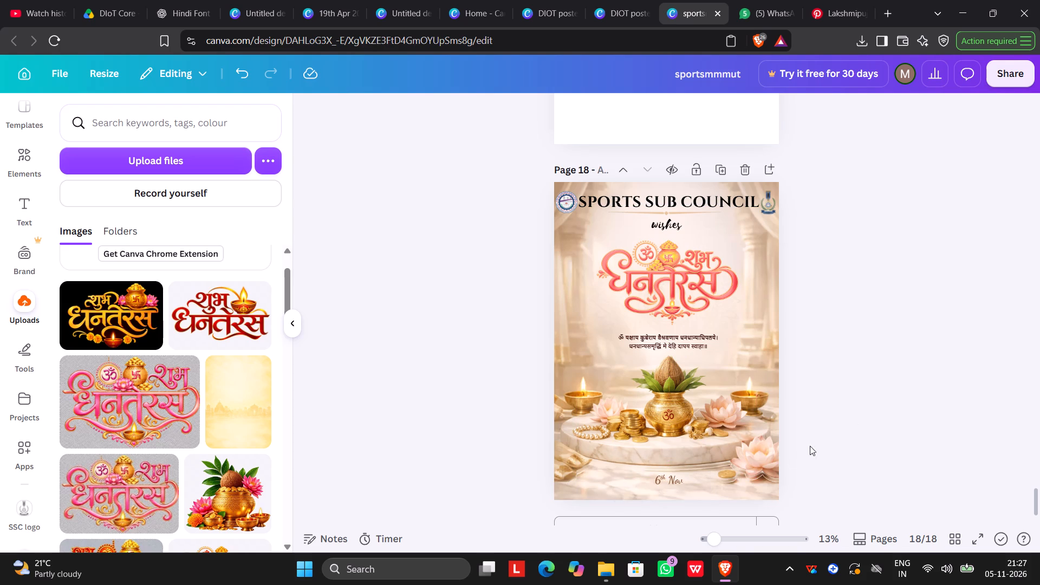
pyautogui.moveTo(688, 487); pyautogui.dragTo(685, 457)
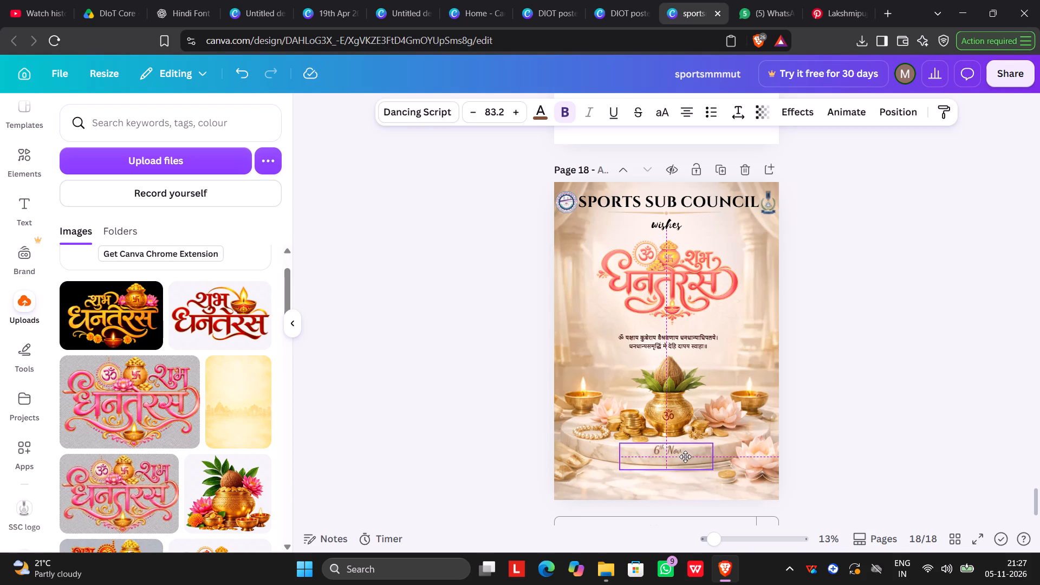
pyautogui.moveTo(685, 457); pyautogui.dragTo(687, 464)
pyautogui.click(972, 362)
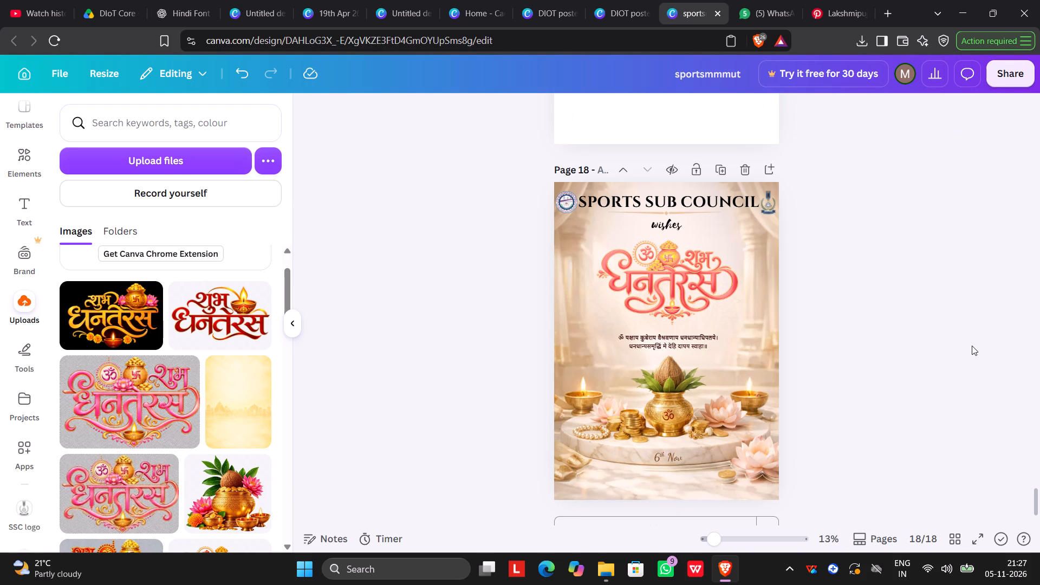
# Try the date at other spots around the poster, including beside "wishes", and remove it from page 18.
pyautogui.moveTo(667, 461); pyautogui.dragTo(673, 415)
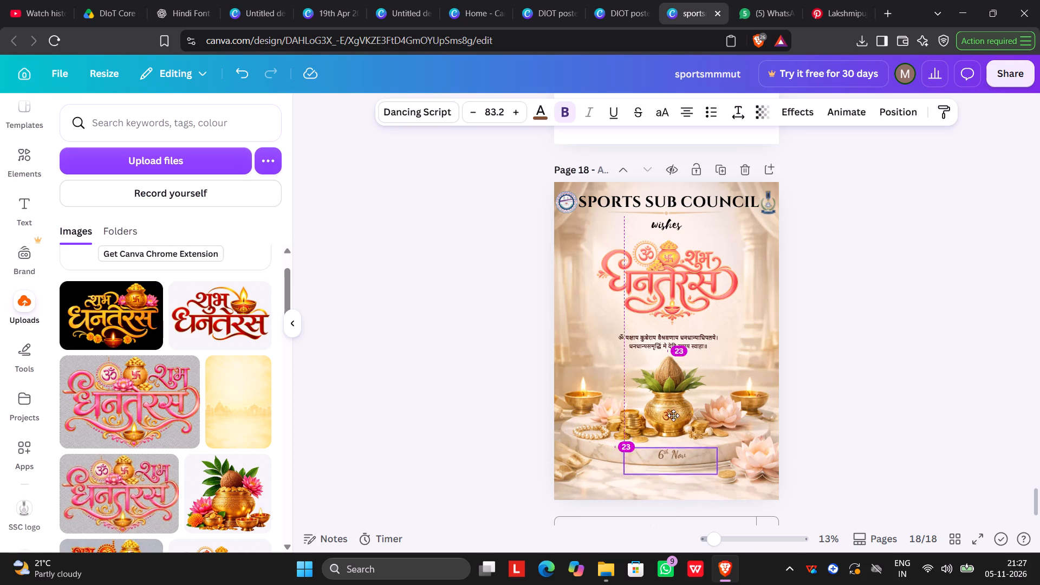
pyautogui.moveTo(673, 415); pyautogui.dragTo(851, 318)
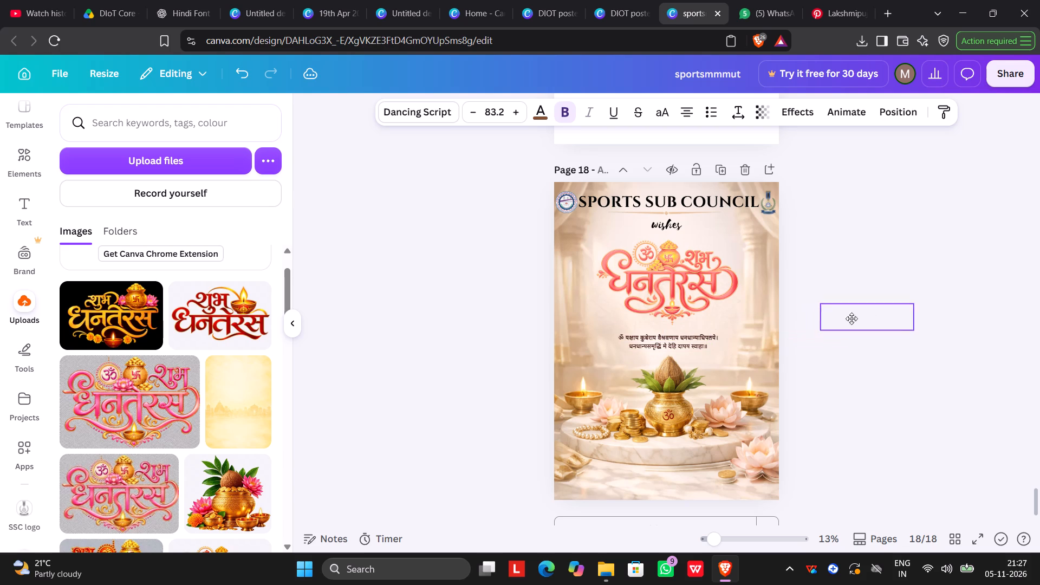
pyautogui.moveTo(851, 318); pyautogui.dragTo(677, 235)
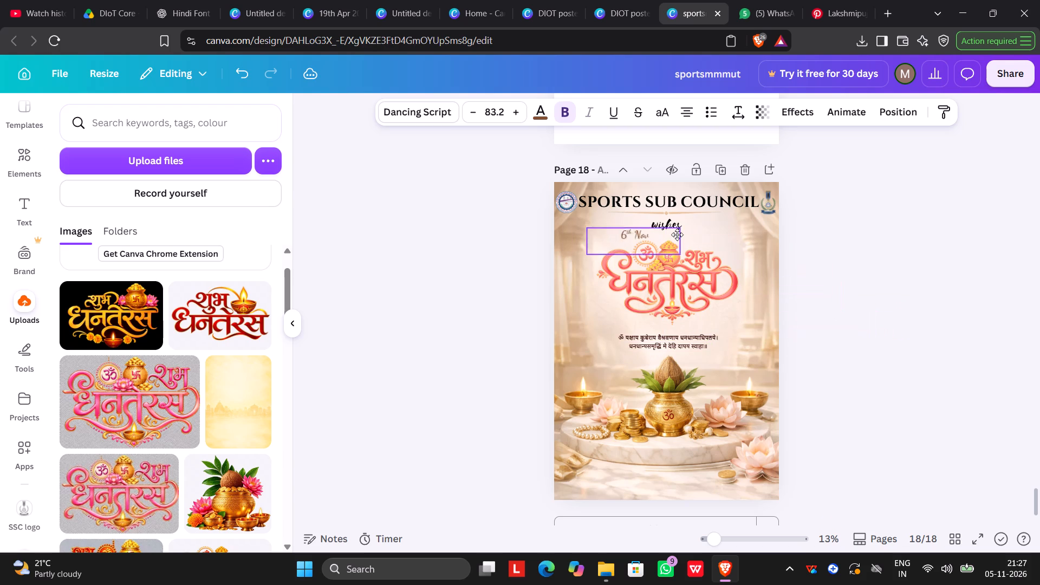
pyautogui.moveTo(677, 235); pyautogui.dragTo(747, 323)
pyautogui.click(766, 285)
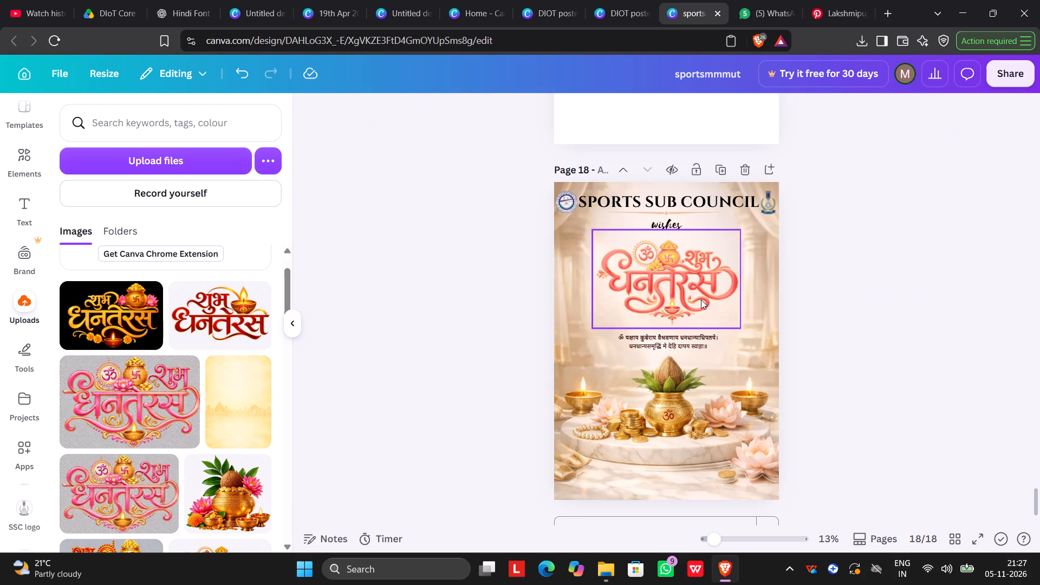
# Add the uploaded red "शुभ धनतेरस" lettering with the diya to page 18 and recolour its red to the design's coral red.
pyautogui.click(203, 317)
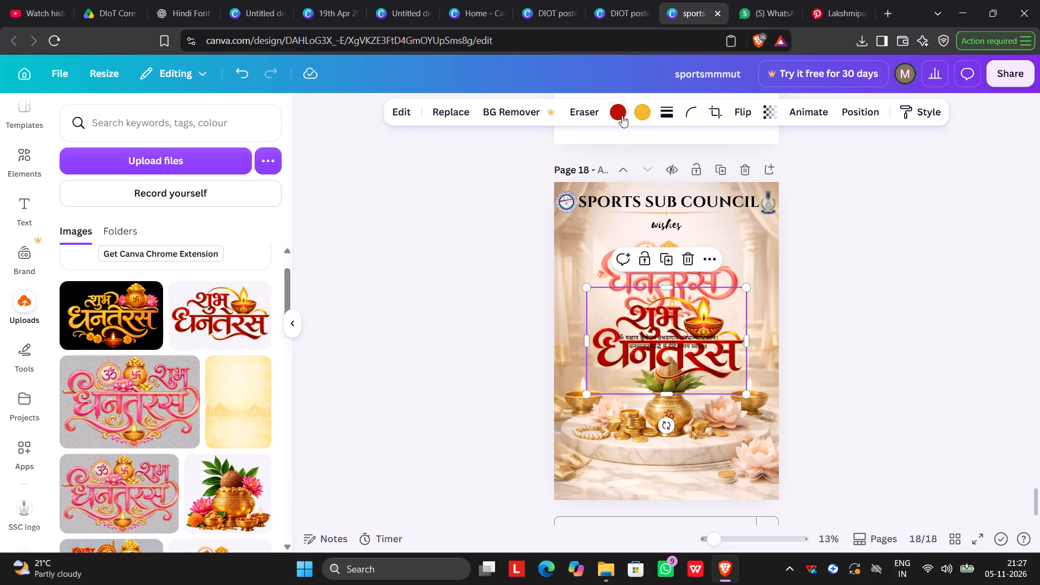
pyautogui.click(620, 109)
pyautogui.click(137, 206)
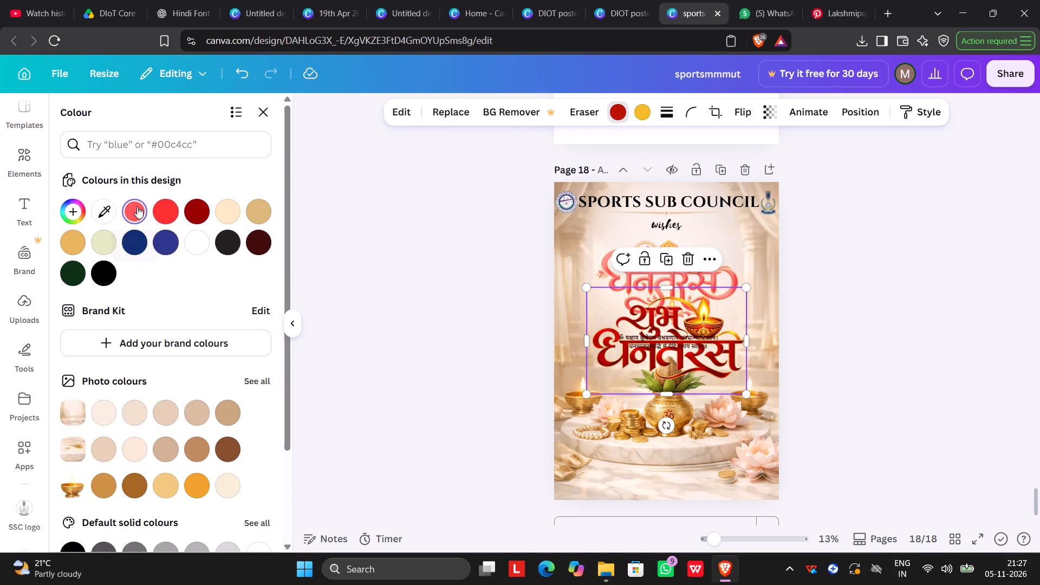
pyautogui.click(875, 253)
# Move the new diya lettering down so it sits over the mantra and the kalash.
pyautogui.moveTo(676, 366); pyautogui.dragTo(695, 439)
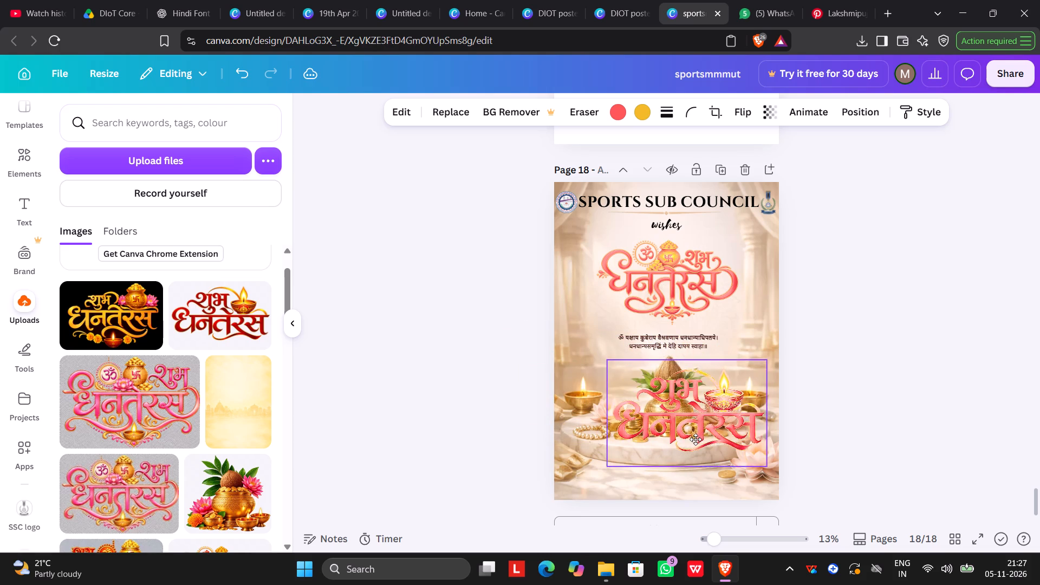
pyautogui.moveTo(695, 439); pyautogui.dragTo(697, 398)
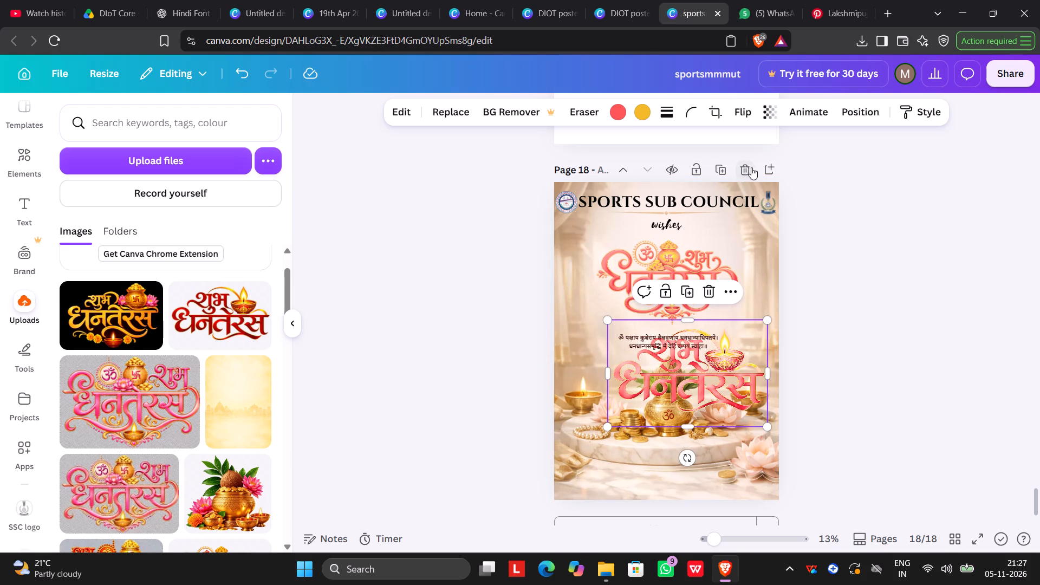
# Duplicate page 18 to create another poster variant.
pyautogui.click(724, 171)
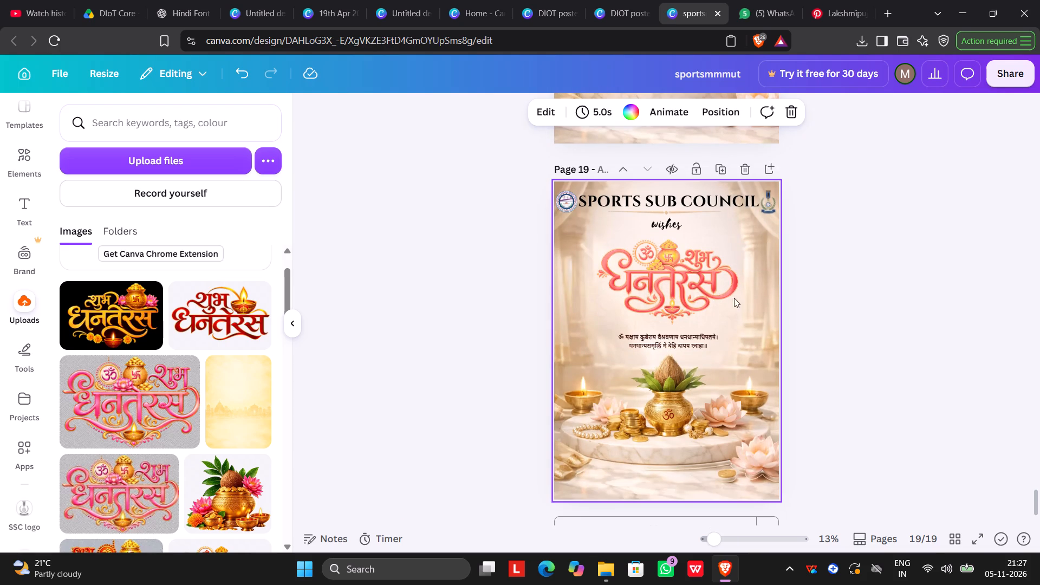
# Delete the added diya "शुभ धनतेरस" lettering from page 18.
pyautogui.scroll(3, 700, 226)
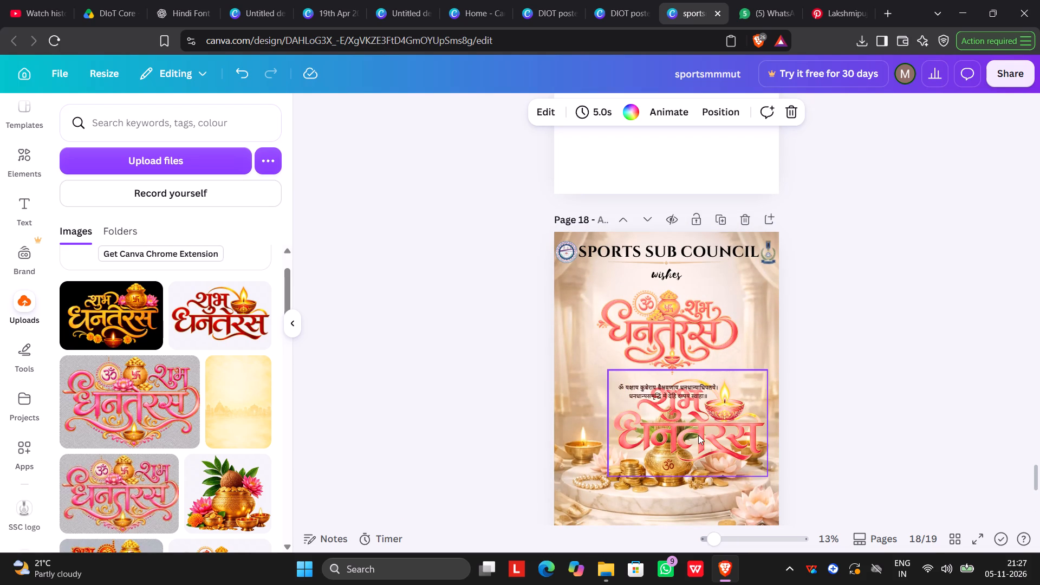
pyautogui.click(736, 419)
pyautogui.click(706, 347)
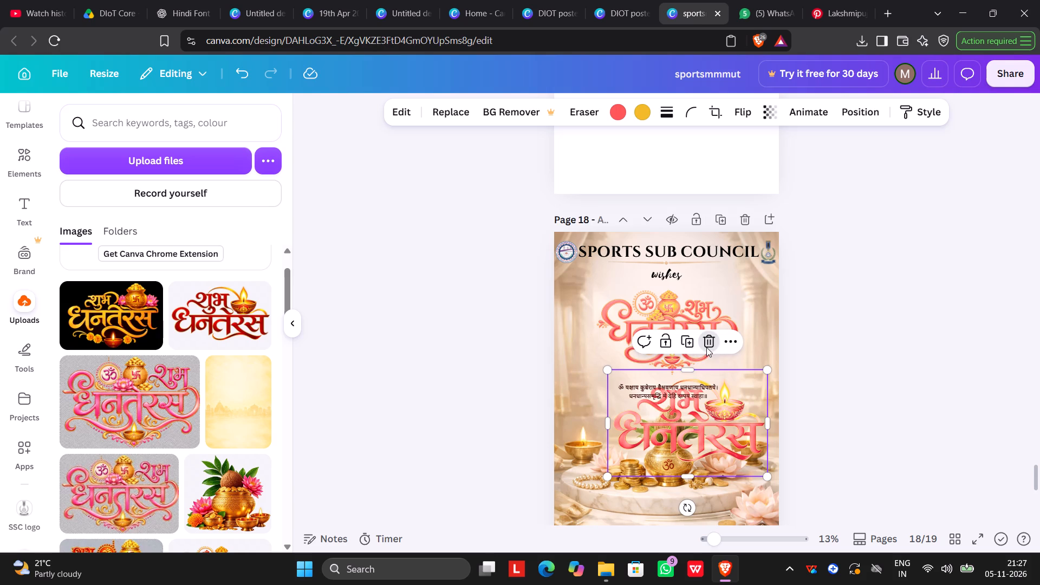
# Delete the "शुभ धनतेरस" lettering with the Om and kalash from page 19, keeping the diya lettering.
pyautogui.scroll(-4, 706, 347)
pyautogui.scroll(-4, 680, 447)
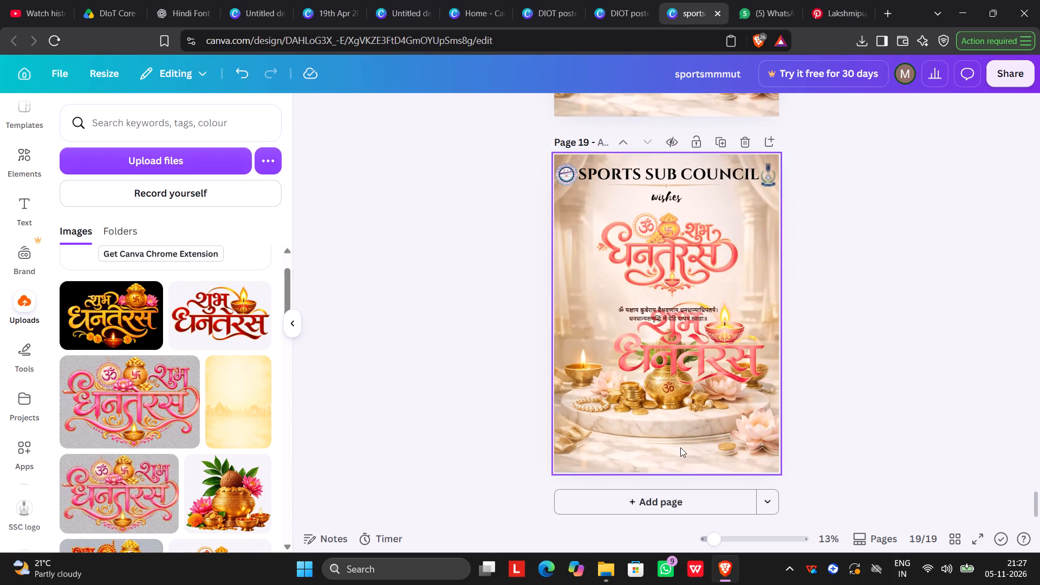
pyautogui.scroll(2, 708, 324)
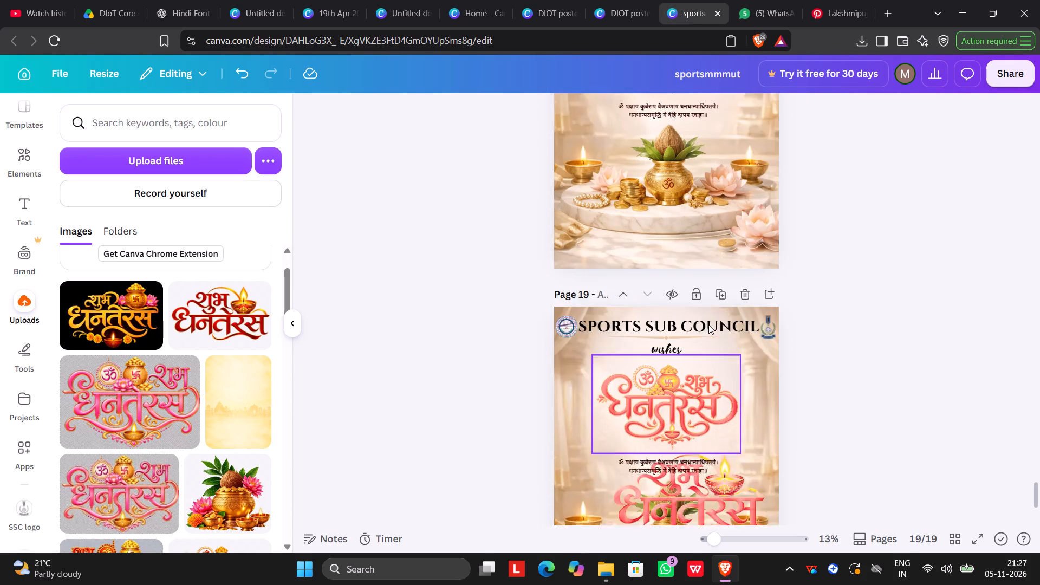
pyautogui.scroll(3, 708, 324)
pyautogui.scroll(-6, 708, 324)
pyautogui.click(691, 259)
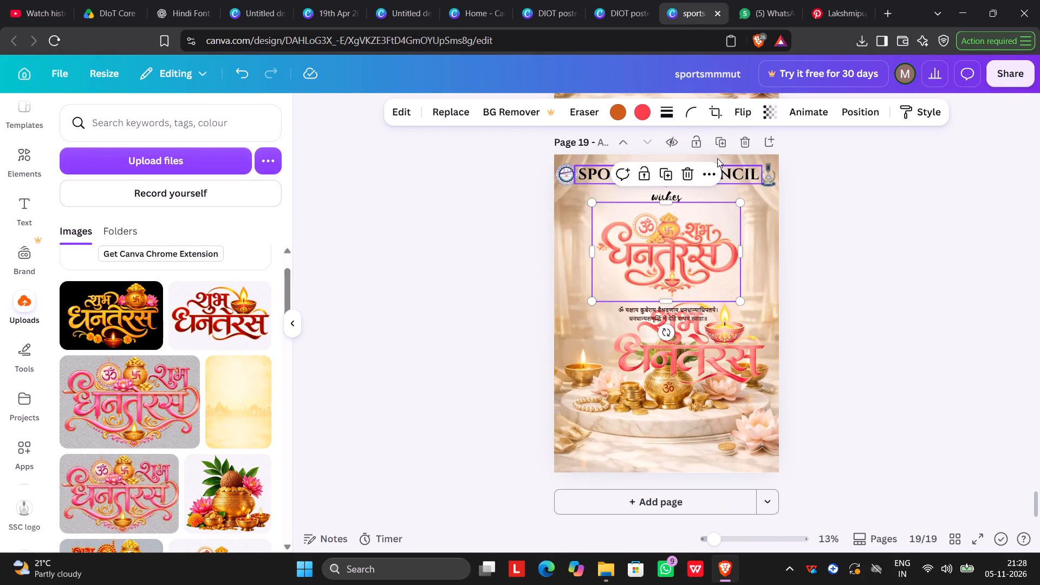
pyautogui.click(686, 173)
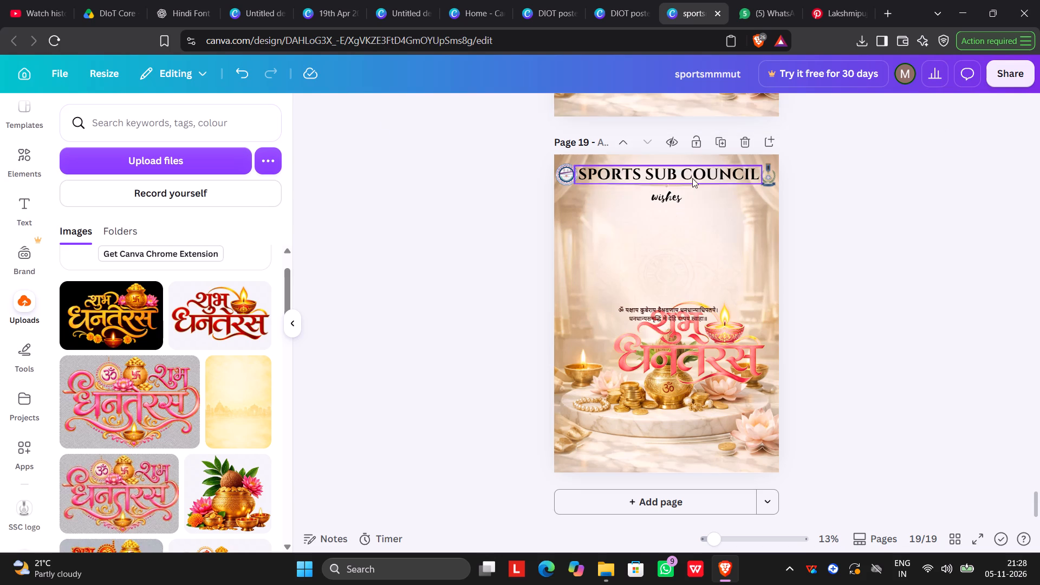
# Move the diya "शुभ धनतेरस" lettering on page 19 up into the space between "wishes" and the mantra, roughly centred.
pyautogui.moveTo(731, 364); pyautogui.dragTo(707, 275)
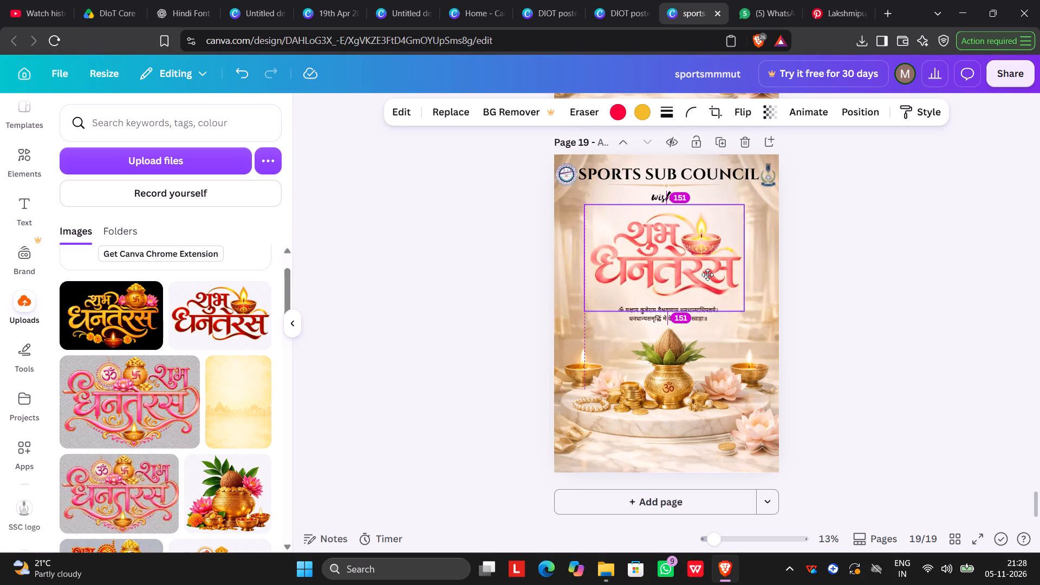
pyautogui.moveTo(707, 275); pyautogui.dragTo(708, 275)
pyautogui.moveTo(708, 275); pyautogui.dragTo(715, 278)
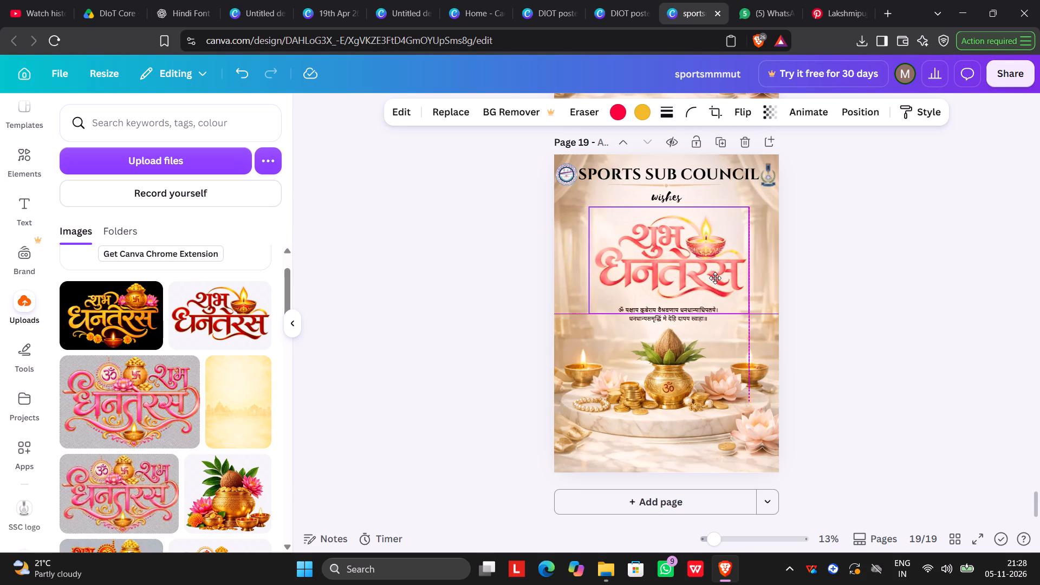
pyautogui.moveTo(715, 278); pyautogui.dragTo(709, 278)
pyautogui.click(867, 282)
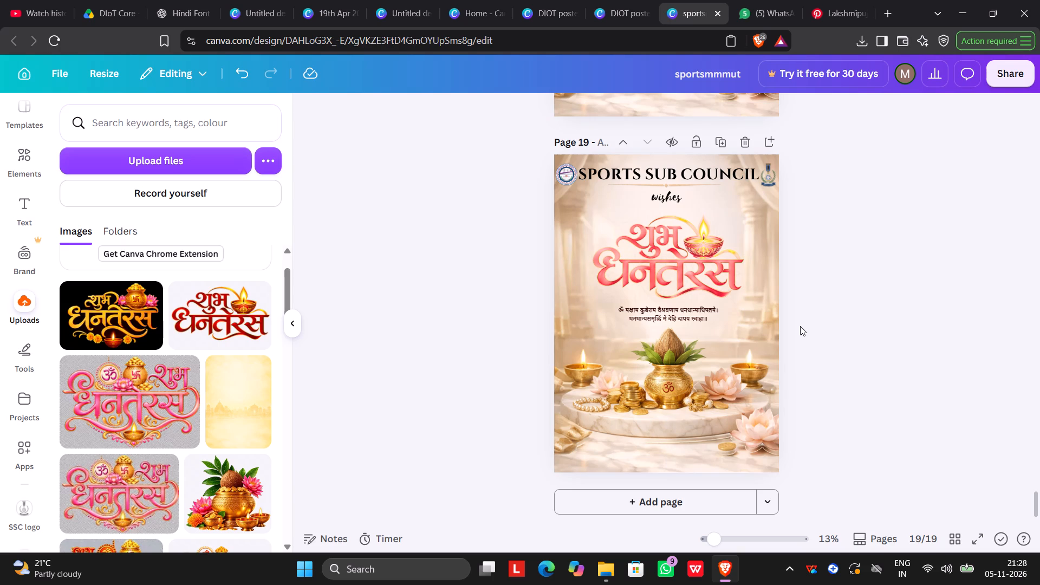
# Copy the lotus divider line from the orange poster on page 16 and paste it onto page 18.
pyautogui.click(692, 323)
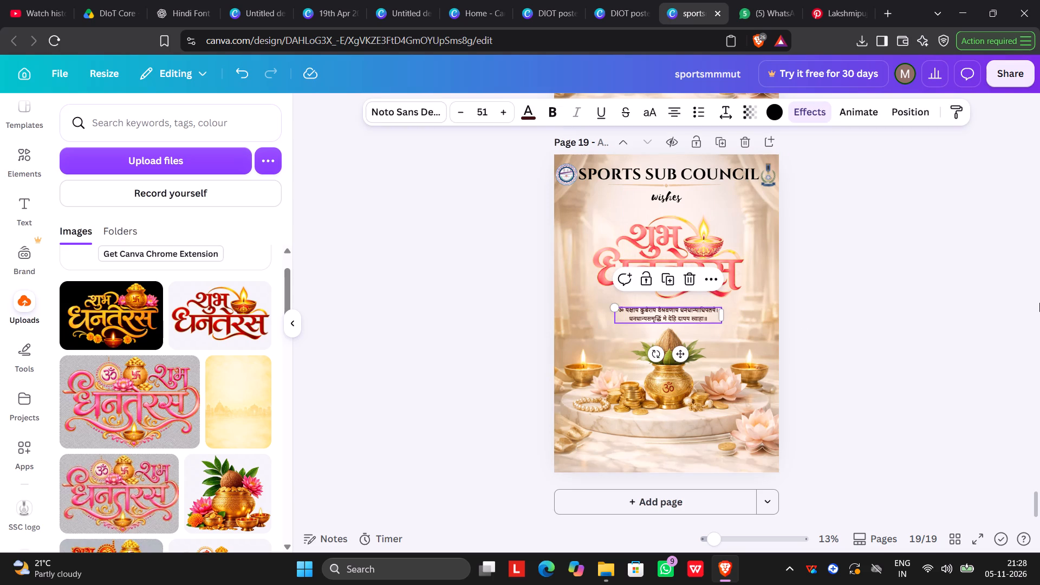
pyautogui.scroll(6, 1038, 310)
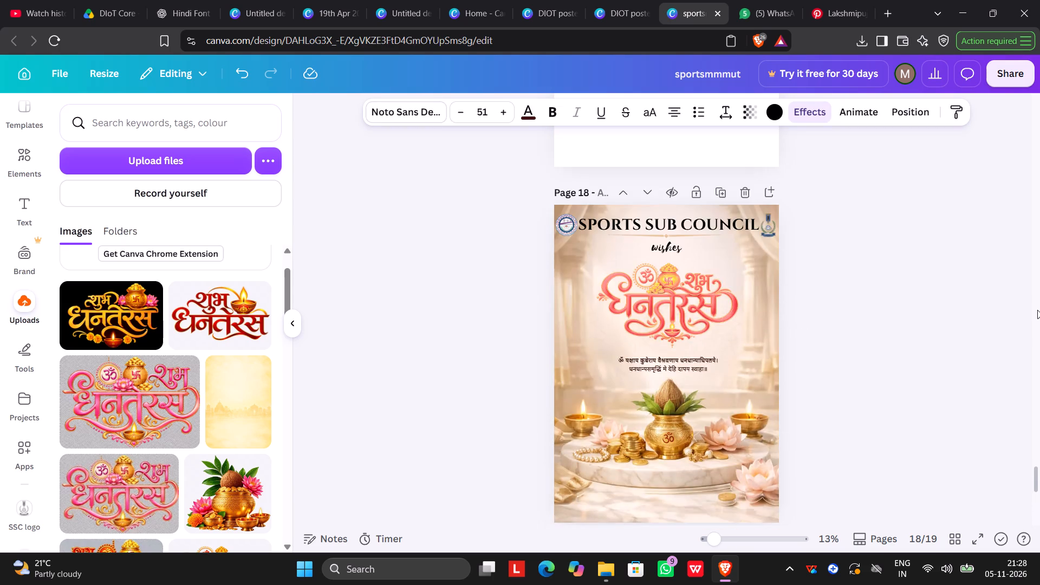
pyautogui.scroll(8, 1037, 310)
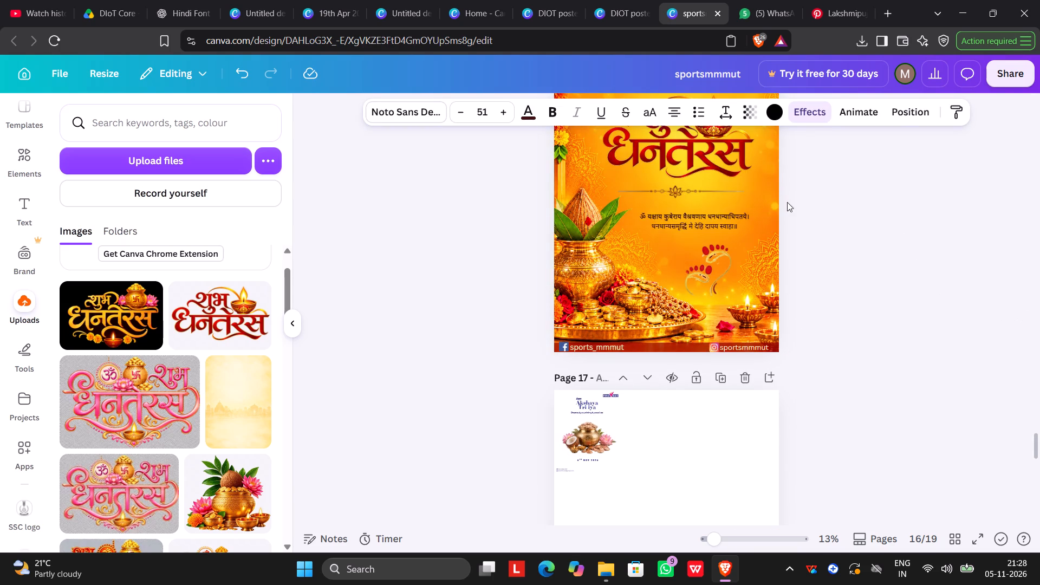
pyautogui.click(697, 185)
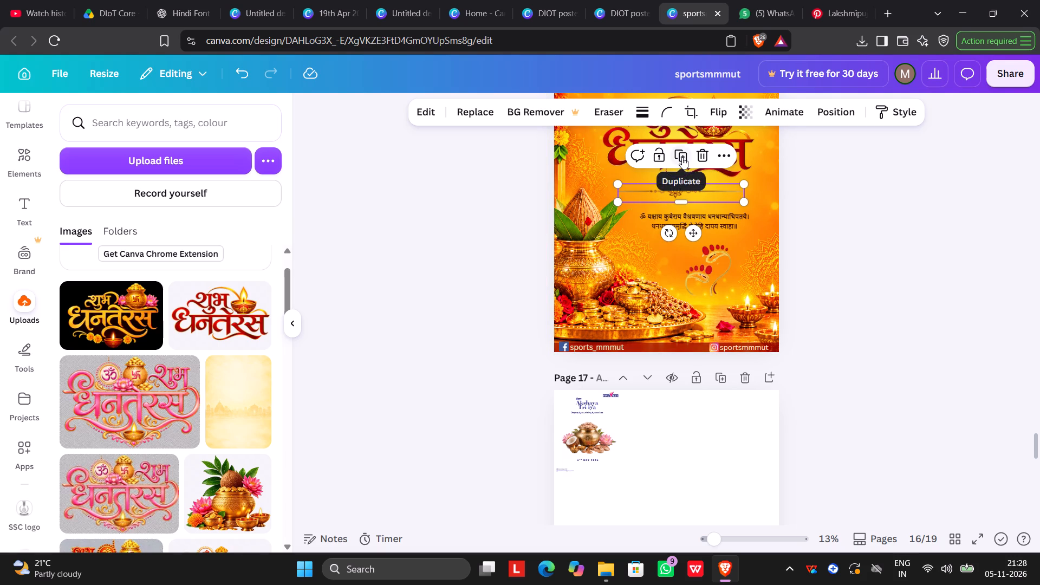
pyautogui.hotkey('ctrl', 'c')
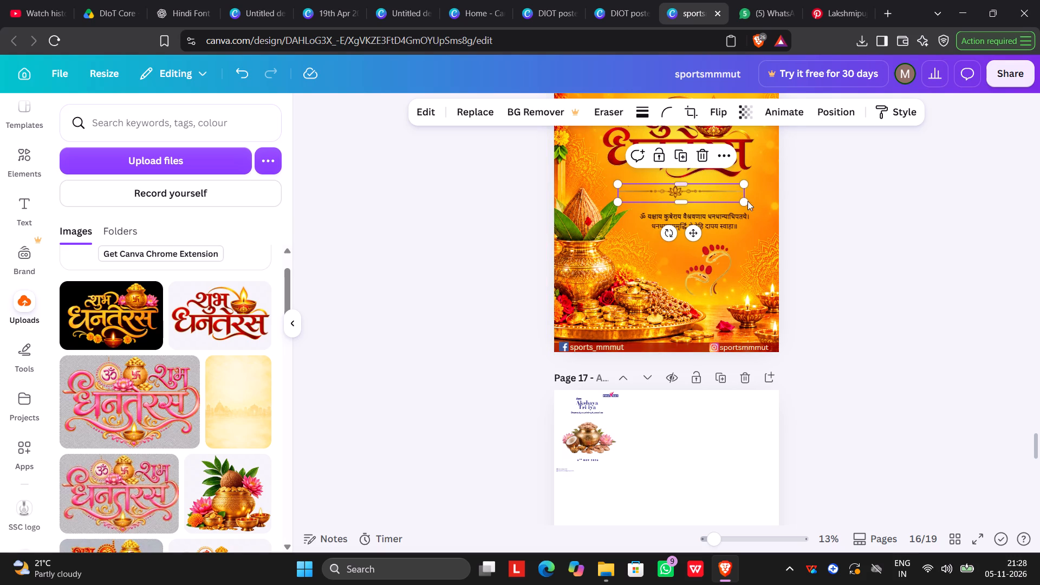
pyautogui.scroll(-15, 784, 259)
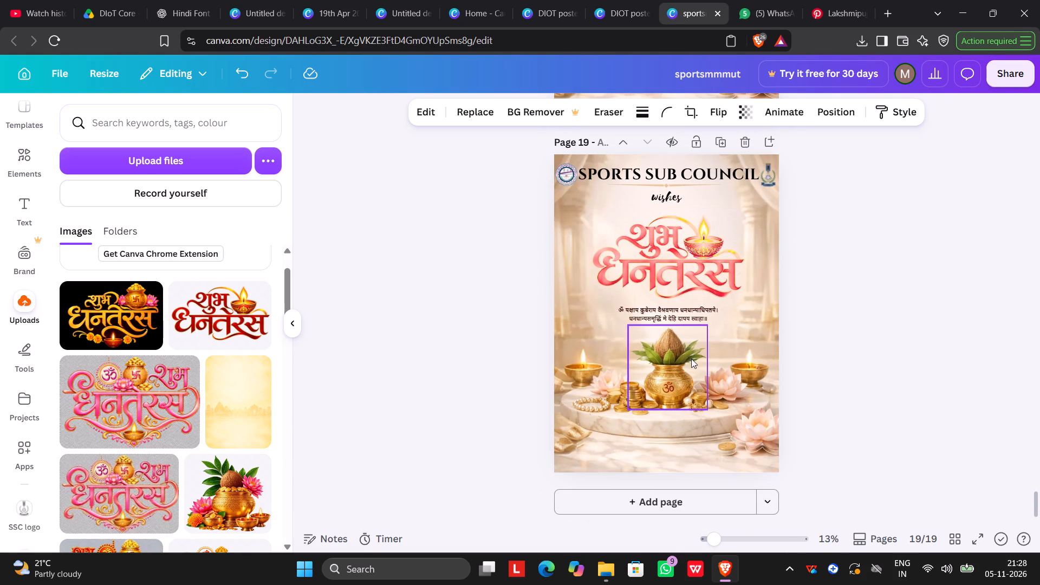
pyautogui.scroll(-3, 692, 359)
pyautogui.scroll(3, 721, 212)
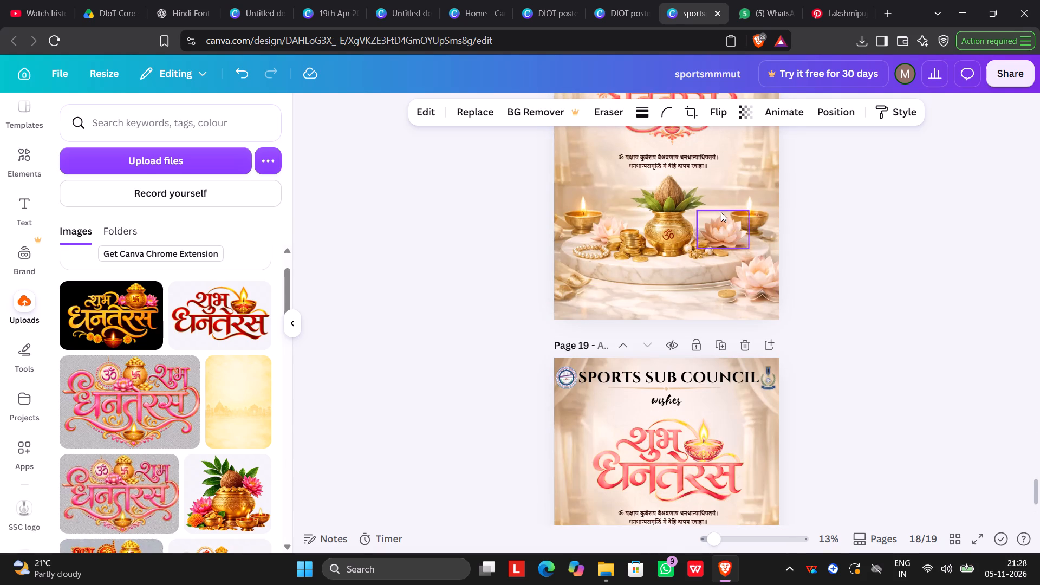
pyautogui.scroll(1, 721, 212)
pyautogui.click(738, 242)
pyautogui.hotkey('ctrl', 'v')
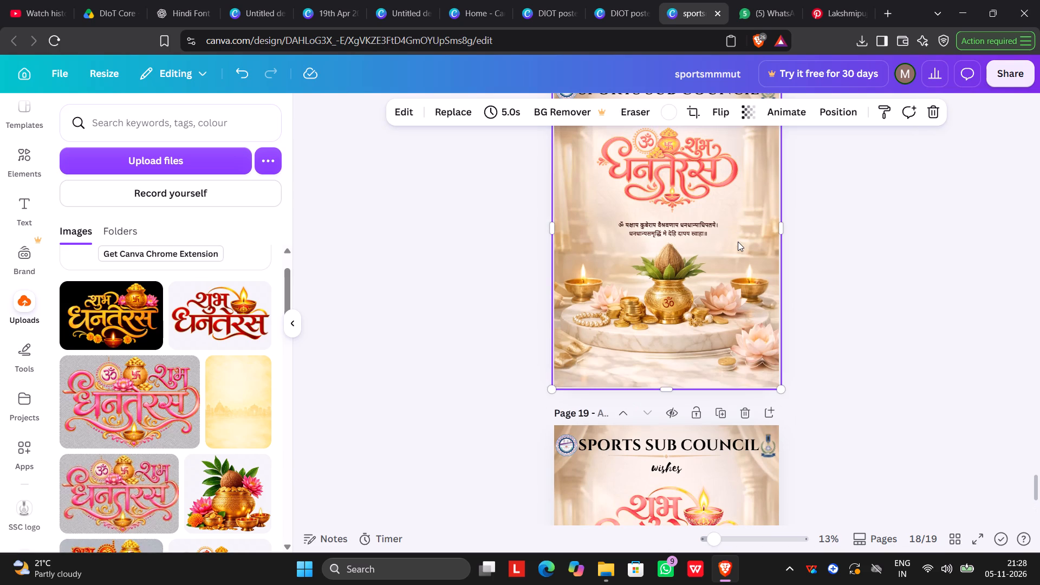
pyautogui.click(900, 243)
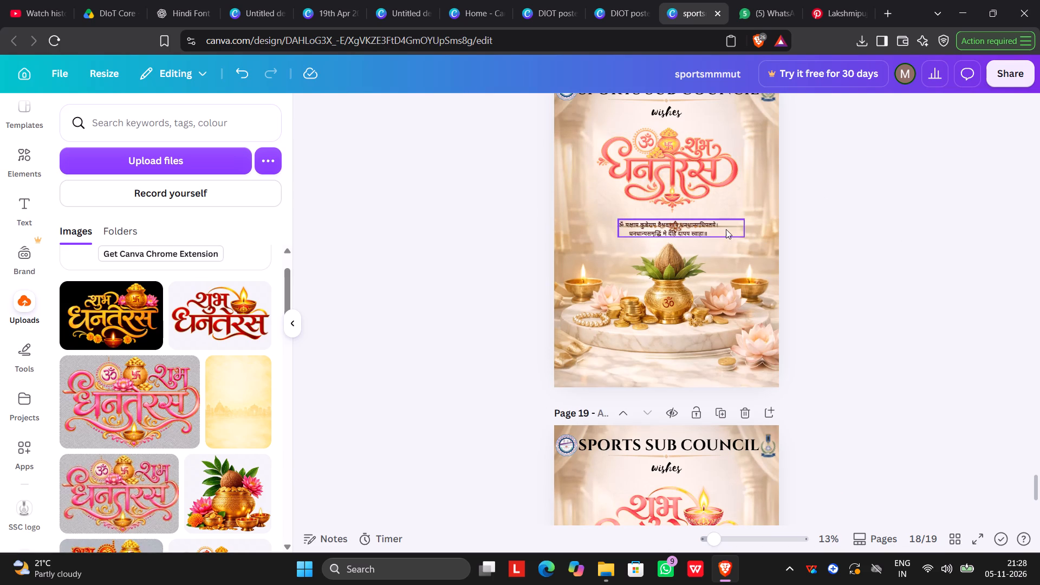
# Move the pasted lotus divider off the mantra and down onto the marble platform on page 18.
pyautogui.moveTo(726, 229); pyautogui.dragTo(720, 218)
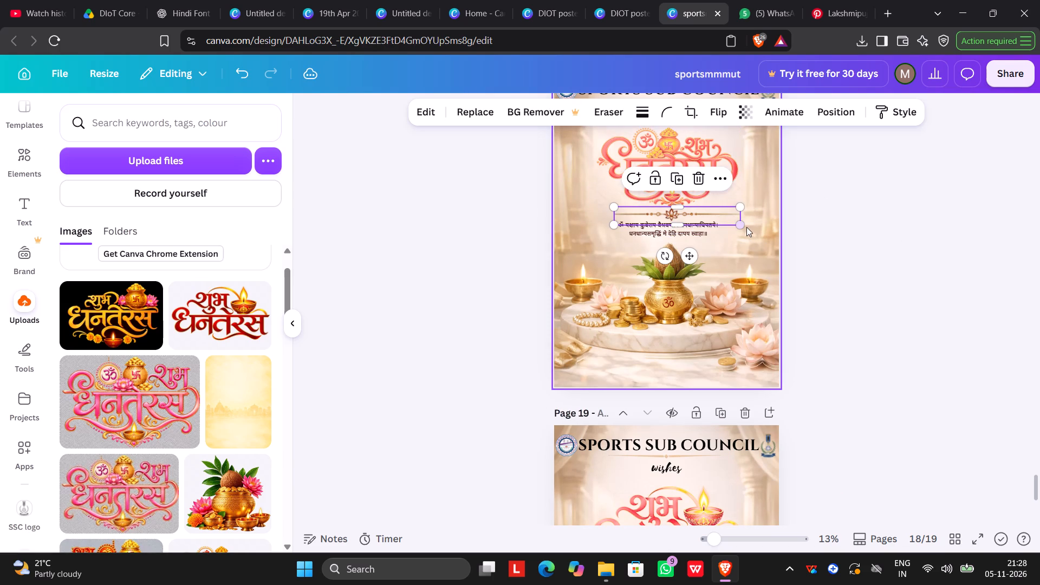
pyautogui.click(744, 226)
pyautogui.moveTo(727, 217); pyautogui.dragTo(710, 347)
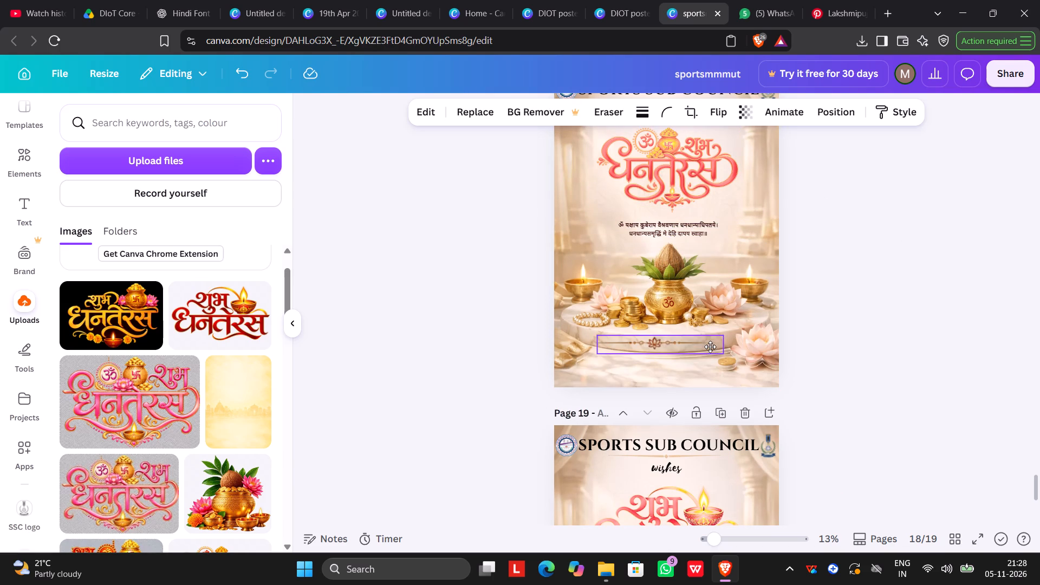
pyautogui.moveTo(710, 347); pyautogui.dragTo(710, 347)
# Nudge the mantra text on page 18 slightly down to make room beneath the "शुभ धनतेरस" lettering.
pyautogui.click(703, 232)
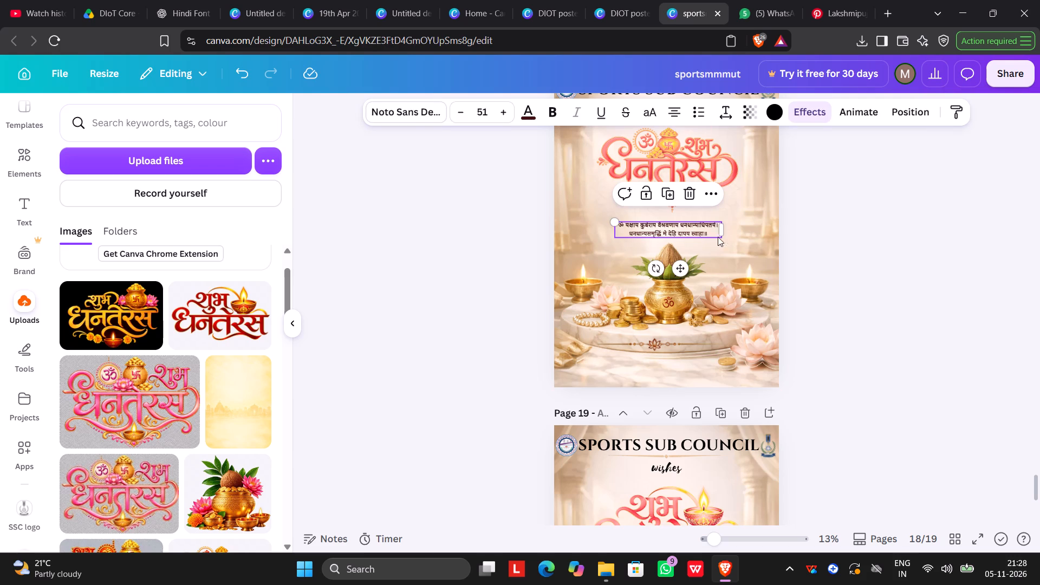
pyautogui.press('Down')
pyautogui.press('Down')
pyautogui.press('Down')
pyautogui.press('Down')
pyautogui.press('Down')
pyautogui.press('Down')
pyautogui.press('Down')
pyautogui.press('Down')
pyautogui.press('Down')
pyautogui.press('Down')
pyautogui.press('Down')
pyautogui.press('Down')
pyautogui.press('Down')
pyautogui.press('Down')
pyautogui.press('Down')
pyautogui.press('Down')
pyautogui.press('Down')
pyautogui.press('Down')
pyautogui.press('Down')
pyautogui.press('Down')
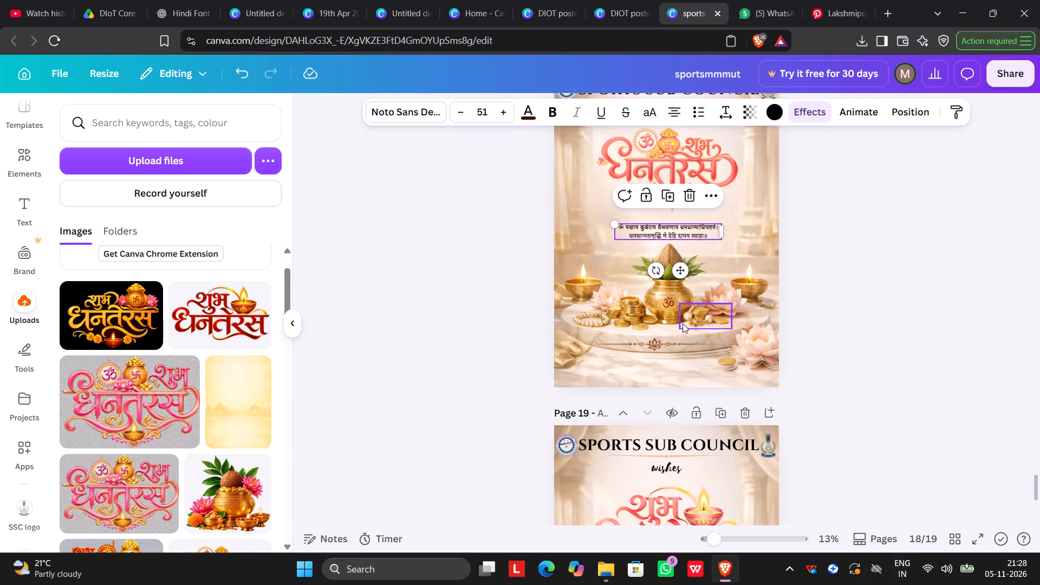
# Shrink the lotus divider on page 18 proportionally to a little over half its width.
pyautogui.click(675, 348)
pyautogui.moveTo(720, 354); pyautogui.dragTo(686, 340)
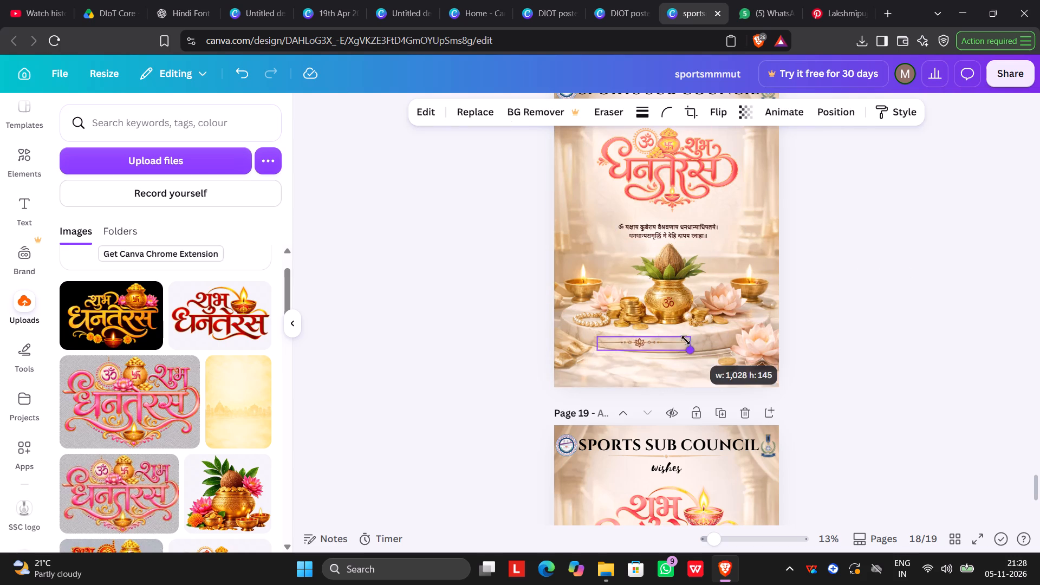
pyautogui.moveTo(686, 340); pyautogui.dragTo(668, 333)
pyautogui.click(831, 335)
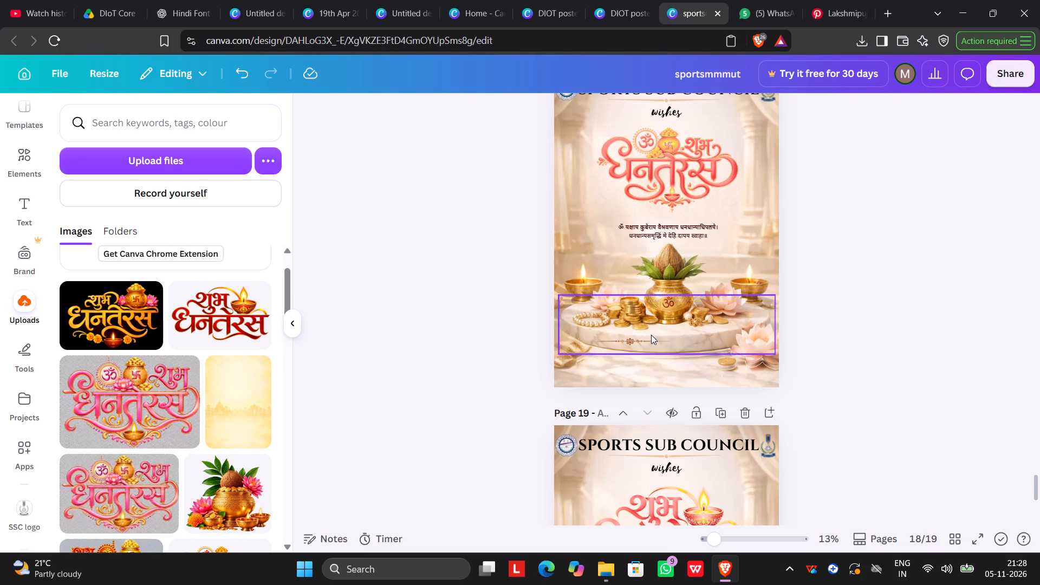
# Move the reduced lotus divider into the gap between the "शुभ धनतेरस" lettering and the mantra on page 18.
pyautogui.moveTo(651, 337); pyautogui.dragTo(692, 213)
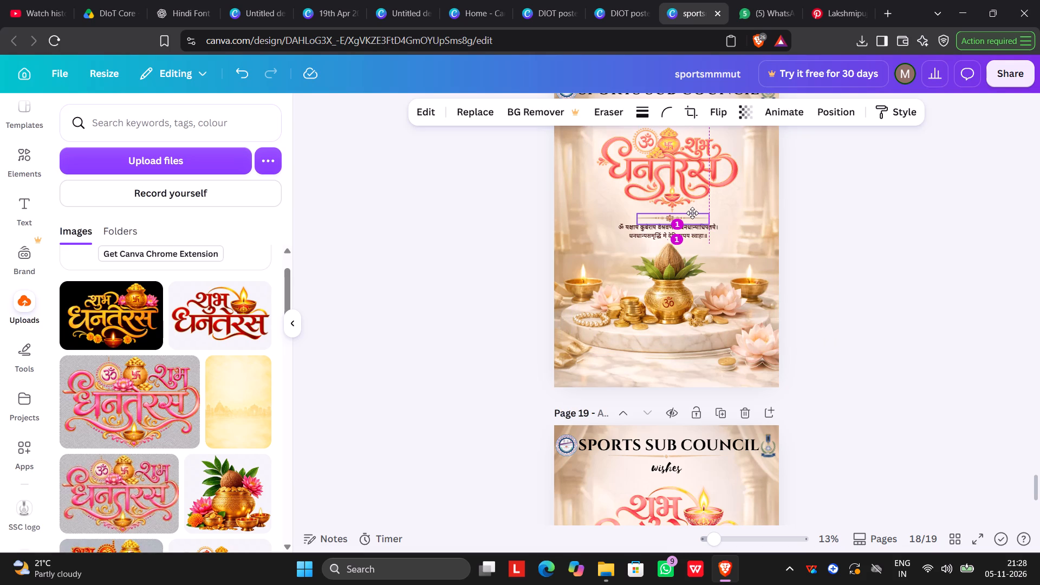
pyautogui.moveTo(692, 213); pyautogui.dragTo(693, 213)
pyautogui.moveTo(693, 213); pyautogui.dragTo(693, 213)
pyautogui.click(813, 213)
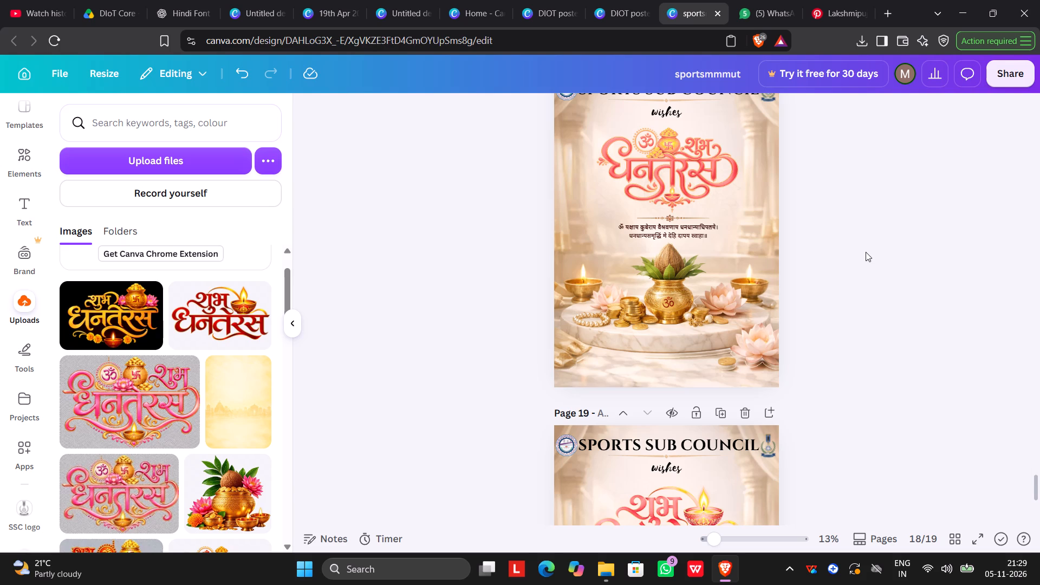
# Shift the mantra text on page 18 slightly to the right beneath the lotus divider.
pyautogui.scroll(1, 866, 250)
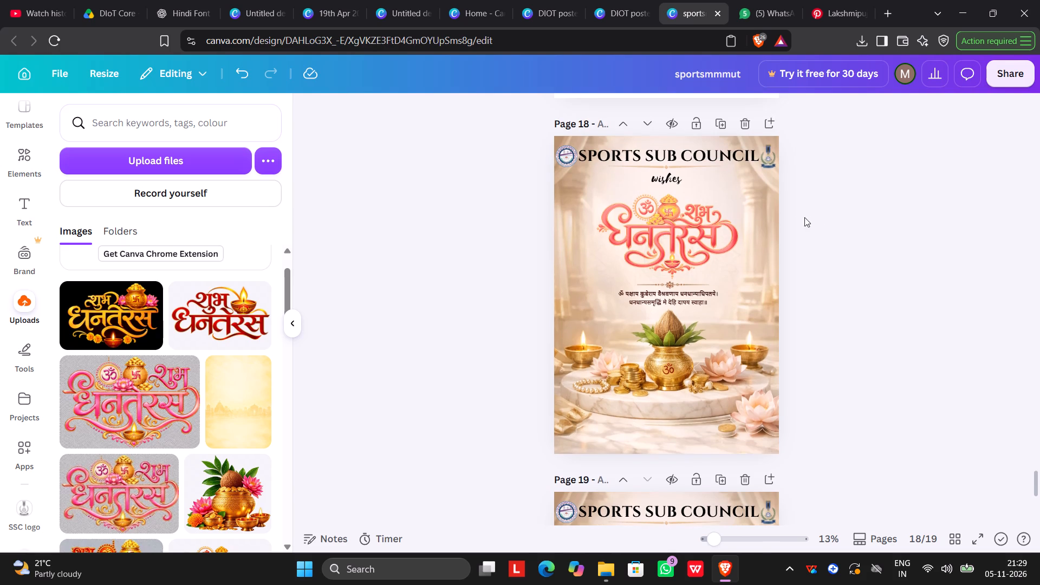
pyautogui.click(699, 304)
pyautogui.moveTo(698, 297); pyautogui.dragTo(706, 300)
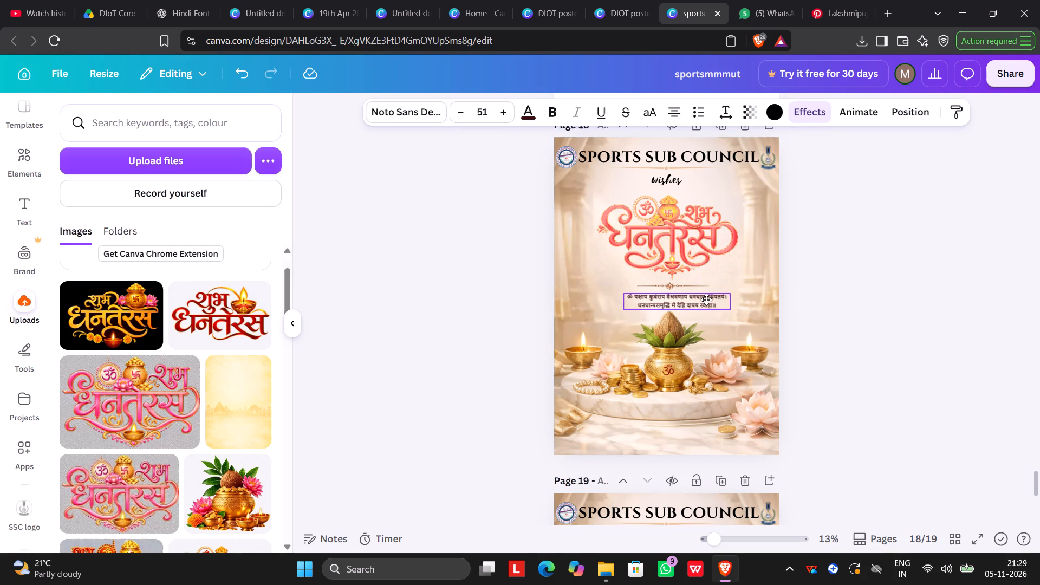
pyautogui.moveTo(706, 300); pyautogui.dragTo(706, 297)
pyautogui.click(874, 274)
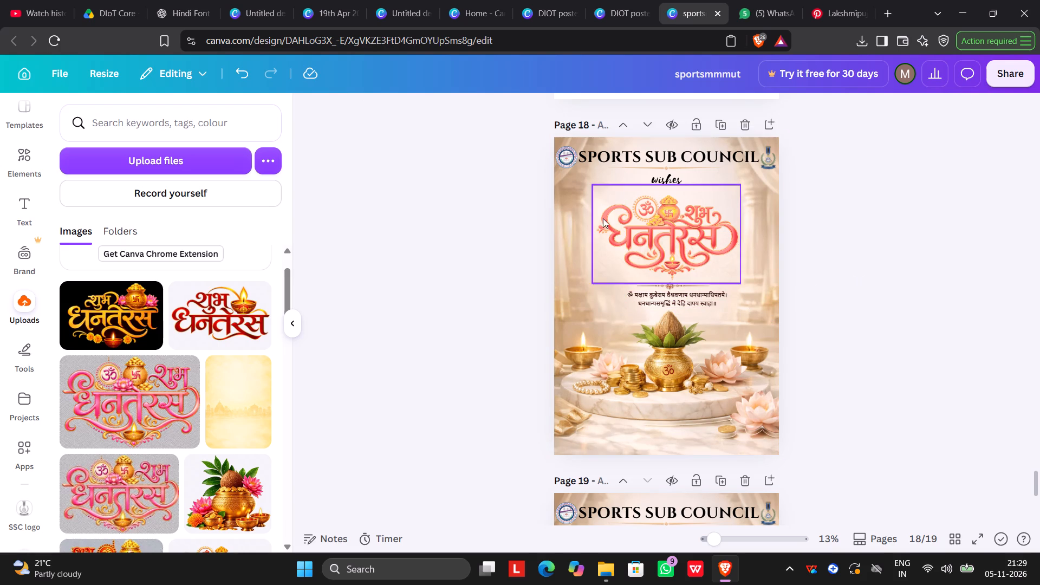
# Fine-tune the mantra's horizontal position on page 18 by nudging it very slightly left.
pyautogui.click(668, 302)
pyautogui.press('Left')
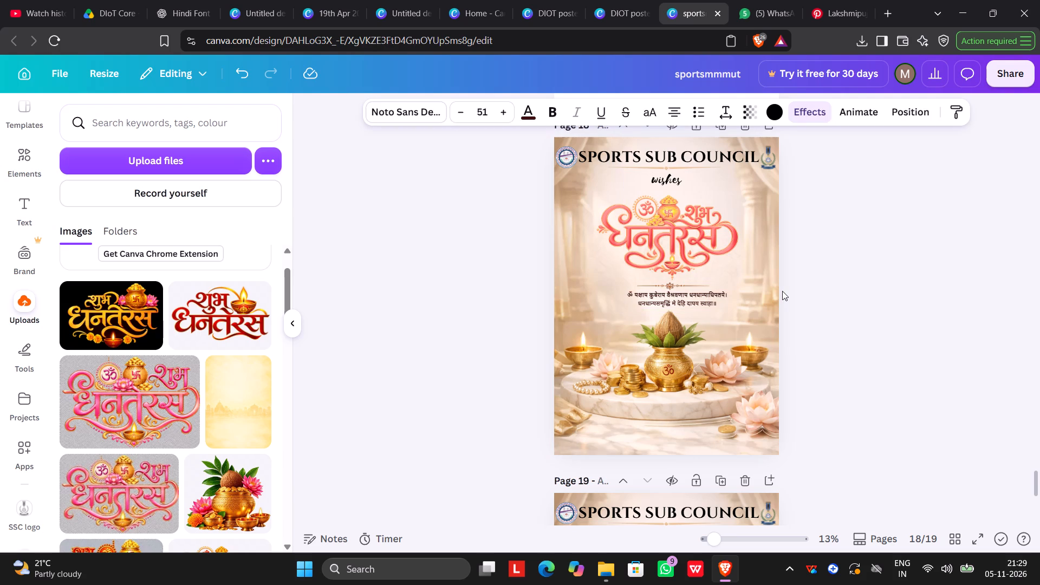
pyautogui.press('Left')
pyautogui.press('Left')
pyautogui.press('Left')
pyautogui.press('Left')
pyautogui.press('Left')
pyautogui.press('Right')
pyautogui.press('Right')
pyautogui.press('Right')
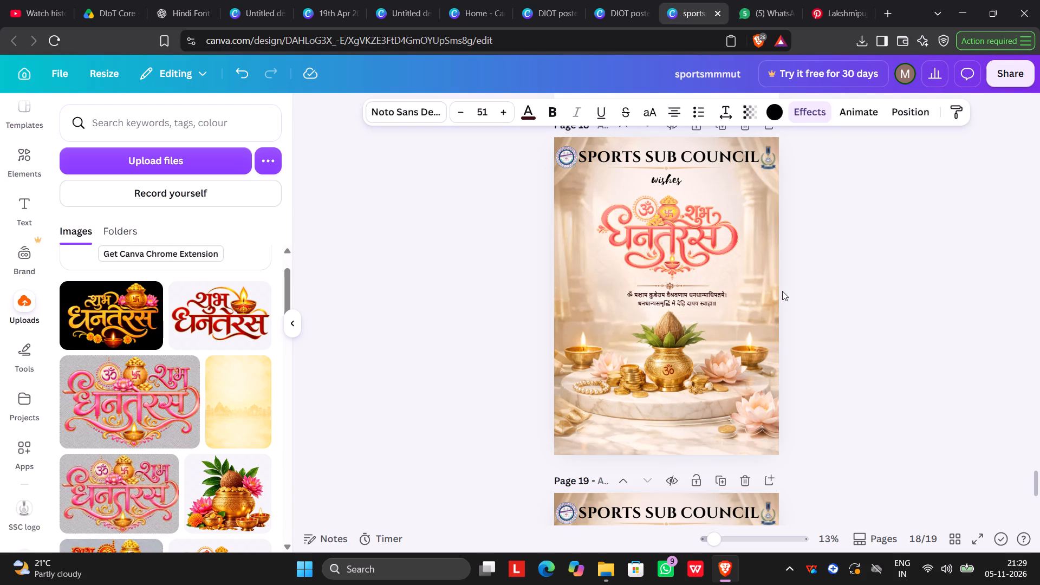
pyautogui.press('Right')
# Nudge the lotus divider on page 18 slightly left so it sits centred on the poster.
pyautogui.click(687, 282)
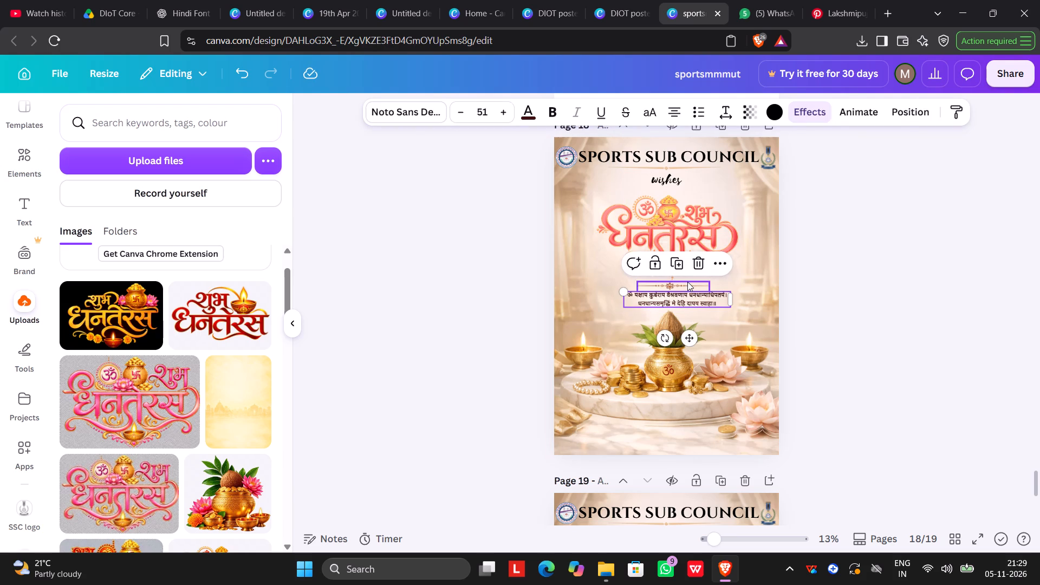
pyautogui.press('Left')
pyautogui.press('Left')
pyautogui.press('Left')
pyautogui.press('Left')
pyautogui.press('Left')
pyautogui.press('Left')
pyautogui.press('Left')
pyautogui.press('Left')
pyautogui.press('Left')
pyautogui.press('Left')
pyautogui.press('Left')
pyautogui.press('Left')
pyautogui.press('Left')
pyautogui.press('Left')
pyautogui.press('Left')
pyautogui.press('Left')
pyautogui.press('Left')
pyautogui.press('Left')
pyautogui.press('Left')
pyautogui.press('Left')
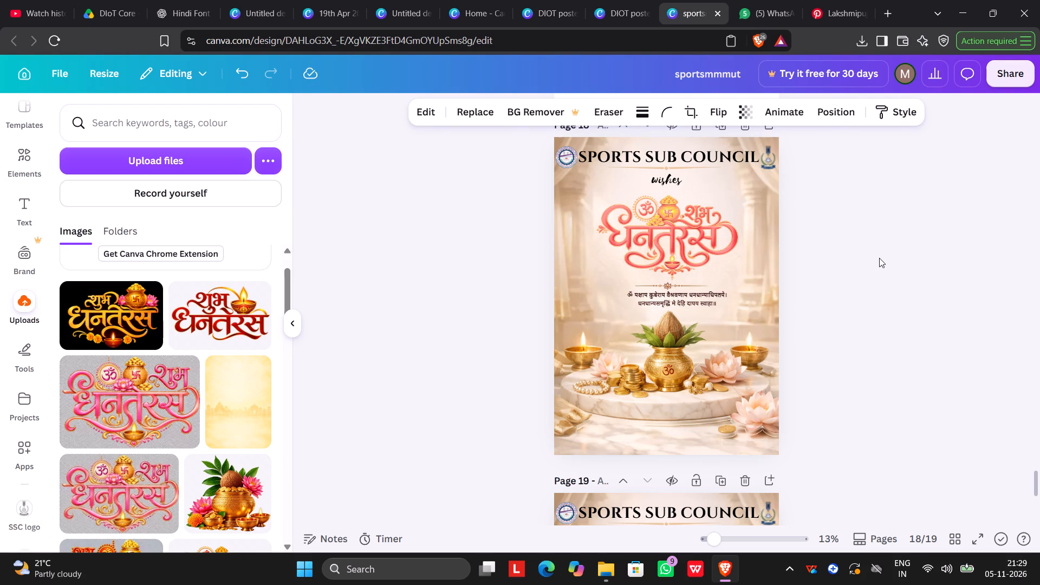
pyautogui.press('Left')
pyautogui.press('Left')
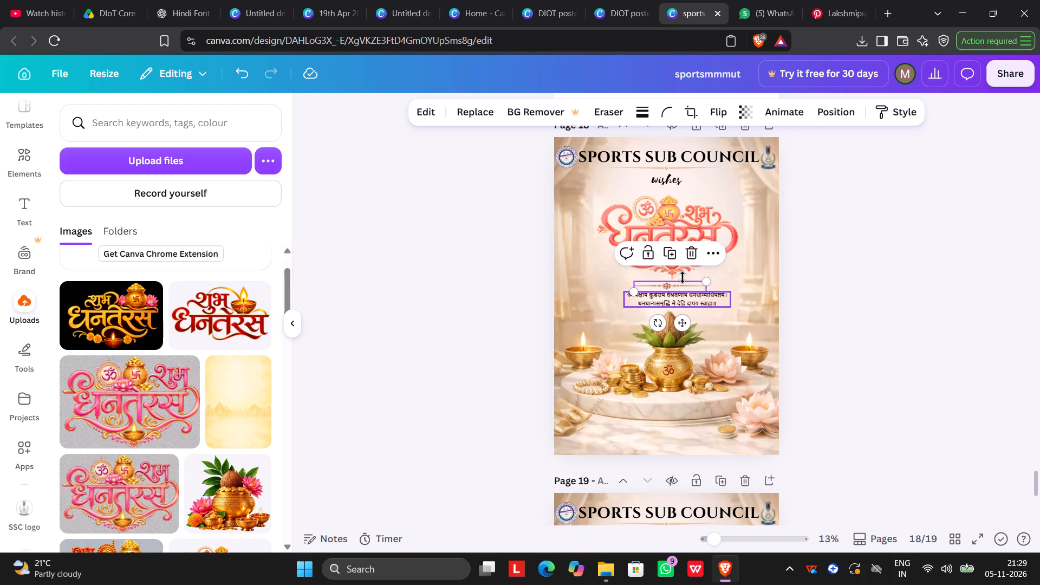
pyautogui.click(842, 291)
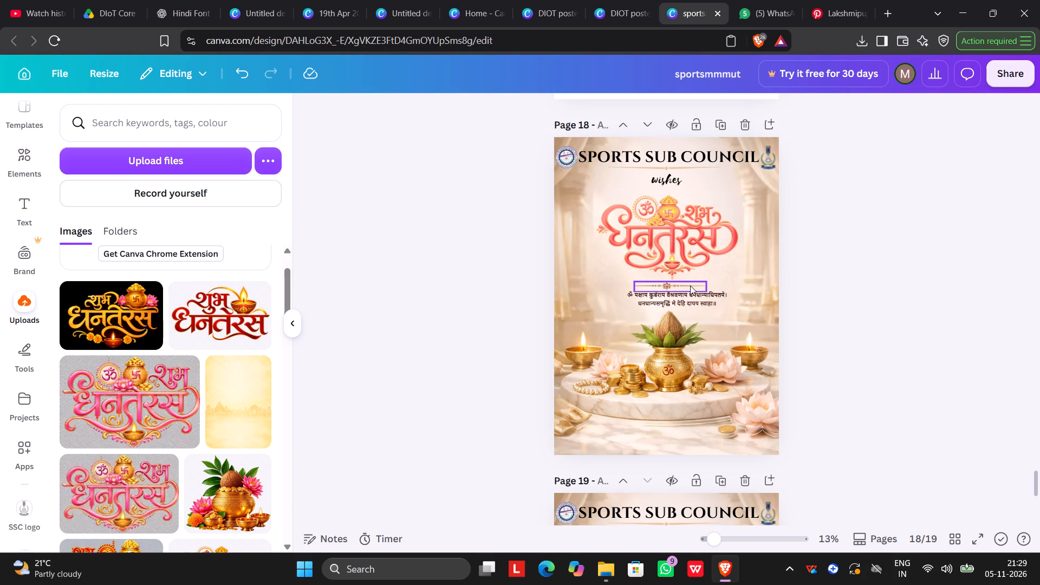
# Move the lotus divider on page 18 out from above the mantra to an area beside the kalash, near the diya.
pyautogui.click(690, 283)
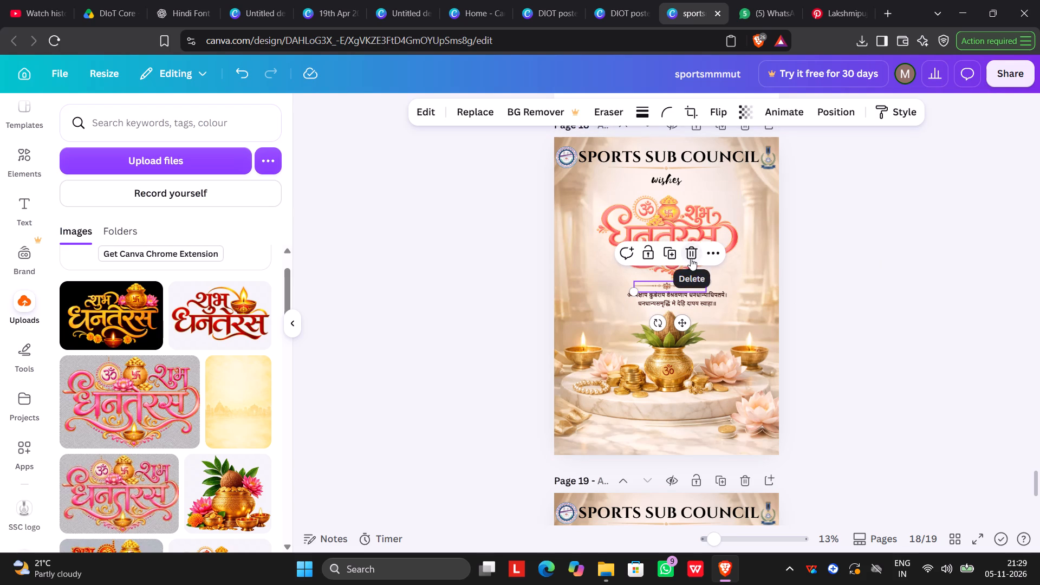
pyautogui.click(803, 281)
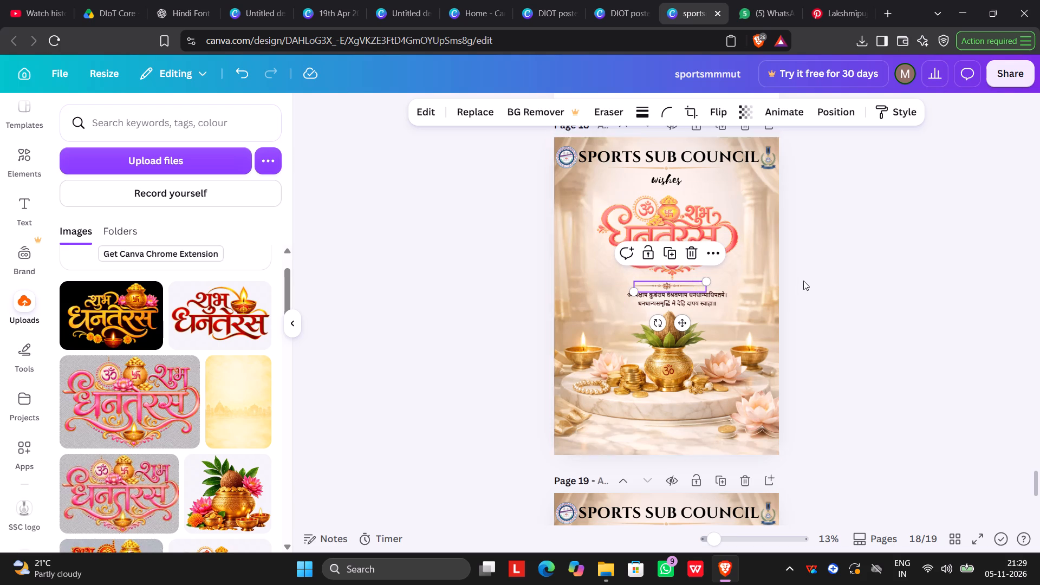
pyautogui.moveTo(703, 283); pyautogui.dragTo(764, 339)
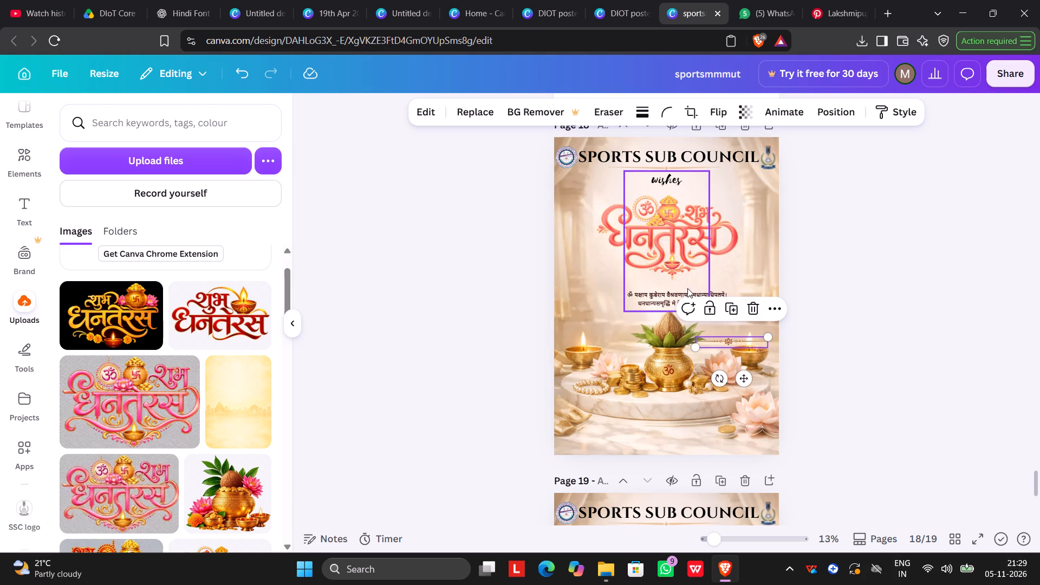
# Shift the mantra text on page 18 slightly up and left so it sits centred beneath the "शुभ धनतेरस" lettering.
pyautogui.moveTo(667, 297); pyautogui.dragTo(659, 296)
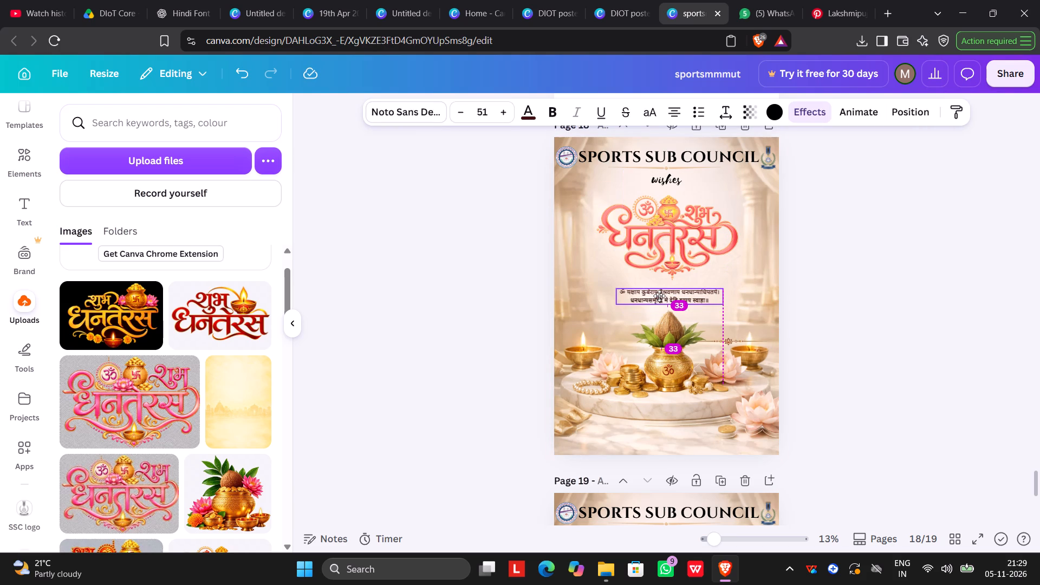
pyautogui.moveTo(659, 296); pyautogui.dragTo(659, 296)
pyautogui.click(811, 296)
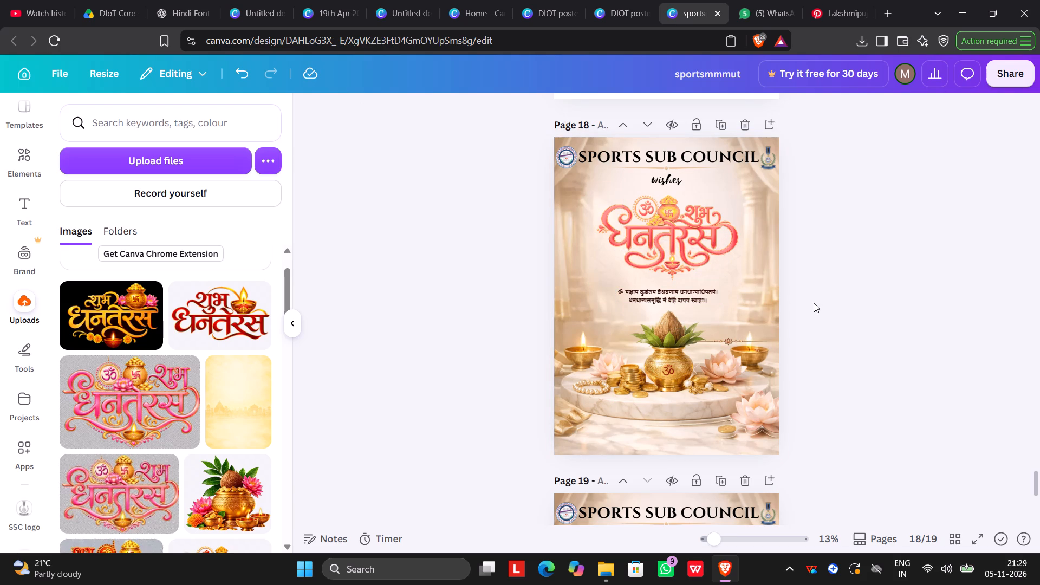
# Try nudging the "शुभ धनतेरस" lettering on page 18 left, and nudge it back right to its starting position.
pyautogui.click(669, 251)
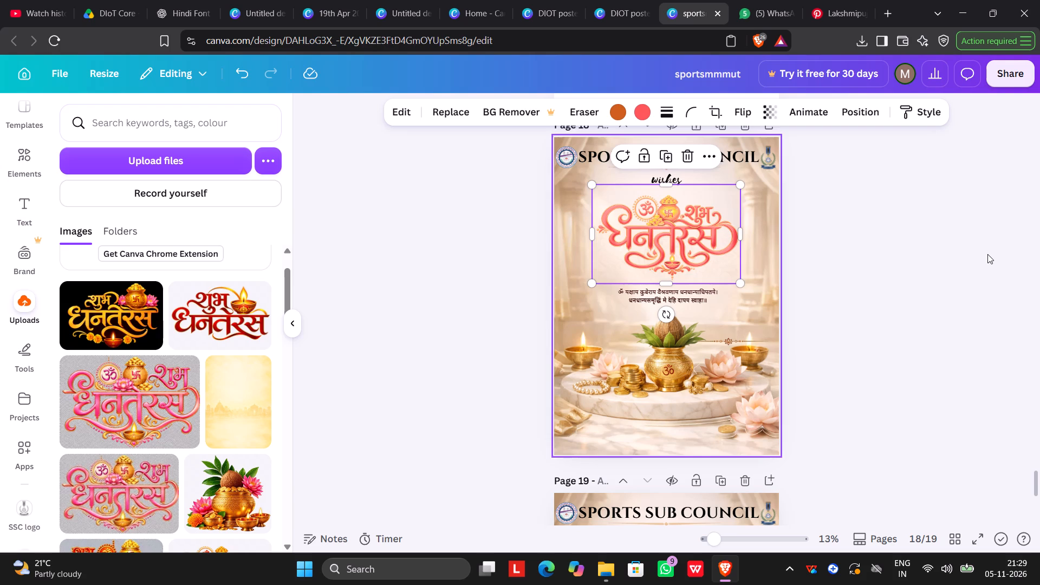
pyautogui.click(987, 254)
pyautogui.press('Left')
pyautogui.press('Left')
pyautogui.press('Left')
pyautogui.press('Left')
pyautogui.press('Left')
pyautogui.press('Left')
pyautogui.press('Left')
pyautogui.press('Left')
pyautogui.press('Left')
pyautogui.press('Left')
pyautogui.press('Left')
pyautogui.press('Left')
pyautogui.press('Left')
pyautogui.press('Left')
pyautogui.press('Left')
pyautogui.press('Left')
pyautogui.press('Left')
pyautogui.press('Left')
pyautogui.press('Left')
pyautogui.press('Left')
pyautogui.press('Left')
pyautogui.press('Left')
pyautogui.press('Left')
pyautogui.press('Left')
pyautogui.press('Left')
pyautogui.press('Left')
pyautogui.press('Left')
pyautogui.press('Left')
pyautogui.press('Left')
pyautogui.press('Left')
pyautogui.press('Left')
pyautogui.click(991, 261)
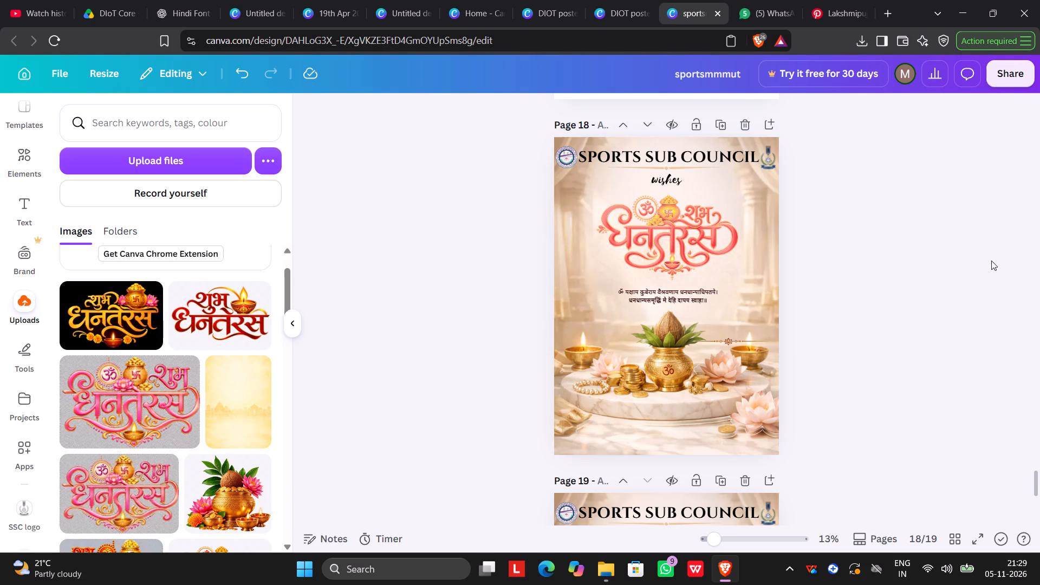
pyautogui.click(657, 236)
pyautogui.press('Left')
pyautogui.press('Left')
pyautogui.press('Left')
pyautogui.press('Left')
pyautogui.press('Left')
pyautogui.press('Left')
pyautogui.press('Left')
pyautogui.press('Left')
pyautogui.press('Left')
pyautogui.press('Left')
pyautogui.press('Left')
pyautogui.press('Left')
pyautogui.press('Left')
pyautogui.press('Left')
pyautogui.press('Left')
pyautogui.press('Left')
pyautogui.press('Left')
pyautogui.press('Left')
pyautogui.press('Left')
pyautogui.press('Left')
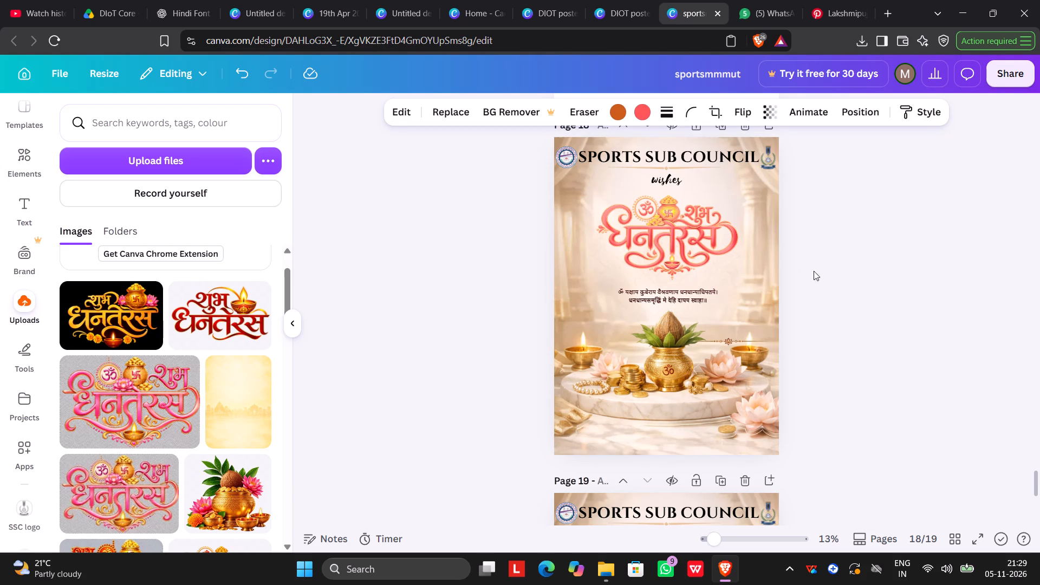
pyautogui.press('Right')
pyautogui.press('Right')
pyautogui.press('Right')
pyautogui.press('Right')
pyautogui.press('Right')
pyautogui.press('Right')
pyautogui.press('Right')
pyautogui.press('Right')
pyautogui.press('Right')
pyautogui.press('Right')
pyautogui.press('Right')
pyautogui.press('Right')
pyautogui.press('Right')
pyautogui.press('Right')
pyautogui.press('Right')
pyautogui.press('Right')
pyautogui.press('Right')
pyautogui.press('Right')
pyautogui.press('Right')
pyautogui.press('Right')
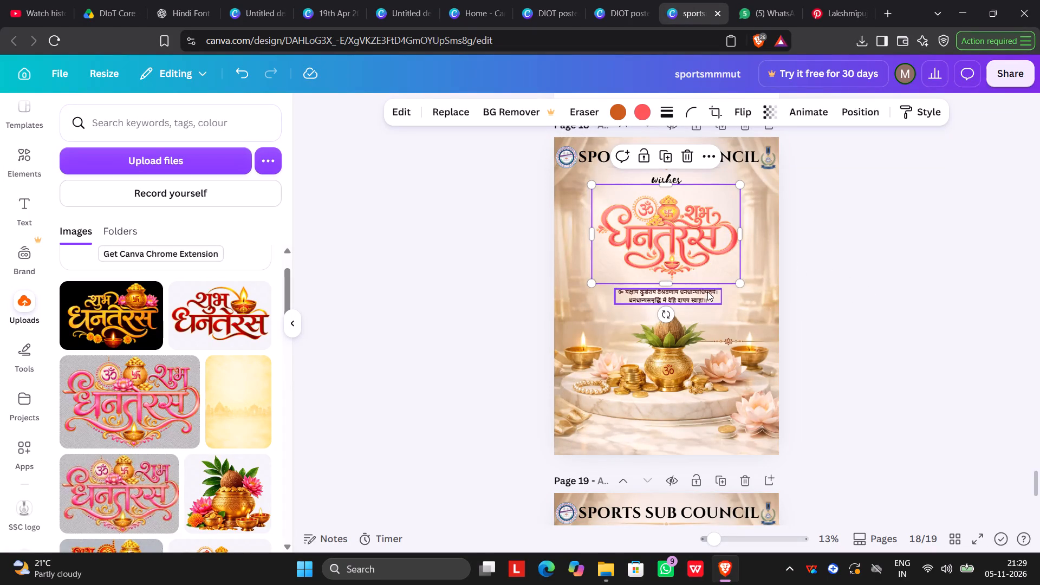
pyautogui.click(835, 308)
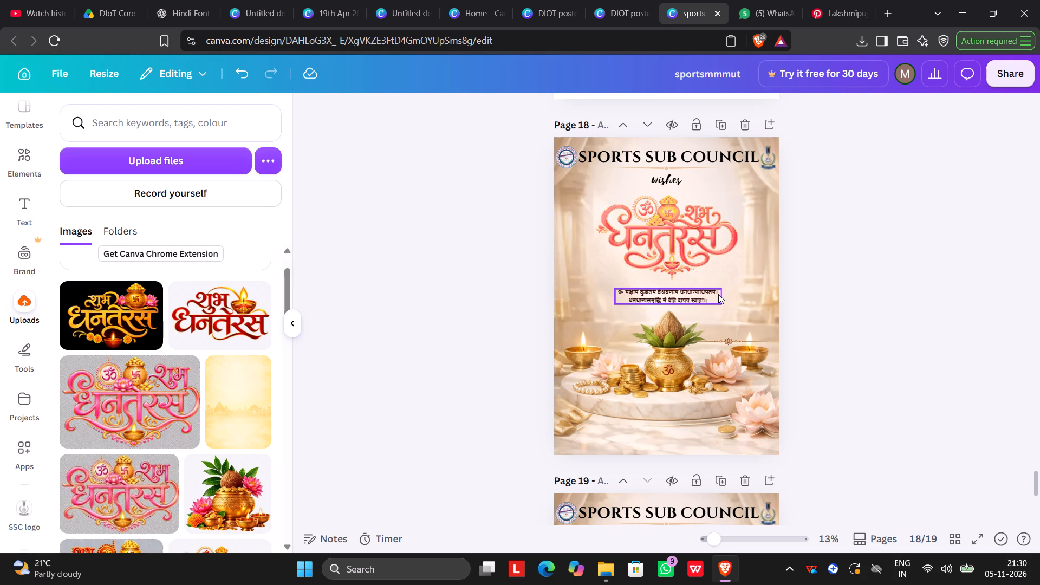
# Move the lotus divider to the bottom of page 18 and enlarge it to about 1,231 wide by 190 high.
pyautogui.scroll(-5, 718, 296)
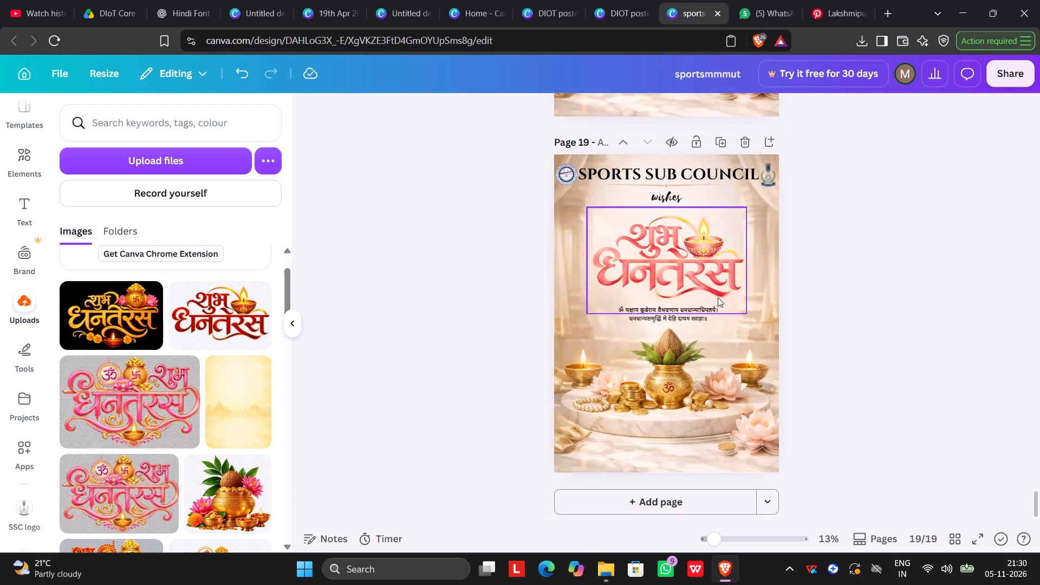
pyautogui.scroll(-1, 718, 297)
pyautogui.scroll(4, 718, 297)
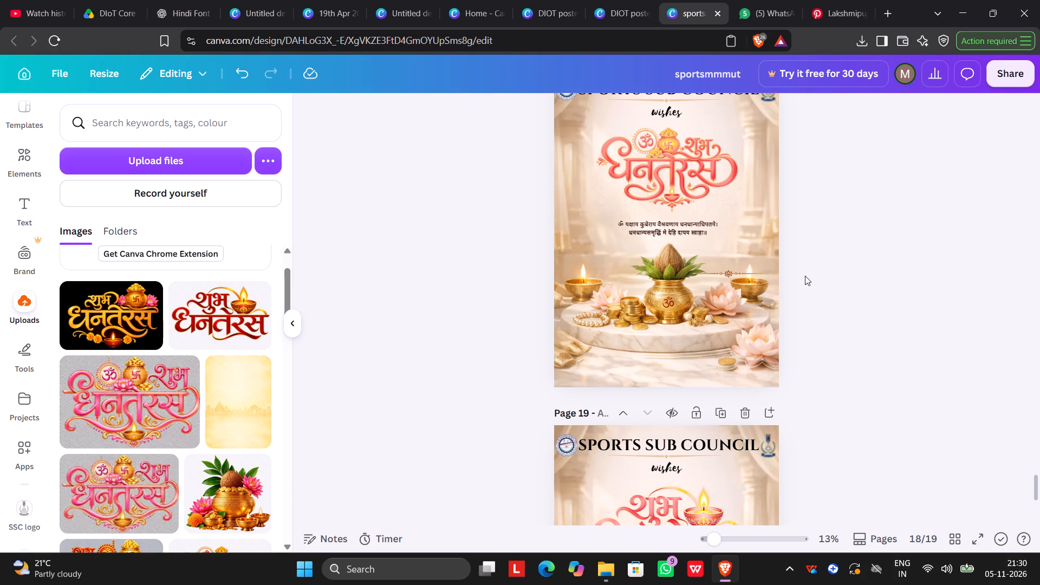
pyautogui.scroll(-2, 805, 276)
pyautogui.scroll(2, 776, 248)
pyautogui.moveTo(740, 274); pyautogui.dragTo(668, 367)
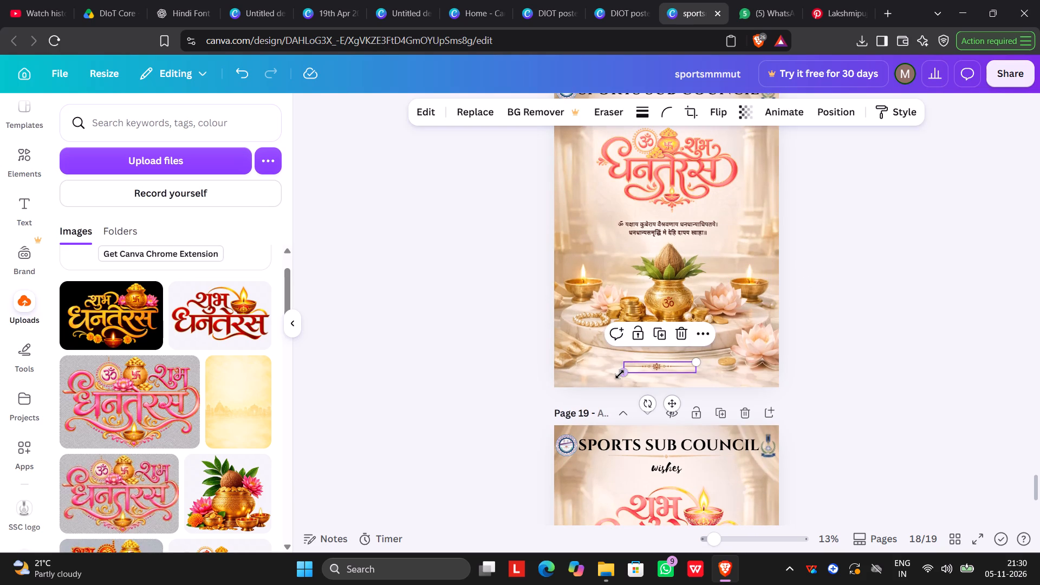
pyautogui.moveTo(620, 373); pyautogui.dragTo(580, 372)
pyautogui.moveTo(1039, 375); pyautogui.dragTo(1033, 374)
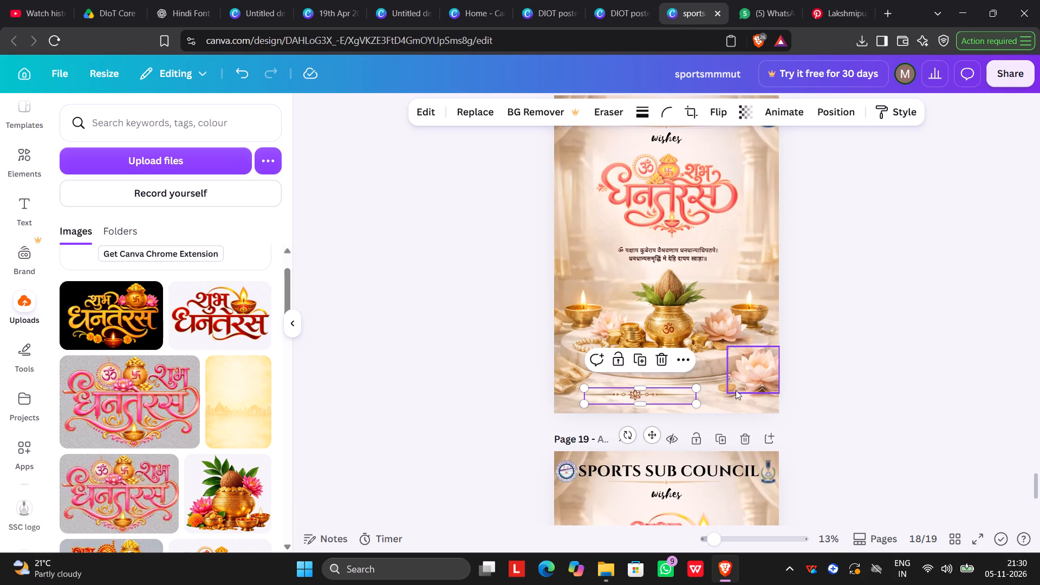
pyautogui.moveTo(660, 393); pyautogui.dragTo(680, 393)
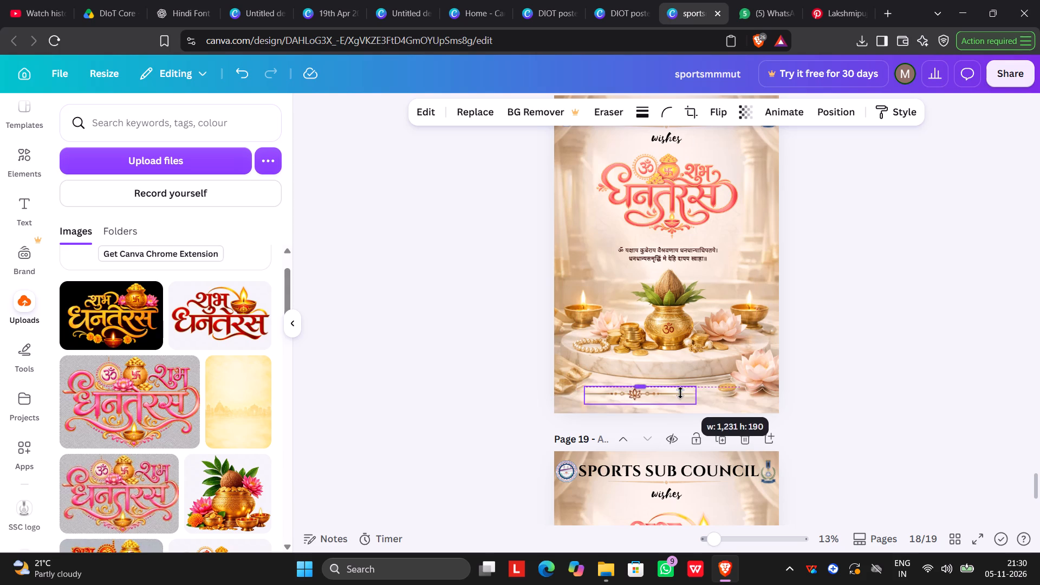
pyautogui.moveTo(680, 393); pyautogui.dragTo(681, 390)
# Copy the footer from page 13, with both social handles, corner ornaments and small lotus divider, onto the bottom of page 18.
pyautogui.scroll(7, 888, 360)
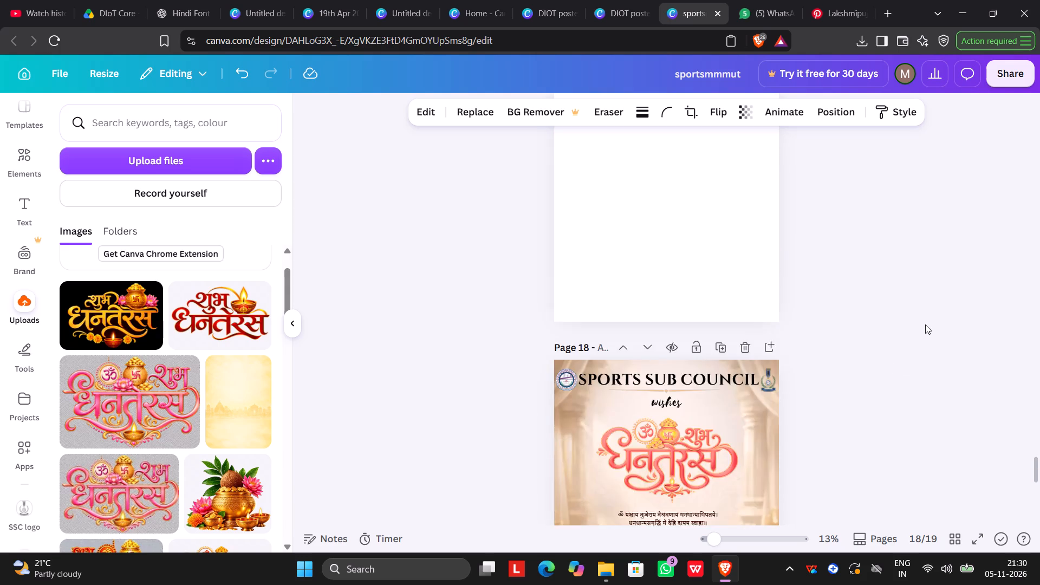
pyautogui.scroll(15, 925, 324)
pyautogui.scroll(-5, 925, 327)
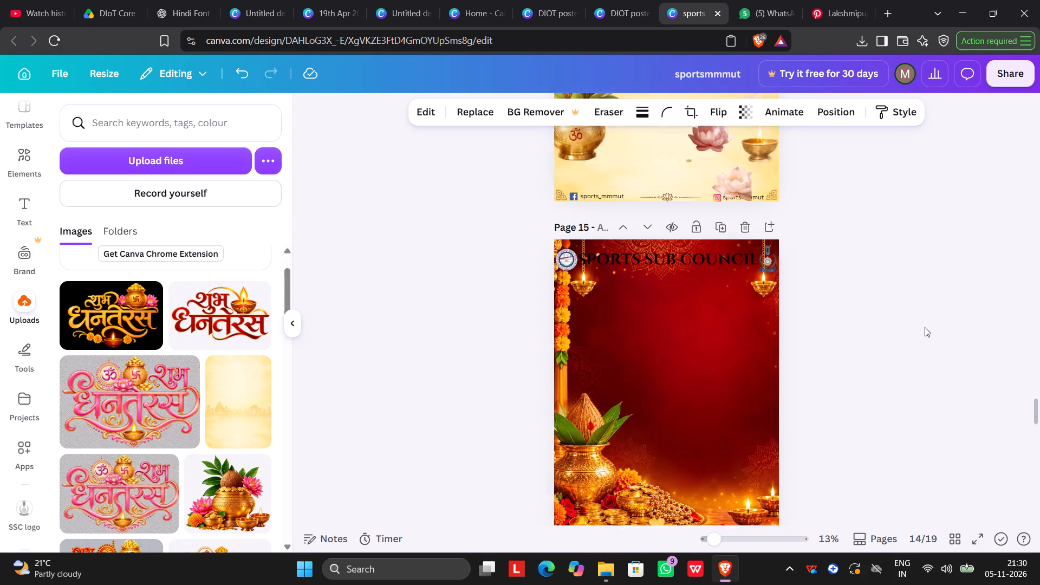
pyautogui.scroll(2, 607, 214)
pyautogui.scroll(-4, 618, 248)
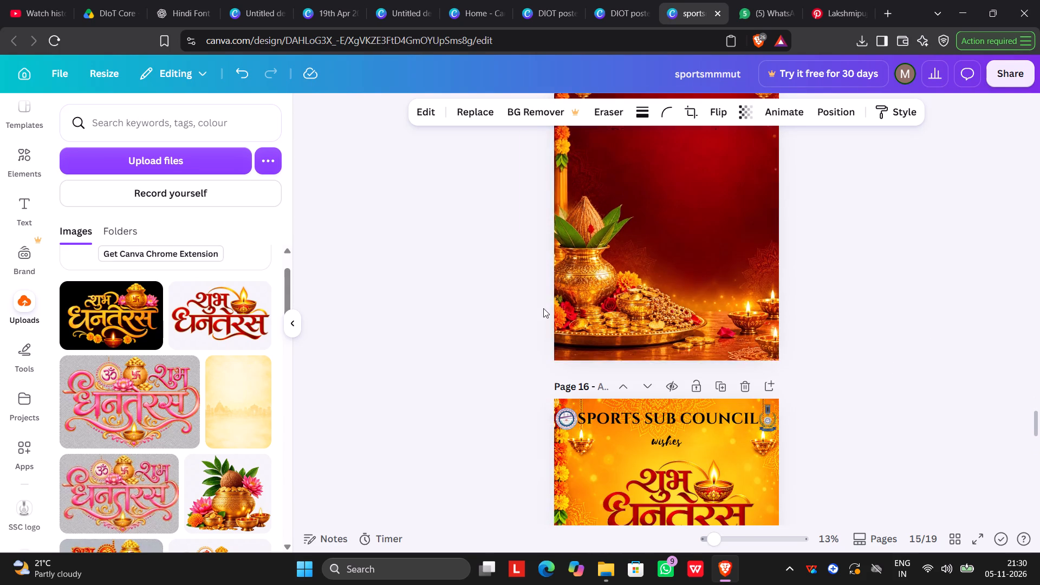
pyautogui.scroll(-5, 587, 300)
pyautogui.scroll(8, 587, 300)
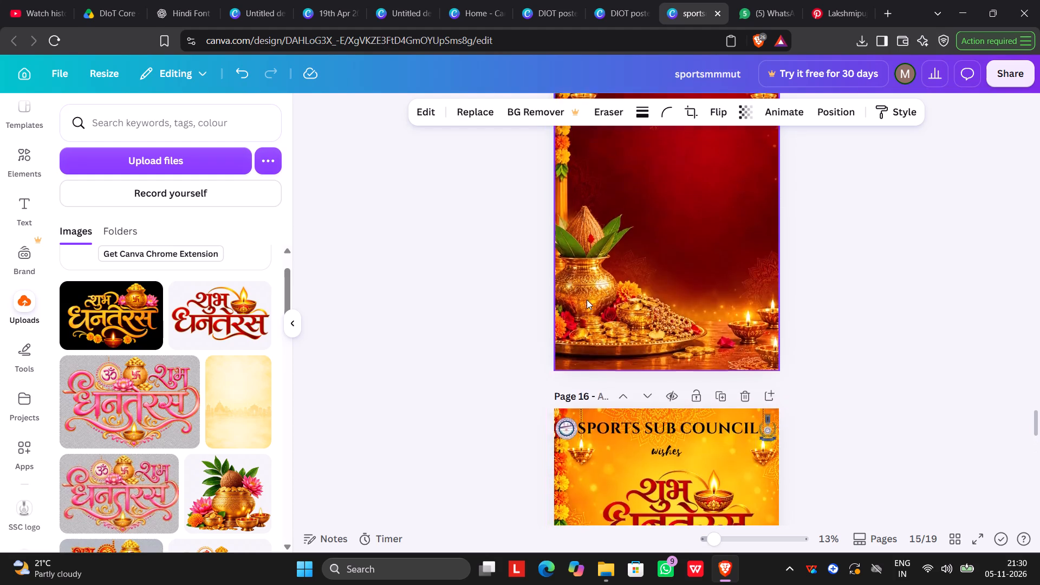
pyautogui.scroll(8, 587, 300)
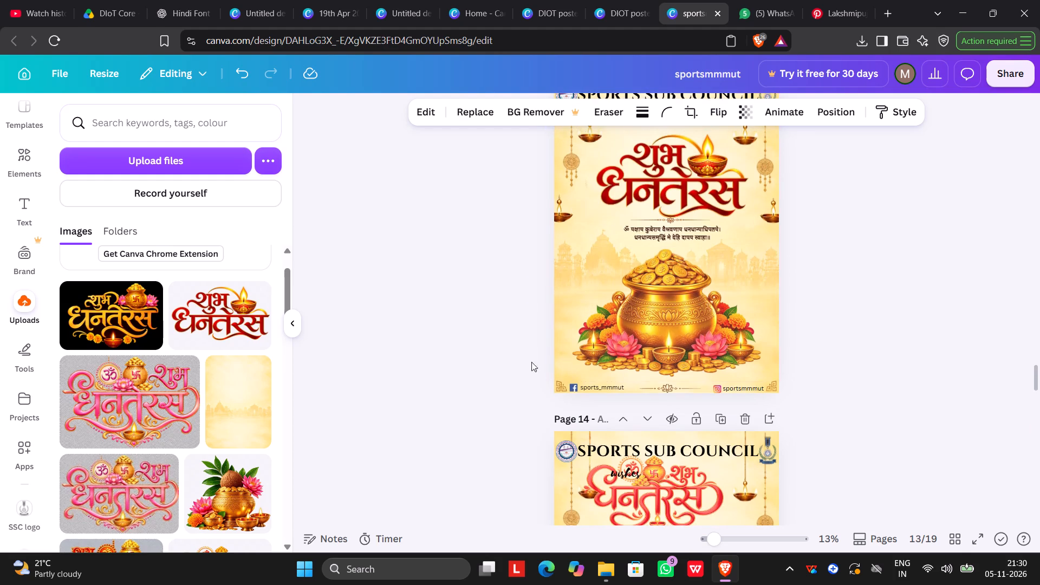
pyautogui.moveTo(525, 391); pyautogui.dragTo(818, 424)
pyautogui.hotkey('ctrl', 'c')
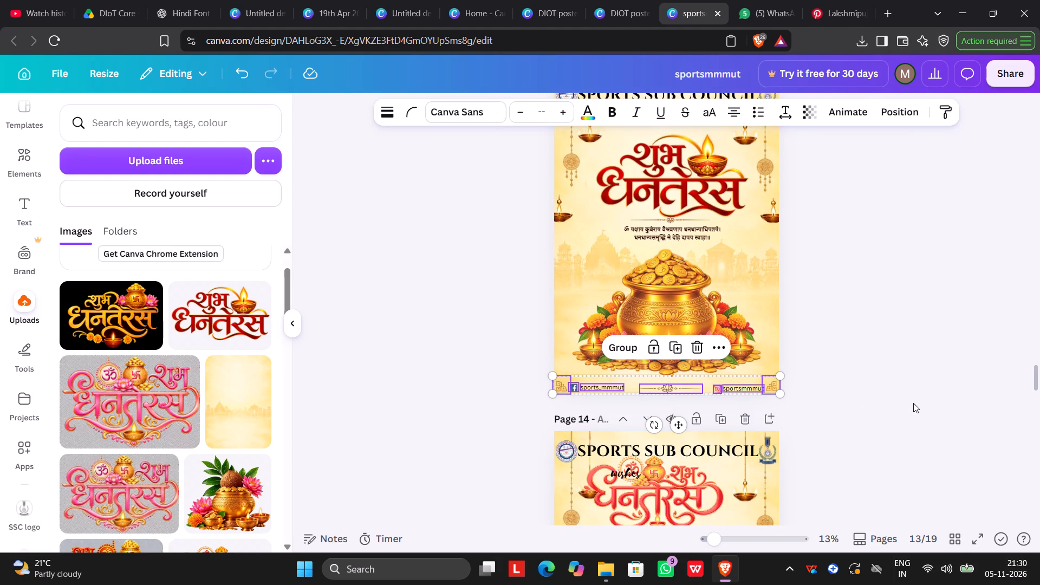
pyautogui.scroll(-20, 918, 402)
pyautogui.scroll(-5, 918, 402)
pyautogui.scroll(-4, 866, 407)
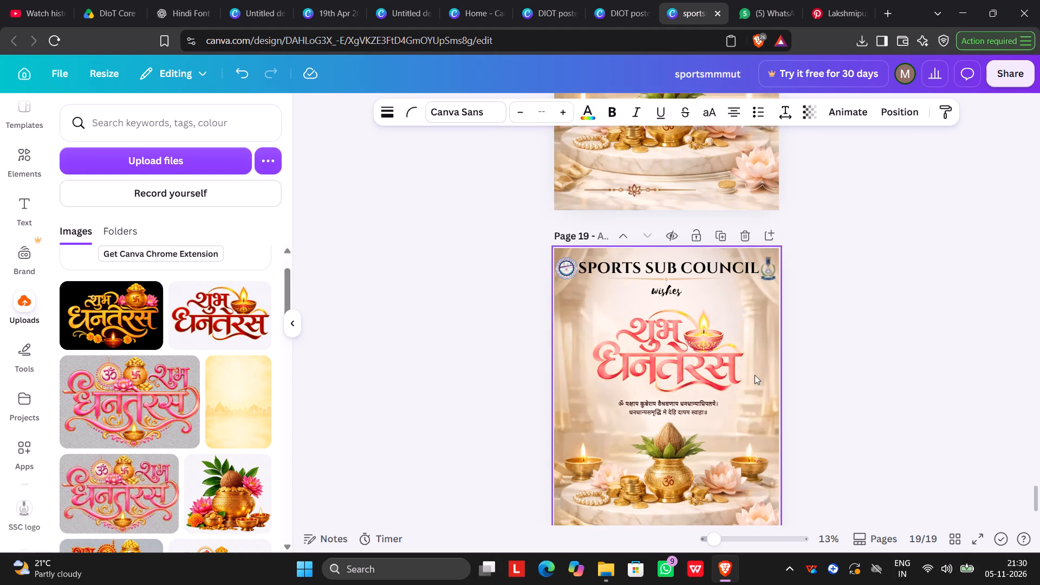
pyautogui.scroll(-5, 739, 382)
pyautogui.scroll(3, 736, 288)
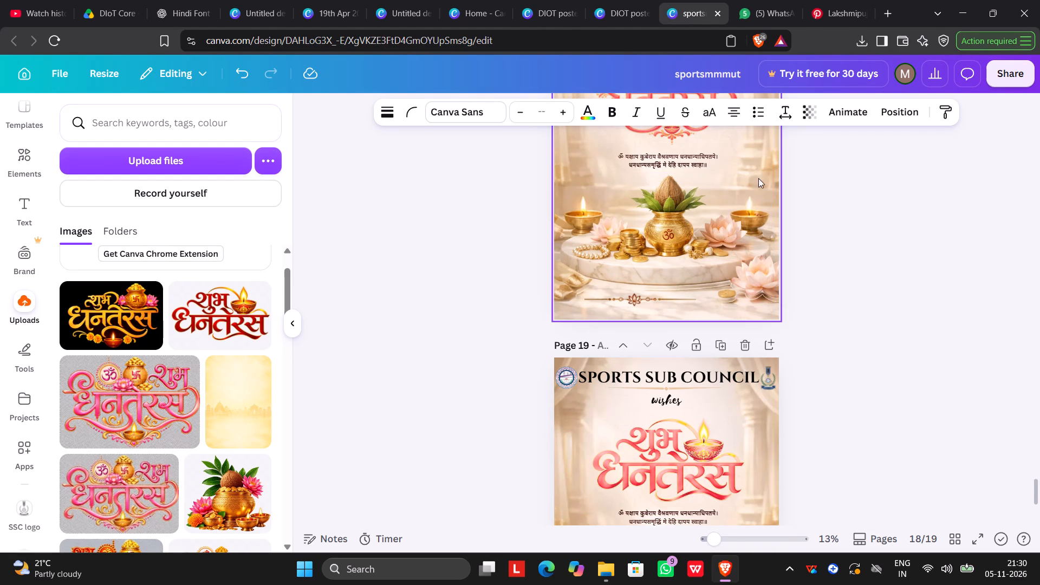
pyautogui.click(762, 153)
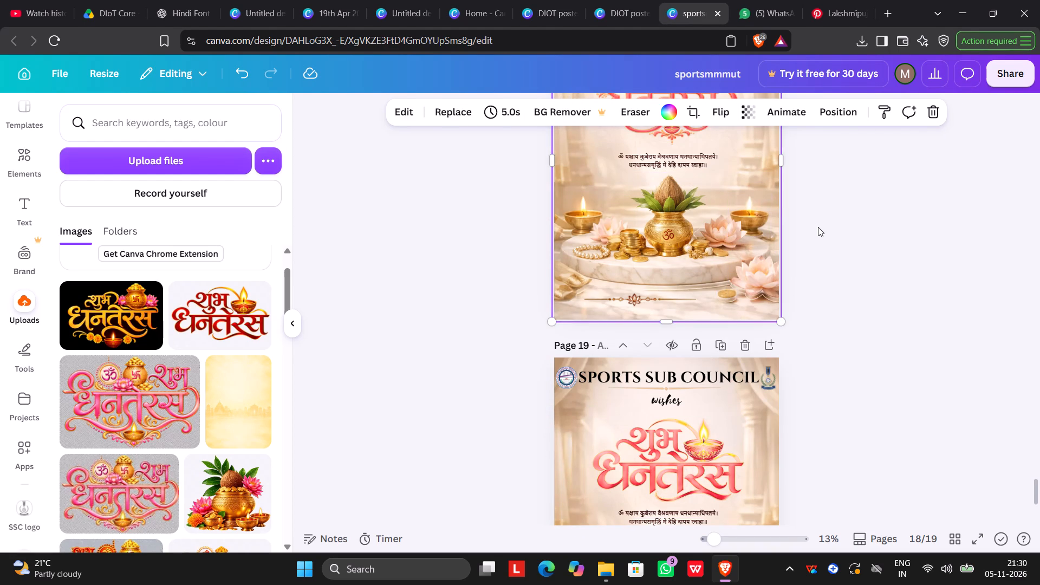
pyautogui.hotkey('ctrl', 'v')
pyautogui.click(888, 228)
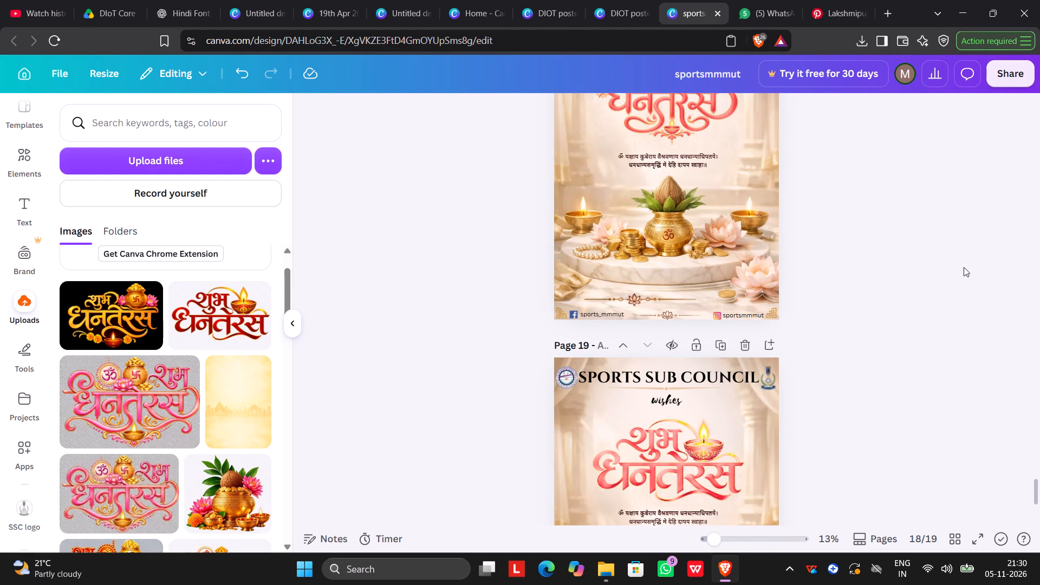
# Paste the same social-handle footer onto the bottom of the page 19 poster.
pyautogui.scroll(-3, 927, 313)
pyautogui.click(703, 401)
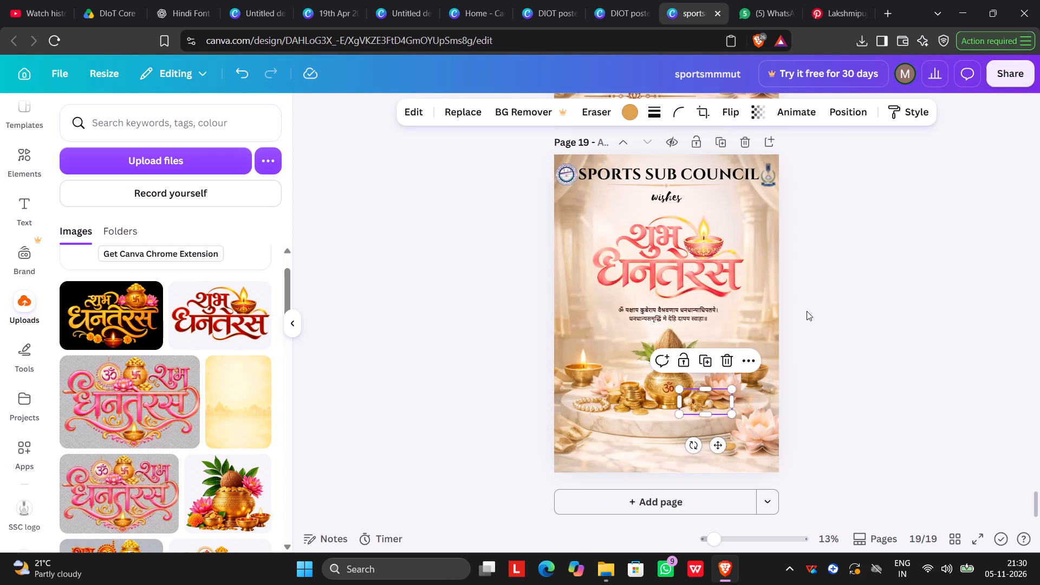
pyautogui.click(870, 295)
pyautogui.click(749, 313)
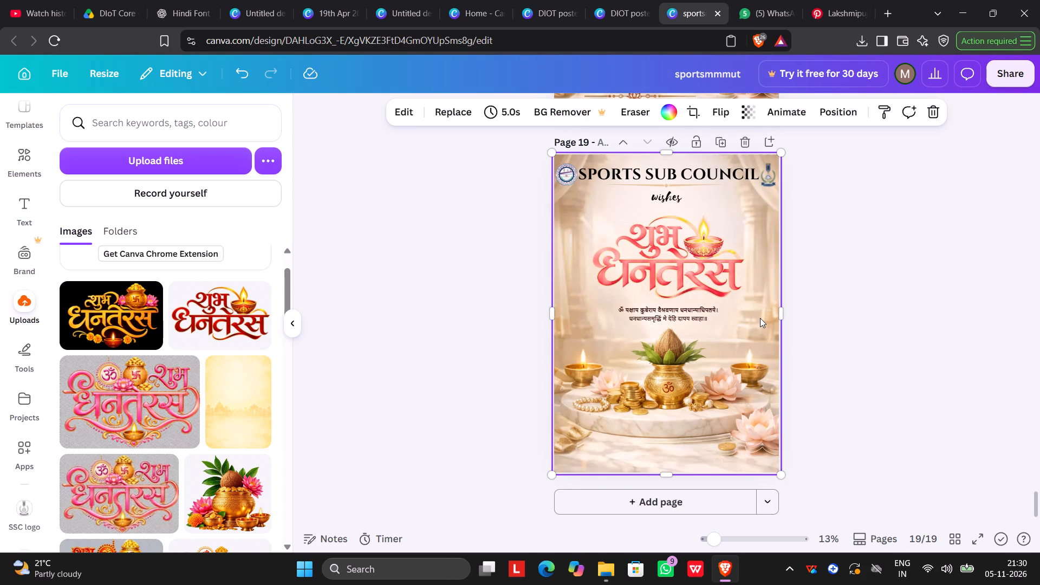
pyautogui.hotkey('ctrl', 'v')
pyautogui.click(813, 288)
# Delete the enlarged lotus divider sitting above the footer on page 18.
pyautogui.scroll(-1, 807, 311)
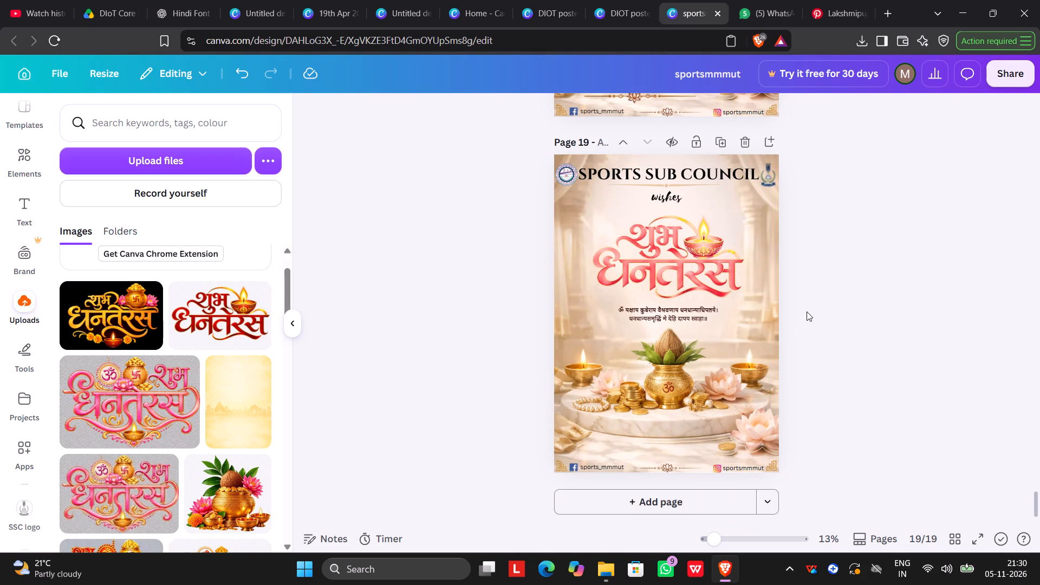
pyautogui.scroll(-2, 807, 311)
pyautogui.scroll(3, 807, 311)
pyautogui.scroll(-4, 797, 313)
pyautogui.scroll(2, 733, 211)
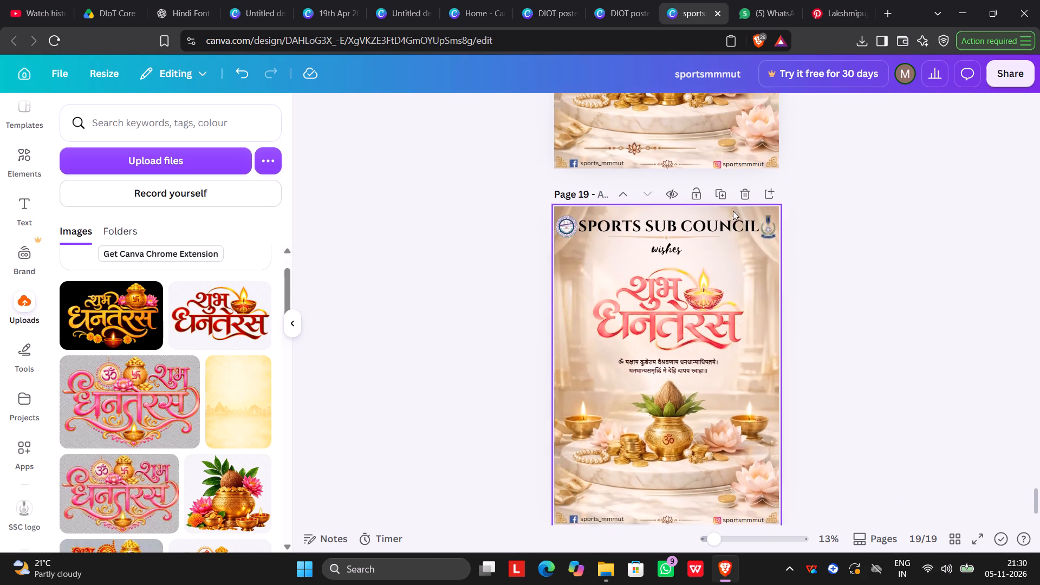
pyautogui.click(657, 229)
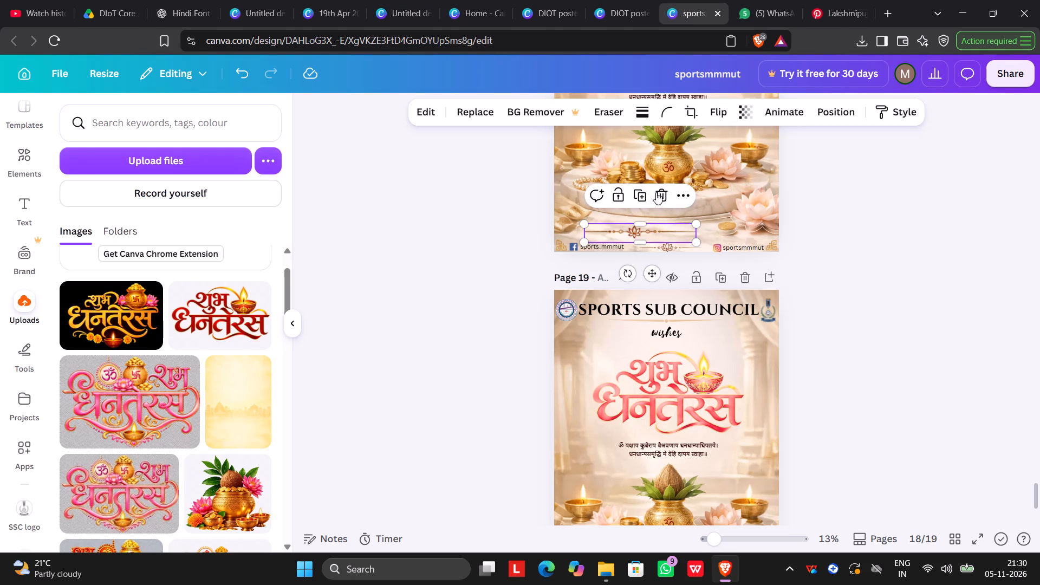
pyautogui.click(665, 196)
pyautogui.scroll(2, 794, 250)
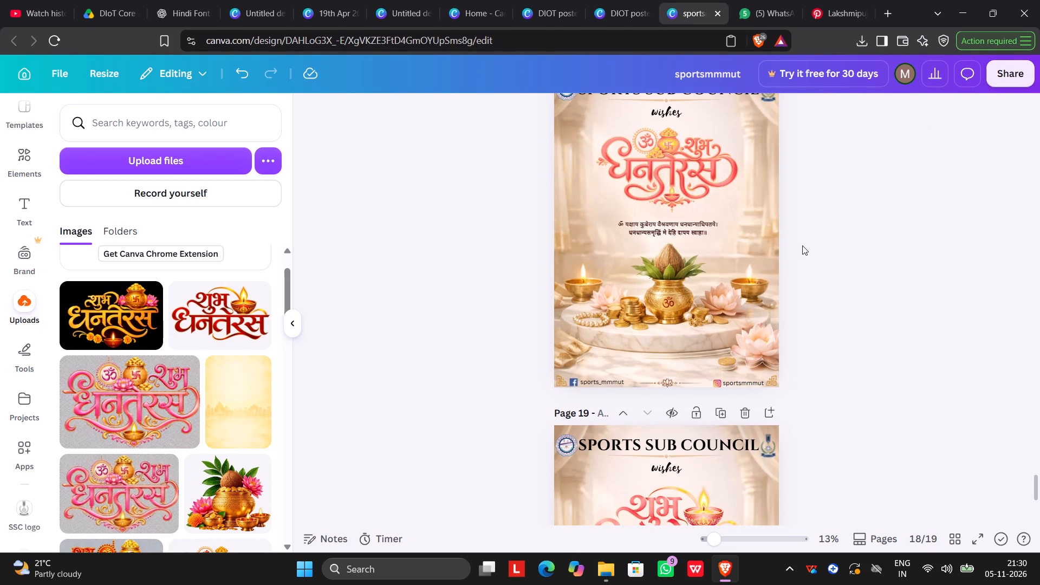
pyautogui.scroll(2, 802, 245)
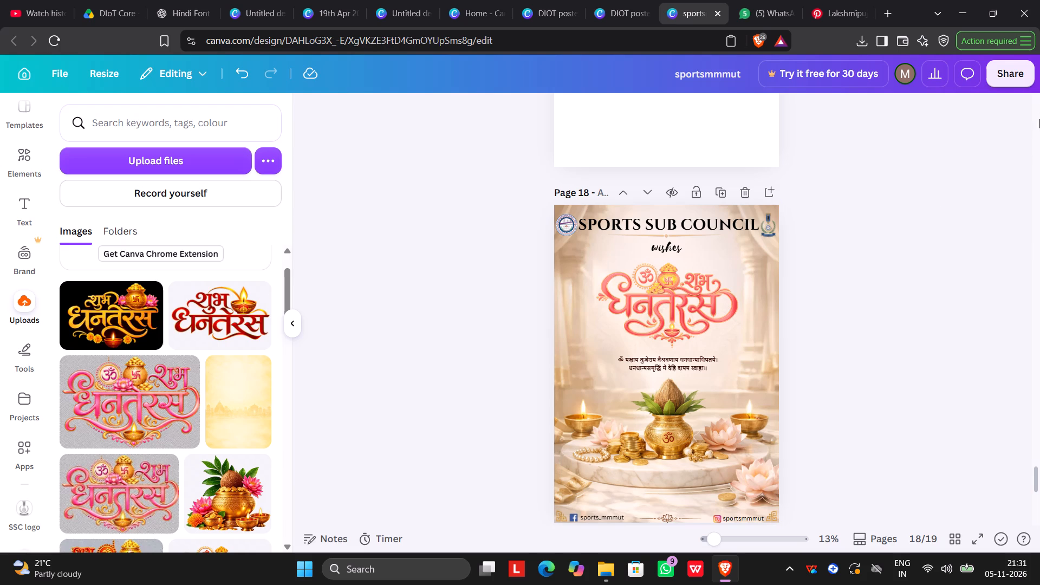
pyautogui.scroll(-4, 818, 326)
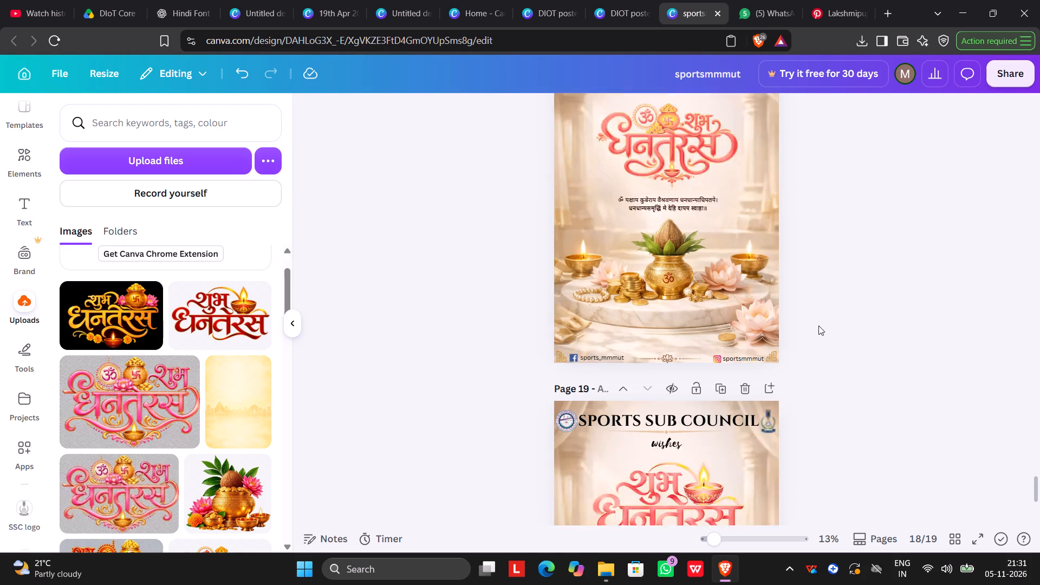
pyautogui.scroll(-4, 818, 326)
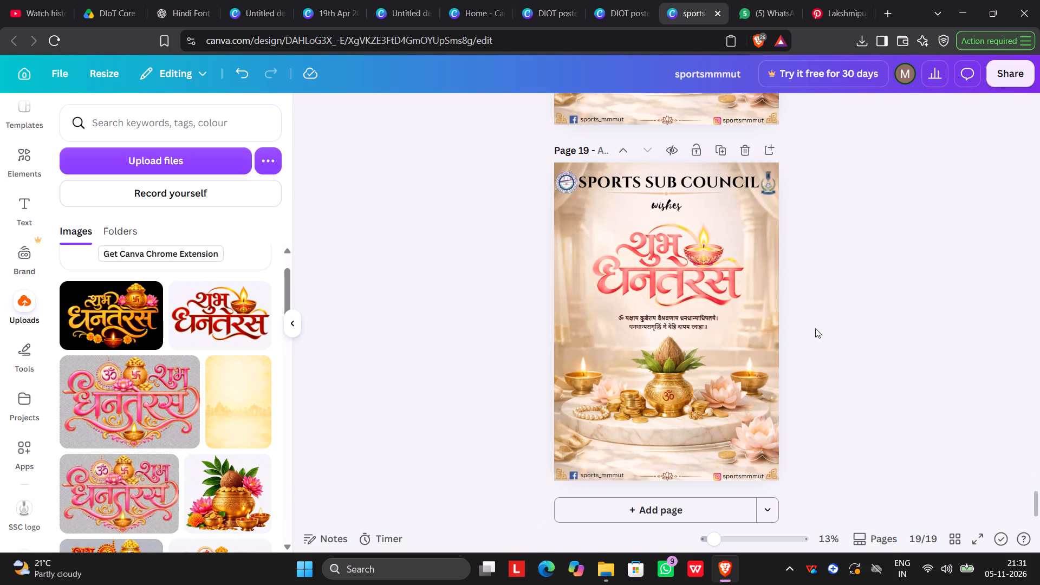
# Download only page 19 as a JPG and save it in the Downloads folder as sscdh7.
pyautogui.scroll(4, 815, 328)
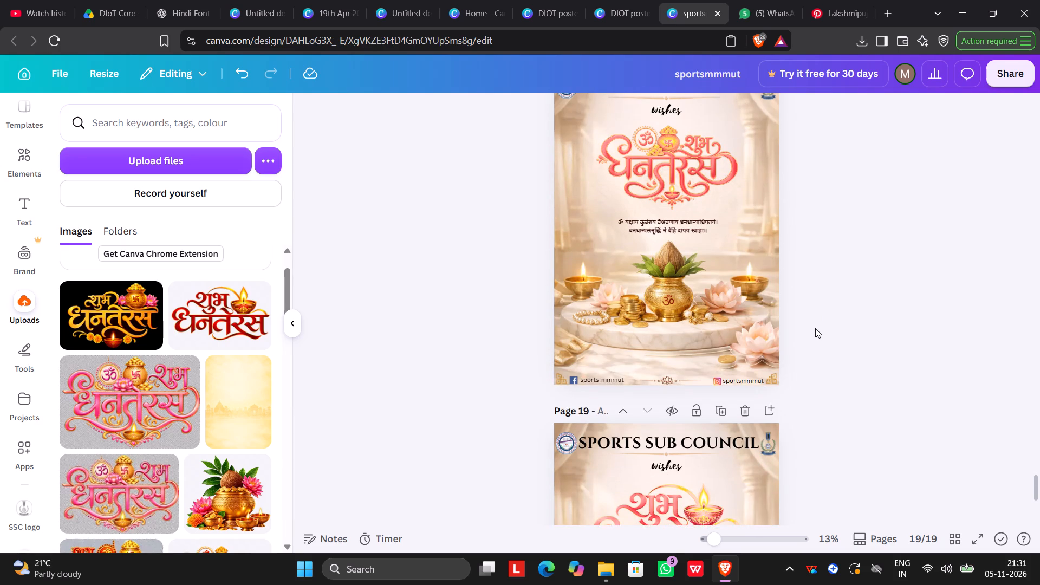
pyautogui.scroll(-5, 815, 328)
pyautogui.scroll(3, 815, 328)
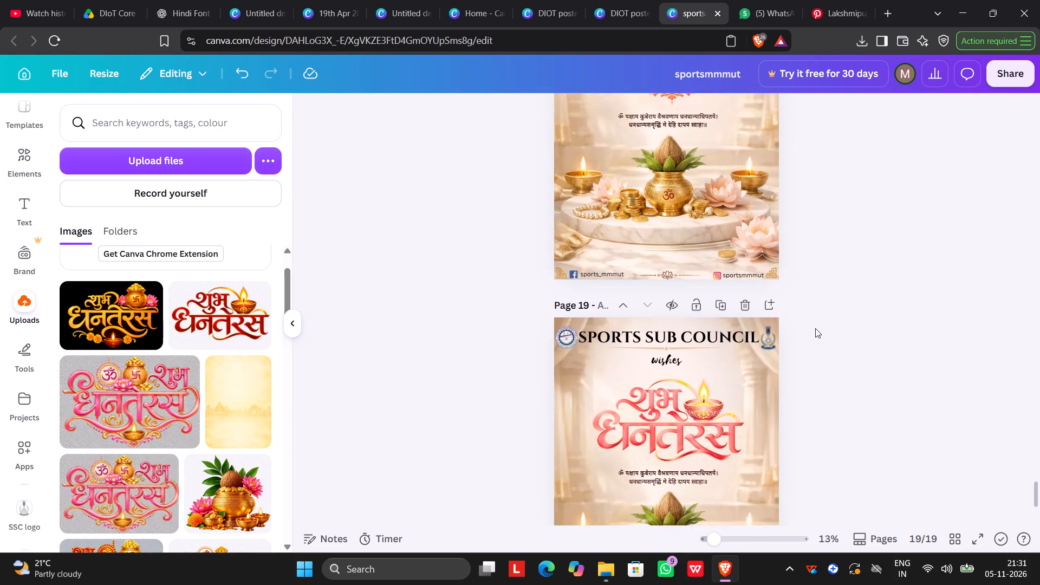
pyautogui.scroll(3, 815, 328)
pyautogui.scroll(-4, 815, 328)
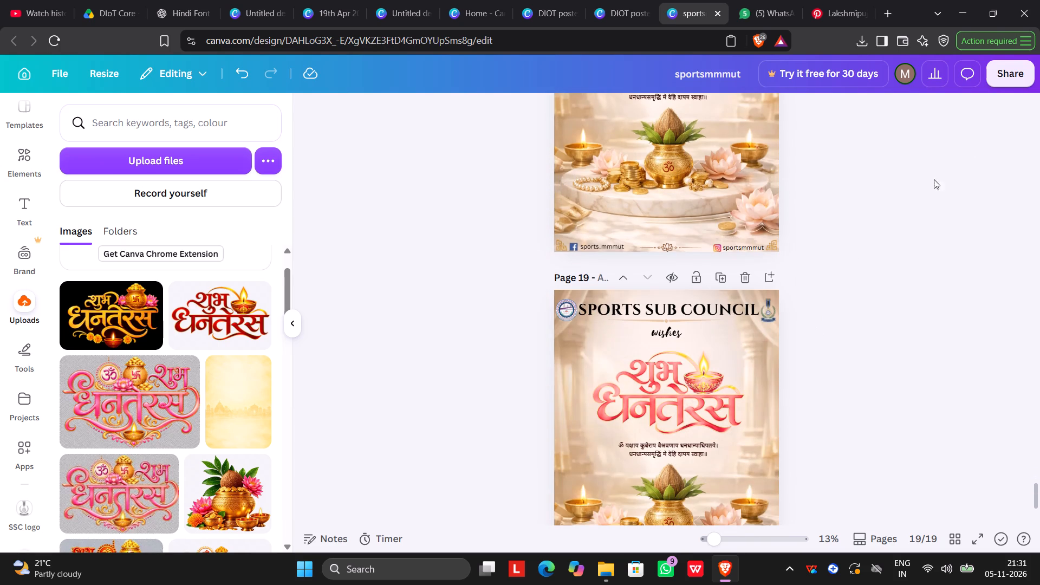
pyautogui.click(1018, 69)
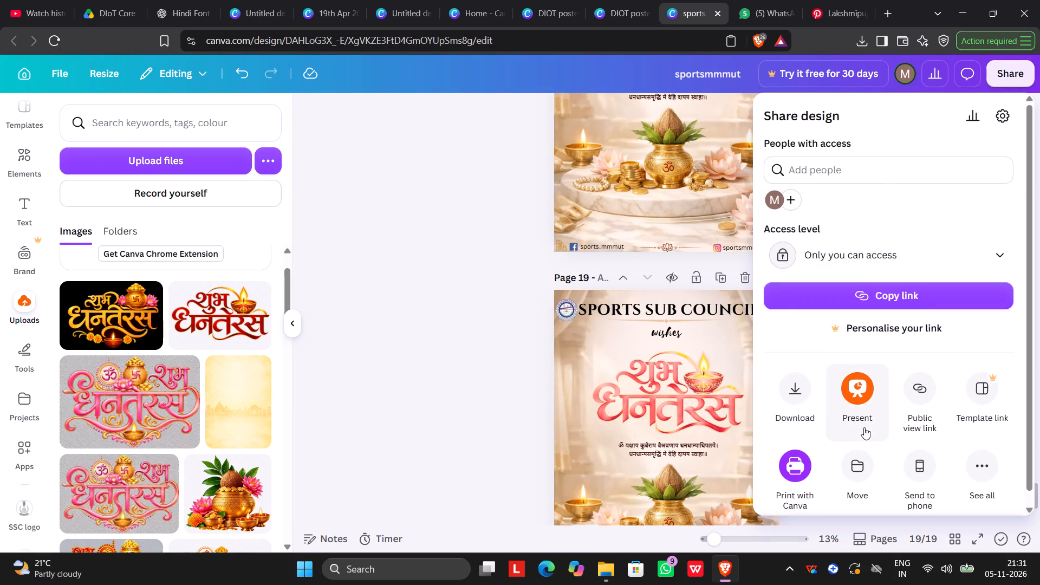
pyautogui.click(802, 397)
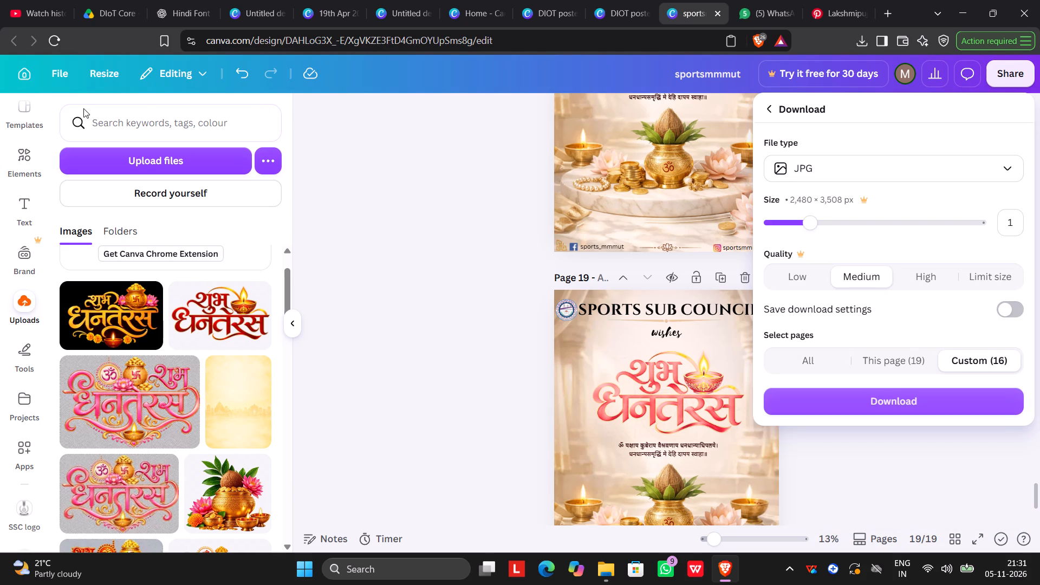
pyautogui.click(882, 356)
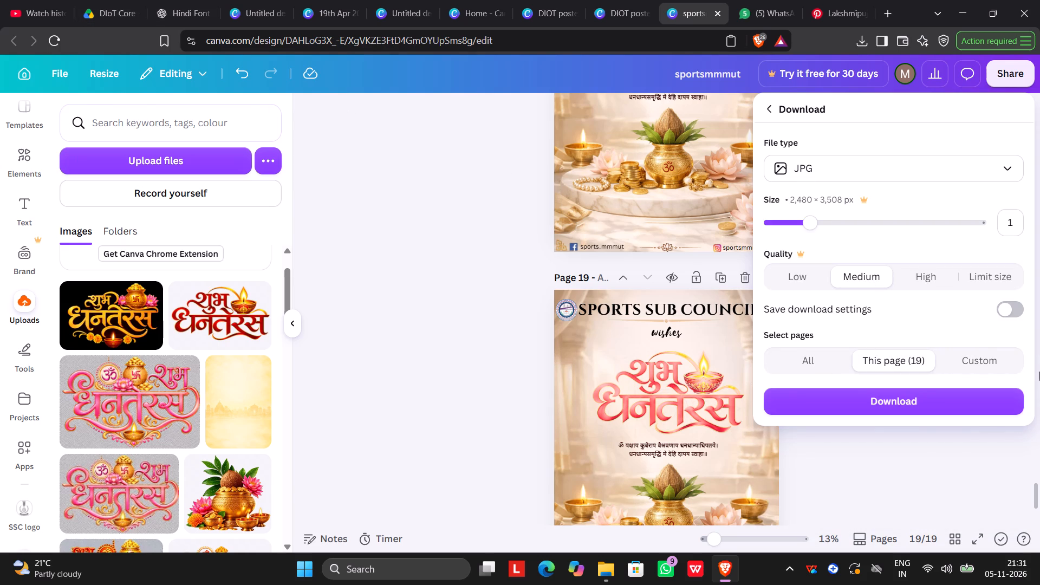
pyautogui.click(977, 402)
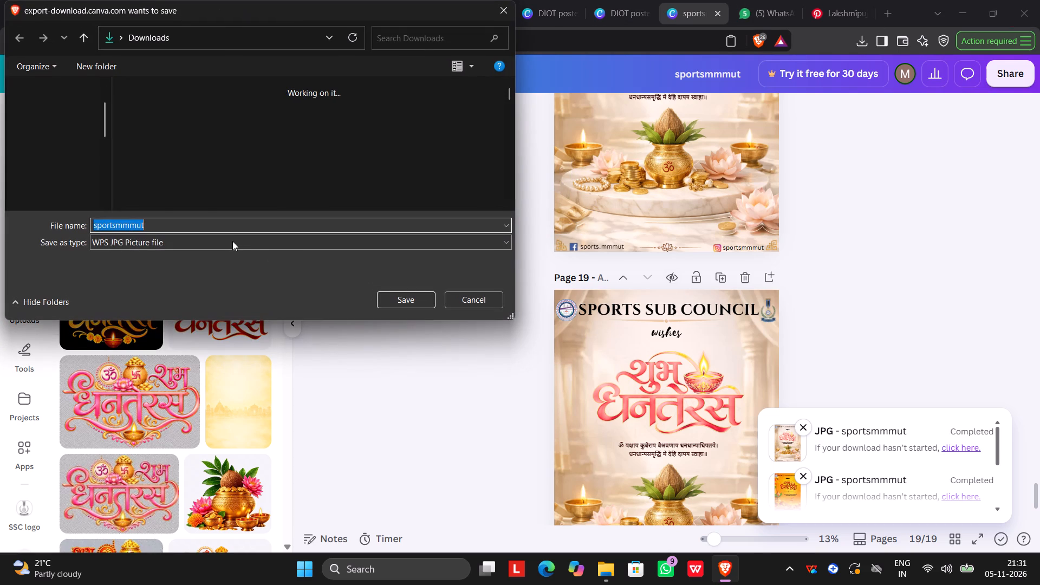
pyautogui.press('BackSpace')
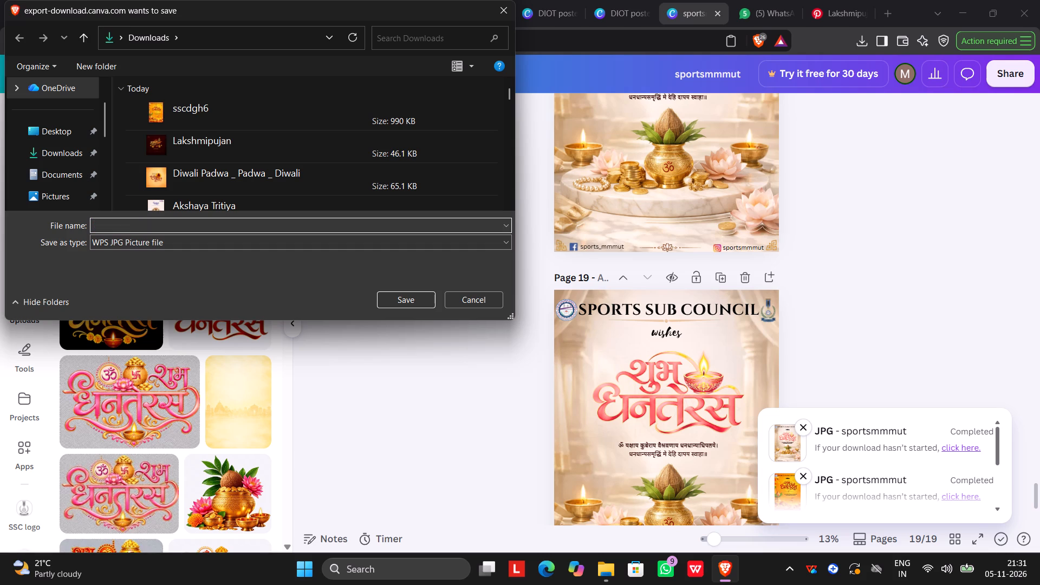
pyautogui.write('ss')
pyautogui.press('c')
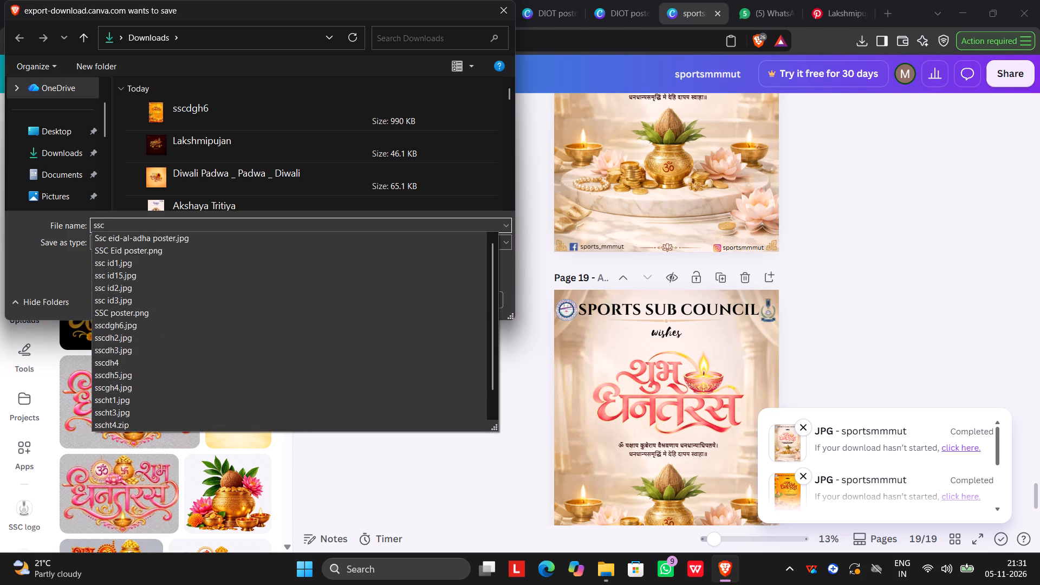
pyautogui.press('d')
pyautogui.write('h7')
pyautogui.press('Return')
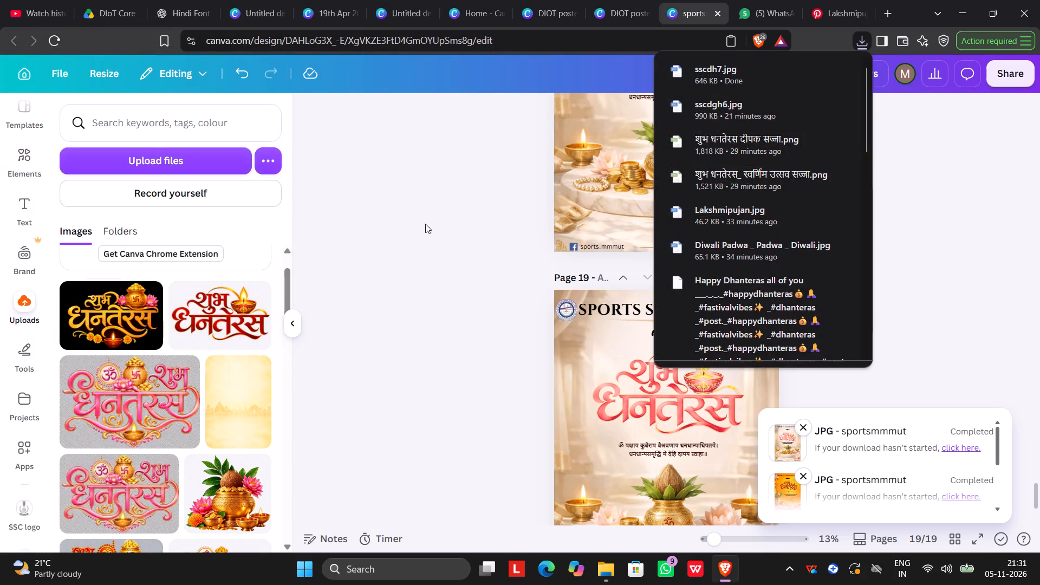
# Set up another JPG download with a custom page selection and add page 18 to it.
pyautogui.scroll(-6, 942, 347)
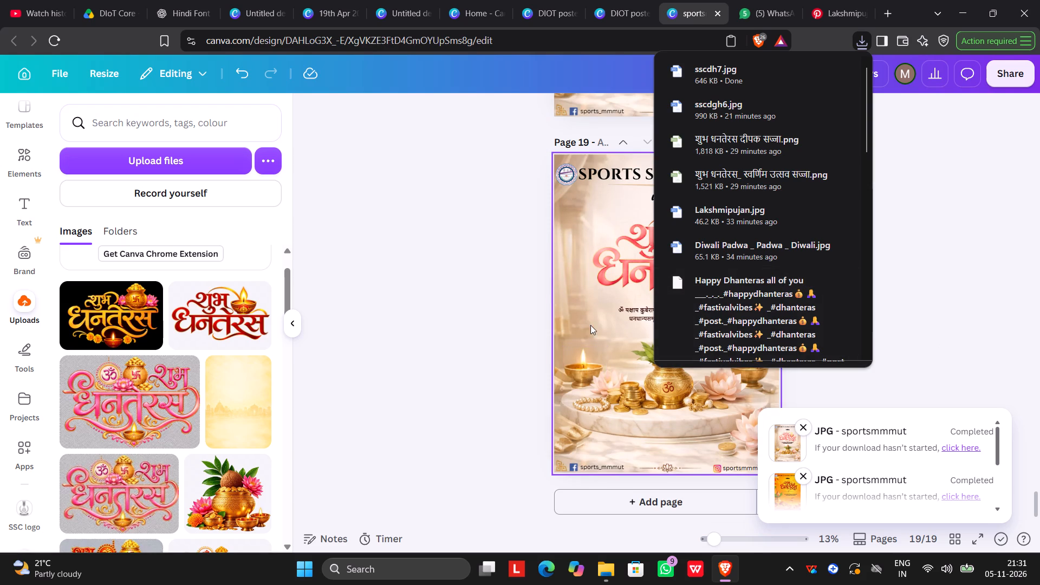
pyautogui.scroll(2, 551, 250)
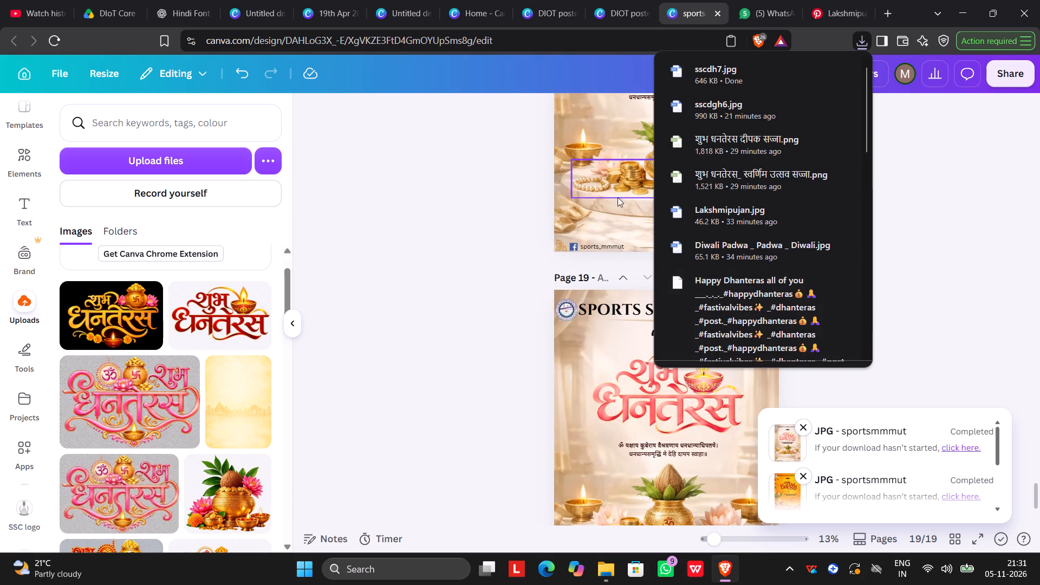
pyautogui.click(1005, 80)
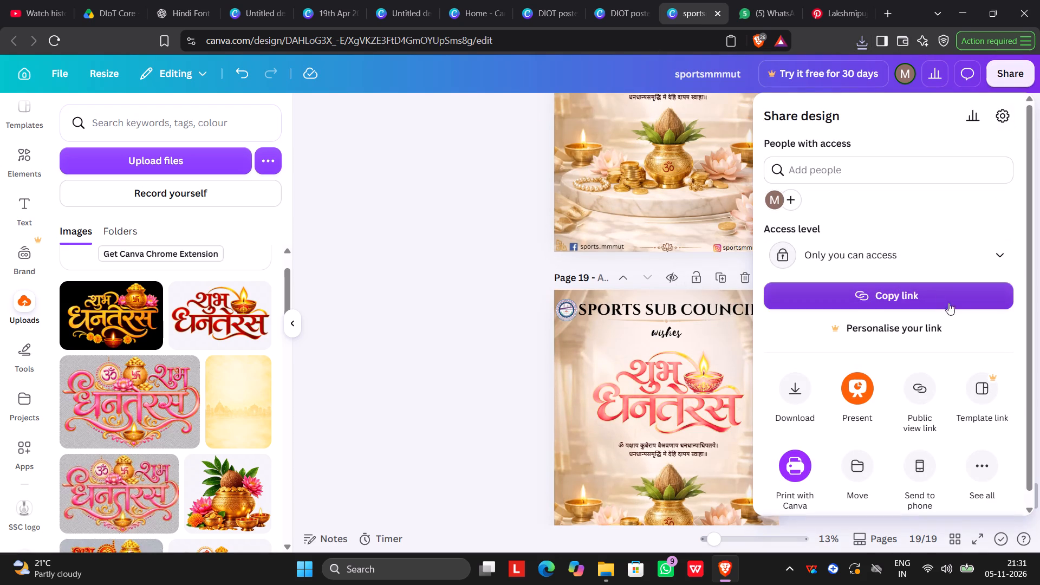
pyautogui.click(810, 397)
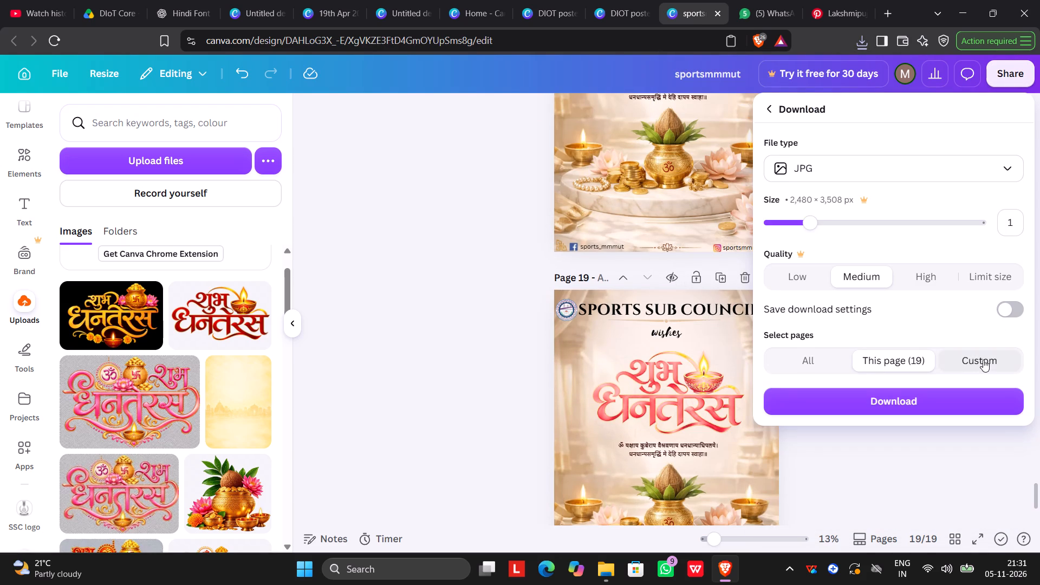
pyautogui.click(983, 360)
pyautogui.scroll(-20, 950, 378)
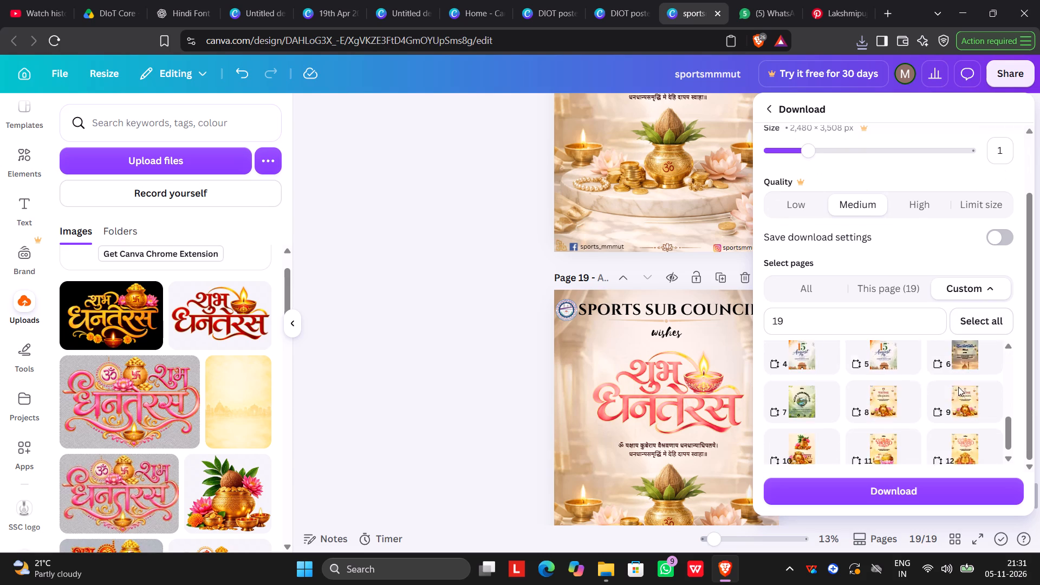
pyautogui.scroll(-6, 958, 387)
pyautogui.click(964, 369)
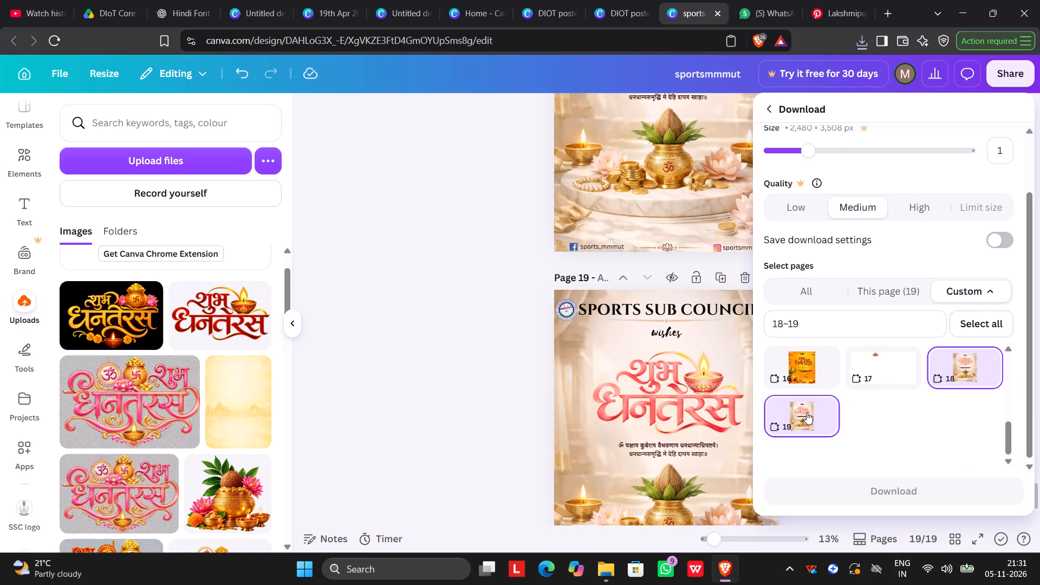
# Remove page 19 from the selection and download only page 18 as a JPG named sscdh8 in the Downloads folder.
pyautogui.click(807, 412)
pyautogui.click(889, 491)
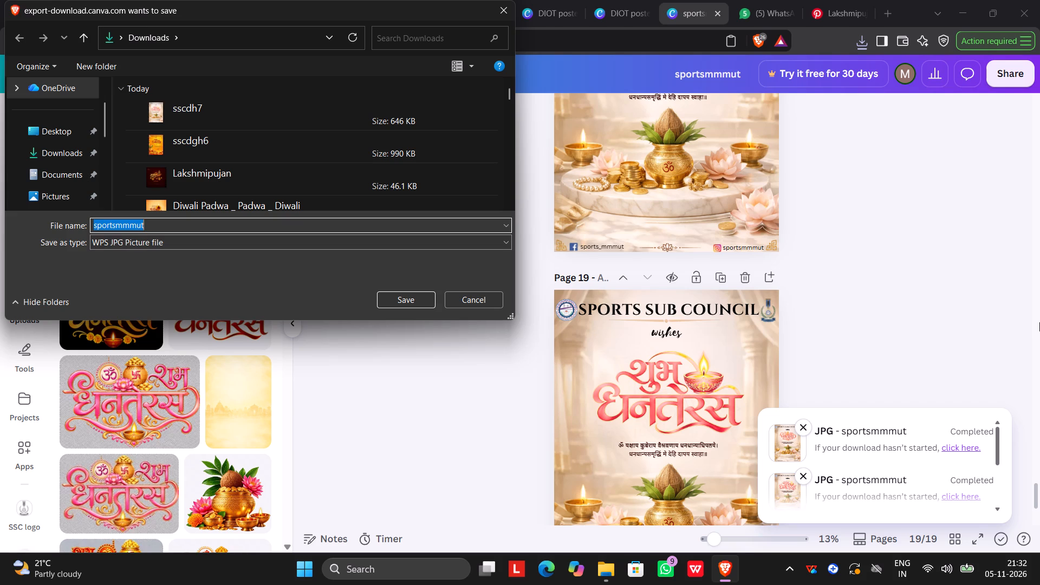
pyautogui.press('BackSpace')
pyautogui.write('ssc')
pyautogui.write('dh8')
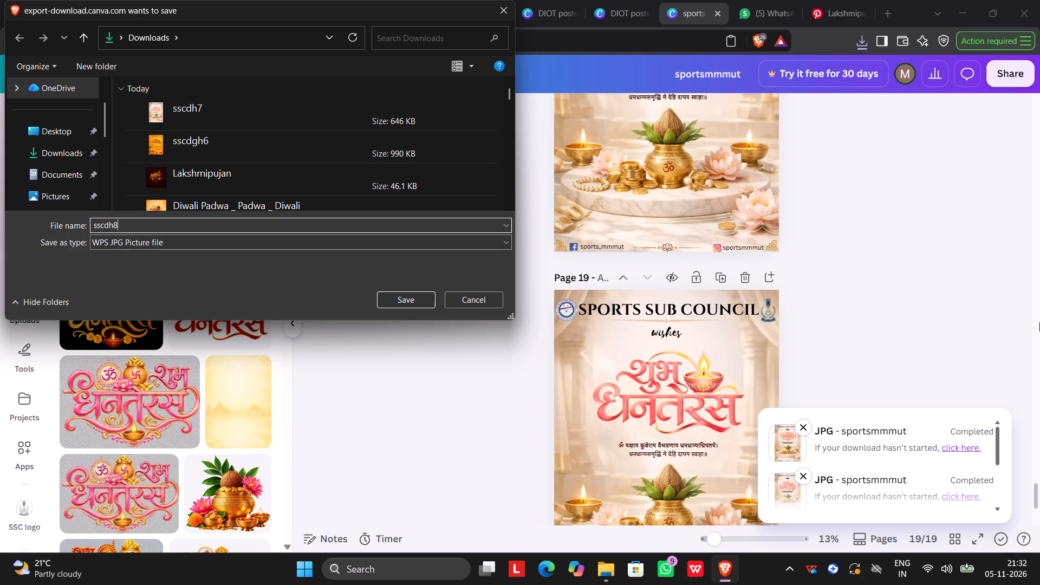
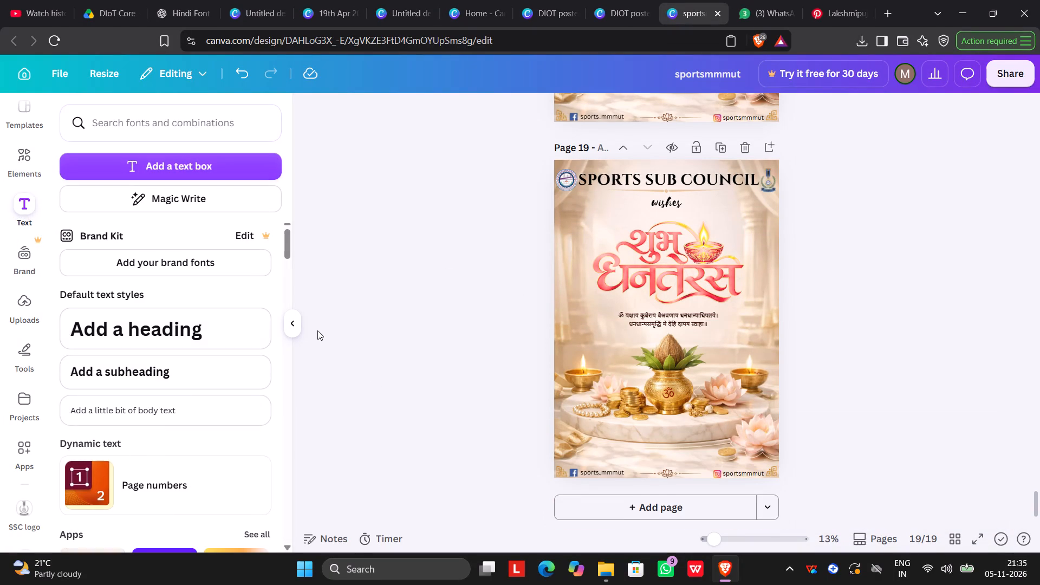
# Look through the ready-made font combinations in the text library, with the page 19 poster in view.
pyautogui.scroll(-10, 187, 328)
pyautogui.scroll(1, 183, 349)
pyautogui.scroll(-4, 183, 349)
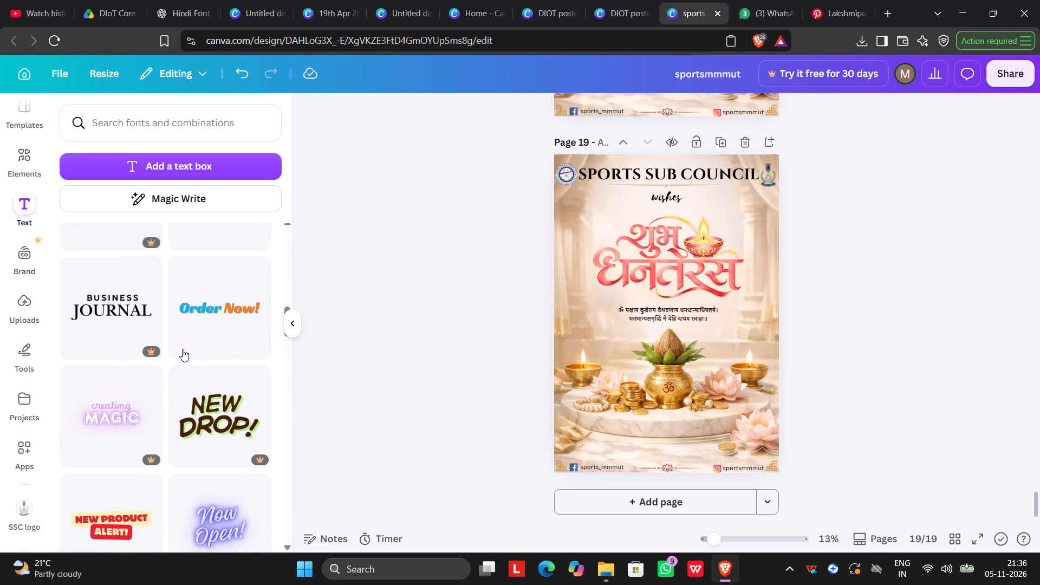
pyautogui.scroll(-6, 183, 349)
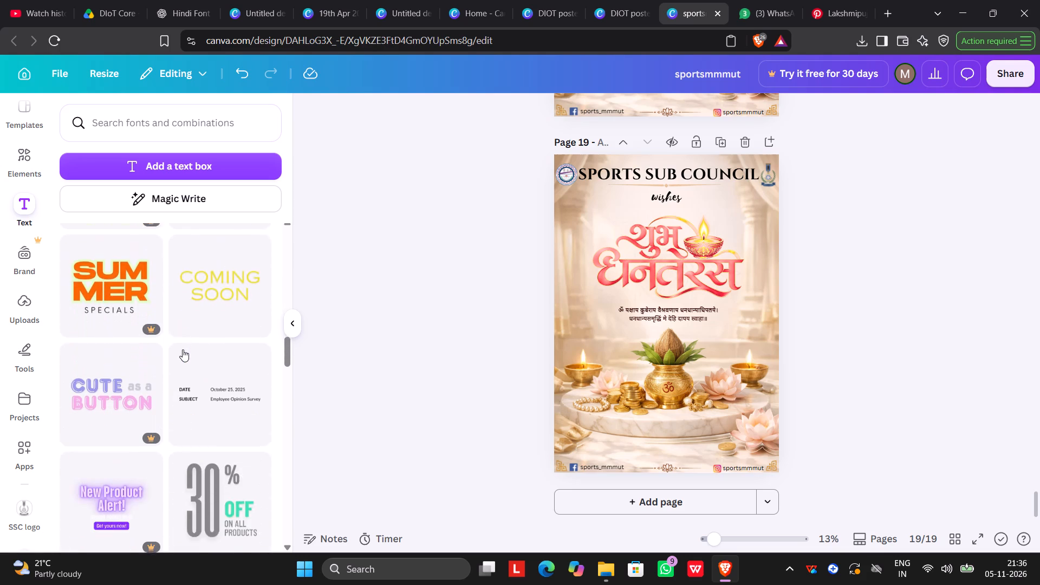
pyautogui.scroll(-6, 183, 349)
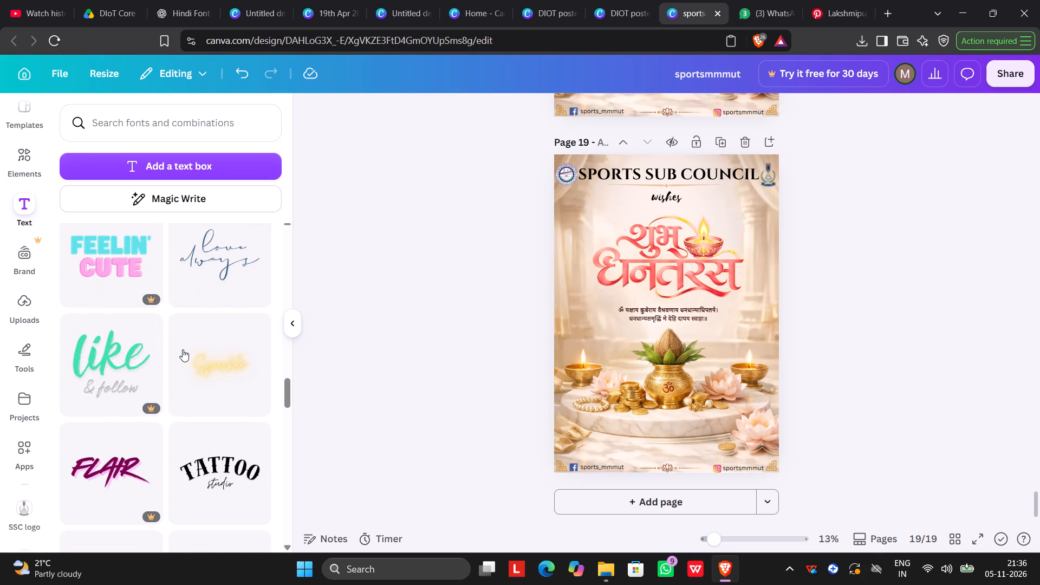
pyautogui.scroll(-3, 183, 349)
pyautogui.scroll(13, 183, 349)
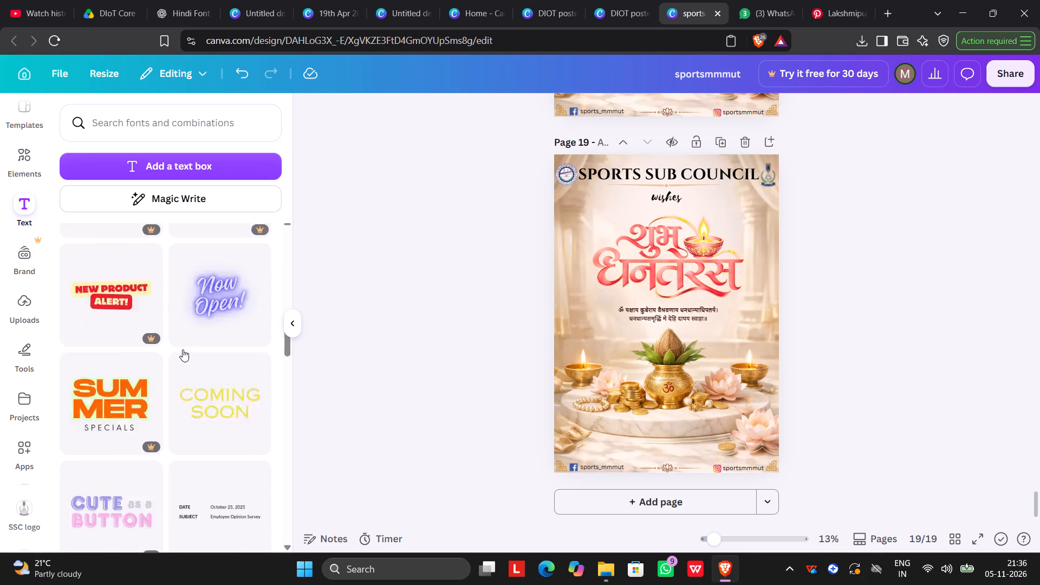
pyautogui.scroll(11, 183, 349)
pyautogui.scroll(-5, 183, 349)
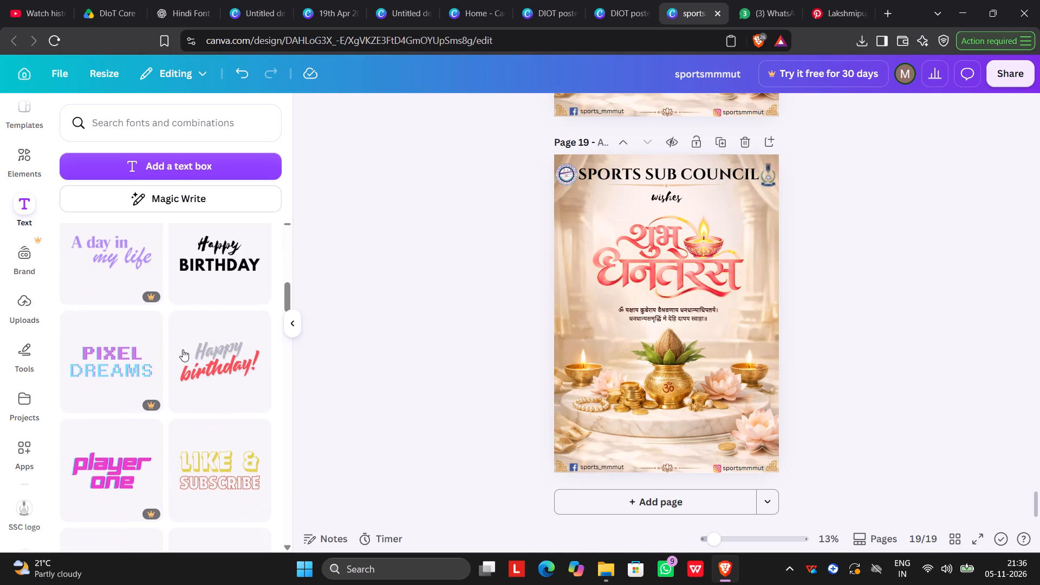
pyautogui.scroll(-3, 183, 346)
pyautogui.scroll(1, 183, 346)
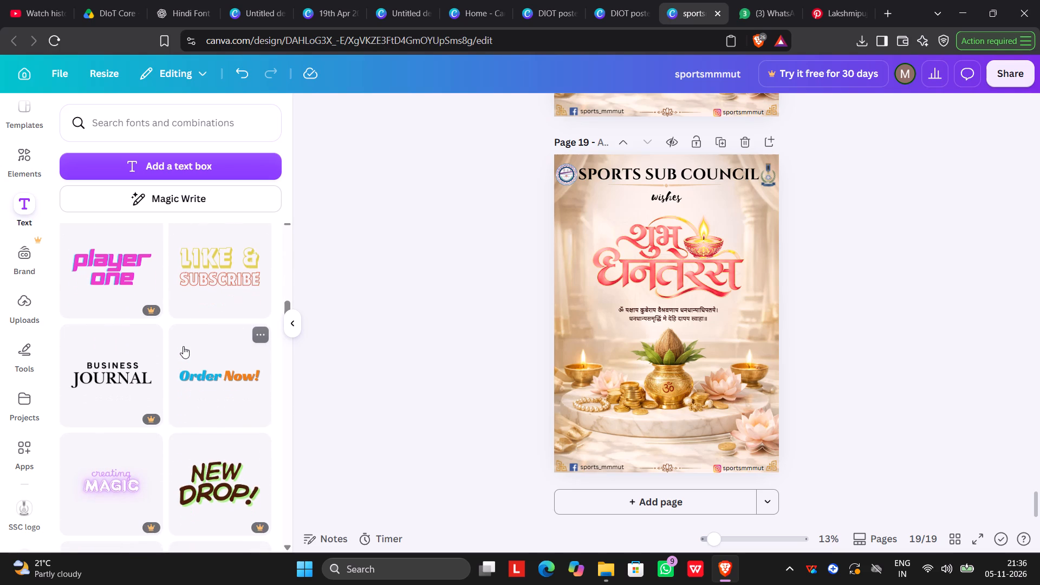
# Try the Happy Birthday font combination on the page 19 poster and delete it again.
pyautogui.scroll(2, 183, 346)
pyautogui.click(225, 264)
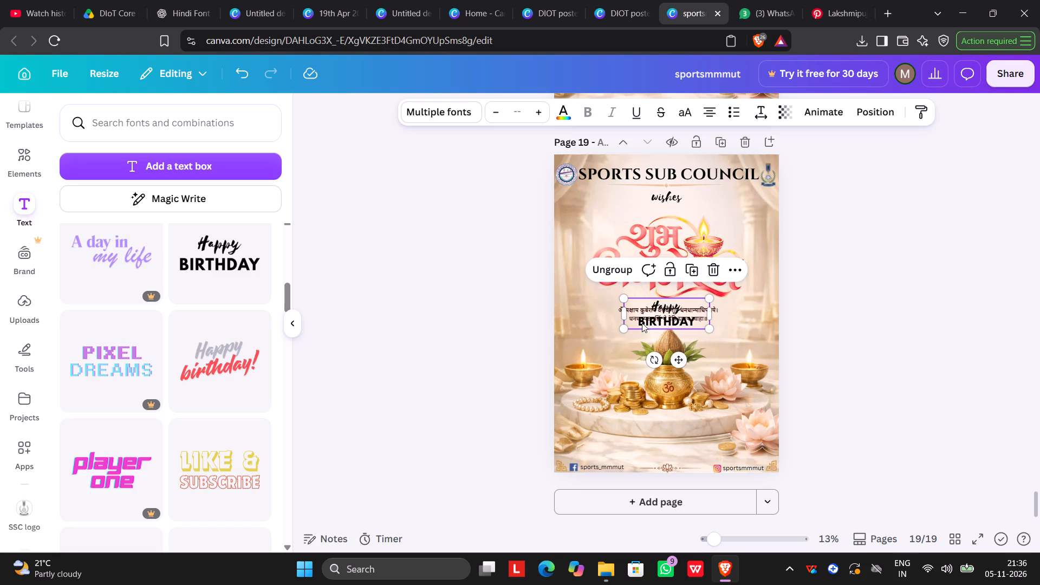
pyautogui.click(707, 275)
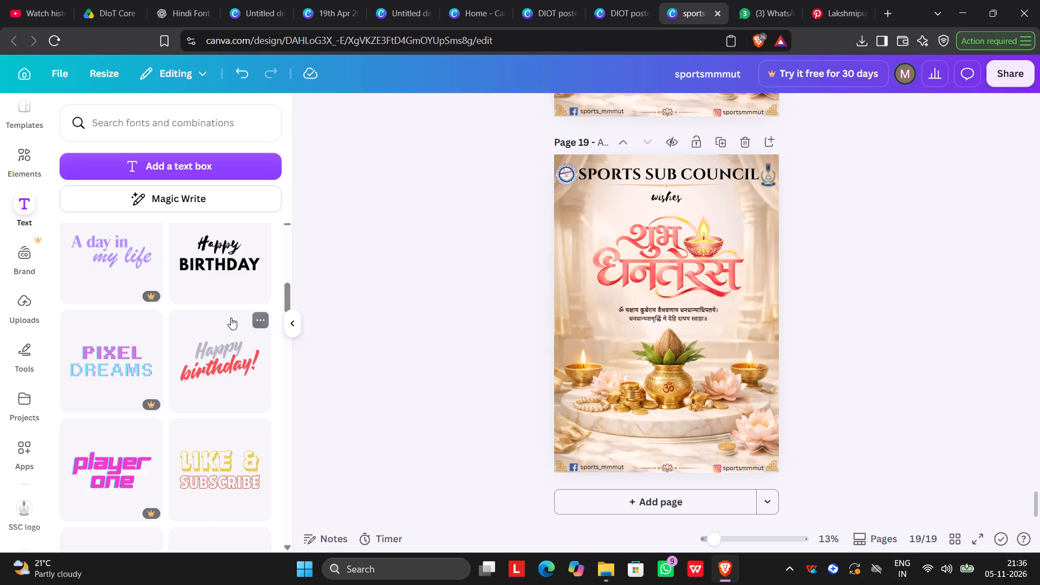
# Browse the ready-made font combinations for a text style that suits the Dhanteras poster.
pyautogui.scroll(-11, 213, 365)
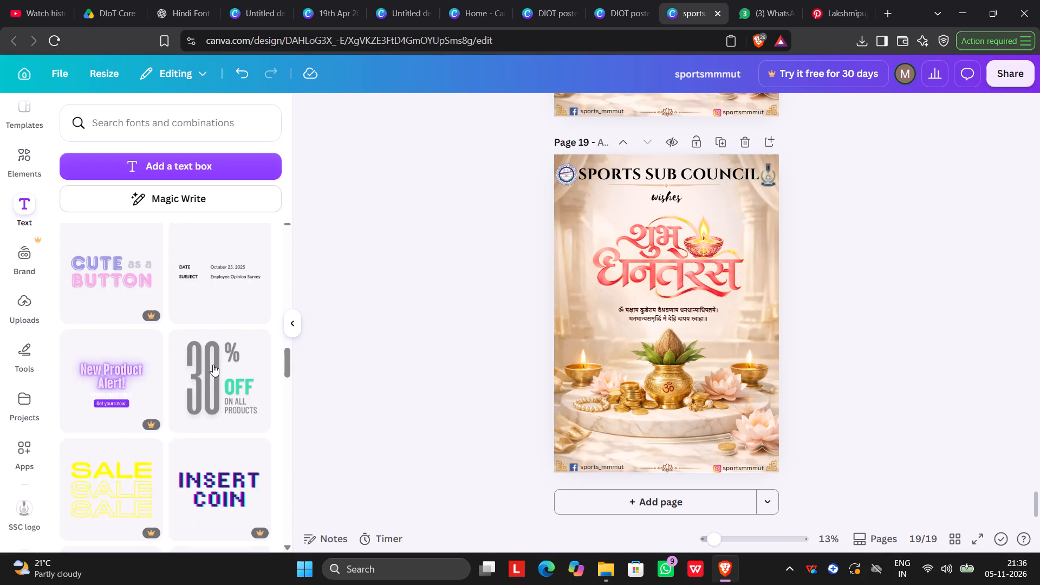
pyautogui.scroll(-9, 213, 365)
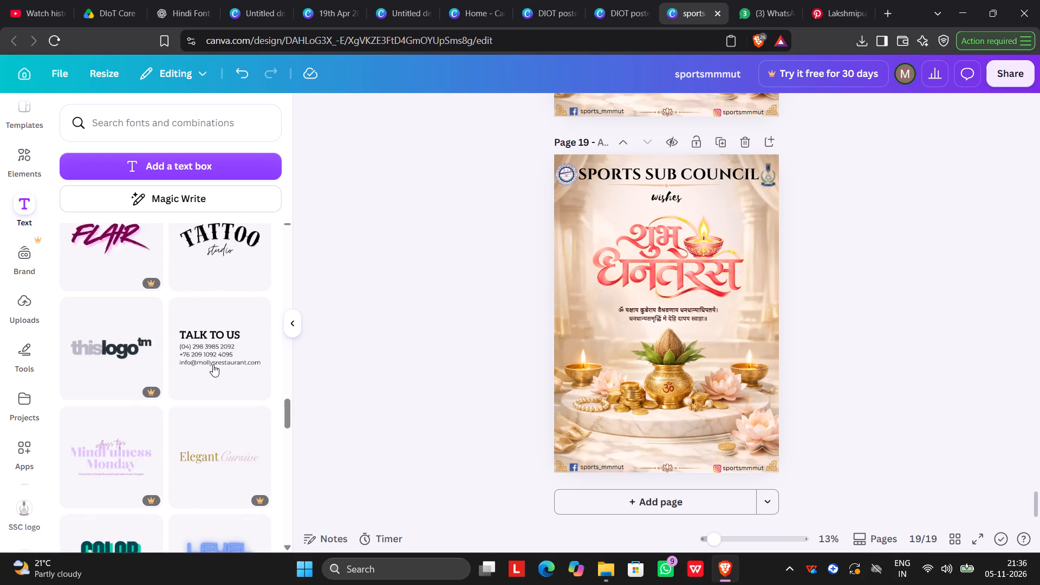
pyautogui.scroll(-7, 213, 365)
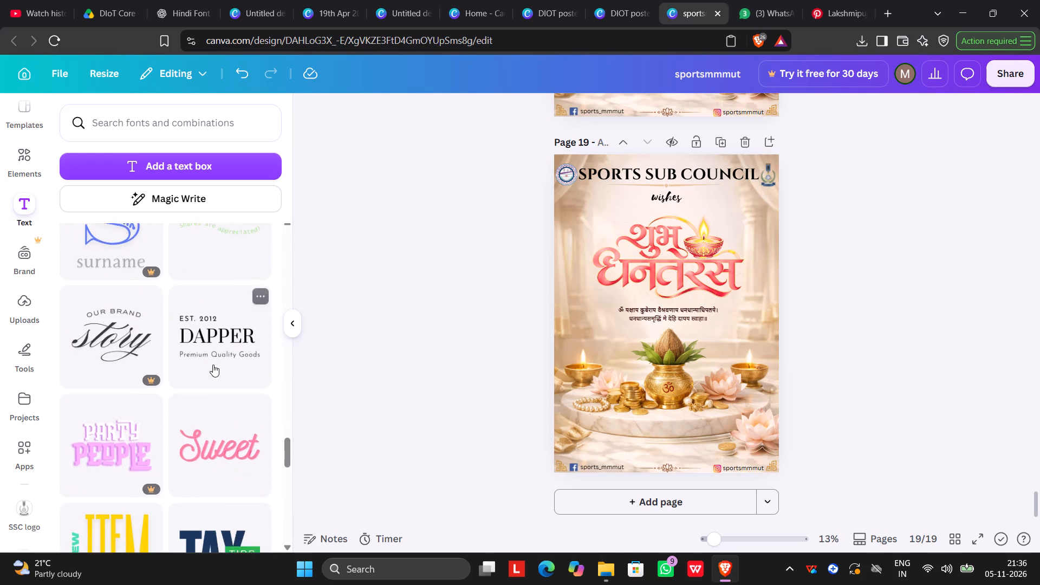
pyautogui.scroll(-7, 213, 365)
pyautogui.scroll(2, 213, 365)
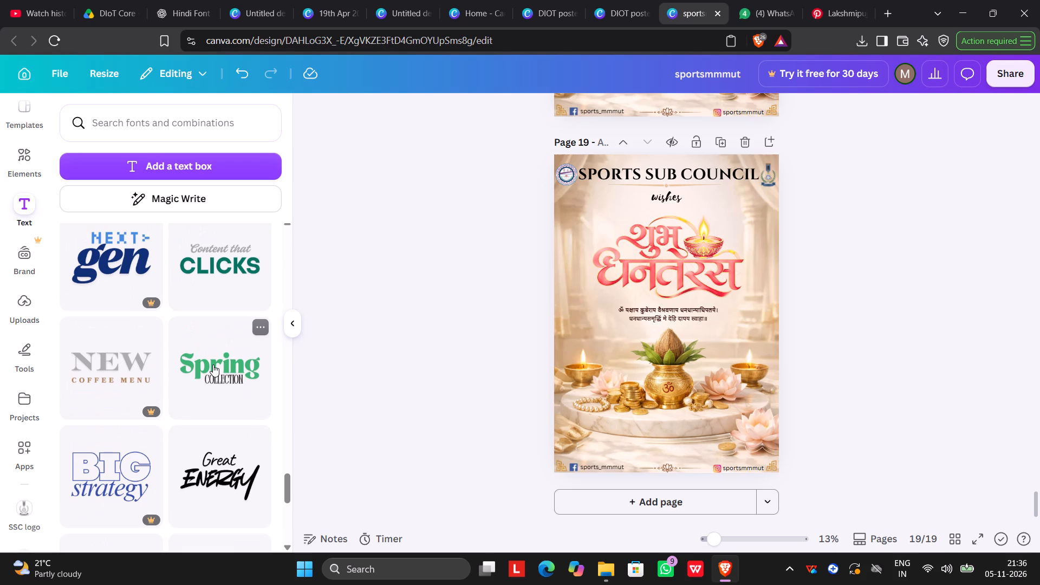
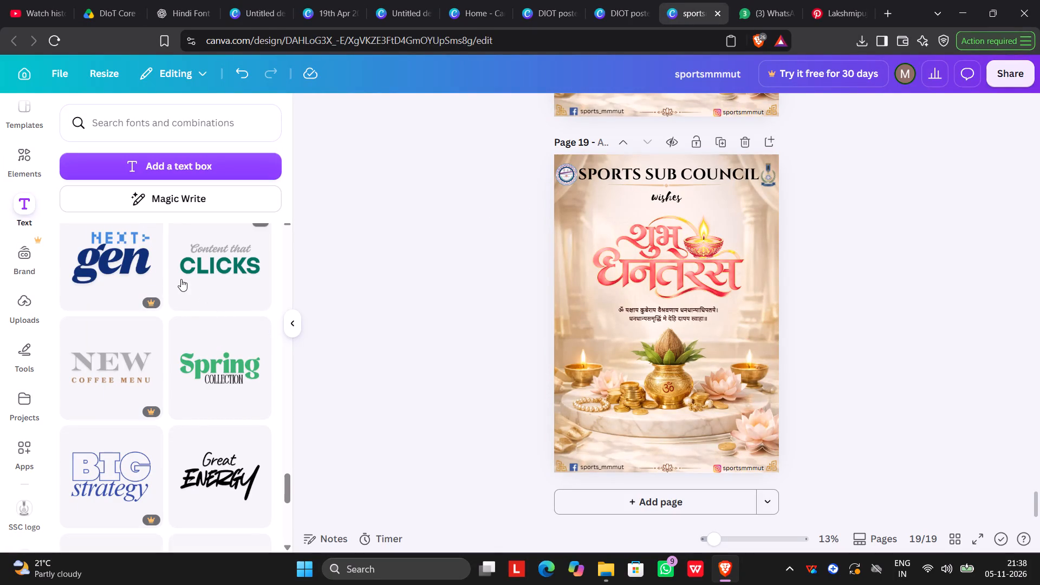
# Browse further through the ready-made font combinations for a text style that suits the Dhanteras poster.
pyautogui.scroll(-1, 211, 300)
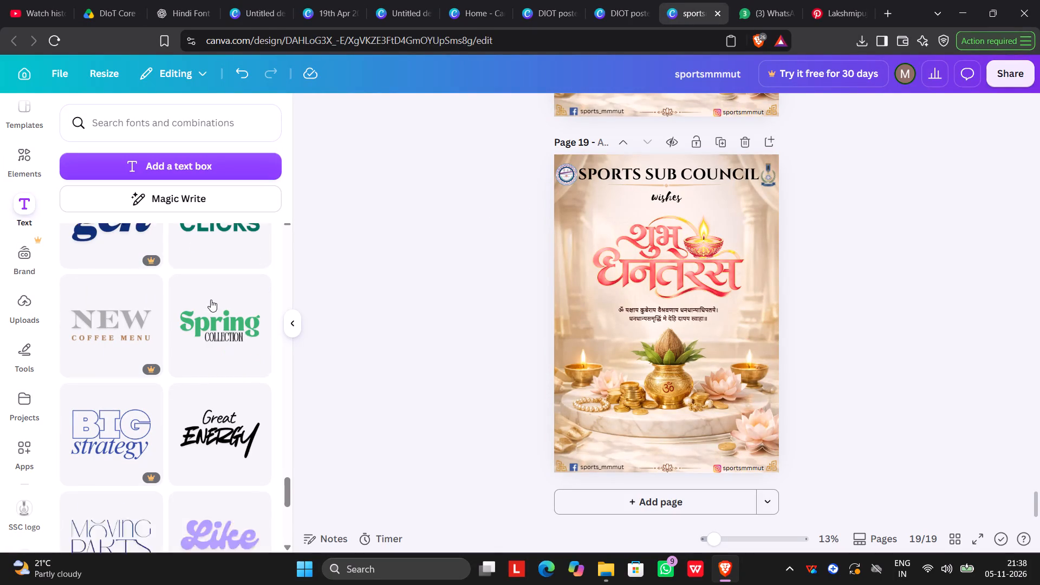
pyautogui.scroll(-1, 211, 300)
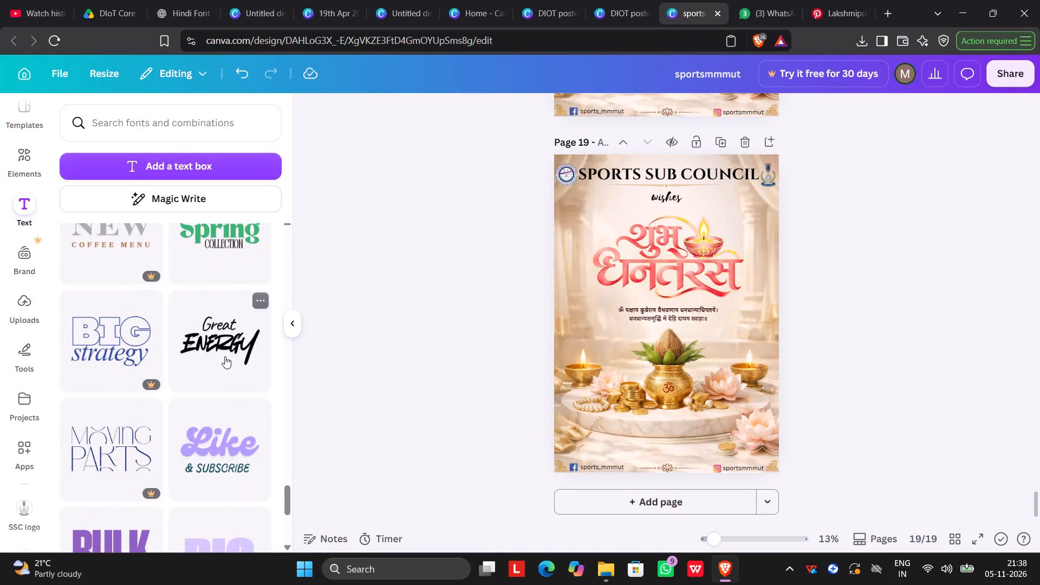
pyautogui.scroll(-2, 204, 385)
pyautogui.scroll(1, 211, 335)
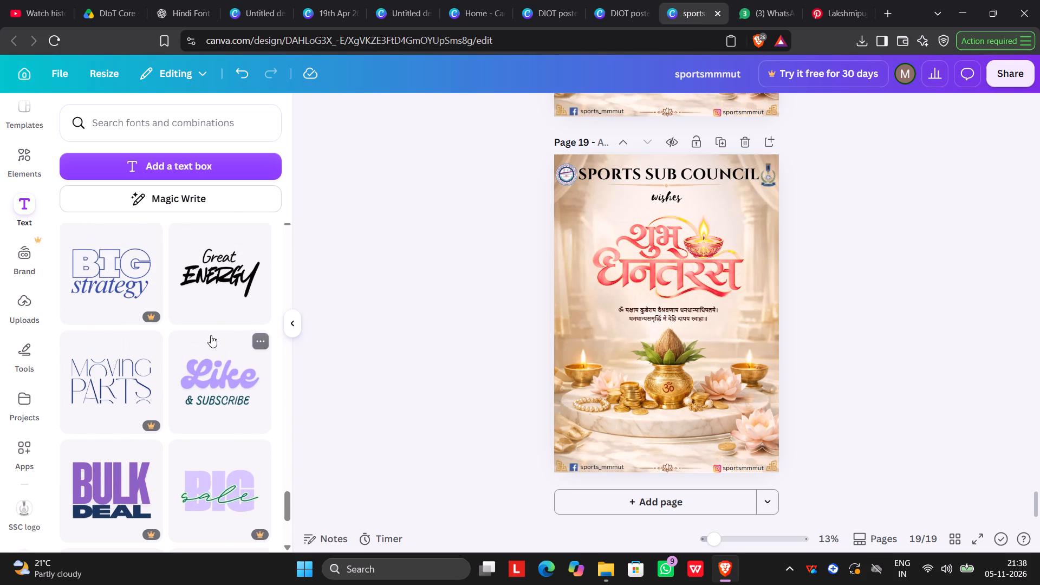
pyautogui.scroll(1, 211, 335)
pyautogui.scroll(-2, 209, 334)
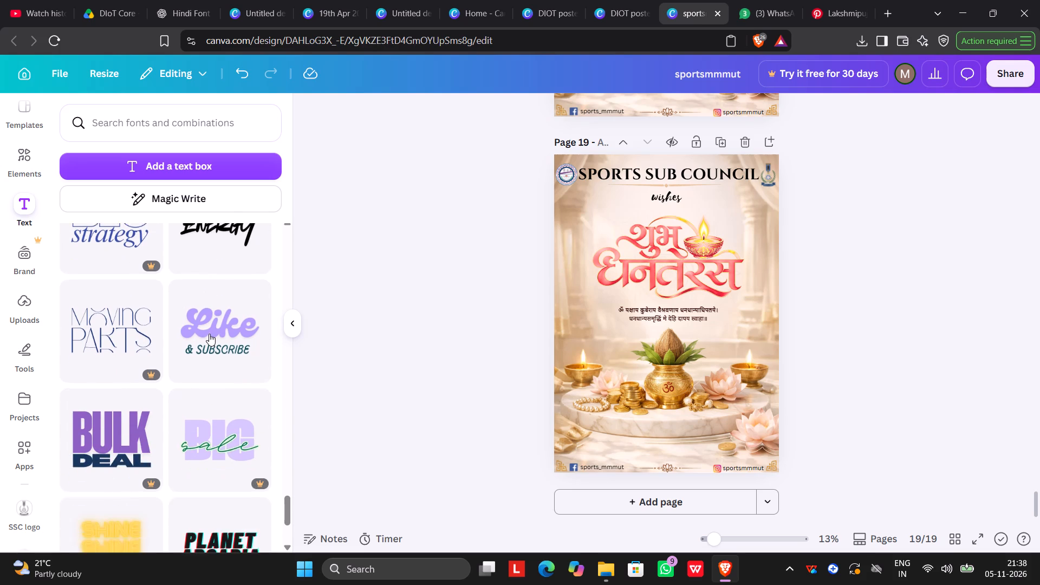
pyautogui.scroll(-4, 209, 334)
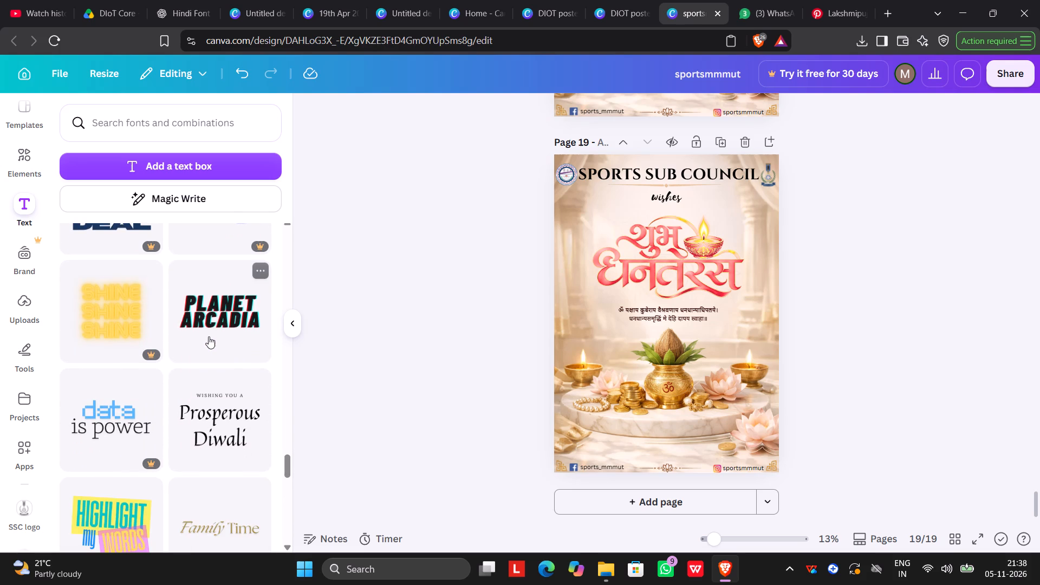
pyautogui.scroll(-4, 209, 336)
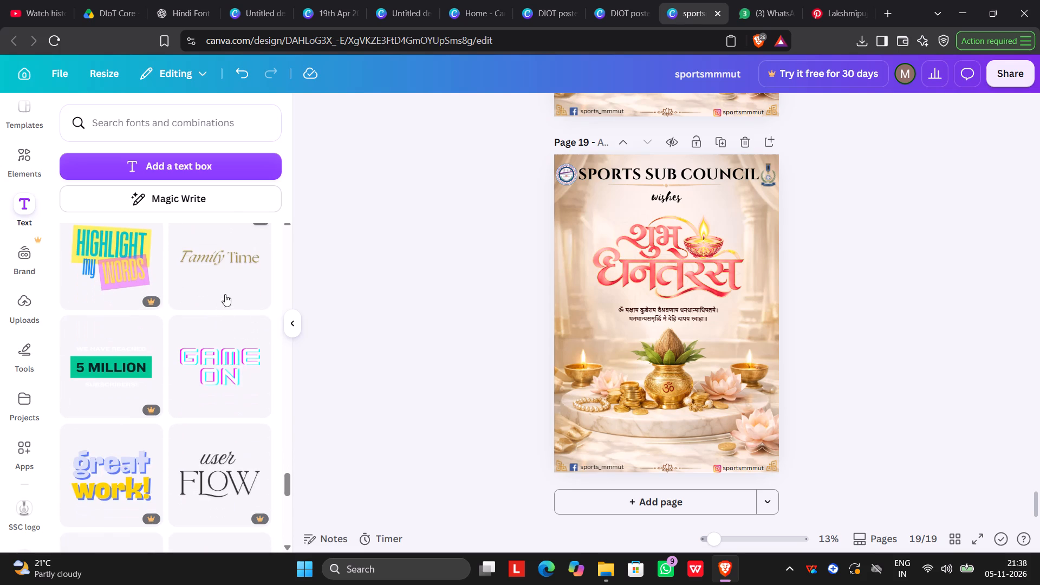
pyautogui.scroll(-5, 230, 277)
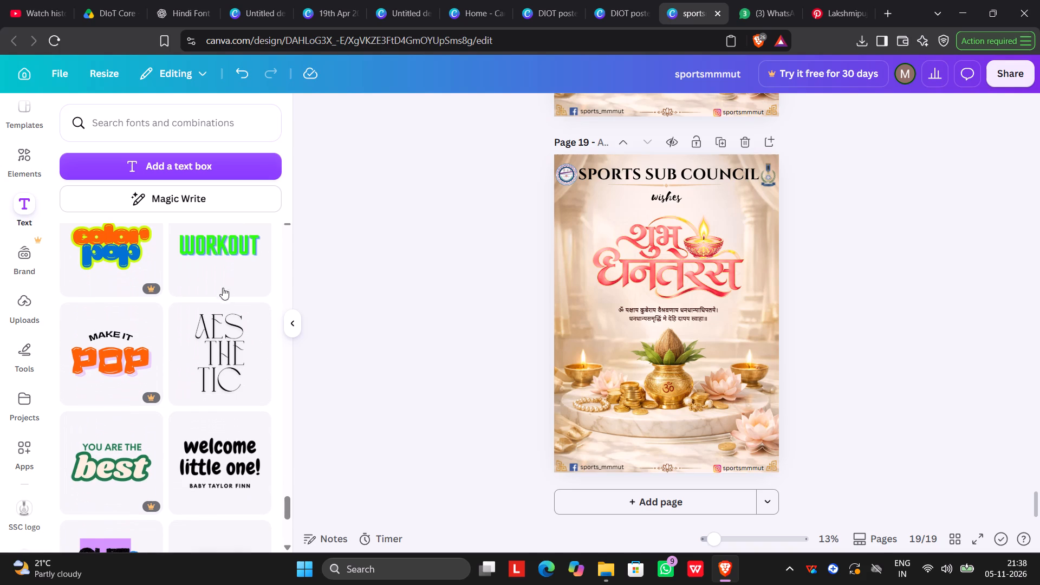
pyautogui.scroll(-8, 207, 354)
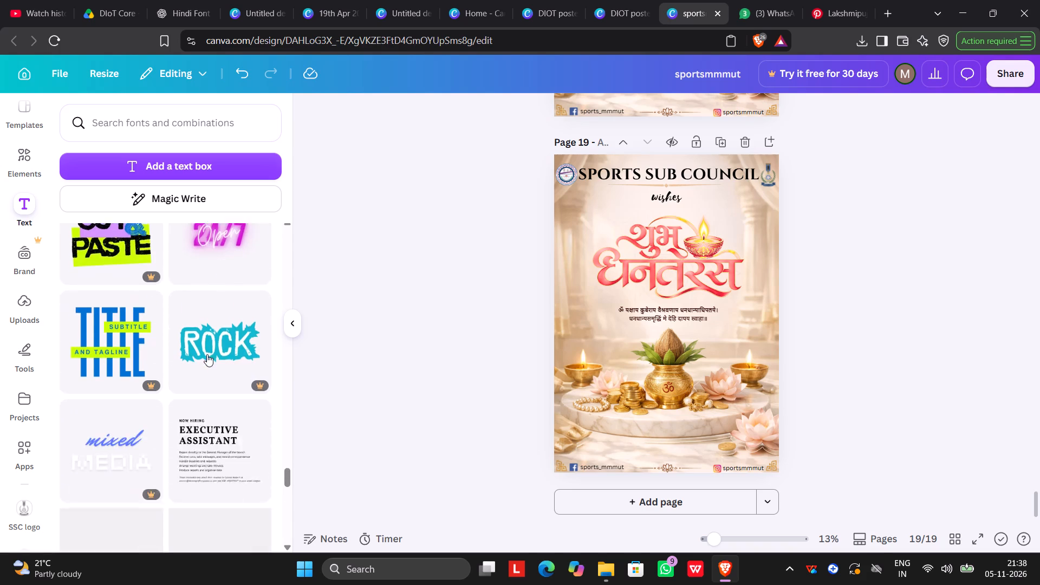
pyautogui.scroll(-5, 207, 354)
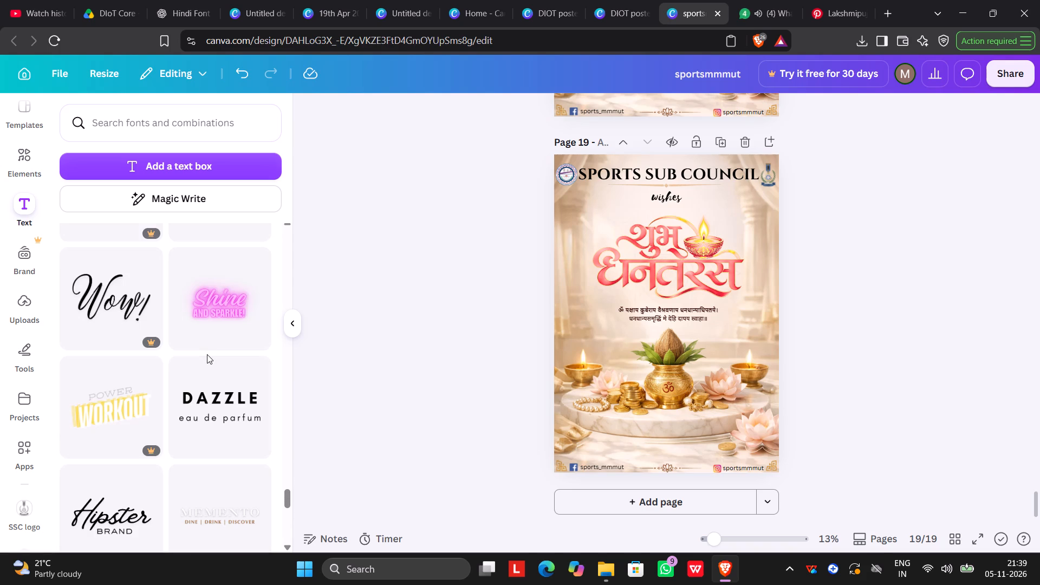
pyautogui.scroll(-3, 207, 354)
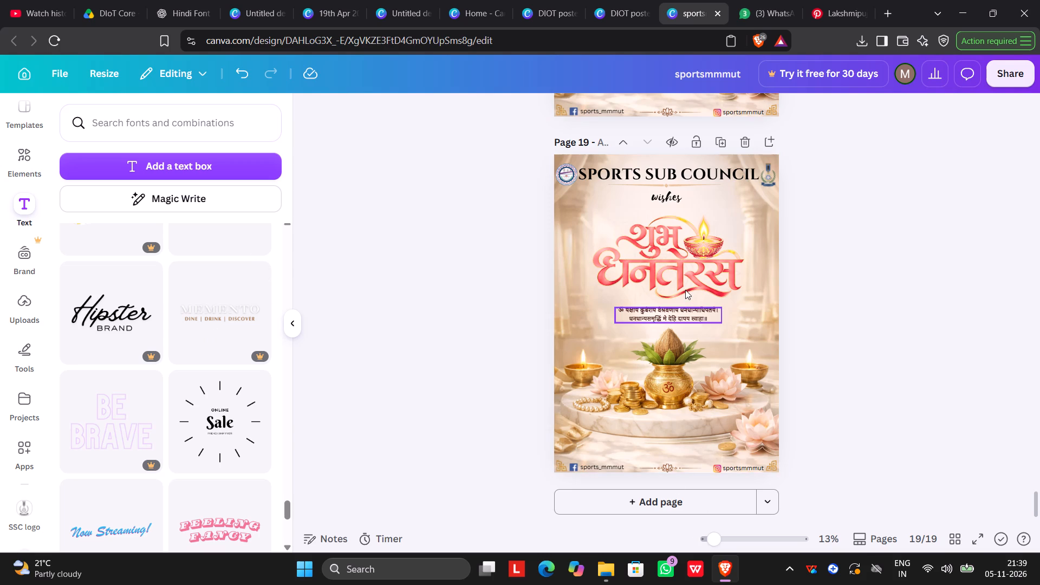
pyautogui.scroll(-3, 685, 290)
pyautogui.scroll(-3, 689, 385)
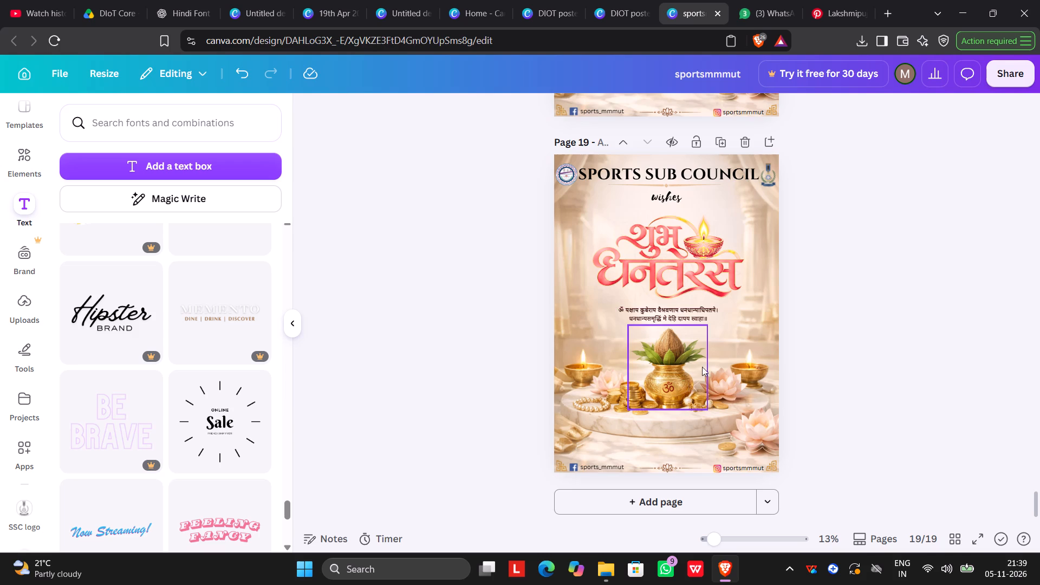
pyautogui.scroll(8, 713, 348)
pyautogui.scroll(-13, 713, 348)
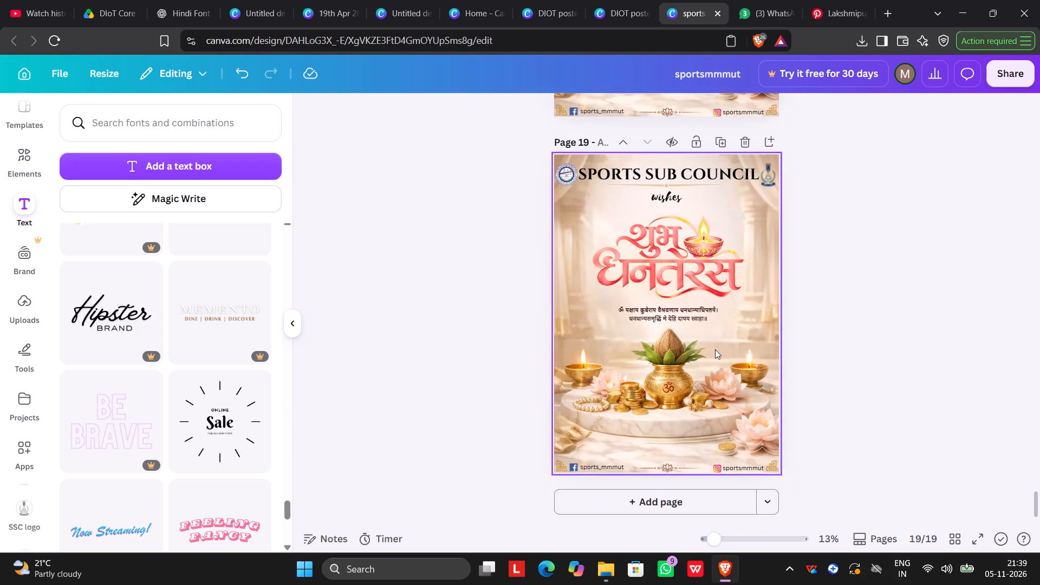
pyautogui.scroll(-1, 673, 170)
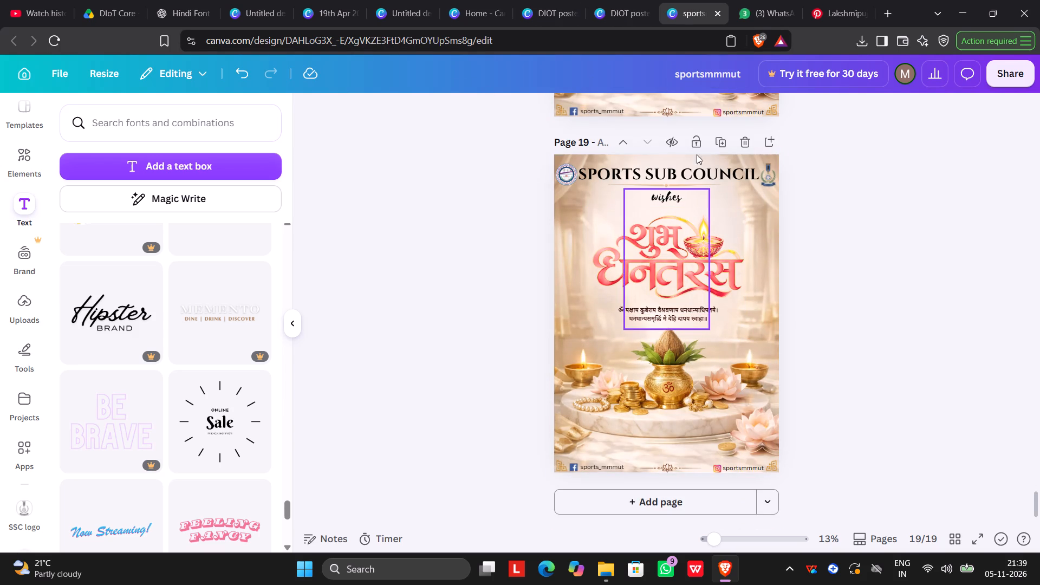
# Add a blank page 20 after the page 19 Dhanteras poster.
pyautogui.click(775, 145)
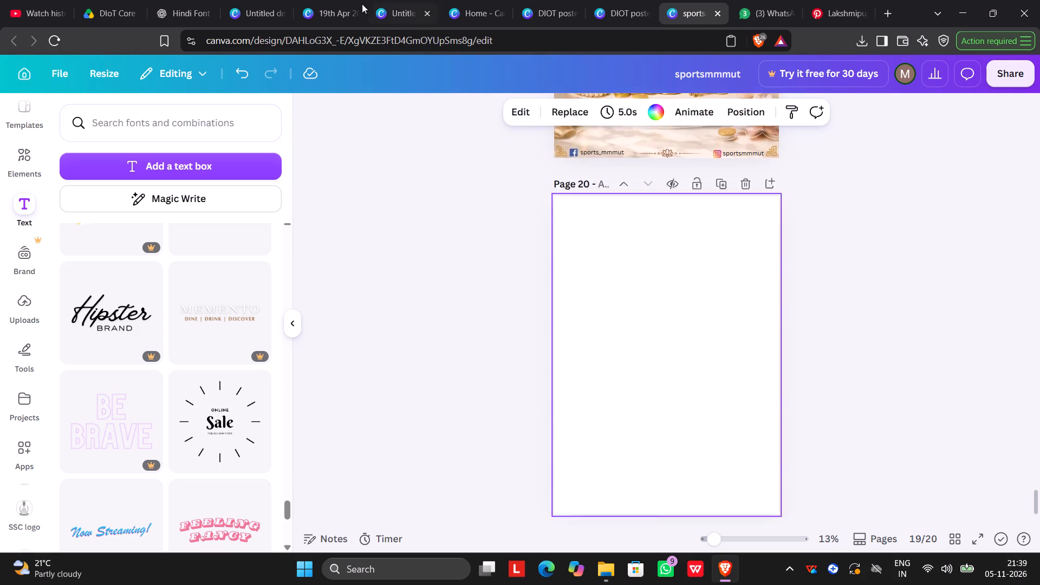
# Look through the other open Akshaya Tritiya, Dhan Teras and DIOT poster designs for reference, returning to the sportsmmmut design.
pyautogui.click(274, 1)
pyautogui.scroll(2, 476, 266)
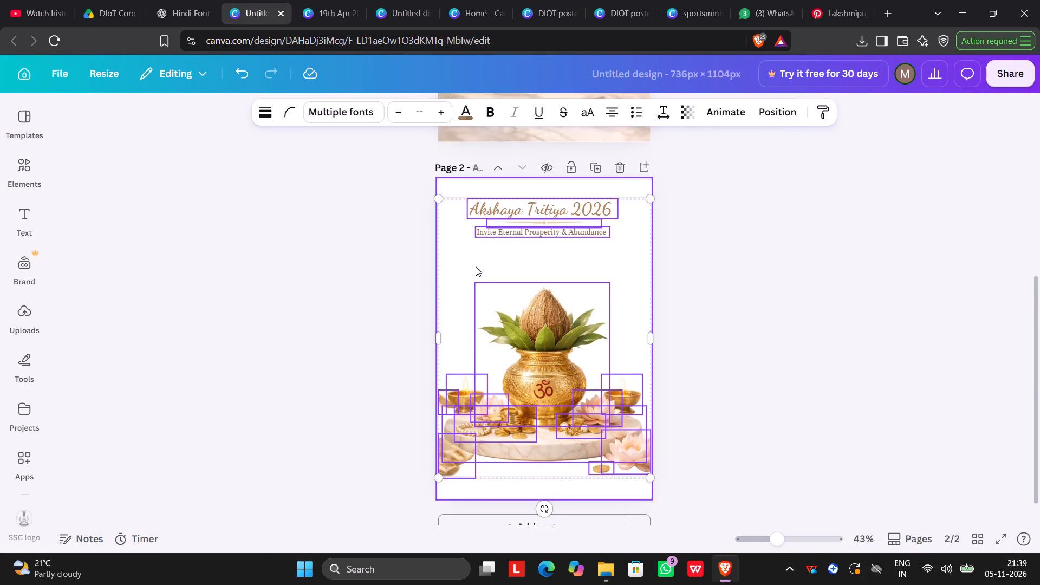
pyautogui.scroll(15, 476, 266)
pyautogui.scroll(-6, 475, 267)
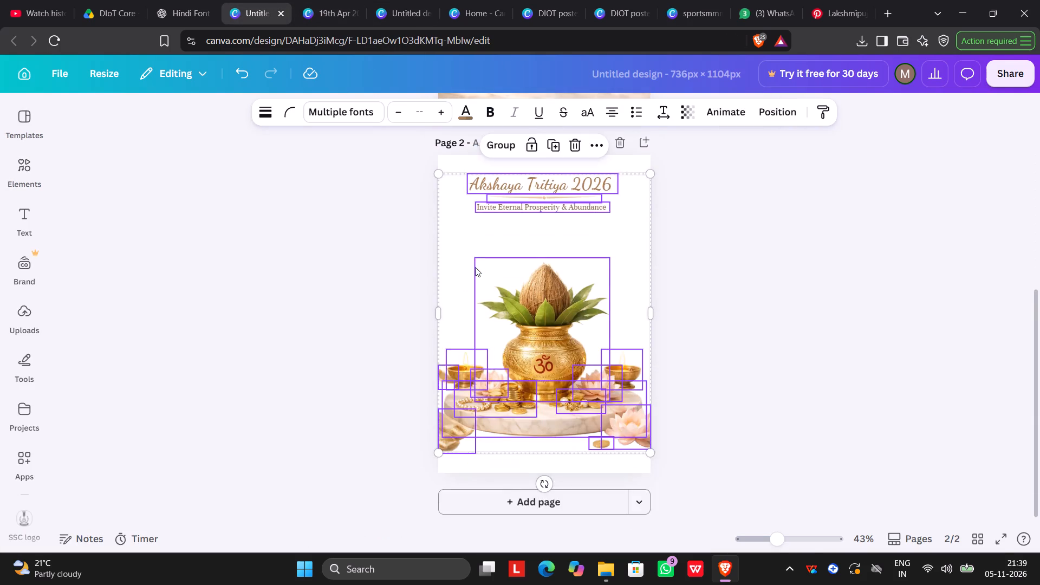
pyautogui.scroll(6, 475, 267)
pyautogui.click(321, 7)
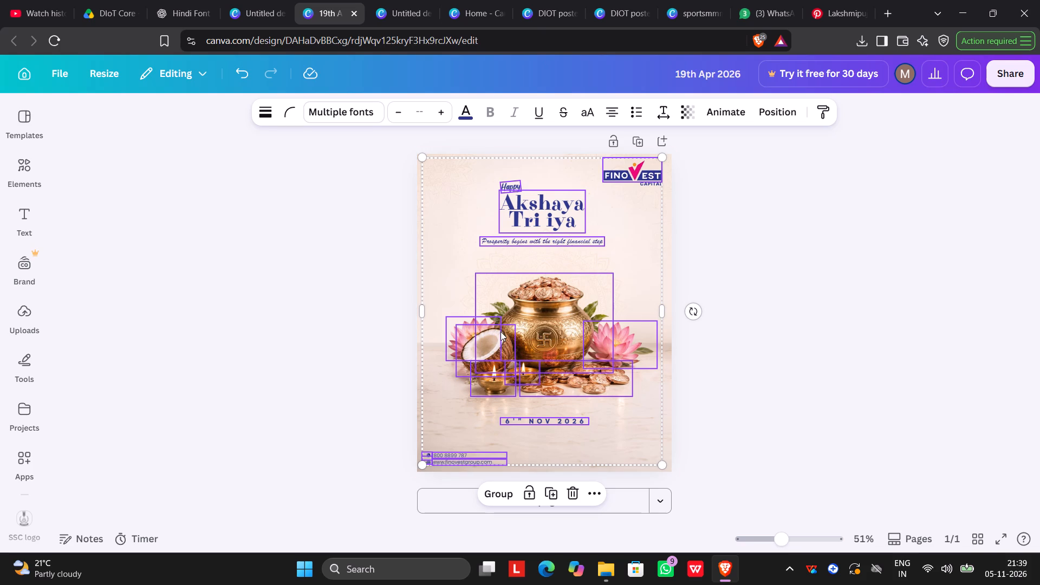
pyautogui.click(740, 374)
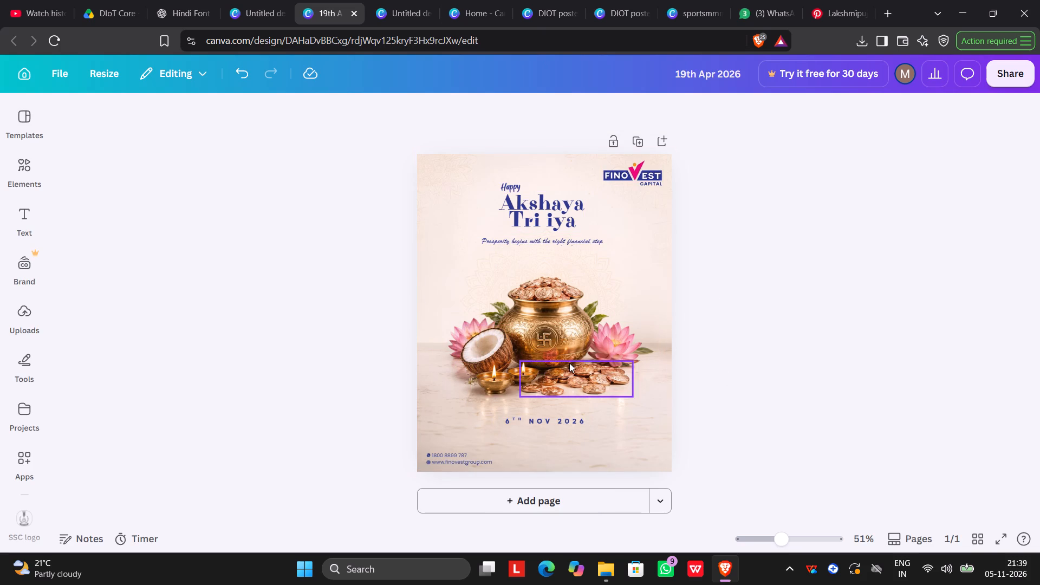
pyautogui.scroll(2, 557, 340)
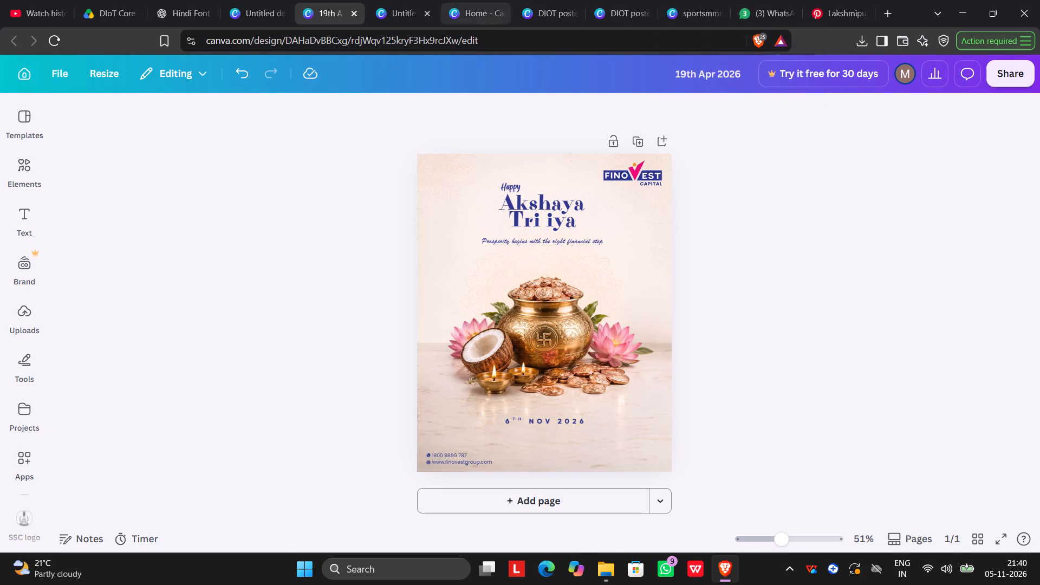
pyautogui.click(392, 3)
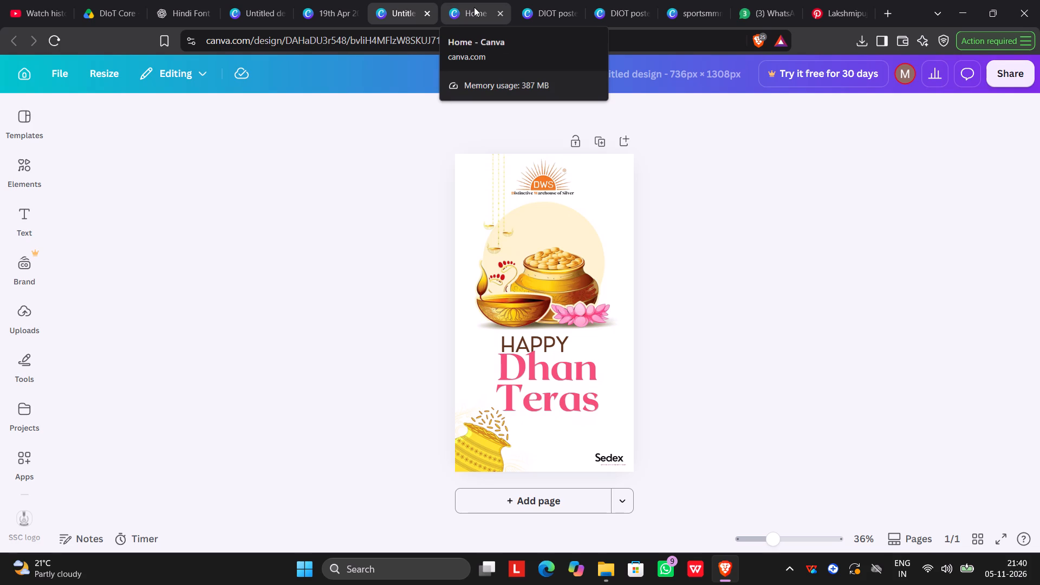
pyautogui.click(474, 7)
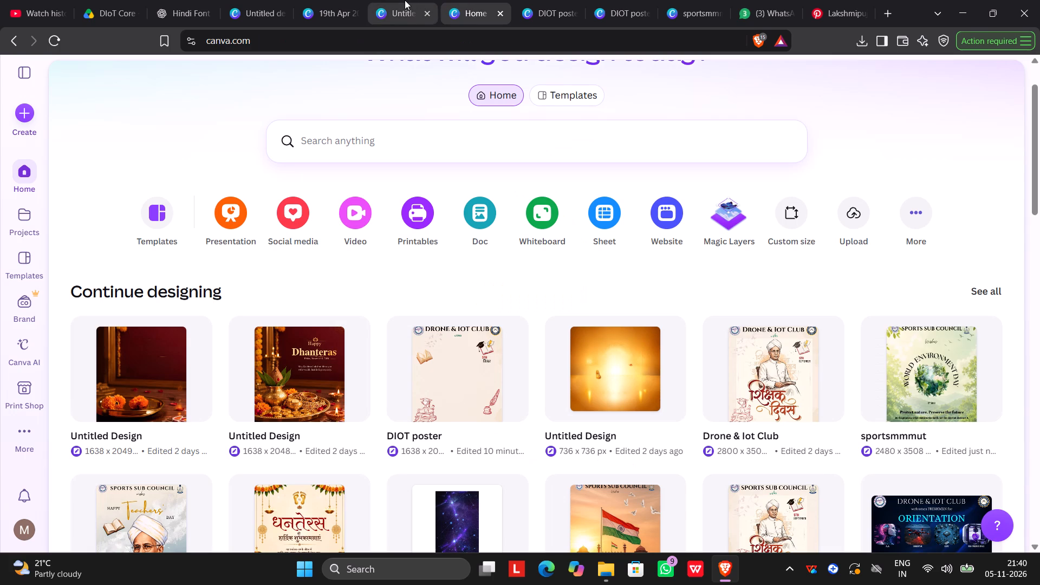
pyautogui.click(399, 0)
pyautogui.click(328, 0)
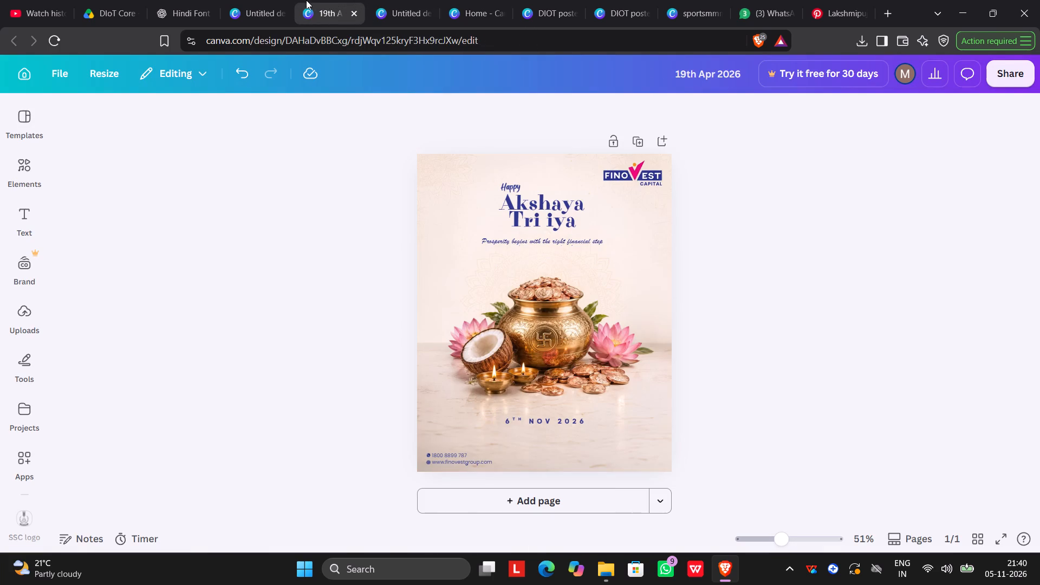
pyautogui.click(276, 0)
pyautogui.click(194, 2)
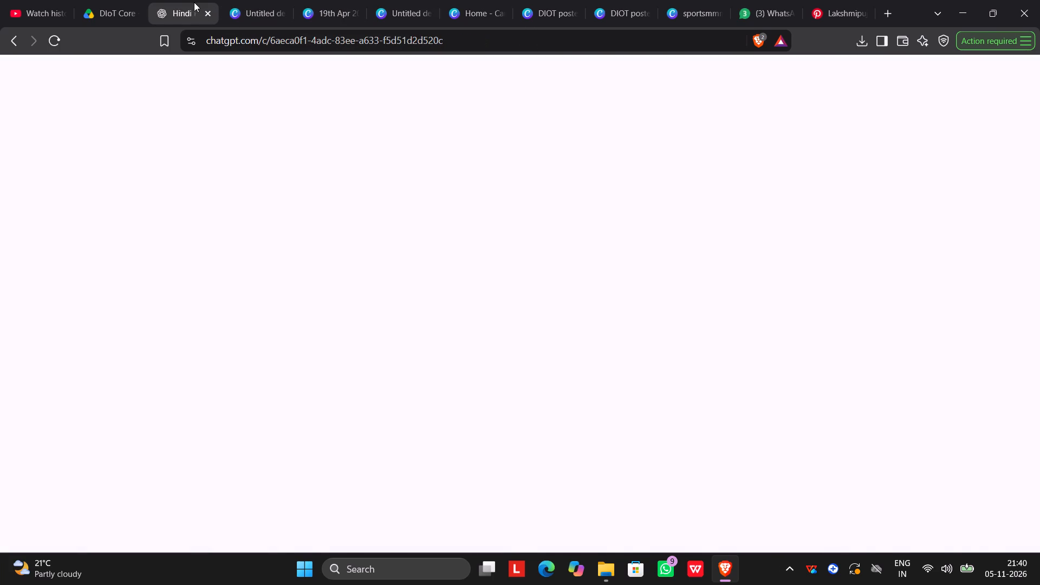
pyautogui.click(250, 5)
pyautogui.click(323, 12)
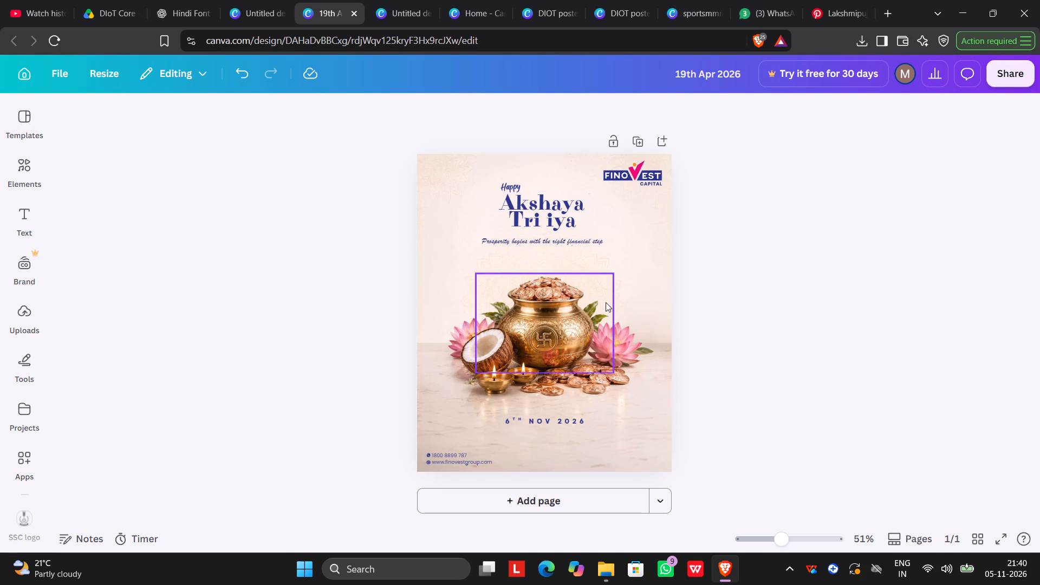
pyautogui.click(403, 8)
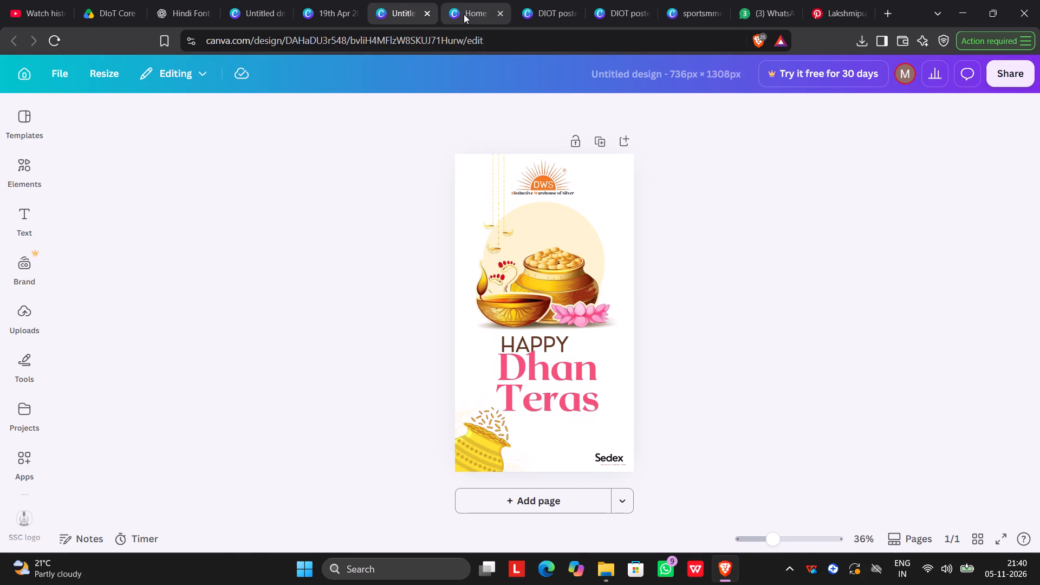
pyautogui.click(464, 14)
pyautogui.click(538, 5)
pyautogui.click(615, 8)
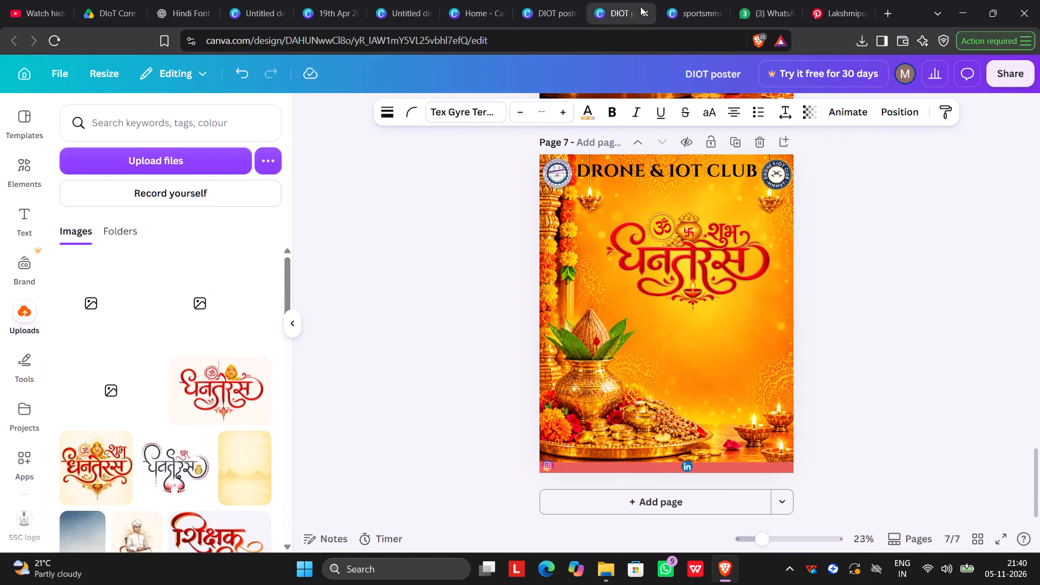
pyautogui.click(692, 6)
# Delete the coin stacks and pearls cluster to the left of the kalash on the page 19 poster.
pyautogui.scroll(4, 678, 188)
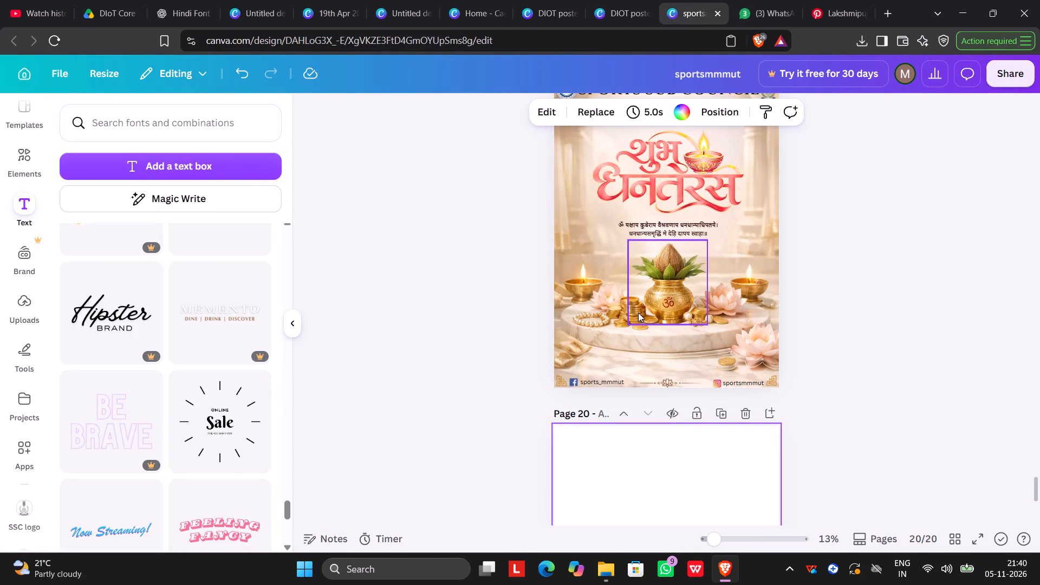
pyautogui.click(606, 324)
pyautogui.click(642, 269)
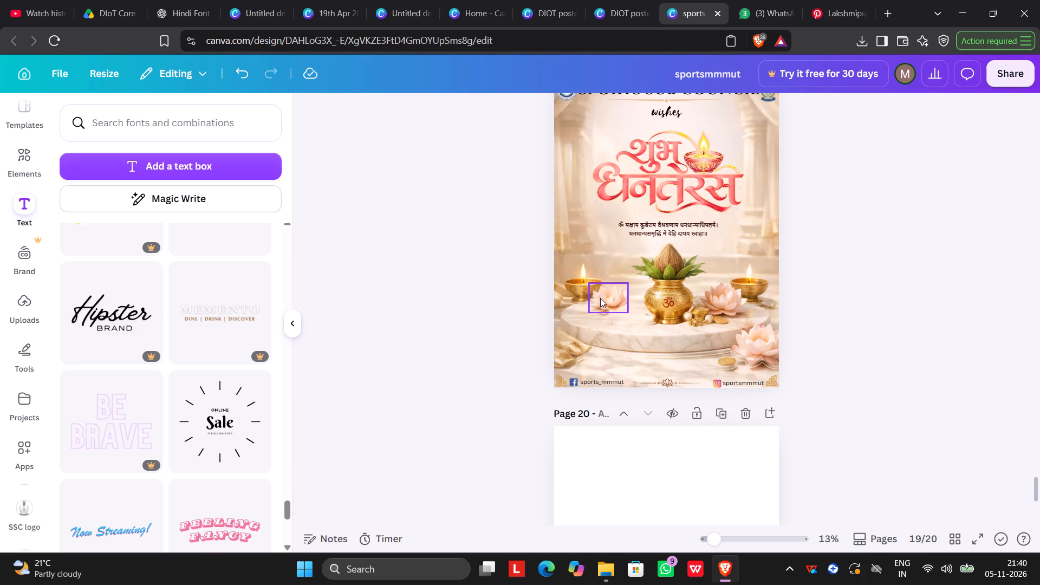
# Move the small lotus left of the kalash on page 19 down beside the base of the pot.
pyautogui.moveTo(601, 298); pyautogui.dragTo(610, 303)
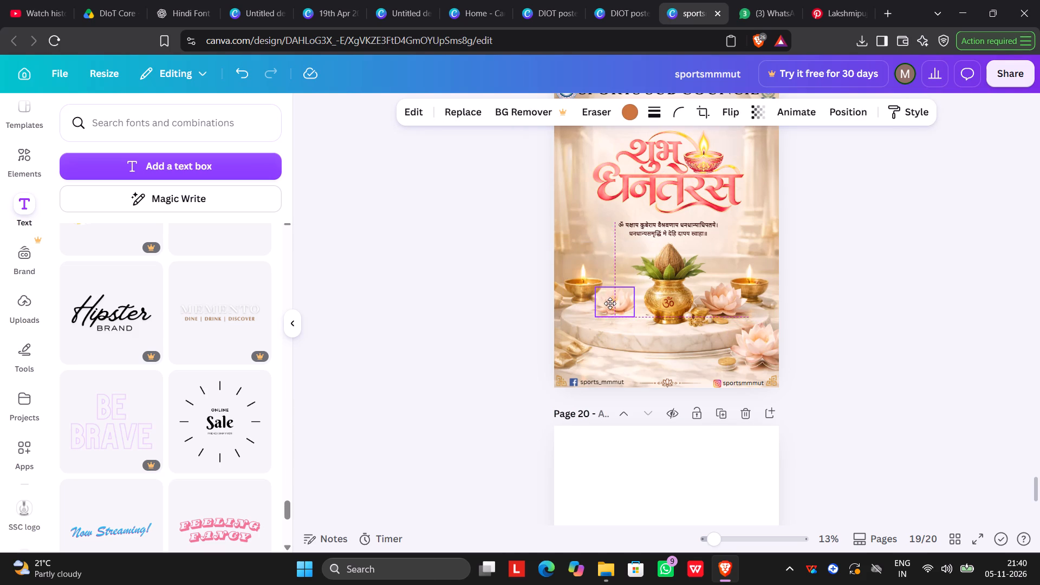
pyautogui.moveTo(610, 303); pyautogui.dragTo(633, 316)
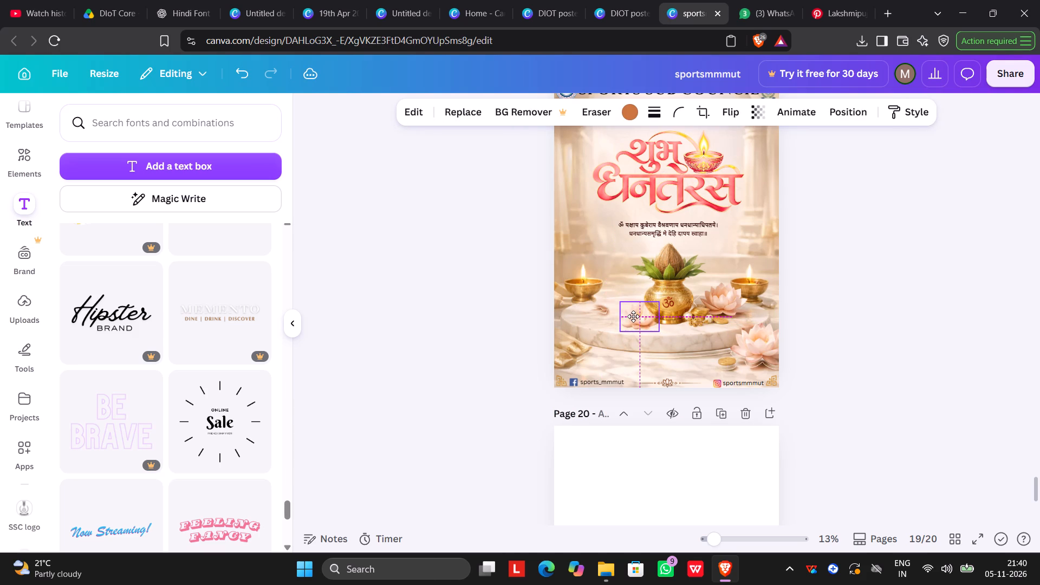
pyautogui.moveTo(633, 316); pyautogui.dragTo(630, 319)
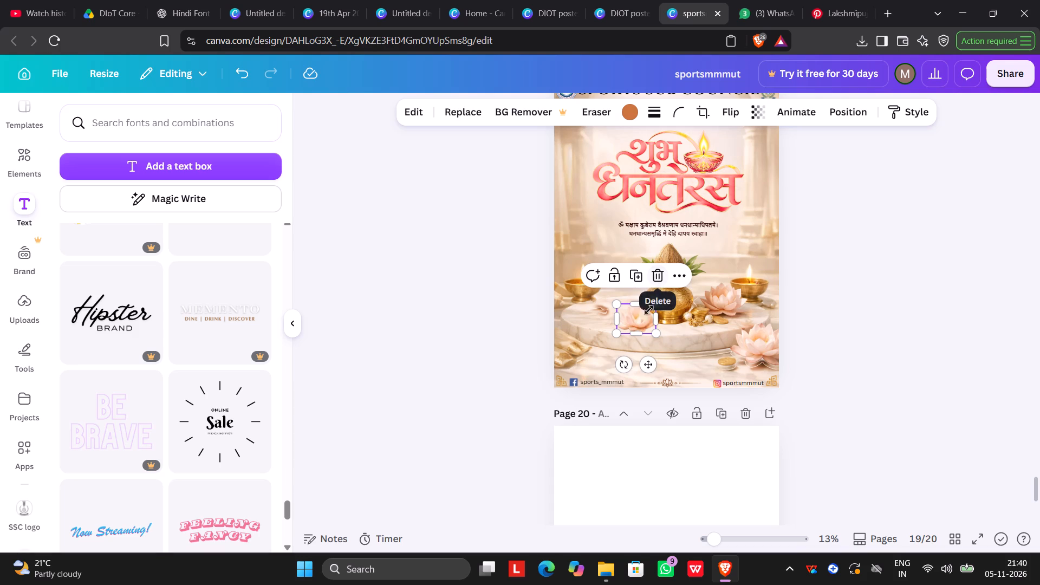
# Move the coins cluster right of the kalash on page 19 onto the blank page 20.
pyautogui.click(684, 315)
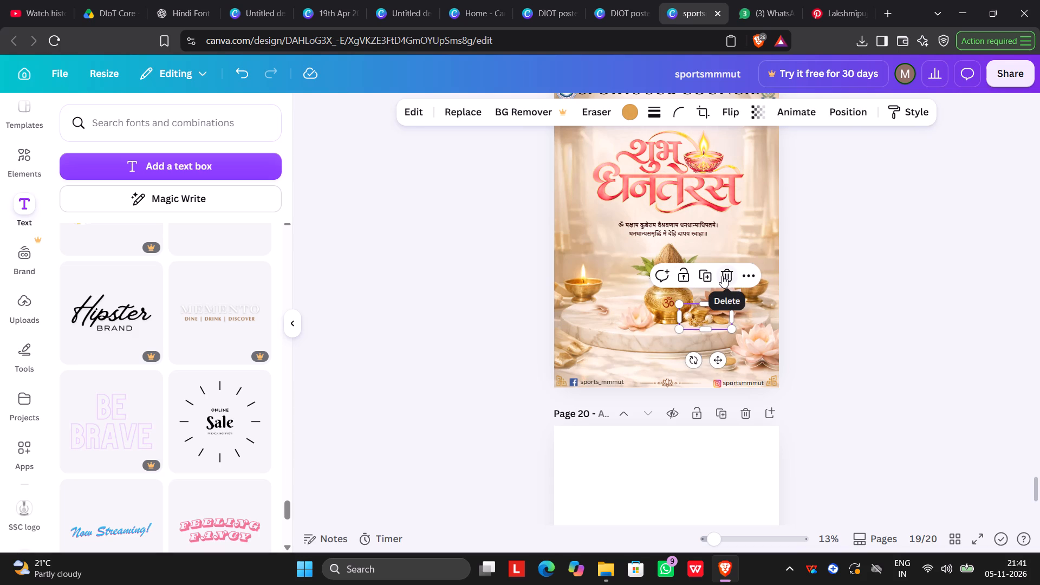
pyautogui.moveTo(706, 315); pyautogui.dragTo(675, 467)
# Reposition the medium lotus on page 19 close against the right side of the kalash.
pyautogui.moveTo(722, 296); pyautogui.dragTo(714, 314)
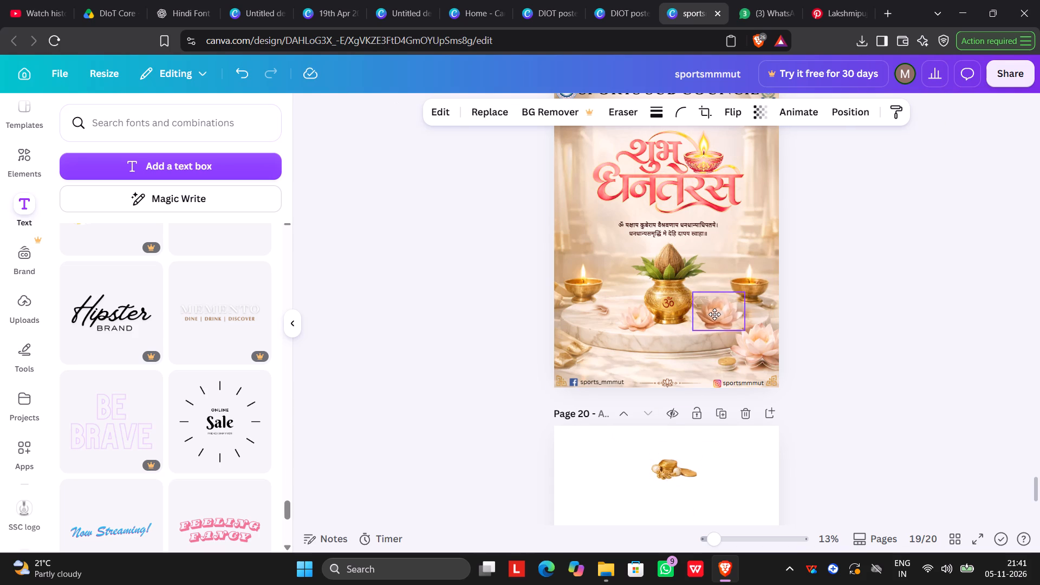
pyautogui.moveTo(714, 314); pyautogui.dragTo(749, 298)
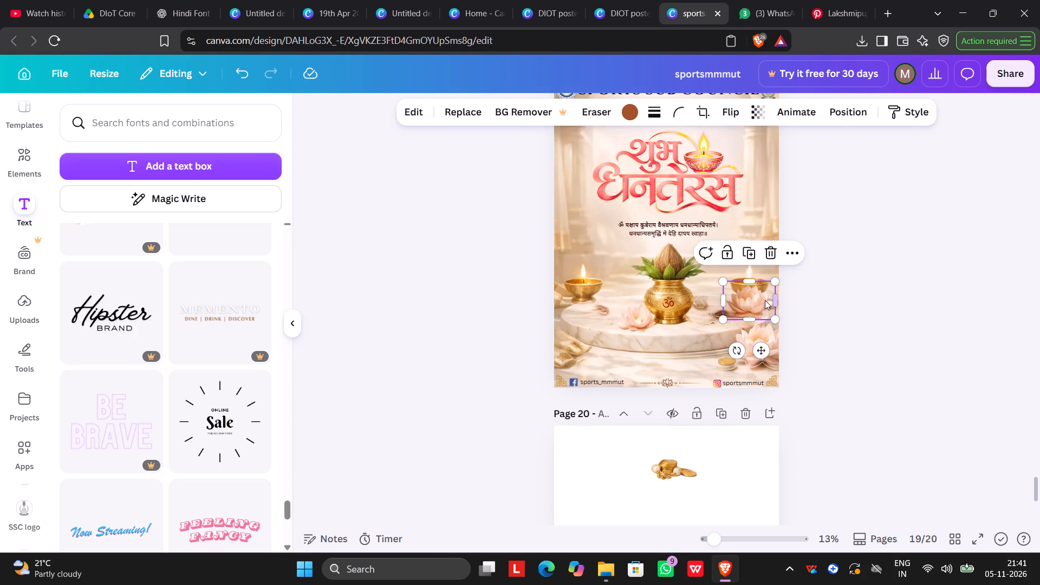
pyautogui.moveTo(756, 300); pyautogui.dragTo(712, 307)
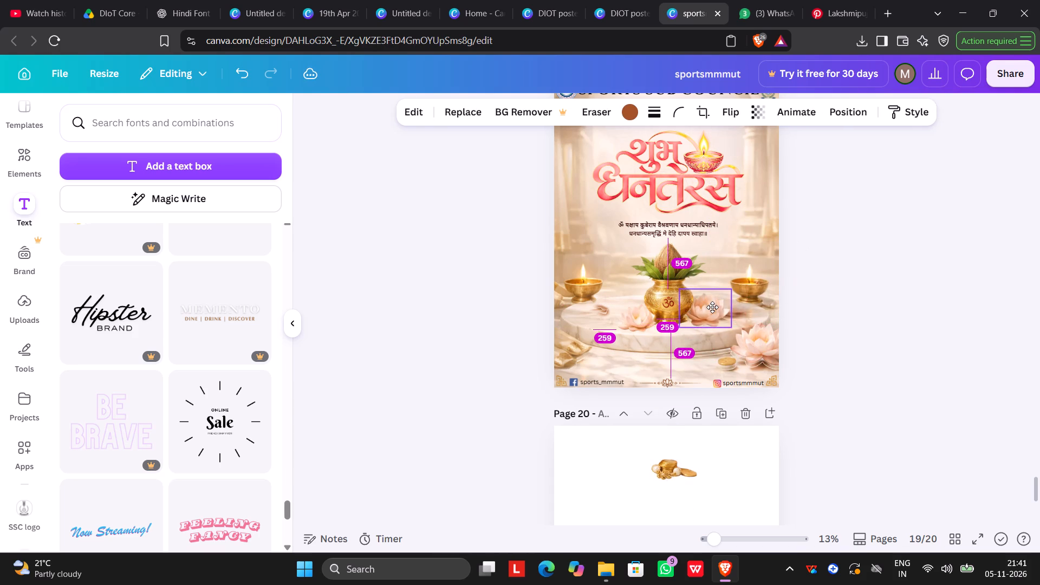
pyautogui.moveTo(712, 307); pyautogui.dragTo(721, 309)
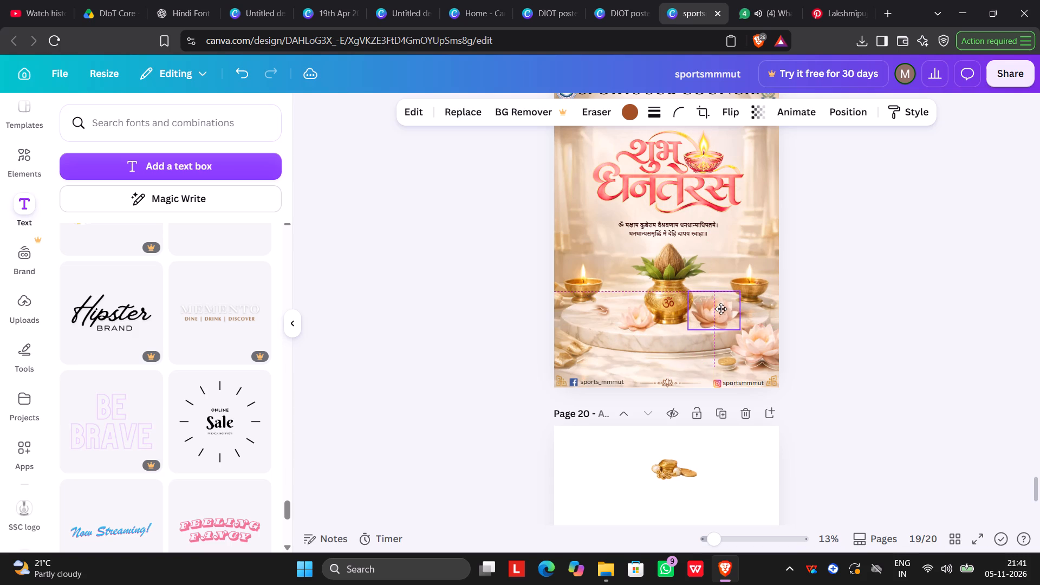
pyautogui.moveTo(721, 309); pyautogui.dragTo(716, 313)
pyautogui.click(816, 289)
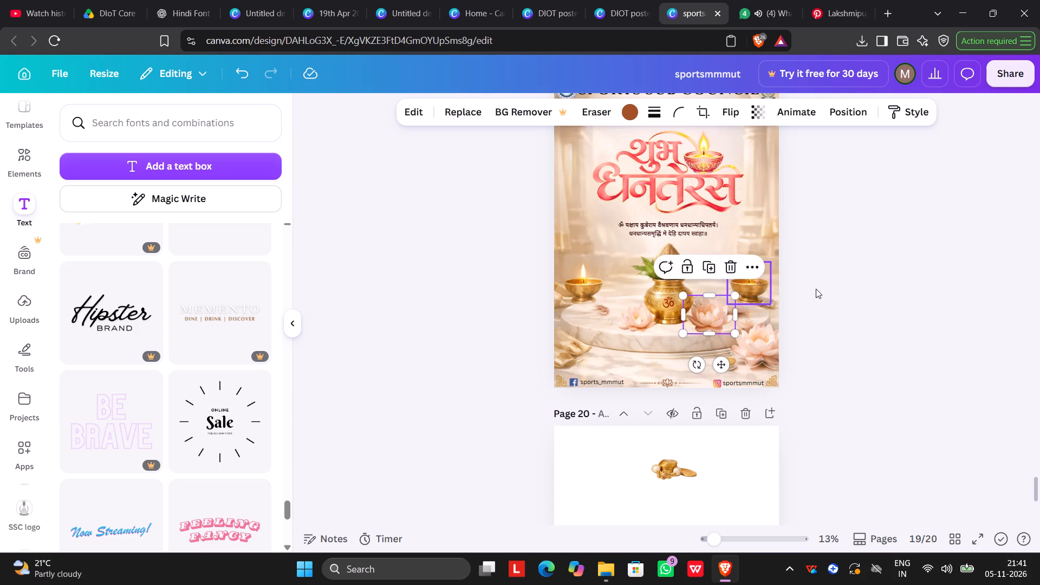
# Delete the small lotus to the left of the kalash on page 19.
pyautogui.click(621, 328)
pyautogui.click(655, 274)
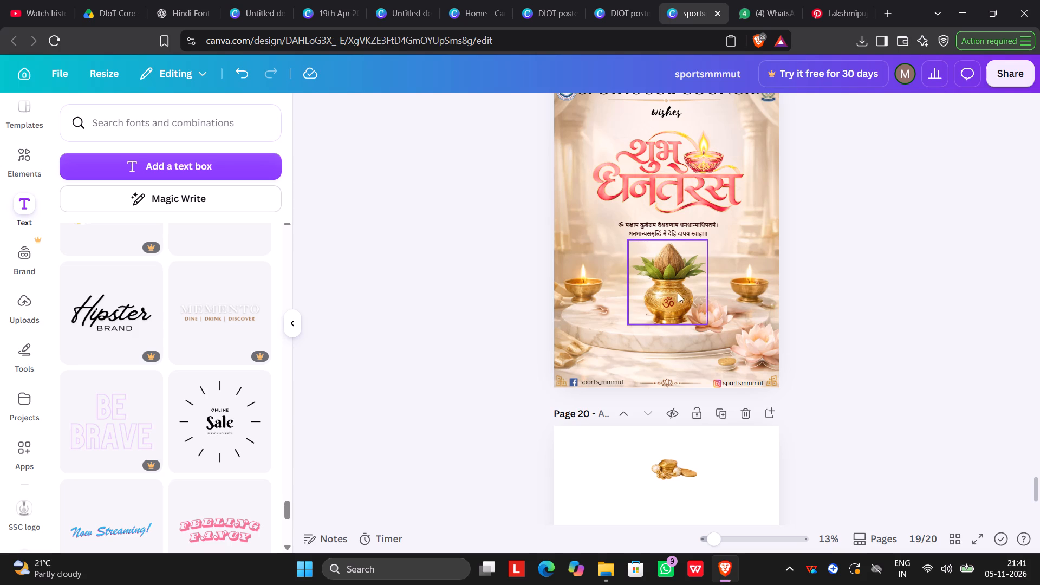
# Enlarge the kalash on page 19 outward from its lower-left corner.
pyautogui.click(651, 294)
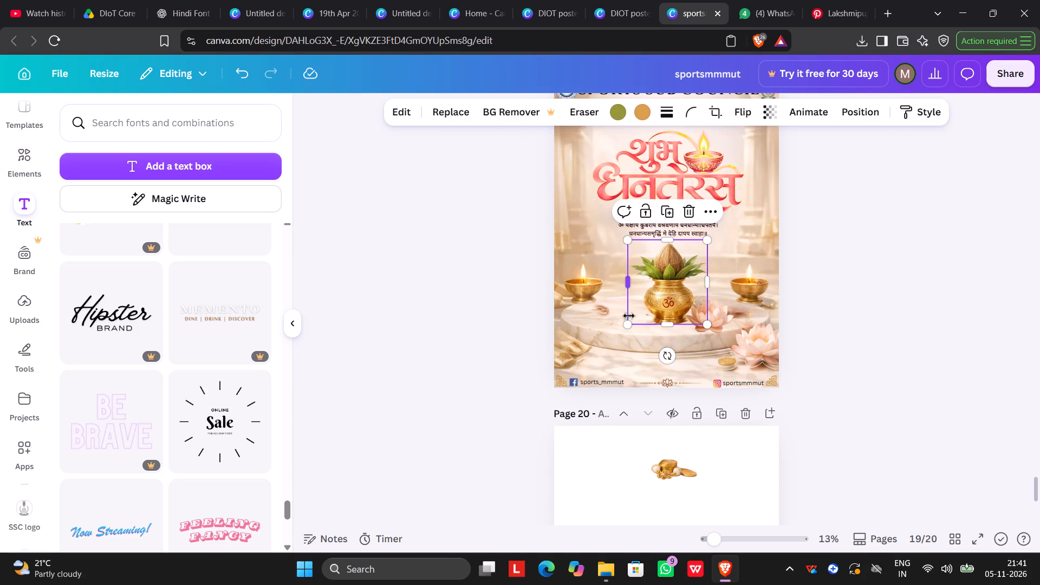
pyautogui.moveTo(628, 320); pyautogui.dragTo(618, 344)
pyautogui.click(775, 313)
# Adjust the marble platform's position beneath the kalash on page 19.
pyautogui.moveTo(664, 315); pyautogui.dragTo(668, 336)
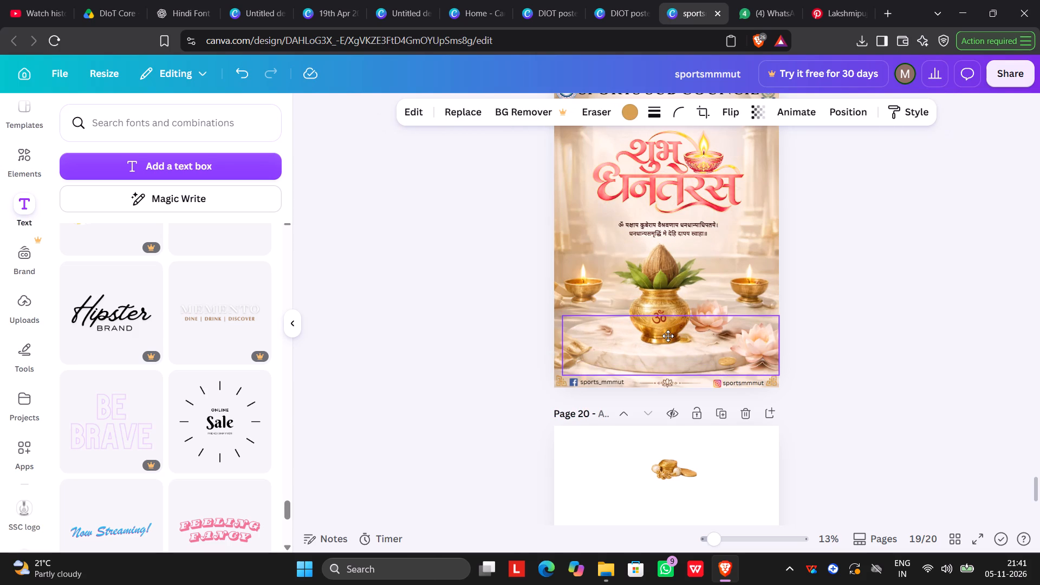
pyautogui.moveTo(668, 336); pyautogui.dragTo(663, 321)
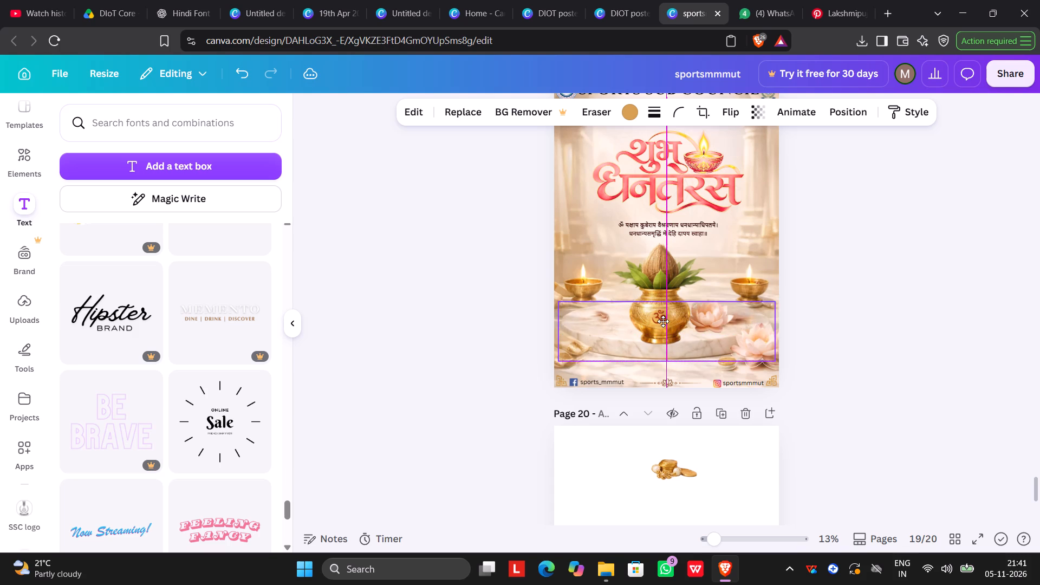
pyautogui.moveTo(663, 321); pyautogui.dragTo(666, 323)
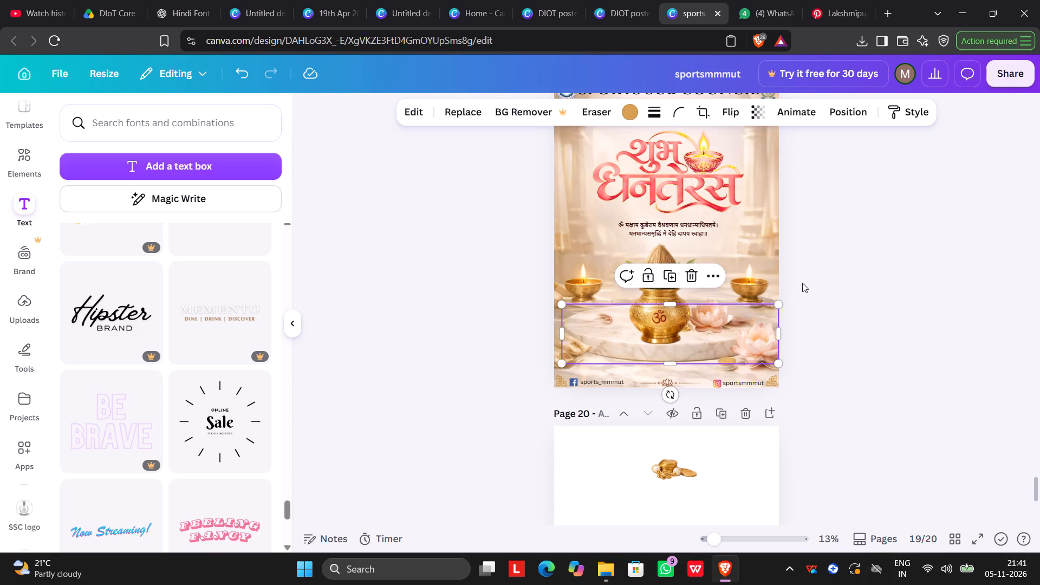
pyautogui.click(802, 283)
# Scale the kalash to fit below the Sanskrit verse and centre it on the marble platform.
pyautogui.moveTo(672, 307); pyautogui.dragTo(677, 298)
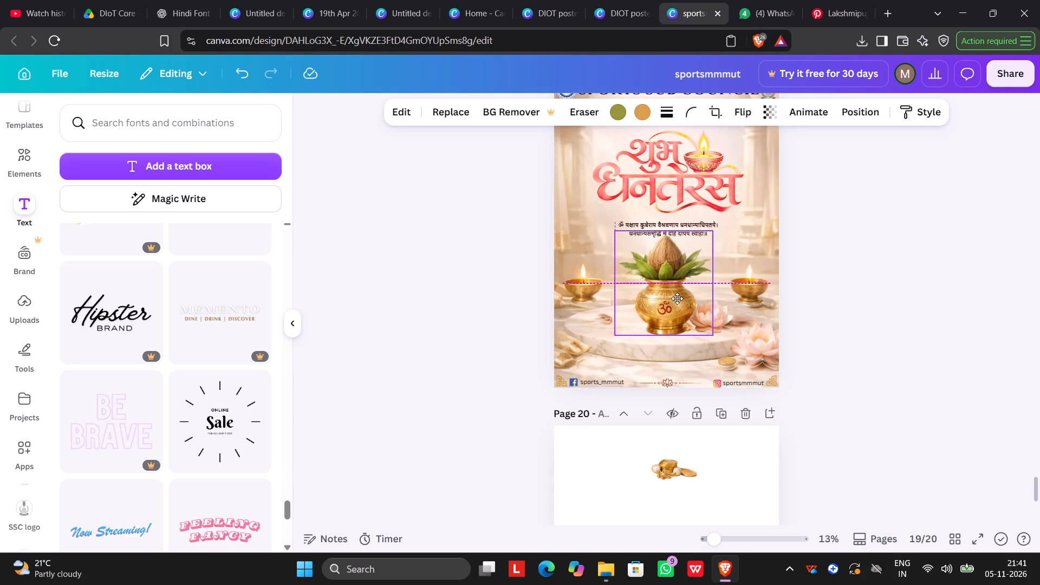
pyautogui.moveTo(677, 298); pyautogui.dragTo(681, 300)
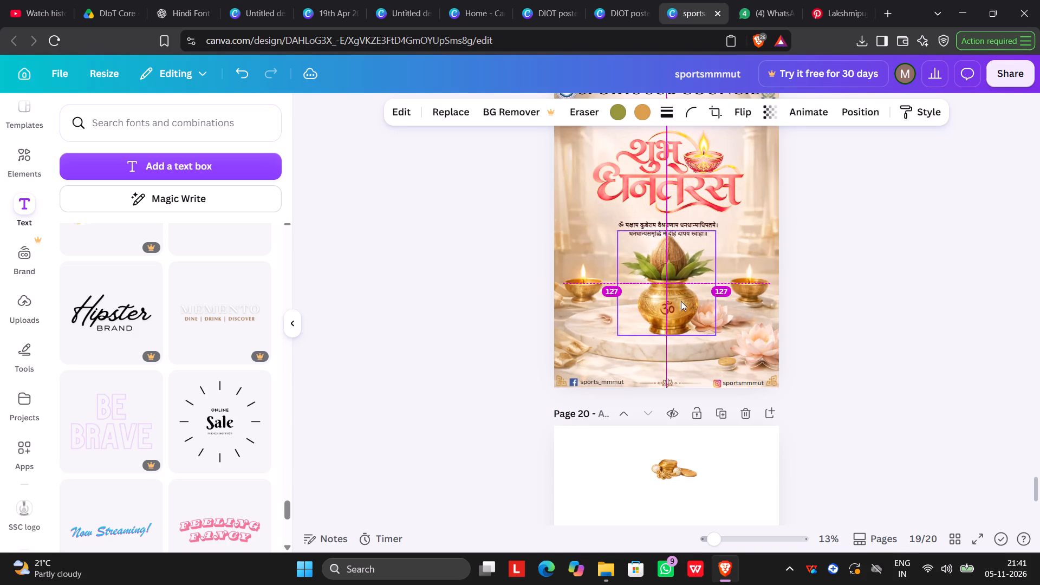
pyautogui.moveTo(619, 233); pyautogui.dragTo(625, 259)
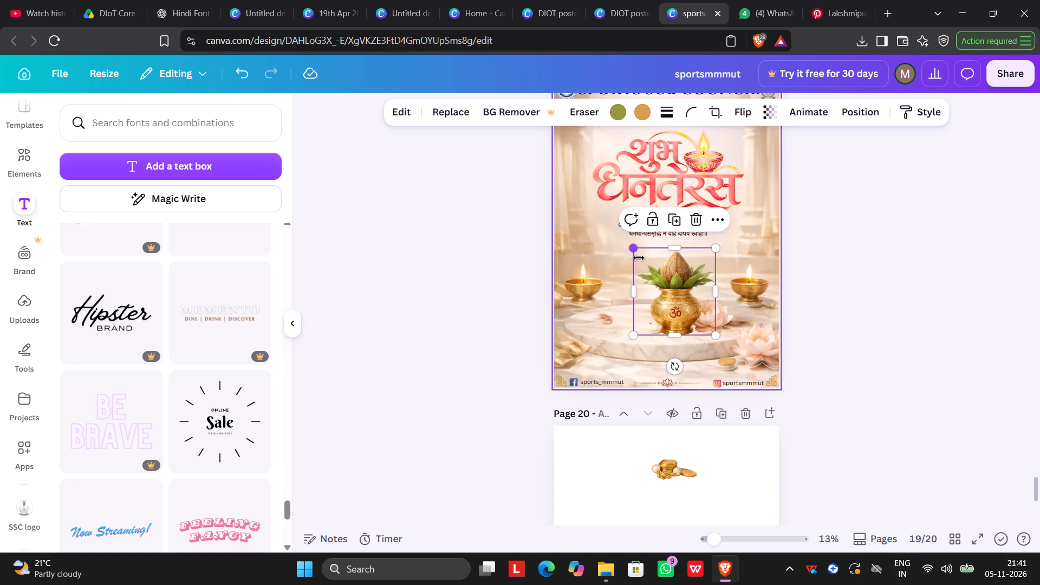
pyautogui.click(815, 252)
pyautogui.moveTo(680, 285); pyautogui.dragTo(667, 288)
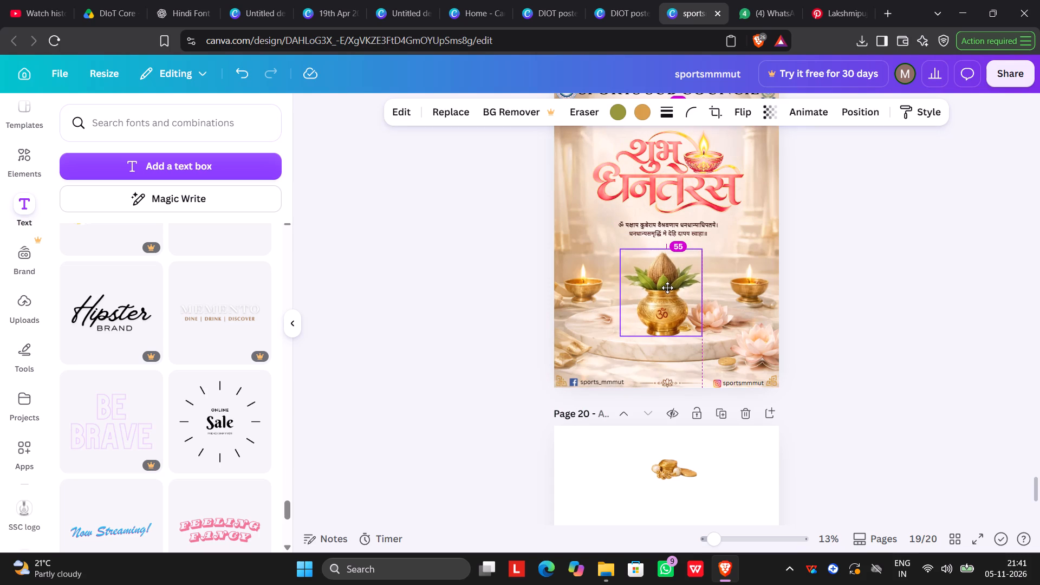
pyautogui.moveTo(667, 288); pyautogui.dragTo(671, 288)
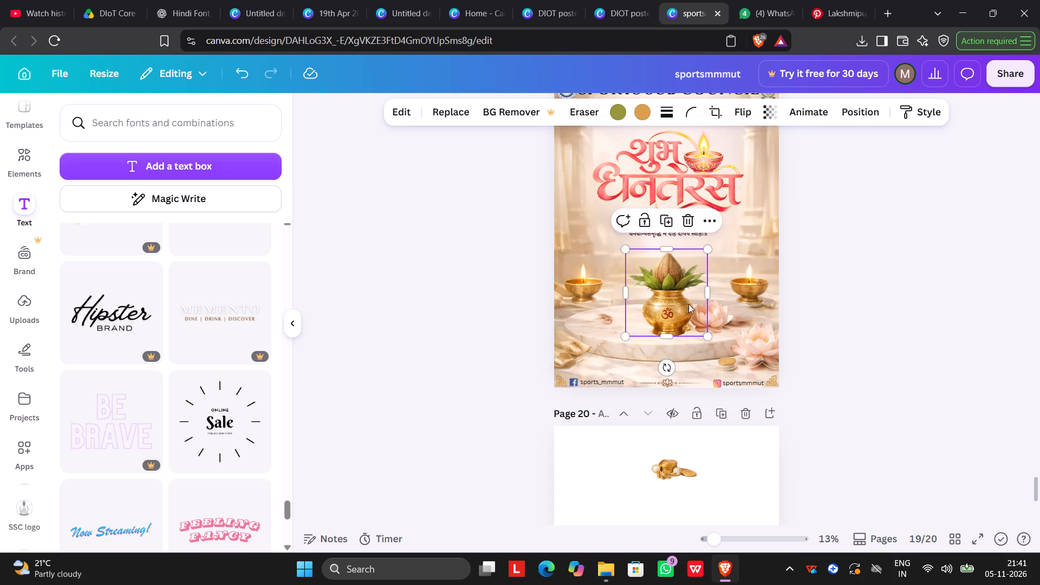
# Nudge the large lotus in page 19's lower-right corner slightly downward.
pyautogui.moveTo(745, 341); pyautogui.dragTo(742, 345)
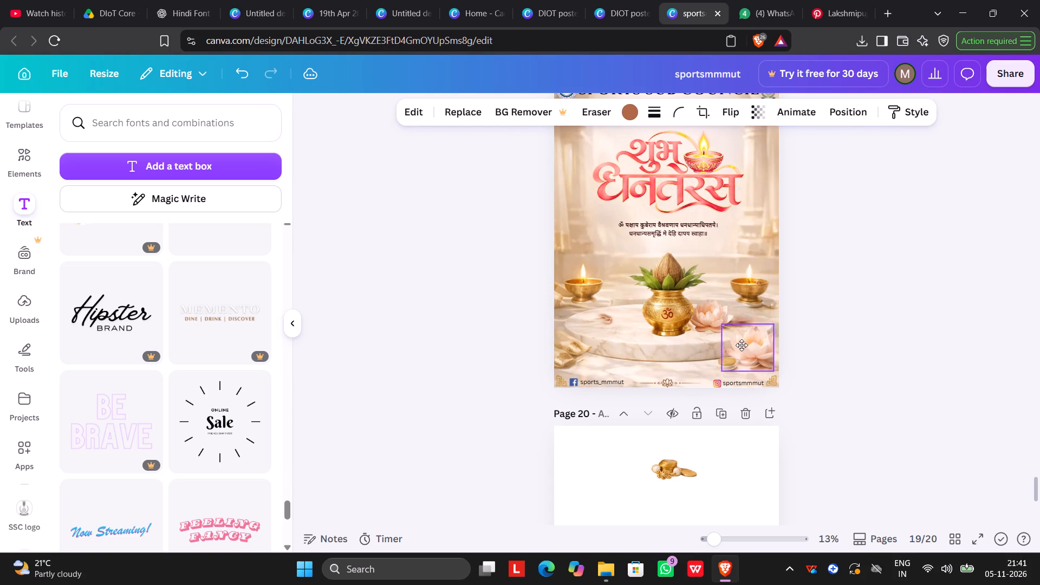
pyautogui.moveTo(742, 345); pyautogui.dragTo(746, 349)
pyautogui.click(840, 333)
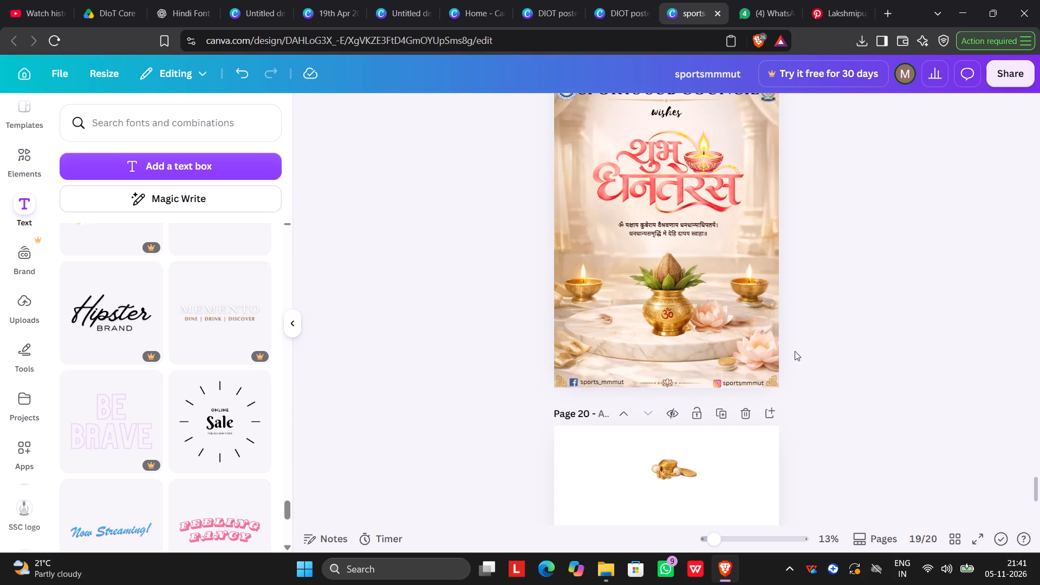
# Move the lotus beside the kalash on page 19 from its right side to its left side.
pyautogui.moveTo(715, 314); pyautogui.dragTo(650, 328)
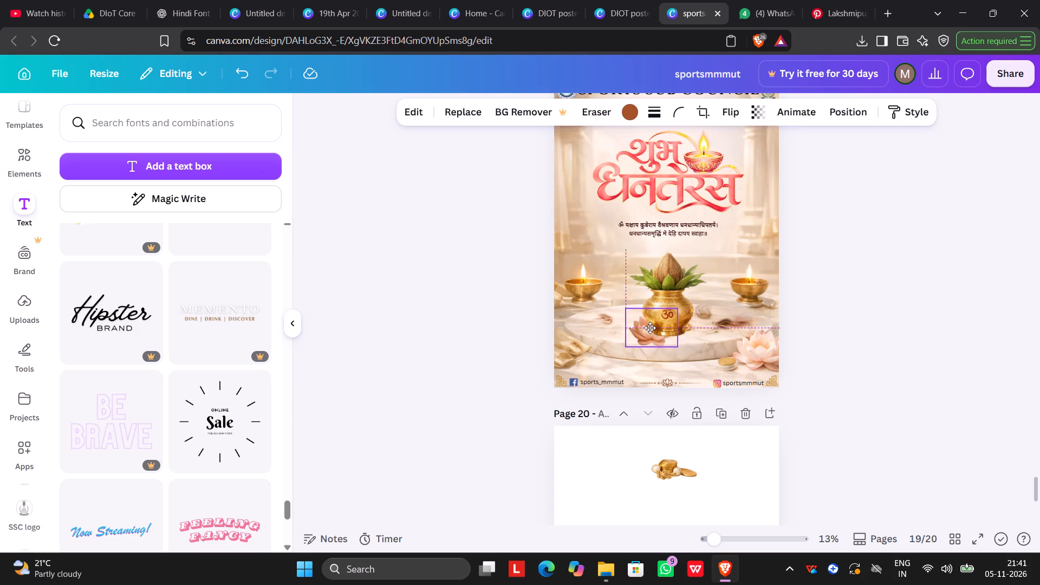
pyautogui.moveTo(650, 328); pyautogui.dragTo(636, 322)
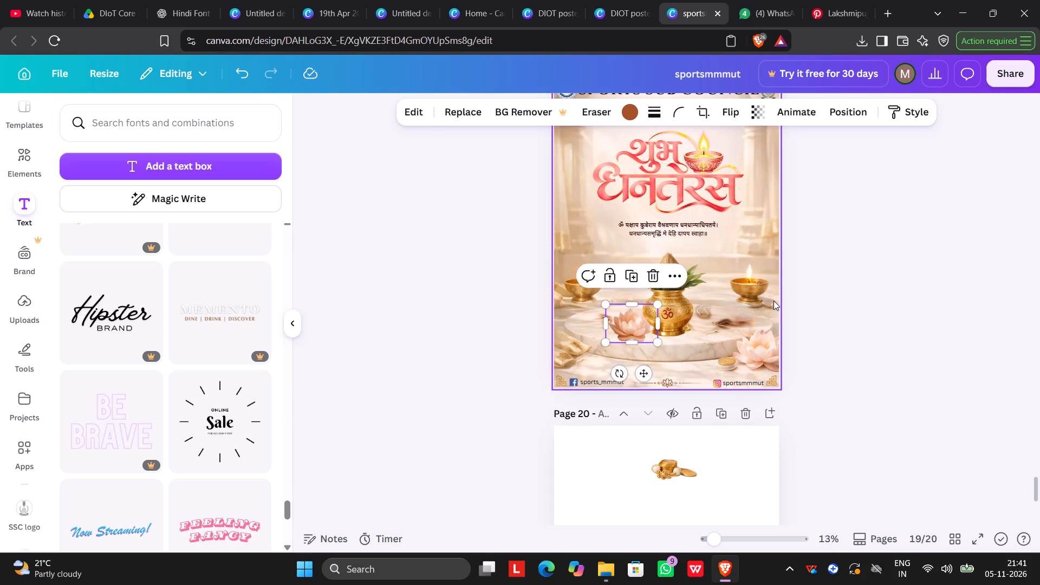
# Move the diya right of the kalash slightly lower, so it sits below the level of the left diya.
pyautogui.click(759, 293)
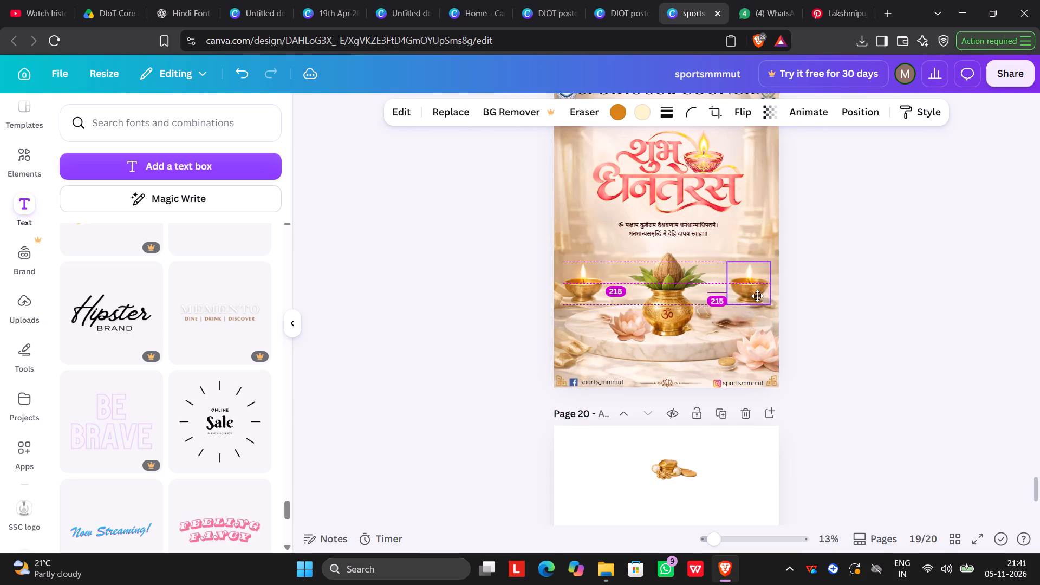
pyautogui.click(837, 289)
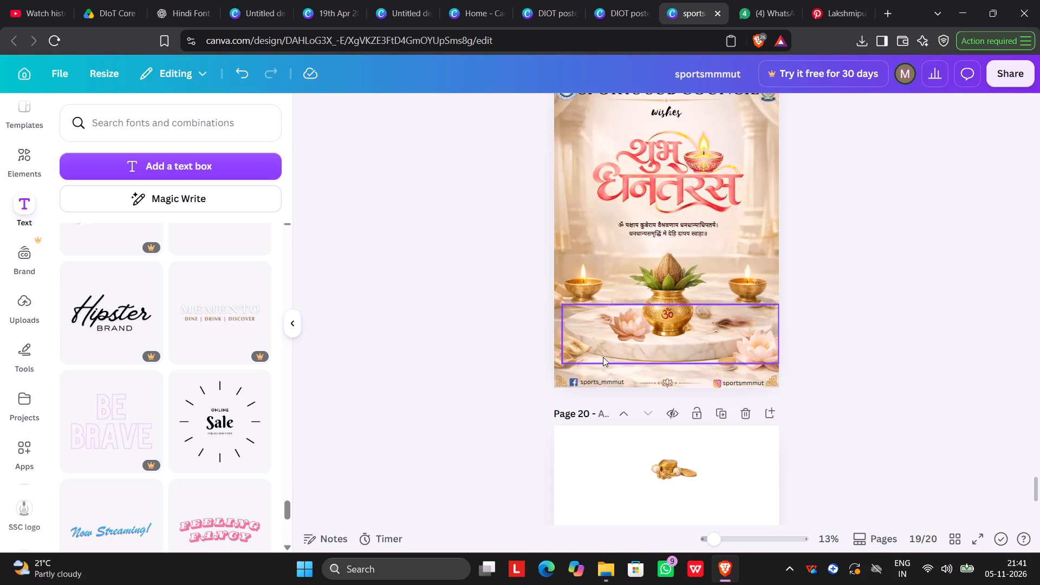
pyautogui.click(757, 282)
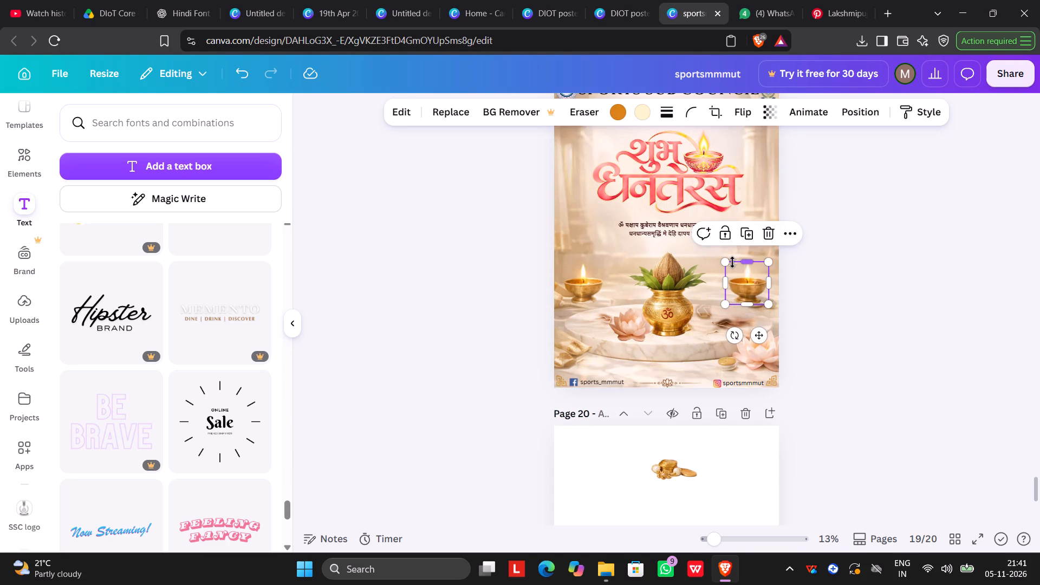
pyautogui.moveTo(746, 281); pyautogui.dragTo(750, 297)
pyautogui.click(836, 272)
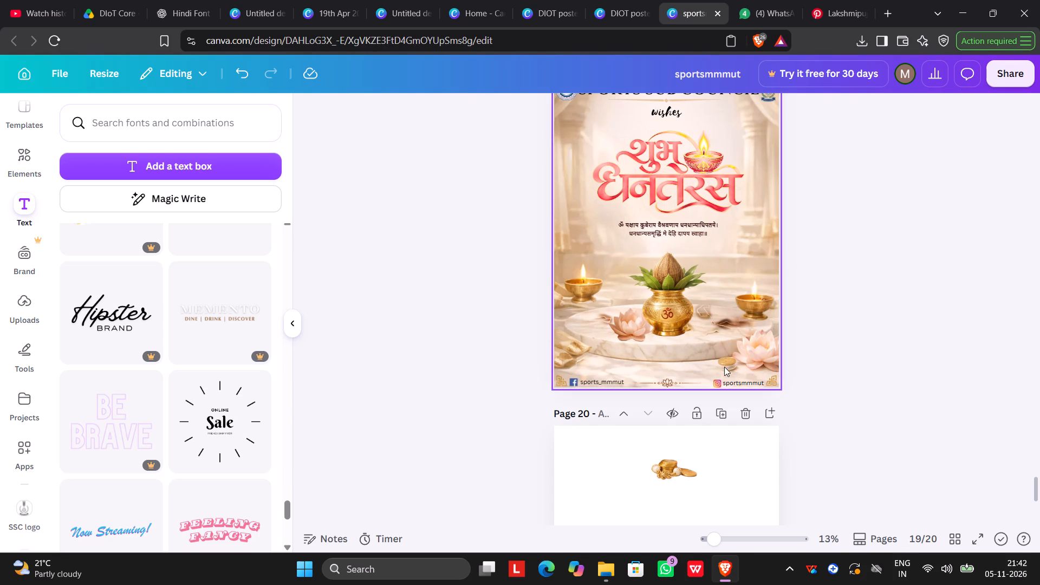
# Move the small coin beside the large corner lotus to the right of the kalash's base.
pyautogui.moveTo(726, 363); pyautogui.dragTo(693, 340)
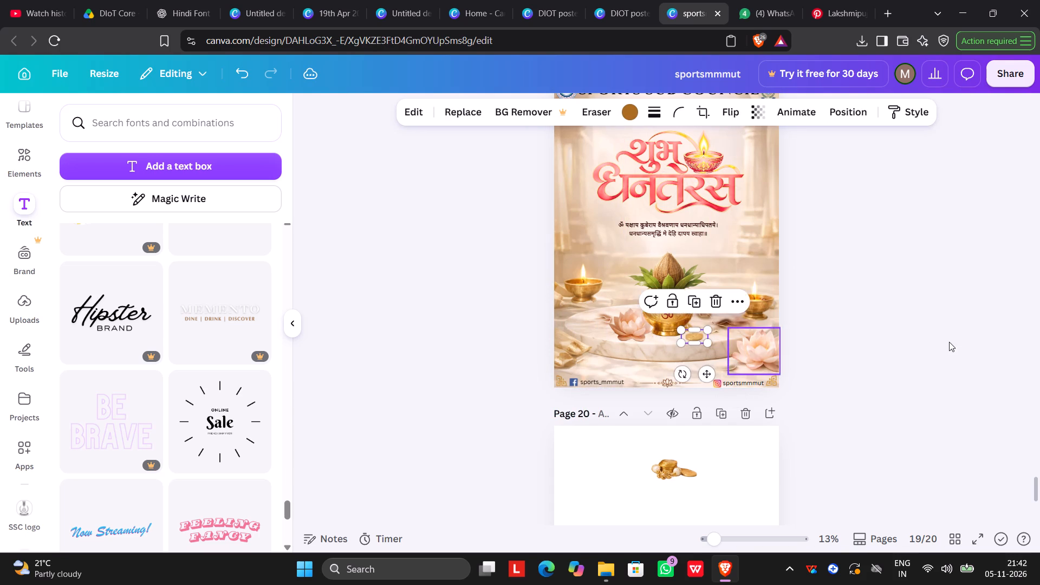
# Undo the small coin's move to the kalash's base on page 19.
pyautogui.click(950, 341)
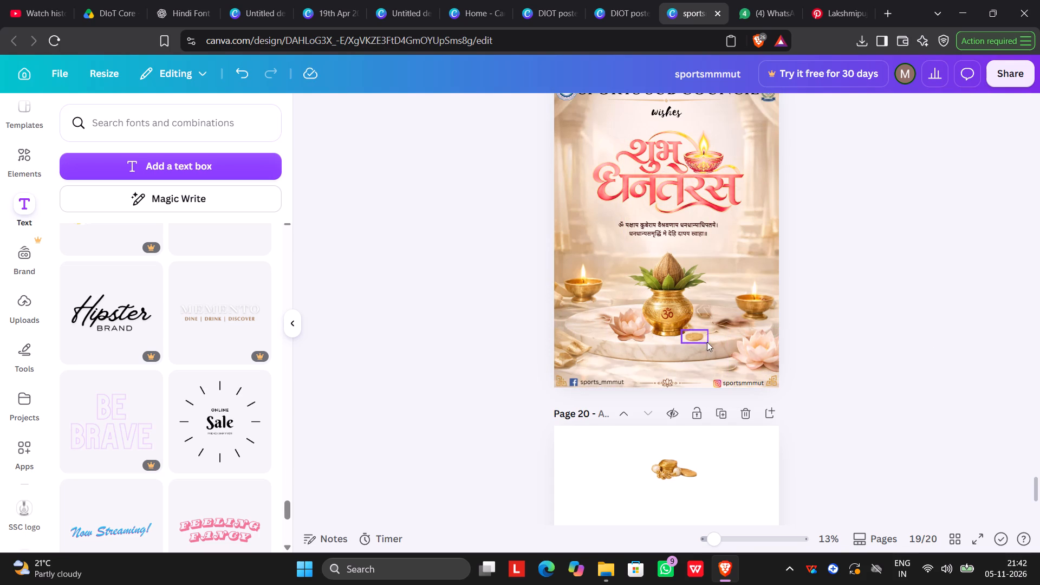
pyautogui.hotkey('ctrl', 'z')
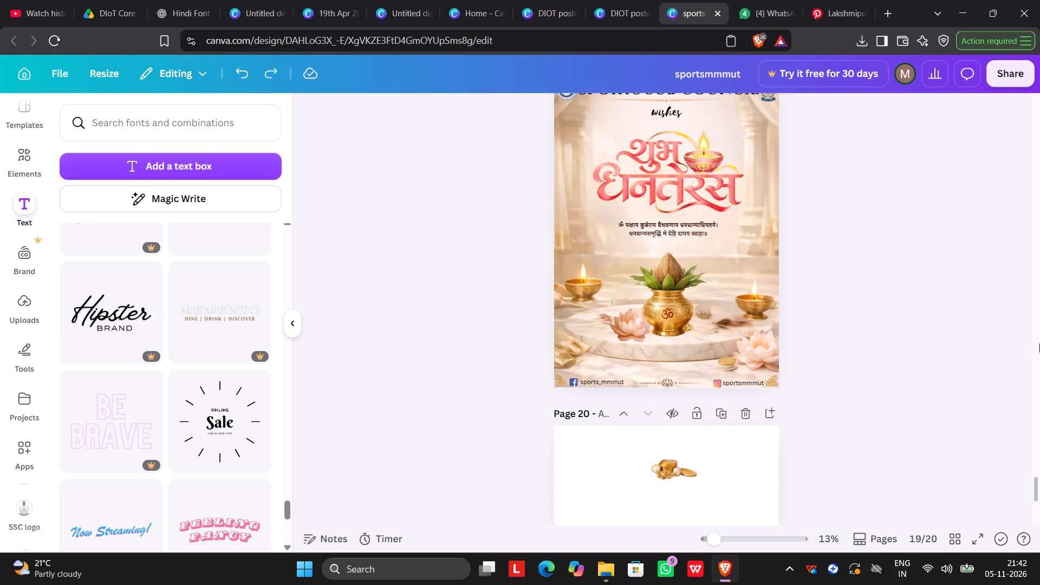
pyautogui.moveTo(667, 463); pyautogui.dragTo(684, 330)
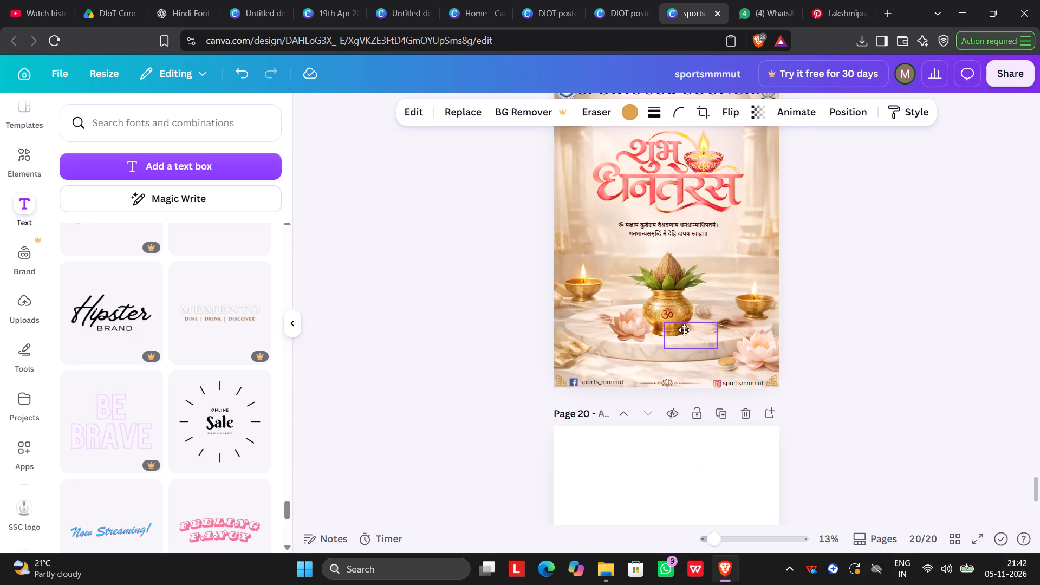
pyautogui.moveTo(684, 330); pyautogui.dragTo(695, 330)
pyautogui.click(895, 324)
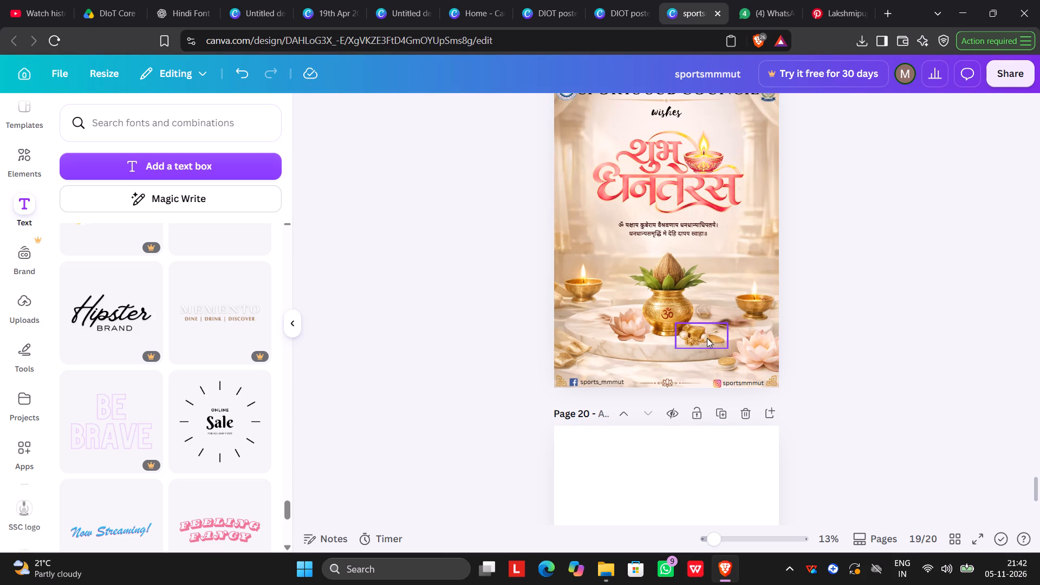
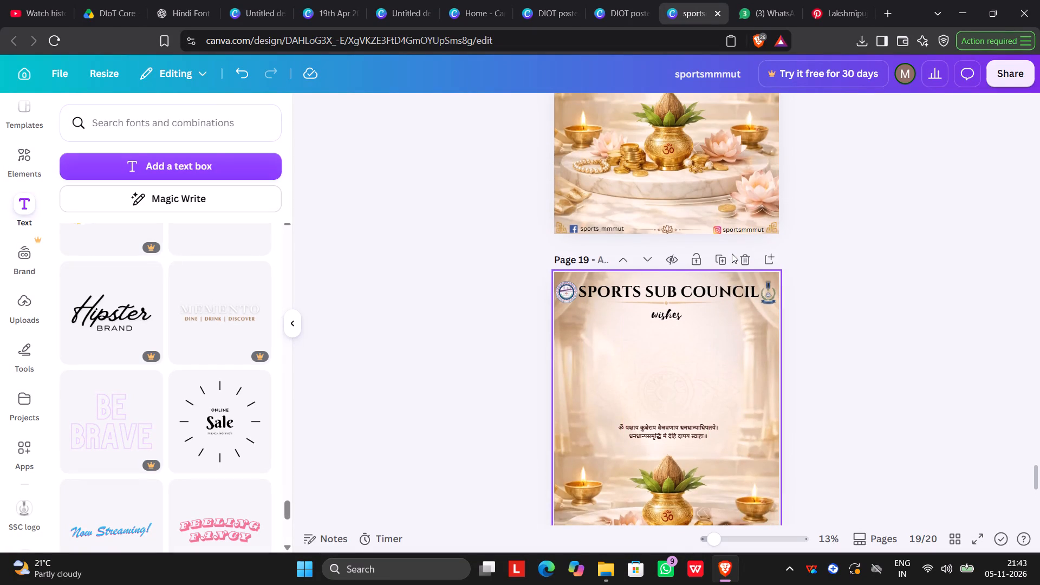
# Switch to Pinterest to look for Dhanteras poster design references.
pyautogui.click(834, 12)
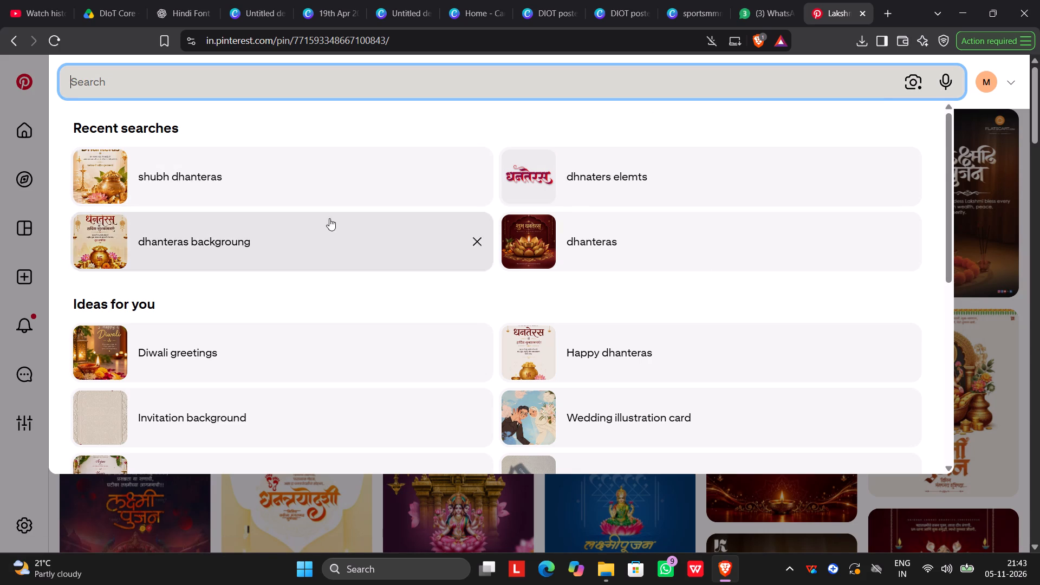
# Search Pinterest for "happy dhanteras".
pyautogui.write('happy dhant')
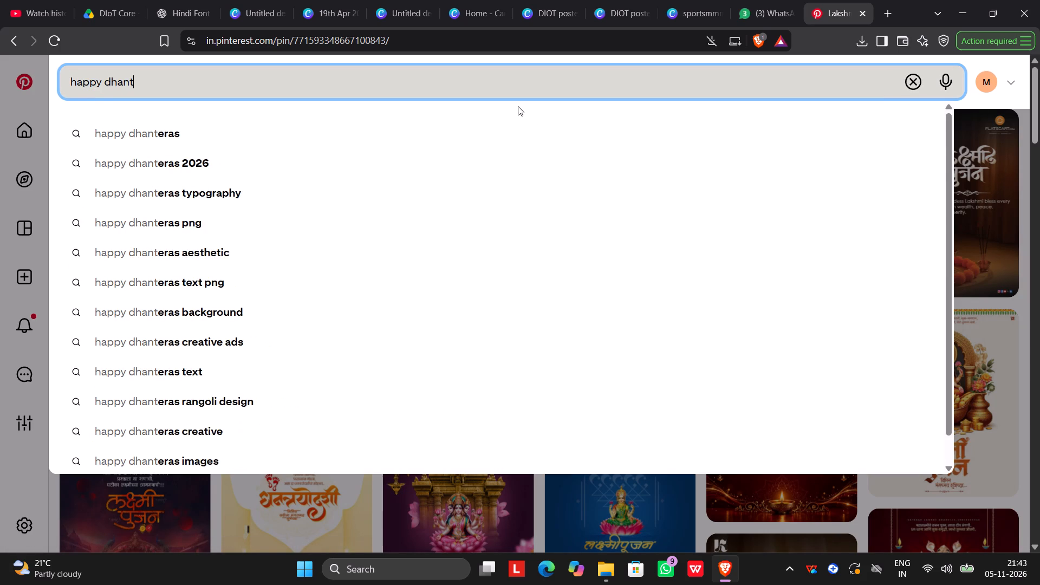
pyautogui.write('eras')
pyautogui.press('Return')
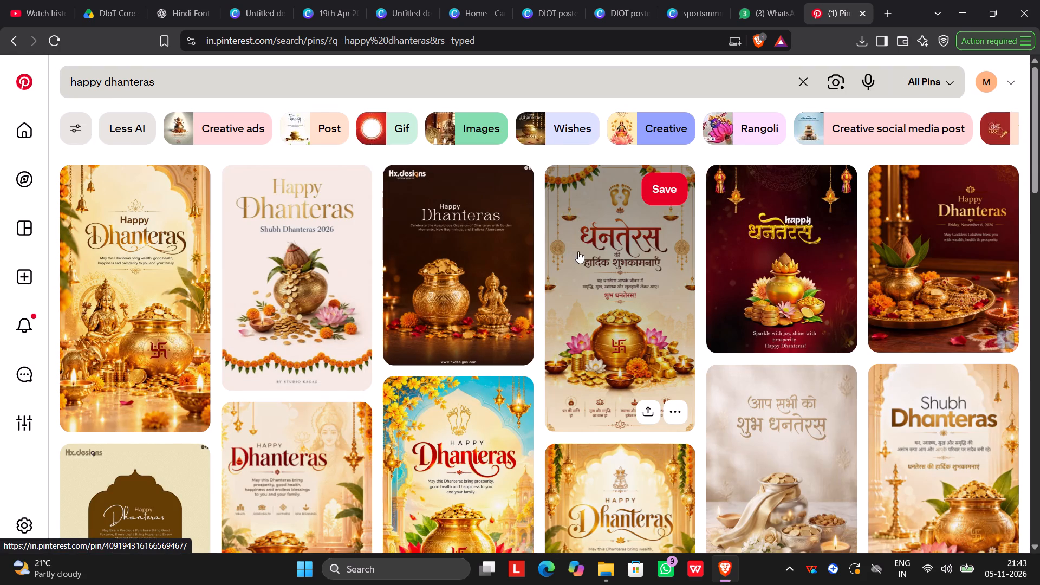
# Examine the Dhanteras poster results for a reference design with a gold coin pot.
pyautogui.scroll(-1, 608, 285)
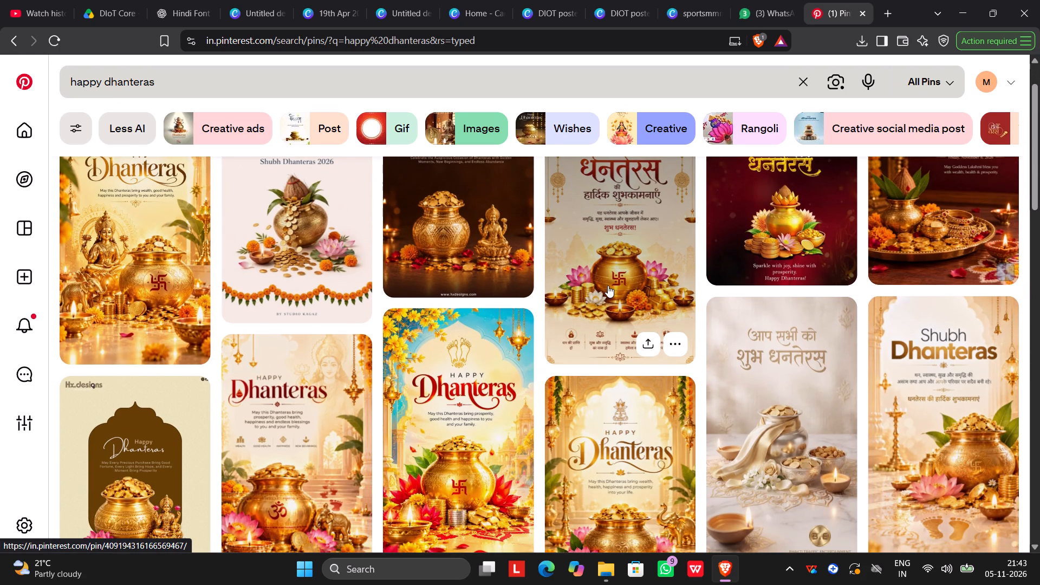
pyautogui.scroll(-4, 608, 285)
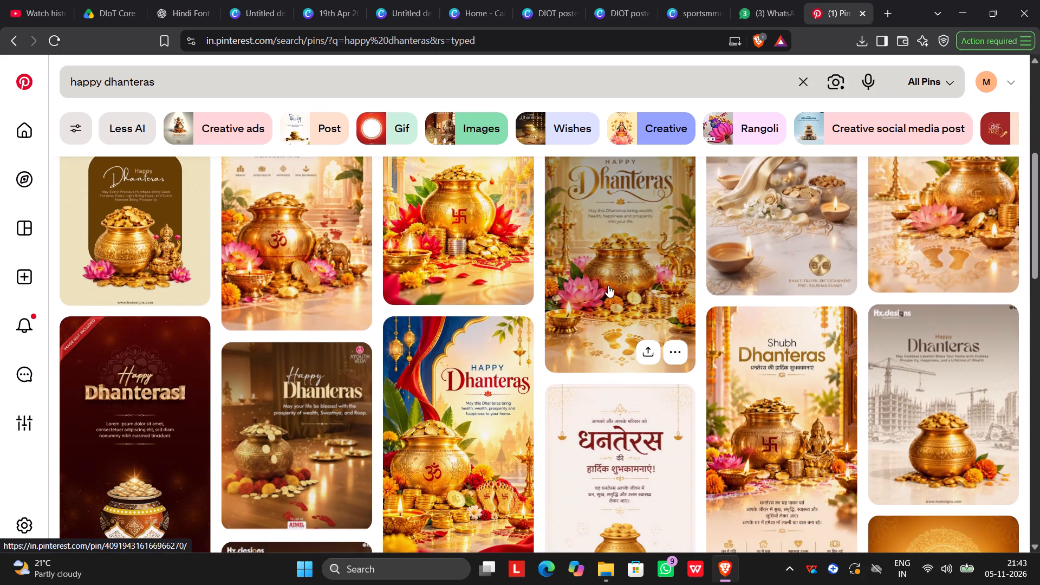
pyautogui.scroll(-2, 608, 285)
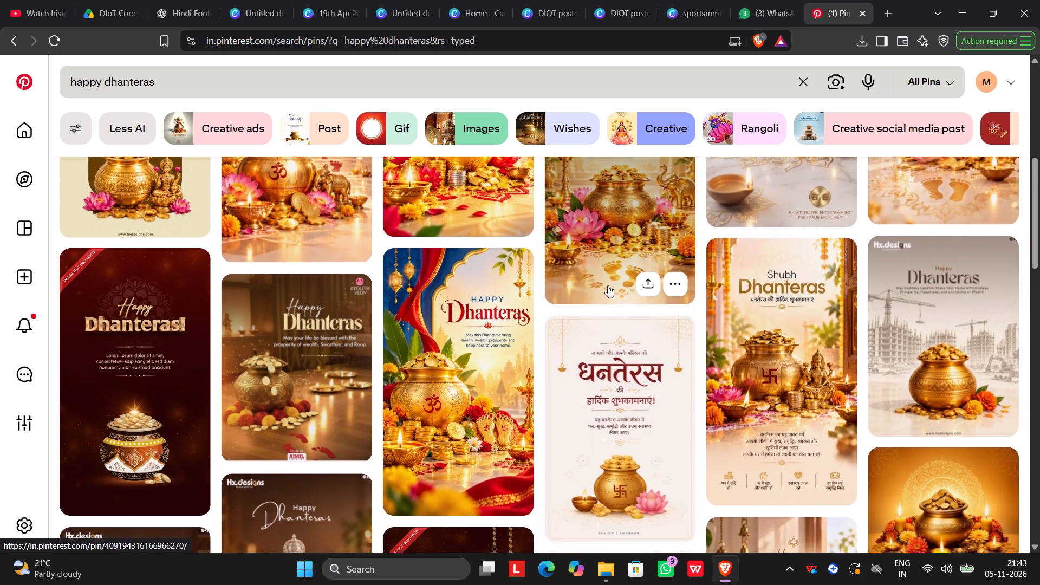
pyautogui.scroll(-4, 608, 285)
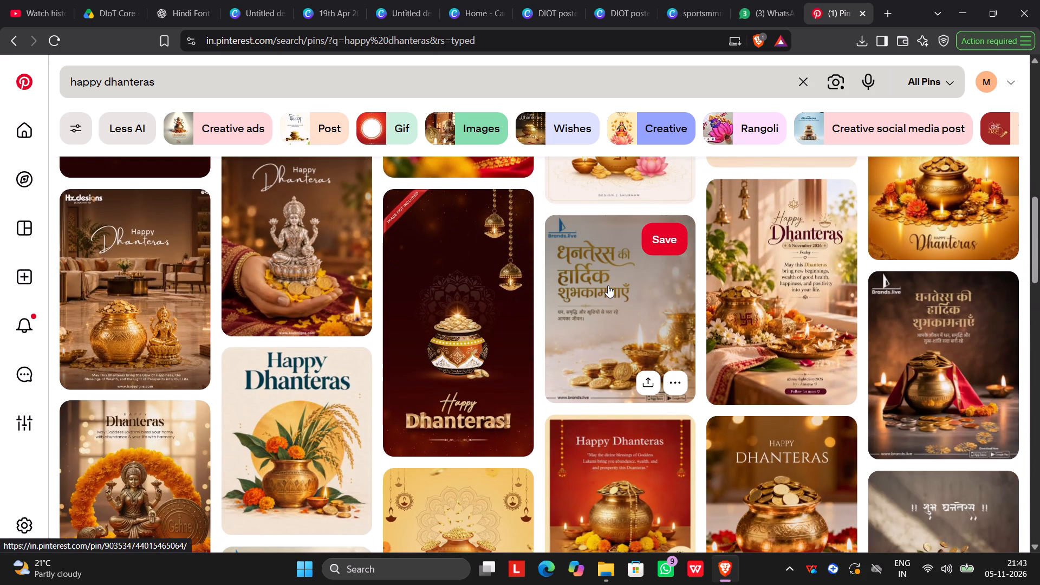
pyautogui.scroll(-1, 608, 285)
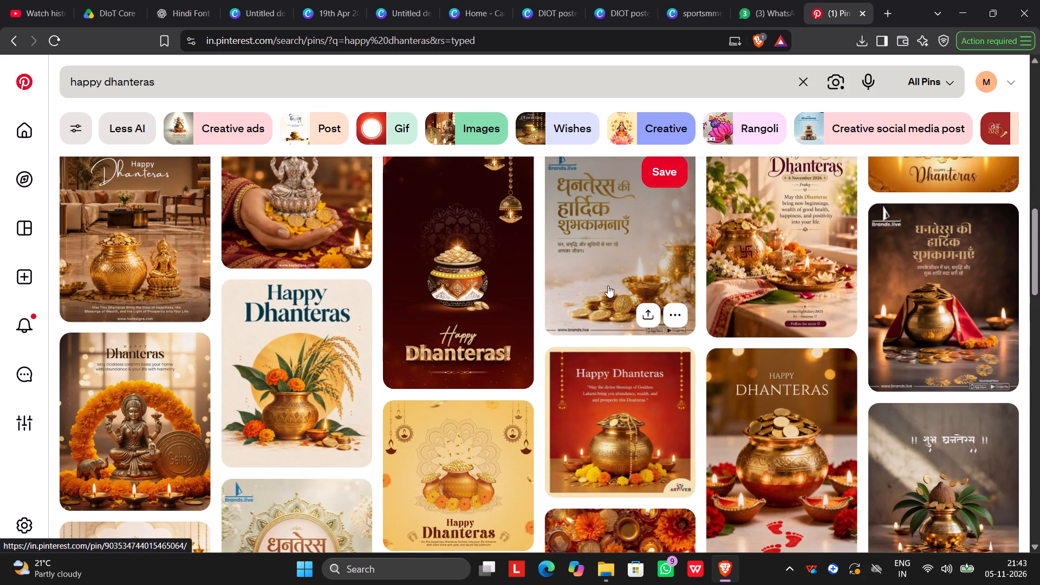
pyautogui.scroll(-3, 608, 285)
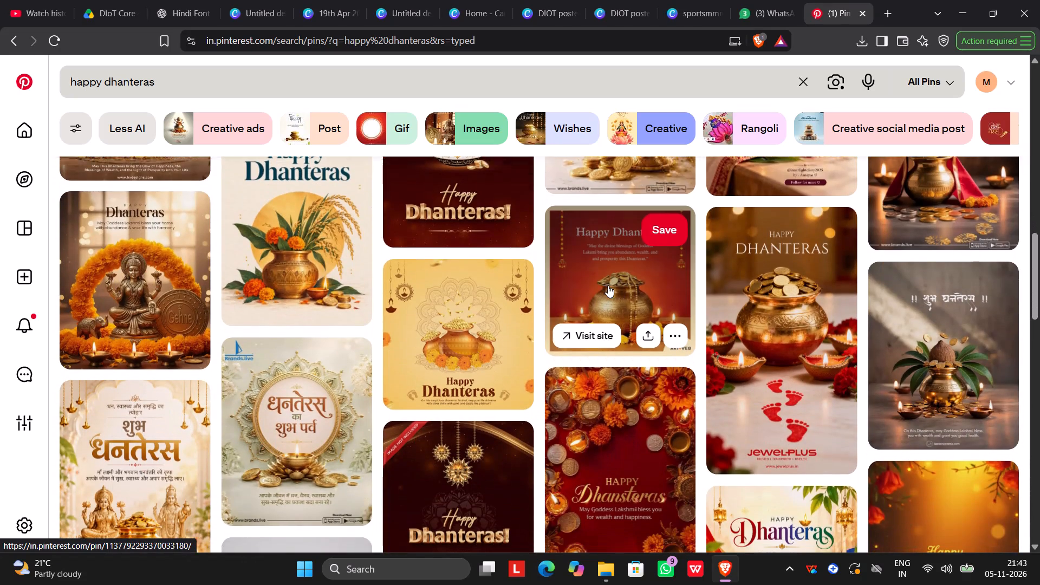
pyautogui.scroll(-3, 608, 285)
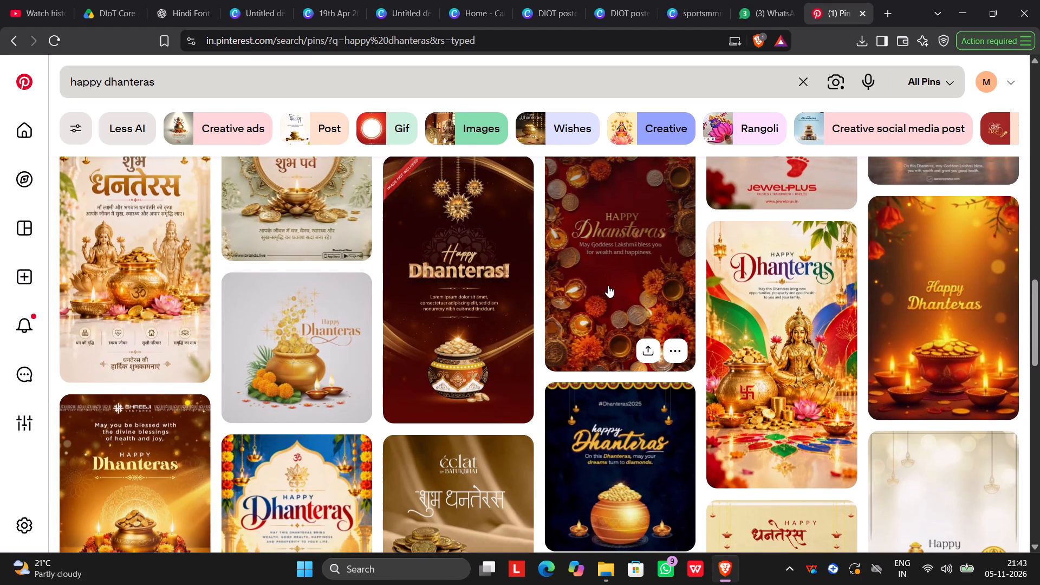
pyautogui.scroll(-3, 608, 285)
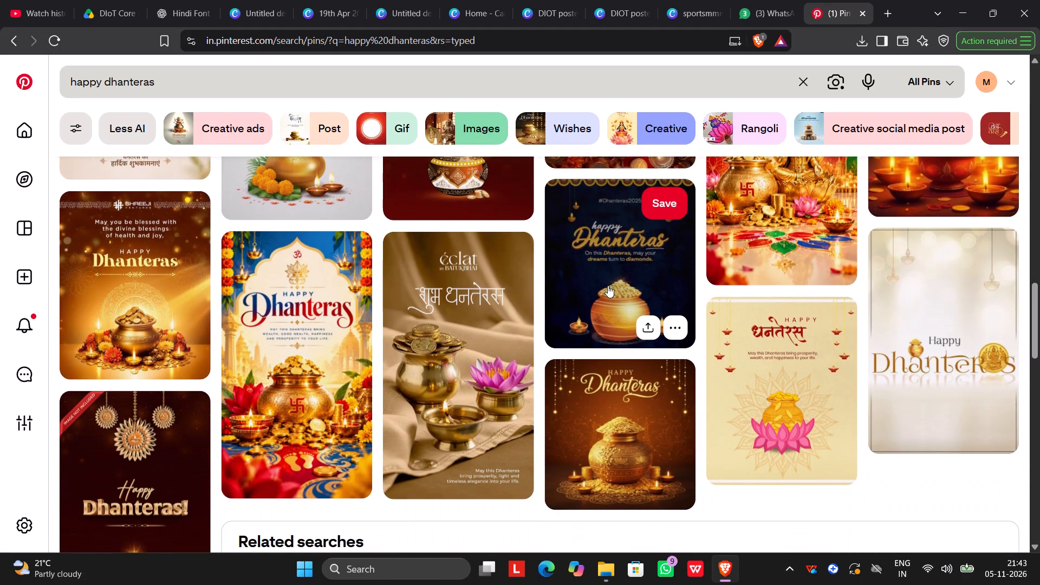
pyautogui.scroll(-2, 608, 285)
pyautogui.scroll(1, 608, 285)
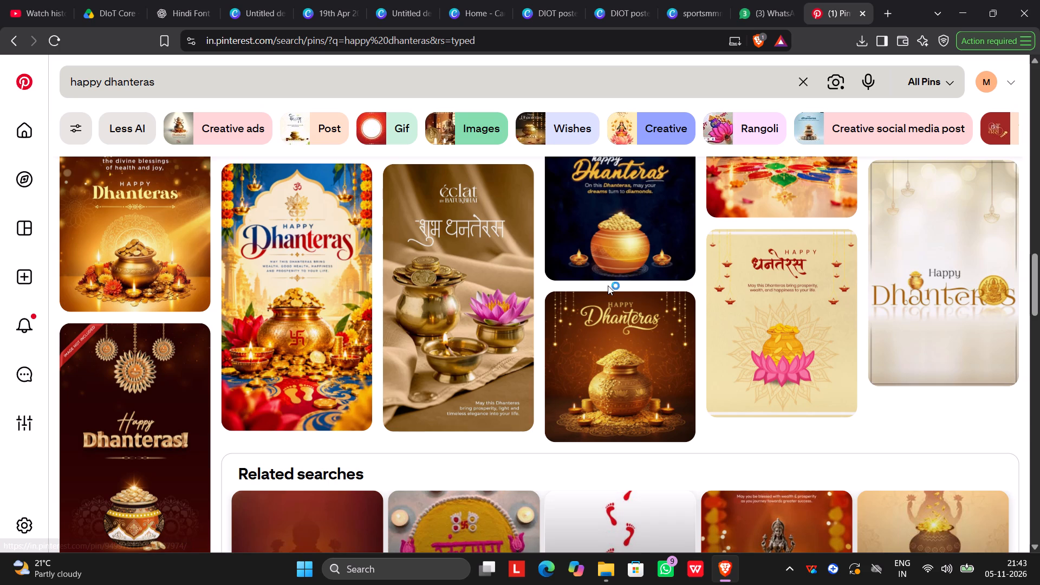
pyautogui.scroll(-1, 608, 285)
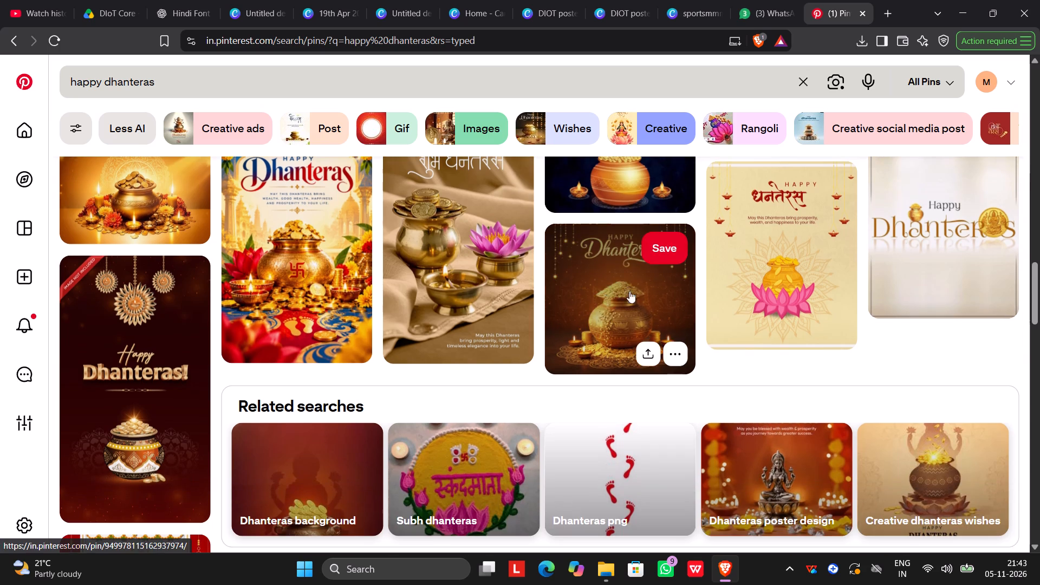
pyautogui.scroll(-3, 768, 288)
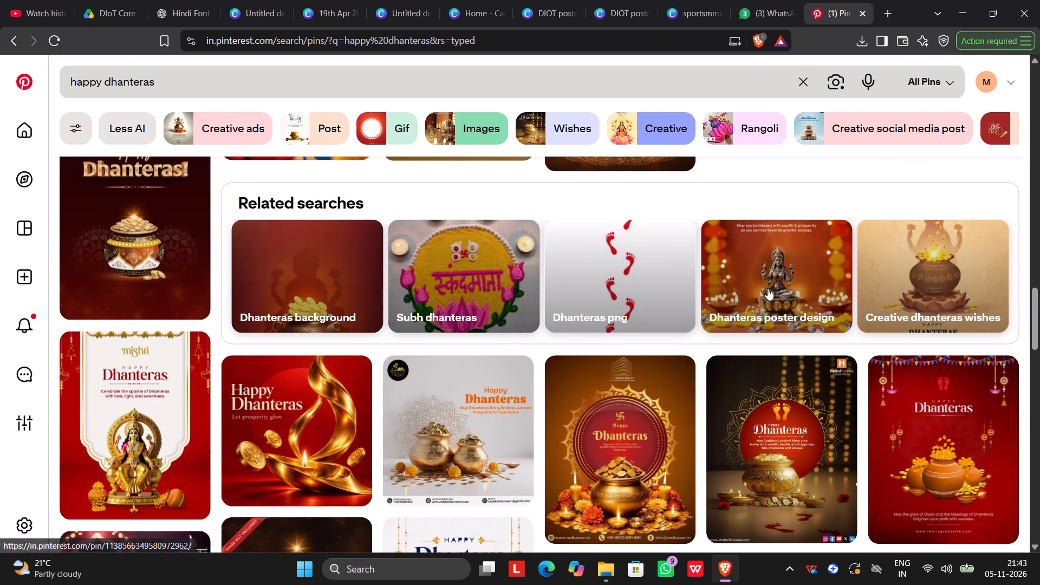
pyautogui.scroll(18, 768, 288)
pyautogui.scroll(6, 768, 288)
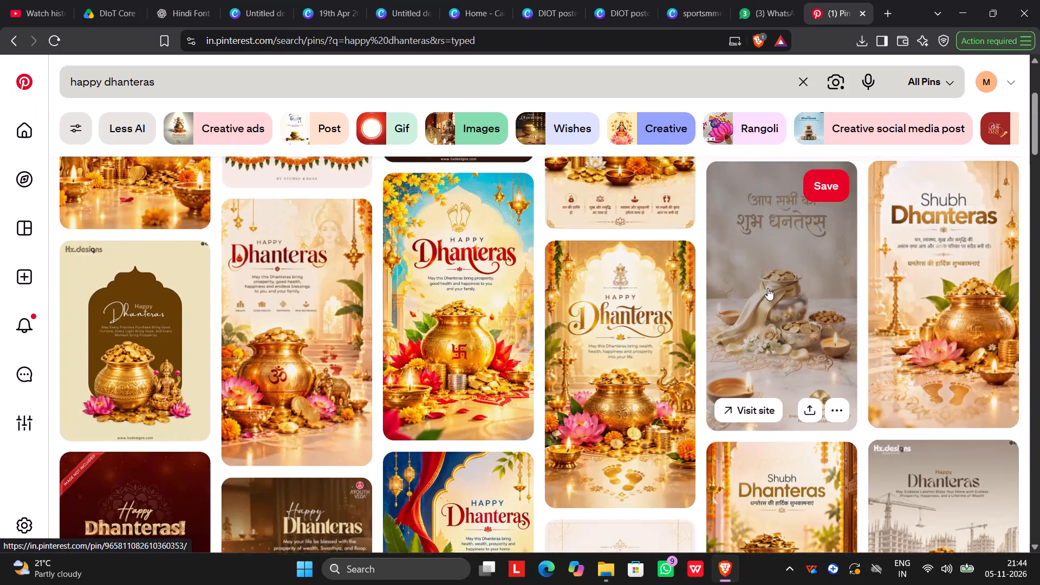
pyautogui.scroll(4, 768, 288)
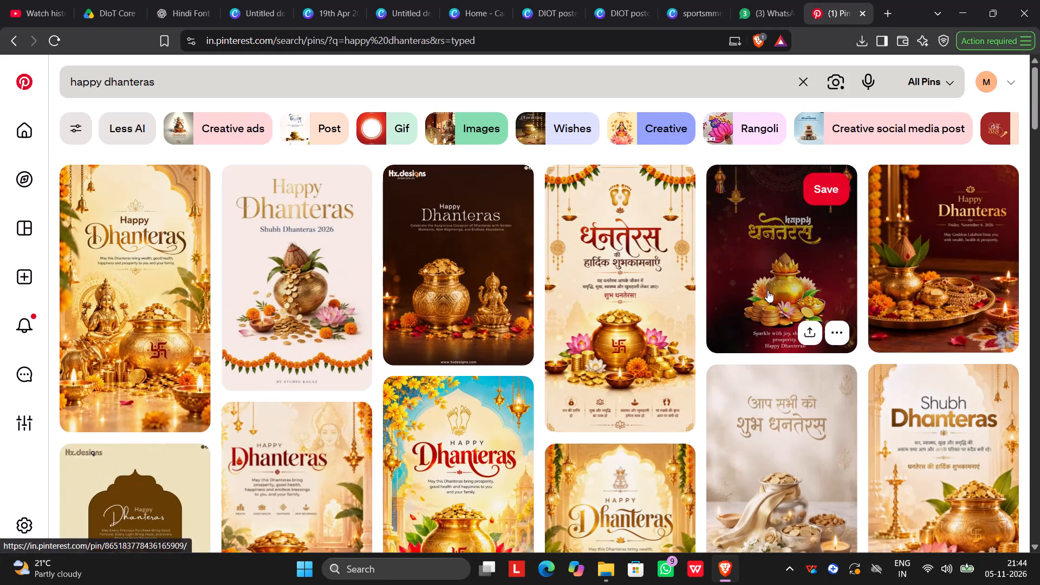
pyautogui.scroll(-3, 768, 290)
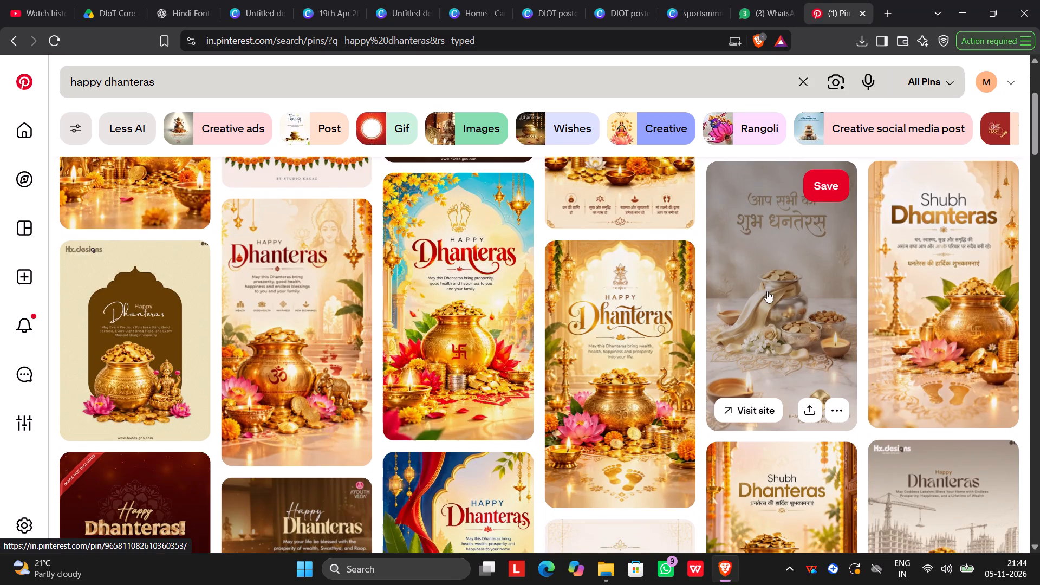
pyautogui.scroll(-8, 763, 300)
pyautogui.scroll(3, 763, 300)
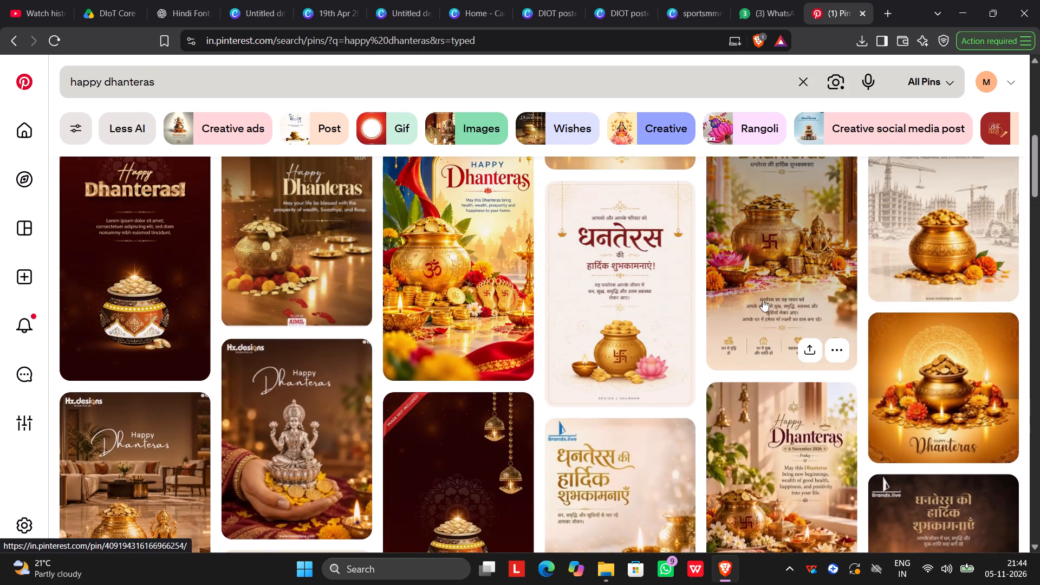
pyautogui.scroll(-16, 763, 300)
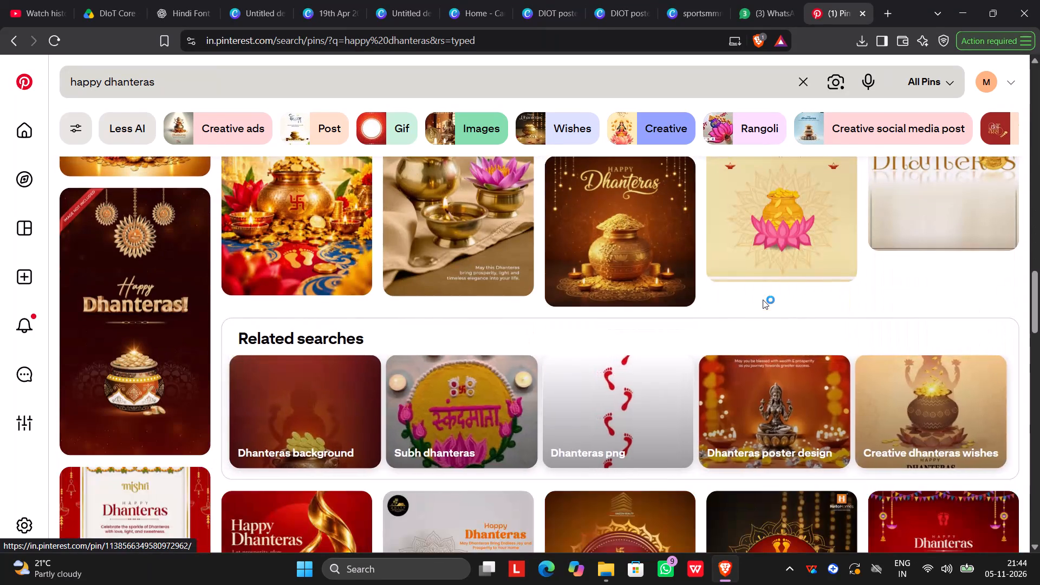
pyautogui.scroll(-9, 763, 300)
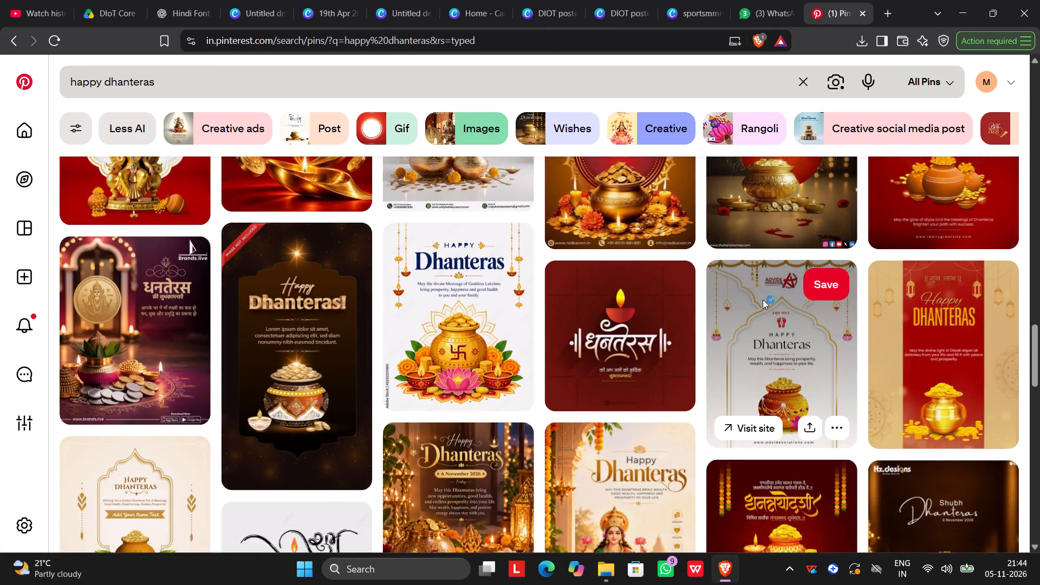
pyautogui.scroll(-7, 763, 300)
pyautogui.scroll(1, 763, 300)
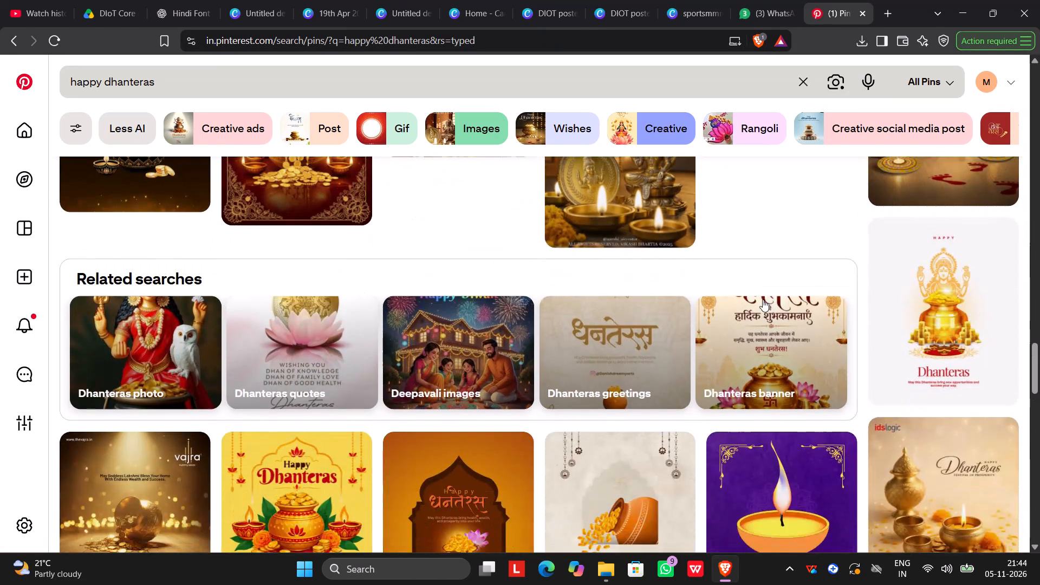
pyautogui.scroll(1, 763, 300)
pyautogui.scroll(-9, 763, 300)
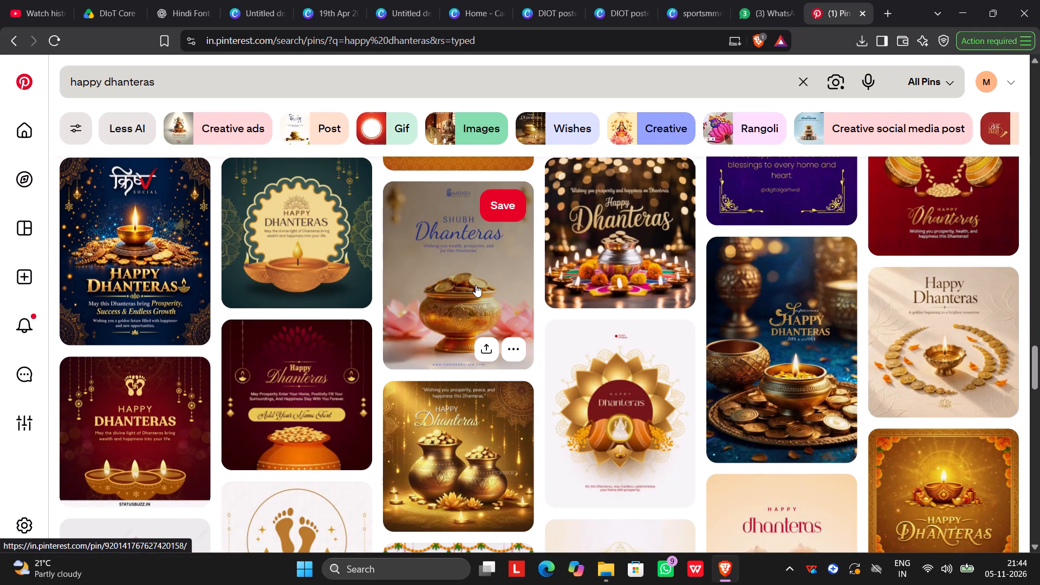
pyautogui.scroll(-1, 476, 284)
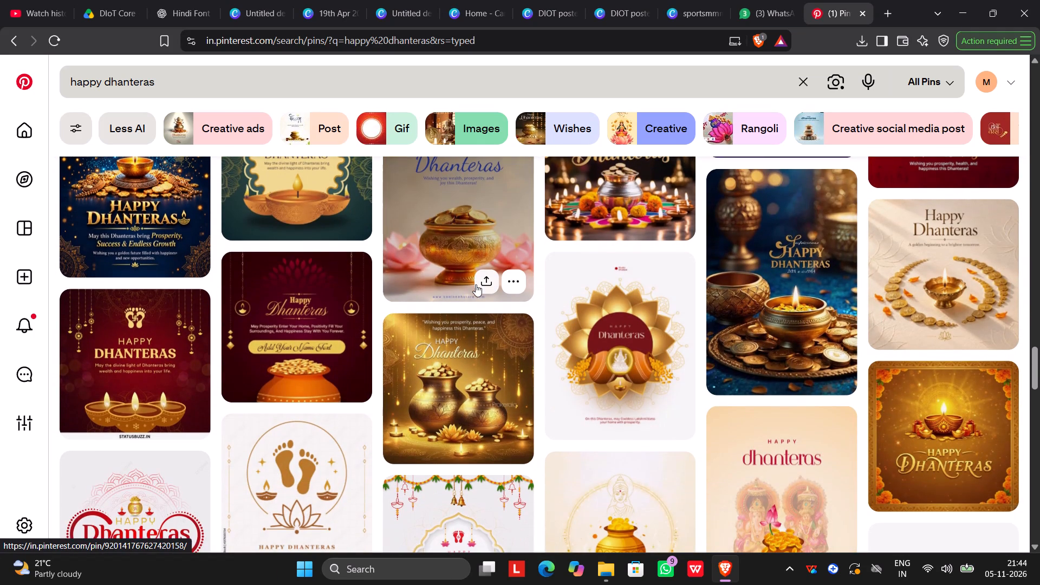
pyautogui.scroll(1, 476, 284)
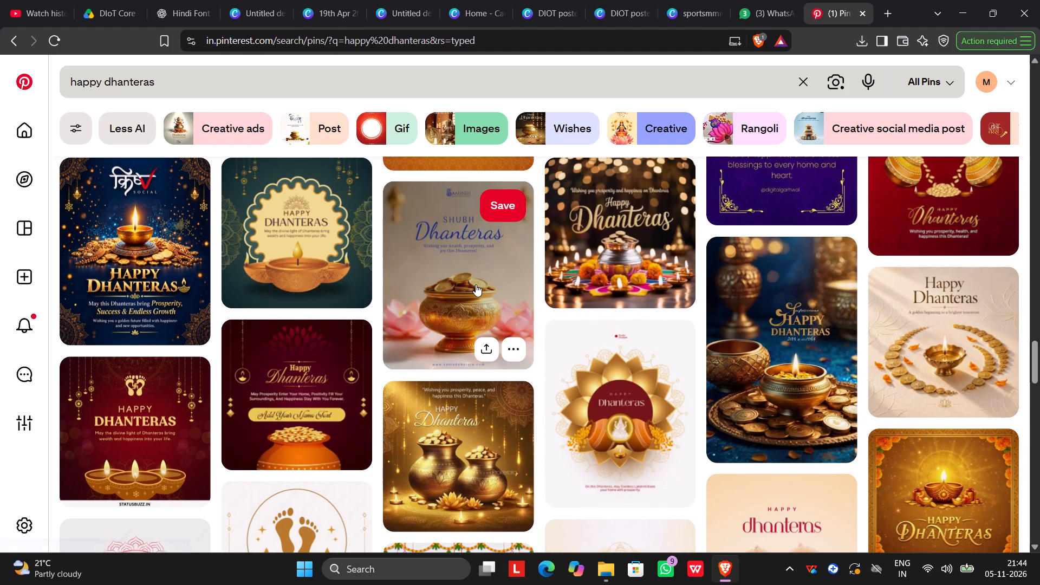
# Open the Saaisneh "Shubh Dhanteras" pin with the gold coin pot and pink lotuses, and examine the related designs beneath it.
pyautogui.click(476, 284)
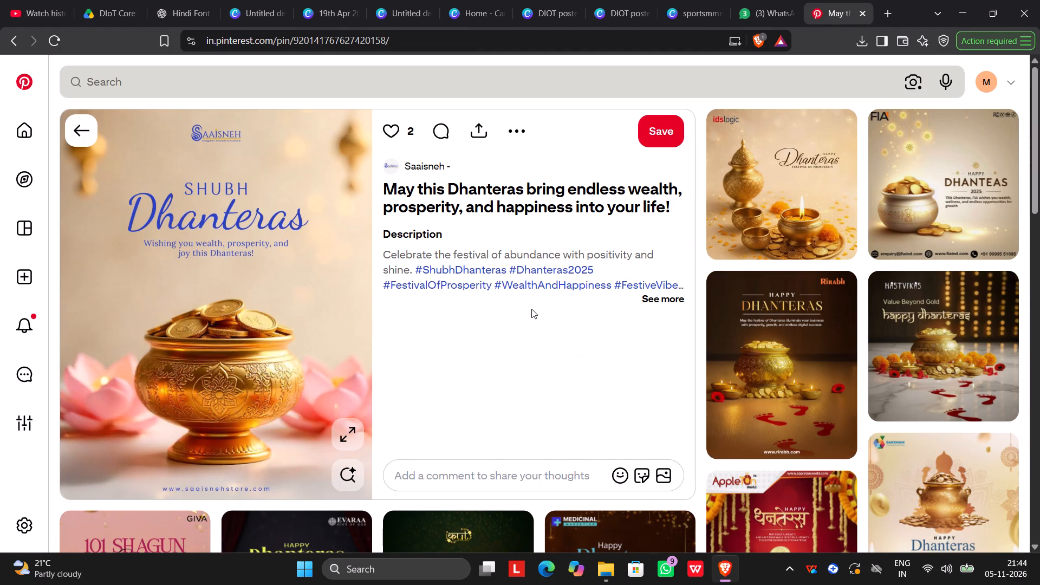
pyautogui.scroll(-2, 531, 309)
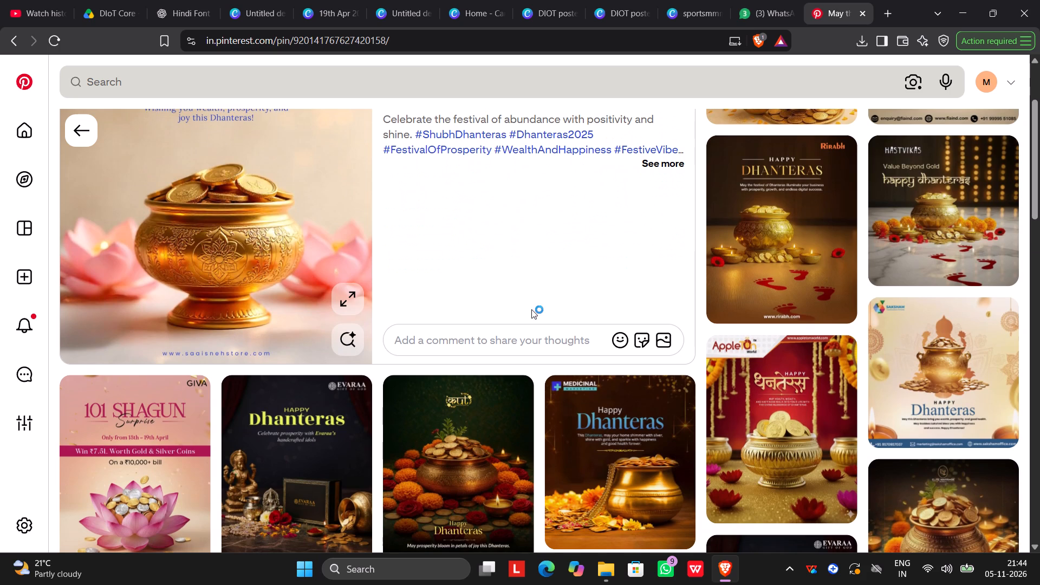
pyautogui.scroll(-2, 531, 309)
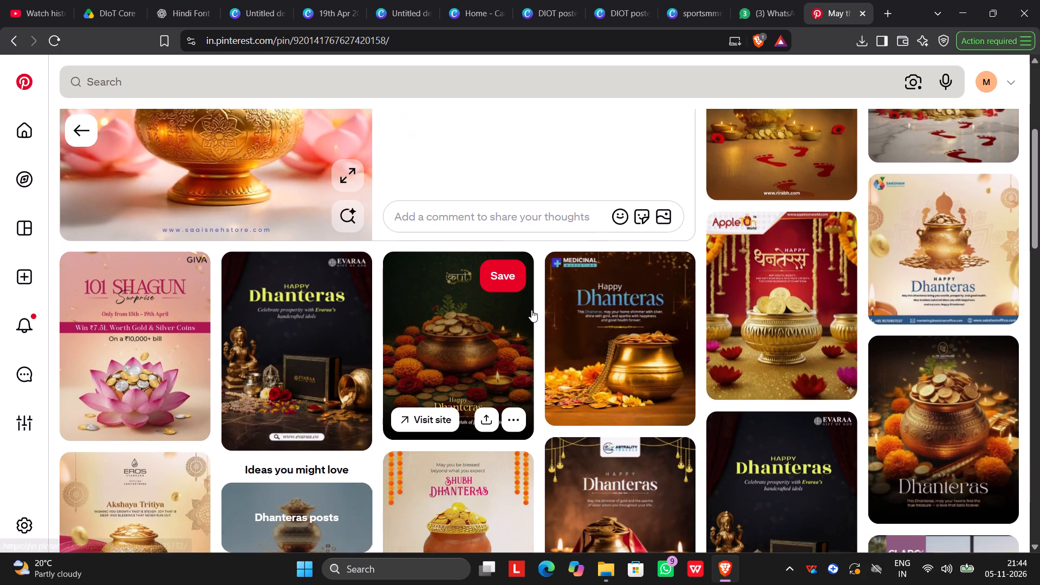
pyautogui.scroll(-3, 531, 310)
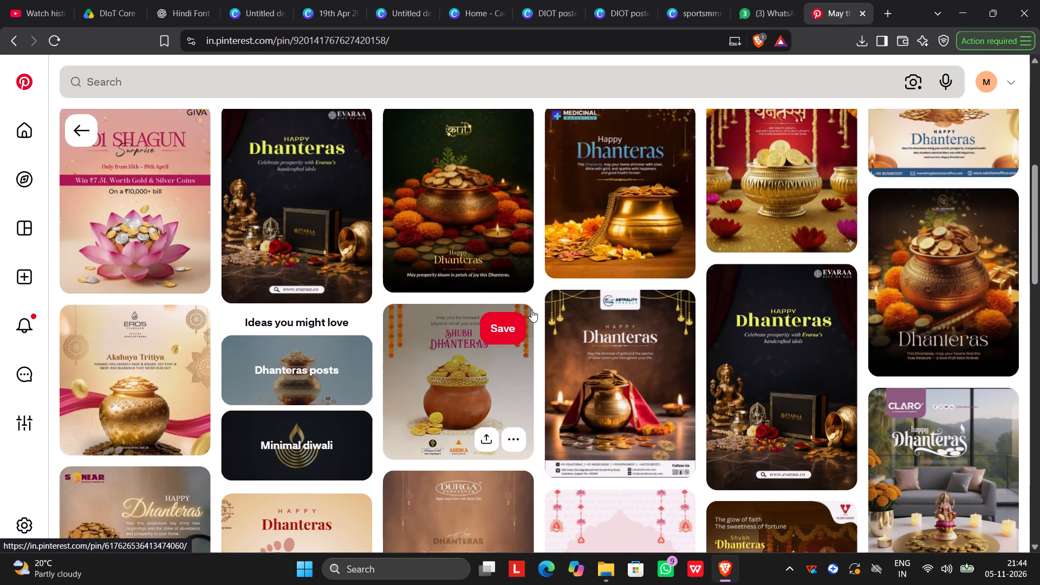
pyautogui.scroll(-11, 531, 310)
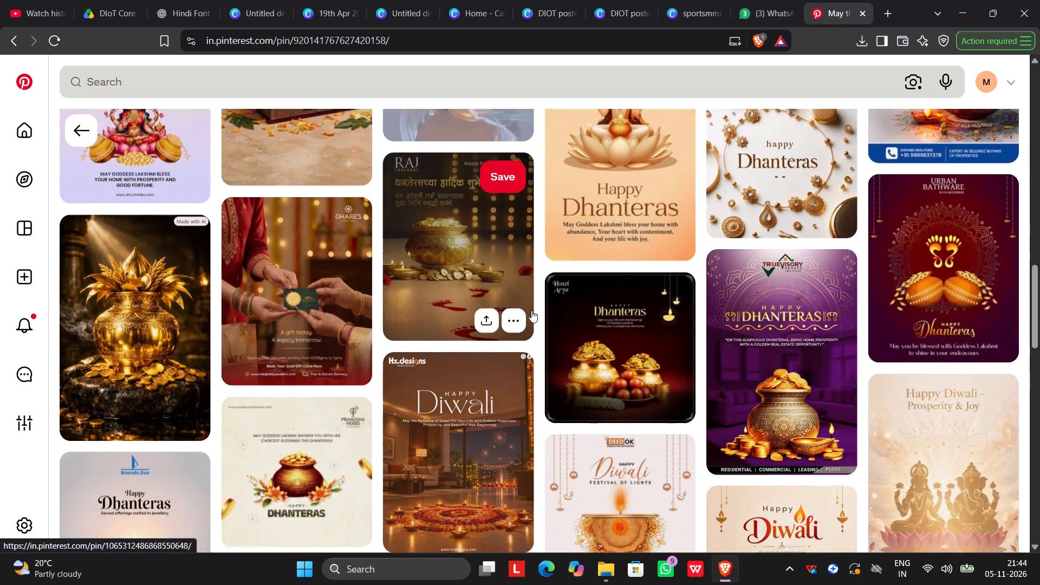
pyautogui.scroll(-6, 531, 310)
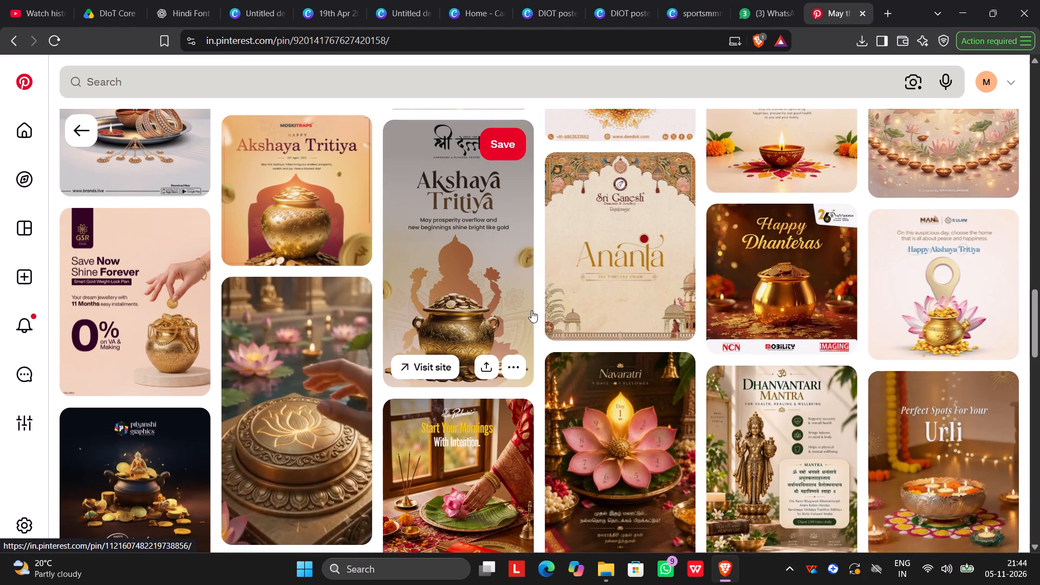
pyautogui.scroll(4, 531, 310)
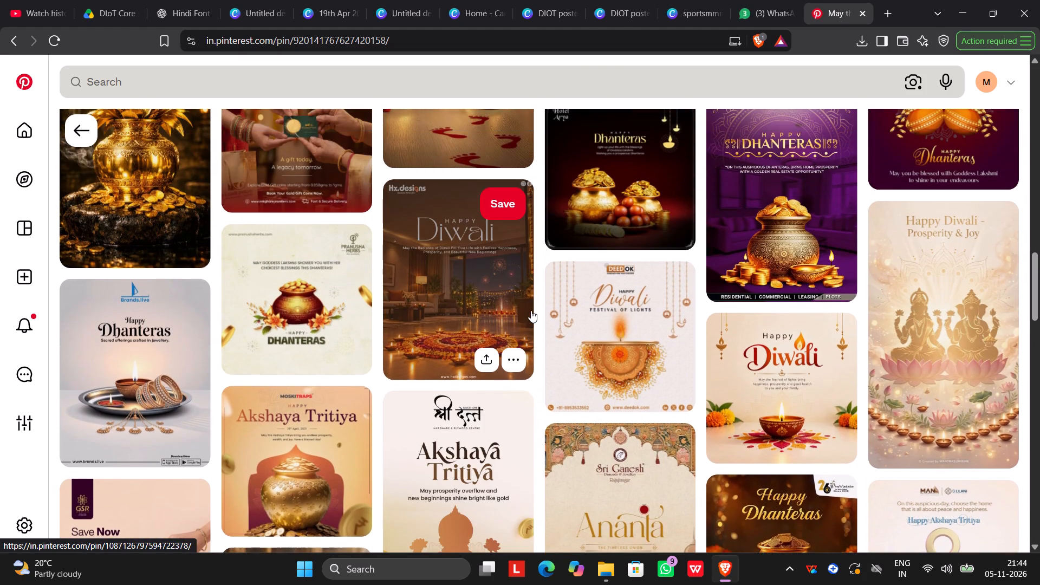
pyautogui.scroll(-9, 531, 310)
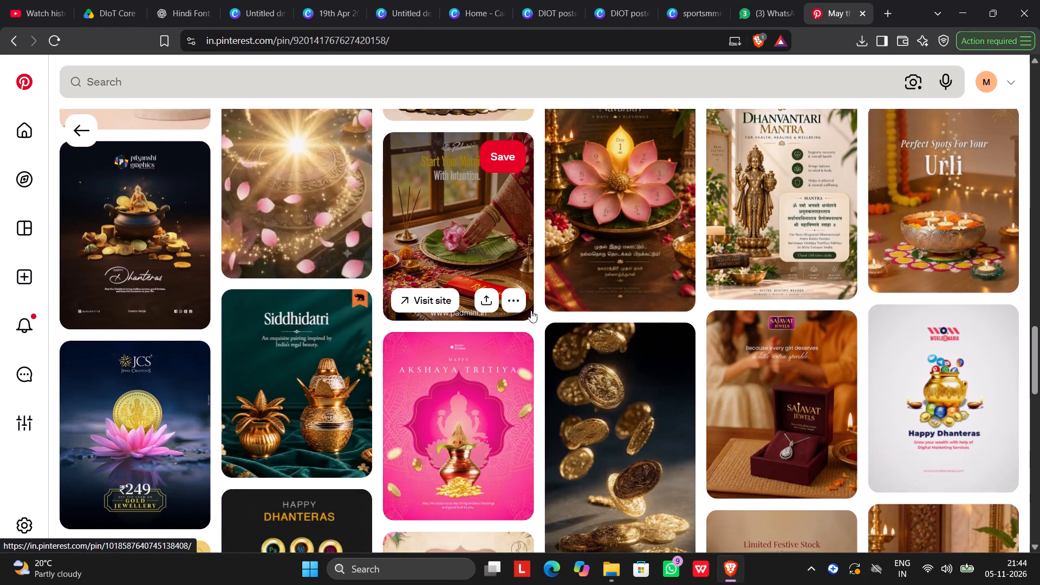
pyautogui.scroll(-8, 531, 310)
pyautogui.scroll(20, 531, 310)
pyautogui.scroll(16, 531, 310)
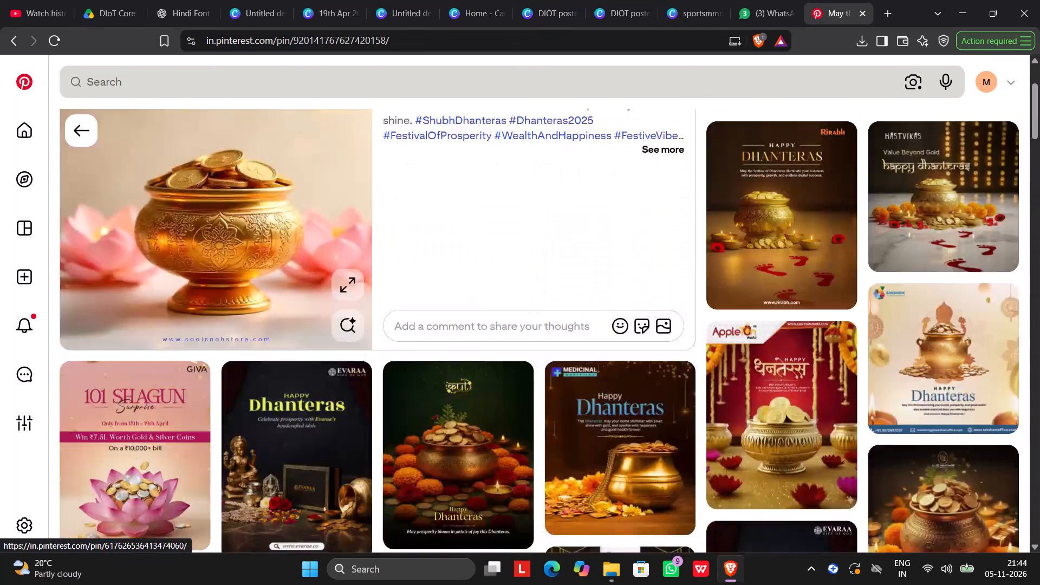
# Download the image of the Saaisneh "Shubh Dhanteras" pin.
pyautogui.scroll(7, 531, 308)
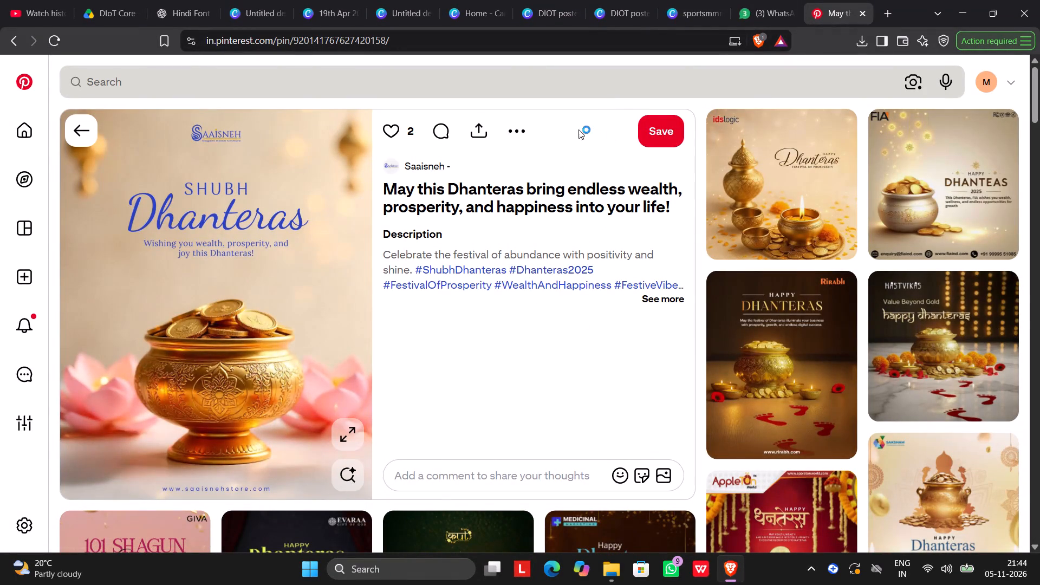
pyautogui.click(516, 131)
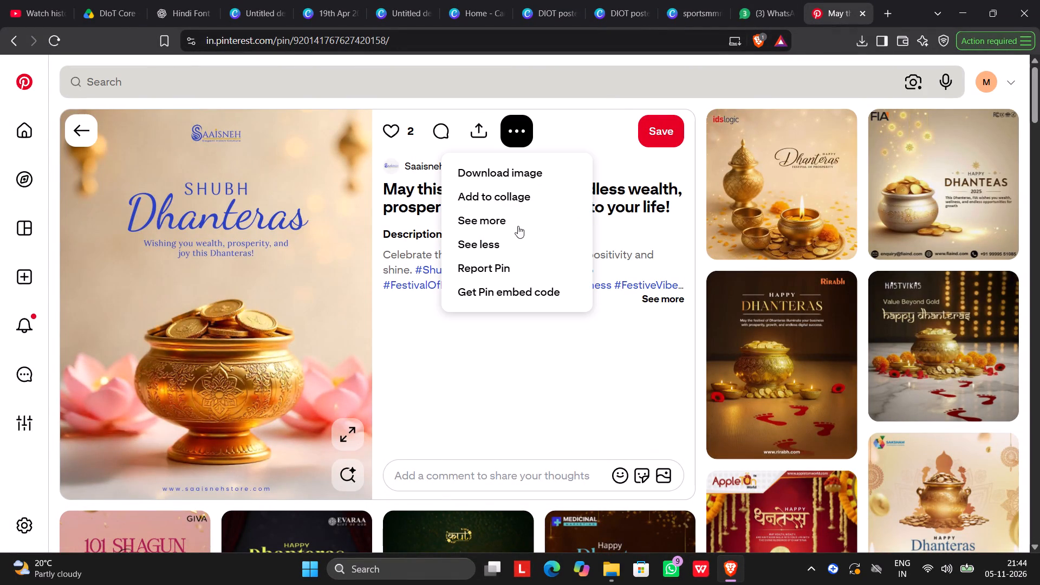
pyautogui.click(518, 171)
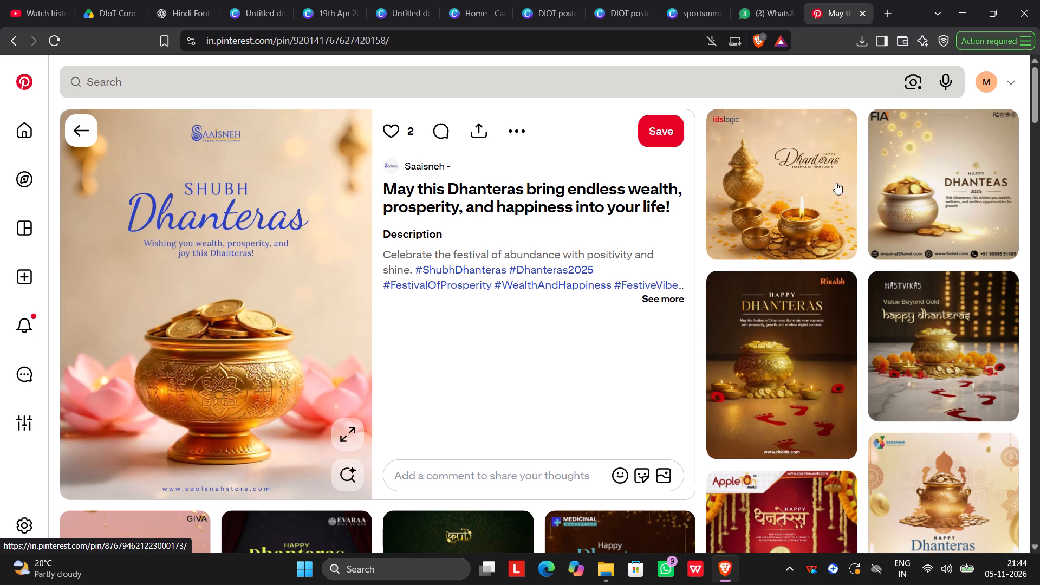
# Open the IDS Logic "Happy Dhanteras" pin with the golden pots and lit diya, and download its image.
pyautogui.click(781, 171)
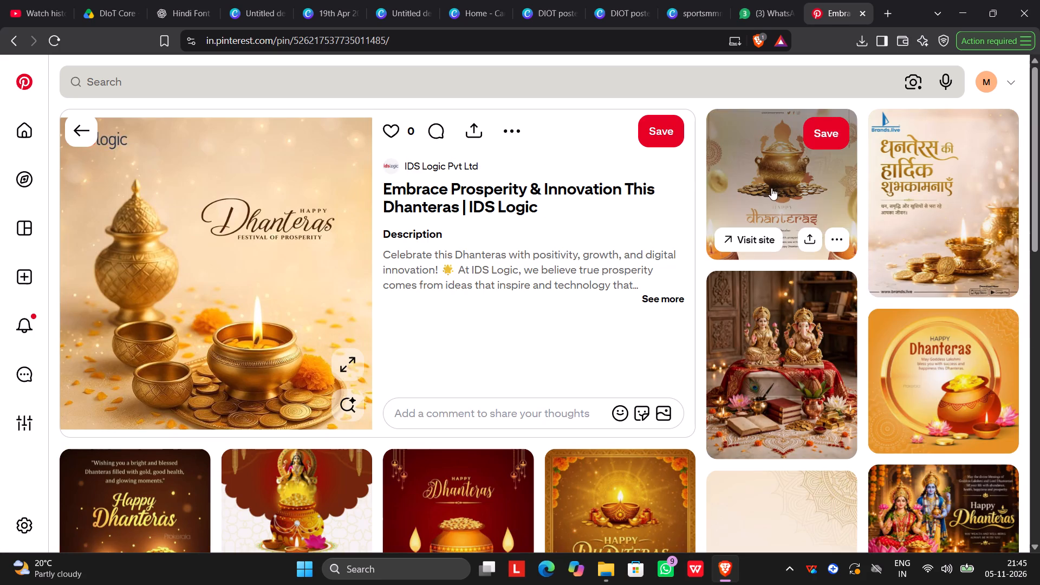
pyautogui.scroll(-4, 512, 254)
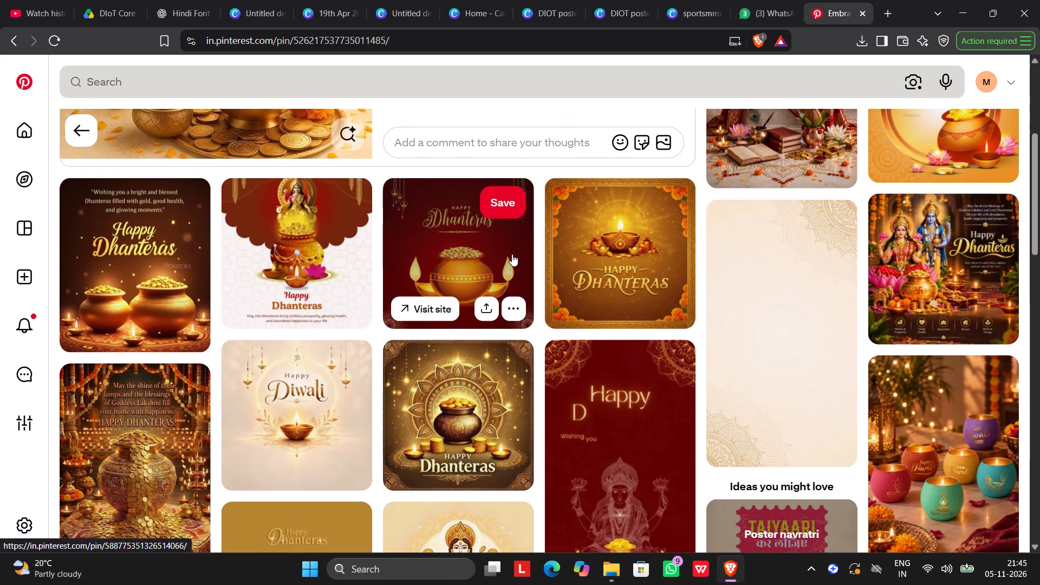
pyautogui.scroll(-6, 512, 254)
pyautogui.scroll(11, 512, 254)
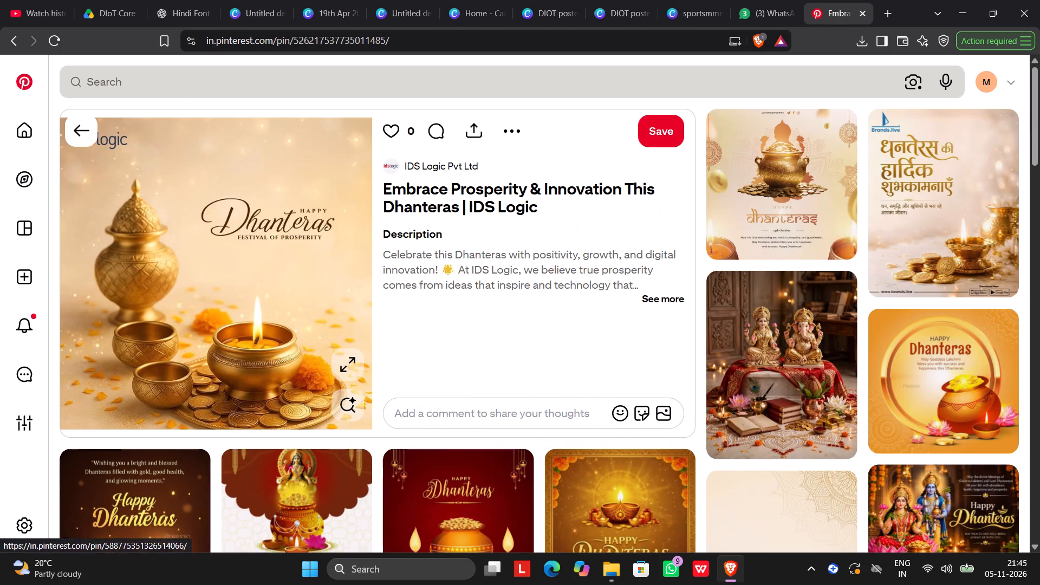
pyautogui.click(511, 133)
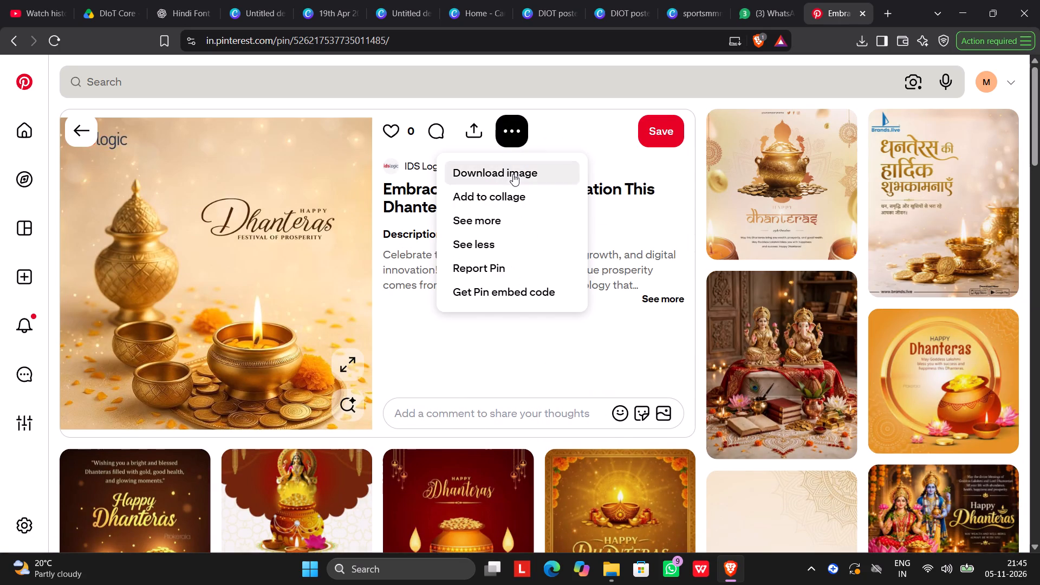
pyautogui.click(513, 174)
# Examine the related designs beneath the IDS Logic pin for further references, and return to the Saaisneh pin.
pyautogui.scroll(-8, 516, 281)
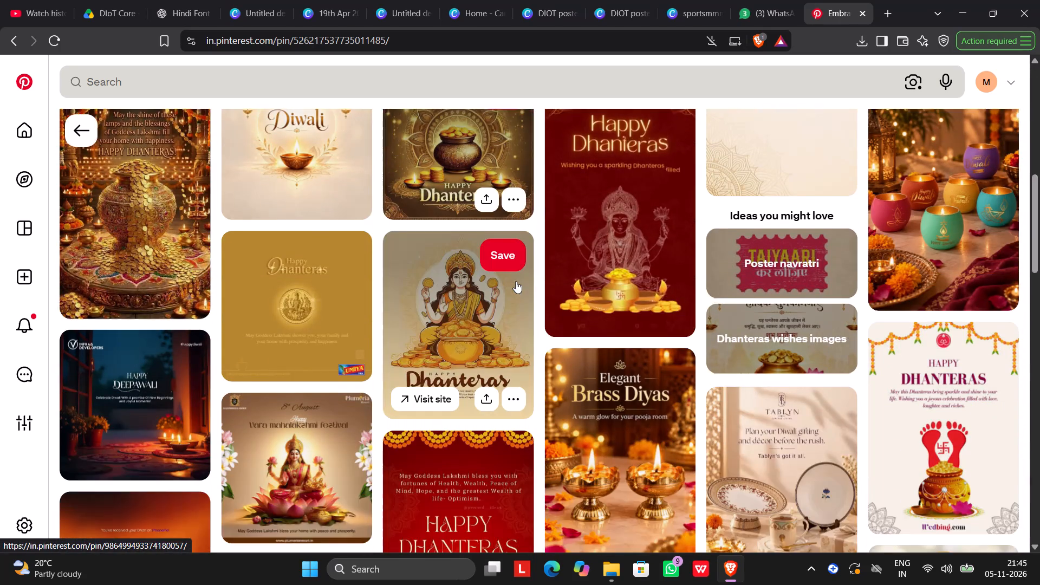
pyautogui.scroll(-18, 516, 281)
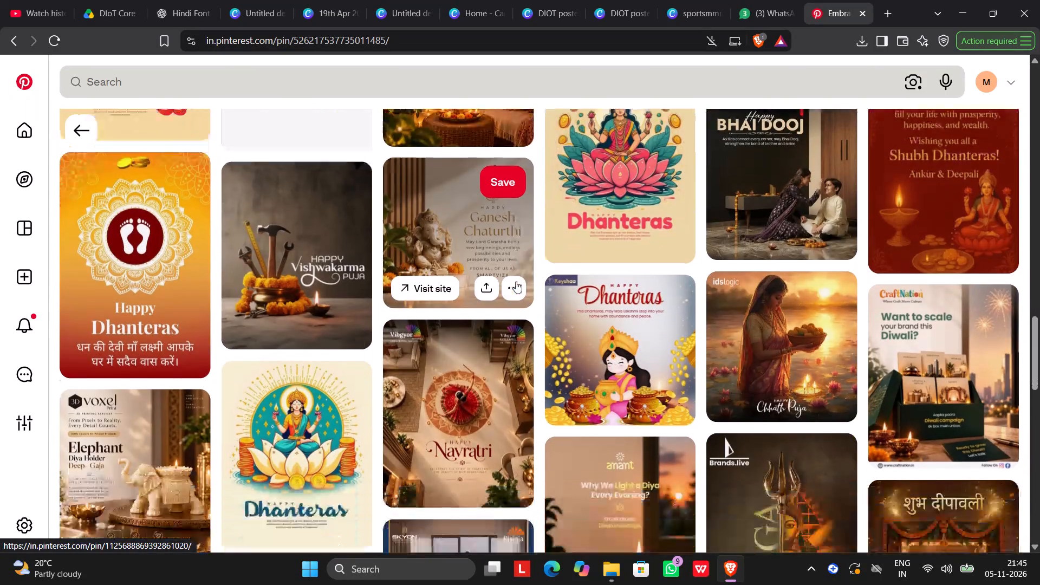
pyautogui.scroll(-2, 516, 281)
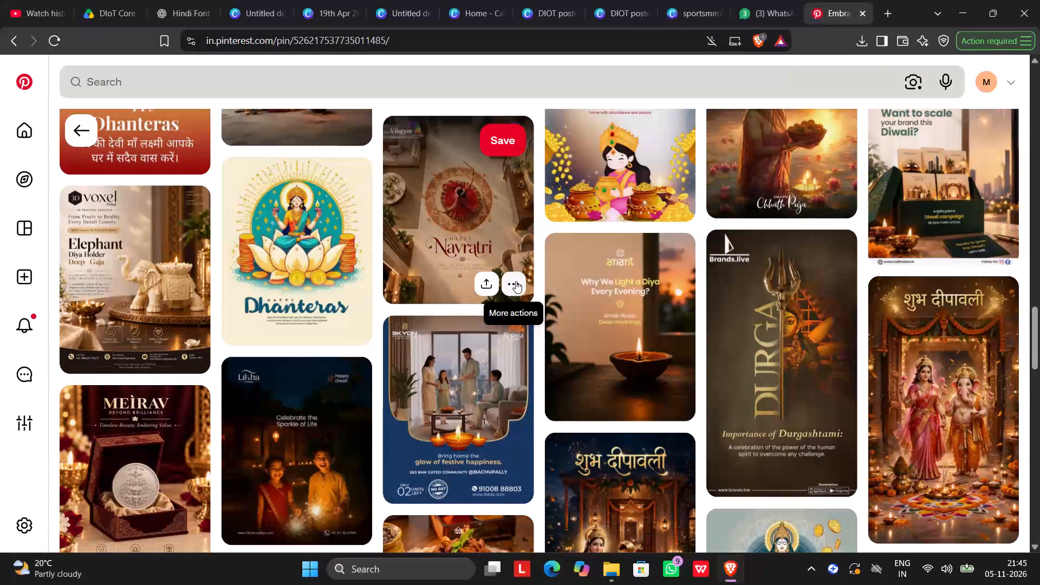
pyautogui.scroll(20, 516, 281)
pyautogui.scroll(3, 511, 278)
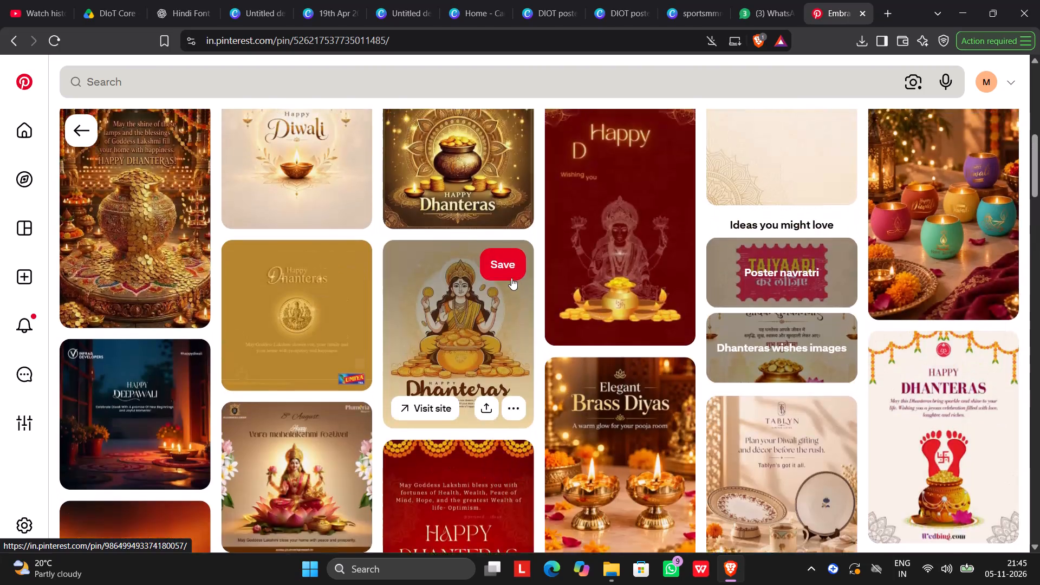
pyautogui.scroll(2, 511, 278)
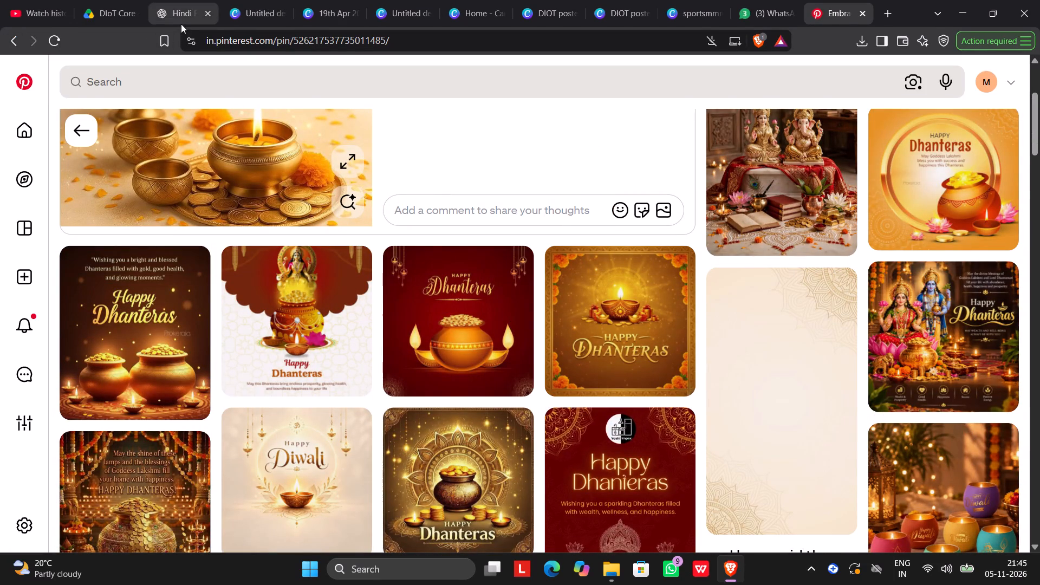
pyautogui.scroll(8, 310, 184)
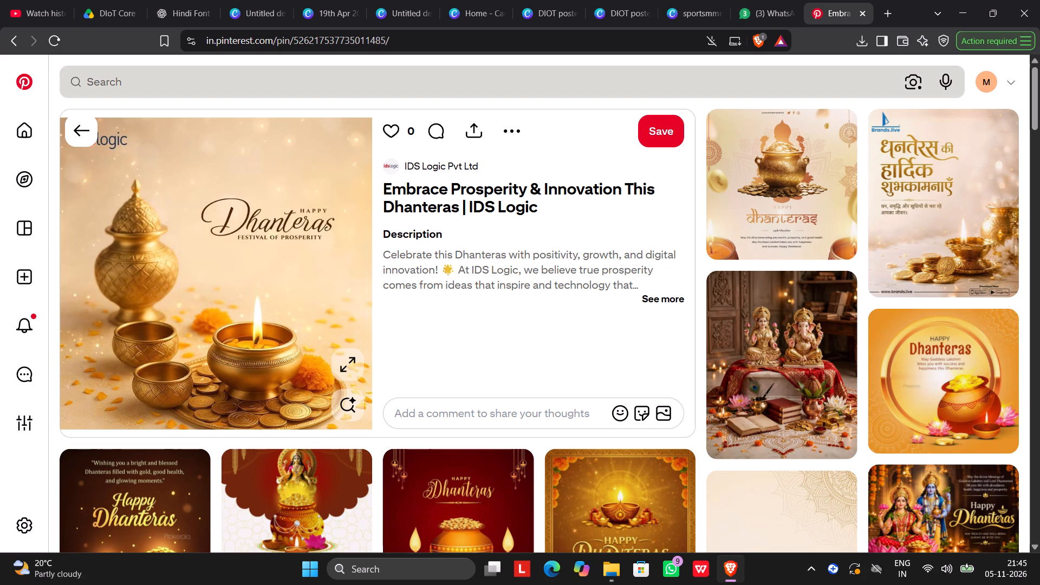
pyautogui.click(82, 125)
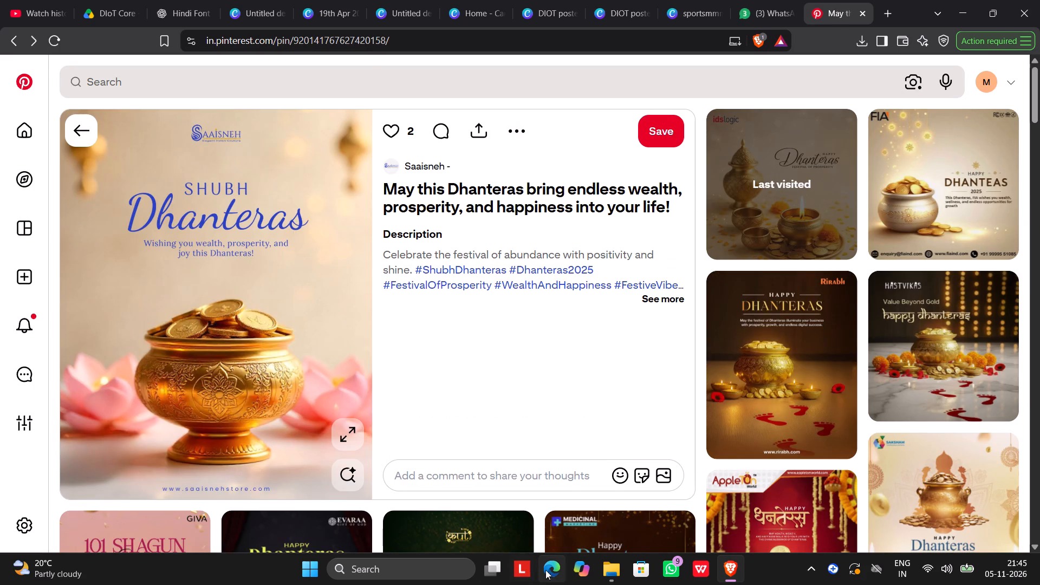
# Check the Downloads folder in File Explorer for the downloaded pin images, and return to Pinterest.
pyautogui.click(611, 565)
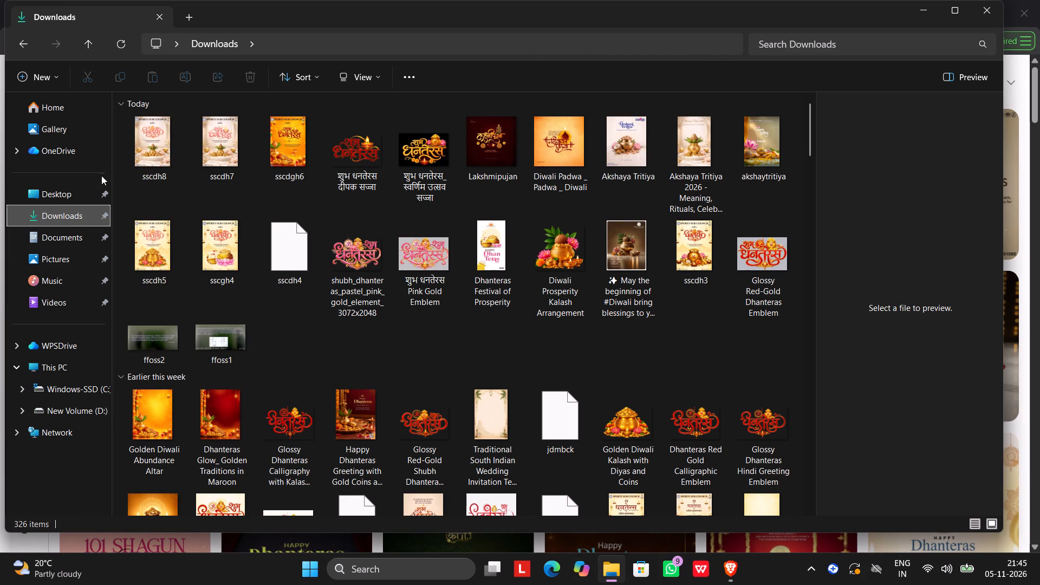
pyautogui.click(70, 230)
pyautogui.click(70, 214)
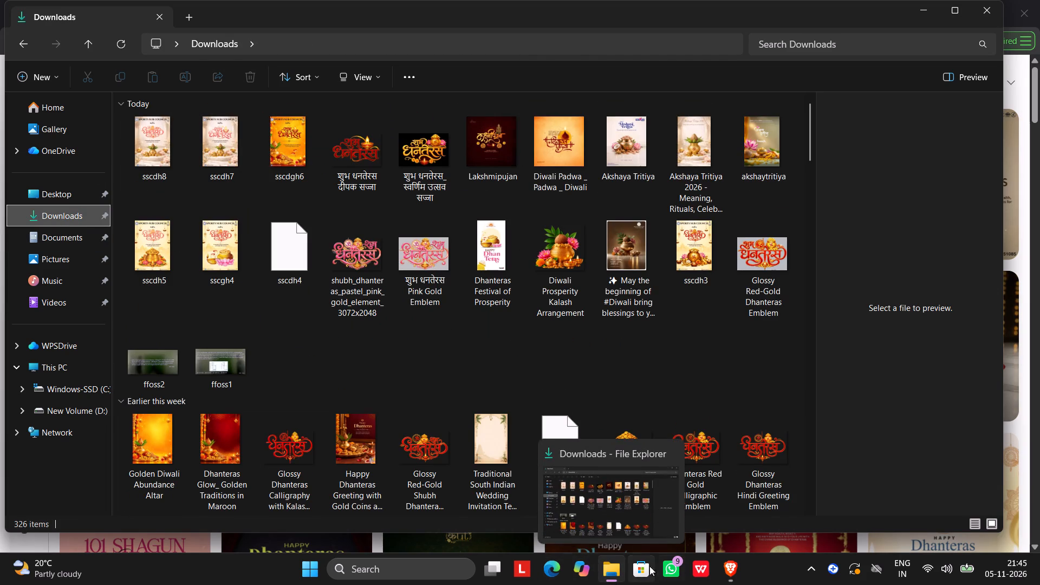
pyautogui.click(739, 574)
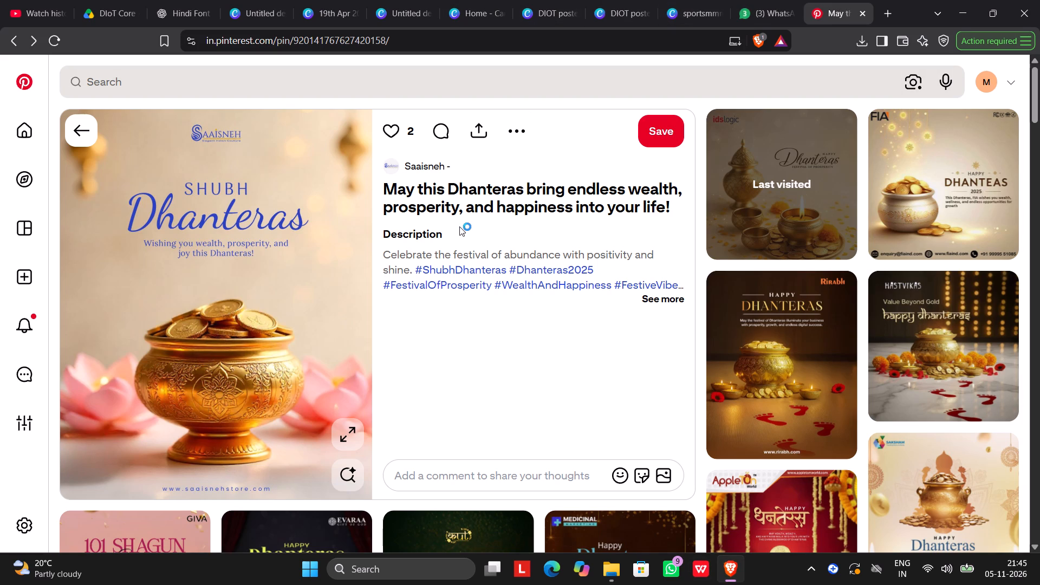
# Examine the related Dhanteras and Diwali designs beneath the Saaisneh pin for further poster references.
pyautogui.scroll(2, 459, 226)
pyautogui.scroll(-2, 459, 226)
pyautogui.scroll(3, 459, 226)
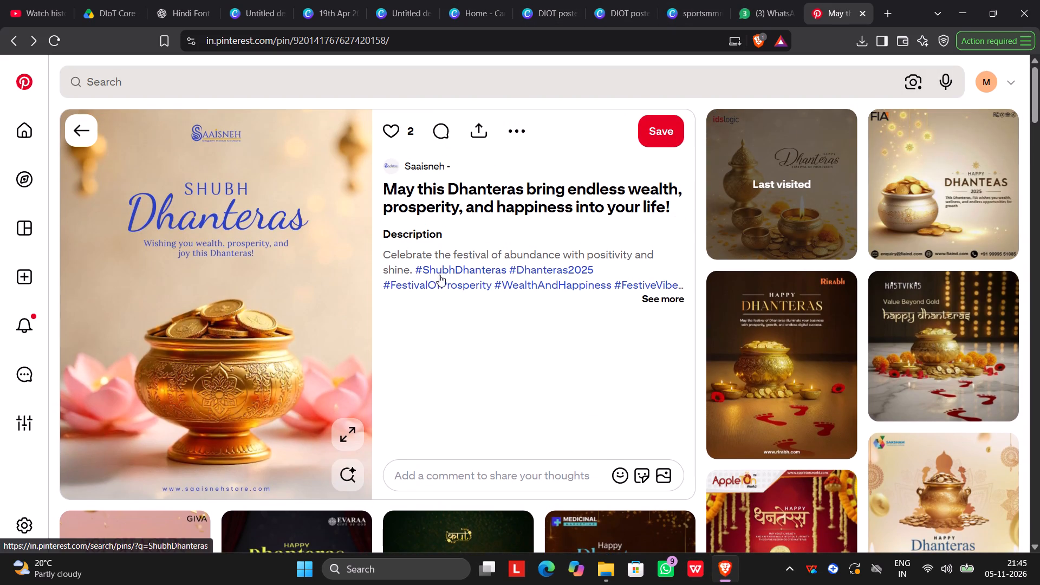
pyautogui.scroll(-4, 563, 293)
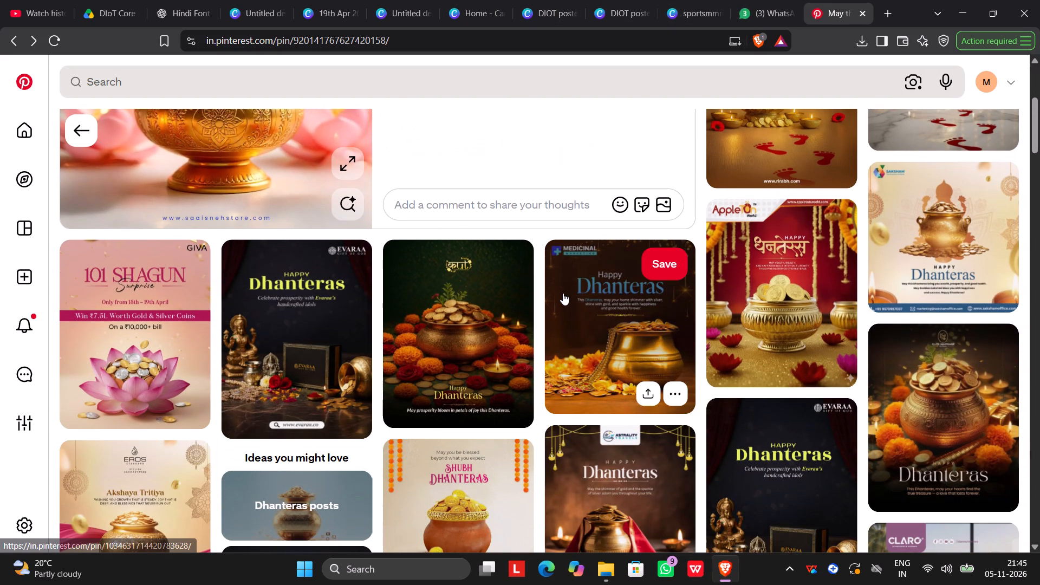
pyautogui.scroll(-2, 488, 288)
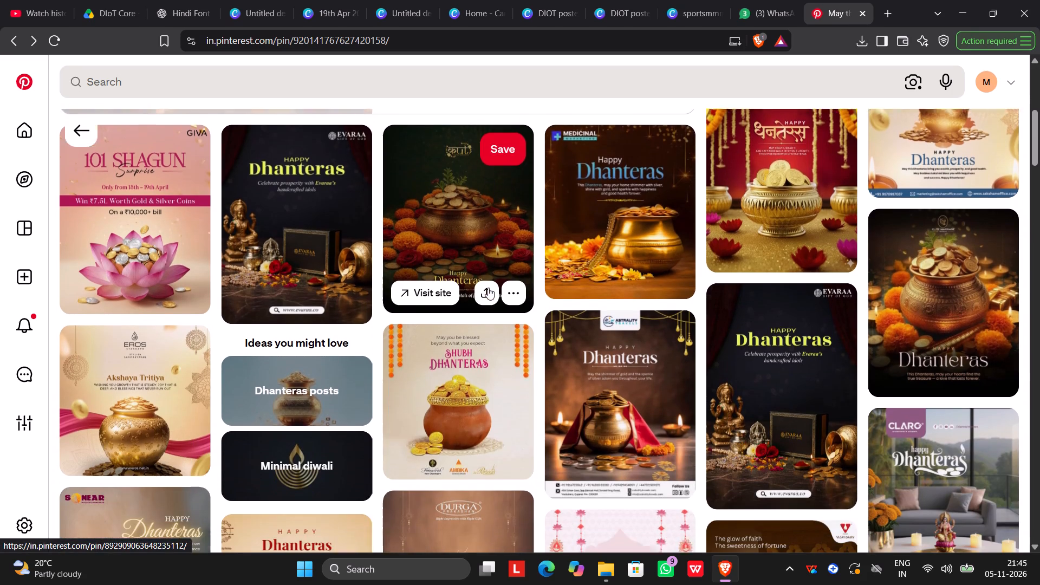
pyautogui.scroll(-1, 488, 288)
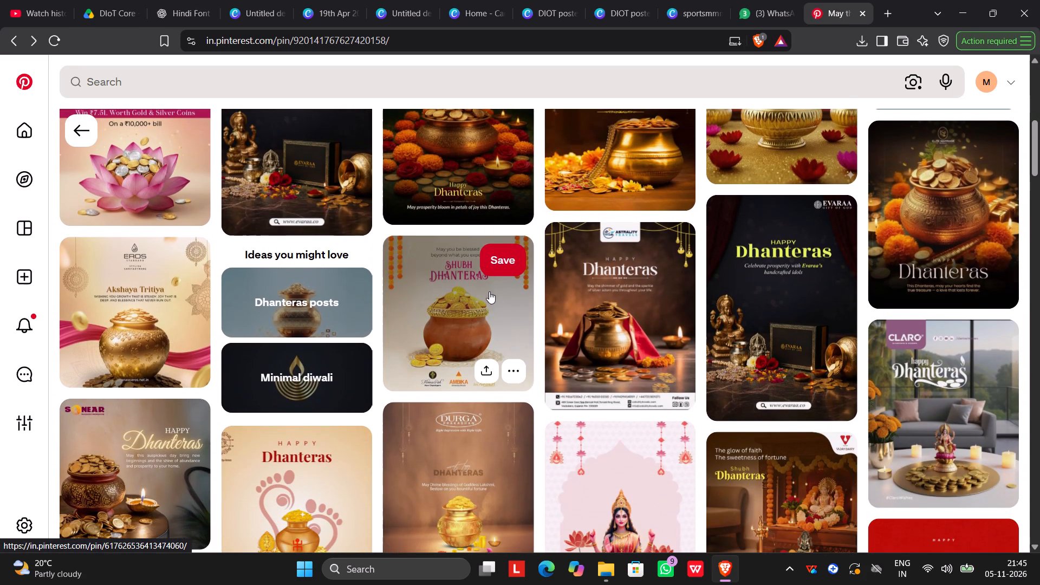
pyautogui.scroll(-1, 592, 332)
pyautogui.scroll(-3, 657, 345)
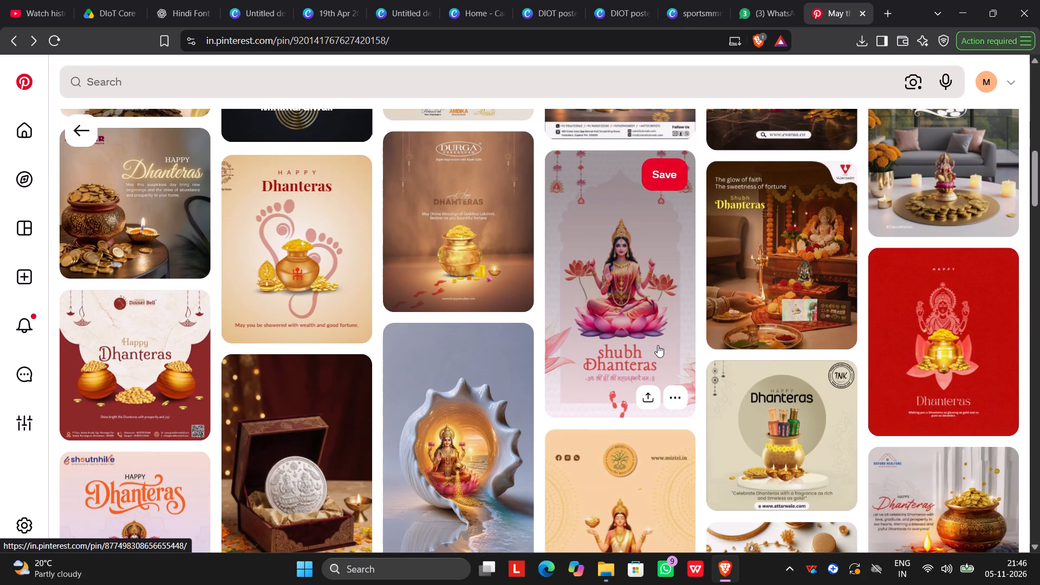
pyautogui.scroll(-4, 658, 345)
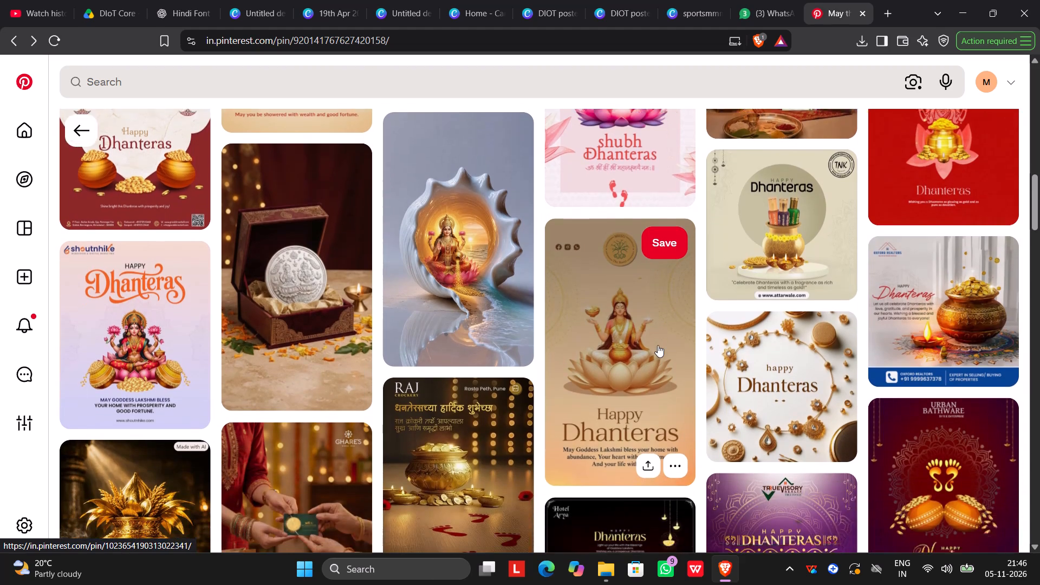
pyautogui.scroll(-6, 658, 345)
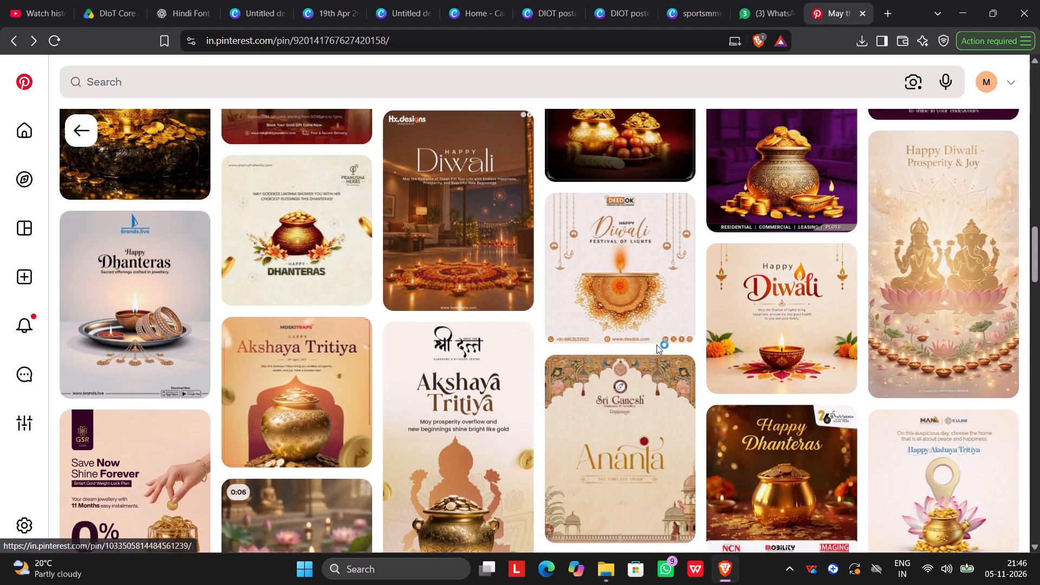
pyautogui.scroll(-8, 656, 344)
pyautogui.scroll(3, 656, 344)
pyautogui.scroll(-9, 656, 344)
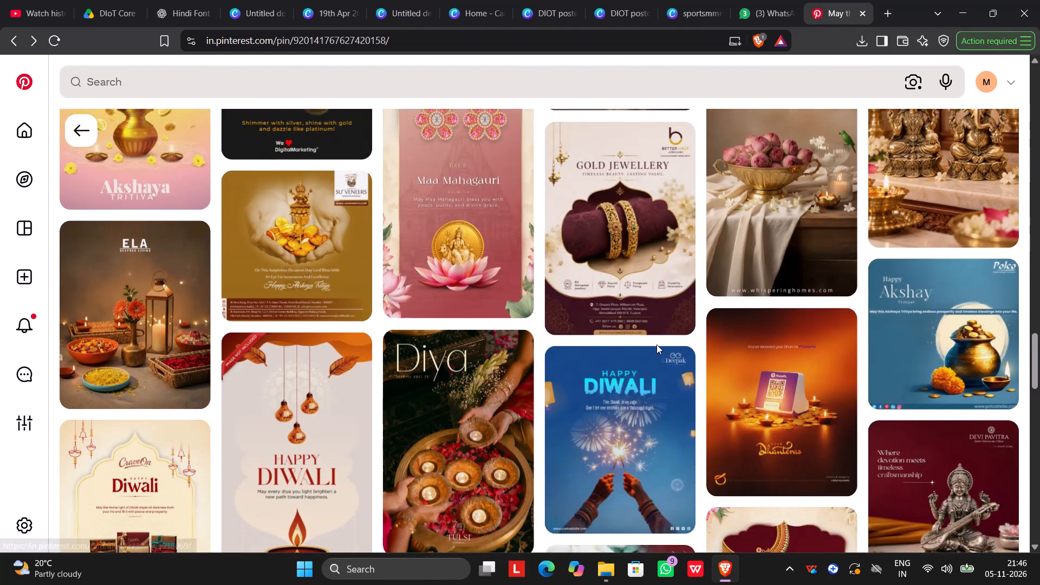
pyautogui.scroll(-3, 656, 344)
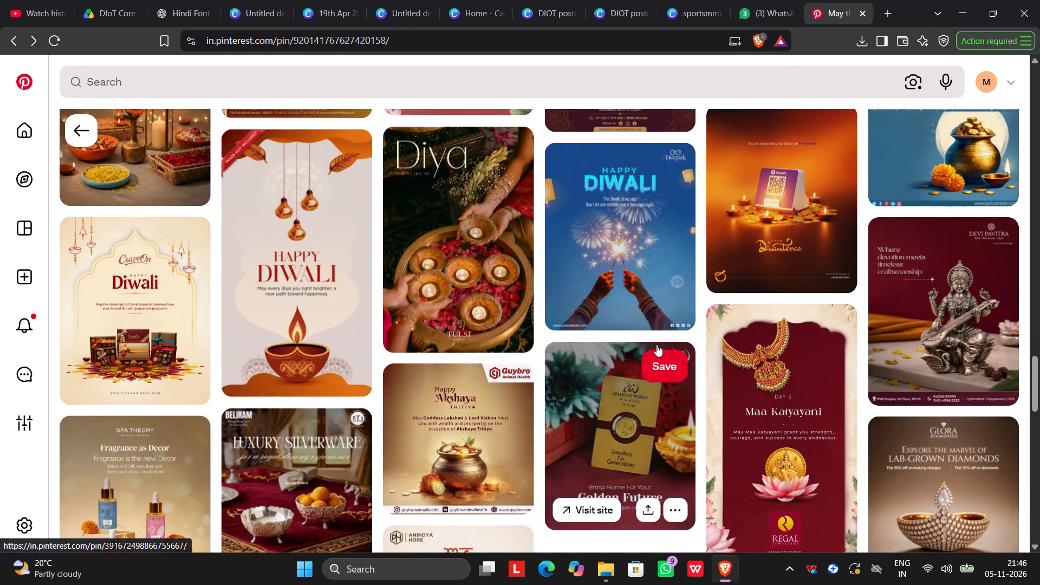
pyautogui.scroll(14, 656, 344)
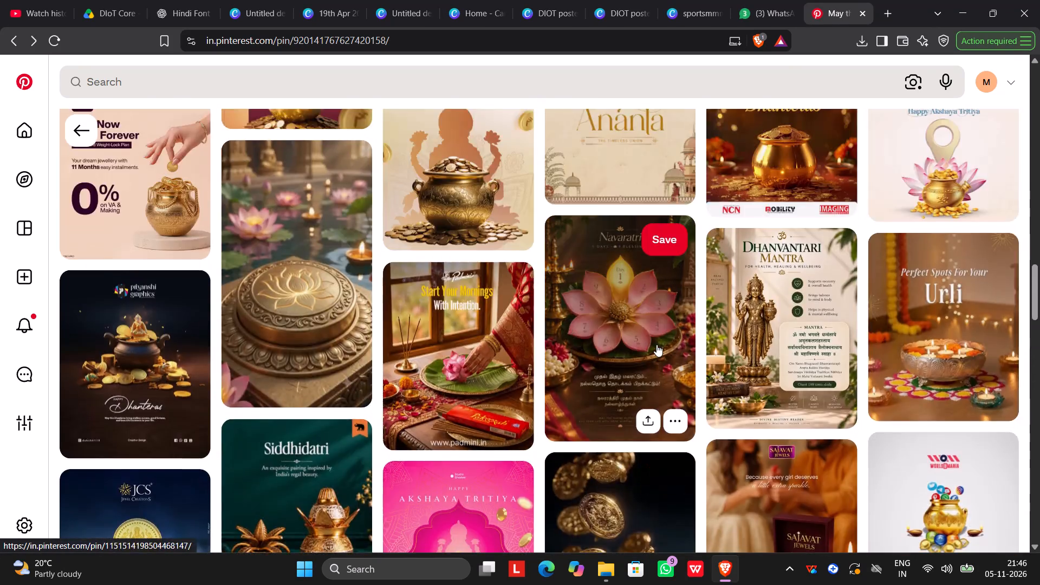
pyautogui.scroll(20, 656, 344)
pyautogui.scroll(7, 656, 344)
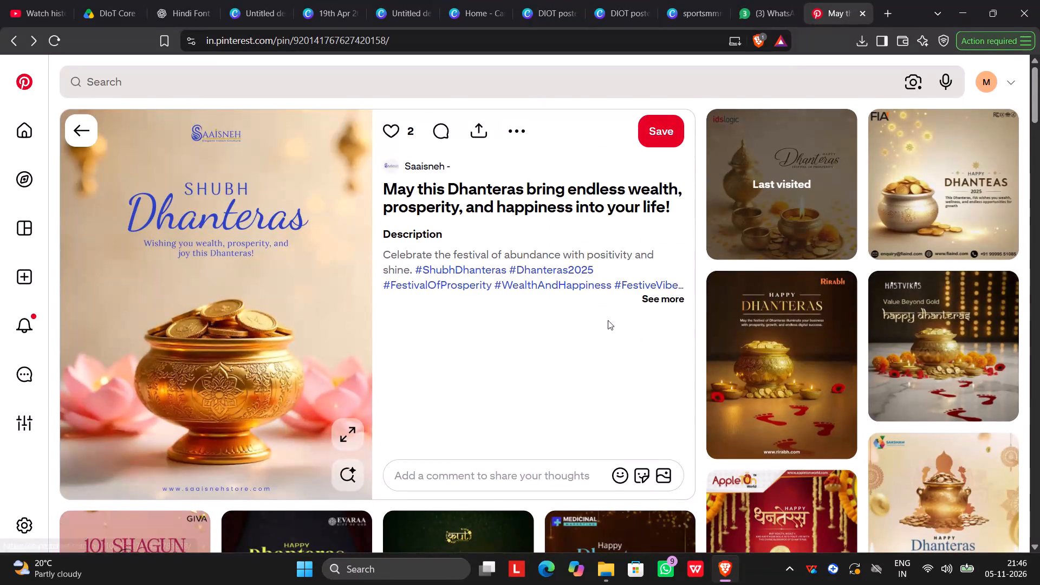
# Download the image of the Saaisneh "Shubh Dhanteras" pin again.
pyautogui.click(516, 131)
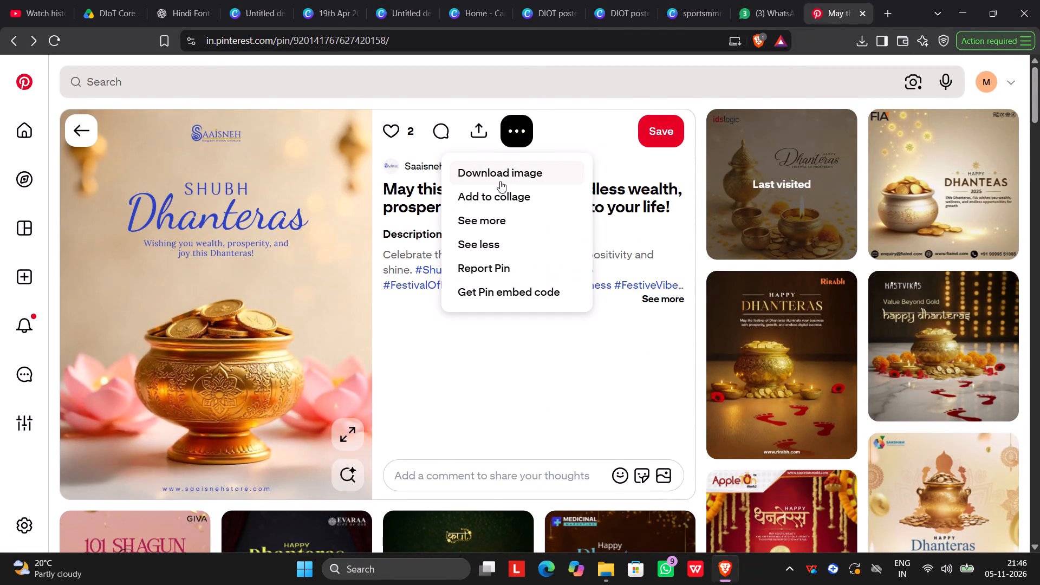
pyautogui.click(496, 178)
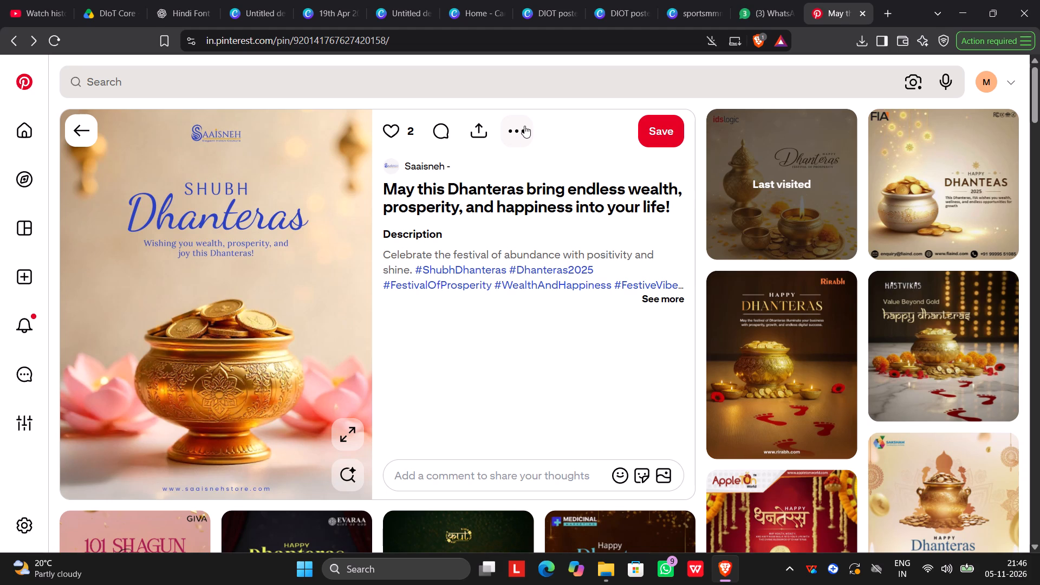
# Reopen the IDS Logic "Happy Dhanteras" pin from the related designs and download its image again.
pyautogui.scroll(3, 524, 126)
pyautogui.scroll(2, 587, 171)
pyautogui.scroll(-1, 733, 250)
pyautogui.scroll(3, 790, 160)
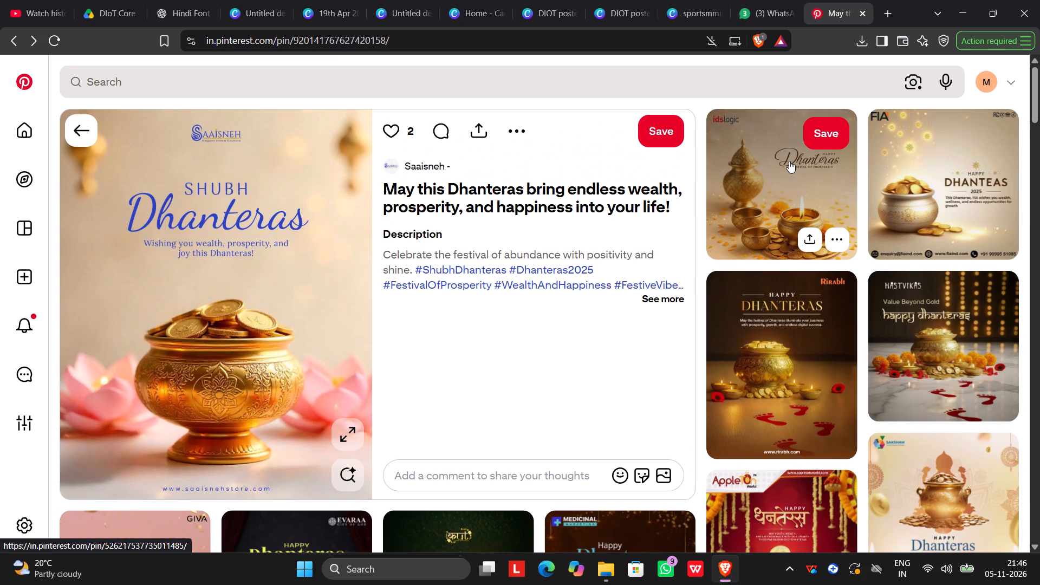
pyautogui.click(789, 161)
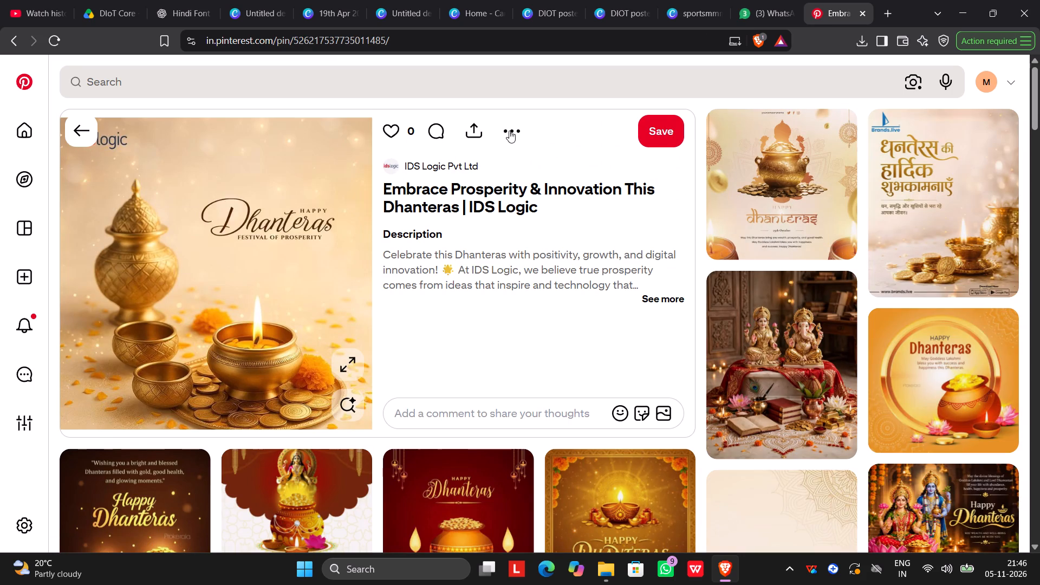
pyautogui.click(510, 129)
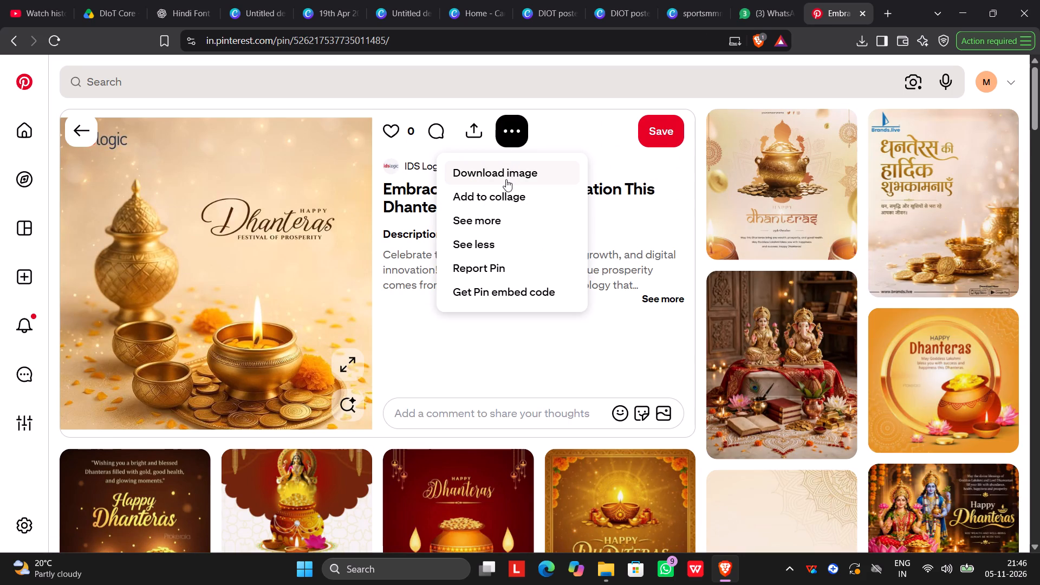
pyautogui.click(506, 179)
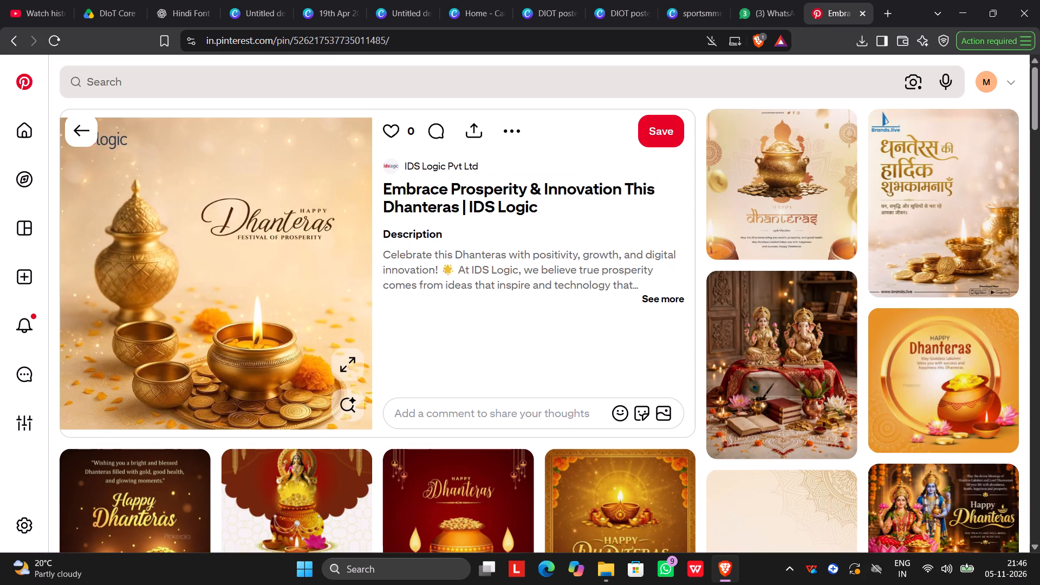
pyautogui.scroll(3, 504, 271)
pyautogui.scroll(-3, 504, 271)
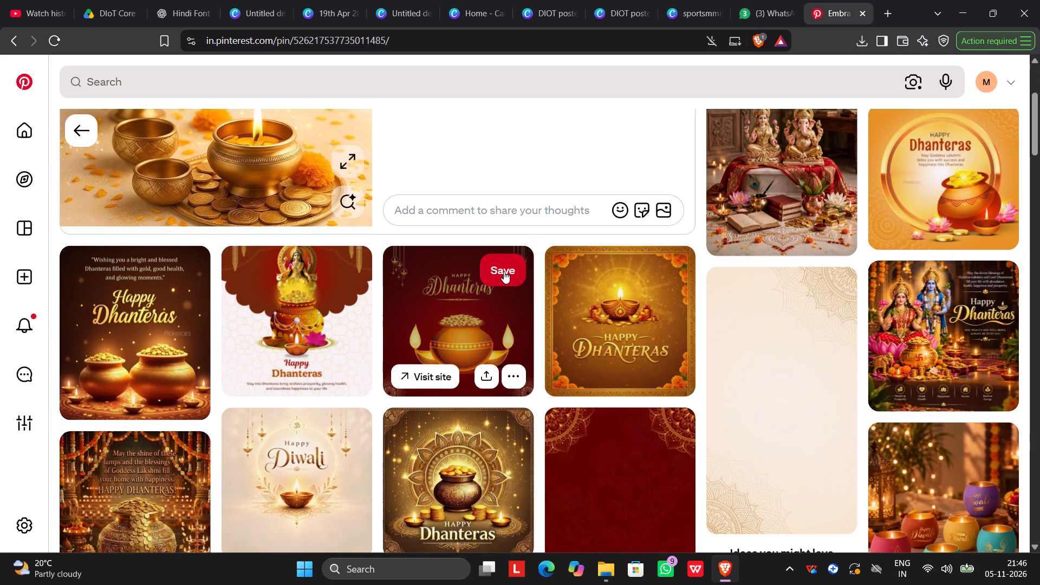
pyautogui.scroll(4, 504, 271)
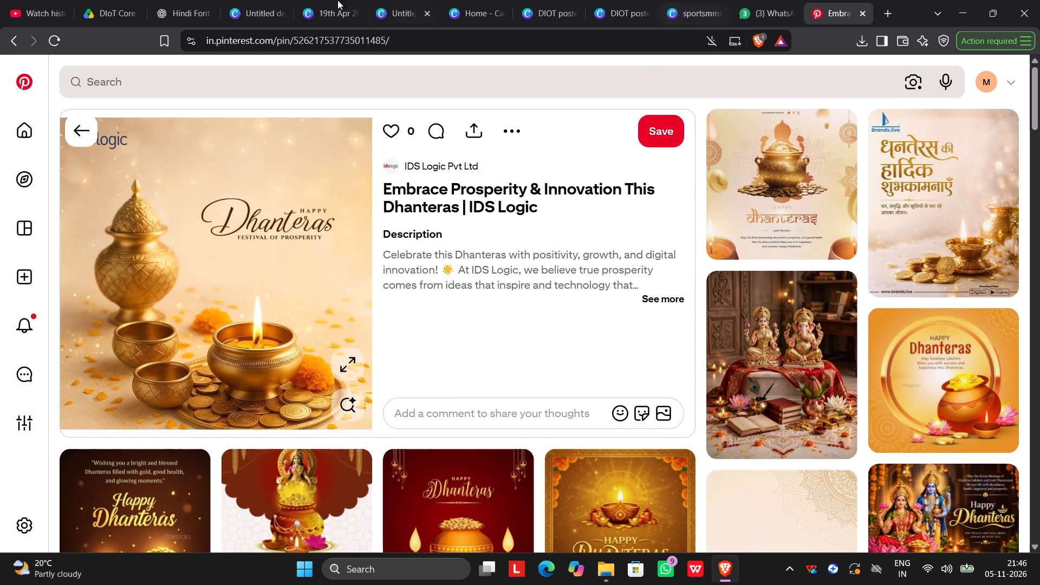
# Check the Downloads, Documents and Windows-SSD (C:) locations in File Explorer for the downloaded pin images, and return to Pinterest.
pyautogui.click(616, 565)
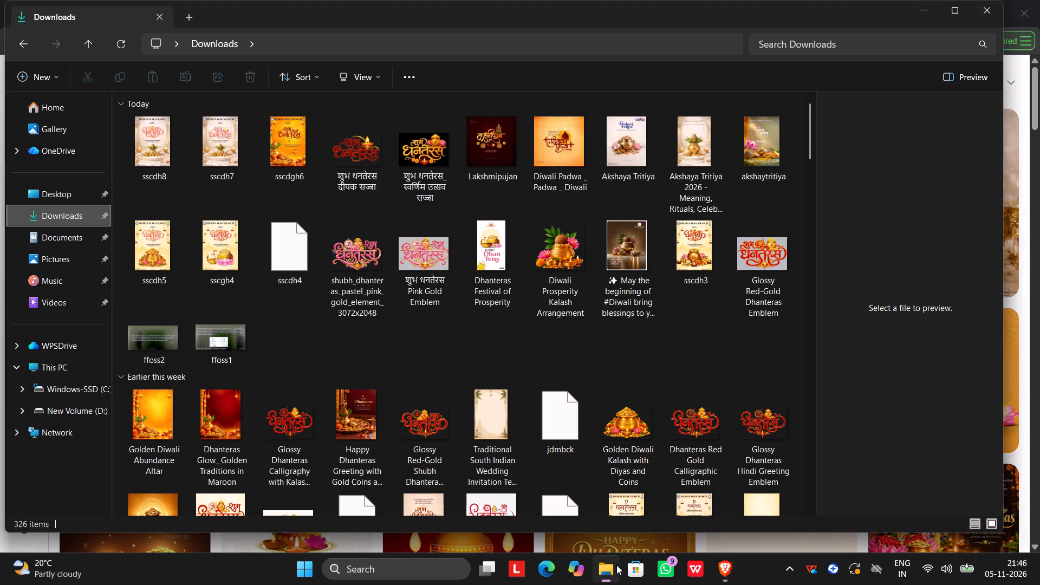
pyautogui.click(60, 243)
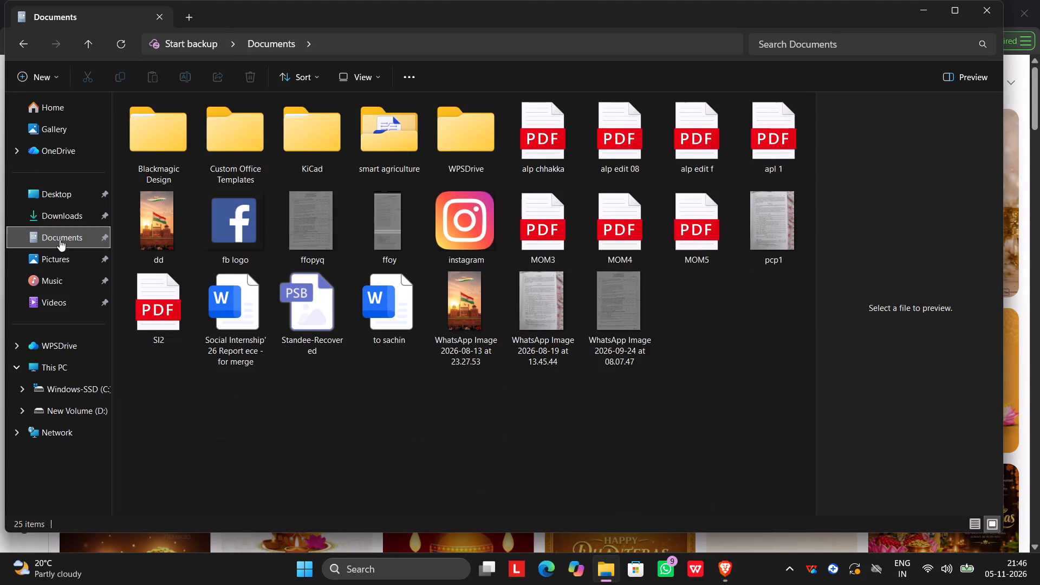
pyautogui.click(66, 383)
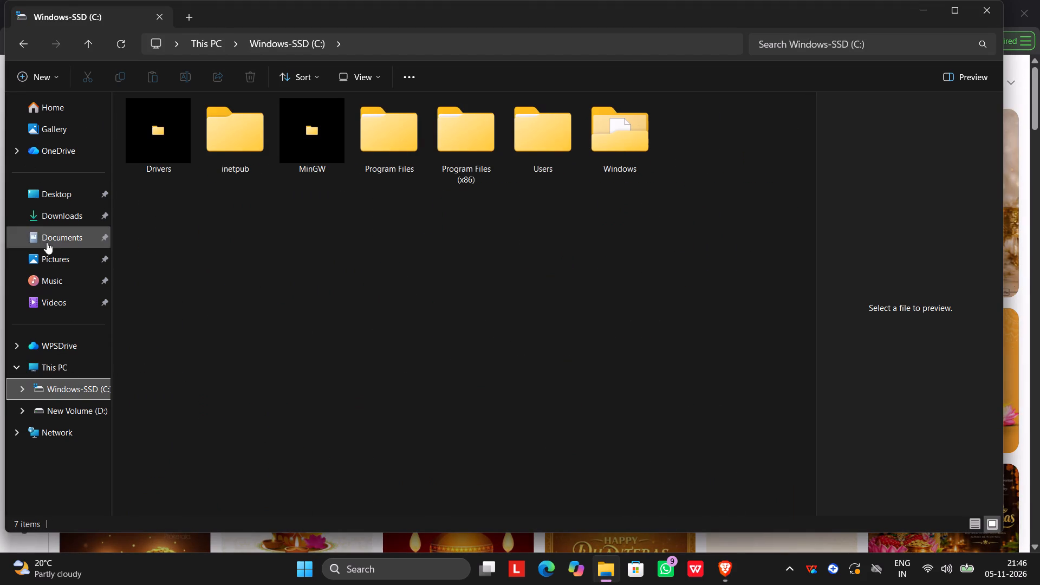
pyautogui.click(41, 213)
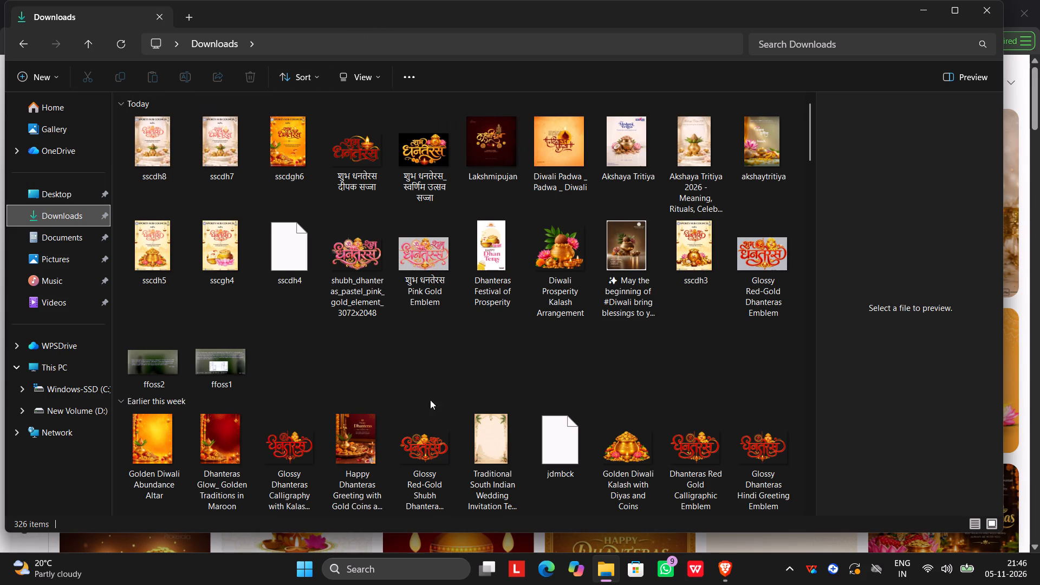
pyautogui.click(669, 570)
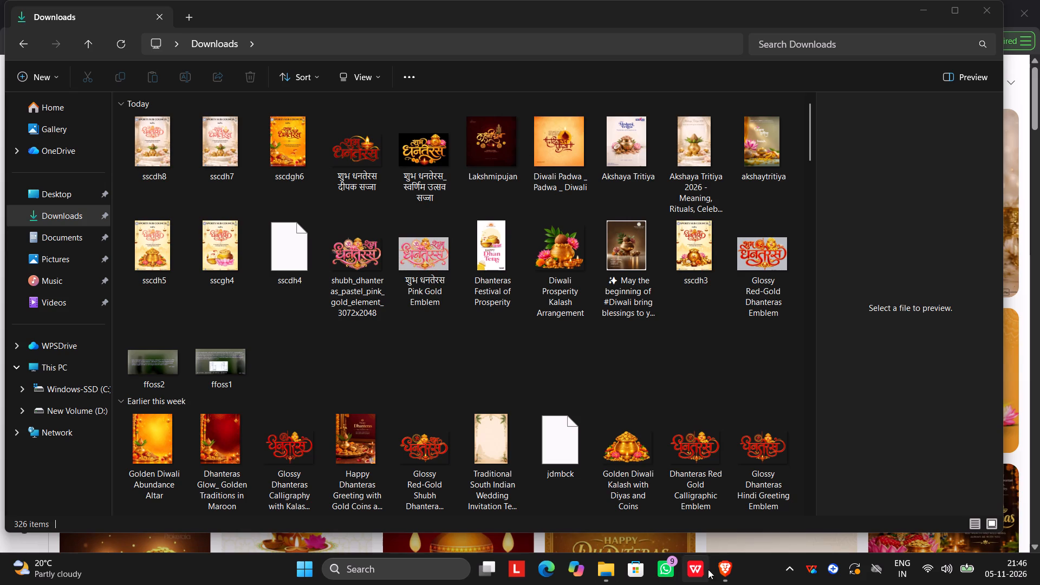
pyautogui.click(722, 567)
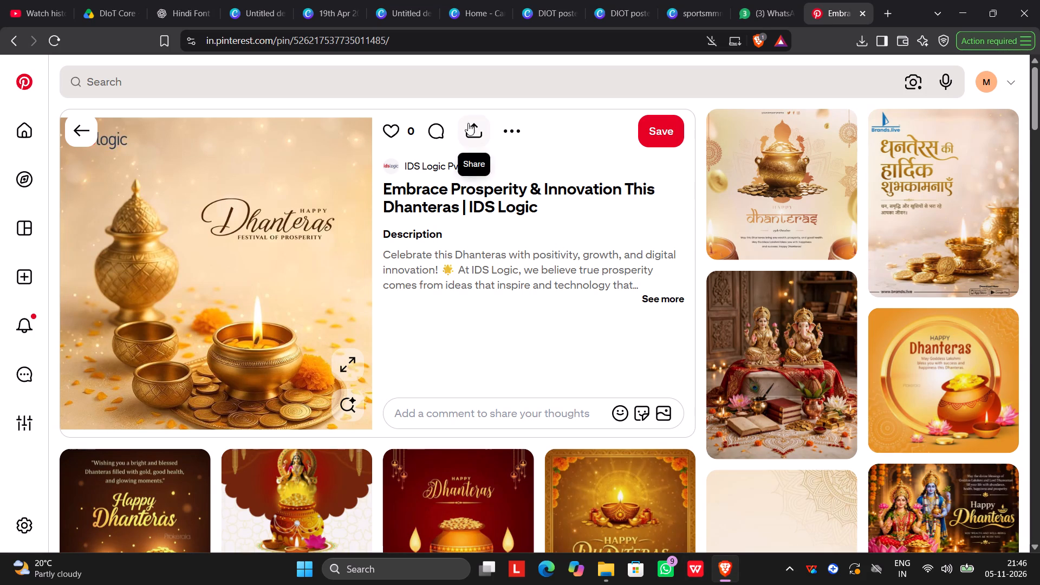
# Download the image of the IDS Logic "Happy Dhanteras" pin once more.
pyautogui.scroll(1, 894, 374)
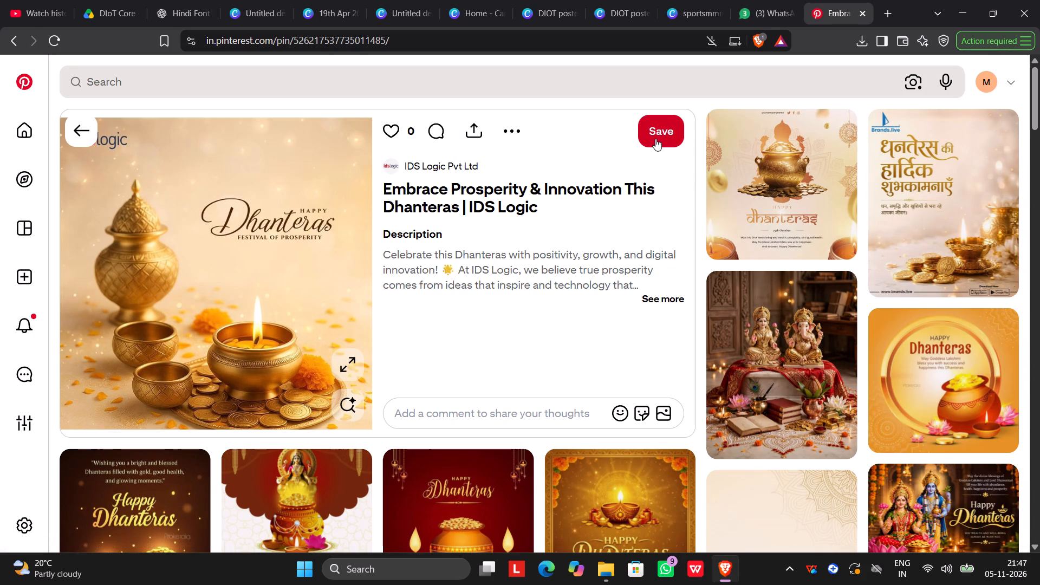
pyautogui.click(523, 125)
pyautogui.click(508, 176)
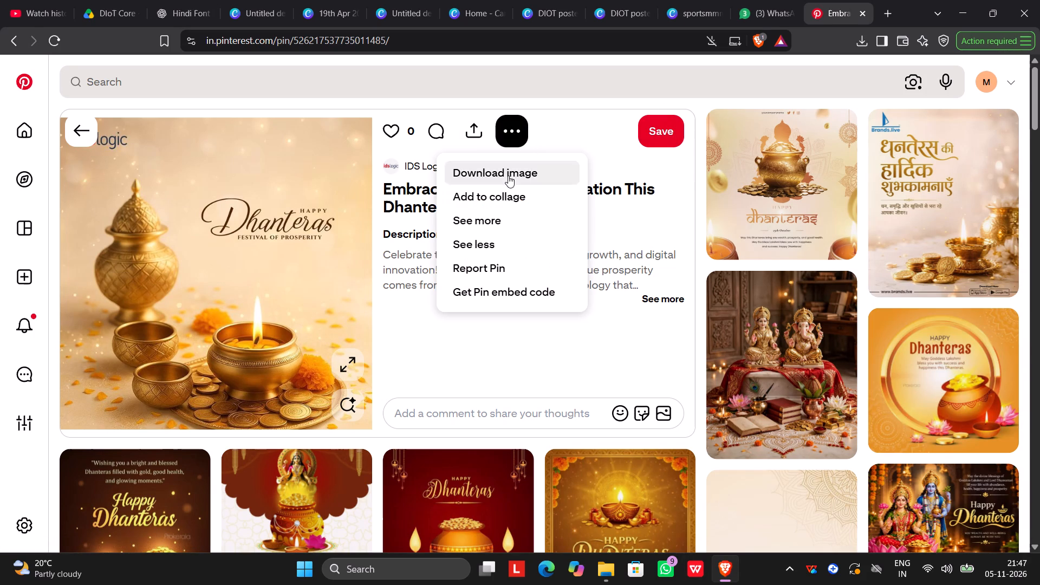
# View the IDS Logic "Happy Dhanteras" pin's image enlarged and close the enlarged view.
pyautogui.rightClick(506, 138)
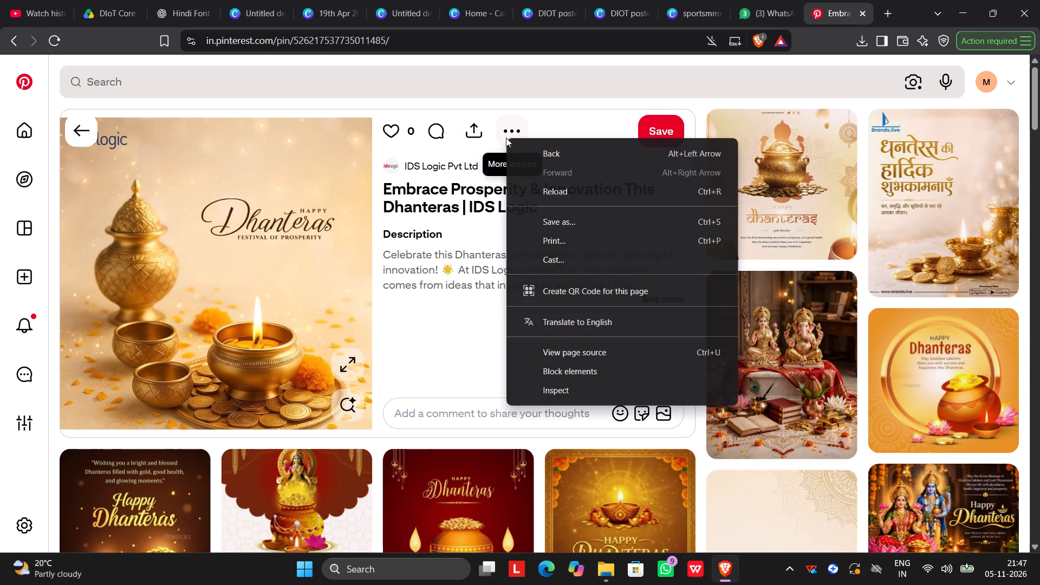
pyautogui.click(369, 276)
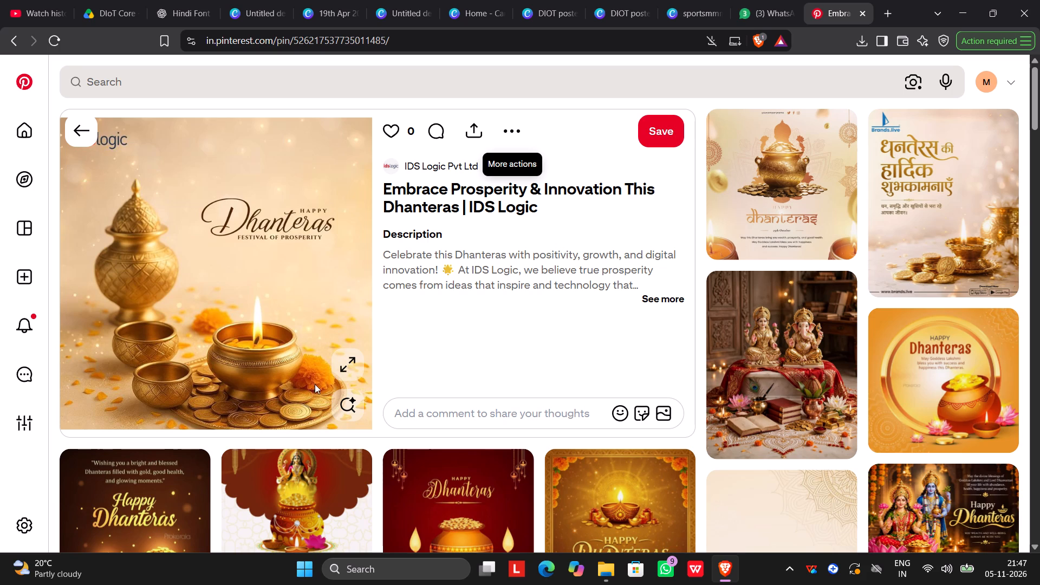
pyautogui.click(337, 362)
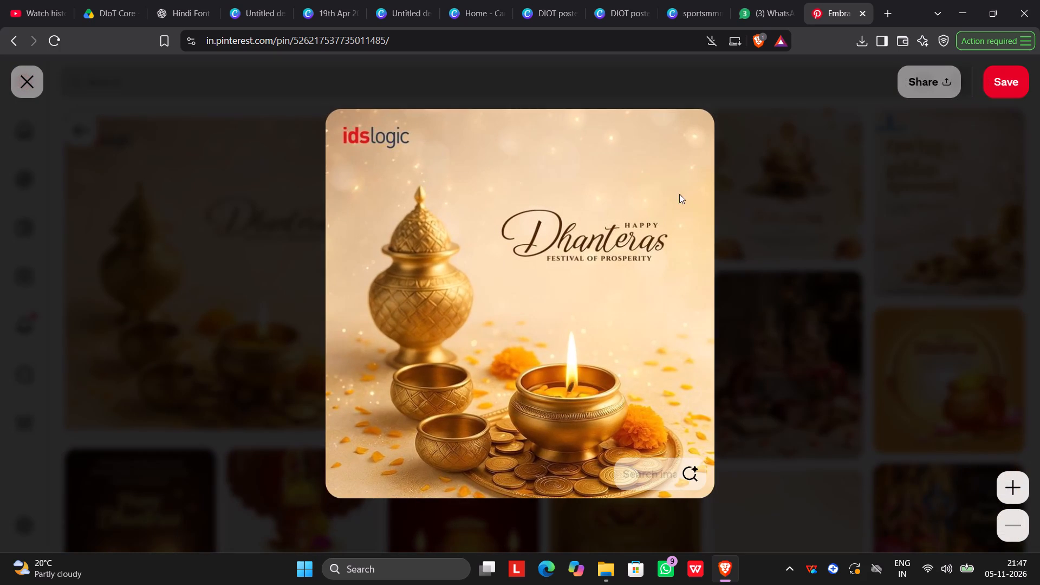
pyautogui.click(13, 79)
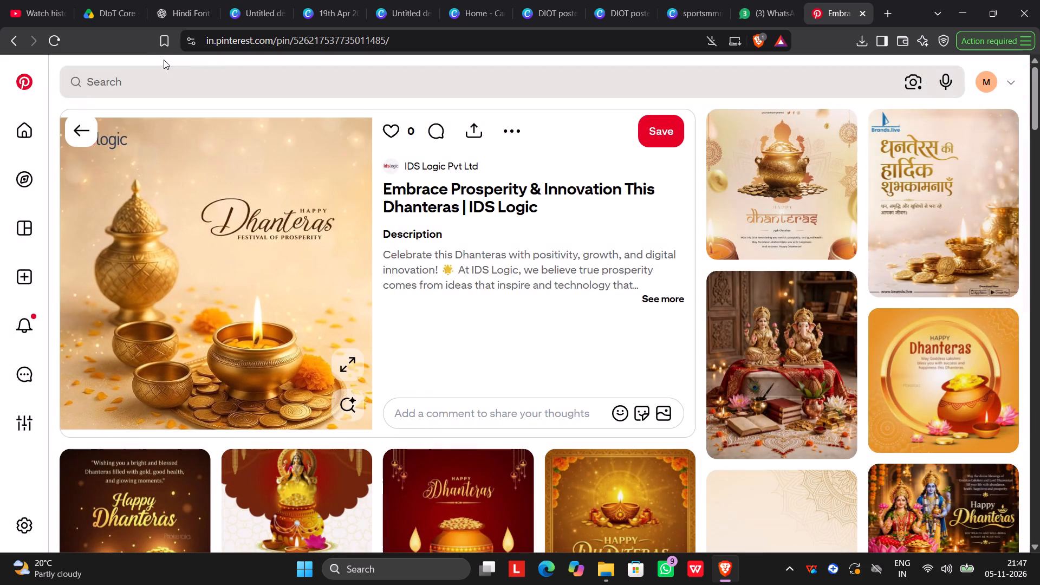
# Go back to the Saaisneh "Shubh Dhanteras" pin and examine the related Dhanteras designs beneath it.
pyautogui.click(81, 129)
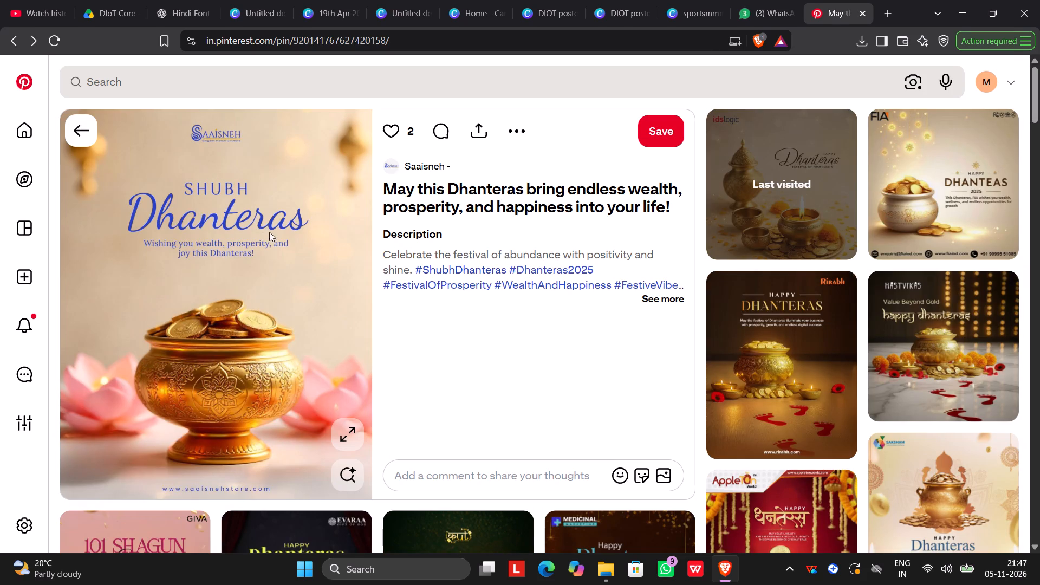
pyautogui.click(274, 217)
pyautogui.scroll(-7, 276, 241)
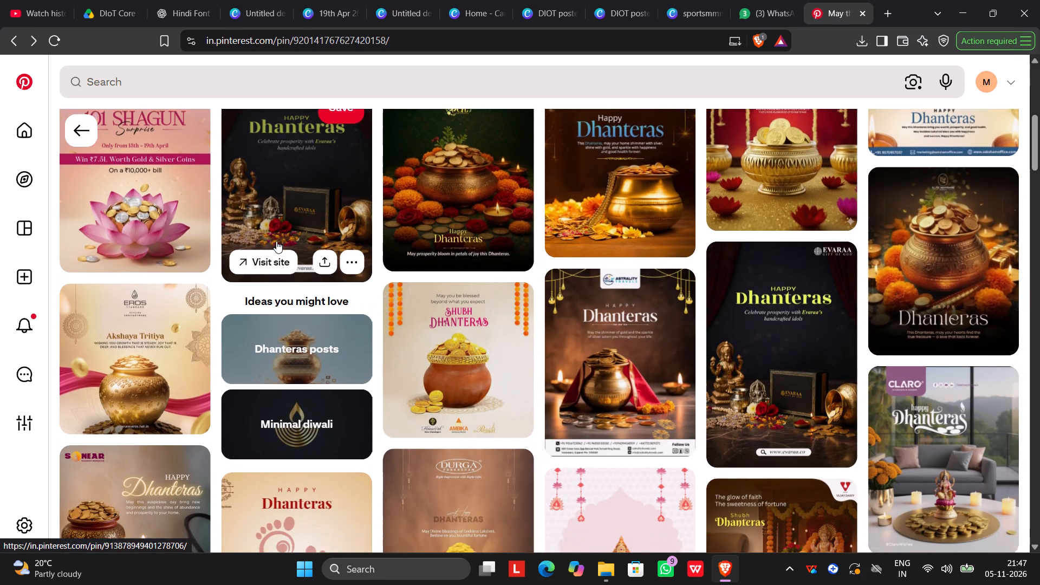
pyautogui.scroll(-1, 276, 241)
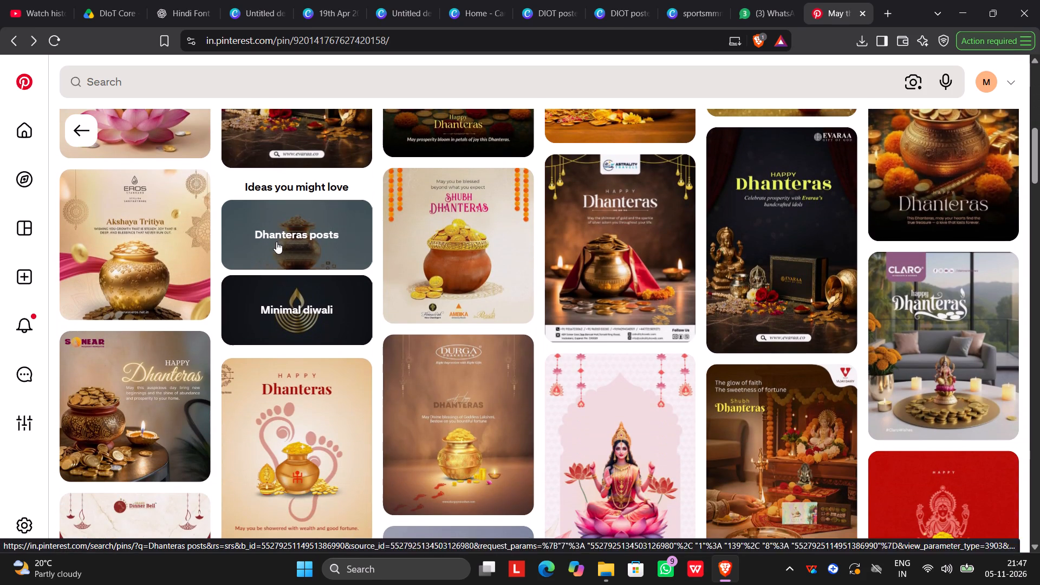
pyautogui.scroll(6, 277, 242)
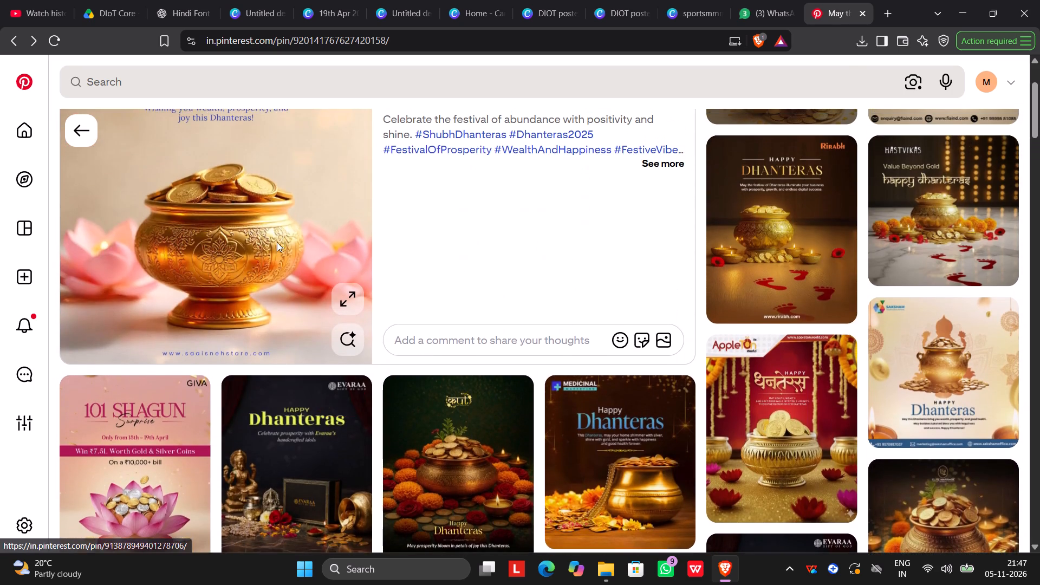
pyautogui.scroll(5, 277, 242)
pyautogui.scroll(-5, 277, 242)
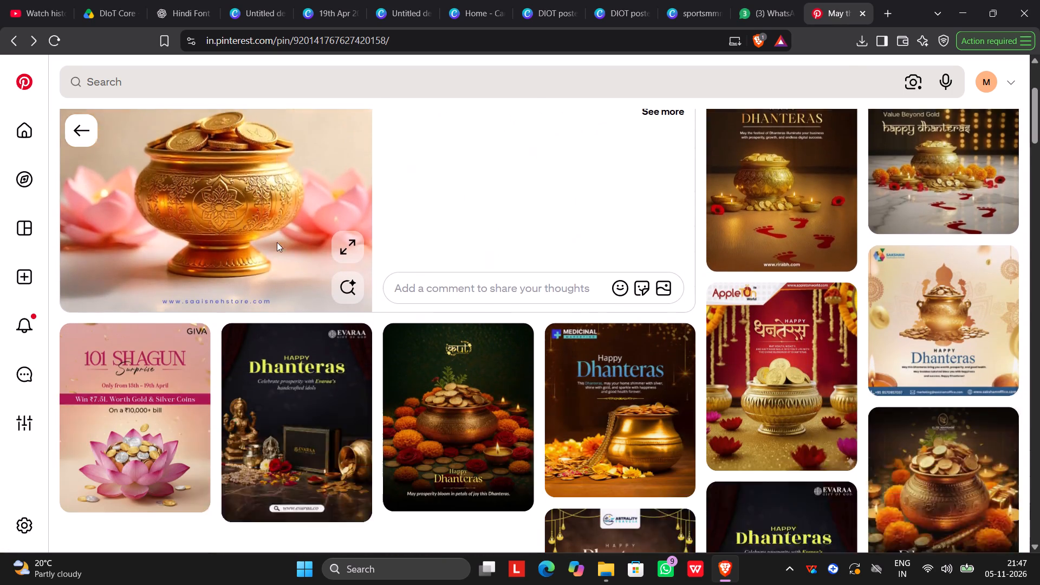
pyautogui.scroll(4, 277, 242)
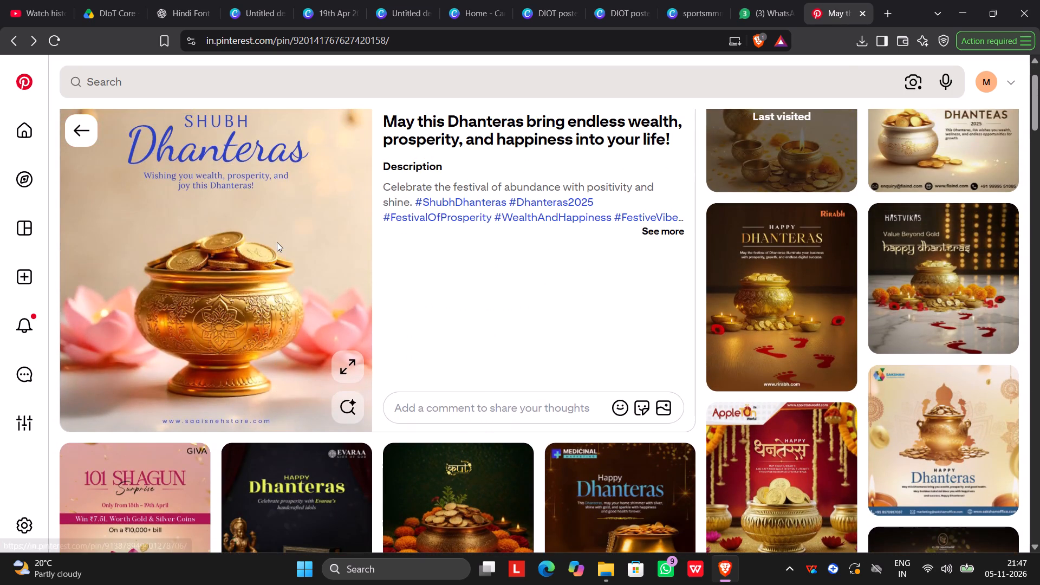
pyautogui.scroll(-4, 277, 242)
pyautogui.scroll(5, 277, 242)
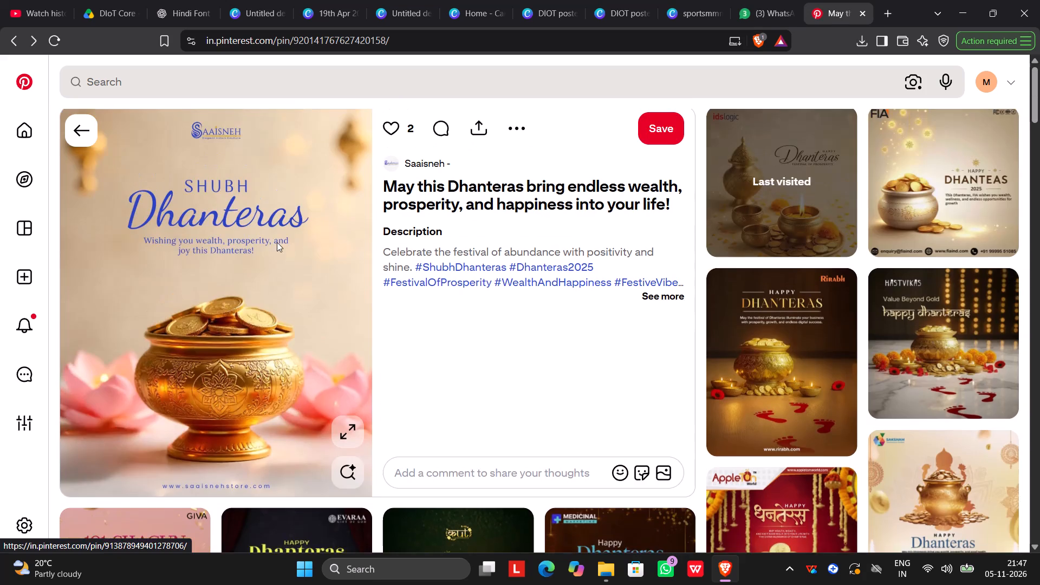
# Return to the "happy dhanteras" search results and look back through them to the first pins for another poster reference.
pyautogui.click(91, 134)
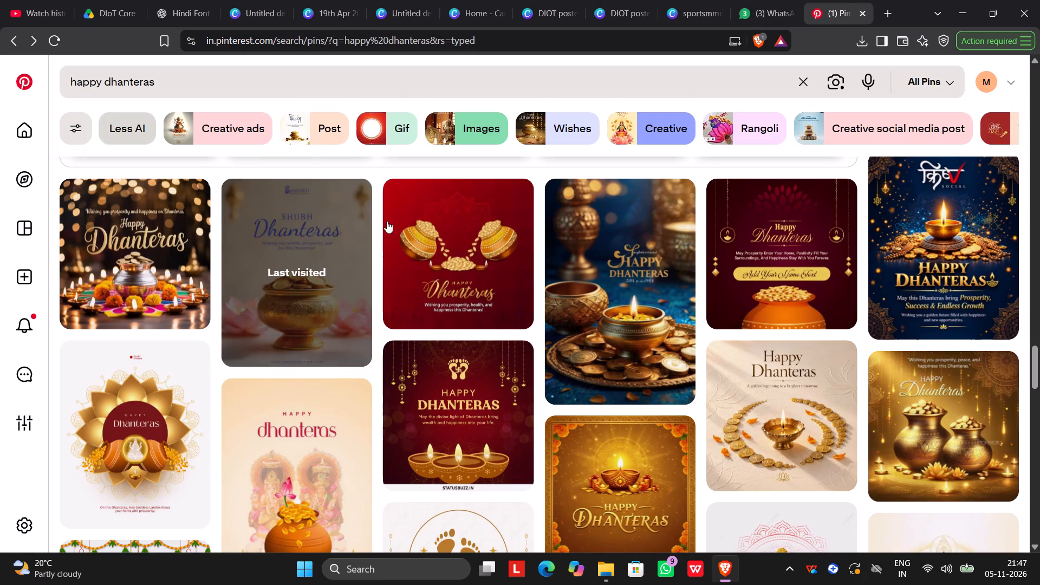
pyautogui.scroll(8, 445, 300)
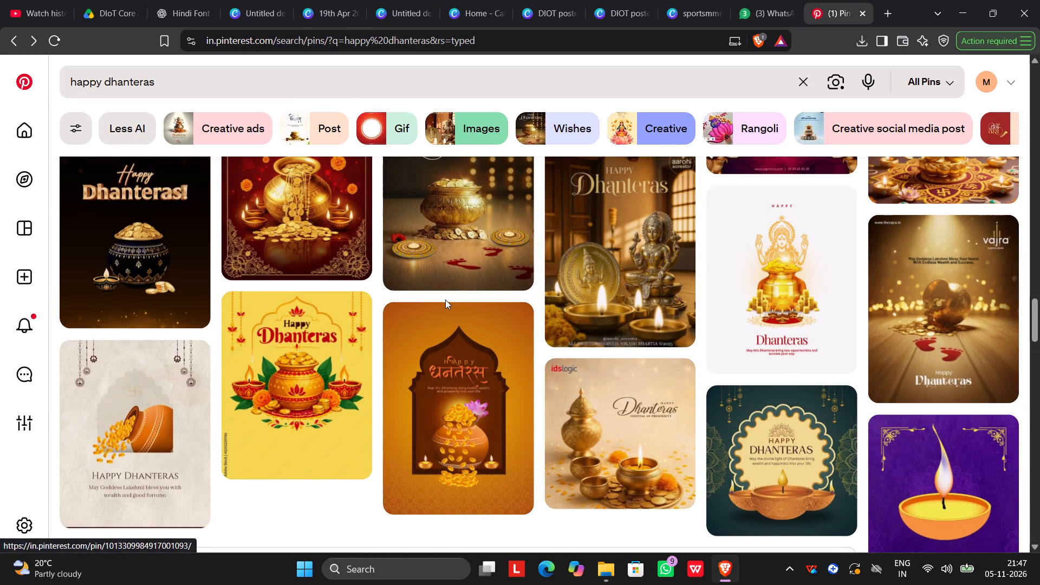
pyautogui.scroll(13, 445, 300)
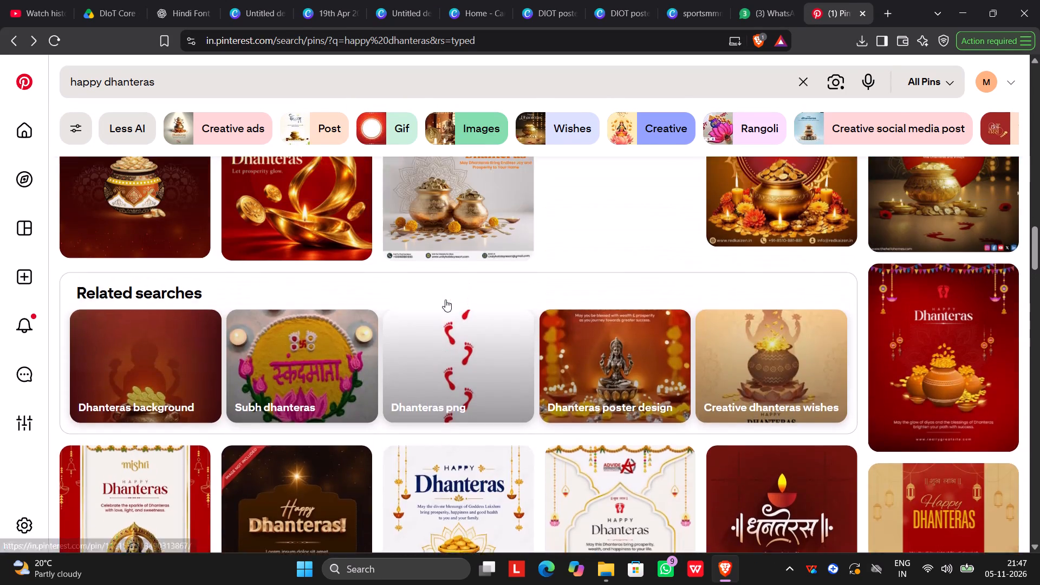
pyautogui.scroll(9, 445, 300)
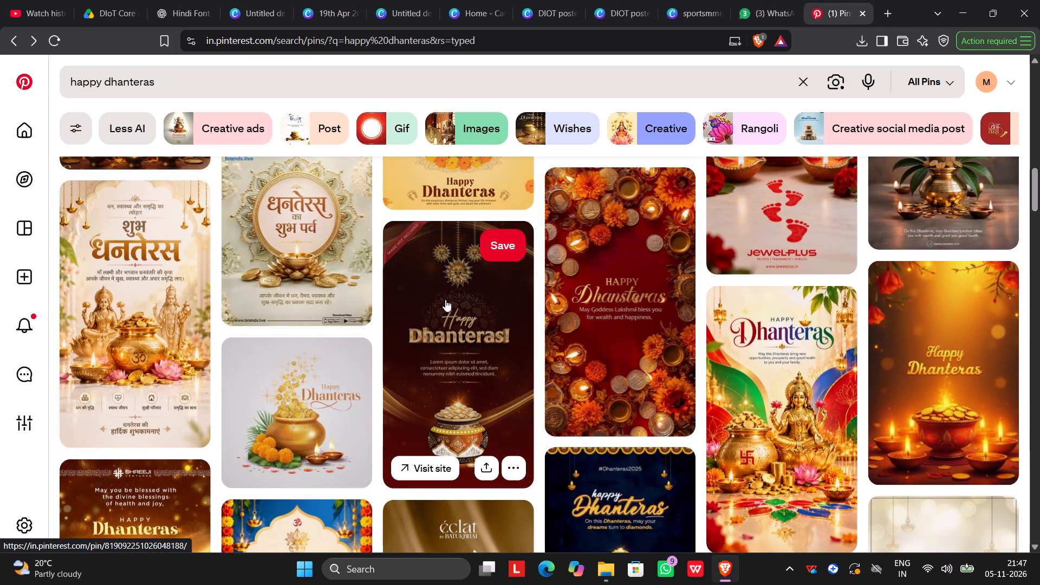
pyautogui.scroll(6, 431, 293)
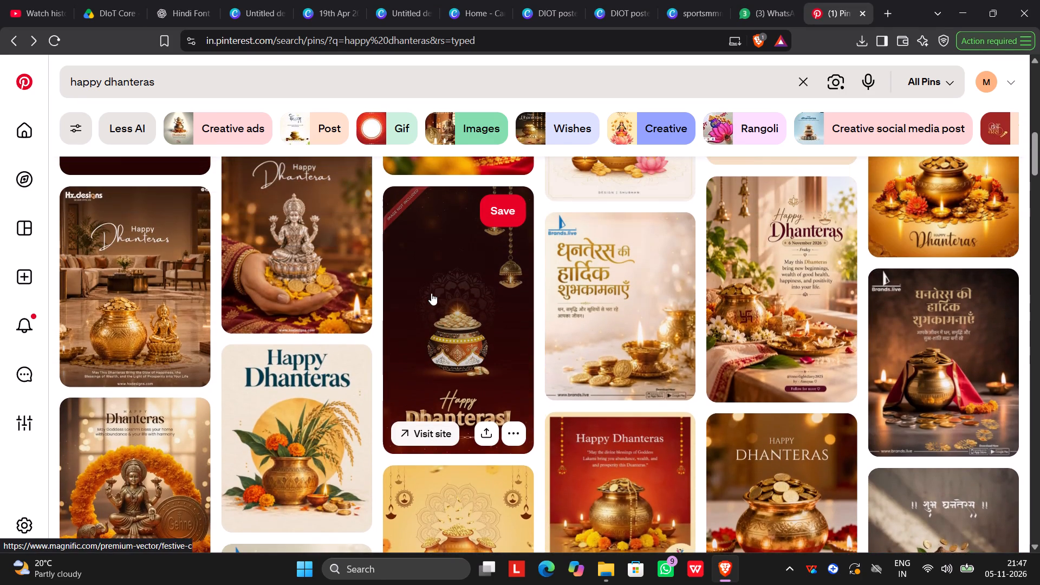
pyautogui.scroll(6, 431, 293)
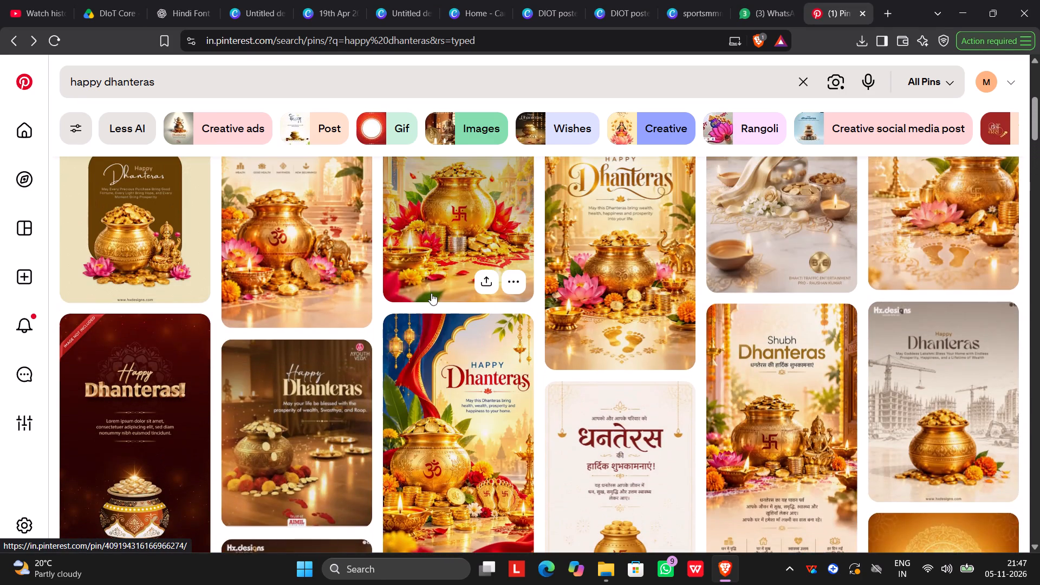
pyautogui.scroll(5, 431, 293)
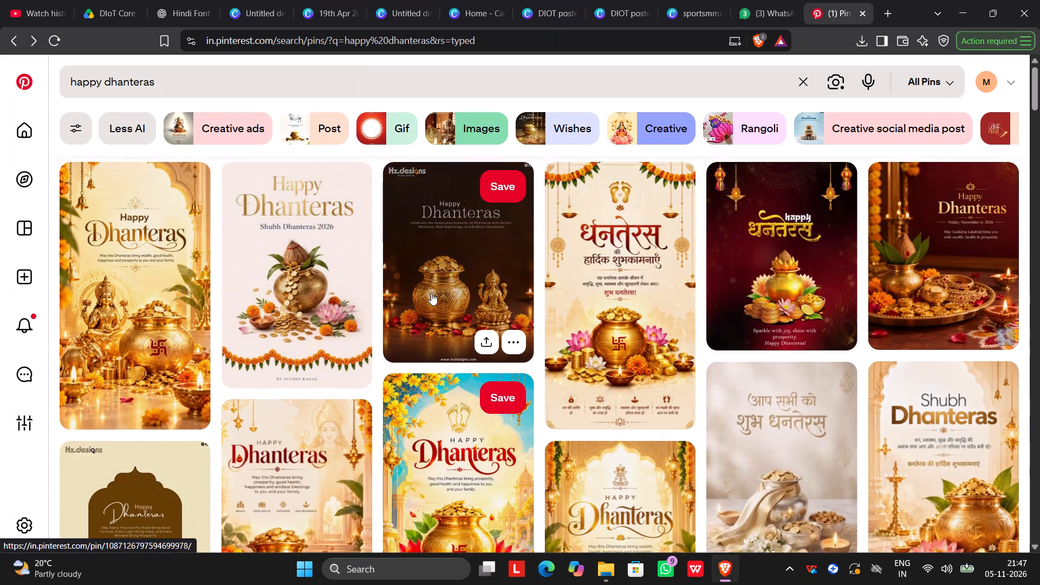
pyautogui.scroll(3, 431, 293)
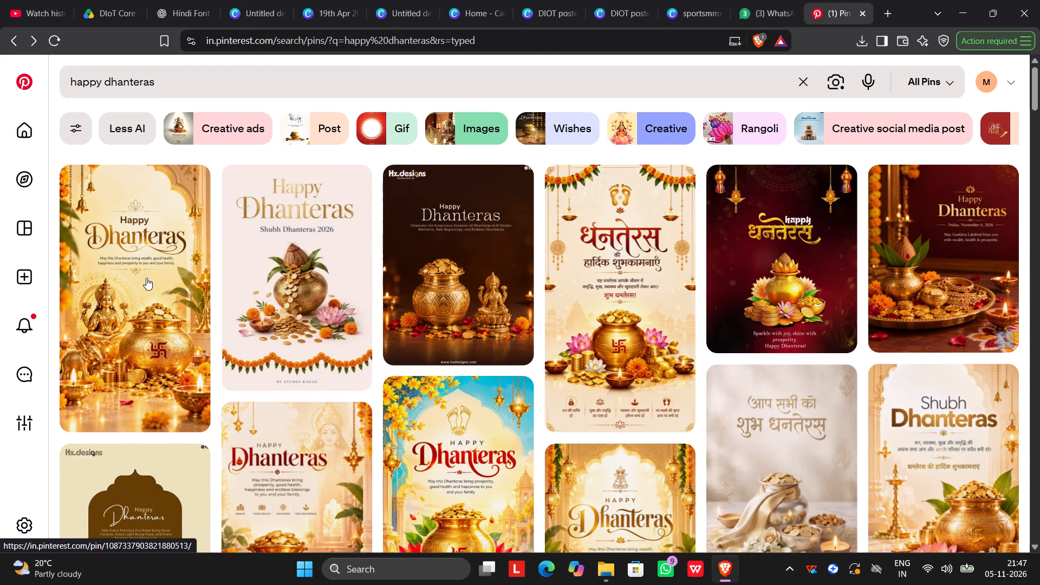
# Open the golden "Shubh Dhanteras 2026 Wishes" poster pin with Lakshmi and the kalash, look over its related designs, and download its image.
pyautogui.click(164, 255)
pyautogui.scroll(1, 402, 303)
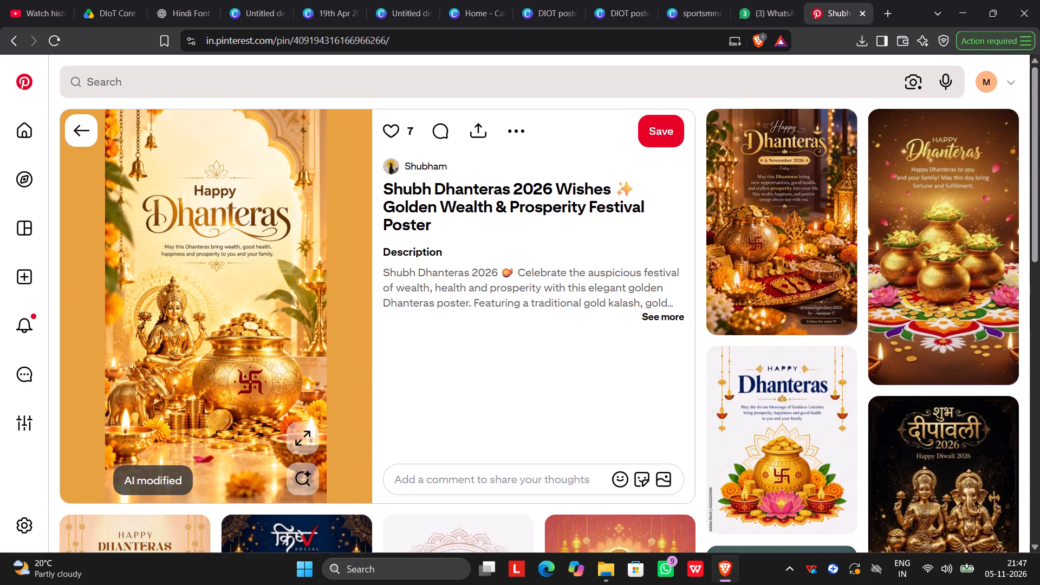
pyautogui.scroll(-3, 402, 303)
pyautogui.scroll(1, 402, 303)
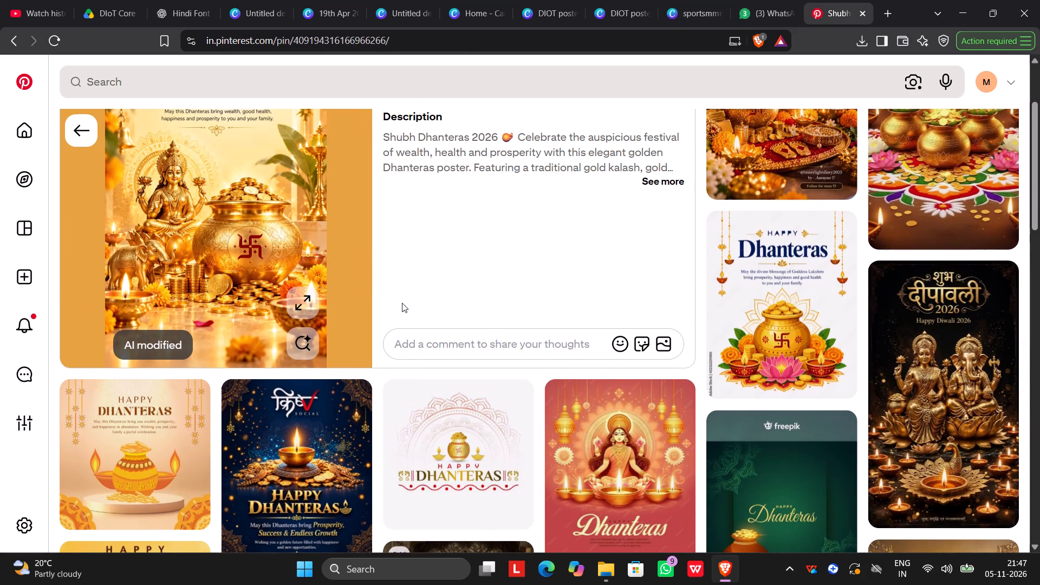
pyautogui.scroll(3, 402, 303)
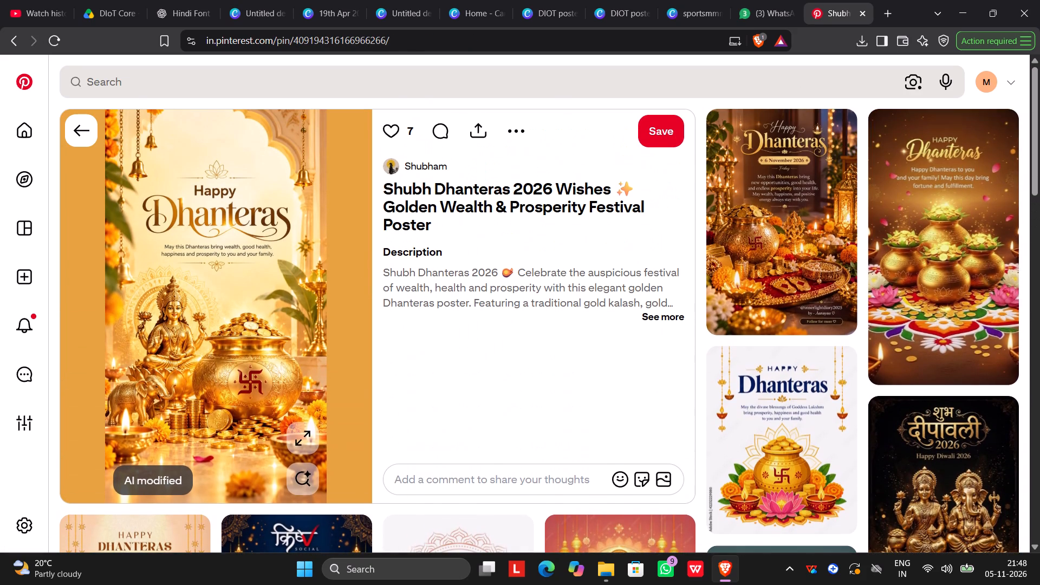
pyautogui.scroll(-5, 402, 303)
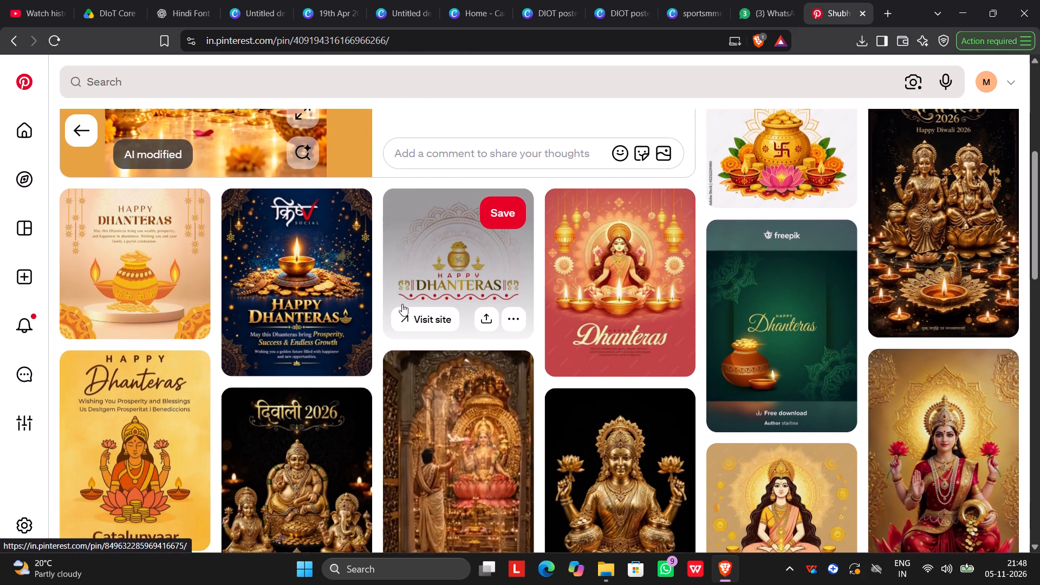
pyautogui.scroll(-2, 402, 304)
pyautogui.scroll(9, 402, 304)
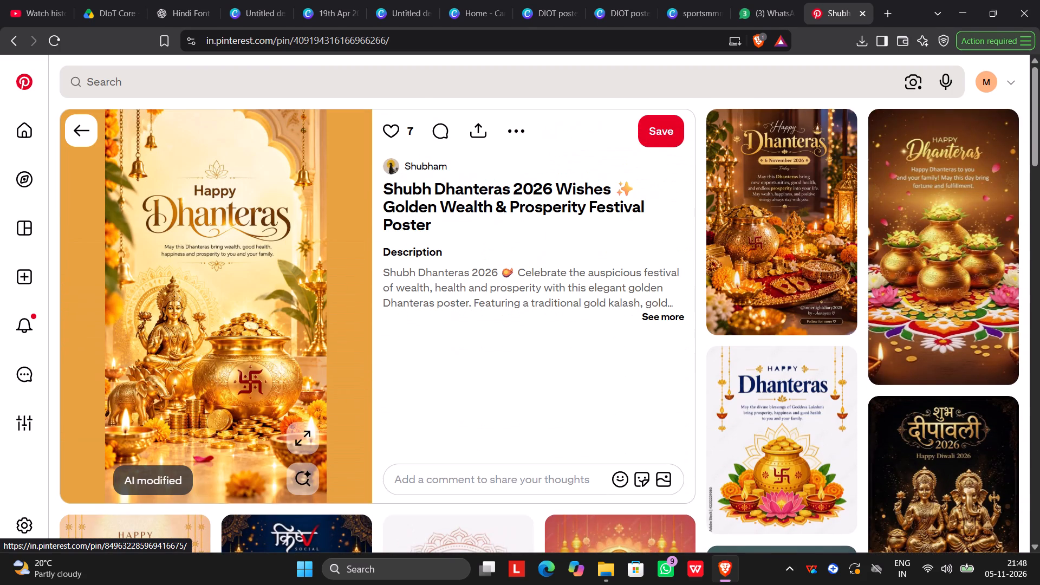
pyautogui.scroll(3, 401, 305)
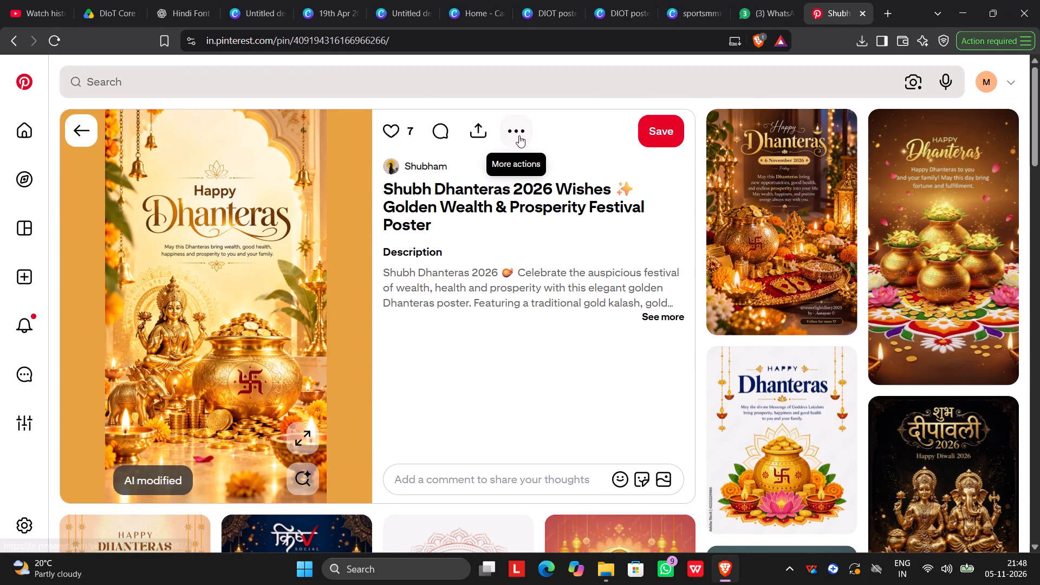
pyautogui.click(519, 135)
pyautogui.click(513, 192)
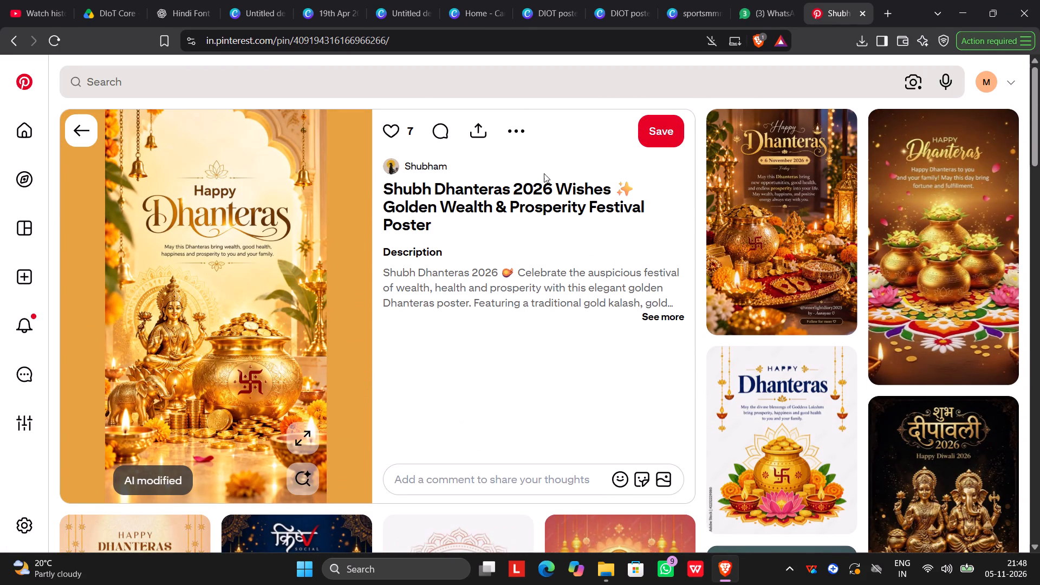
# Always allow in.pinterest.com to download multiple files automatically.
pyautogui.scroll(3, 537, 122)
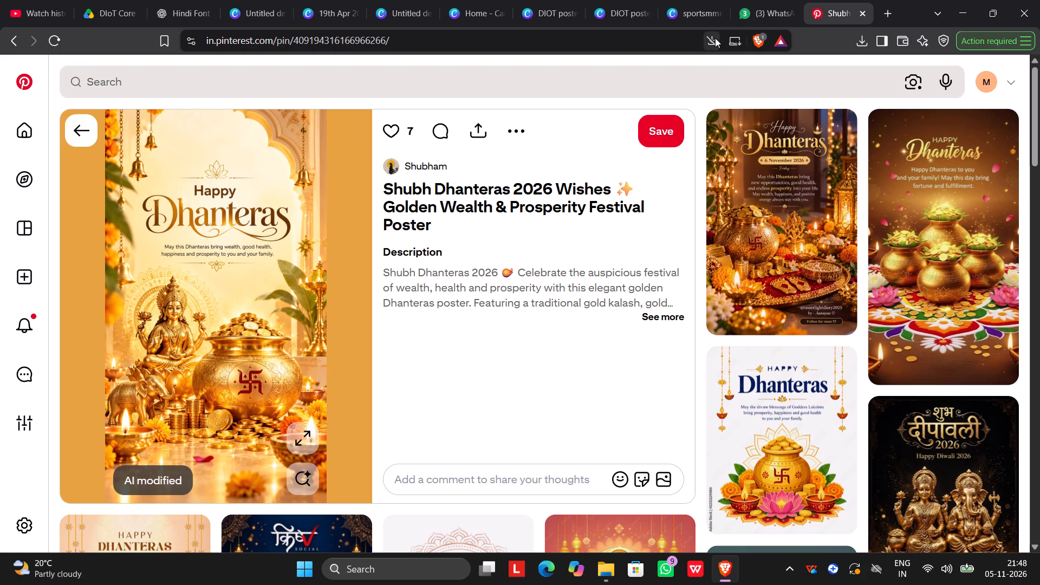
pyautogui.click(713, 37)
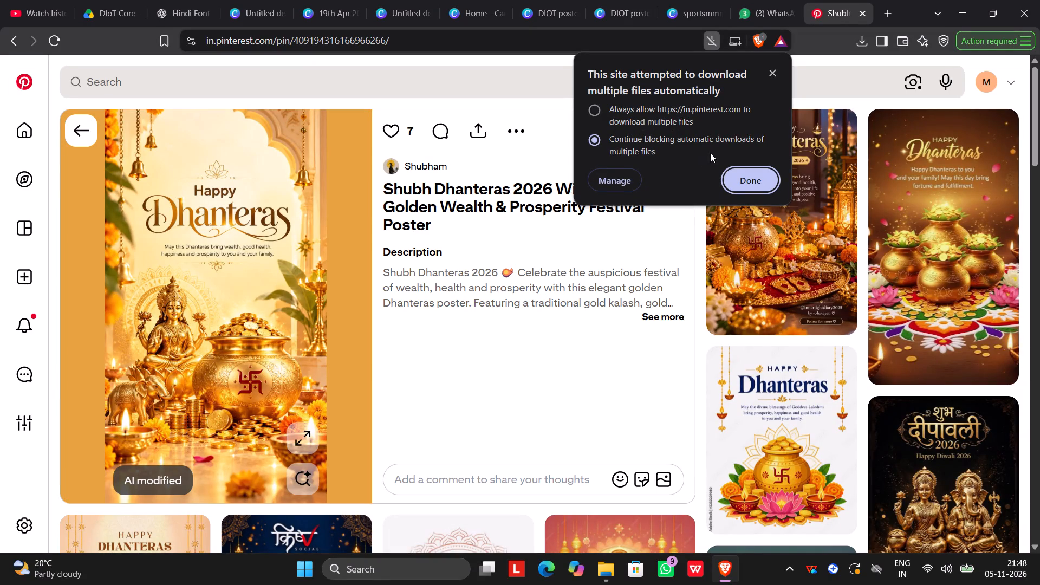
pyautogui.click(600, 112)
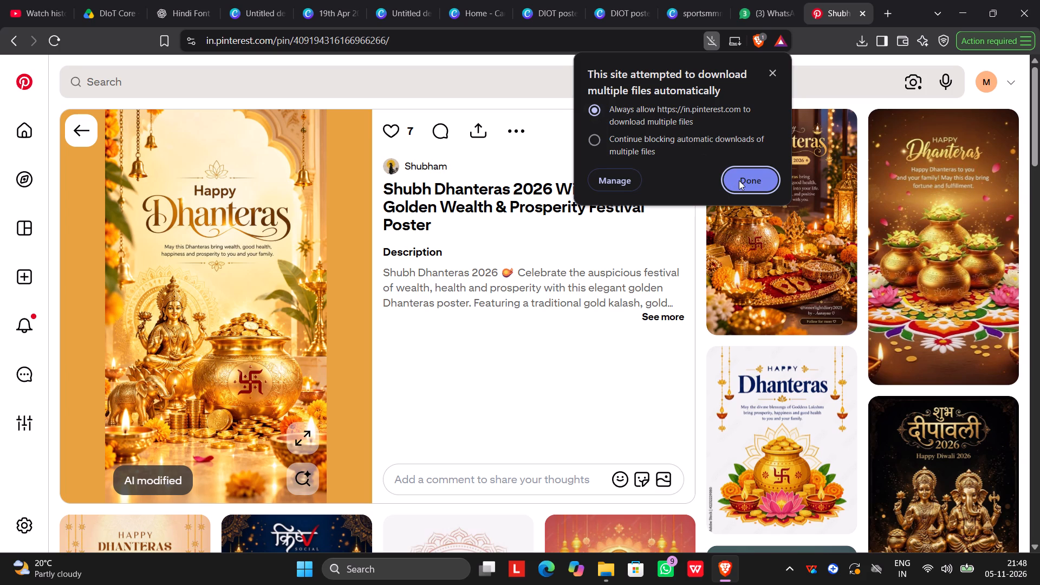
pyautogui.click(741, 180)
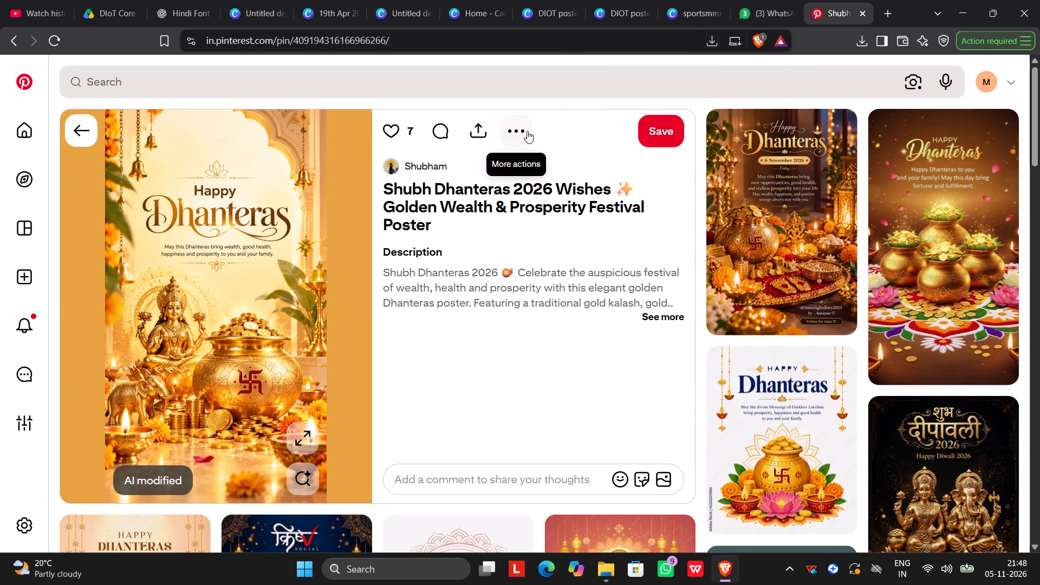
# Download the golden "Shubh Dhanteras 2026 Wishes" poster image and save it in Downloads under its suggested name.
pyautogui.click(526, 131)
pyautogui.click(521, 190)
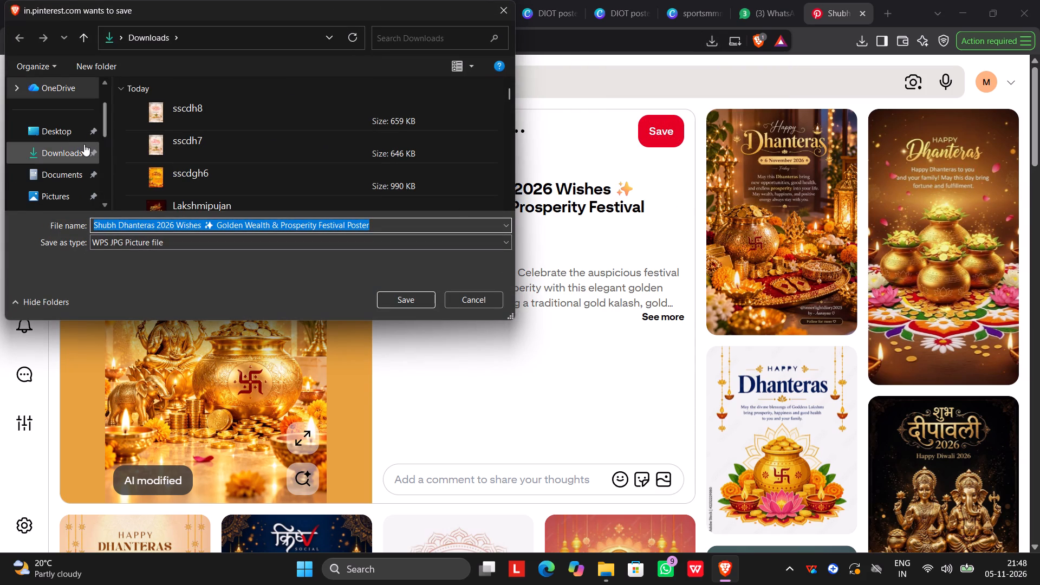
pyautogui.click(83, 145)
pyautogui.click(418, 298)
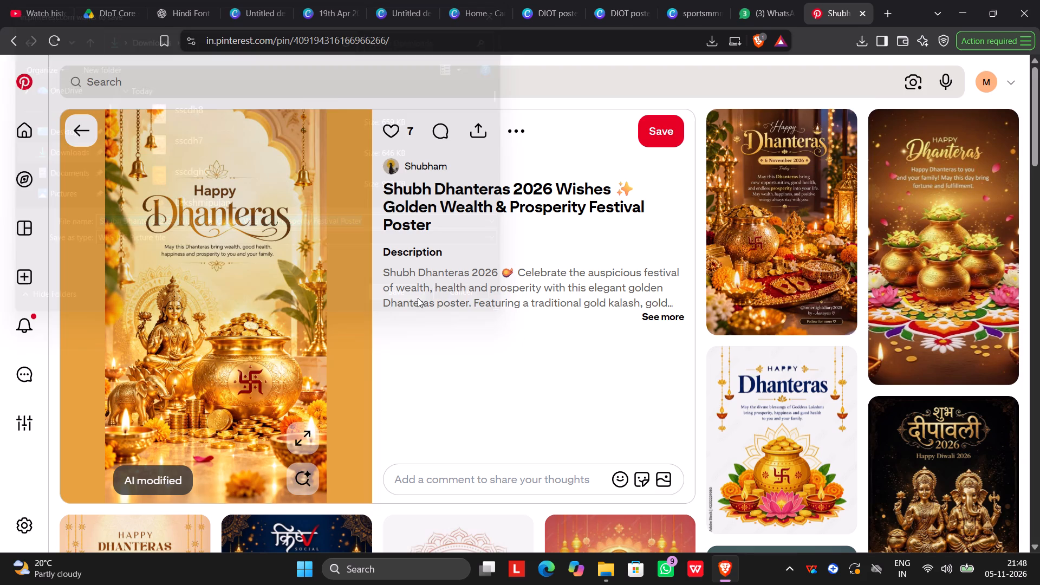
# Return to the "happy dhanteras" search results and look through them for another poster reference.
pyautogui.click(81, 133)
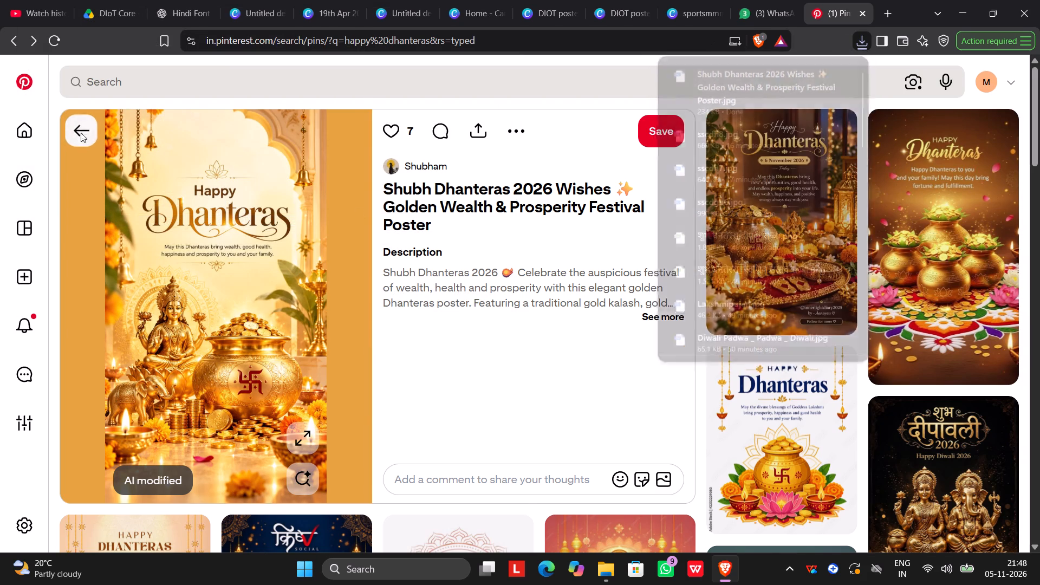
pyautogui.scroll(-13, 339, 310)
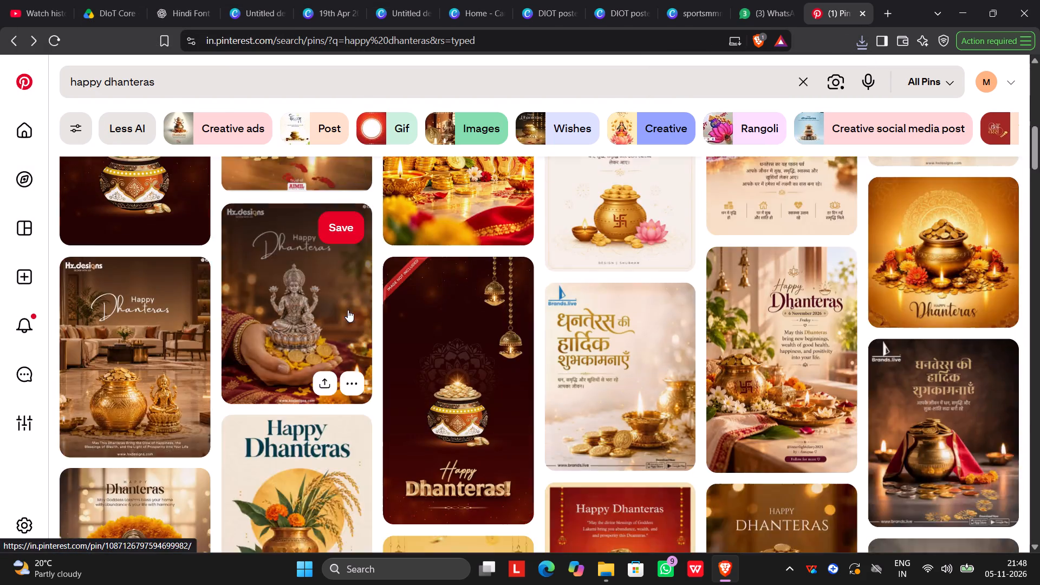
pyautogui.scroll(-7, 348, 310)
pyautogui.scroll(-6, 303, 346)
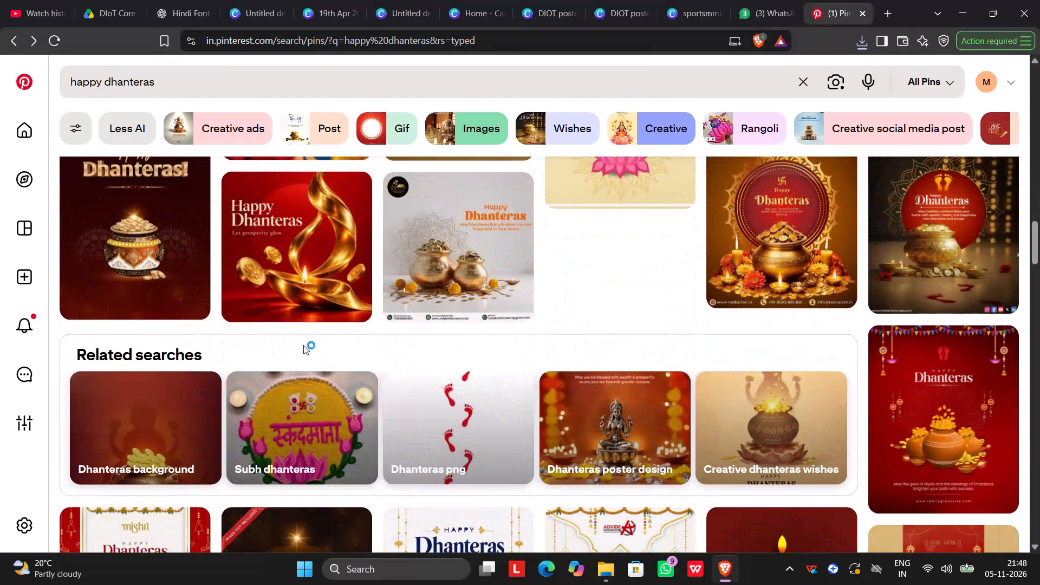
pyautogui.scroll(-5, 303, 345)
pyautogui.scroll(10, 303, 345)
pyautogui.scroll(-8, 303, 345)
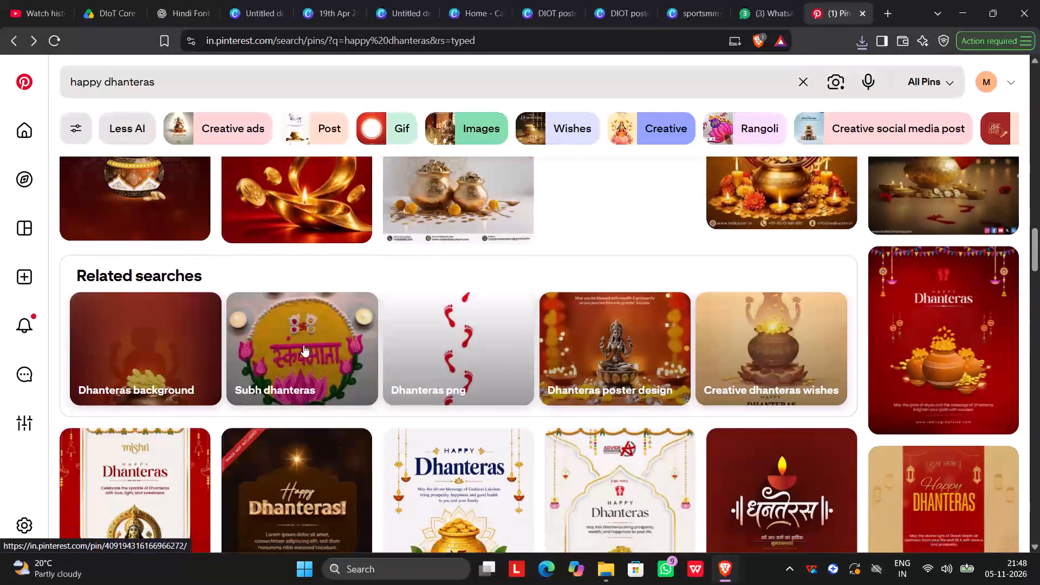
pyautogui.scroll(-17, 303, 345)
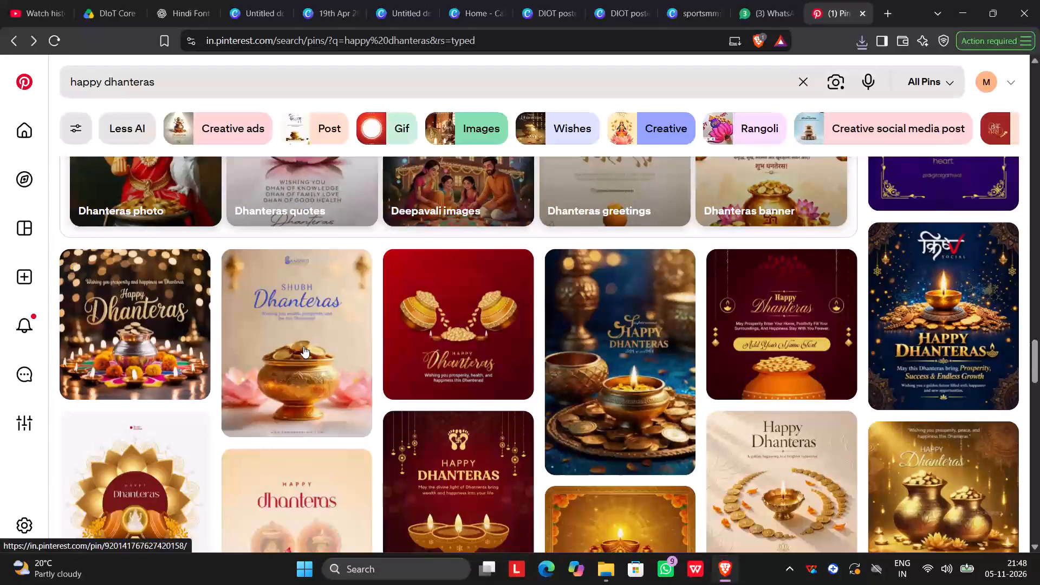
pyautogui.scroll(3, 303, 346)
pyautogui.scroll(-3, 303, 346)
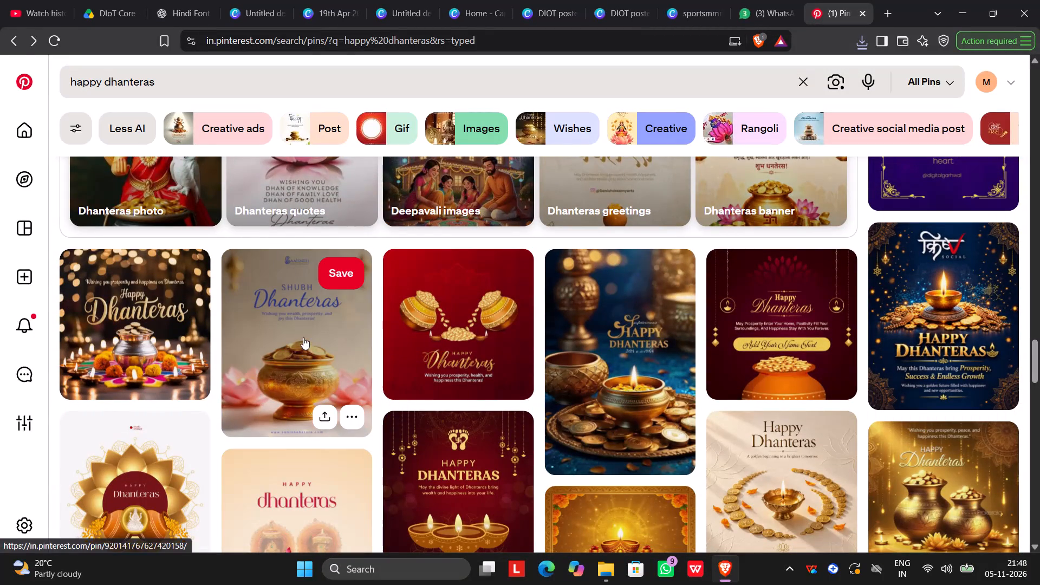
# Open the Saaisneh "Shubh Dhanteras" pin with the coin-filled pot and save its image in Downloads under its suggested name.
pyautogui.click(303, 338)
pyautogui.click(513, 136)
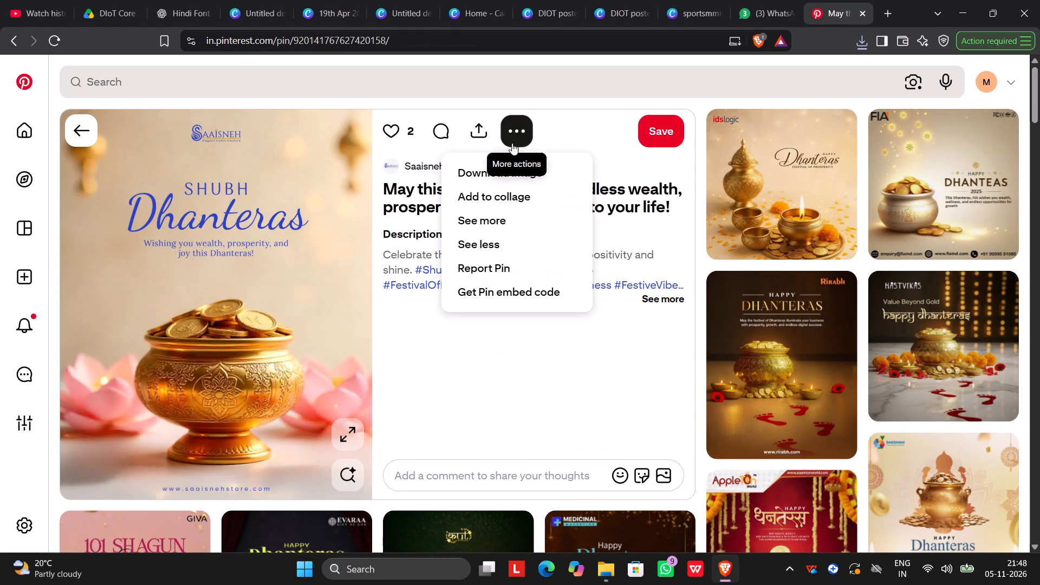
pyautogui.click(498, 176)
pyautogui.scroll(-3, 498, 176)
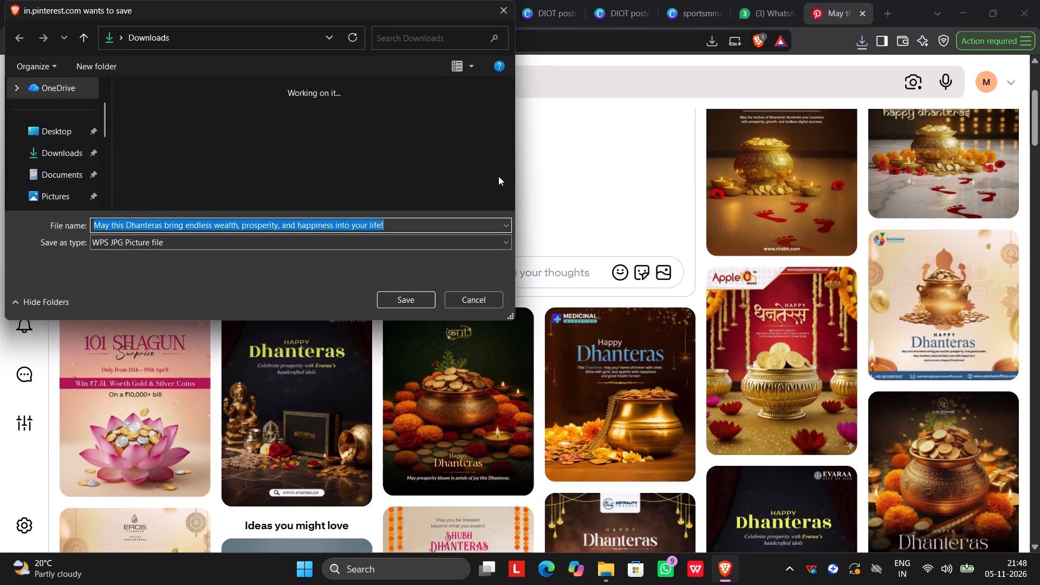
pyautogui.click(62, 150)
pyautogui.click(419, 301)
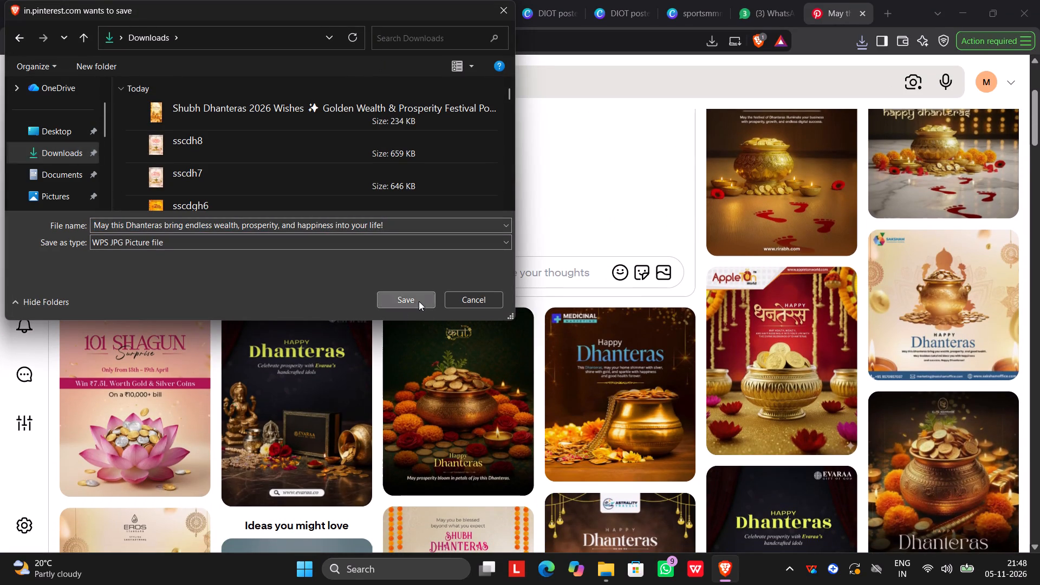
# Examine the related Dhanteras designs around the Saaisneh pin for another poster reference.
pyautogui.scroll(-3, 707, 242)
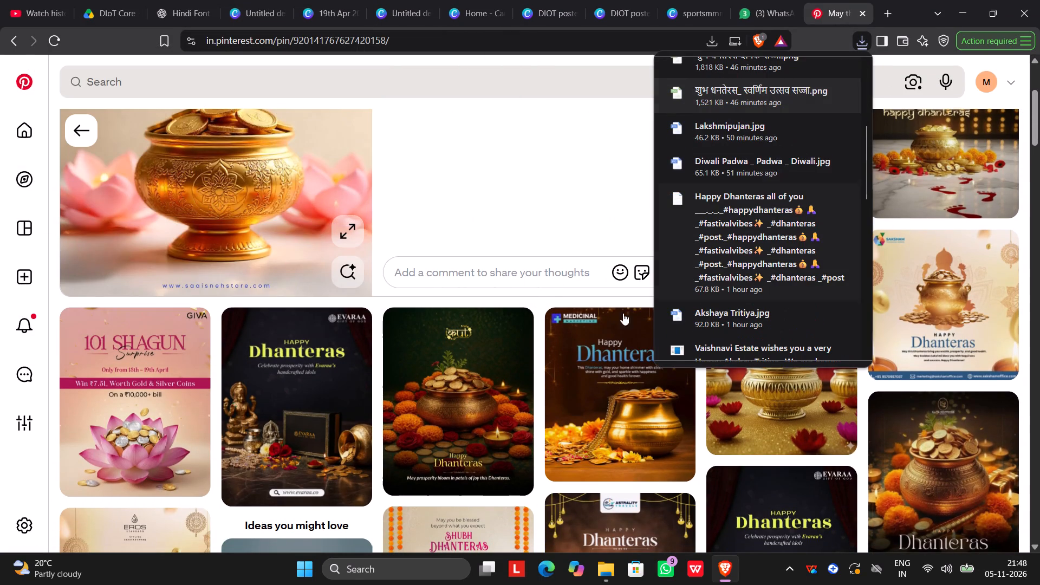
pyautogui.scroll(-4, 578, 330)
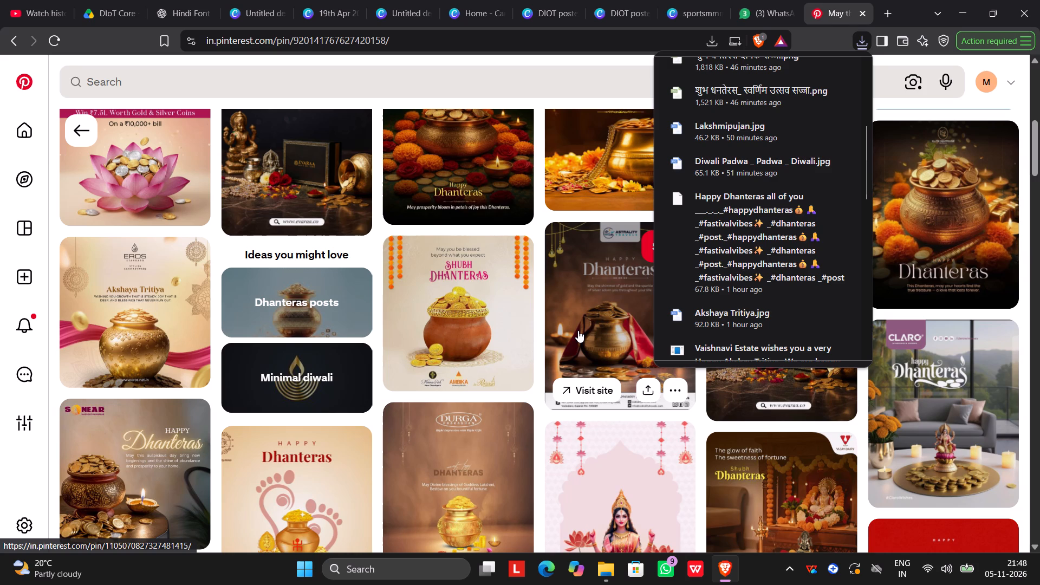
pyautogui.scroll(-3, 578, 330)
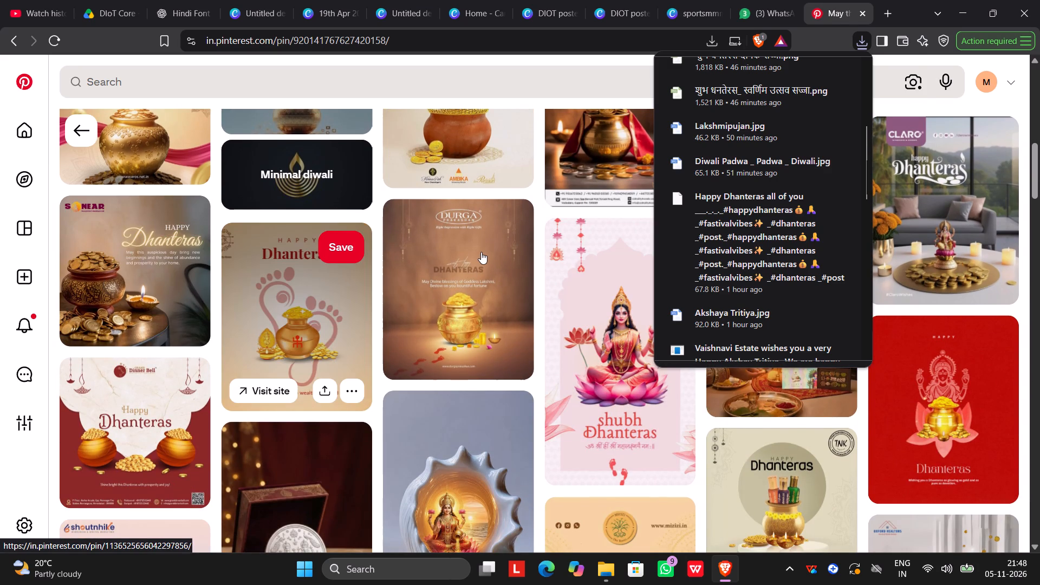
pyautogui.scroll(6, 481, 252)
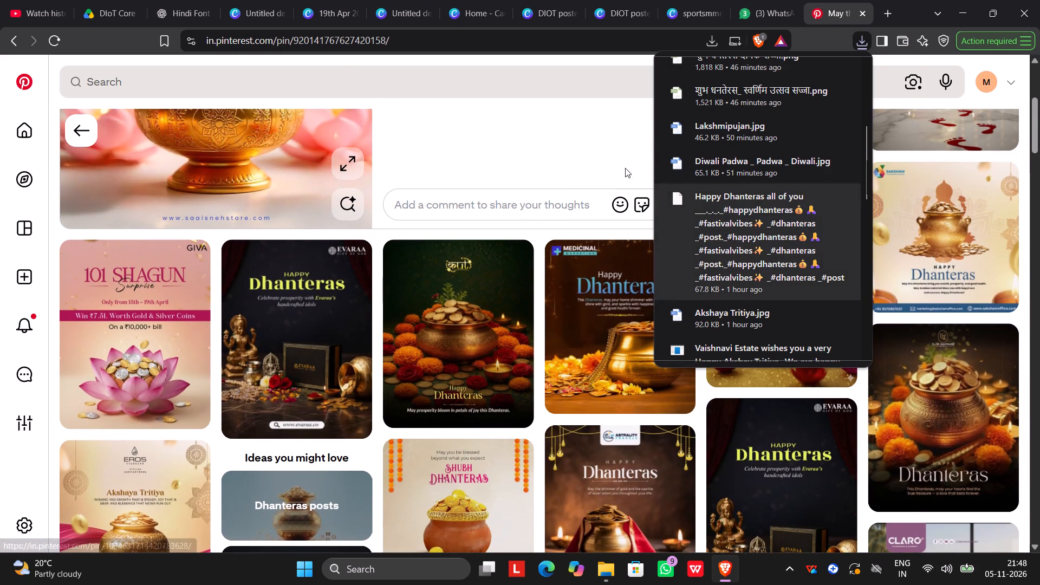
pyautogui.click(607, 134)
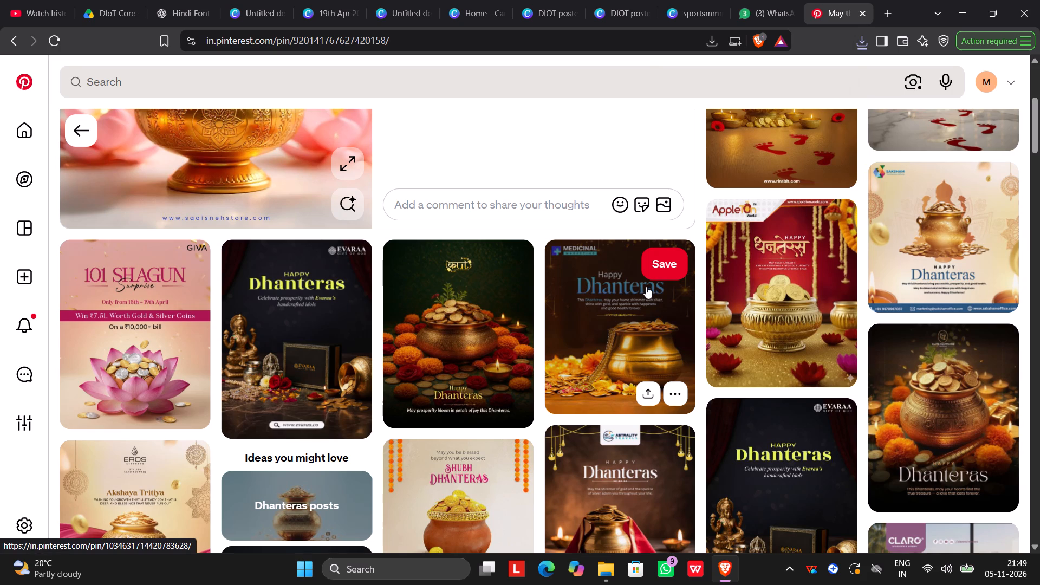
pyautogui.scroll(4, 646, 287)
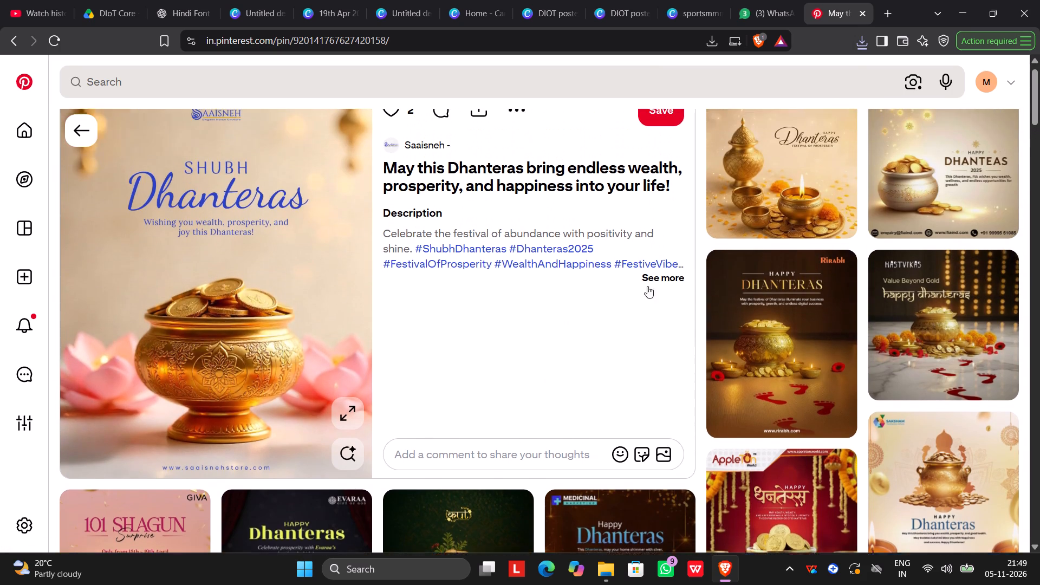
# Open the related IDS Logic "Happy Dhanteras" pin and save its image in Downloads under its suggested name.
pyautogui.click(777, 191)
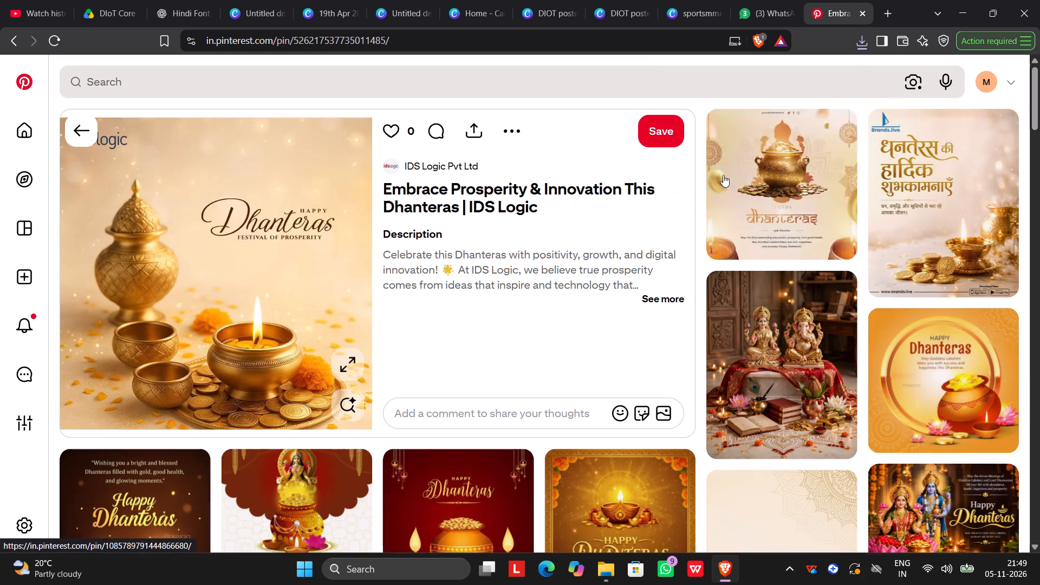
pyautogui.click(518, 132)
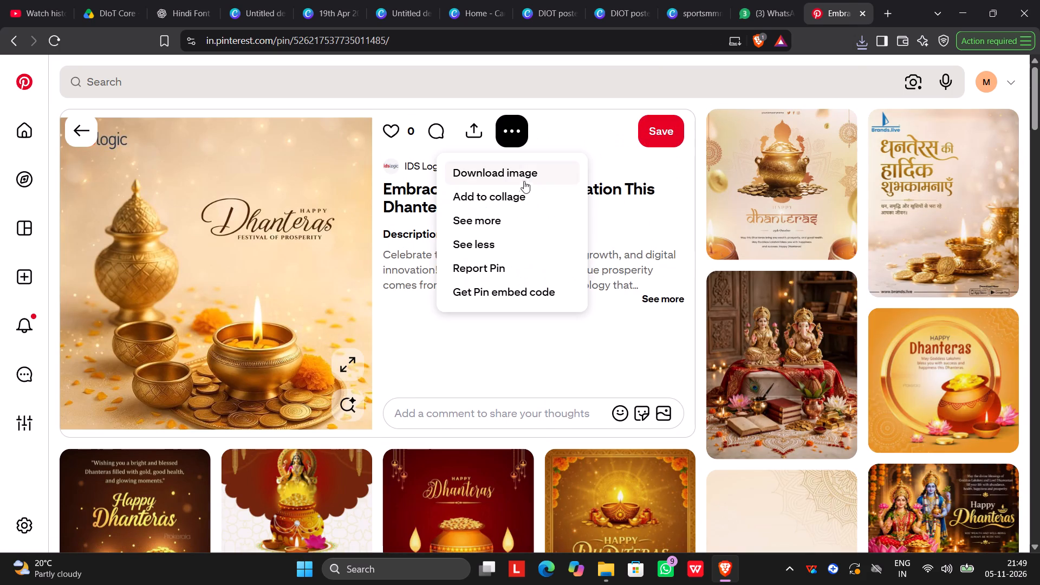
pyautogui.click(535, 167)
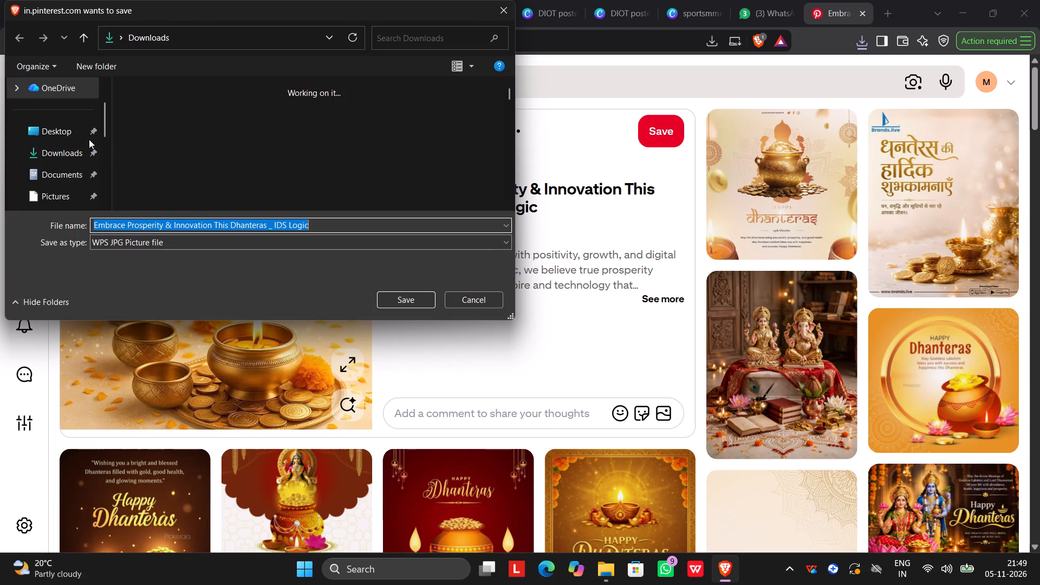
pyautogui.click(79, 158)
pyautogui.click(427, 295)
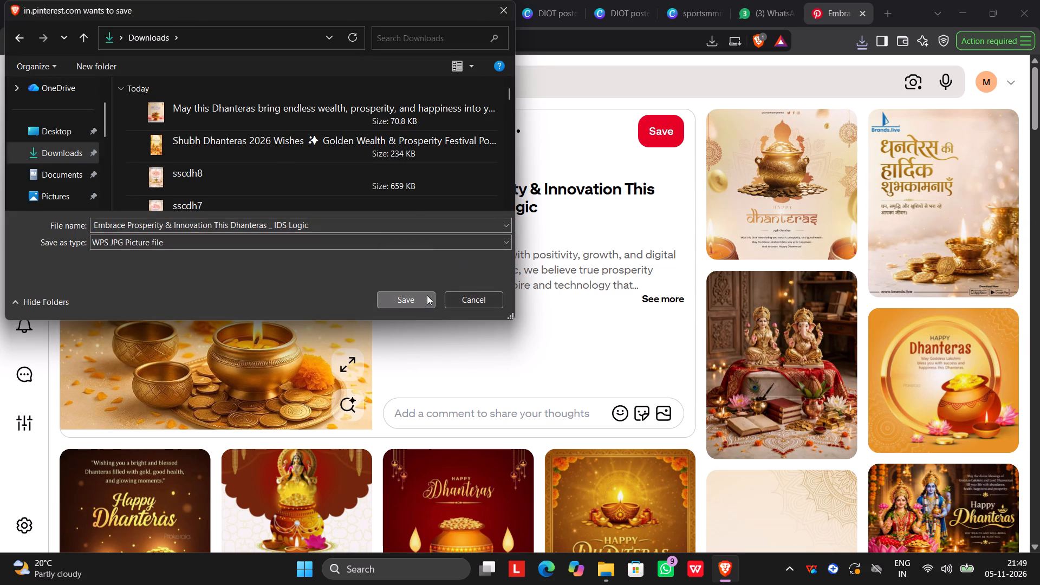
# Examine the related festival designs beneath the IDS Logic pin for further poster references.
pyautogui.scroll(-5, 742, 314)
pyautogui.scroll(-4, 539, 358)
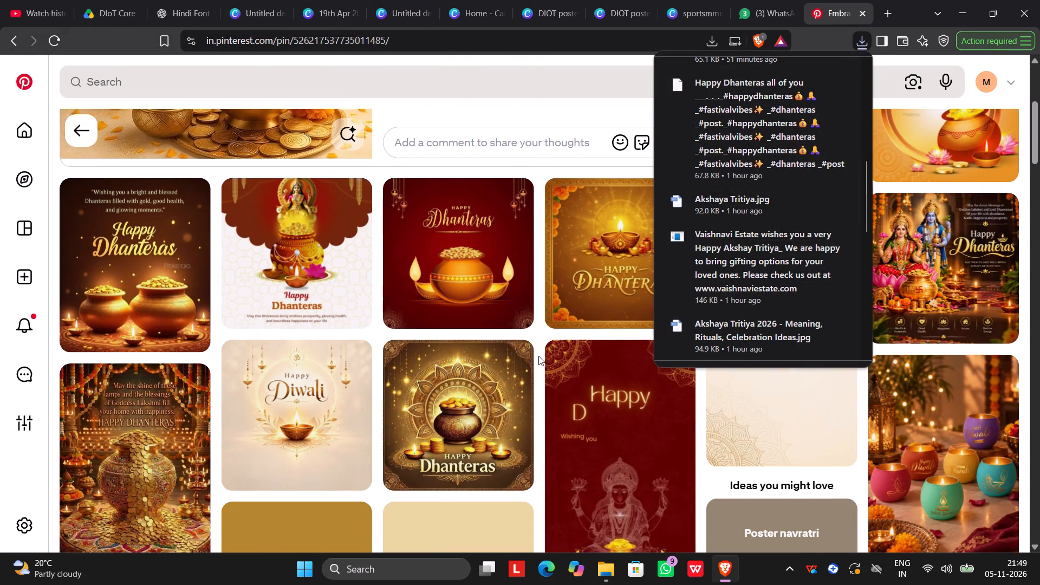
pyautogui.scroll(-5, 539, 355)
pyautogui.scroll(5, 539, 355)
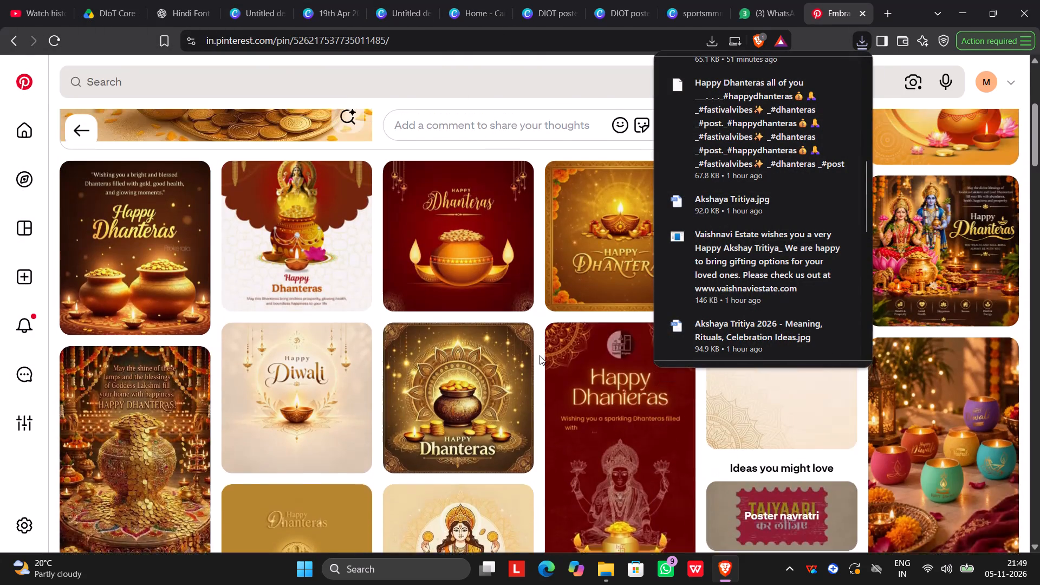
pyautogui.scroll(-8, 539, 355)
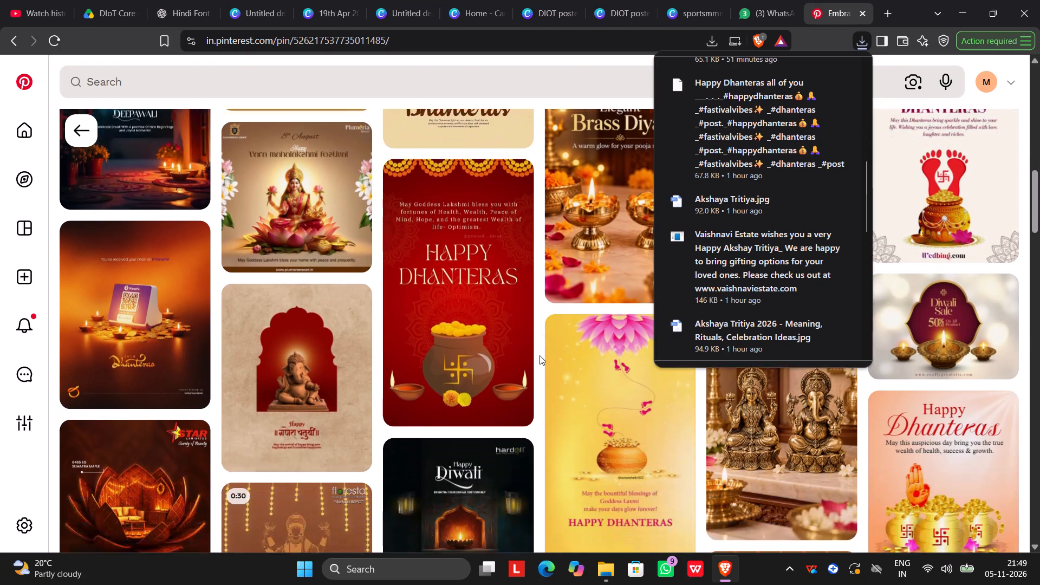
pyautogui.scroll(11, 539, 355)
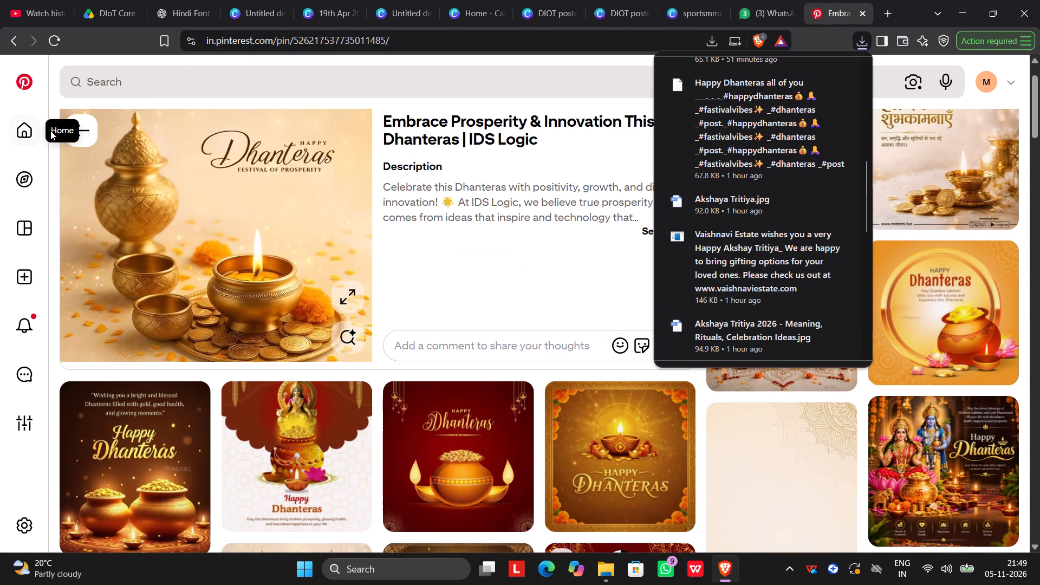
# Return to the Saaisneh pin and examine its related Dhanteras designs for another poster reference.
pyautogui.click(90, 126)
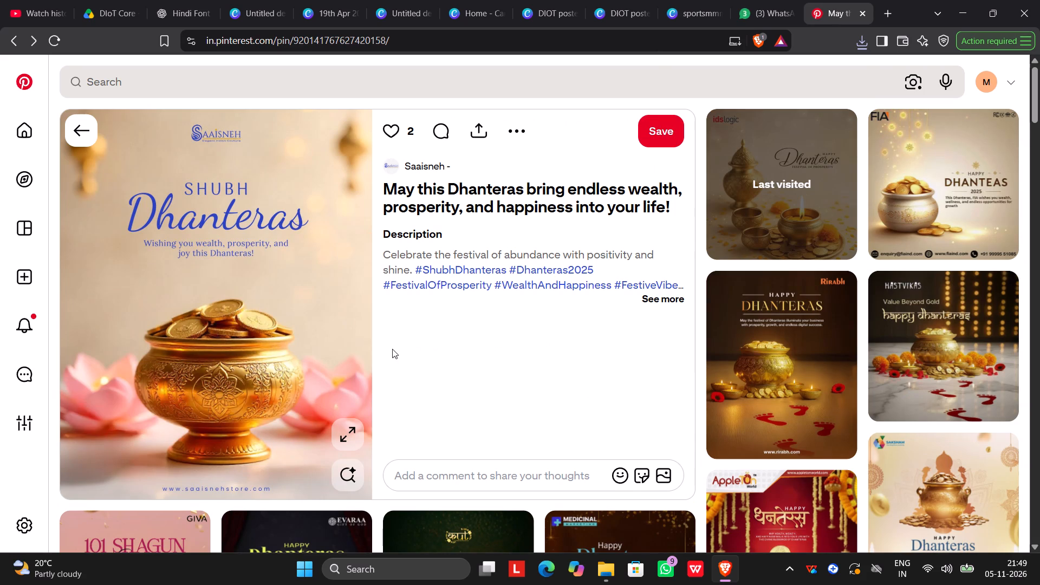
pyautogui.scroll(-10, 392, 349)
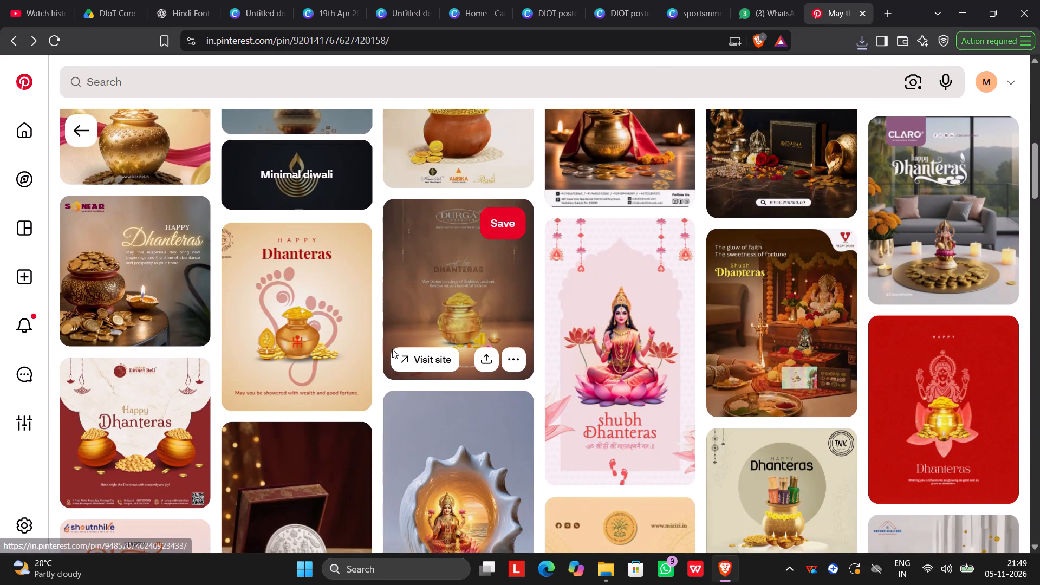
pyautogui.scroll(-1, 392, 349)
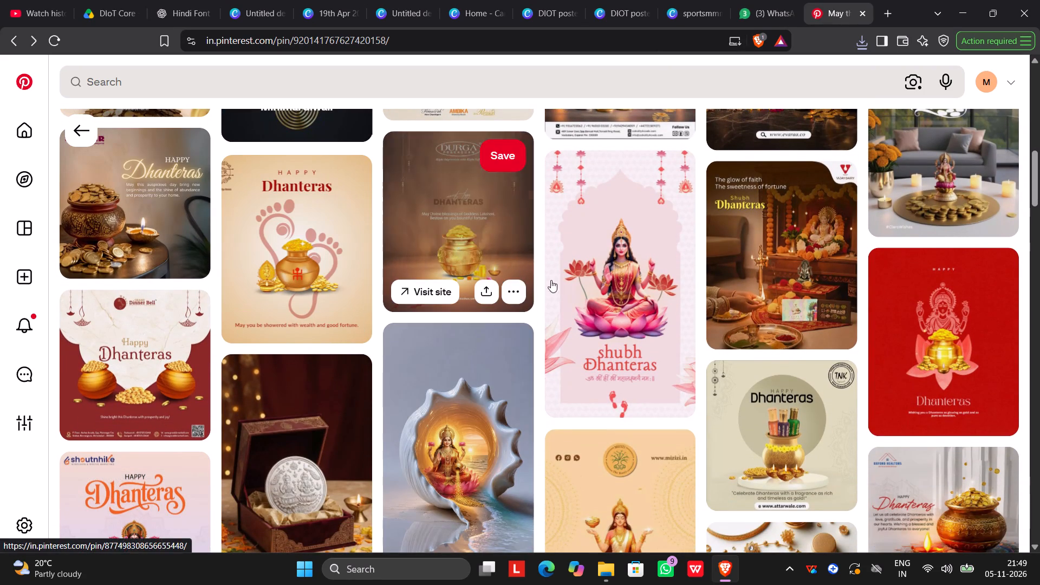
pyautogui.scroll(-3, 166, 238)
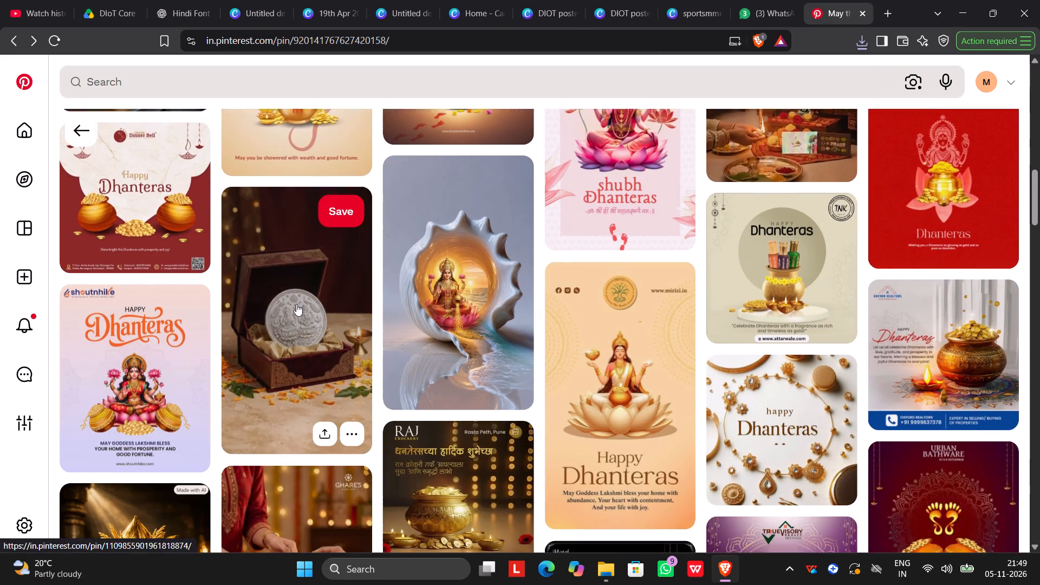
pyautogui.scroll(-9, 308, 311)
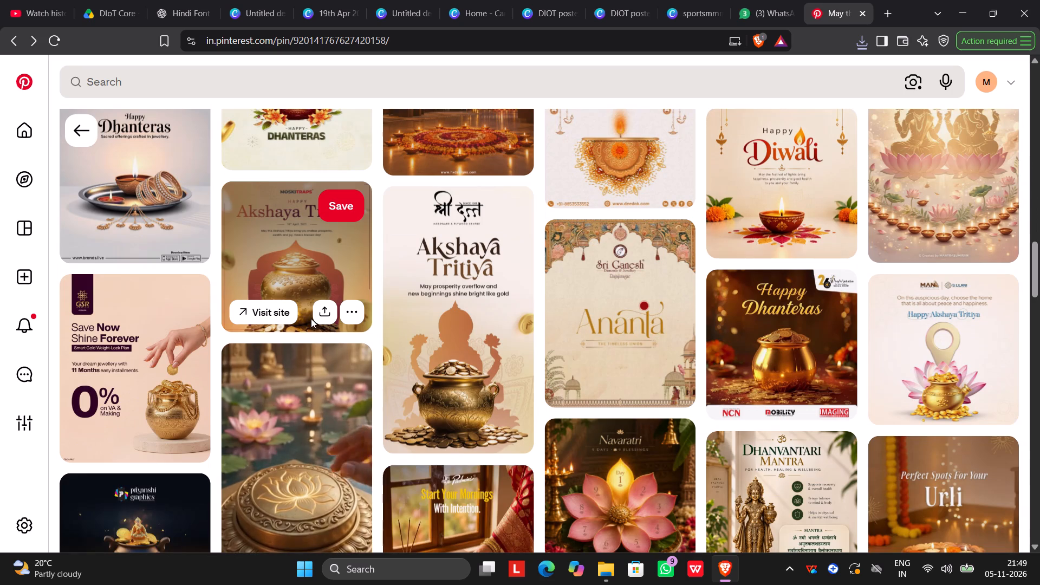
pyautogui.scroll(-3, 311, 318)
pyautogui.scroll(4, 311, 318)
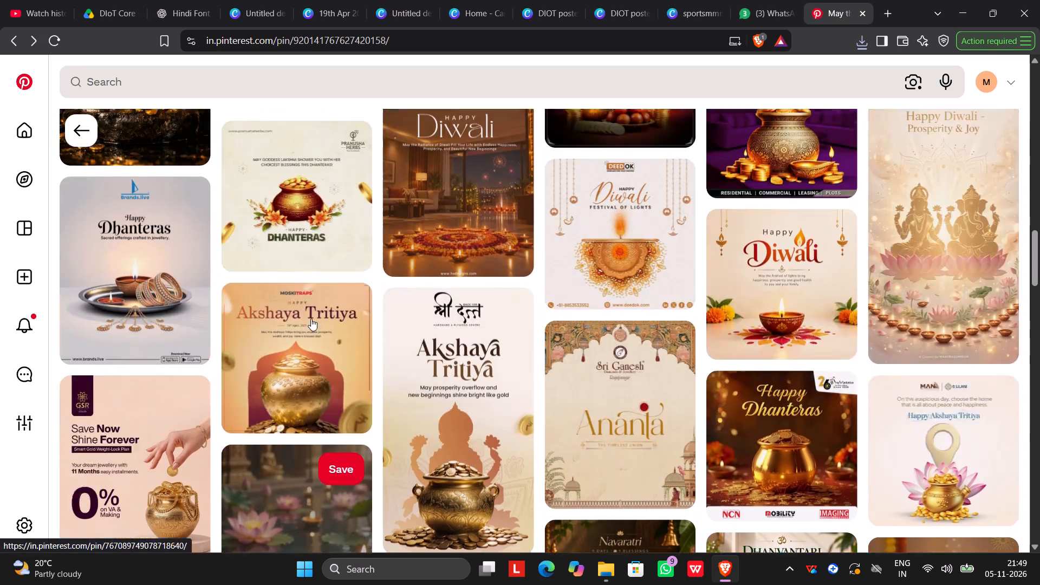
pyautogui.scroll(10, 311, 318)
pyautogui.scroll(4, 143, 284)
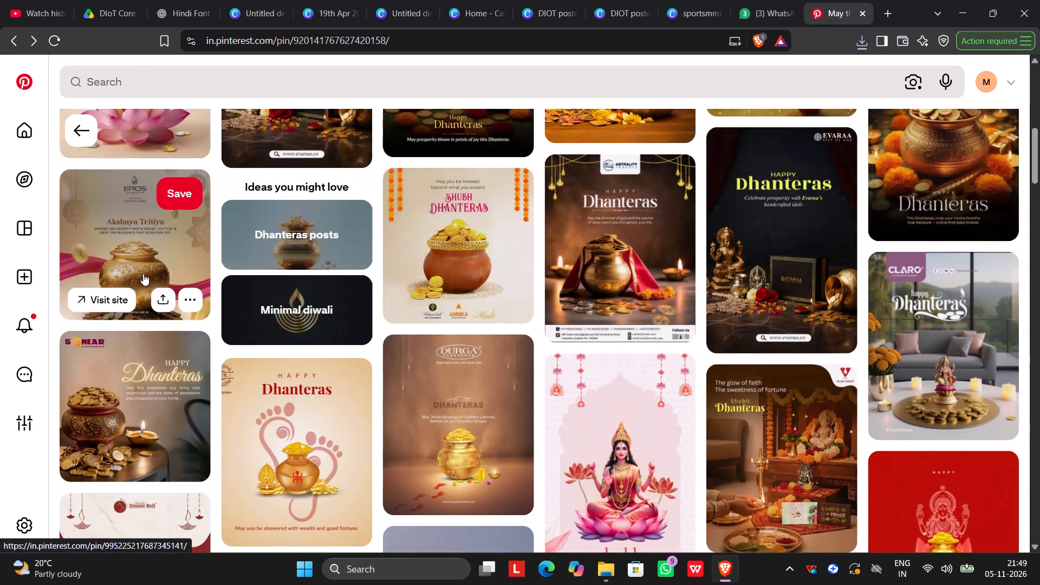
# Open the Sonear Ply "Happy Dhanteras" pin and try to save its image in Downloads under its suggested name.
pyautogui.click(119, 360)
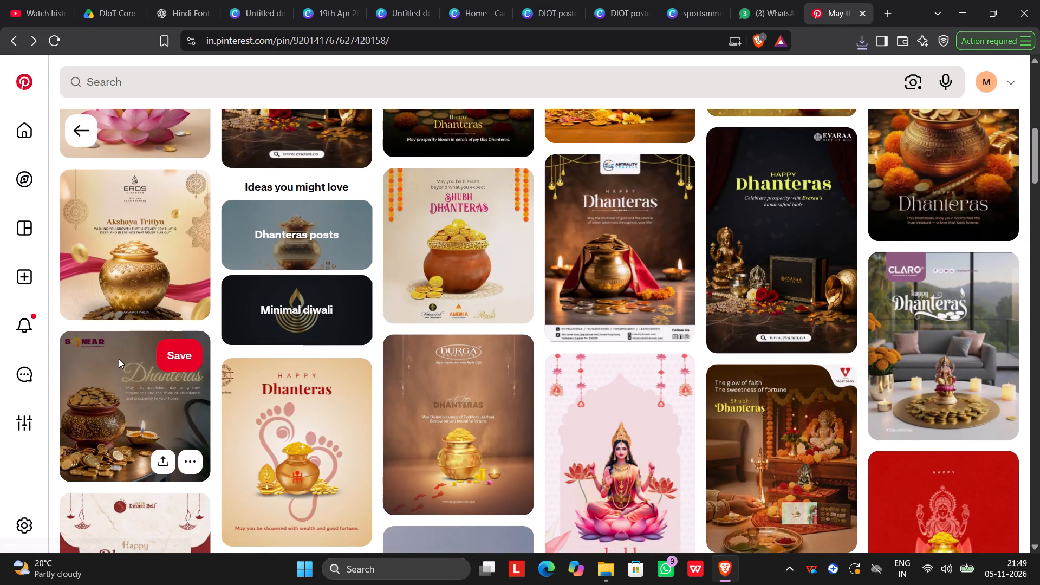
pyautogui.click(150, 409)
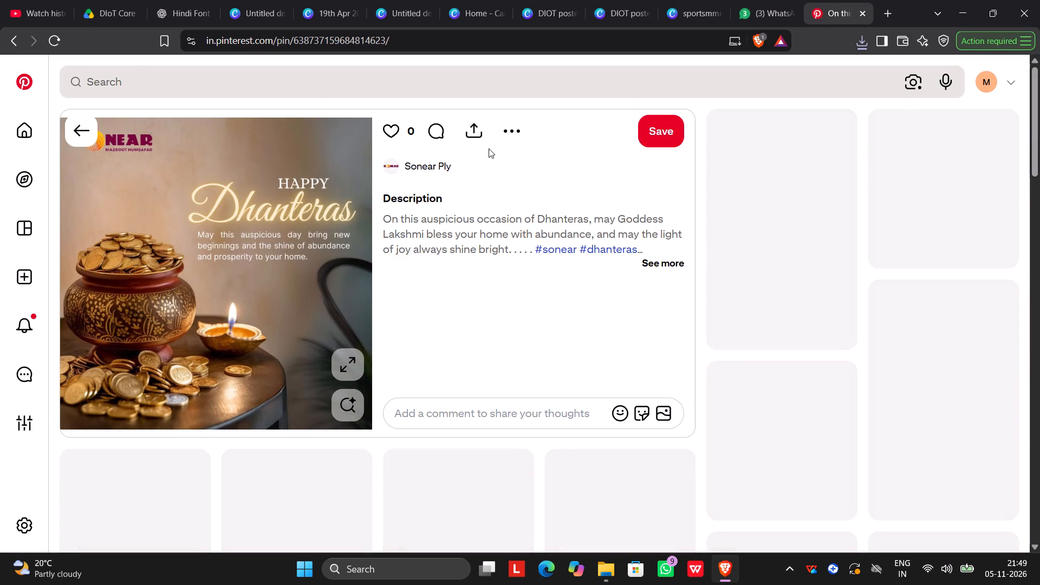
pyautogui.click(500, 132)
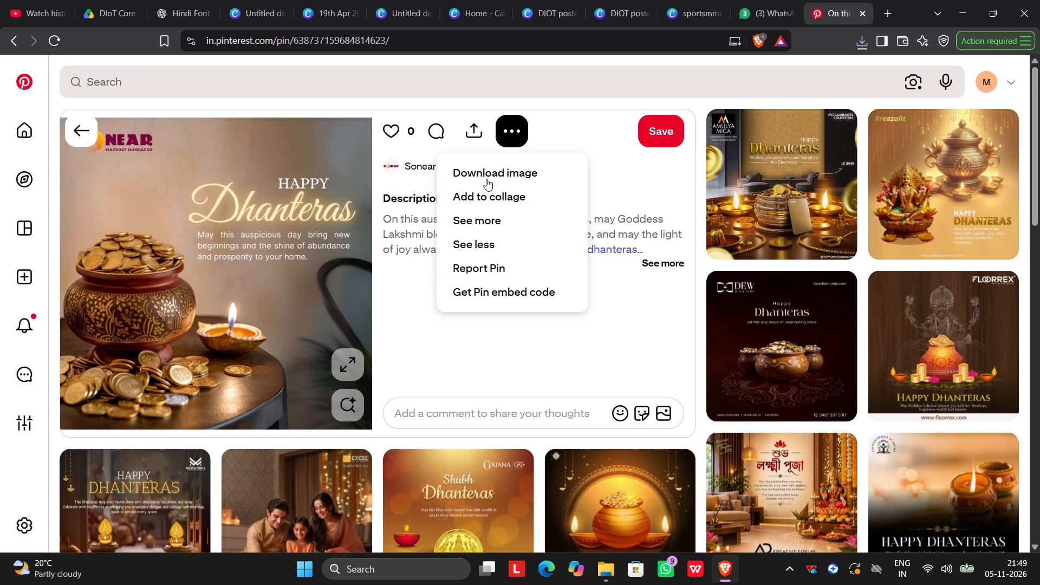
pyautogui.click(486, 179)
pyautogui.scroll(1, 569, 298)
pyautogui.scroll(-5, 569, 298)
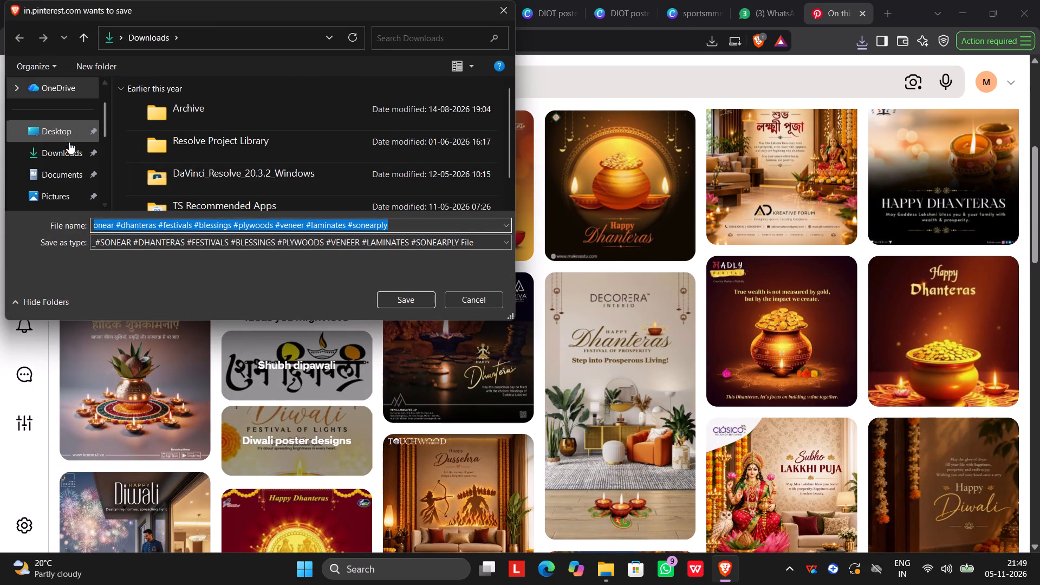
pyautogui.click(62, 148)
pyautogui.click(416, 298)
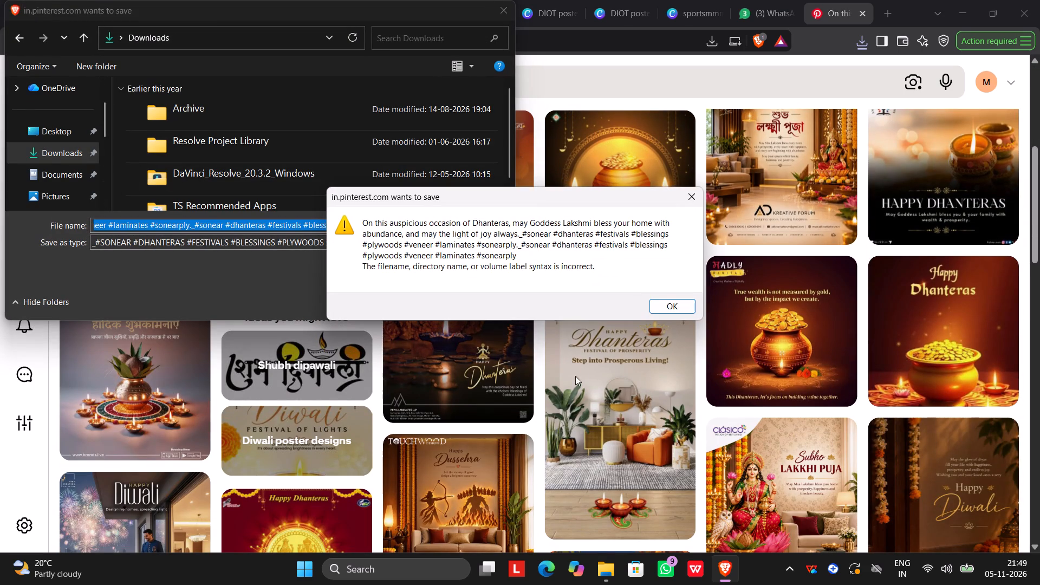
# Replace the suggested file name with dfgt and save the Sonear image in Downloads.
pyautogui.click(689, 195)
pyautogui.press('BackSpace')
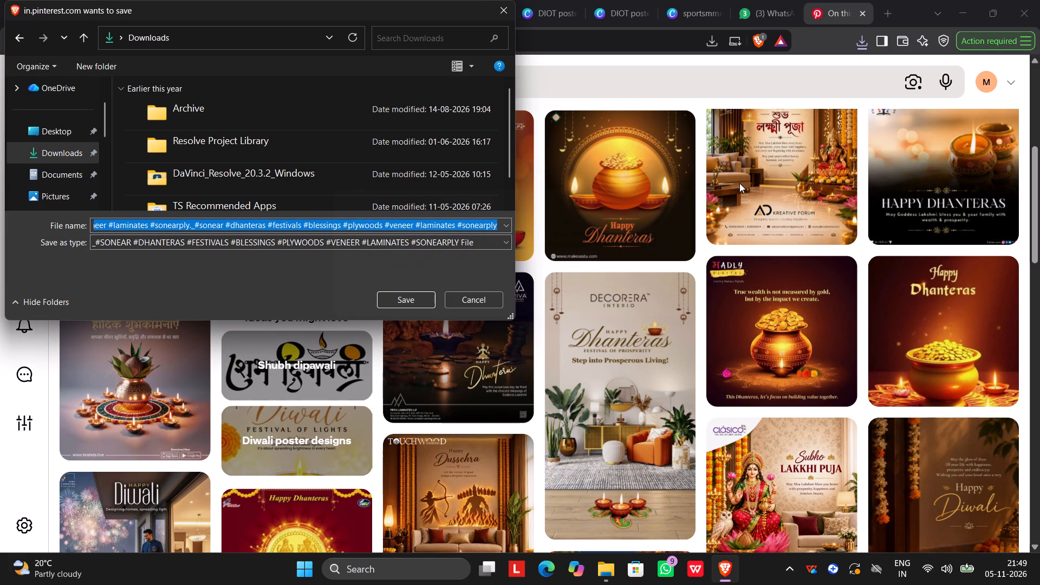
pyautogui.press('BackSpace')
pyautogui.doubleClick(480, 223)
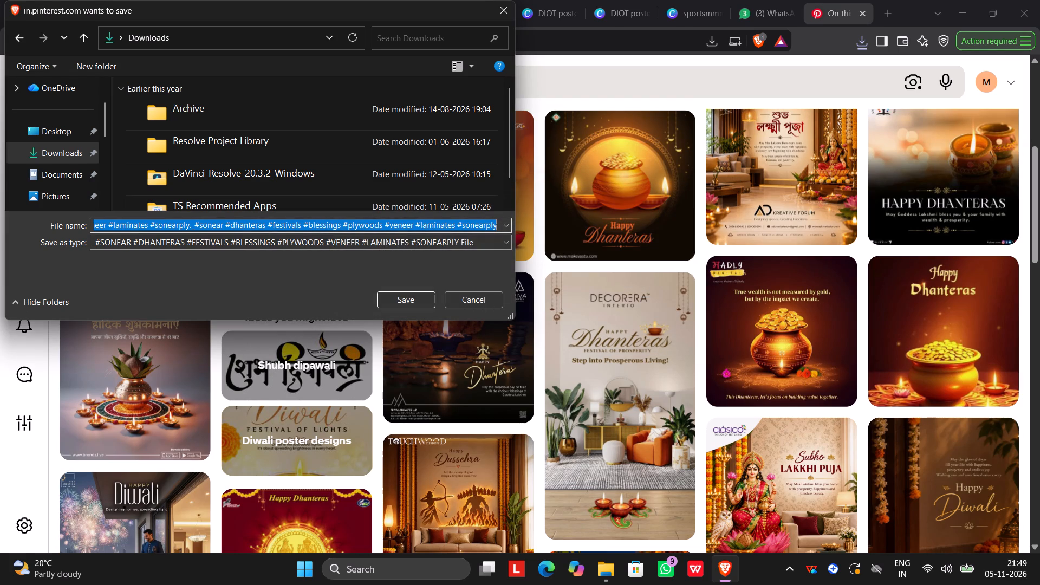
pyautogui.hotkey('ctrl', 'a')
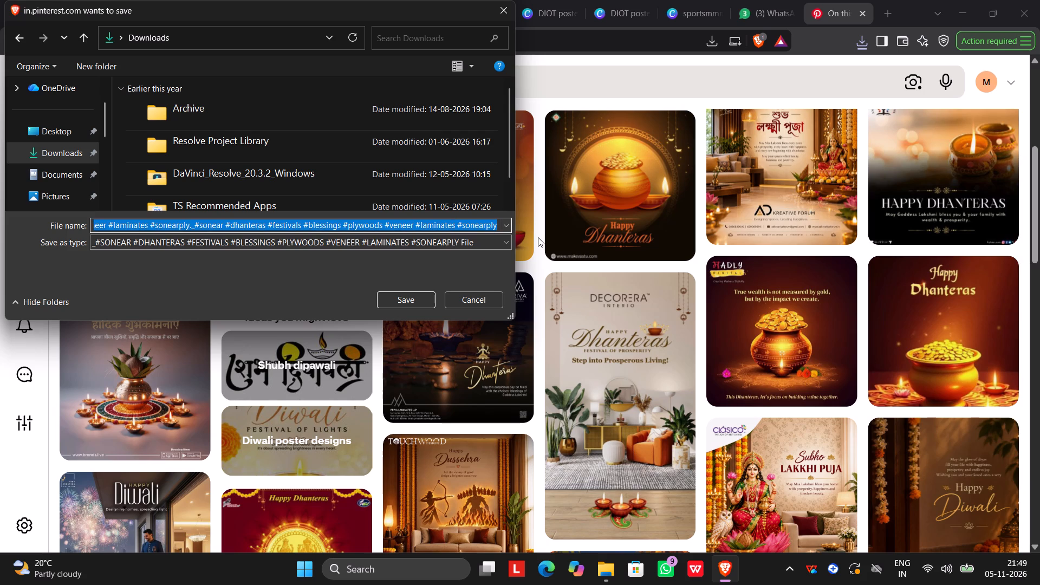
pyautogui.press('BackSpace')
pyautogui.press('a')
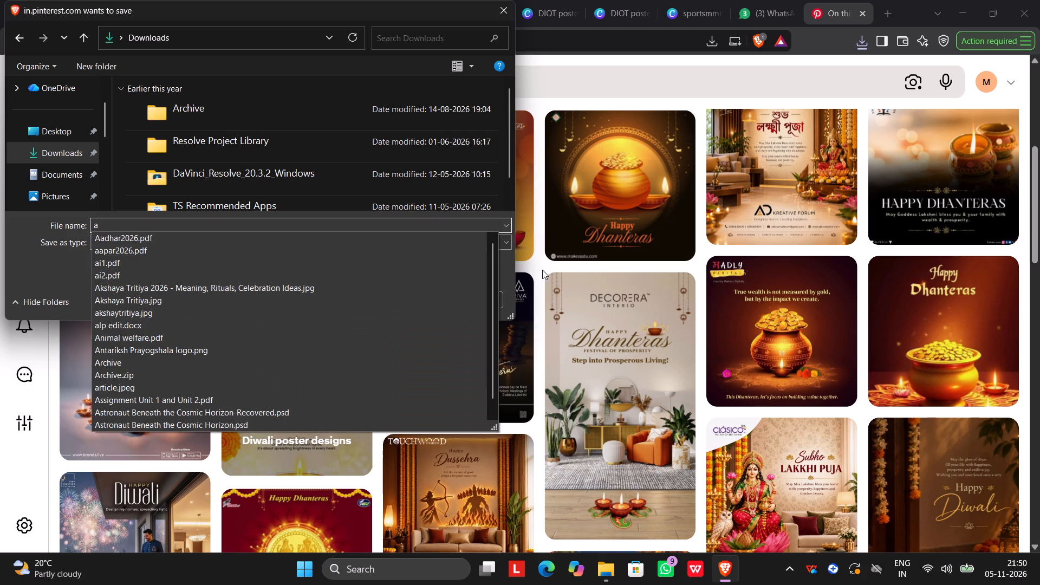
pyautogui.click(483, 220)
pyautogui.doubleClick(470, 223)
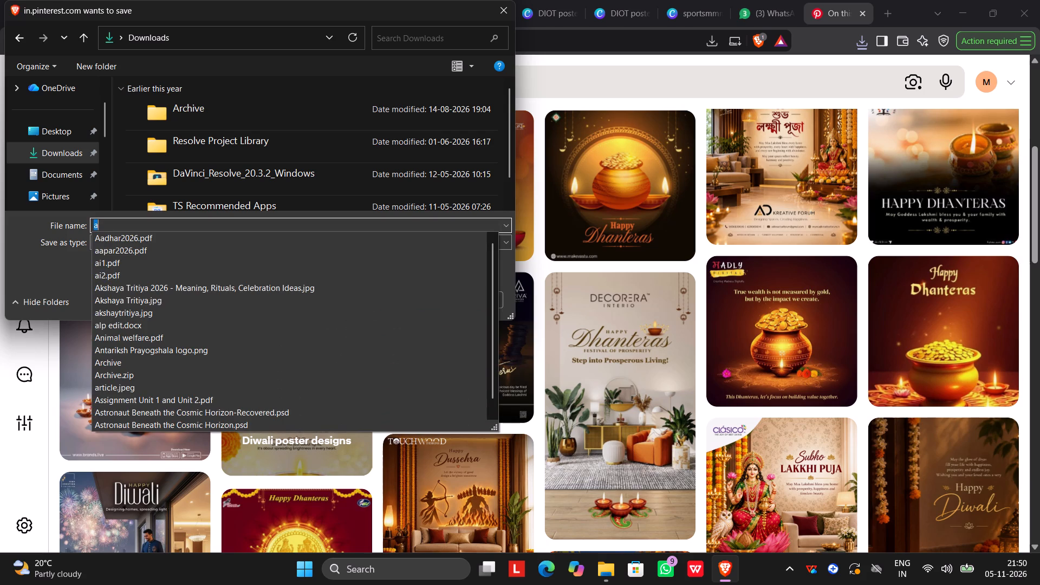
pyautogui.doubleClick(415, 225)
pyautogui.write('df')
pyautogui.write('gt')
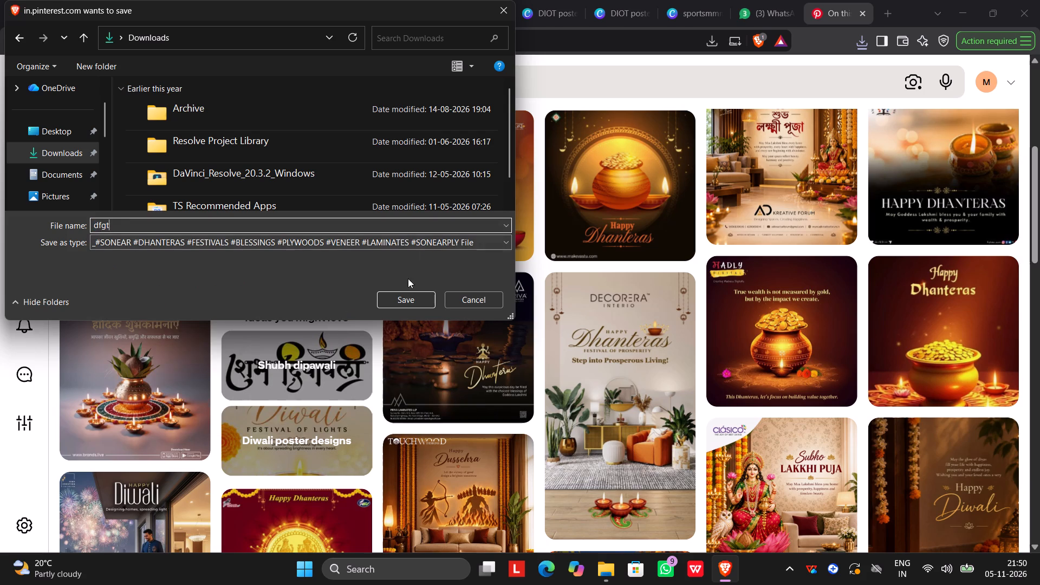
pyautogui.click(409, 296)
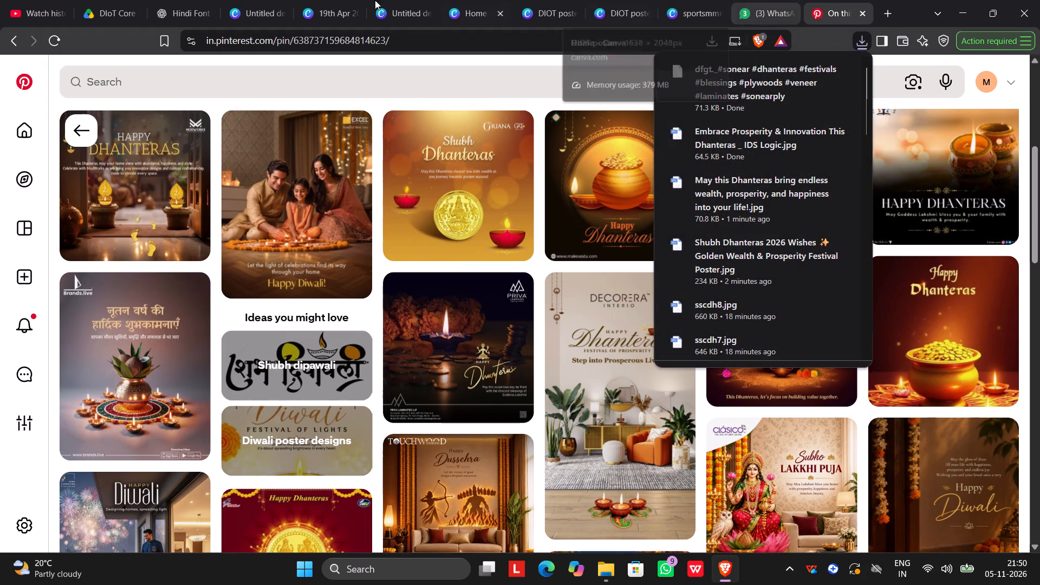
pyautogui.click(610, 567)
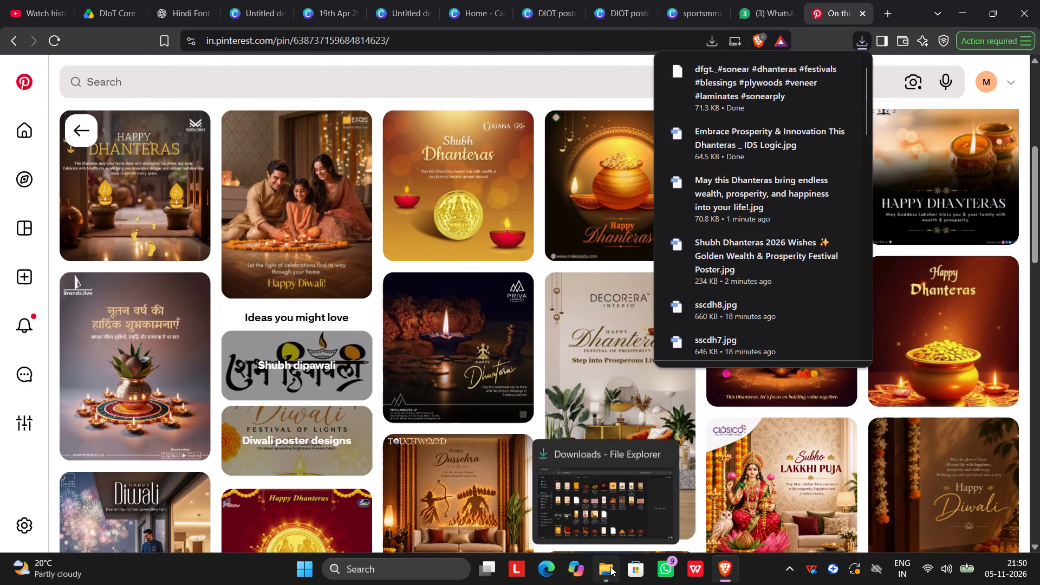
pyautogui.click(83, 242)
pyautogui.click(71, 210)
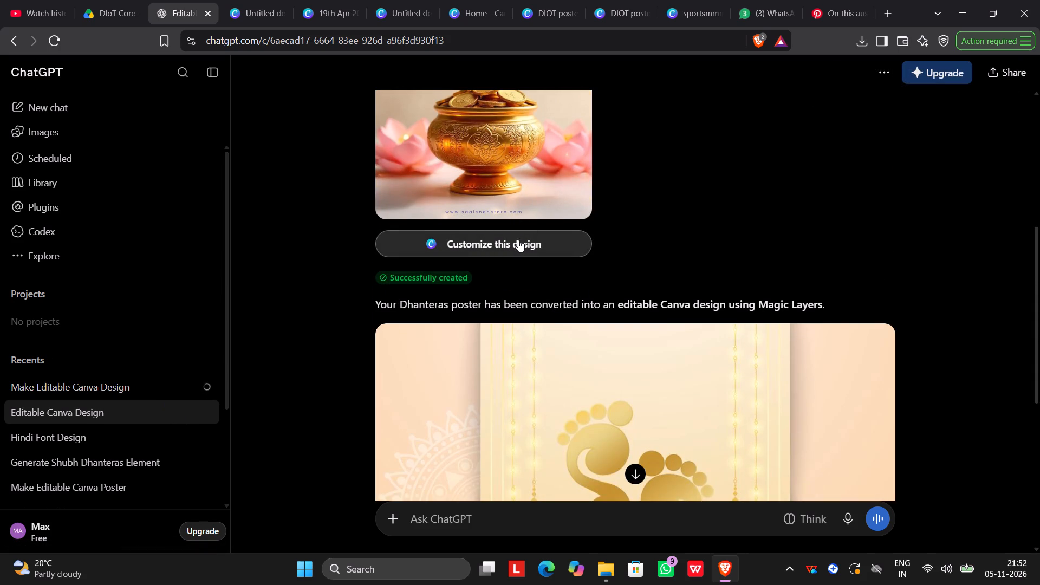
pyautogui.scroll(-5, 518, 240)
pyautogui.scroll(9, 518, 240)
pyautogui.scroll(-3, 518, 240)
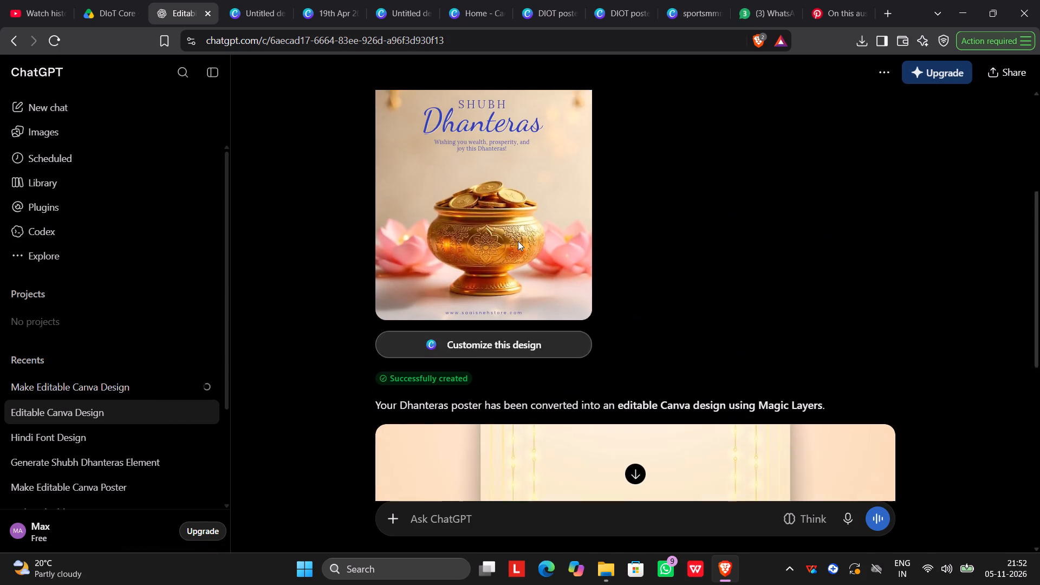
pyautogui.click(518, 301)
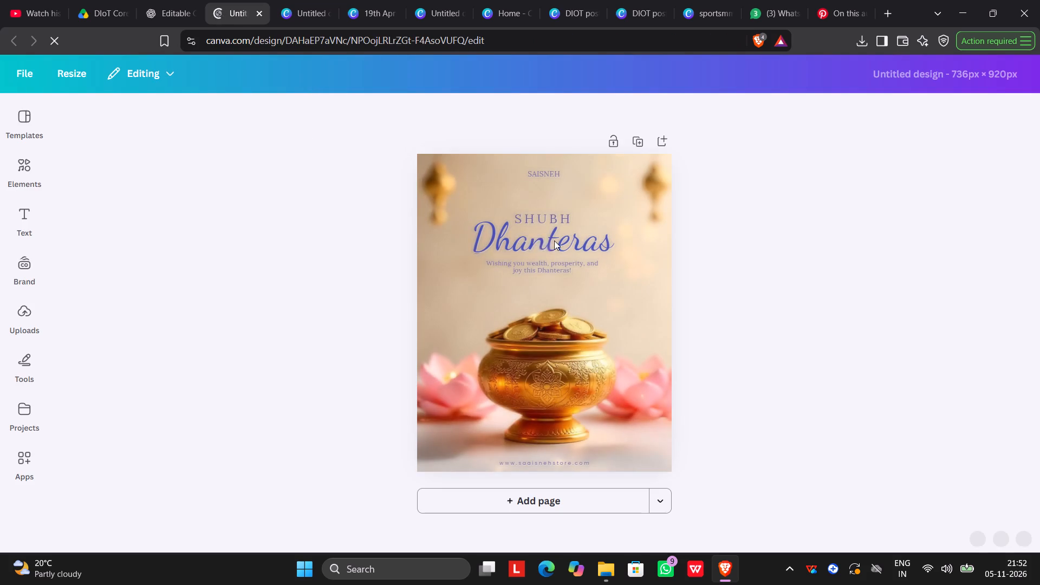
# Copy the script "Dhanteras" text from the gold pot design and paste it onto page 19 of the sportsmmmut design.
pyautogui.click(528, 232)
pyautogui.click(547, 217)
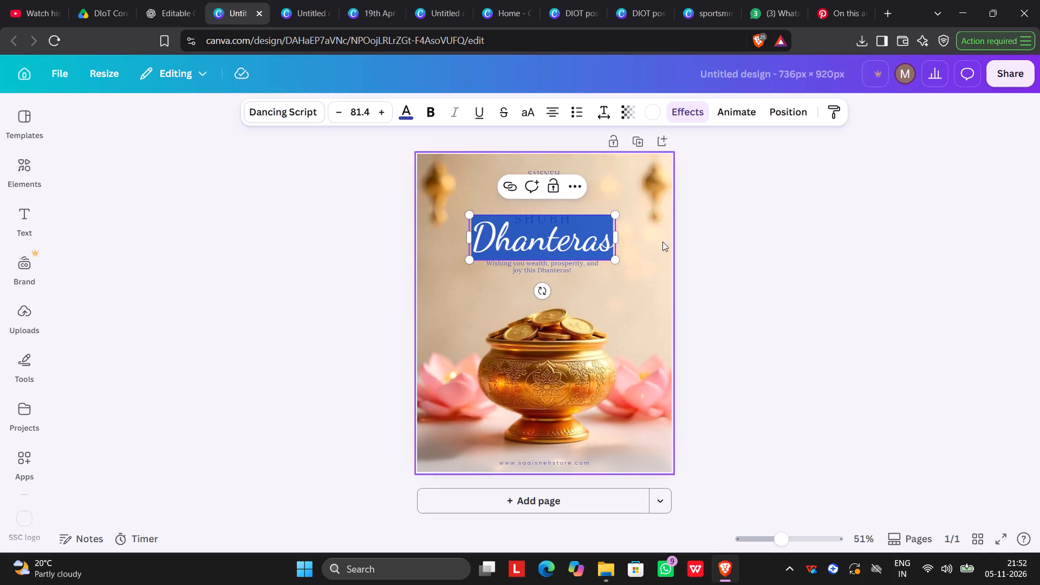
pyautogui.click(705, 242)
pyautogui.click(580, 236)
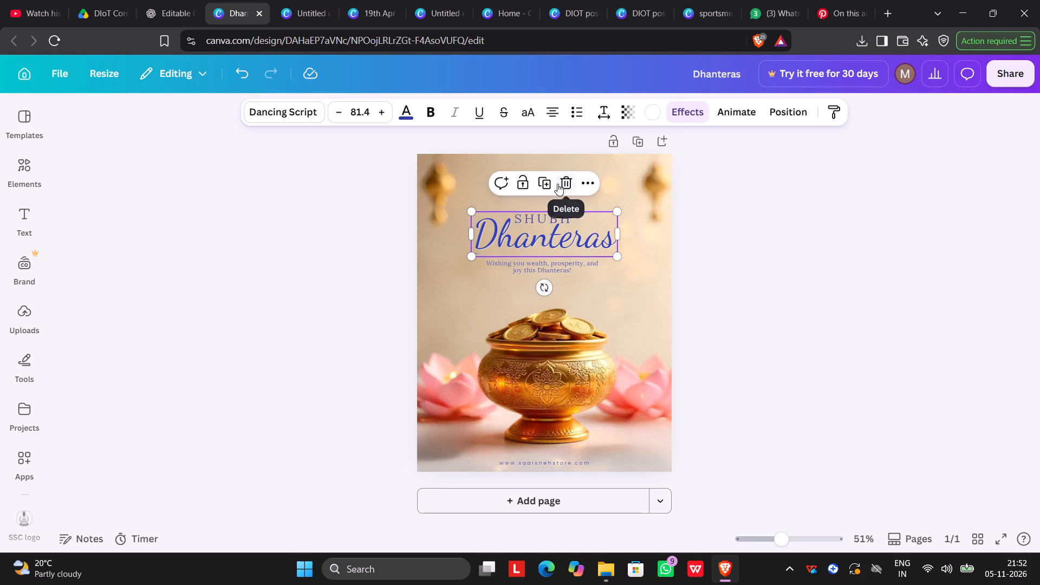
pyautogui.click(585, 229)
pyautogui.click(762, 256)
pyautogui.click(572, 244)
pyautogui.hotkey('ctrl', 'c')
pyautogui.click(714, 4)
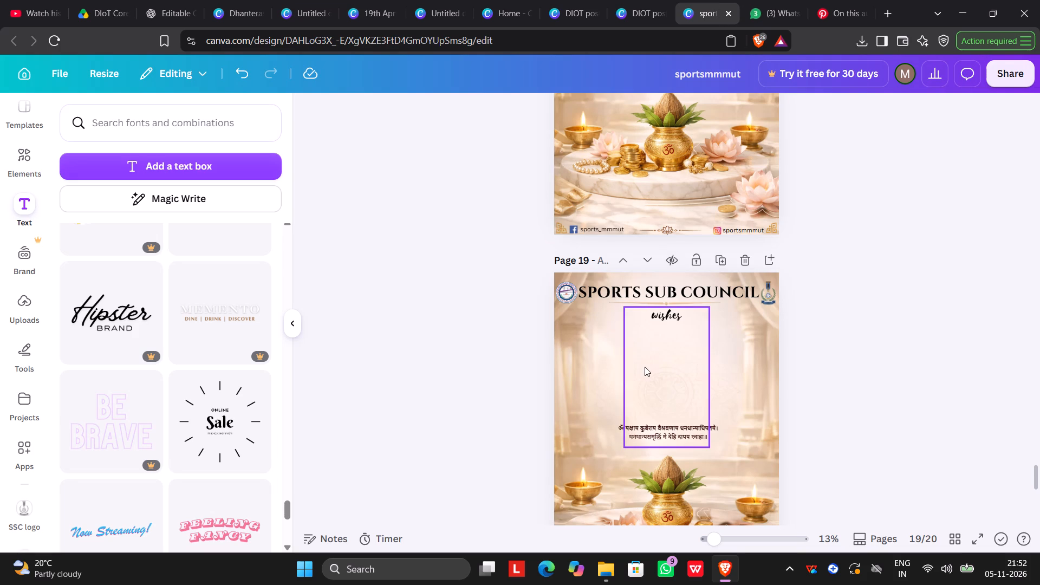
pyautogui.scroll(1, 645, 367)
pyautogui.scroll(-5, 645, 367)
pyautogui.scroll(2, 673, 254)
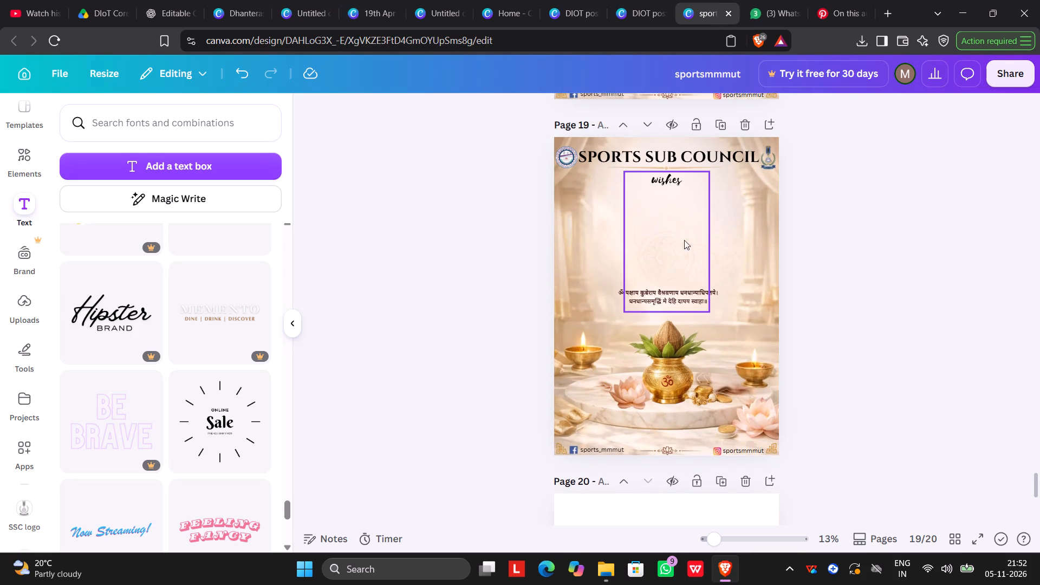
pyautogui.click(717, 255)
pyautogui.hotkey('ctrl', 'v')
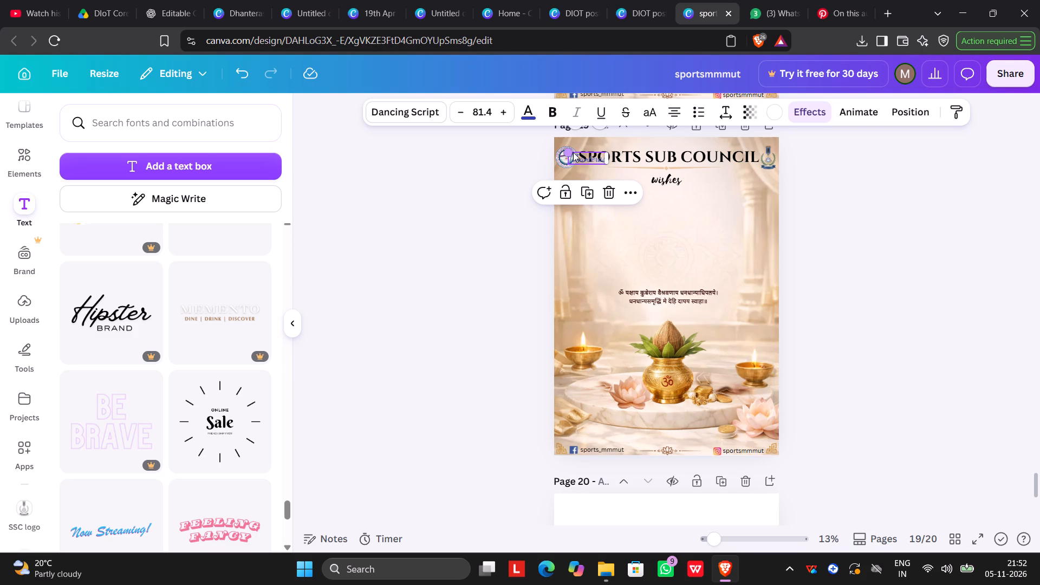
# Enlarge the pasted "Dhanteras" text to about size 277 and place it near the centre, above the Sanskrit verse on page 19.
pyautogui.moveTo(599, 158); pyautogui.dragTo(660, 255)
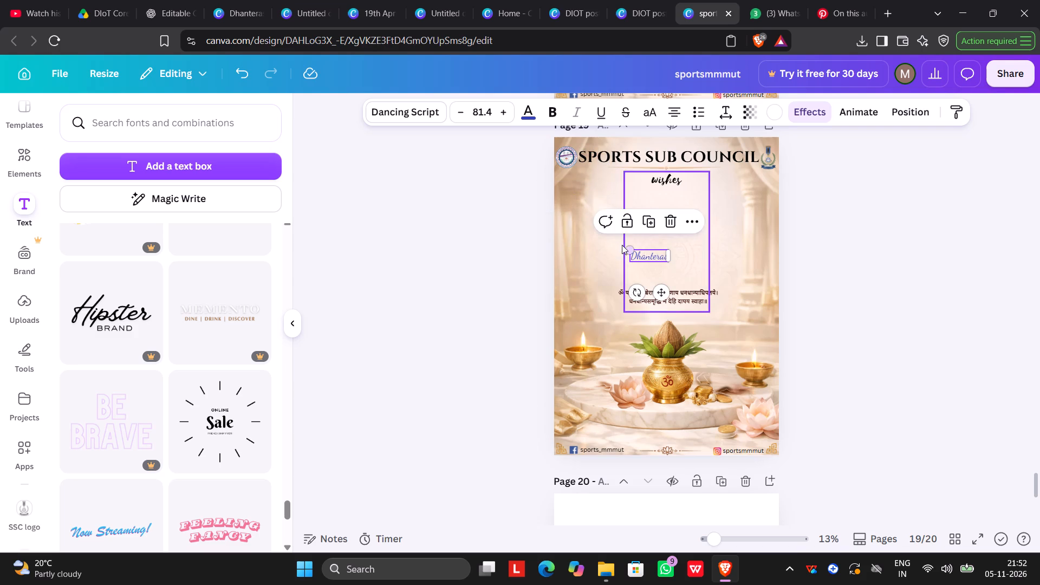
pyautogui.moveTo(628, 249); pyautogui.dragTo(543, 199)
pyautogui.click(865, 270)
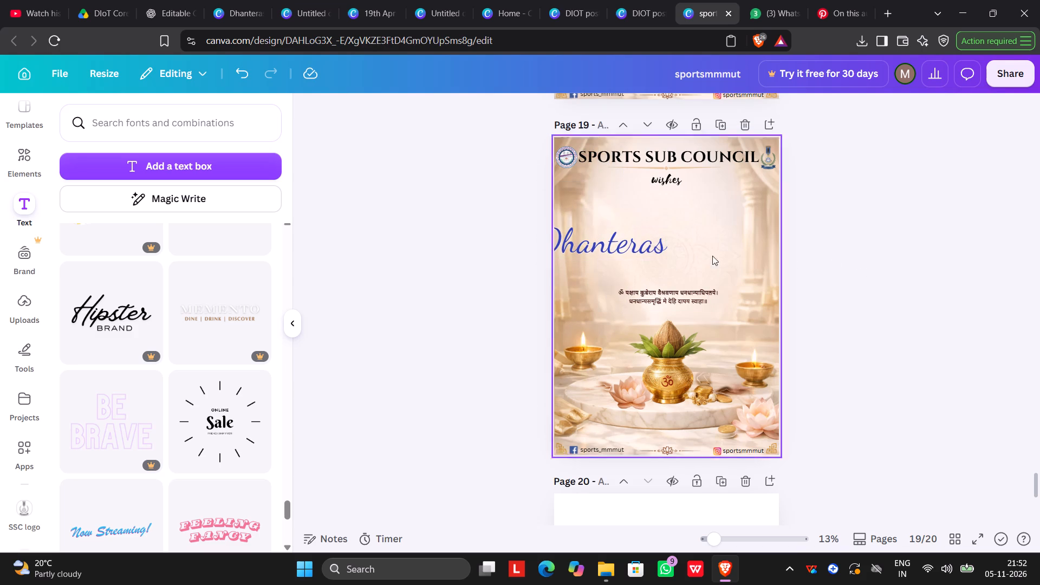
pyautogui.moveTo(659, 249); pyautogui.dragTo(726, 255)
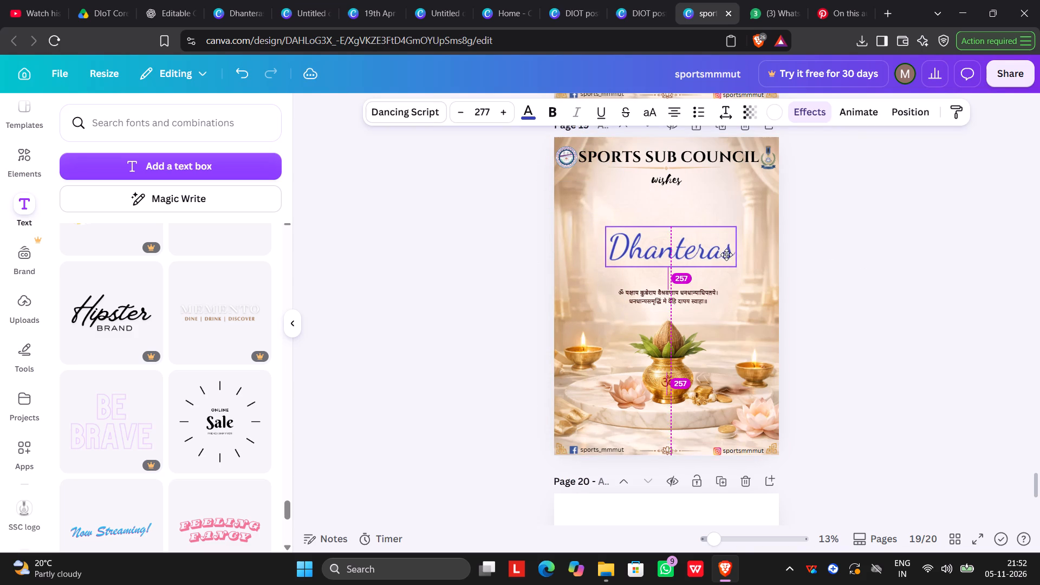
pyautogui.moveTo(726, 255); pyautogui.dragTo(716, 254)
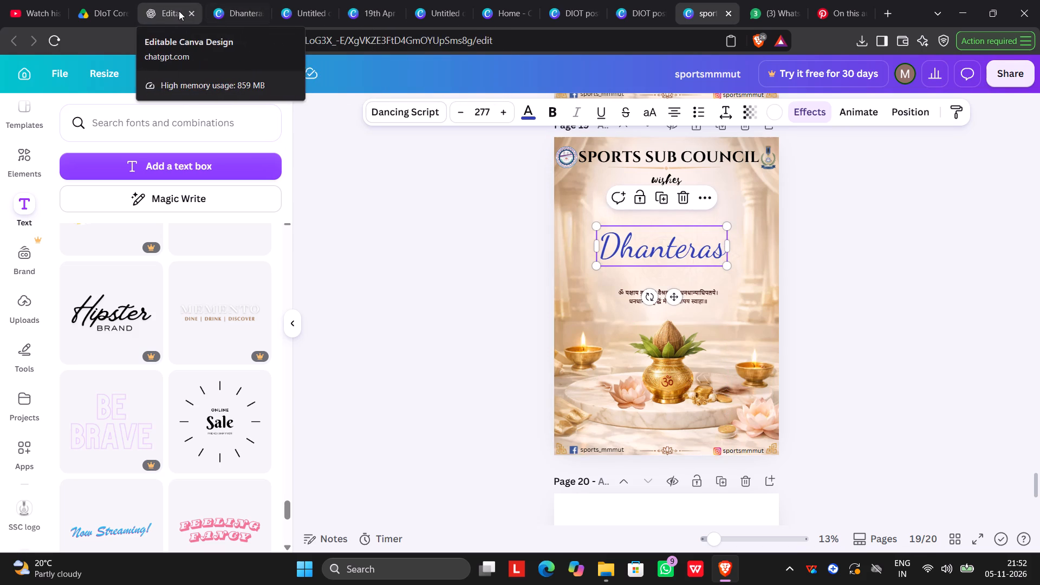
# In the gold pot design, move the "Dhanteras" text down so it clears the "SHUBH" line above it.
pyautogui.click(246, 9)
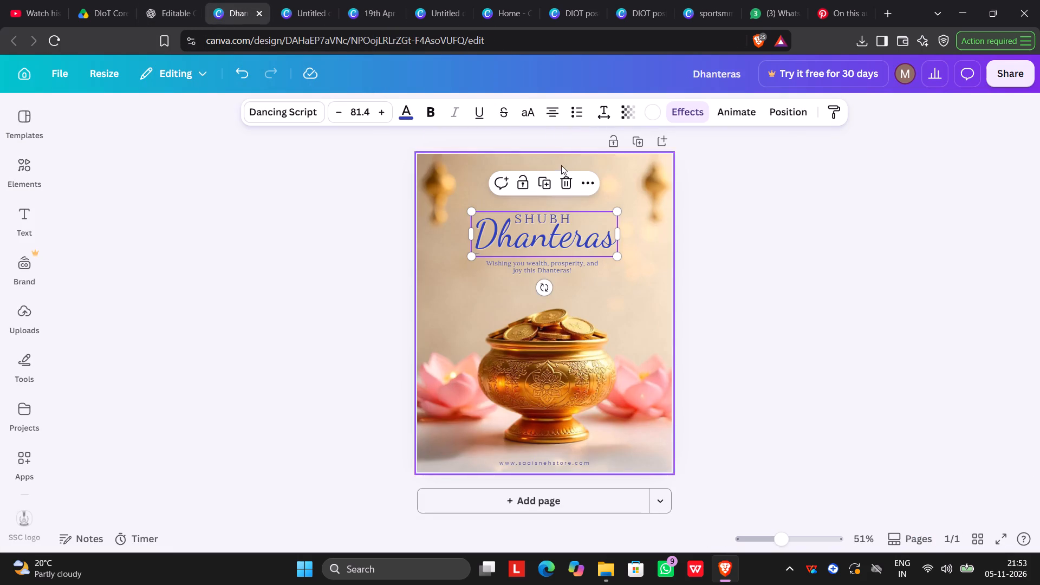
pyautogui.click(539, 218)
pyautogui.click(764, 233)
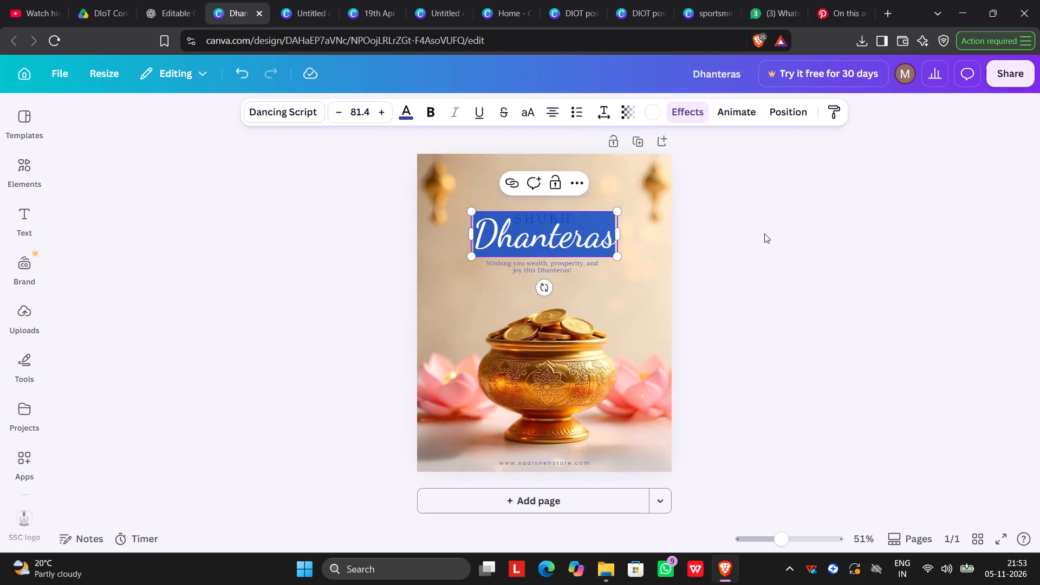
pyautogui.doubleClick(554, 237)
pyautogui.click(554, 237)
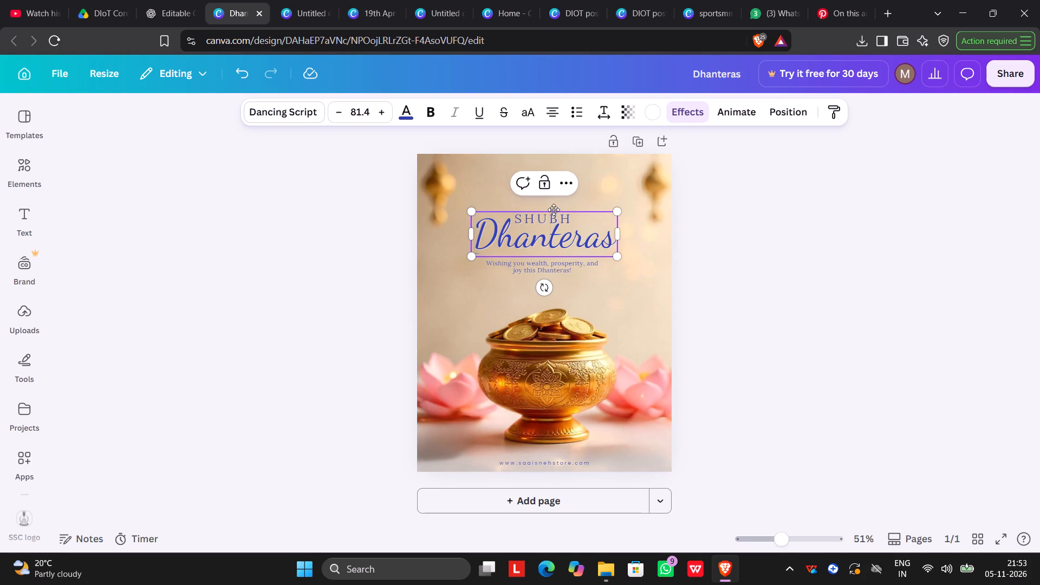
pyautogui.click(772, 236)
pyautogui.doubleClick(541, 214)
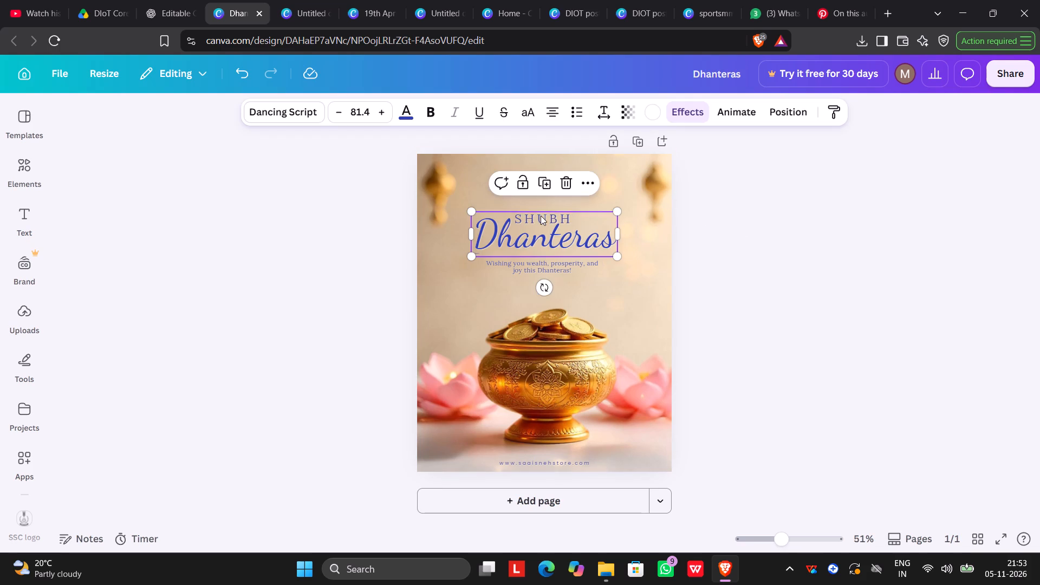
pyautogui.click(783, 250)
pyautogui.moveTo(558, 237); pyautogui.dragTo(557, 252)
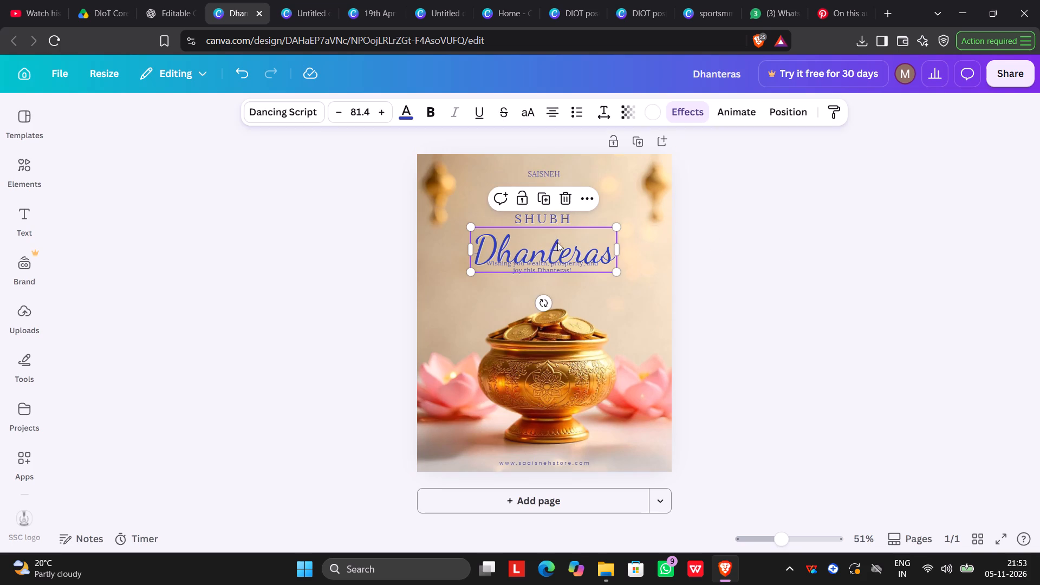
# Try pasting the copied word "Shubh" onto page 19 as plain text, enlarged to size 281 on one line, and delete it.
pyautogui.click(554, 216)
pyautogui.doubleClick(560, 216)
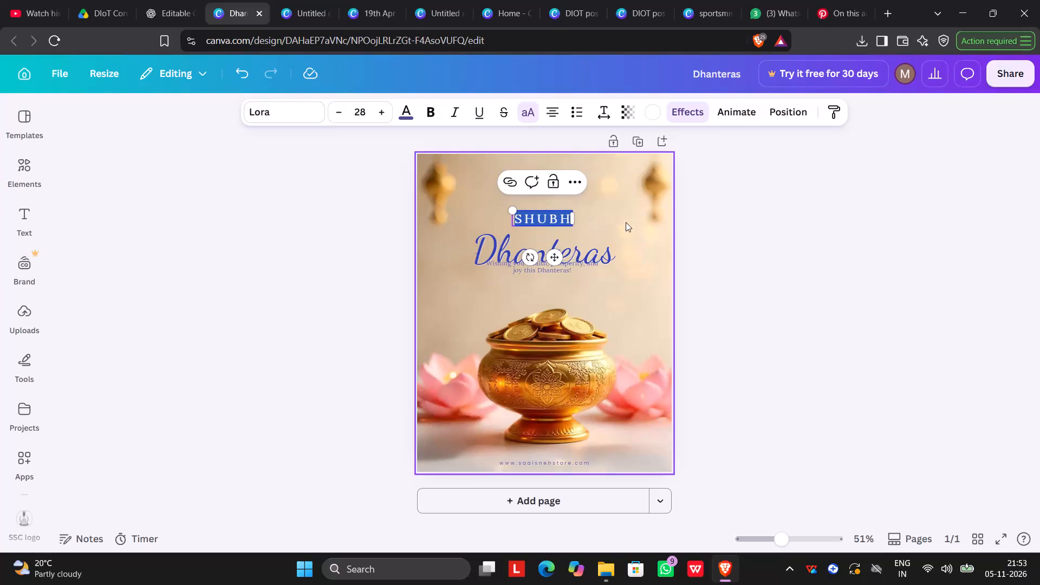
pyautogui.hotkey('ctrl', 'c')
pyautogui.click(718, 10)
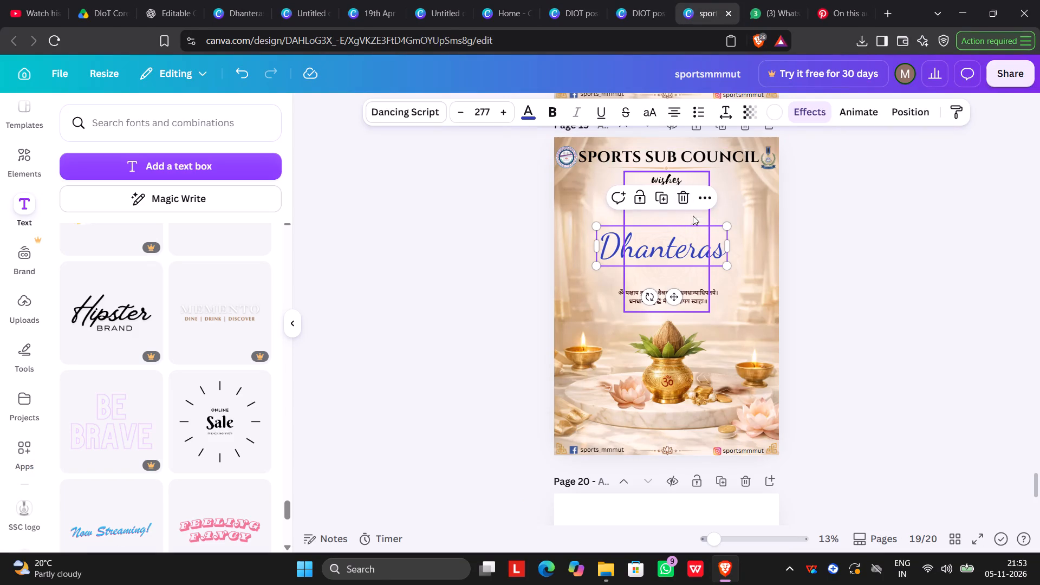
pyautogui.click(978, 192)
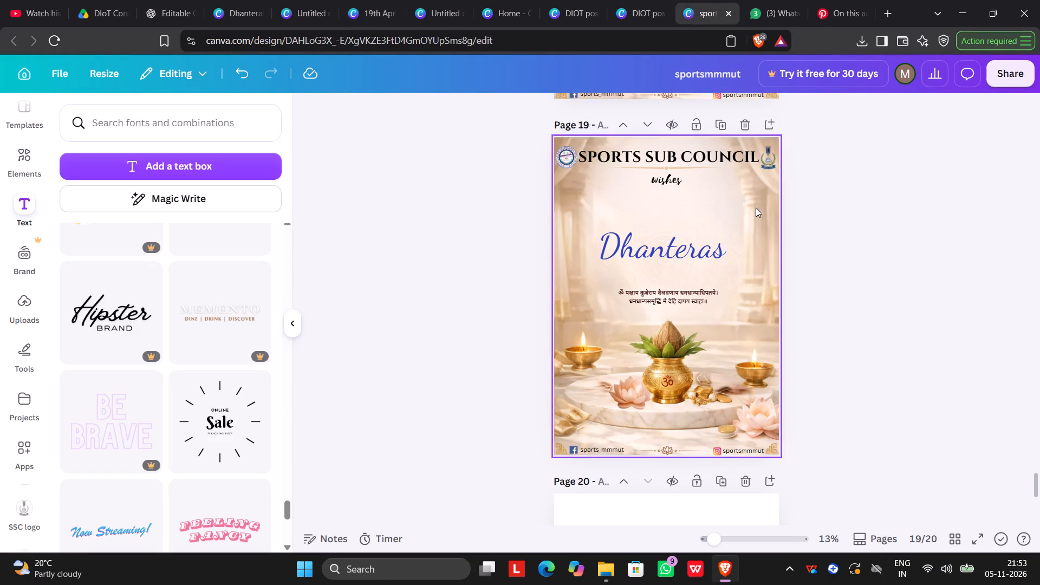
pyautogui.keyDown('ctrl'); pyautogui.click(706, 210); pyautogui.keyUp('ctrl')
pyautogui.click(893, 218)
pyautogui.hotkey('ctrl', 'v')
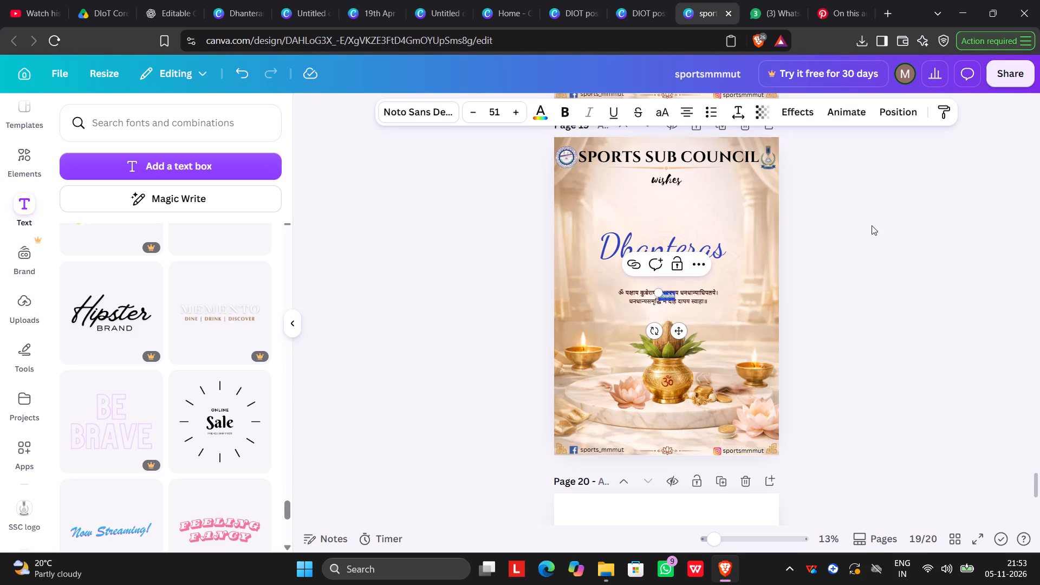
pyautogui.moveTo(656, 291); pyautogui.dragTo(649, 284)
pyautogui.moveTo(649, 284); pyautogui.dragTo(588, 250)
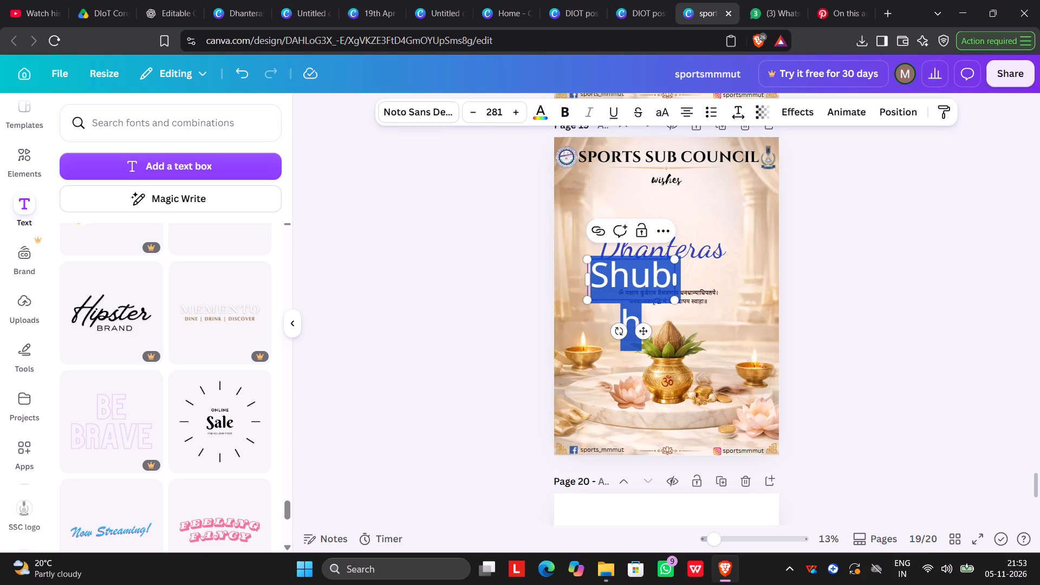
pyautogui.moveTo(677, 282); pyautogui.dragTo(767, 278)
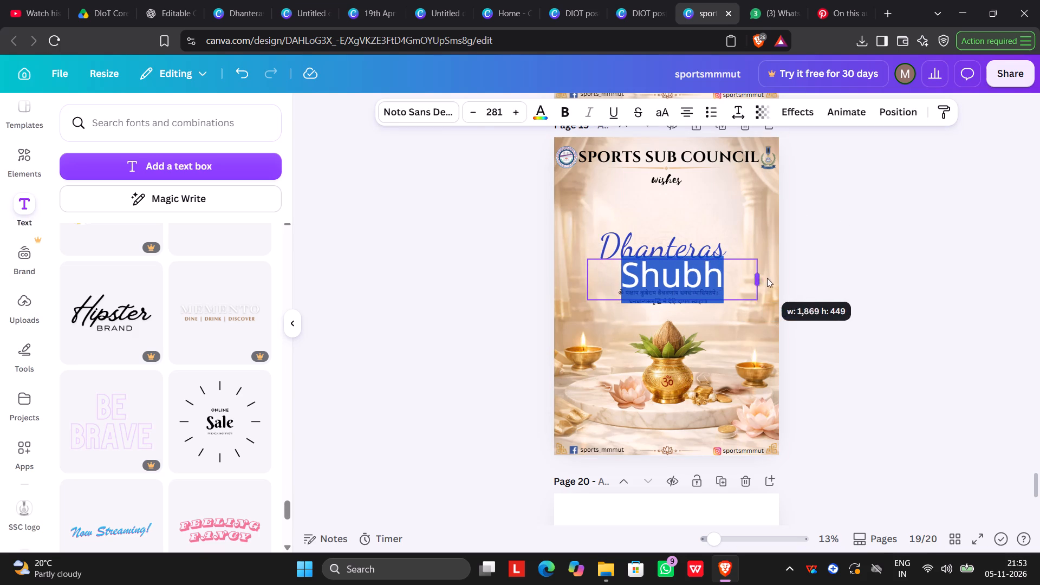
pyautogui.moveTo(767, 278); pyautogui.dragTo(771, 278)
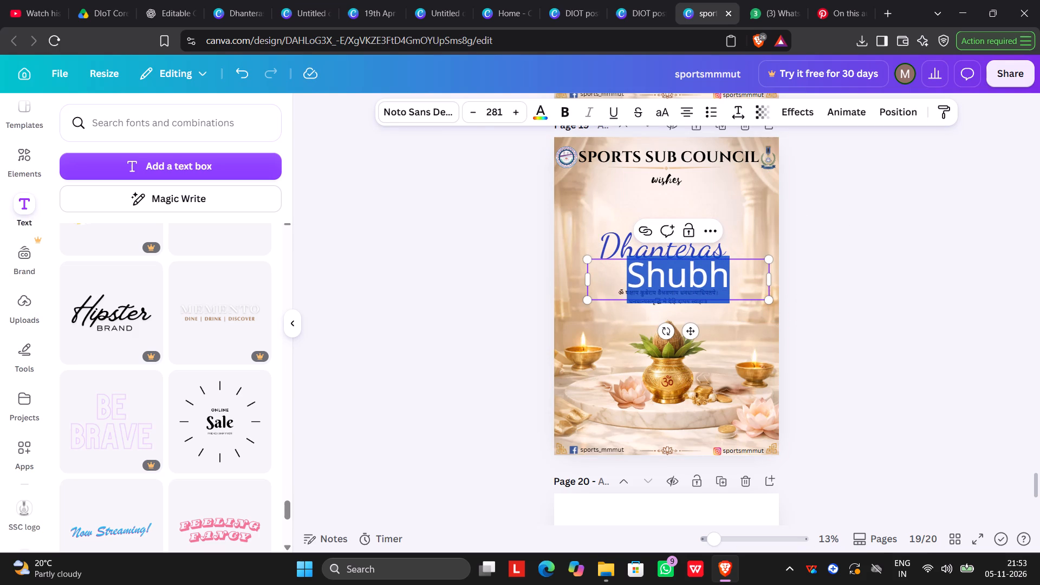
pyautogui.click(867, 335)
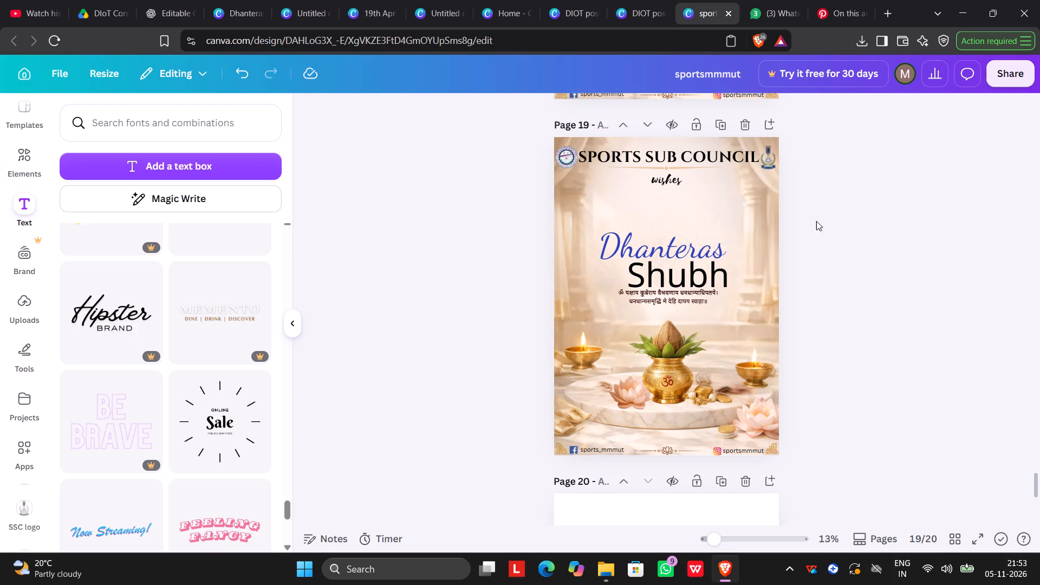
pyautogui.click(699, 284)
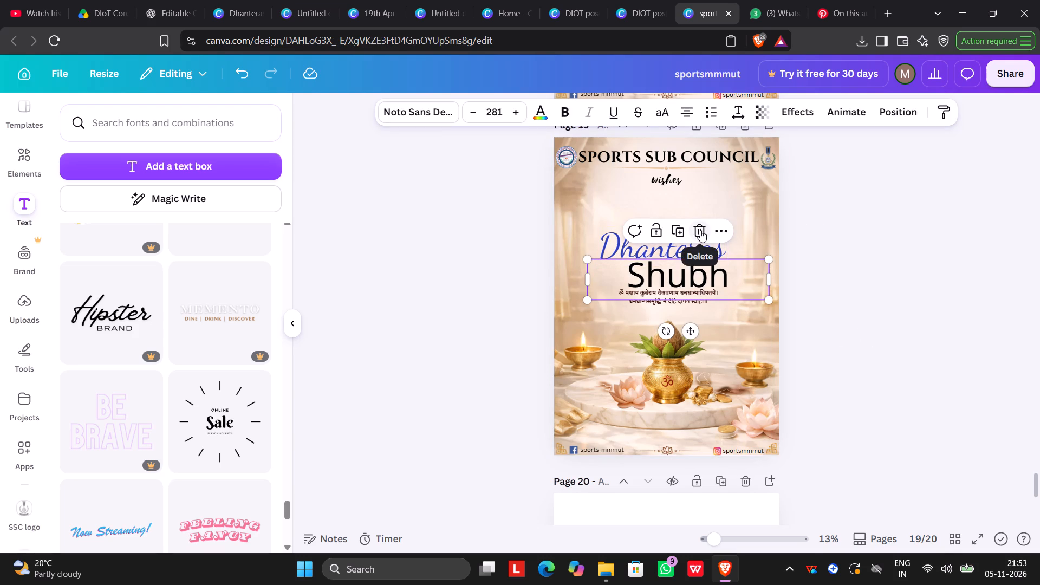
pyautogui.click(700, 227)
# Copy the whole "SHUBH" text box from the gold pot design to page 19, enlarge it to about size 221 and place it above "Dhanteras".
pyautogui.click(239, 14)
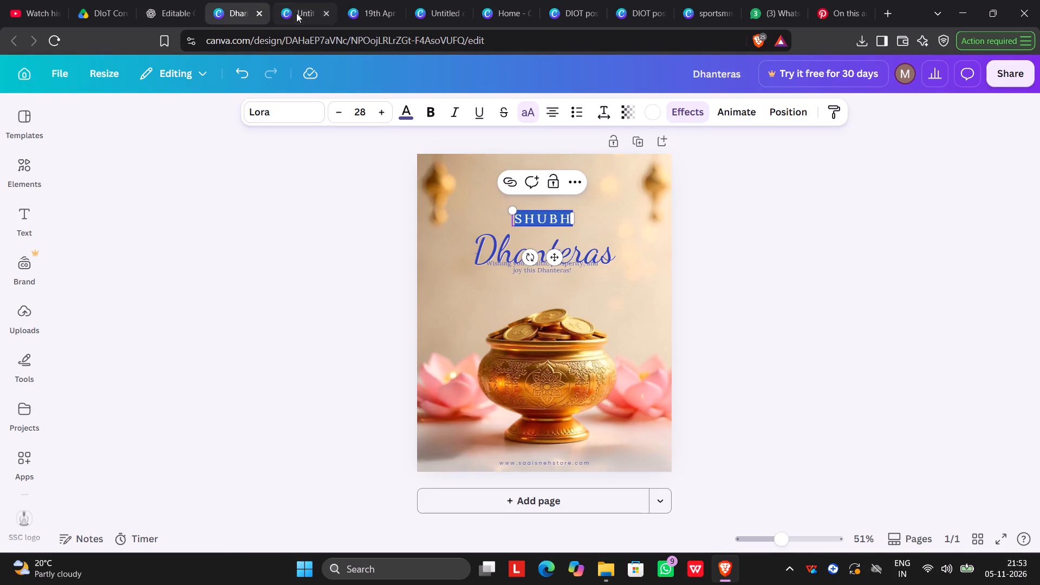
pyautogui.click(885, 281)
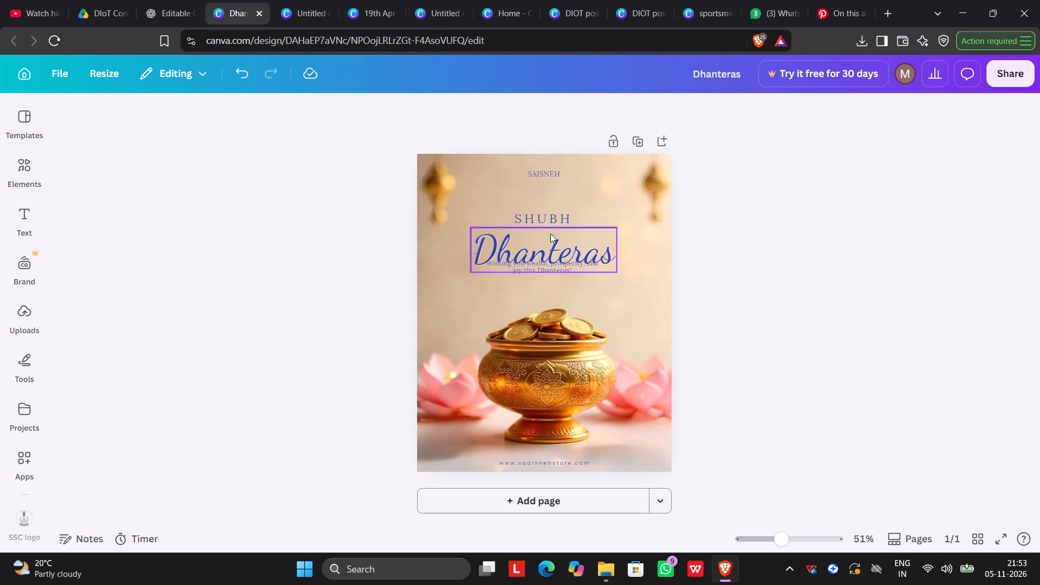
pyautogui.click(545, 223)
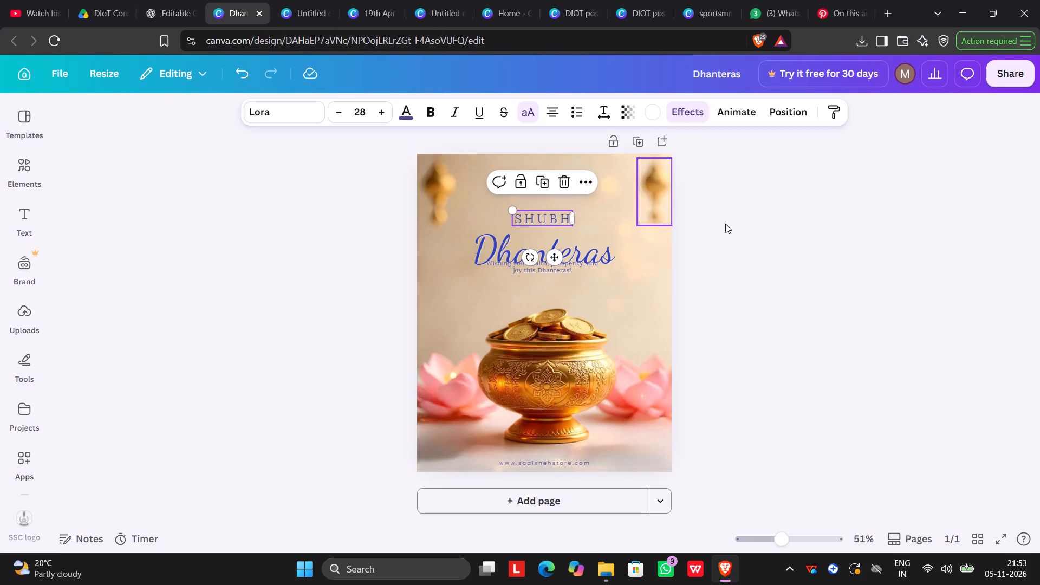
pyautogui.hotkey('ctrl', 'c')
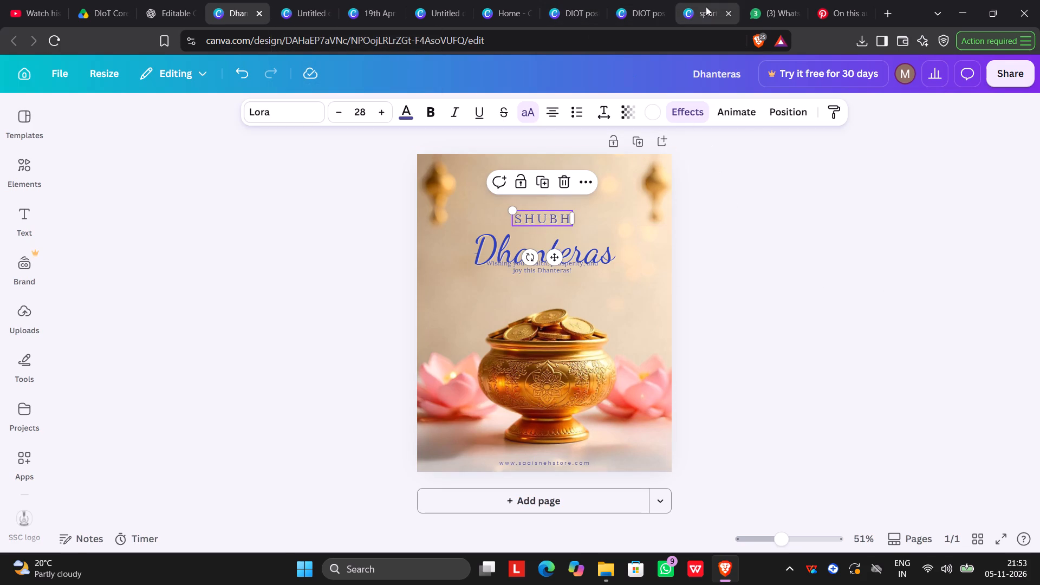
pyautogui.click(706, 6)
pyautogui.hotkey('ctrl', 'v')
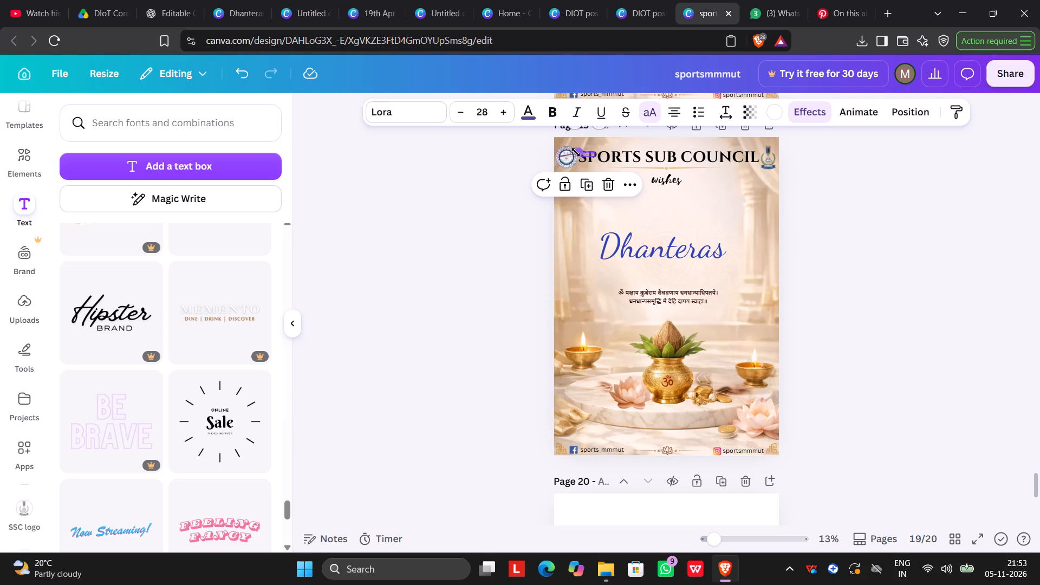
pyautogui.moveTo(577, 152); pyautogui.dragTo(465, 139)
pyautogui.click(889, 259)
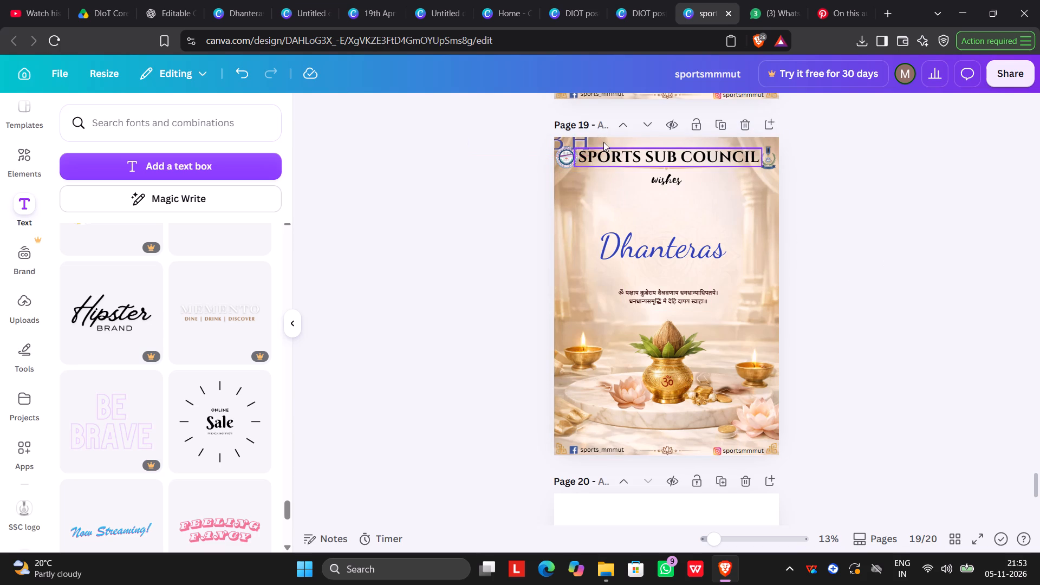
pyautogui.moveTo(577, 141); pyautogui.dragTo(694, 223)
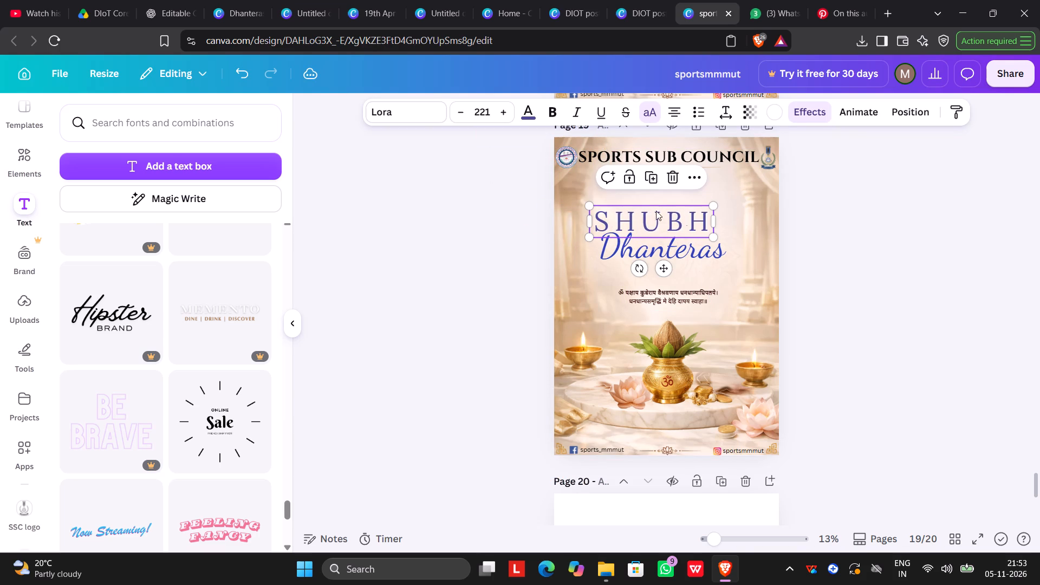
# Replace the word "SHUBH" on page 19 with "HAPPY".
pyautogui.doubleClick(679, 226)
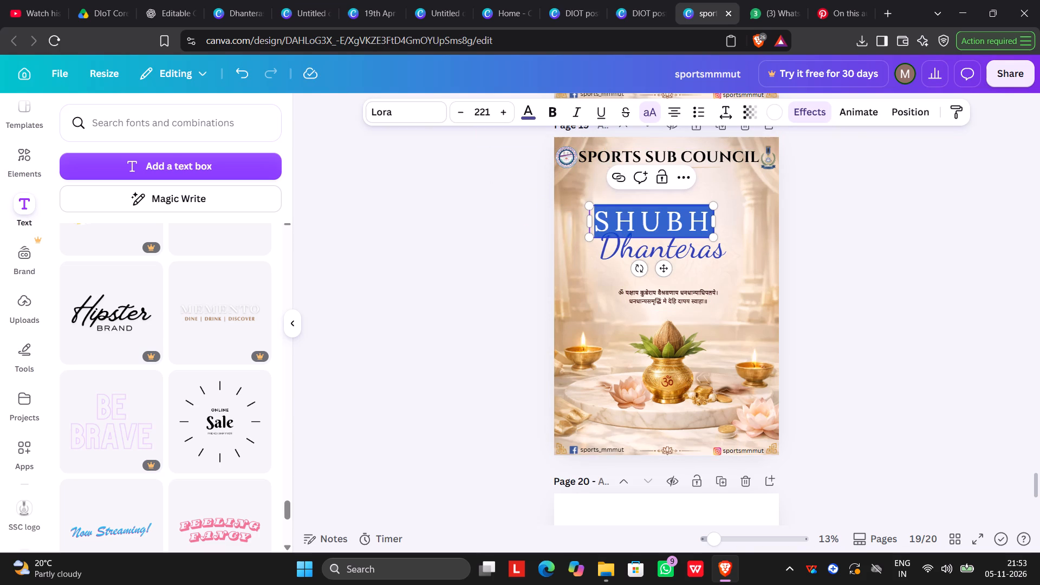
pyautogui.press('BackSpace')
pyautogui.write('ha')
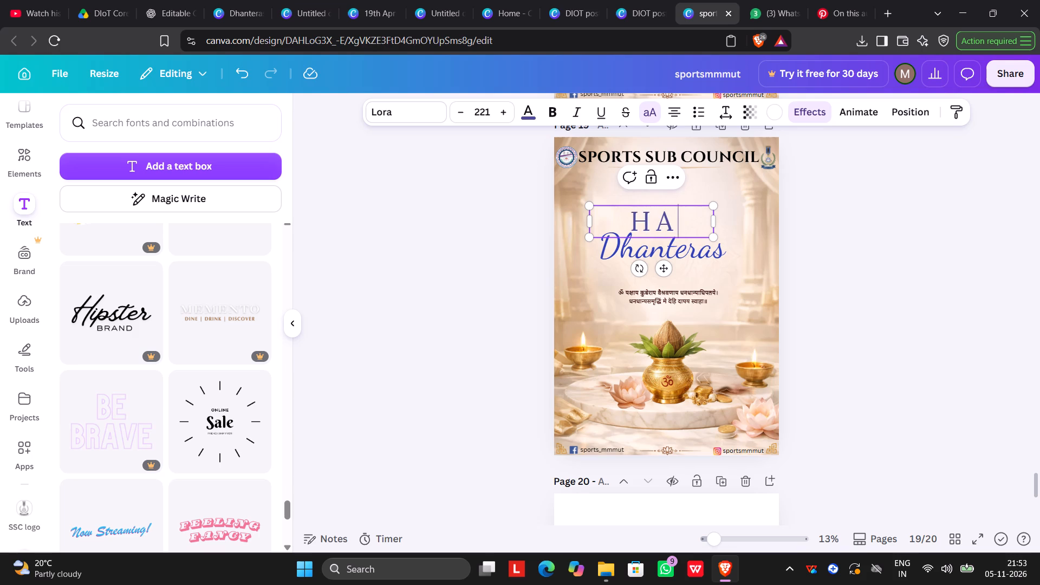
pyautogui.write('pp')
pyautogui.press('y')
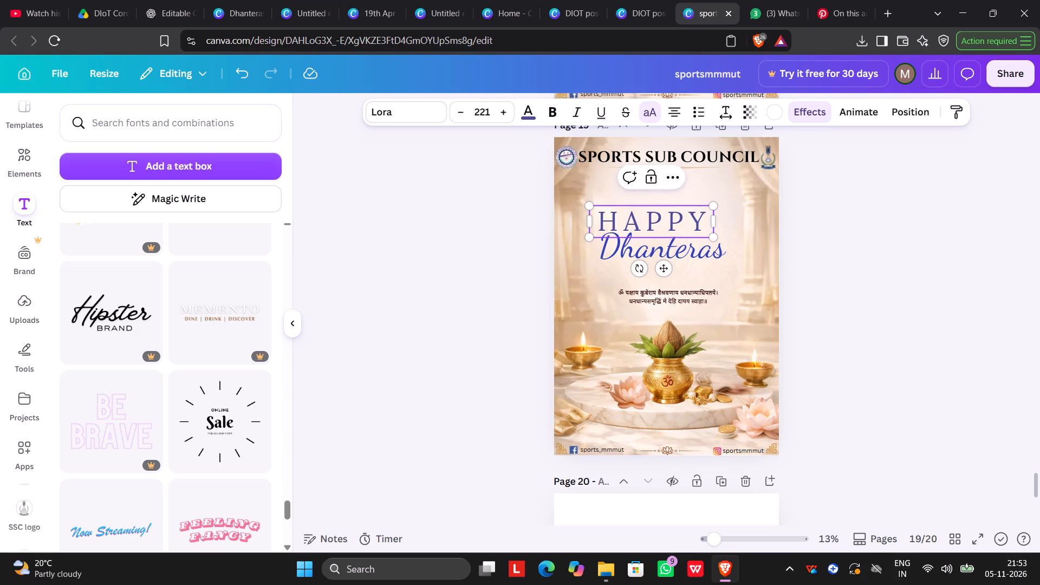
pyautogui.click(963, 300)
# Shrink the "HAPPY" text to about size 103 and place it just above the first half of "Dhanteras".
pyautogui.click(615, 211)
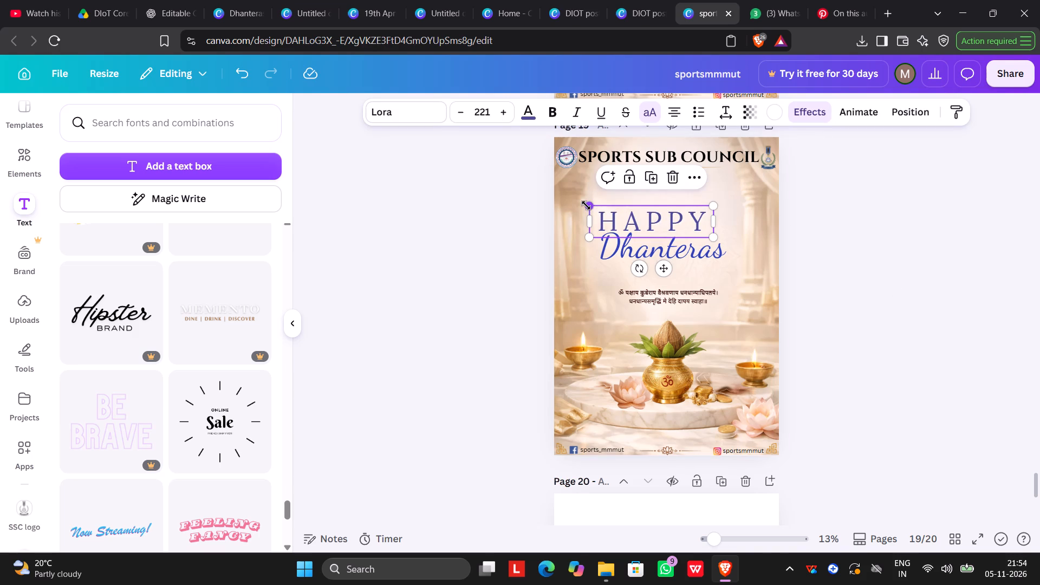
pyautogui.moveTo(586, 205); pyautogui.dragTo(642, 260)
pyautogui.click(832, 225)
pyautogui.moveTo(708, 230); pyautogui.dragTo(650, 233)
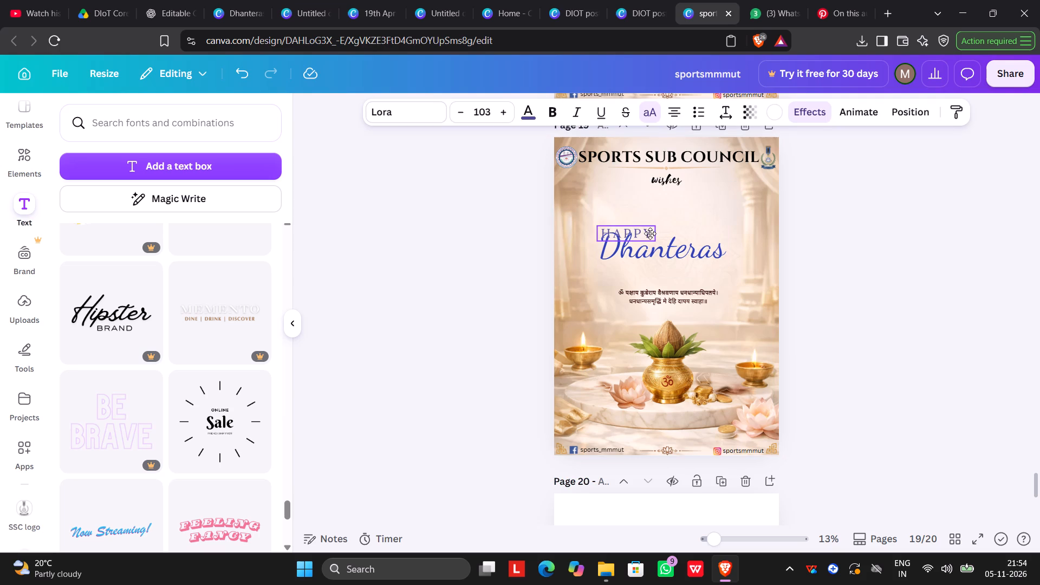
pyautogui.moveTo(650, 233); pyautogui.dragTo(661, 228)
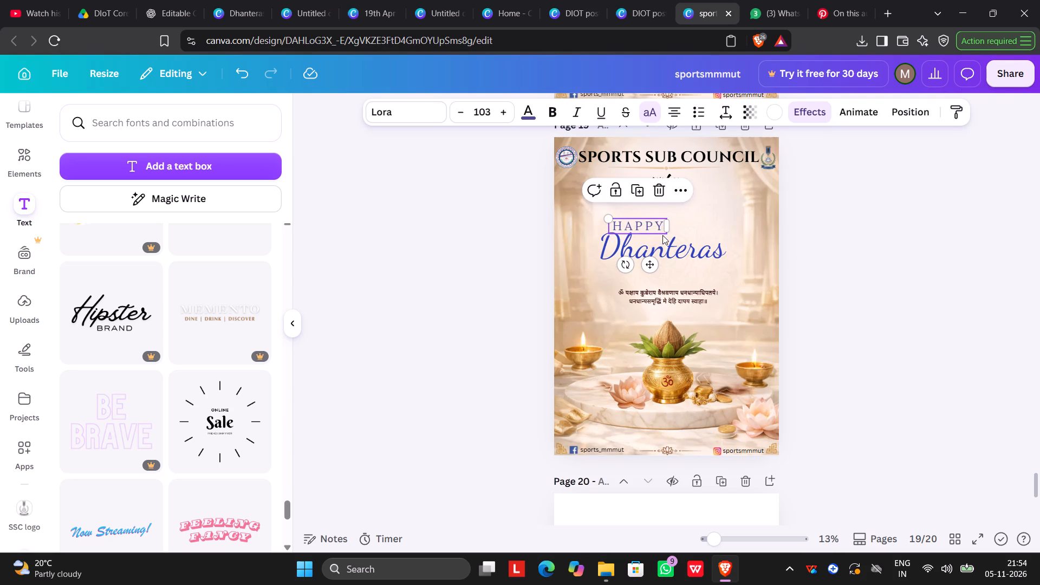
pyautogui.click(826, 222)
pyautogui.moveTo(657, 226); pyautogui.dragTo(658, 213)
pyautogui.click(857, 262)
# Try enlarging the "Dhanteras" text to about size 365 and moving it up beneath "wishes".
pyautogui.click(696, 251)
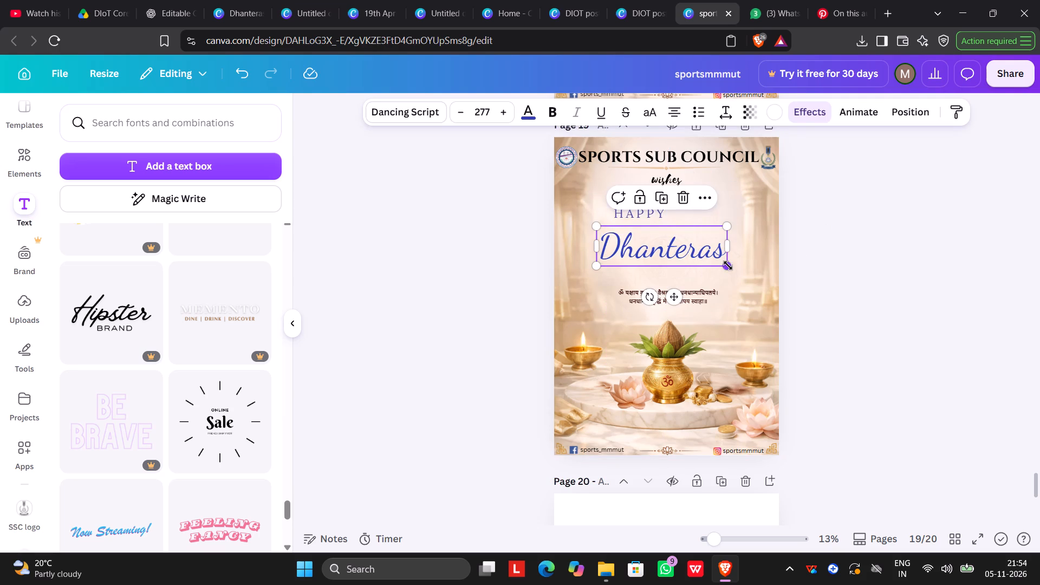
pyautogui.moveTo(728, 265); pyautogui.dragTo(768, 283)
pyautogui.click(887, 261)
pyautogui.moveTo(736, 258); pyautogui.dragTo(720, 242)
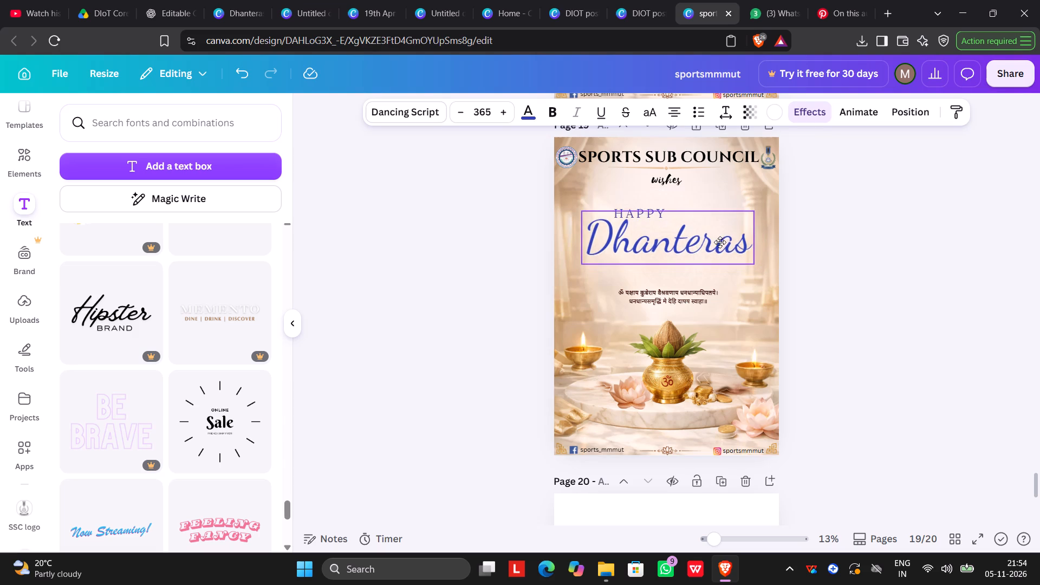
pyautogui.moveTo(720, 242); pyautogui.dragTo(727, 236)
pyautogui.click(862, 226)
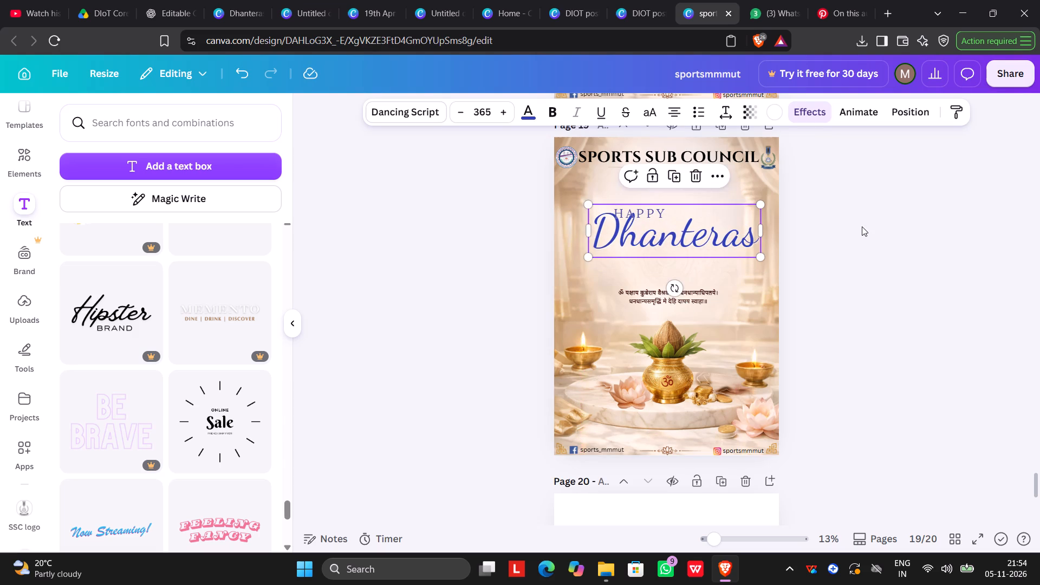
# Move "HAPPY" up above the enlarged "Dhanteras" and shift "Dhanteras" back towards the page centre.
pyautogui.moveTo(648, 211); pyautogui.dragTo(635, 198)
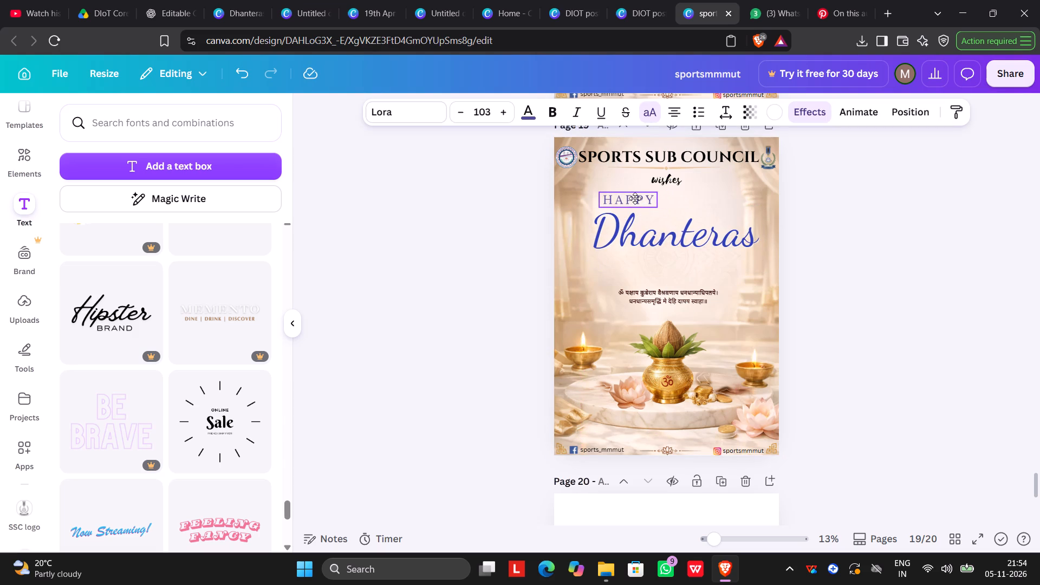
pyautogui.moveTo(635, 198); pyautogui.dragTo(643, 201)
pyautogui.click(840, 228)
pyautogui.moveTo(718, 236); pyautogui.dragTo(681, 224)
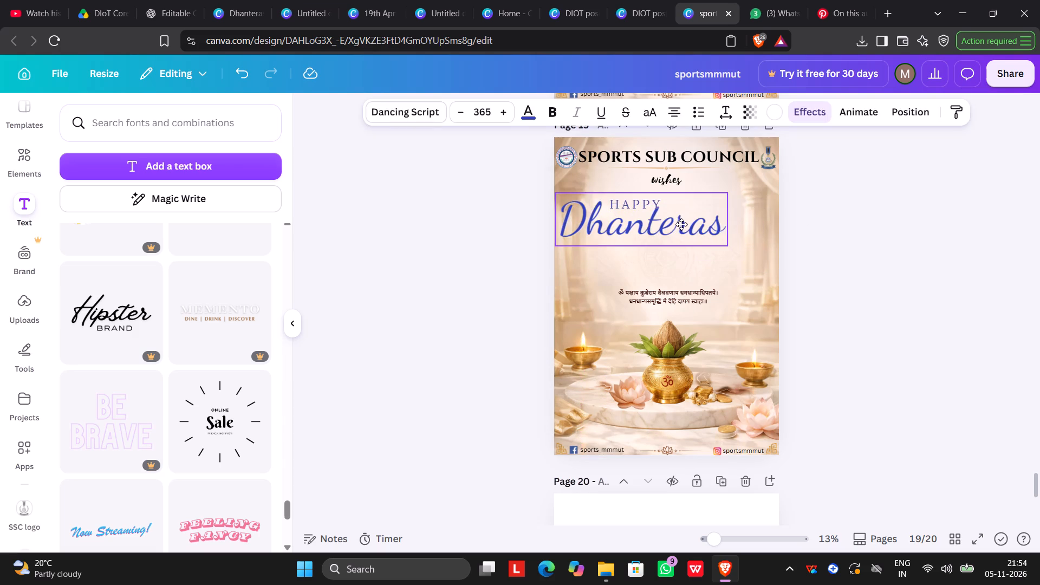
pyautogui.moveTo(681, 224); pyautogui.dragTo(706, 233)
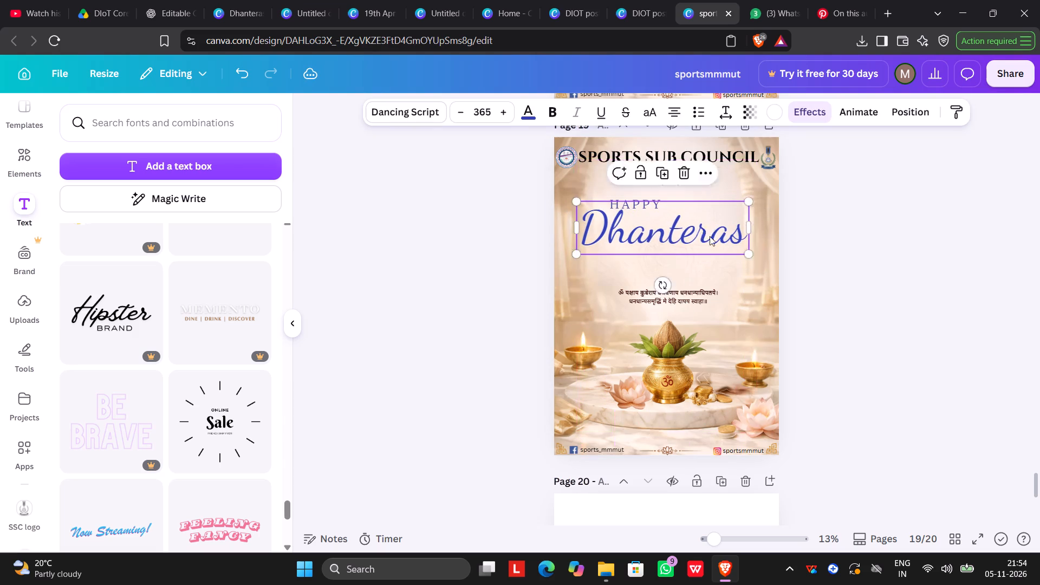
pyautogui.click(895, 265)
# Reduce the "Dhanteras" text to about size 291 and centre it horizontally on the page, just below "HAPPY".
pyautogui.click(718, 243)
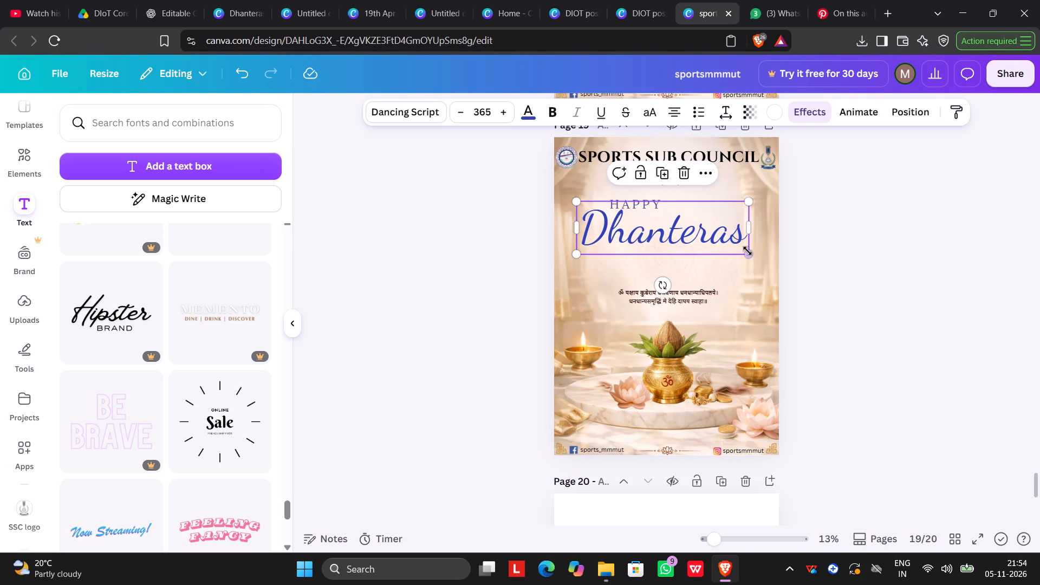
pyautogui.moveTo(748, 251); pyautogui.dragTo(713, 239)
pyautogui.click(942, 256)
pyautogui.moveTo(671, 227); pyautogui.dragTo(690, 231)
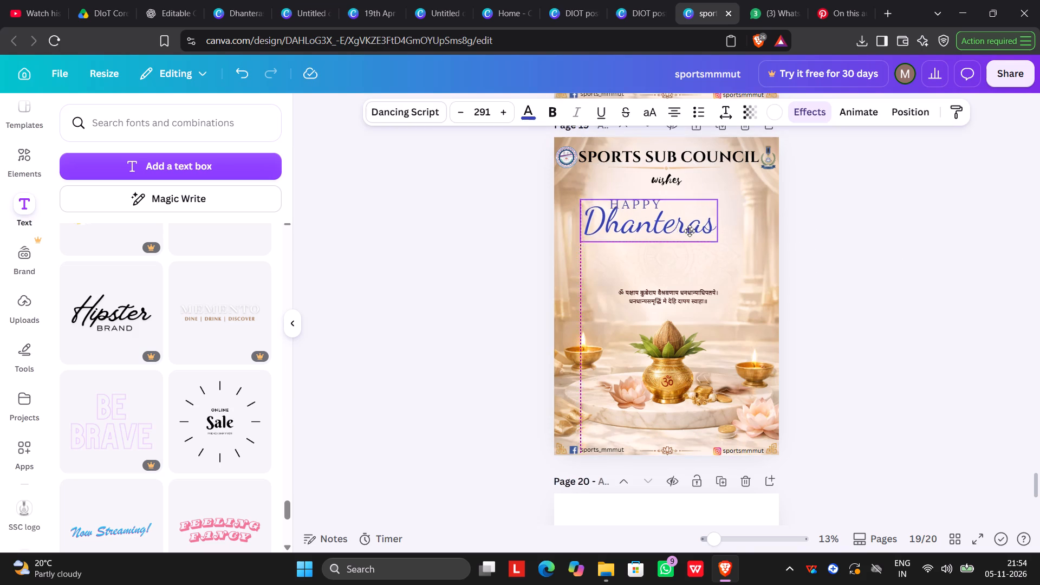
pyautogui.moveTo(690, 231); pyautogui.dragTo(694, 233)
pyautogui.click(879, 246)
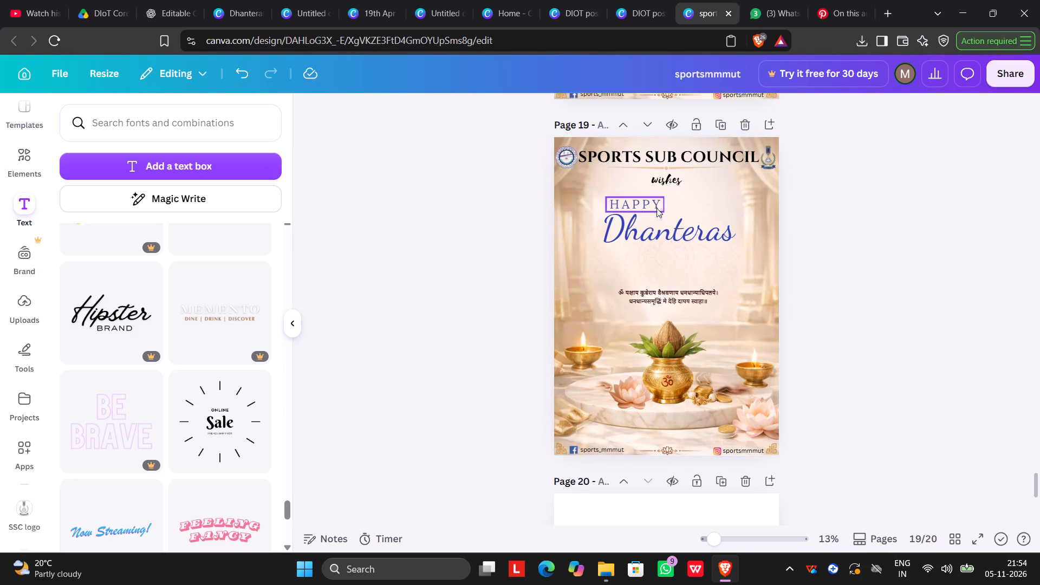
# Shrink the "HAPPY" text to about size 87.1 and position it above the middle of "Dhanteras".
pyautogui.click(656, 206)
pyautogui.moveTo(605, 194); pyautogui.dragTo(616, 201)
pyautogui.click(967, 239)
pyautogui.moveTo(642, 205); pyautogui.dragTo(657, 211)
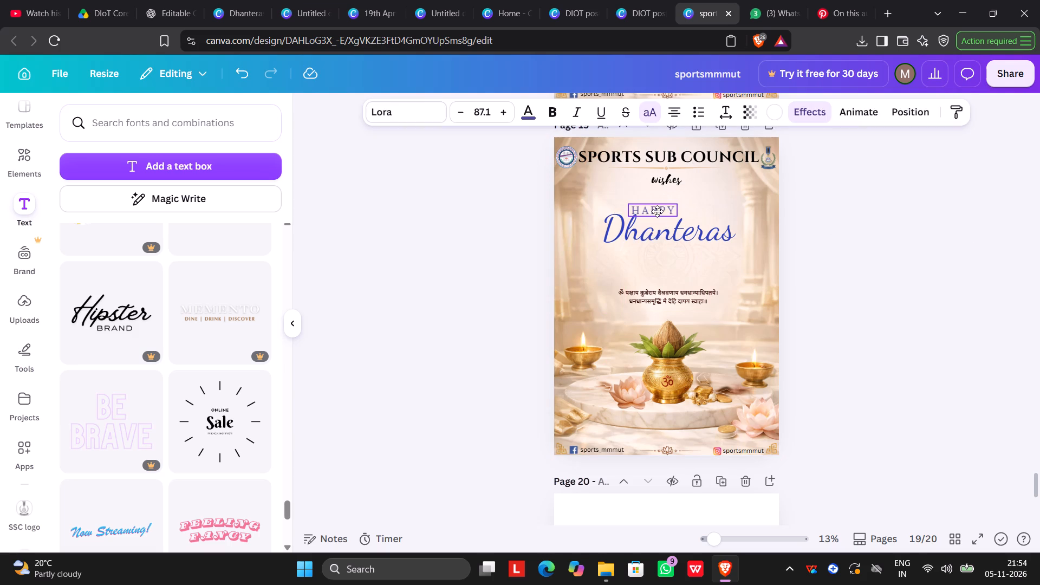
pyautogui.moveTo(657, 211); pyautogui.dragTo(659, 209)
pyautogui.click(878, 243)
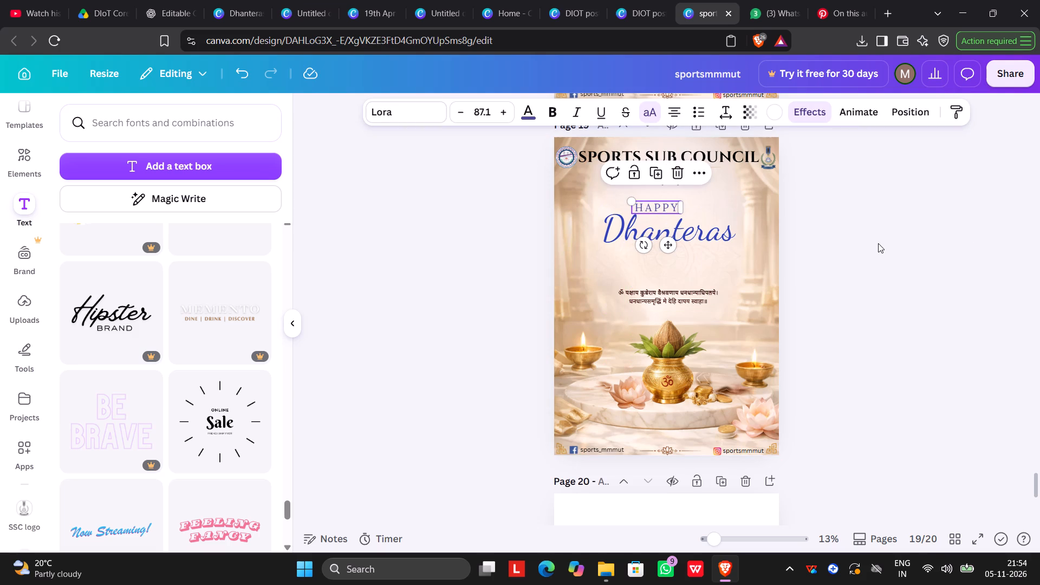
pyautogui.moveTo(649, 204); pyautogui.dragTo(654, 207)
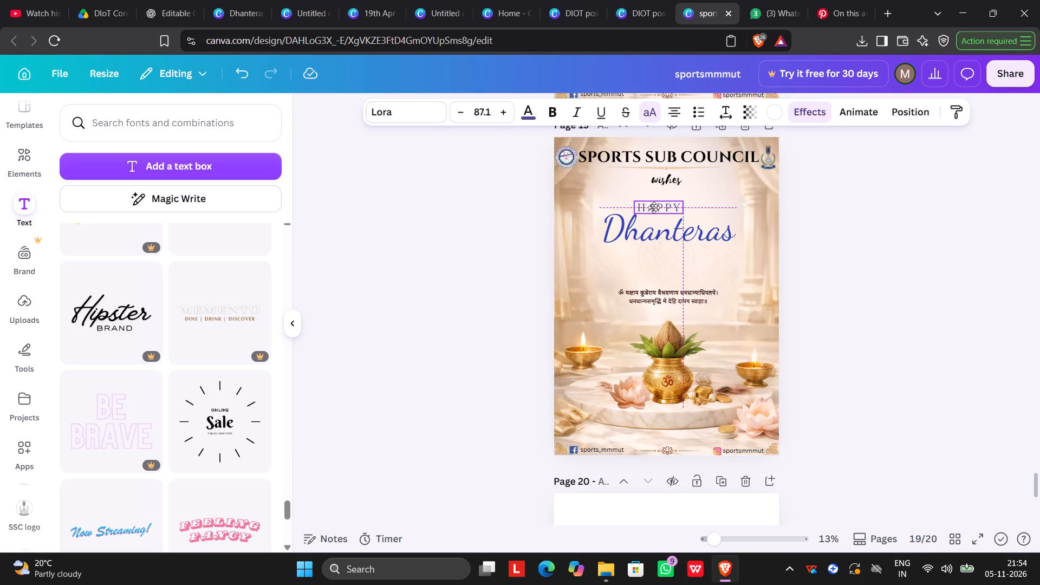
pyautogui.moveTo(654, 207); pyautogui.dragTo(661, 207)
pyautogui.click(853, 231)
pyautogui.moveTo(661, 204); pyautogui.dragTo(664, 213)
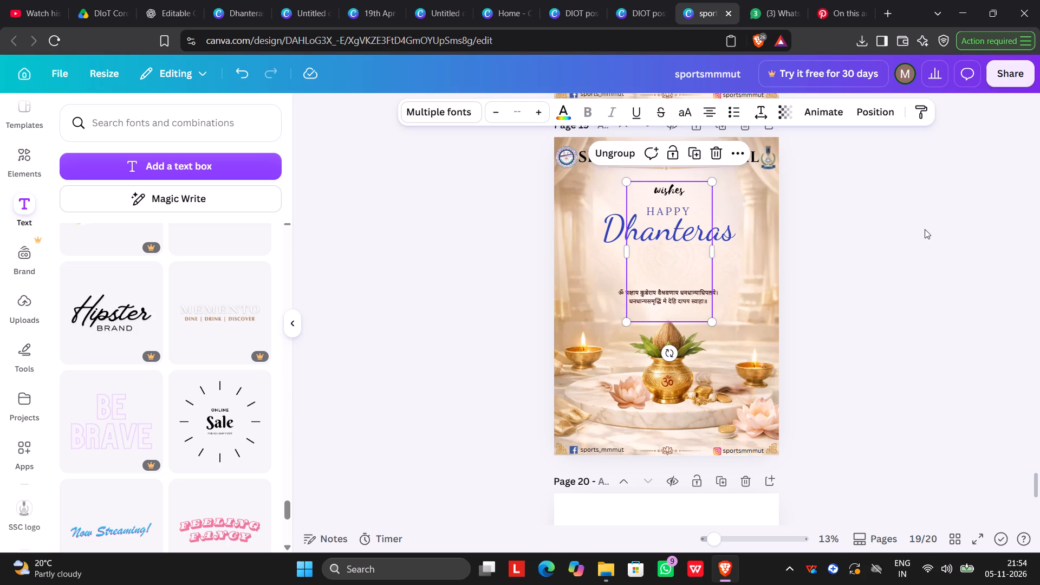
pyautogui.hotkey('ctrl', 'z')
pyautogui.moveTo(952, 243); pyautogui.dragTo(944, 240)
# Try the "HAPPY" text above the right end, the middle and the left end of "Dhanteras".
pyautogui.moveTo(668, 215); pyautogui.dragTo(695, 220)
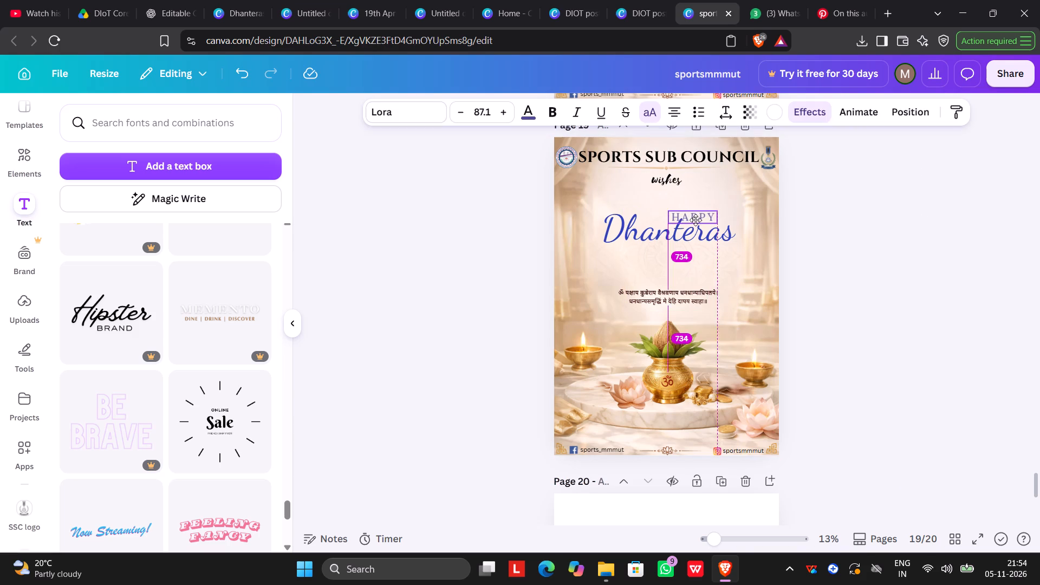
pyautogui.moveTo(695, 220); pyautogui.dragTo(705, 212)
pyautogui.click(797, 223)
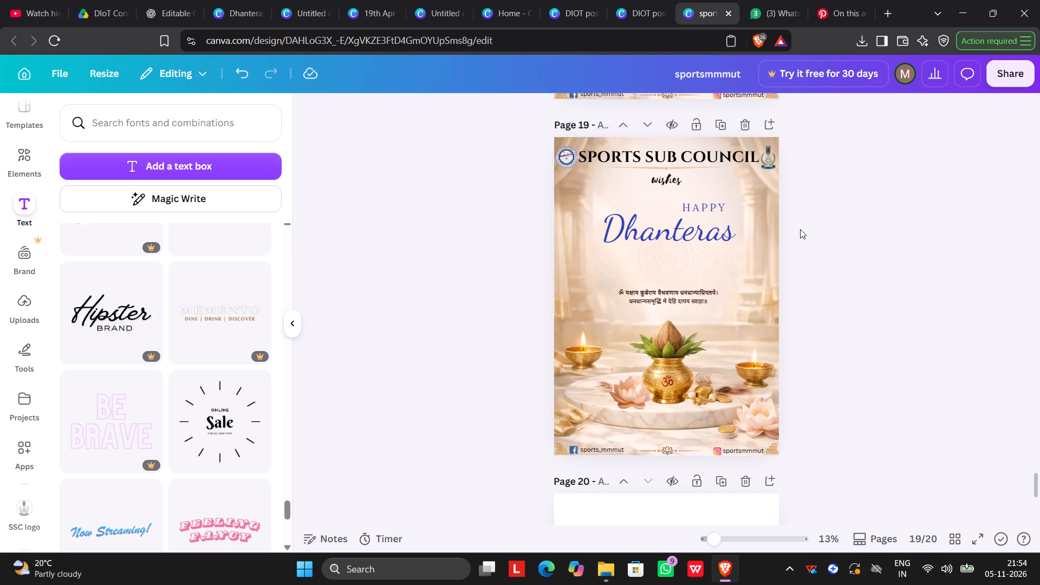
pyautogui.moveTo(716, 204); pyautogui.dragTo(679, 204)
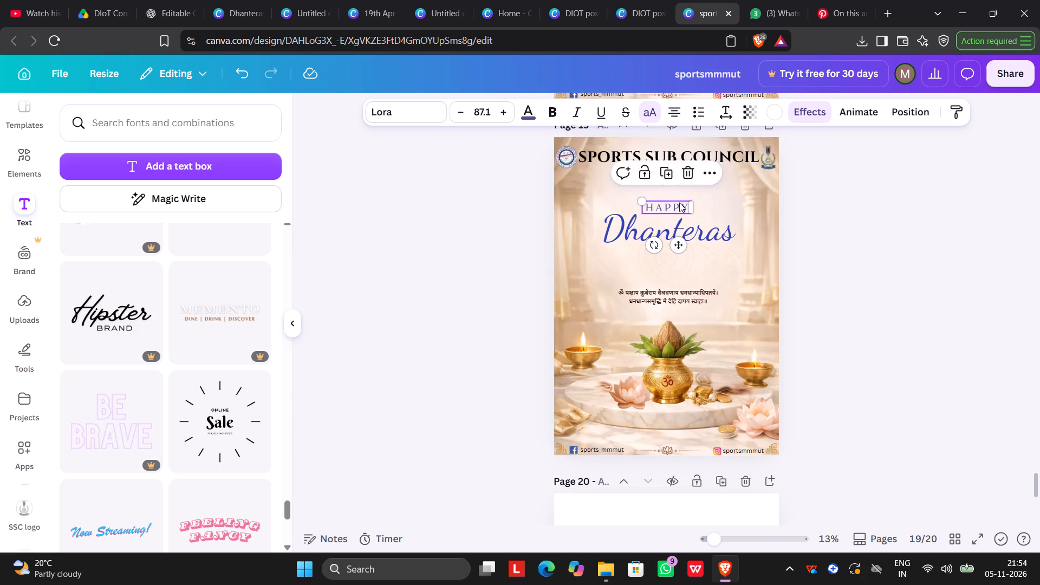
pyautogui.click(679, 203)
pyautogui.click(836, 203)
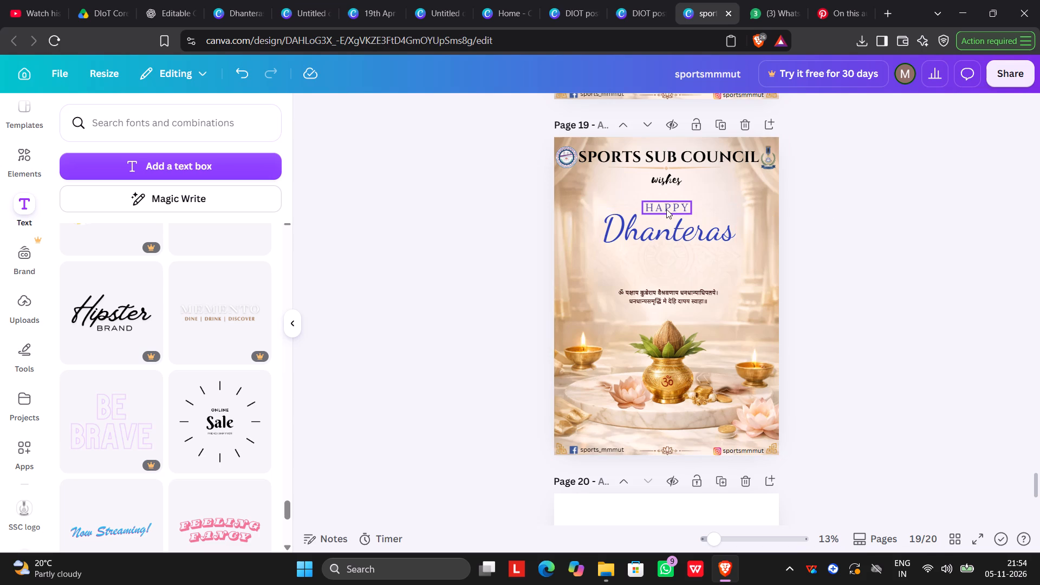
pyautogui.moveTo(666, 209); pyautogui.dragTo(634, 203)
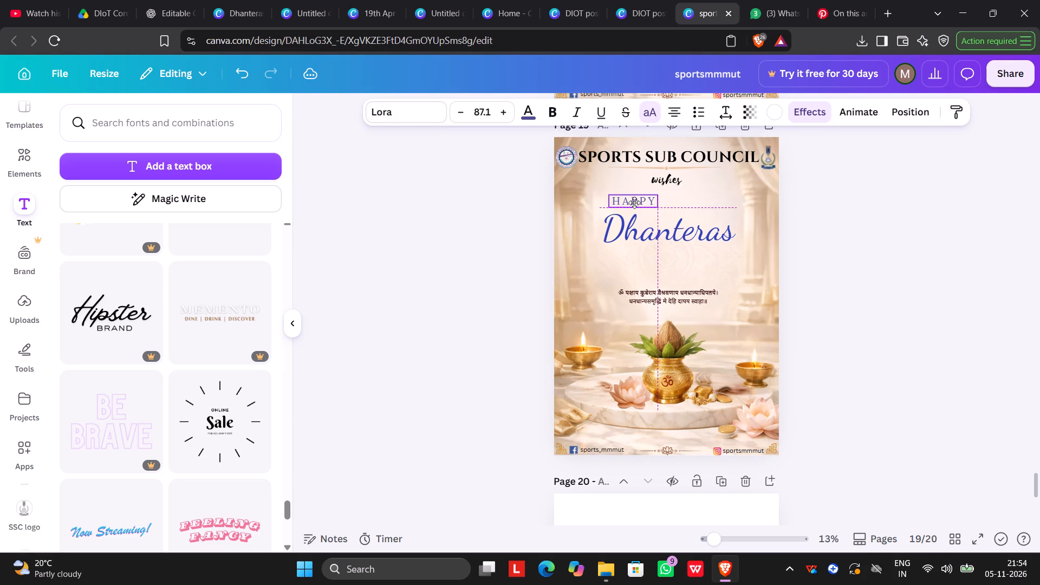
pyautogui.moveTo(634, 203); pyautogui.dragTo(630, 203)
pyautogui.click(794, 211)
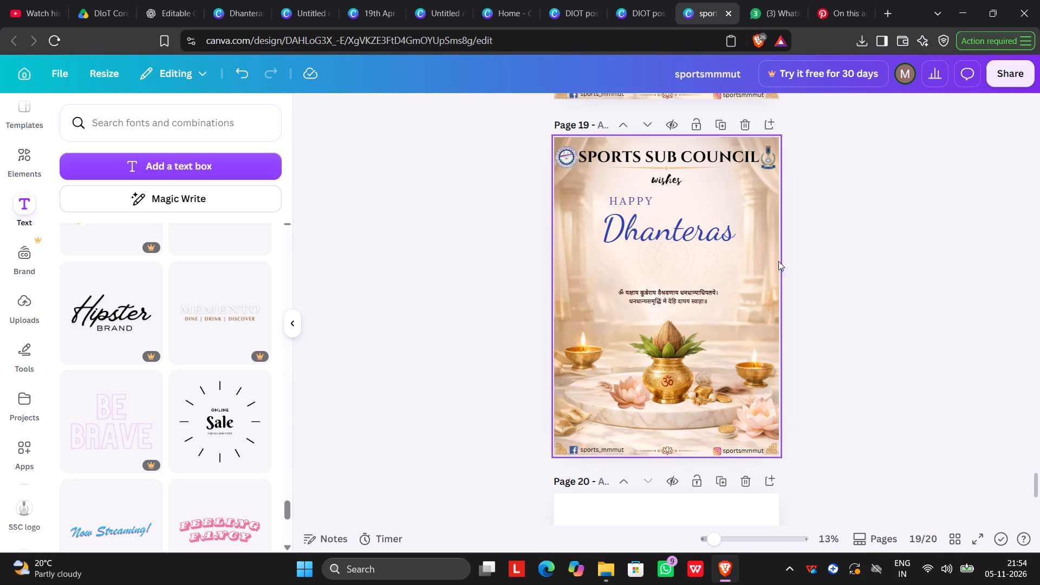
# Move "HAPPY" back to the middle, tucked closely over the lowercase letters of "Dhanteras".
pyautogui.moveTo(641, 196); pyautogui.dragTo(646, 201)
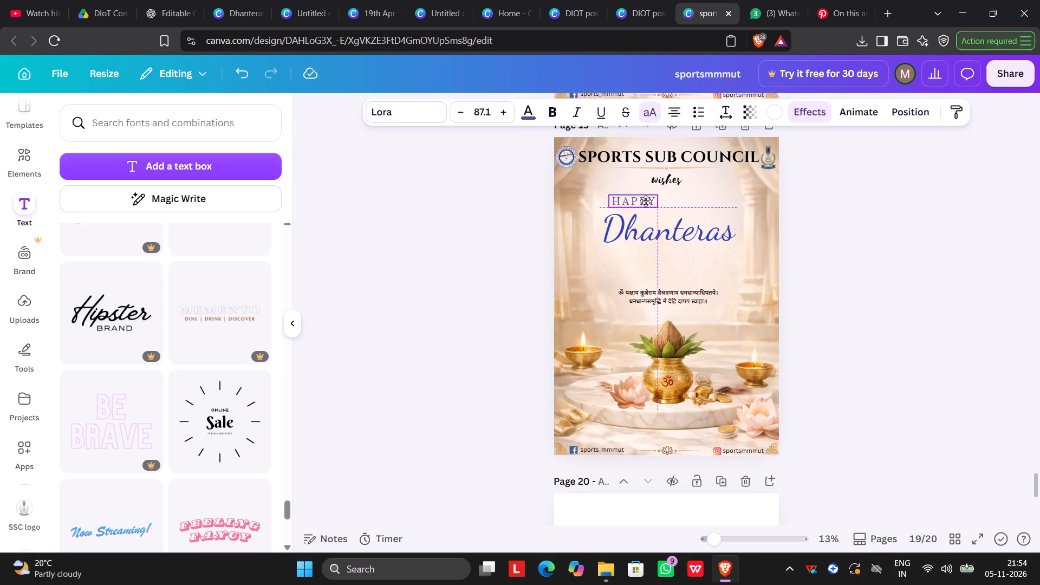
pyautogui.moveTo(646, 201); pyautogui.dragTo(675, 210)
pyautogui.click(817, 219)
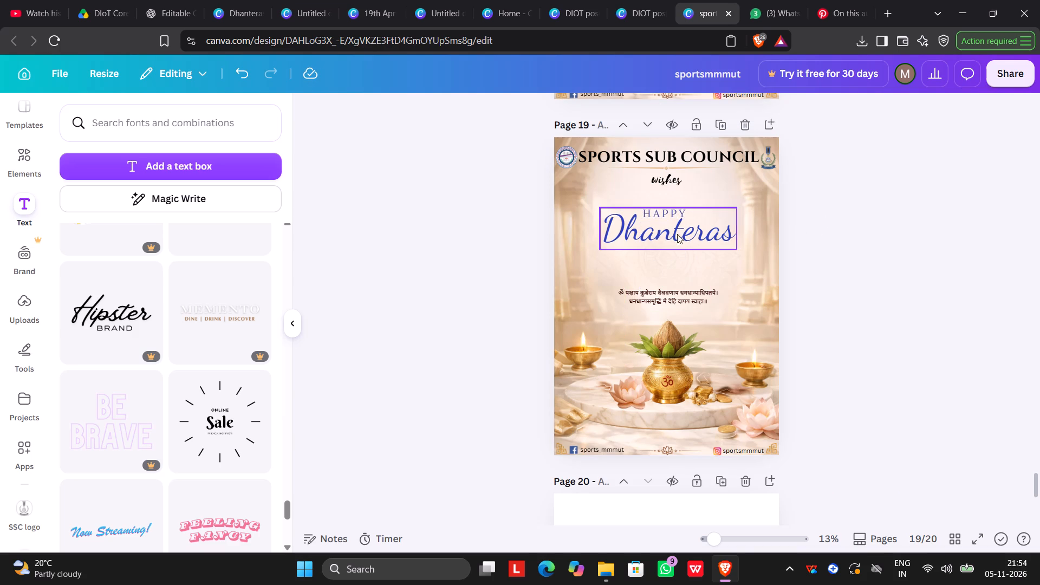
# Switch to the gold pot design and undo the downward move of its "Dhanteras" text.
pyautogui.click(237, 9)
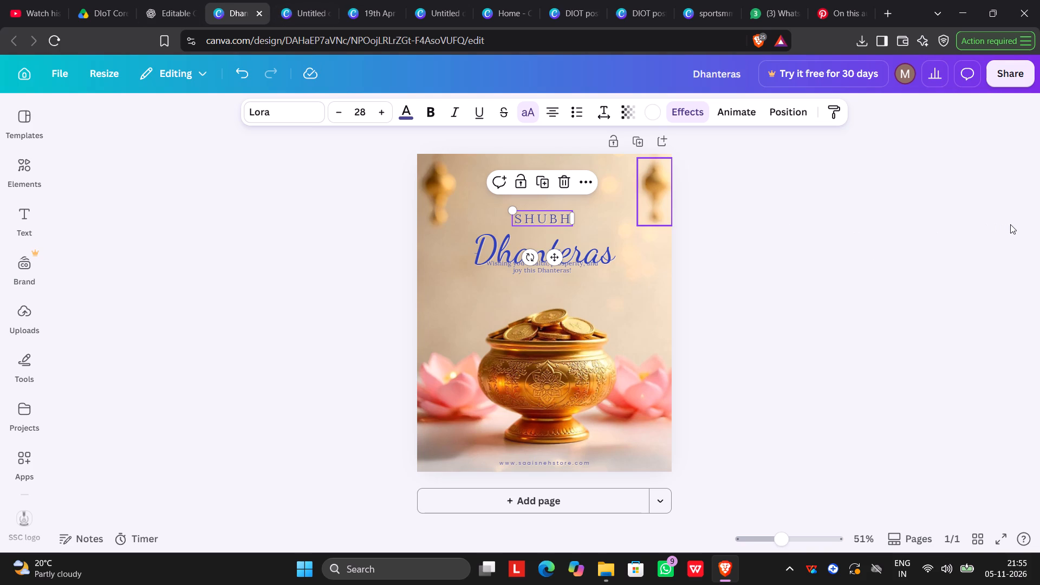
pyautogui.hotkey('ctrl', 'z')
pyautogui.hotkey('ctrl', 'z')
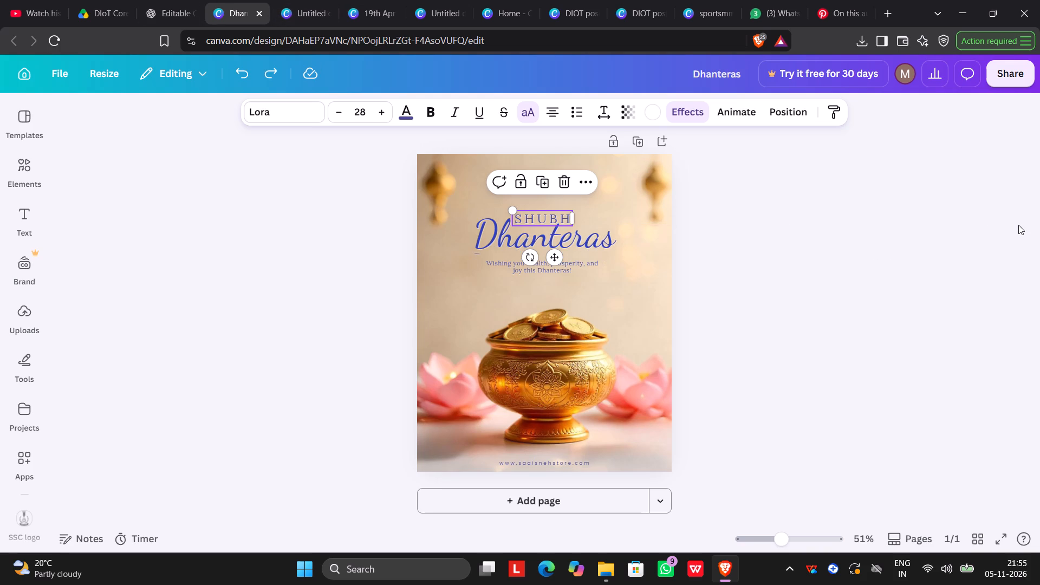
pyautogui.click(1032, 212)
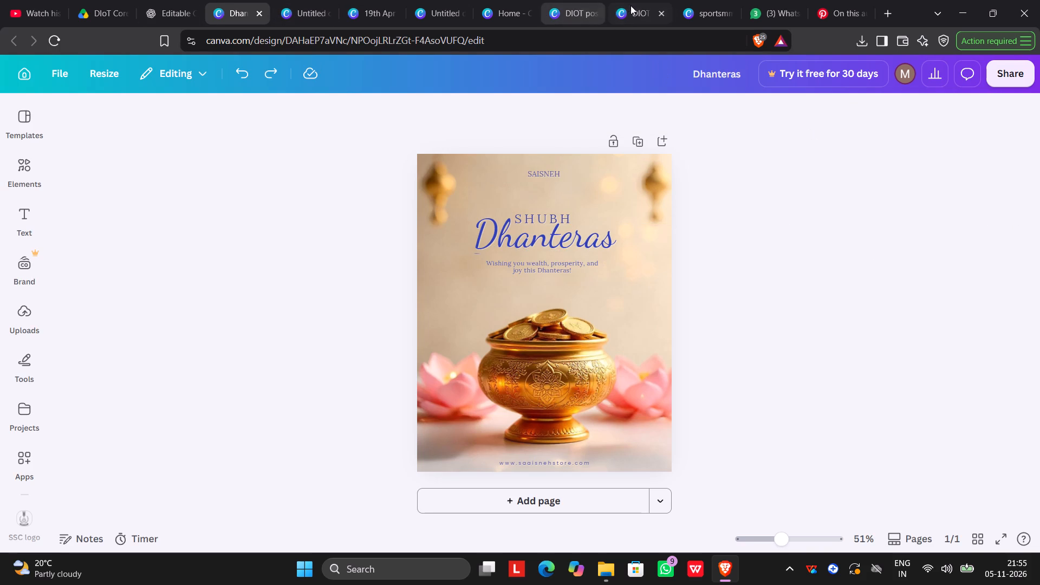
# Back on page 19 of the sportsmmmut design, nudge "HAPPY" slightly right to align with the centre of "Dhanteras".
pyautogui.click(691, 15)
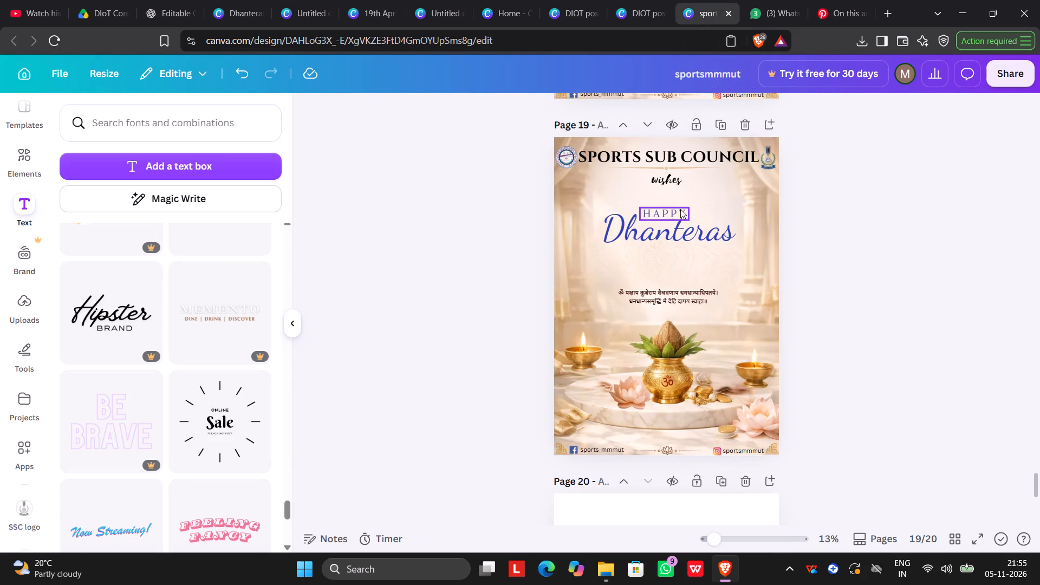
pyautogui.click(670, 211)
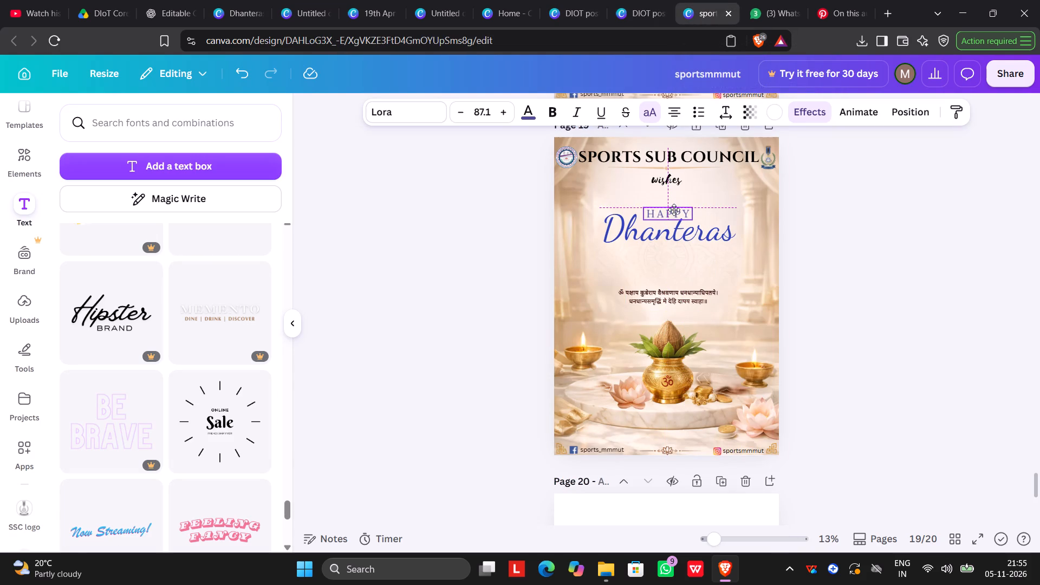
pyautogui.click(797, 201)
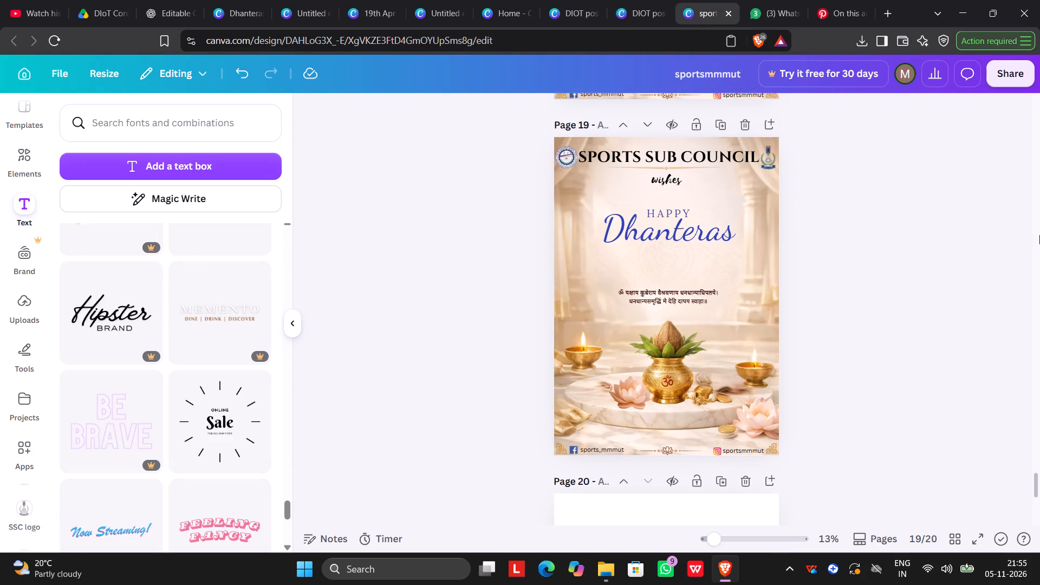
pyautogui.click(707, 244)
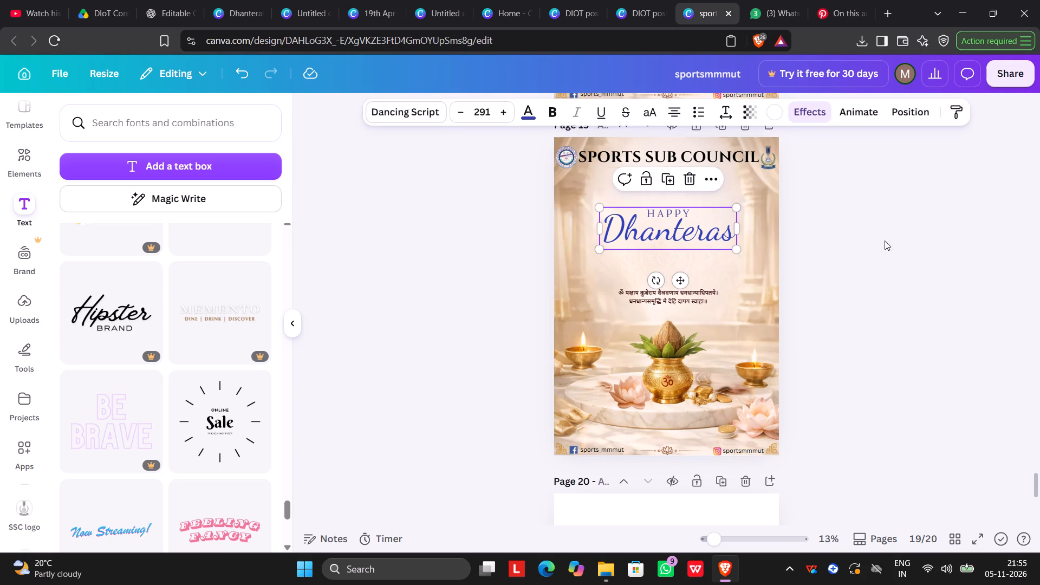
pyautogui.click(888, 239)
# Enlarge the Sanskrit verse on page 19 to size 61.3 and centre it just above the coconut pot.
pyautogui.click(687, 299)
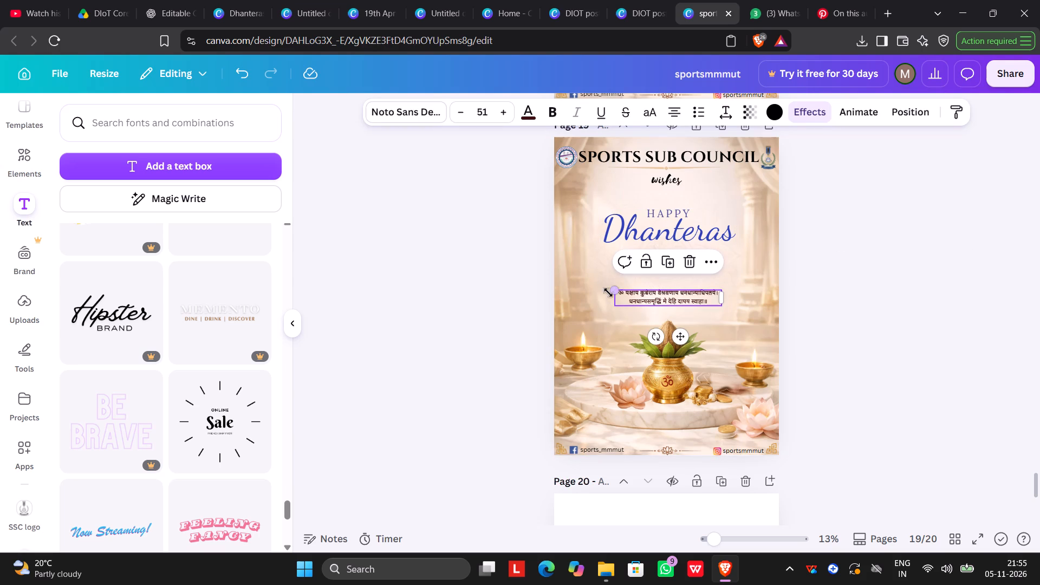
pyautogui.moveTo(616, 292); pyautogui.dragTo(603, 292)
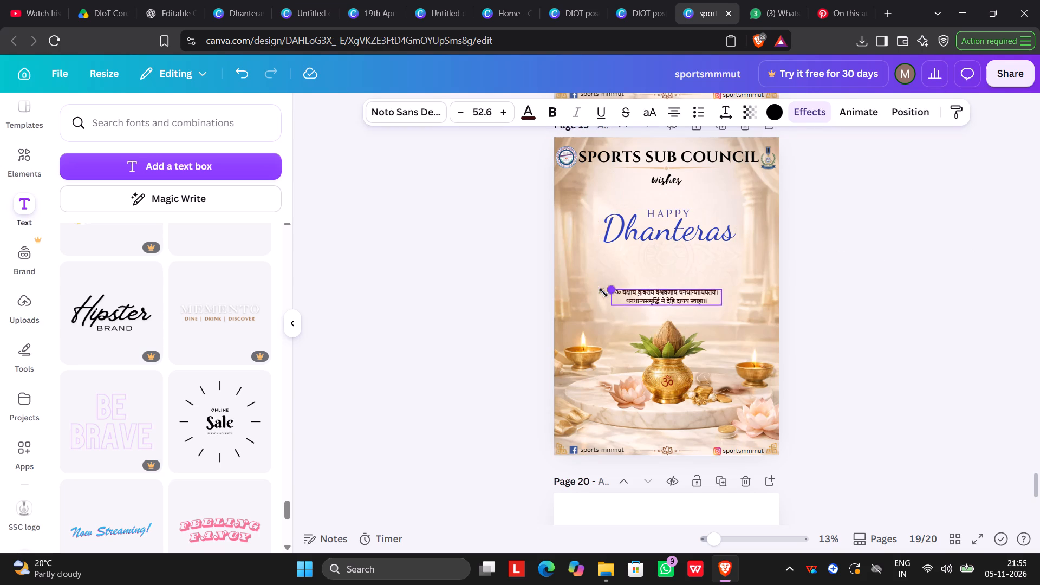
pyautogui.moveTo(603, 292); pyautogui.dragTo(597, 293)
pyautogui.click(947, 294)
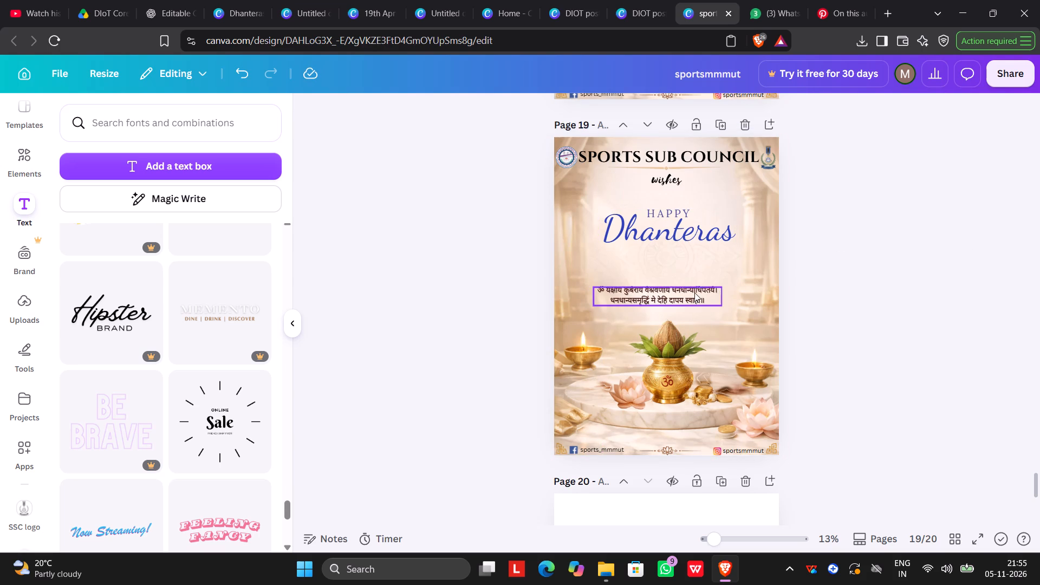
pyautogui.moveTo(694, 292); pyautogui.dragTo(700, 305)
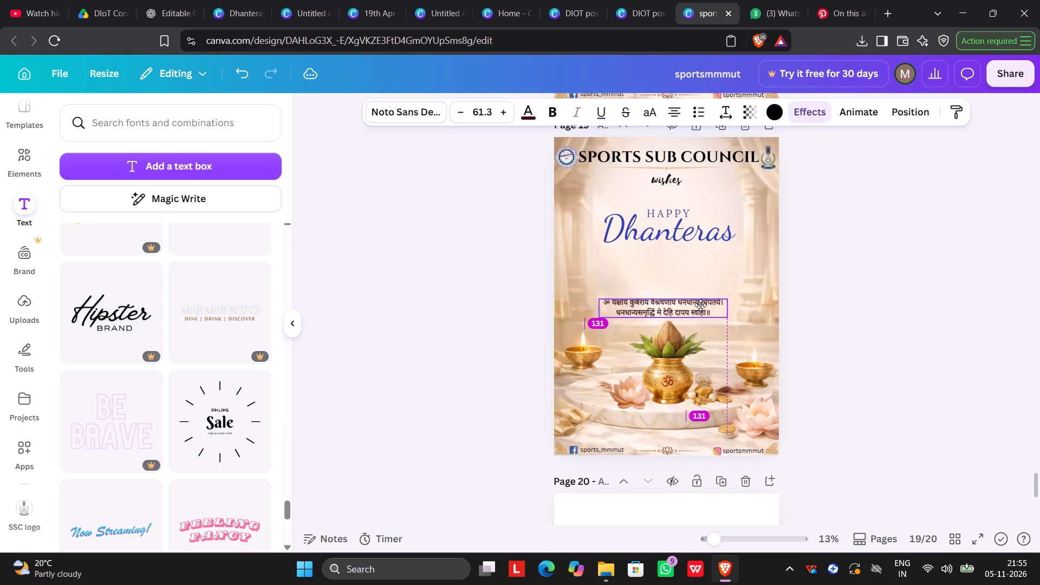
pyautogui.moveTo(700, 305); pyautogui.dragTo(705, 305)
pyautogui.click(911, 302)
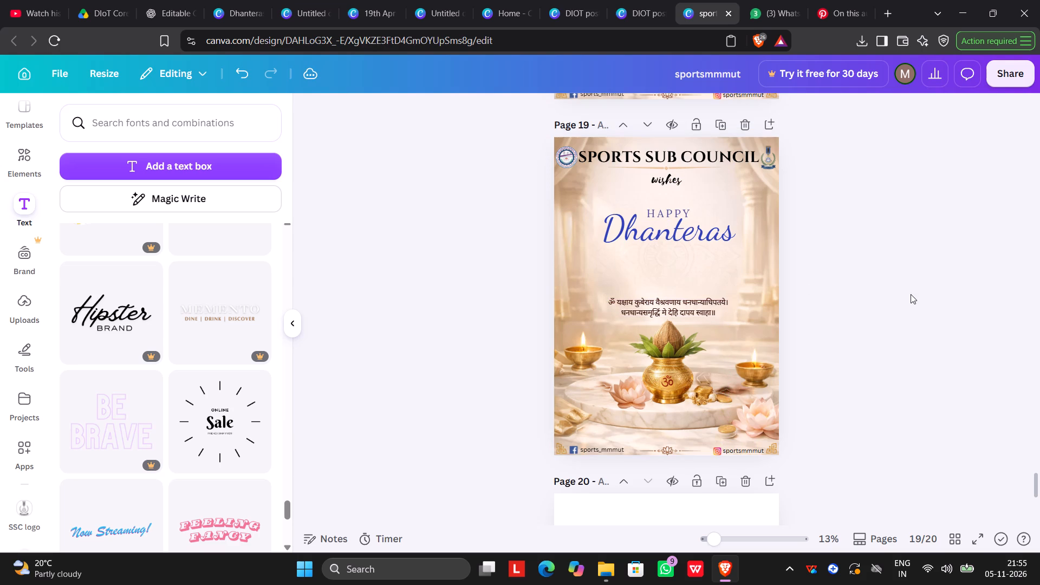
pyautogui.click(717, 309)
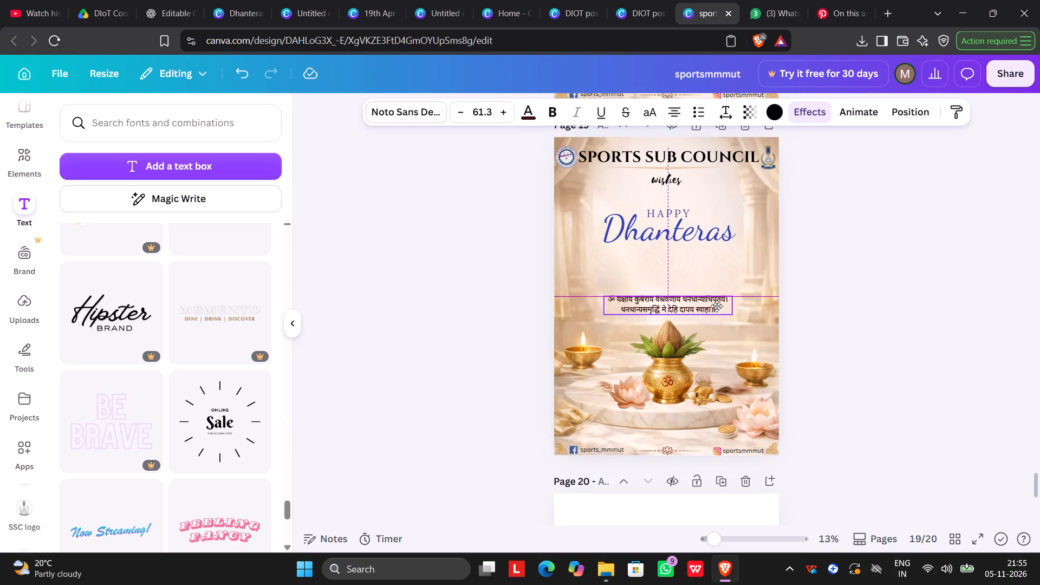
pyautogui.click(916, 285)
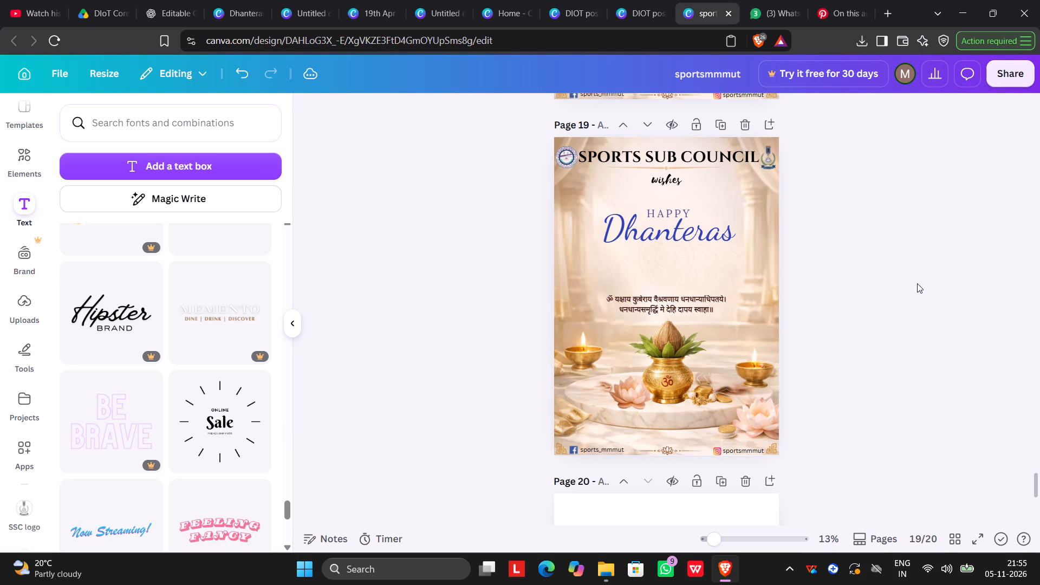
pyautogui.click(302, 9)
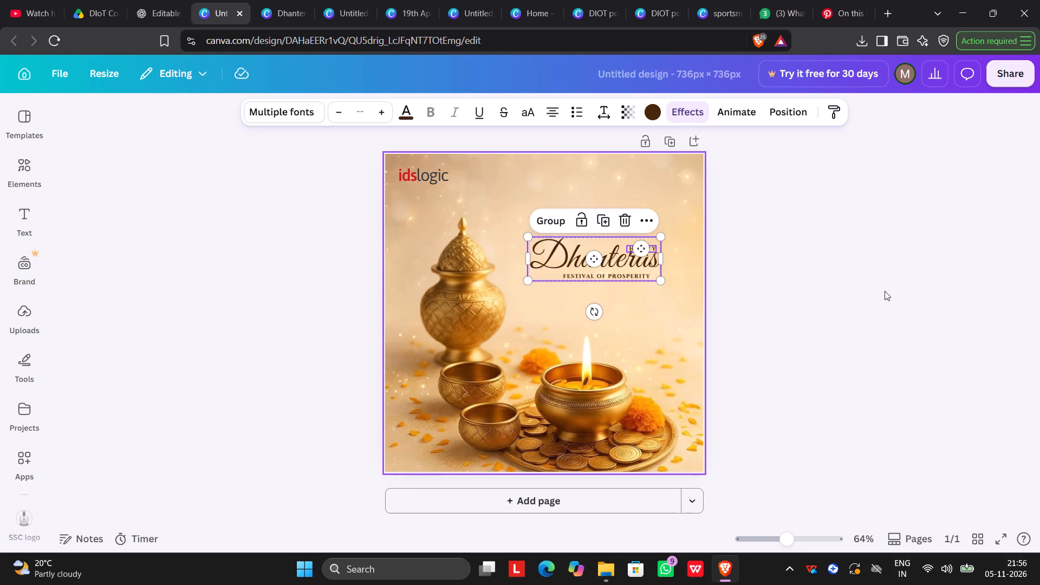
pyautogui.hotkey('ctrl', 'c')
pyautogui.click(817, 304)
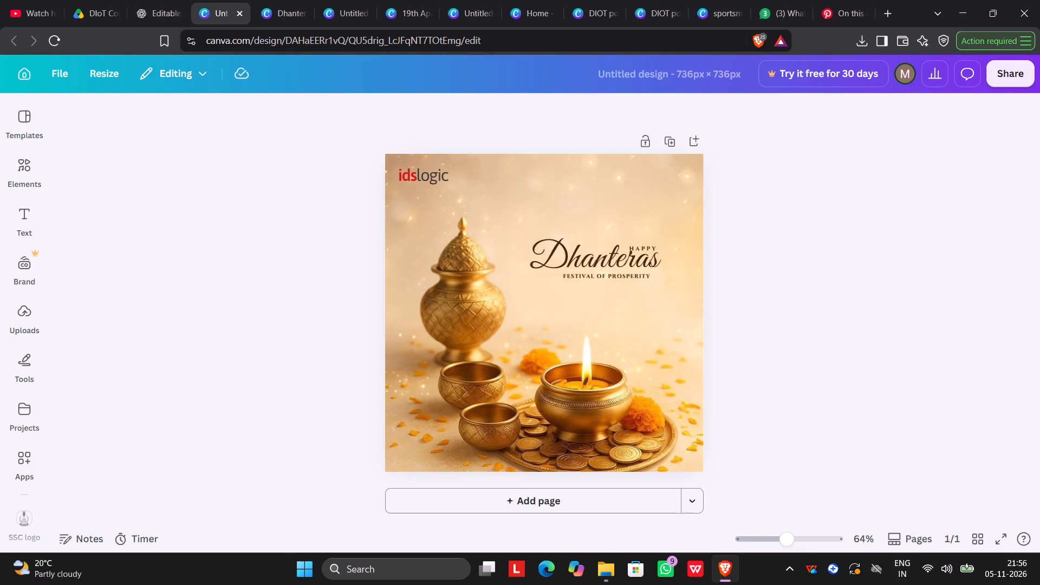
# Return to the sportsmmmut design and duplicate page 19 with the blue "Happy Dhanteras" title.
pyautogui.click(832, 6)
pyautogui.click(715, 16)
pyautogui.scroll(1, 744, 232)
pyautogui.scroll(-4, 743, 232)
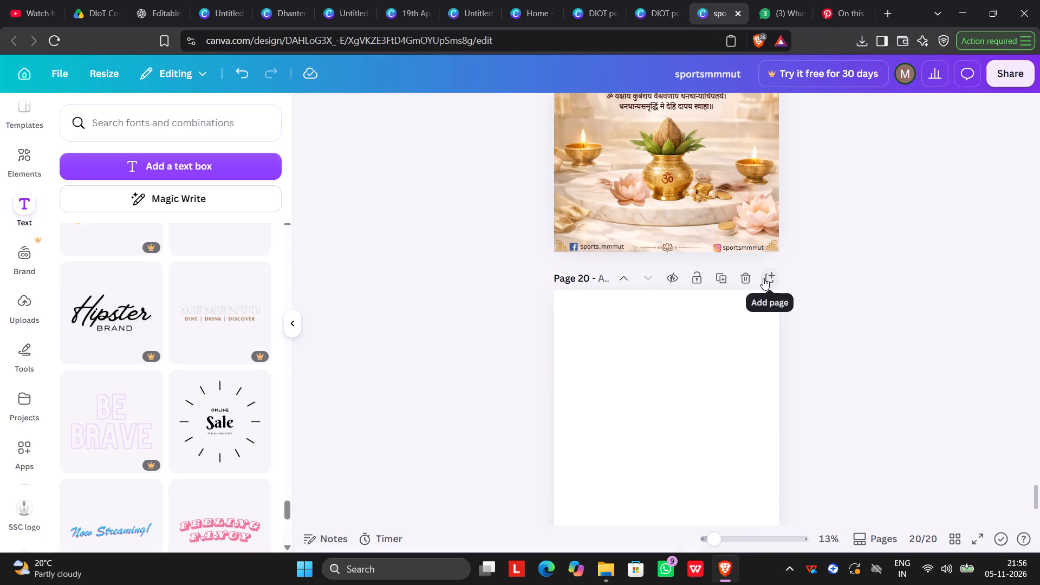
pyautogui.scroll(2, 769, 214)
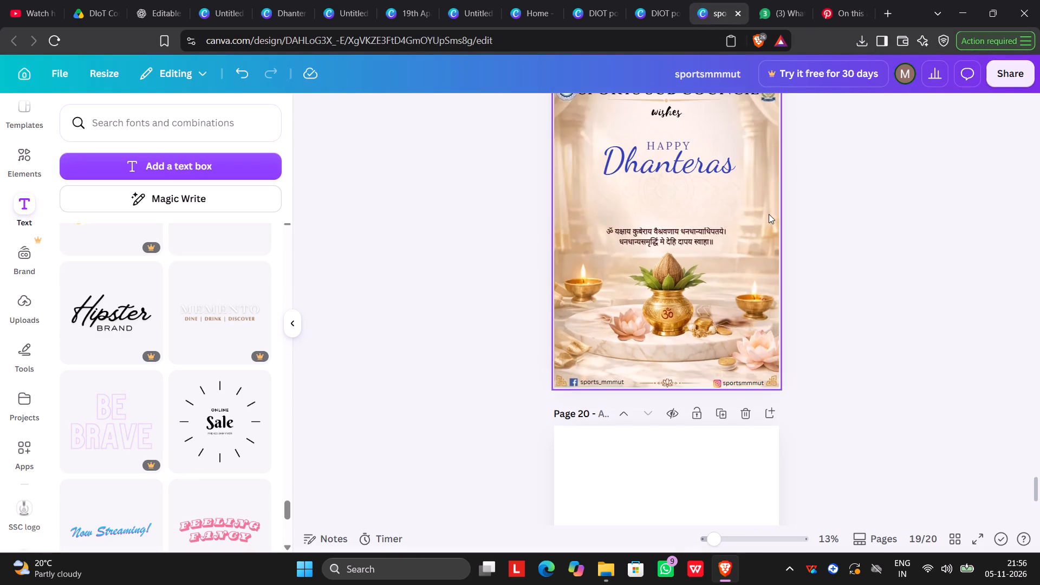
pyautogui.scroll(3, 769, 214)
pyautogui.click(720, 257)
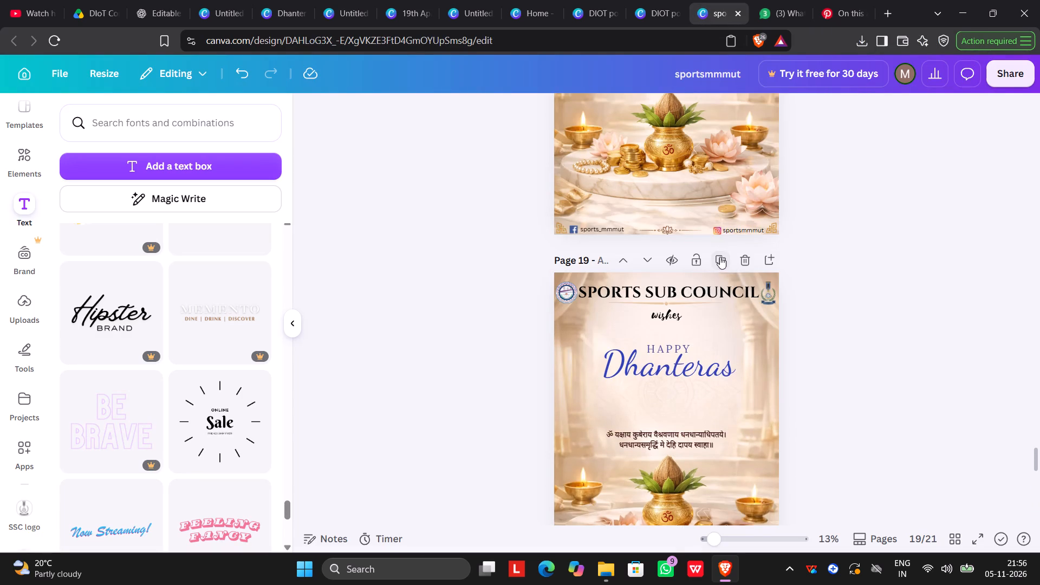
# Delete the blue "Dhanteras" and "HAPPY" texts from the duplicated poster on page 20.
pyautogui.scroll(-3, 720, 257)
pyautogui.scroll(2, 719, 255)
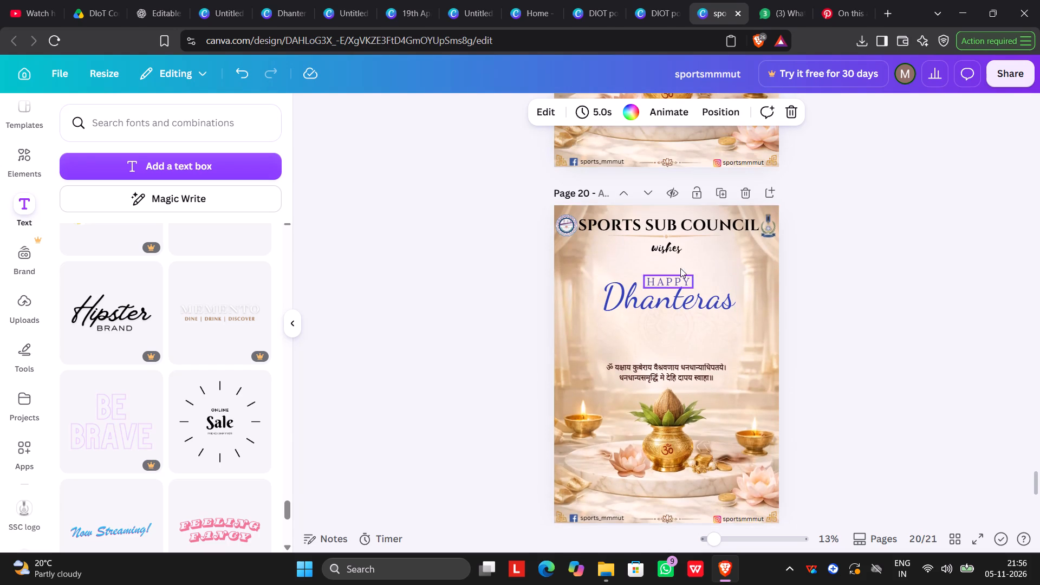
pyautogui.moveTo(603, 273); pyautogui.dragTo(687, 316)
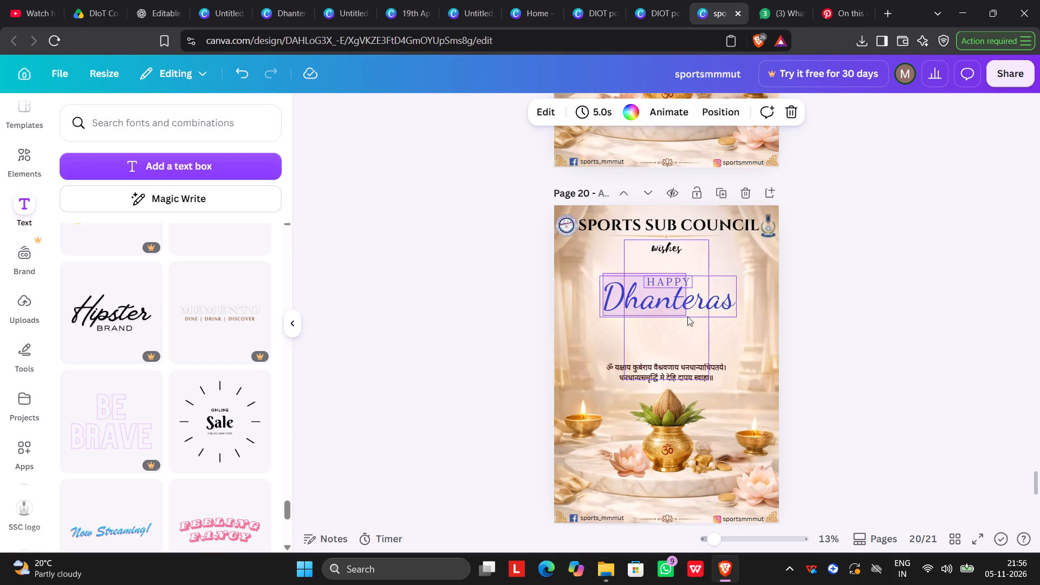
pyautogui.moveTo(687, 316); pyautogui.dragTo(686, 315)
pyautogui.click(825, 301)
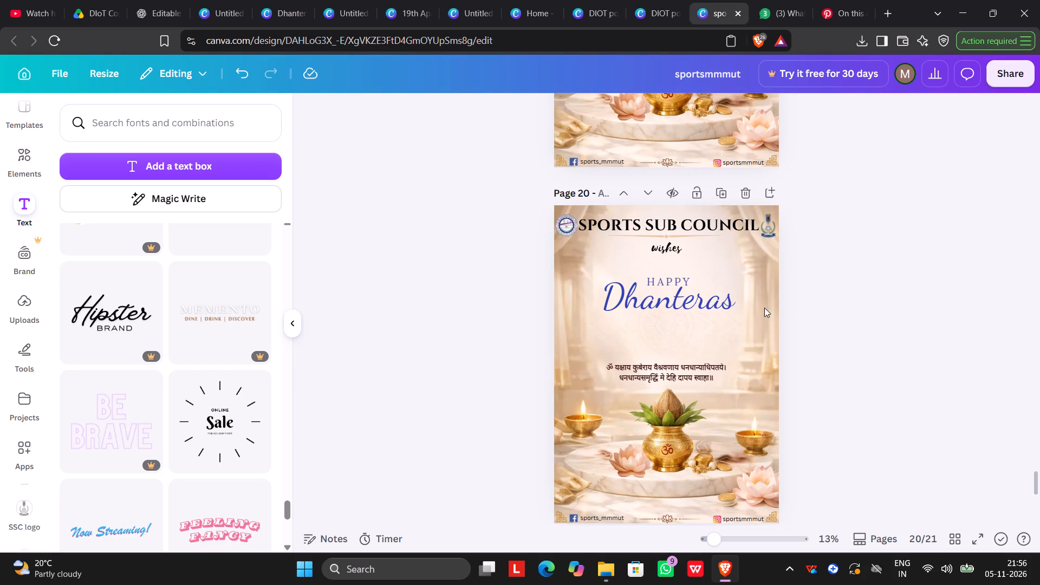
pyautogui.click(691, 300)
pyautogui.click(686, 246)
pyautogui.click(686, 279)
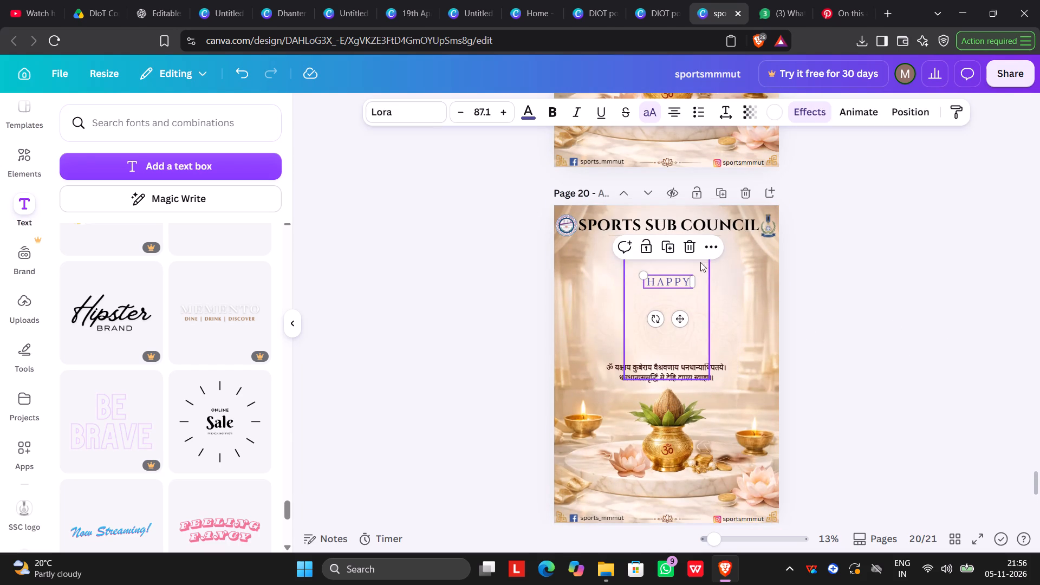
pyautogui.click(696, 250)
# Paste the copied brown "Happy Dhanteras Festival of Prosperity" title onto page 20.
pyautogui.hotkey('ctrl', 'v')
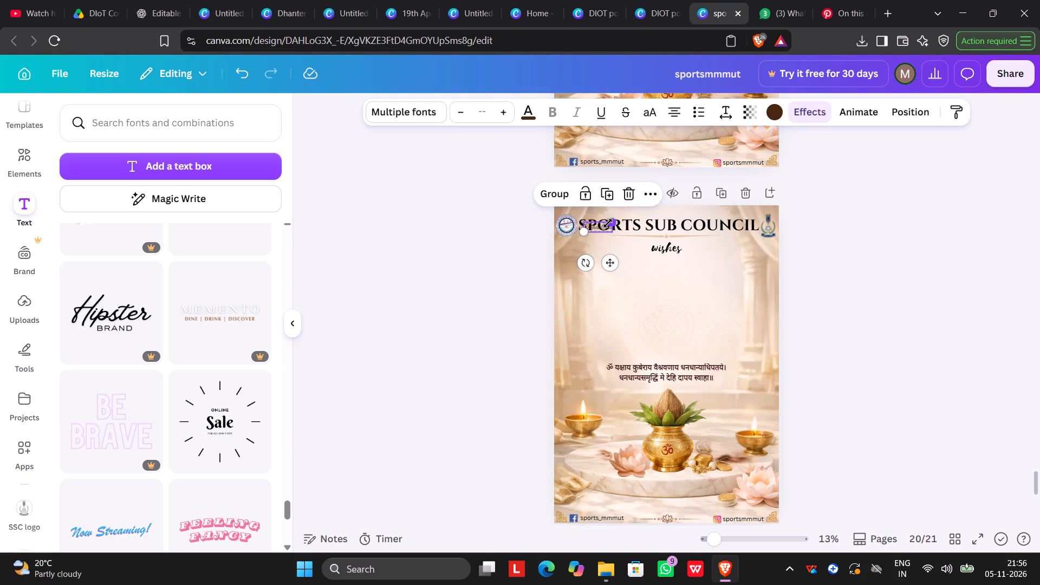
# Enlarge the brown "Dhanteras" text on page 20 and position it centrally above the Sanskrit verse.
pyautogui.moveTo(582, 230); pyautogui.dragTo(541, 282)
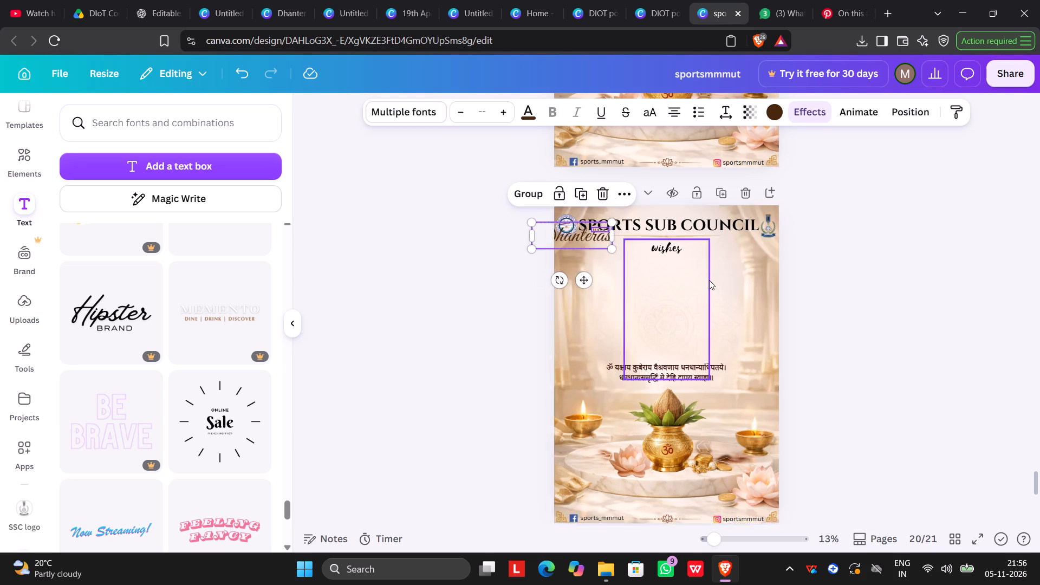
pyautogui.click(799, 262)
pyautogui.moveTo(572, 233); pyautogui.dragTo(643, 296)
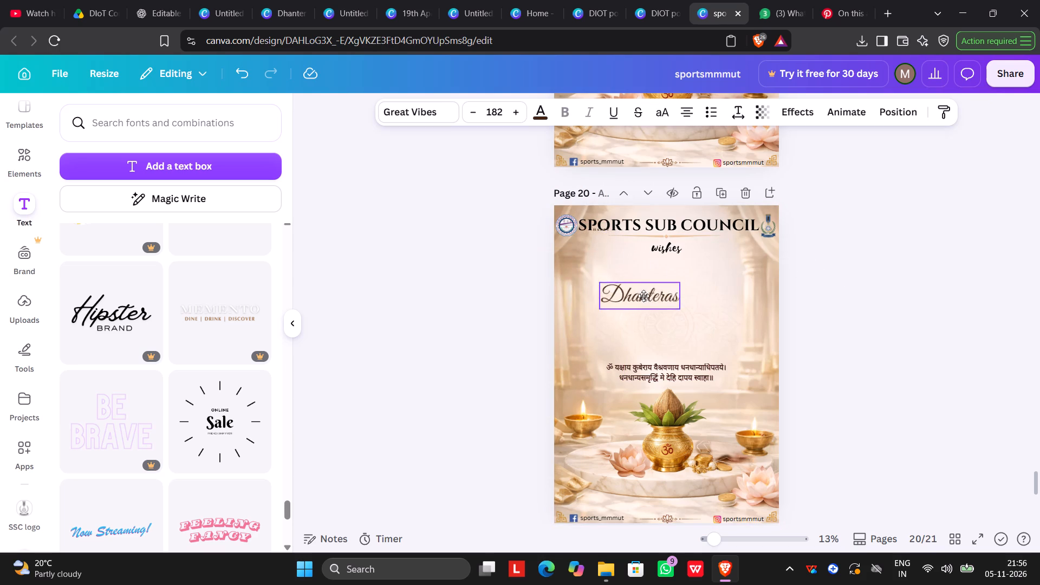
pyautogui.moveTo(643, 296); pyautogui.dragTo(670, 307)
pyautogui.moveTo(628, 324); pyautogui.dragTo(576, 342)
pyautogui.click(815, 333)
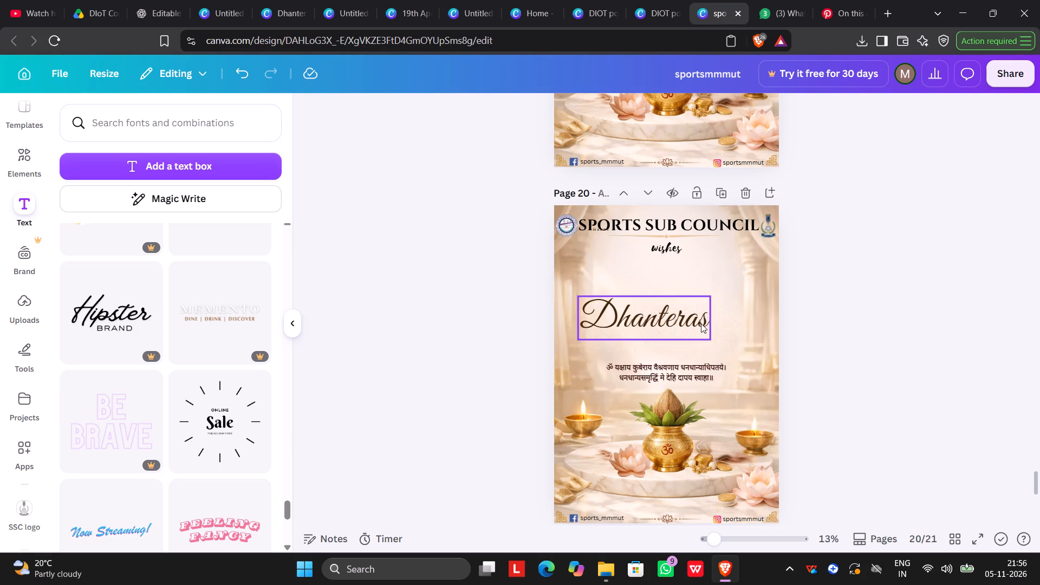
pyautogui.moveTo(694, 321); pyautogui.dragTo(706, 319)
pyautogui.click(790, 304)
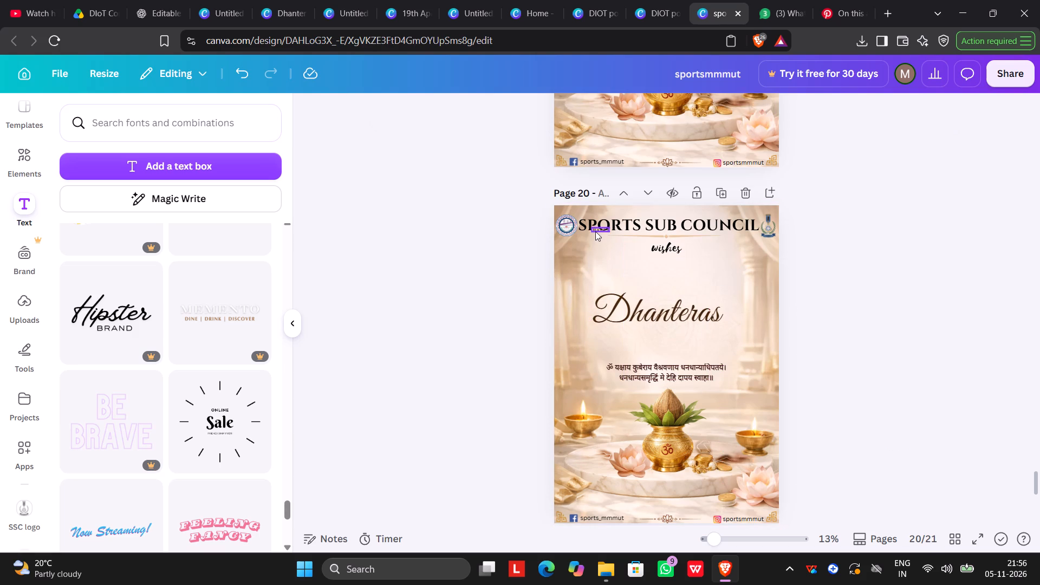
# Move the small "HAPPY" text out of the header, enlarge it to size 87 and place it just above "Dhanteras".
pyautogui.moveTo(594, 227); pyautogui.dragTo(626, 280)
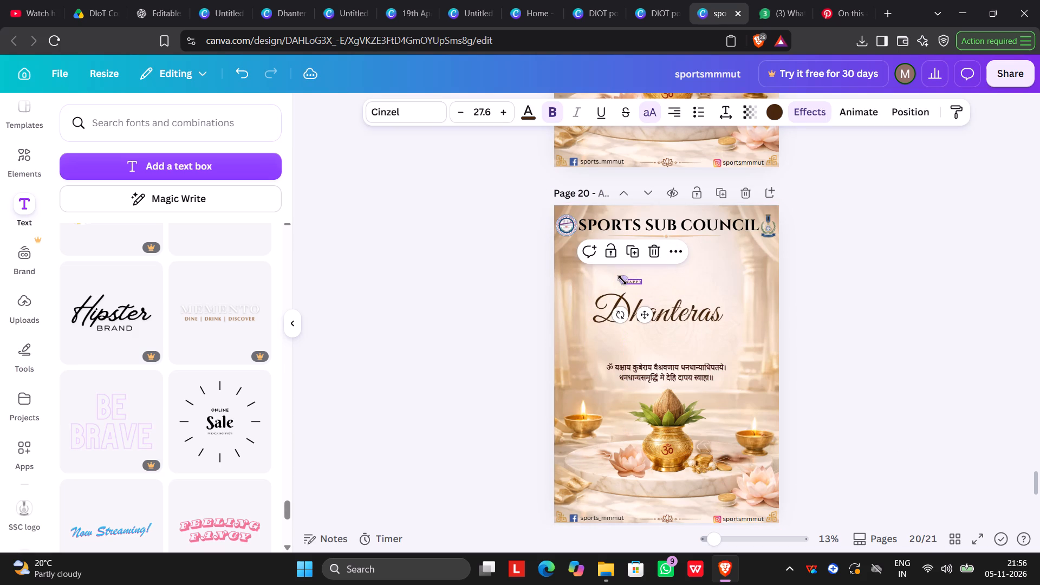
pyautogui.click(622, 278)
pyautogui.moveTo(621, 284); pyautogui.dragTo(586, 299)
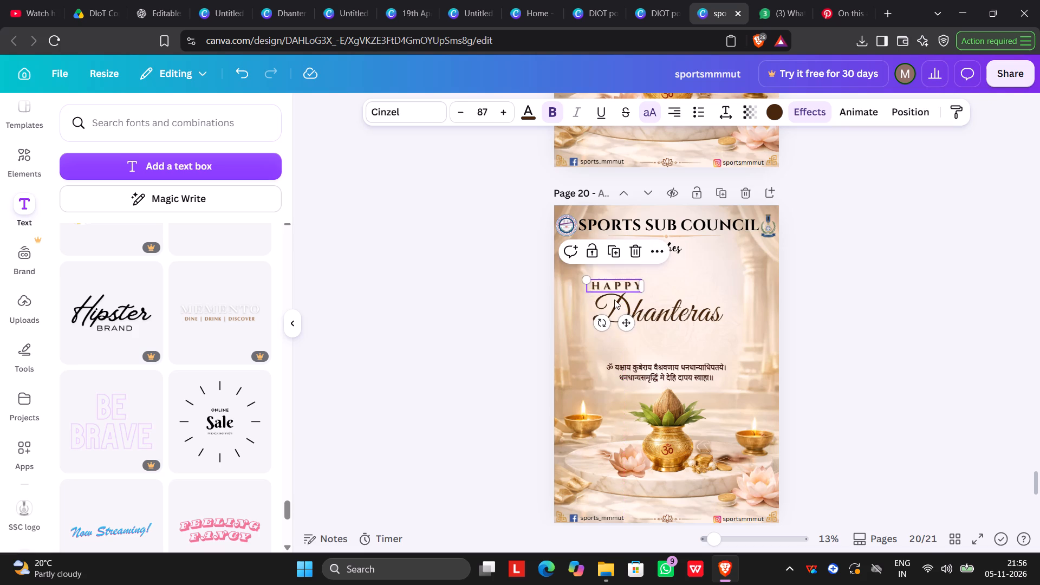
pyautogui.click(788, 310)
pyautogui.moveTo(633, 281); pyautogui.dragTo(662, 285)
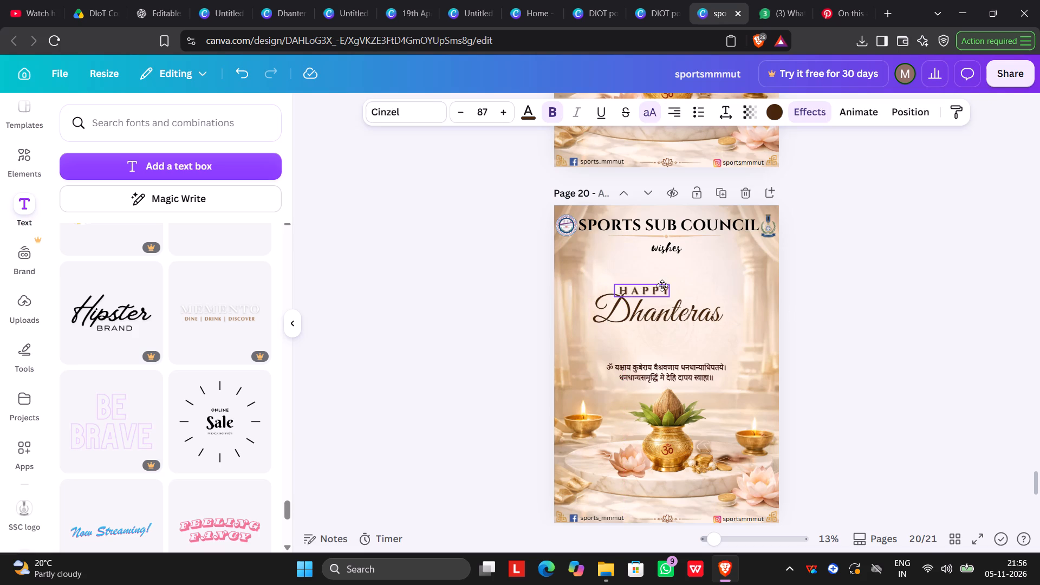
pyautogui.moveTo(662, 285); pyautogui.dragTo(665, 285)
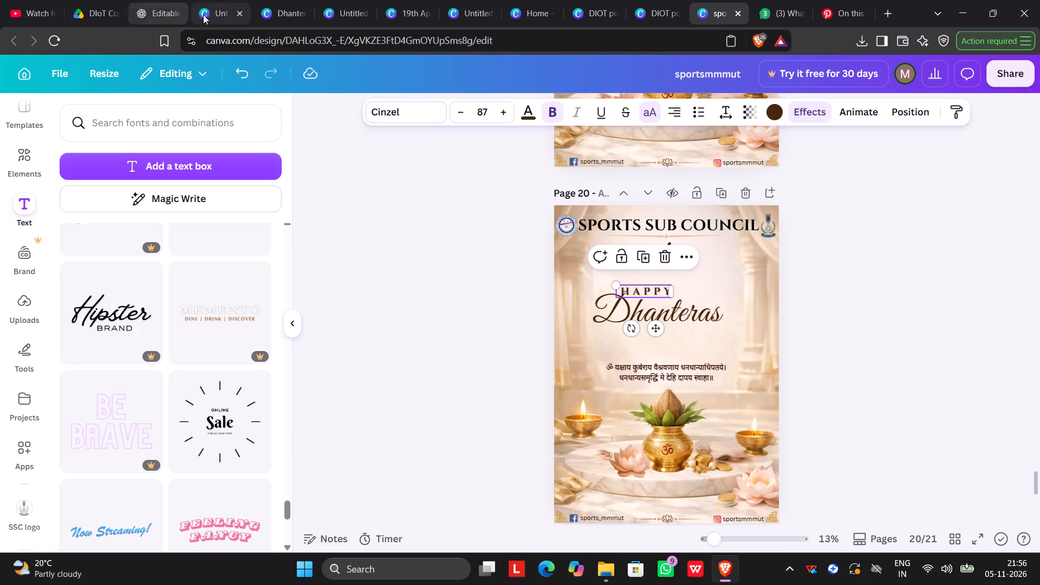
# Switch to the idslogic design to check how its Dhanteras title texts are arranged.
pyautogui.click(207, 12)
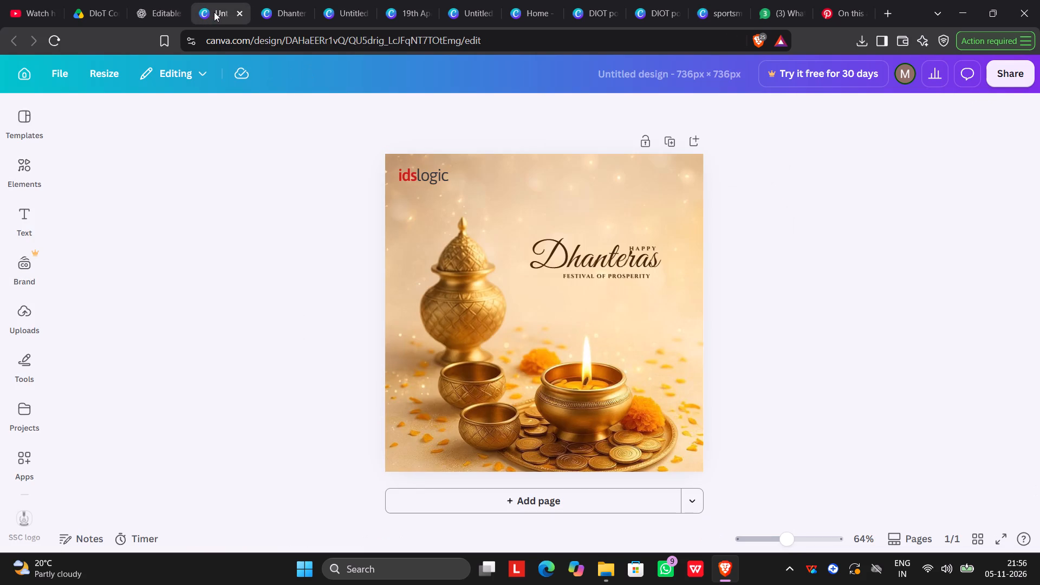
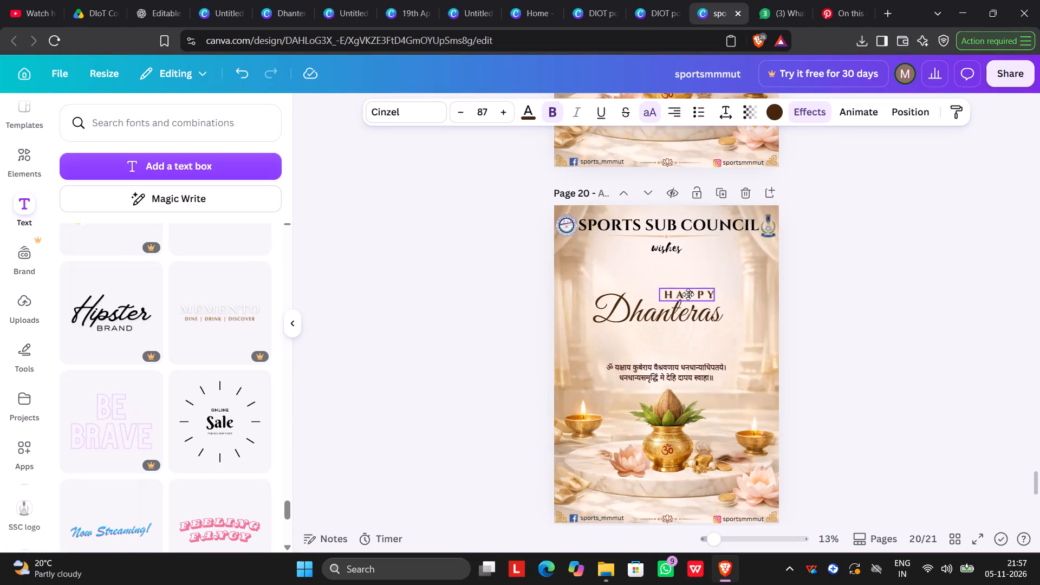
# Shrink the brown "HAPPY" text on page 20 slightly and position it just above the end of the word "Dhanteras".
pyautogui.moveTo(688, 294); pyautogui.dragTo(698, 297)
pyautogui.click(789, 304)
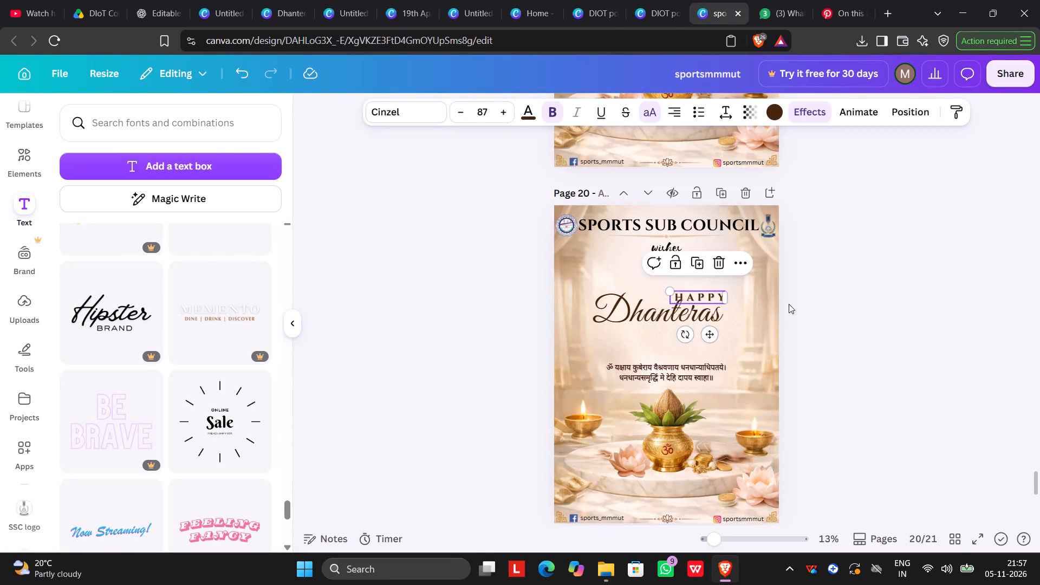
pyautogui.click(707, 297)
pyautogui.moveTo(666, 290); pyautogui.dragTo(674, 295)
pyautogui.click(808, 284)
pyautogui.moveTo(711, 298); pyautogui.dragTo(705, 296)
pyautogui.click(816, 273)
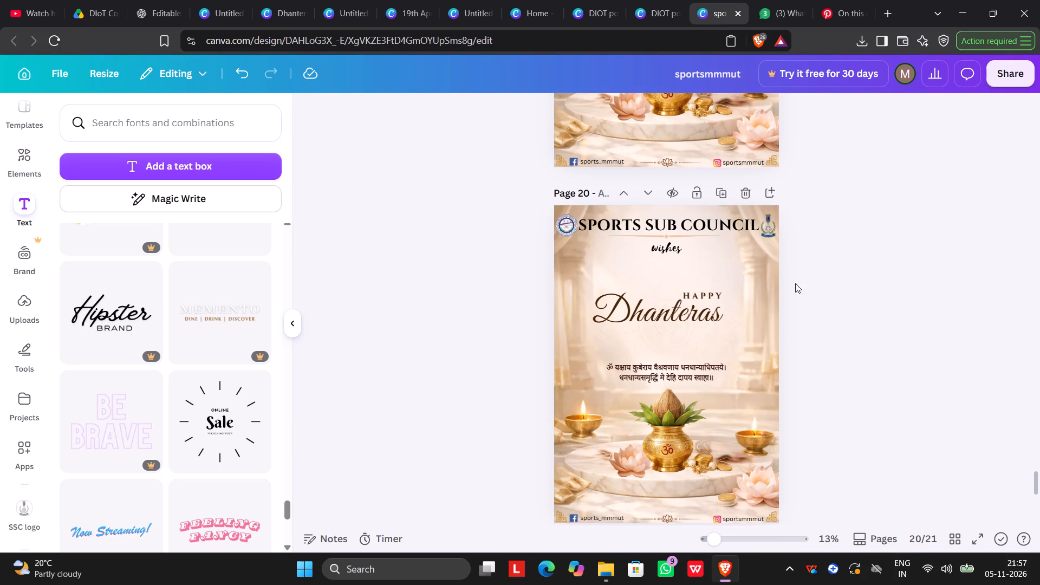
# On page 20, shift "HAPPY" towards the centre, enlarge the "Dhanteras" text to size 344 and centre it above the Sanskrit verse.
pyautogui.moveTo(712, 296); pyautogui.dragTo(663, 285)
pyautogui.moveTo(687, 310); pyautogui.dragTo(699, 310)
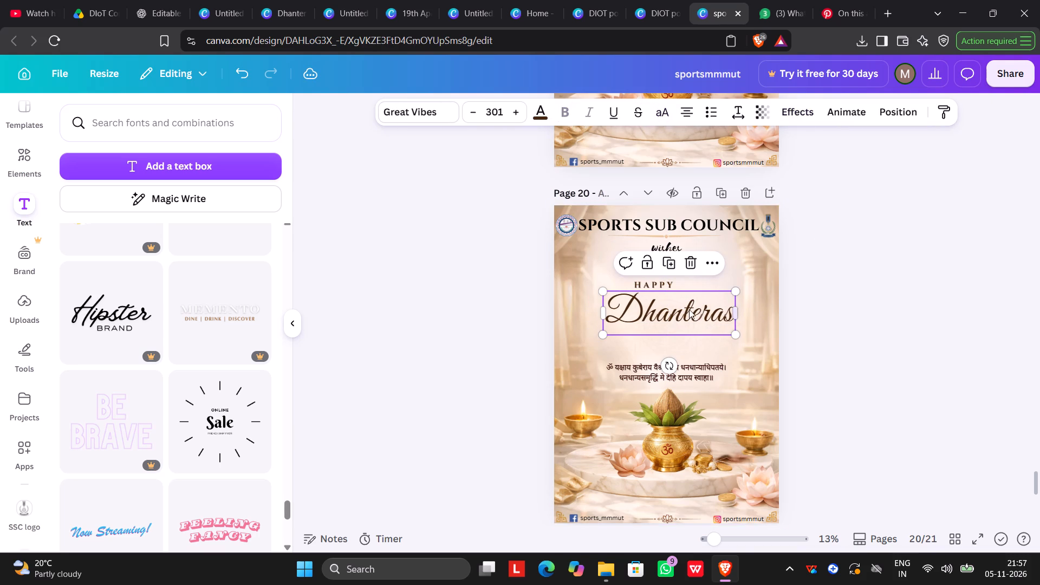
pyautogui.moveTo(603, 291); pyautogui.dragTo(584, 285)
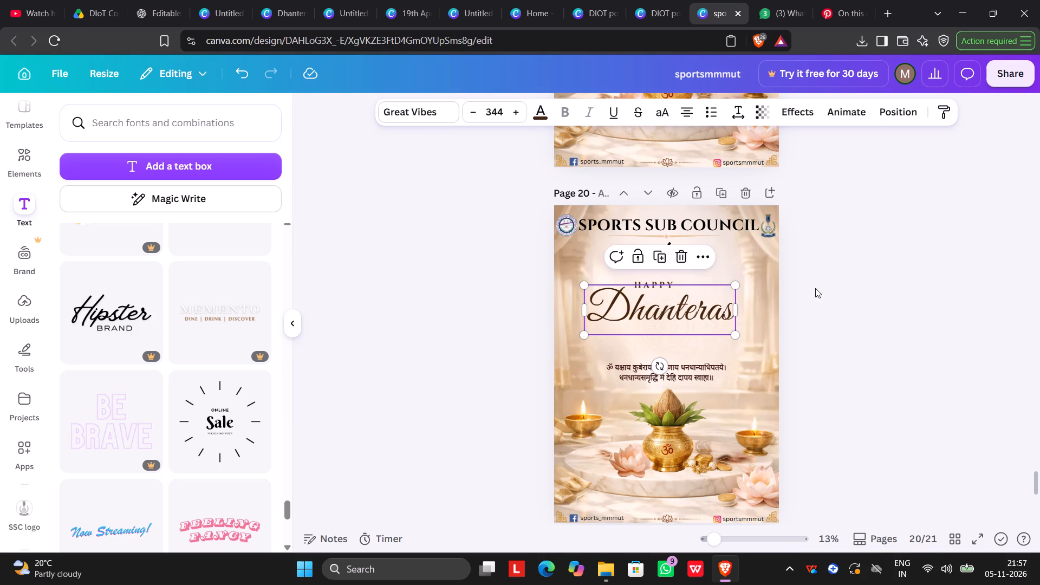
pyautogui.click(826, 287)
pyautogui.moveTo(699, 305); pyautogui.dragTo(707, 319)
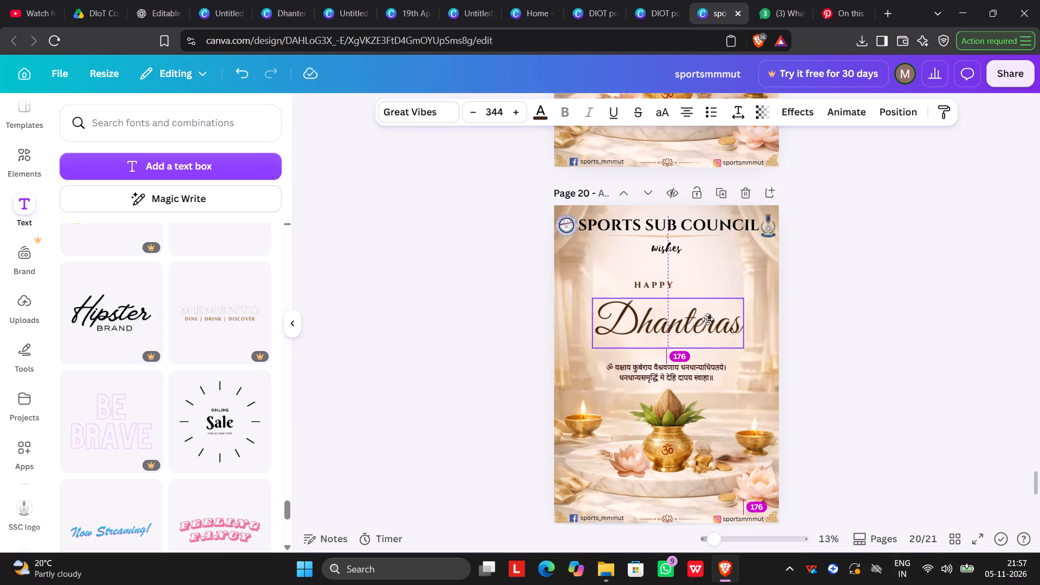
pyautogui.moveTo(707, 319); pyautogui.dragTo(707, 320)
# Centre "HAPPY" above "Dhanteras" on page 20 and move both texts up closer to the "wishes" line.
pyautogui.moveTo(660, 284); pyautogui.dragTo(680, 295)
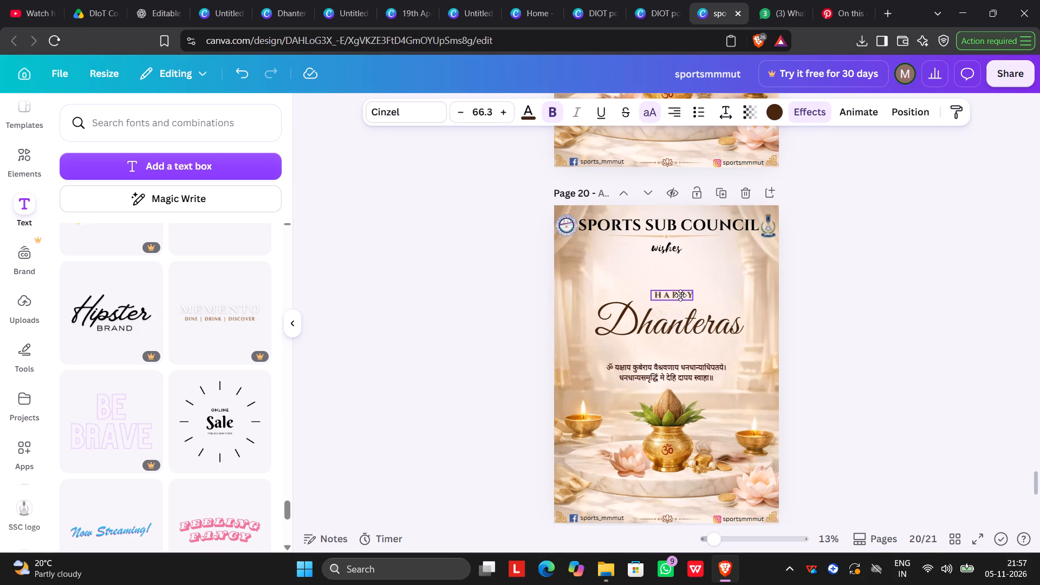
pyautogui.moveTo(680, 295); pyautogui.dragTo(675, 297)
pyautogui.click(821, 284)
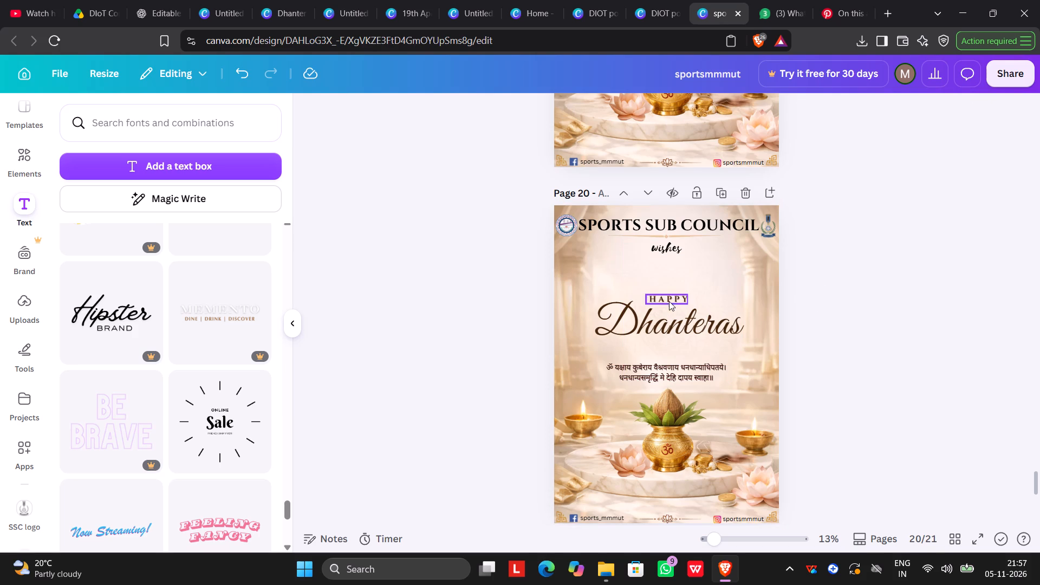
pyautogui.moveTo(670, 297); pyautogui.dragTo(668, 281)
pyautogui.click(970, 303)
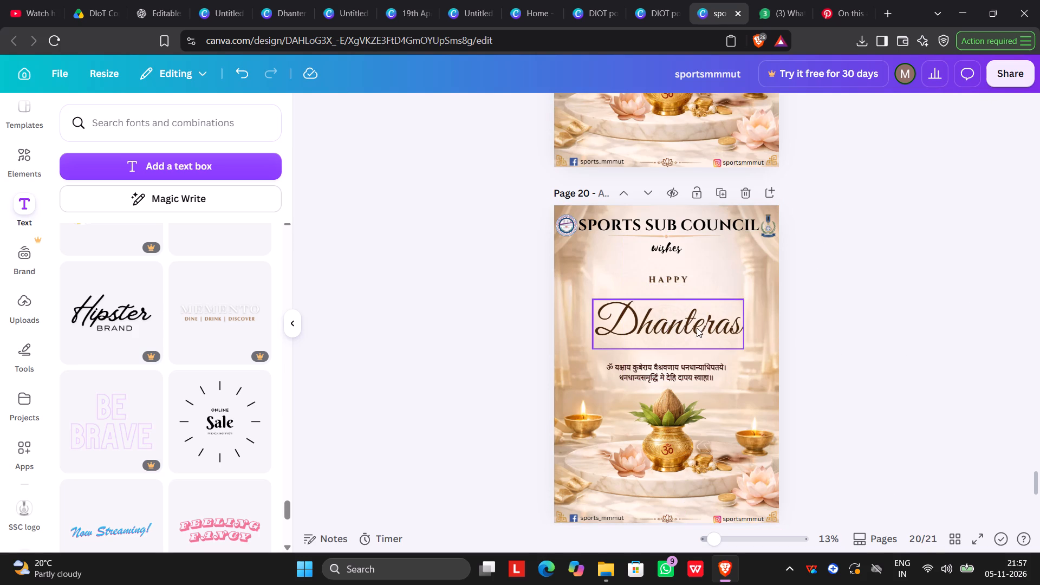
pyautogui.moveTo(693, 328); pyautogui.dragTo(693, 310)
pyautogui.click(802, 305)
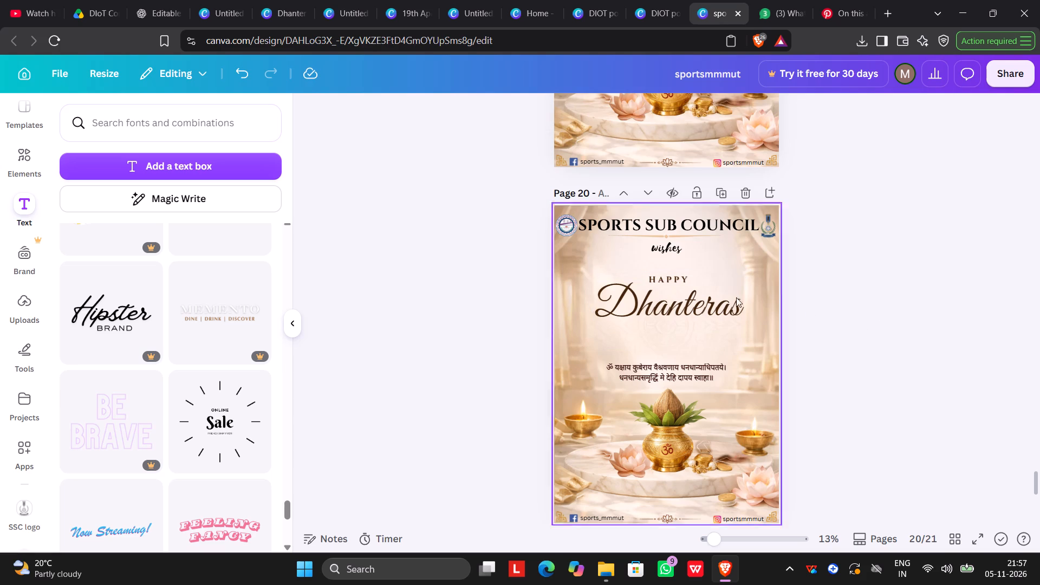
pyautogui.moveTo(707, 294); pyautogui.dragTo(701, 294)
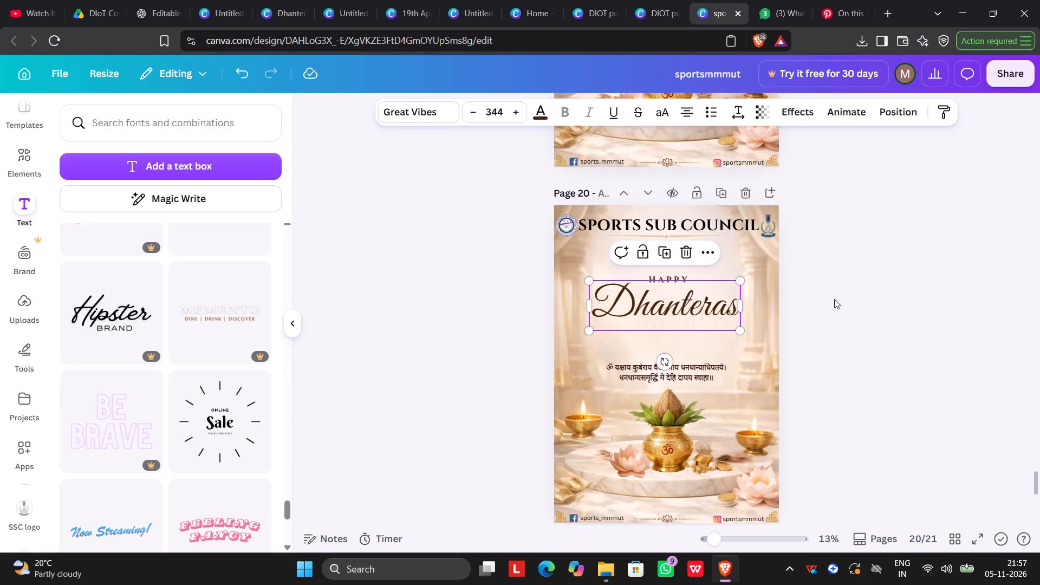
pyautogui.click(834, 299)
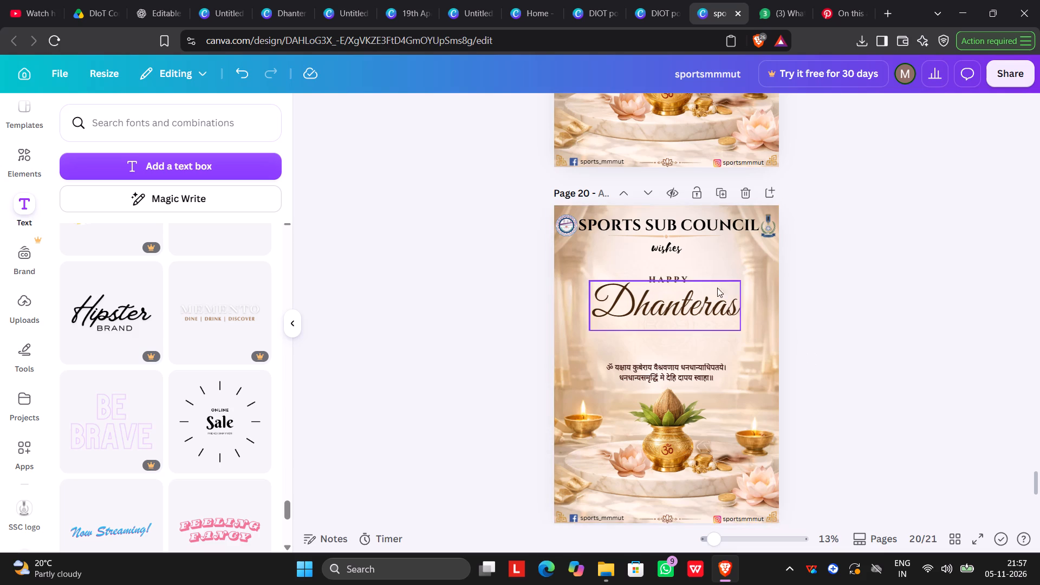
# Enlarge the "HAPPY" text on page 20 to size 77.7 and centre it just above "Dhanteras".
pyautogui.click(671, 275)
pyautogui.moveTo(645, 272); pyautogui.dragTo(633, 271)
pyautogui.click(810, 288)
pyautogui.moveTo(675, 276); pyautogui.dragTo(683, 277)
pyautogui.click(828, 280)
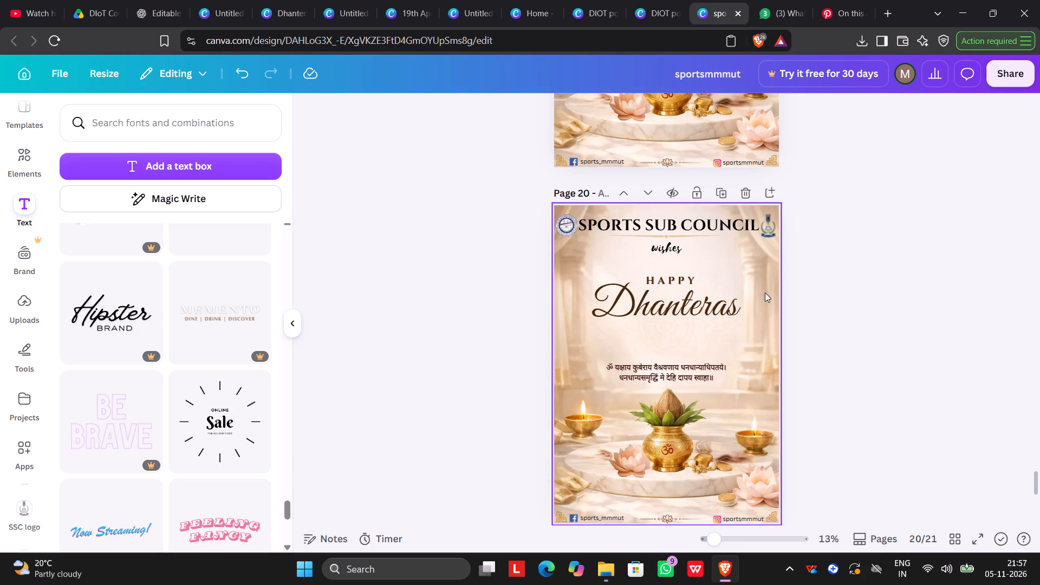
pyautogui.click(691, 279)
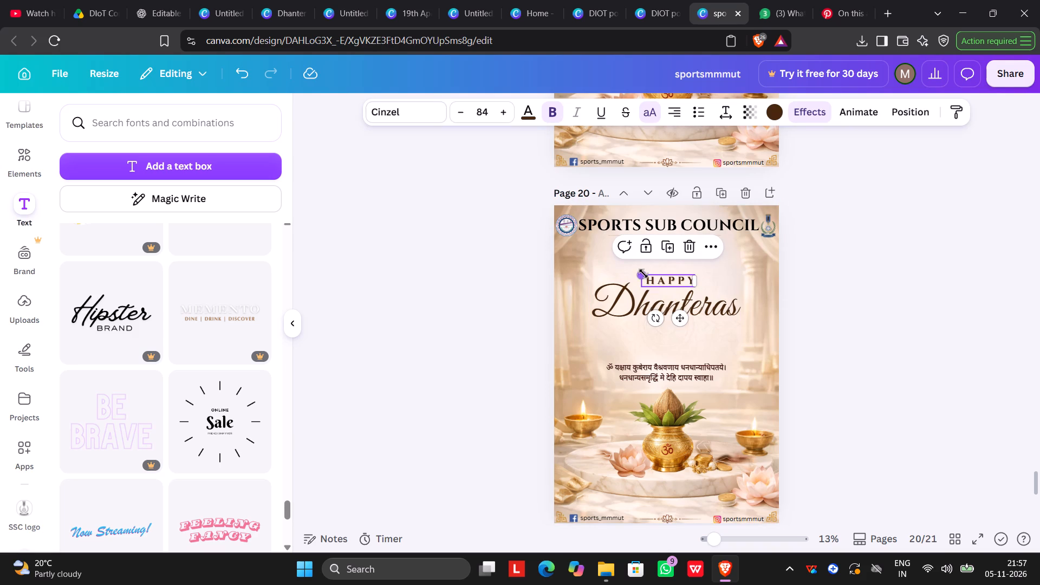
pyautogui.click(642, 273)
pyautogui.click(849, 287)
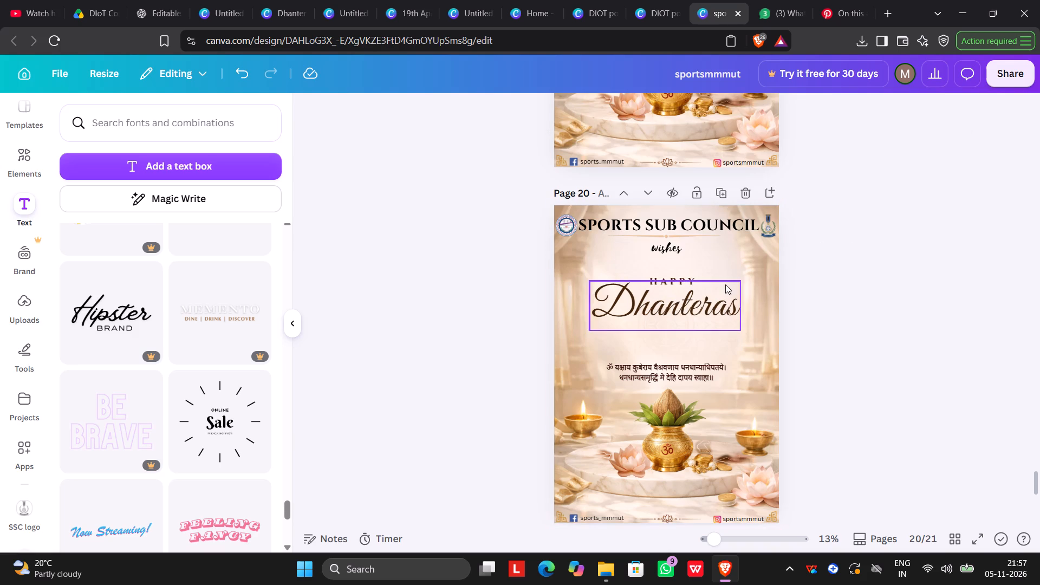
pyautogui.click(690, 281)
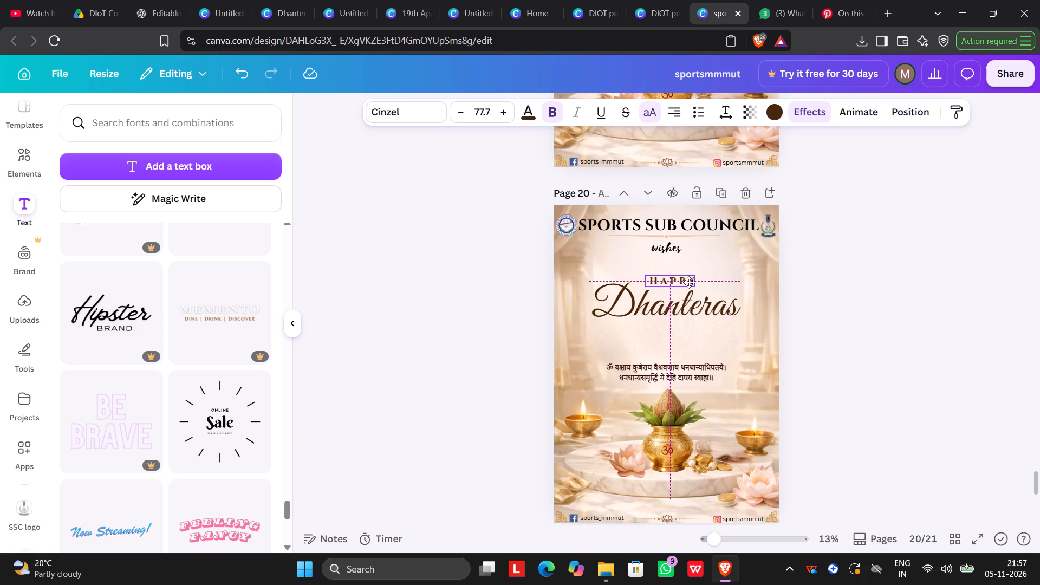
pyautogui.click(818, 288)
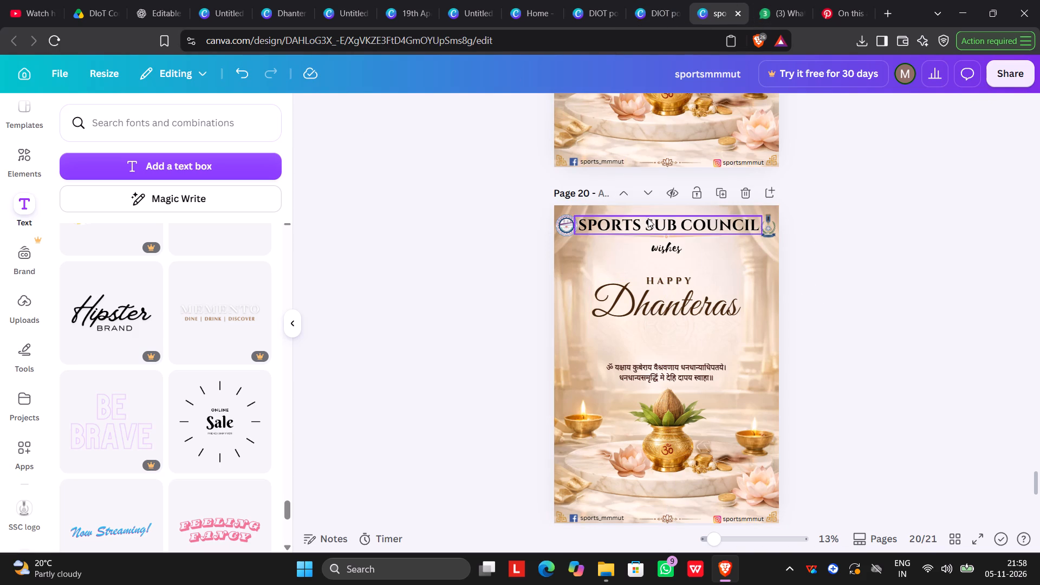
# Duplicate the lotus divider in page 19's footer and move the copy to page 20, between "Dhanteras" and the Sanskrit verse.
pyautogui.scroll(2, 632, 230)
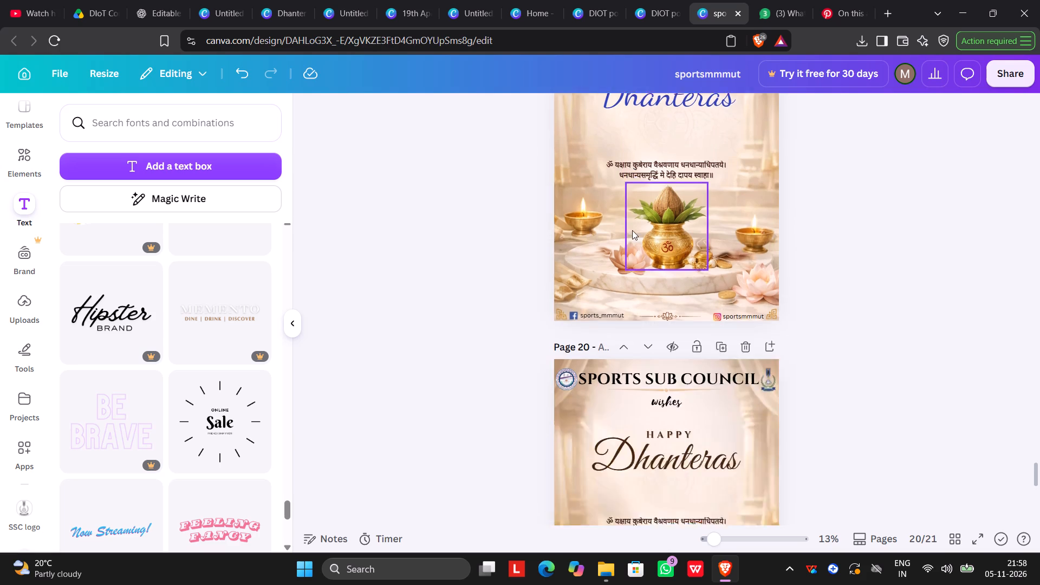
pyautogui.scroll(-1, 633, 230)
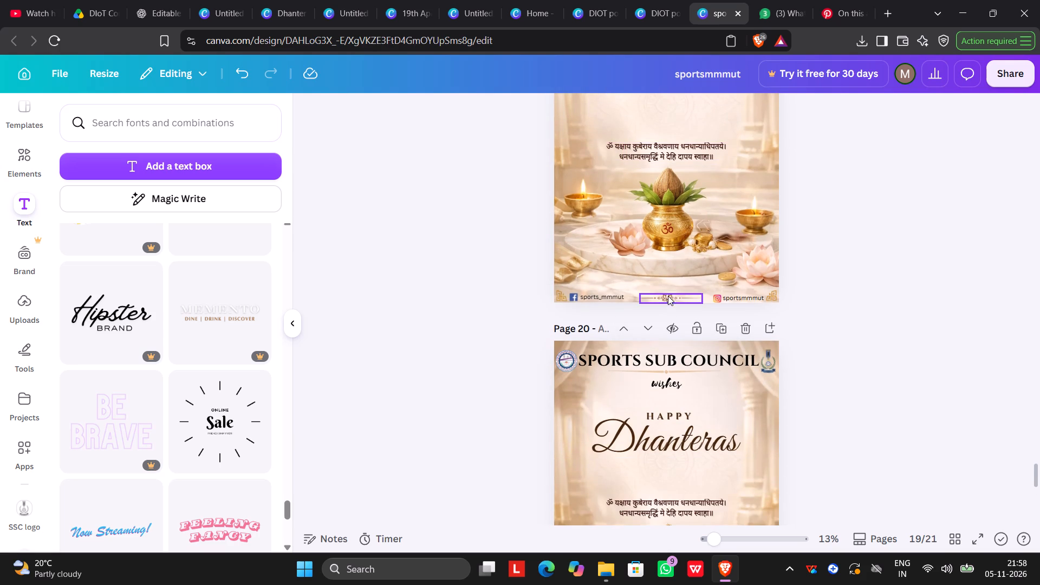
pyautogui.click(668, 295)
pyautogui.click(675, 266)
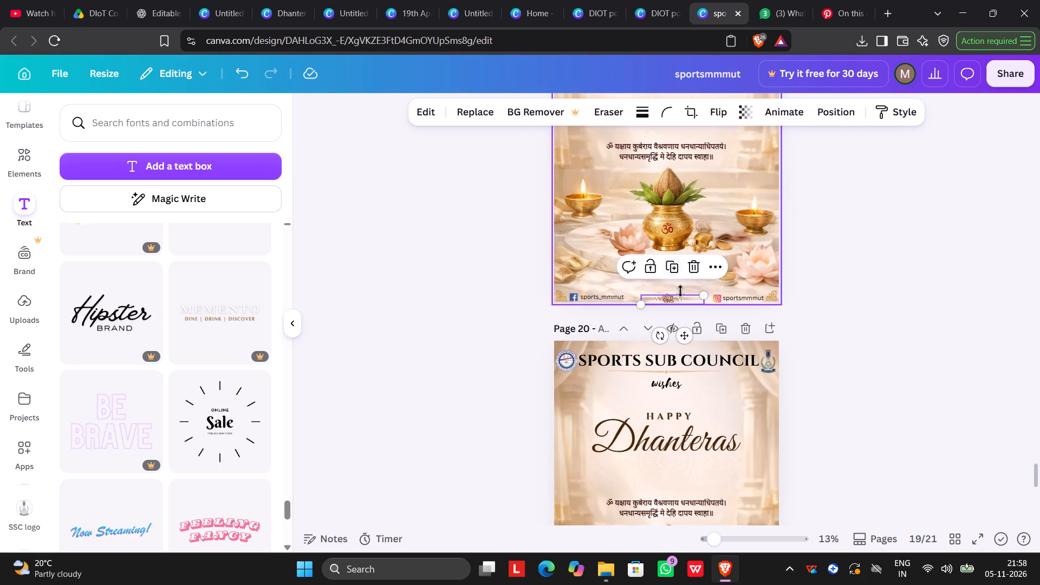
pyautogui.click(923, 307)
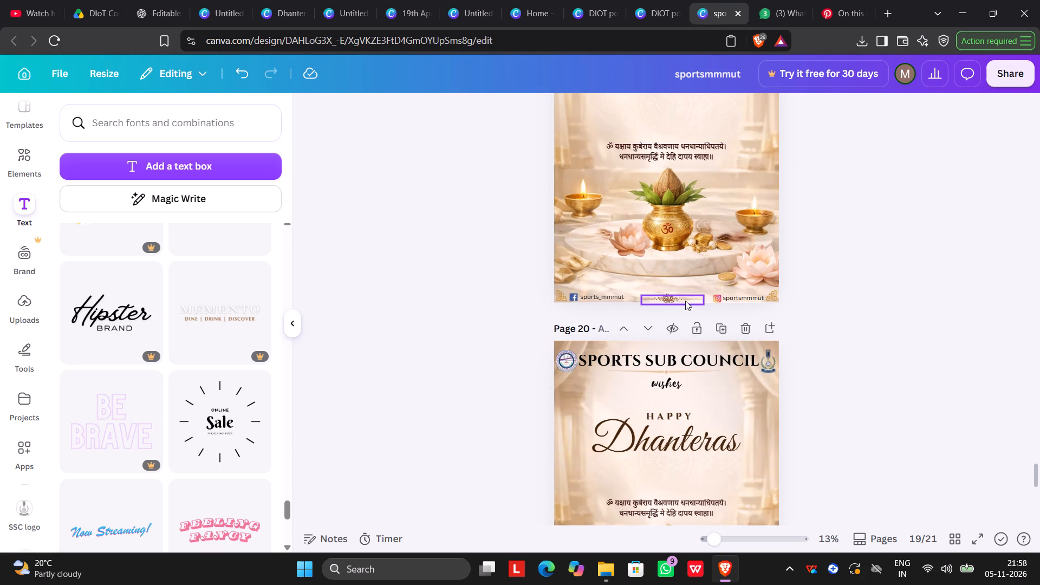
pyautogui.moveTo(684, 298); pyautogui.dragTo(668, 472)
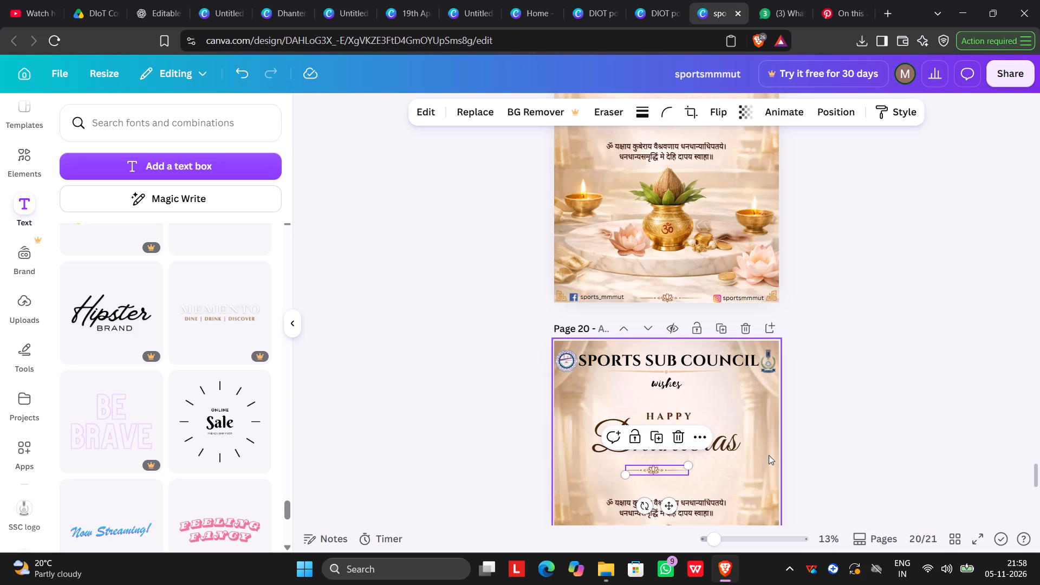
# Enlarge the lotus divider on page 20 to slightly narrower than "Dhanteras" and centre it directly beneath that text.
pyautogui.scroll(-3, 769, 454)
pyautogui.moveTo(688, 259); pyautogui.dragTo(694, 261)
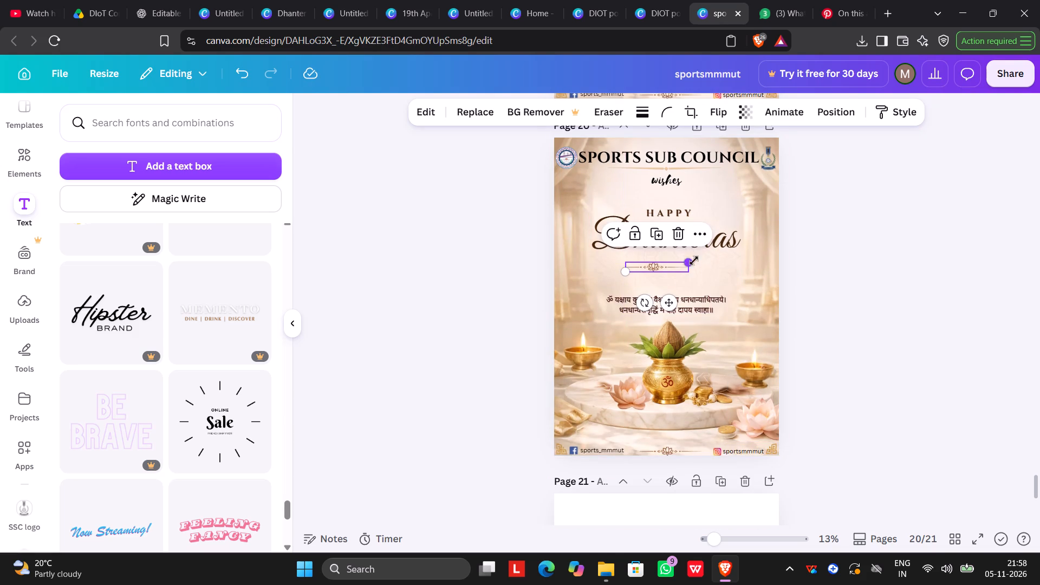
pyautogui.moveTo(694, 261); pyautogui.dragTo(737, 266)
pyautogui.click(844, 272)
pyautogui.moveTo(693, 262); pyautogui.dragTo(690, 268)
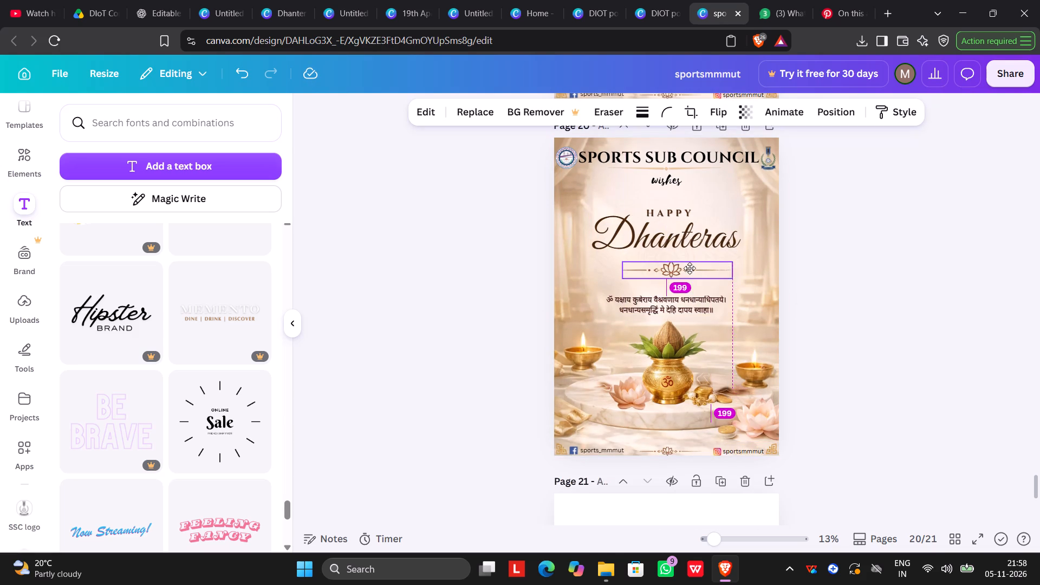
pyautogui.moveTo(690, 268); pyautogui.dragTo(683, 265)
pyautogui.click(777, 272)
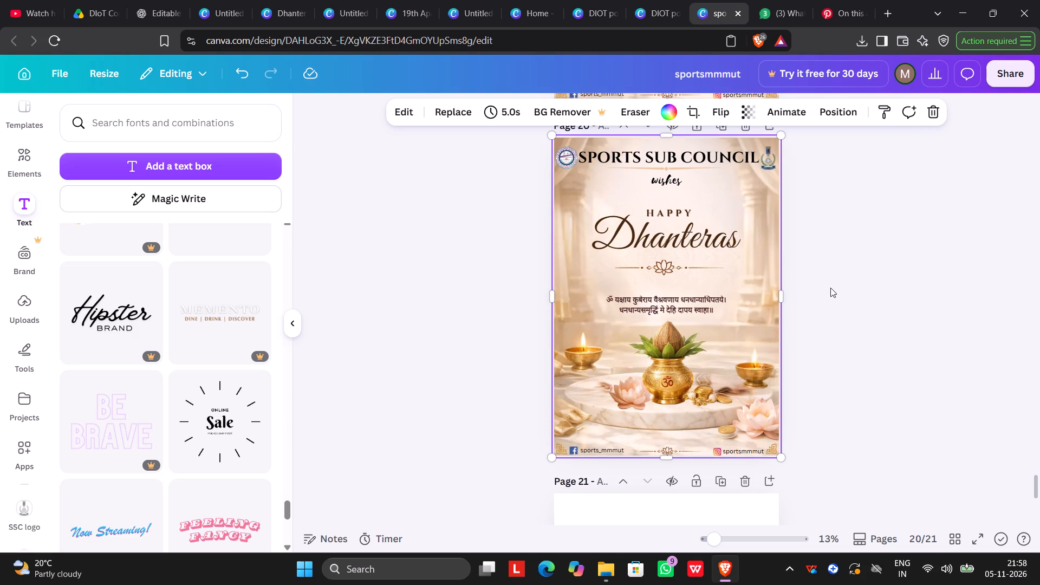
pyautogui.click(664, 262)
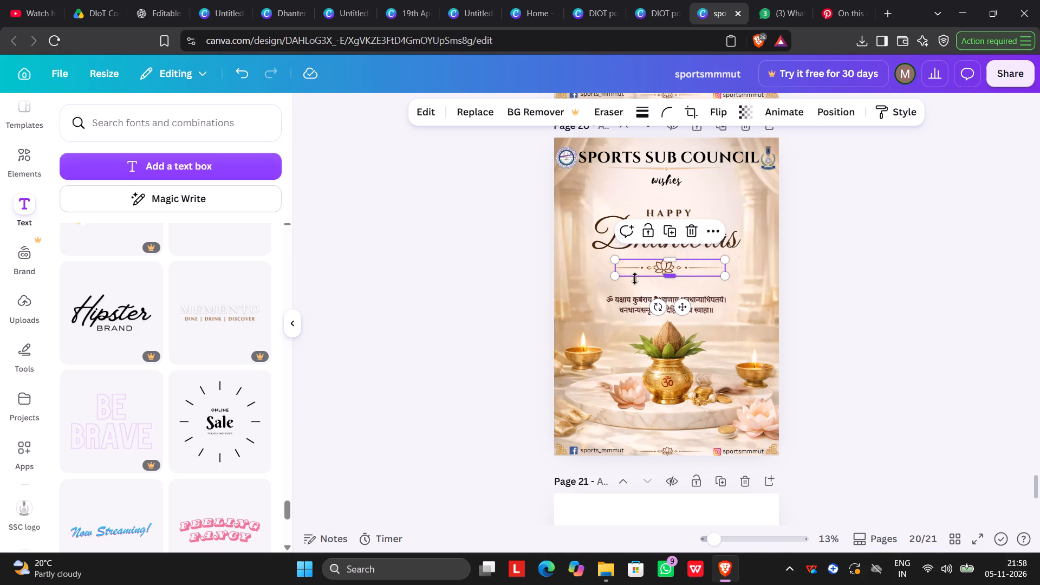
pyautogui.moveTo(617, 276); pyautogui.dragTo(641, 274)
pyautogui.click(749, 274)
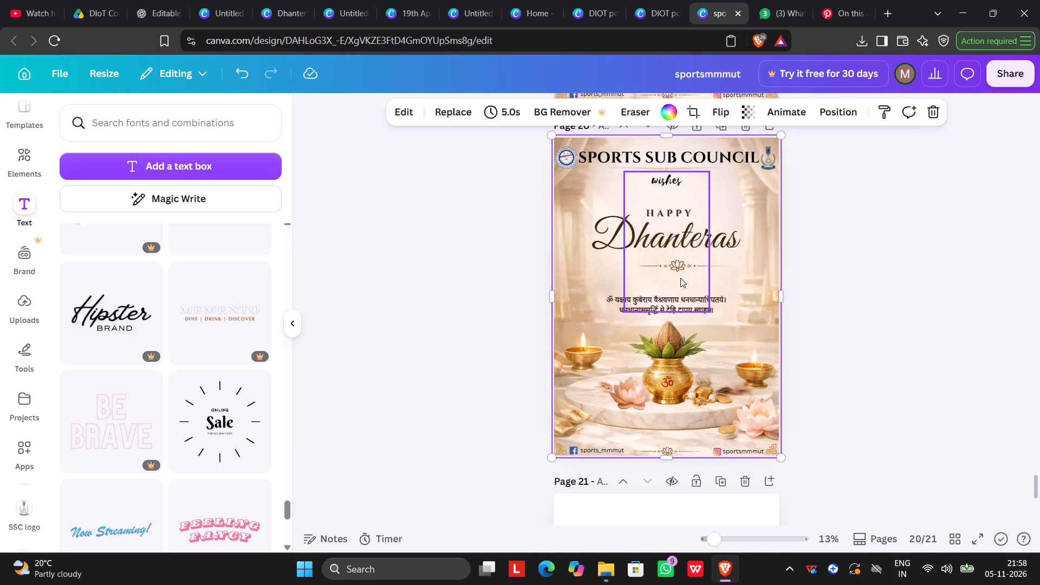
pyautogui.moveTo(679, 271); pyautogui.dragTo(665, 263)
pyautogui.click(859, 268)
pyautogui.moveTo(698, 256); pyautogui.dragTo(700, 262)
pyautogui.click(798, 261)
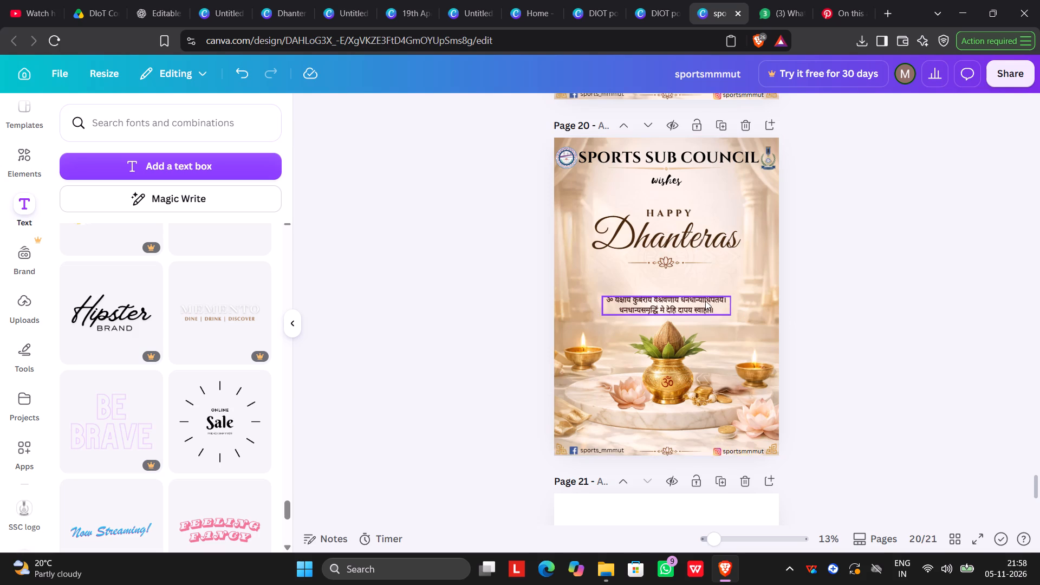
# Move the two-line Sanskrit verse on page 20 up to sit just below the lotus divider.
pyautogui.moveTo(701, 300); pyautogui.dragTo(704, 281)
pyautogui.click(861, 302)
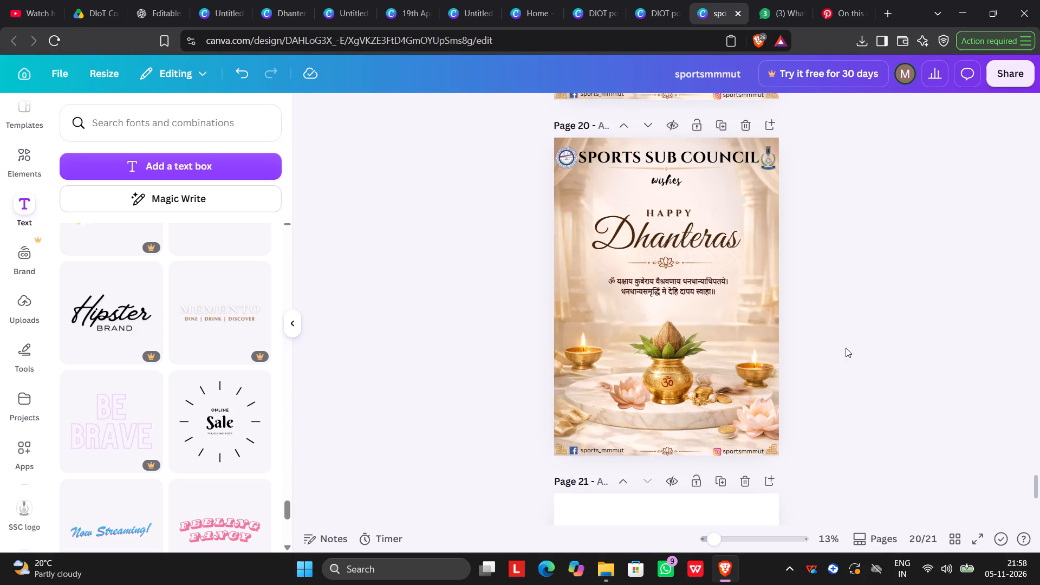
pyautogui.click(697, 291)
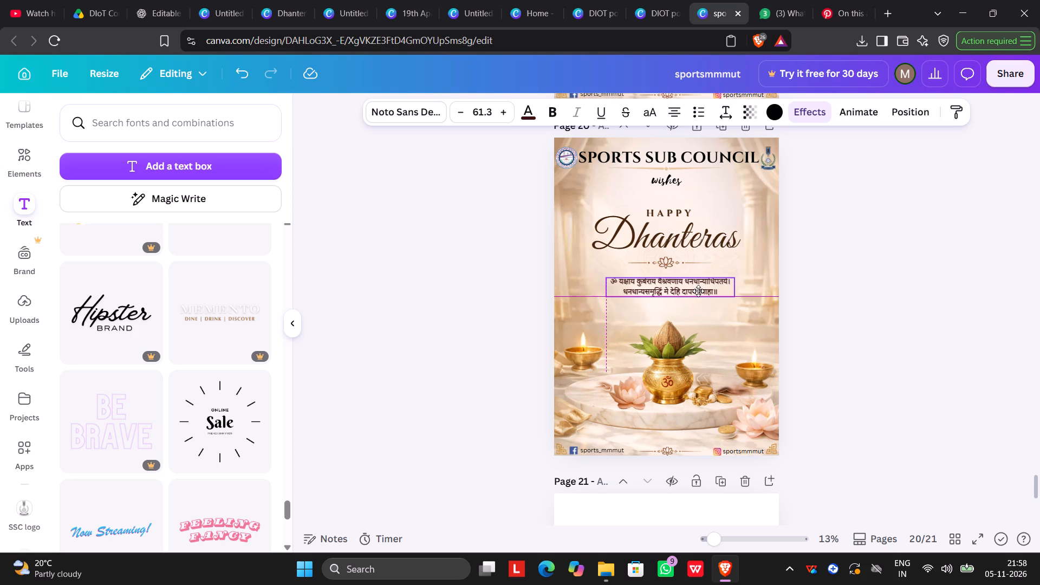
pyautogui.click(799, 287)
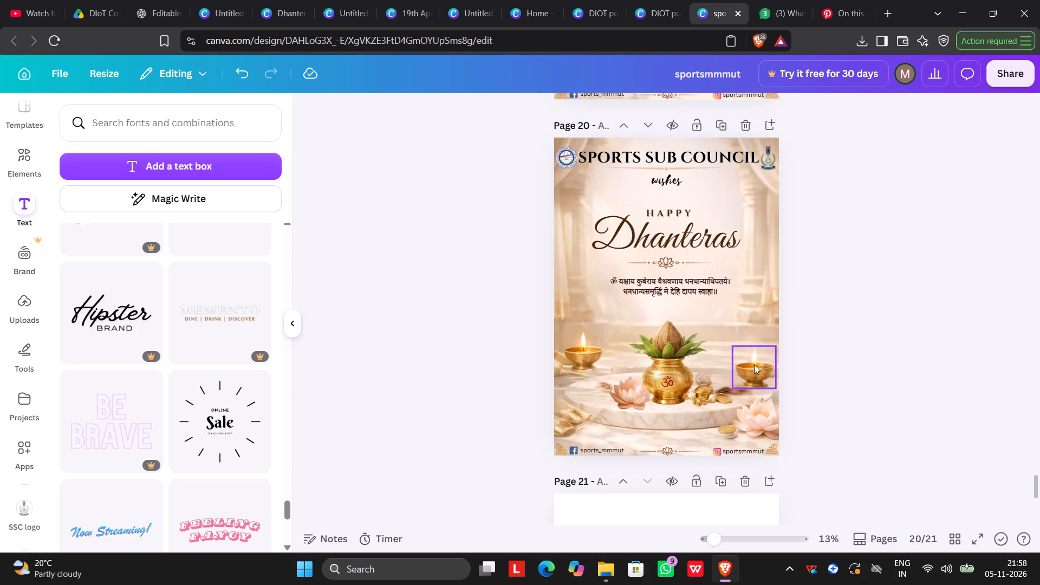
# Duplicate the lotus divider in page 19's footer and place the copy beneath the blue "Dhanteras" text on that page.
pyautogui.scroll(-3, 738, 372)
pyautogui.scroll(7, 736, 372)
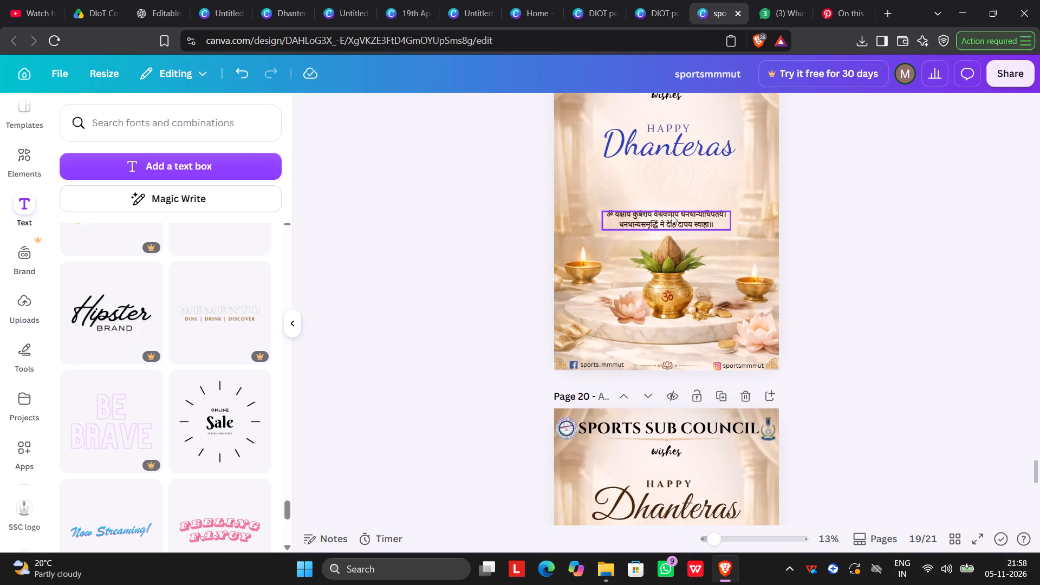
pyautogui.scroll(1, 672, 200)
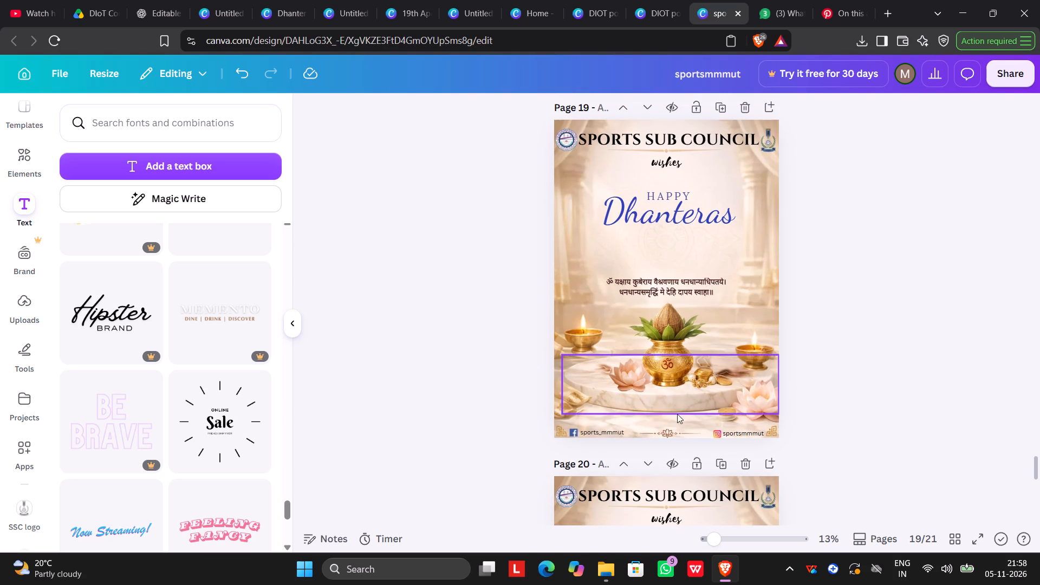
pyautogui.click(670, 435)
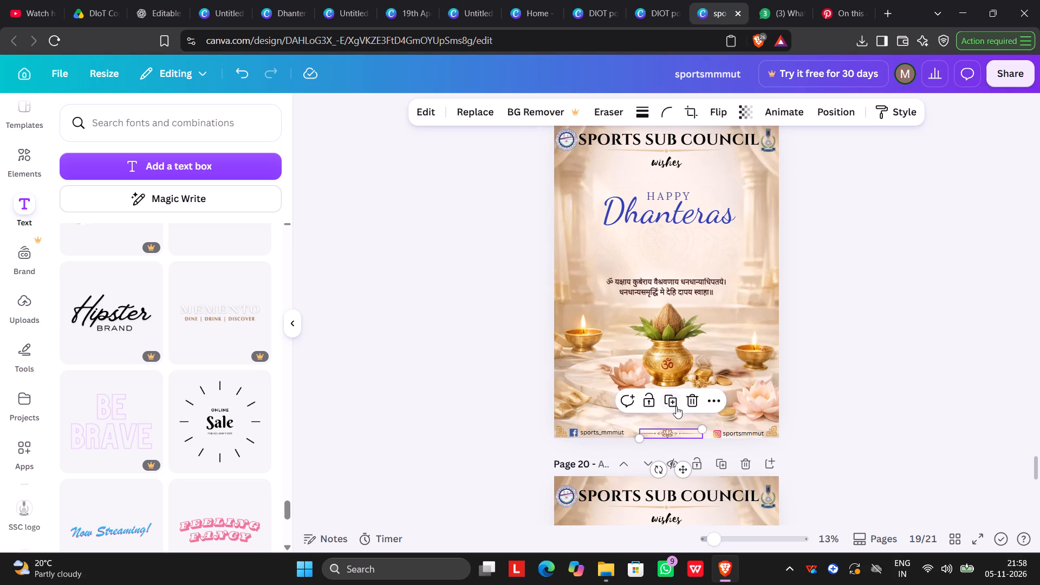
pyautogui.click(675, 401)
pyautogui.click(860, 380)
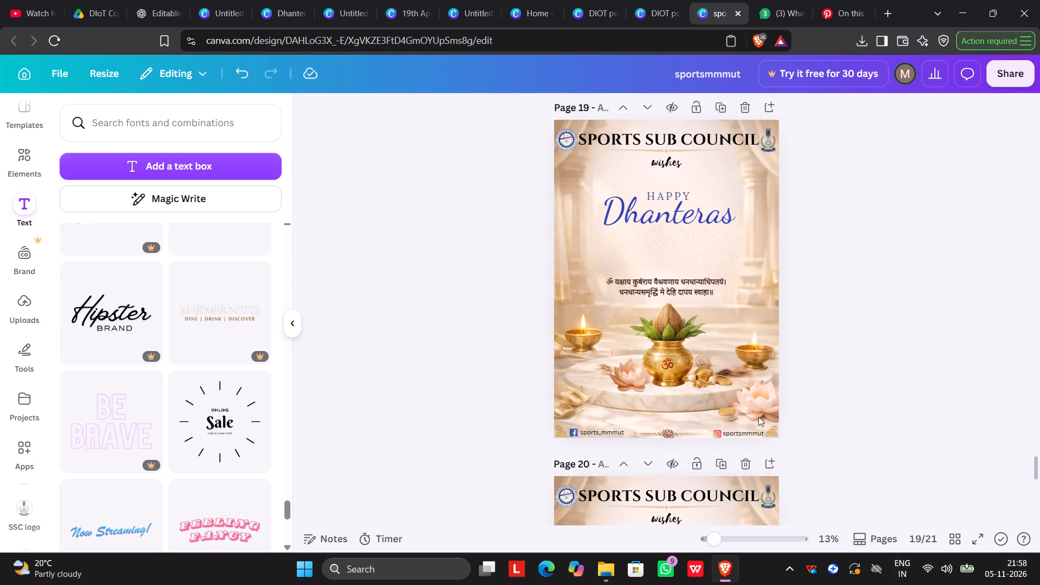
pyautogui.moveTo(686, 436); pyautogui.dragTo(676, 244)
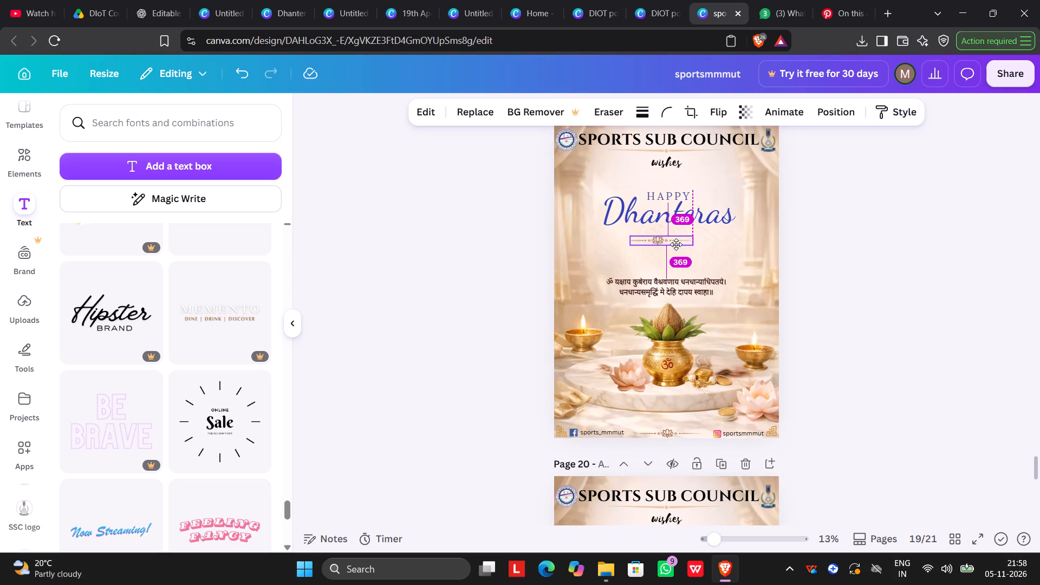
pyautogui.moveTo(676, 244); pyautogui.dragTo(678, 243)
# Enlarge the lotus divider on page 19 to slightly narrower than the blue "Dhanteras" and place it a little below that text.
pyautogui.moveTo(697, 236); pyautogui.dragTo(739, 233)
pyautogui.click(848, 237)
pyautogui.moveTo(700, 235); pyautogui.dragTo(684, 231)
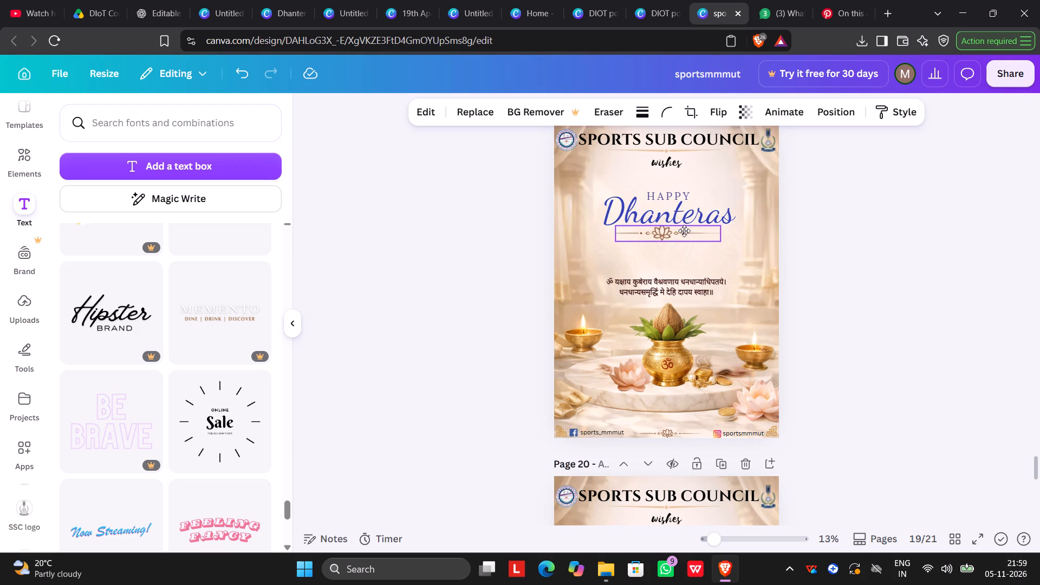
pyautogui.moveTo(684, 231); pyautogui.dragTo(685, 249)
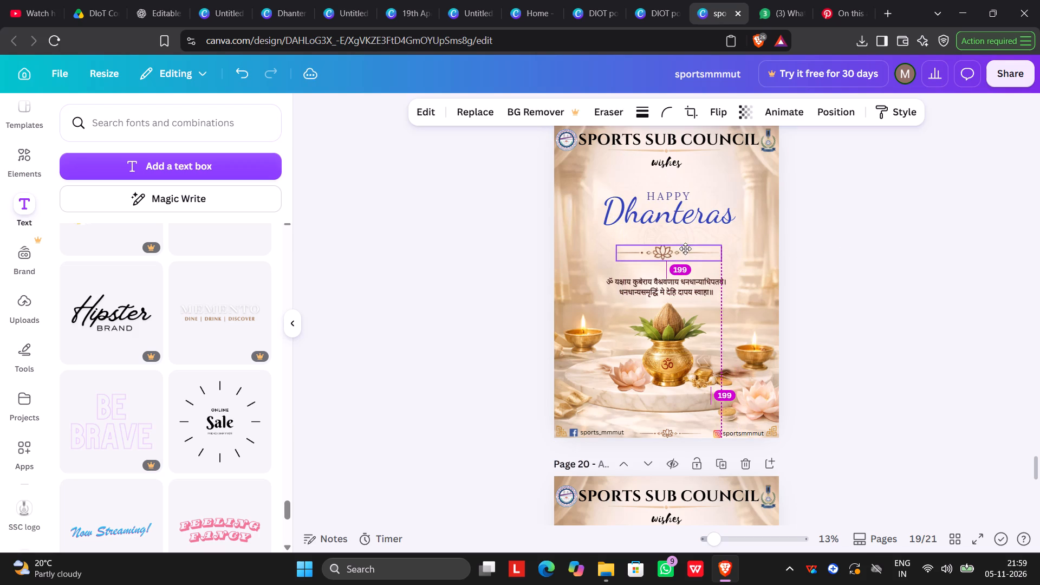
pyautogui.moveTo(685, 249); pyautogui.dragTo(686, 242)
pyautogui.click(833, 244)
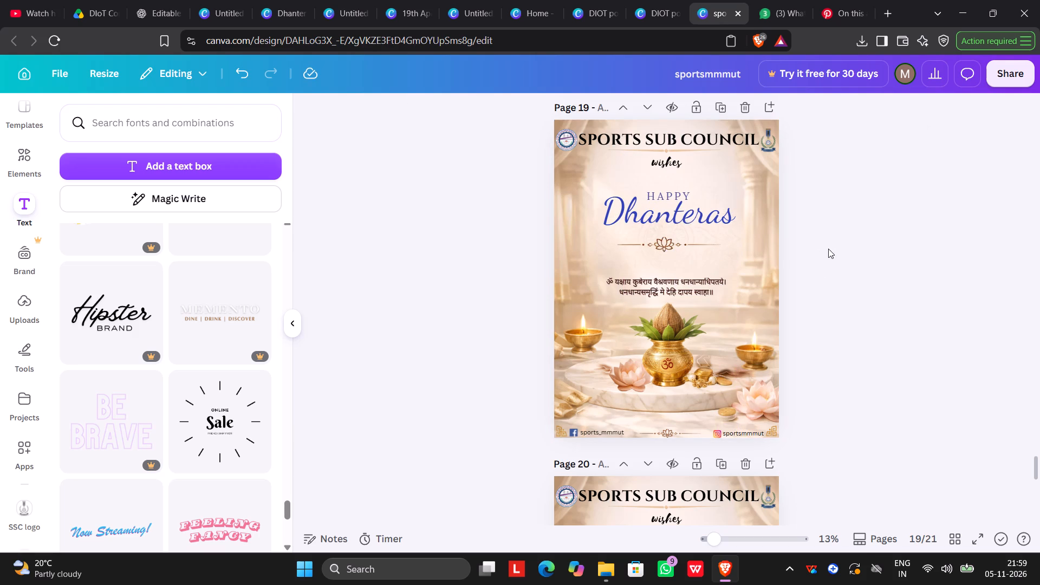
# Shrink page 19's upper lotus divider to about 845 wide by 126 high.
pyautogui.click(706, 245)
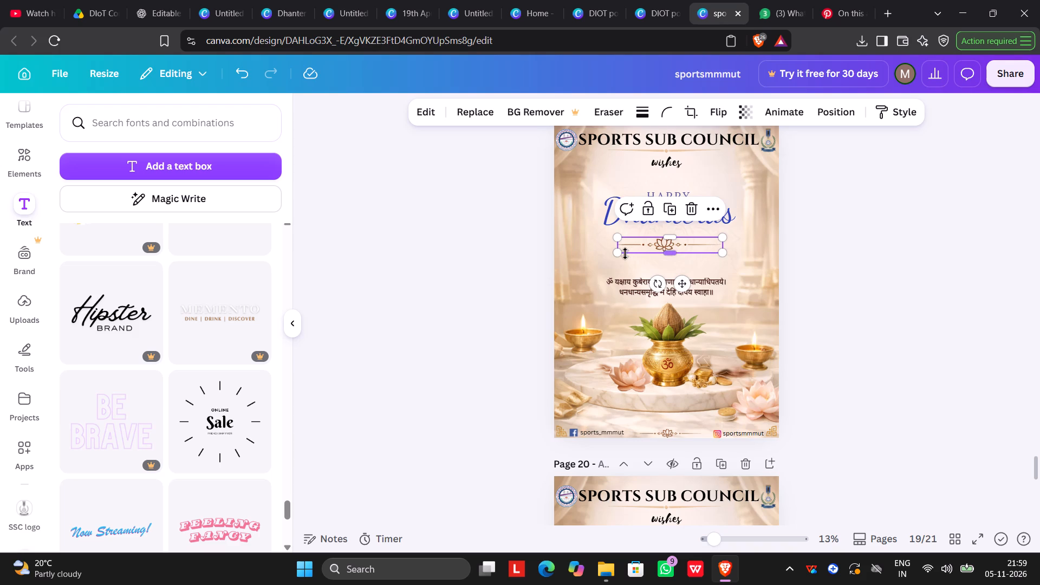
pyautogui.moveTo(617, 250); pyautogui.dragTo(647, 243)
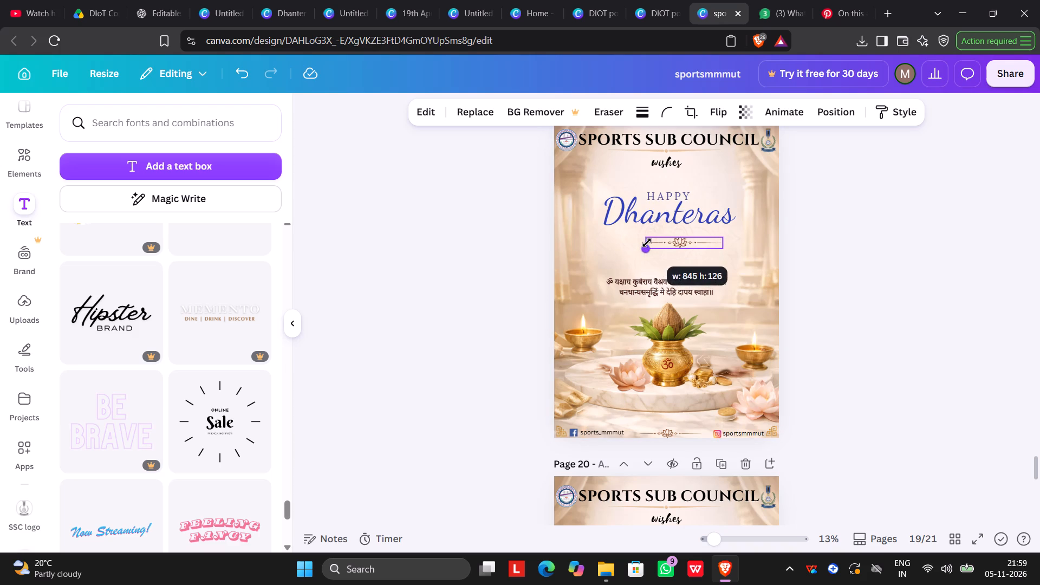
pyautogui.moveTo(647, 243); pyautogui.dragTo(648, 243)
pyautogui.click(848, 242)
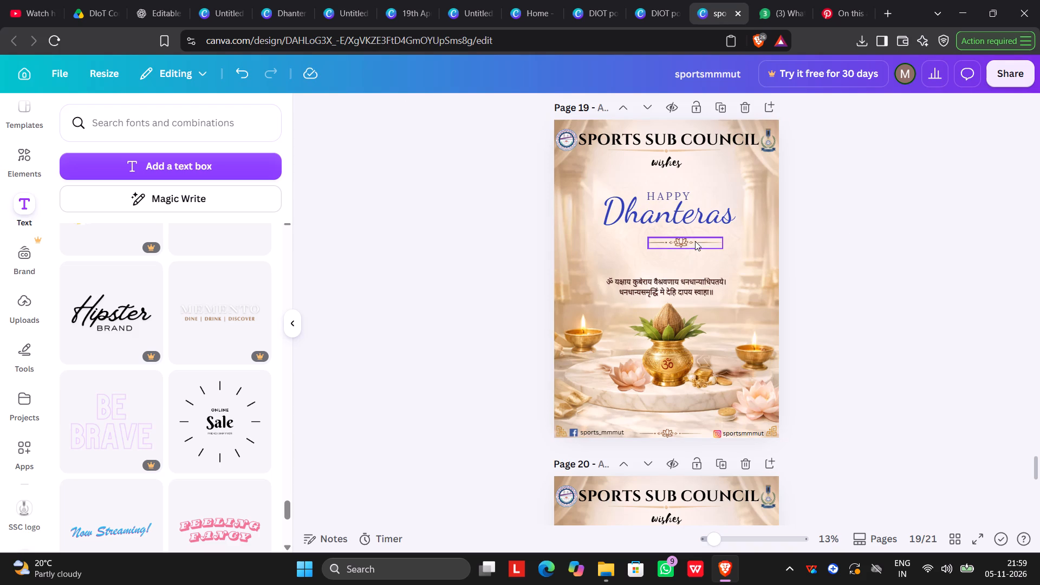
# Centre the shrunken lotus divider directly beneath the blue "Dhanteras" text on page 19.
pyautogui.moveTo(698, 243); pyautogui.dragTo(682, 237)
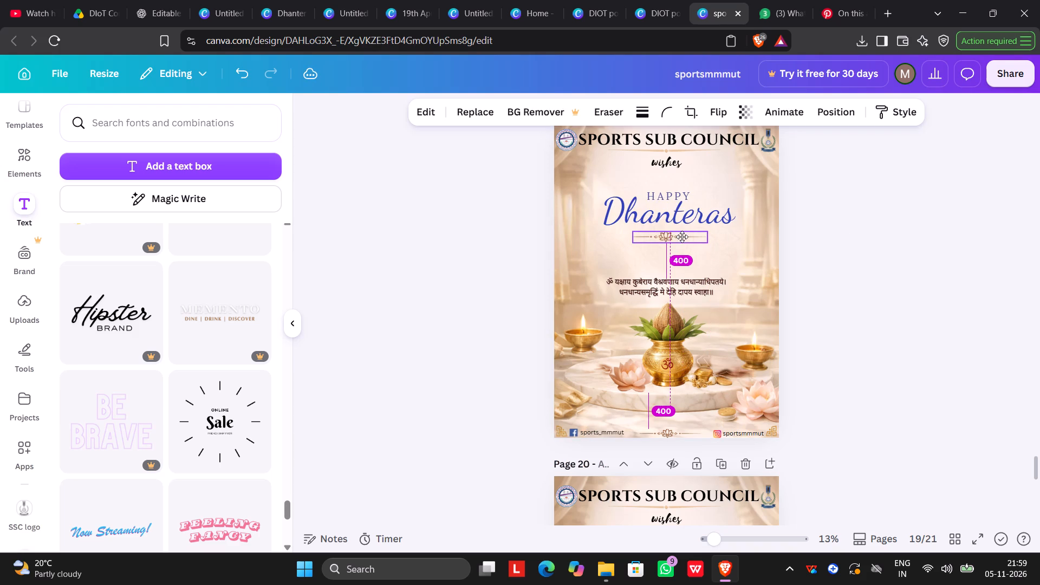
pyautogui.moveTo(682, 237); pyautogui.dragTo(678, 238)
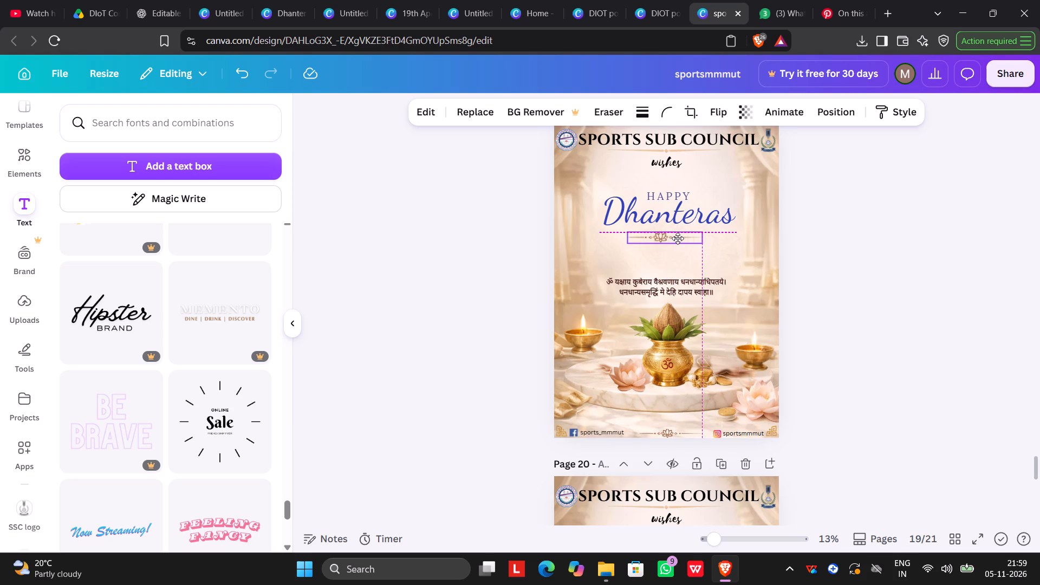
pyautogui.moveTo(678, 238); pyautogui.dragTo(681, 238)
pyautogui.click(896, 253)
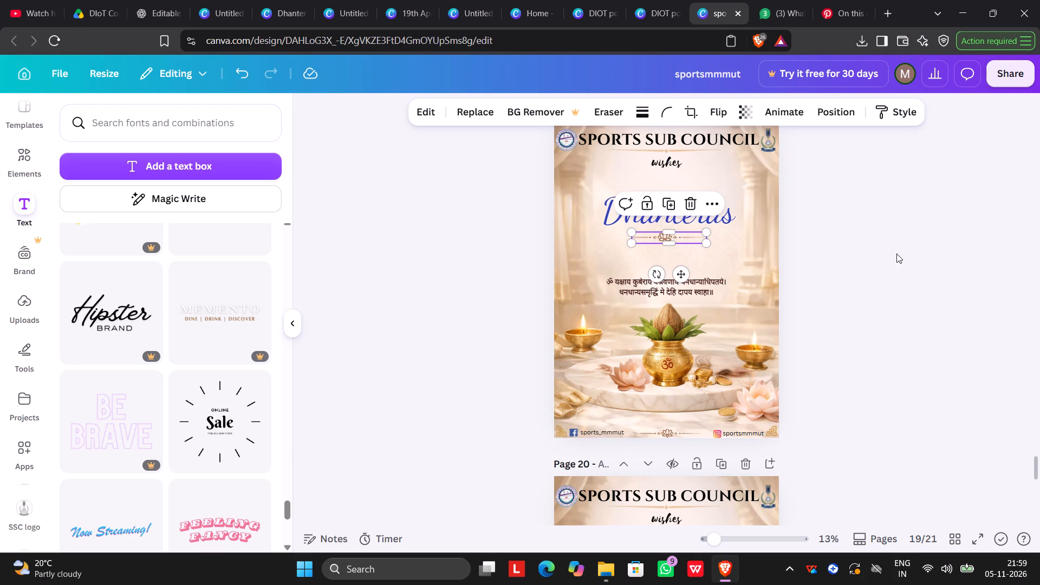
pyautogui.moveTo(692, 235); pyautogui.dragTo(697, 235)
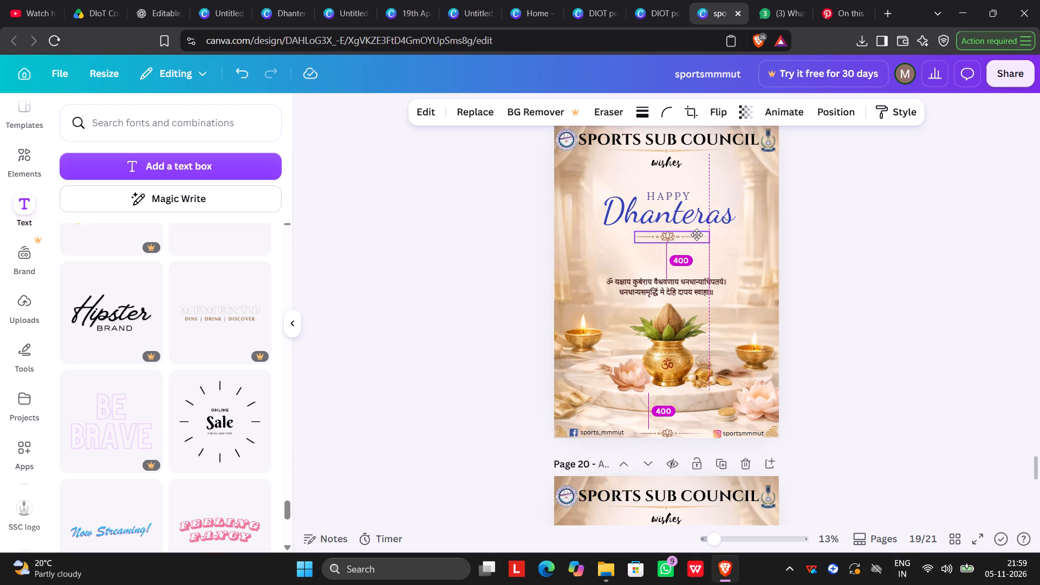
pyautogui.moveTo(697, 235); pyautogui.dragTo(697, 235)
pyautogui.click(821, 246)
# Compare the layouts of the Dhanteras posters on pages 19 and 20, and look back at the page 18 version.
pyautogui.scroll(-2, 803, 248)
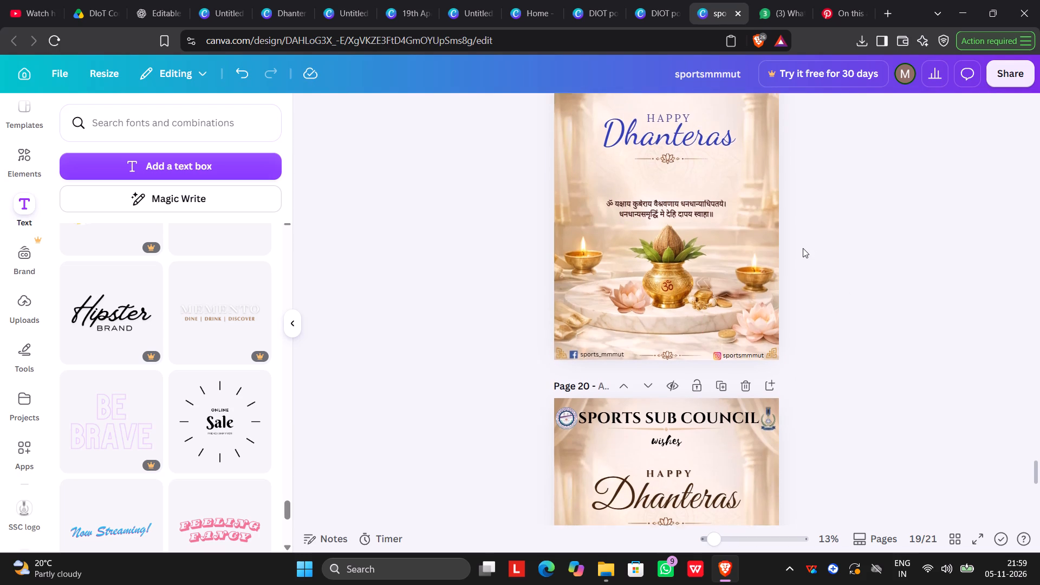
pyautogui.scroll(-3, 803, 248)
pyautogui.scroll(3, 803, 248)
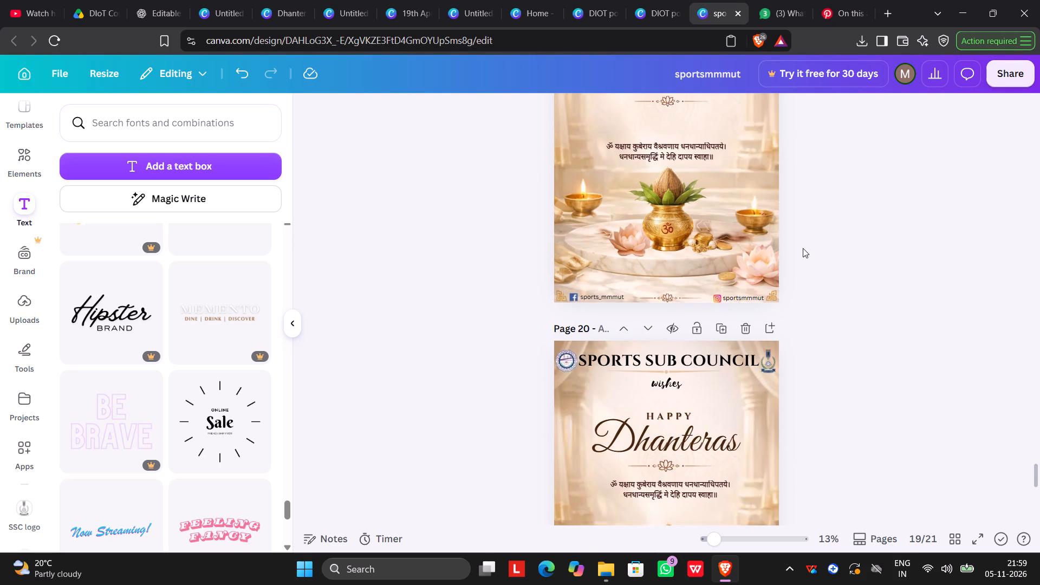
pyautogui.scroll(3, 803, 248)
pyautogui.scroll(-5, 803, 248)
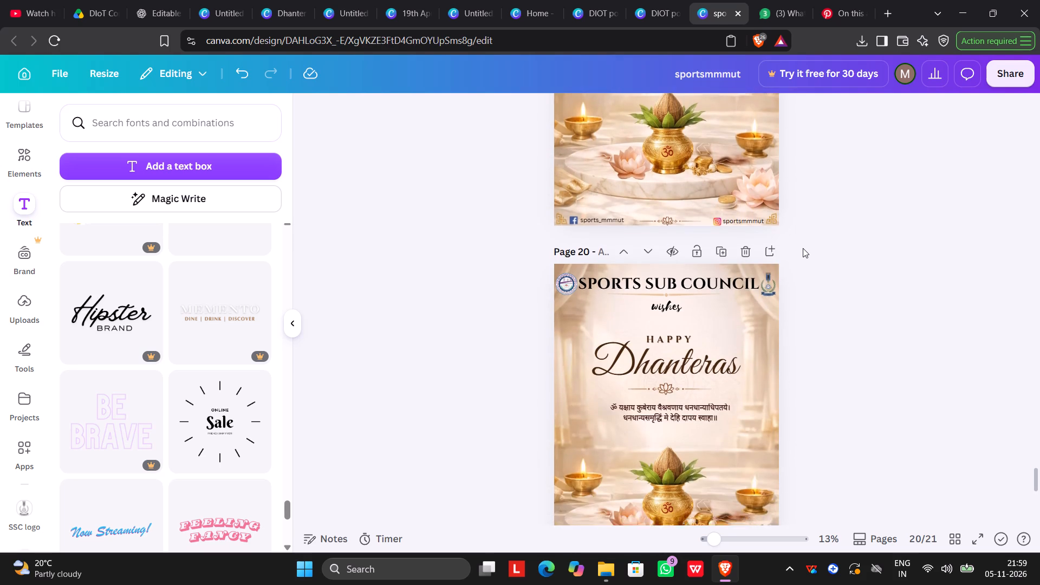
pyautogui.scroll(-1, 803, 248)
pyautogui.scroll(5, 803, 248)
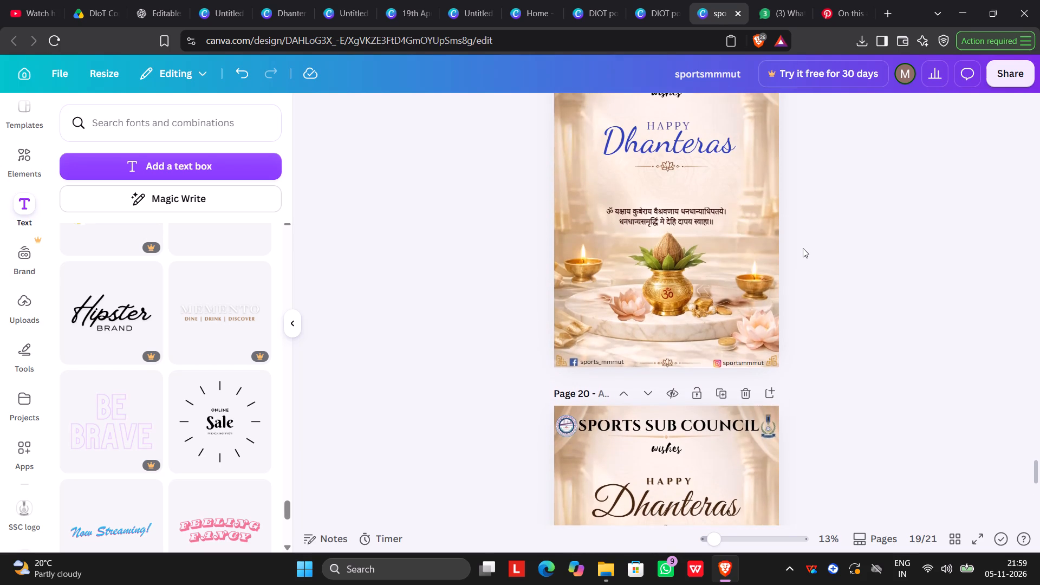
pyautogui.scroll(3, 803, 248)
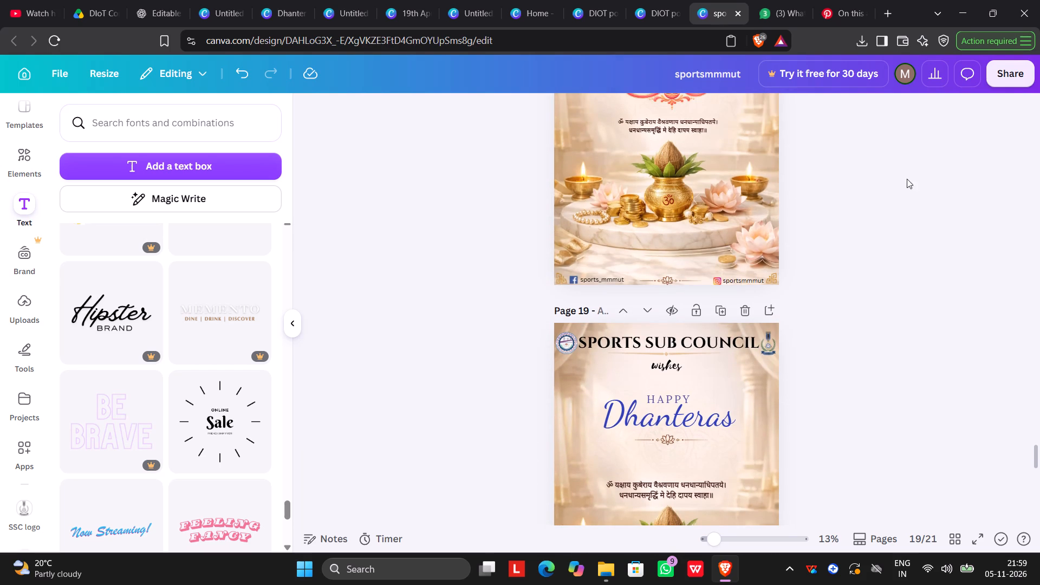
# Download only page 19 as a JPG and save it in Downloads under the name sscdh9.
pyautogui.click(1018, 77)
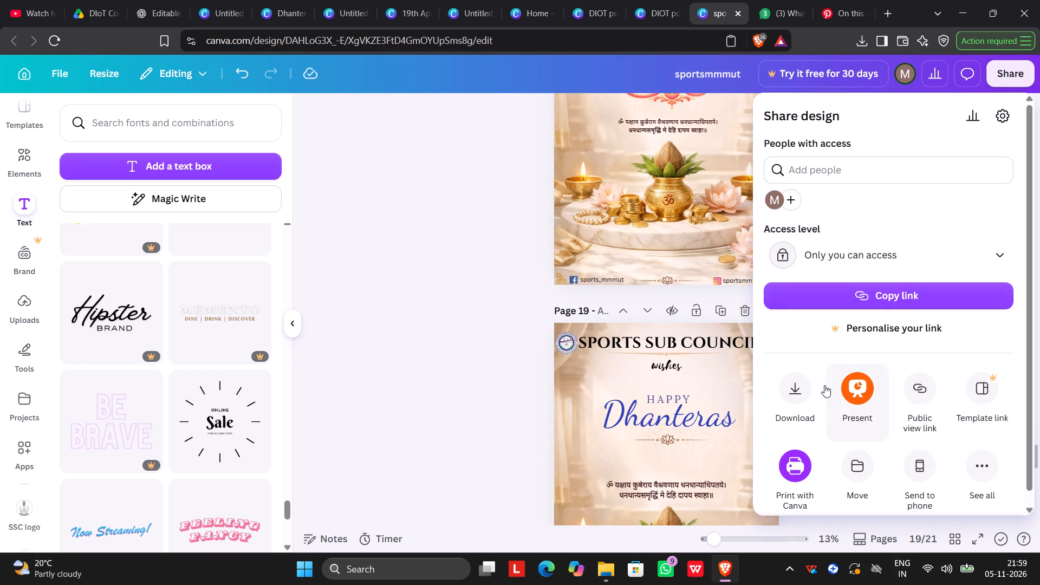
pyautogui.click(803, 392)
pyautogui.click(896, 361)
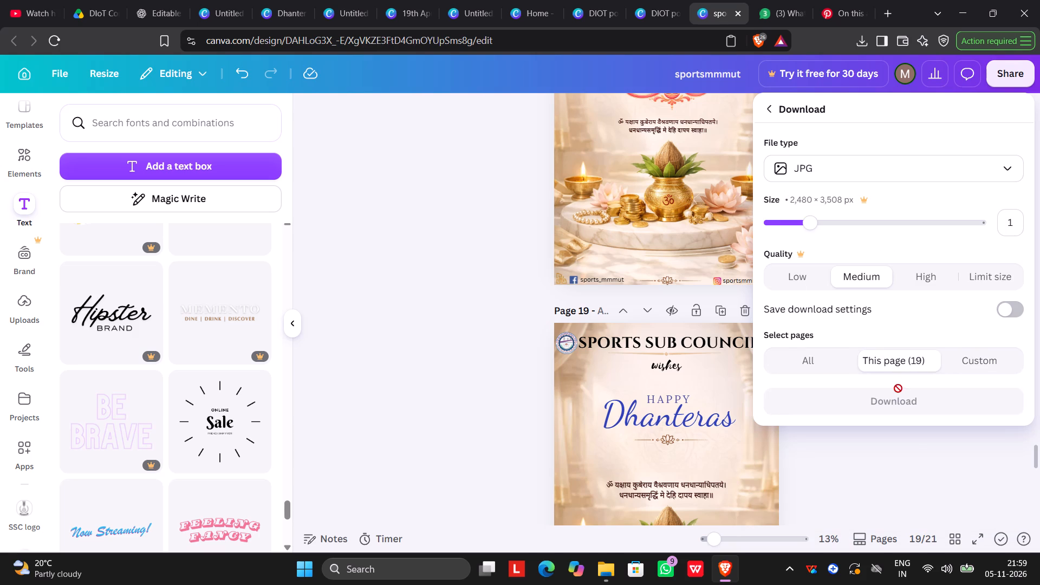
pyautogui.click(896, 401)
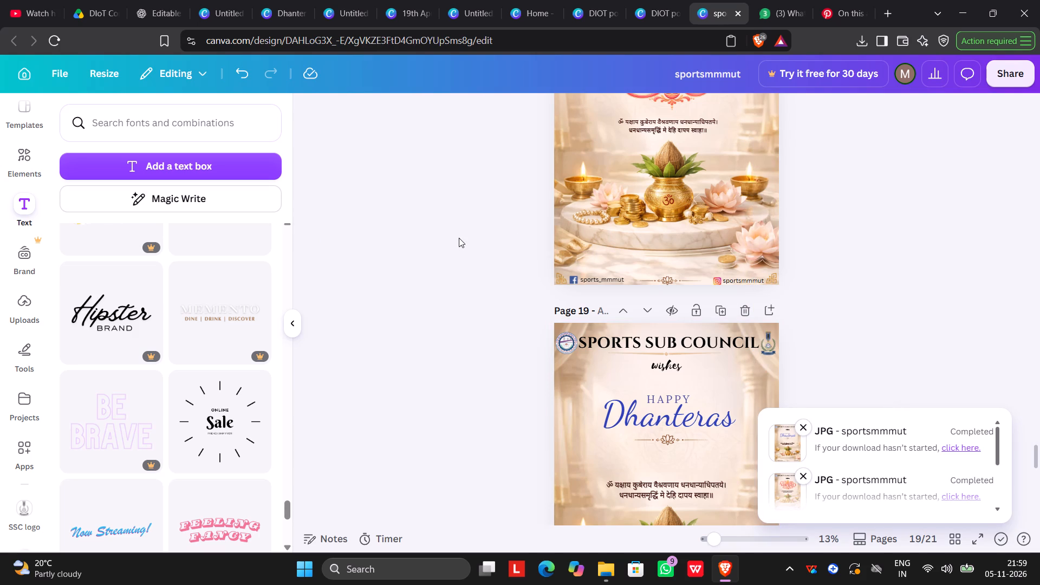
pyautogui.press('BackSpace')
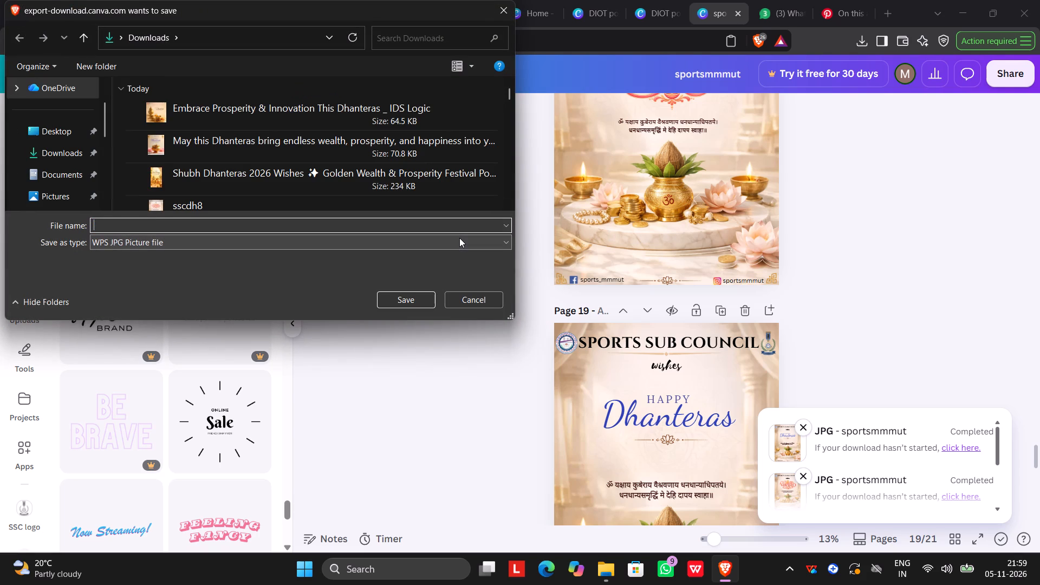
pyautogui.write('sscdd')
pyautogui.press('BackSpace')
pyautogui.press('h')
pyautogui.press('8')
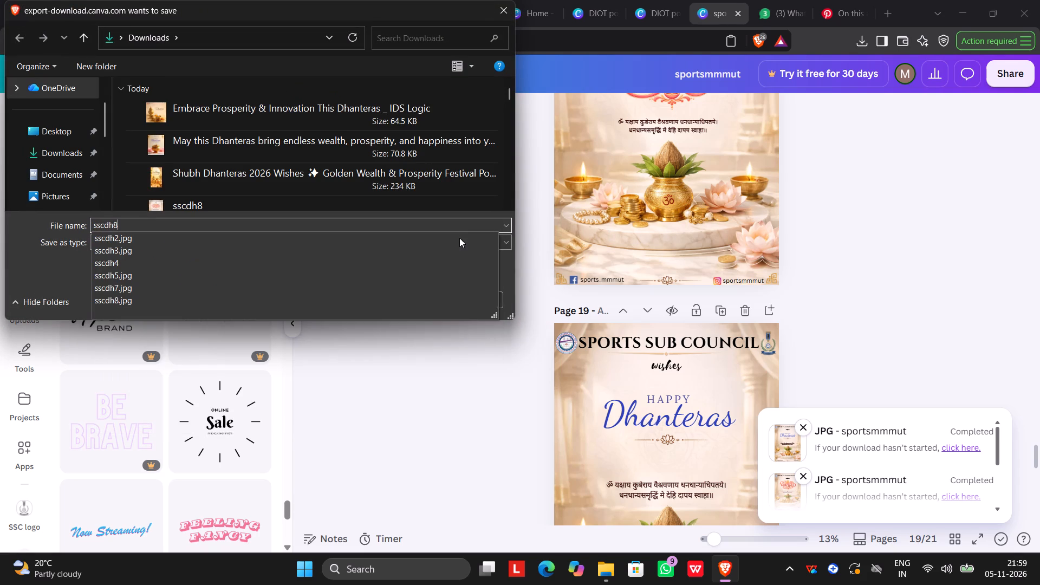
pyautogui.press('BackSpace')
pyautogui.press('9')
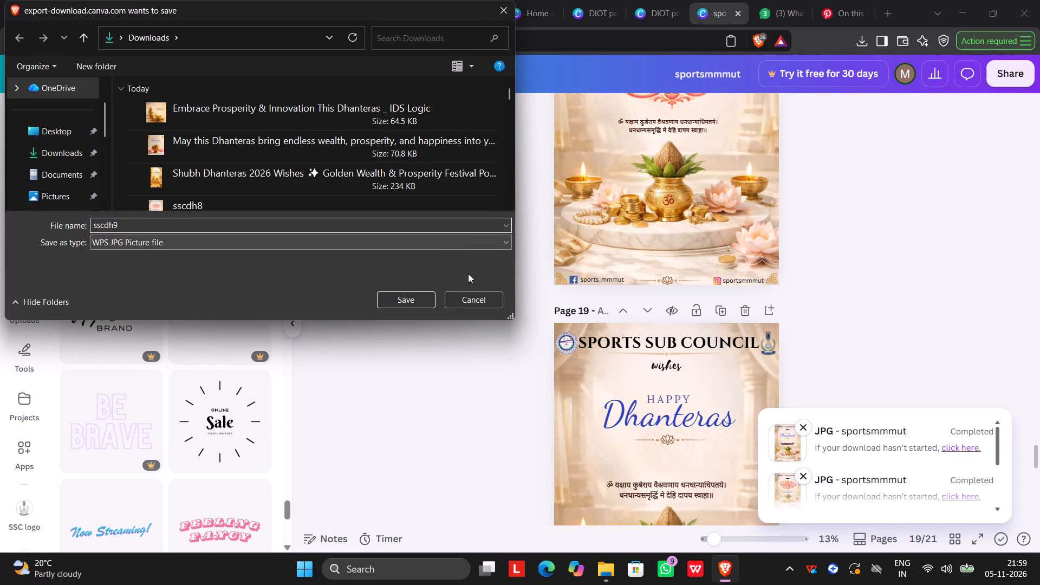
pyautogui.click(414, 305)
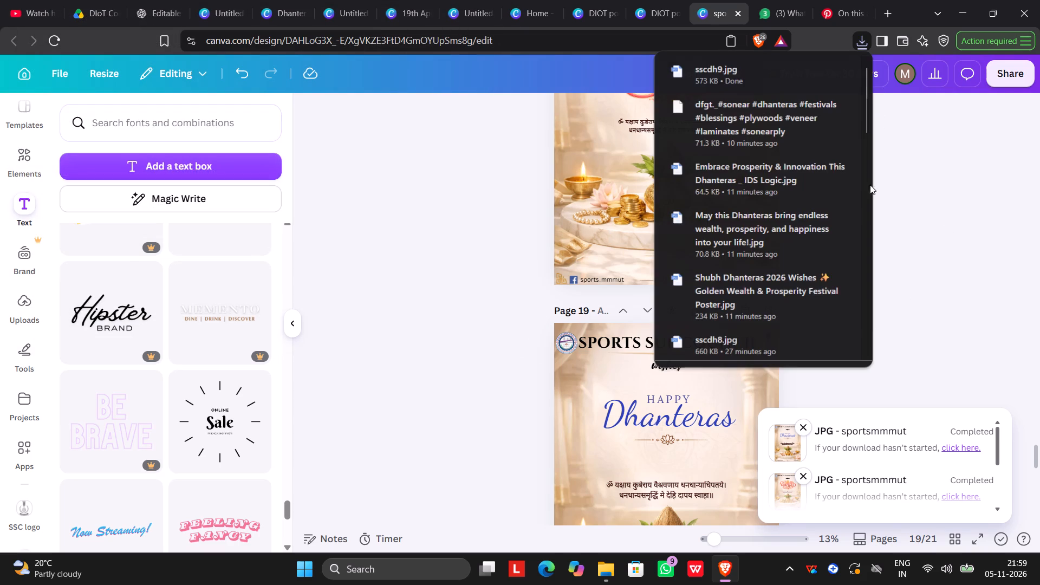
pyautogui.click(995, 198)
# Set up another JPG download with a custom page selection, adding pages 18 and 20 to page 19.
pyautogui.click(1008, 70)
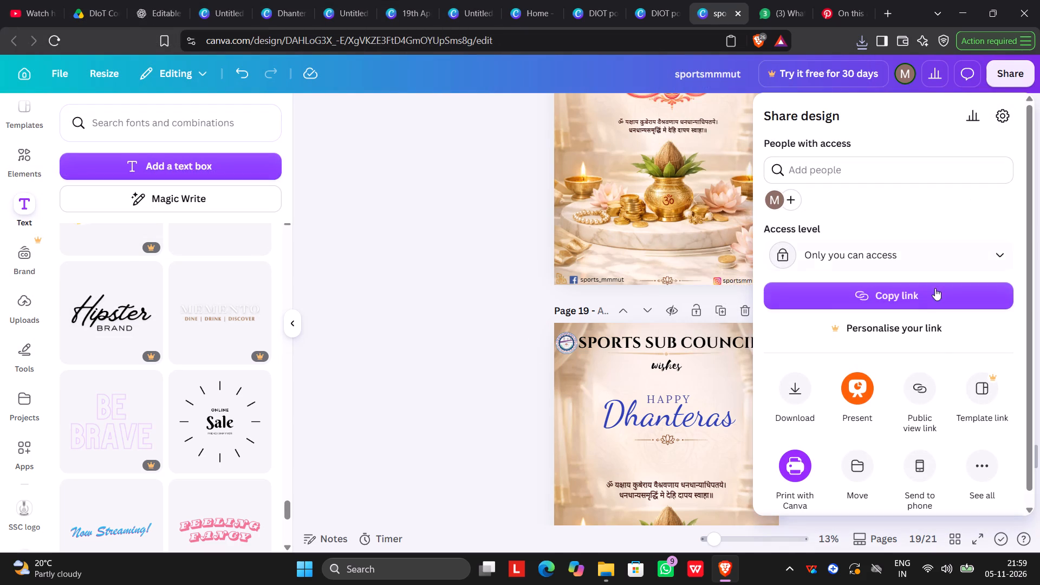
pyautogui.click(805, 405)
pyautogui.click(971, 362)
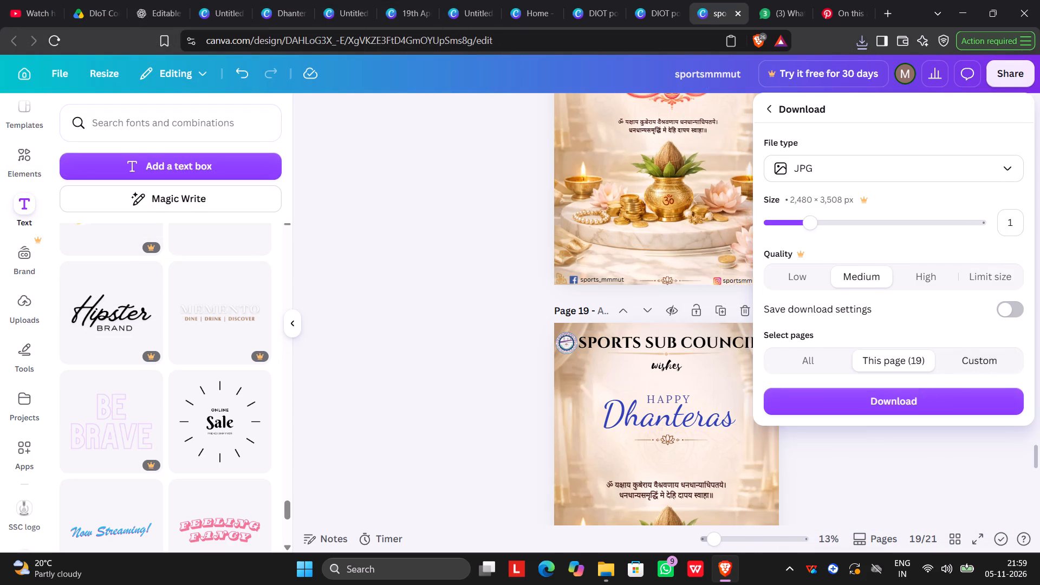
pyautogui.scroll(-14, 902, 439)
pyautogui.middleClick(902, 435)
pyautogui.middleClick(902, 435)
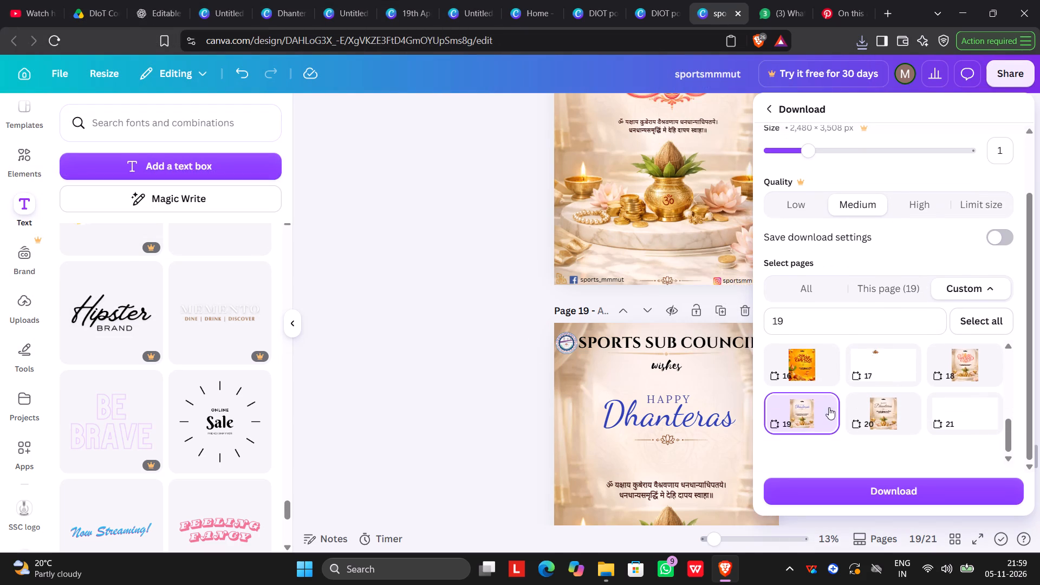
pyautogui.click(948, 374)
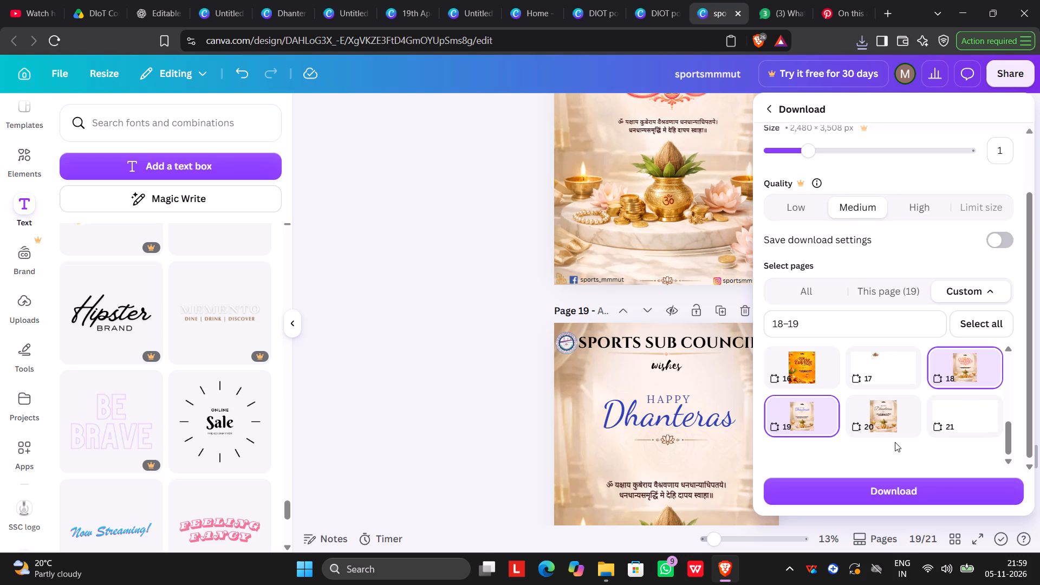
pyautogui.click(879, 419)
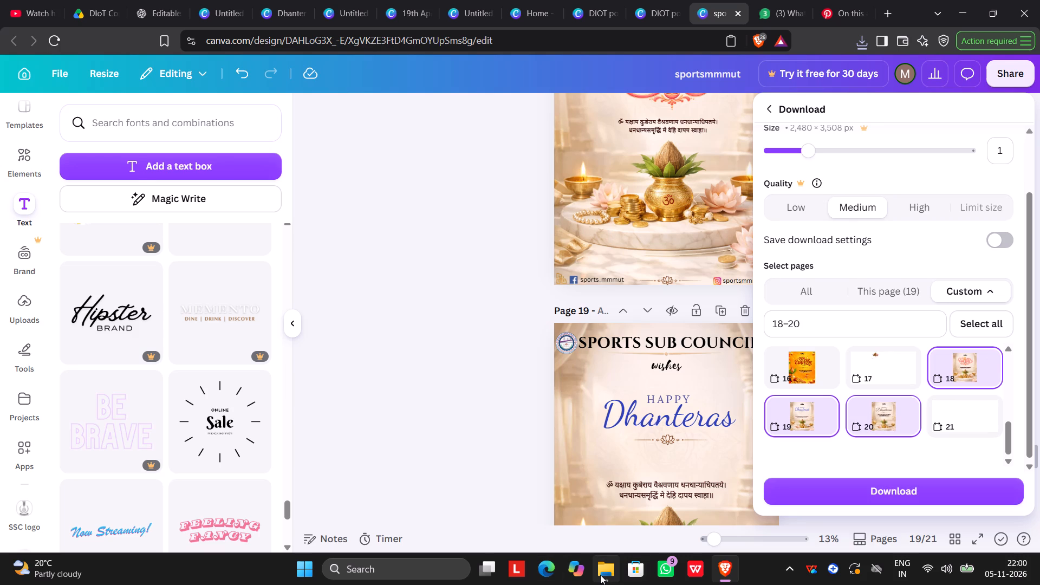
# Switch to File Explorer, check the saved posters in the Downloads folder, and return to the browser.
pyautogui.click(600, 575)
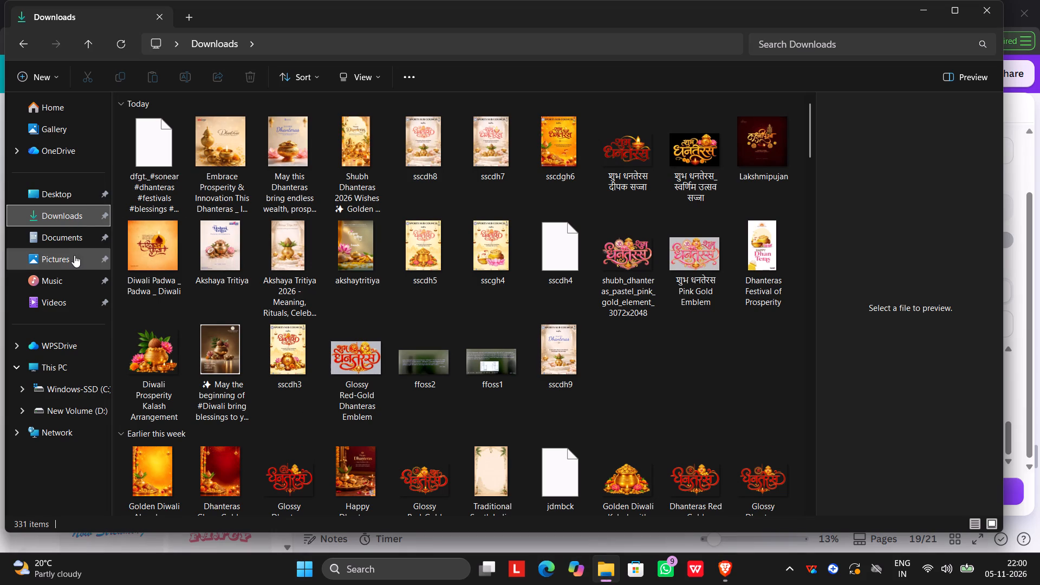
pyautogui.click(68, 239)
pyautogui.click(66, 219)
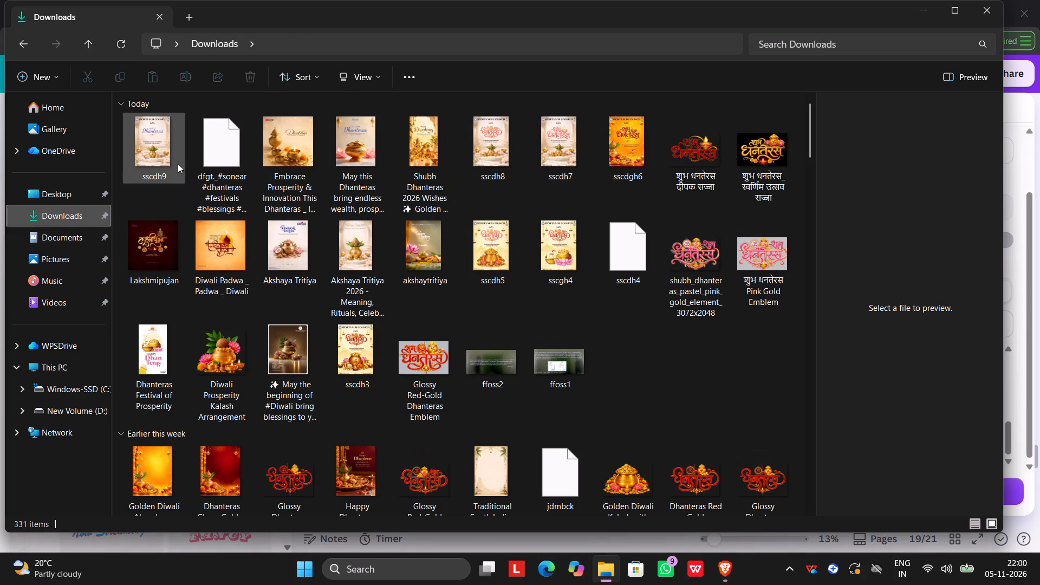
pyautogui.click(718, 567)
# Remove pages 18 and 19 from the custom download selection, keeping only page 20.
pyautogui.scroll(3, 701, 272)
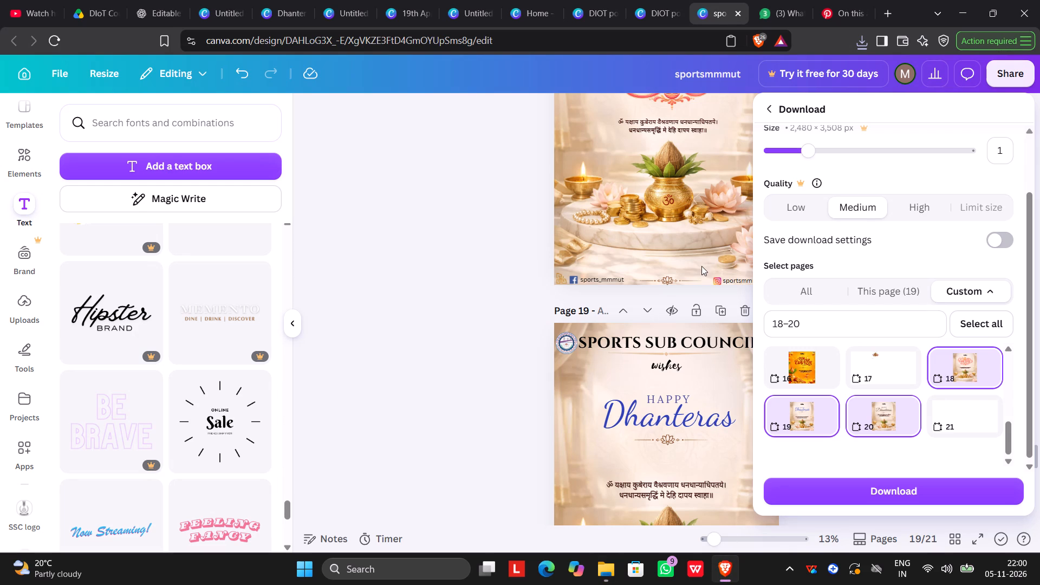
pyautogui.scroll(4, 701, 266)
pyautogui.scroll(-2, 690, 250)
pyautogui.scroll(-4, 654, 395)
pyautogui.click(950, 370)
pyautogui.click(821, 413)
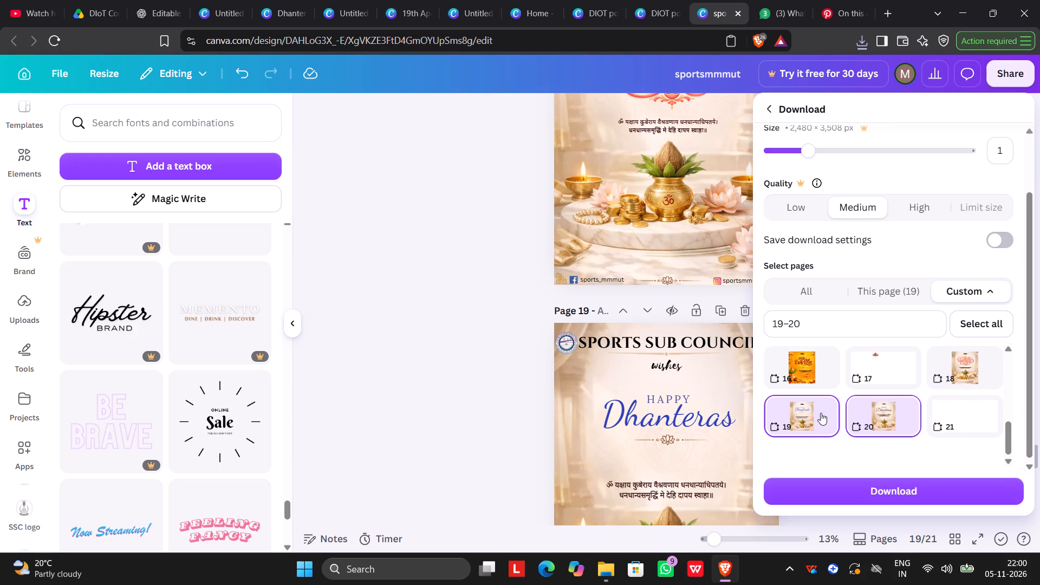
# Download page 20 as a JPG to the Downloads folder, naming the file sscdh10.
pyautogui.click(907, 490)
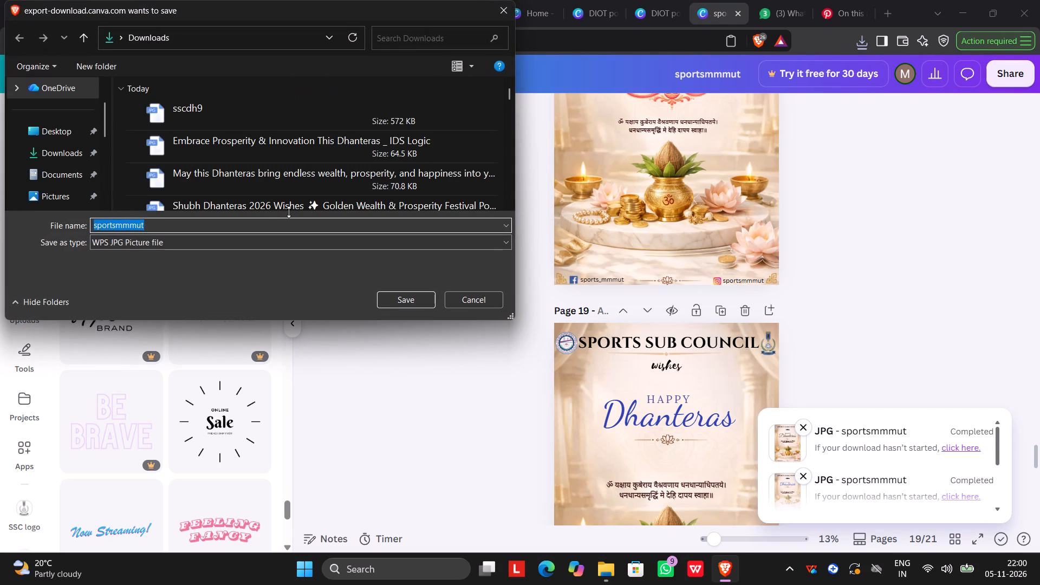
pyautogui.press('BackSpace')
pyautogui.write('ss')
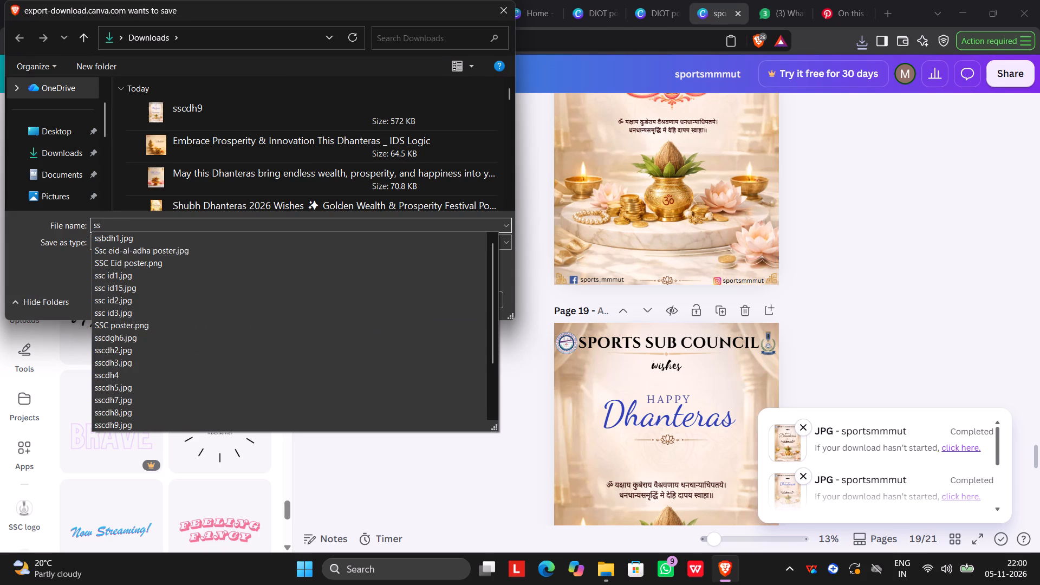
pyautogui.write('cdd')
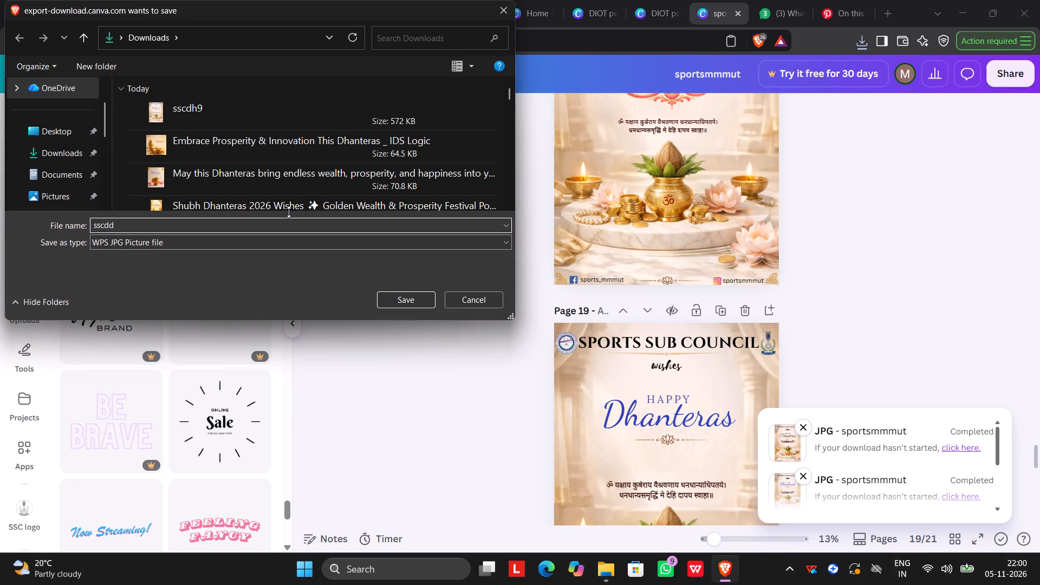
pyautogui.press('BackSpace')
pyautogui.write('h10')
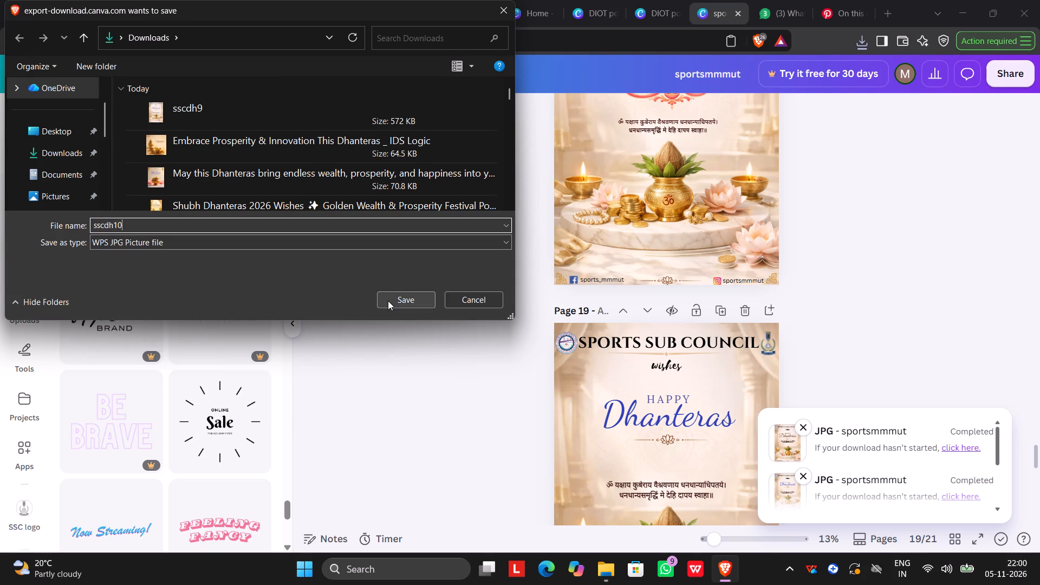
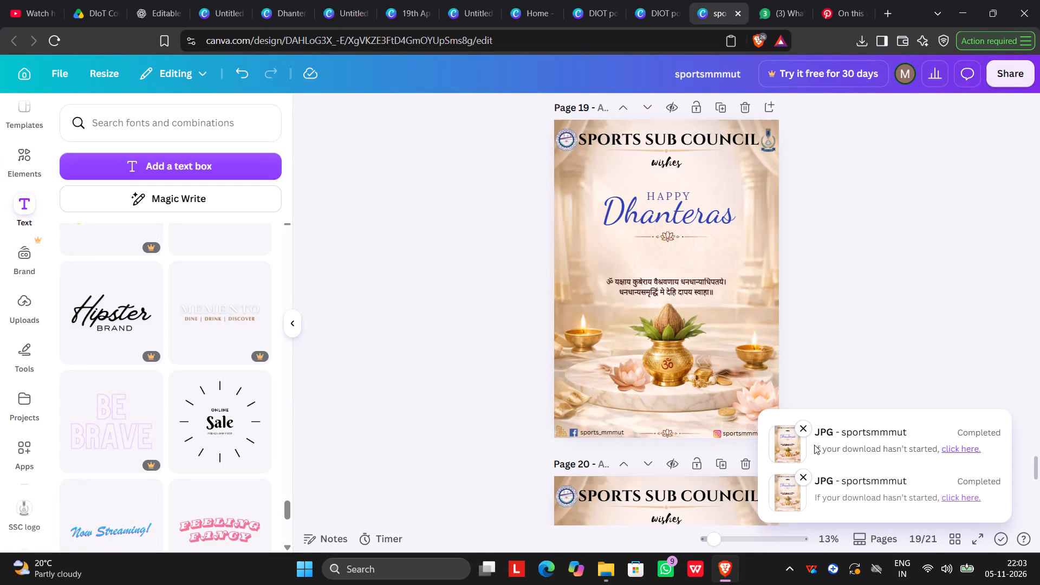
# Dismiss both completed JPG download notifications and check the Dhanteras poster on page 20.
pyautogui.click(810, 427)
pyautogui.click(806, 473)
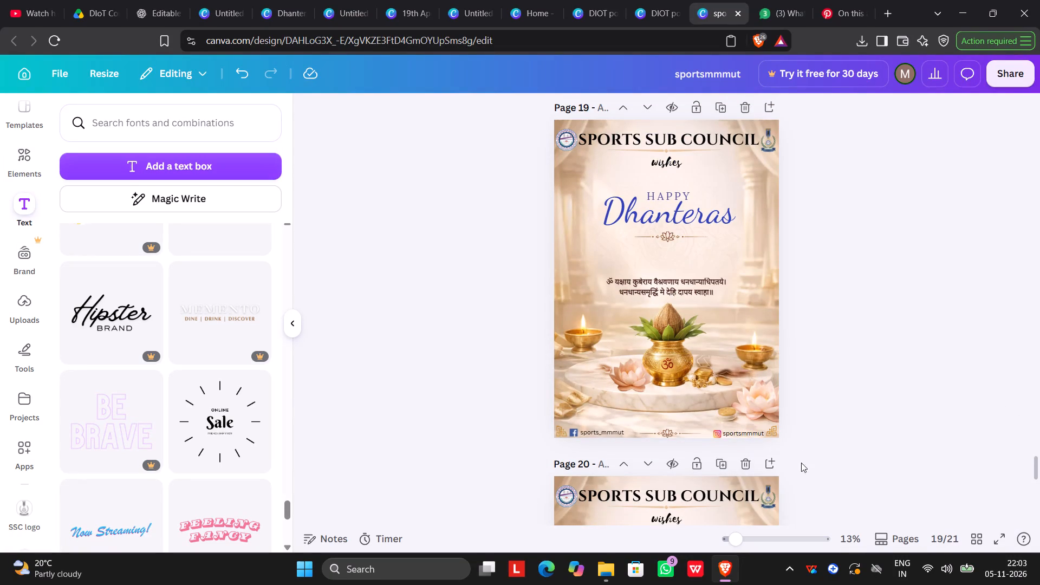
pyautogui.scroll(5, 803, 405)
pyautogui.scroll(-10, 805, 406)
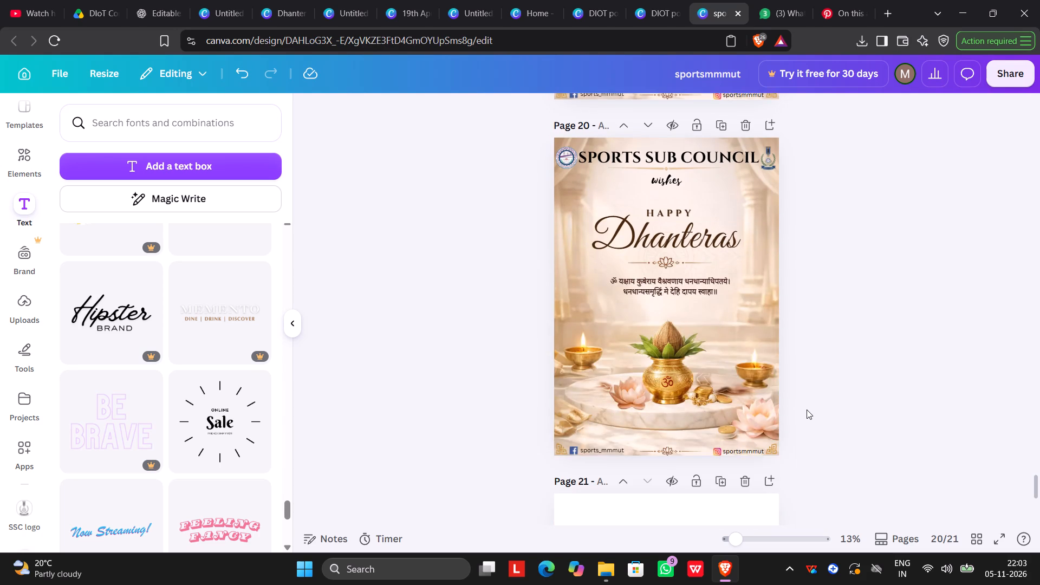
# Review the Dhanteras posters on pages 18 to 20, checking the title artwork and decorations on page 18.
pyautogui.scroll(5, 807, 409)
pyautogui.scroll(-5, 807, 409)
pyautogui.scroll(3, 807, 410)
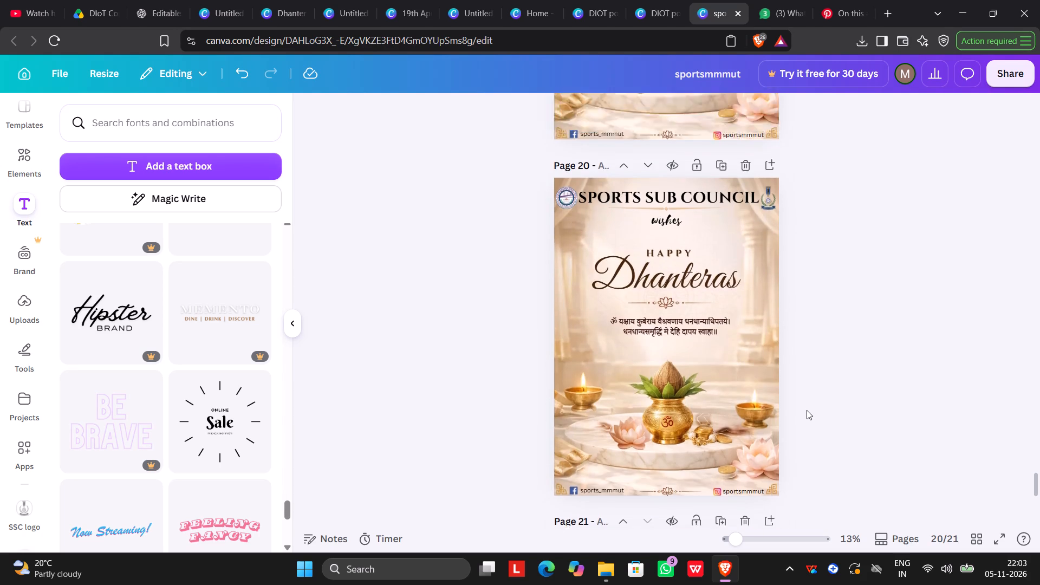
pyautogui.scroll(10, 807, 410)
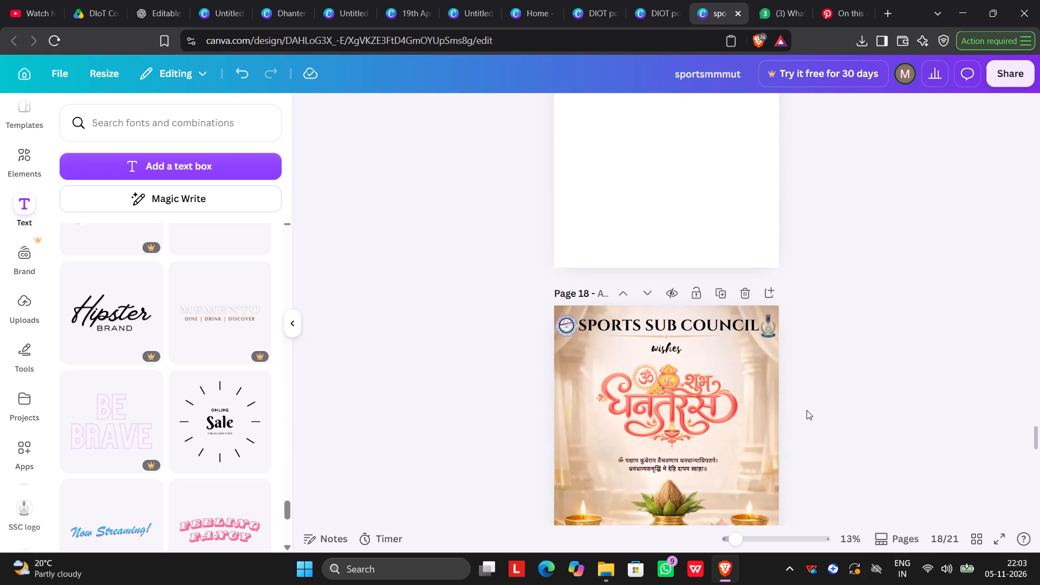
pyautogui.scroll(-5, 807, 410)
pyautogui.scroll(5, 807, 410)
pyautogui.scroll(-3, 807, 410)
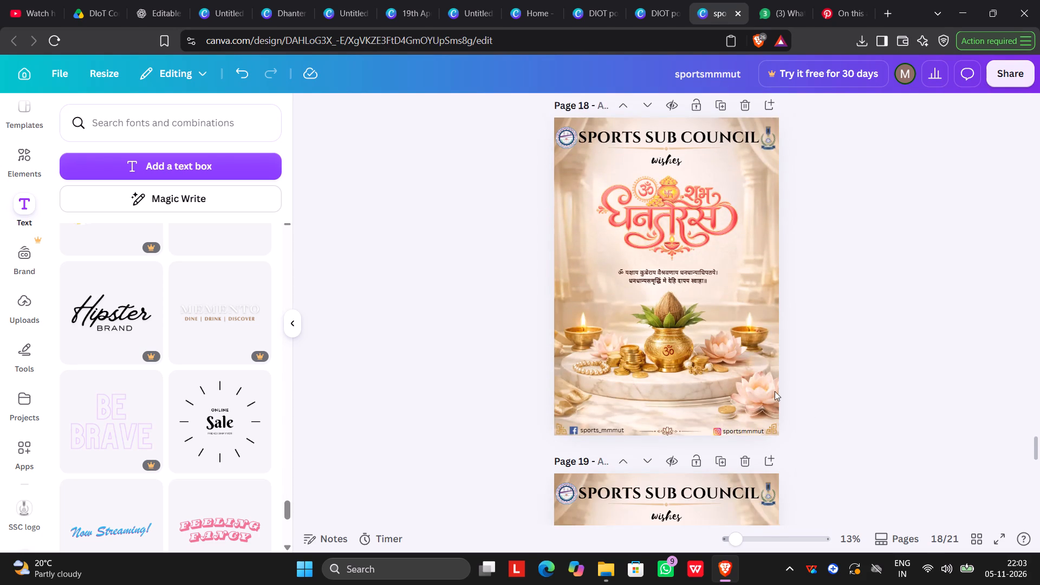
pyautogui.click(760, 240)
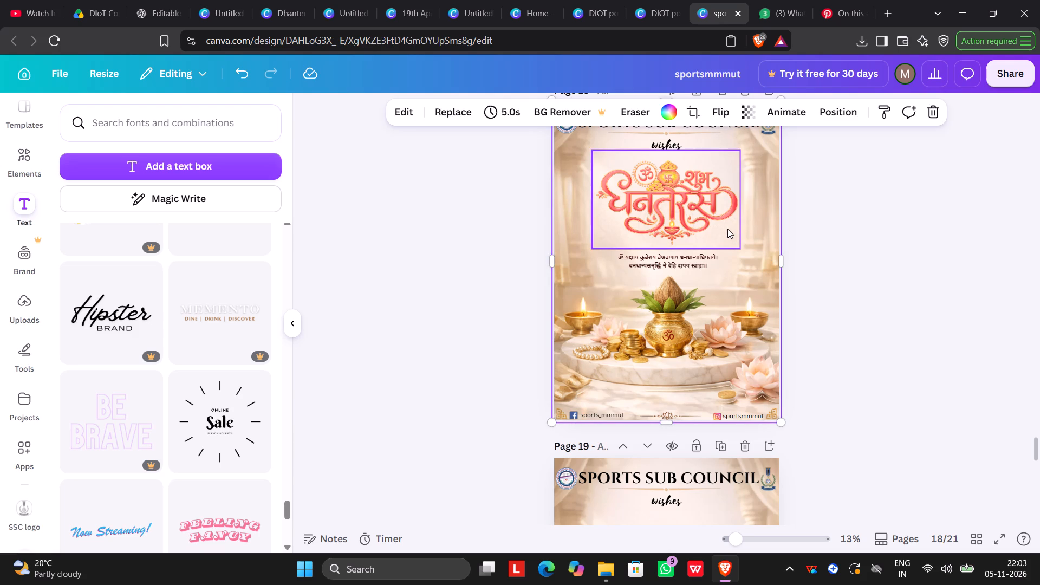
pyautogui.scroll(2, 727, 229)
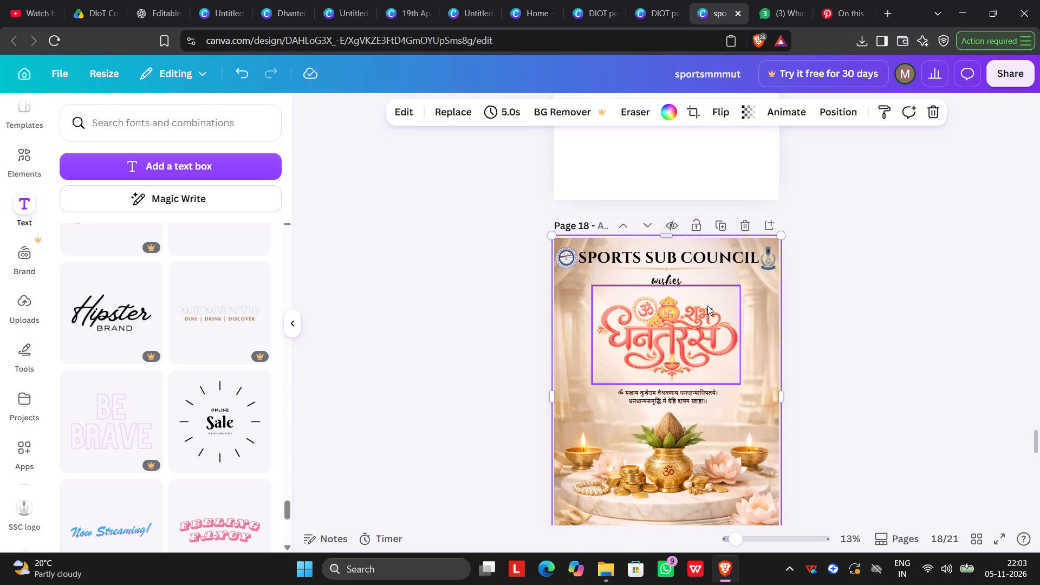
pyautogui.click(700, 350)
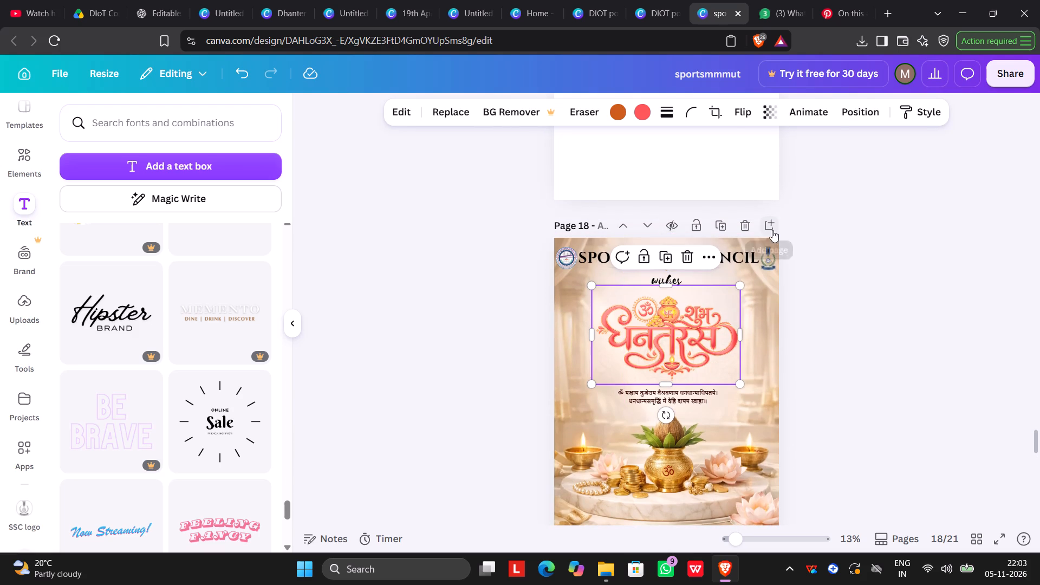
# Look back through the earlier greeting posters as far as page 6, compare their layouts, and return to page 20.
pyautogui.scroll(9, 772, 230)
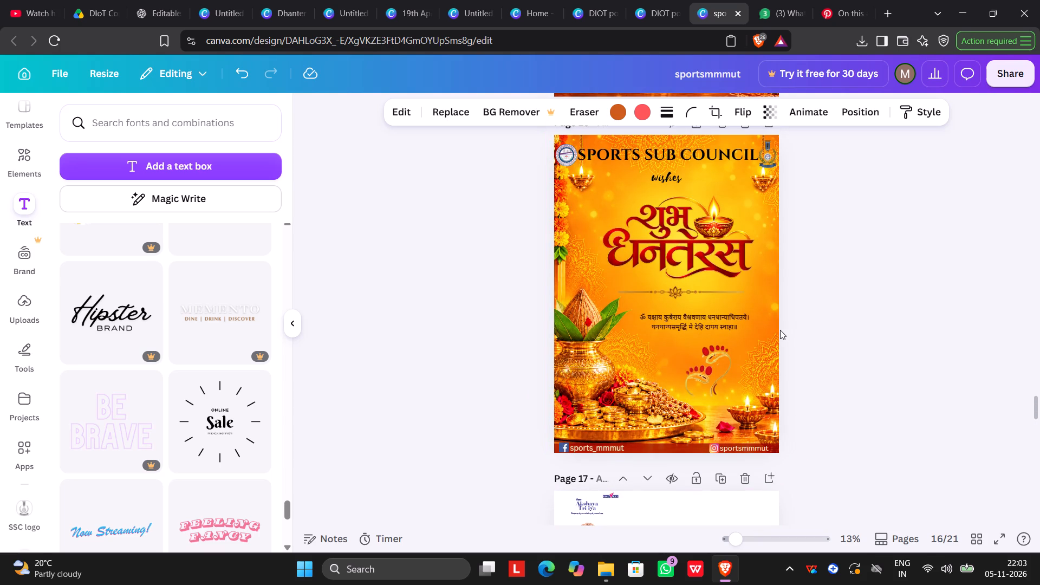
pyautogui.scroll(6, 780, 329)
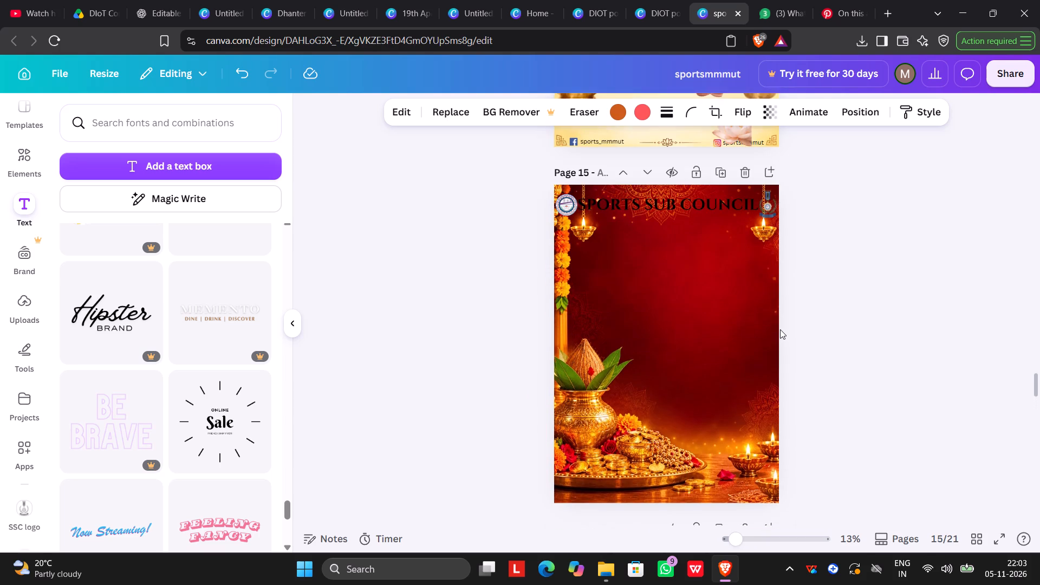
pyautogui.scroll(8, 780, 329)
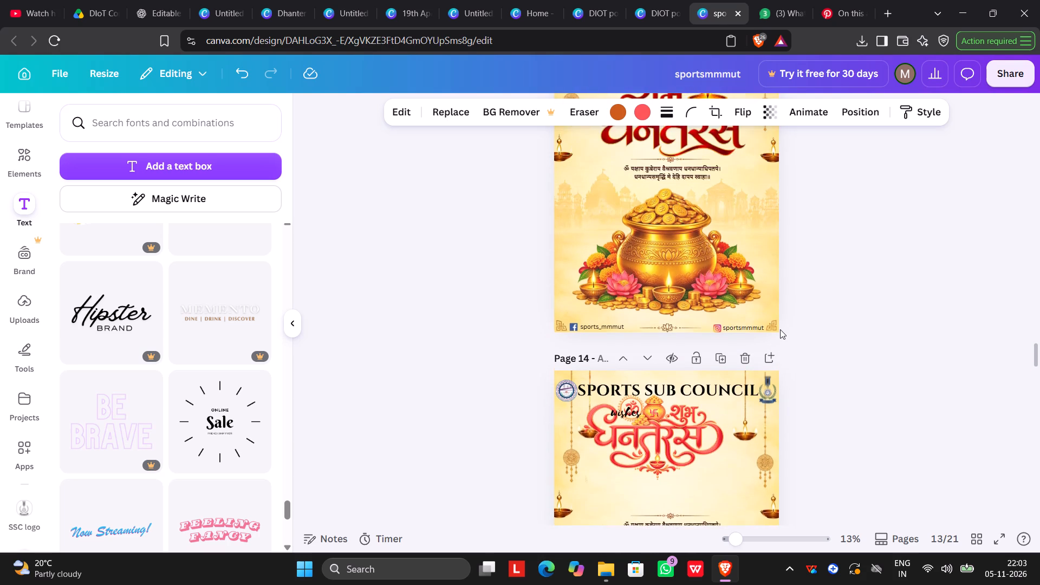
pyautogui.scroll(2, 780, 329)
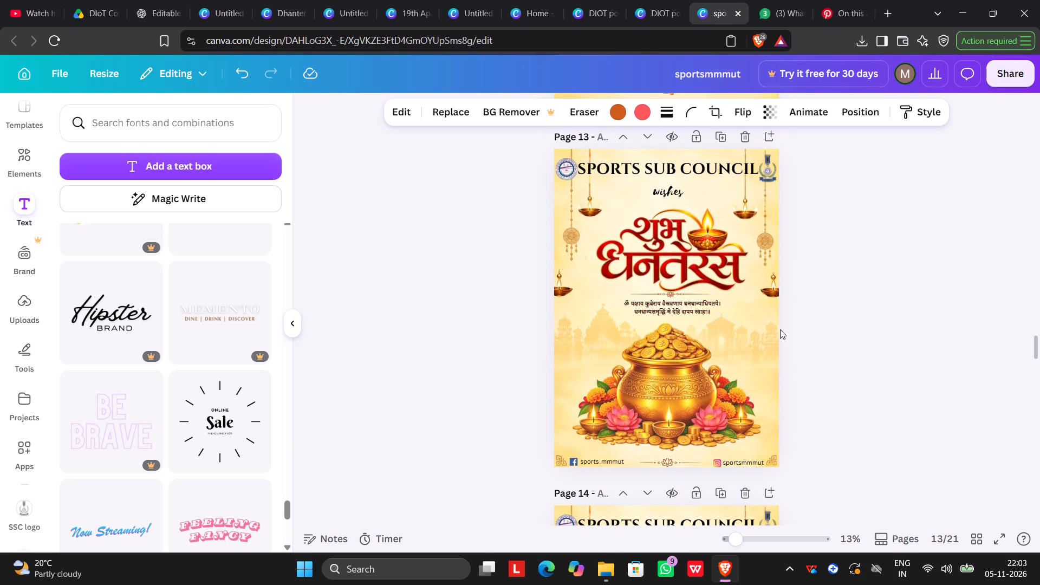
pyautogui.scroll(11, 780, 329)
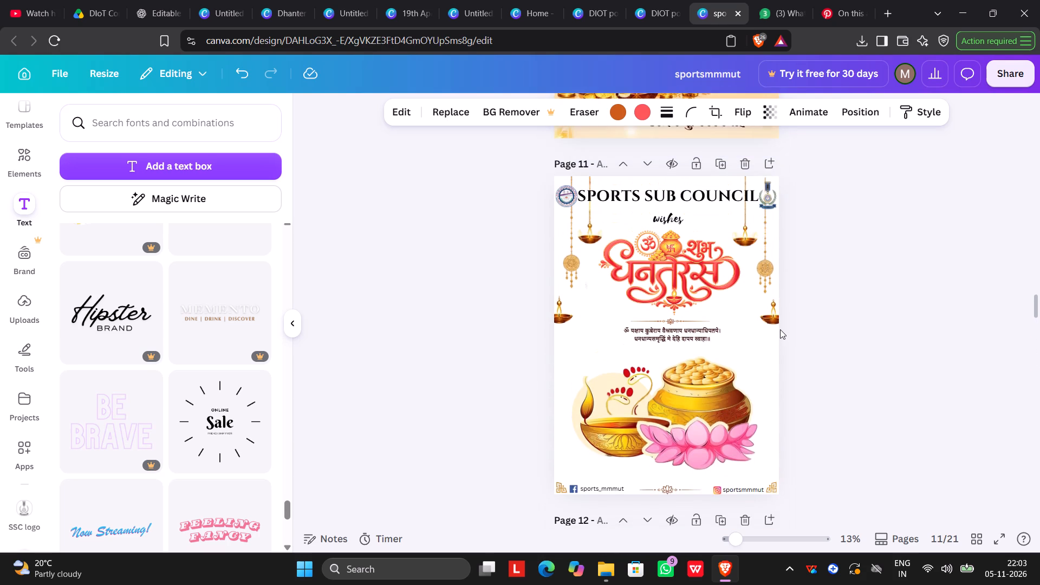
pyautogui.scroll(14, 780, 329)
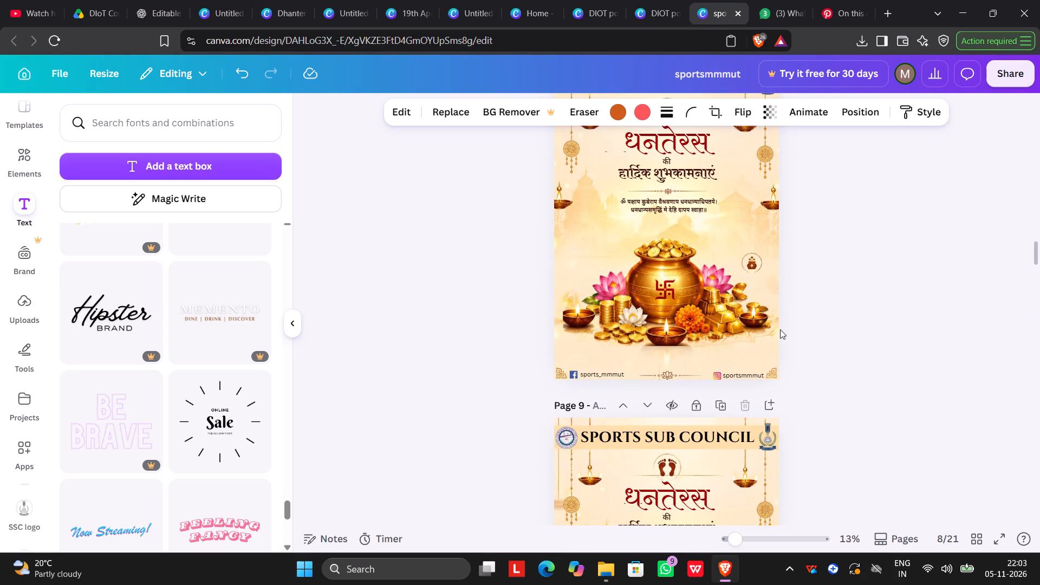
pyautogui.scroll(2, 780, 329)
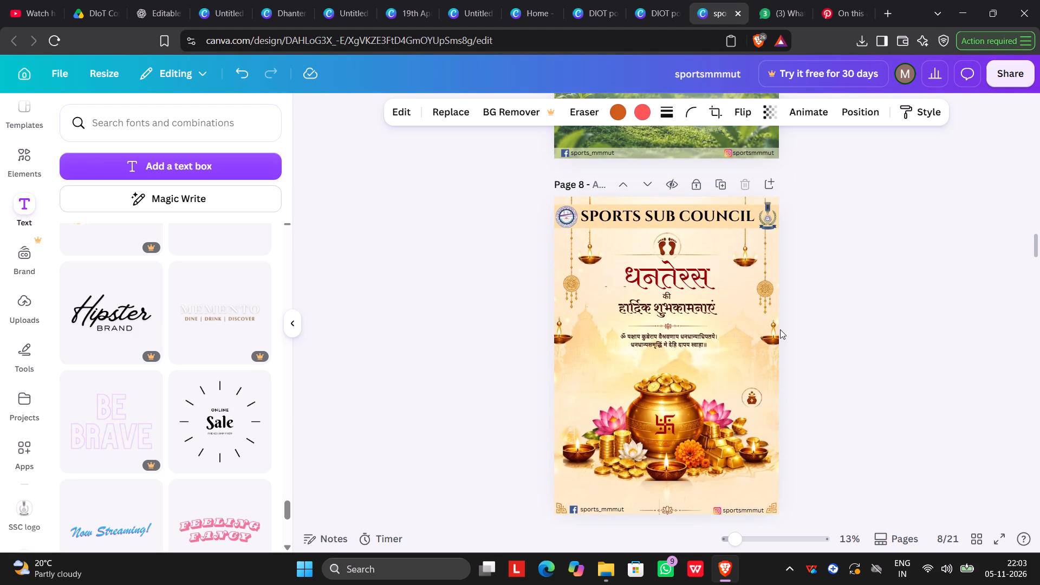
pyautogui.scroll(10, 780, 329)
pyautogui.scroll(-5, 780, 329)
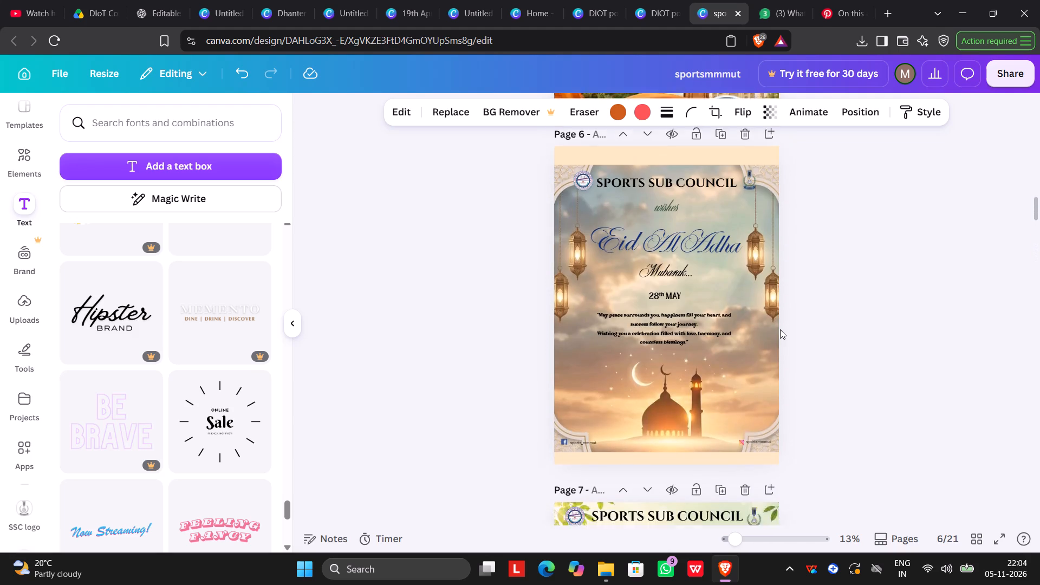
pyautogui.scroll(-20, 780, 329)
pyautogui.scroll(-19, 780, 329)
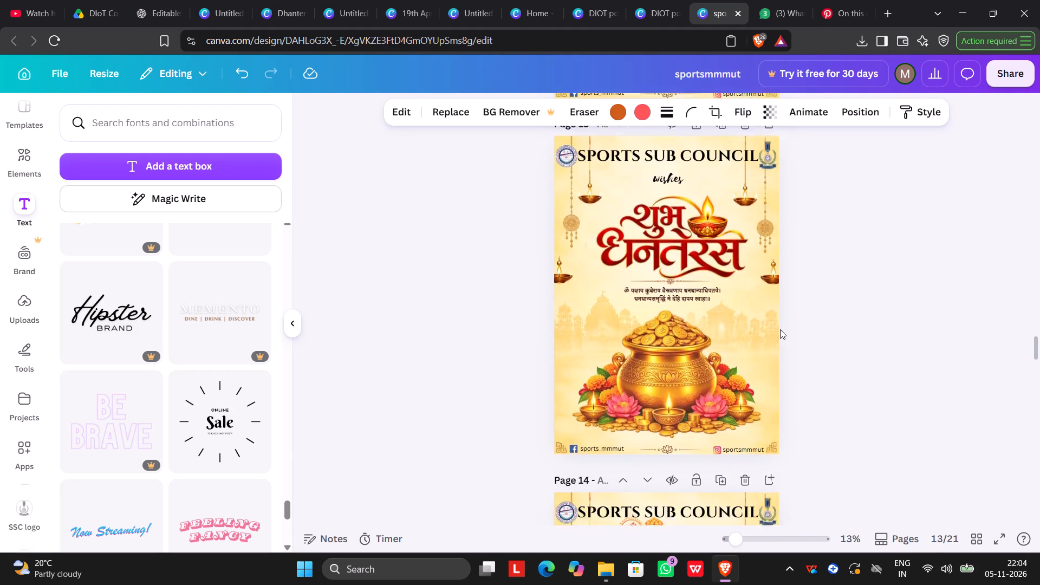
pyautogui.scroll(-19, 780, 327)
pyautogui.scroll(-7, 785, 350)
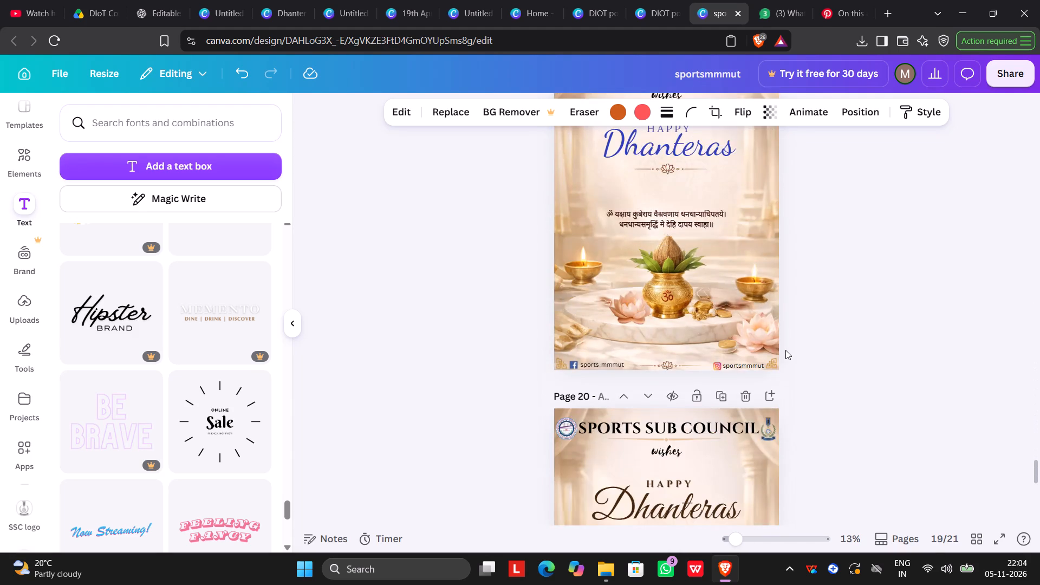
pyautogui.scroll(-11, 785, 350)
pyautogui.scroll(8, 785, 350)
pyautogui.scroll(-2, 785, 350)
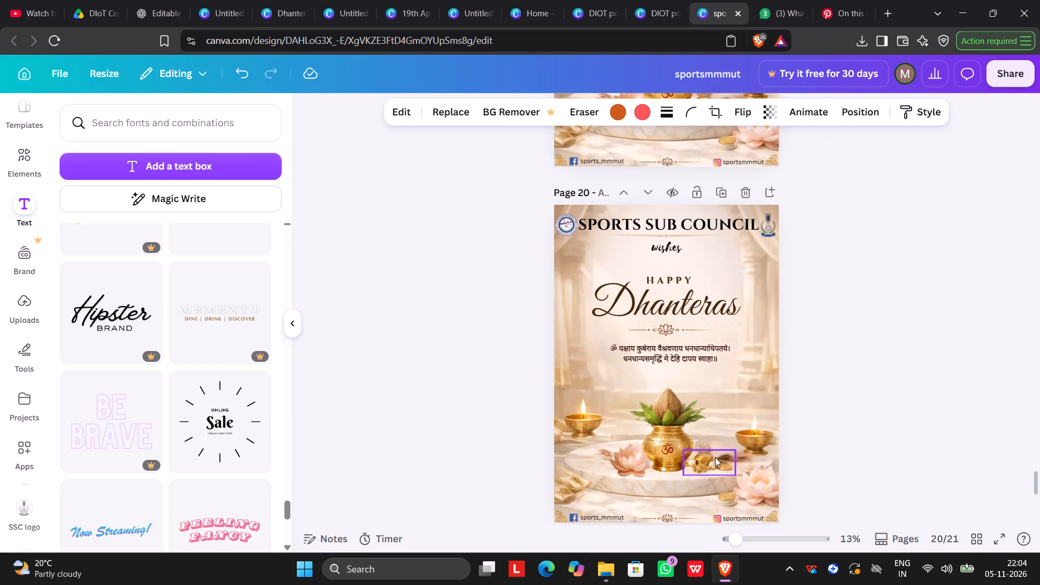
# Move the gold coins beside the kalash on page 20 onto the blank page 21.
pyautogui.scroll(-3, 715, 457)
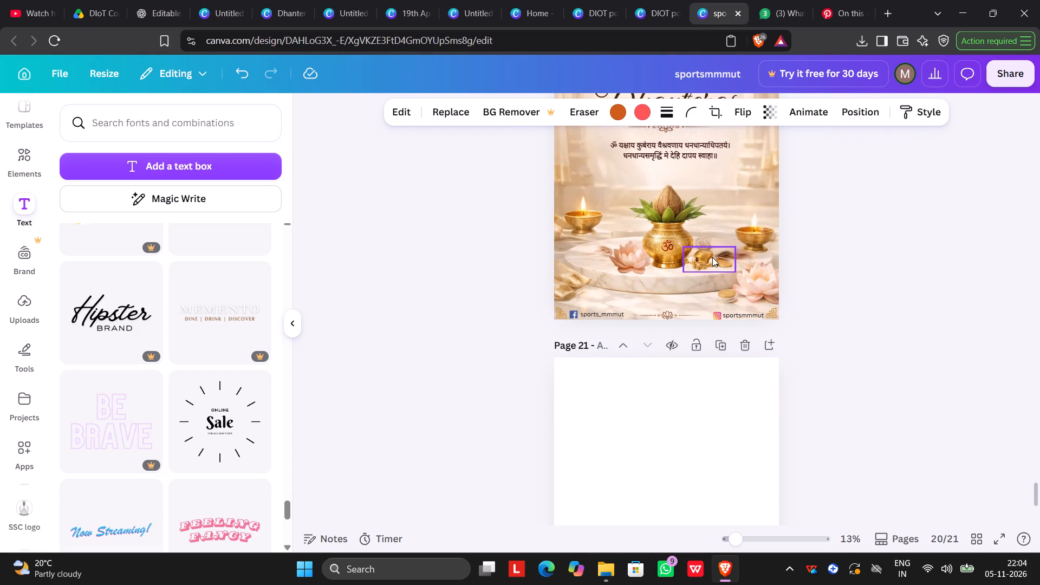
pyautogui.click(712, 257)
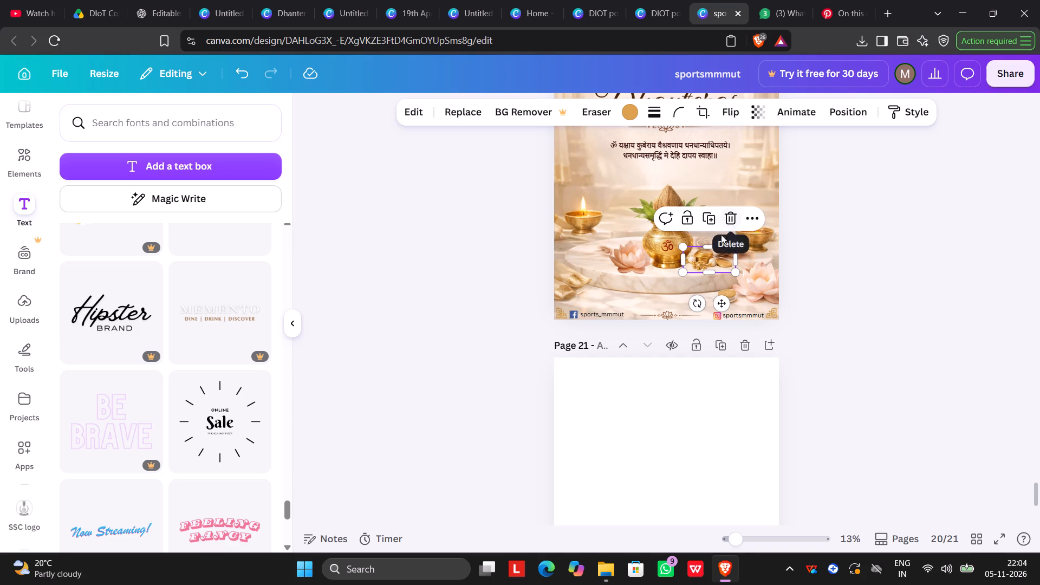
pyautogui.moveTo(715, 257); pyautogui.dragTo(683, 422)
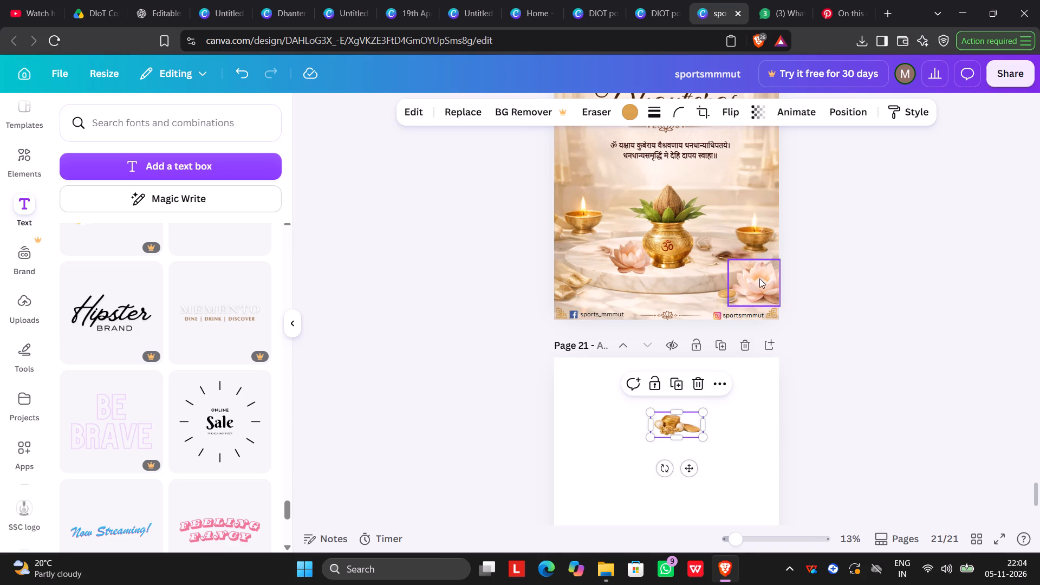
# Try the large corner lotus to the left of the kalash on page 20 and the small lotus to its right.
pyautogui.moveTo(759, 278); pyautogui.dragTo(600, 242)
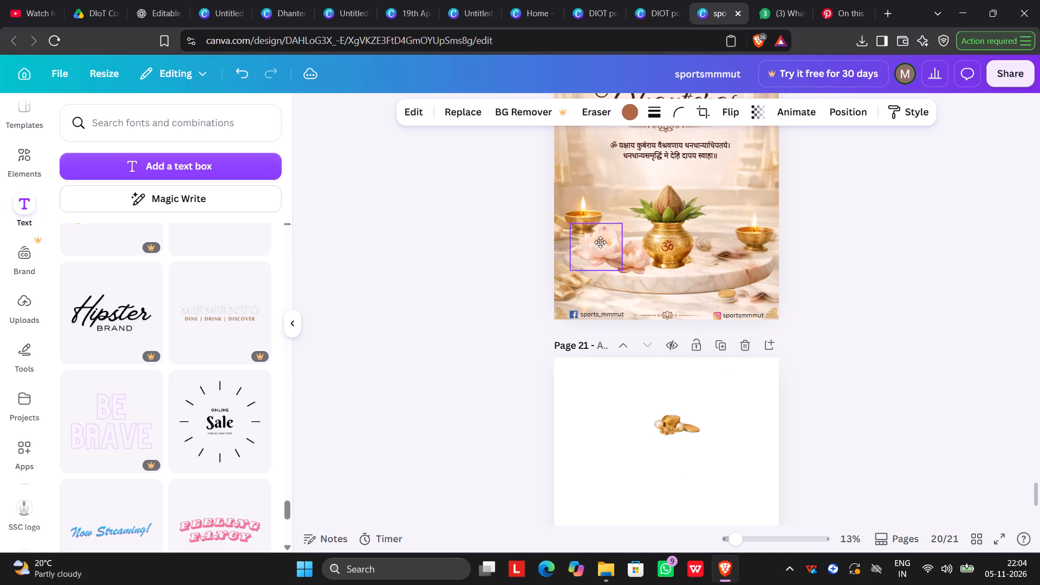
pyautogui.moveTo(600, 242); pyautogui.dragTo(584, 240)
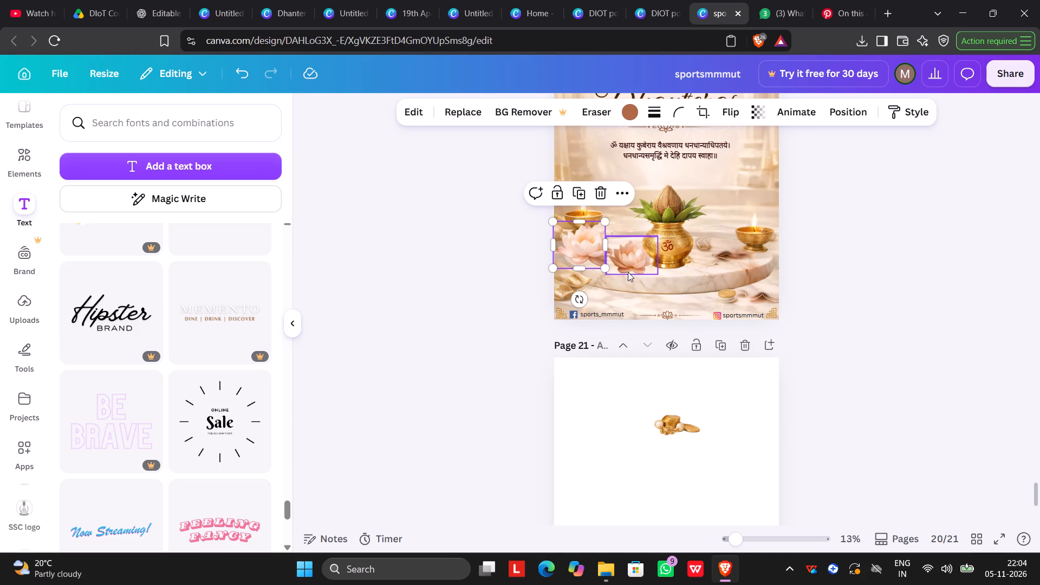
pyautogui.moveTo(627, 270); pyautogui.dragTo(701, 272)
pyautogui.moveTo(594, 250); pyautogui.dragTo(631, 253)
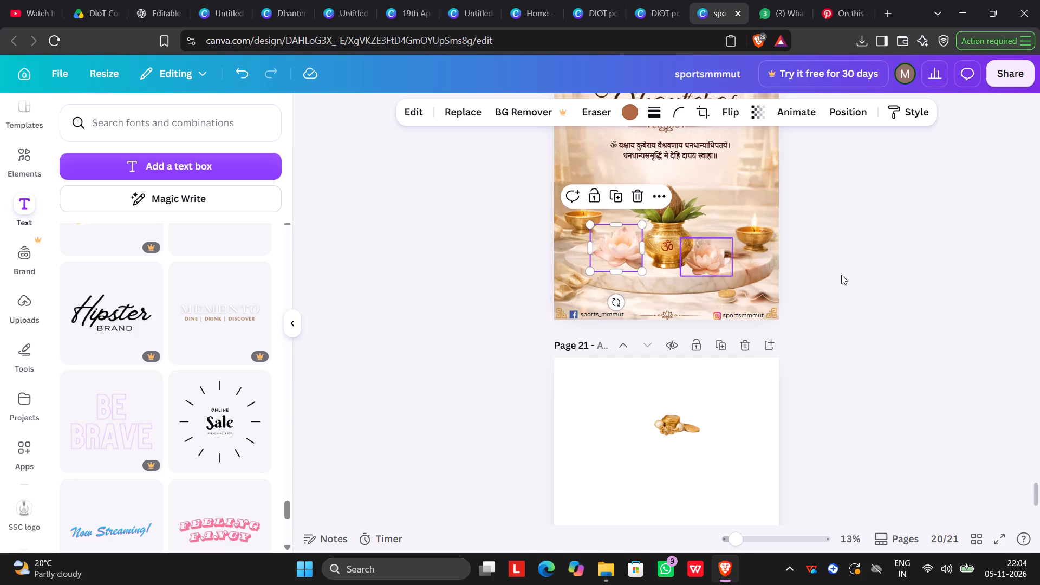
# Move the small lotus to the poster's lower-left area and place the large lotus back in its lower-right corner.
pyautogui.click(847, 274)
pyautogui.moveTo(710, 263); pyautogui.dragTo(709, 263)
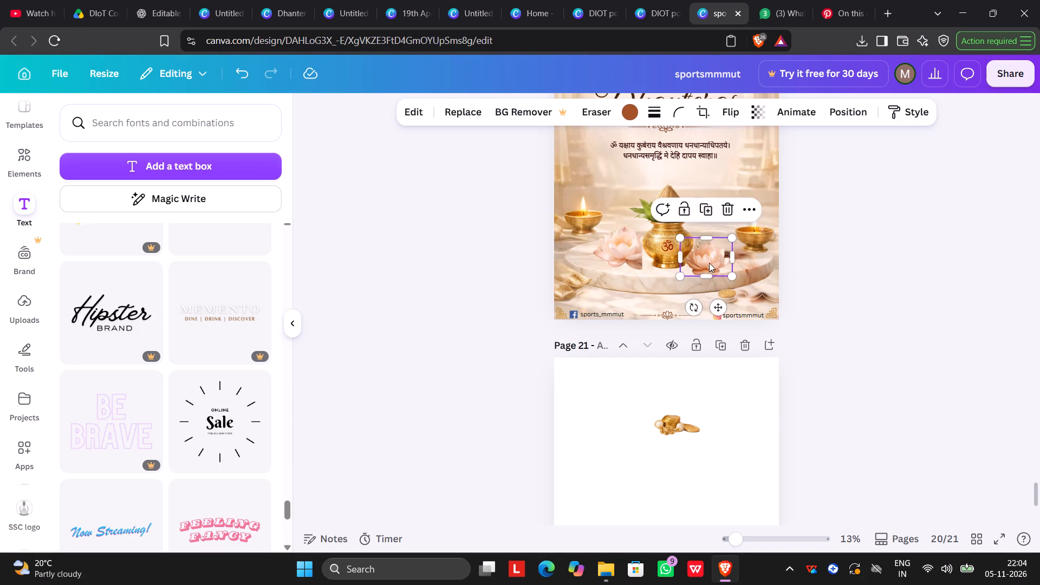
pyautogui.moveTo(709, 263); pyautogui.dragTo(602, 287)
pyautogui.moveTo(629, 251); pyautogui.dragTo(687, 260)
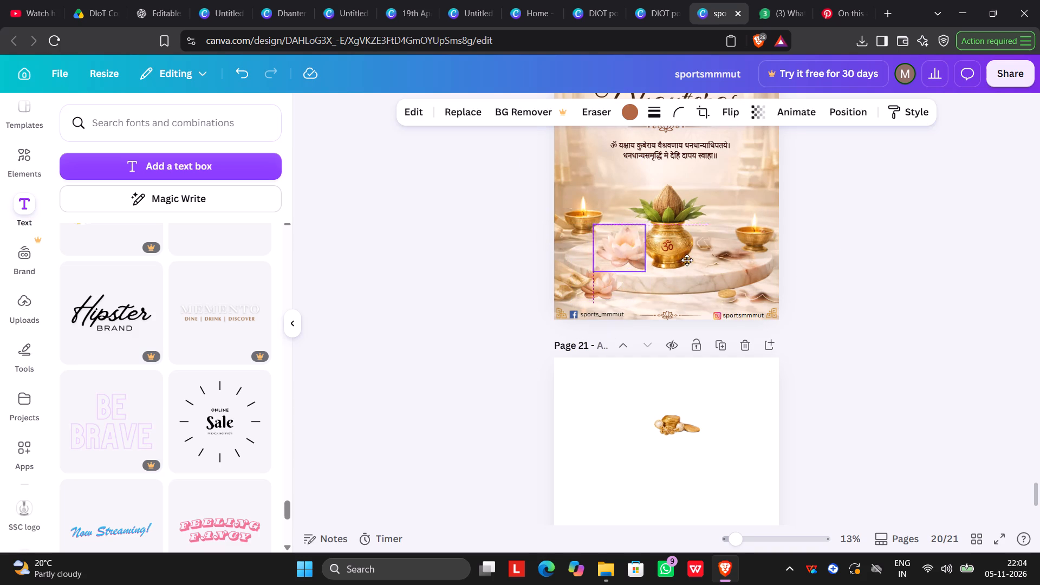
pyautogui.moveTo(687, 260); pyautogui.dragTo(765, 269)
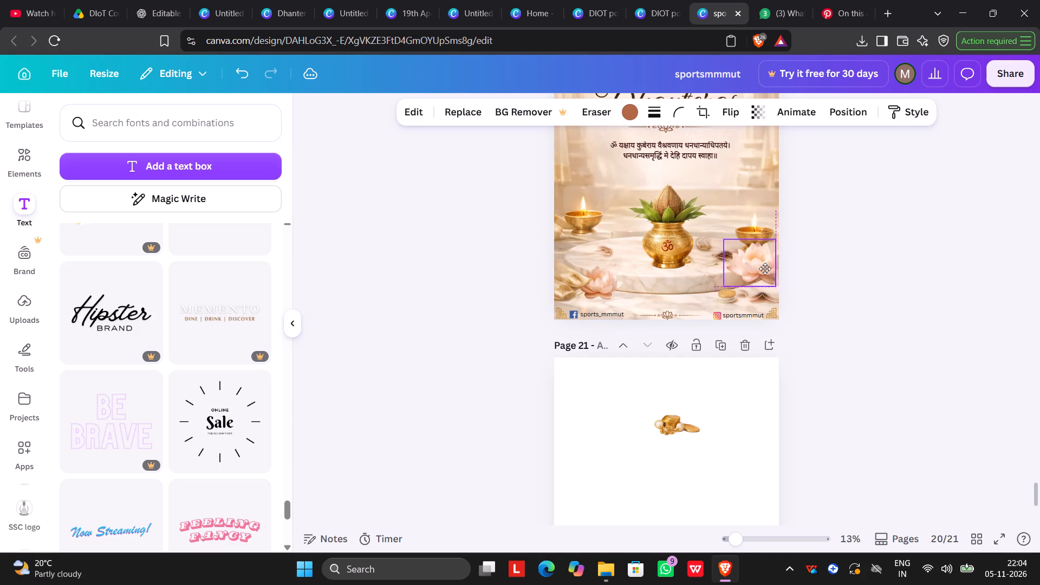
pyautogui.moveTo(765, 269); pyautogui.dragTo(769, 281)
pyautogui.click(863, 274)
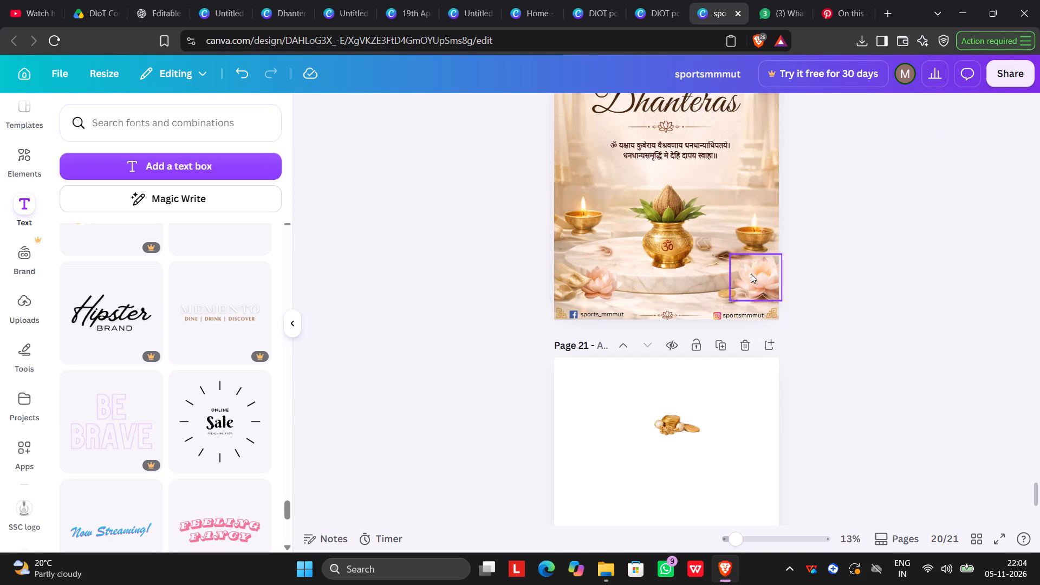
# Move the small lotus to the bottom centre of the page 20 poster, over the footer divider.
pyautogui.moveTo(599, 286); pyautogui.dragTo(626, 257)
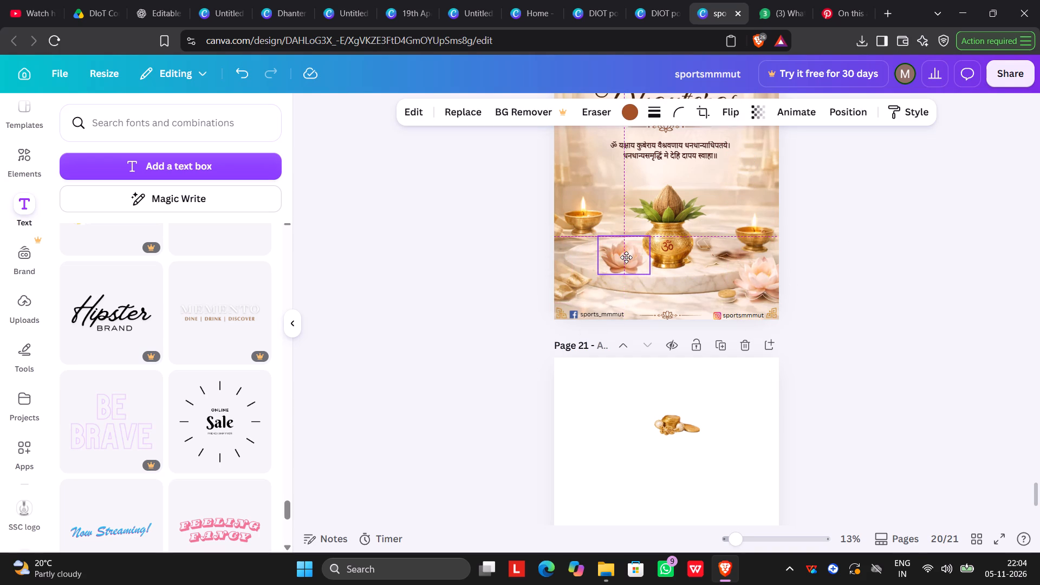
pyautogui.moveTo(626, 257); pyautogui.dragTo(665, 321)
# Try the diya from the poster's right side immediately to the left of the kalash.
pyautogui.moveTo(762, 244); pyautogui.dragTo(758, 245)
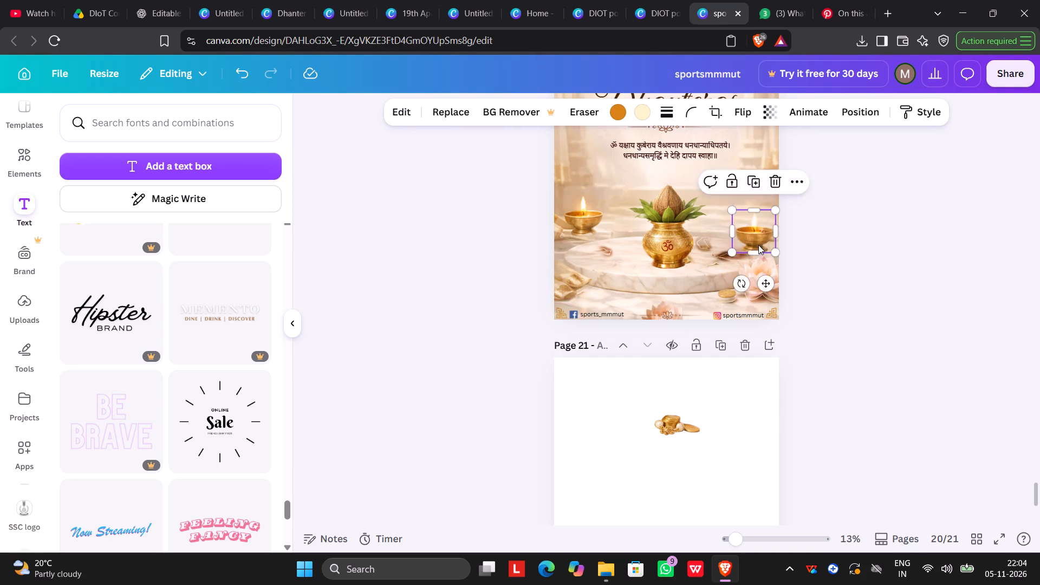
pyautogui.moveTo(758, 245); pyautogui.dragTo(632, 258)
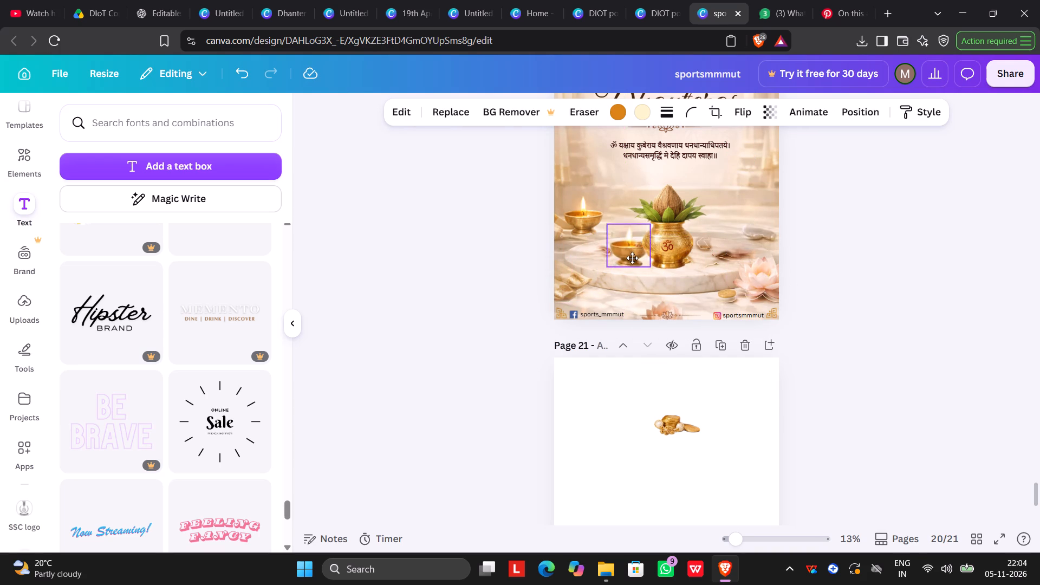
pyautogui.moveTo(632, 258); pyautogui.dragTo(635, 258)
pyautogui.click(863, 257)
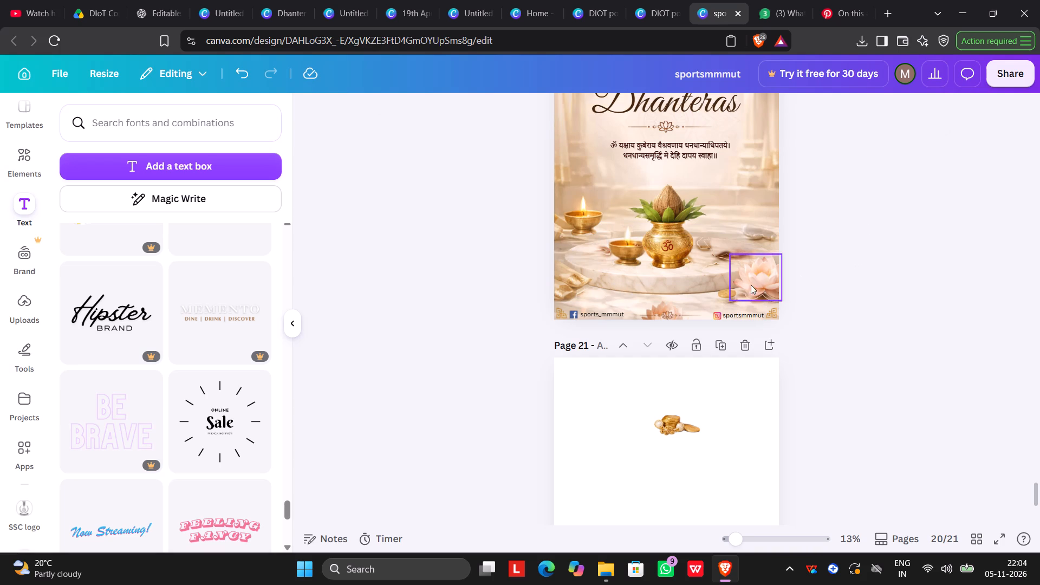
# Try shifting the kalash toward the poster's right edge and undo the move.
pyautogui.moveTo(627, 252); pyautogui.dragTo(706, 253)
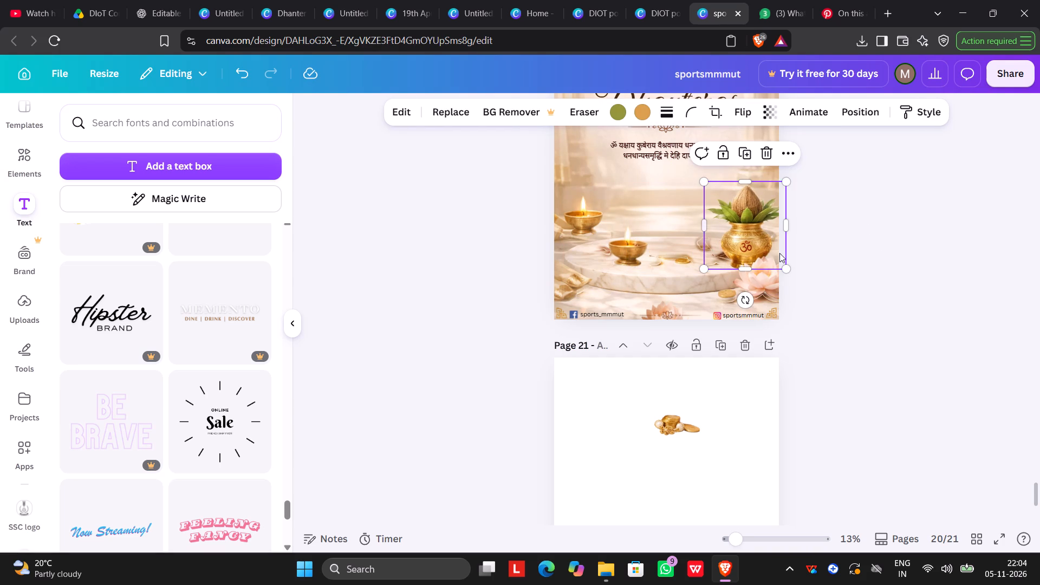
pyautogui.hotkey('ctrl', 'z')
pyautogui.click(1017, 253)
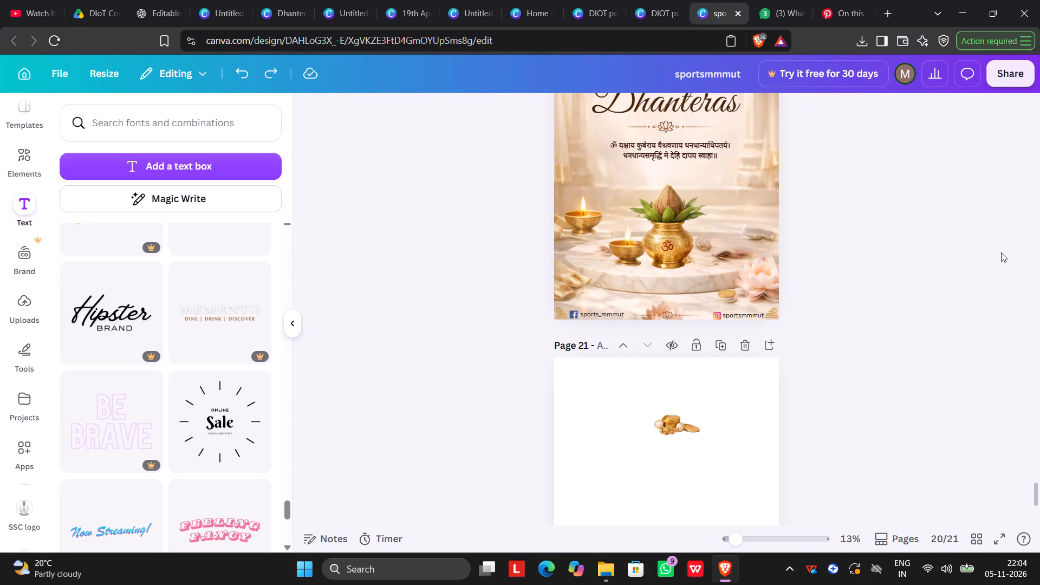
# Move the diya from the kalash's left side to its right side and shift the kalash slightly left so both stand together.
pyautogui.moveTo(620, 250); pyautogui.dragTo(709, 259)
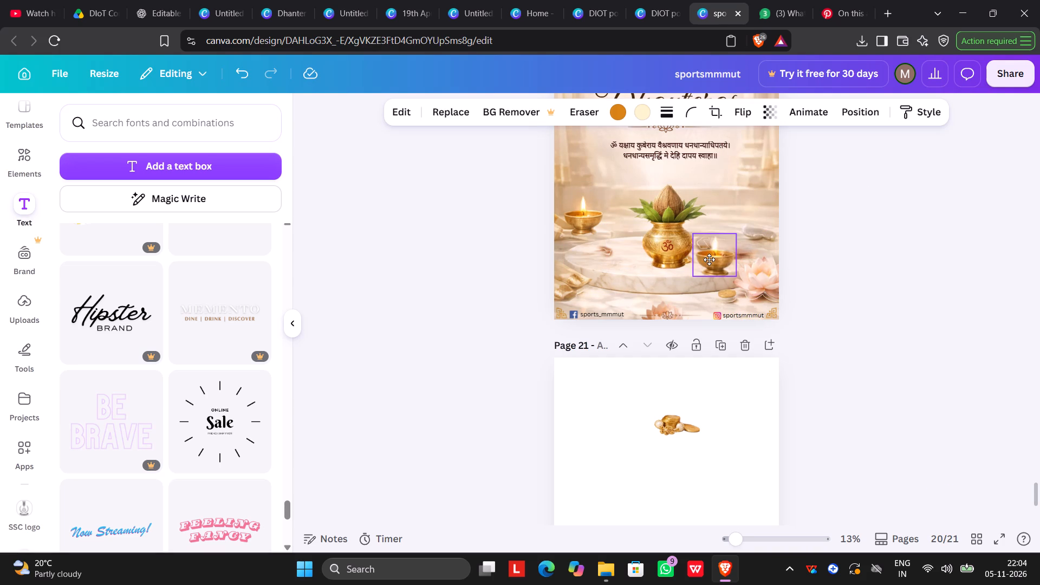
pyautogui.moveTo(709, 259); pyautogui.dragTo(694, 257)
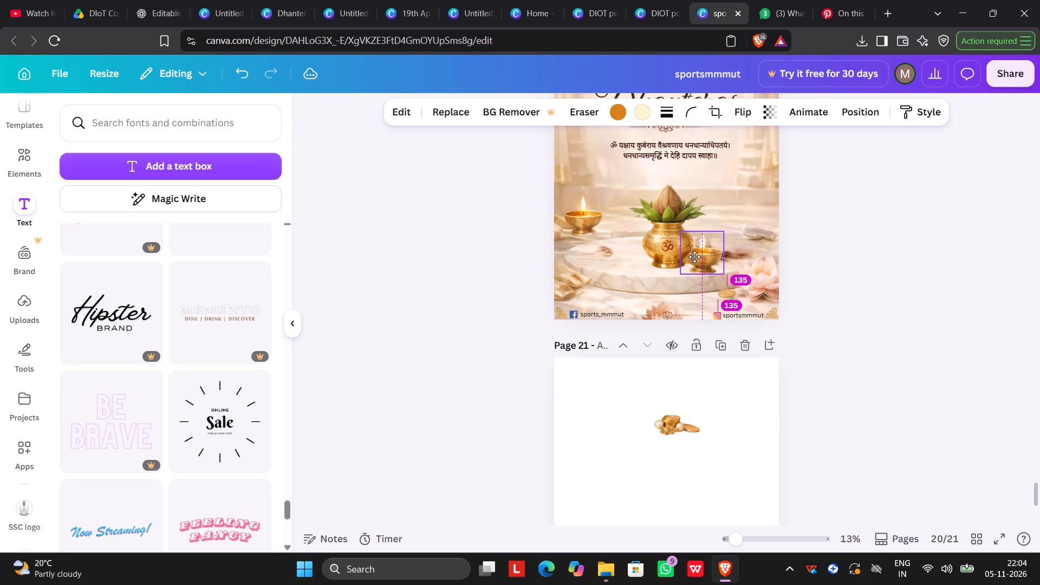
pyautogui.moveTo(694, 257); pyautogui.dragTo(692, 259)
pyautogui.click(824, 239)
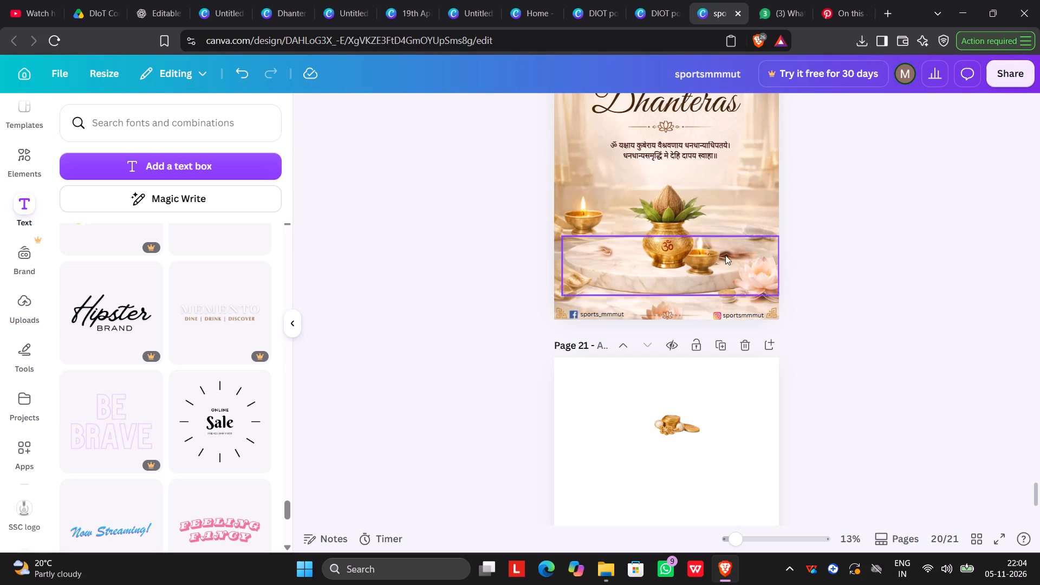
pyautogui.moveTo(714, 260); pyautogui.dragTo(715, 248)
pyautogui.click(862, 233)
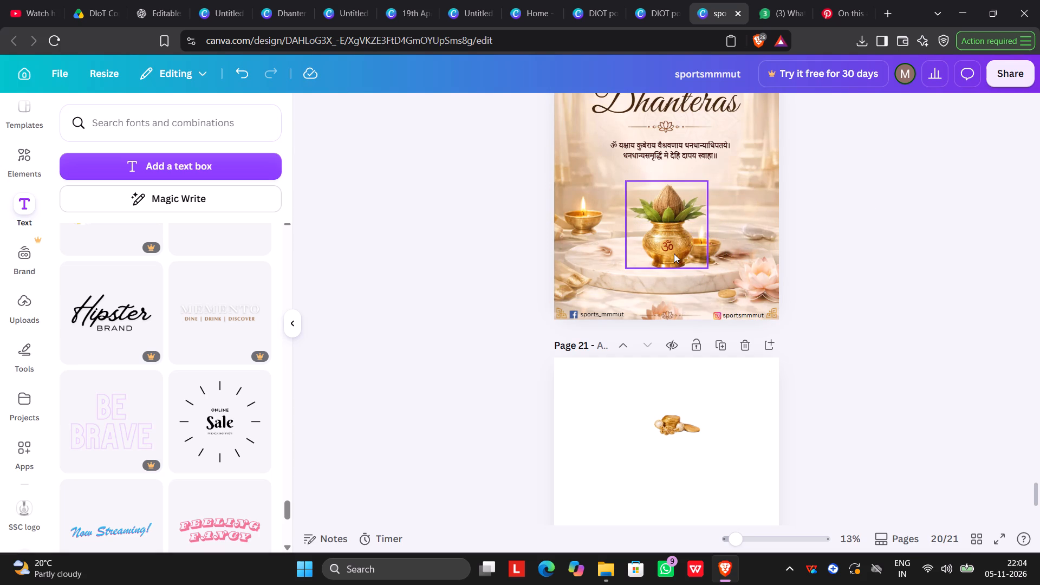
pyautogui.moveTo(674, 253); pyautogui.dragTo(656, 256)
pyautogui.moveTo(707, 253); pyautogui.dragTo(686, 257)
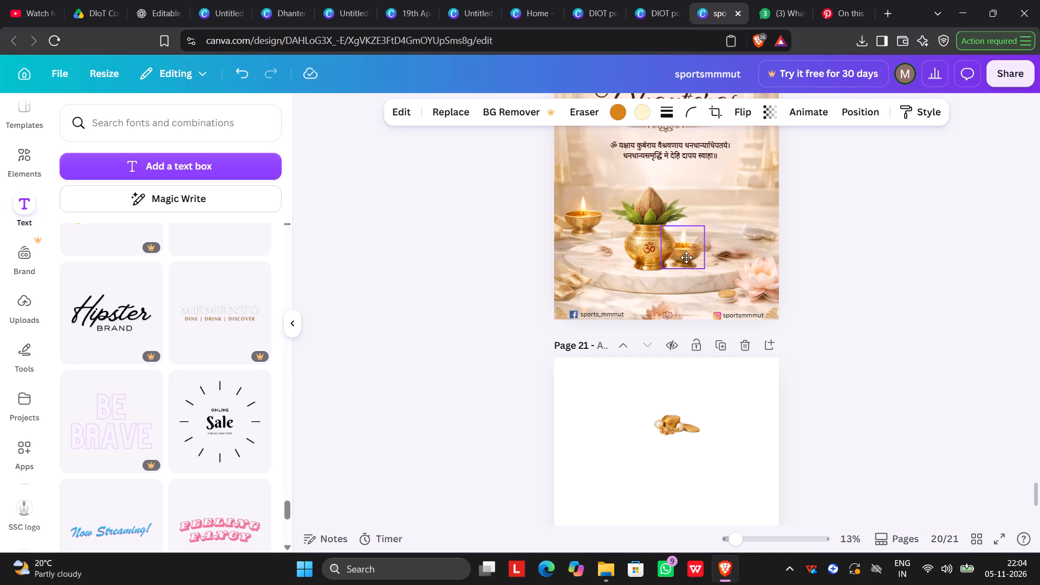
pyautogui.moveTo(686, 257); pyautogui.dragTo(686, 256)
pyautogui.click(850, 233)
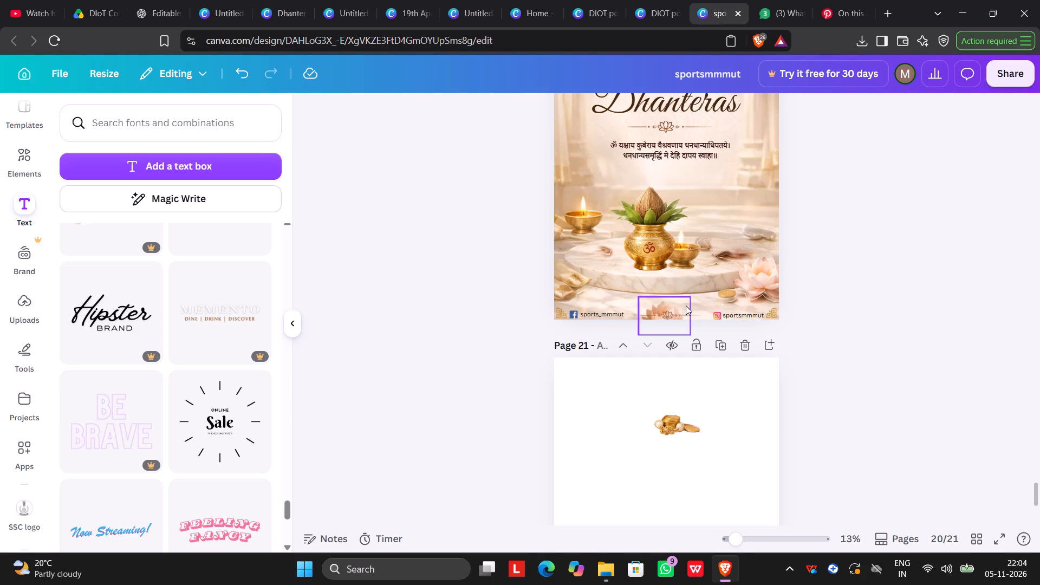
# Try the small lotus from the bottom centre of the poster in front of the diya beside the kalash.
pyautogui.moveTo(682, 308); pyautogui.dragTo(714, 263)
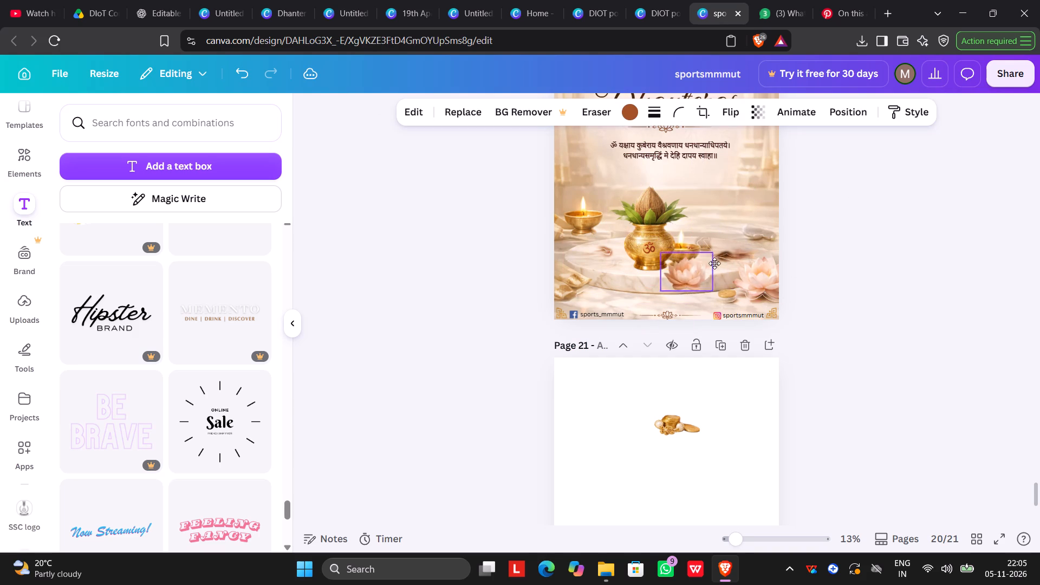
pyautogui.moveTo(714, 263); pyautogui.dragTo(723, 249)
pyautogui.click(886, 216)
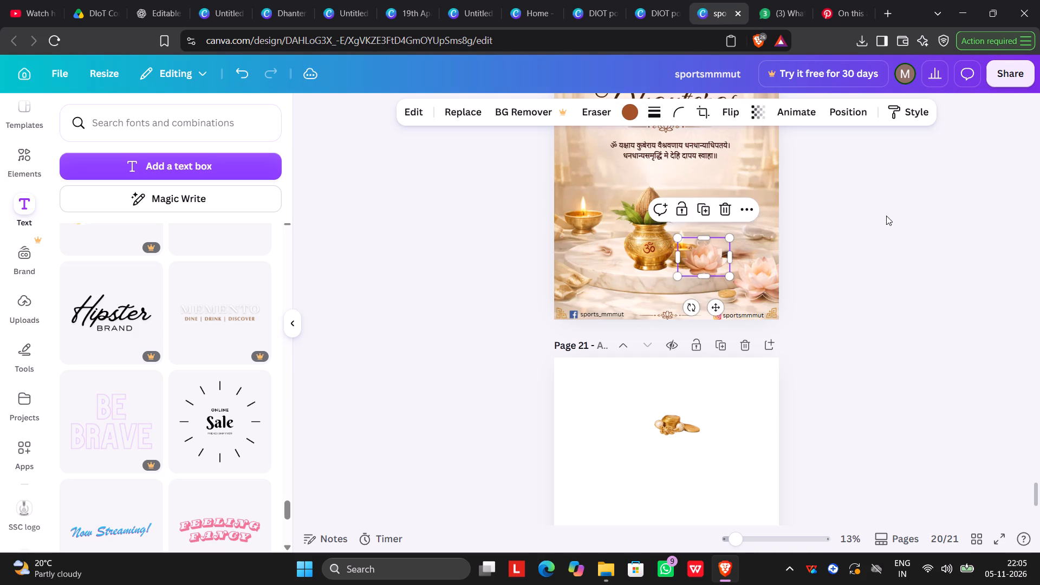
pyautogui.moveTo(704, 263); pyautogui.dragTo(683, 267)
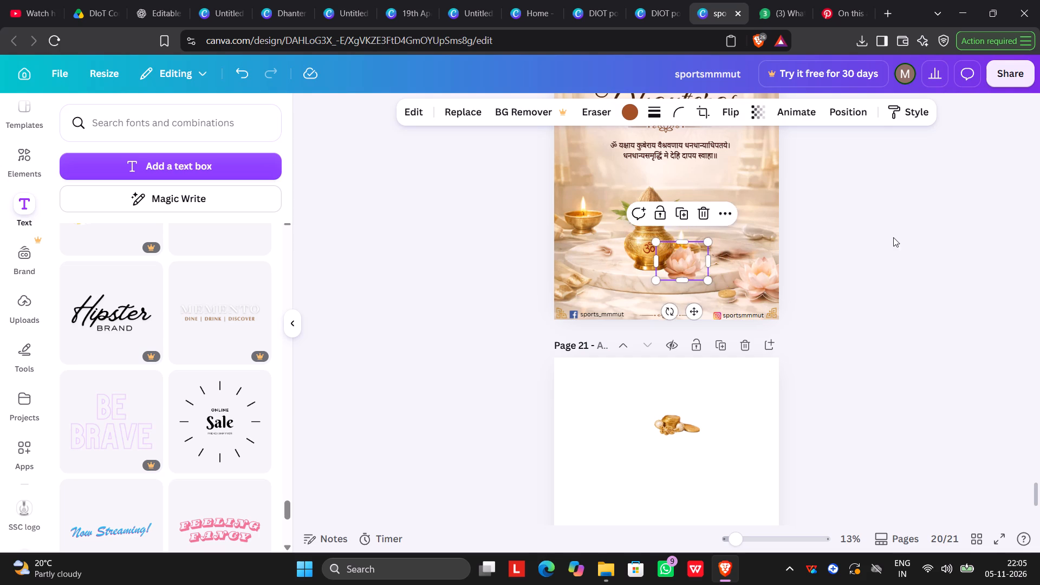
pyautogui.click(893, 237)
# Raise the kalash and the diya on its right slightly on the marble platform, shifting the small lotus aside to the poster's right edge.
pyautogui.moveTo(662, 237); pyautogui.dragTo(664, 222)
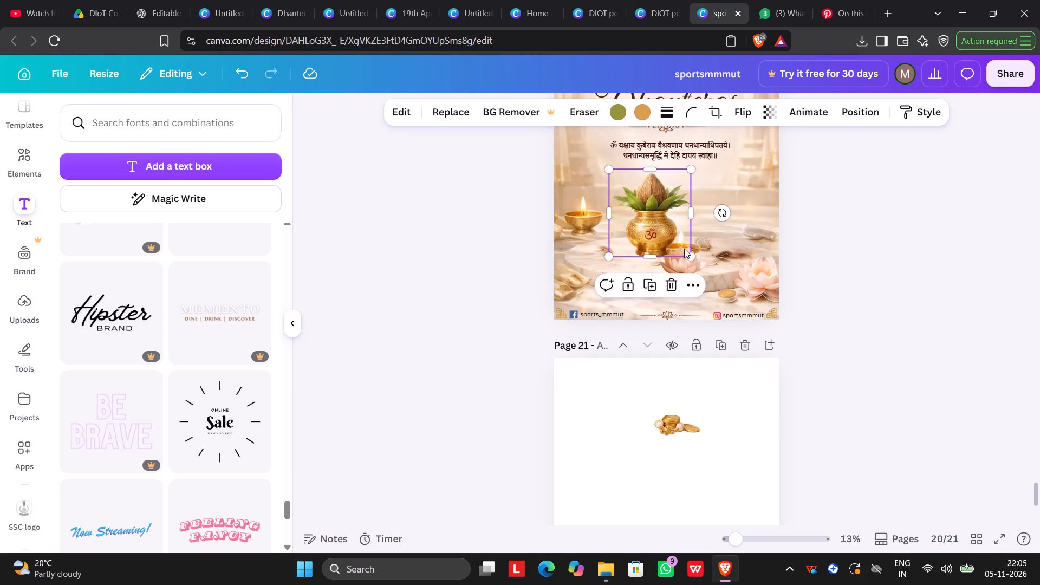
pyautogui.moveTo(686, 264); pyautogui.dragTo(772, 253)
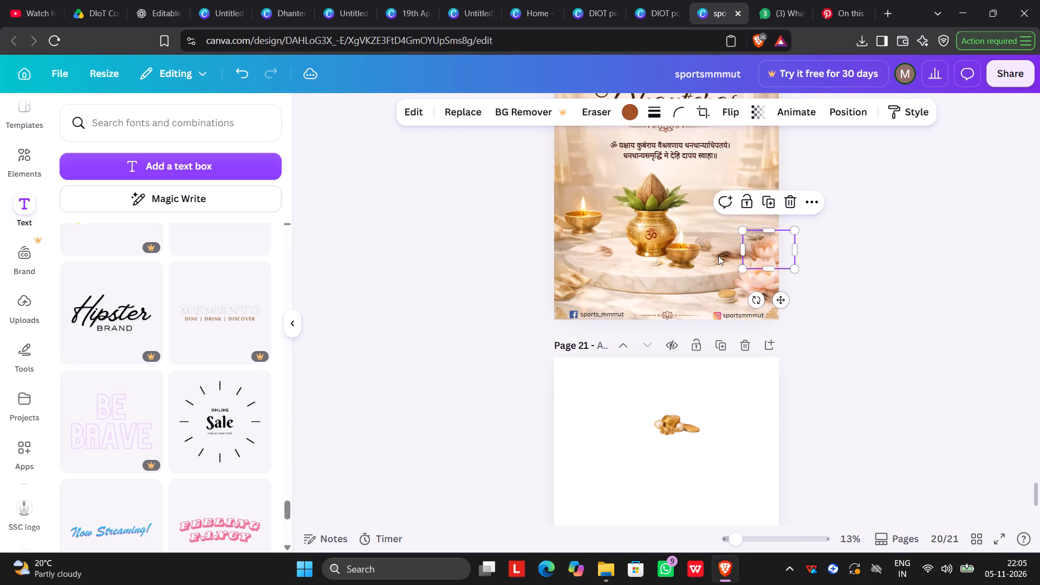
pyautogui.click(684, 256)
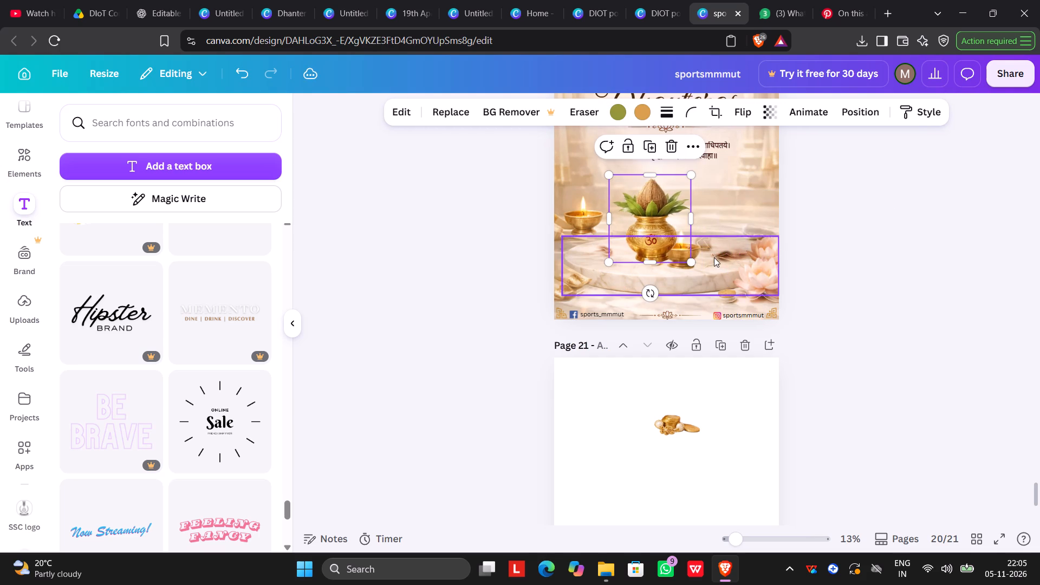
pyautogui.click(832, 216)
pyautogui.moveTo(702, 253); pyautogui.dragTo(703, 243)
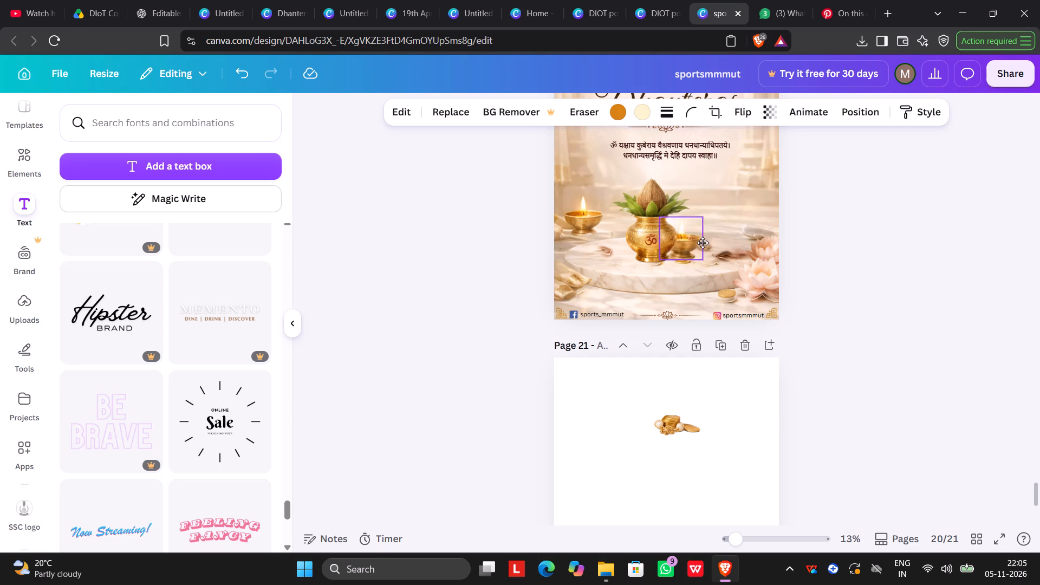
pyautogui.moveTo(703, 243); pyautogui.dragTo(714, 238)
pyautogui.click(895, 238)
# Place the small lotus on the platform in front of the diya, just right of the kalash.
pyautogui.moveTo(775, 247); pyautogui.dragTo(696, 255)
pyautogui.click(695, 257)
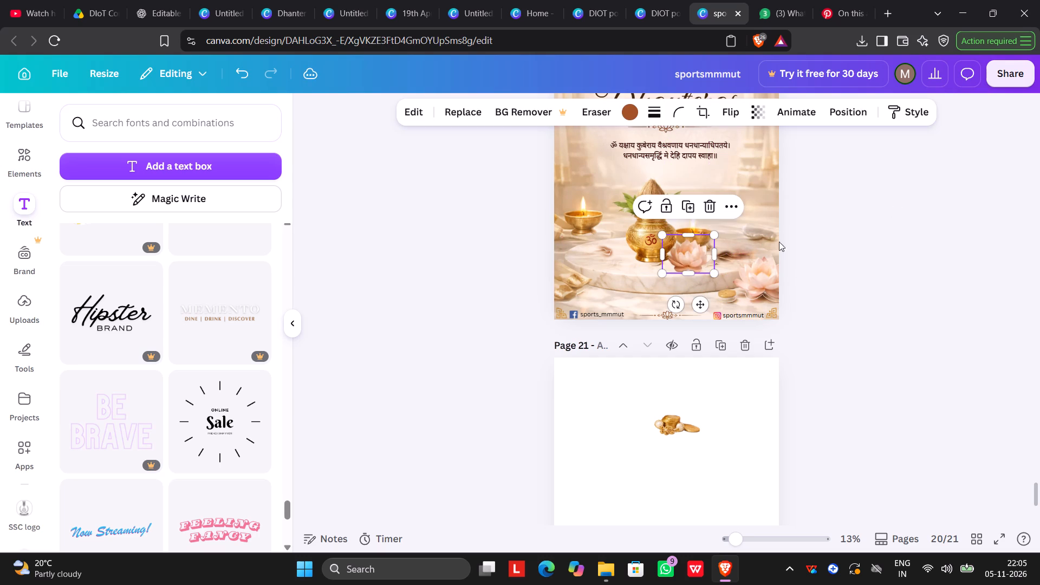
pyautogui.click(829, 227)
# Move the large lotus up from the poster's lower-right corner to the right end of the marble platform.
pyautogui.scroll(2, 828, 233)
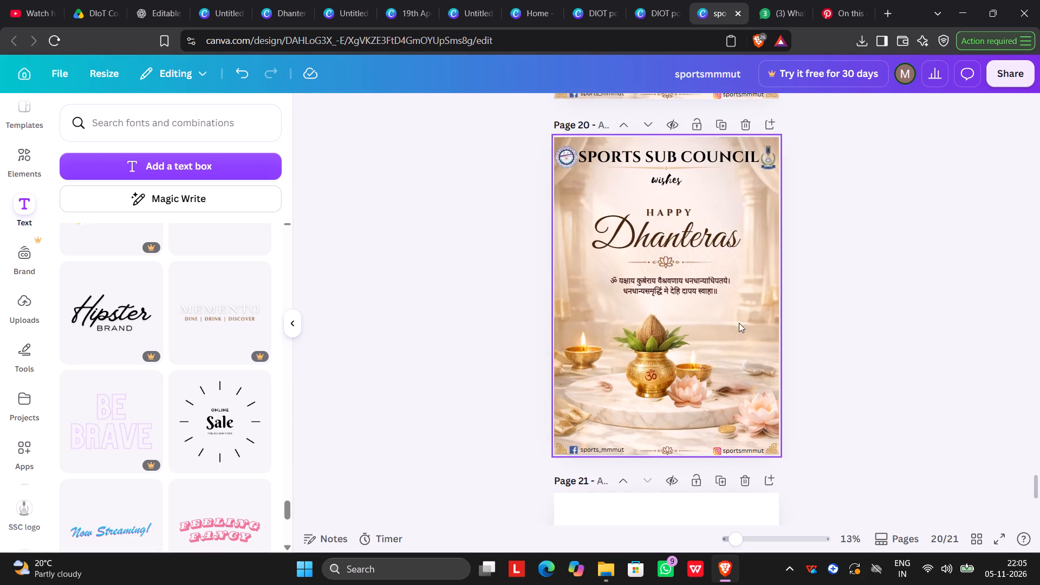
pyautogui.moveTo(774, 407); pyautogui.dragTo(779, 365)
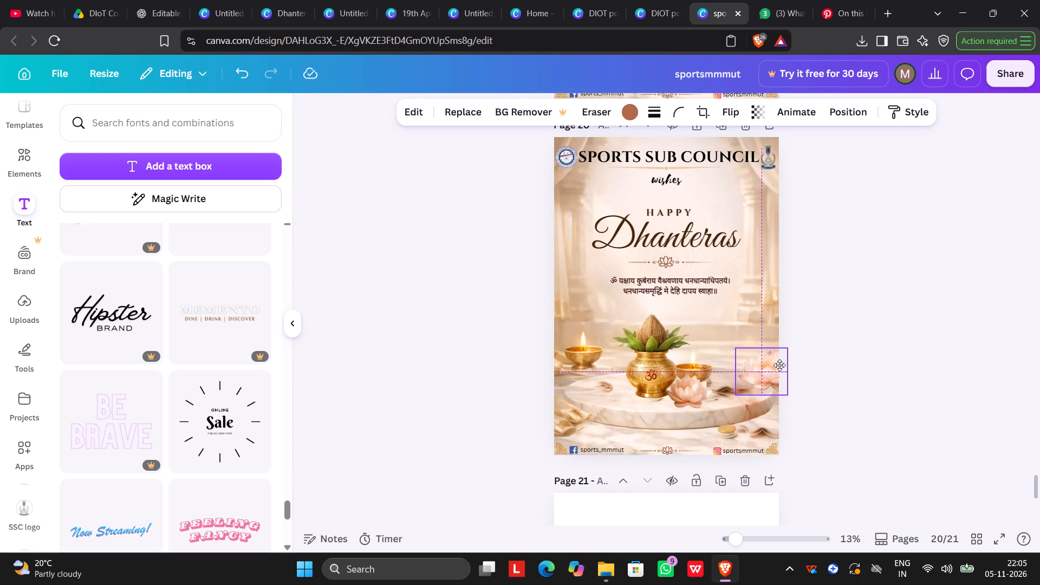
pyautogui.moveTo(779, 365); pyautogui.dragTo(779, 365)
pyautogui.click(836, 354)
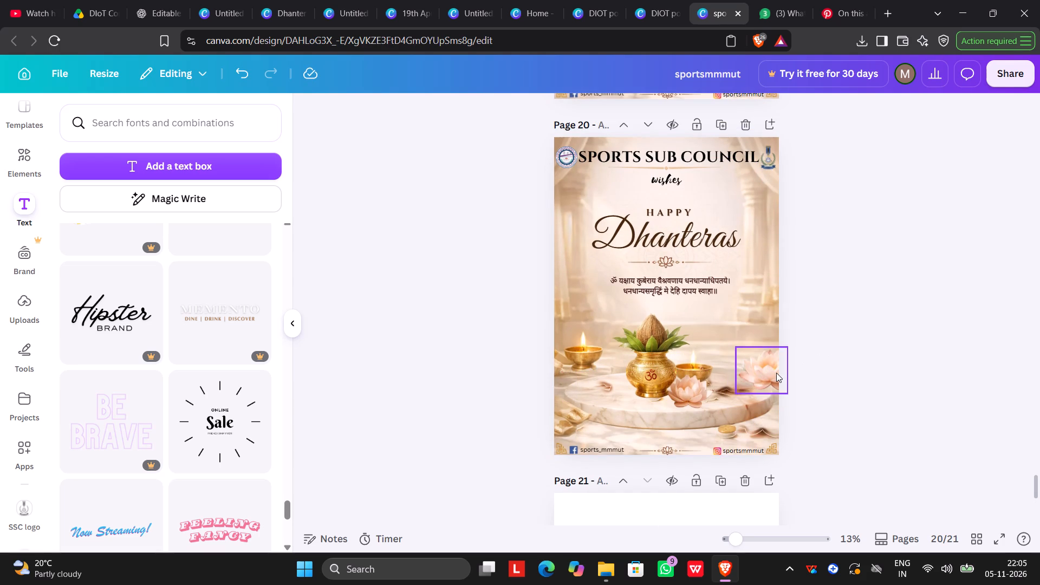
pyautogui.moveTo(776, 373); pyautogui.dragTo(771, 382)
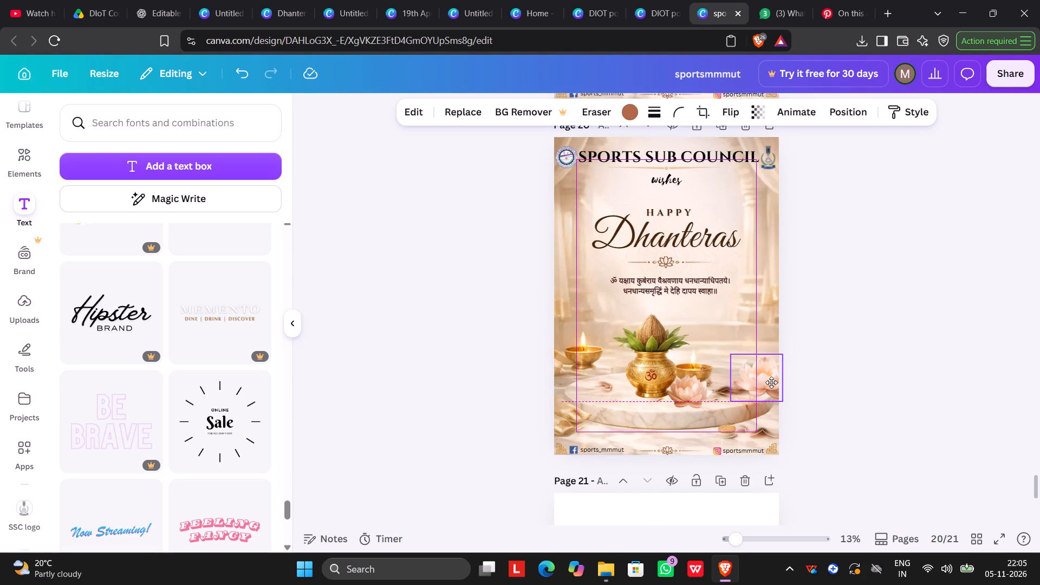
pyautogui.moveTo(771, 382); pyautogui.dragTo(771, 386)
pyautogui.click(871, 366)
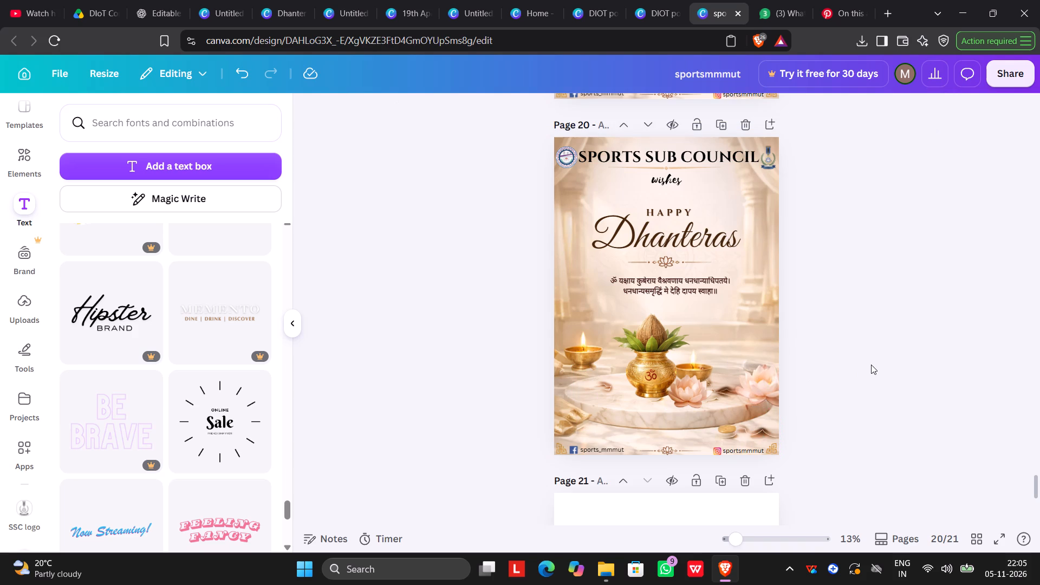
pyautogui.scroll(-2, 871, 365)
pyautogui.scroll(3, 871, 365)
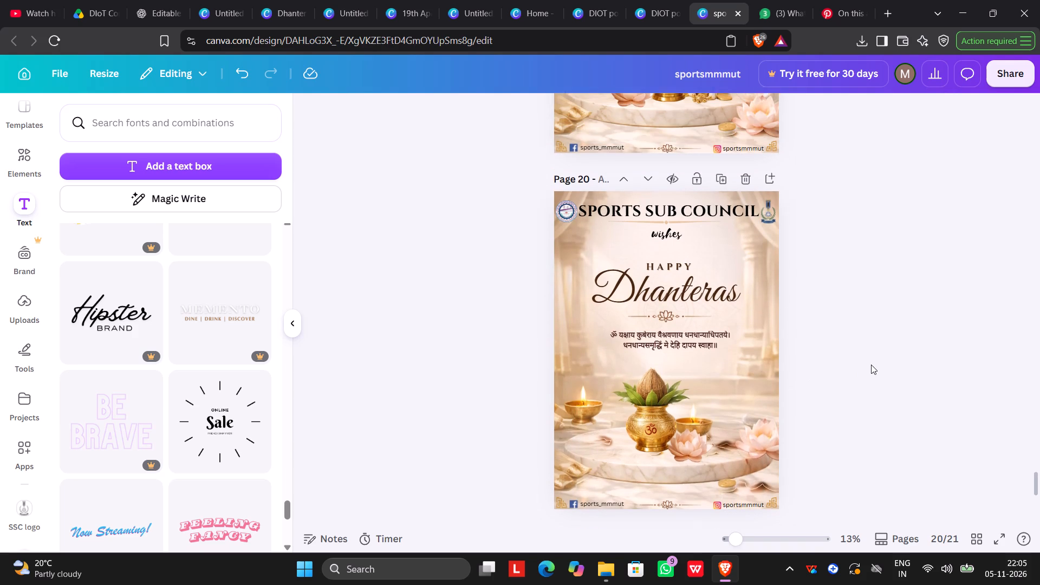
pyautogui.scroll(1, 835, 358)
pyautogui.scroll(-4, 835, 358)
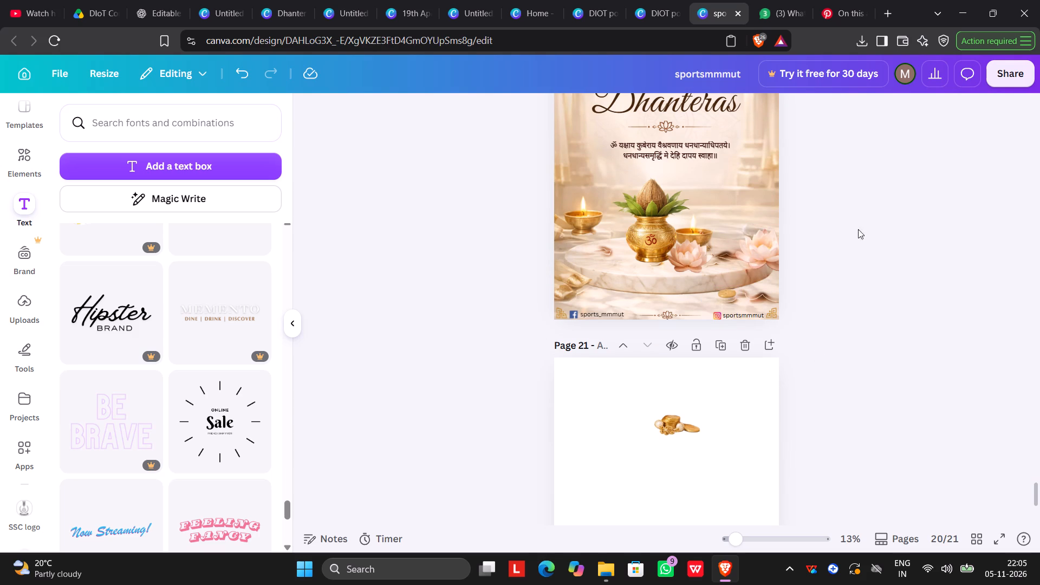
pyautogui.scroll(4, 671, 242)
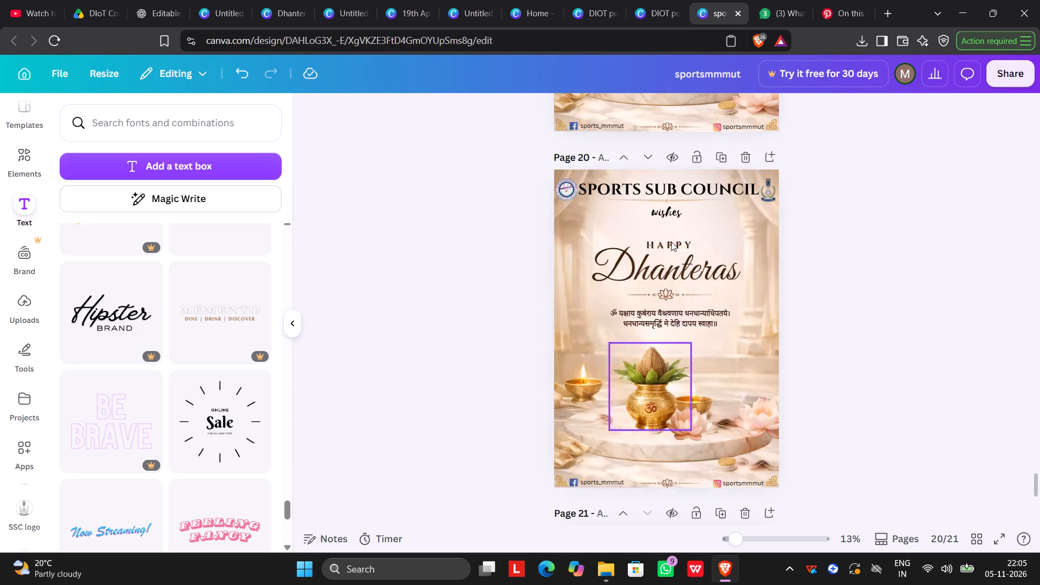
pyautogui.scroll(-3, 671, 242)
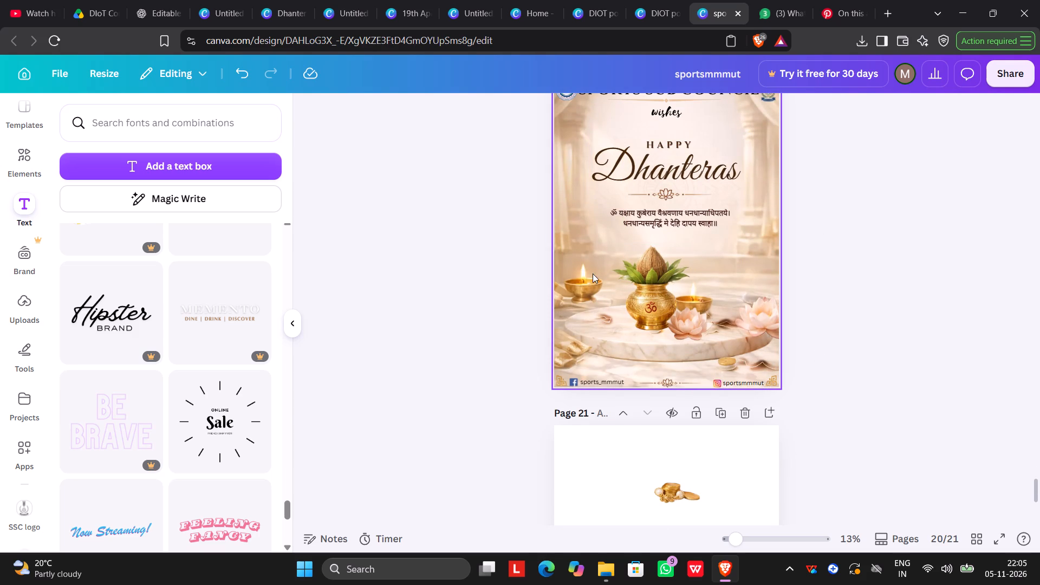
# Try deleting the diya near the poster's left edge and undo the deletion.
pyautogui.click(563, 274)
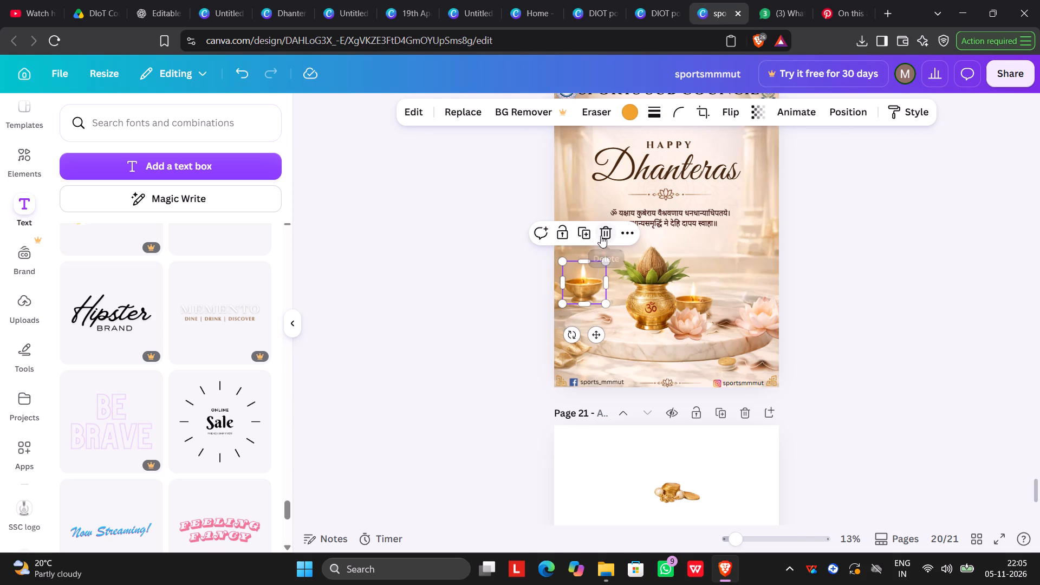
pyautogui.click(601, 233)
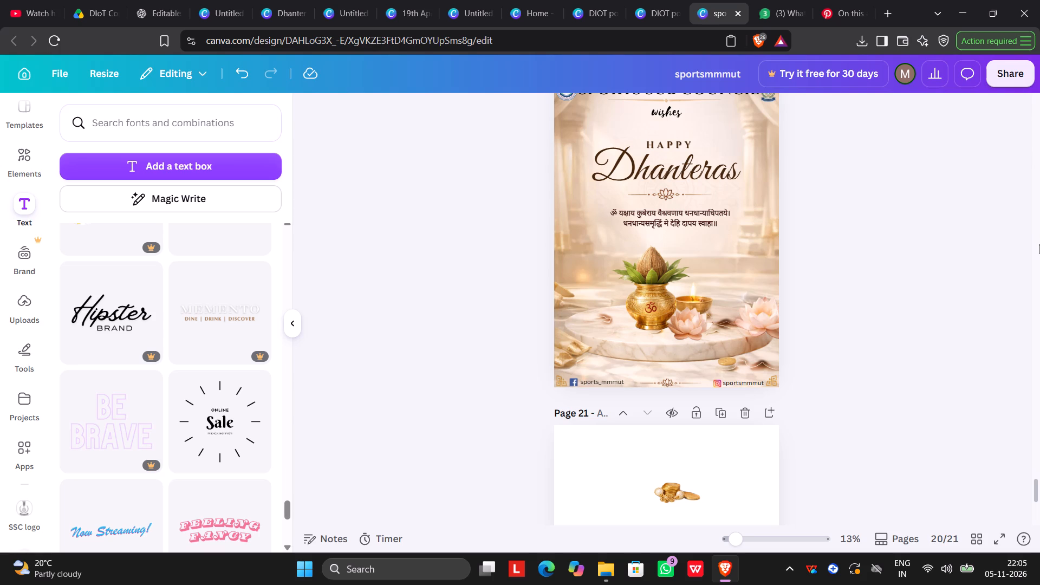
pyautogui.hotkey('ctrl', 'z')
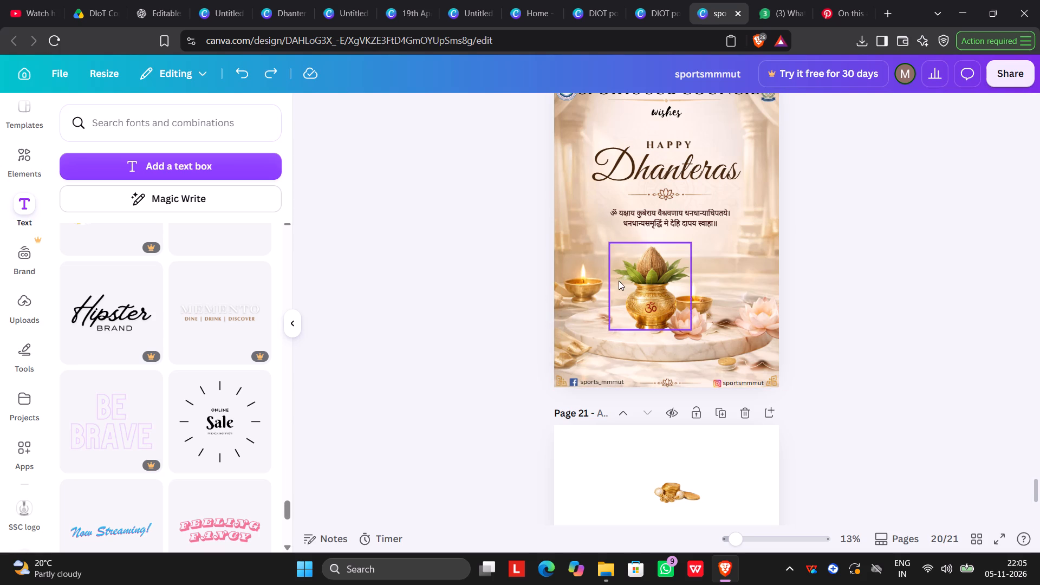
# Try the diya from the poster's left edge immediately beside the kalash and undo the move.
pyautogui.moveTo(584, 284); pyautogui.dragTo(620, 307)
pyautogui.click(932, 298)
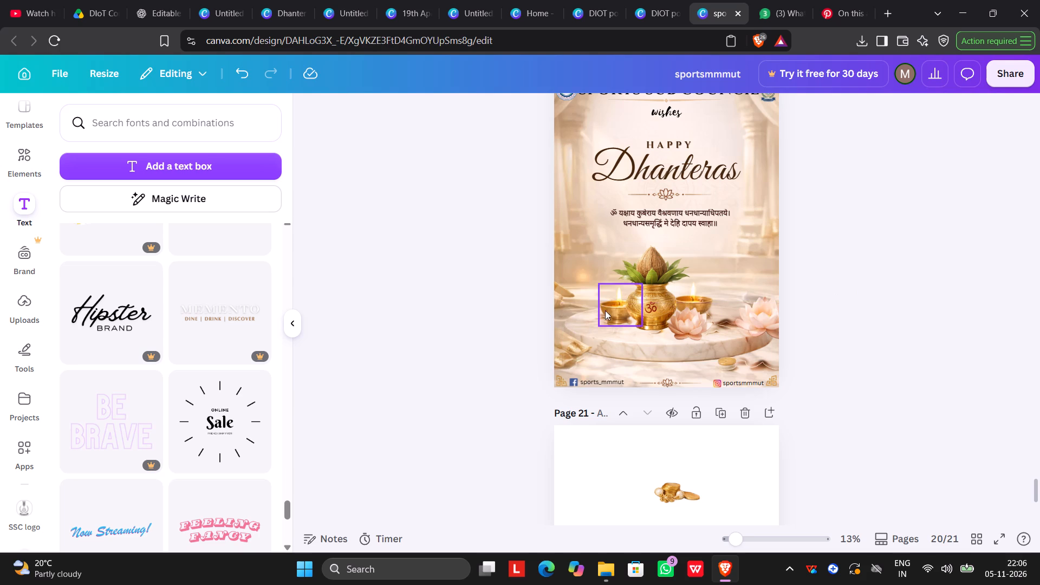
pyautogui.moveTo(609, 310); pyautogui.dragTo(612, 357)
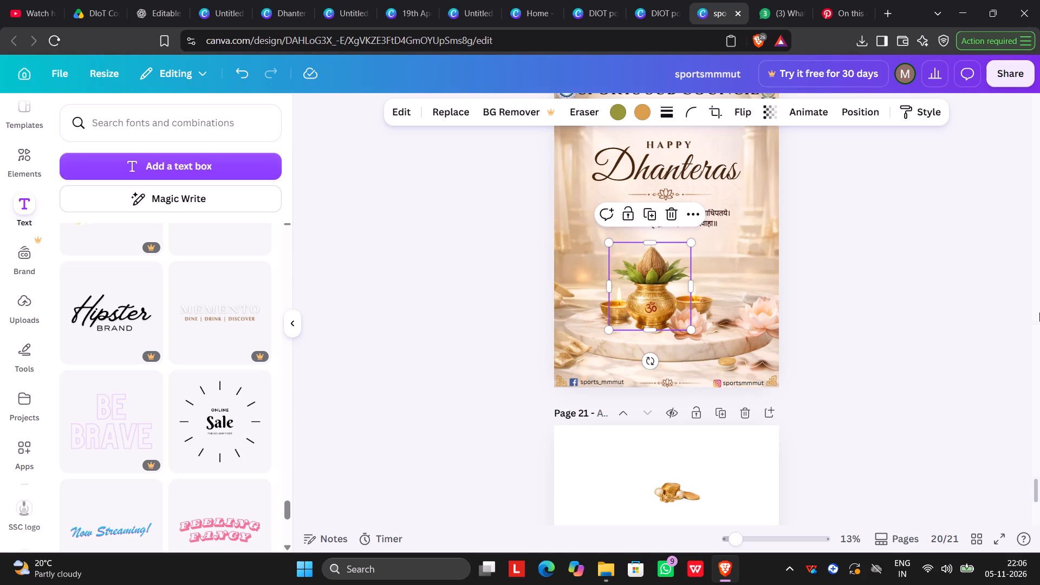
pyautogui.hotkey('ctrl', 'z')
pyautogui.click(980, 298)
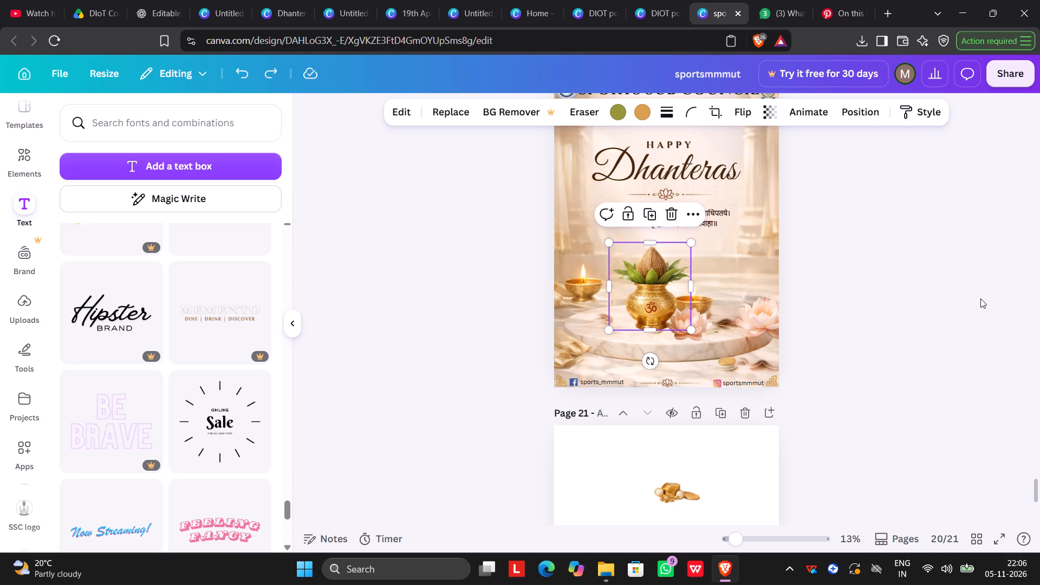
# Shrink the diya near the poster's left edge and move it to the lower-right corner, below the large lotus and beside the coins.
pyautogui.click(582, 276)
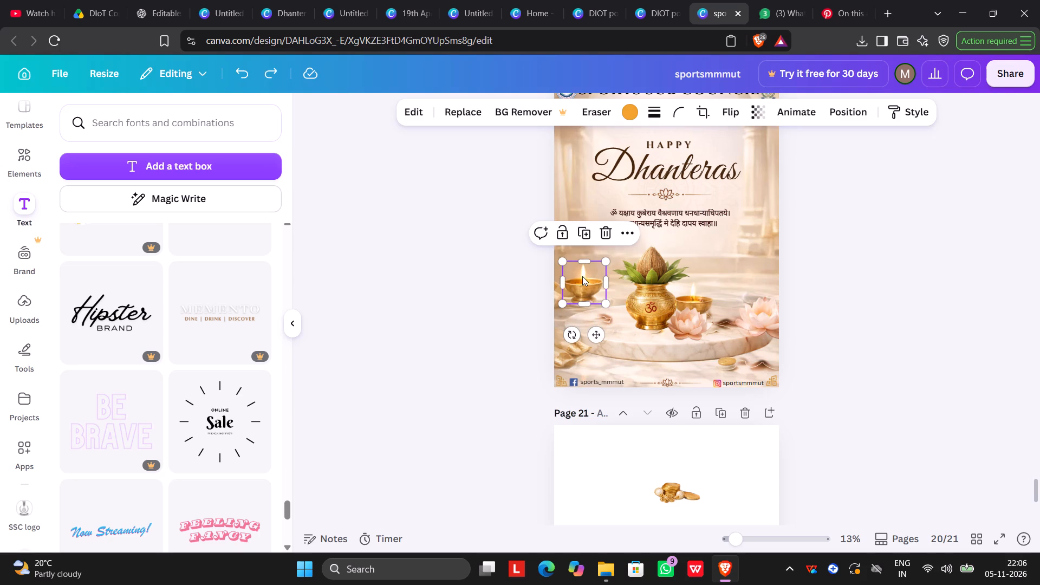
pyautogui.moveTo(564, 265); pyautogui.dragTo(580, 284)
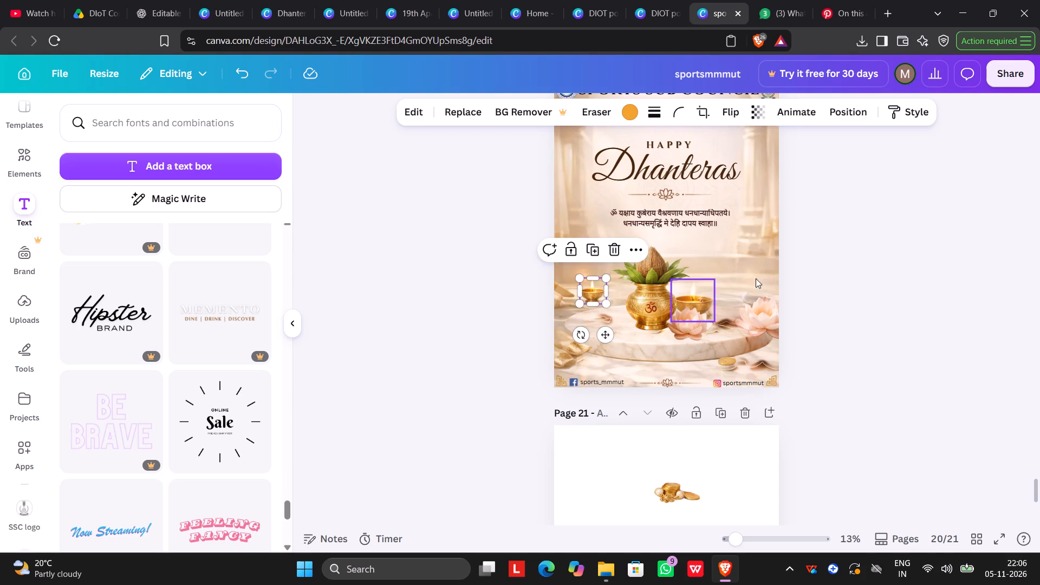
pyautogui.click(803, 268)
pyautogui.moveTo(588, 296); pyautogui.dragTo(686, 361)
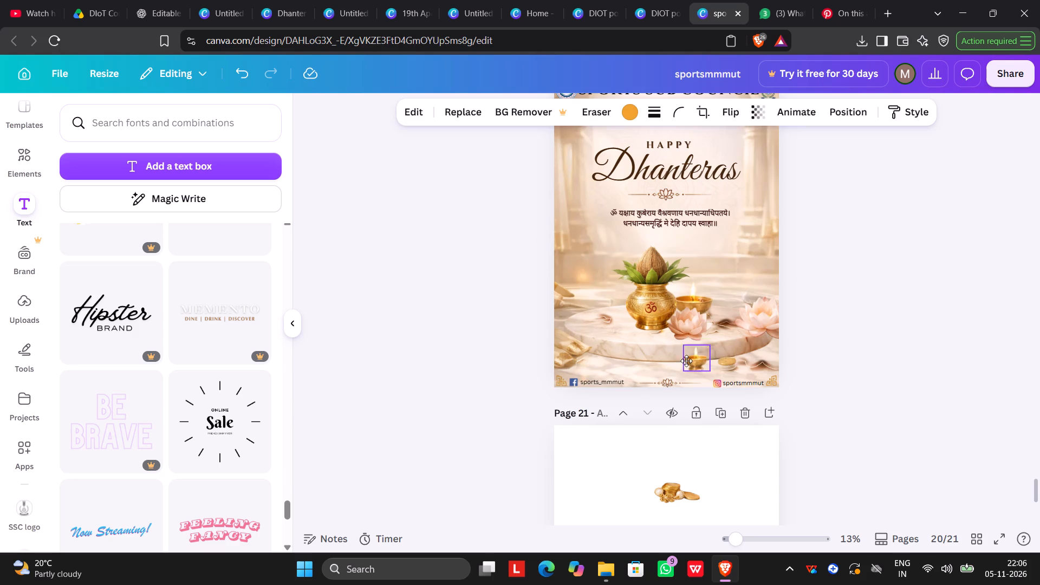
pyautogui.moveTo(686, 361); pyautogui.dragTo(747, 349)
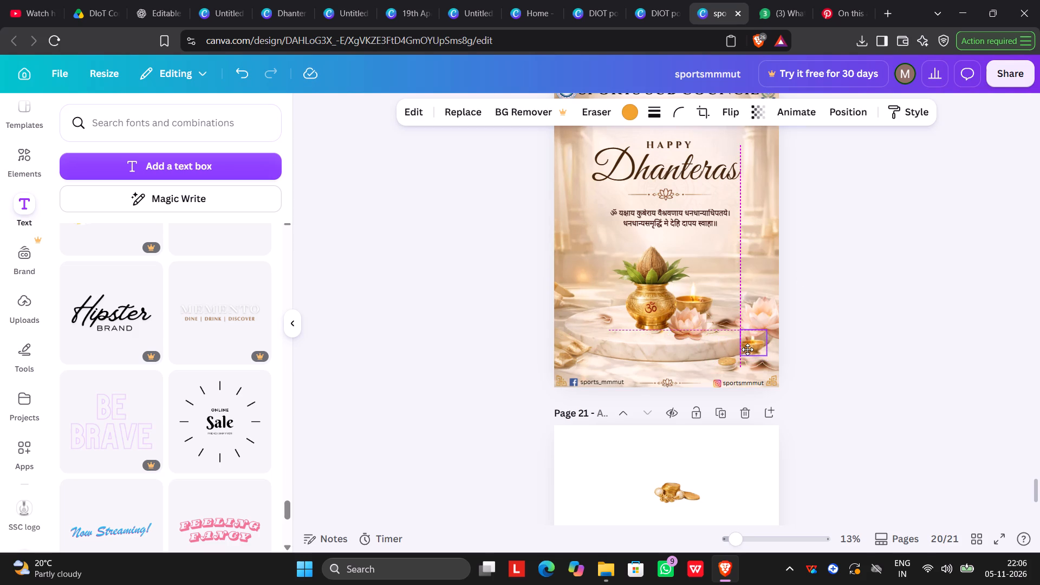
pyautogui.moveTo(747, 349); pyautogui.dragTo(743, 353)
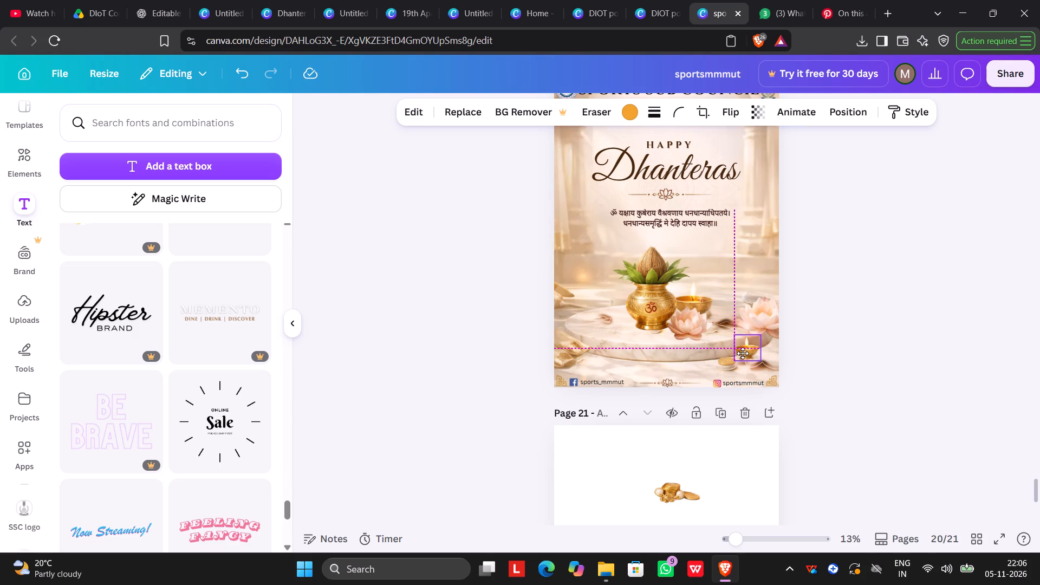
pyautogui.moveTo(743, 353); pyautogui.dragTo(759, 353)
pyautogui.click(926, 340)
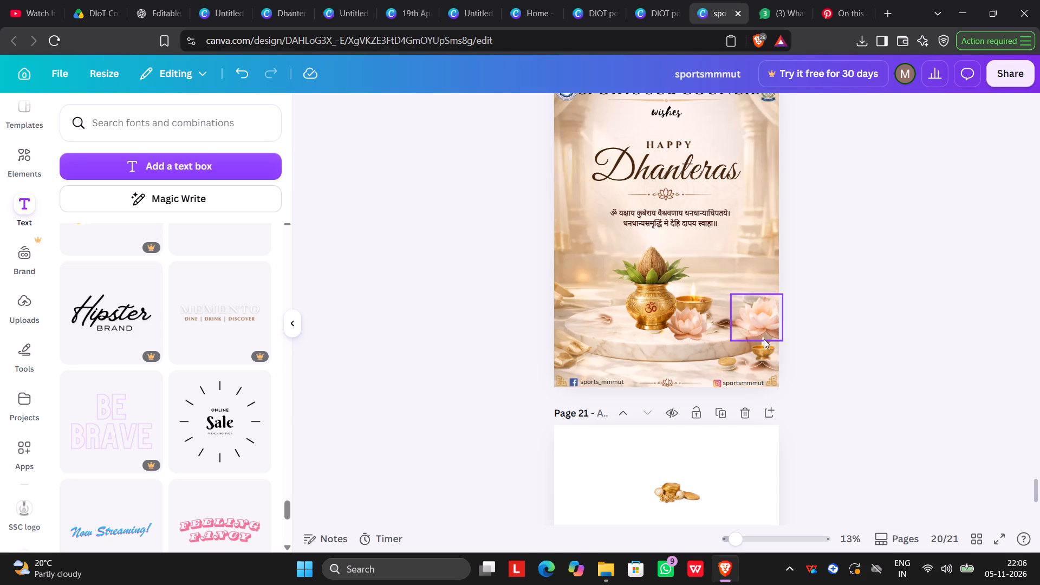
# Delete the small diya below the large lotus near the poster's lower-right corner.
pyautogui.click(765, 354)
pyautogui.click(785, 301)
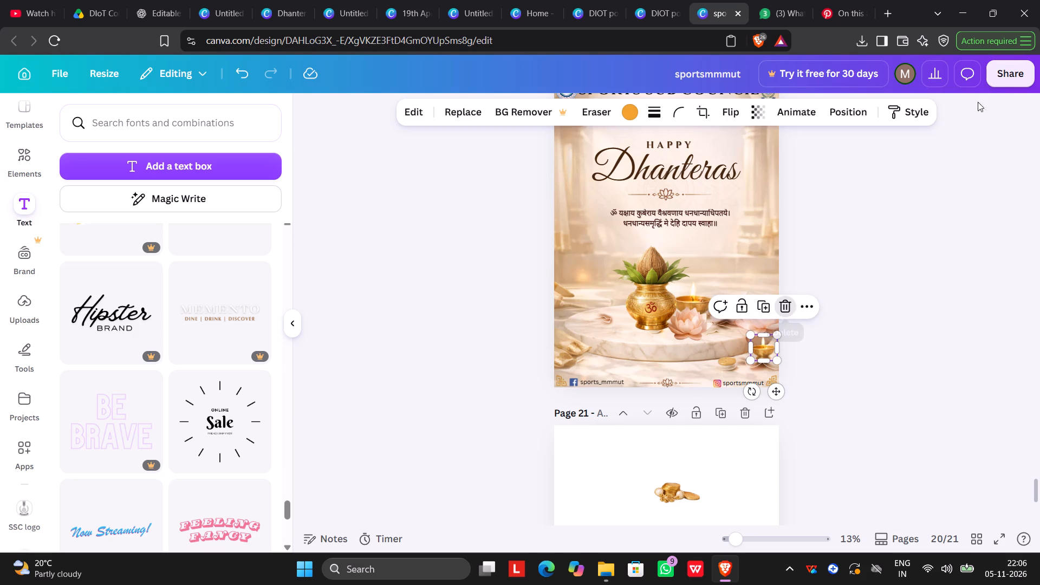
# Download only page 20 as a medium-quality JPG and save it in Downloads as sscdh11.
pyautogui.click(1009, 70)
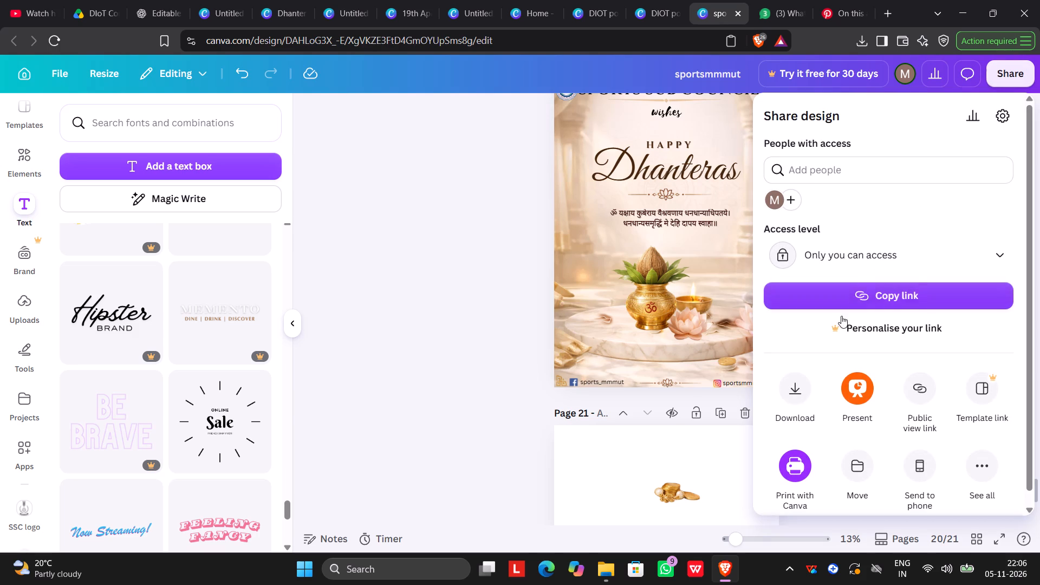
pyautogui.click(798, 383)
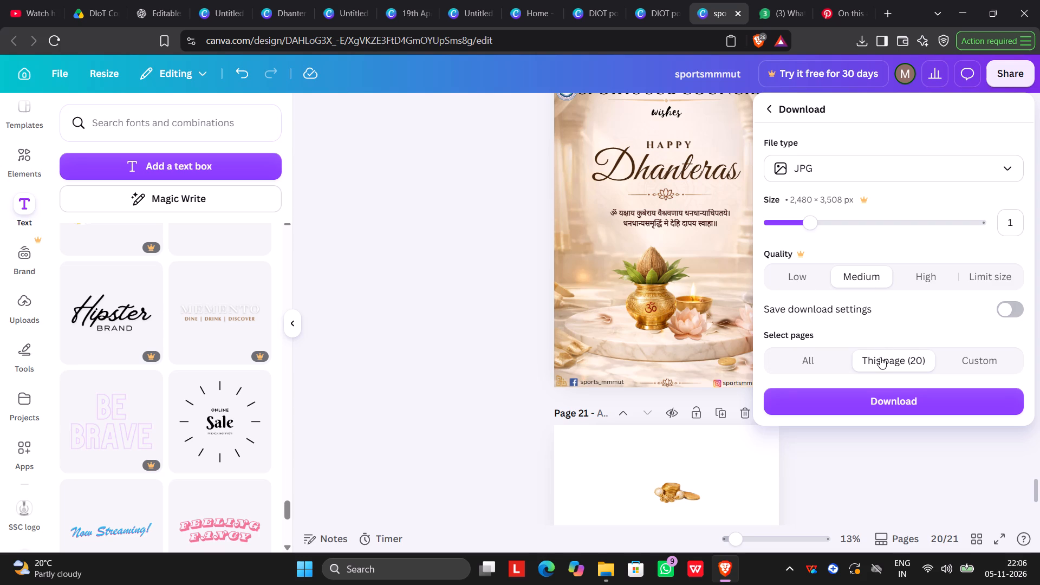
pyautogui.click(880, 357)
pyautogui.scroll(2, 682, 317)
pyautogui.click(932, 400)
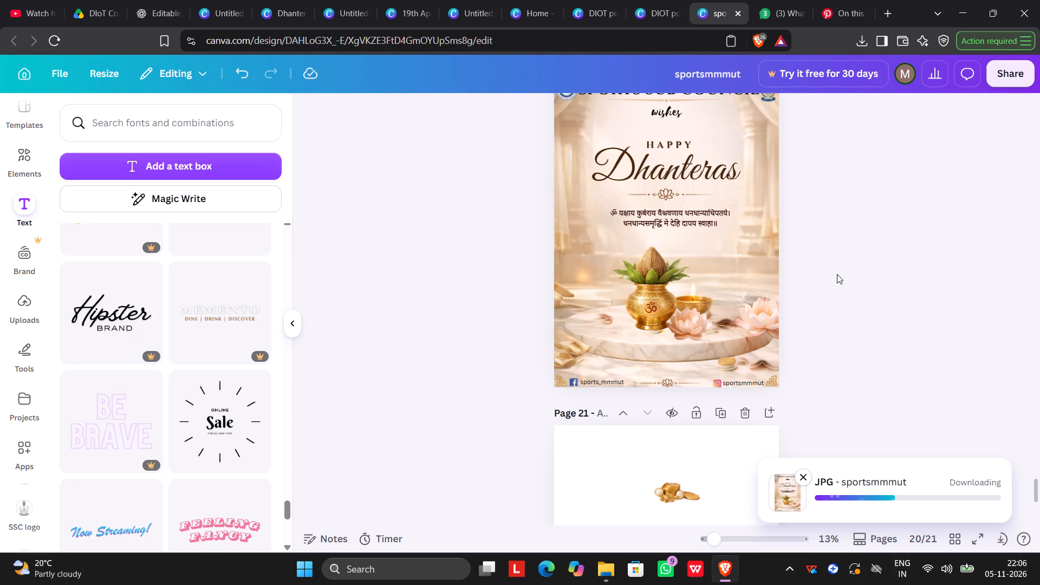
pyautogui.press('BackSpace')
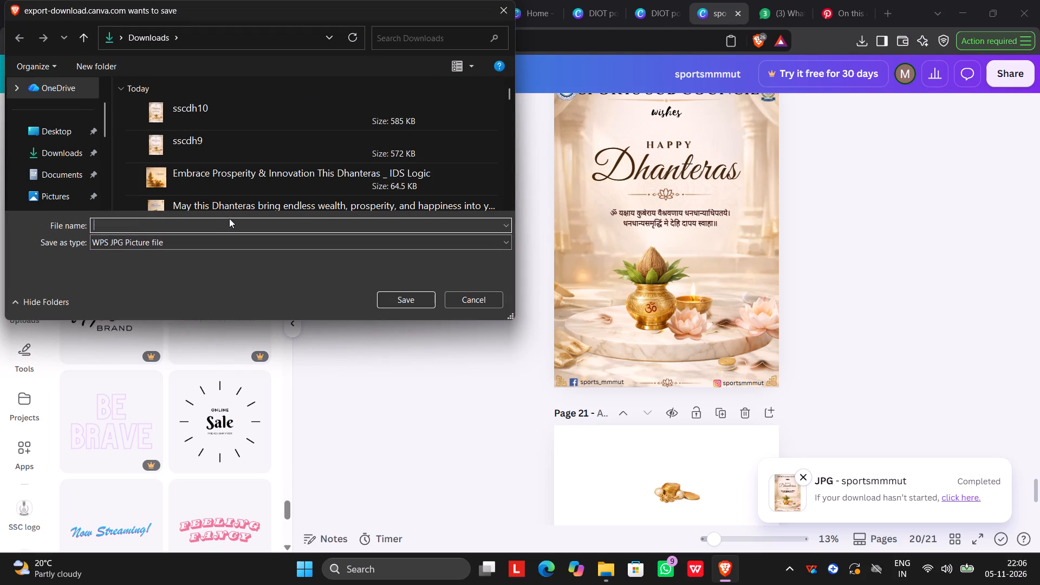
pyautogui.write('ssc')
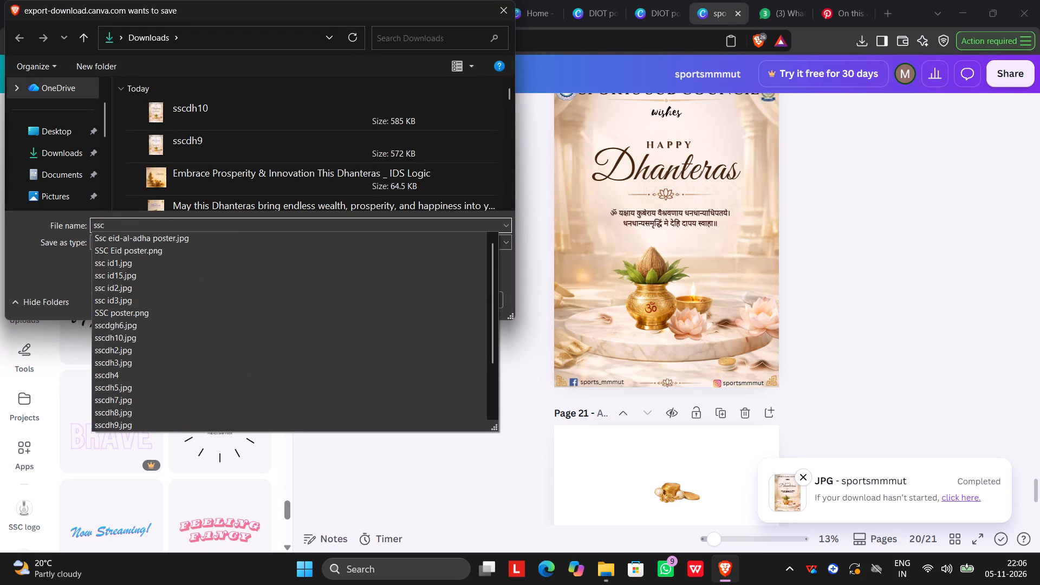
pyautogui.write('dh11')
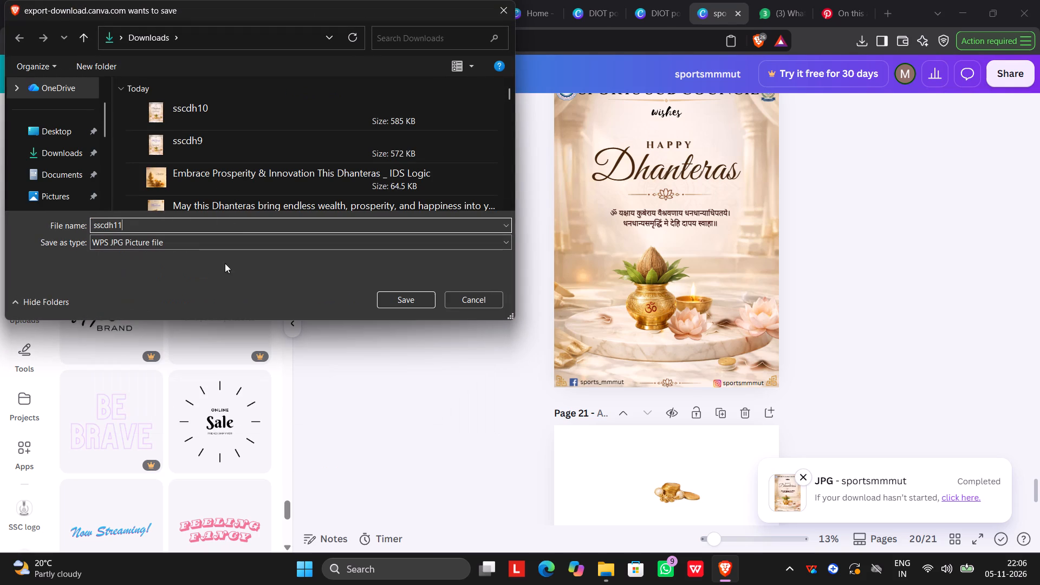
pyautogui.click(415, 308)
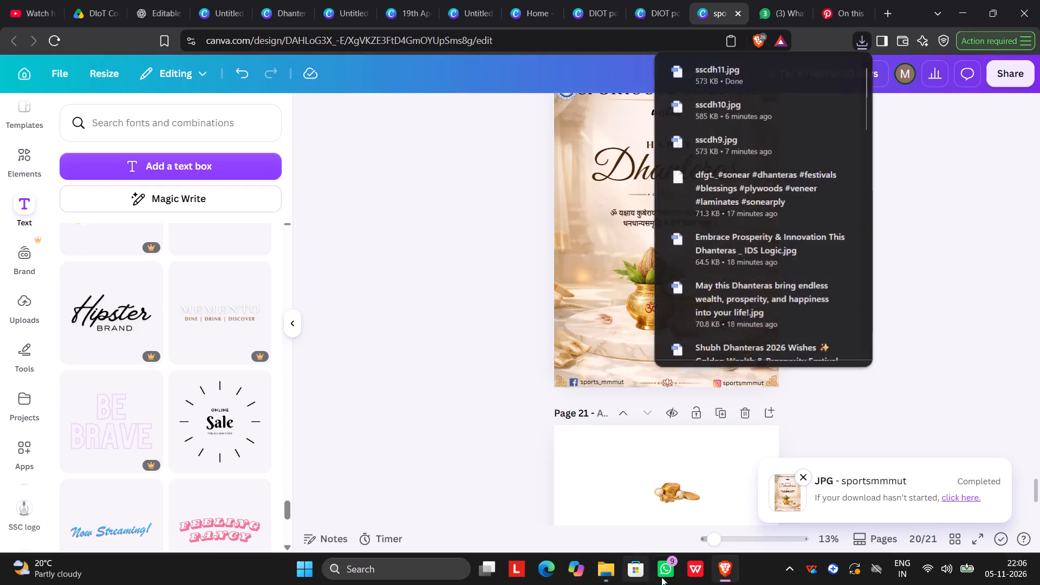
# Switch to WhatsApp.
pyautogui.click(672, 571)
pyautogui.click(672, 571)
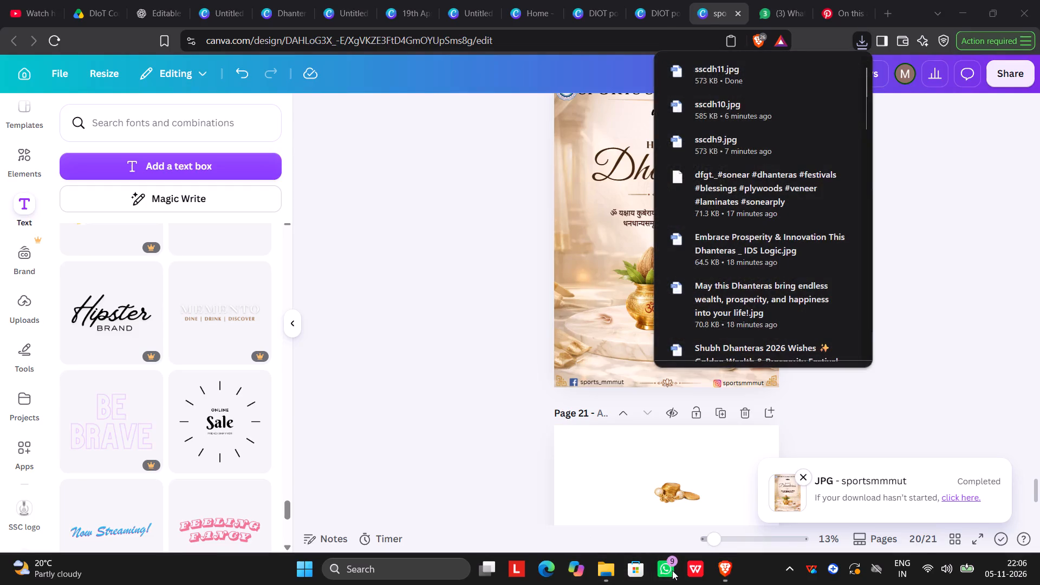
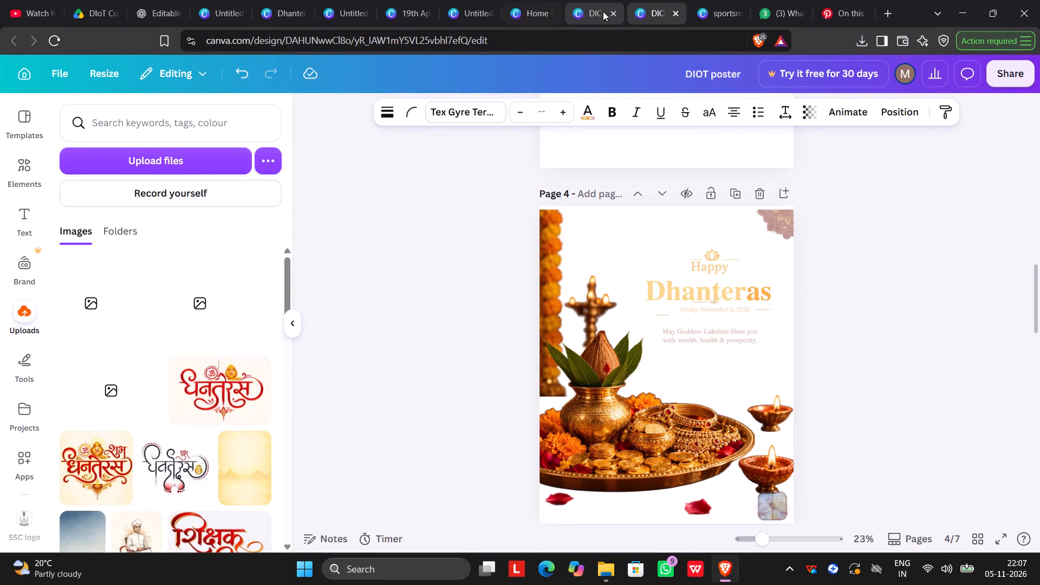
# Look through the pages of the DIOT poster design, from the Drone & IoT Club layouts to the Dhanteras drafts.
pyautogui.scroll(3, 608, 428)
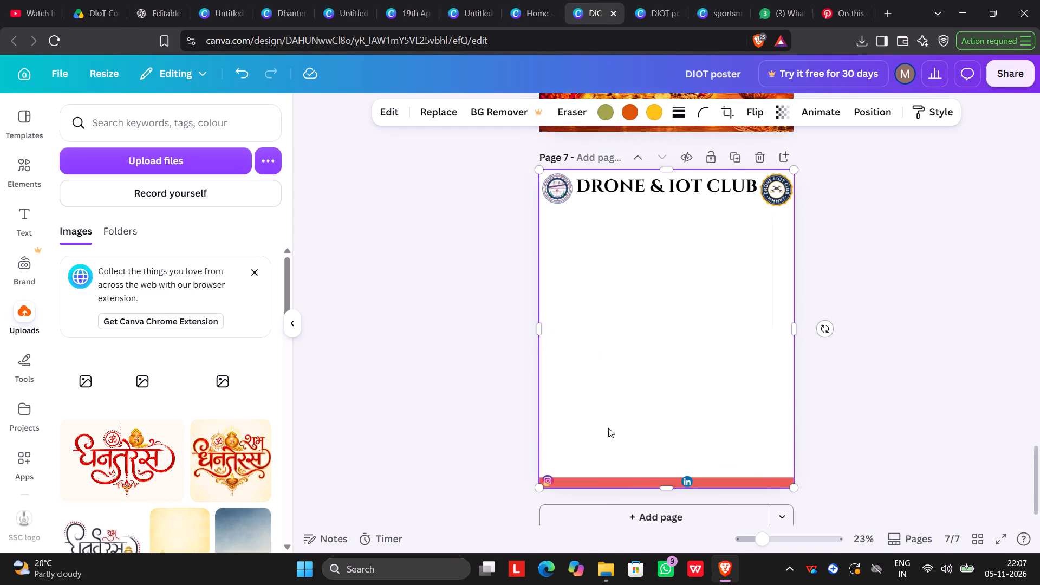
pyautogui.scroll(5, 608, 428)
pyautogui.scroll(-18, 608, 428)
pyautogui.scroll(18, 608, 431)
pyautogui.scroll(6, 605, 431)
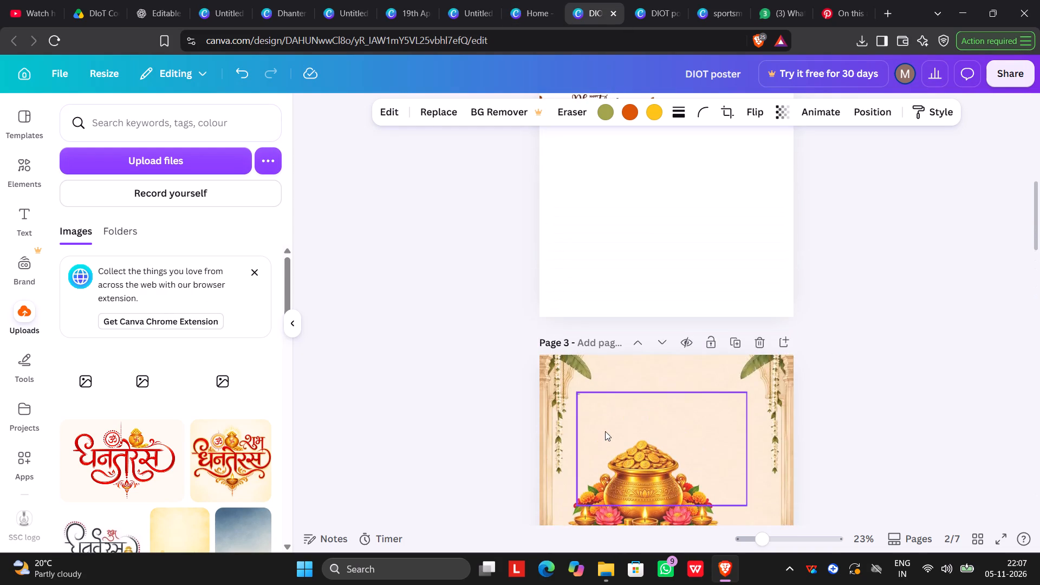
pyautogui.scroll(-5, 605, 431)
pyautogui.scroll(14, 605, 431)
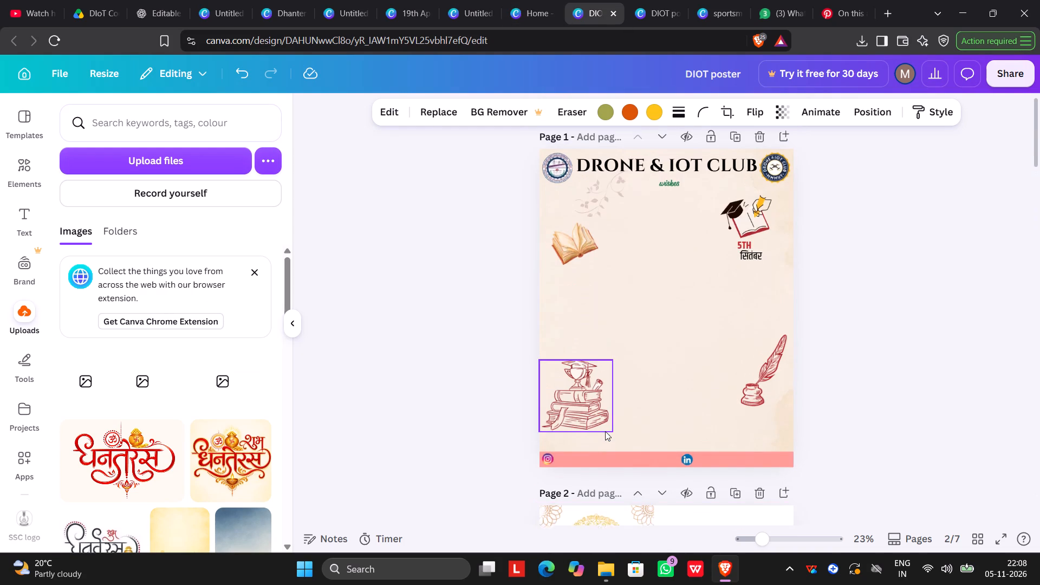
pyautogui.scroll(5, 605, 431)
pyautogui.scroll(-18, 605, 431)
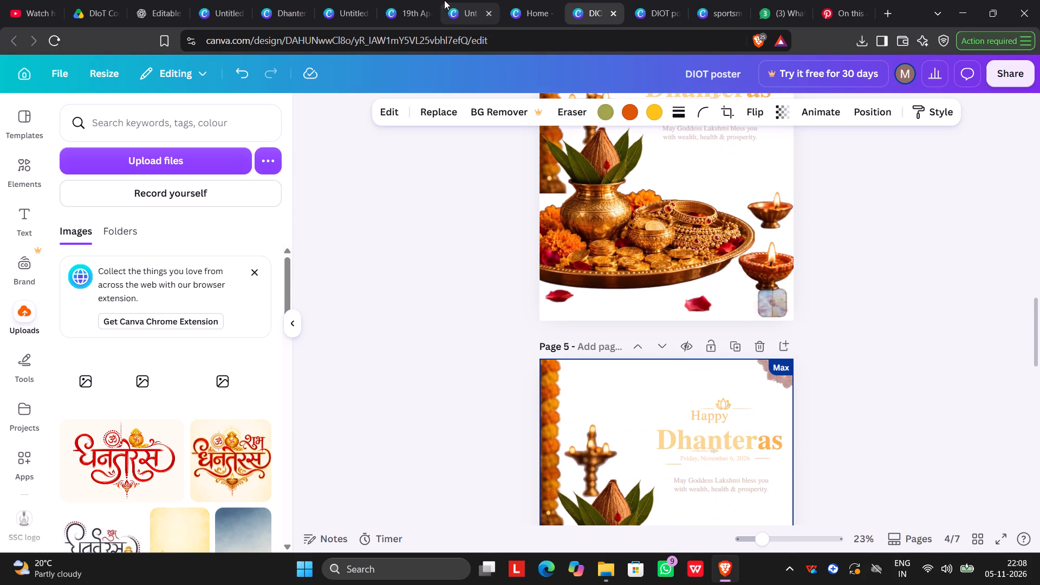
# Review the other open Dhanteras and Akshaya Tritiya designs and the elements of the Shubh Dhanteras poster as source material.
pyautogui.click(446, 6)
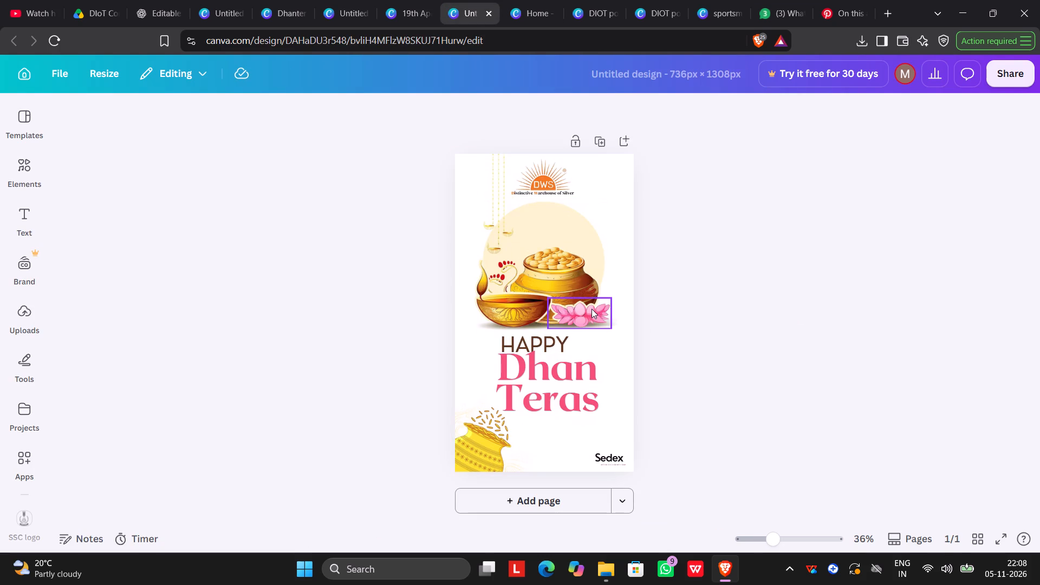
pyautogui.scroll(4, 591, 309)
pyautogui.click(422, 3)
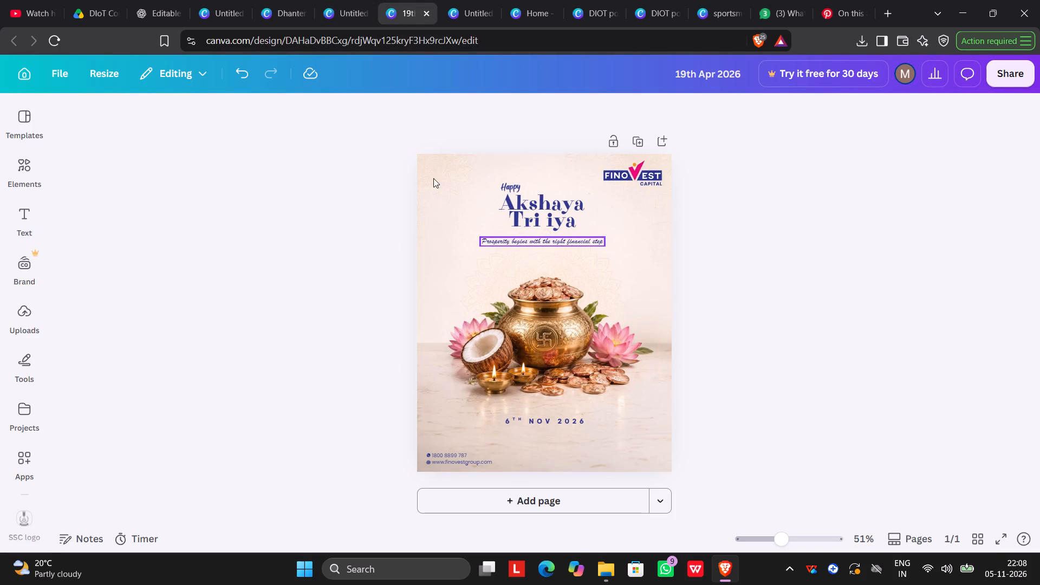
pyautogui.click(339, 3)
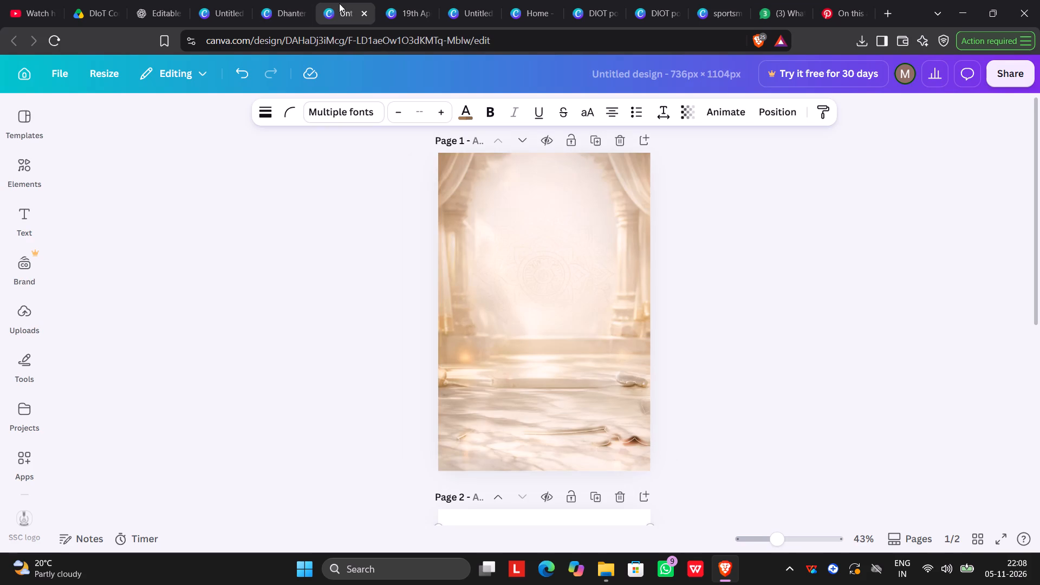
pyautogui.scroll(5, 510, 375)
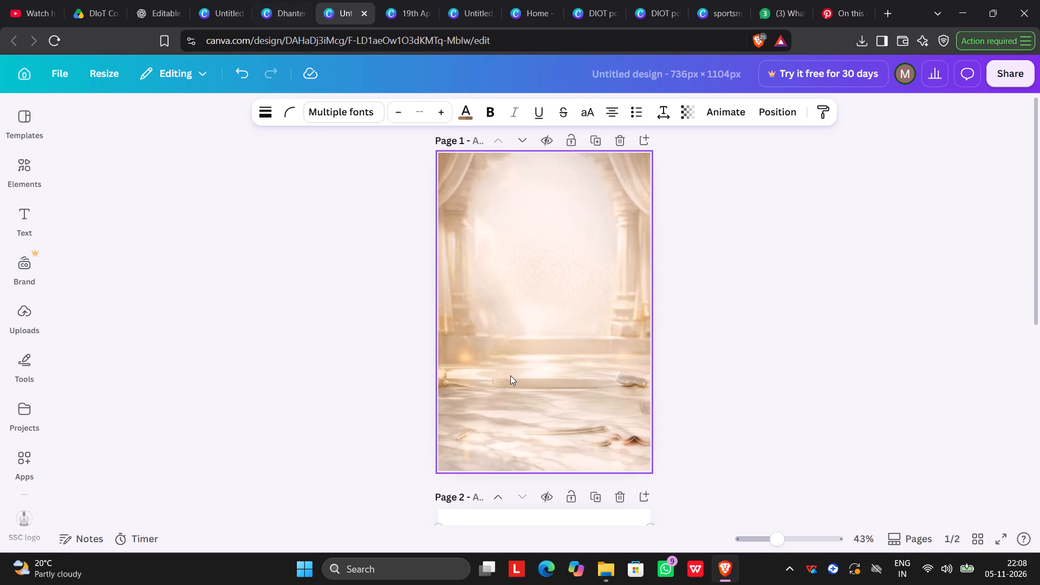
pyautogui.scroll(-6, 510, 375)
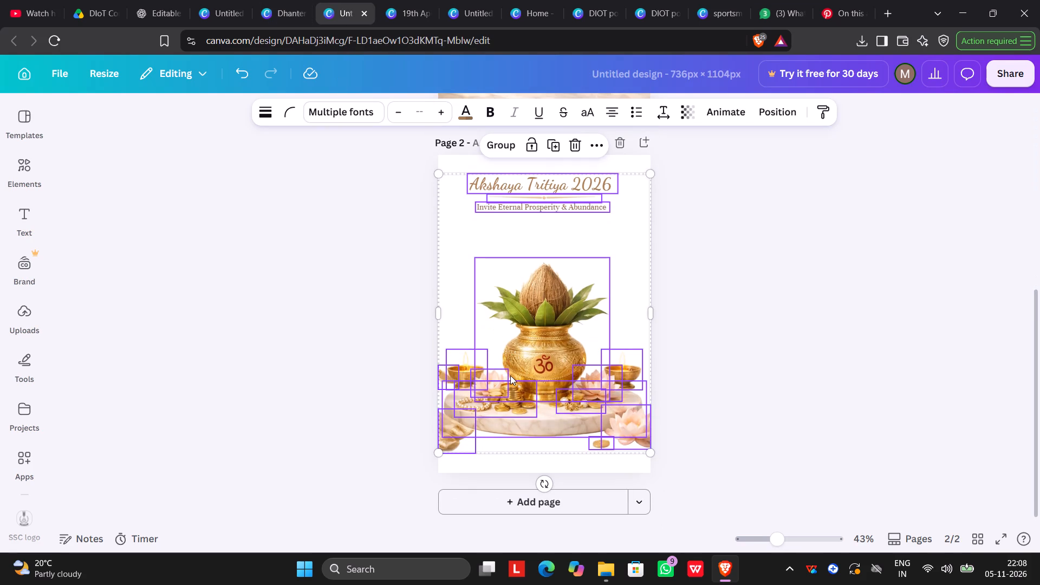
pyautogui.scroll(5, 510, 375)
pyautogui.click(286, 5)
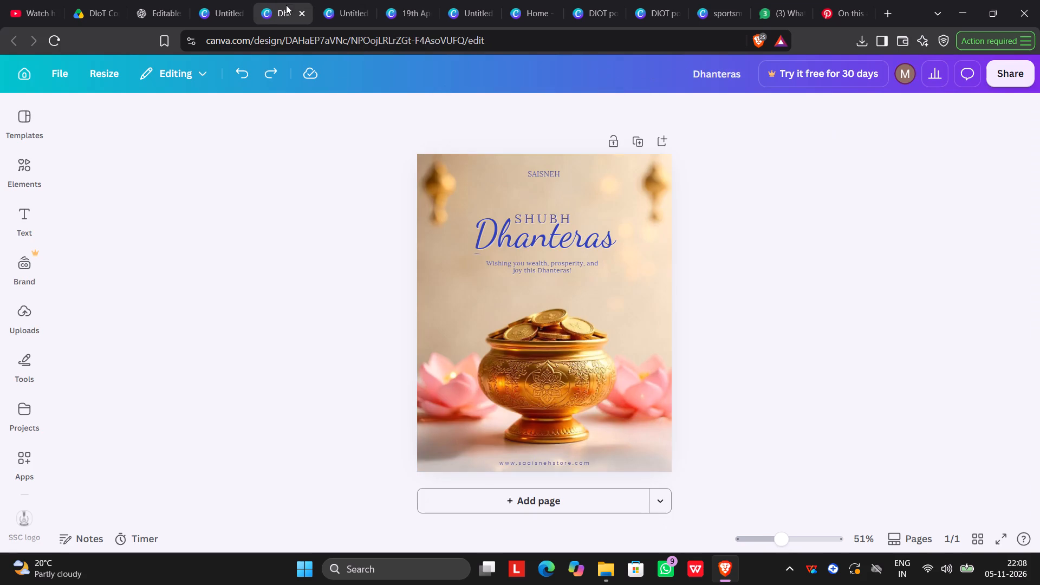
pyautogui.scroll(1, 654, 296)
pyautogui.scroll(-1, 654, 296)
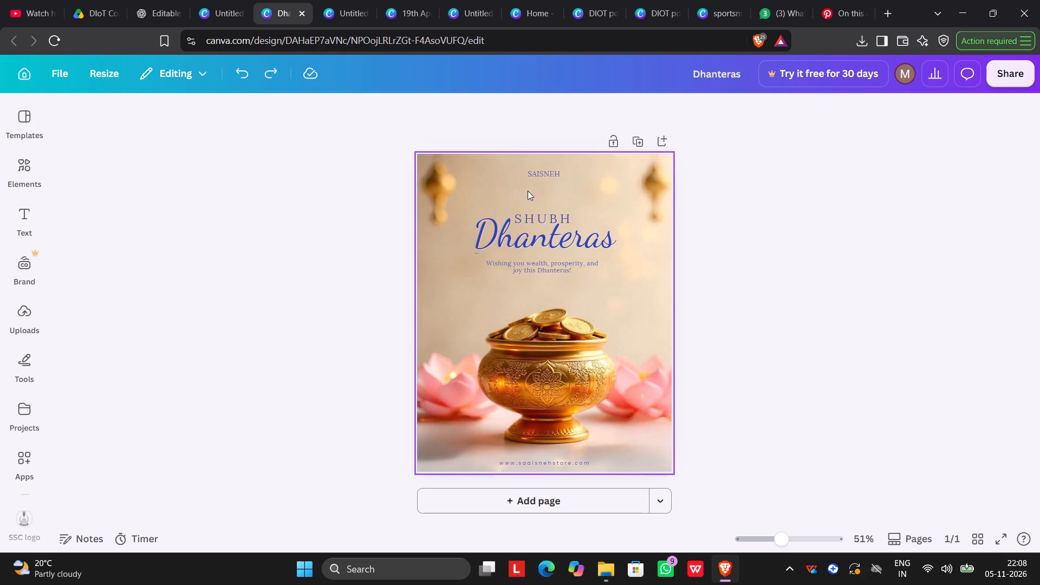
pyautogui.moveTo(342, 153); pyautogui.dragTo(614, 297)
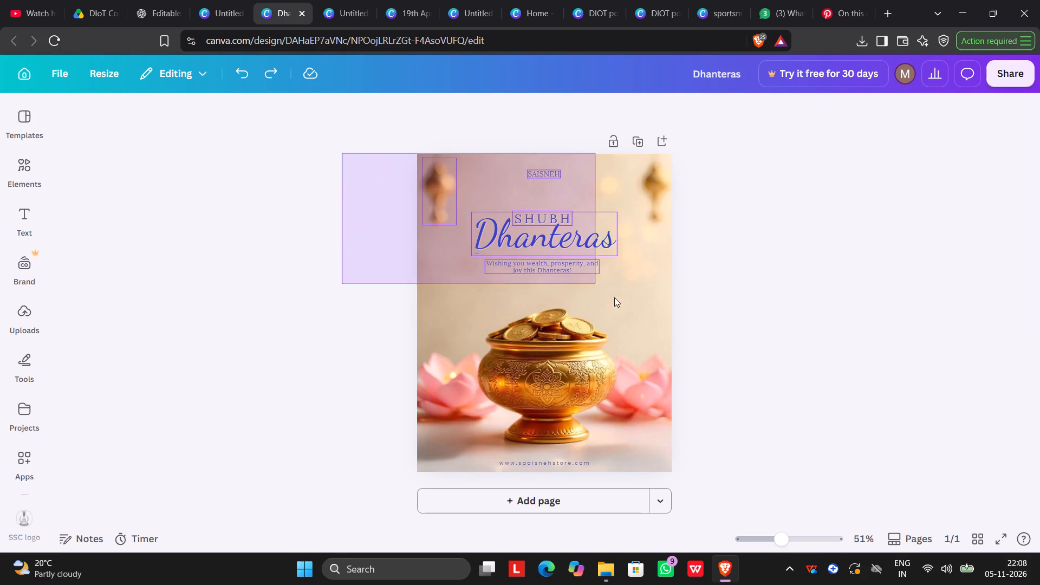
pyautogui.moveTo(614, 297); pyautogui.dragTo(770, 482)
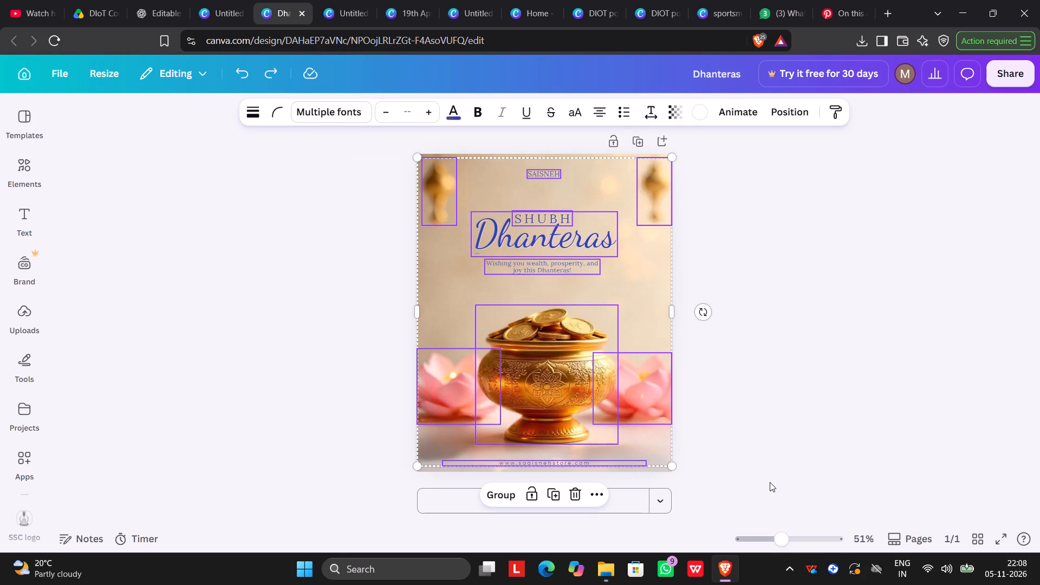
pyautogui.click(797, 338)
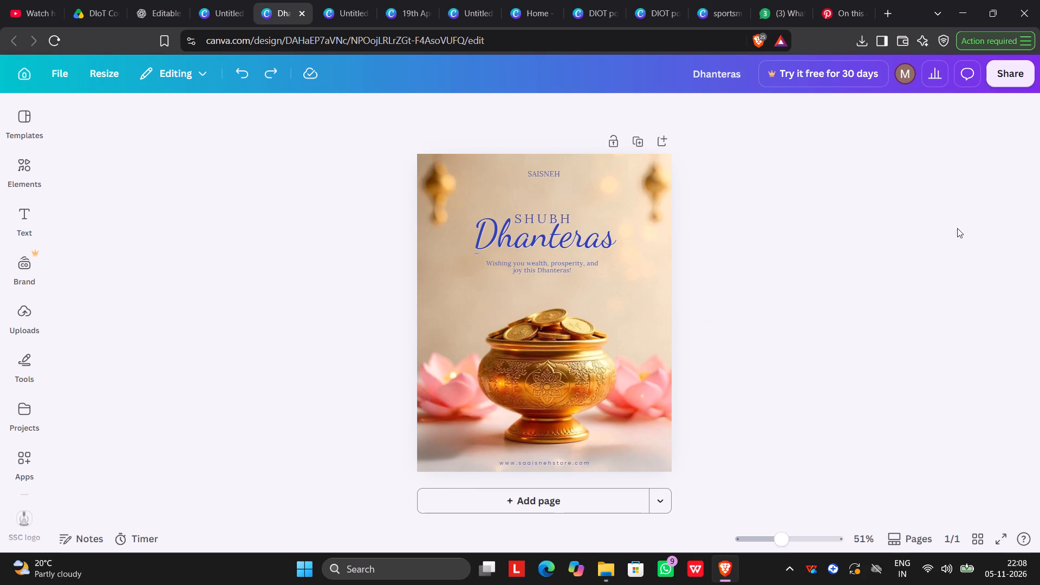
pyautogui.click(866, 313)
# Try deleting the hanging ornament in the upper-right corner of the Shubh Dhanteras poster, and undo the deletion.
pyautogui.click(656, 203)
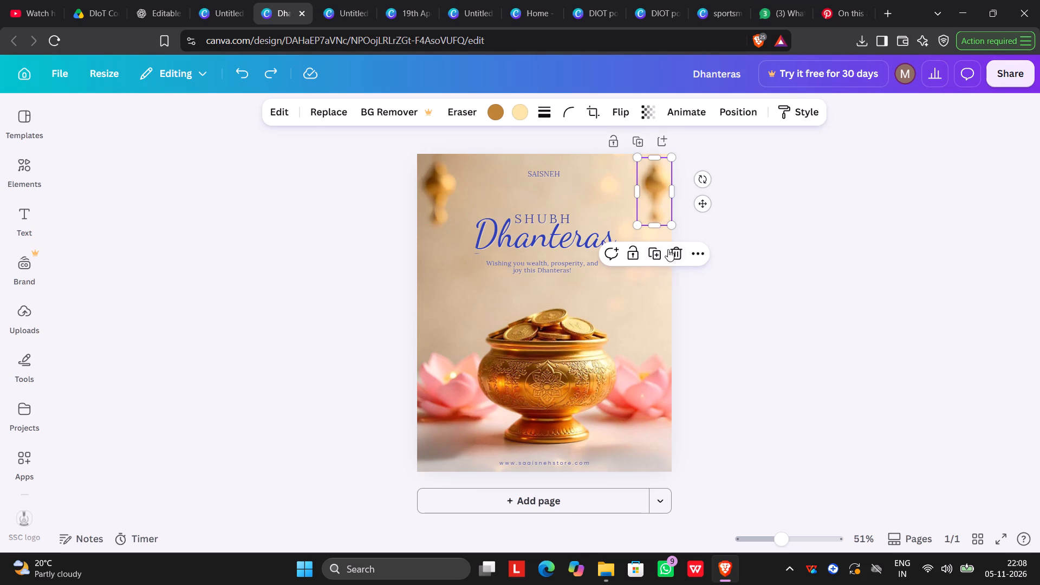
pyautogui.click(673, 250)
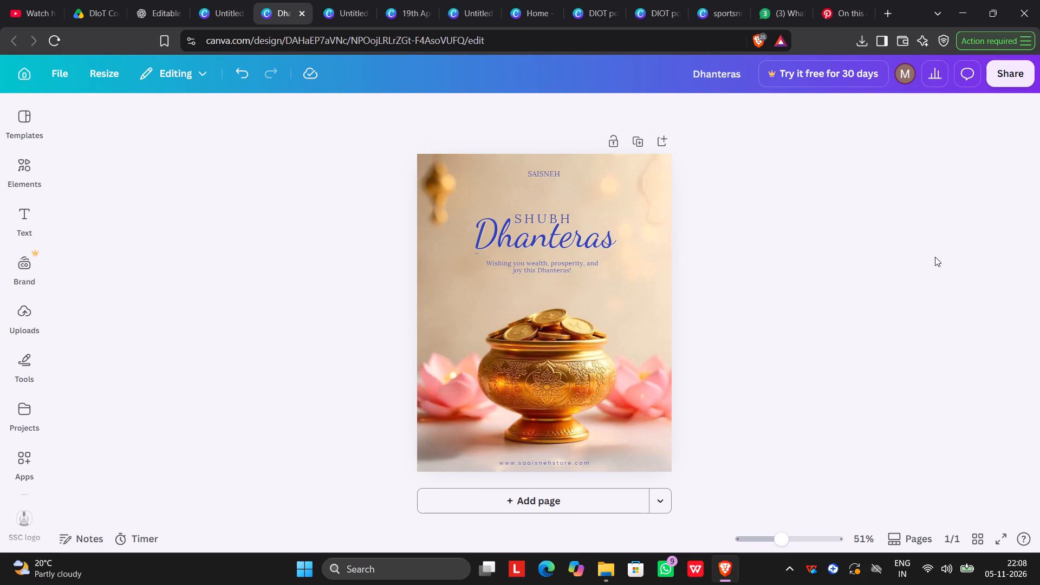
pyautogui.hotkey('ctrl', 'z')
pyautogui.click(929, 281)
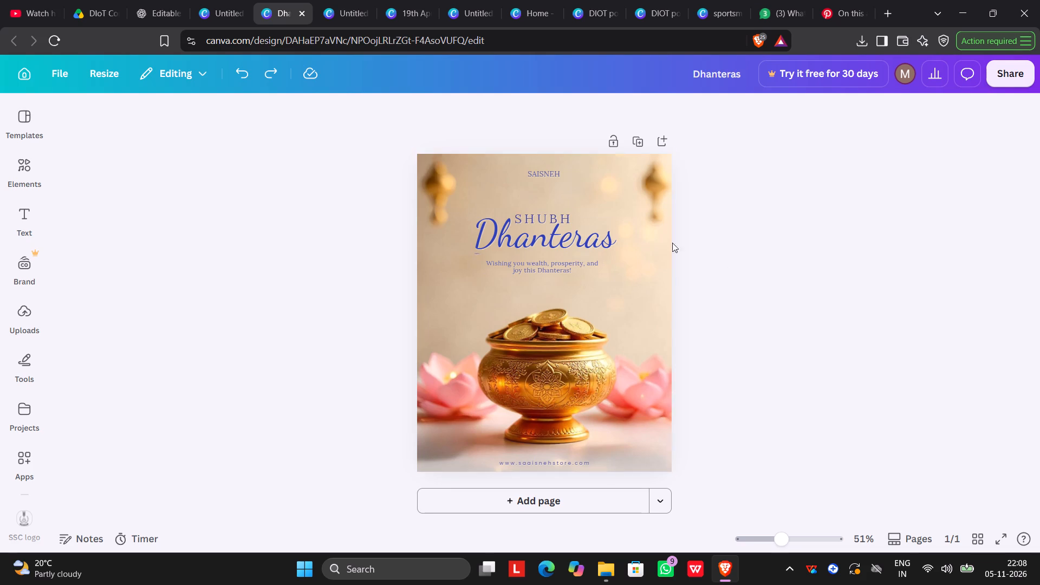
# Open the square idslogic Happy Dhanteras design and duplicate its page.
pyautogui.click(218, 6)
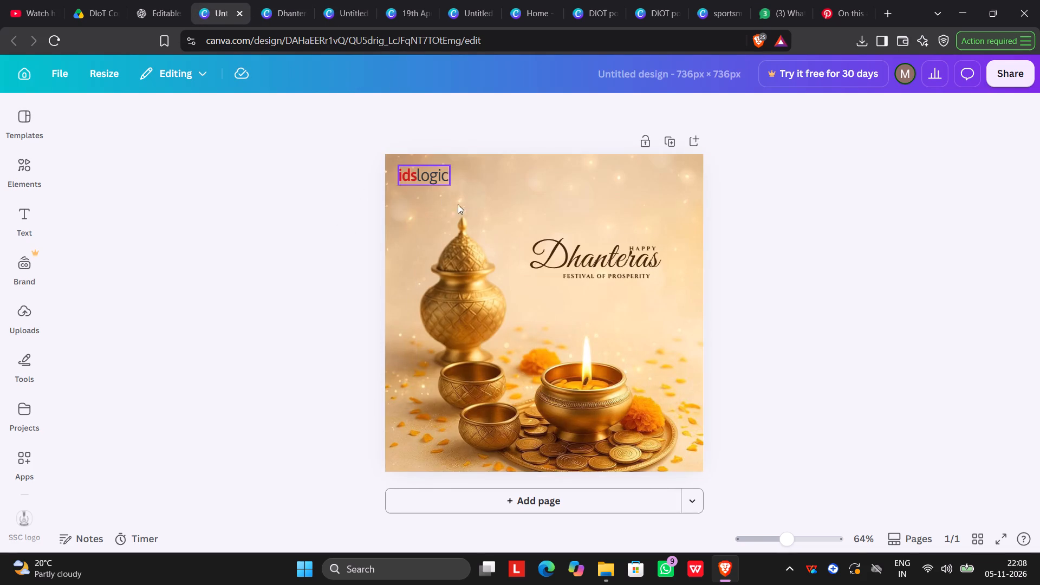
pyautogui.click(481, 169)
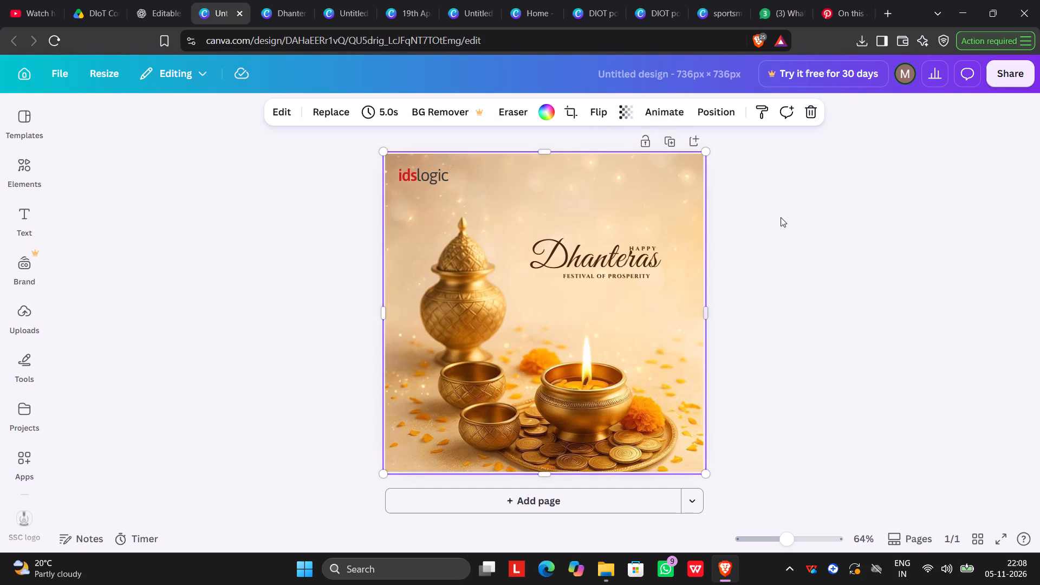
pyautogui.click(820, 222)
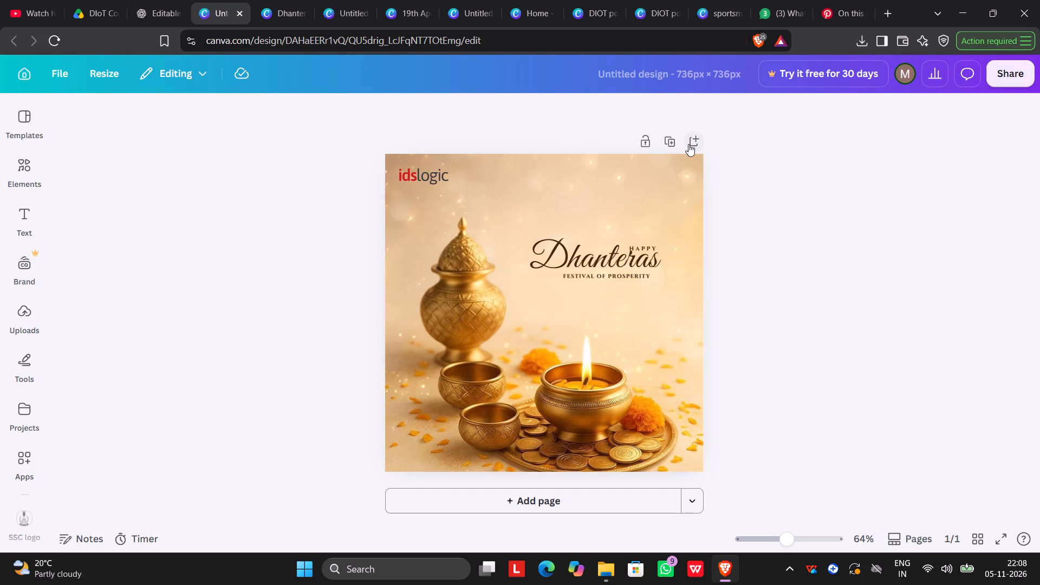
pyautogui.moveTo(333, 142); pyautogui.dragTo(773, 467)
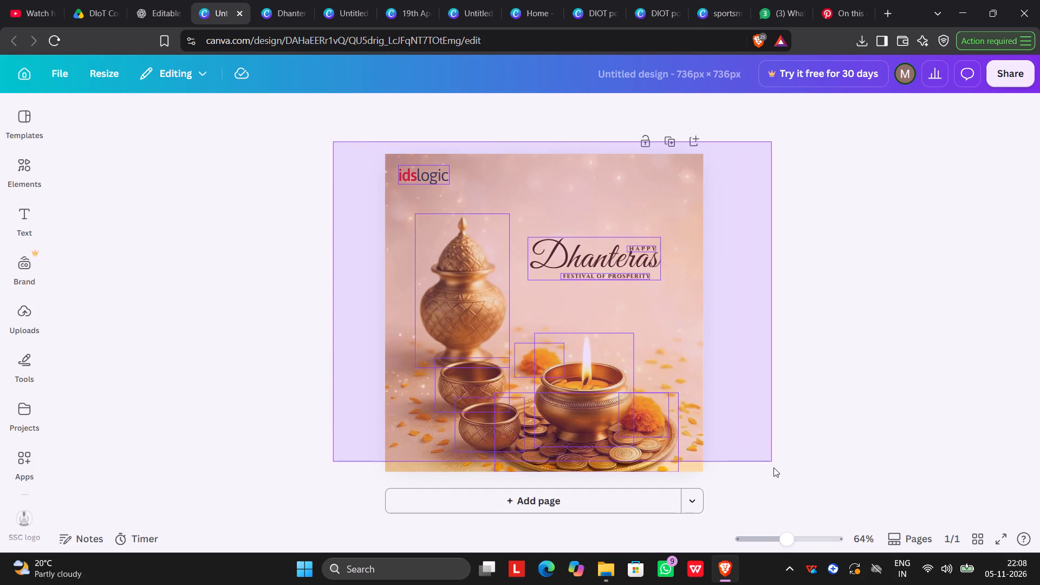
pyautogui.moveTo(773, 467); pyautogui.dragTo(777, 482)
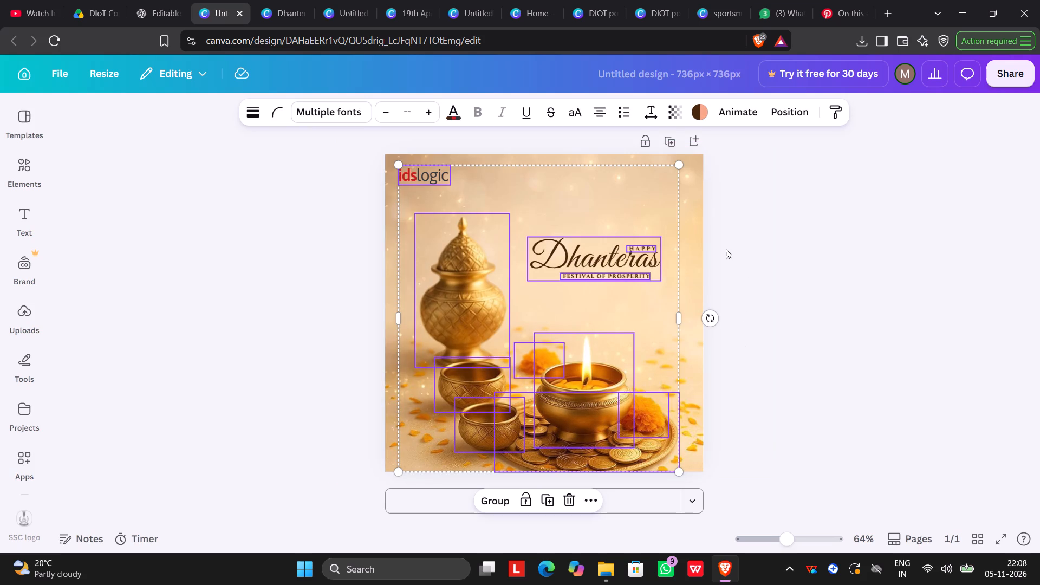
pyautogui.click(673, 144)
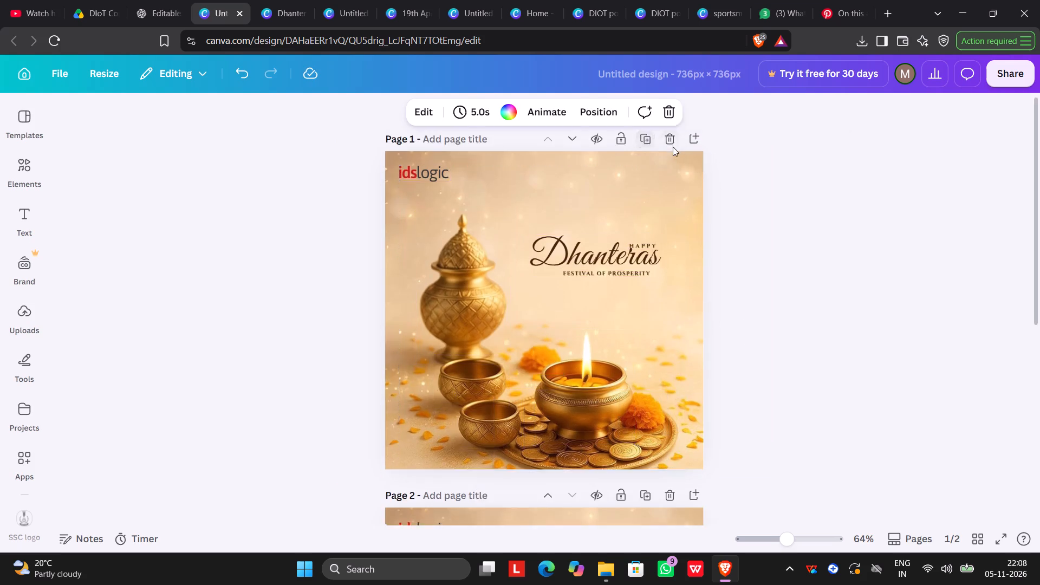
# Cut the logo, greeting text, pots, marigolds and coin tray from page 2, keeping only its background.
pyautogui.scroll(5, 633, 263)
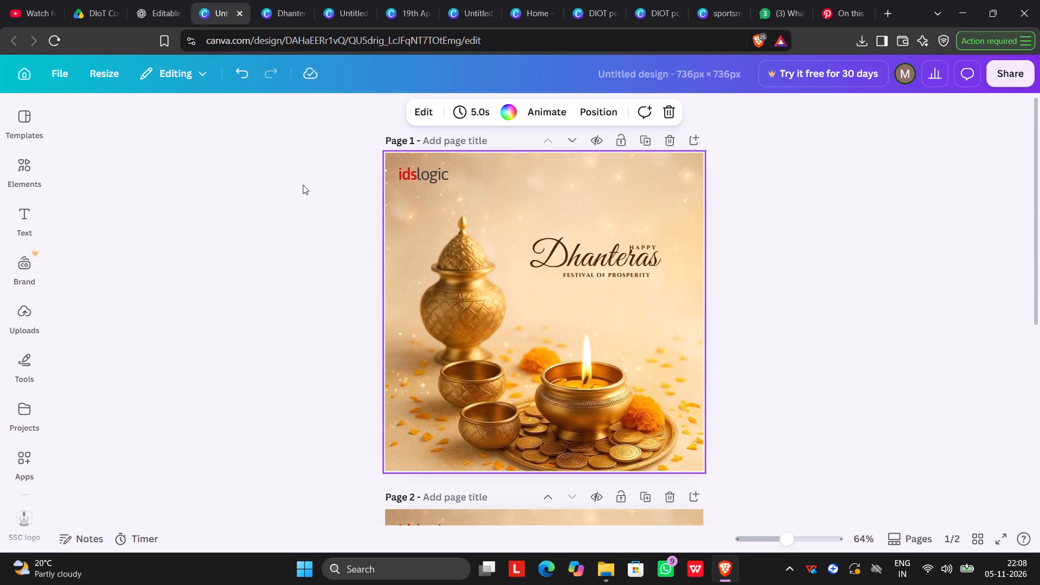
pyautogui.scroll(-5, 500, 342)
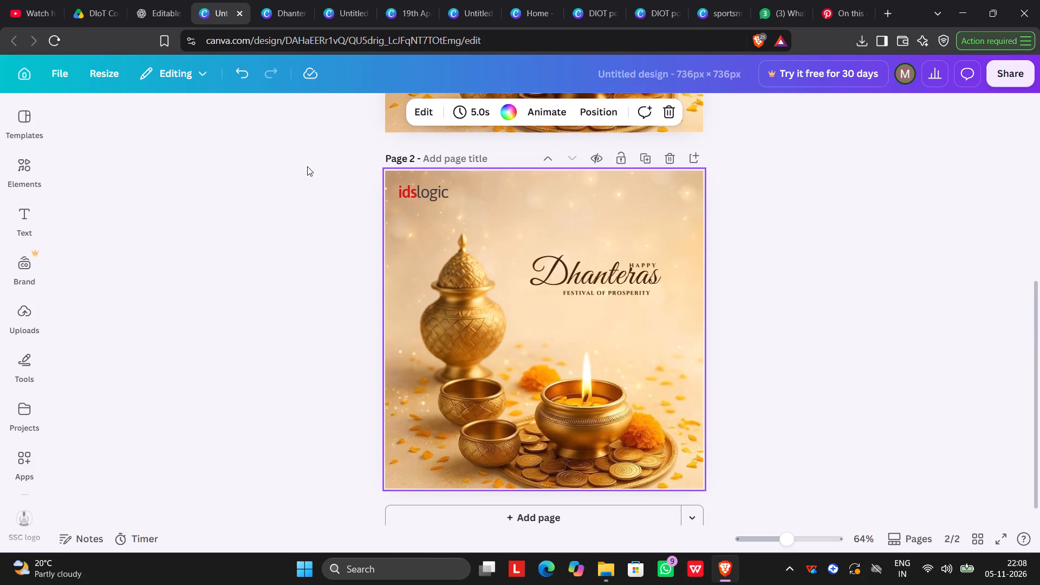
pyautogui.moveTo(307, 166); pyautogui.dragTo(775, 502)
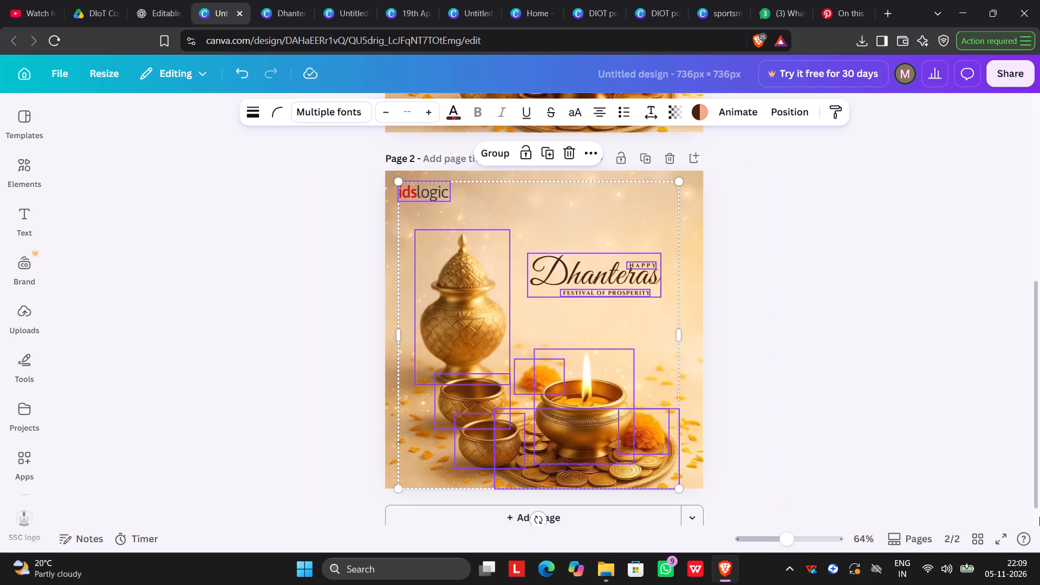
pyautogui.hotkey('ctrl', 'x')
# Copy page 2's golden petal background into a new page added after page 7 of the DIOT poster design.
pyautogui.scroll(1, 1008, 512)
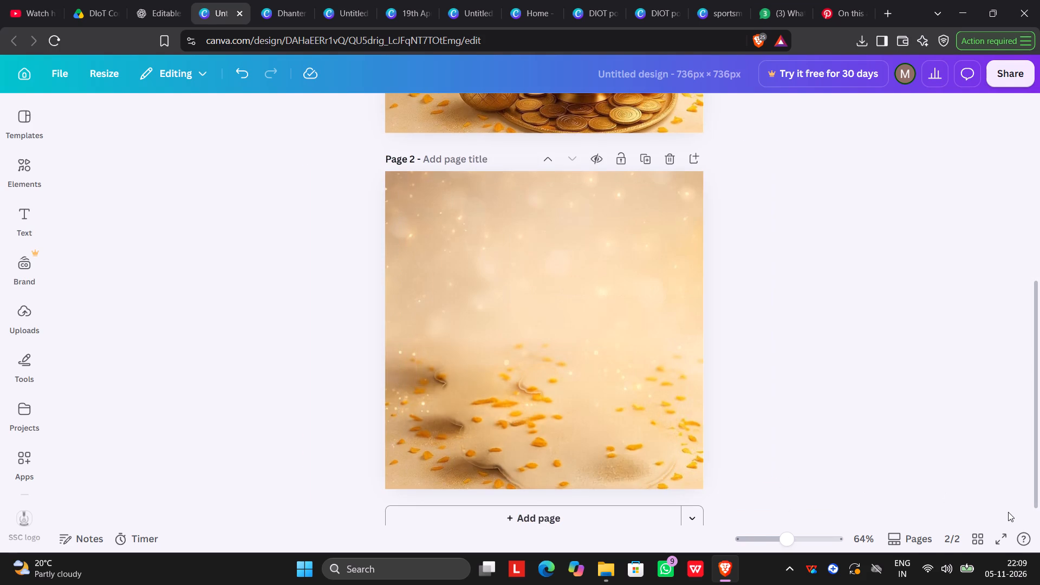
pyautogui.scroll(2, 1008, 512)
pyautogui.scroll(-5, 999, 528)
pyautogui.scroll(-3, 665, 580)
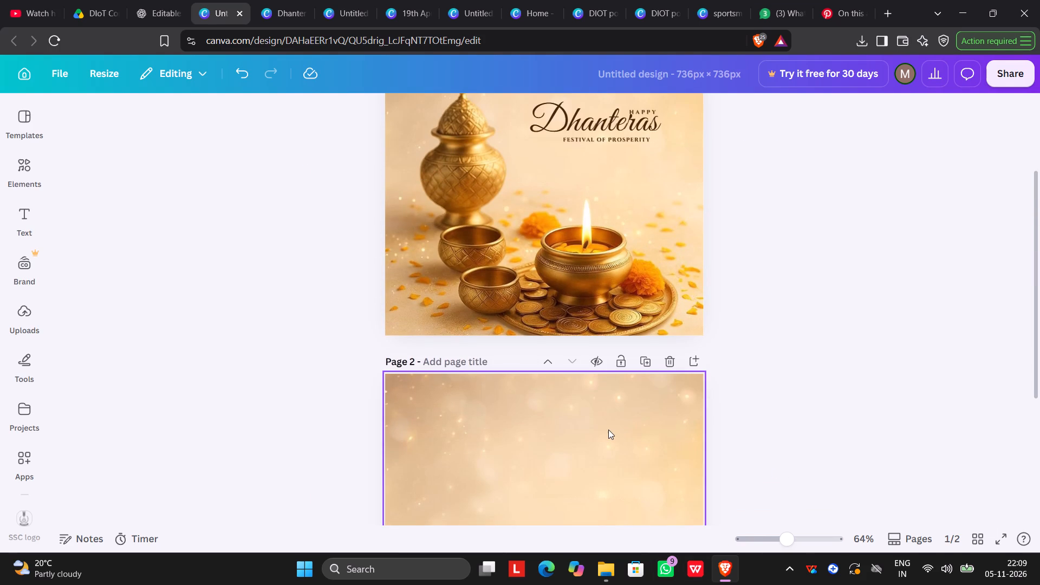
pyautogui.click(608, 427)
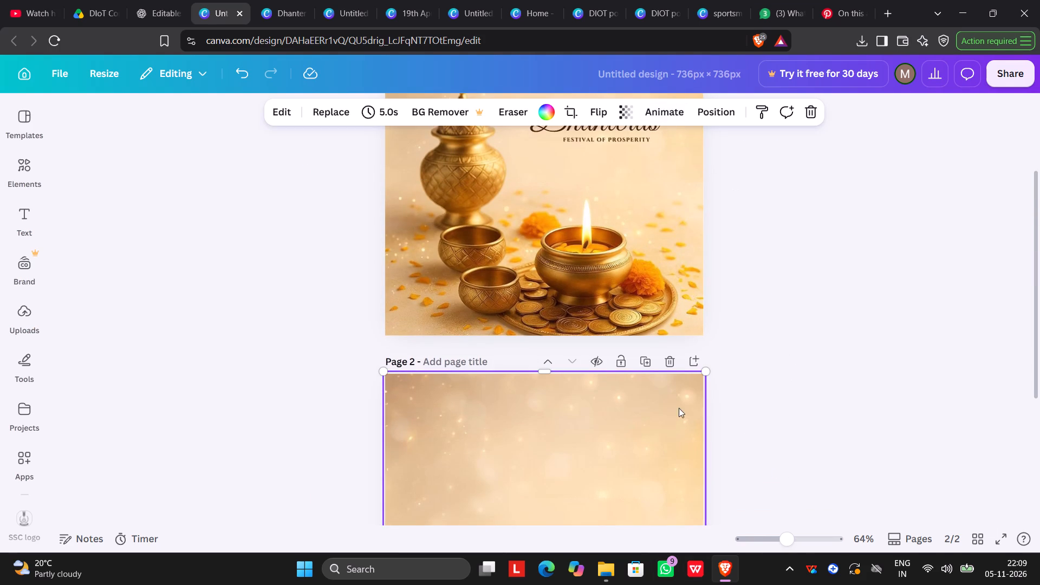
pyautogui.hotkey('ctrl', 'c')
pyautogui.scroll(-2, 672, 407)
pyautogui.click(607, 15)
pyautogui.scroll(-6, 700, 305)
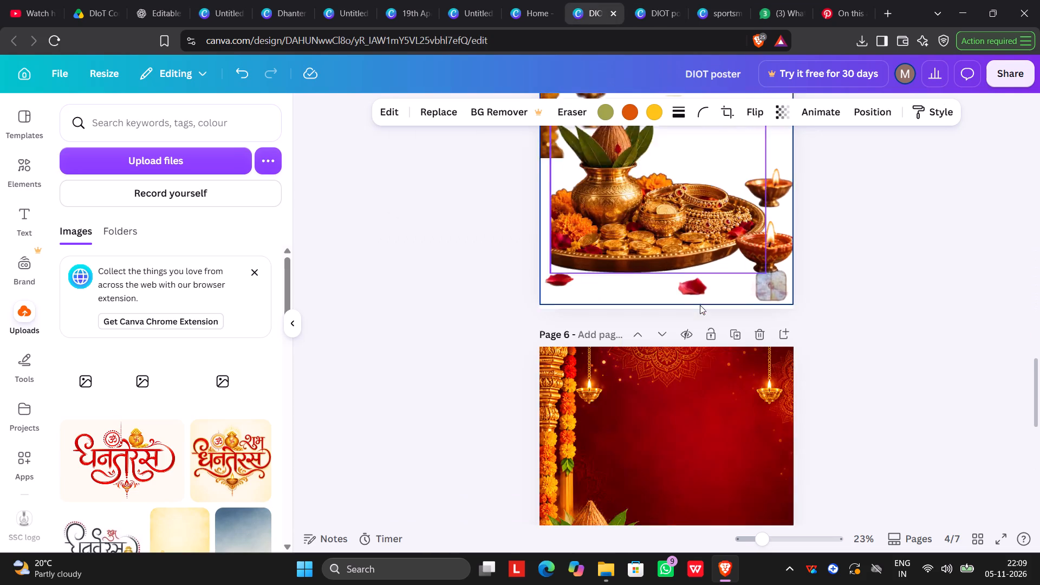
pyautogui.scroll(-16, 700, 305)
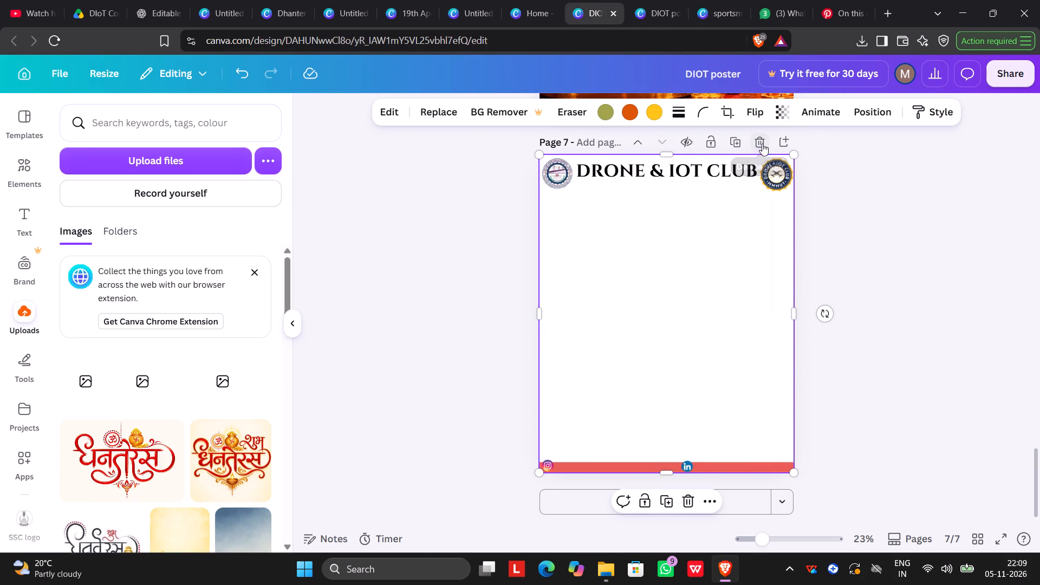
pyautogui.click(779, 144)
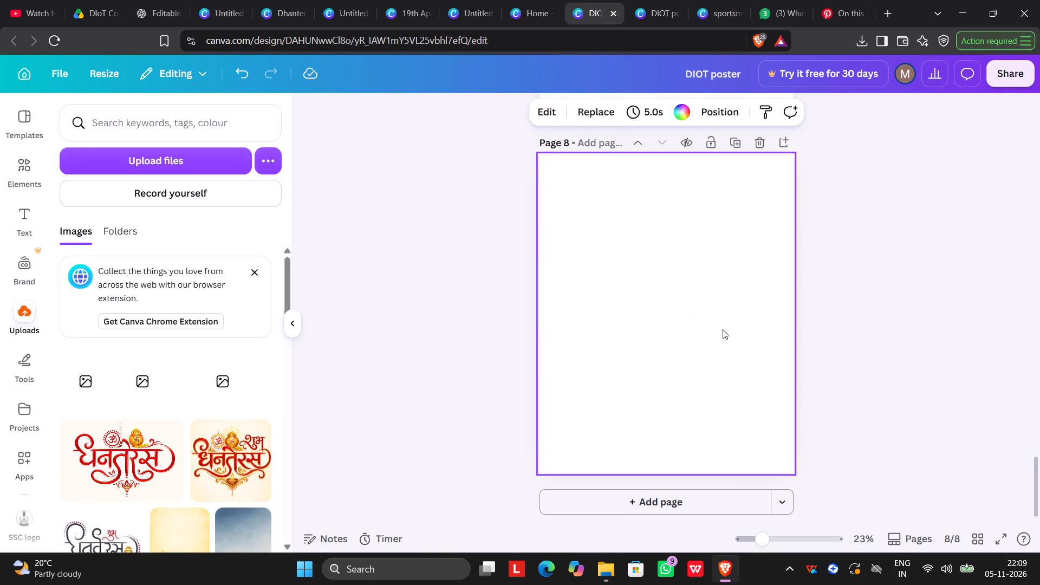
pyautogui.hotkey('ctrl', 'v')
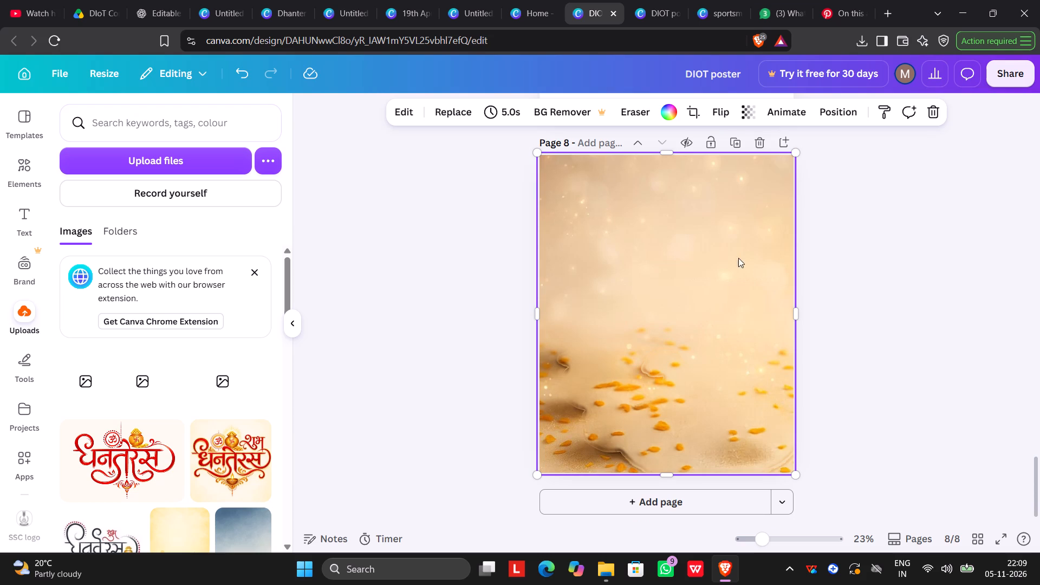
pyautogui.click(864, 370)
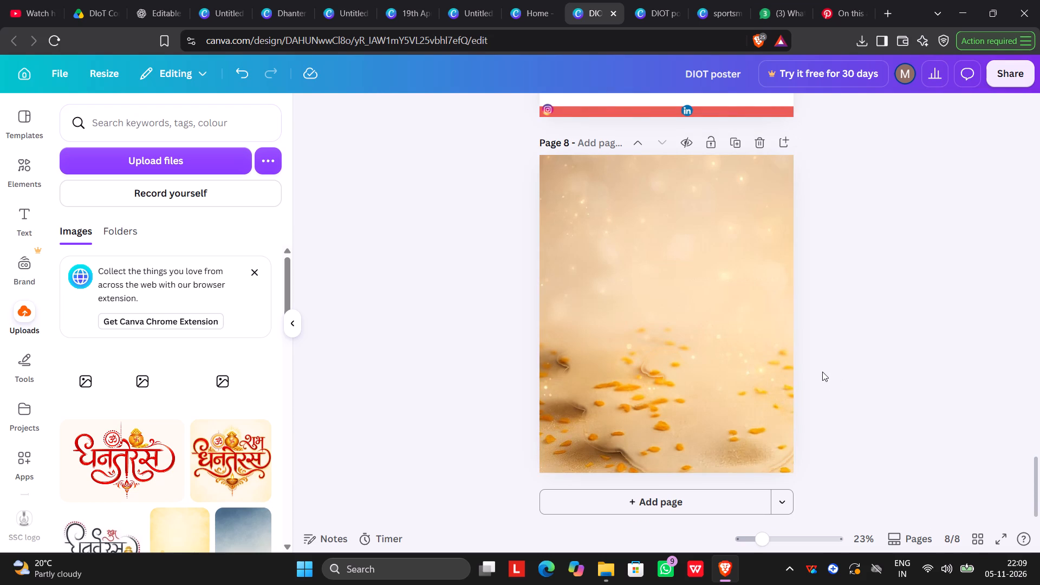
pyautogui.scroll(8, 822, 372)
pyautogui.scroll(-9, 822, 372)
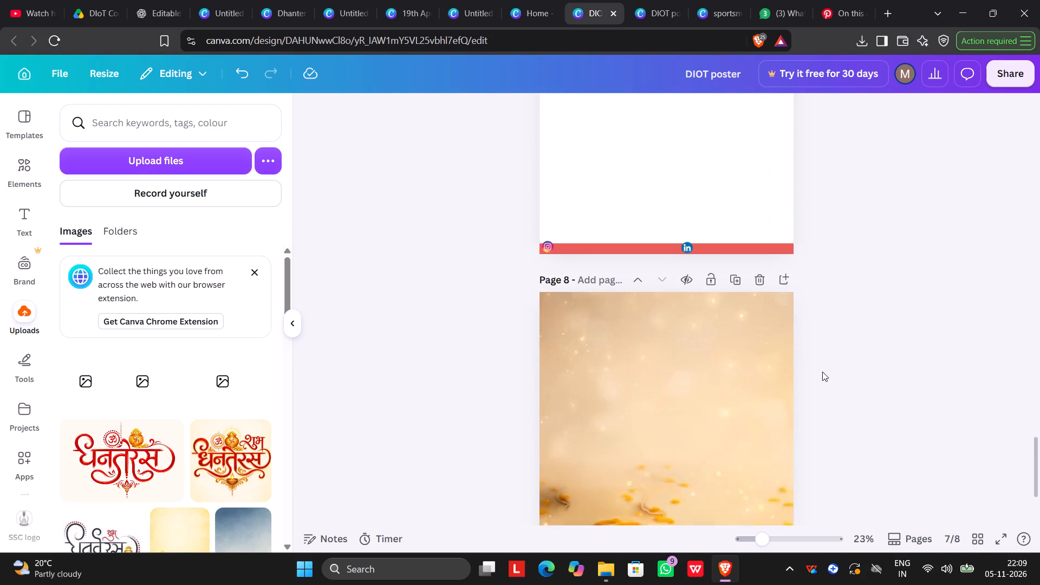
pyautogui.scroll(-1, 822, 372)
# Copy the logo, greeting text, pots, marigolds, lamp and coin tray from page 1 of the square idslogic design onto page 8 of DIOT poster.
pyautogui.click(228, 6)
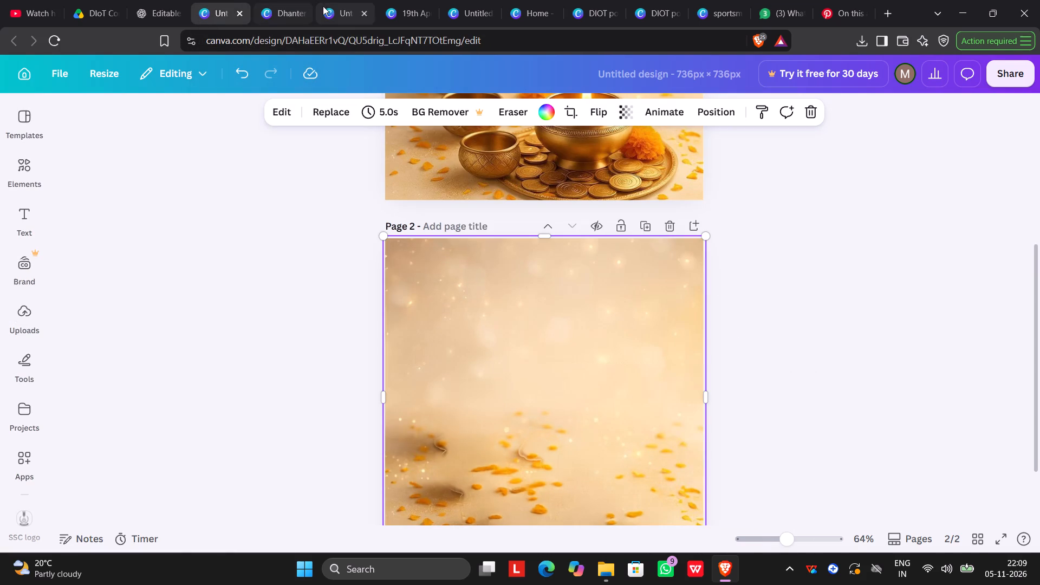
pyautogui.scroll(3, 545, 194)
pyautogui.scroll(2, 439, 343)
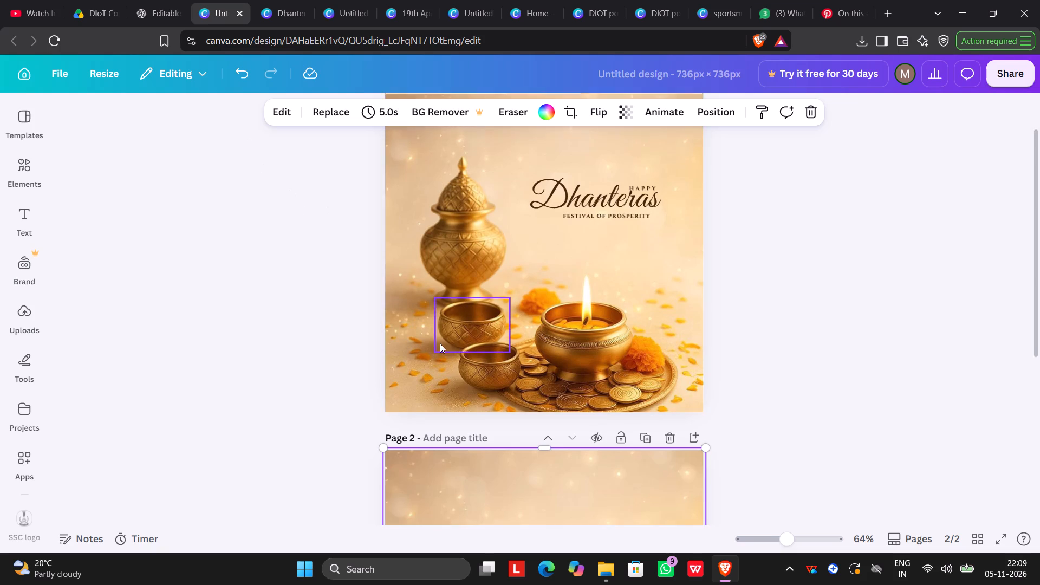
pyautogui.scroll(3, 440, 343)
pyautogui.moveTo(290, 161); pyautogui.dragTo(786, 476)
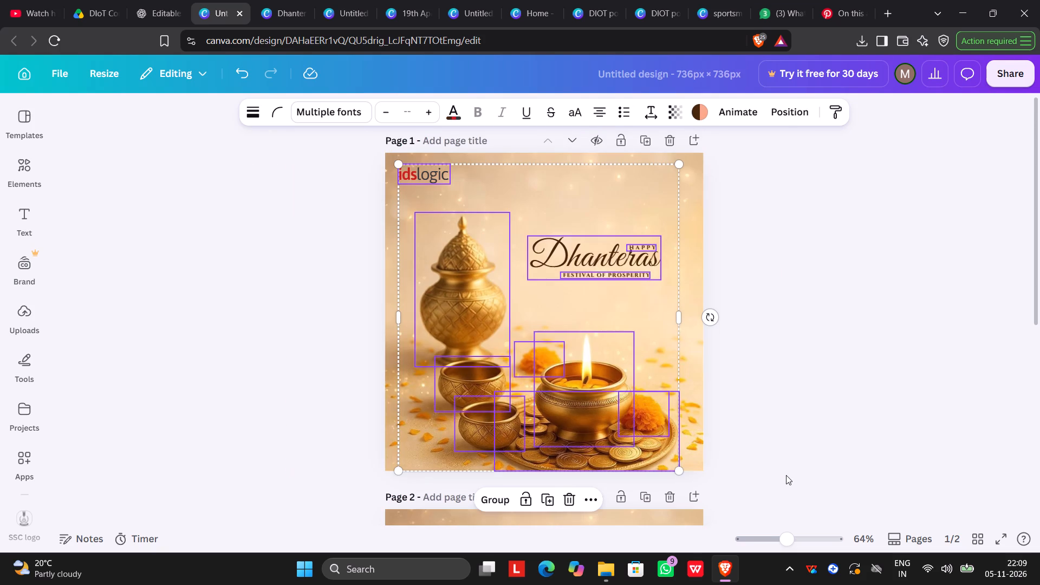
pyautogui.hotkey('ctrl', 'x')
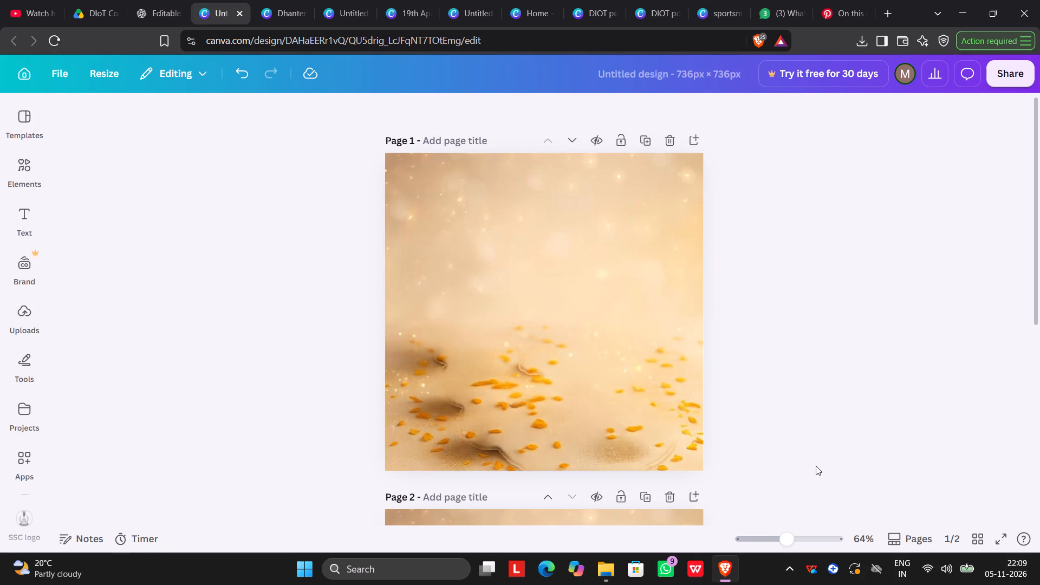
pyautogui.hotkey('ctrl', 'v')
pyautogui.hotkey('ctrl', 'c')
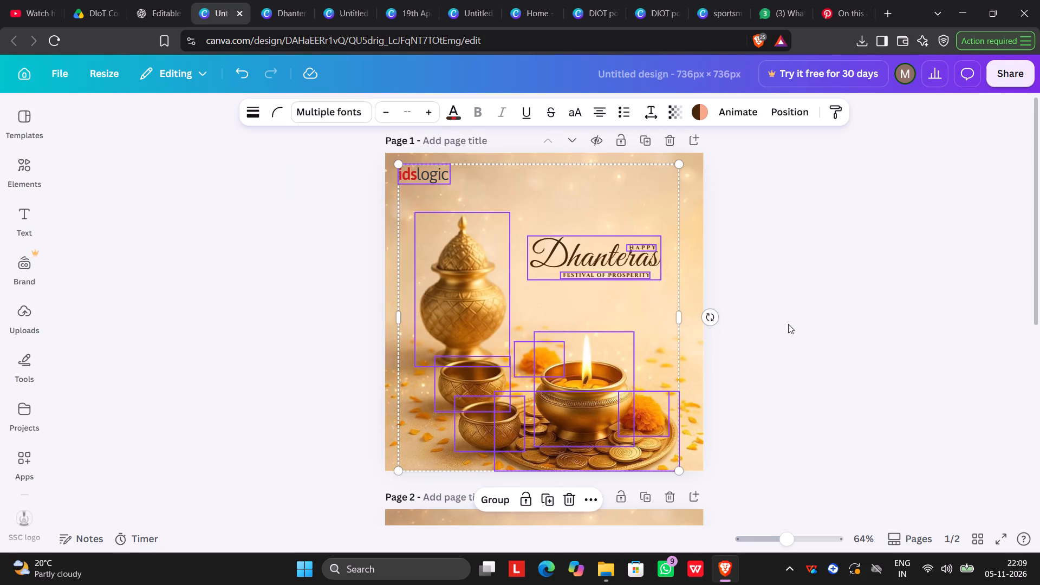
pyautogui.click(592, 10)
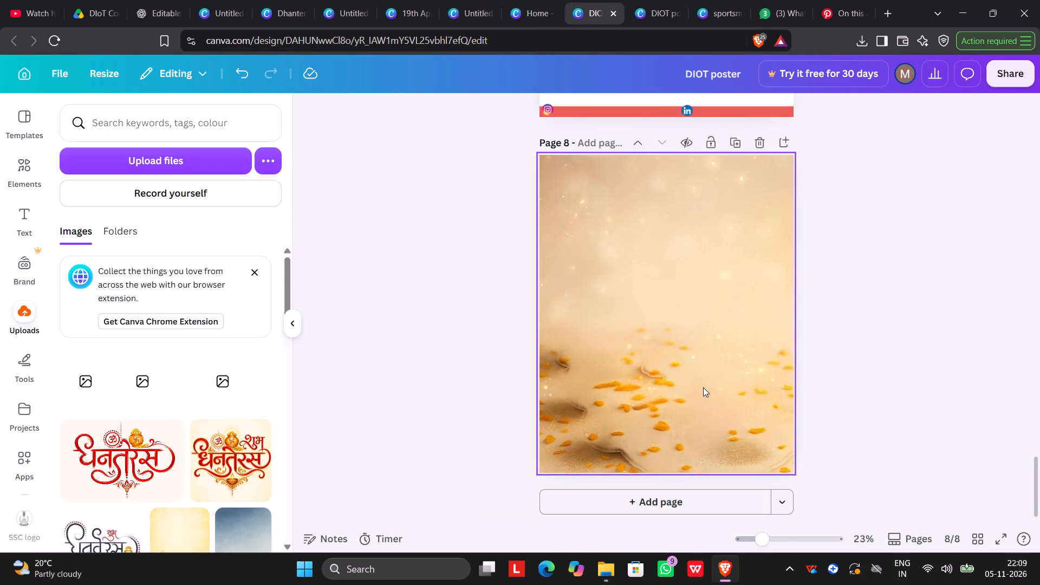
pyautogui.scroll(1, 703, 387)
pyautogui.click(710, 377)
pyautogui.hotkey('ctrl', 'v')
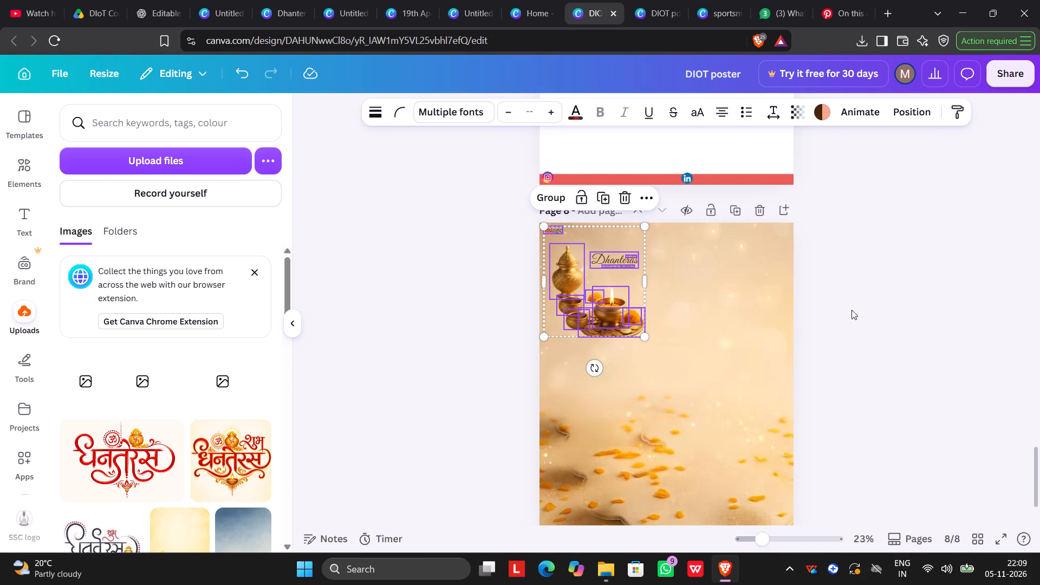
pyautogui.moveTo(855, 314); pyautogui.dragTo(850, 318)
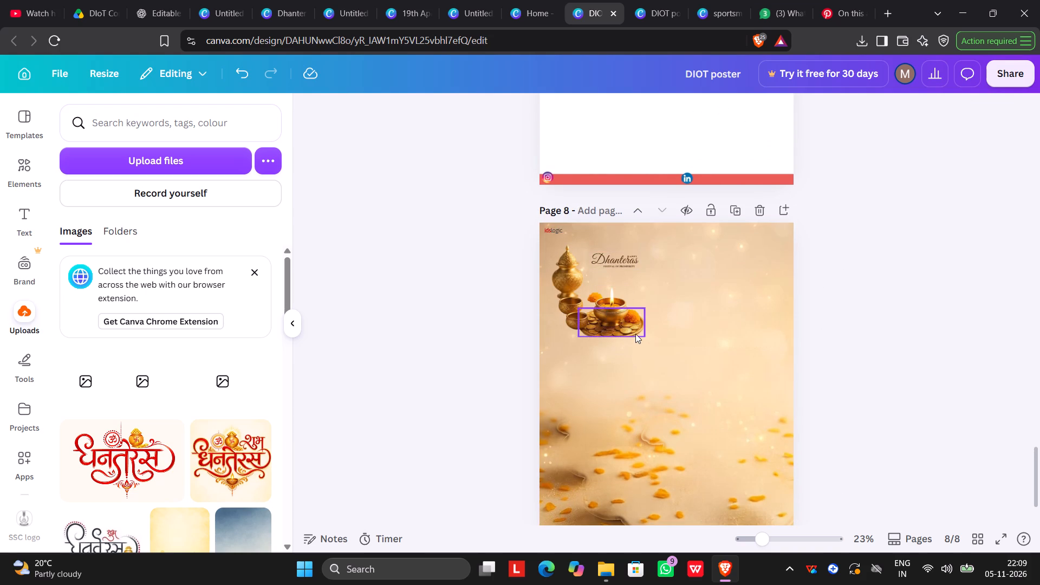
# Move the coin tray to the lower right of page 8 and enlarge it to about half the page width.
pyautogui.moveTo(630, 326); pyautogui.dragTo(725, 480)
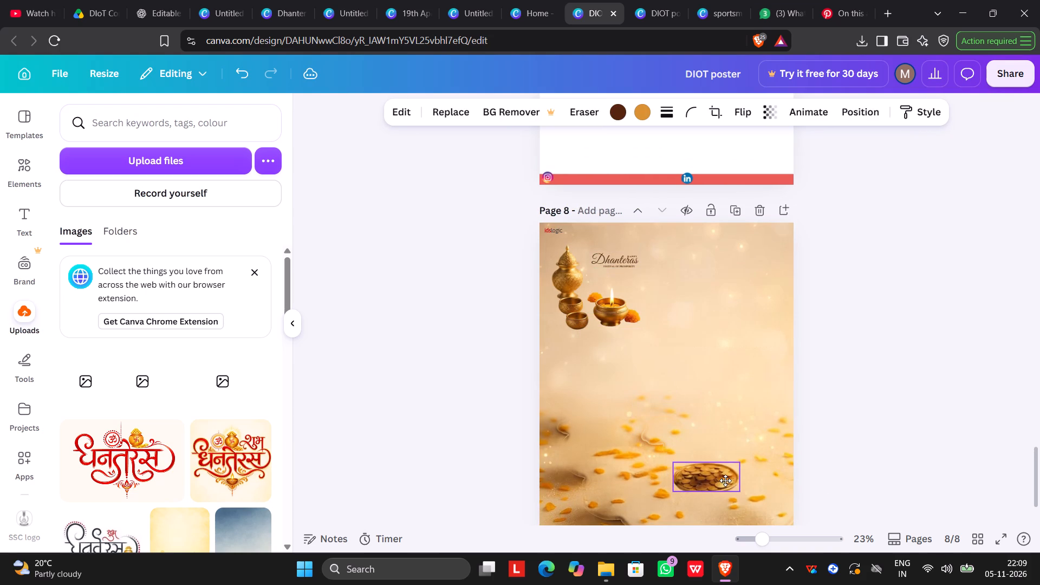
pyautogui.moveTo(725, 480); pyautogui.dragTo(711, 474)
pyautogui.moveTo(721, 485); pyautogui.dragTo(776, 523)
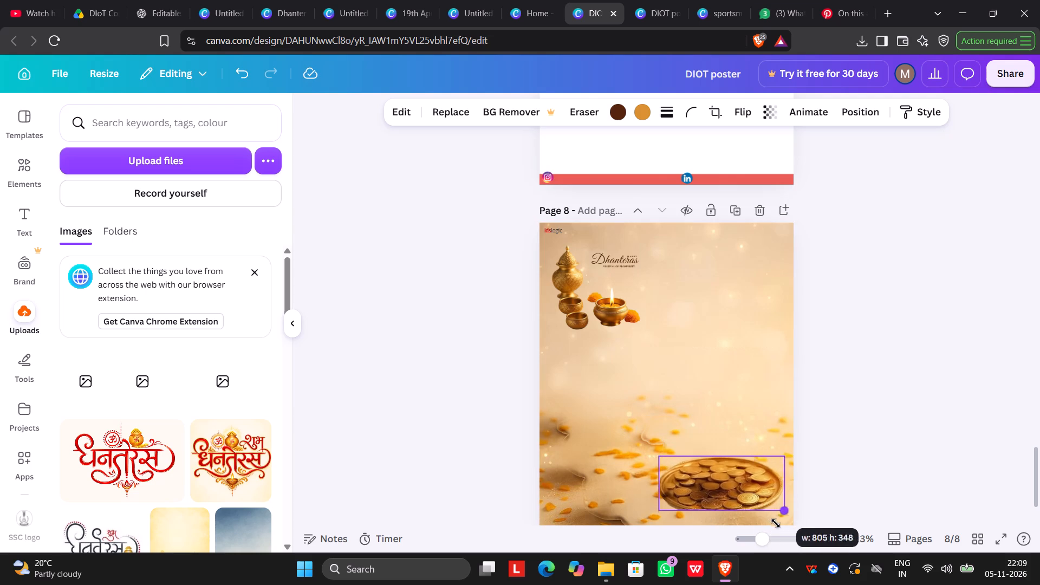
pyautogui.moveTo(776, 523); pyautogui.dragTo(784, 526)
pyautogui.click(875, 499)
pyautogui.moveTo(713, 472); pyautogui.dragTo(687, 454)
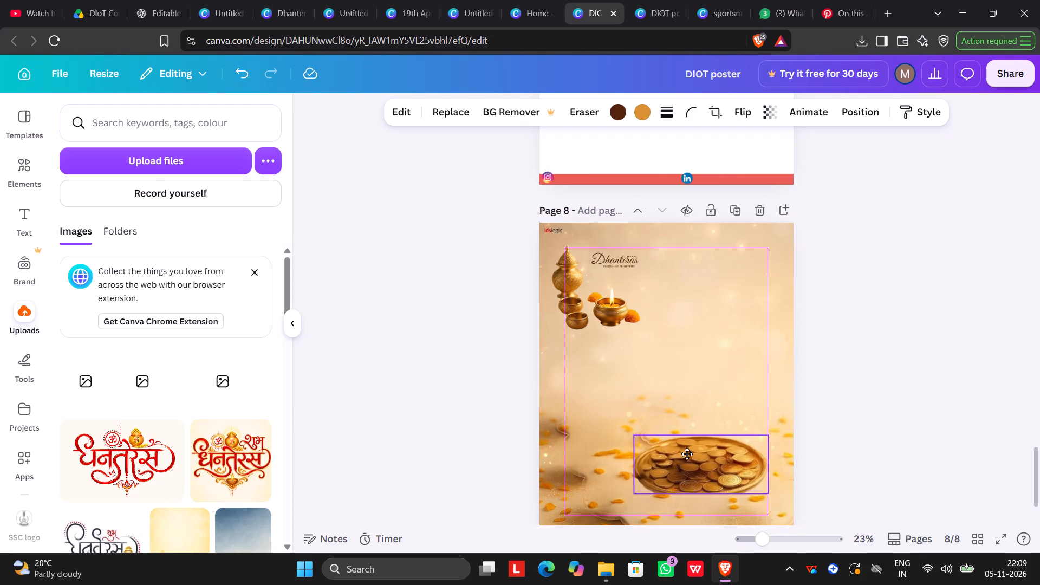
pyautogui.moveTo(687, 454); pyautogui.dragTo(688, 464)
# Move the lit lamp pot down the page, enlarge it and set it on the coin tray.
pyautogui.moveTo(607, 313); pyautogui.dragTo(649, 405)
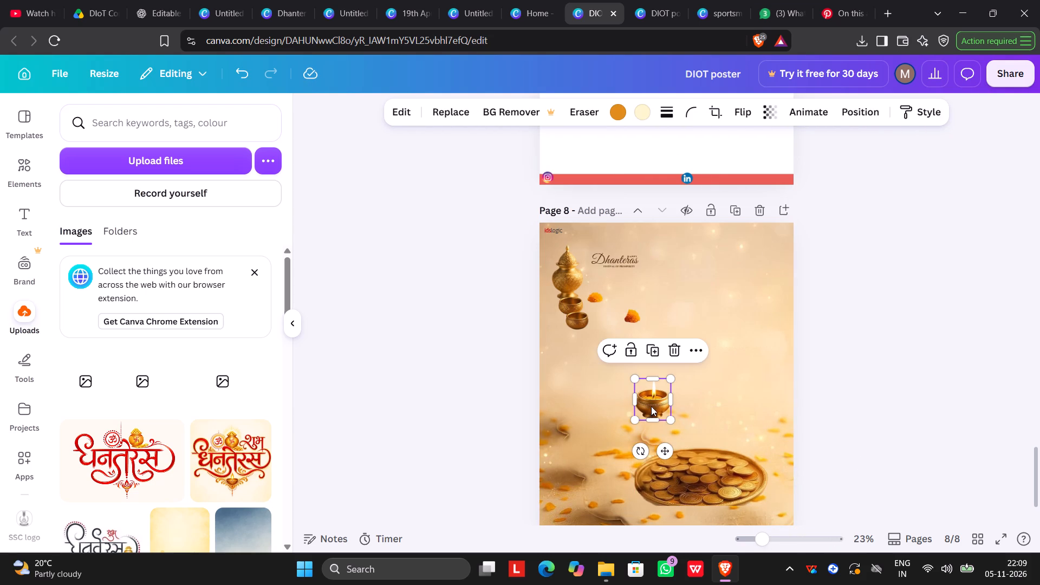
pyautogui.moveTo(668, 419); pyautogui.dragTo(725, 458)
pyautogui.click(850, 452)
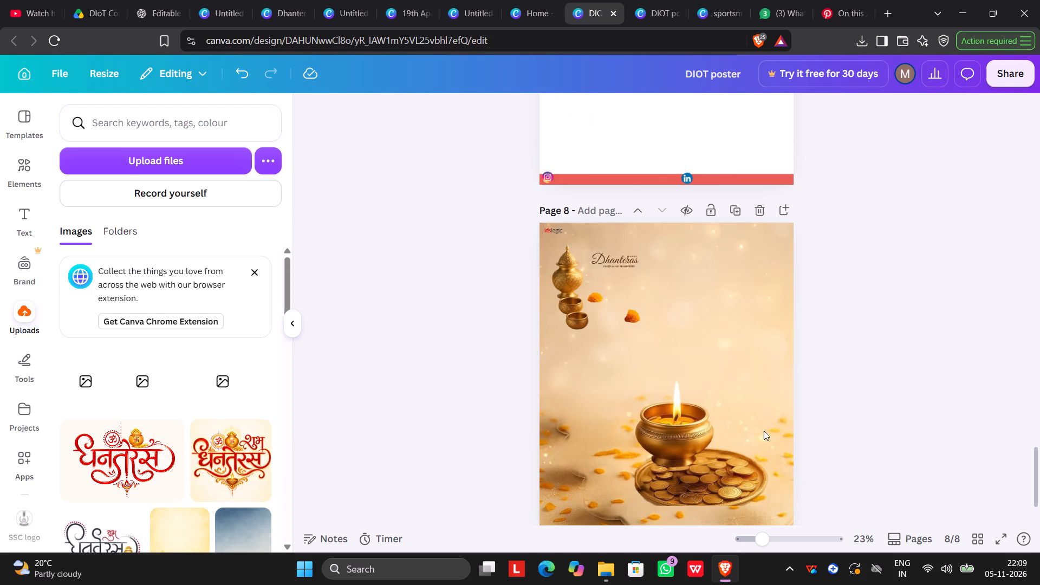
pyautogui.moveTo(660, 417); pyautogui.dragTo(692, 427)
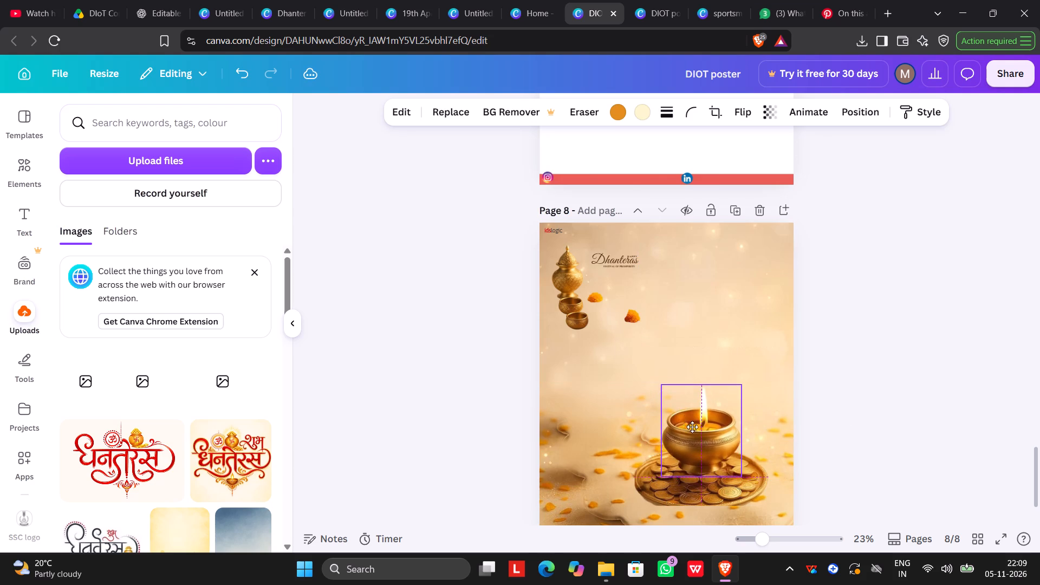
pyautogui.moveTo(692, 427); pyautogui.dragTo(675, 428)
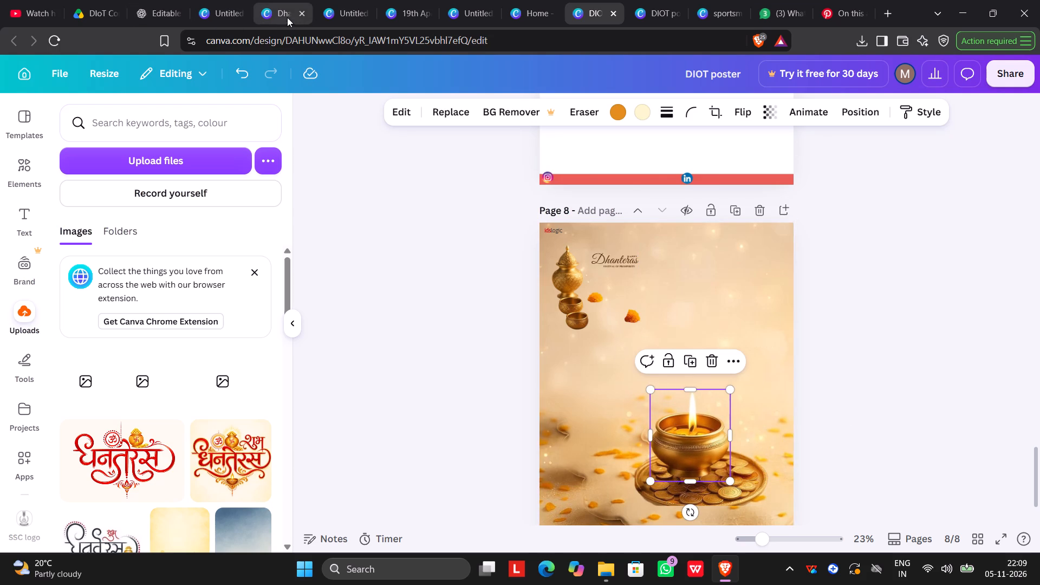
# Move the DIOT poster browser tab directly after the square idslogic design's tab.
pyautogui.click(287, 17)
pyautogui.click(352, 14)
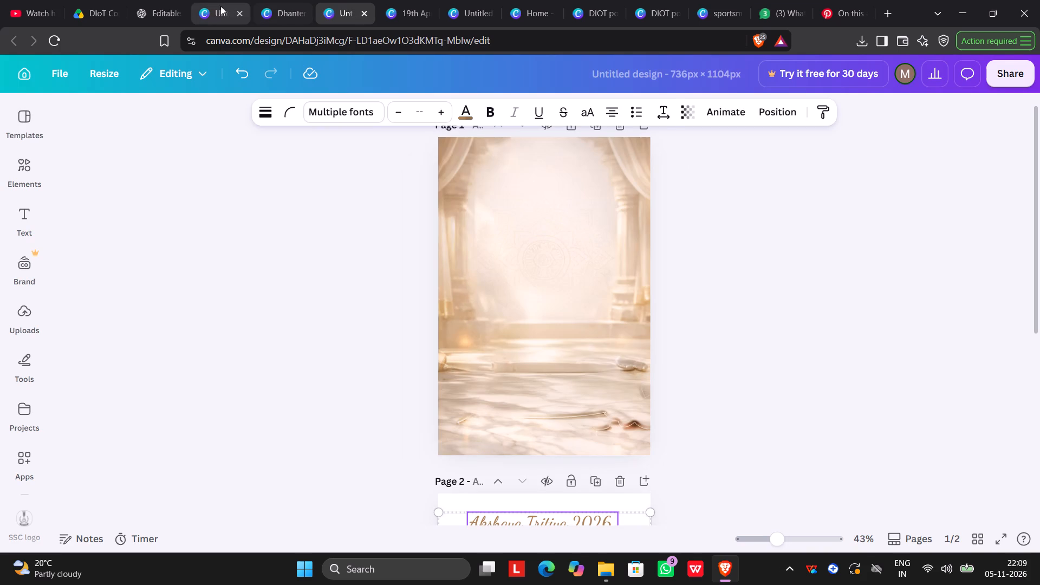
pyautogui.click(220, 6)
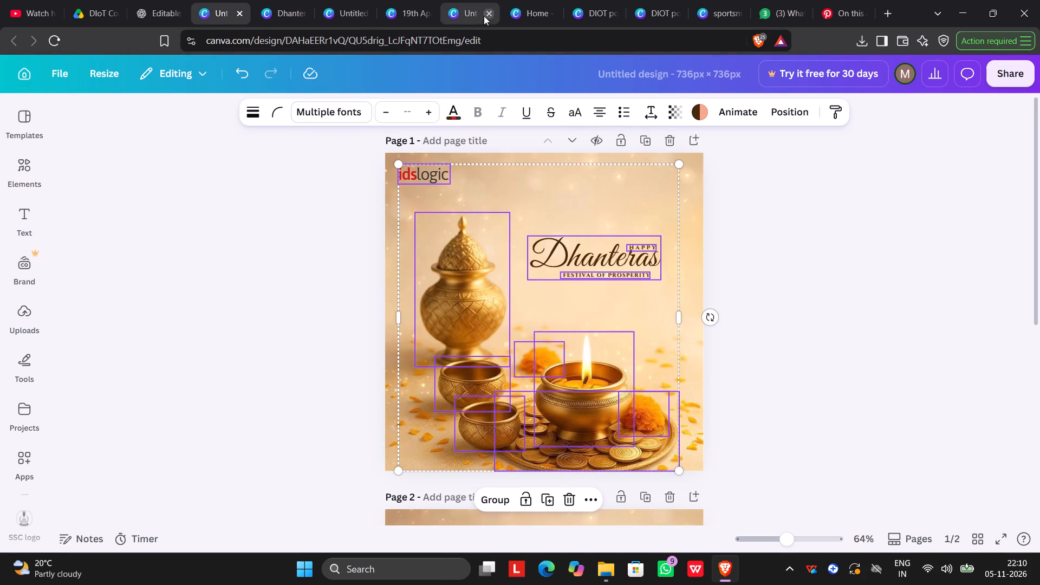
pyautogui.moveTo(600, 11); pyautogui.dragTo(284, 23)
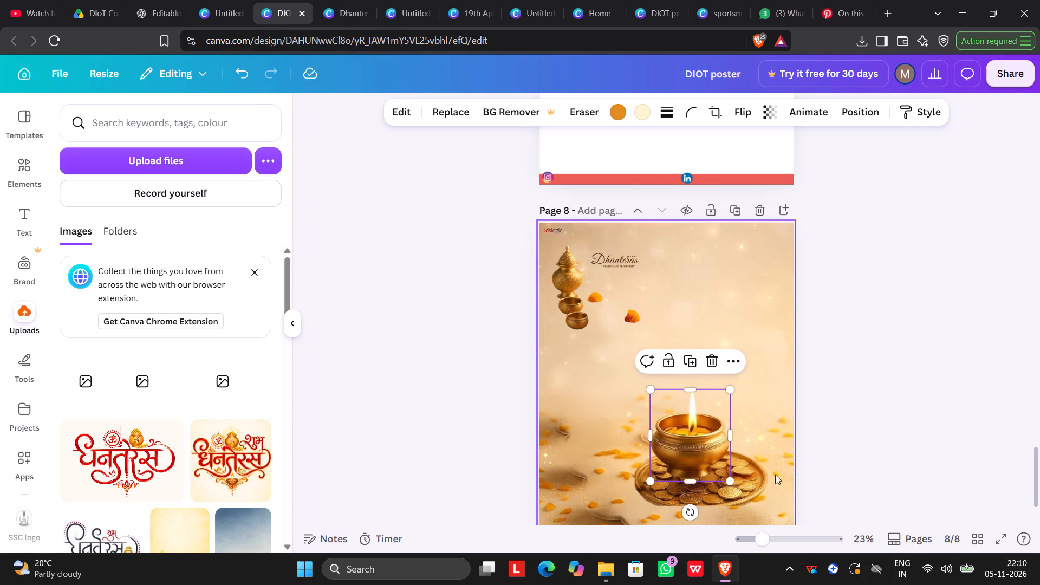
# Enlarge the coin tray to about two thirds of the page width and reposition it beneath the lamp.
pyautogui.click(746, 486)
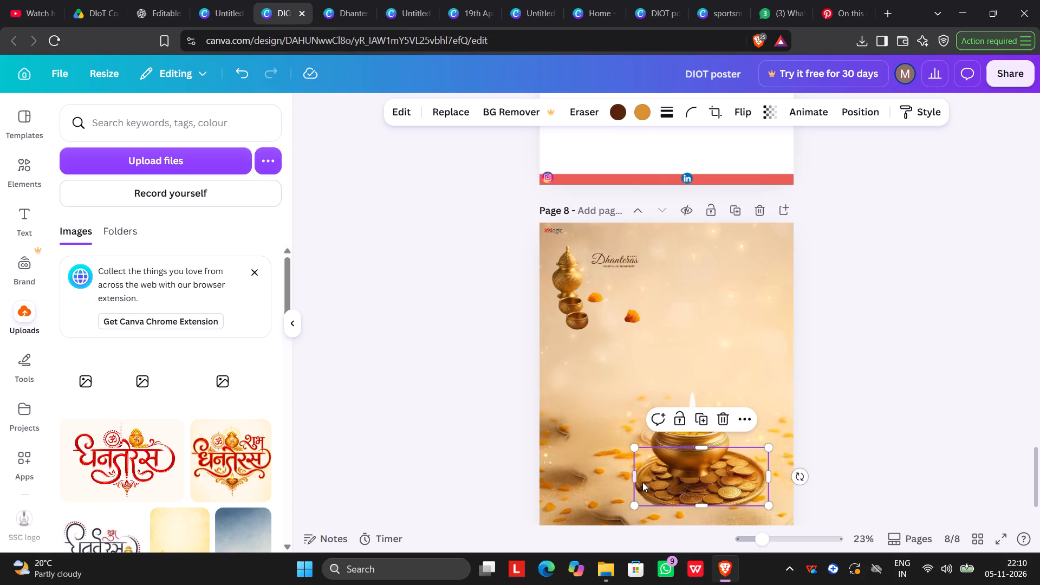
pyautogui.moveTo(632, 506); pyautogui.dragTo(584, 498)
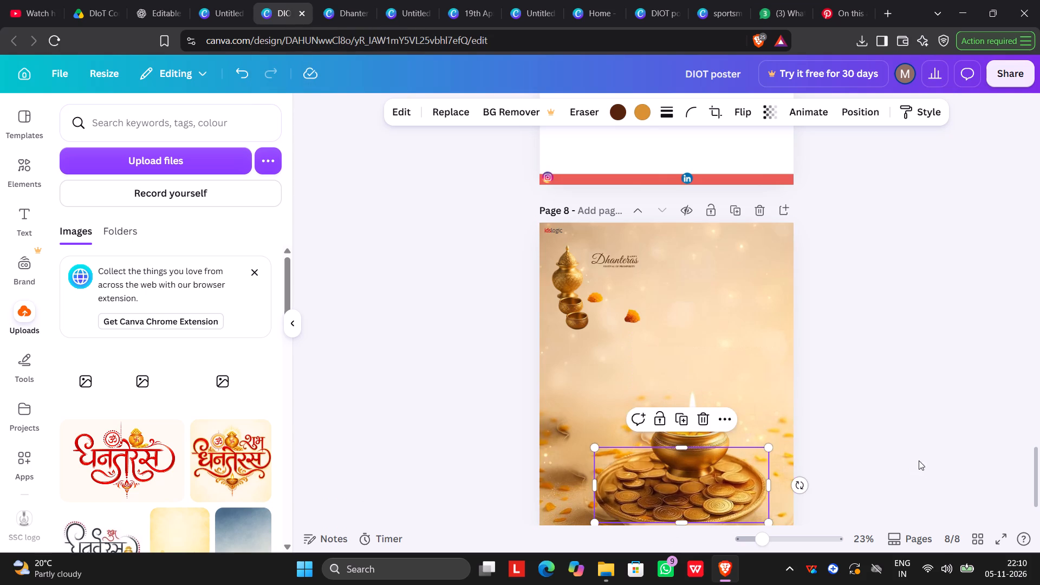
pyautogui.click(919, 459)
pyautogui.moveTo(668, 497); pyautogui.dragTo(678, 478)
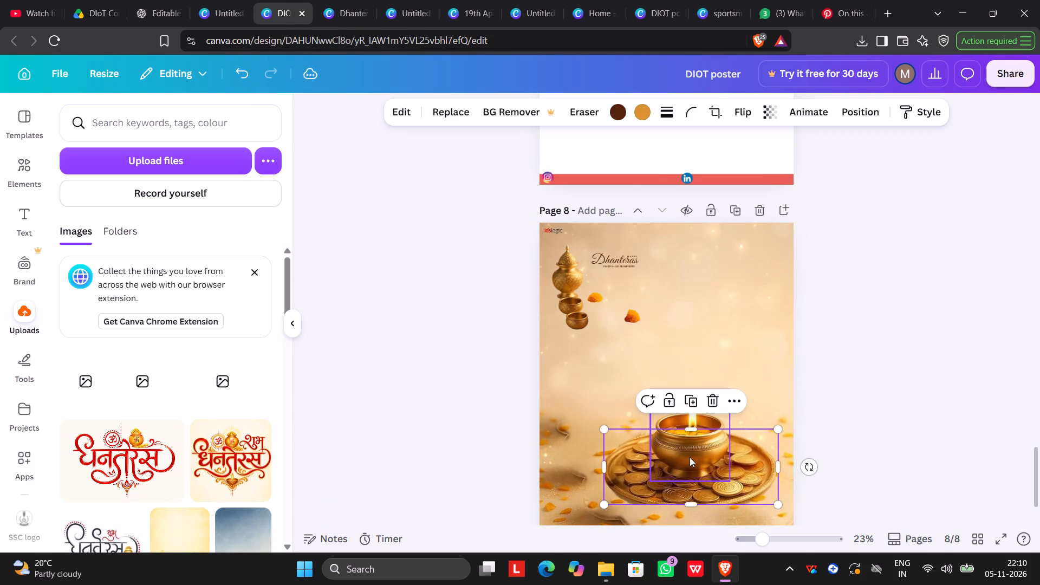
pyautogui.moveTo(690, 454); pyautogui.dragTo(694, 453)
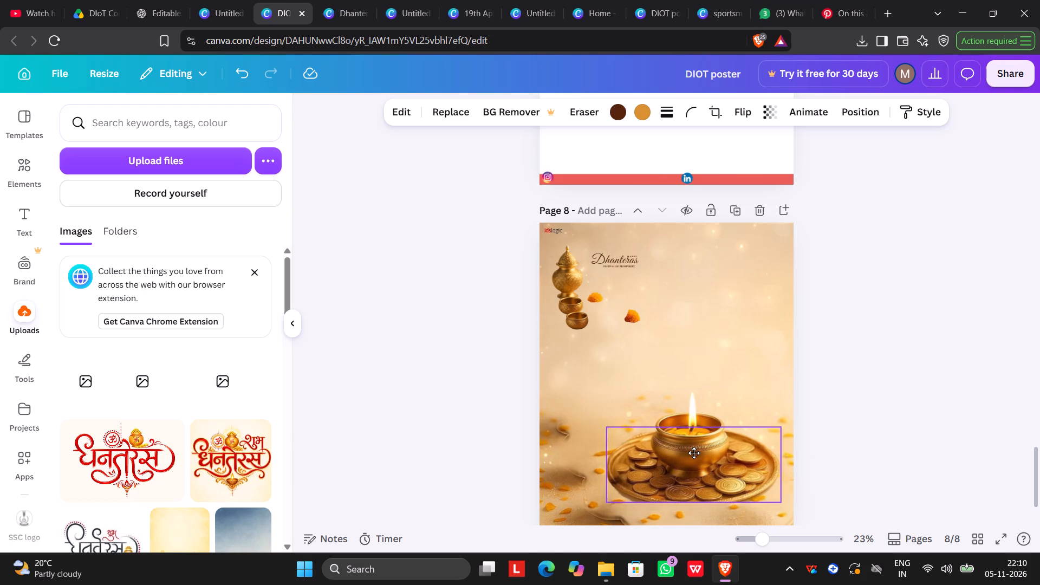
pyautogui.moveTo(694, 453); pyautogui.dragTo(693, 452)
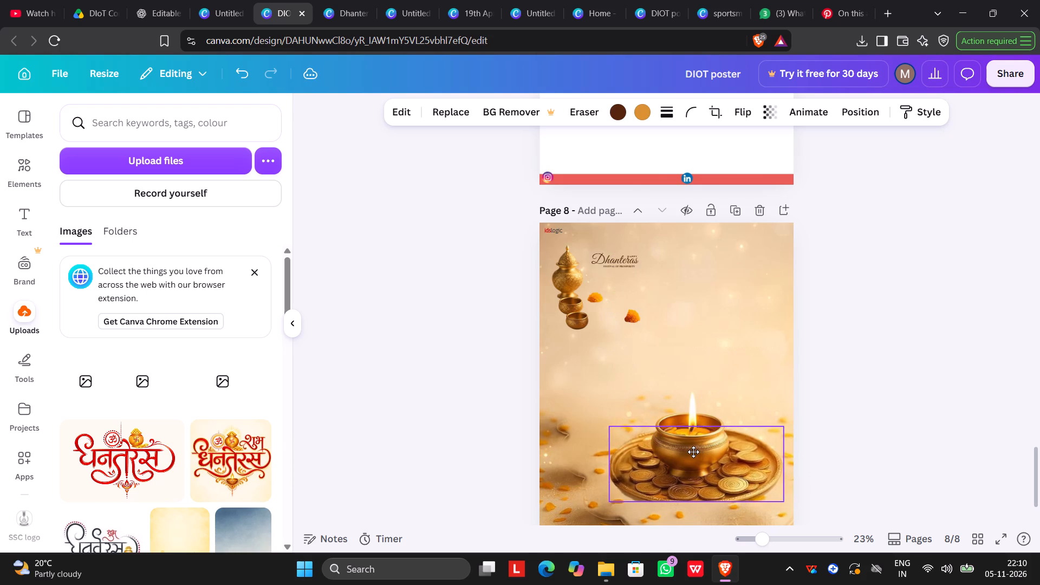
pyautogui.moveTo(693, 452); pyautogui.dragTo(698, 453)
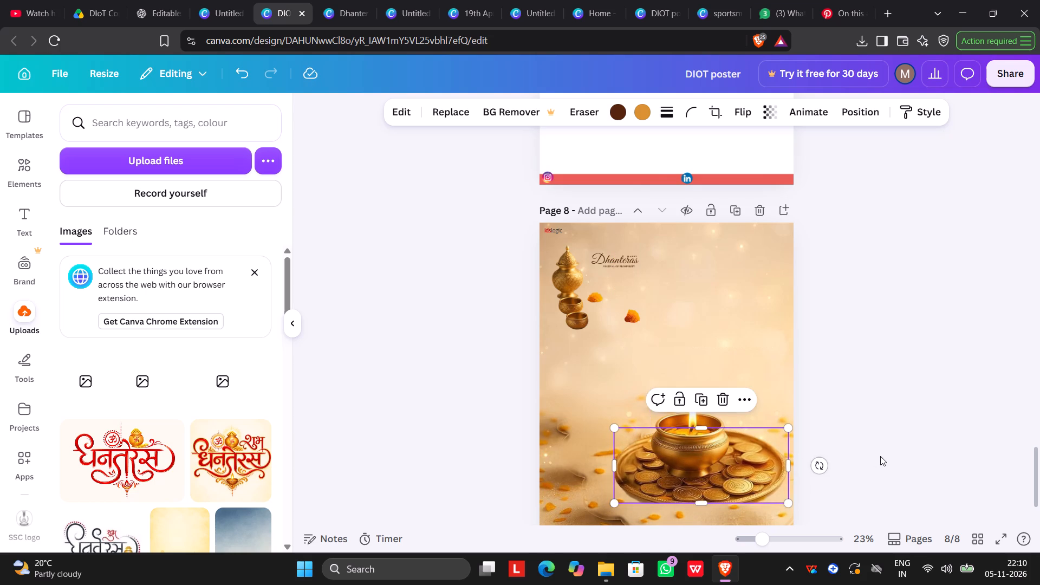
pyautogui.click(882, 452)
# Place the darker orange marigold on the coin tray to the right of the lamp, enlarged to roughly half the lamp's width.
pyautogui.moveTo(629, 316); pyautogui.dragTo(703, 458)
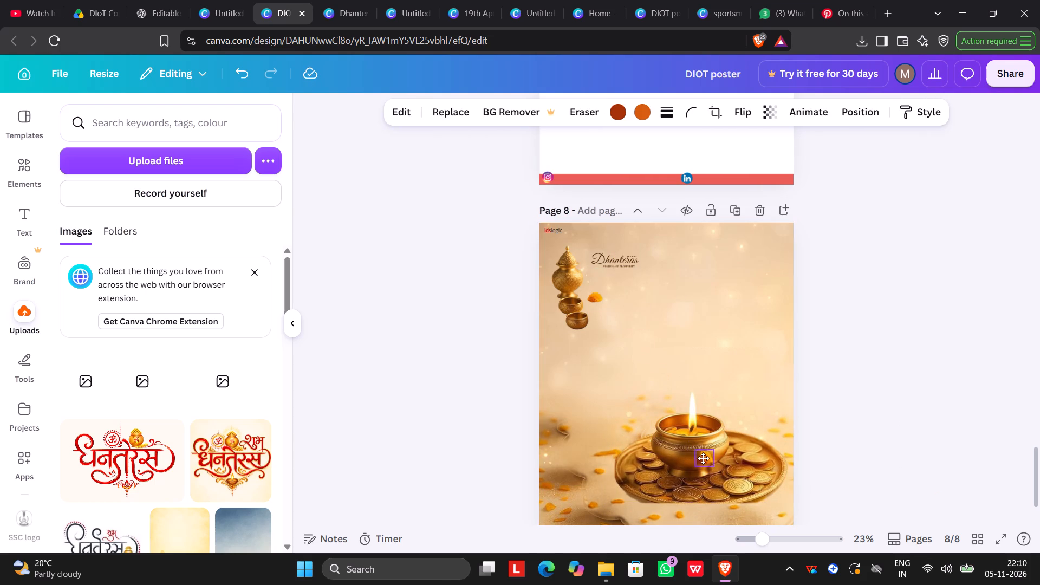
pyautogui.moveTo(703, 458); pyautogui.dragTo(727, 458)
pyautogui.moveTo(717, 467); pyautogui.dragTo(675, 481)
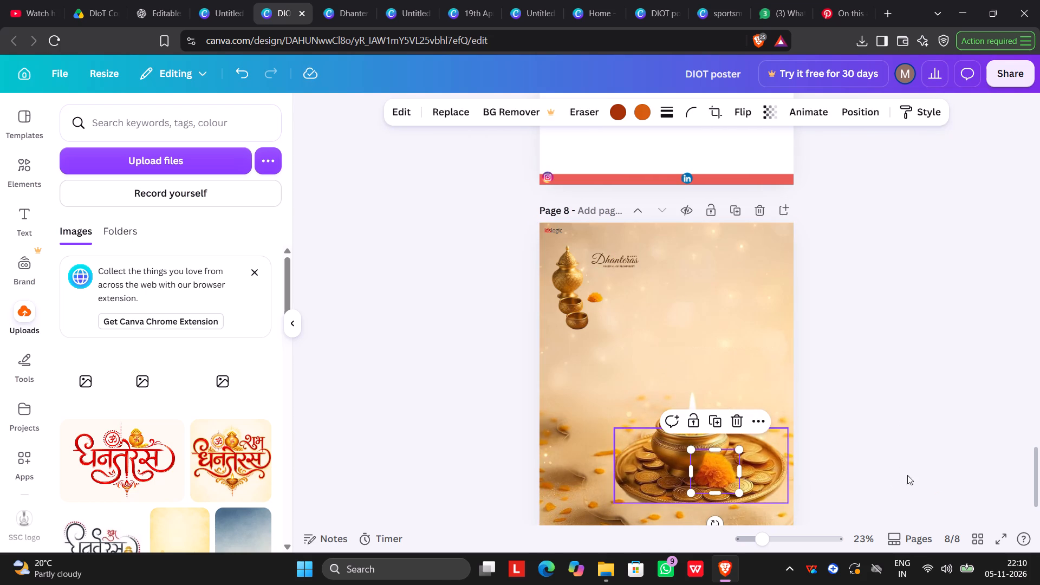
pyautogui.moveTo(907, 474); pyautogui.dragTo(902, 473)
pyautogui.moveTo(718, 473); pyautogui.dragTo(745, 465)
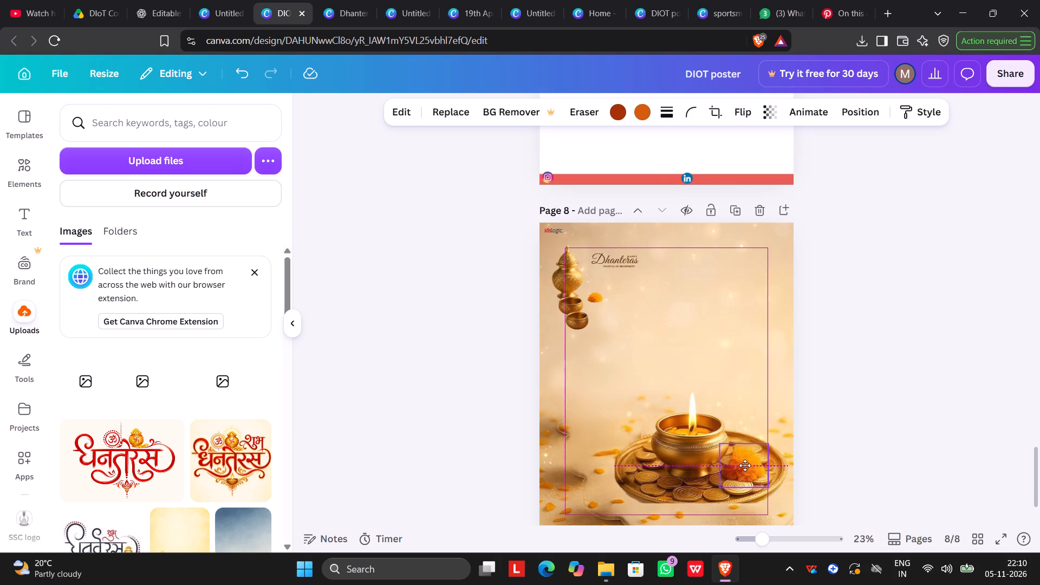
pyautogui.moveTo(745, 465); pyautogui.dragTo(748, 463)
pyautogui.moveTo(772, 482); pyautogui.dragTo(759, 477)
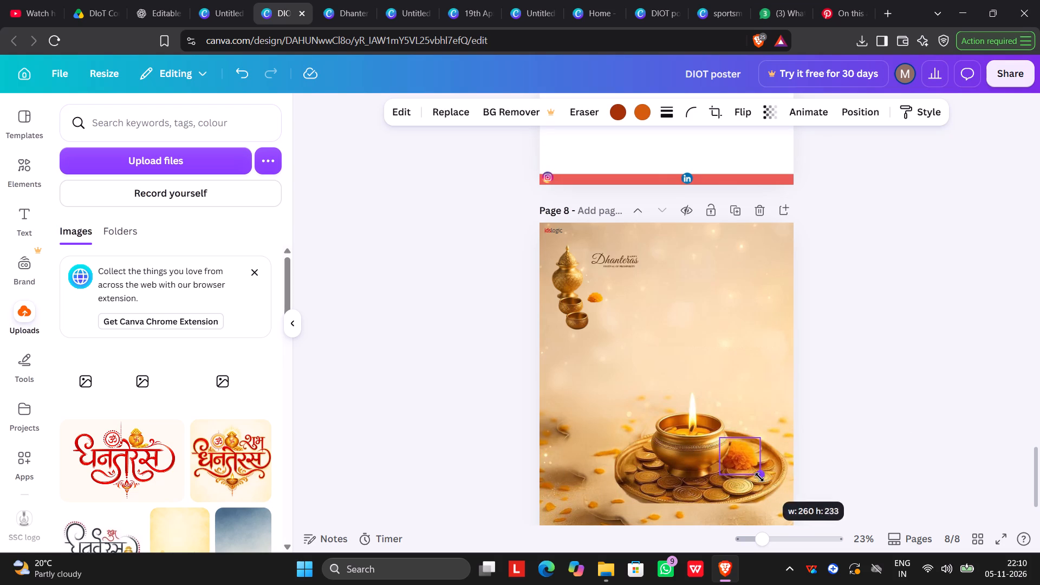
pyautogui.moveTo(759, 477); pyautogui.dragTo(755, 477)
pyautogui.click(826, 448)
pyautogui.click(743, 458)
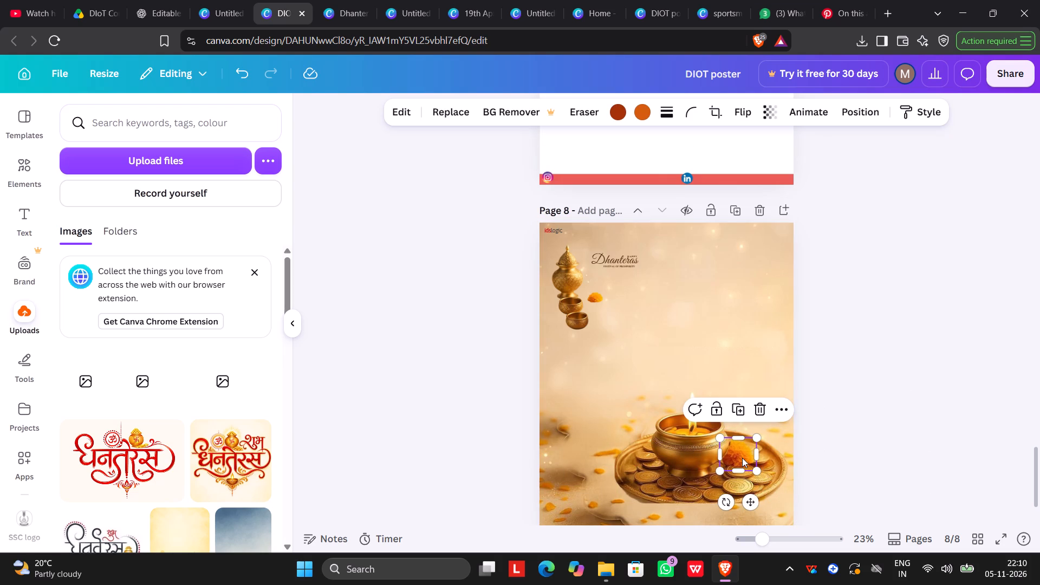
pyautogui.click(732, 455)
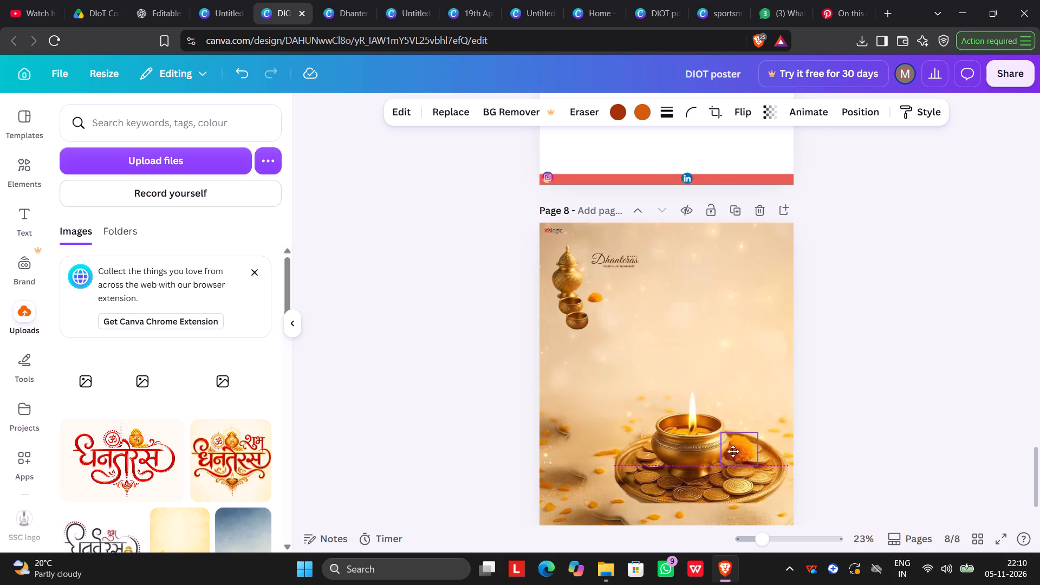
pyautogui.click(868, 439)
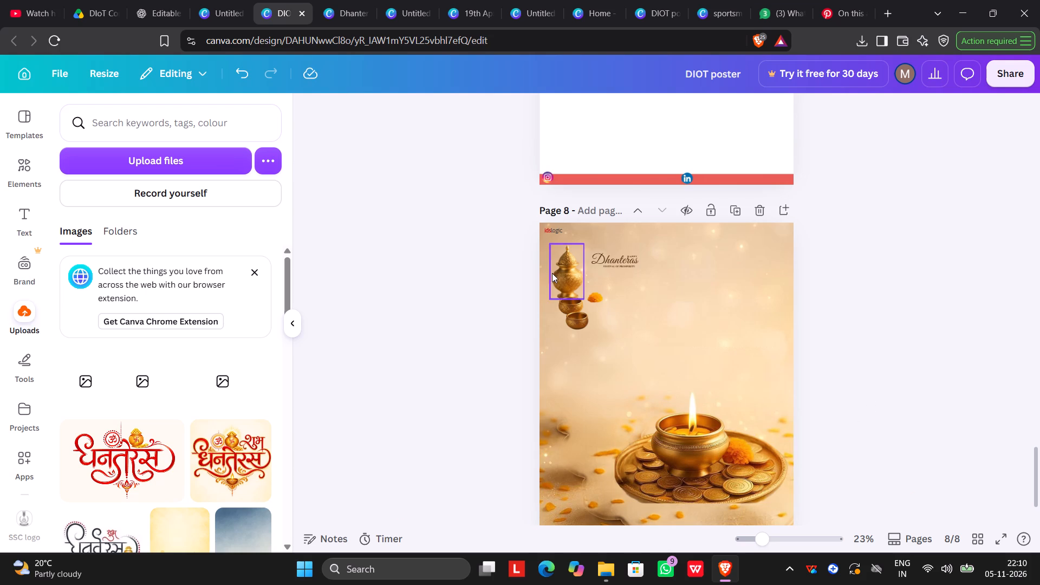
# Place the lighter orange marigold beside the lamp's upper left, enlarged to slightly over a fifth of the page width.
pyautogui.click(600, 297)
pyautogui.moveTo(583, 302); pyautogui.dragTo(532, 354)
pyautogui.click(895, 329)
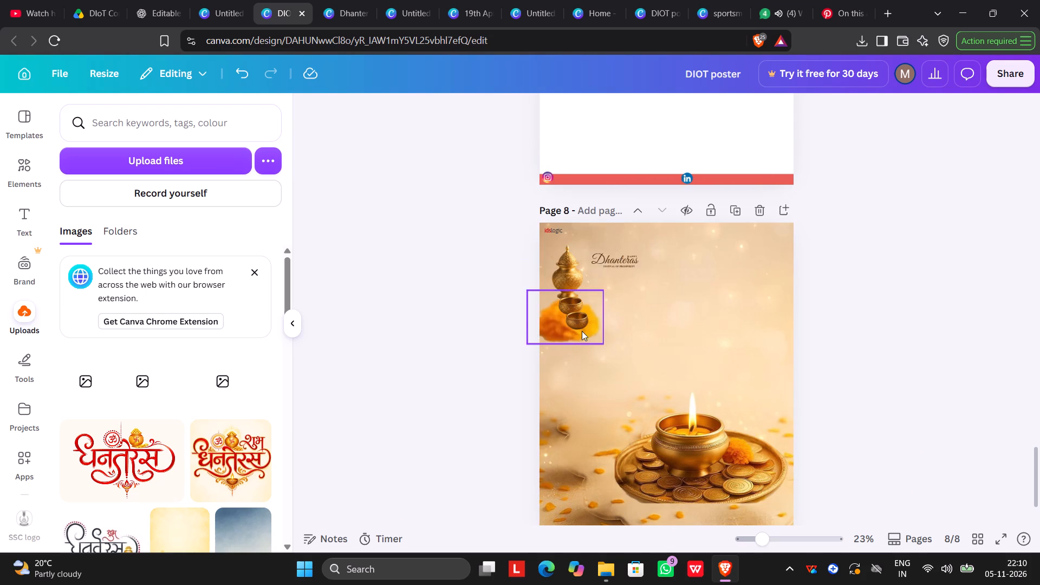
pyautogui.moveTo(582, 331); pyautogui.dragTo(630, 426)
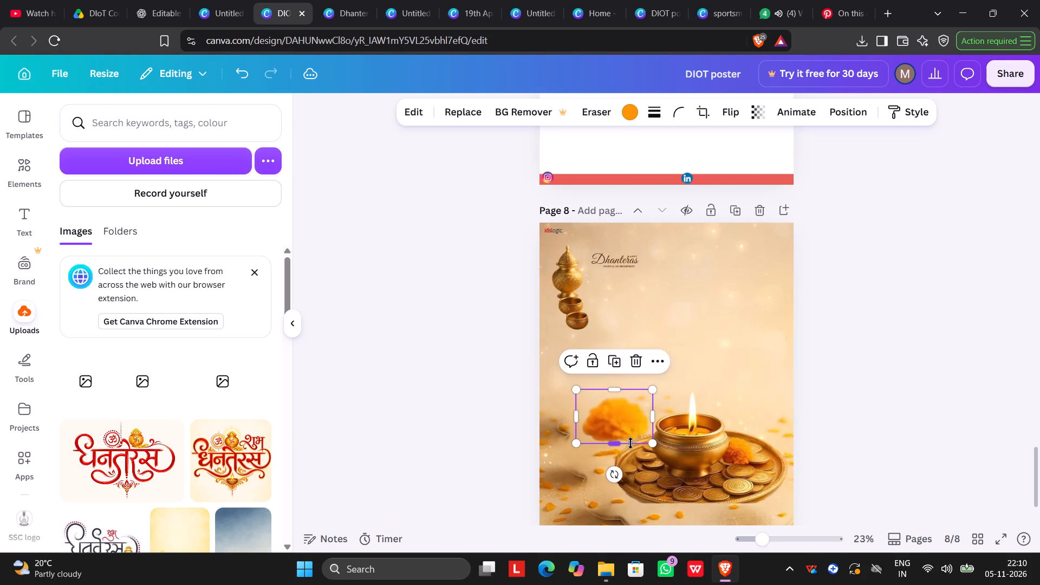
pyautogui.moveTo(654, 441); pyautogui.dragTo(636, 424)
pyautogui.moveTo(607, 412); pyautogui.dragTo(638, 440)
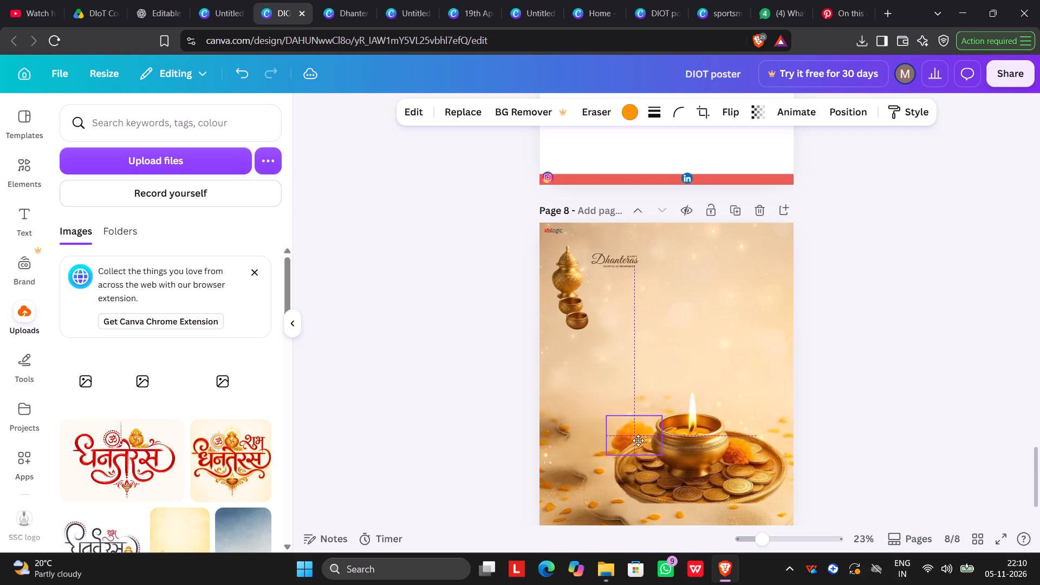
pyautogui.moveTo(638, 440); pyautogui.dragTo(646, 427)
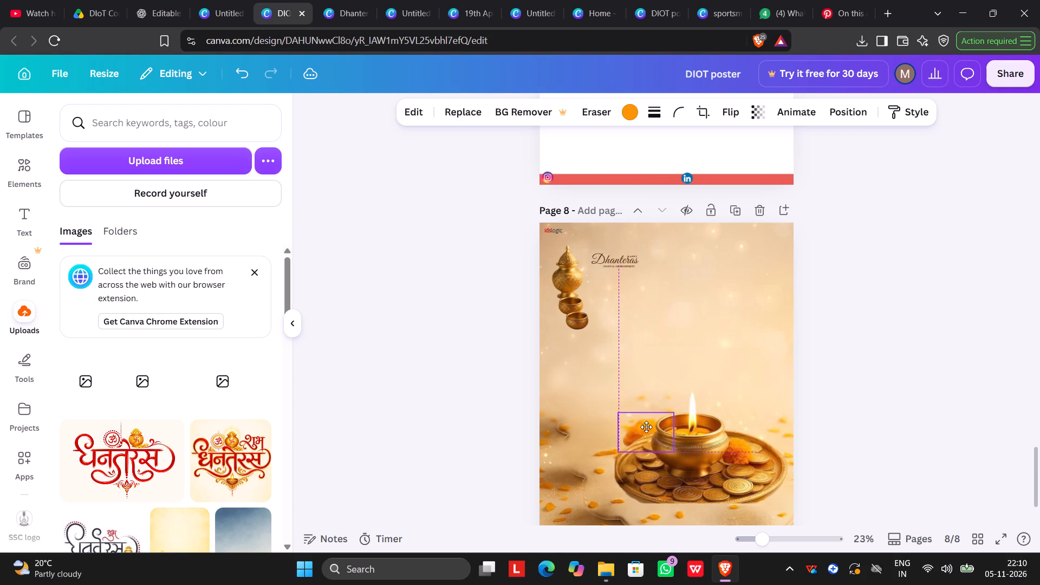
pyautogui.moveTo(646, 427); pyautogui.dragTo(646, 425)
pyautogui.click(204, 14)
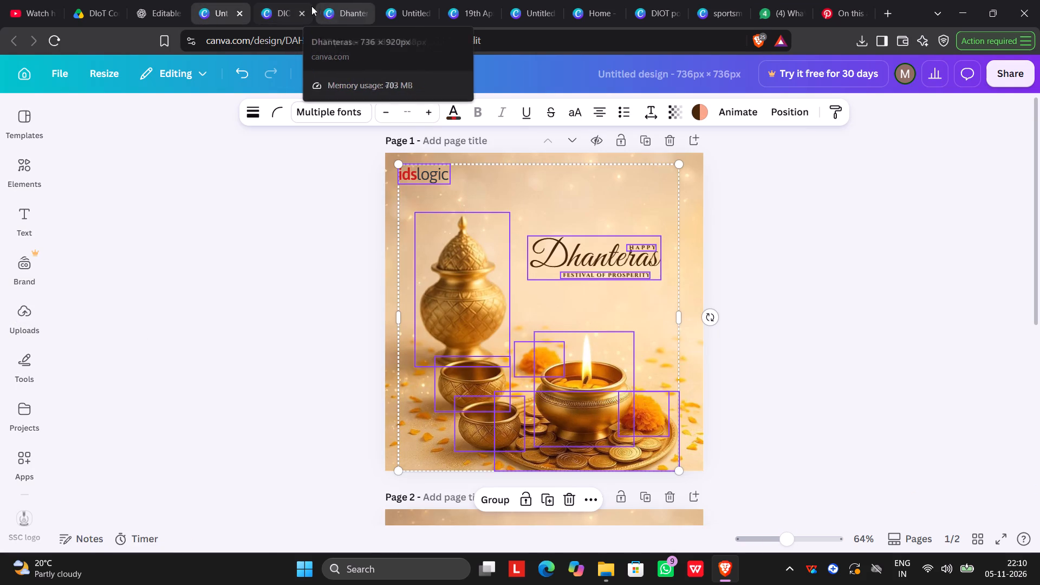
pyautogui.click(279, 8)
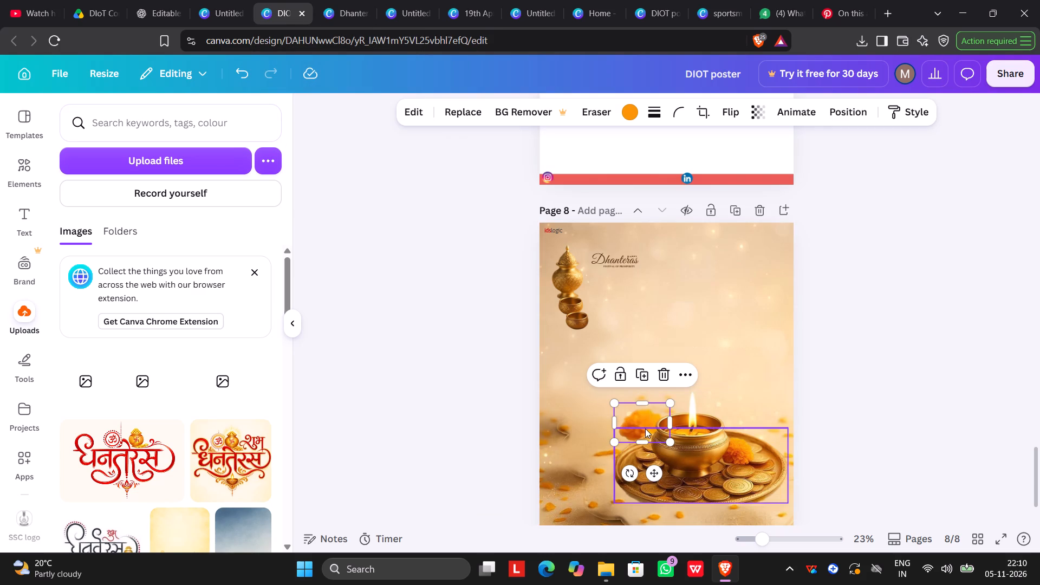
pyautogui.moveTo(643, 416); pyautogui.dragTo(648, 408)
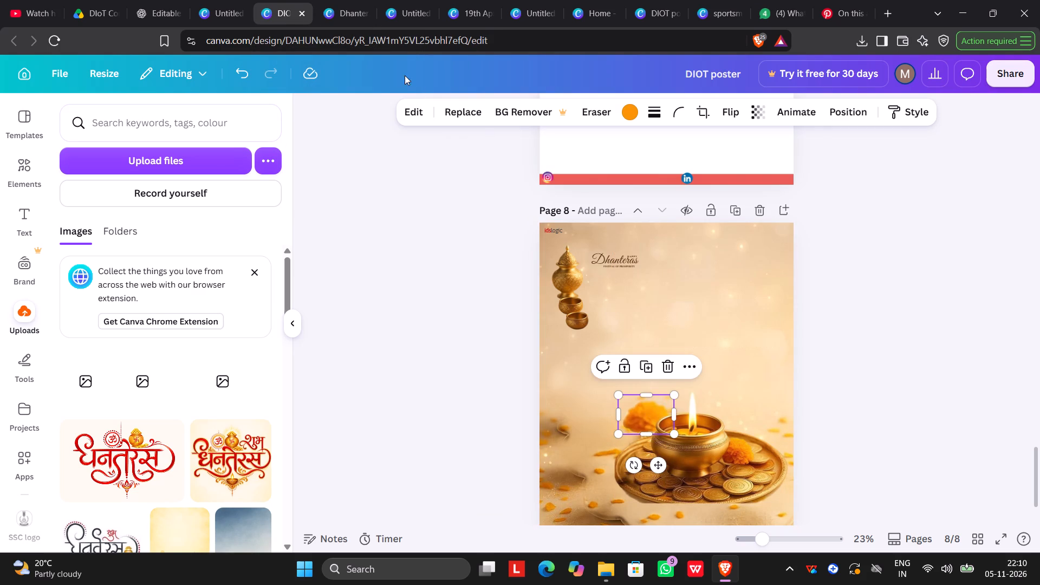
# Check the idslogic design's layout and place the smaller bowl just left of the coin tray, enlarged to about a fifth of the page width.
pyautogui.click(222, 10)
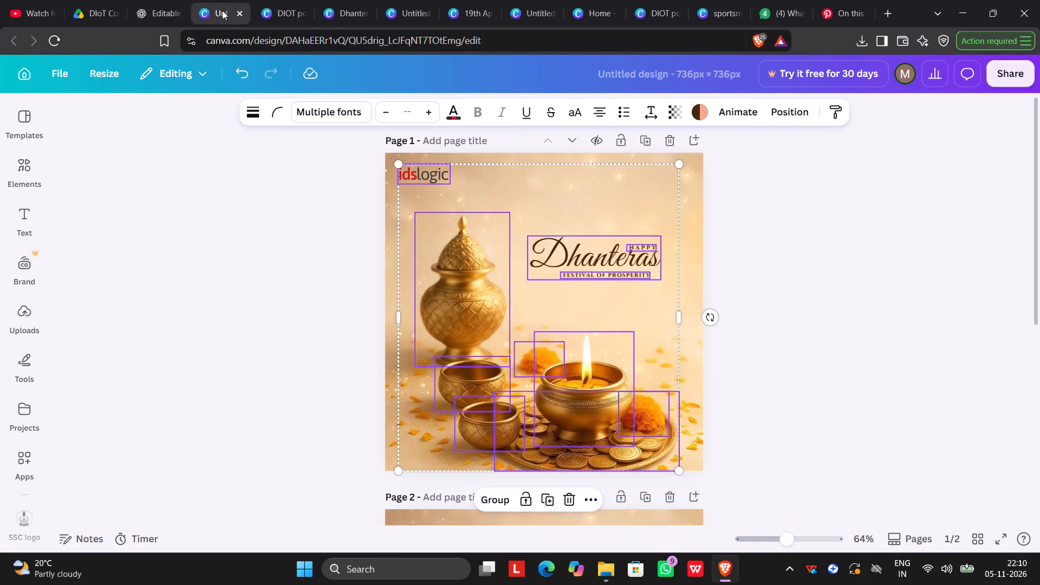
pyautogui.click(288, 7)
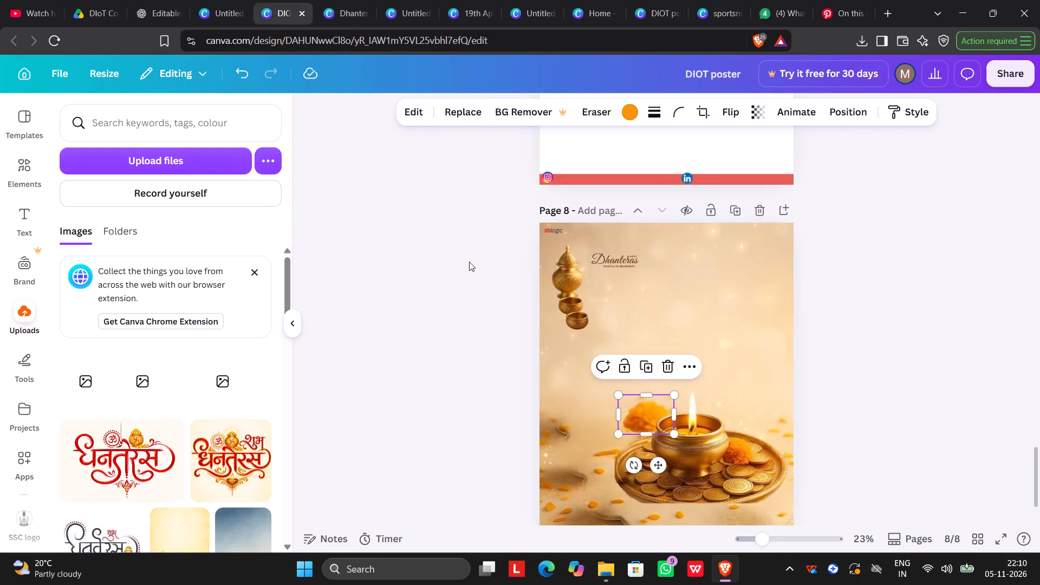
pyautogui.moveTo(585, 323); pyautogui.dragTo(615, 454)
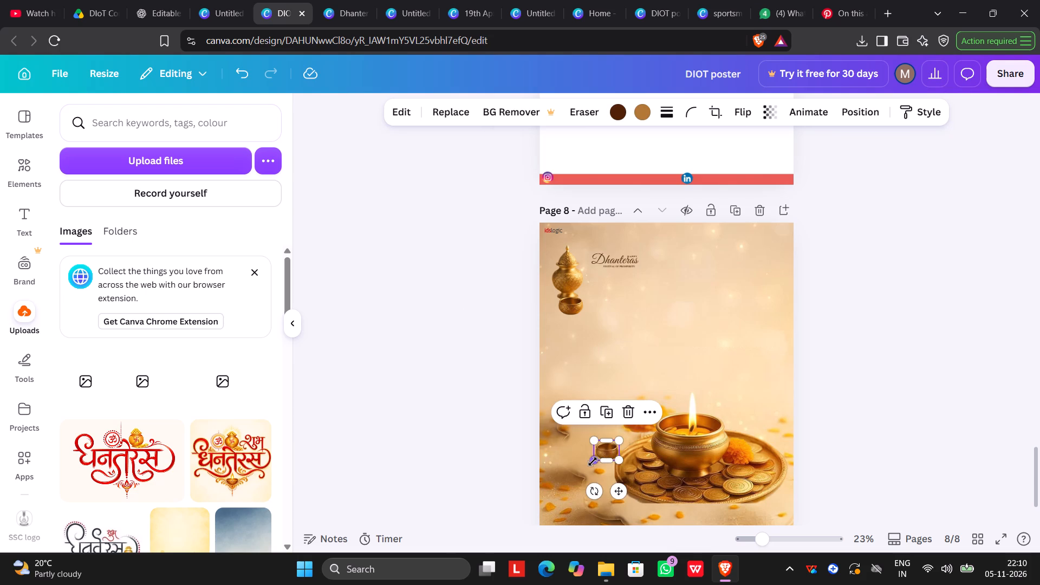
pyautogui.moveTo(593, 461); pyautogui.dragTo(573, 486)
pyautogui.moveTo(607, 463); pyautogui.dragTo(620, 460)
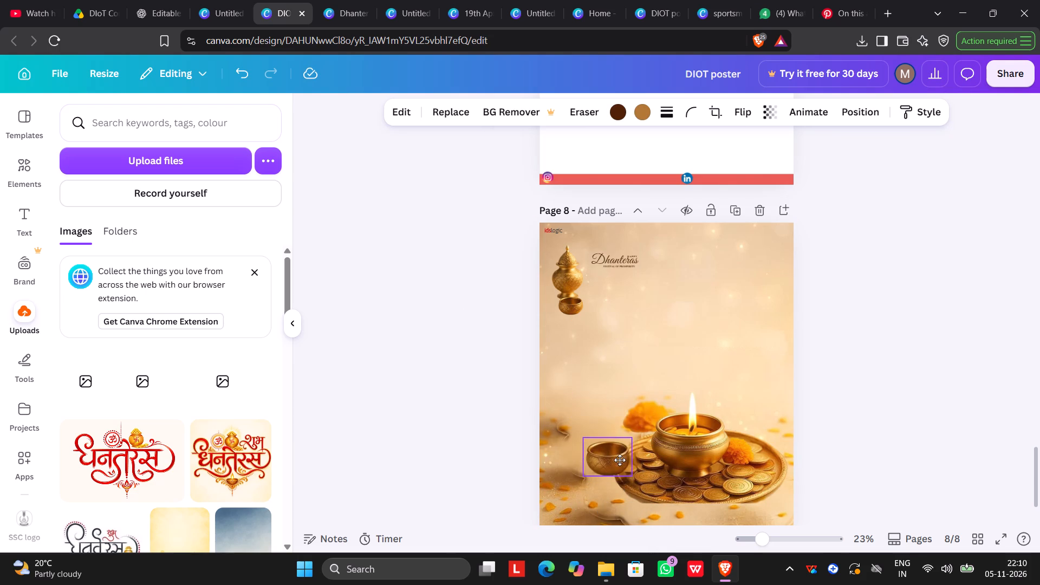
pyautogui.moveTo(620, 460); pyautogui.dragTo(615, 467)
# Enlarge the remaining open bowl to about 30% of the page width and place it behind and left of the small bowl.
pyautogui.click(562, 305)
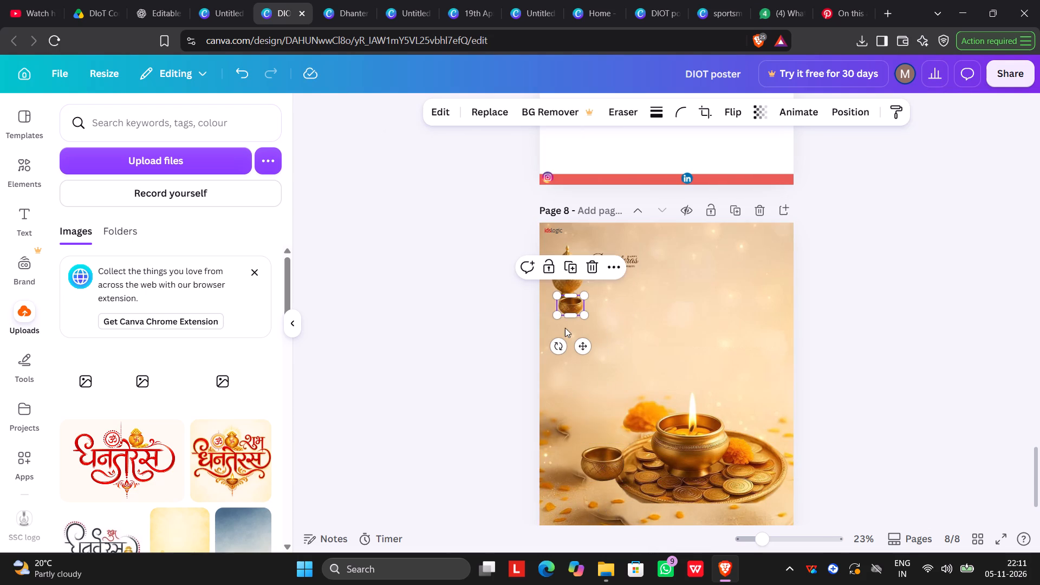
pyautogui.moveTo(554, 315); pyautogui.dragTo(512, 357)
pyautogui.moveTo(558, 322); pyautogui.dragTo(575, 368)
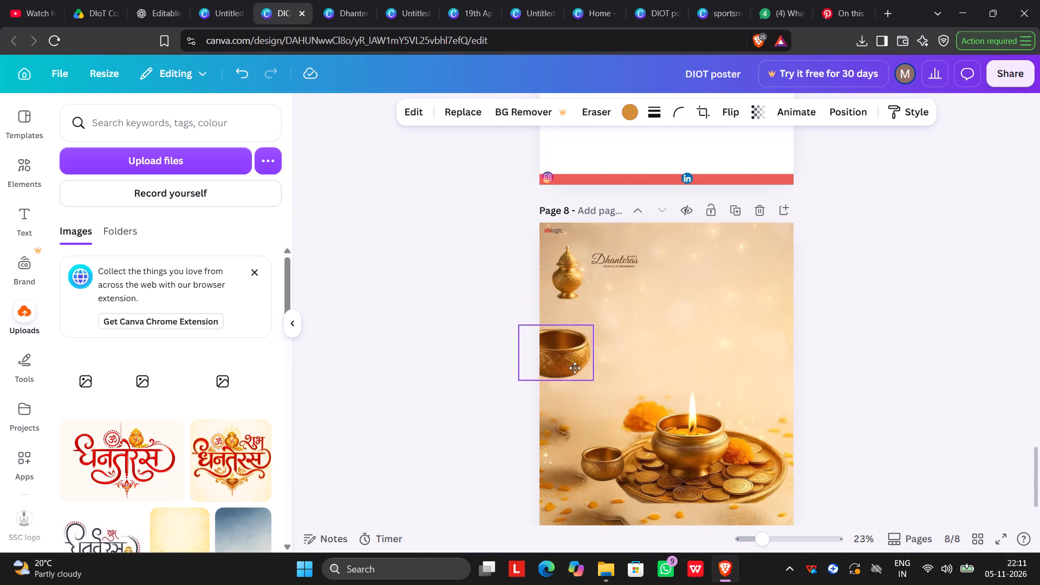
pyautogui.moveTo(575, 368); pyautogui.dragTo(599, 436)
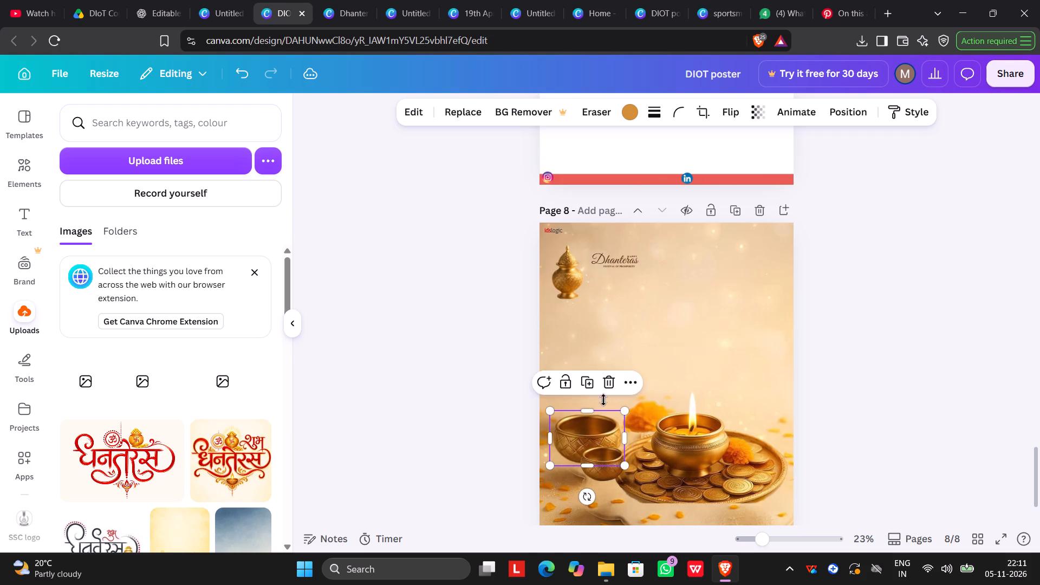
# Enlarge the lidded gold pot to roughly 30% of the page width and stand it just above the larger bowl near the left page edge.
pyautogui.click(575, 289)
pyautogui.moveTo(545, 300); pyautogui.dragTo(518, 370)
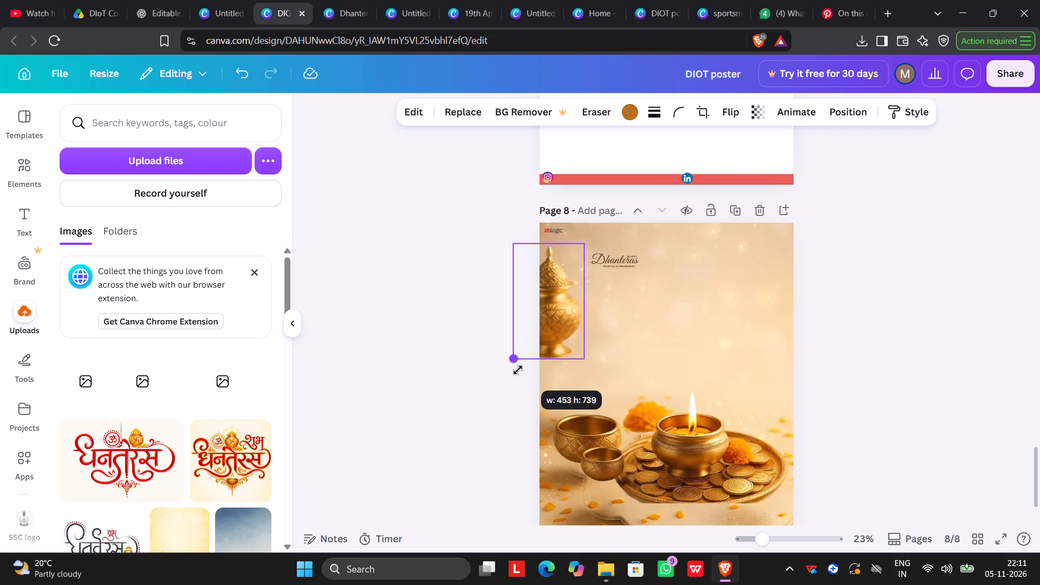
pyautogui.moveTo(518, 370); pyautogui.dragTo(518, 370)
pyautogui.moveTo(560, 318); pyautogui.dragTo(599, 378)
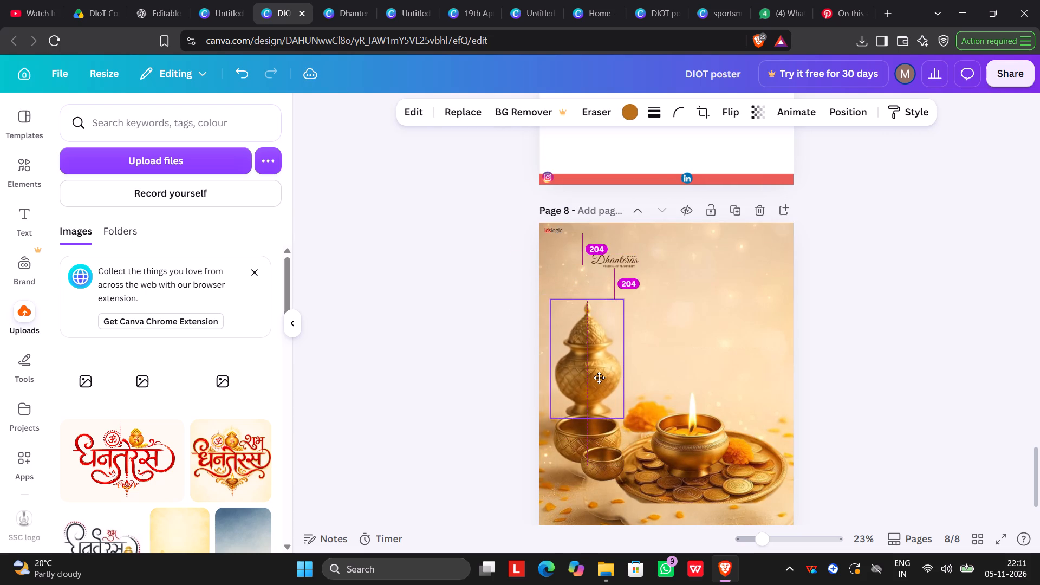
pyautogui.moveTo(599, 378); pyautogui.dragTo(593, 372)
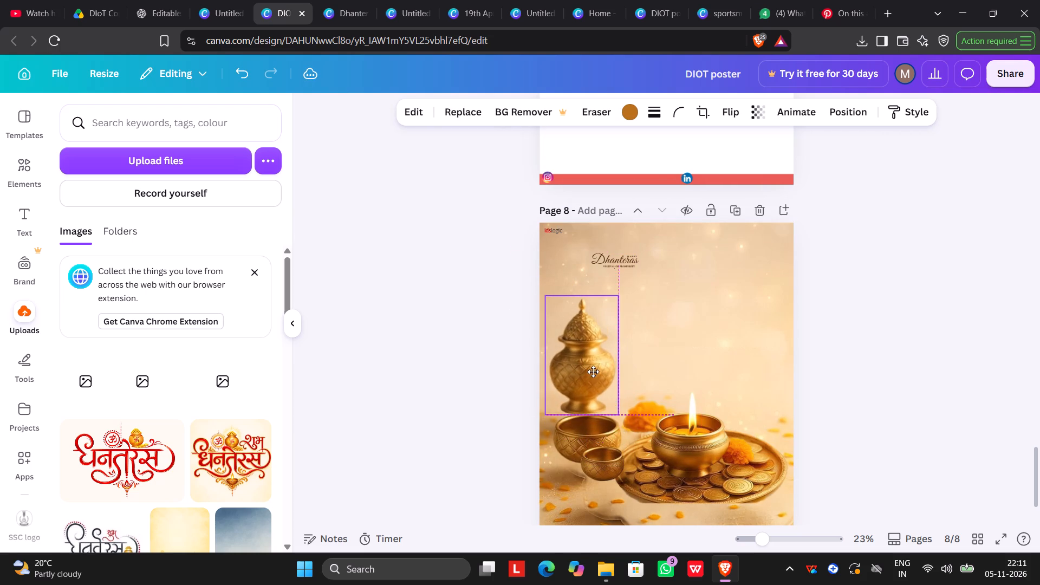
pyautogui.moveTo(593, 372); pyautogui.dragTo(591, 376)
pyautogui.click(881, 336)
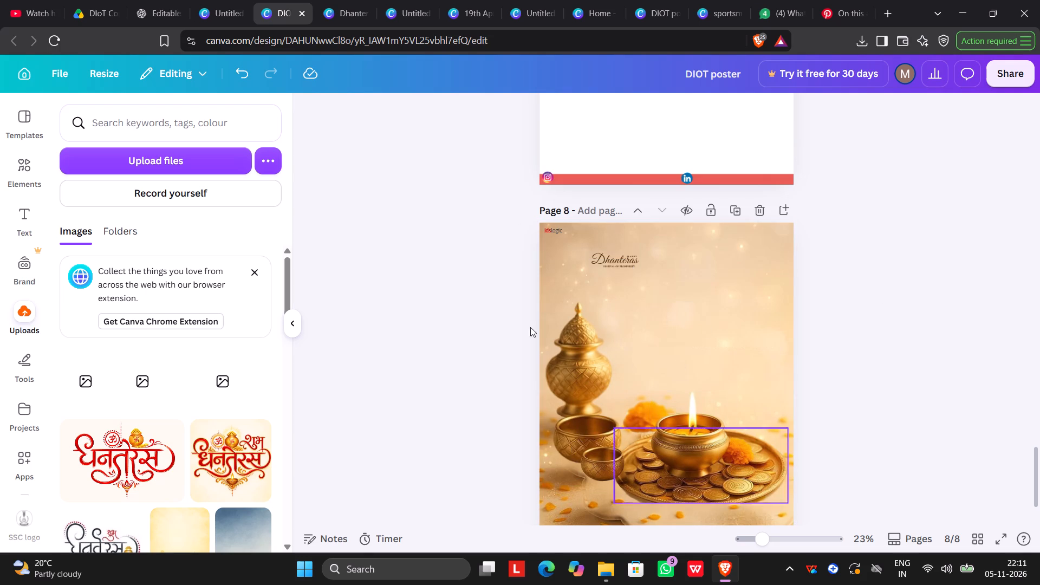
# Compare with the idslogic design and move the coin tray down until it rests on the bottom edge of page 8.
pyautogui.click(220, 4)
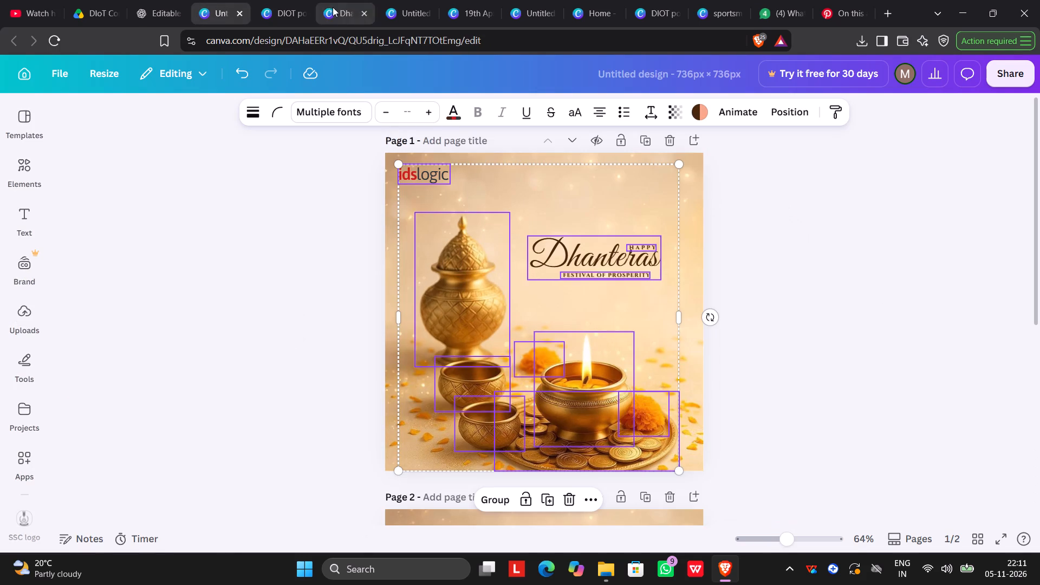
pyautogui.click(290, 2)
pyautogui.scroll(-2, 901, 328)
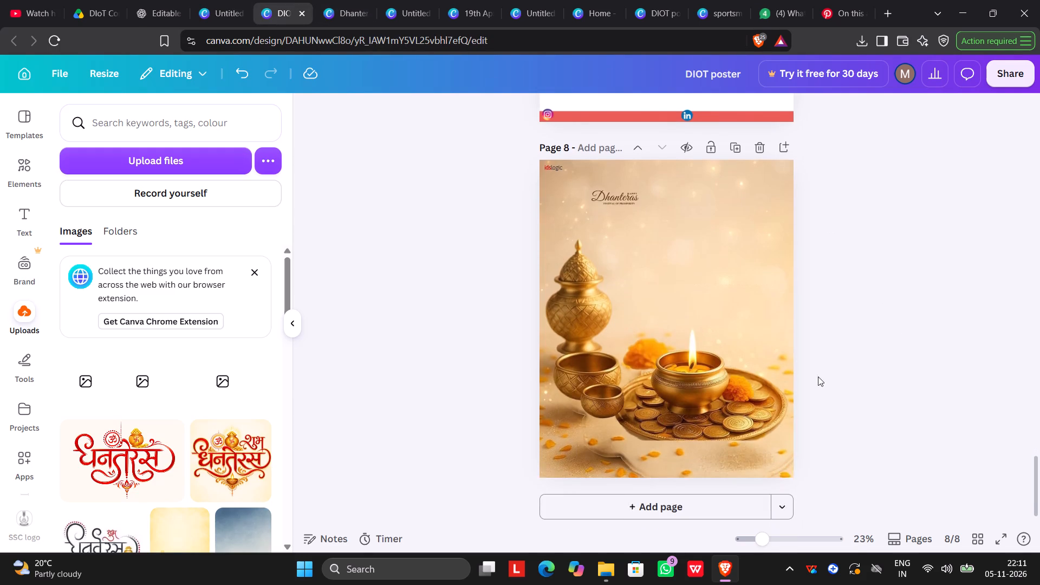
pyautogui.moveTo(733, 411); pyautogui.dragTo(729, 444)
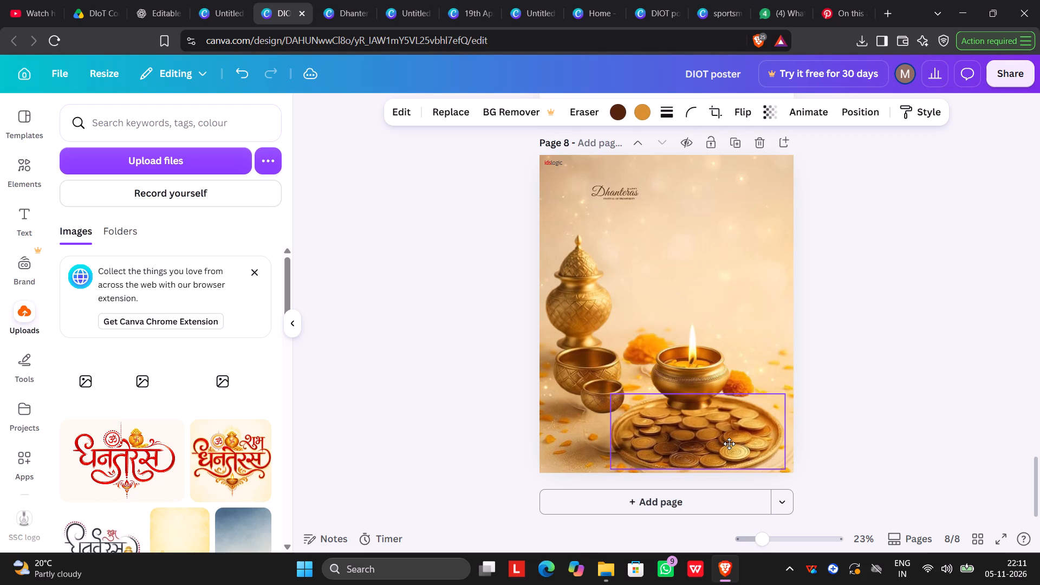
pyautogui.moveTo(729, 444); pyautogui.dragTo(728, 447)
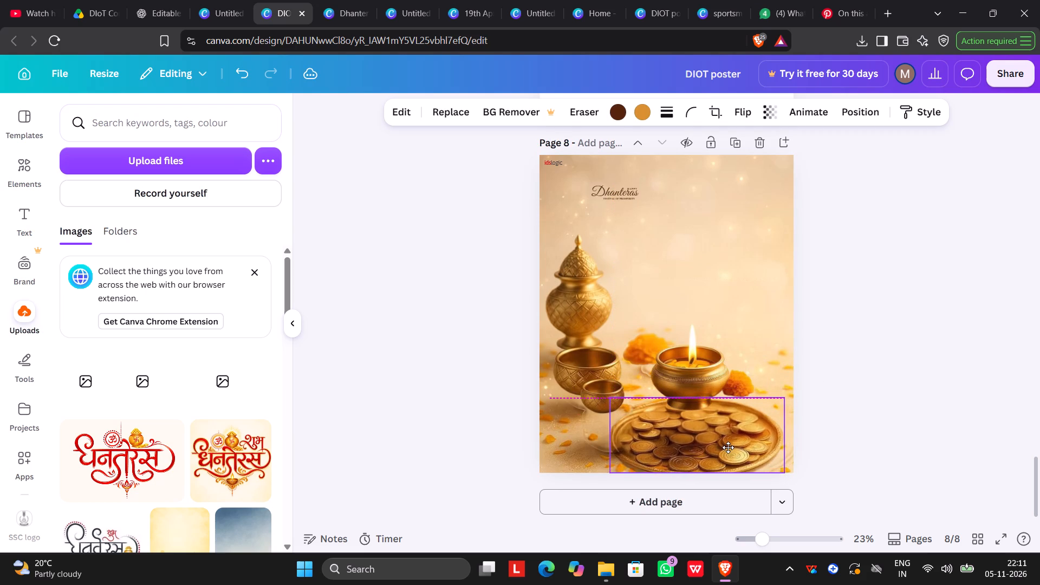
pyautogui.moveTo(728, 447); pyautogui.dragTo(728, 446)
pyautogui.click(890, 366)
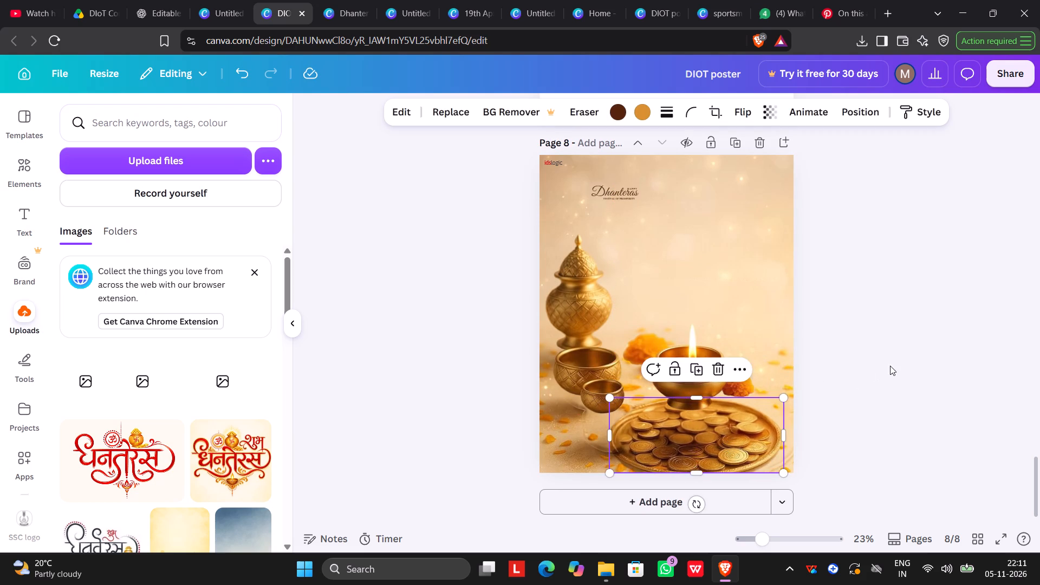
# Move the lit lamp and the darker marigold down onto the coin tray, keeping the marigold right of the lamp.
pyautogui.moveTo(701, 385); pyautogui.dragTo(710, 421)
pyautogui.moveTo(744, 388); pyautogui.dragTo(753, 428)
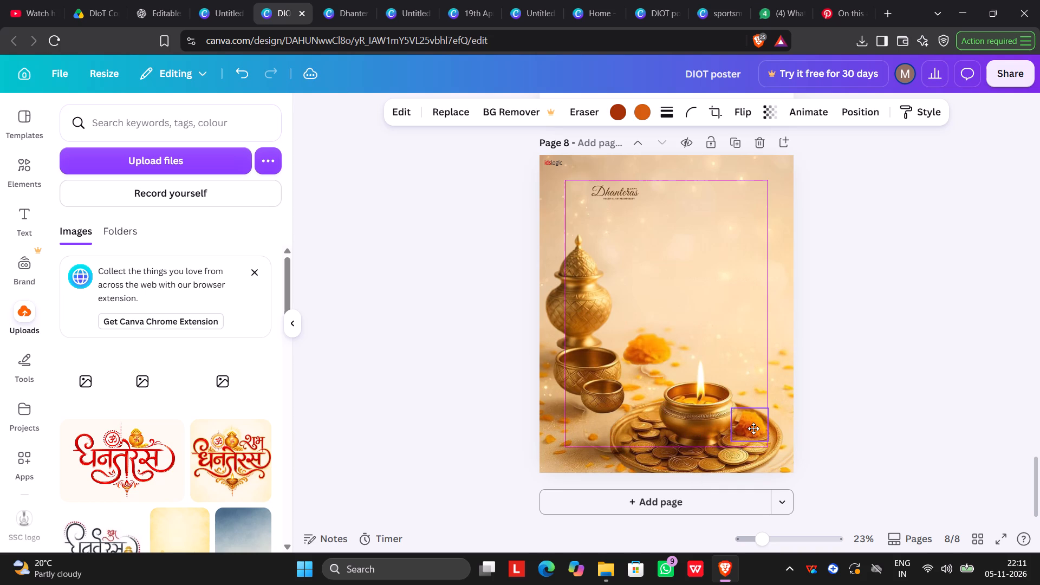
# Nudge the darker marigold closer to the lamp and lower the brighter marigold to just left of the flame.
pyautogui.moveTo(753, 428); pyautogui.dragTo(751, 427)
pyautogui.click(876, 370)
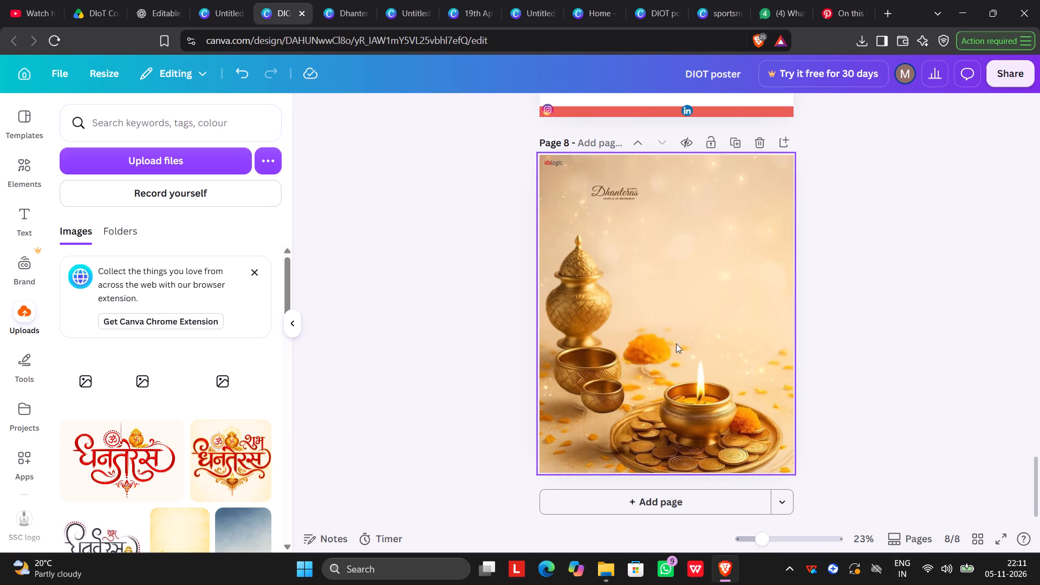
pyautogui.moveTo(661, 346); pyautogui.dragTo(668, 380)
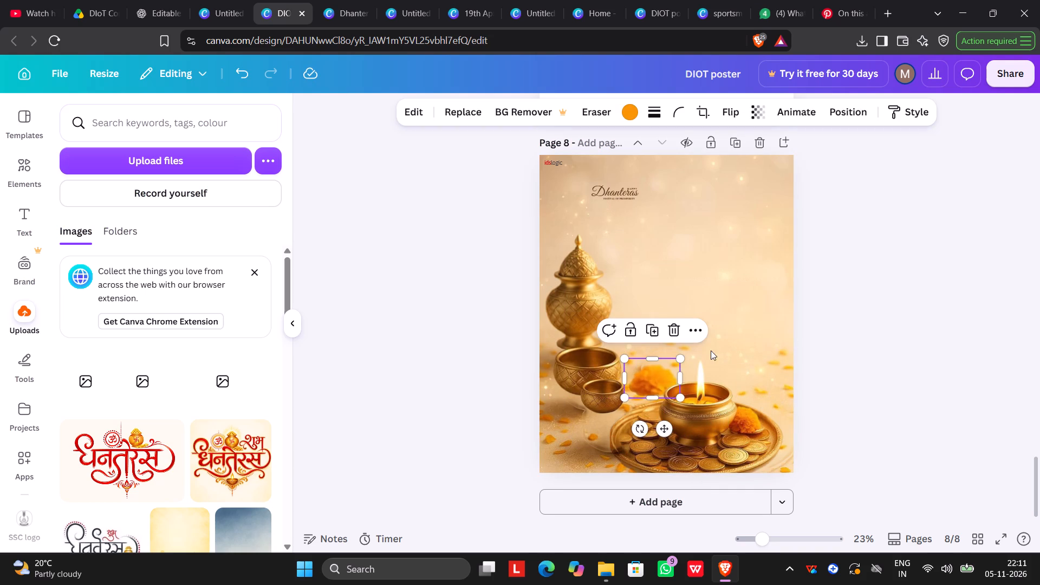
pyautogui.click(813, 328)
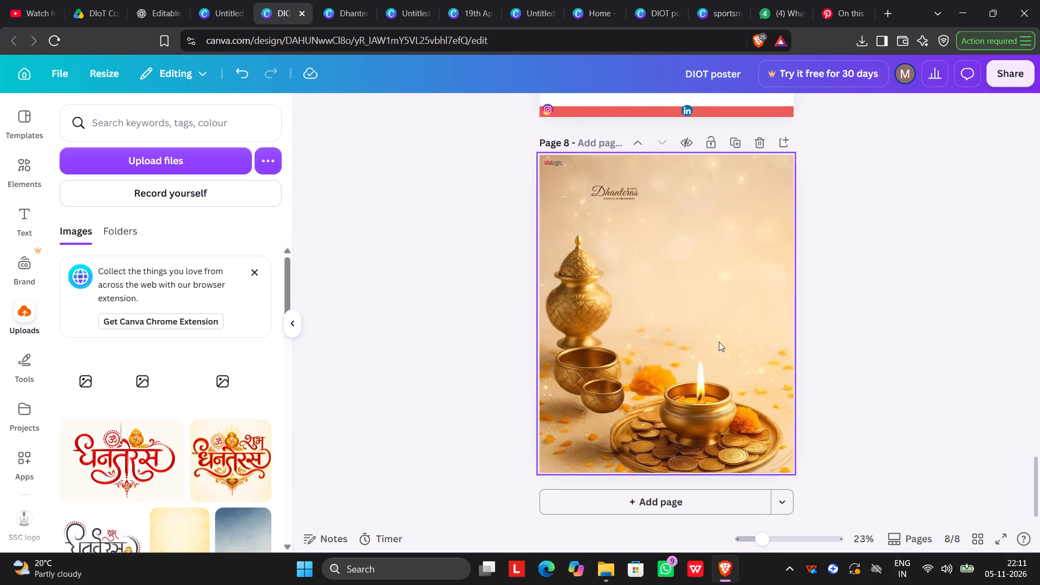
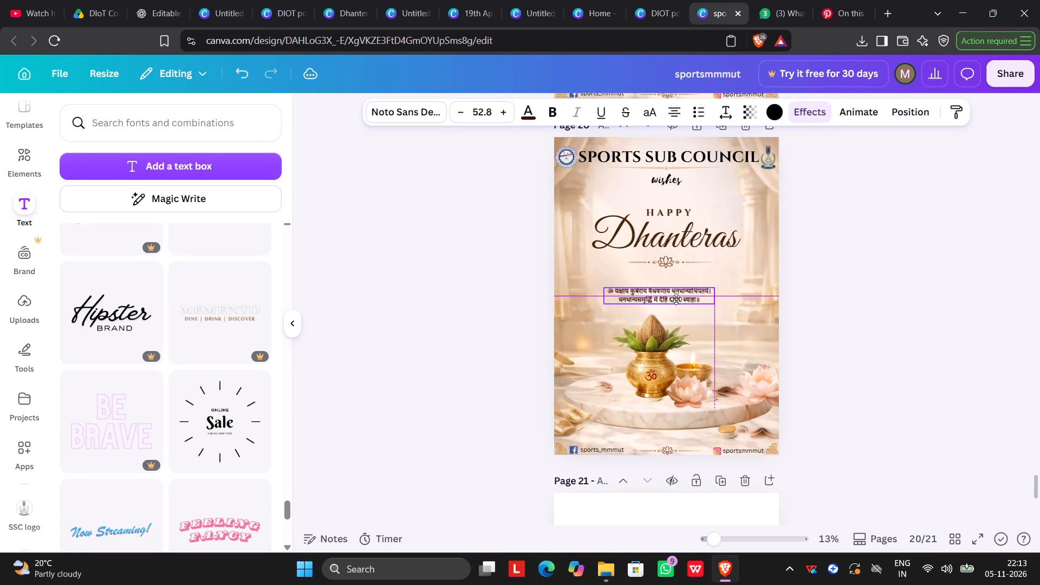
# Shift the two-line Sanskrit mantra on page 20 slightly right of the page centre, between the lotus divider and the gold kalash.
pyautogui.moveTo(676, 299); pyautogui.dragTo(701, 296)
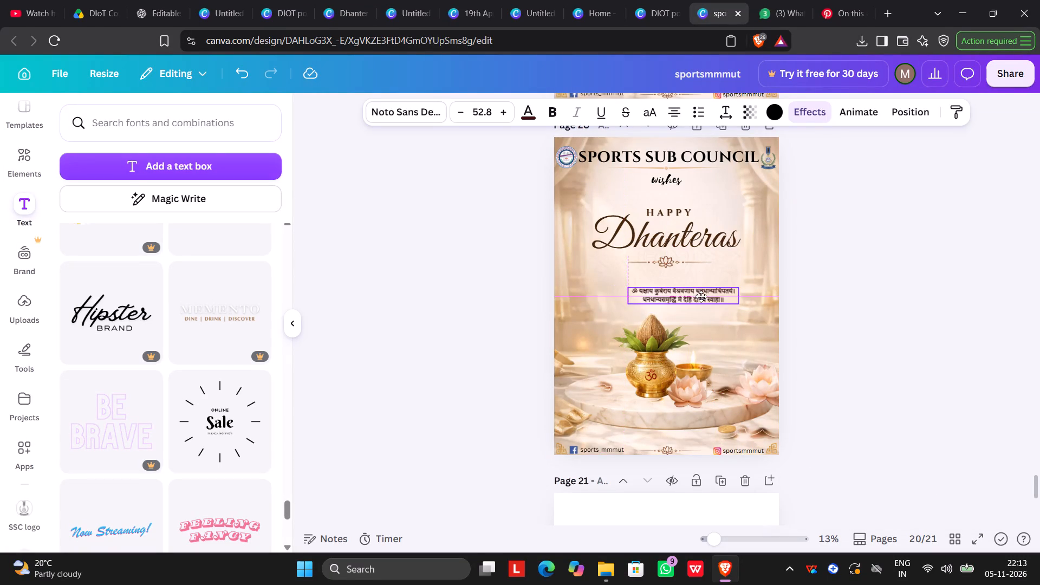
pyautogui.moveTo(701, 296); pyautogui.dragTo(706, 295)
pyautogui.click(847, 294)
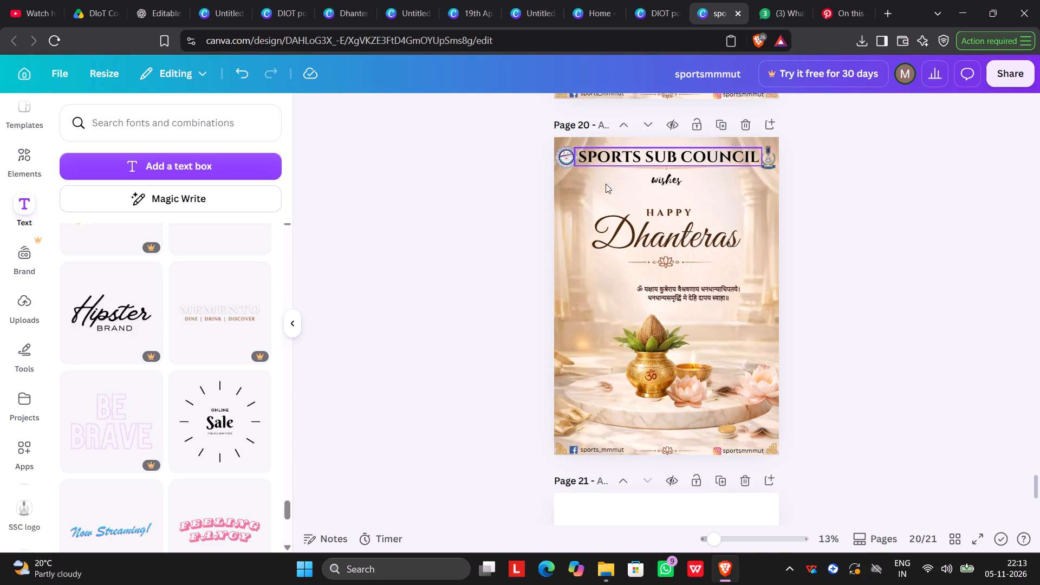
# Look through the existing Dhanteras greeting pages of the sportsmmmut design for layout reference.
pyautogui.scroll(6, 720, 236)
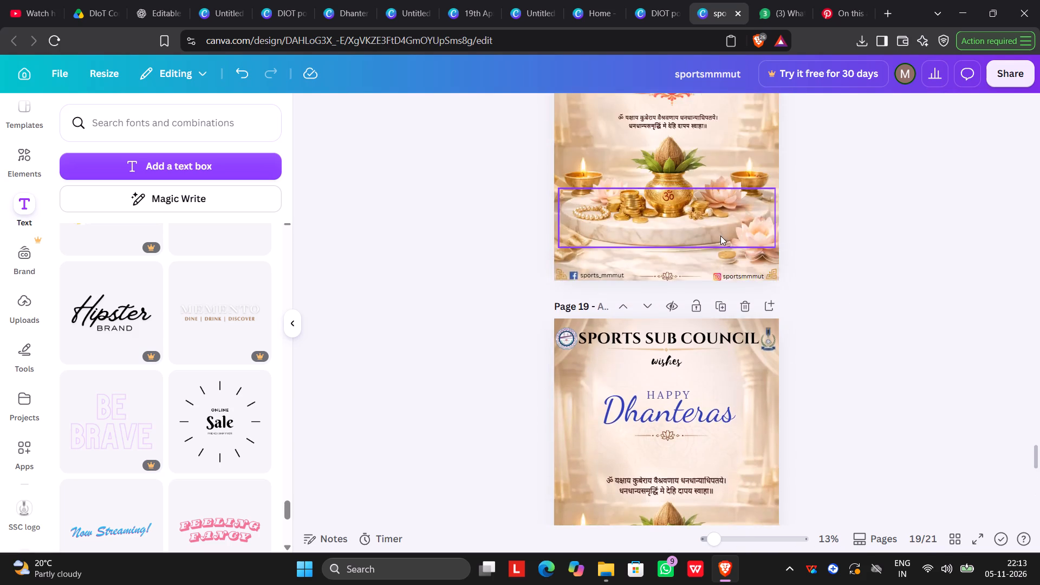
pyautogui.scroll(15, 720, 236)
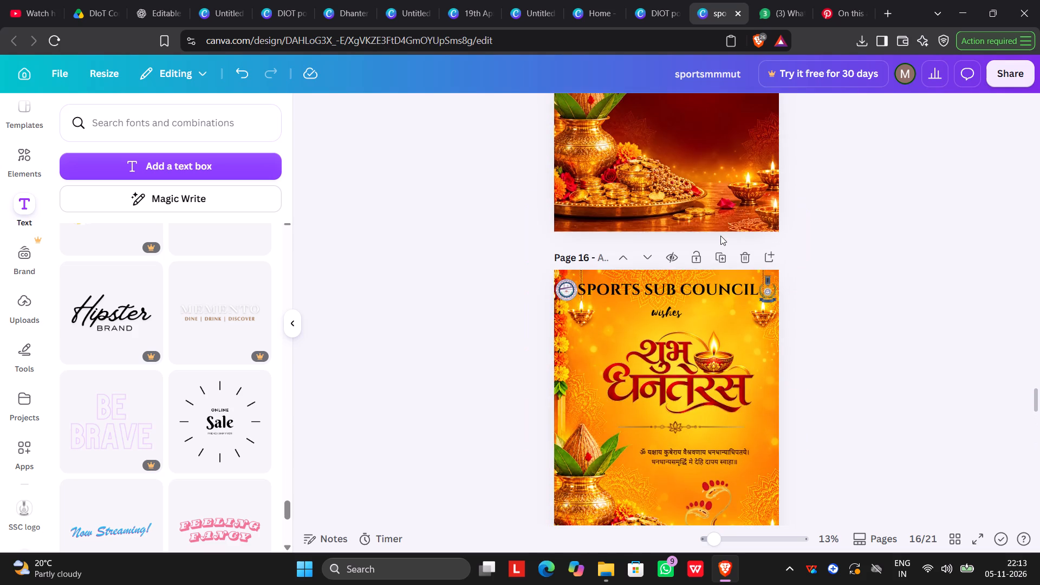
pyautogui.scroll(-17, 720, 236)
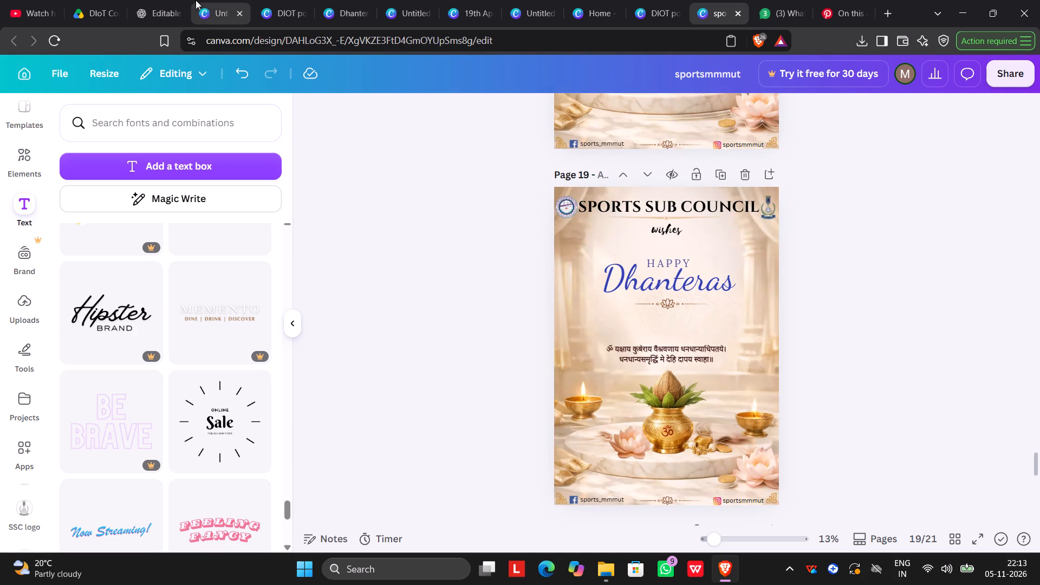
# Compare page 8 of DIOT poster with the open idslogic, Saisneh Dhanteras and Akshaya Tritiya designs.
pyautogui.click(223, 13)
pyautogui.click(273, 22)
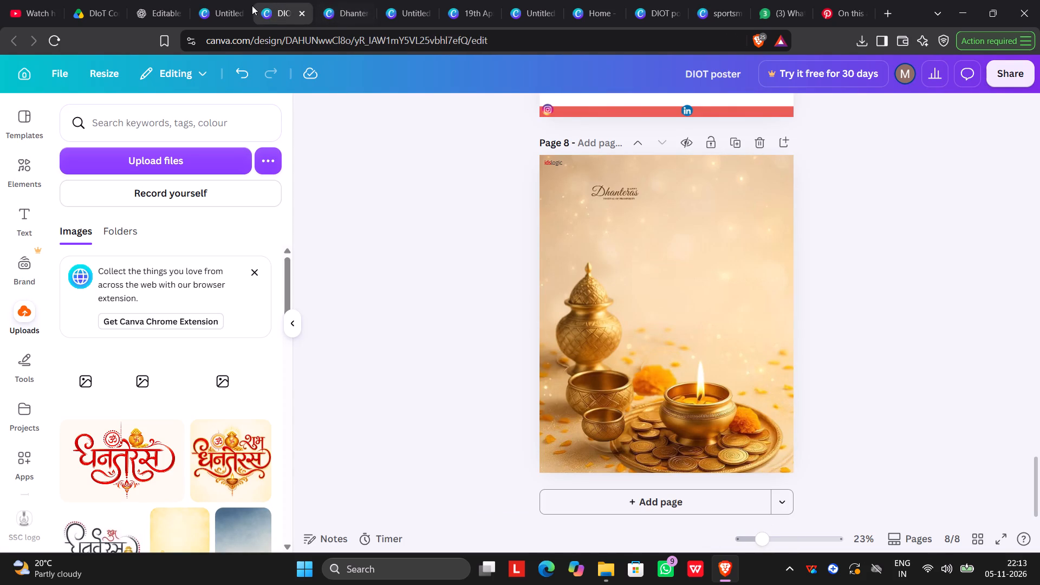
pyautogui.click(212, 4)
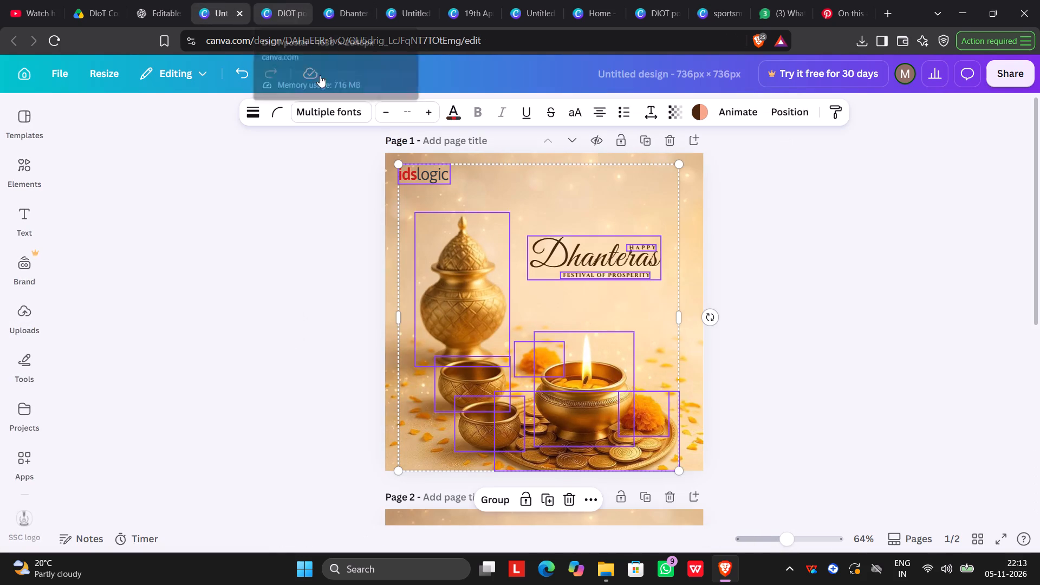
pyautogui.click(279, 13)
pyautogui.click(349, 16)
pyautogui.scroll(1, 593, 308)
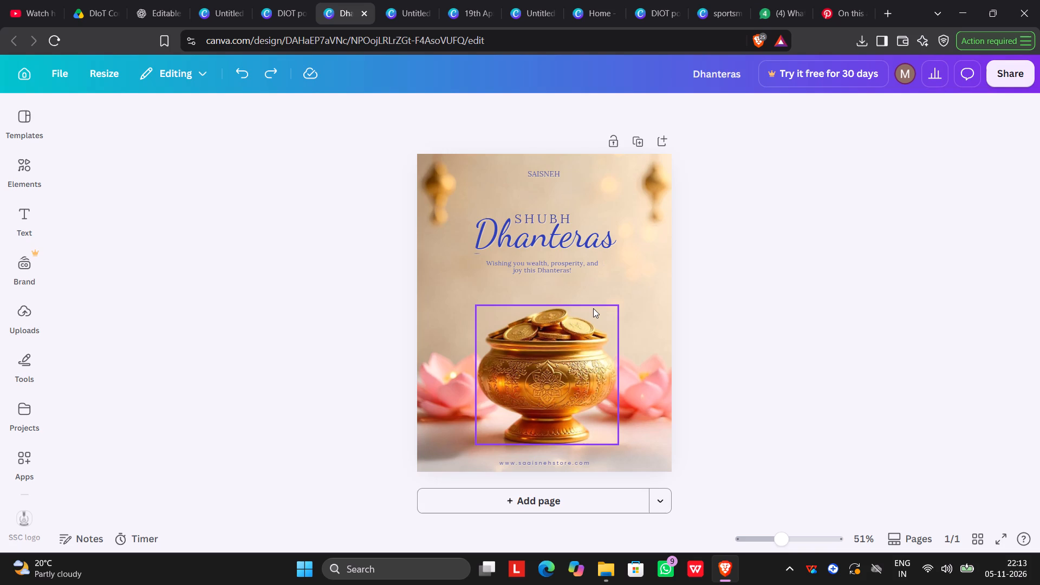
pyautogui.click(404, 0)
pyautogui.scroll(2, 574, 266)
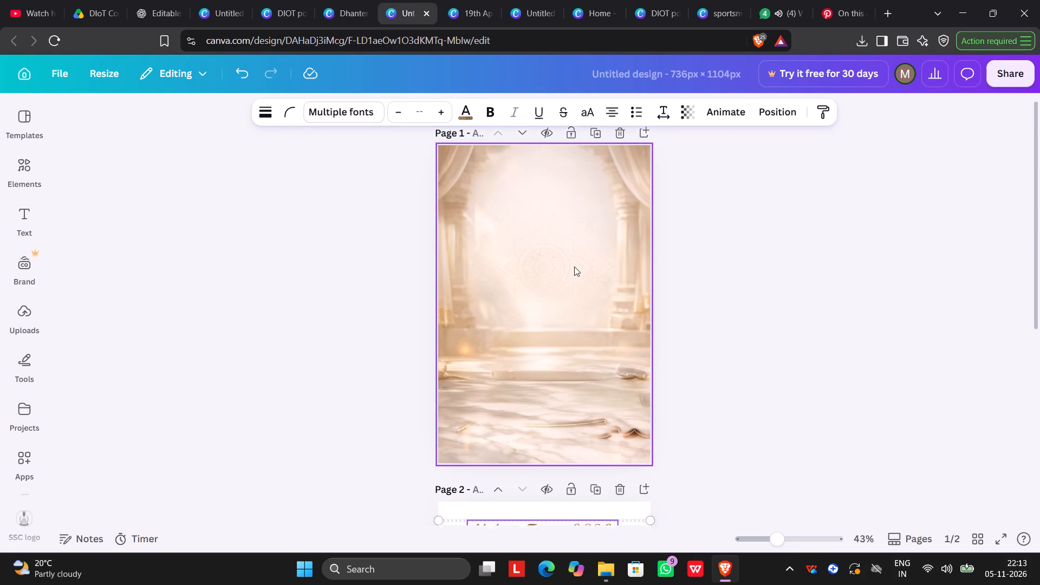
pyautogui.scroll(2, 574, 266)
pyautogui.scroll(-8, 574, 266)
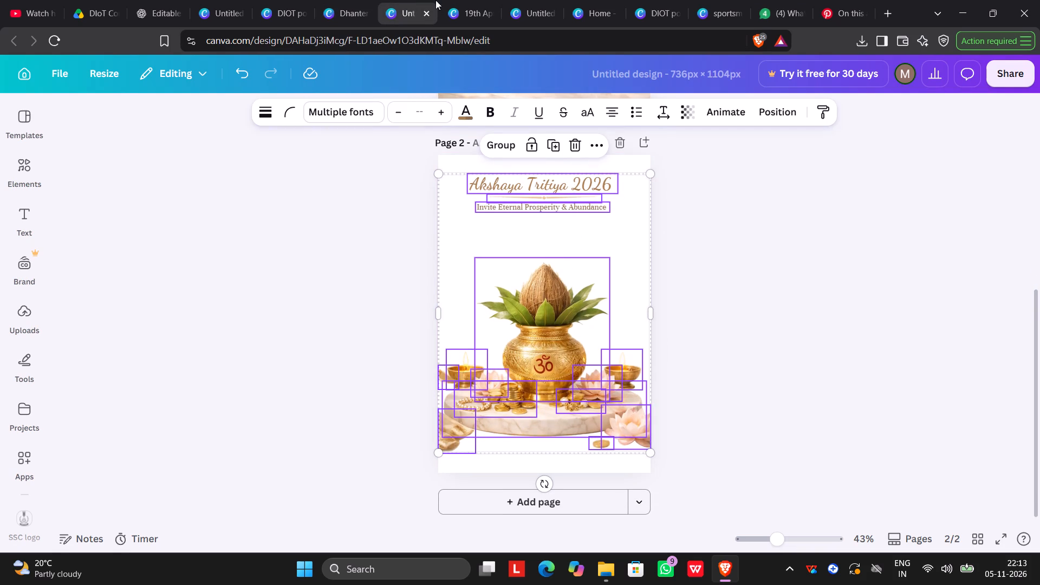
# Close the design tab whose title begins with "19th Ap".
pyautogui.click(486, 11)
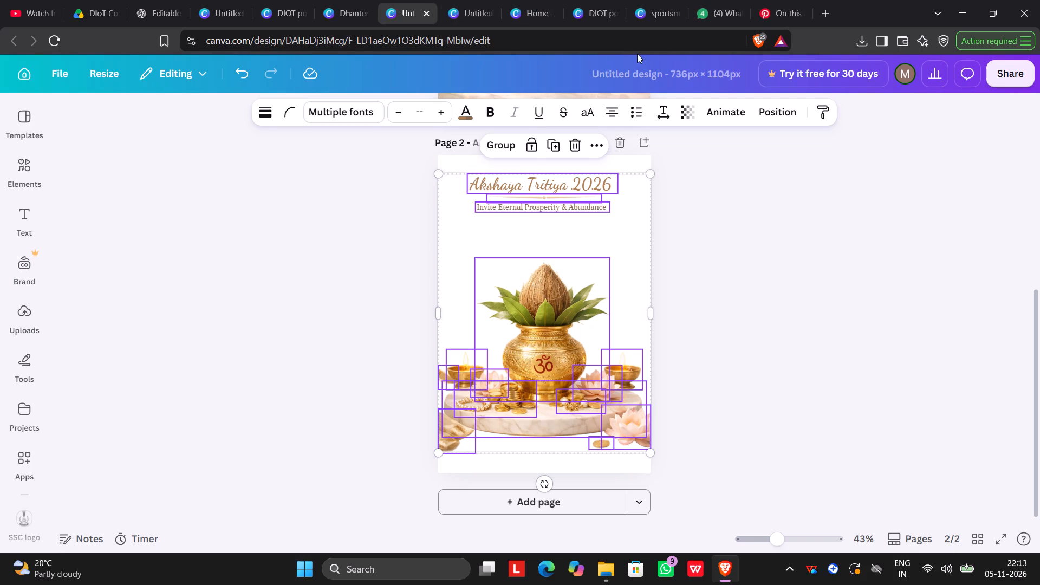
pyautogui.hotkey('ctrl', 'z')
# Compare the DWS Happy Dhan Teras design with page 2 of the Akshaya Tritiya design.
pyautogui.click(506, 8)
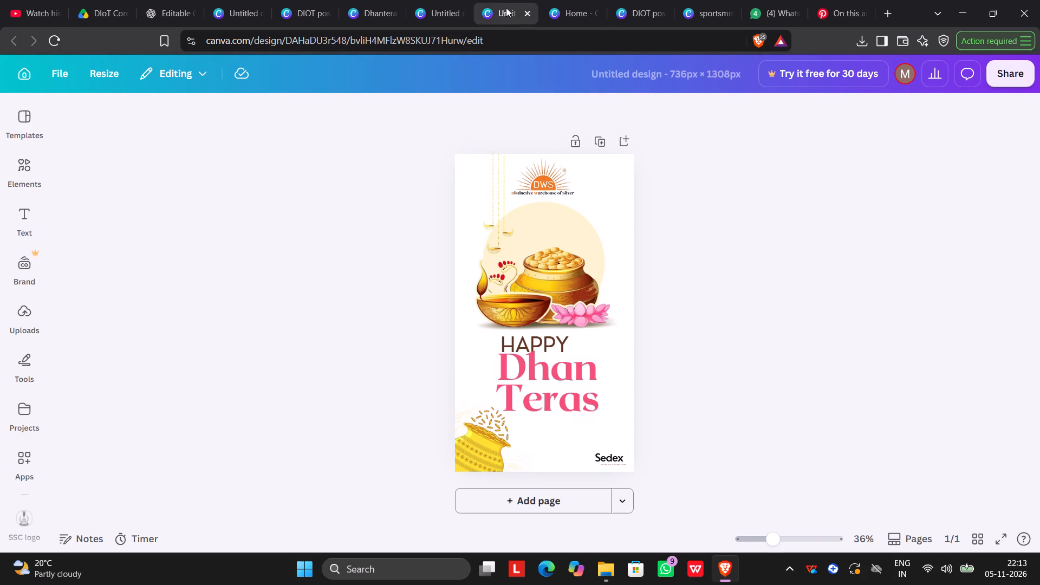
pyautogui.click(440, 3)
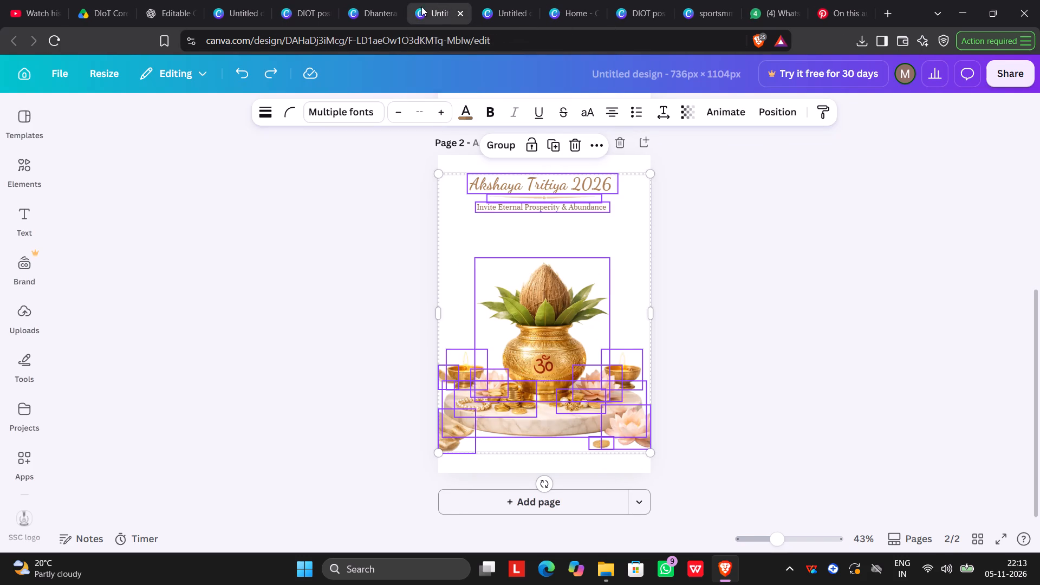
pyautogui.click(506, 12)
pyautogui.click(567, 12)
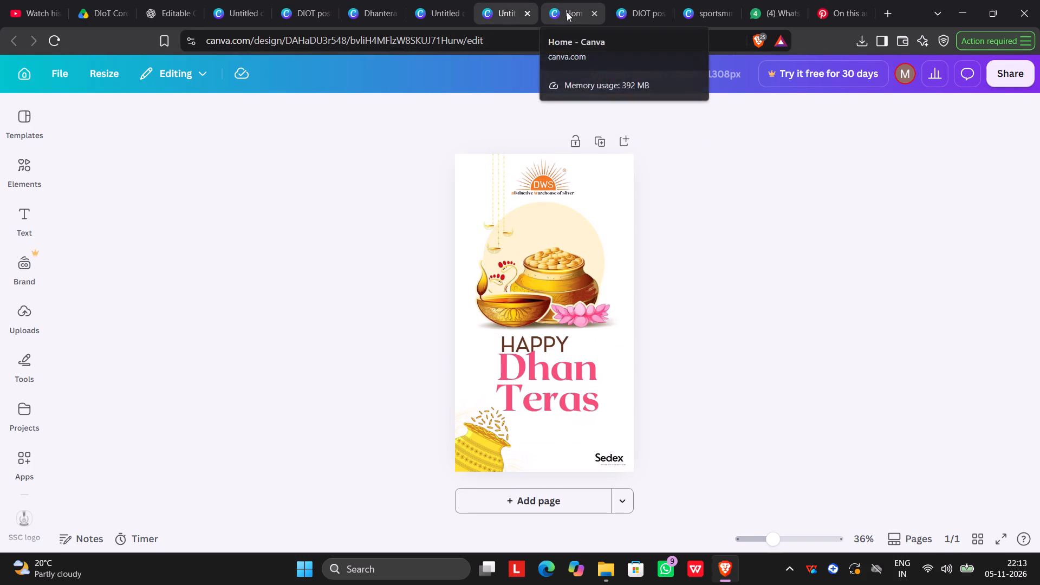
pyautogui.click(506, 5)
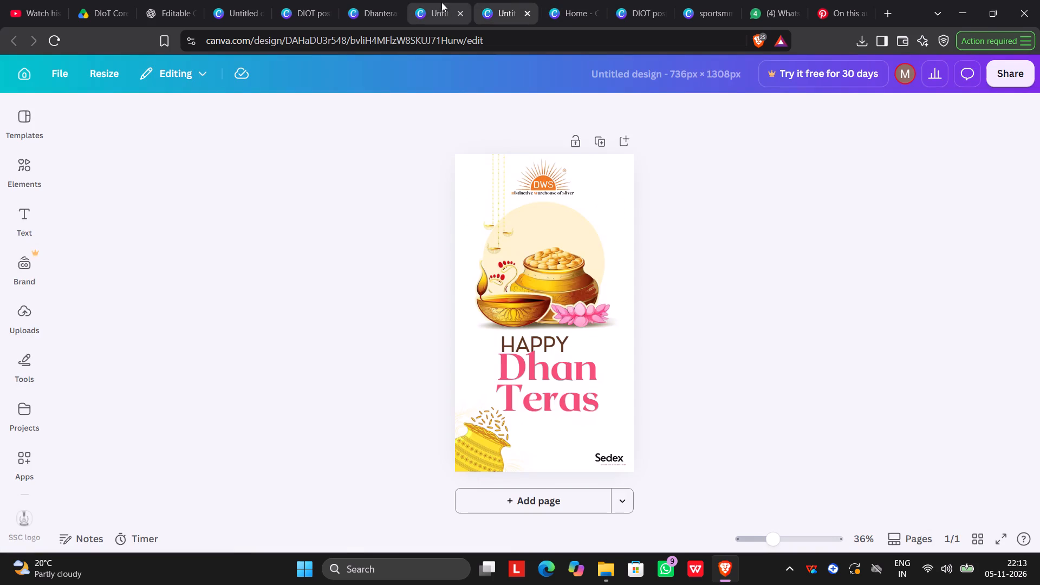
# In the "Akshaya Tritiya 2026" heading on page 2 of its design, replace "Tritiya 202" with "NO".
pyautogui.click(418, 3)
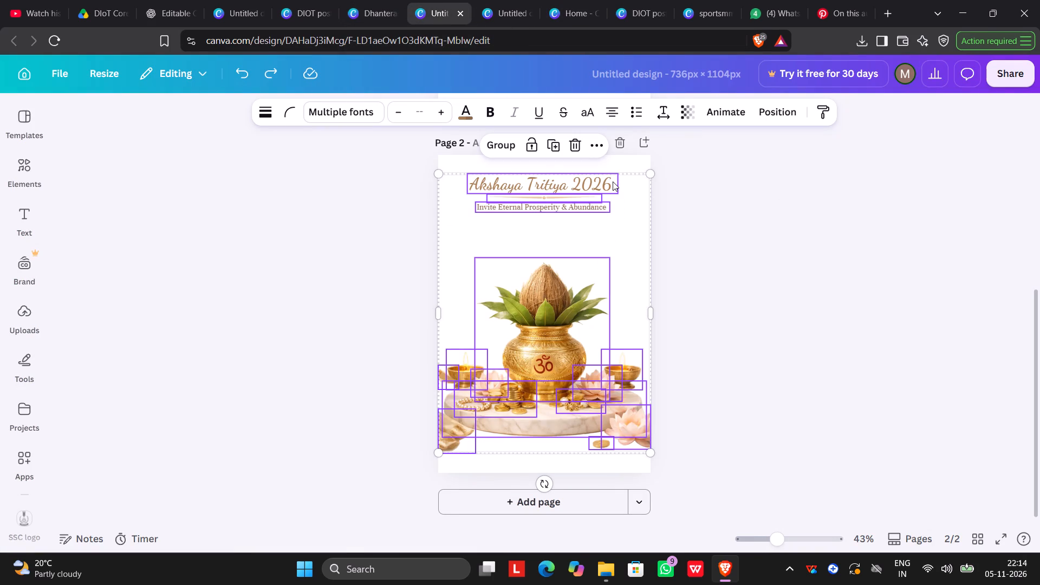
pyautogui.doubleClick(612, 185)
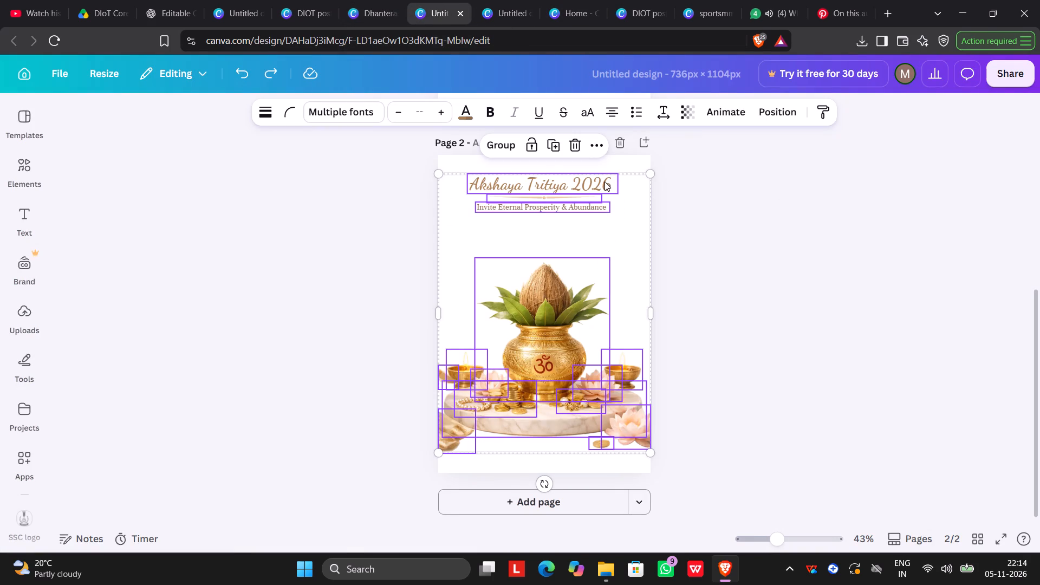
pyautogui.doubleClick(607, 184)
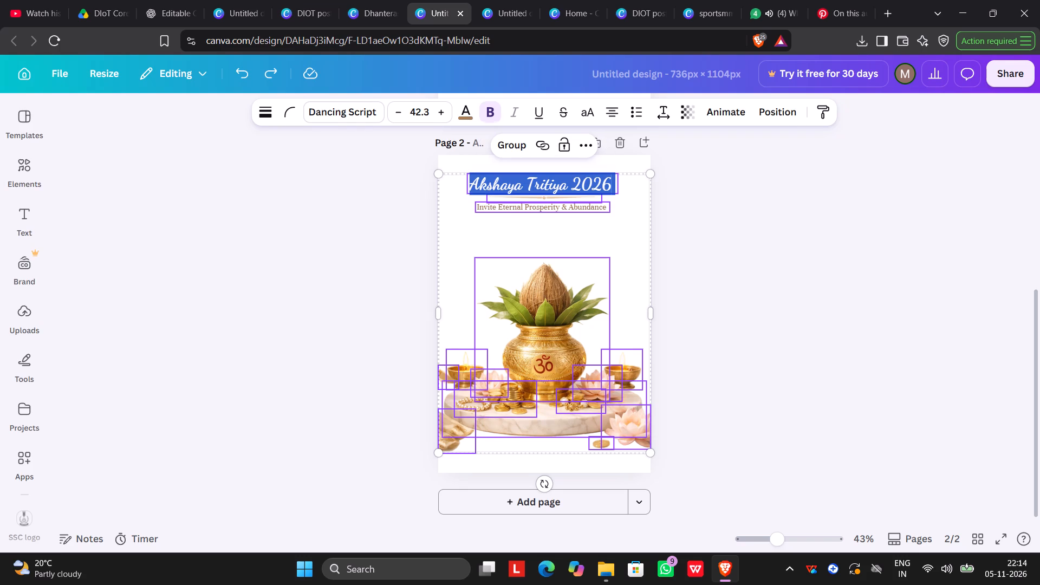
pyautogui.click(600, 181)
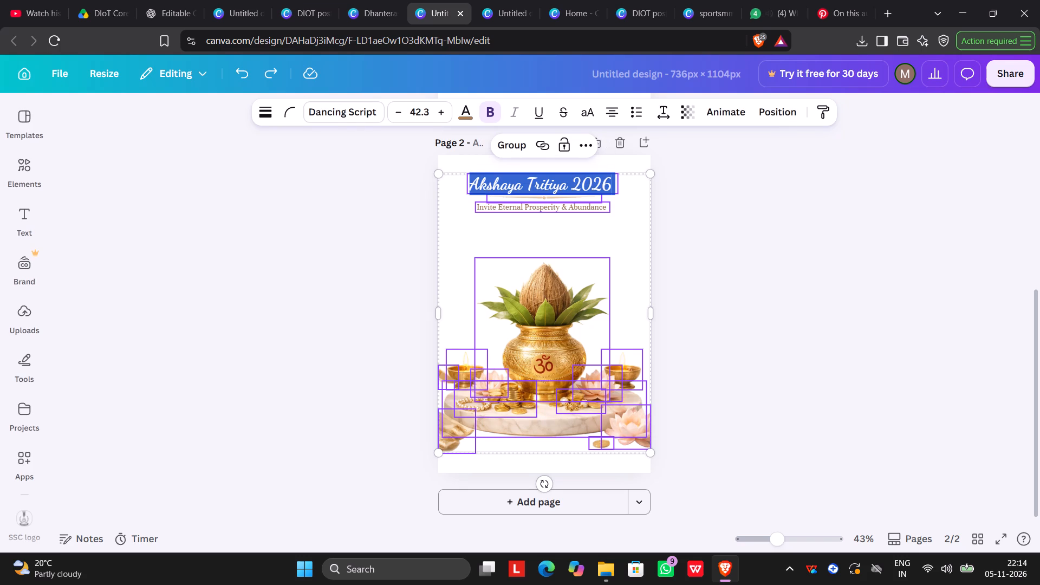
pyautogui.click(600, 181)
pyautogui.press('BackSpace')
pyautogui.press('BackSpace')
pyautogui.press('BackSpace')
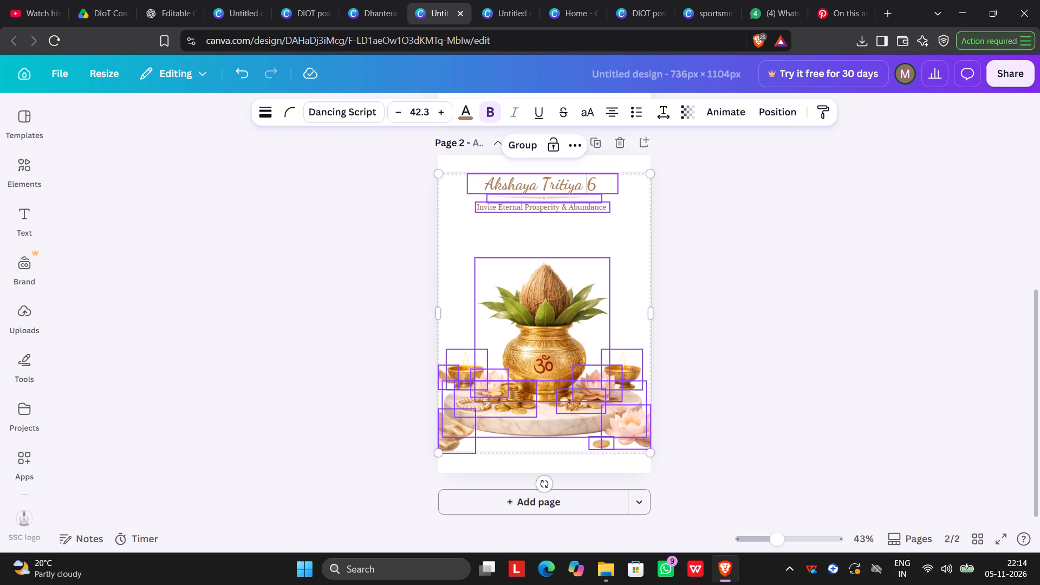
pyautogui.press('BackSpace')
pyautogui.press('BackSpace')
pyautogui.press('BackSpace')
pyautogui.press('BackSpace')
pyautogui.press('BackSpace')
pyautogui.press('BackSpace')
pyautogui.press('BackSpace')
pyautogui.press('BackSpace')
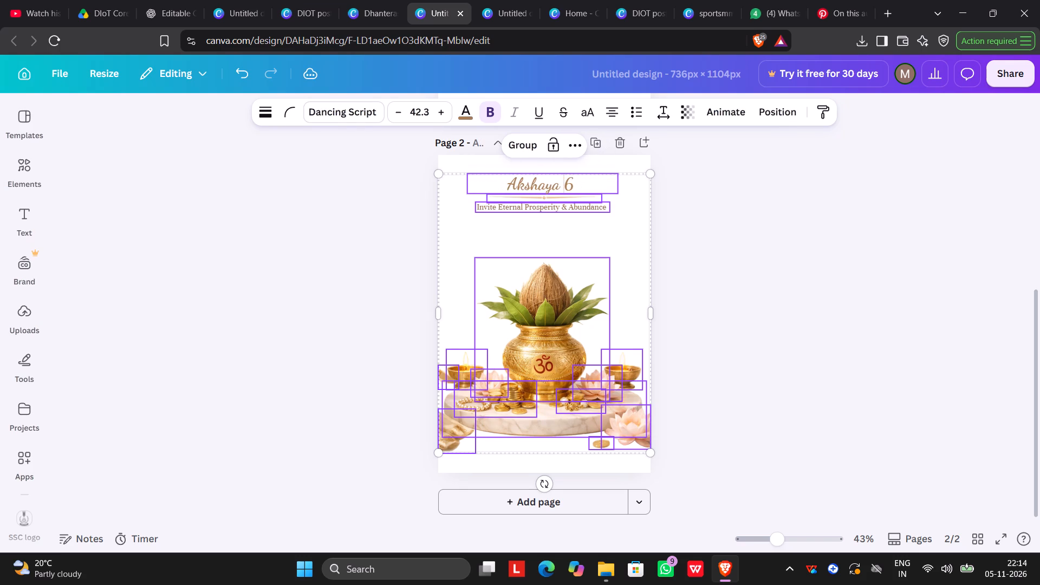
pyautogui.press('BackSpace')
pyautogui.press('space')
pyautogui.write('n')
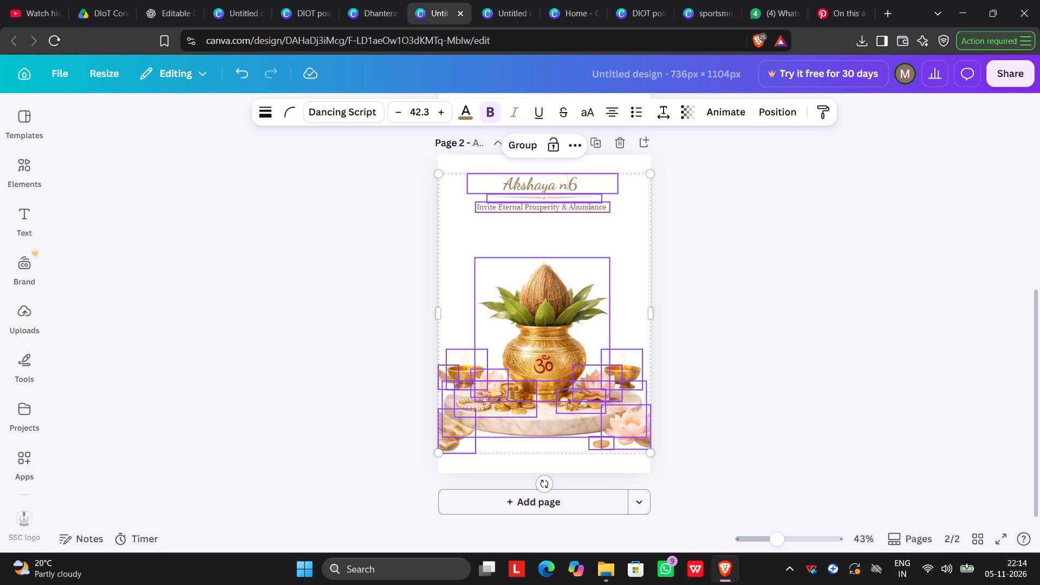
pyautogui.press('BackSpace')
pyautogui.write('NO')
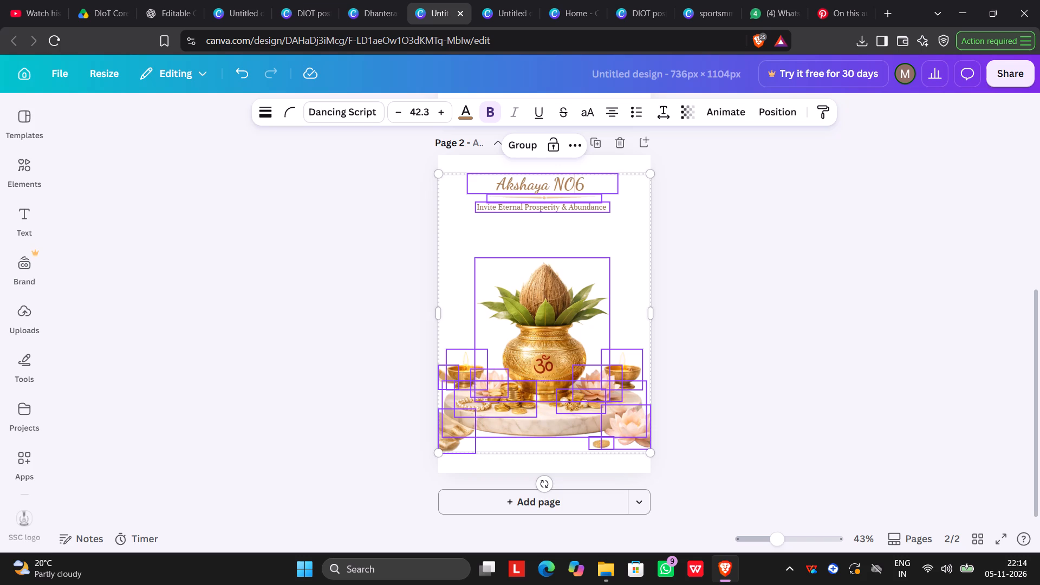
# Finish the date in the page 2 "Akshaya" heading as "Nov 6th", with the "th" as a superscript.
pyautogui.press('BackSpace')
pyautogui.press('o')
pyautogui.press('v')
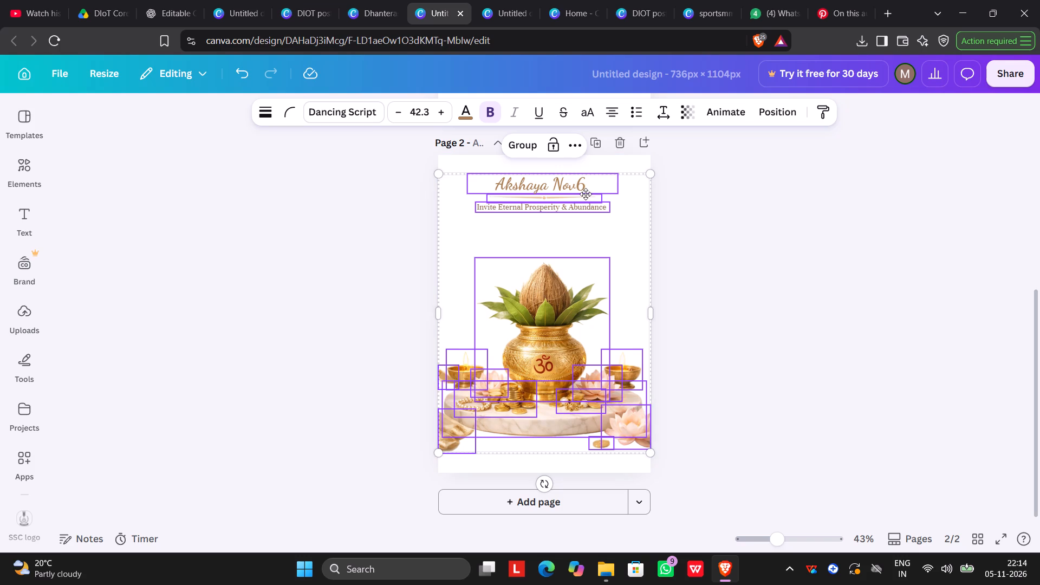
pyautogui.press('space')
pyautogui.click(590, 185)
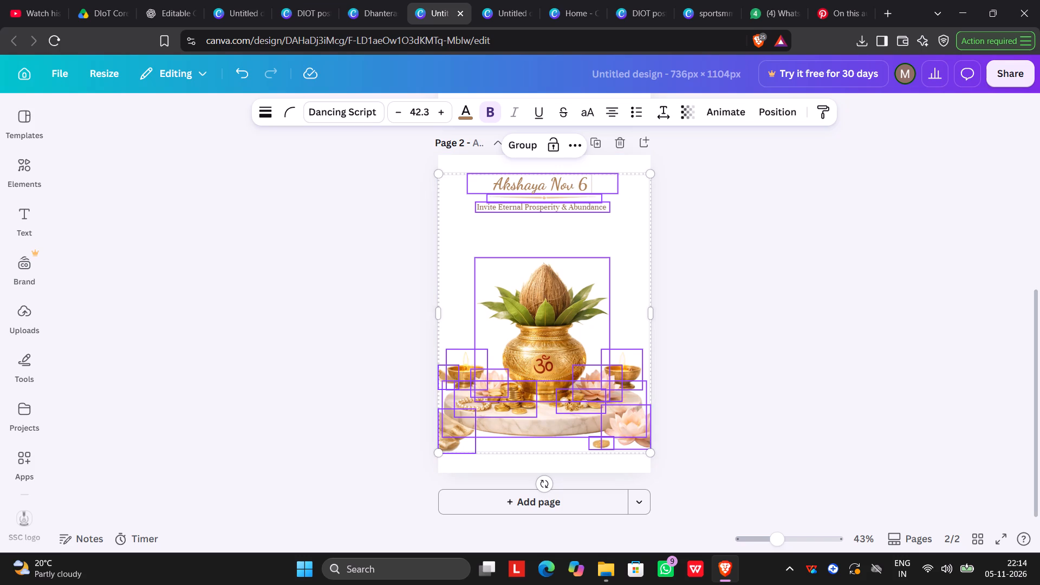
pyautogui.press('BackSpace')
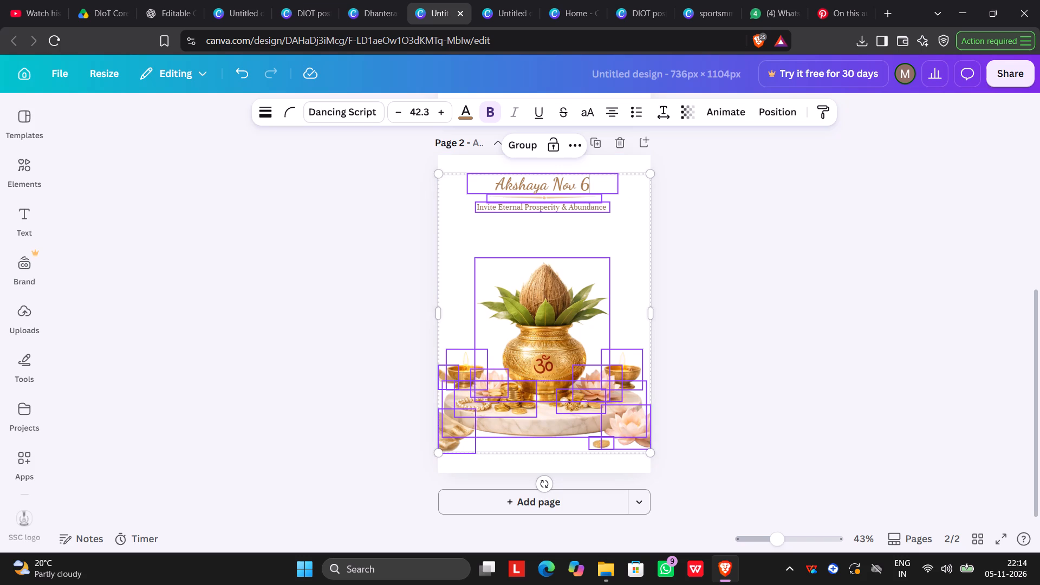
pyautogui.hotkey('shift', '^')
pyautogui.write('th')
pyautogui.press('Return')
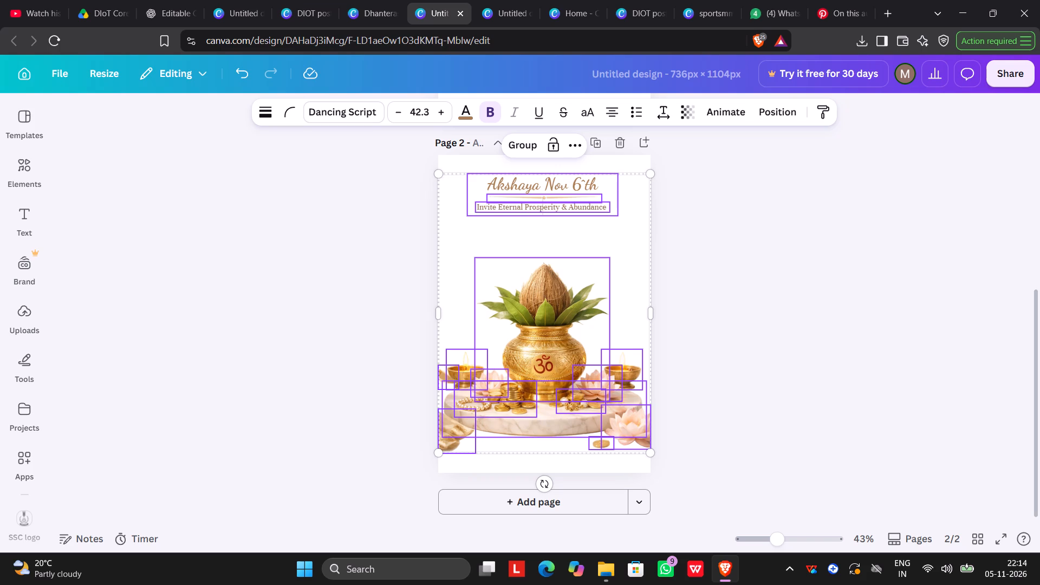
pyautogui.doubleClick(603, 186)
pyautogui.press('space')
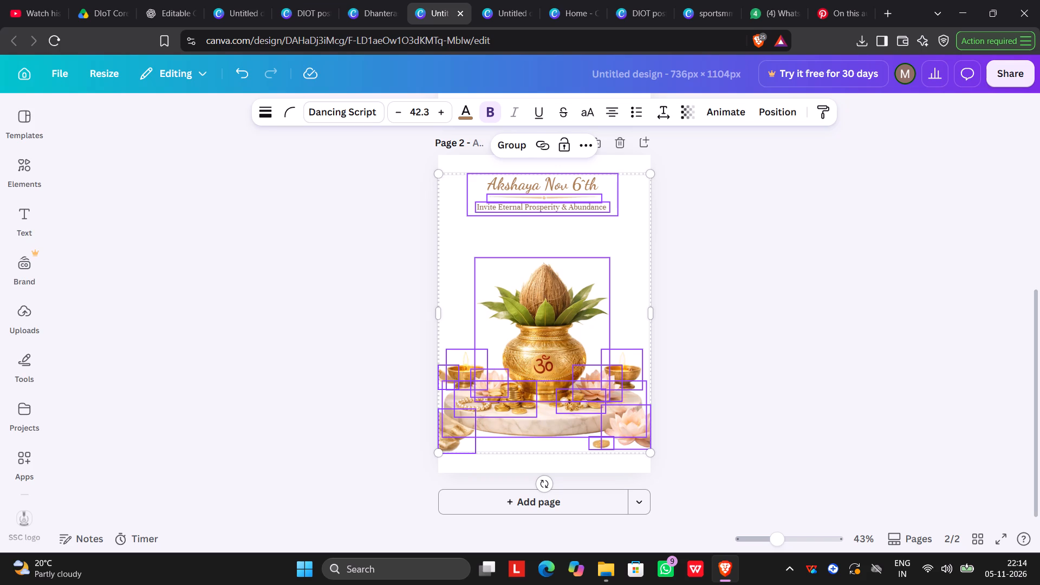
# Move "Nov" behind "6th" in the page 2 heading so the date reads "6th Nov".
pyautogui.moveTo(569, 189); pyautogui.dragTo(569, 188)
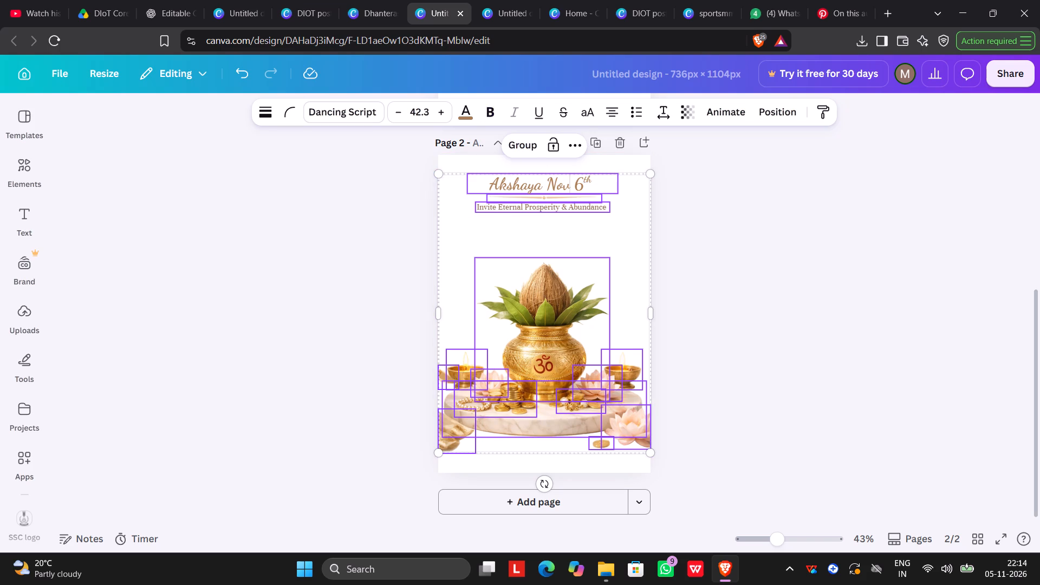
pyautogui.moveTo(569, 188); pyautogui.dragTo(550, 185)
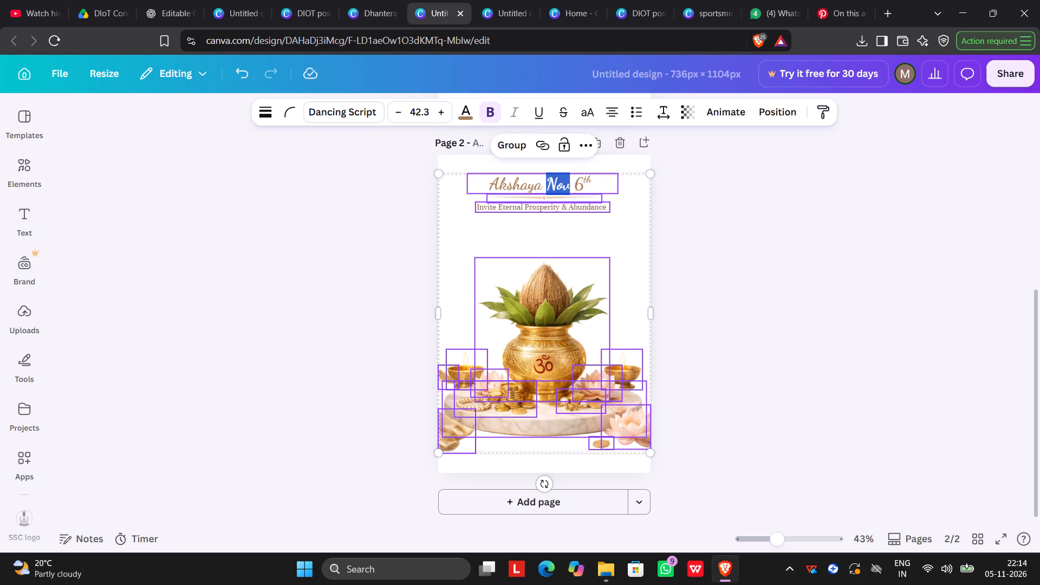
pyautogui.hotkey('ctrl', 'x')
pyautogui.click(584, 179)
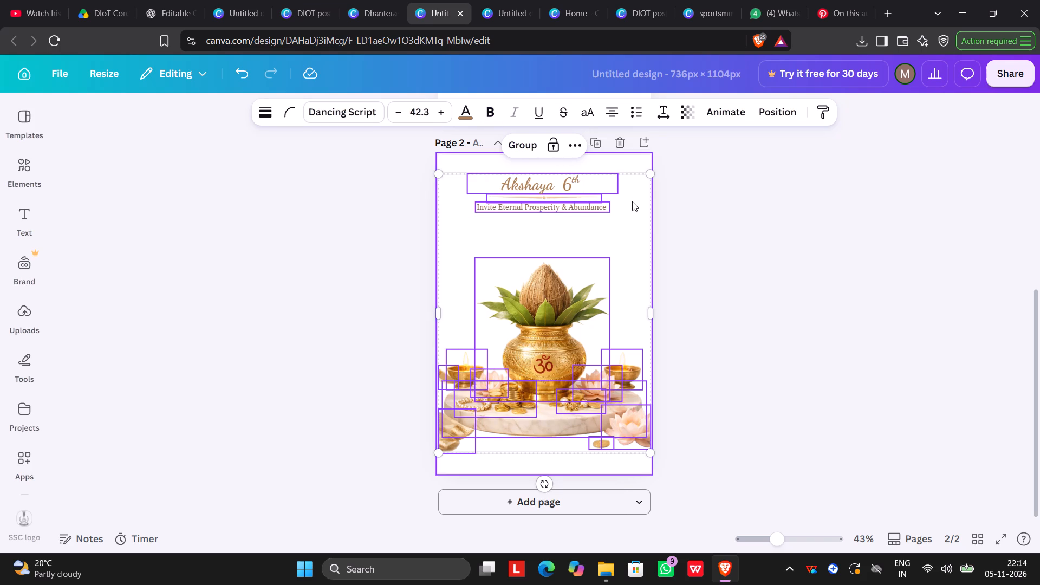
pyautogui.hotkey('ctrl', 'v')
pyautogui.click(703, 199)
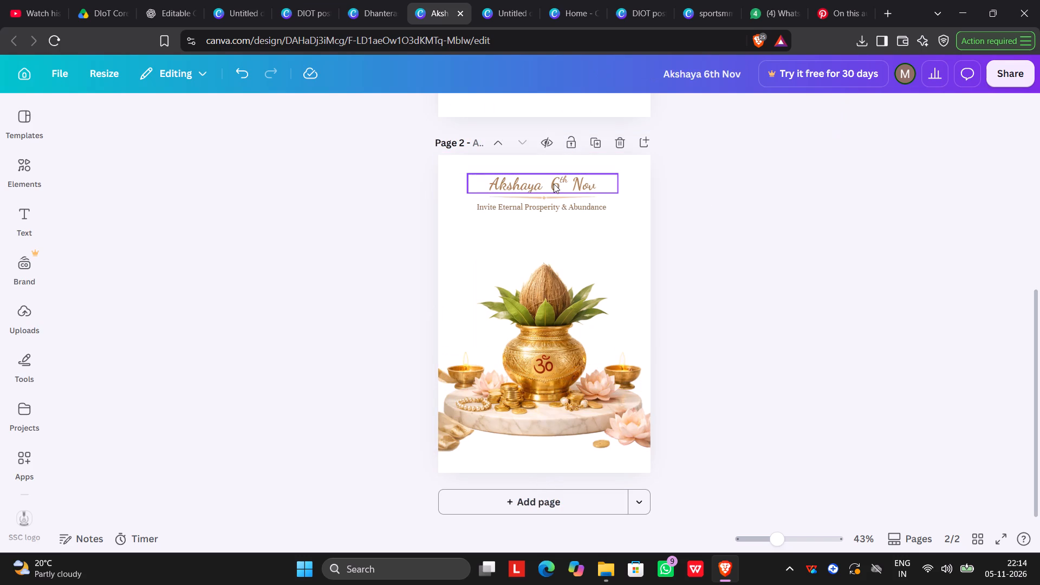
# Copy the "6th Nov" text from the page 2 heading and switch to the sportsmmmut design.
pyautogui.click(548, 180)
pyautogui.doubleClick(554, 181)
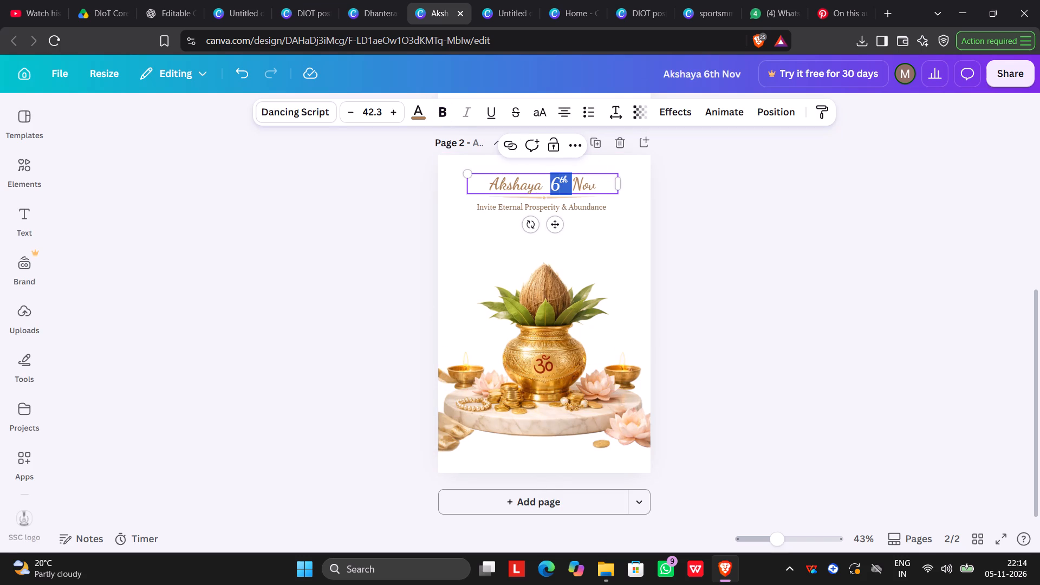
pyautogui.moveTo(550, 179); pyautogui.dragTo(596, 190)
pyautogui.hotkey('ctrl', 'x')
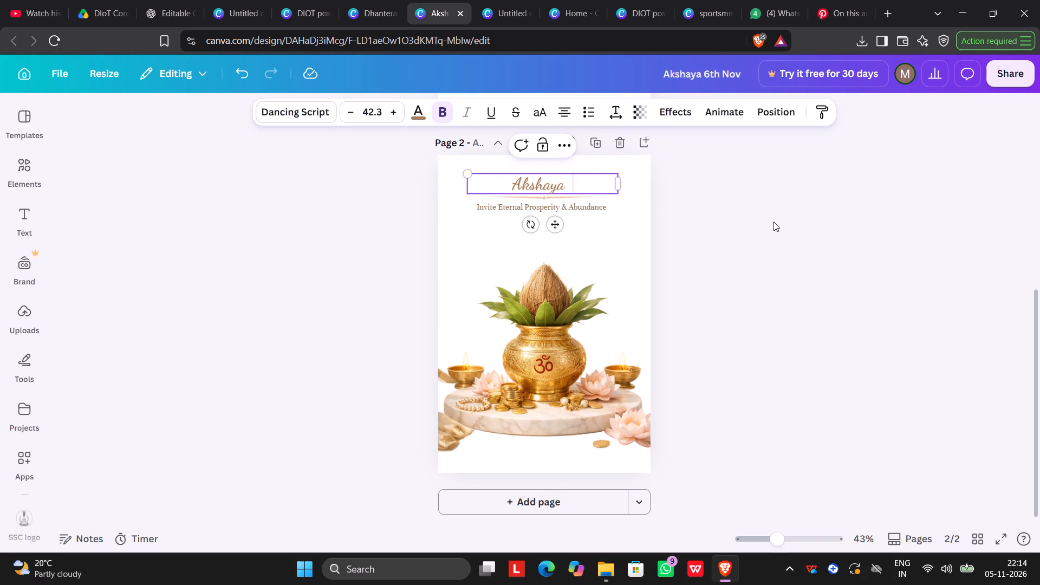
pyautogui.hotkey('ctrl', 'v')
pyautogui.hotkey('ctrl', 'c')
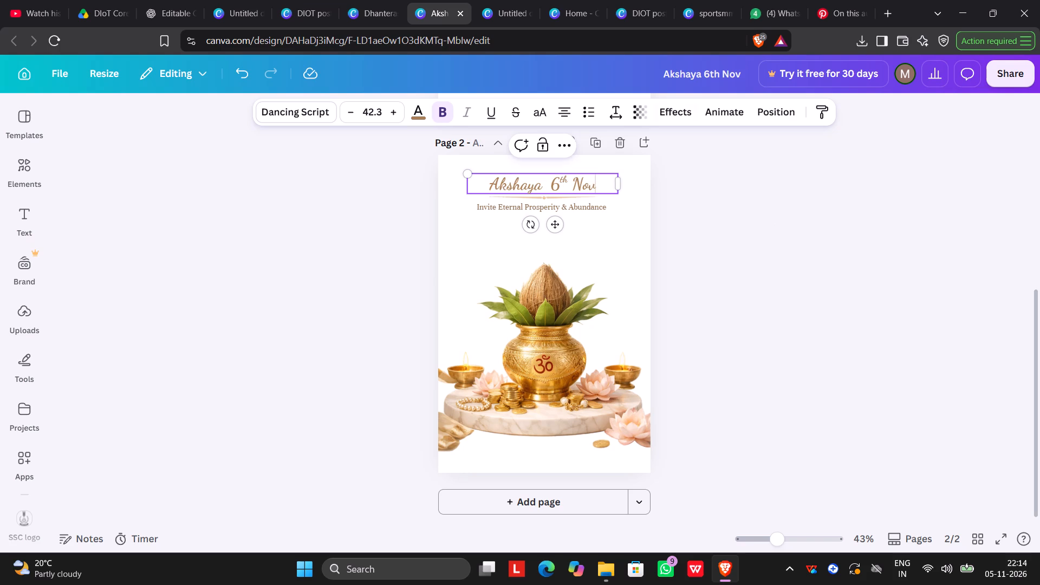
pyautogui.click(700, 5)
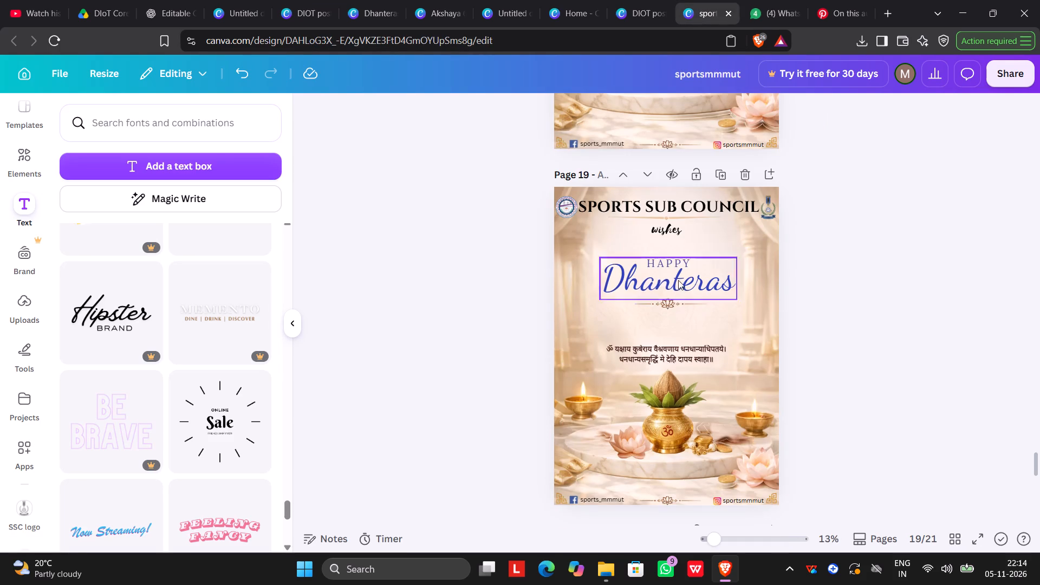
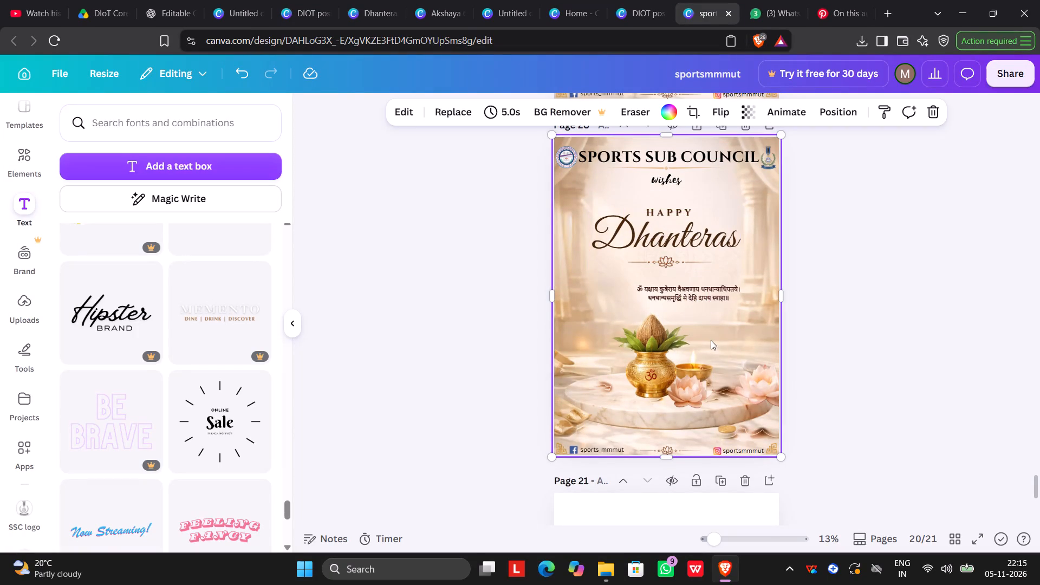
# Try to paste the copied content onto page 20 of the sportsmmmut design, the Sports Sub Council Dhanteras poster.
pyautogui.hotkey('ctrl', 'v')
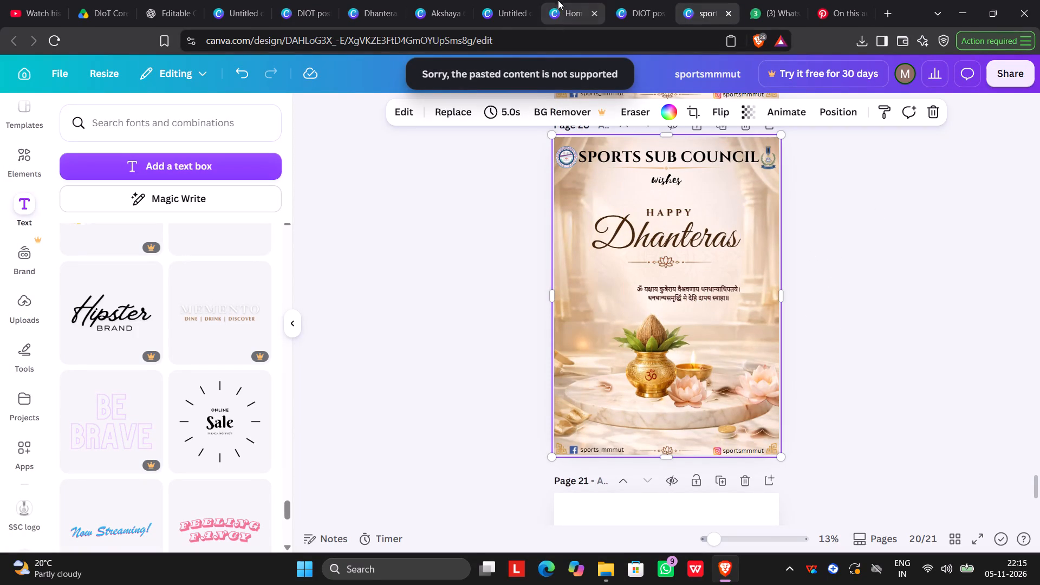
# Return to page 2 of the Akshaya design, where the "6th Nov" heading text is.
pyautogui.click(300, 0)
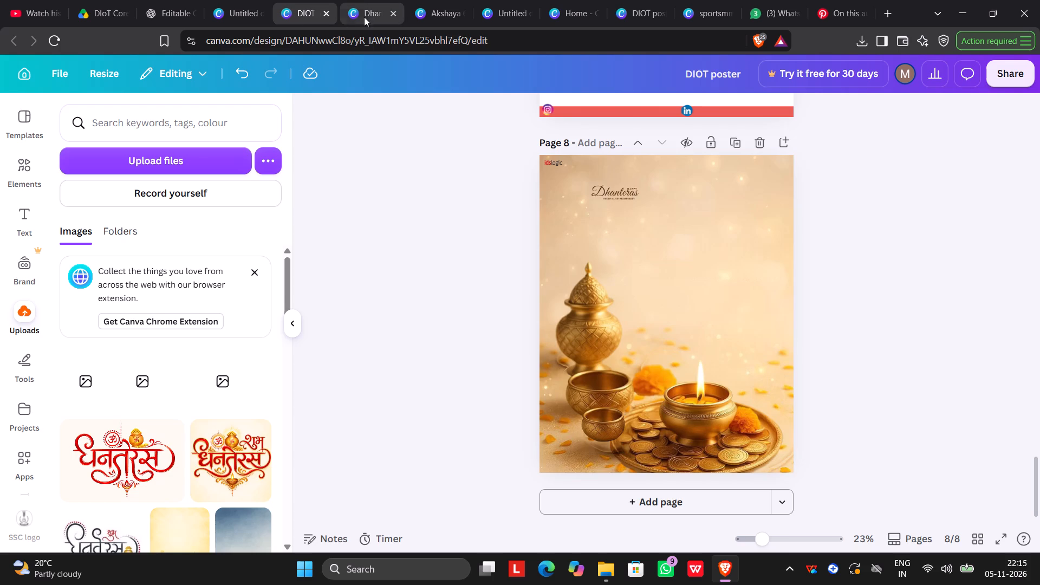
pyautogui.click(368, 13)
pyautogui.click(437, 6)
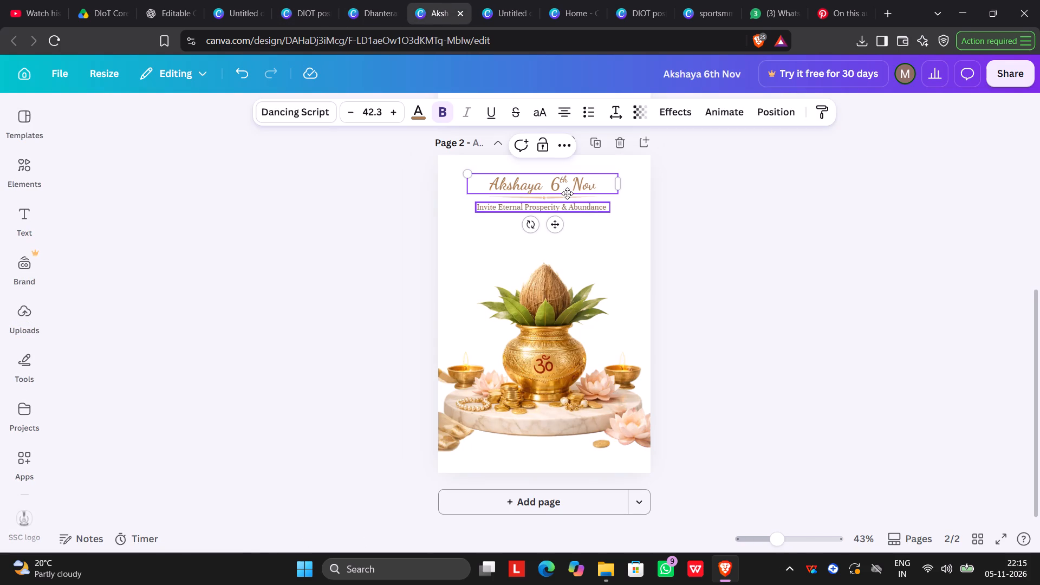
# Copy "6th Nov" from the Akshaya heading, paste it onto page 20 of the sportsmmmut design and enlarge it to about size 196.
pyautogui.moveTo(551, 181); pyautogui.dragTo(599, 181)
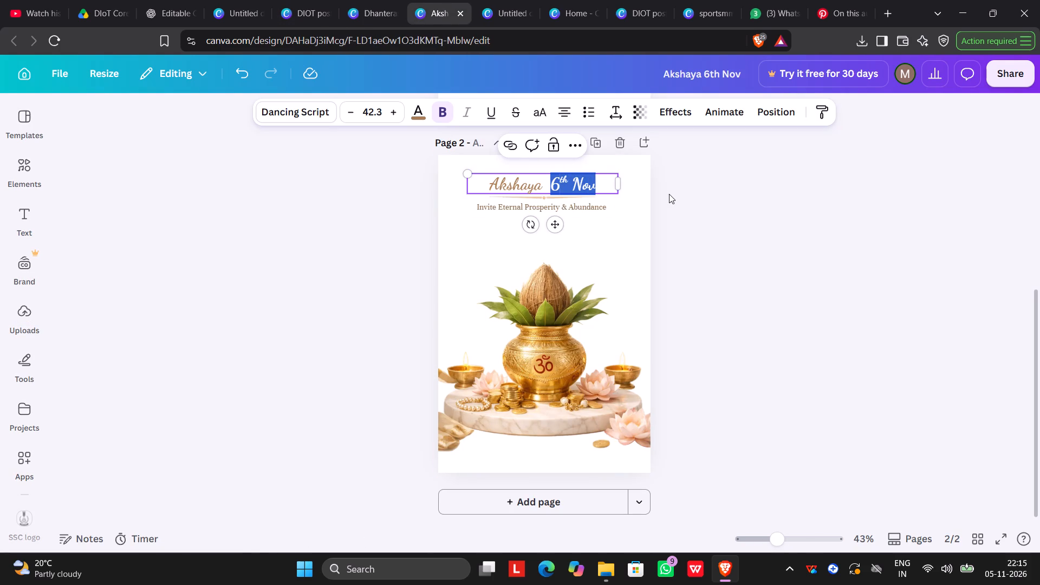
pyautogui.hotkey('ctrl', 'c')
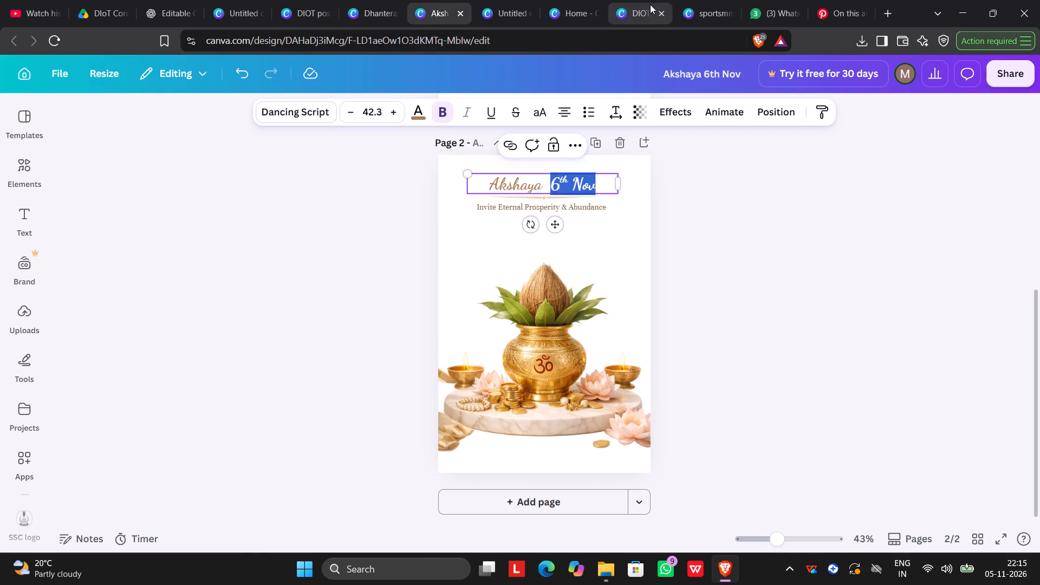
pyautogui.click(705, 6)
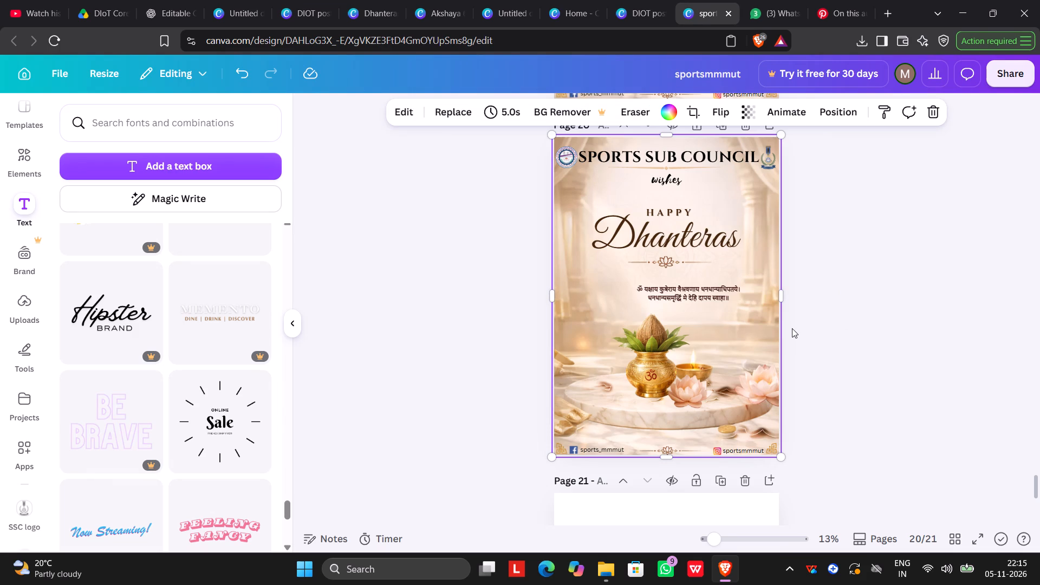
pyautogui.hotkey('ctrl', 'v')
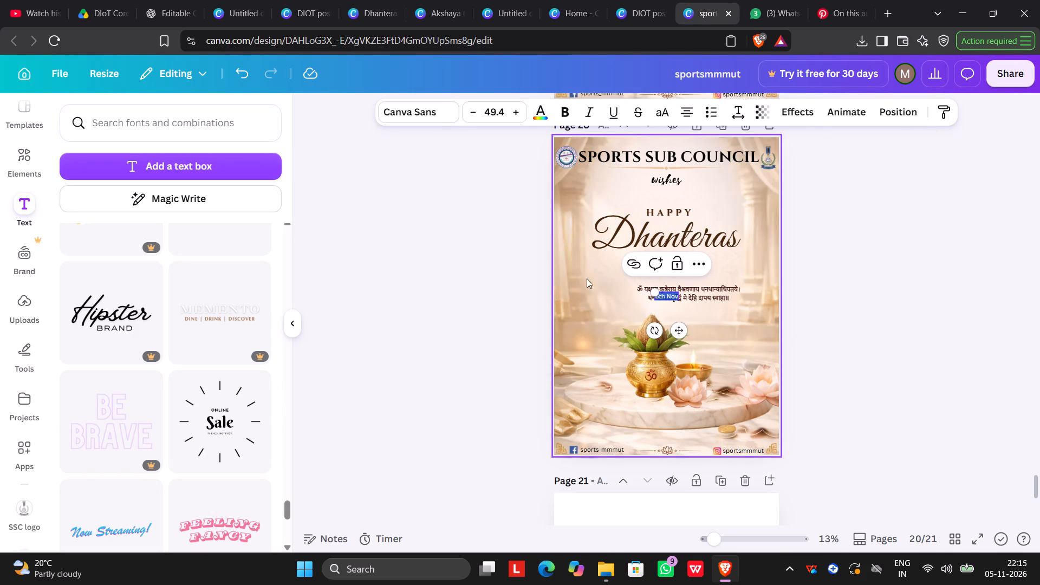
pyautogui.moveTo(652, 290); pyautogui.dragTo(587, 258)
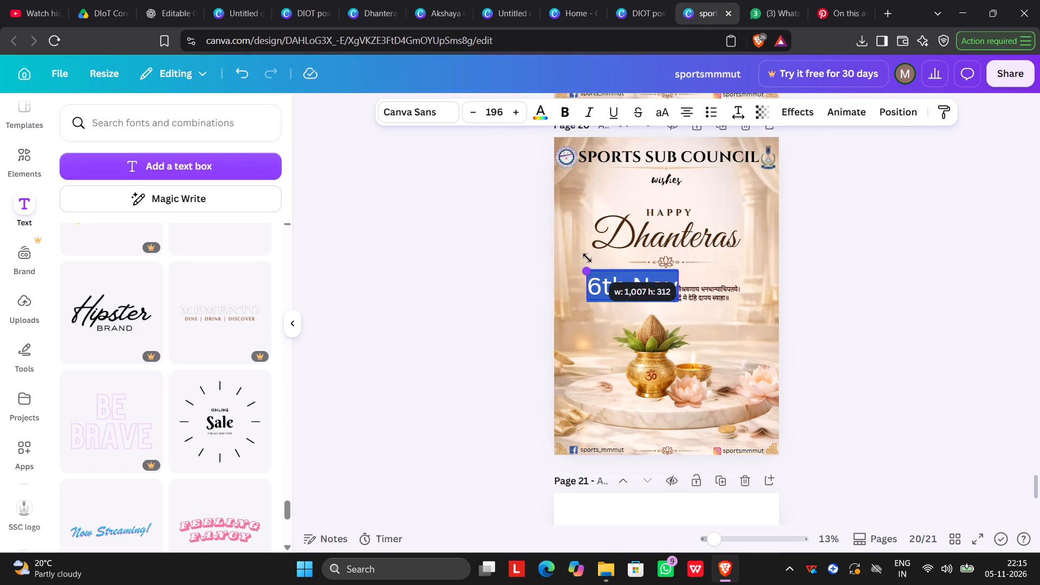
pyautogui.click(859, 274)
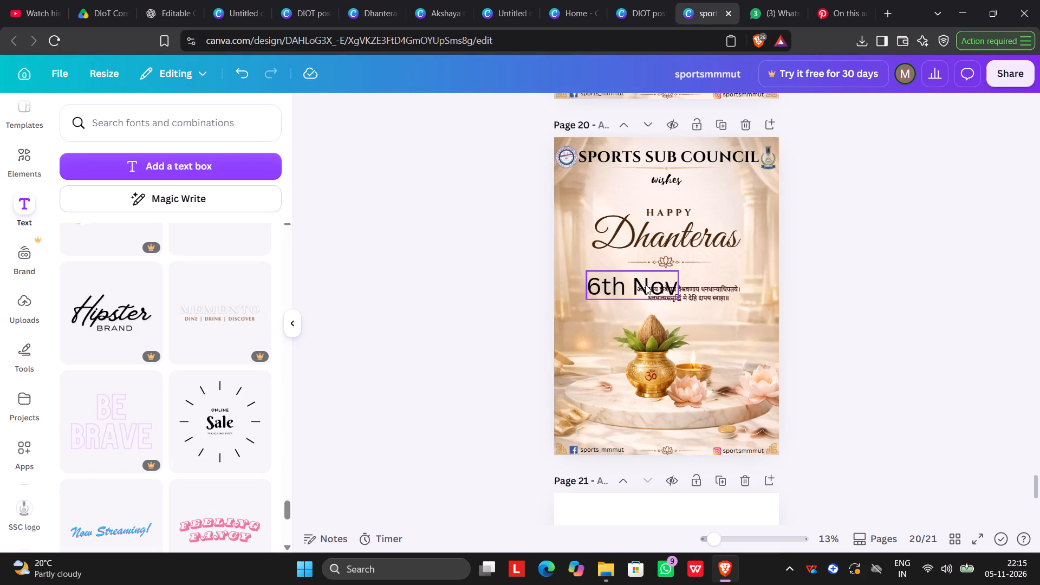
# Copy the whole "Akshaya 6th Nov" text box onto page 20 of sportsmmmut, enlarge it to about size 95.8 and place it below the Dhanteras title.
pyautogui.click(365, 9)
pyautogui.click(286, 6)
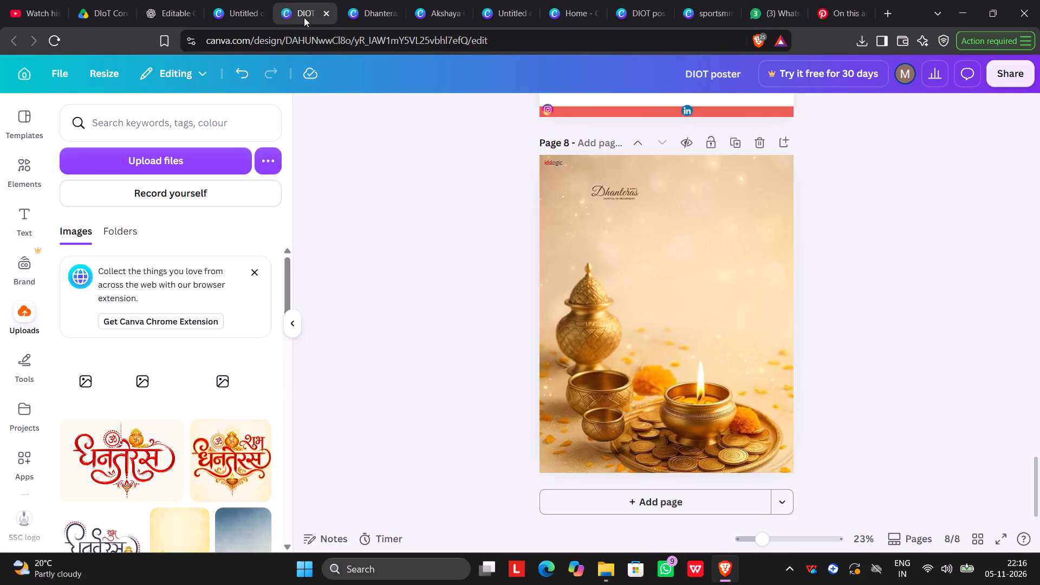
pyautogui.click(446, 8)
pyautogui.click(506, 246)
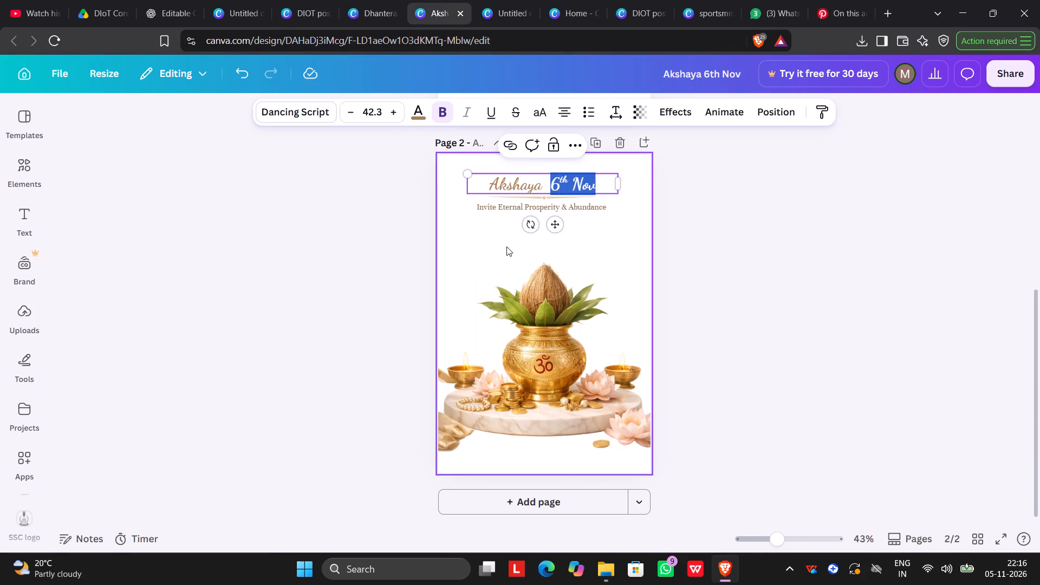
pyautogui.click(501, 180)
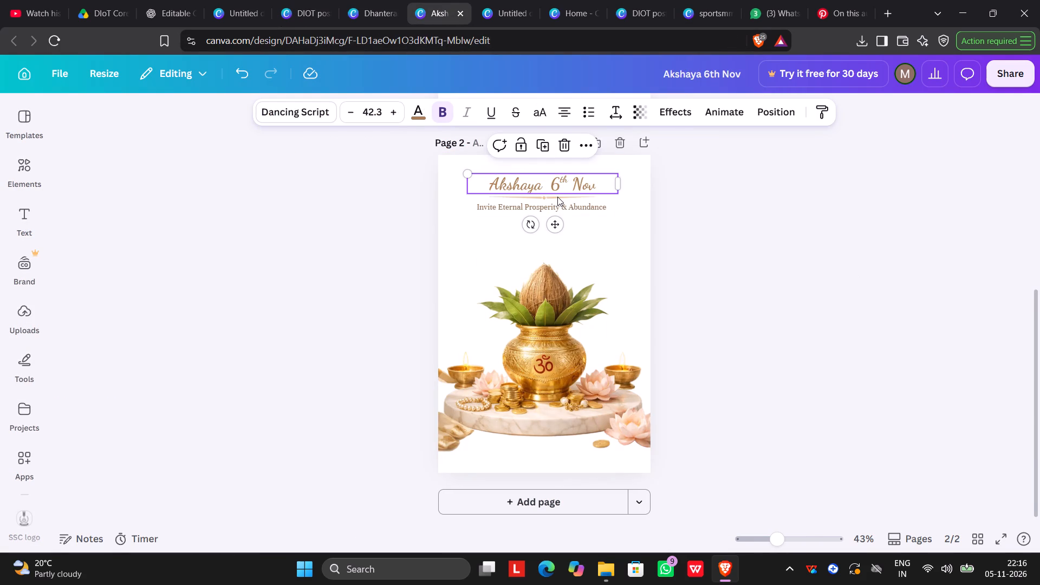
pyautogui.hotkey('ctrl', 'c')
pyautogui.click(714, 12)
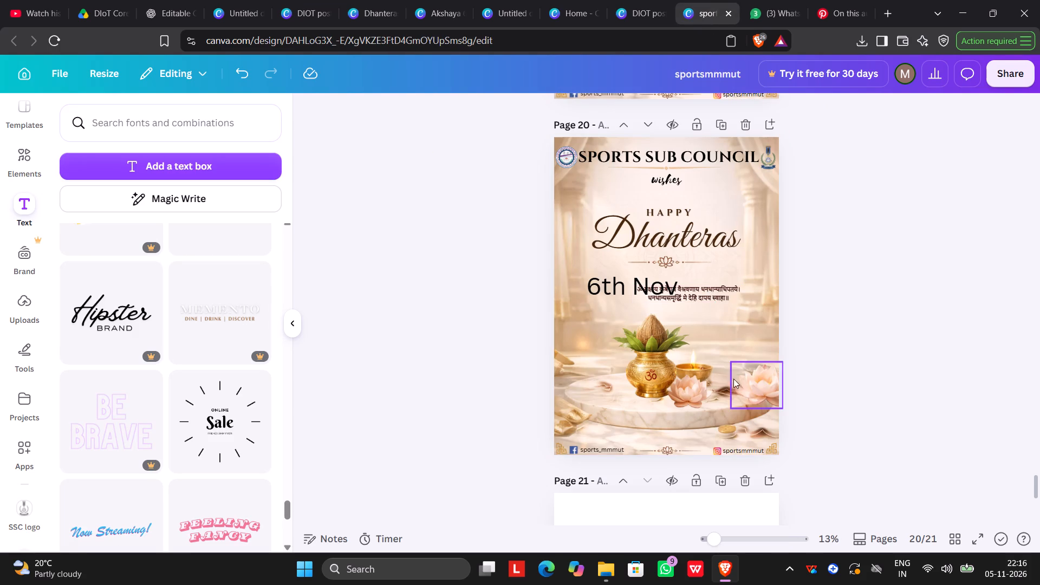
pyautogui.hotkey('ctrl', 'v')
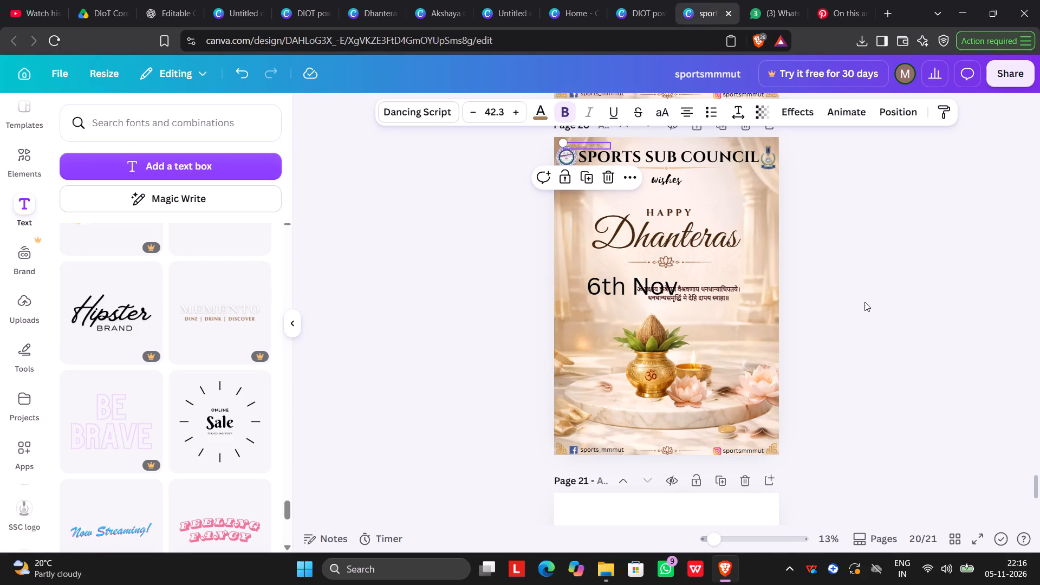
pyautogui.moveTo(558, 140); pyautogui.dragTo(515, 147)
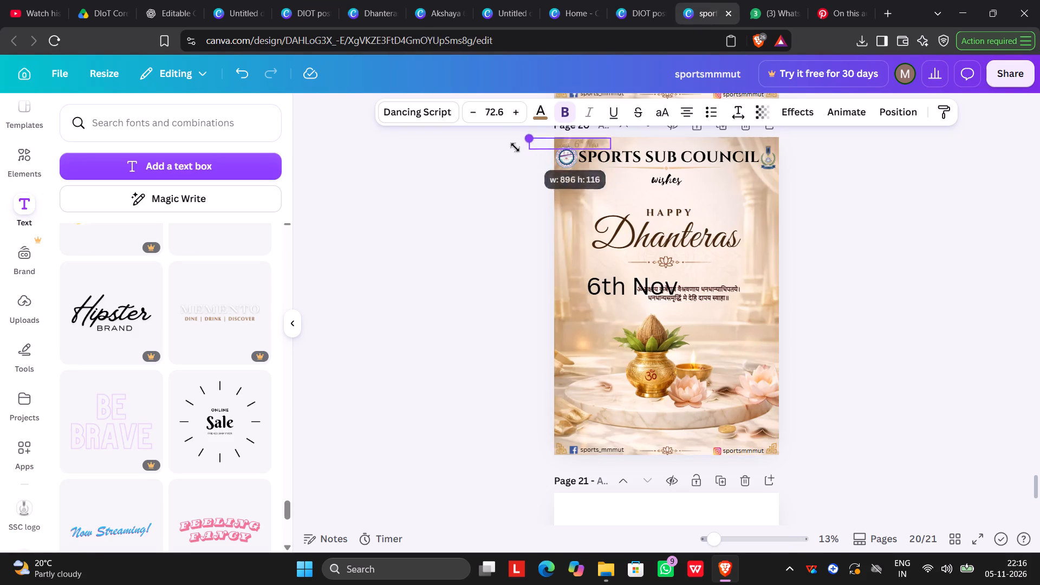
pyautogui.moveTo(515, 147); pyautogui.dragTo(496, 152)
pyautogui.click(894, 175)
pyautogui.moveTo(587, 141); pyautogui.dragTo(626, 270)
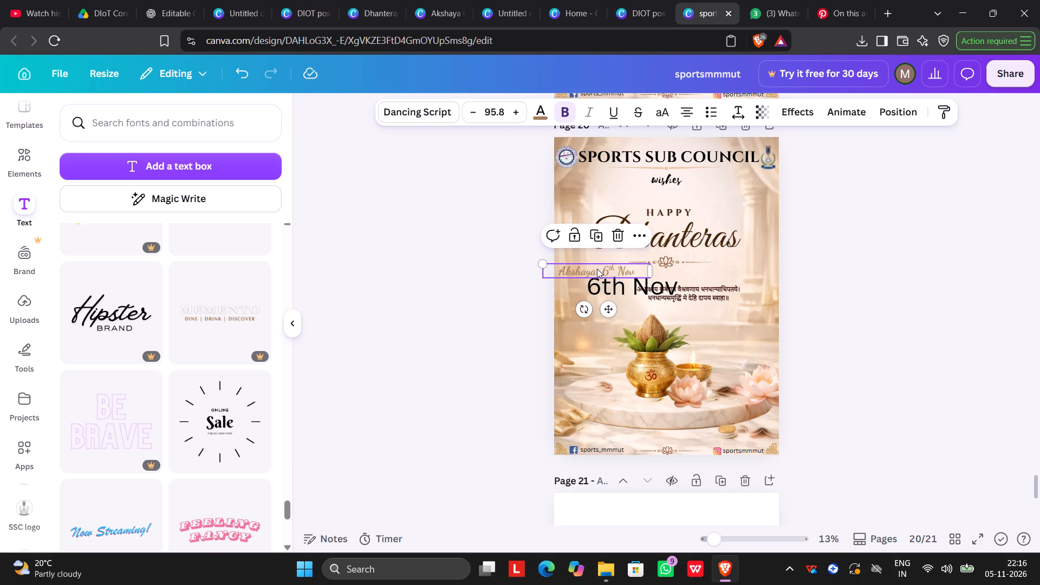
# Delete the word "Akshaya" from the pasted script heading, keeping only "6th Nov".
pyautogui.doubleClick(597, 269)
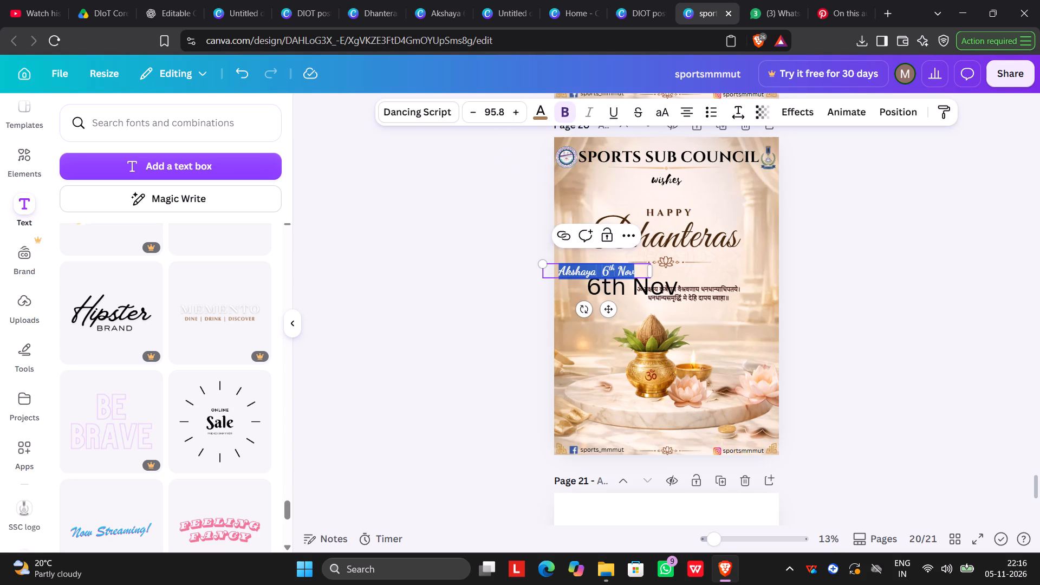
pyautogui.click(597, 270)
pyautogui.press('BackSpace')
pyautogui.press('BackSpace')
pyautogui.press('BackSpace')
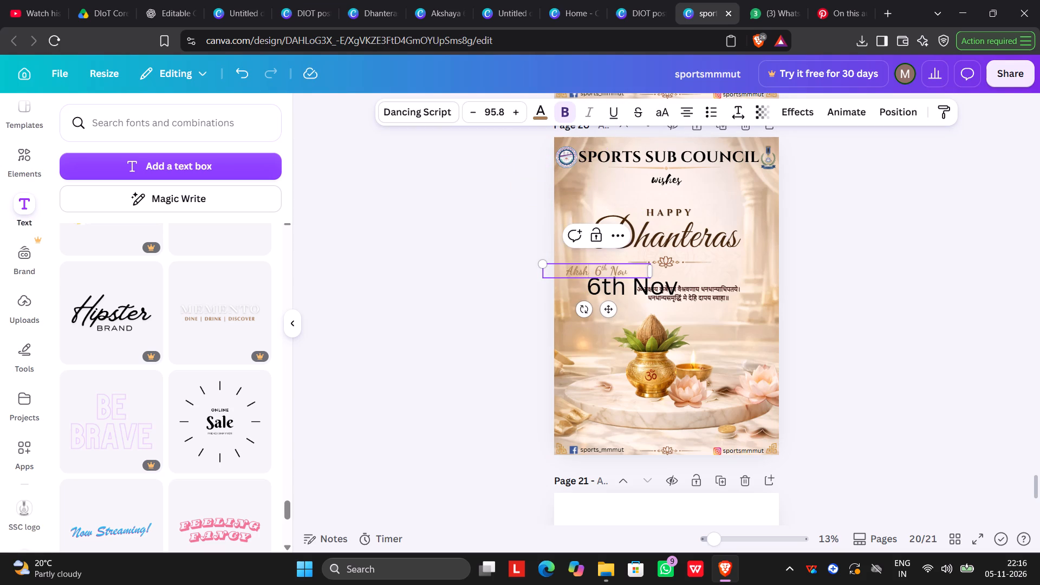
pyautogui.press('BackSpace')
pyautogui.press('BackSpace')
pyautogui.press('BackSpace')
pyautogui.press('BackSpace')
pyautogui.click(847, 264)
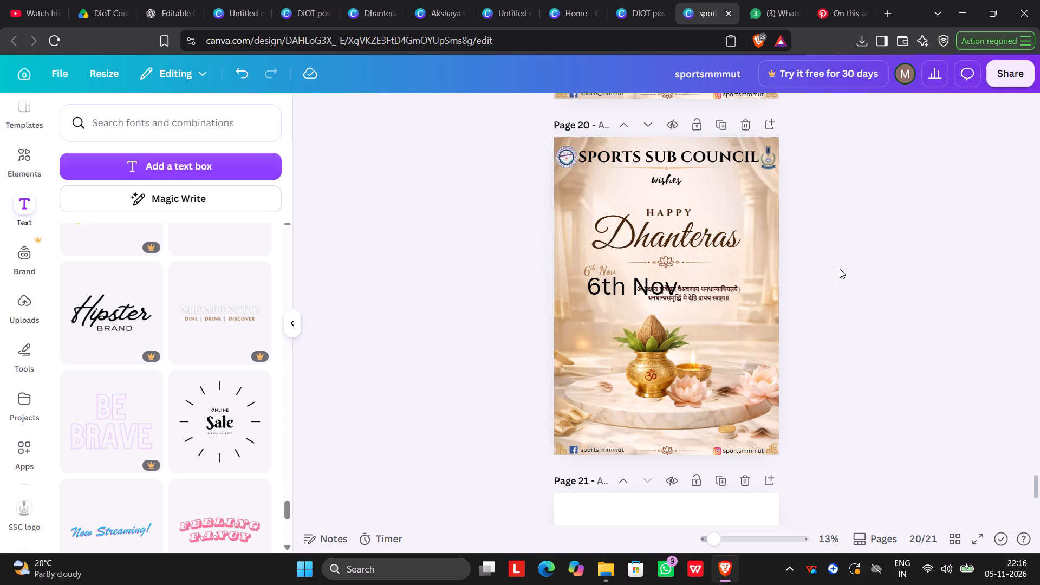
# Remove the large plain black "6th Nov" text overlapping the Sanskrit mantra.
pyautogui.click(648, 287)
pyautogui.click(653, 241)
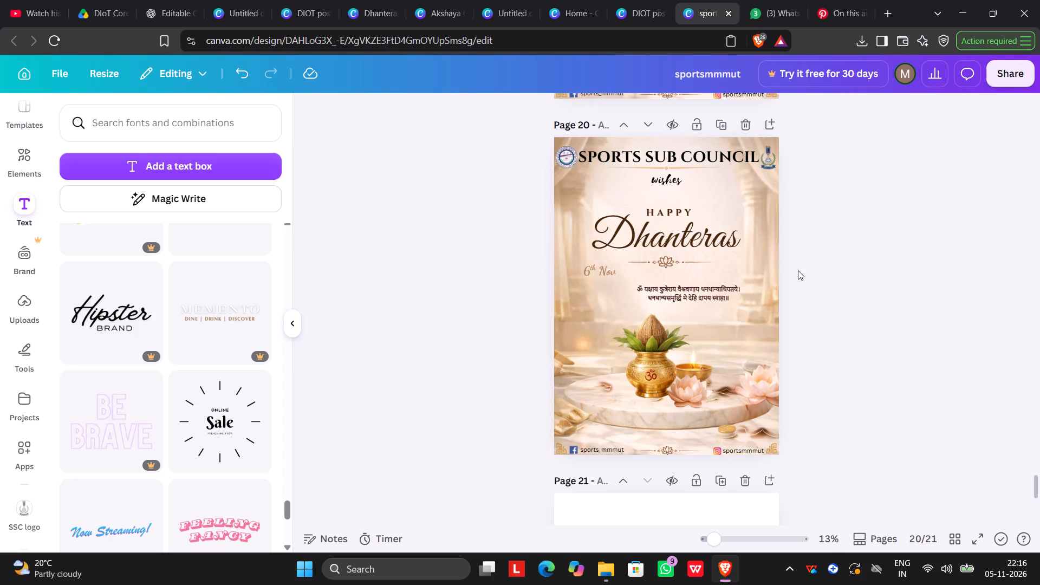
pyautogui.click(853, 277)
# Reposition the script "6th Nov" date between the lotus divider and the mantra, towards the poster's left side.
pyautogui.moveTo(621, 271); pyautogui.dragTo(633, 294)
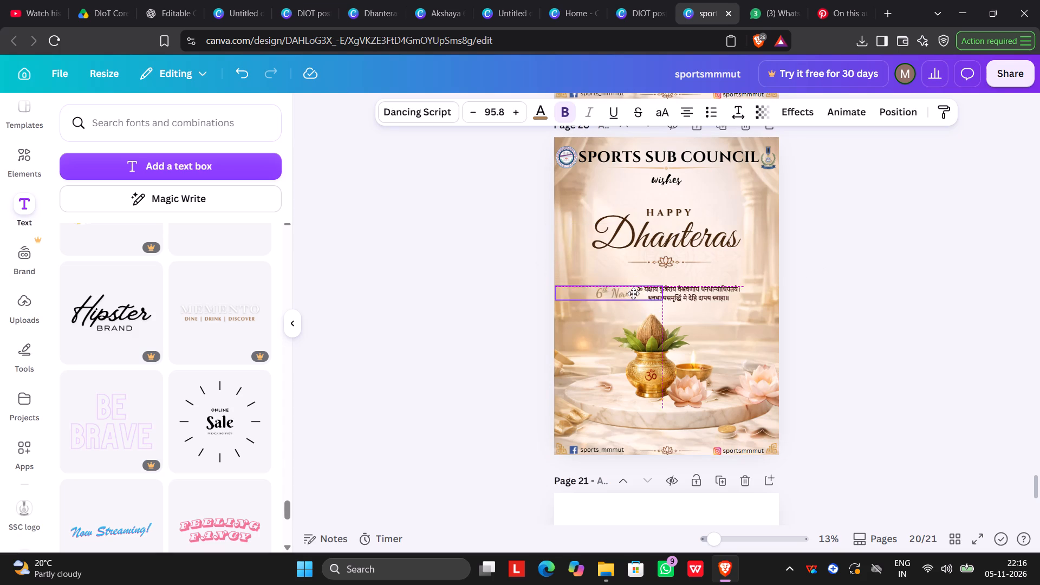
pyautogui.moveTo(633, 294); pyautogui.dragTo(634, 274)
pyautogui.click(827, 257)
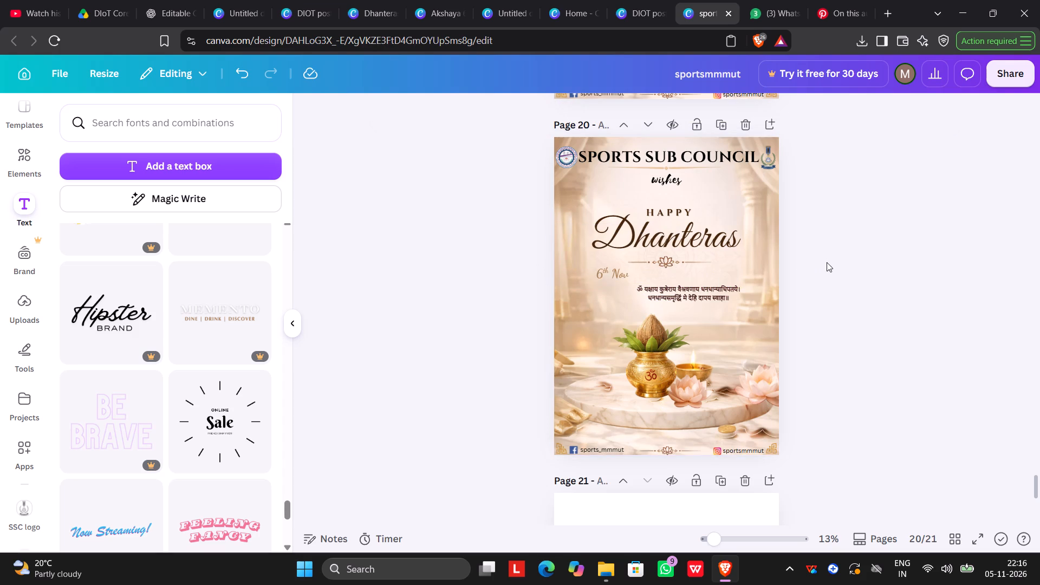
# Centre the two-line Sanskrit mantra horizontally on the poster and lower it slightly below the date.
pyautogui.moveTo(693, 295); pyautogui.dragTo(673, 297)
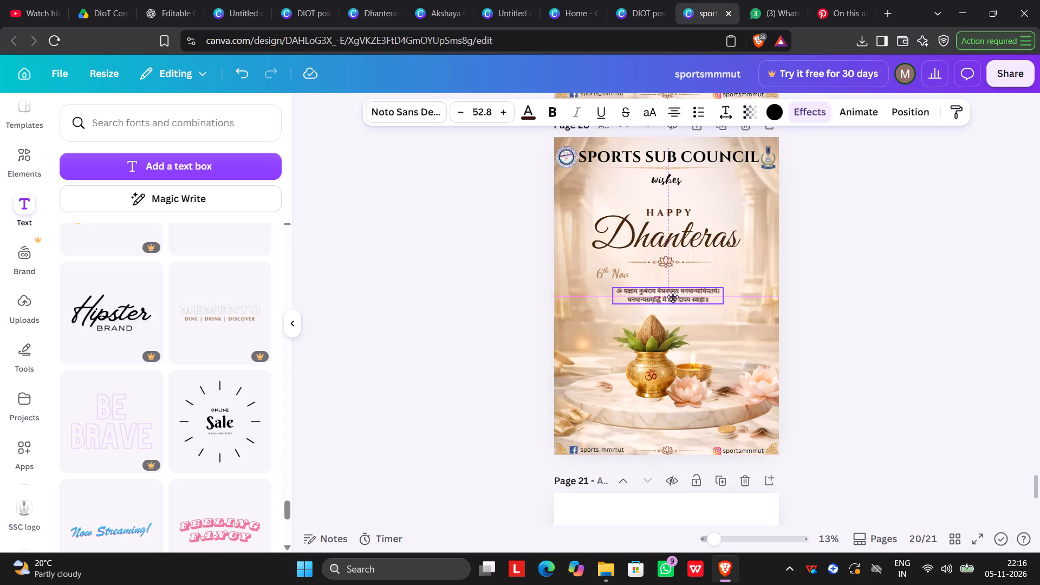
pyautogui.moveTo(673, 297); pyautogui.dragTo(673, 303)
# Move the smaller lotus and the lit diya to the left of the kalash, with the diya below the lotus.
pyautogui.moveTo(700, 392); pyautogui.dragTo(589, 354)
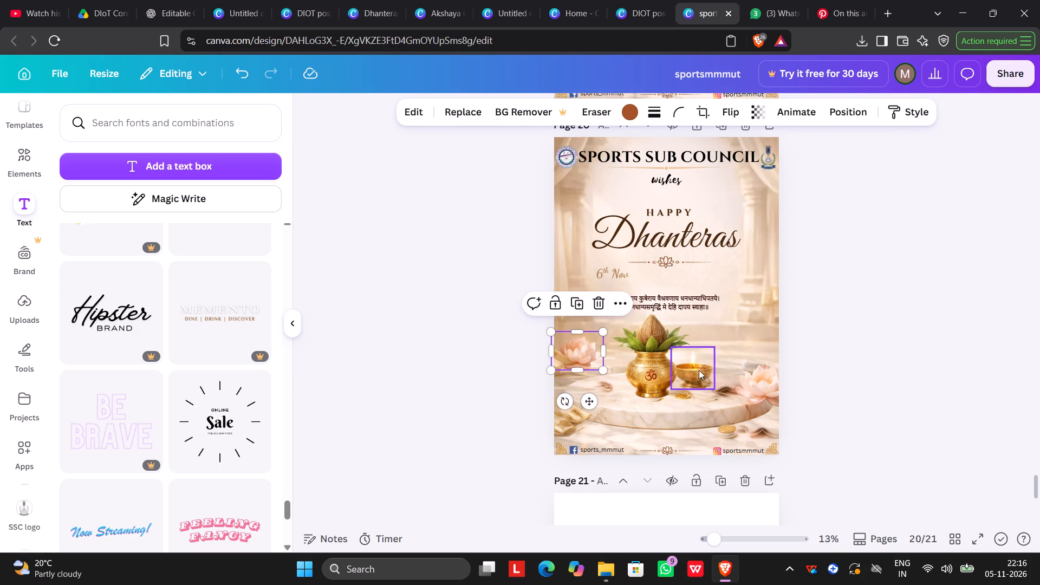
pyautogui.moveTo(699, 370); pyautogui.dragTo(597, 396)
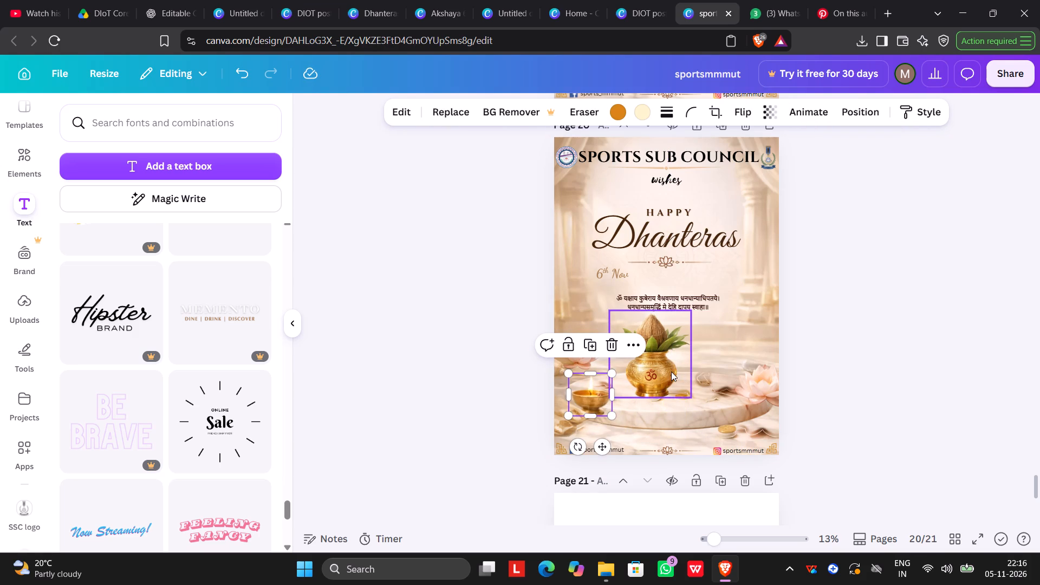
# Move the coconut kalash to the middle of the marble platform, directly beneath the mantra.
pyautogui.moveTo(660, 372); pyautogui.dragTo(675, 383)
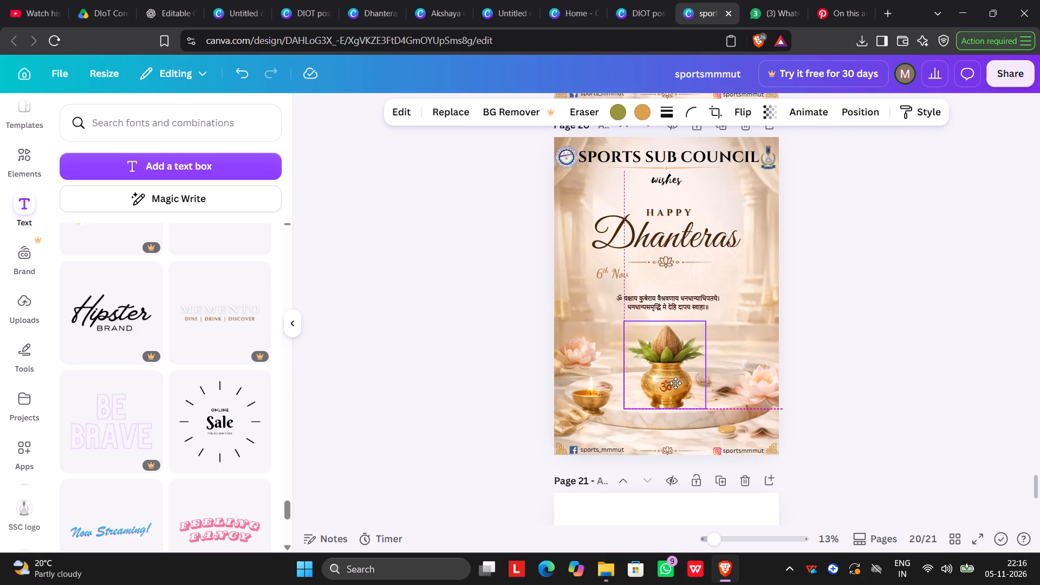
pyautogui.moveTo(675, 383); pyautogui.dragTo(674, 380)
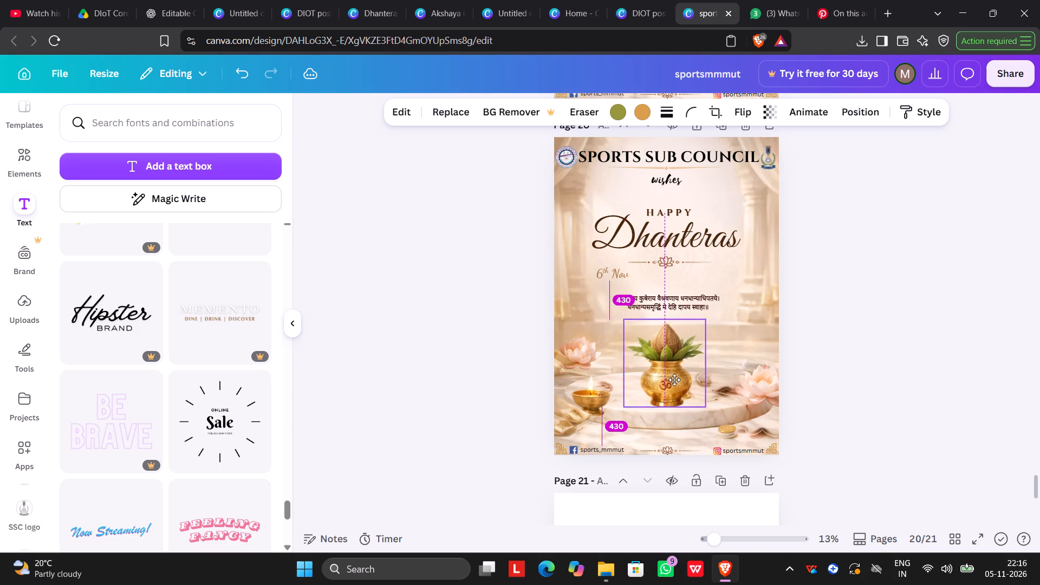
pyautogui.moveTo(674, 380); pyautogui.dragTo(674, 379)
pyautogui.click(825, 363)
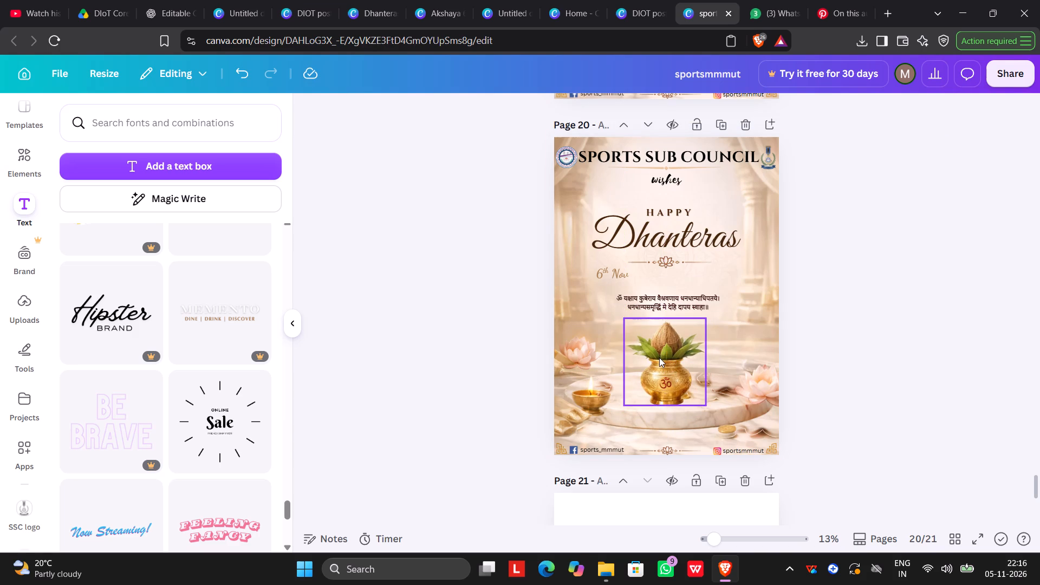
pyautogui.click(659, 357)
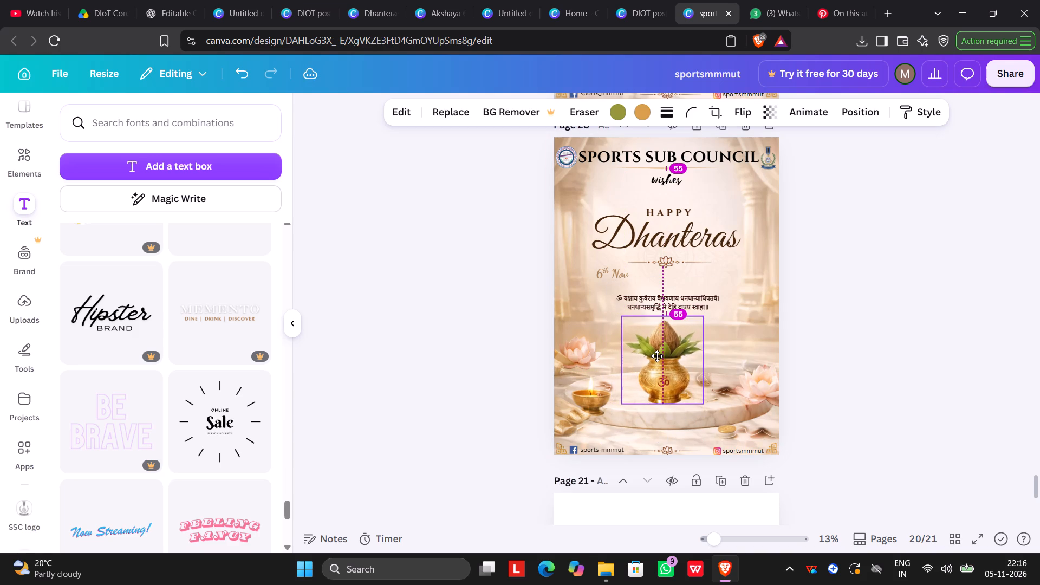
pyautogui.click(899, 329)
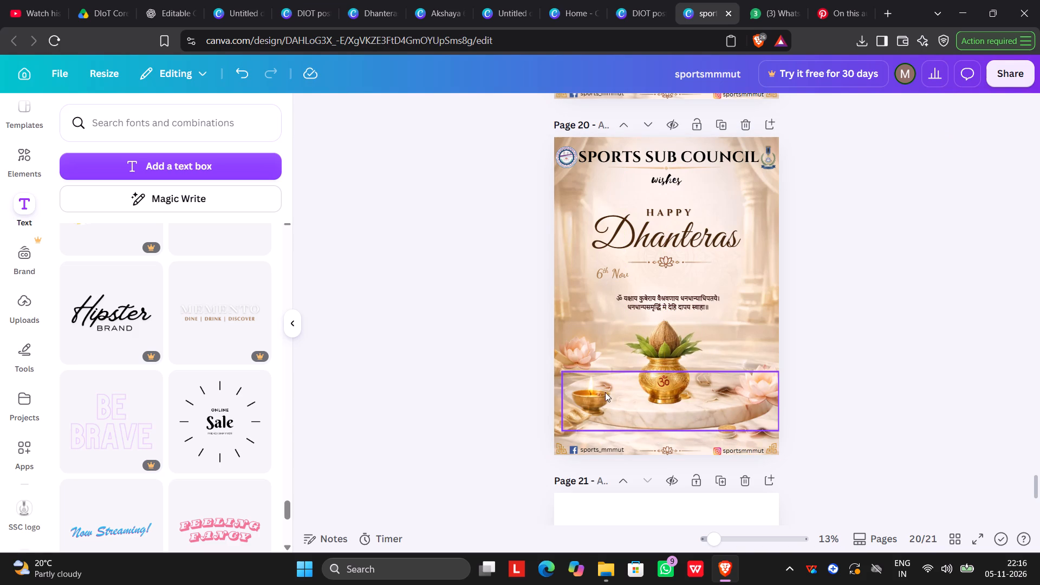
# Raise the diya beside the left lotus and shrink it to a little over half its size.
pyautogui.moveTo(601, 400); pyautogui.dragTo(750, 438)
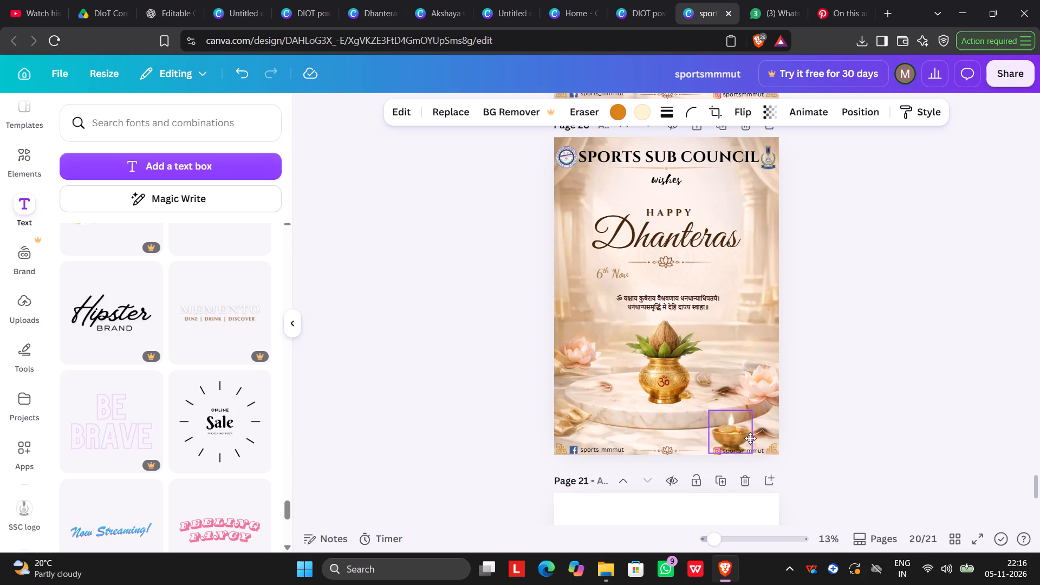
pyautogui.moveTo(750, 438); pyautogui.dragTo(599, 392)
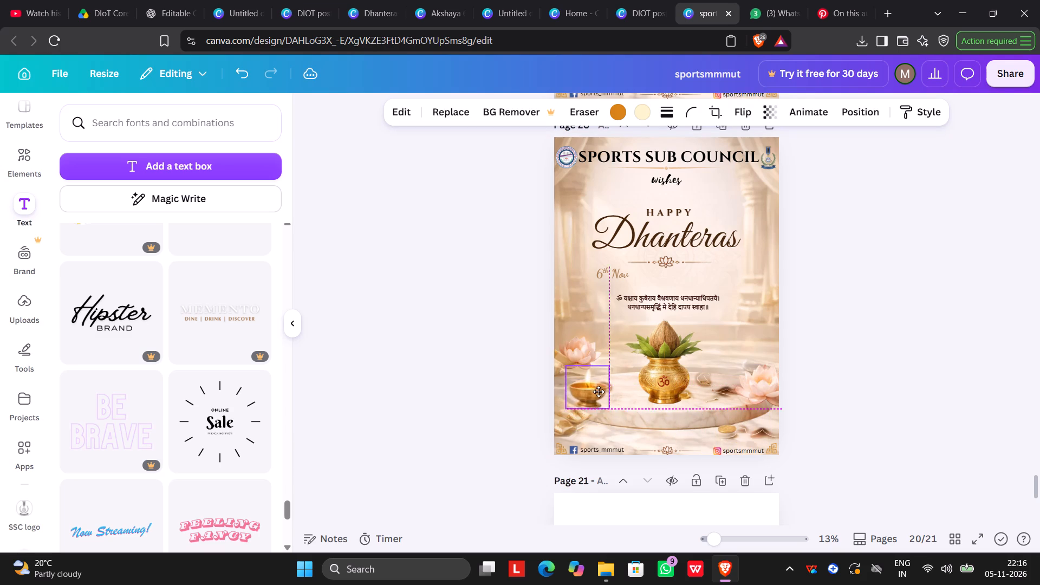
pyautogui.moveTo(599, 392); pyautogui.dragTo(600, 383)
pyautogui.moveTo(608, 399); pyautogui.dragTo(595, 378)
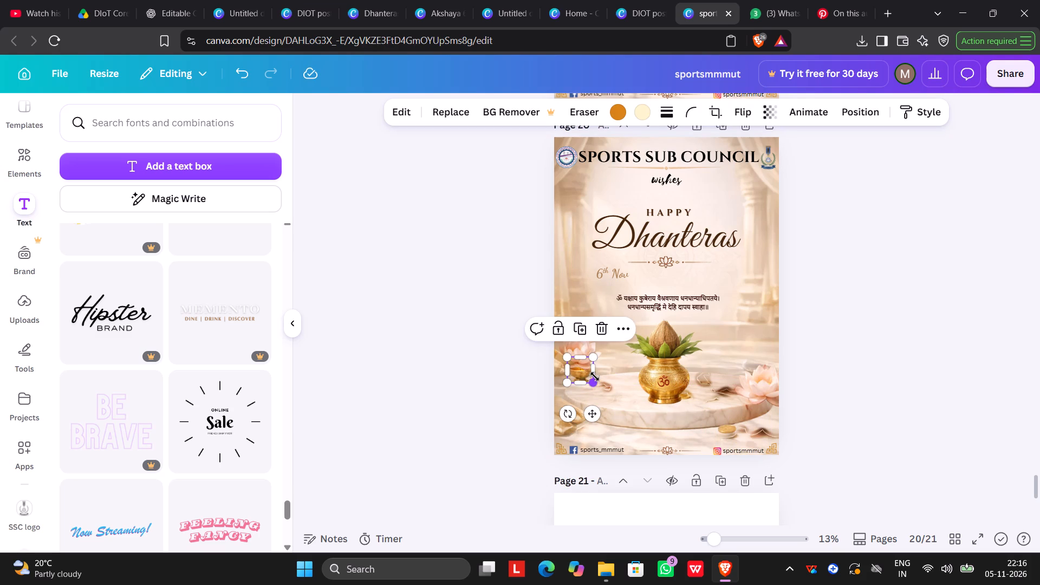
pyautogui.click(586, 379)
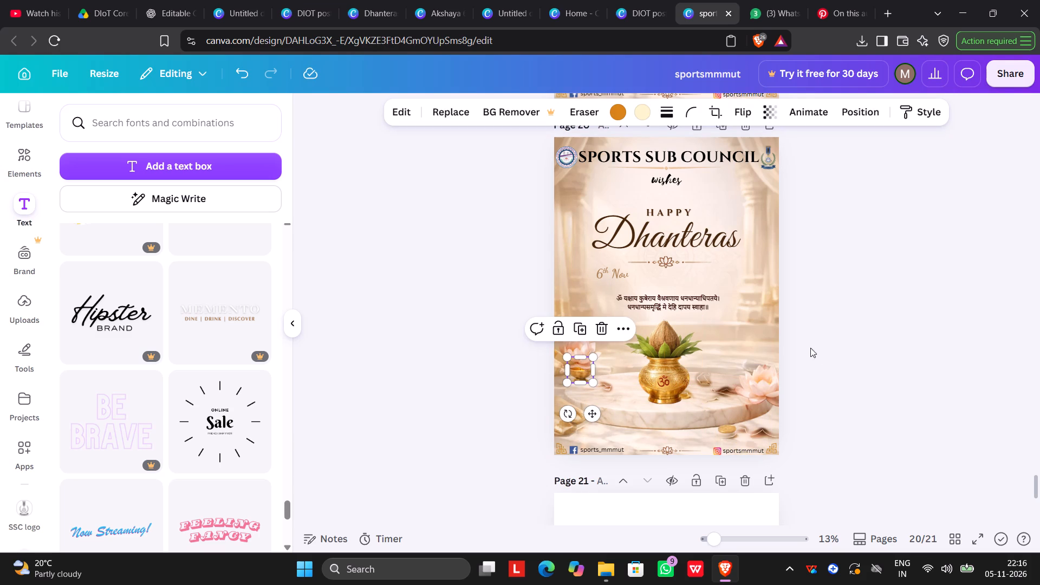
pyautogui.click(821, 347)
# Move the left lotus down onto the platform's left edge beside the kalash and shrink it to about half its size.
pyautogui.moveTo(587, 344); pyautogui.dragTo(610, 337)
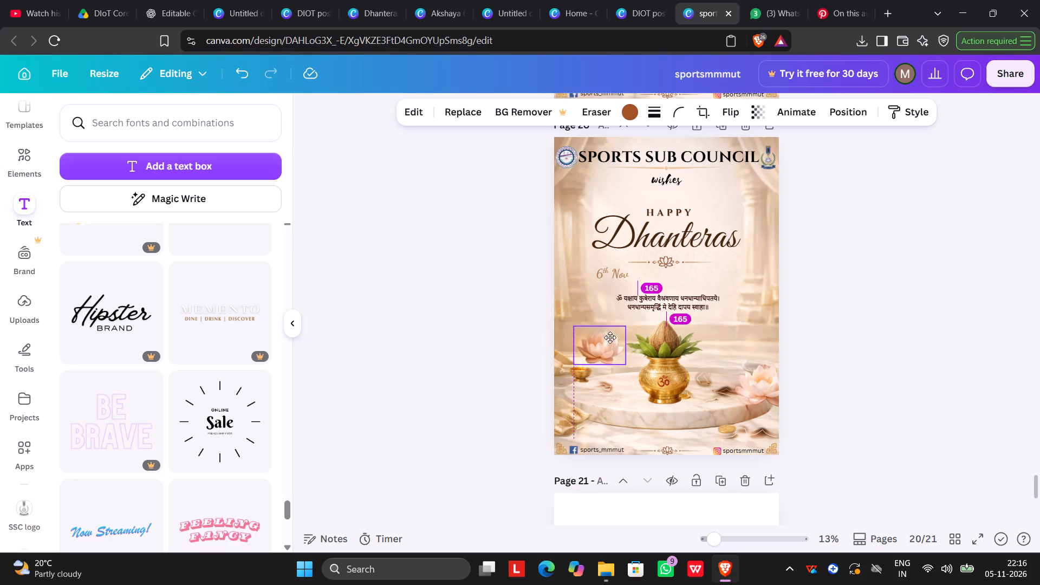
pyautogui.moveTo(610, 337); pyautogui.dragTo(603, 399)
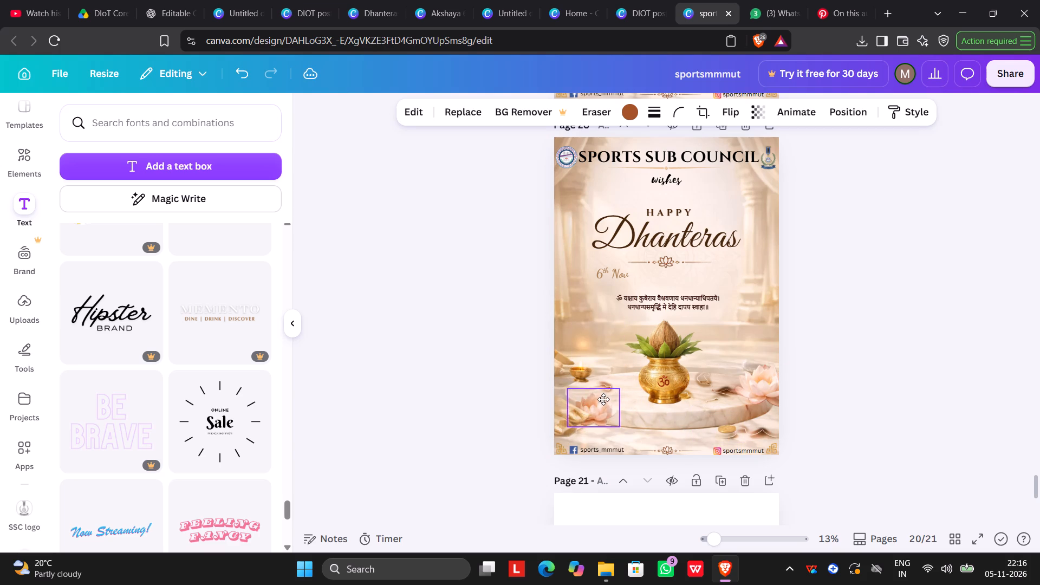
pyautogui.moveTo(603, 399); pyautogui.dragTo(632, 402)
pyautogui.moveTo(647, 428); pyautogui.dragTo(626, 405)
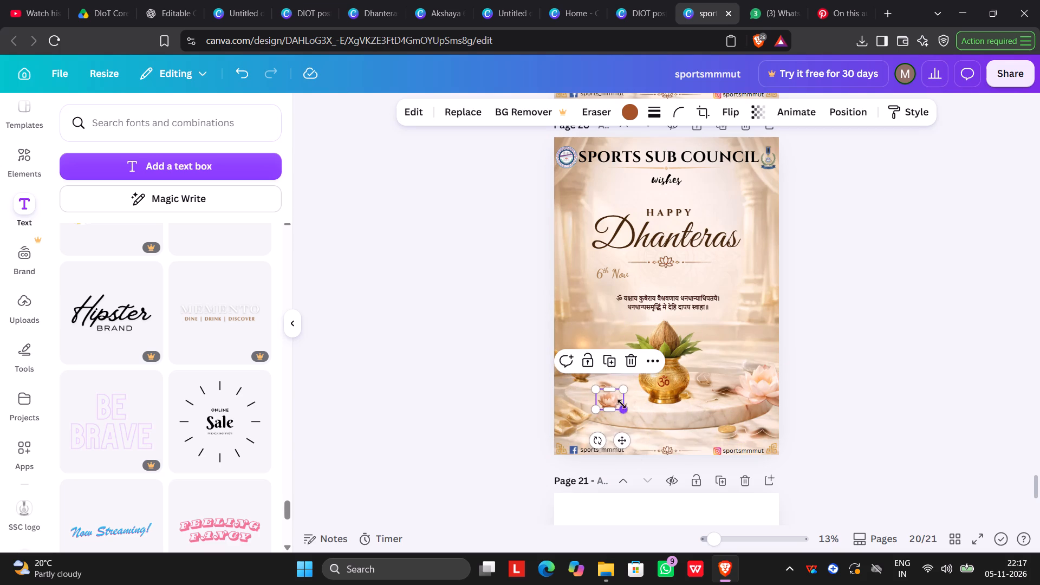
# Move the small lotus off the platform's front to the poster's left edge, beside the marble platform.
pyautogui.click(608, 394)
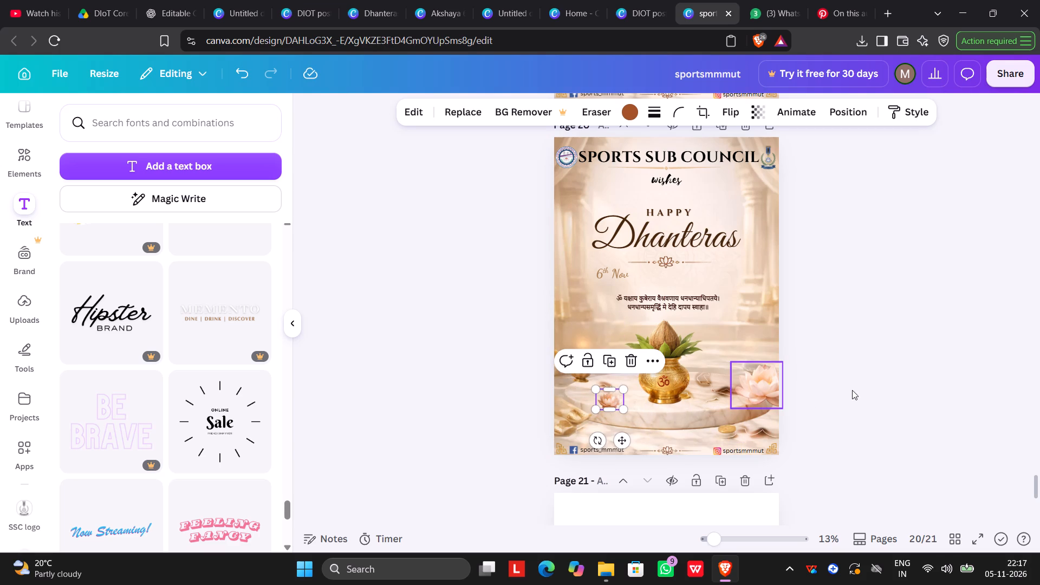
pyautogui.click(852, 390)
pyautogui.moveTo(617, 394); pyautogui.dragTo(703, 392)
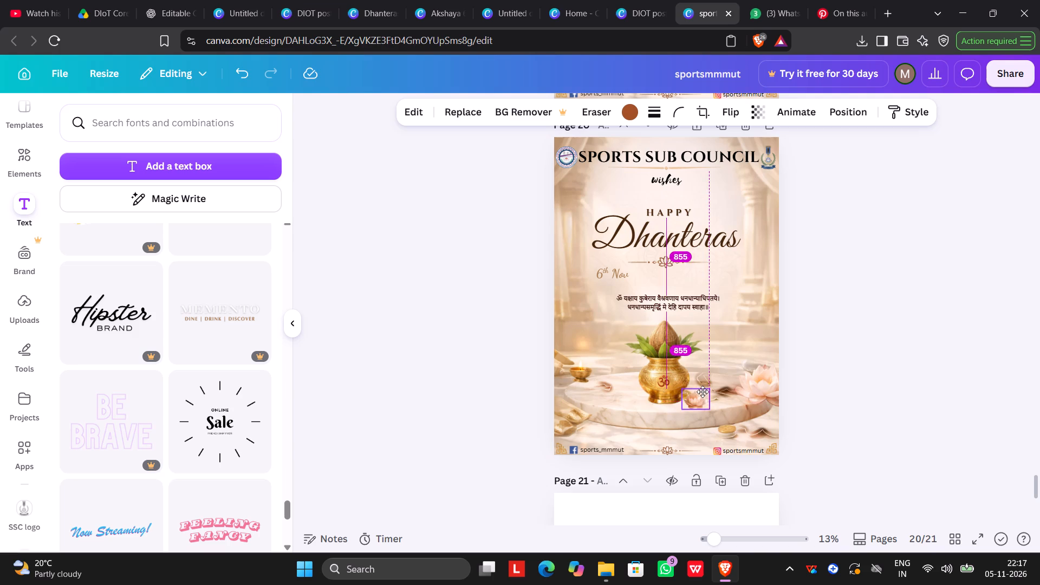
pyautogui.moveTo(703, 392); pyautogui.dragTo(573, 385)
pyautogui.click(896, 347)
# Raise the lit diya so it sits just above the small lotus near the poster's left edge.
pyautogui.moveTo(580, 375); pyautogui.dragTo(587, 372)
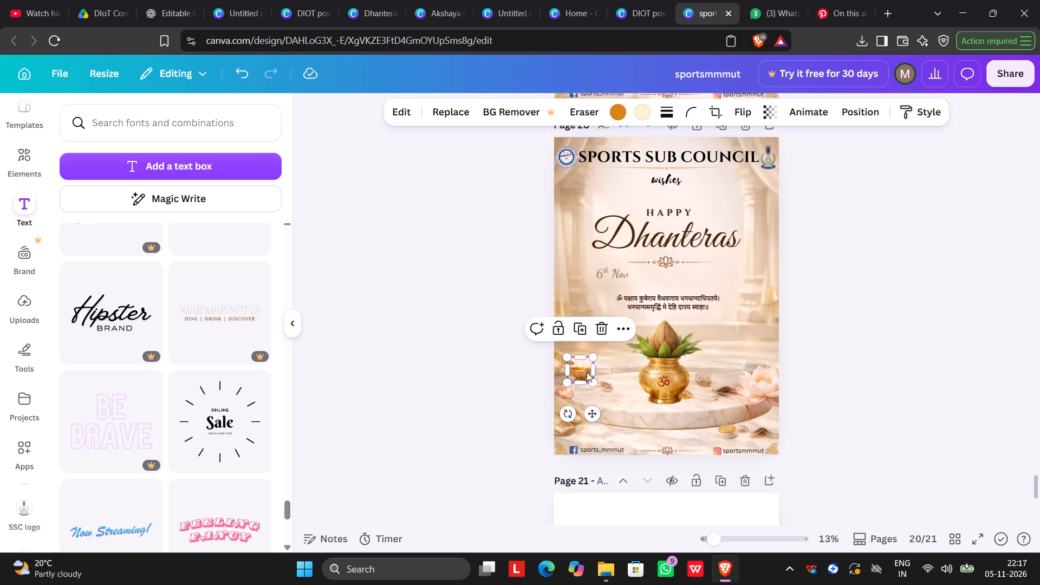
pyautogui.moveTo(587, 372); pyautogui.dragTo(577, 360)
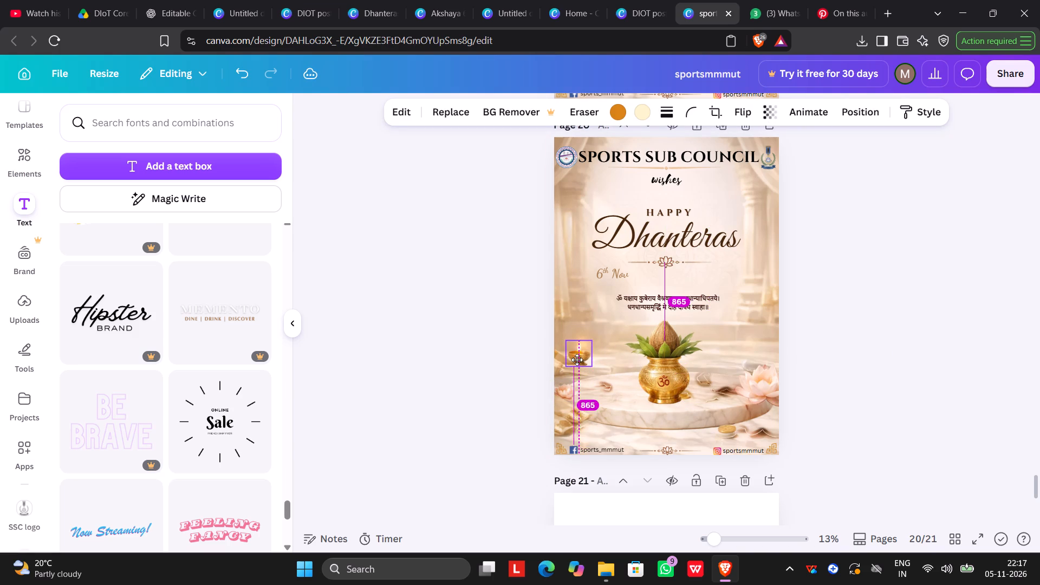
pyautogui.moveTo(577, 360); pyautogui.dragTo(575, 363)
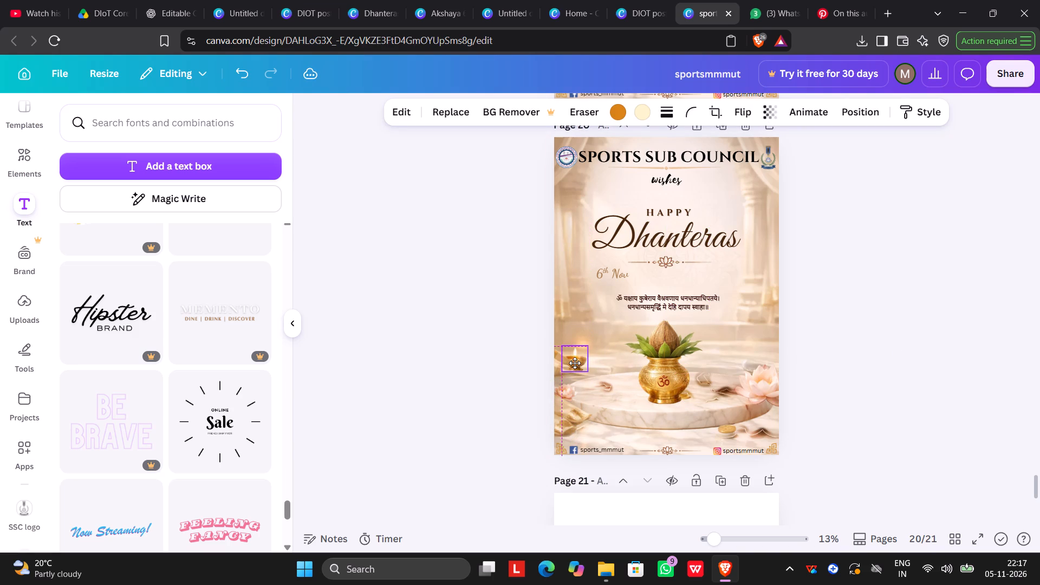
pyautogui.moveTo(575, 363); pyautogui.dragTo(574, 360)
pyautogui.click(933, 333)
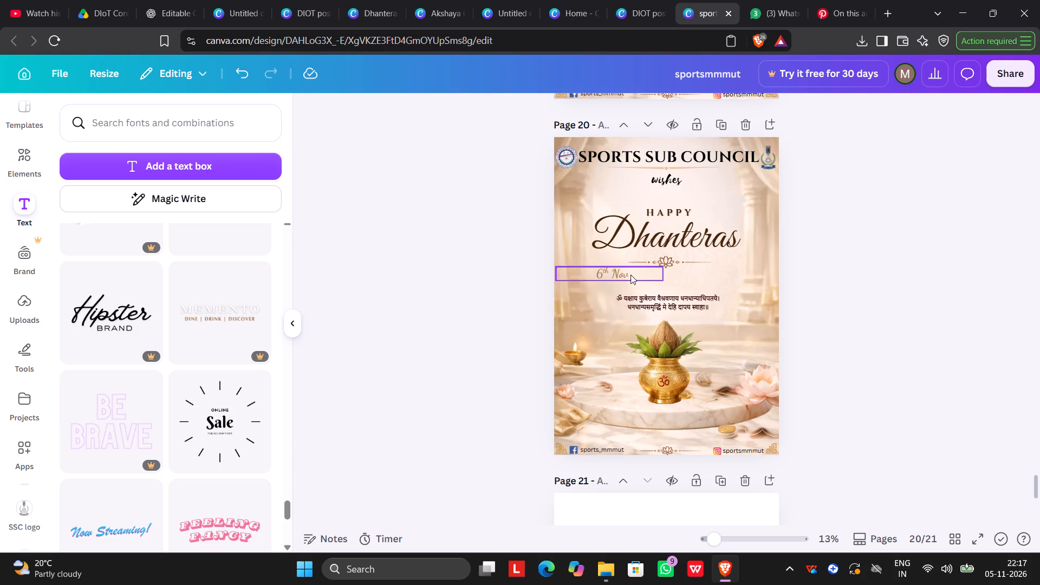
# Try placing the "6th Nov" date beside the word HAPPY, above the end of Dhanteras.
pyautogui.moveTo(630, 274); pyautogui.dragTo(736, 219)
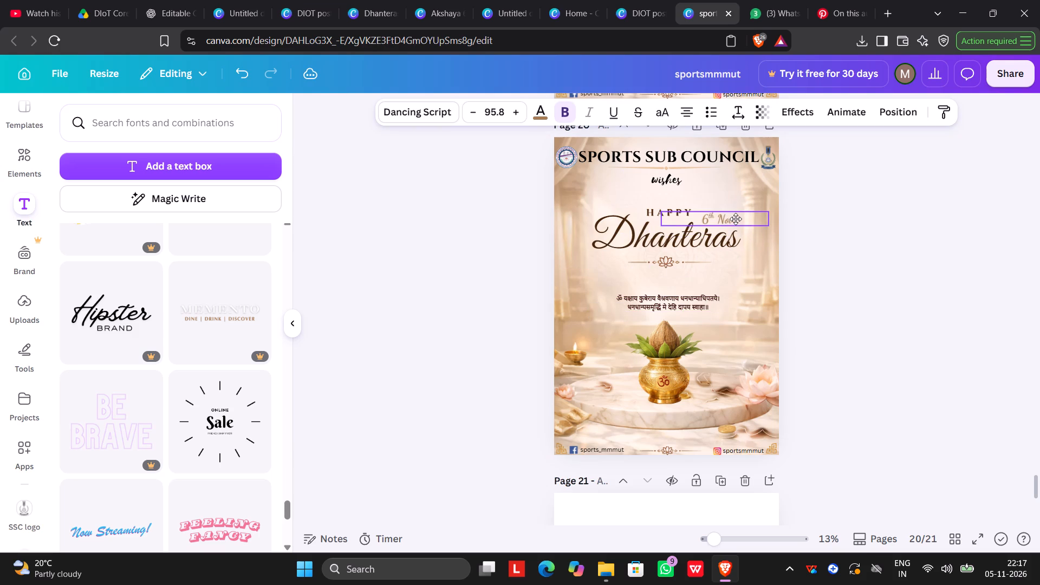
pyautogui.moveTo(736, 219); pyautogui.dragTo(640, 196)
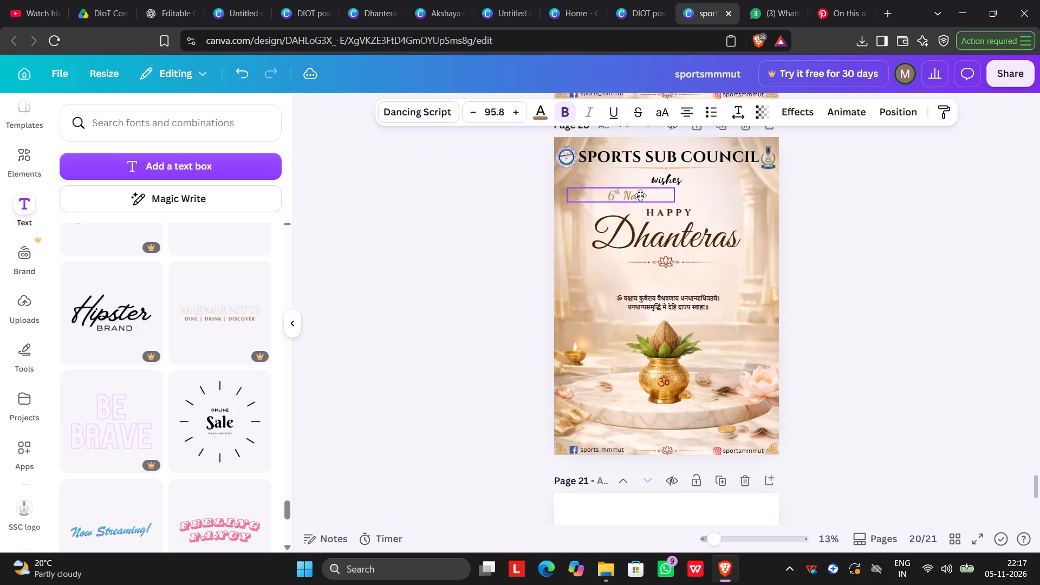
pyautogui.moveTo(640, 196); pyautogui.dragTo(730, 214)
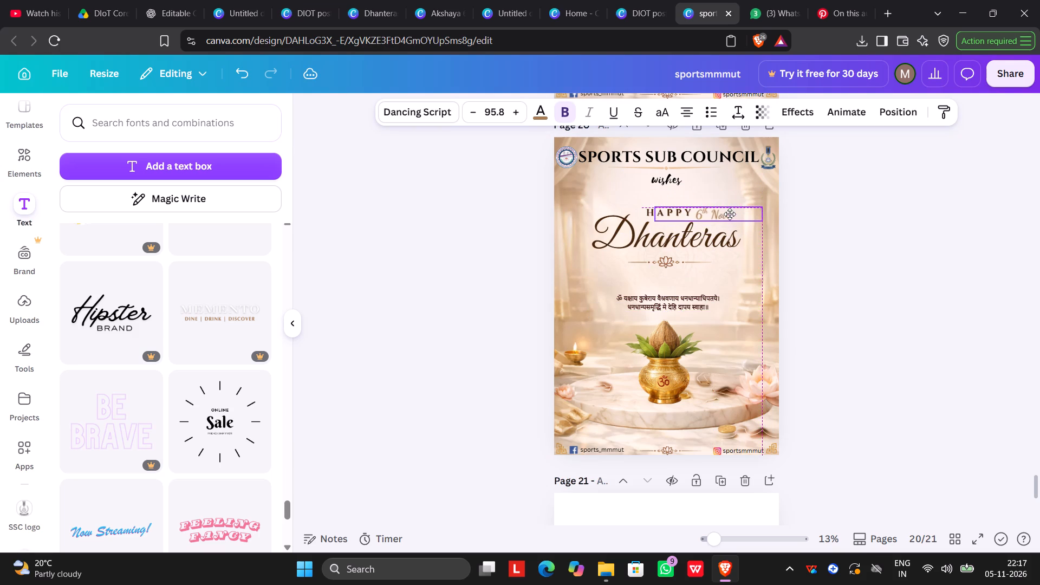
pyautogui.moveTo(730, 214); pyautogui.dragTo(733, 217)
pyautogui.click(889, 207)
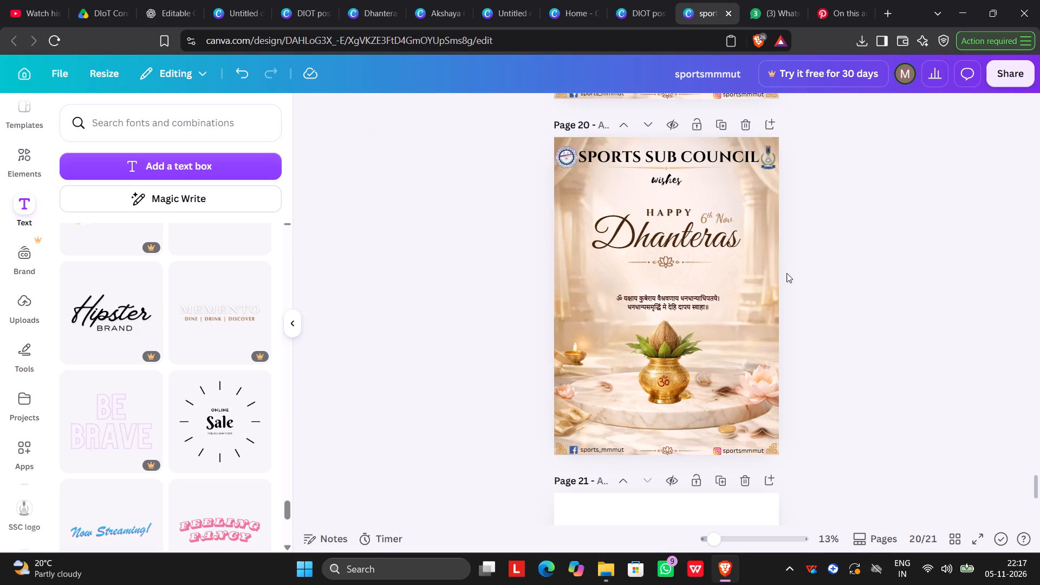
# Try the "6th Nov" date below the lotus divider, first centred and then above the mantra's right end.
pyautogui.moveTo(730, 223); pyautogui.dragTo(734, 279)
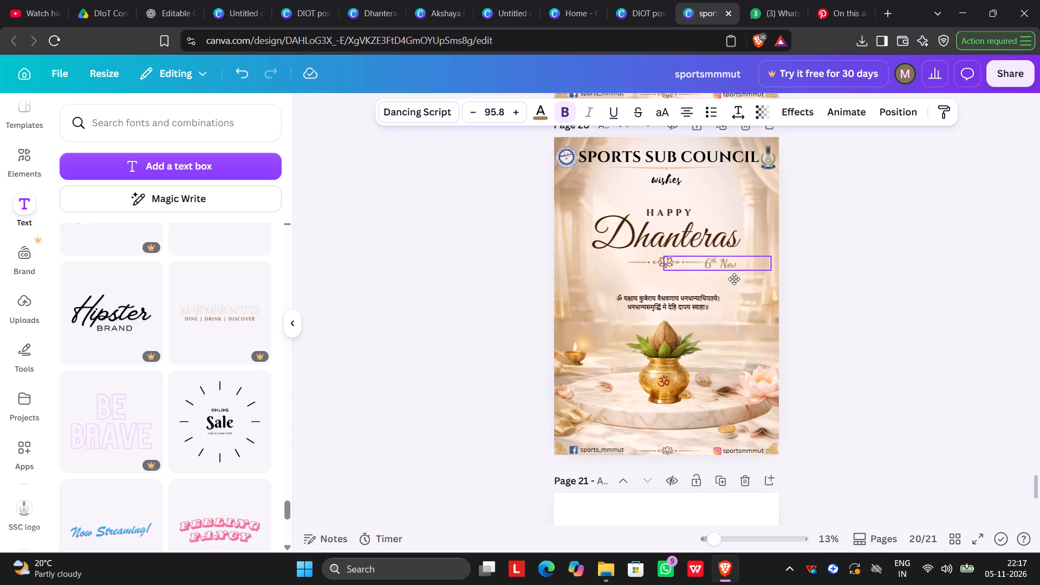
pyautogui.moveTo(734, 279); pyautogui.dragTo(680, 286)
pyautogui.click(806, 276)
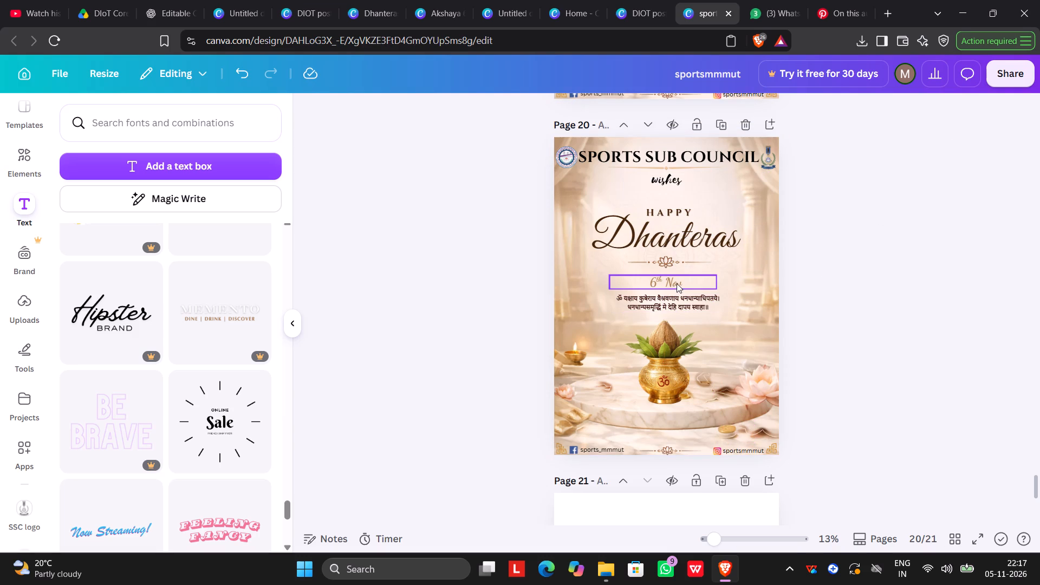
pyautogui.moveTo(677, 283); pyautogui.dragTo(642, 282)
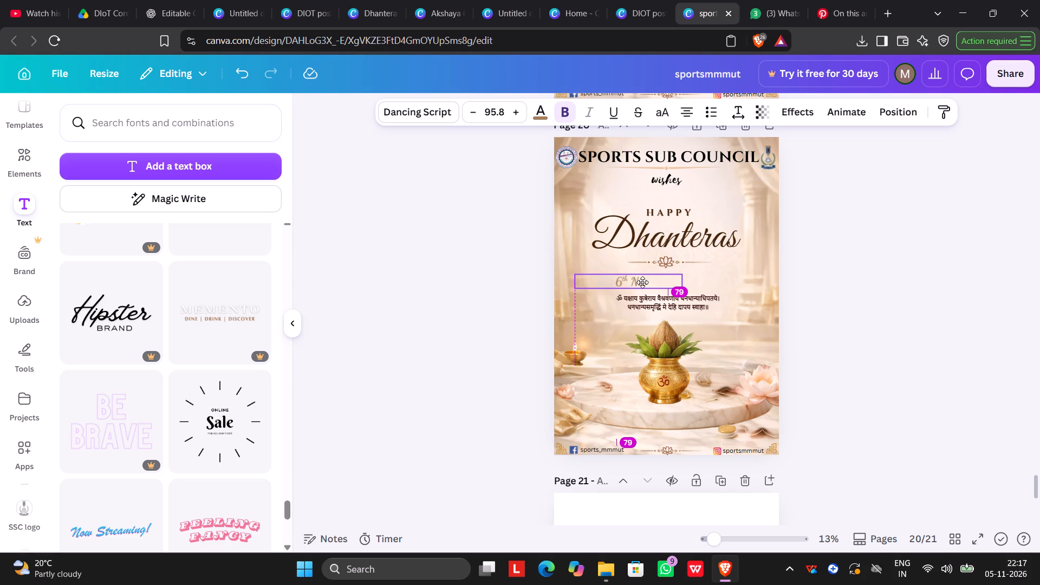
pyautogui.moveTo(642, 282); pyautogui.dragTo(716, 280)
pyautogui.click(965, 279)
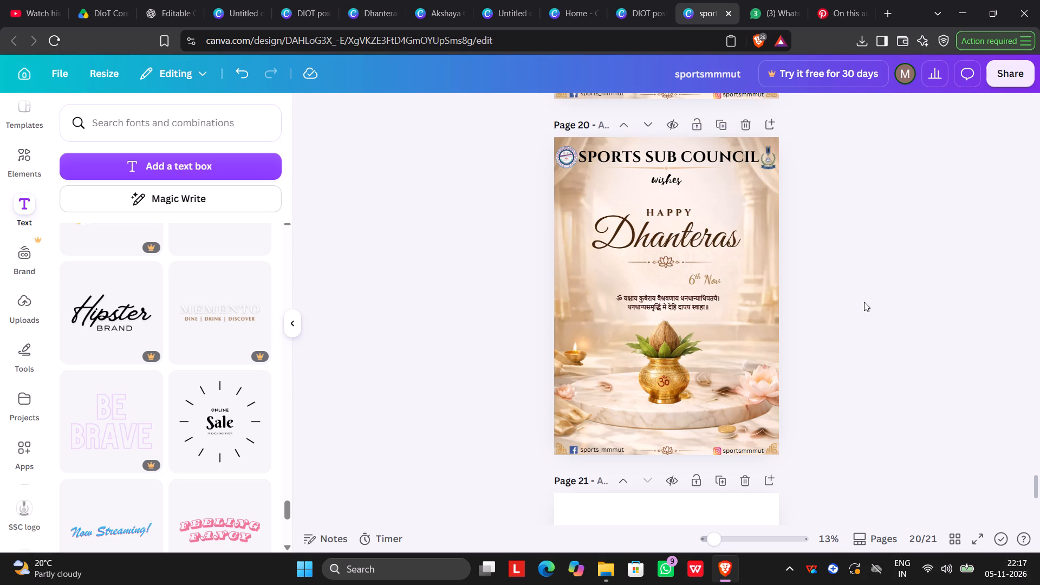
# Nudge the mantra slightly left to centre it above the kalash.
pyautogui.click(683, 303)
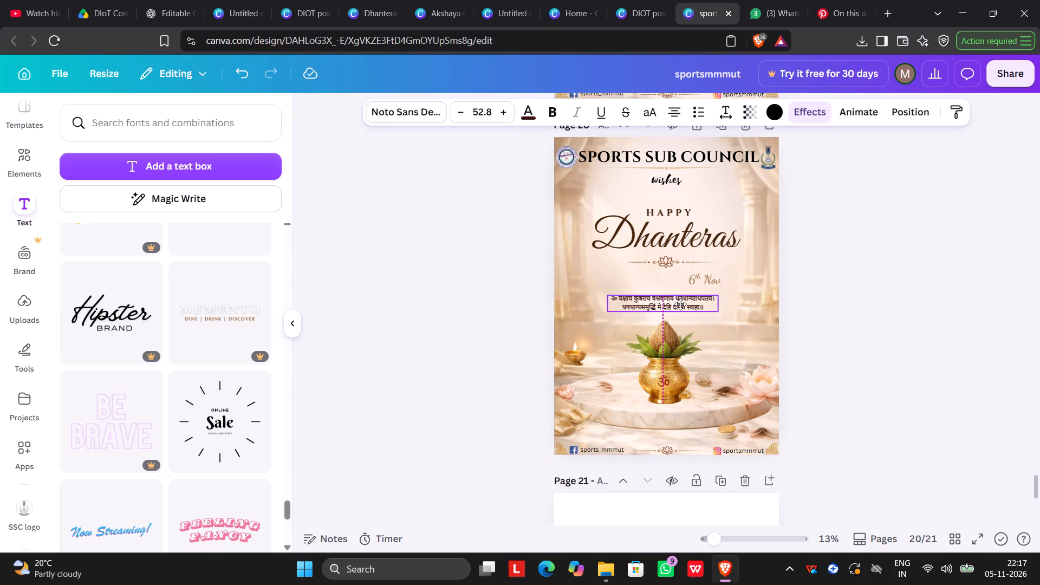
pyautogui.click(848, 282)
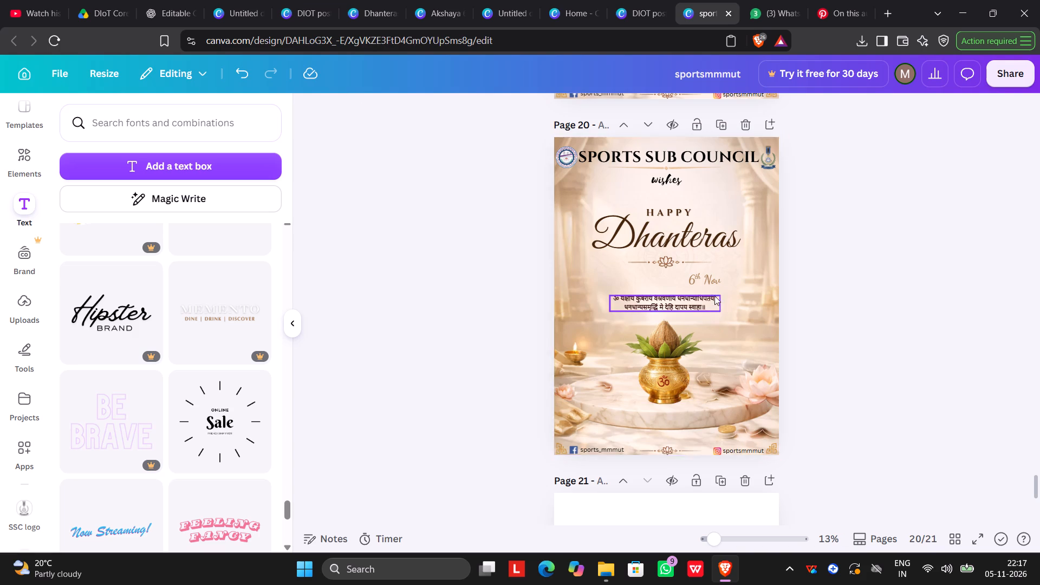
# Centre the "6th Nov" date between the lotus divider and the mantra, shrinking its text to size 76.8.
pyautogui.moveTo(715, 282); pyautogui.dragTo(666, 288)
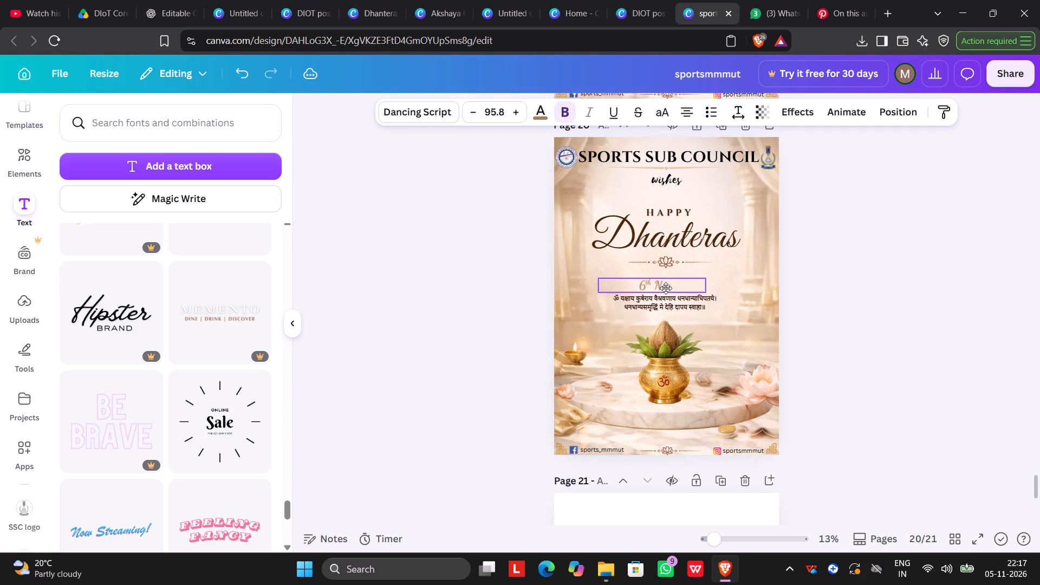
pyautogui.moveTo(666, 288); pyautogui.dragTo(674, 285)
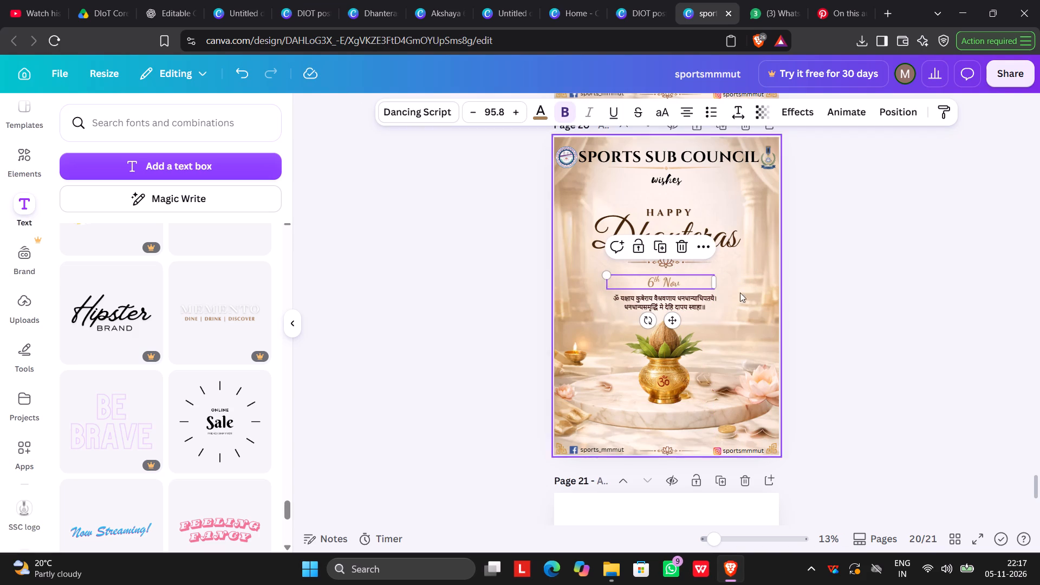
pyautogui.moveTo(607, 274); pyautogui.dragTo(626, 279)
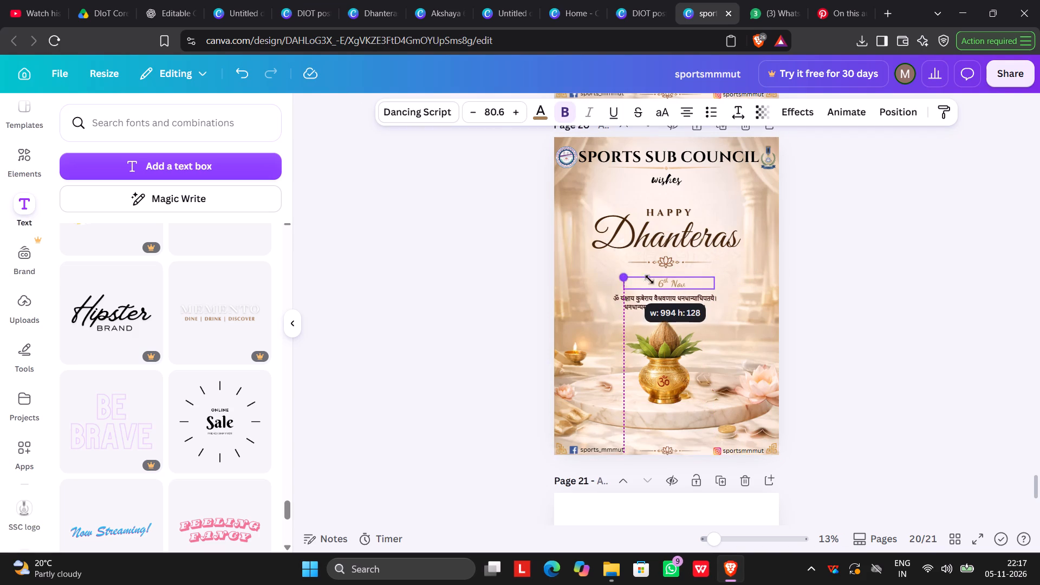
pyautogui.click(985, 272)
pyautogui.moveTo(694, 287); pyautogui.dragTo(673, 289)
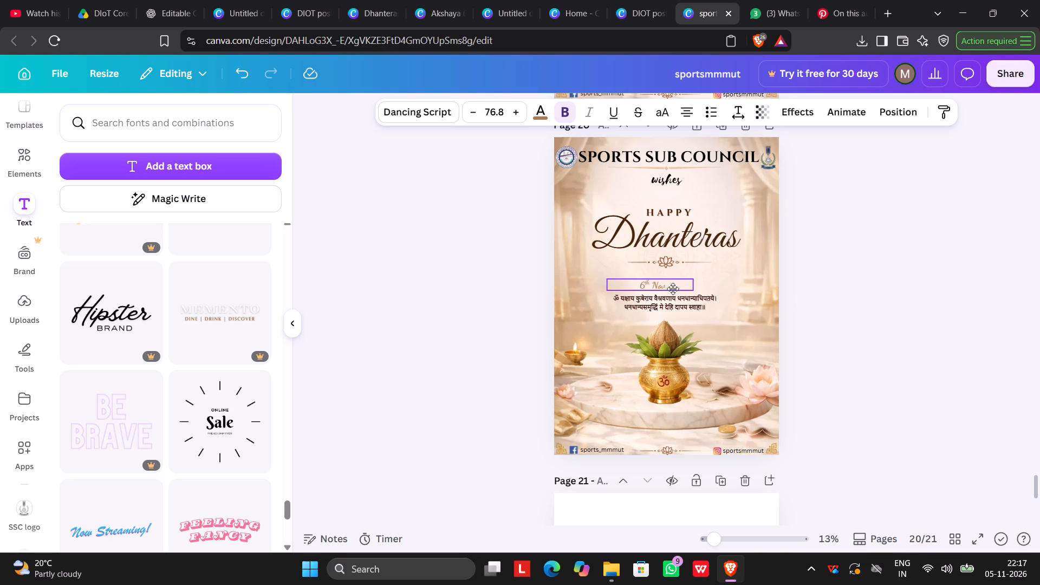
pyautogui.moveTo(673, 289); pyautogui.dragTo(684, 286)
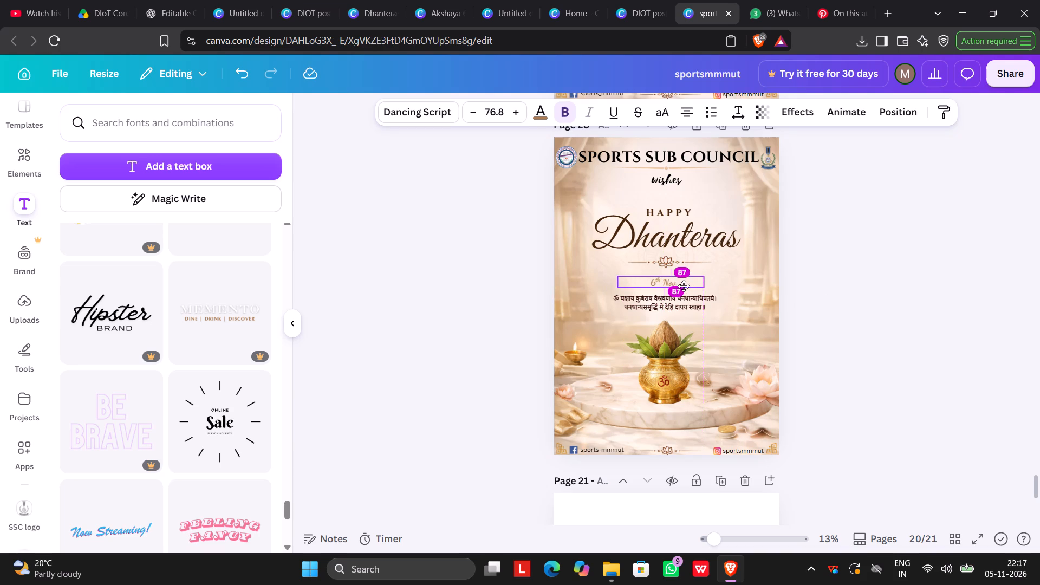
pyautogui.moveTo(684, 286); pyautogui.dragTo(679, 286)
pyautogui.moveTo(679, 286); pyautogui.dragTo(683, 284)
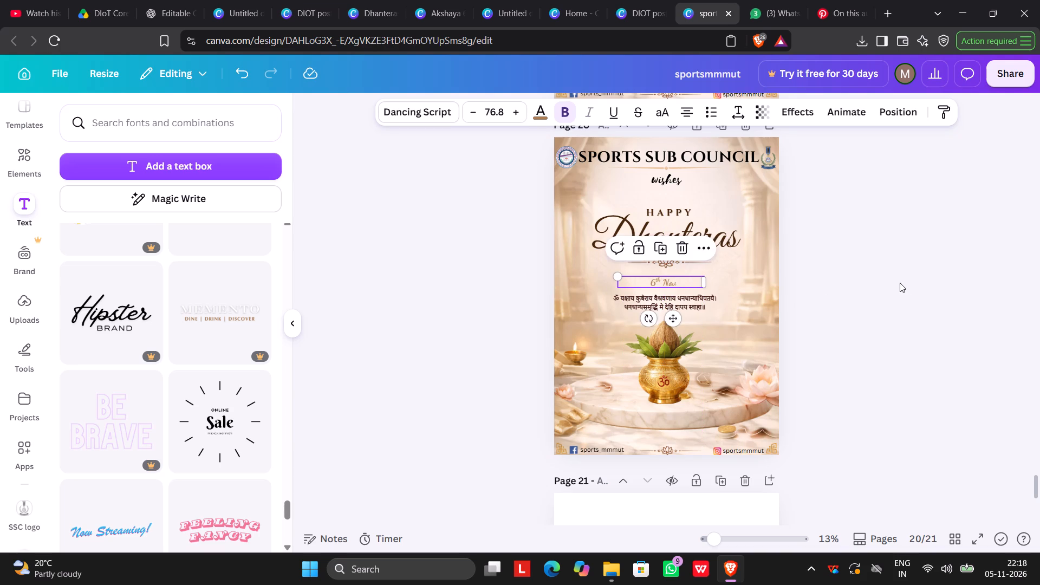
pyautogui.click(907, 282)
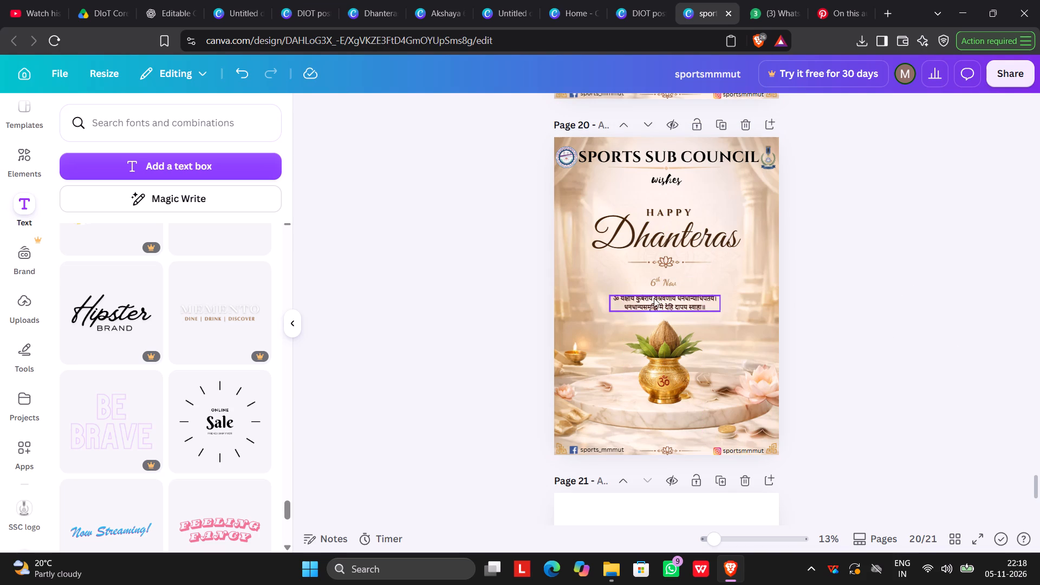
# Recolour the "6th Nov" date deep violet after trying red, tan, brown and lilac shades.
pyautogui.click(663, 278)
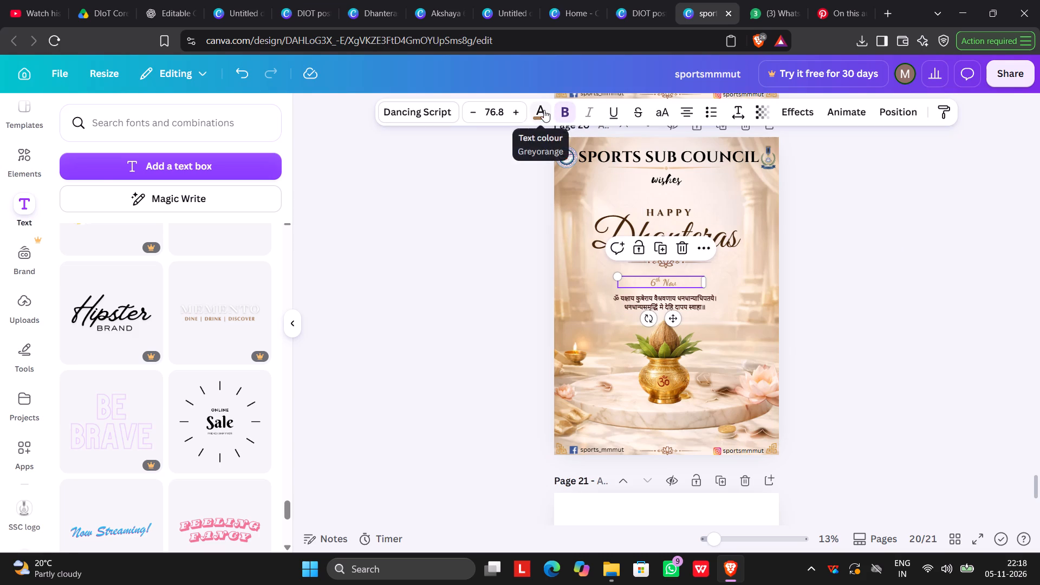
pyautogui.click(544, 110)
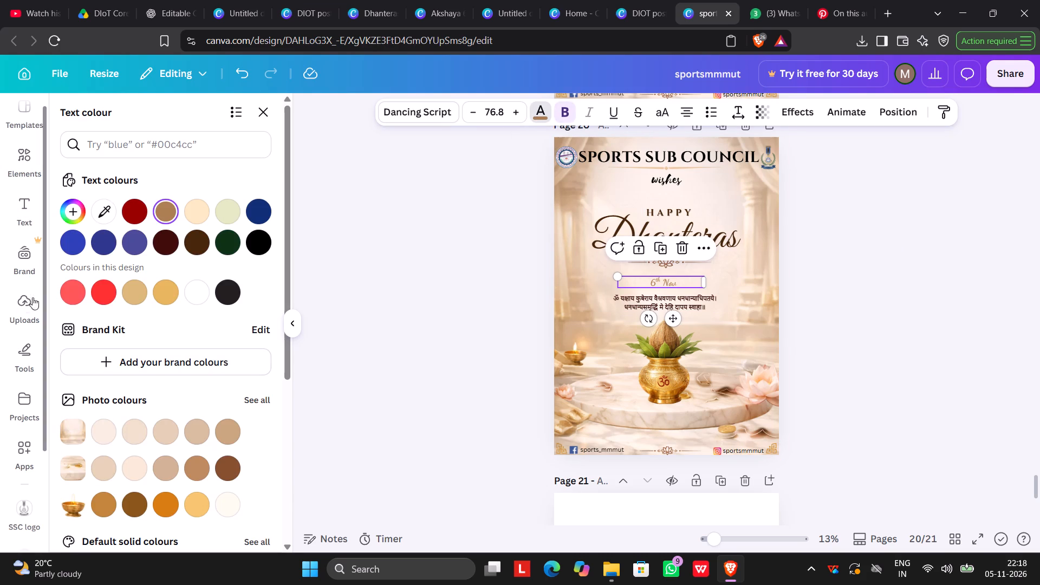
pyautogui.click(77, 295)
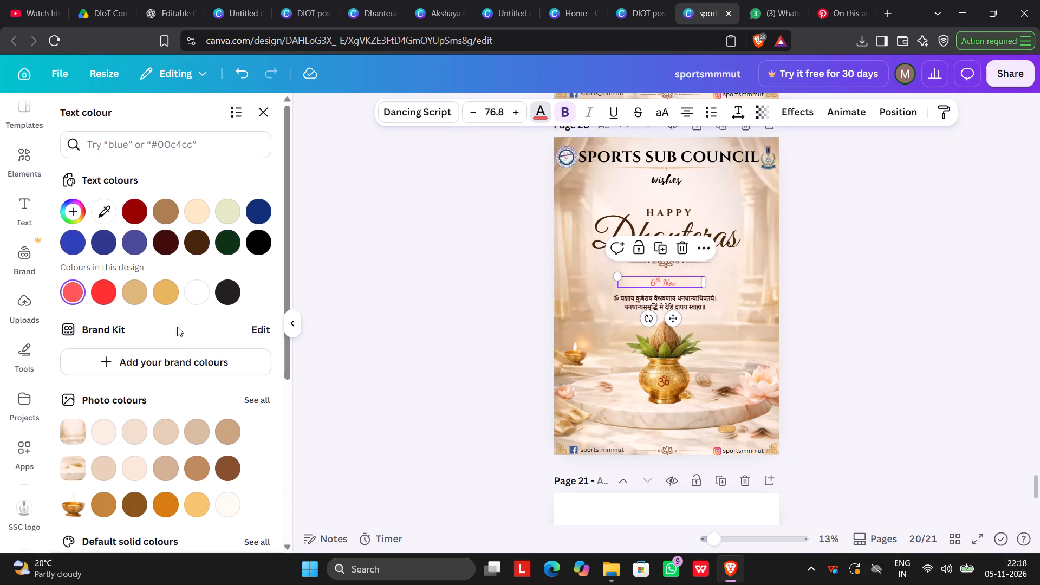
pyautogui.click(101, 297)
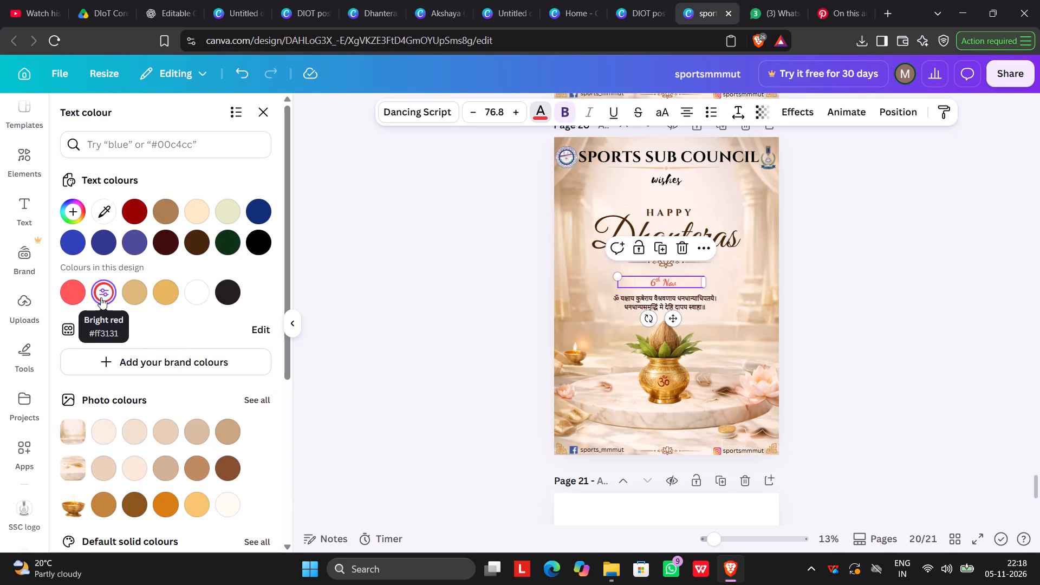
pyautogui.click(167, 426)
pyautogui.click(231, 468)
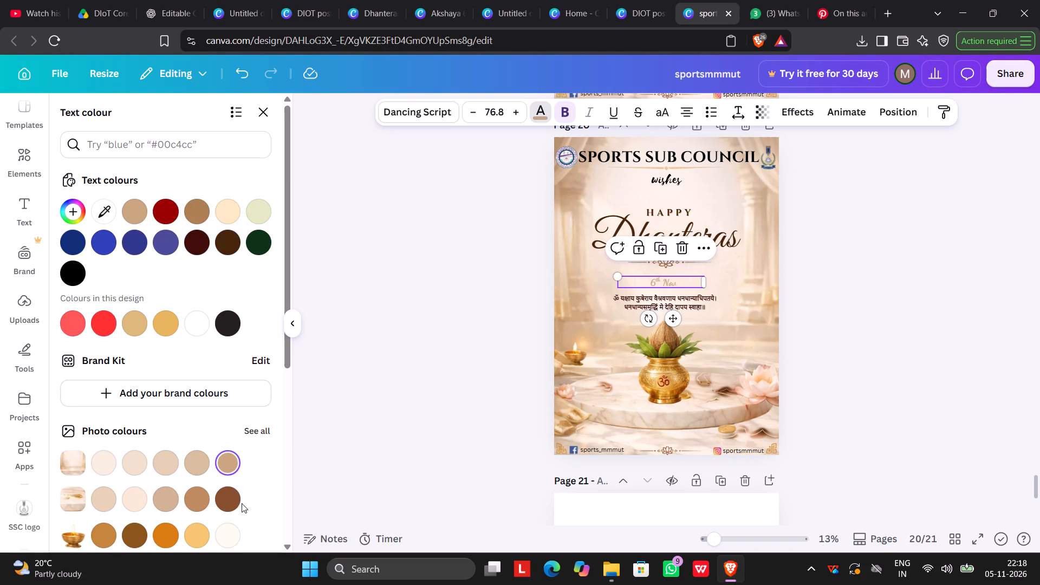
pyautogui.click(231, 502)
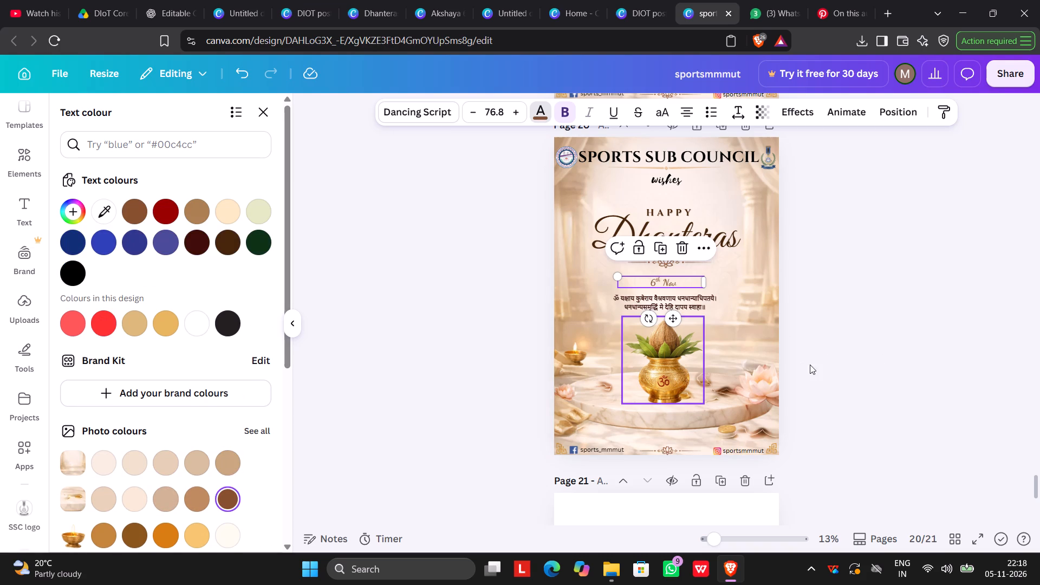
pyautogui.click(78, 323)
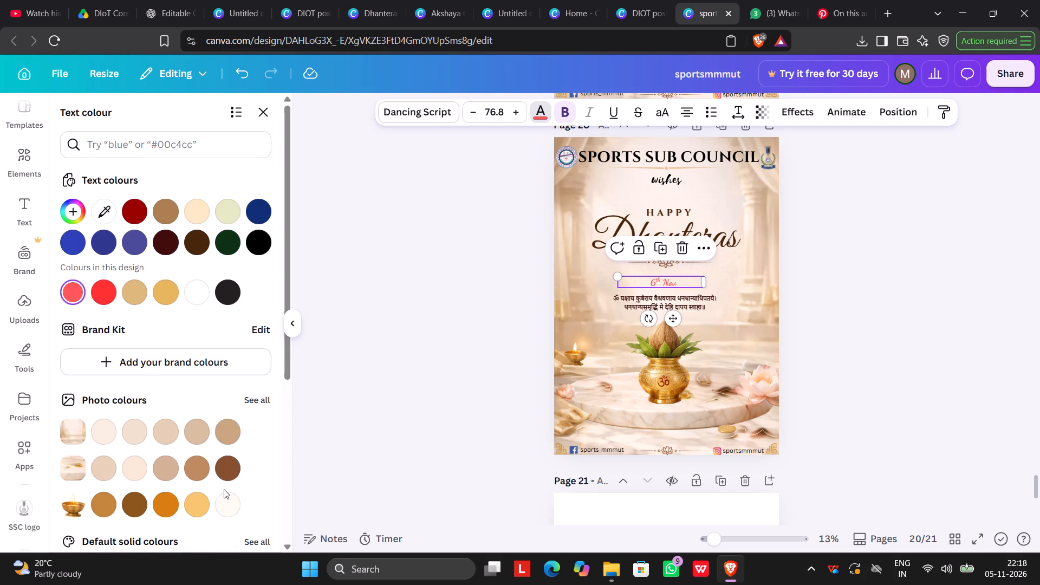
pyautogui.scroll(-3, 224, 489)
pyautogui.click(165, 400)
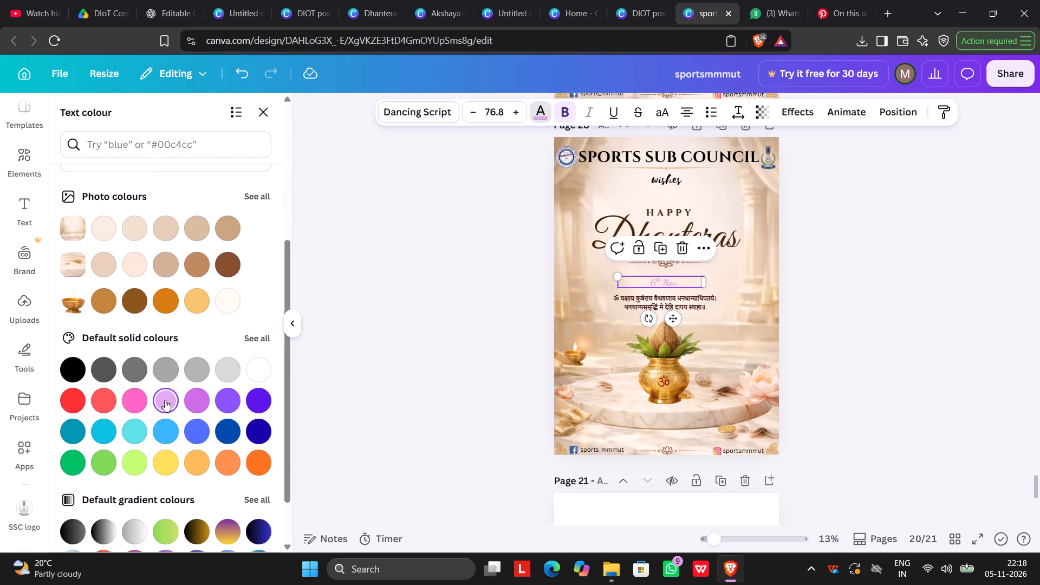
pyautogui.click(196, 407)
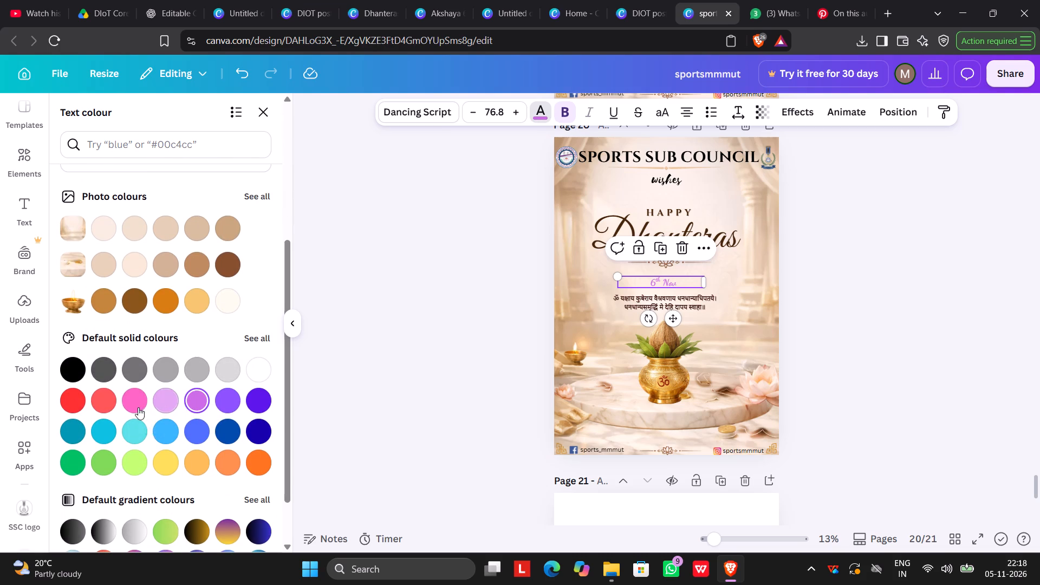
pyautogui.click(266, 402)
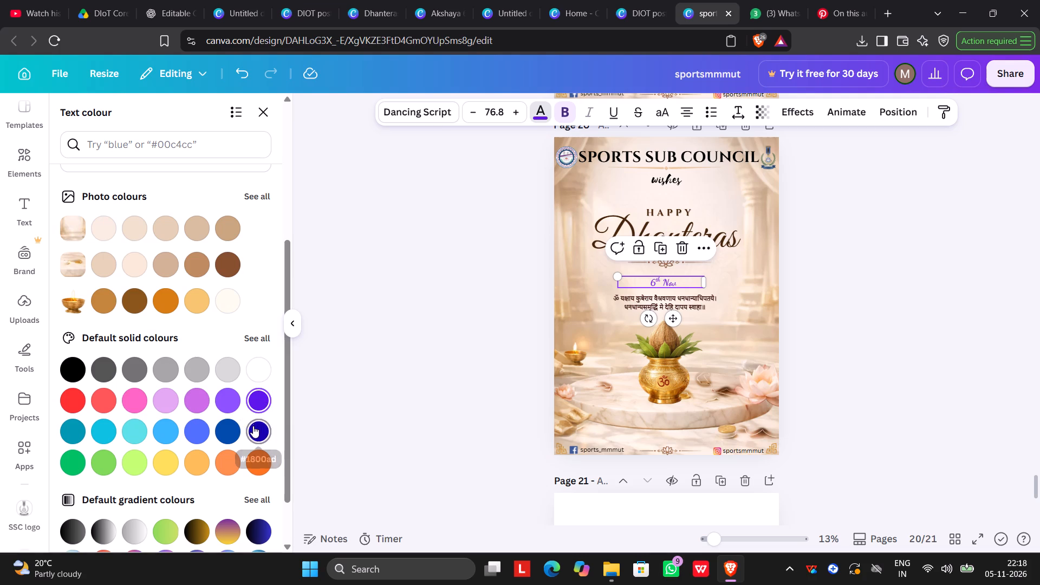
pyautogui.click(946, 235)
pyautogui.click(820, 294)
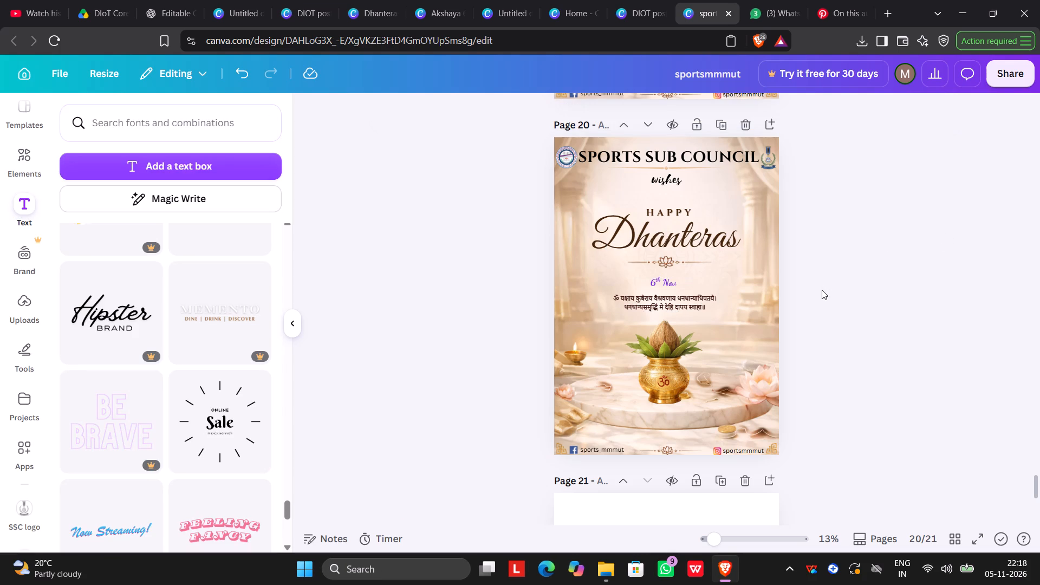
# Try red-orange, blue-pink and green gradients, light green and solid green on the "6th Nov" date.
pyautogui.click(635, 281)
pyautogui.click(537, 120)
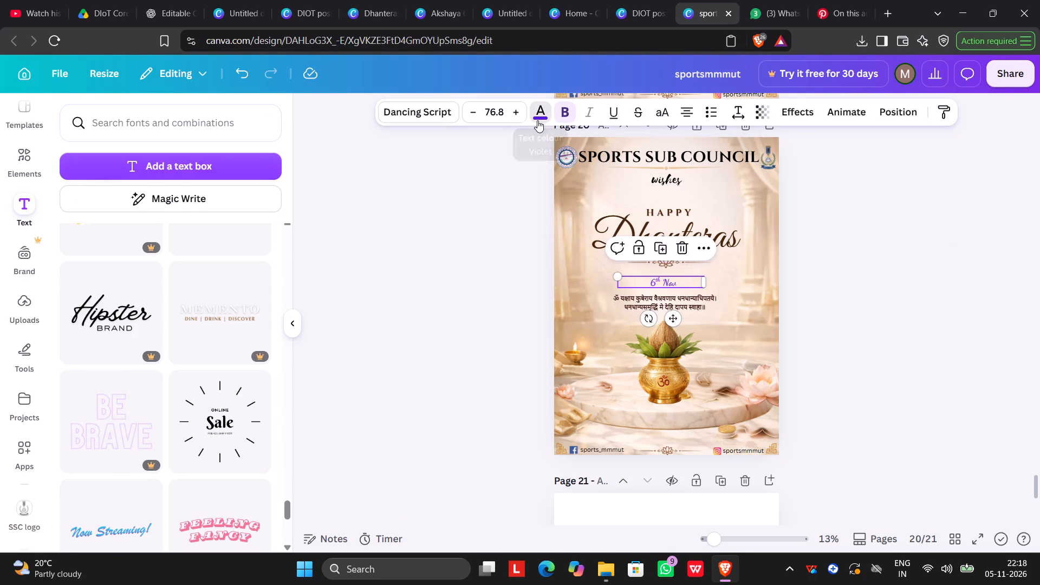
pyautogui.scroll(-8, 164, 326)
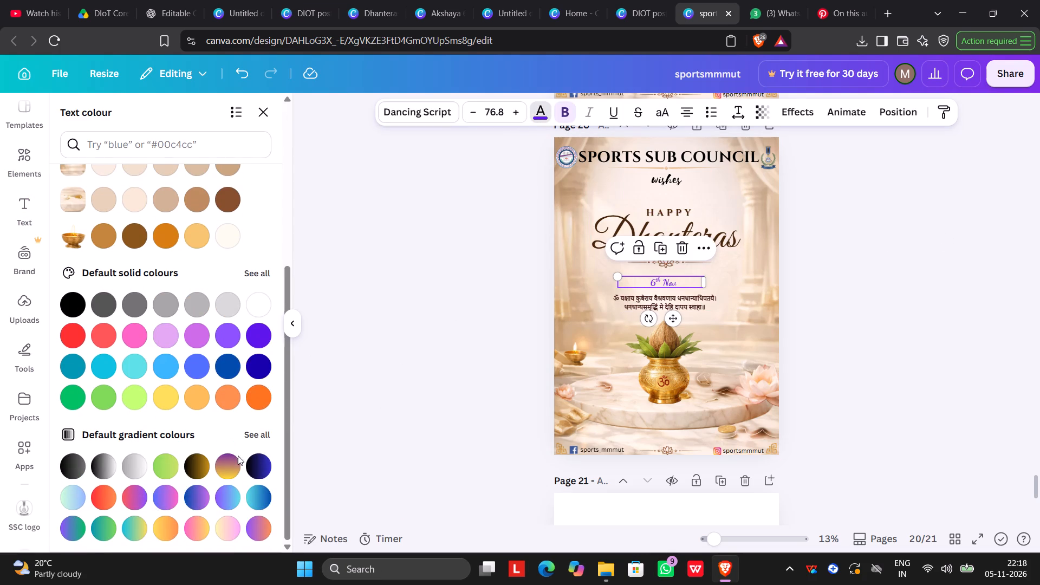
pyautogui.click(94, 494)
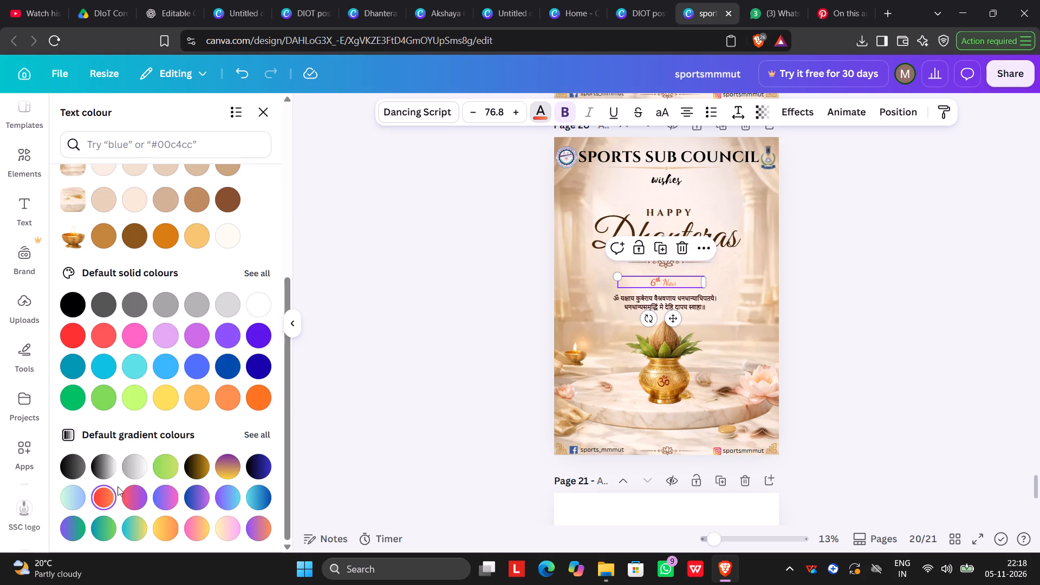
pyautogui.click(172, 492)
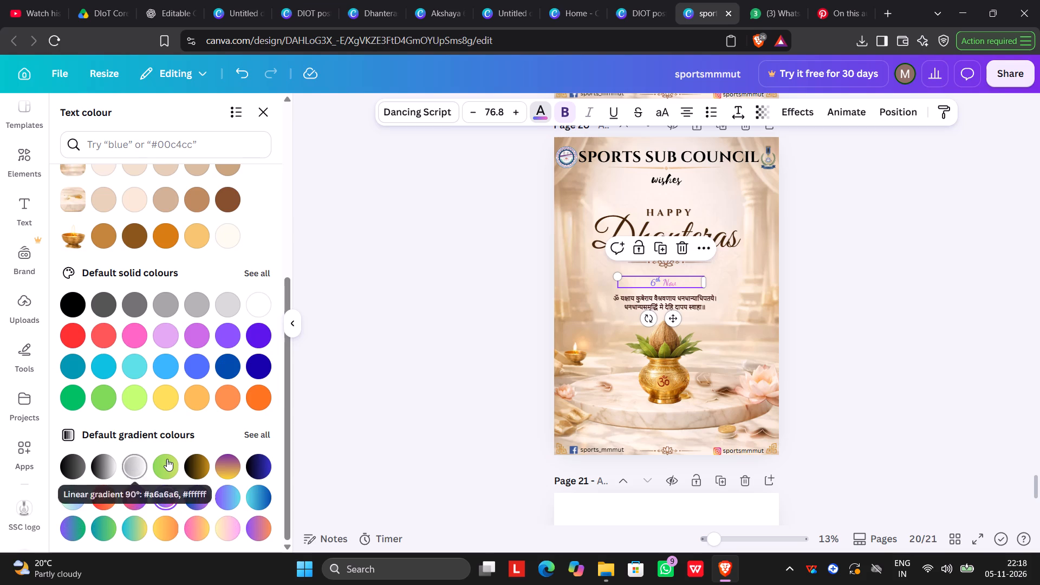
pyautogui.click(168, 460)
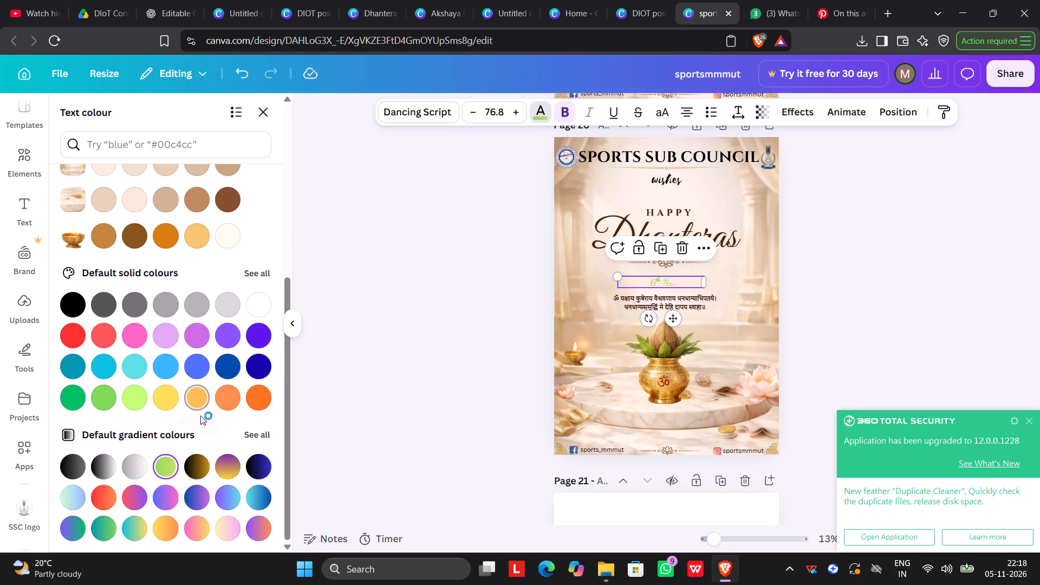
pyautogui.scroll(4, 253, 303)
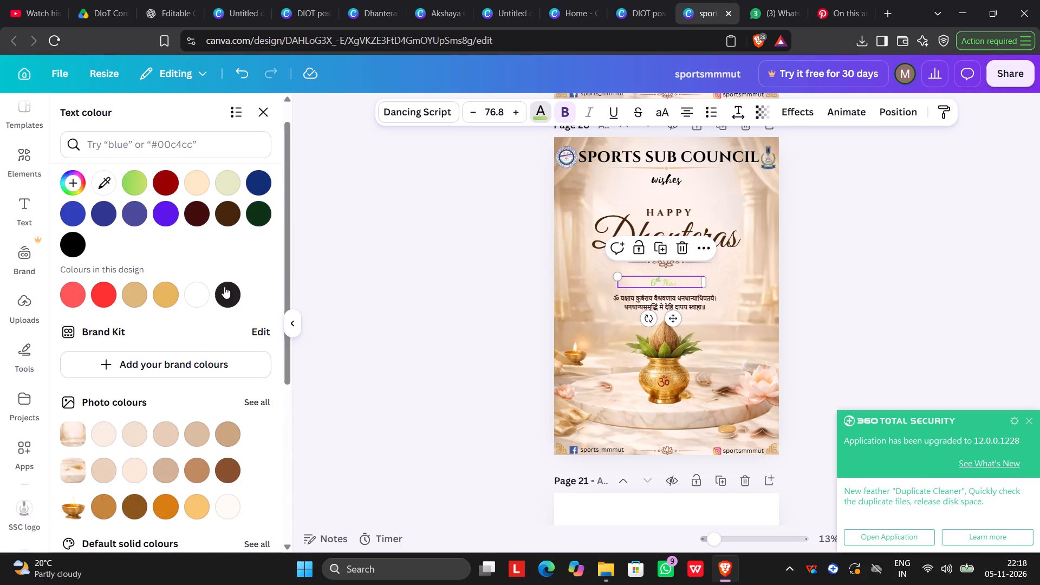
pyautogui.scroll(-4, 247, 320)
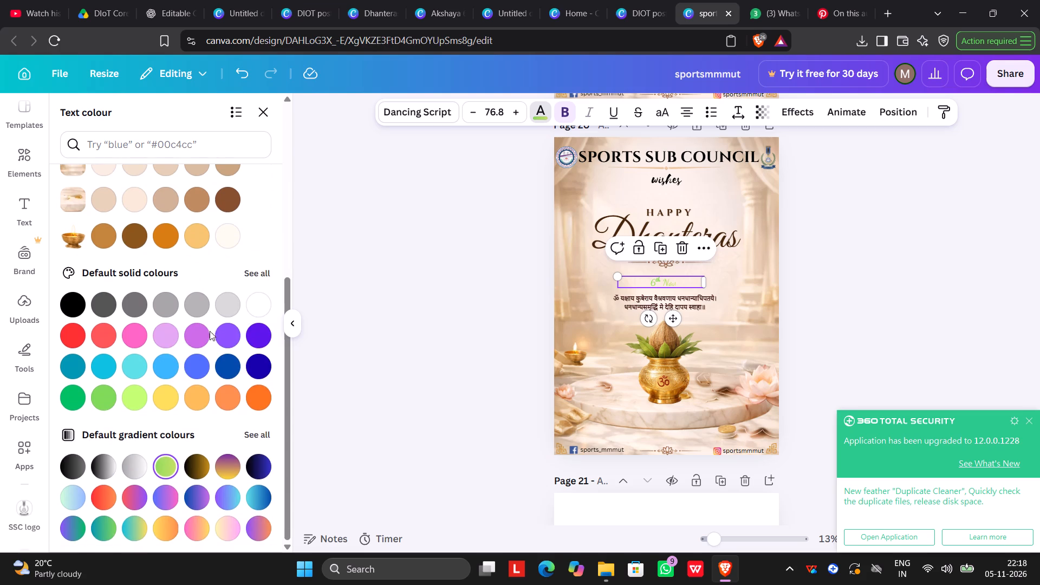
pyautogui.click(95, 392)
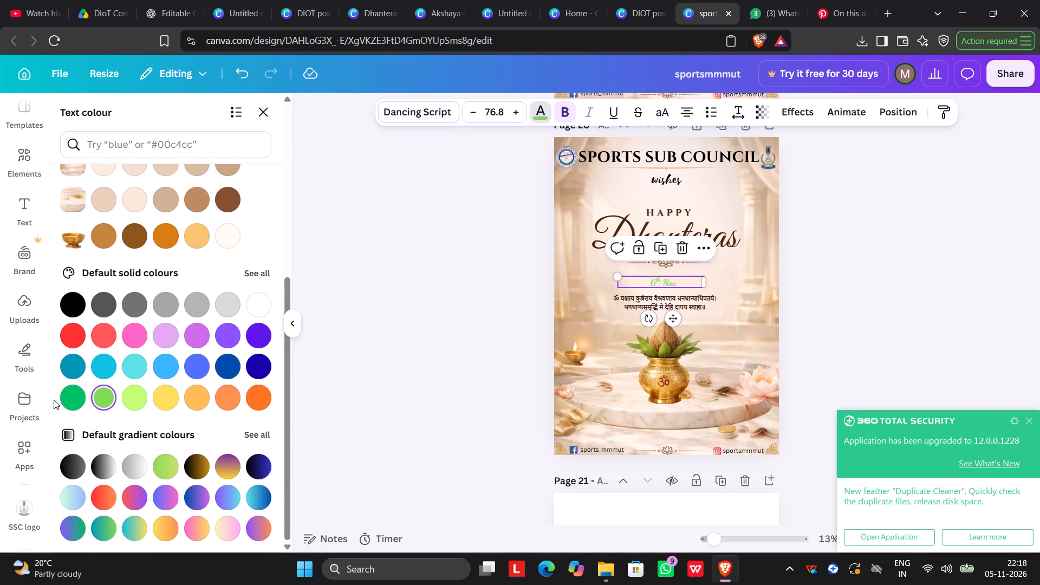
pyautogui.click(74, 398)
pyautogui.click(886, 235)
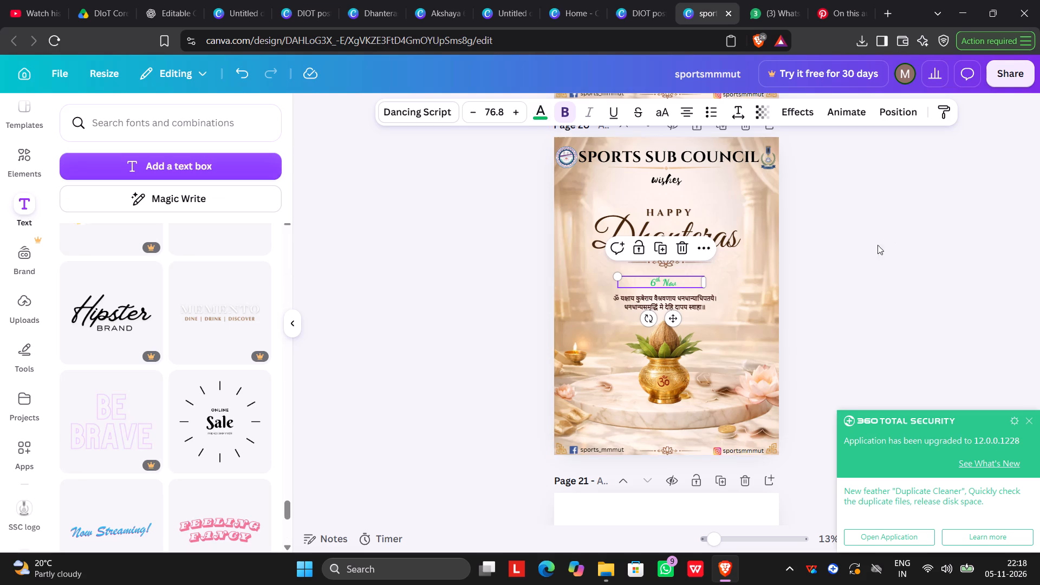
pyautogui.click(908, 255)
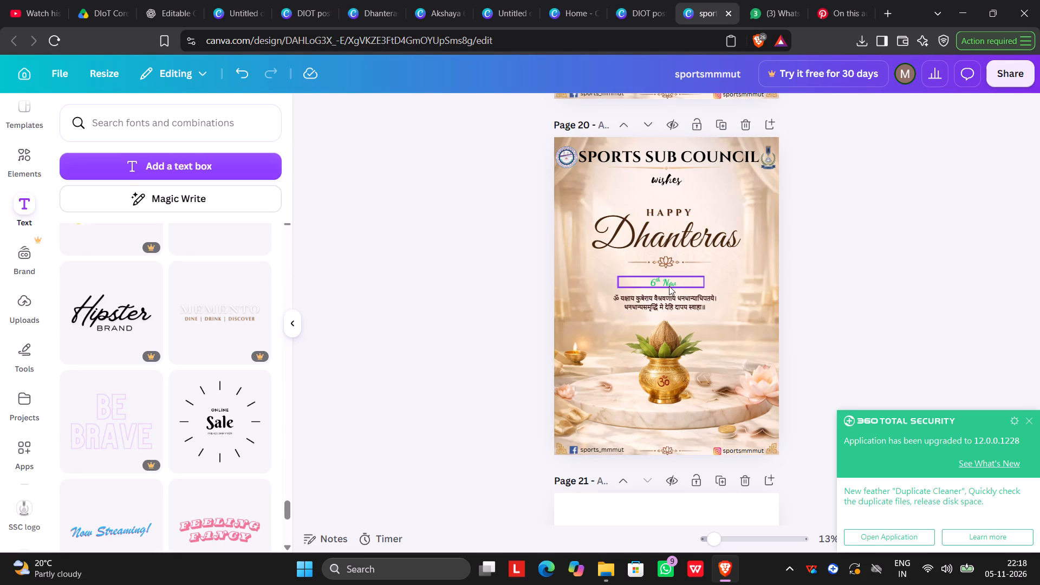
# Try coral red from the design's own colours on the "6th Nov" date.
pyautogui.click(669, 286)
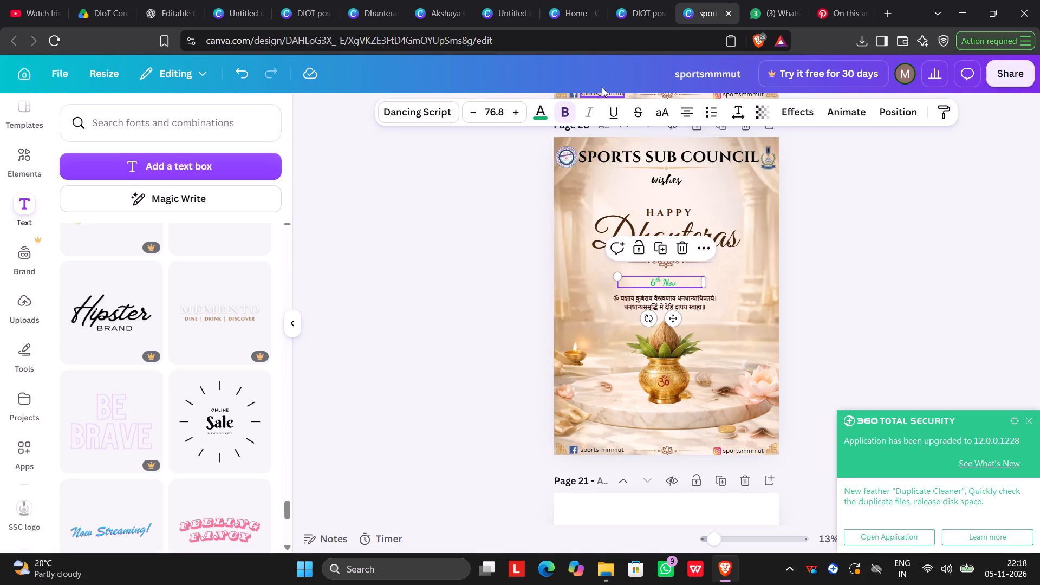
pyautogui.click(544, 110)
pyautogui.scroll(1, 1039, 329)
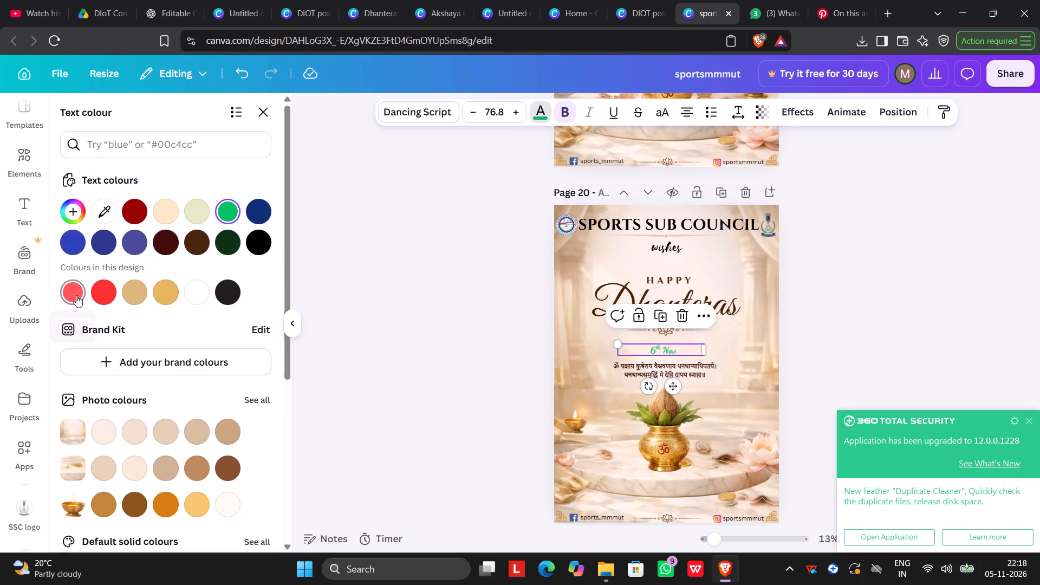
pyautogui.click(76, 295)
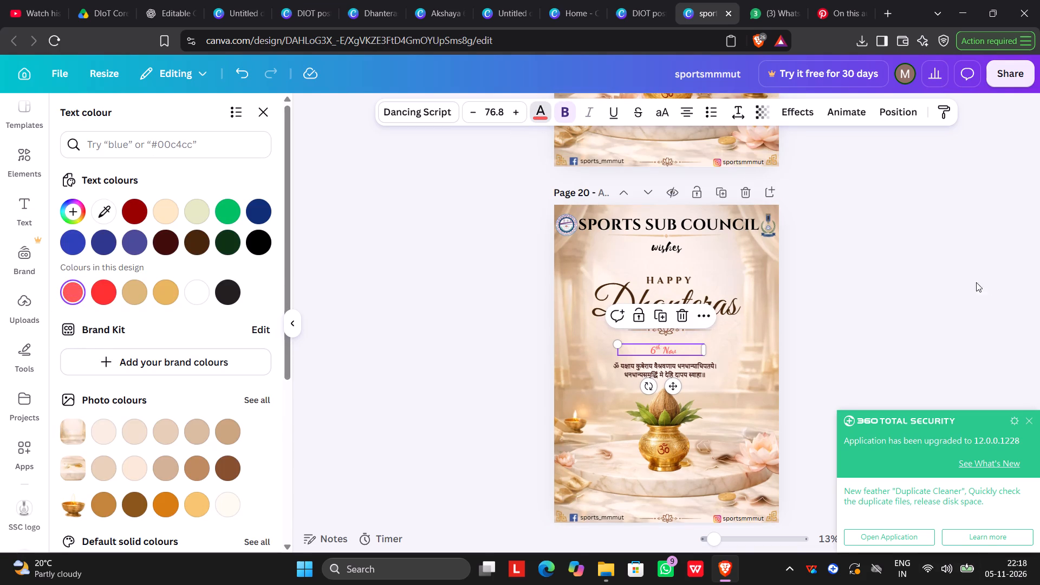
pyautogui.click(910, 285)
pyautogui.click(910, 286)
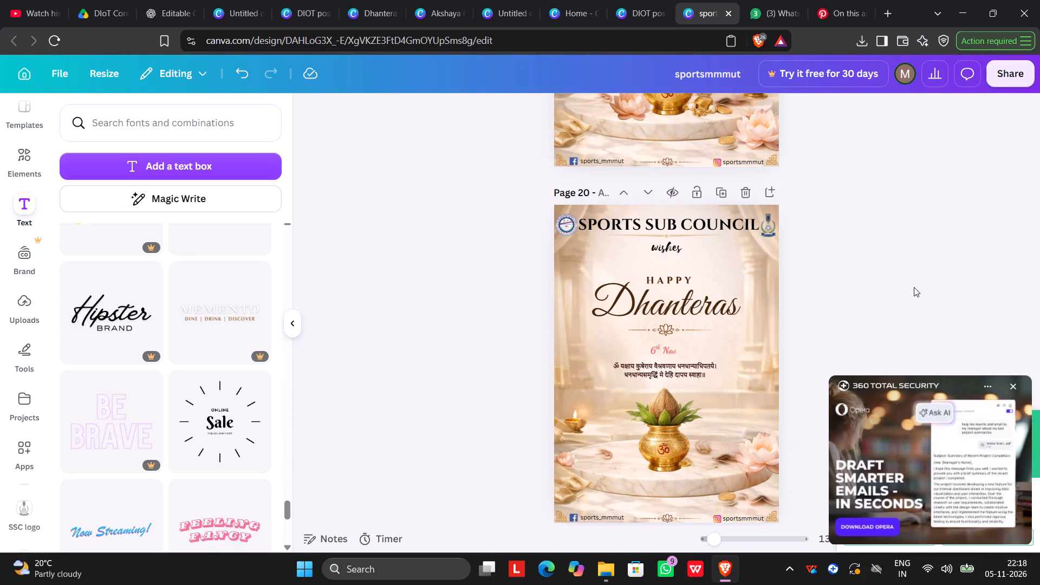
# Nudge the "6th Nov" date slightly right to centre it beneath the lotus divider.
pyautogui.click(679, 353)
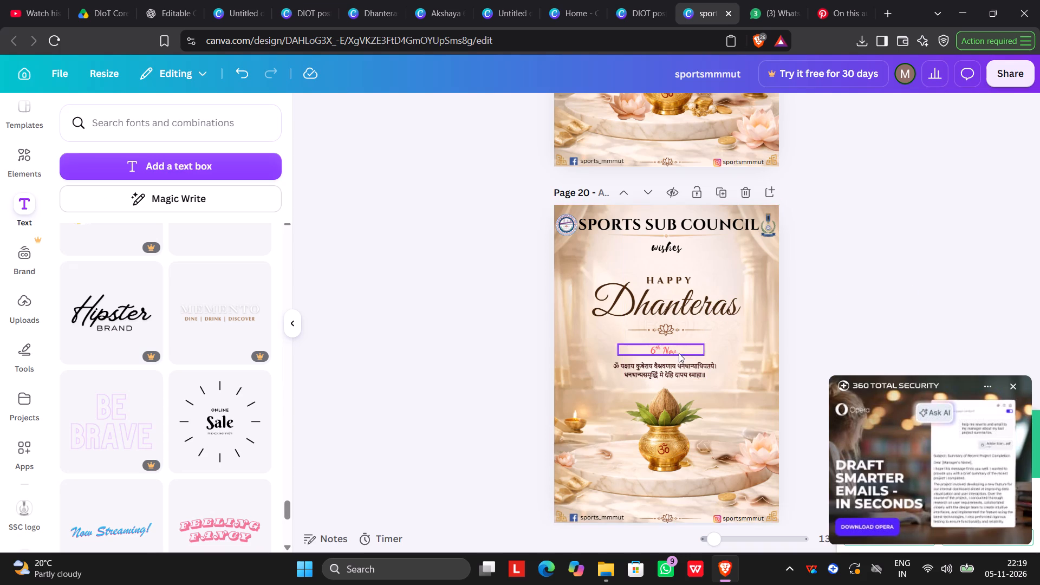
pyautogui.press('Right')
pyautogui.press('Right')
pyautogui.press('Right')
pyautogui.press('Right')
pyautogui.press('Right')
pyautogui.press('Right')
pyautogui.press('Right')
pyautogui.press('Right')
pyautogui.press('Right')
pyautogui.press('Right')
pyautogui.press('Right')
pyautogui.press('Right')
pyautogui.press('Right')
pyautogui.press('Right')
pyautogui.press('Right')
pyautogui.press('Right')
pyautogui.press('Right')
pyautogui.press('Right')
pyautogui.press('Right')
pyautogui.press('Right')
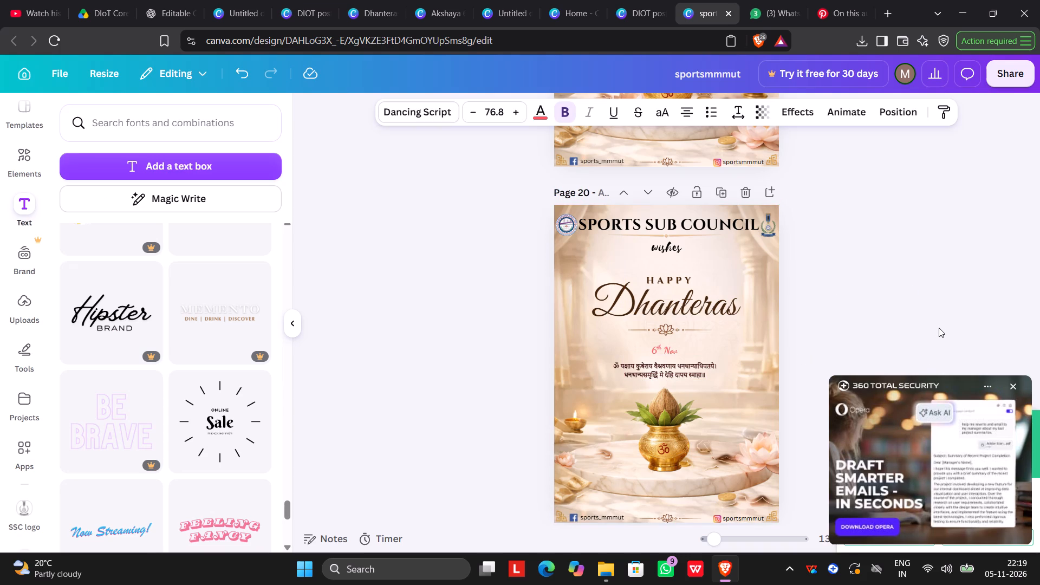
pyautogui.press('Right')
pyautogui.press('Right')
pyautogui.press('Right')
pyautogui.press('Right')
pyautogui.press('Right')
pyautogui.press('Right')
pyautogui.press('Right')
pyautogui.press('Left')
pyautogui.press('Left')
pyautogui.press('Left')
pyautogui.press('Left')
pyautogui.press('Left')
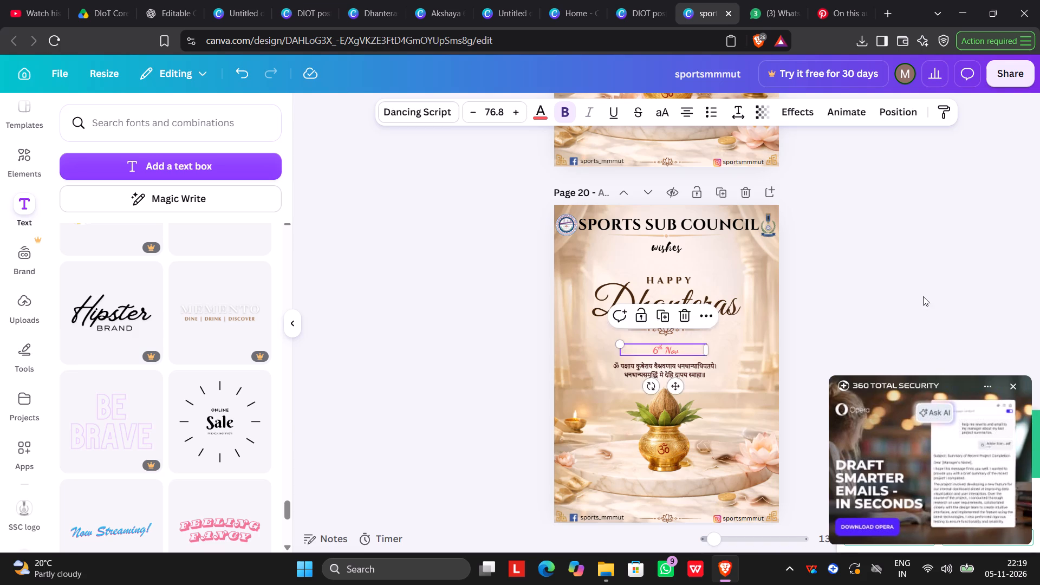
pyautogui.click(923, 296)
# Recolour the "6th Nov" date reddish brown from the photo colours, after trying orange #e7b55d.
pyautogui.click(685, 350)
pyautogui.click(542, 114)
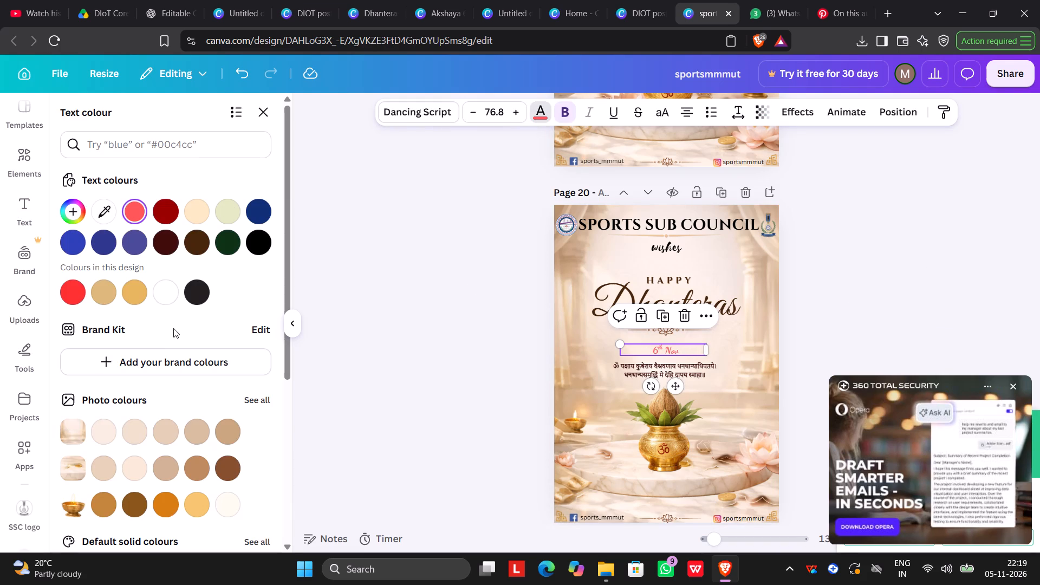
pyautogui.click(145, 297)
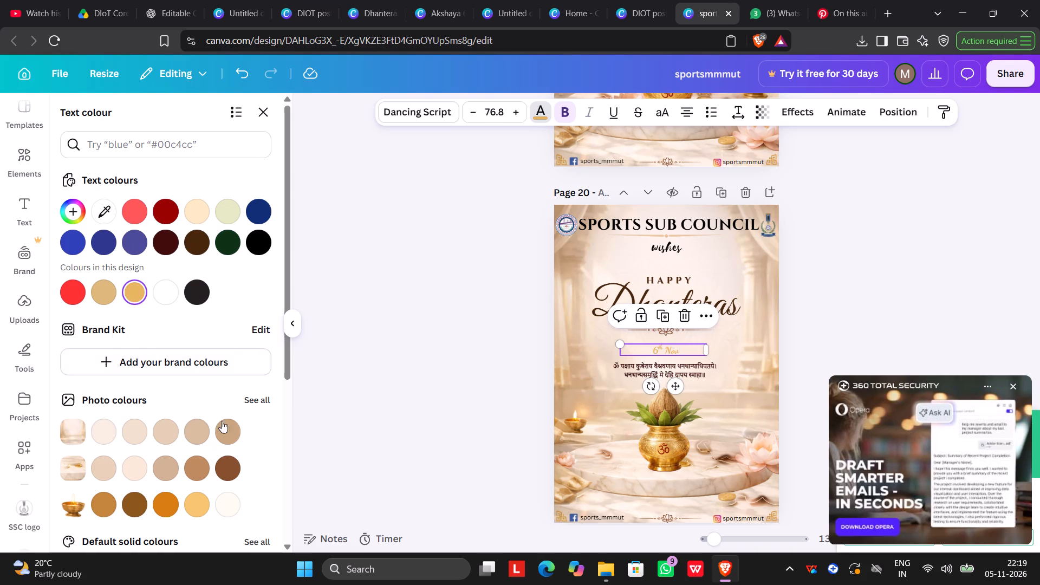
pyautogui.click(223, 469)
pyautogui.click(485, 315)
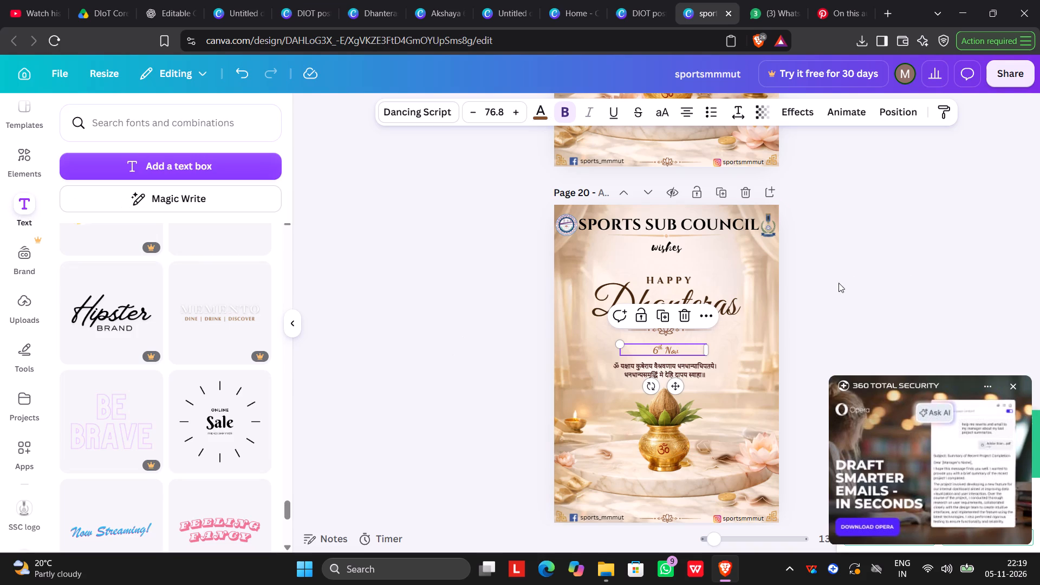
pyautogui.click(903, 269)
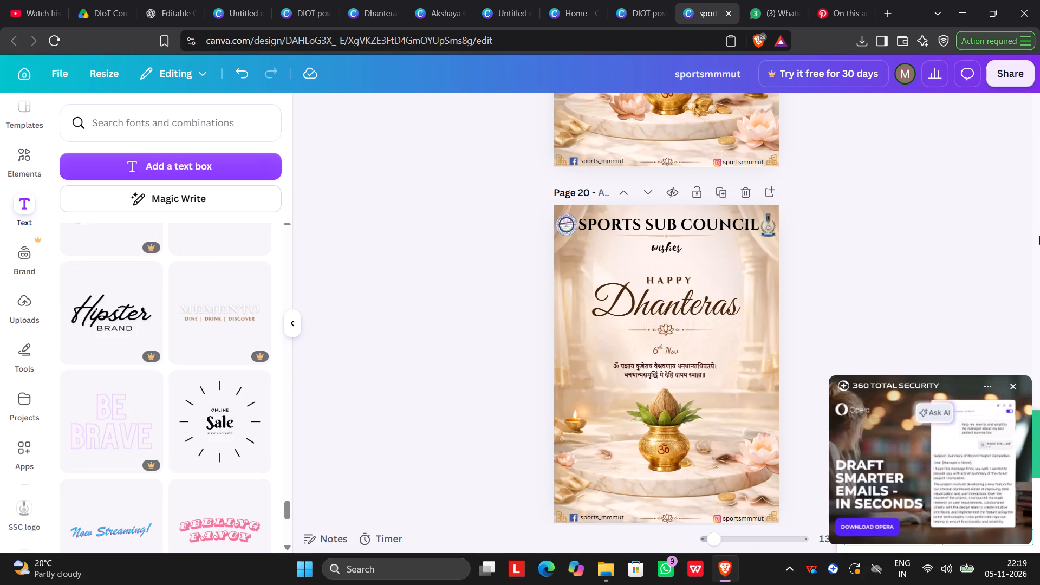
# Fine-tune the "6th Nov" date's horizontal position, nudging it slightly further right and back left a touch.
pyautogui.click(670, 351)
pyautogui.press('Right')
pyautogui.press('Right')
pyautogui.press('Right')
pyautogui.press('Right')
pyautogui.press('Right')
pyautogui.press('Right')
pyautogui.press('Right')
pyautogui.press('Right')
pyautogui.press('Right')
pyautogui.press('Right')
pyautogui.press('Right')
pyautogui.press('Right')
pyautogui.press('Right')
pyautogui.press('Right')
pyautogui.press('Right')
pyautogui.press('Right')
pyautogui.press('Right')
pyautogui.press('Right')
pyautogui.press('Right')
pyautogui.press('Right')
pyautogui.press('Right')
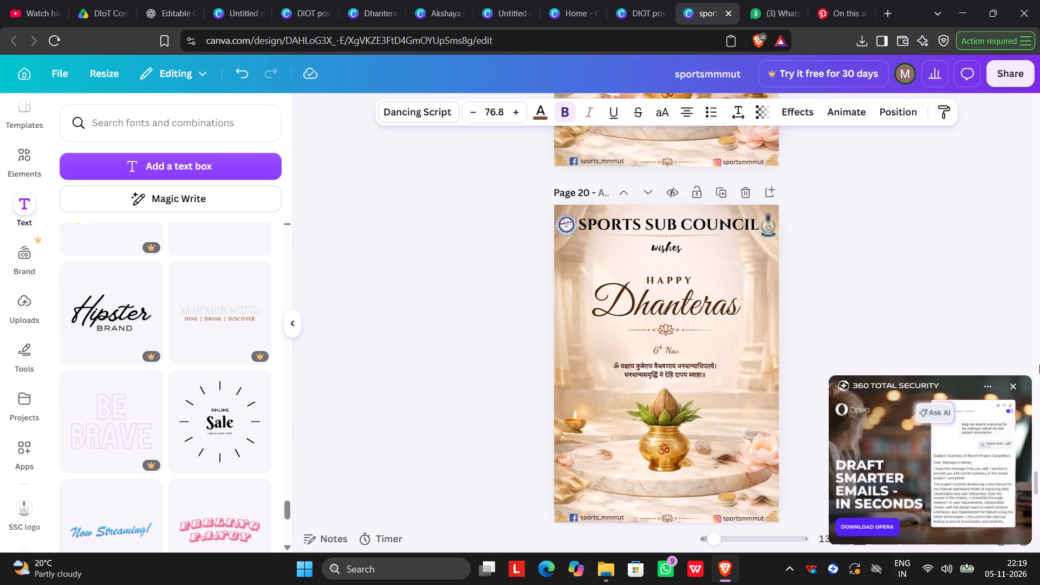
pyautogui.press('Right')
pyautogui.press('Right')
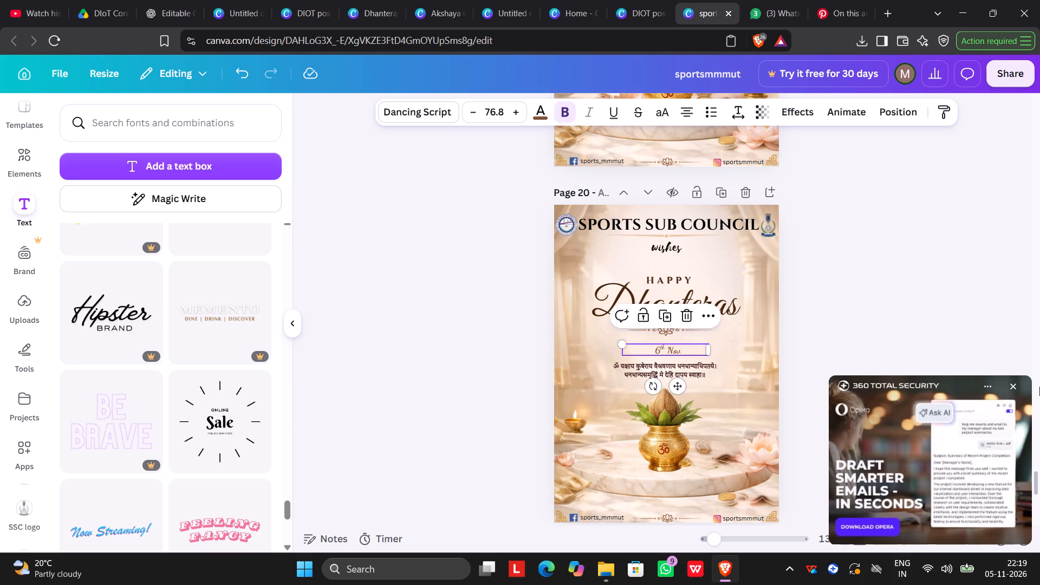
pyautogui.click(1010, 363)
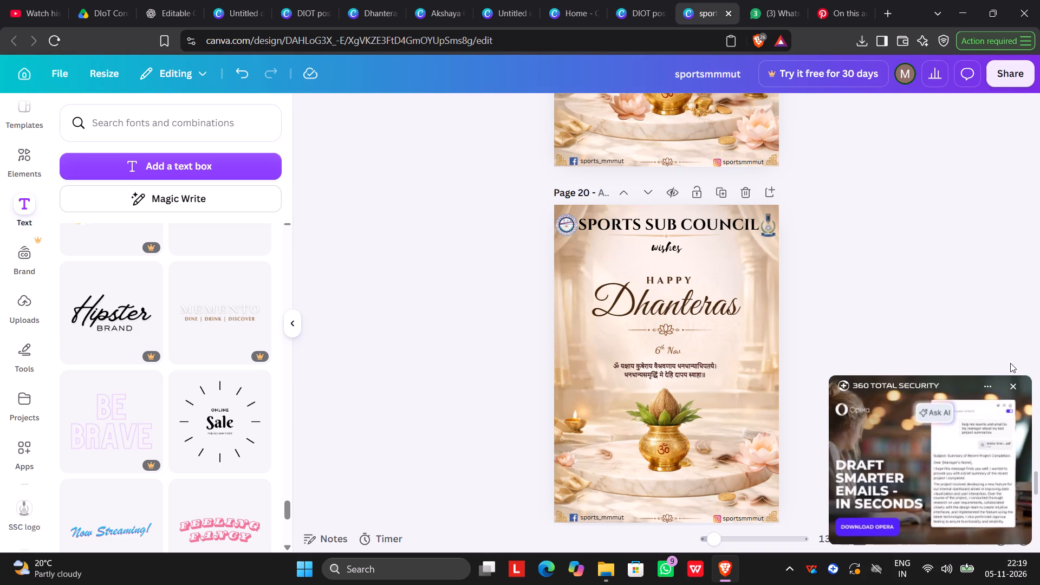
pyautogui.click(682, 355)
pyautogui.press('Left')
pyautogui.press('Left')
pyautogui.press('Left')
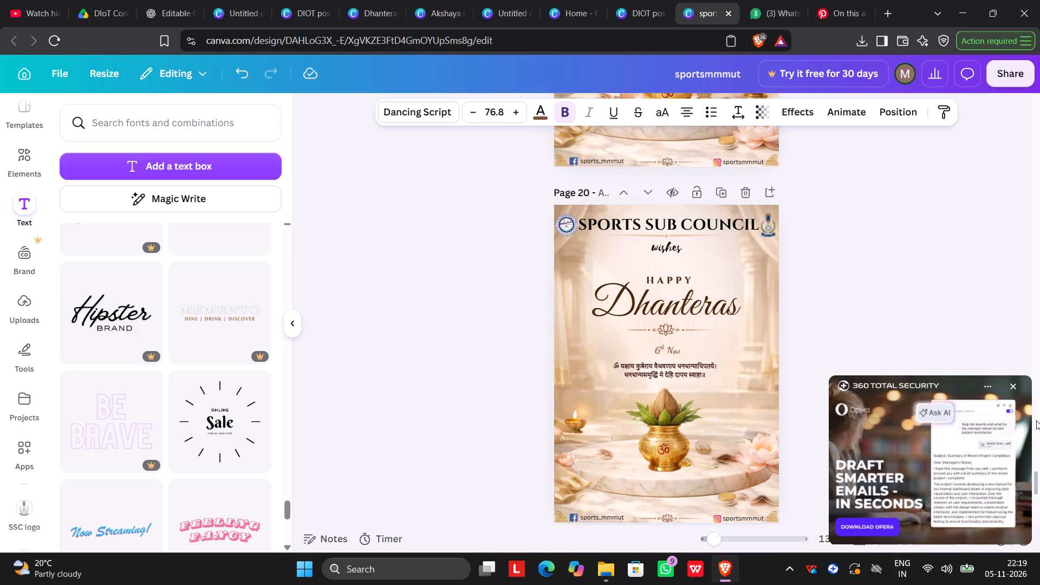
pyautogui.click(952, 307)
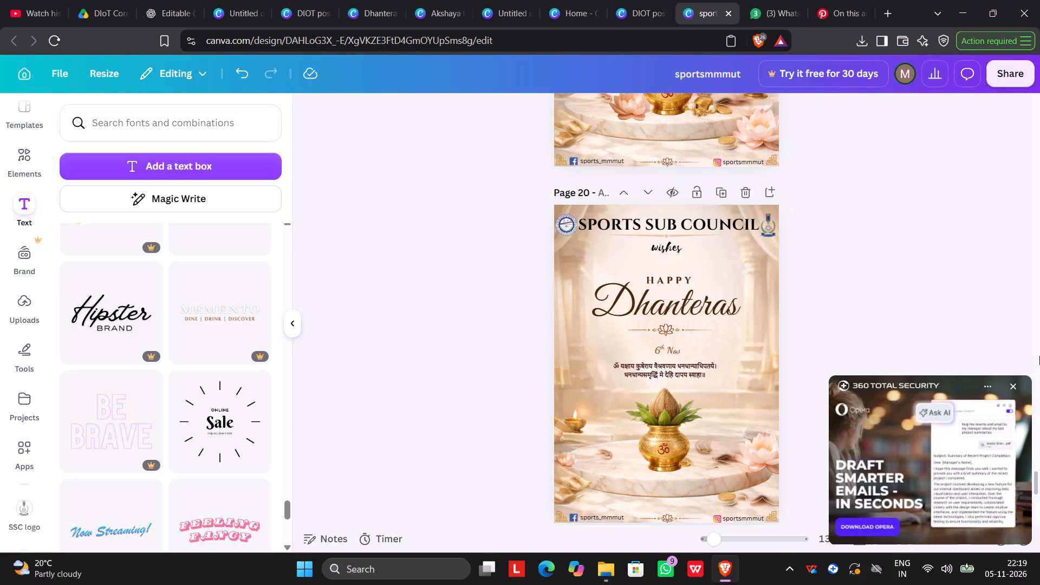
# Dismiss the 360 Total Security advert.
pyautogui.click(1016, 383)
# Download only page 20 as a JPG, naming the file sscdh12 in the Downloads folder.
pyautogui.scroll(-2, 924, 363)
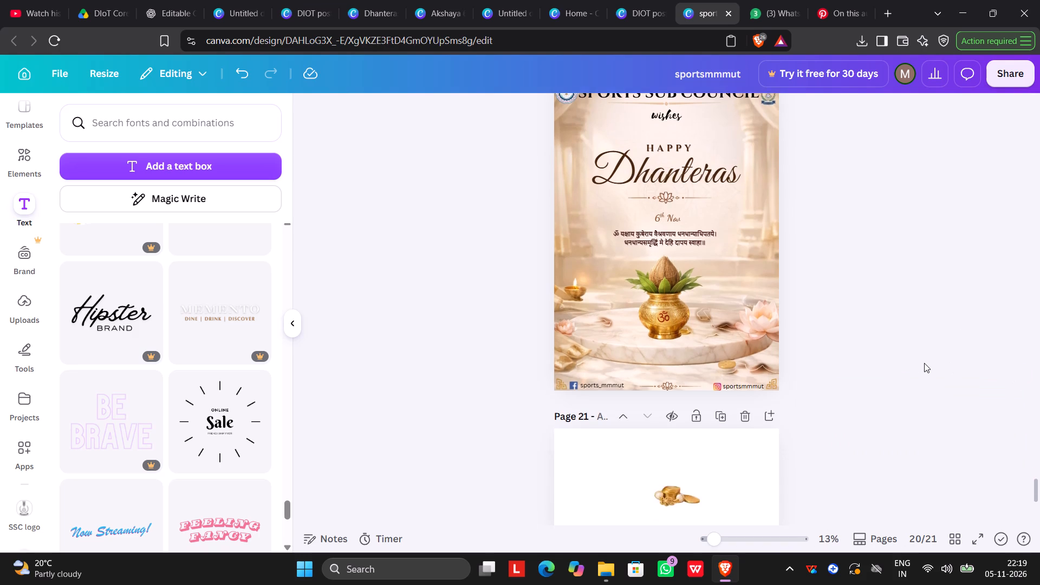
pyautogui.scroll(-2, 925, 363)
pyautogui.scroll(3, 927, 359)
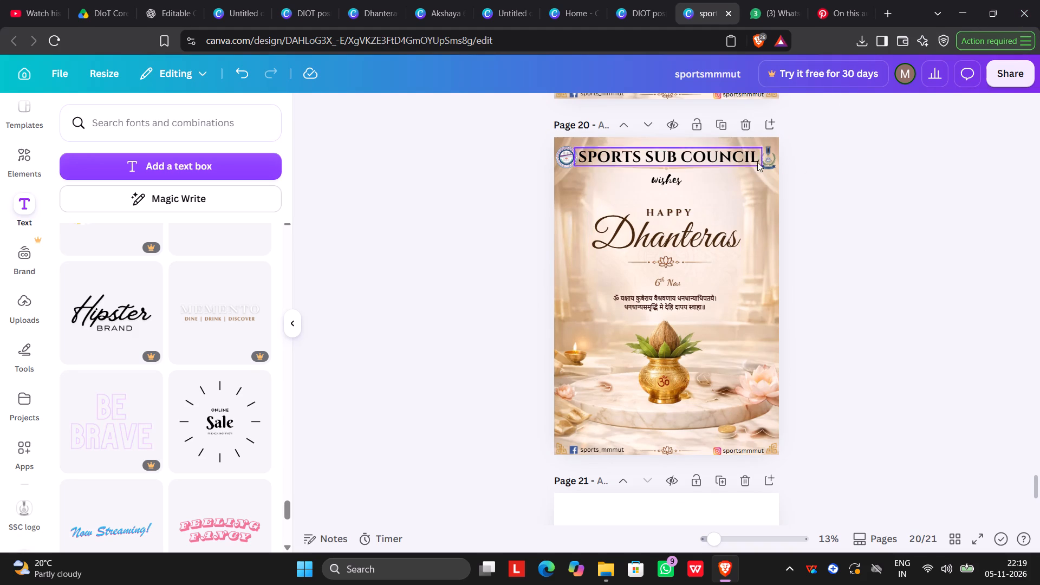
pyautogui.click(1005, 73)
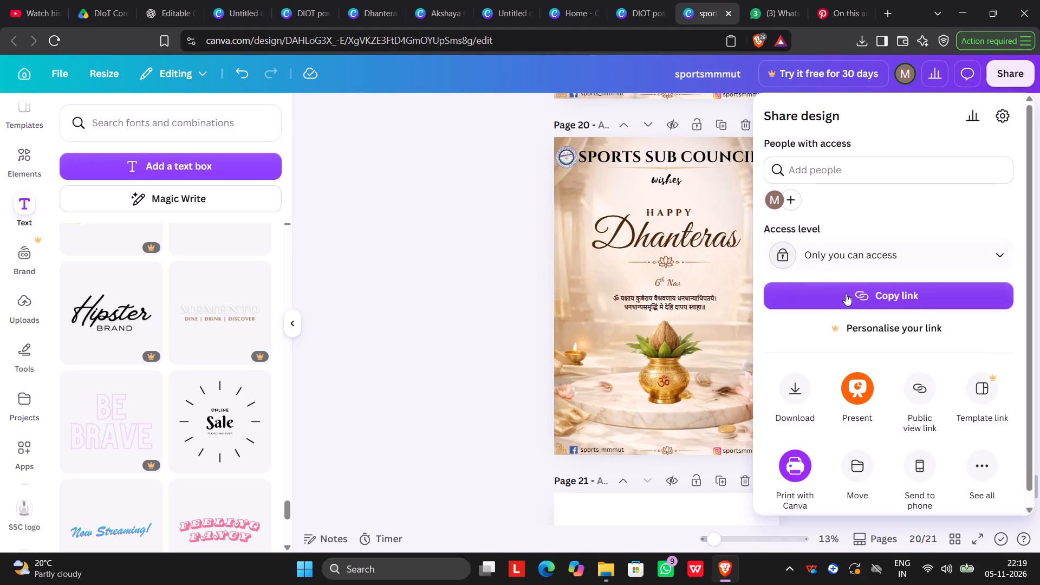
pyautogui.click(801, 393)
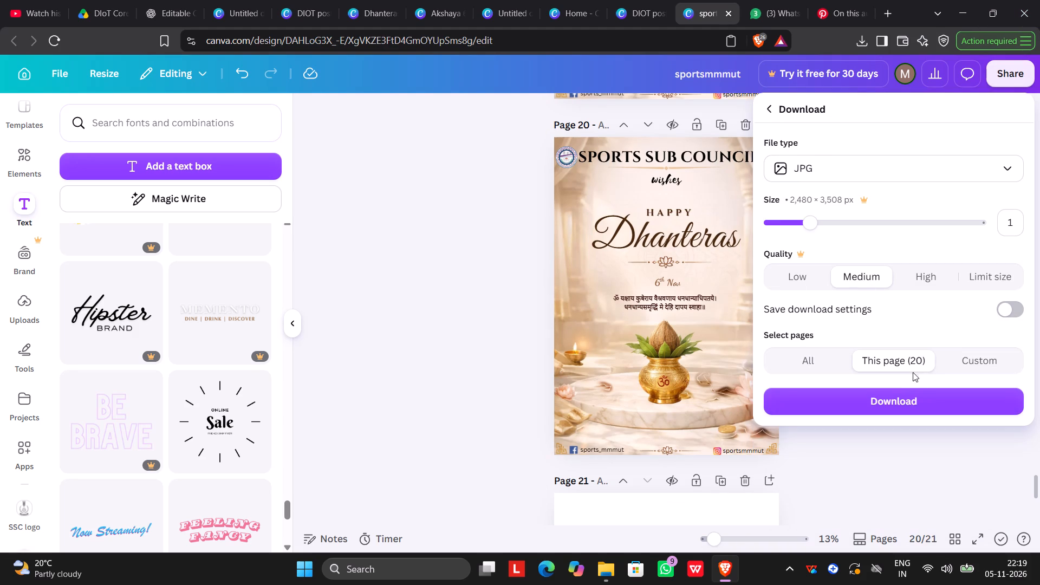
pyautogui.click(907, 360)
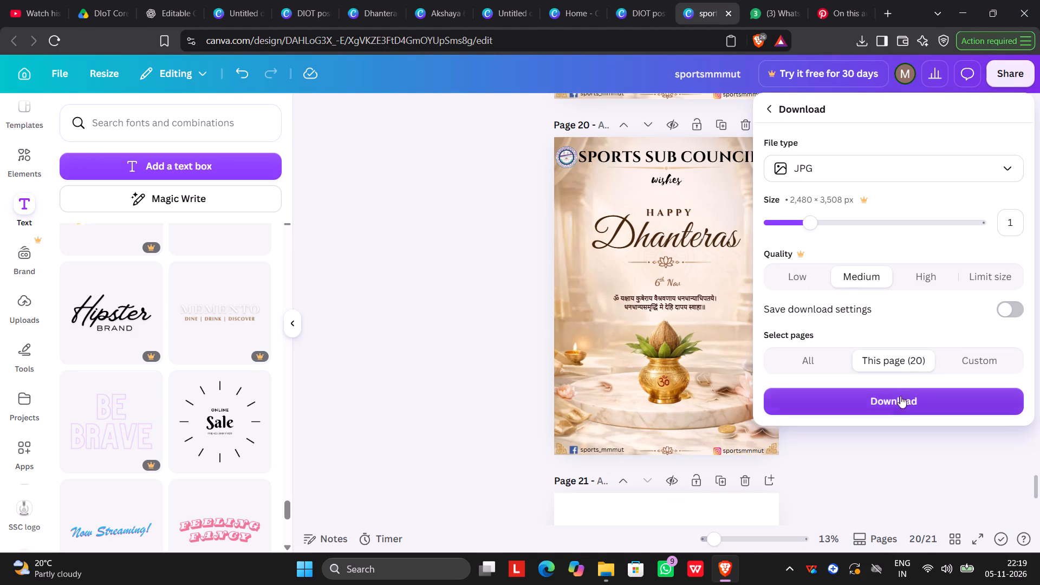
pyautogui.click(899, 400)
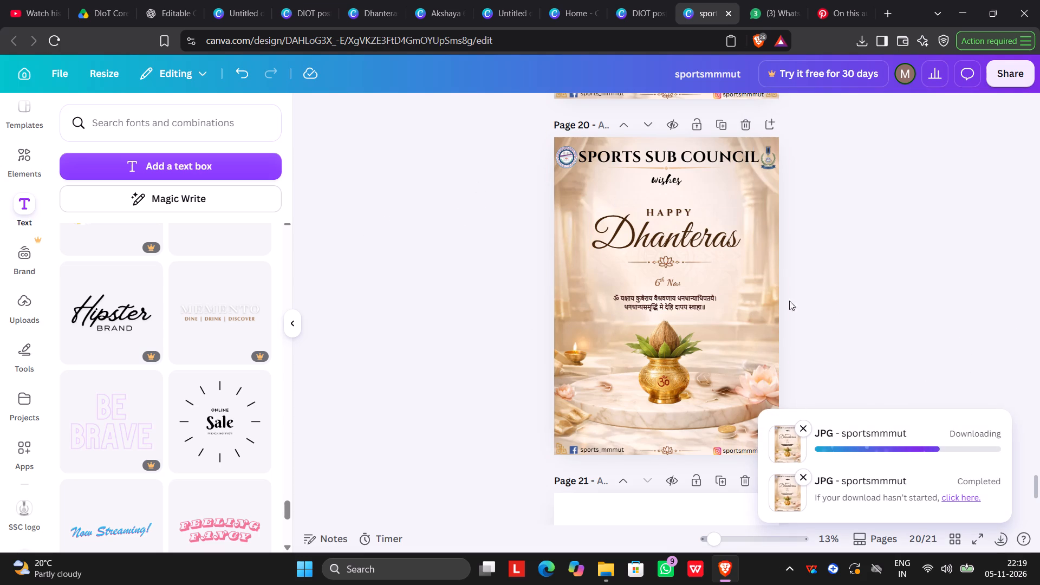
pyautogui.press('BackSpace')
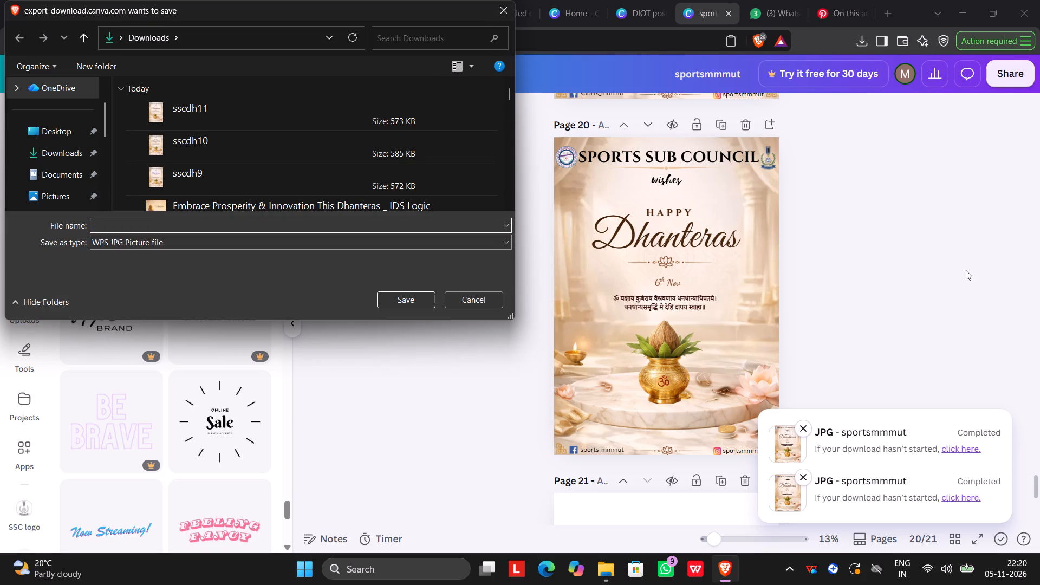
pyautogui.write('ss')
pyautogui.press('c')
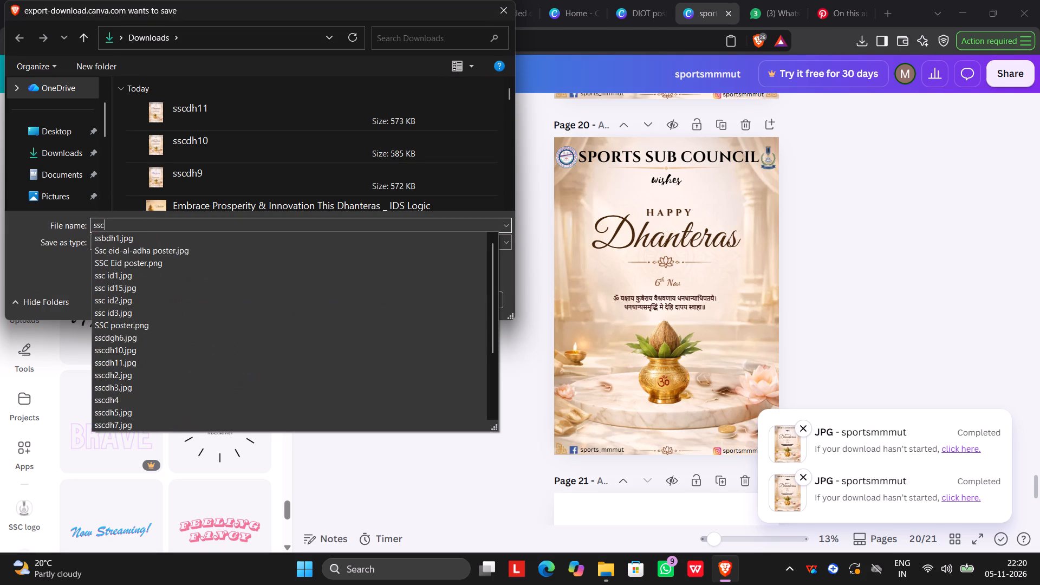
pyautogui.write('dh12')
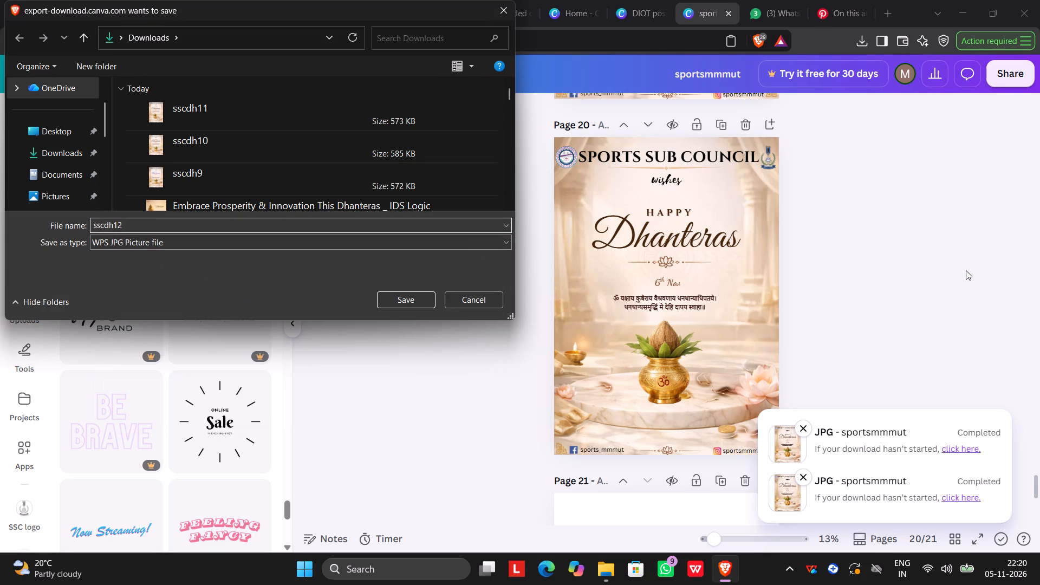
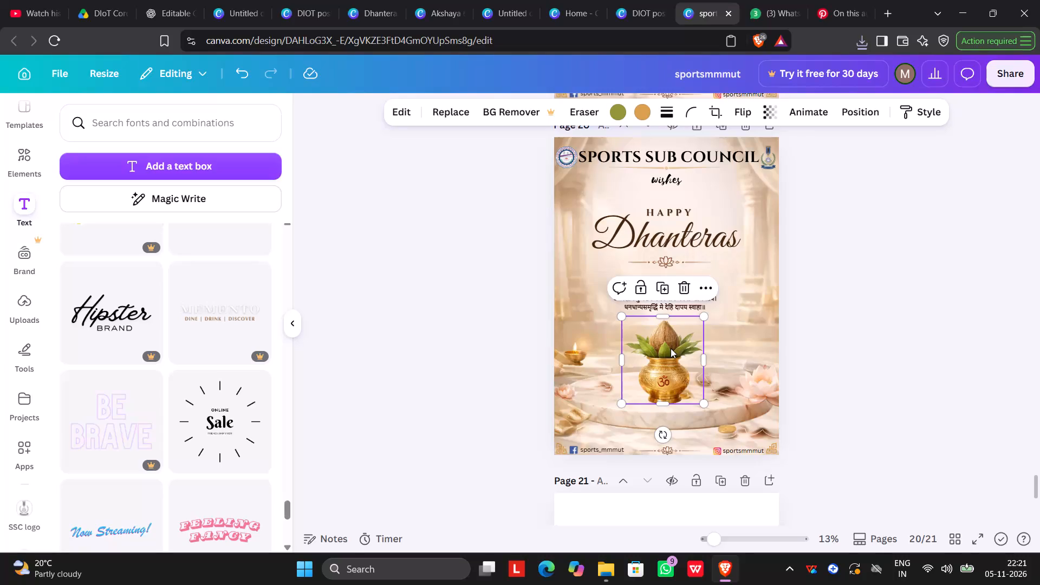
# Nudge the golden kalash image on page 20 slightly right, correcting back left a touch, to centre it beneath the mantra.
pyautogui.click(726, 339)
pyautogui.click(685, 366)
pyautogui.press('Right')
pyautogui.press('Right')
pyautogui.press('Right')
pyautogui.press('Right')
pyautogui.press('Right')
pyautogui.press('Right')
pyautogui.press('Right')
pyautogui.press('Right')
pyautogui.press('Right')
pyautogui.press('Right')
pyautogui.press('Right')
pyautogui.press('Right')
pyautogui.press('Right')
pyautogui.press('Right')
pyautogui.press('Right')
pyautogui.press('Right')
pyautogui.press('Right')
pyautogui.press('Right')
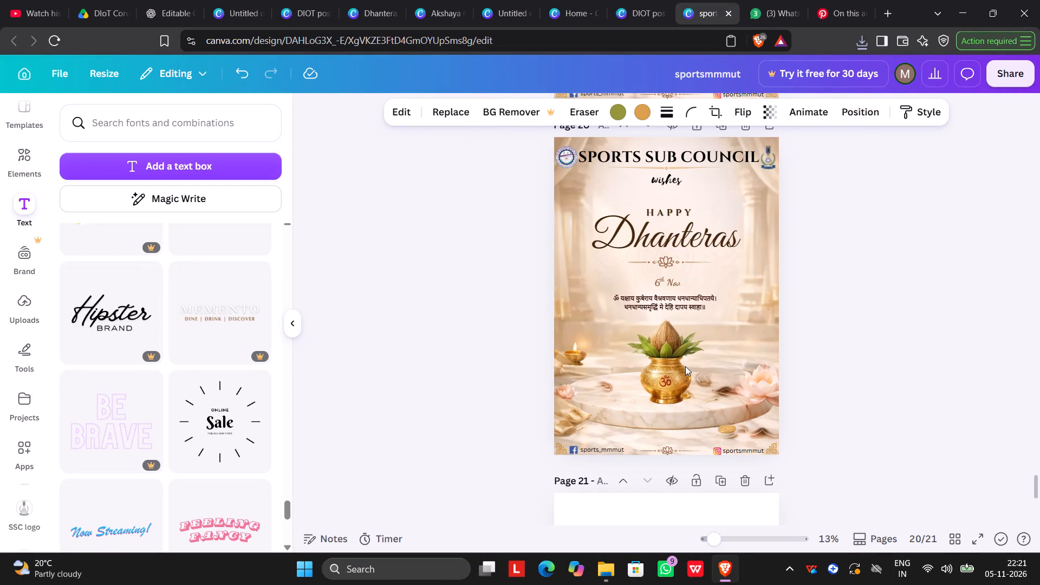
pyautogui.press('Right')
pyautogui.press('Right')
pyautogui.press('Right')
pyautogui.press('Right')
pyautogui.press('Right')
pyautogui.press('Right')
pyautogui.press('Right')
pyautogui.press('Right')
pyautogui.press('Right')
pyautogui.press('Right')
pyautogui.press('Right')
pyautogui.press('Right')
pyautogui.press('Right')
pyautogui.press('Right')
pyautogui.press('Left')
pyautogui.press('Left')
pyautogui.press('Left')
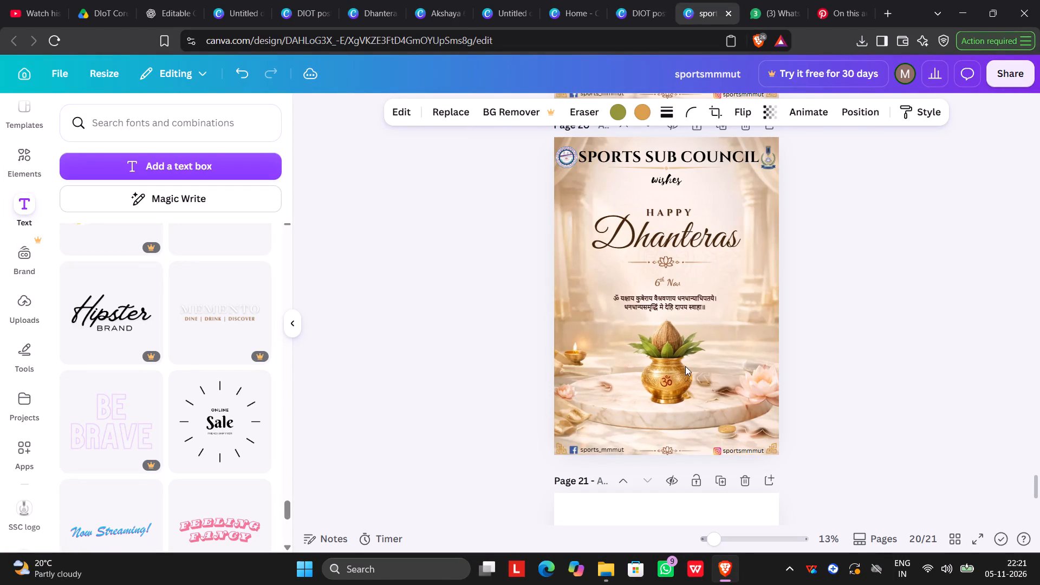
pyautogui.press('Left')
pyautogui.press('Left')
pyautogui.press('Left')
pyautogui.press('Left')
pyautogui.press('Left')
pyautogui.press('Left')
pyautogui.press('Right')
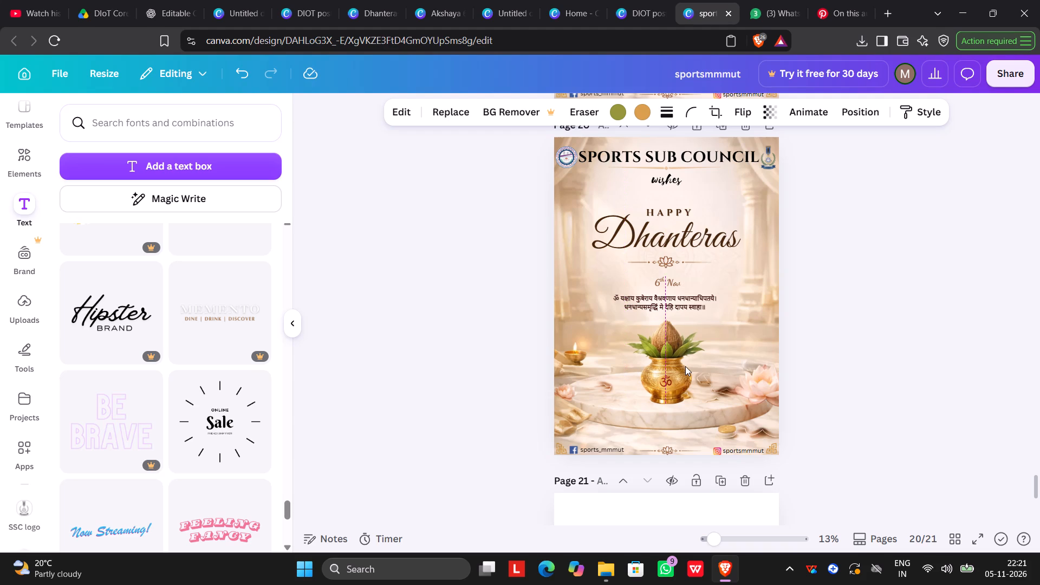
# Download only page 20 as a JPG, naming the file sscdh20 in the Downloads folder.
pyautogui.click(1018, 77)
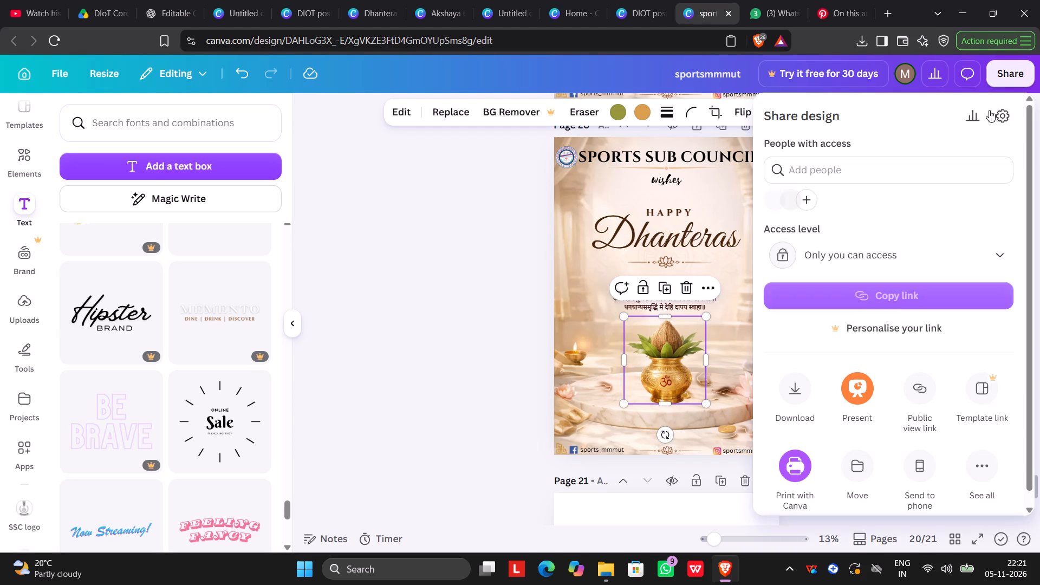
pyautogui.click(798, 413)
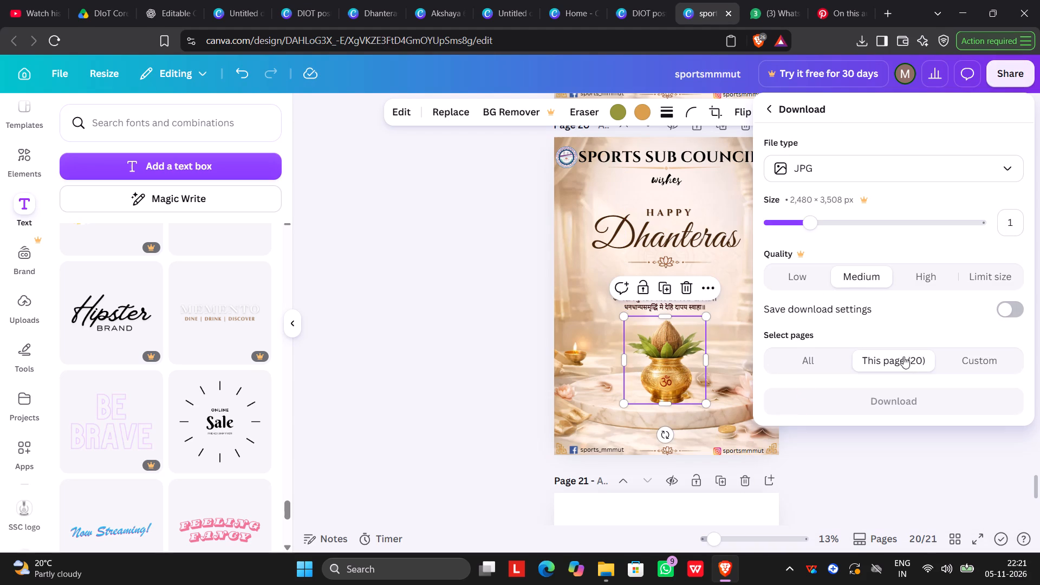
pyautogui.click(892, 405)
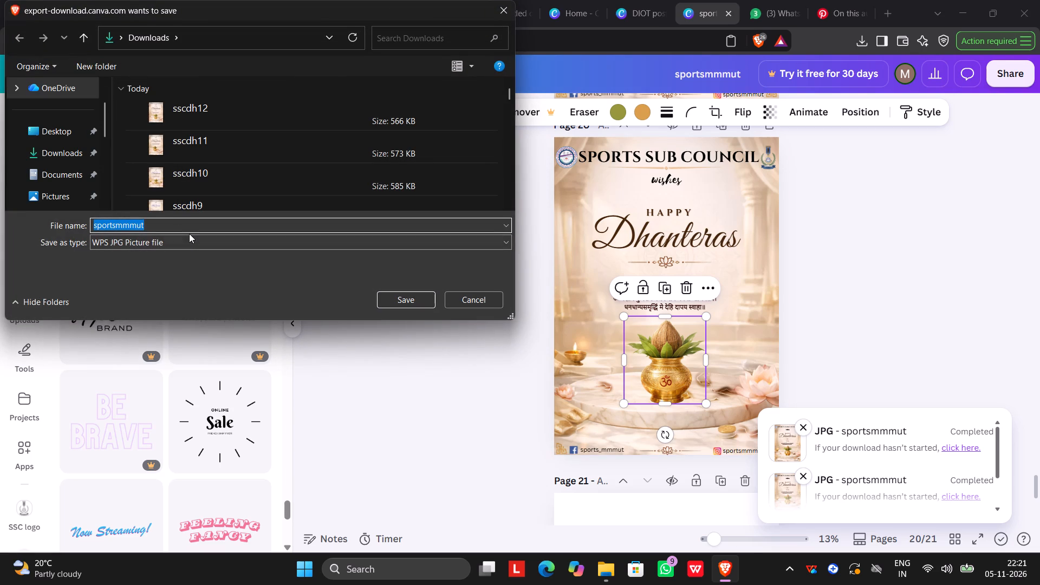
pyautogui.press('BackSpace')
pyautogui.write('ss')
pyautogui.write('cdh2')
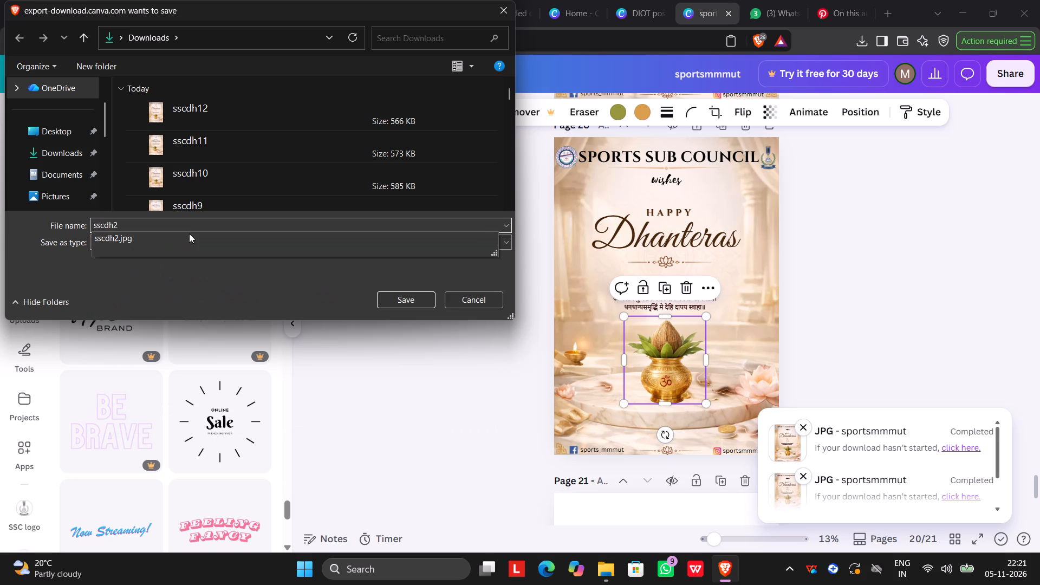
pyautogui.press('o')
pyautogui.press('BackSpace')
pyautogui.press('0')
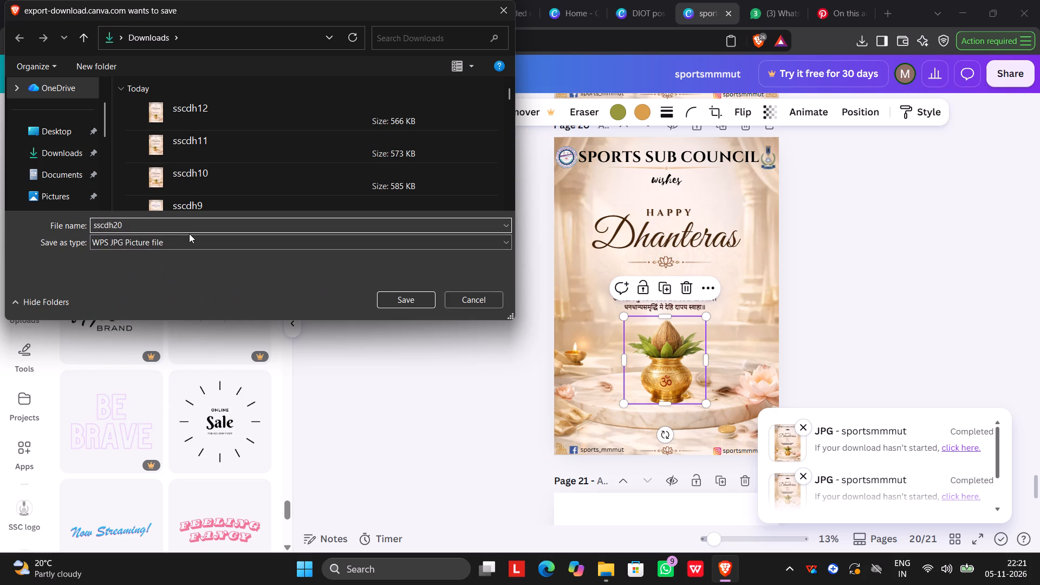
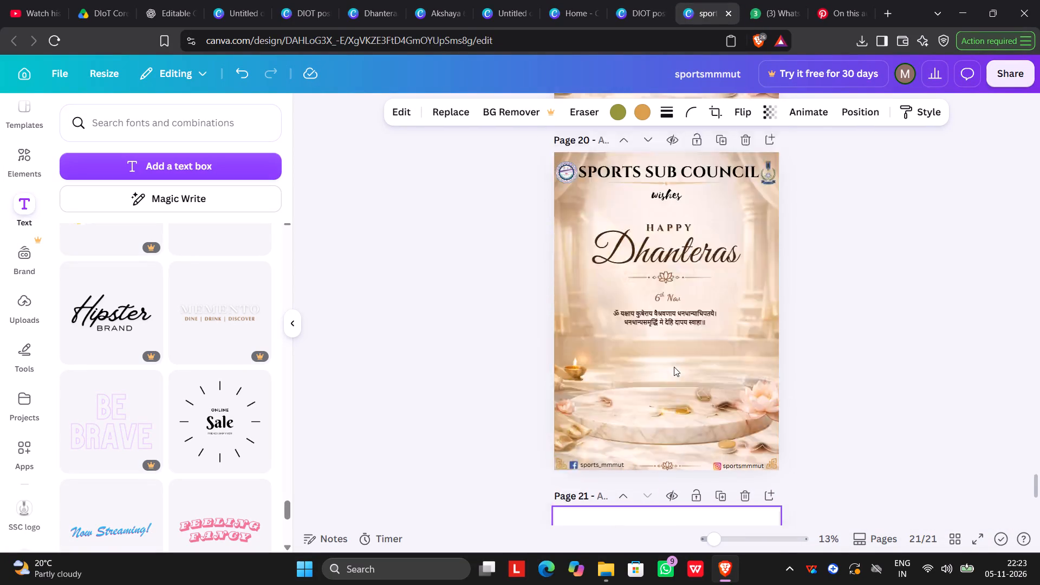
# Duplicate the red-and-gold footprints graphic on page 16 and move the copy onto page 20 below the mantra.
pyautogui.scroll(15, 674, 367)
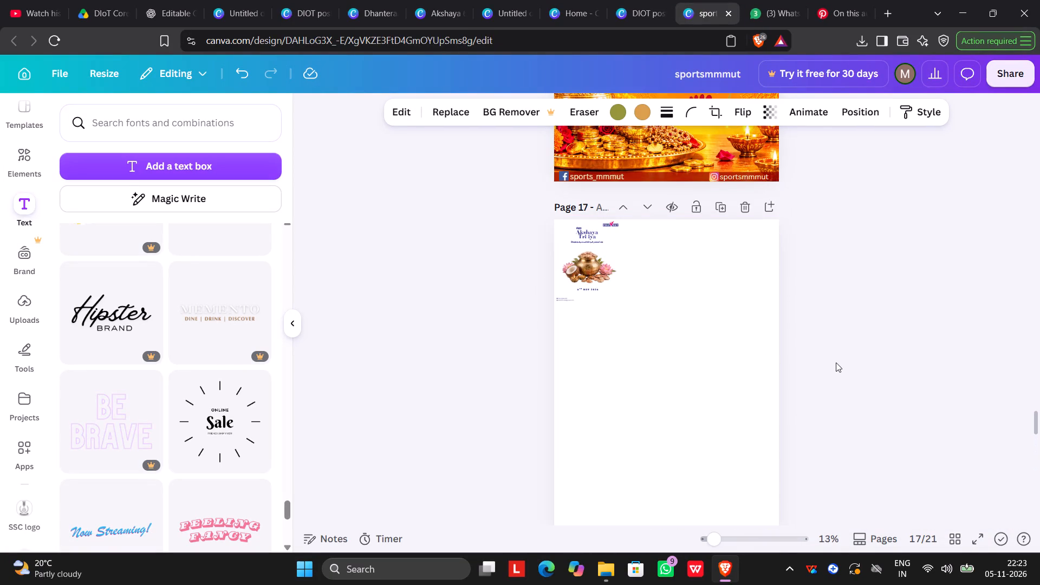
pyautogui.scroll(11, 711, 451)
pyautogui.scroll(-5, 709, 450)
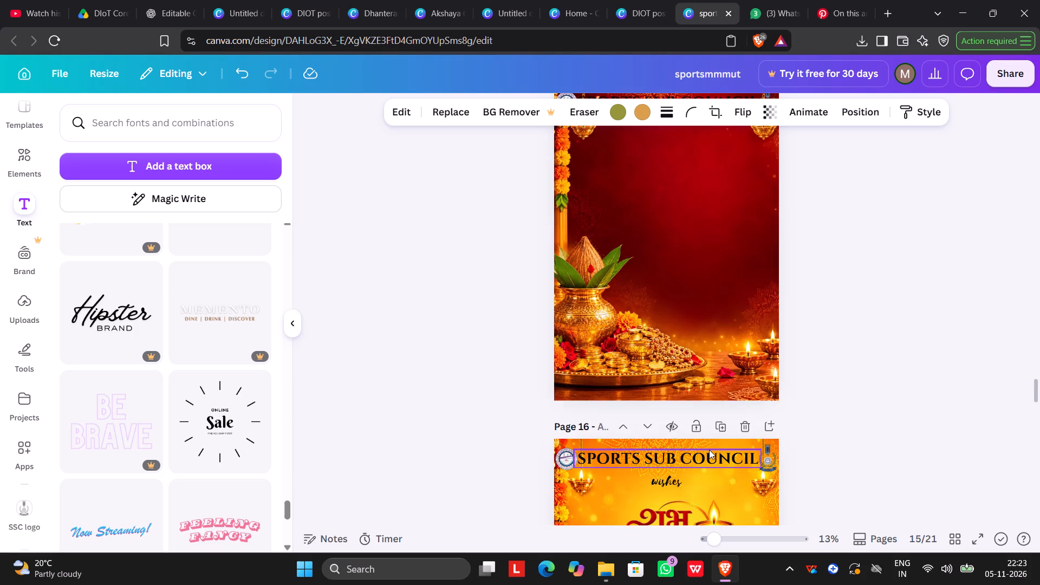
pyautogui.scroll(-3, 709, 450)
pyautogui.click(729, 303)
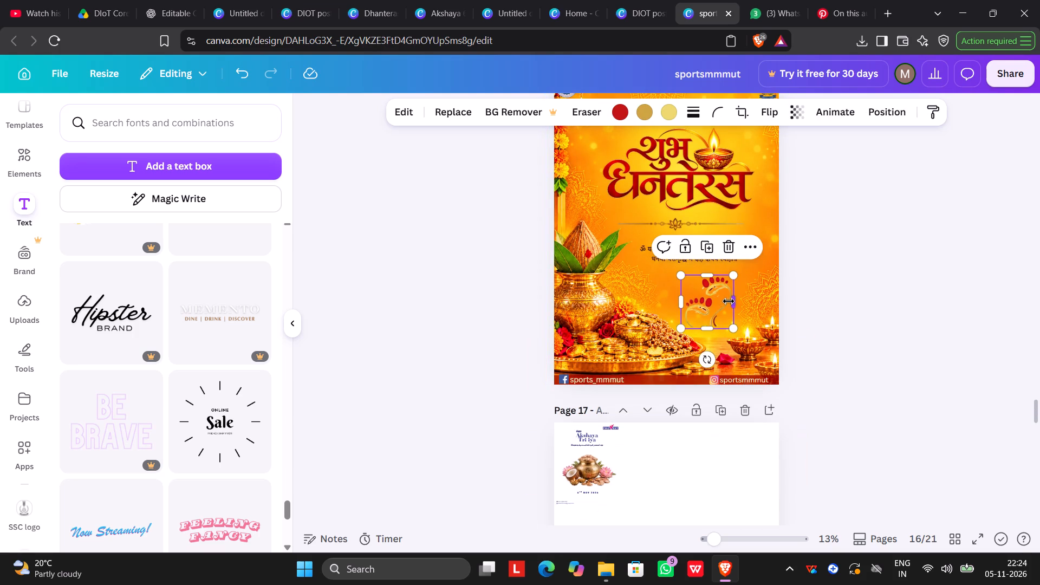
pyautogui.click(714, 240)
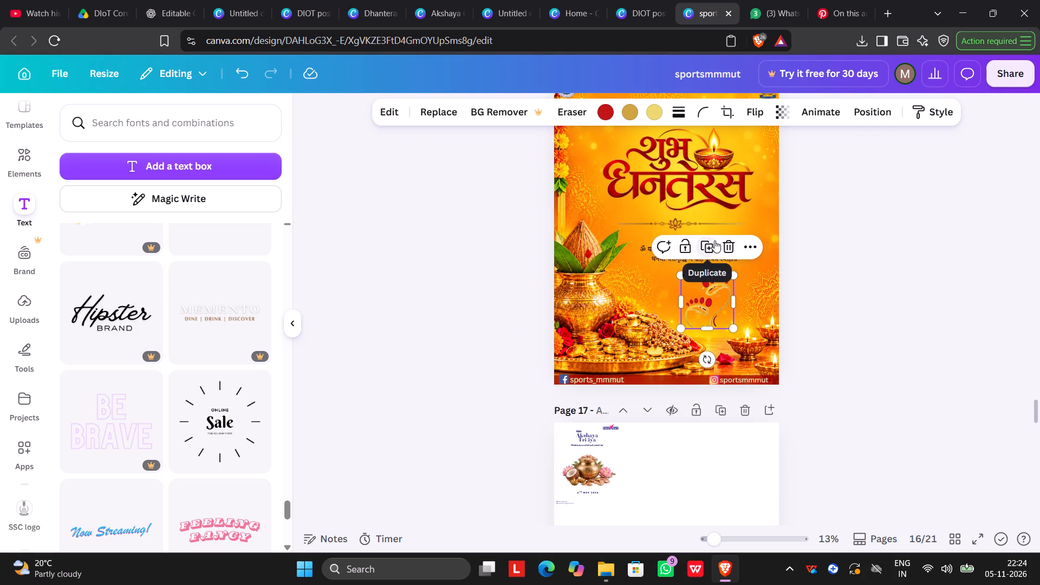
pyautogui.moveTo(722, 296); pyautogui.dragTo(729, 433)
pyautogui.scroll(-1, 729, 433)
pyautogui.scroll(5, 729, 433)
pyautogui.scroll(-19, 729, 433)
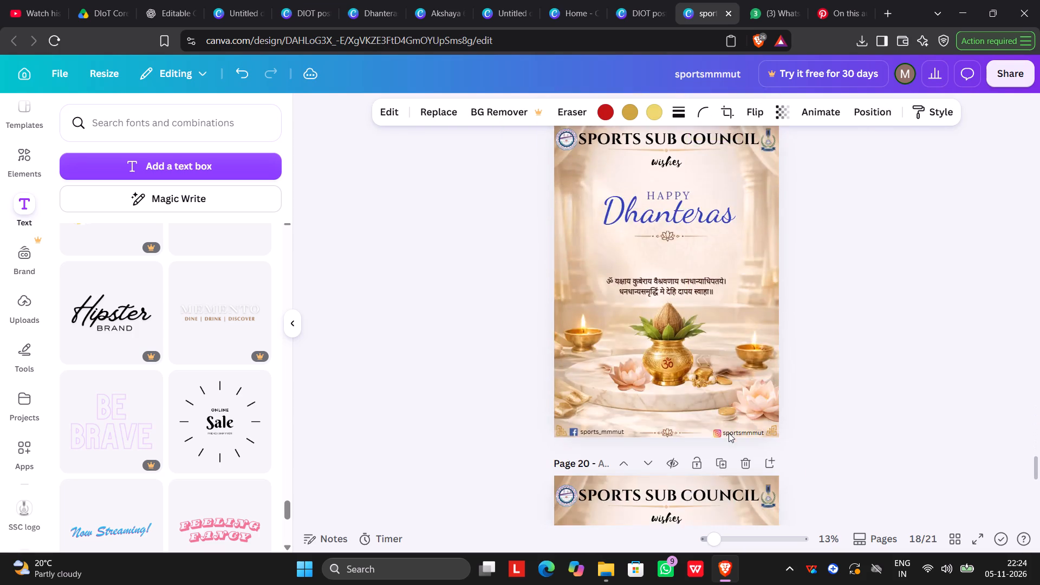
pyautogui.moveTo(729, 433); pyautogui.dragTo(702, 411)
pyautogui.scroll(-5, 729, 433)
pyautogui.scroll(5, 728, 432)
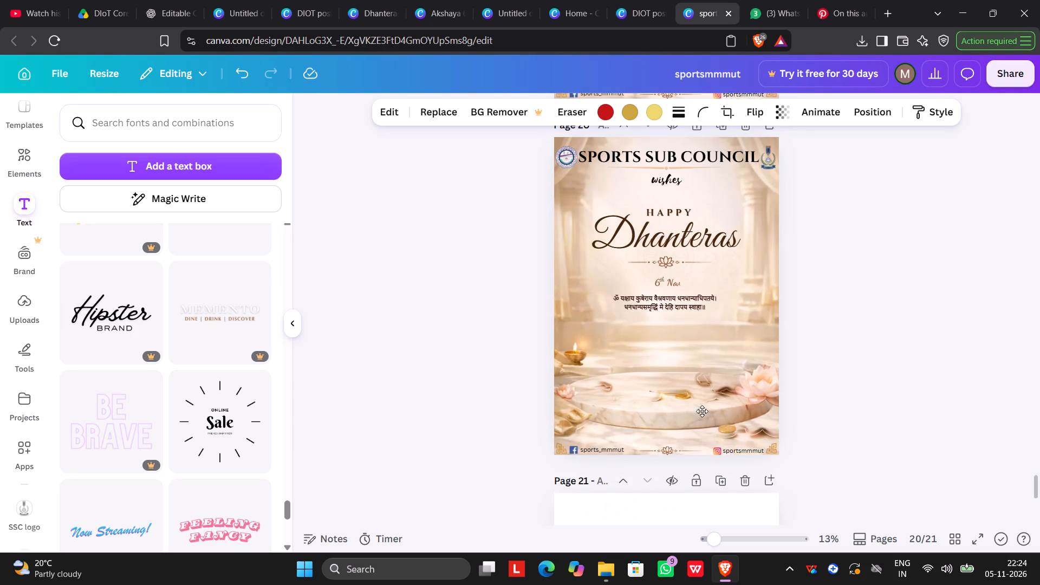
pyautogui.moveTo(702, 411); pyautogui.dragTo(665, 354)
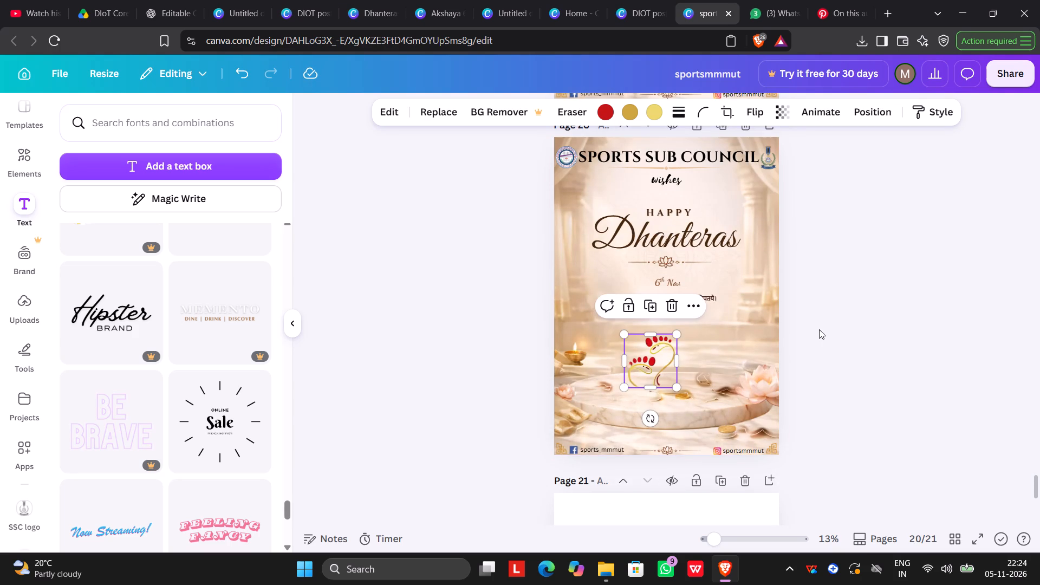
# Reposition the red-and-gold footprints over the marble platform on page 20 and enlarge them slightly.
pyautogui.click(820, 329)
pyautogui.moveTo(664, 363); pyautogui.dragTo(685, 356)
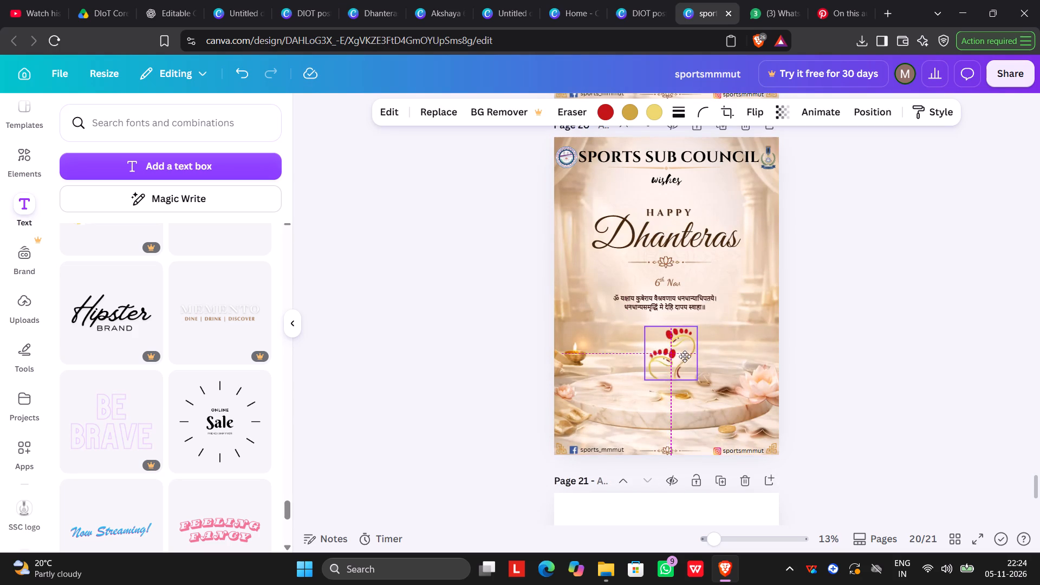
pyautogui.moveTo(685, 356); pyautogui.dragTo(683, 362)
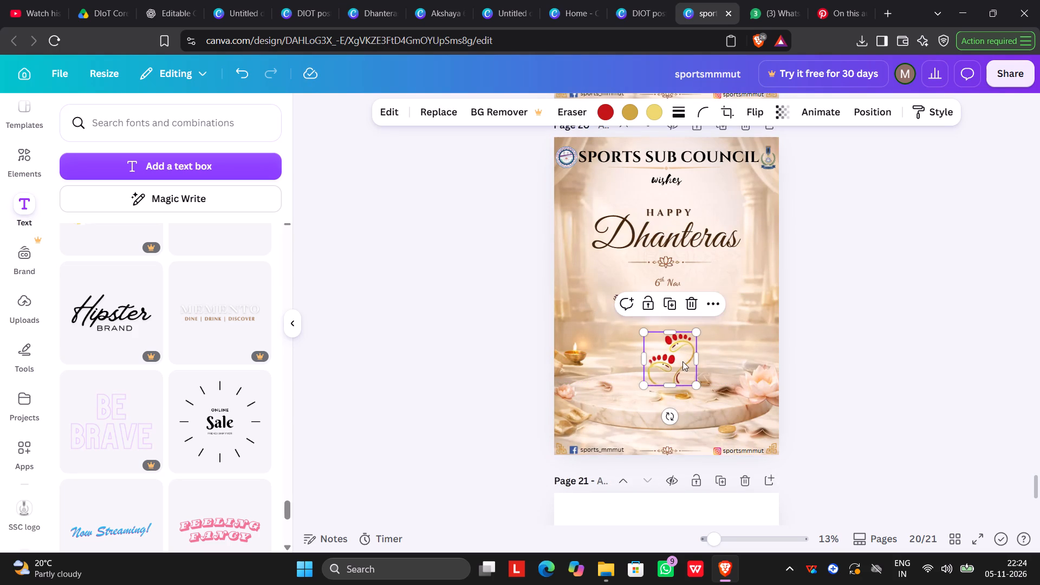
pyautogui.click(802, 345)
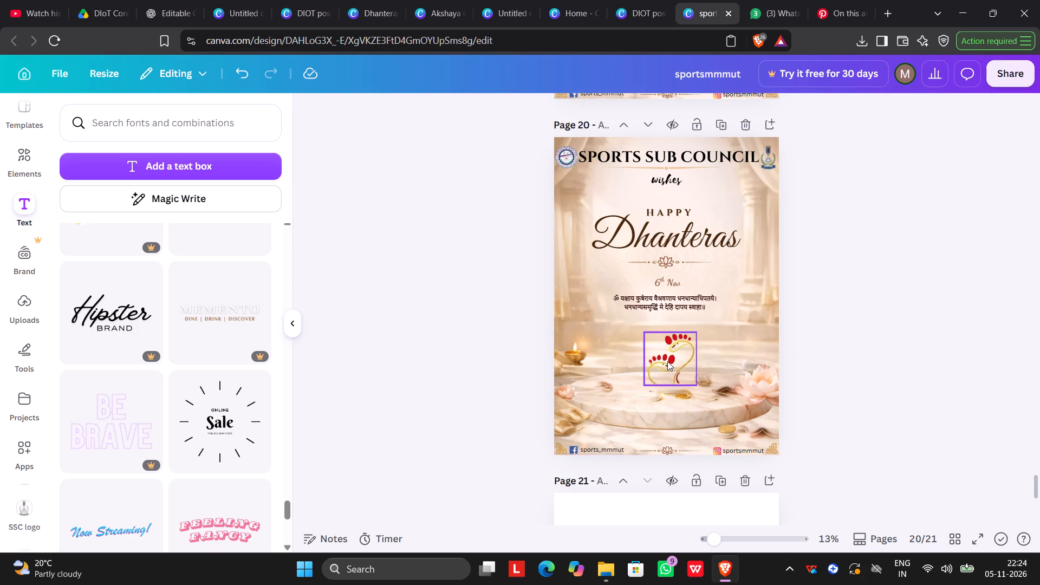
pyautogui.moveTo(677, 359); pyautogui.dragTo(666, 370)
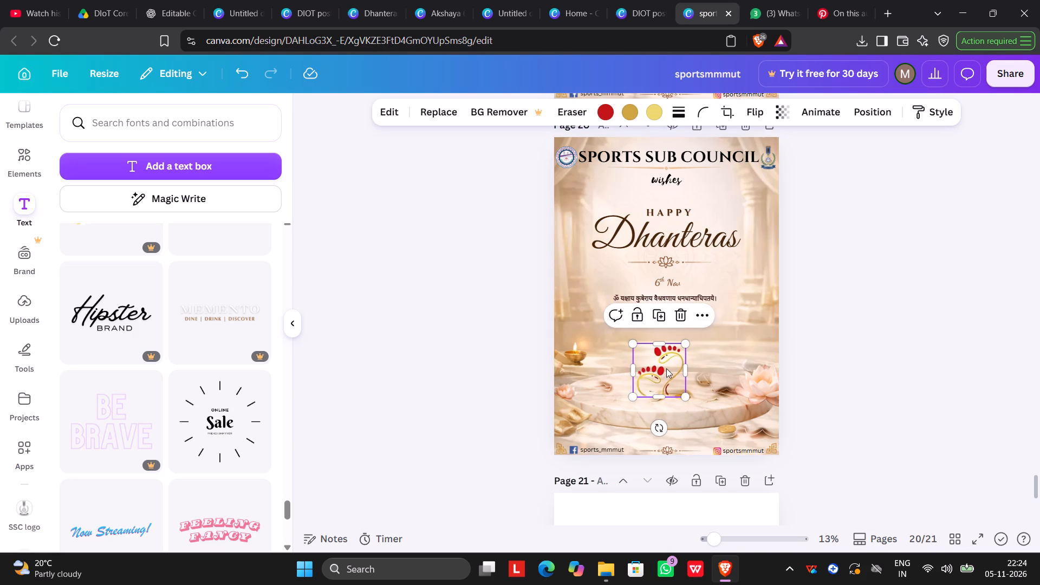
pyautogui.moveTo(668, 368); pyautogui.dragTo(669, 359)
pyautogui.moveTo(688, 388); pyautogui.dragTo(705, 400)
pyautogui.click(825, 362)
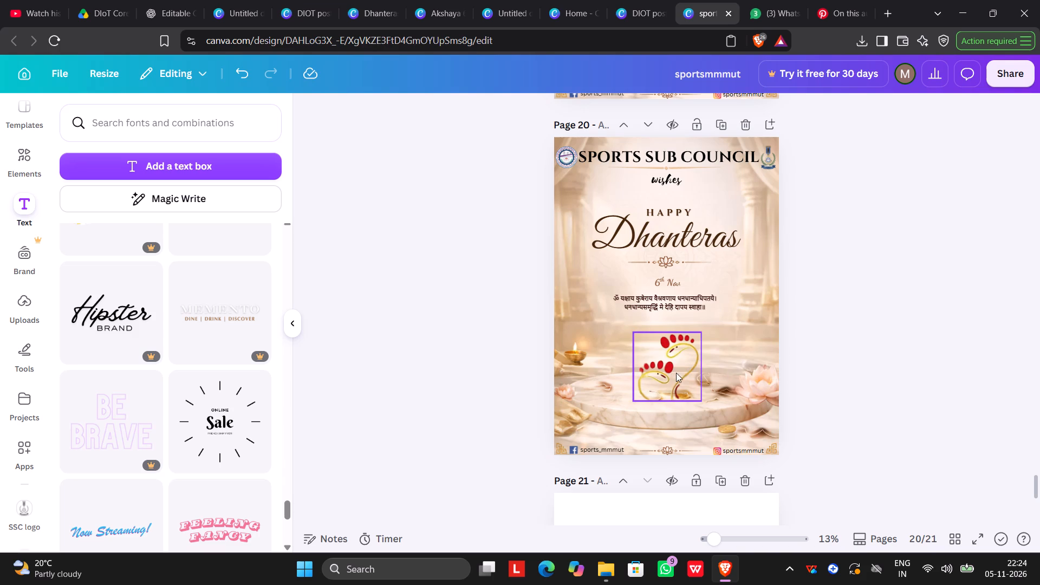
# Move the enlarged footprints up to centre them beneath the mantra on page 20, nudging them slightly down.
pyautogui.moveTo(677, 372); pyautogui.dragTo(674, 361)
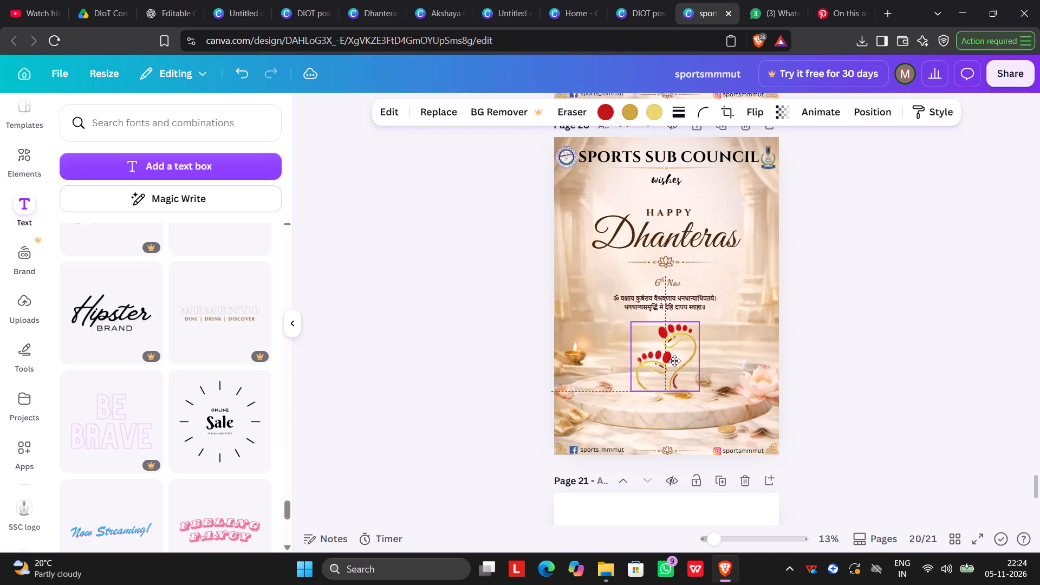
pyautogui.moveTo(674, 361); pyautogui.dragTo(675, 361)
pyautogui.click(843, 330)
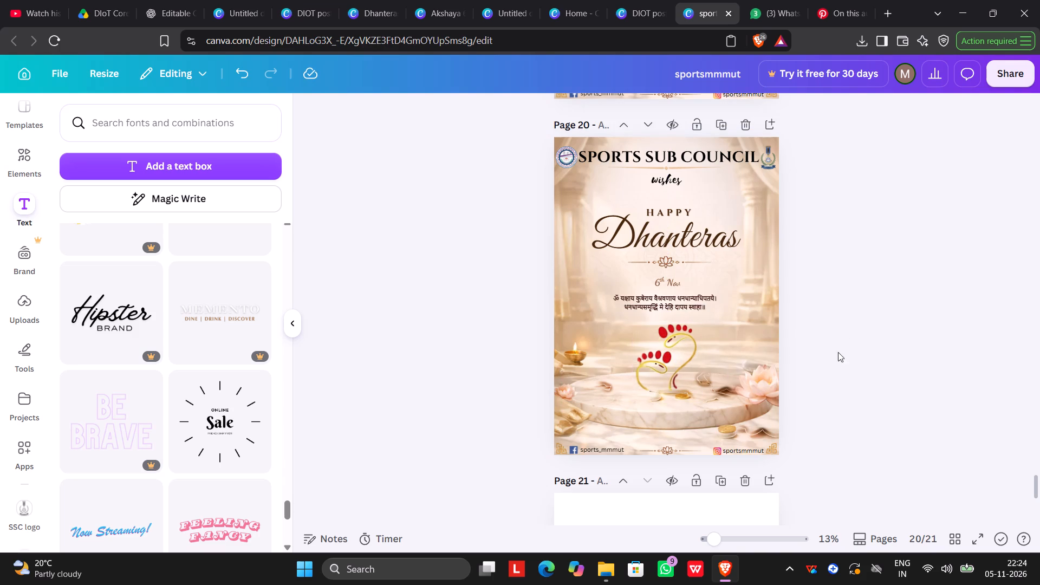
pyautogui.click(689, 383)
pyautogui.press('Down')
pyautogui.press('Down')
pyautogui.press('Down')
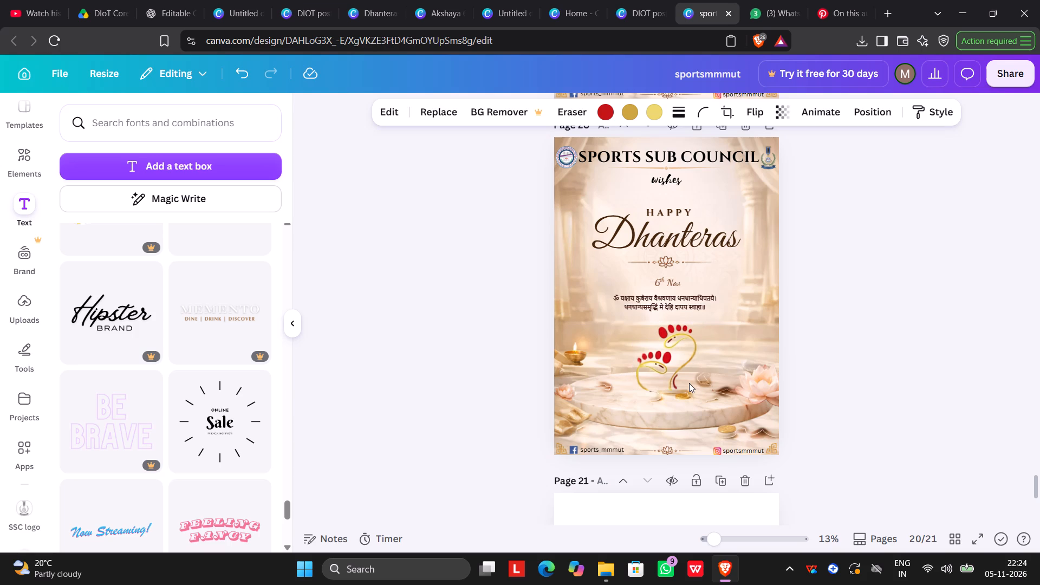
pyautogui.press('Down')
pyautogui.press('Down')
# Unlock page 8, the Hindi Dhanteras poster with the brown footprints emblem above its title.
pyautogui.scroll(3, 744, 401)
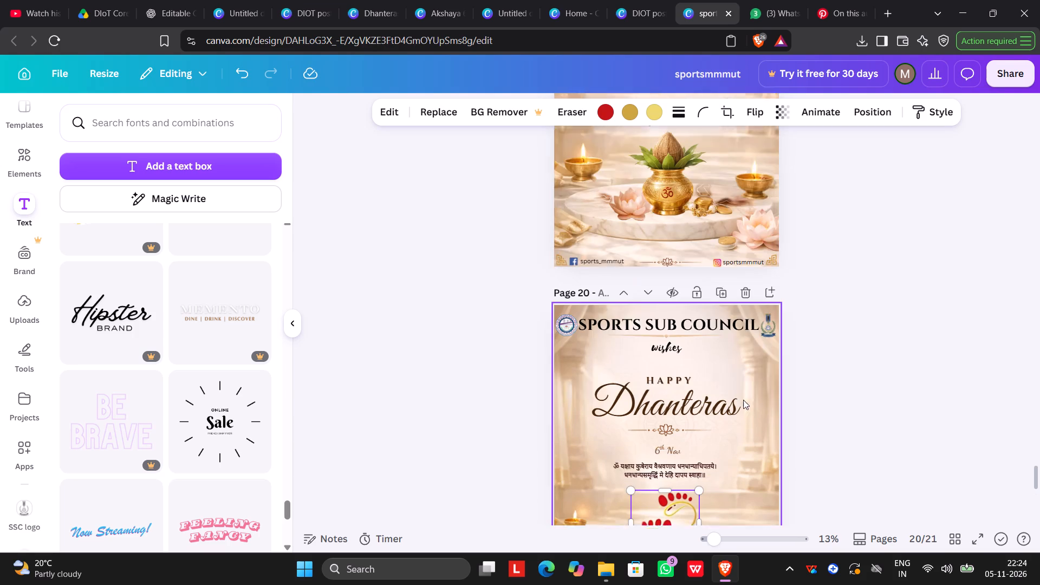
pyautogui.scroll(20, 743, 399)
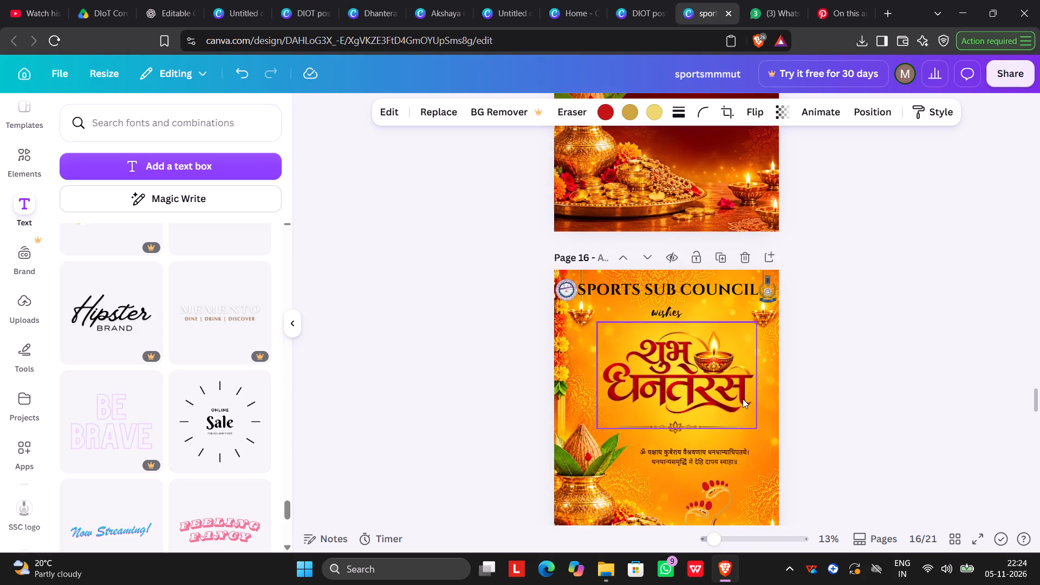
pyautogui.scroll(5, 743, 399)
pyautogui.scroll(-12, 743, 399)
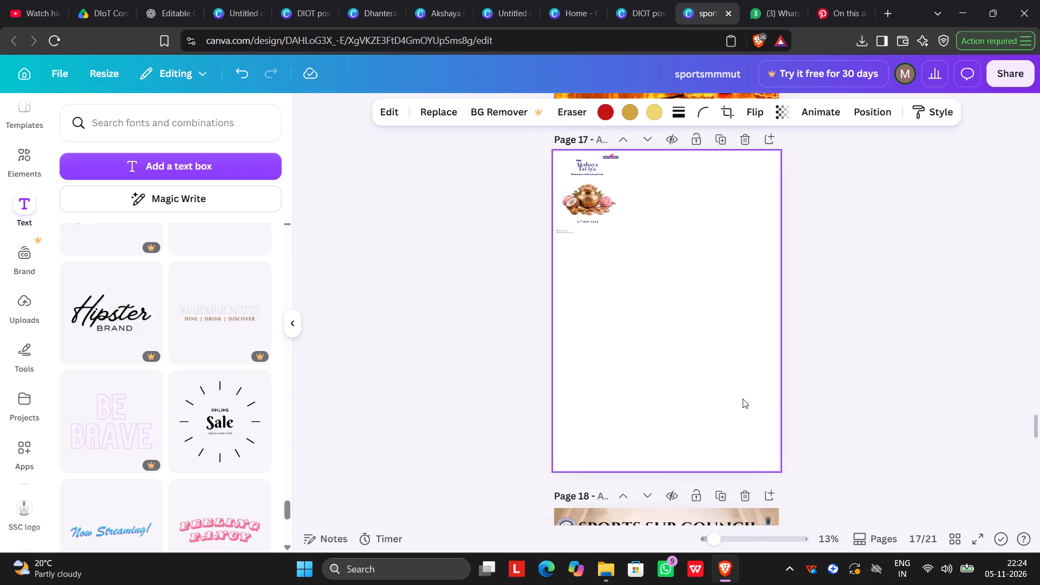
pyautogui.scroll(17, 743, 399)
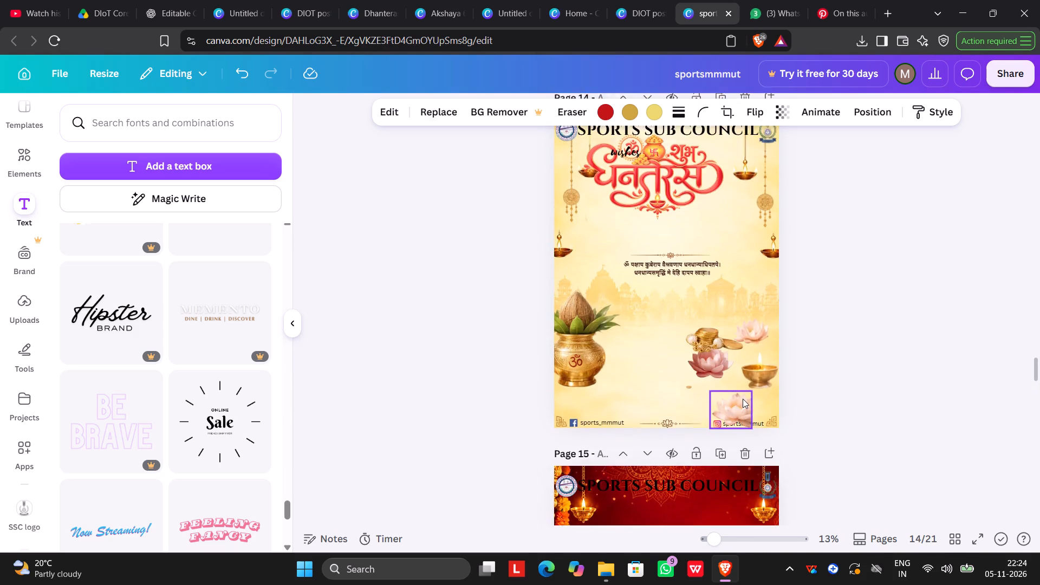
pyautogui.scroll(16, 743, 399)
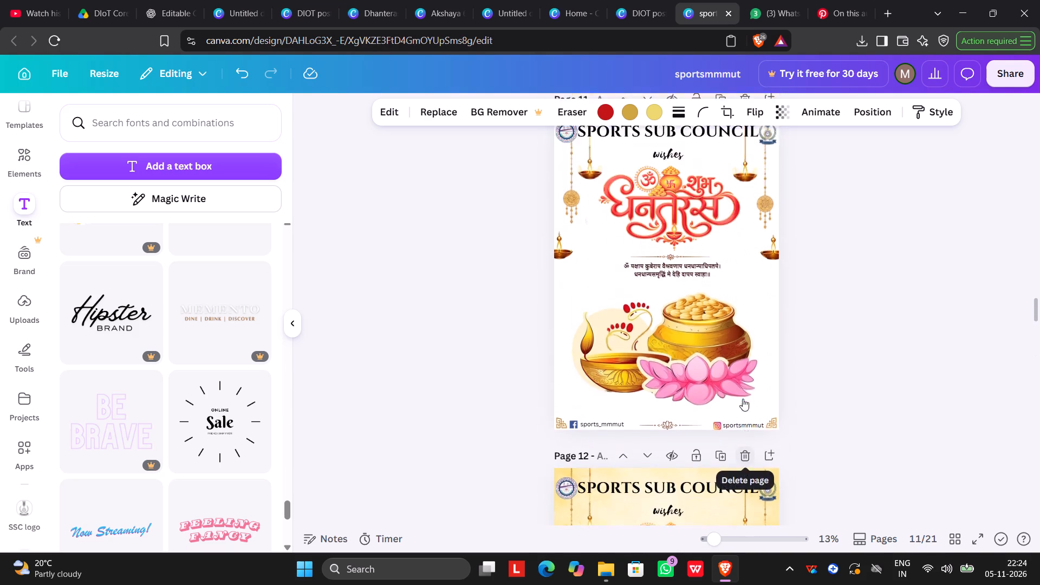
pyautogui.scroll(12, 743, 399)
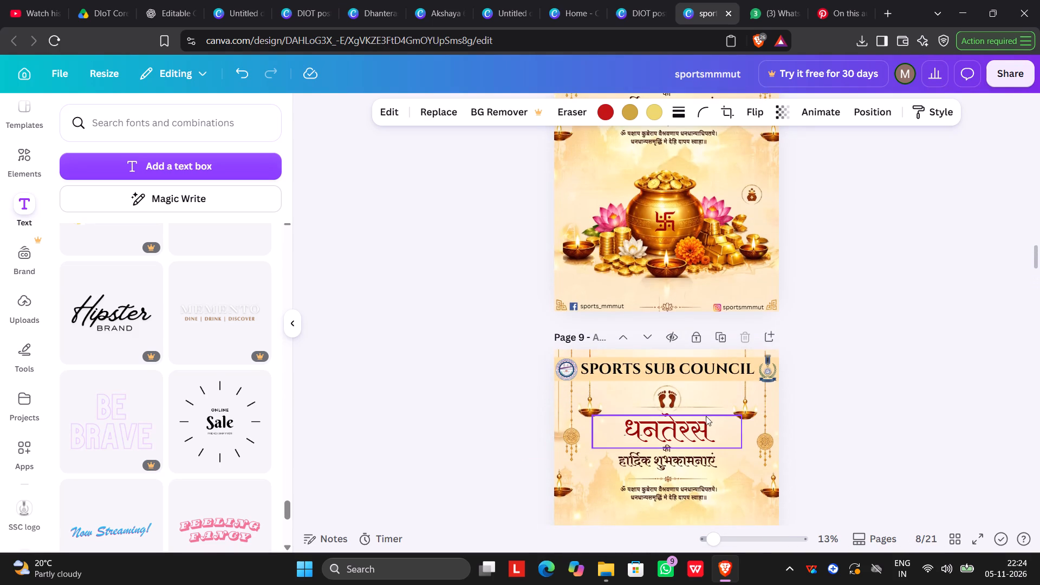
pyautogui.click(672, 387)
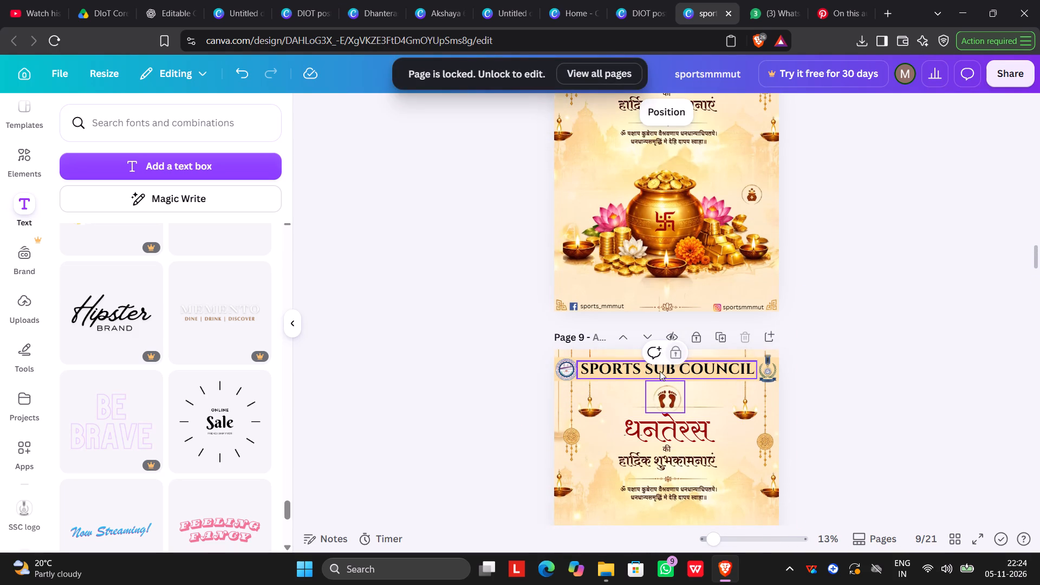
pyautogui.scroll(3, 669, 385)
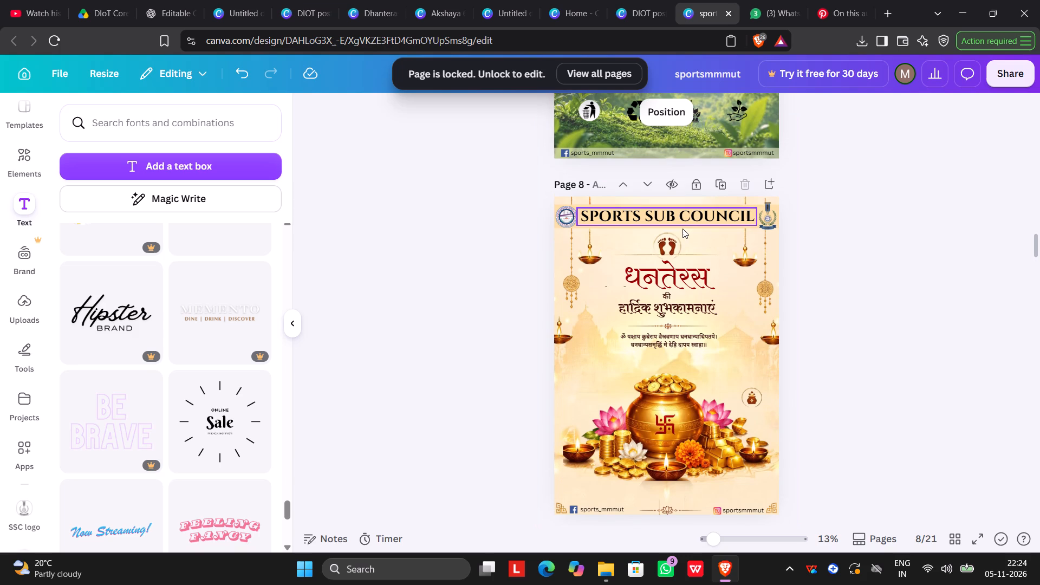
pyautogui.click(682, 242)
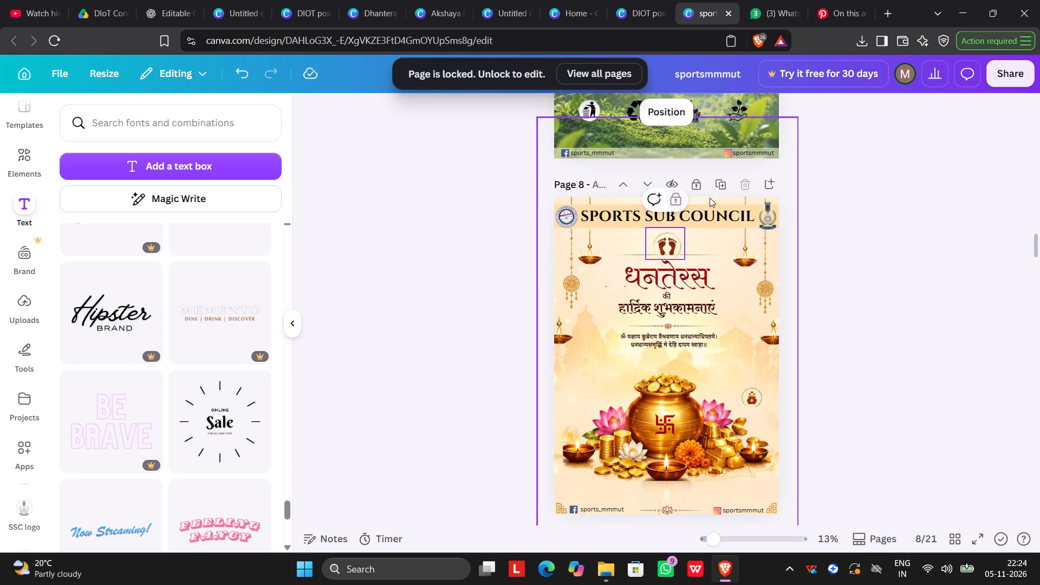
pyautogui.click(704, 183)
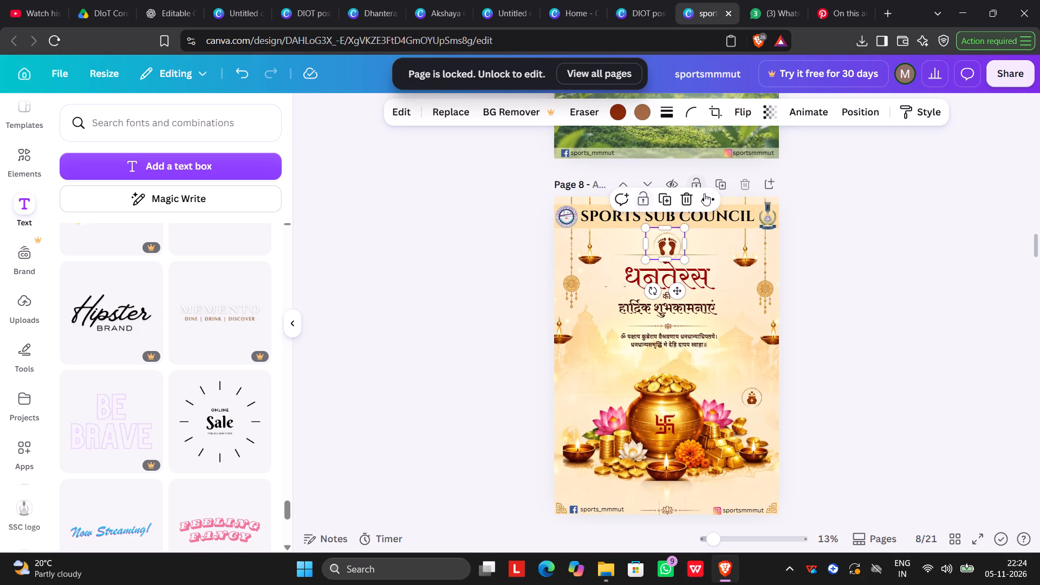
# Duplicate the brown footprints emblem on page 8 and move the copy onto page 20, just right of the red-and-gold footprints.
pyautogui.click(664, 195)
pyautogui.moveTo(674, 243); pyautogui.dragTo(708, 340)
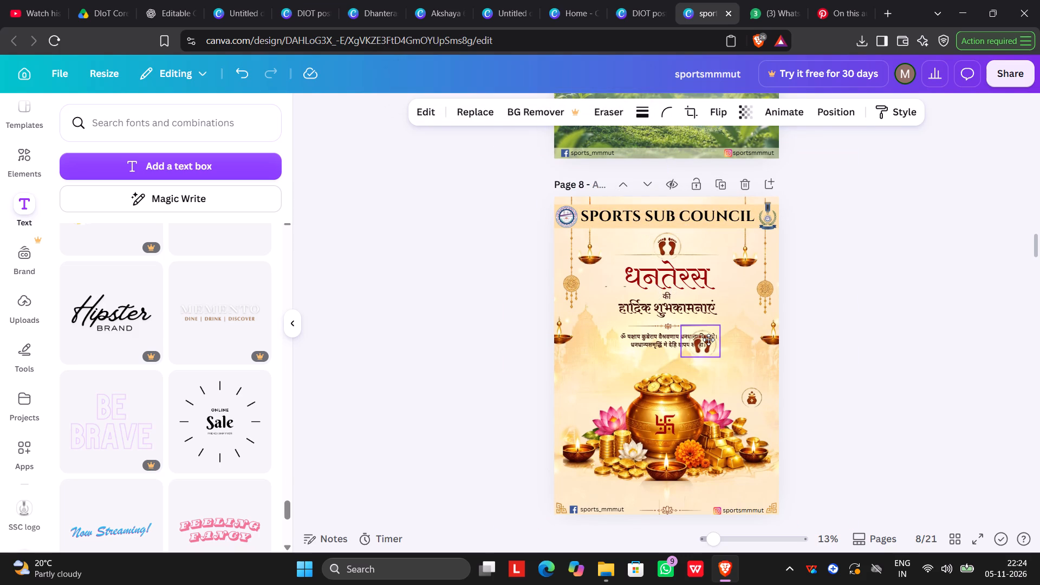
pyautogui.moveTo(708, 340); pyautogui.dragTo(710, 340)
pyautogui.scroll(20, 710, 340)
pyautogui.scroll(7, 710, 340)
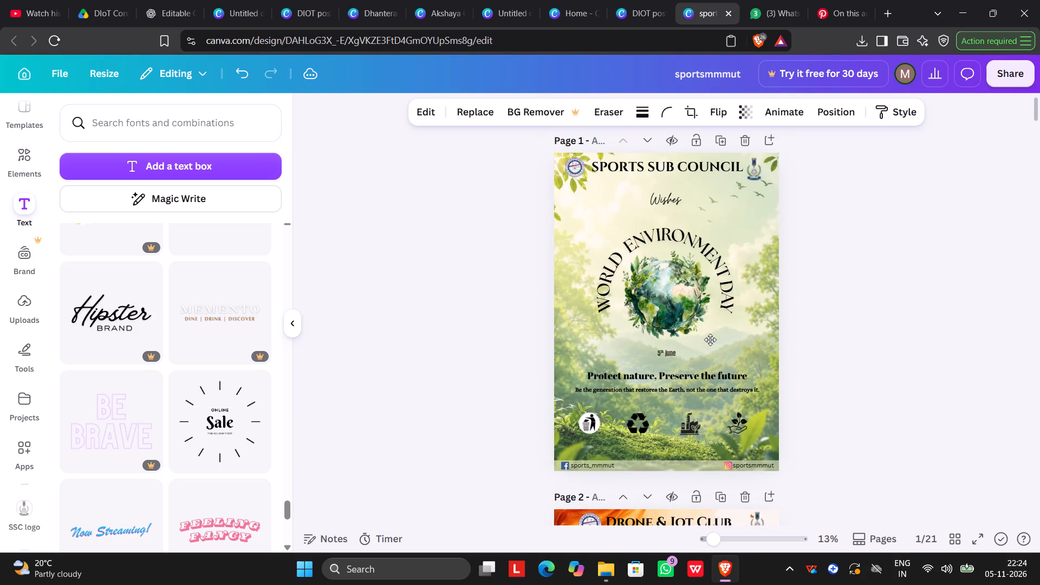
pyautogui.moveTo(710, 340); pyautogui.dragTo(719, 385)
pyautogui.scroll(6, 710, 340)
pyautogui.scroll(7, 899, 365)
pyautogui.scroll(6, 849, 361)
pyautogui.moveTo(719, 385); pyautogui.dragTo(716, 417)
pyautogui.scroll(3, 716, 420)
pyautogui.scroll(-6, 716, 417)
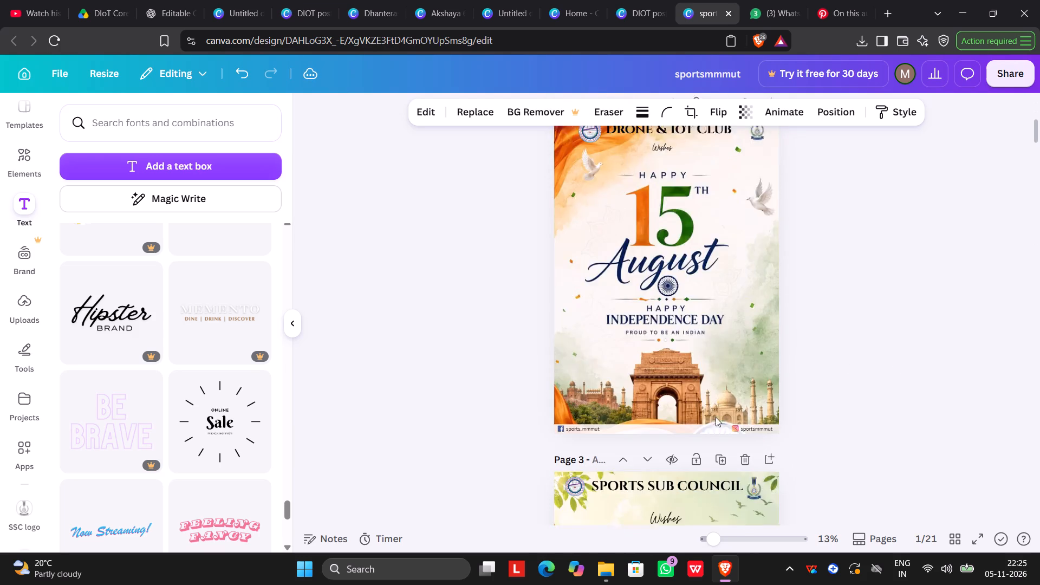
pyautogui.moveTo(716, 417); pyautogui.dragTo(716, 417)
pyautogui.scroll(-20, 716, 417)
pyautogui.scroll(-20, 716, 417)
pyautogui.scroll(-4, 716, 417)
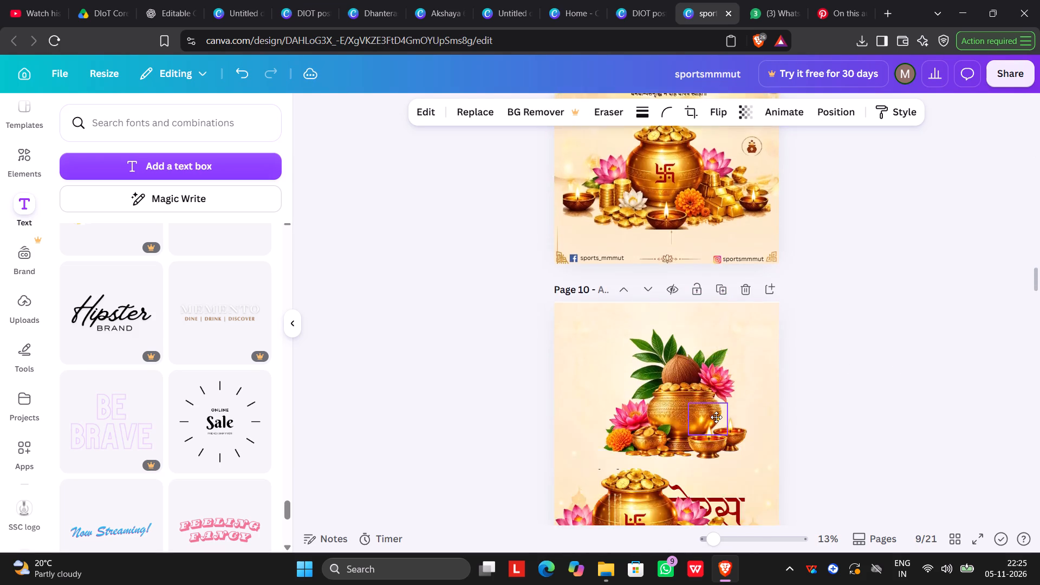
pyautogui.moveTo(716, 417); pyautogui.dragTo(716, 417)
pyautogui.scroll(-20, 716, 417)
pyautogui.scroll(-20, 716, 417)
pyautogui.scroll(-8, 716, 417)
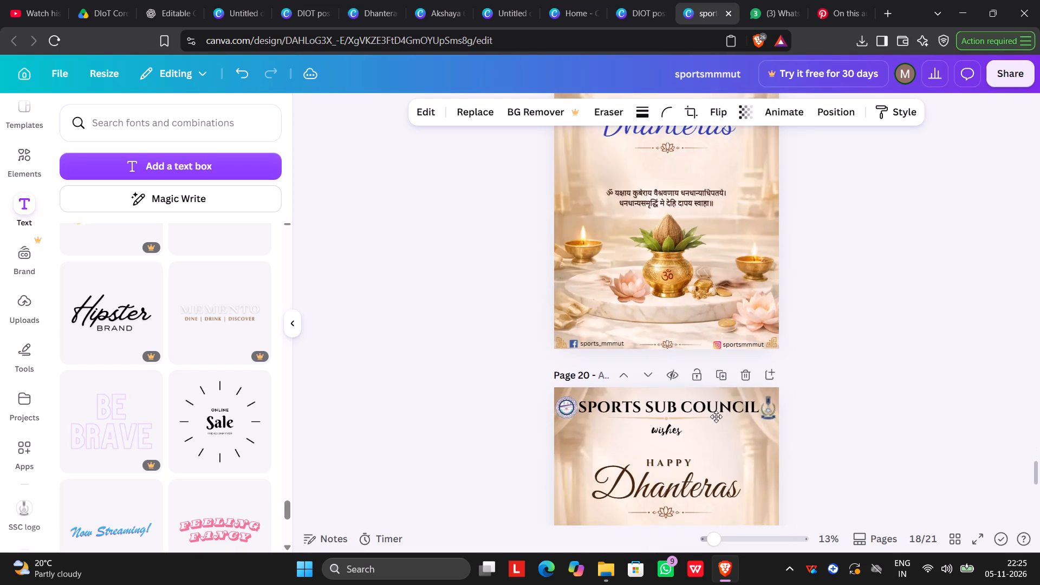
pyautogui.scroll(-12, 716, 417)
pyautogui.moveTo(716, 417); pyautogui.dragTo(697, 390)
pyautogui.scroll(-2, 697, 390)
pyautogui.scroll(7, 697, 390)
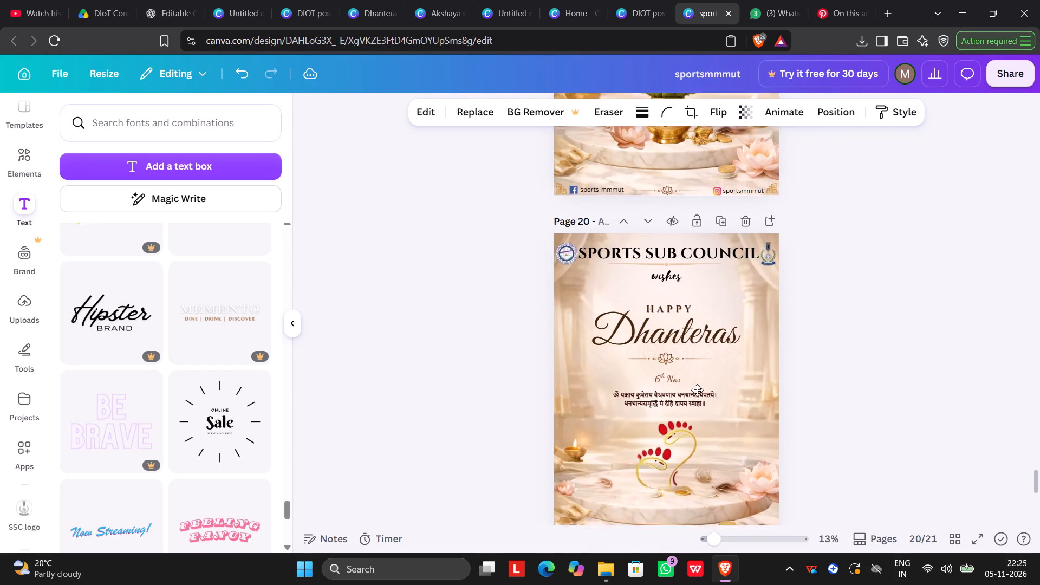
pyautogui.scroll(1, 697, 390)
pyautogui.moveTo(697, 390); pyautogui.dragTo(719, 296)
pyautogui.scroll(-4, 697, 390)
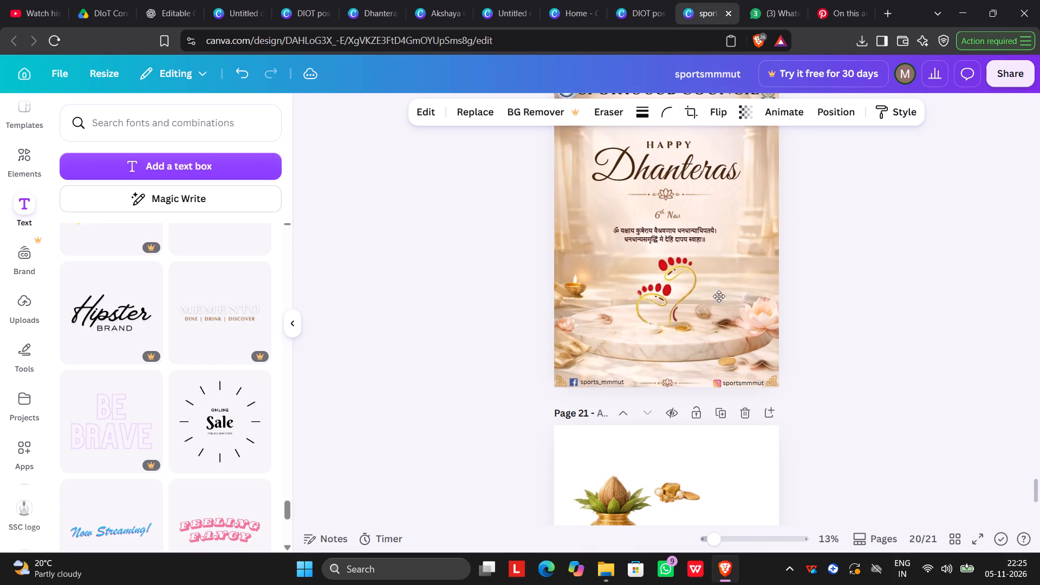
pyautogui.moveTo(719, 296); pyautogui.dragTo(729, 282)
pyautogui.scroll(1, 755, 236)
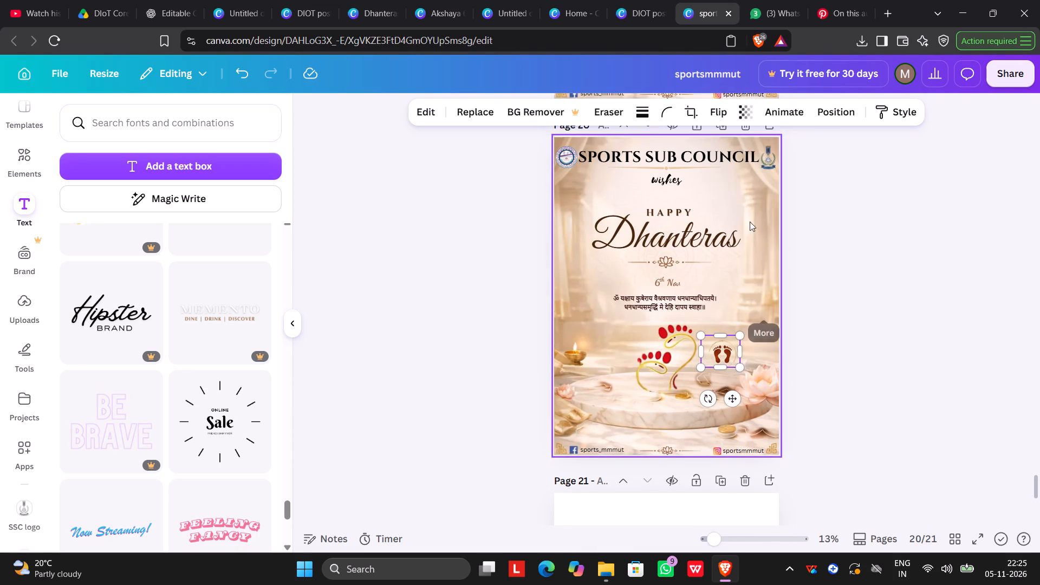
pyautogui.scroll(1, 744, 185)
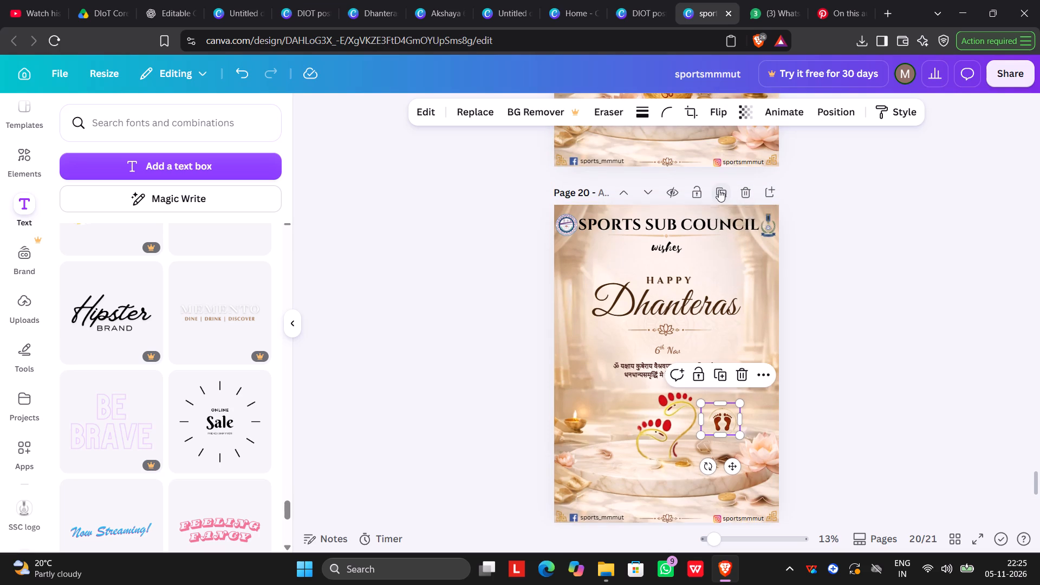
# Duplicate page 20, the Happy Dhanteras poster carrying both footprints graphics.
pyautogui.click(721, 190)
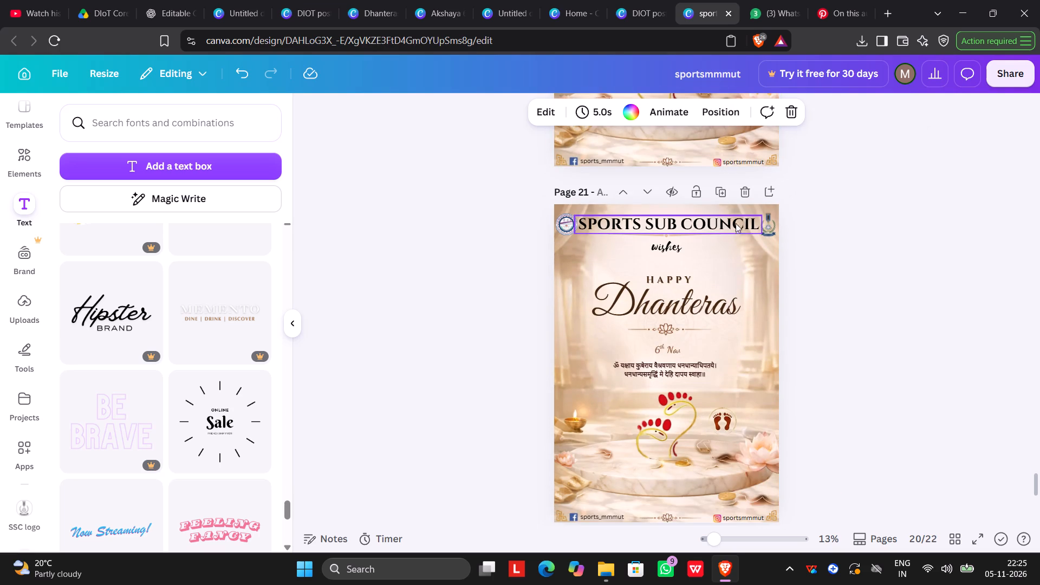
# Delete the brown footprints emblem from page 20, keeping only the red-and-gold footprints there.
pyautogui.scroll(2, 723, 190)
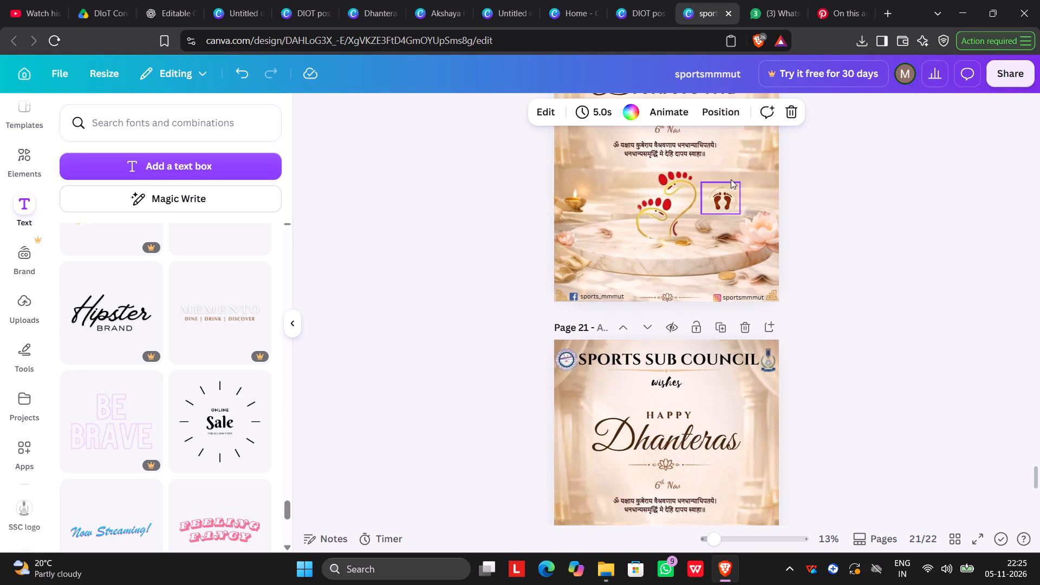
pyautogui.click(726, 195)
pyautogui.click(742, 154)
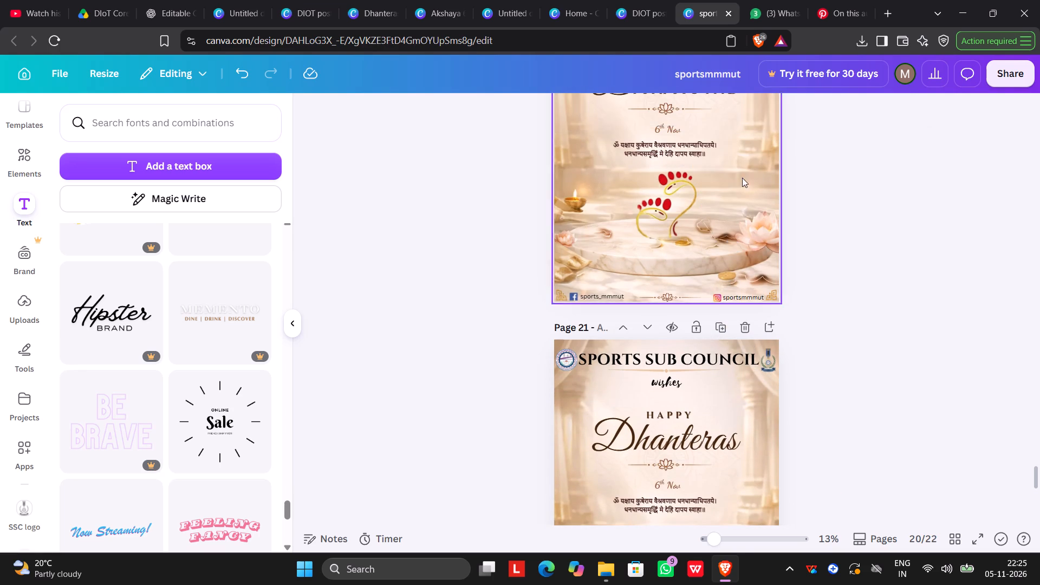
# Delete the red-and-gold footprints from page 21, keeping only the brown footprints emblem there.
pyautogui.scroll(-4, 691, 411)
pyautogui.scroll(2, 721, 154)
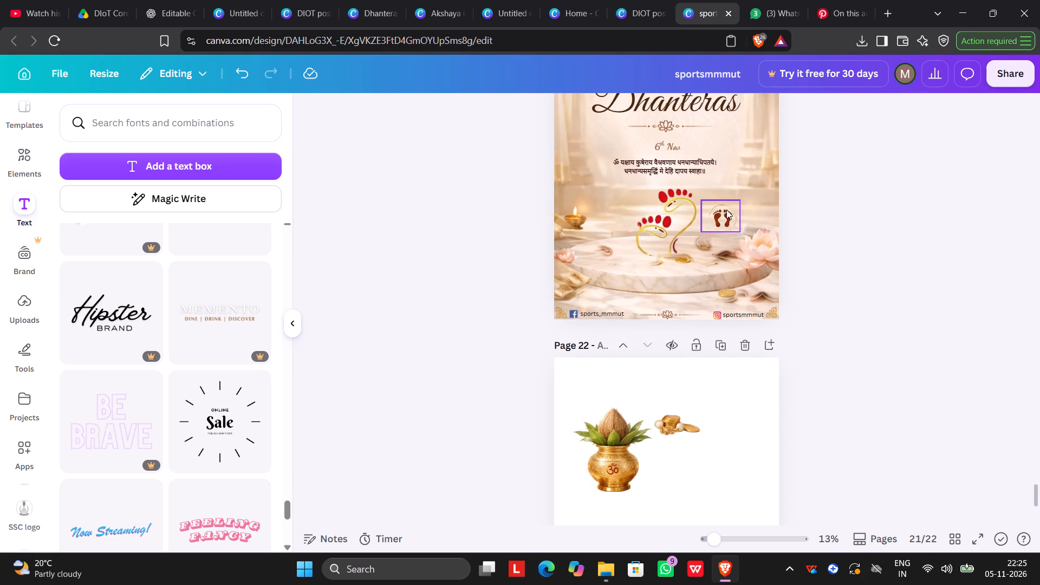
pyautogui.scroll(4, 726, 209)
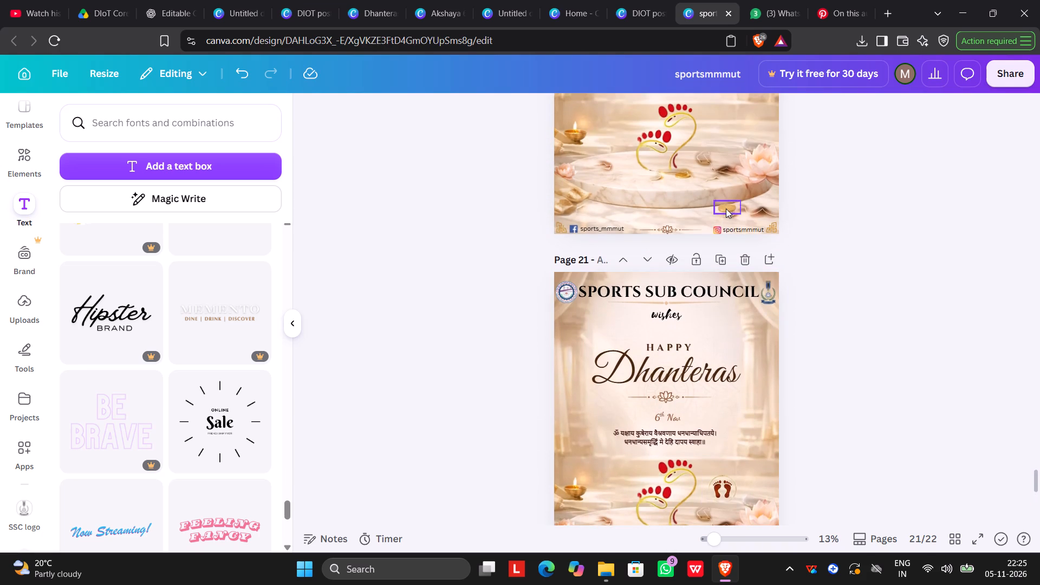
pyautogui.click(651, 478)
pyautogui.click(687, 426)
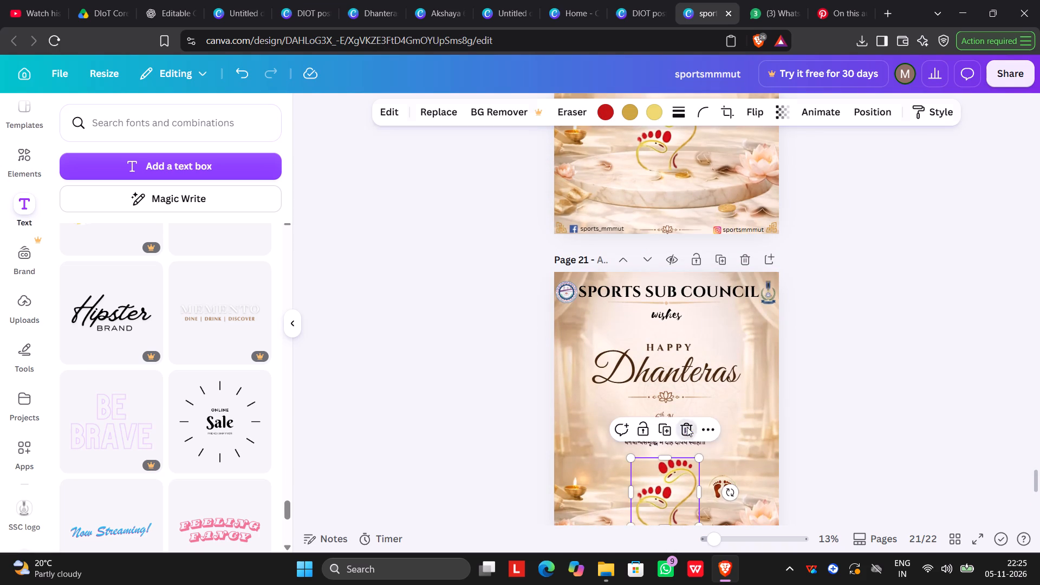
# Enlarge the brown footprints emblem on page 21 to about twice its size and centre it beneath the mantra, above the marble platform.
pyautogui.click(723, 493)
pyautogui.moveTo(701, 500); pyautogui.dragTo(645, 515)
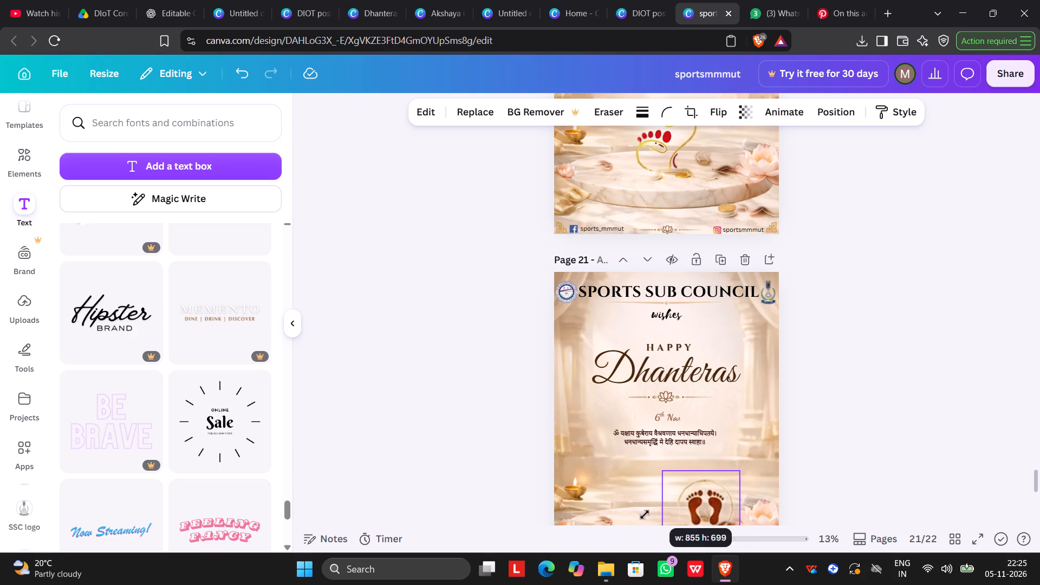
pyautogui.moveTo(645, 515); pyautogui.dragTo(643, 515)
pyautogui.scroll(2, 711, 485)
pyautogui.scroll(-6, 715, 471)
pyautogui.moveTo(705, 233); pyautogui.dragTo(704, 233)
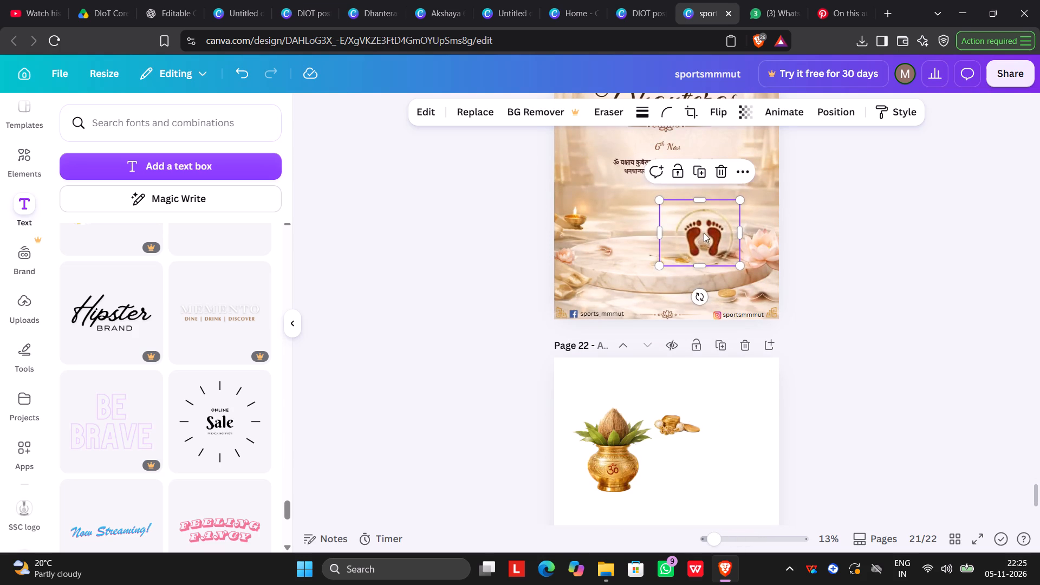
pyautogui.moveTo(704, 233); pyautogui.dragTo(667, 223)
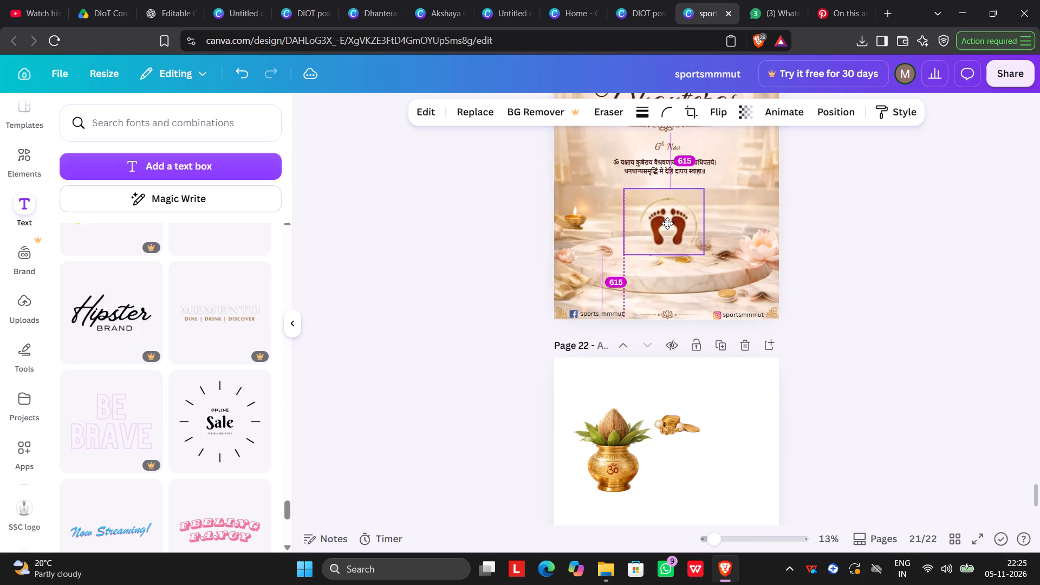
pyautogui.moveTo(667, 223); pyautogui.dragTo(668, 224)
pyautogui.scroll(2, 815, 226)
pyautogui.click(820, 254)
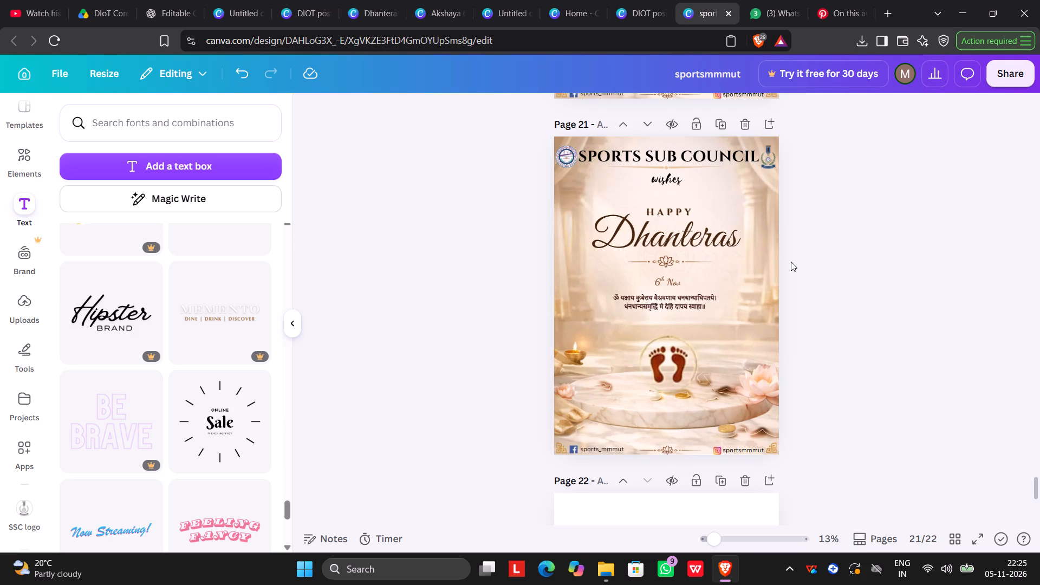
pyautogui.click(681, 334)
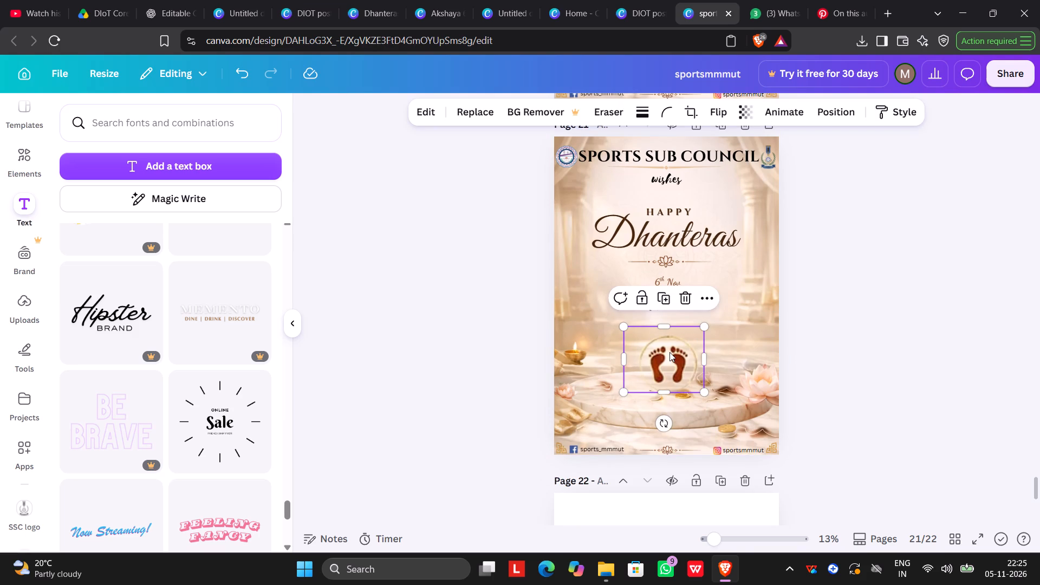
pyautogui.click(956, 428)
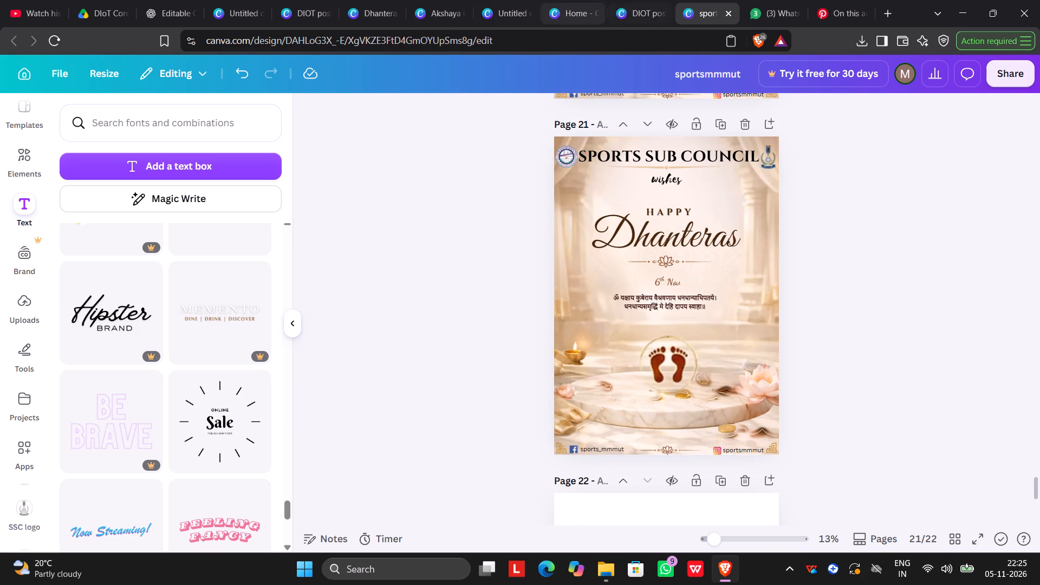
# Switch to Pinterest and search for "charan paduka".
pyautogui.click(838, 5)
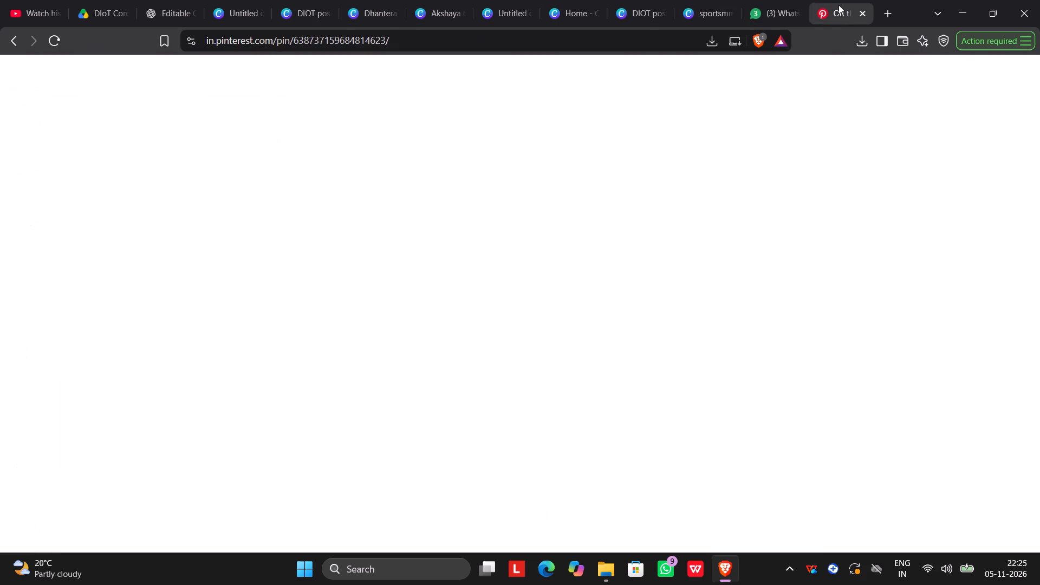
pyautogui.scroll(13, 552, 177)
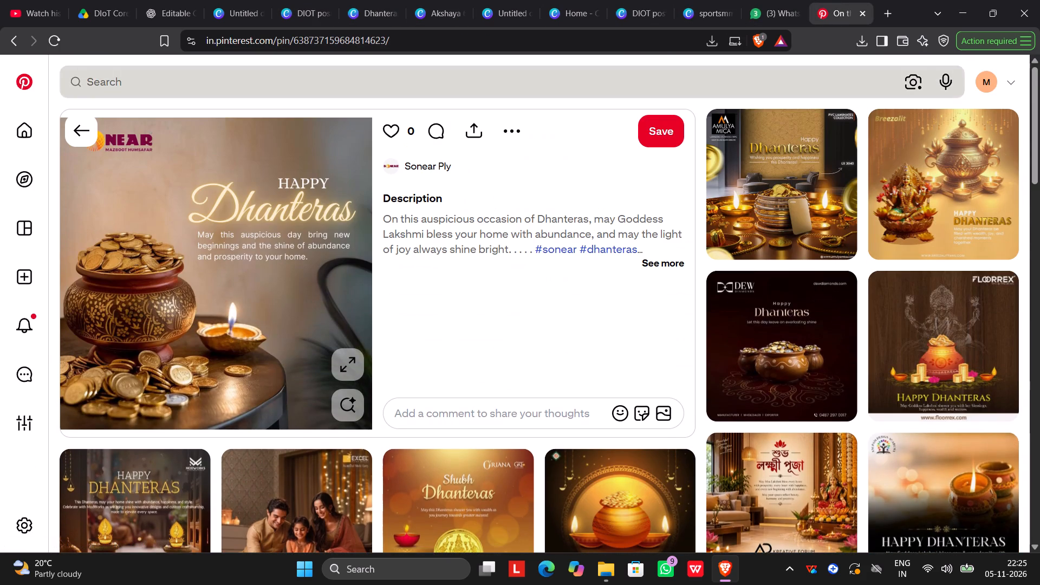
pyautogui.click(349, 64)
pyautogui.click(334, 77)
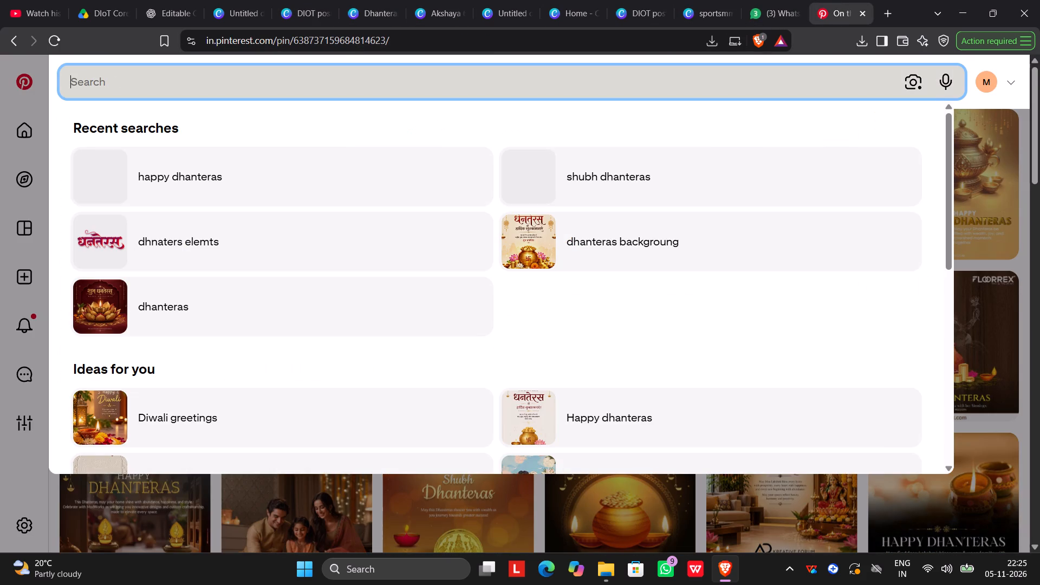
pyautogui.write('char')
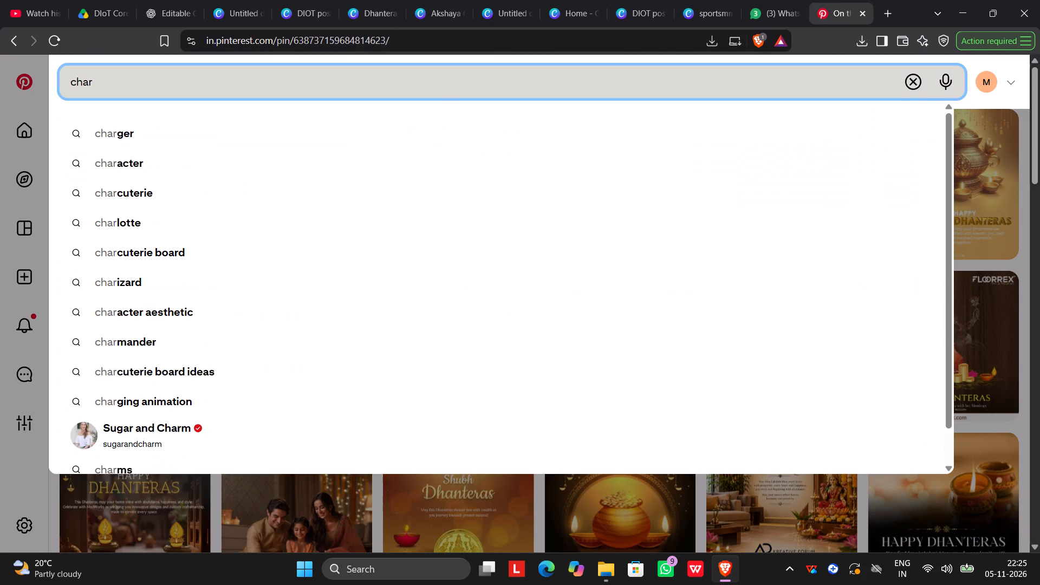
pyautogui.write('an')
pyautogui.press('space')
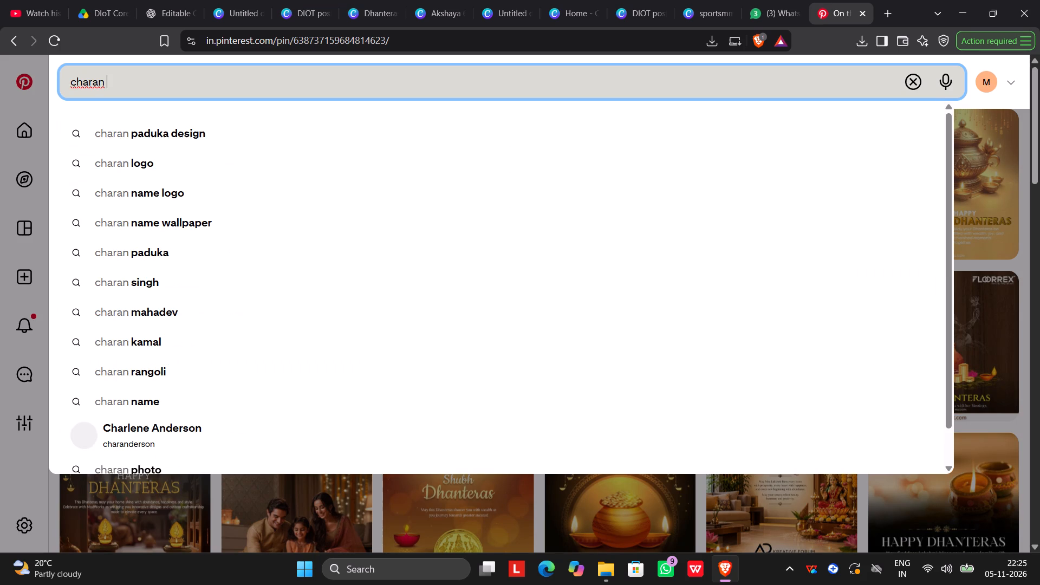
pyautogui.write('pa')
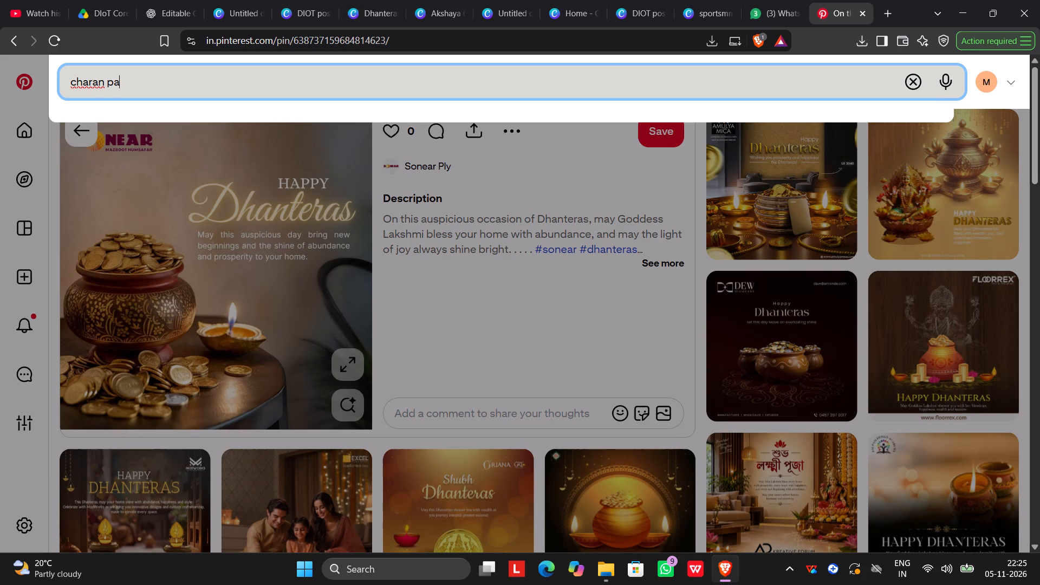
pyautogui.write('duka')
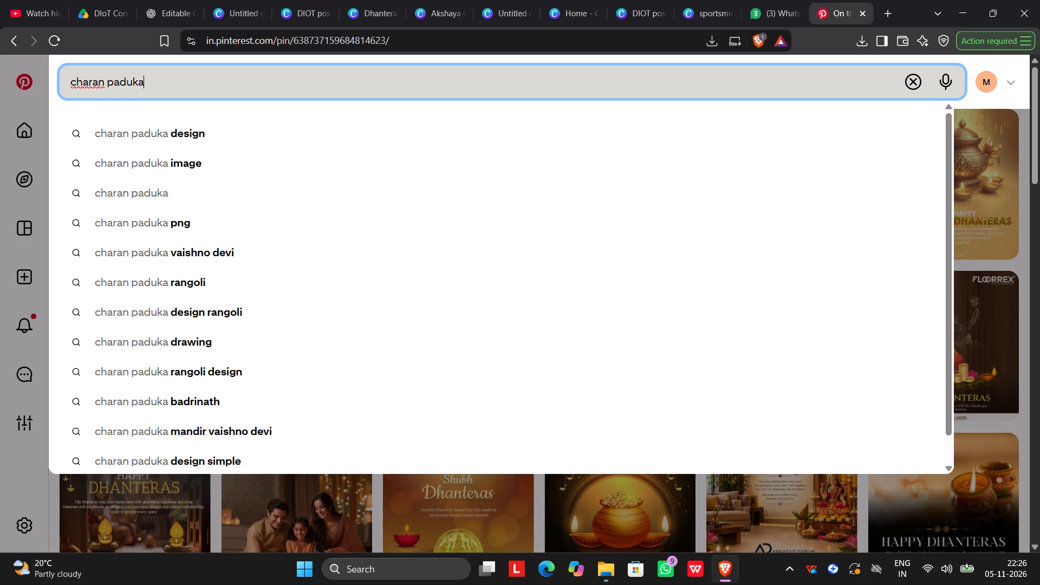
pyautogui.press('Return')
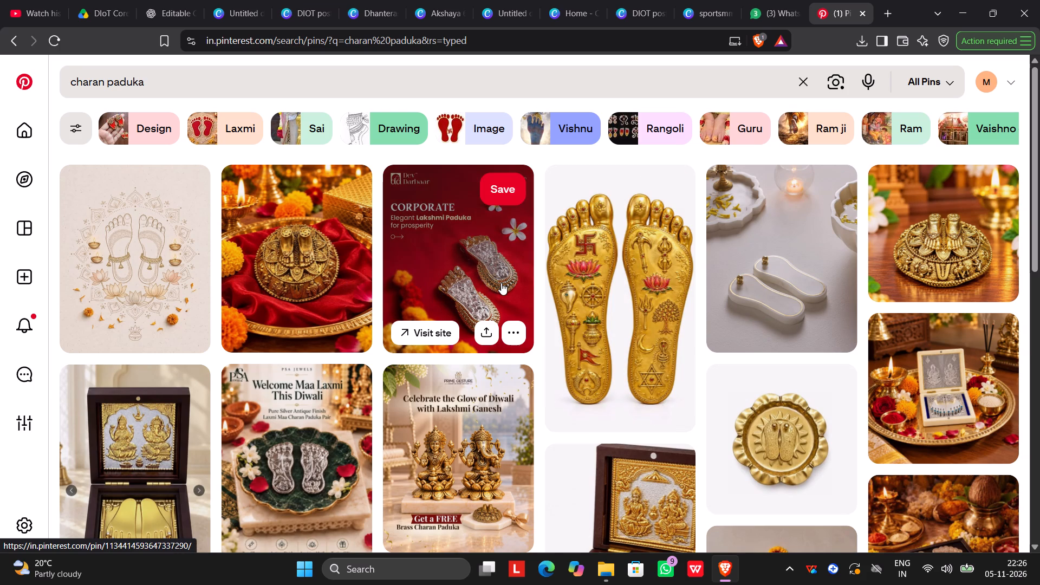
# Browse the charan paduka search results for a footprints design suited to the Dhanteras poster.
pyautogui.scroll(-2, 501, 283)
pyautogui.scroll(-2, 454, 295)
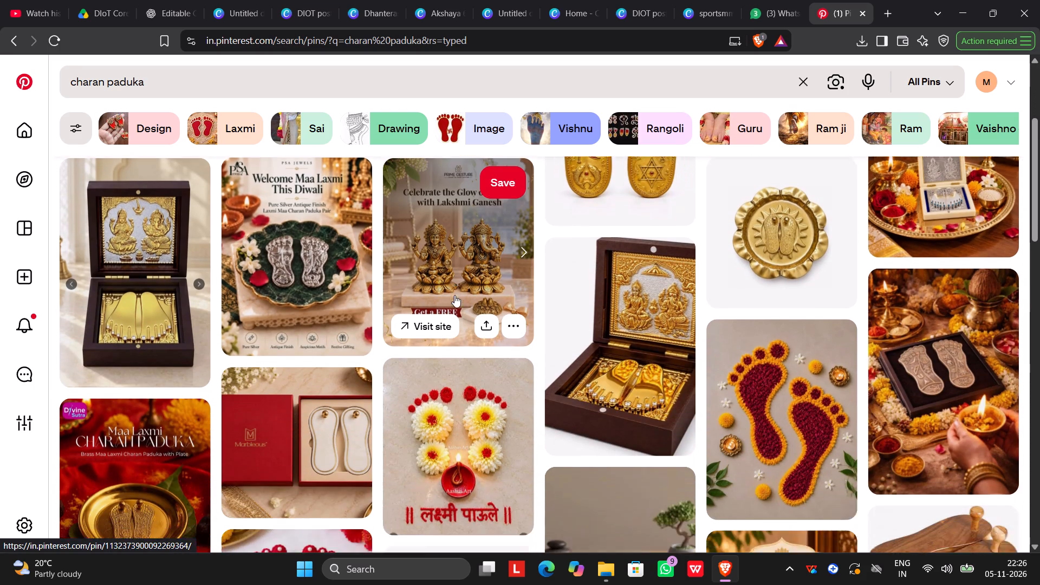
pyautogui.scroll(1, 454, 295)
pyautogui.scroll(-2, 454, 295)
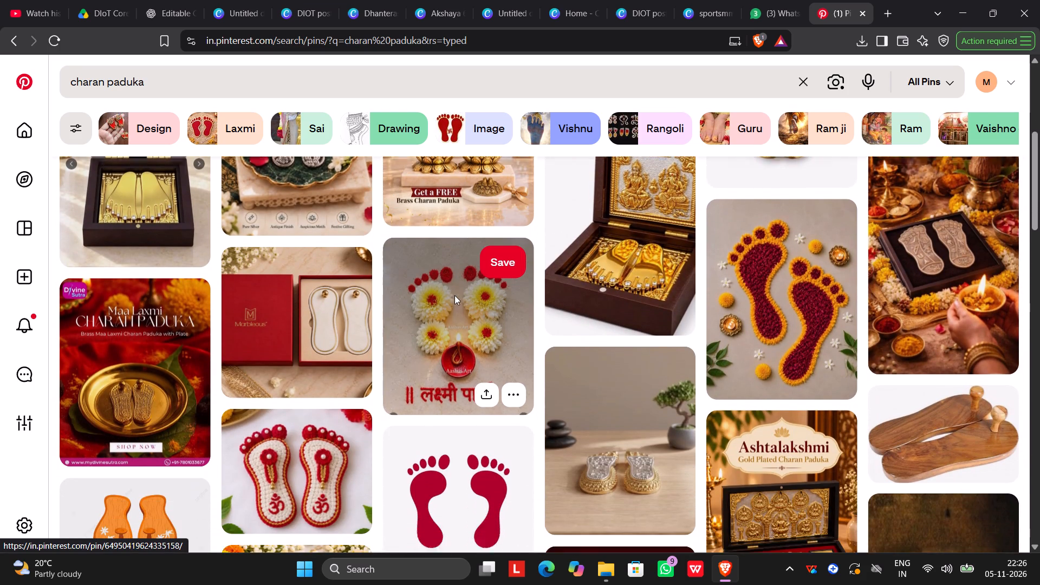
pyautogui.scroll(-1, 454, 295)
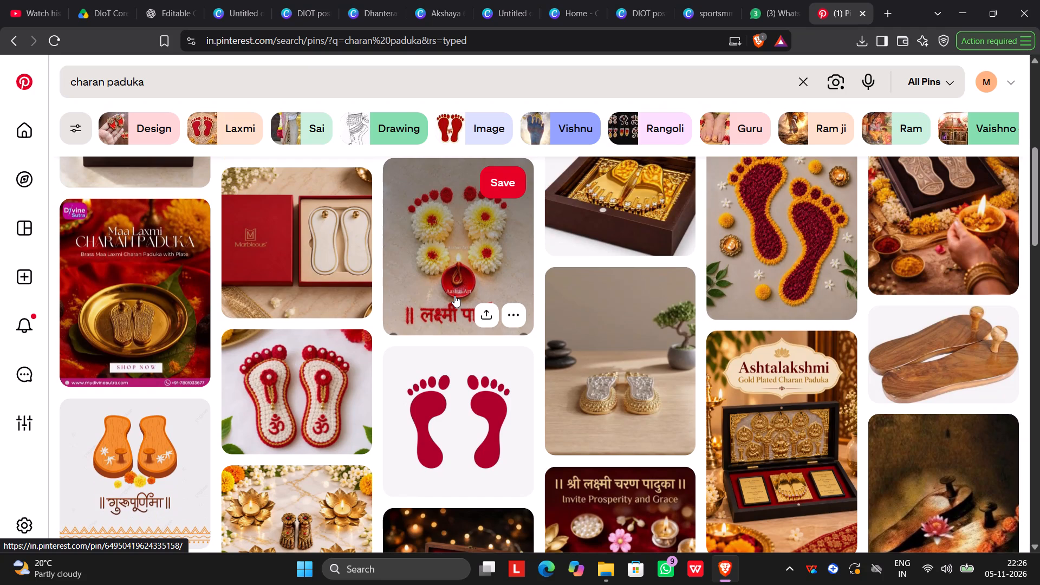
pyautogui.scroll(-2, 454, 295)
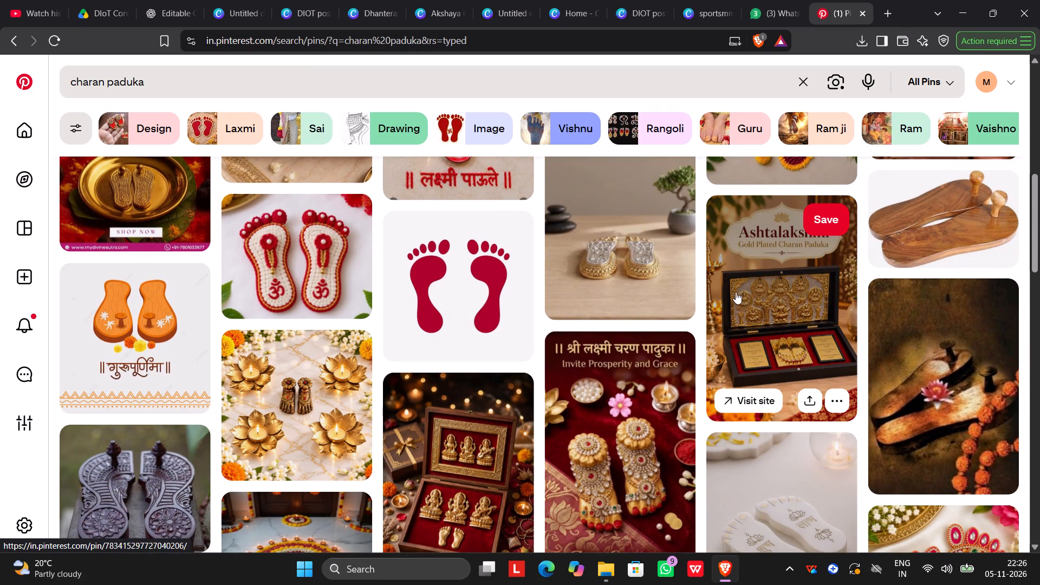
pyautogui.scroll(-2, 659, 298)
pyautogui.scroll(-2, 500, 287)
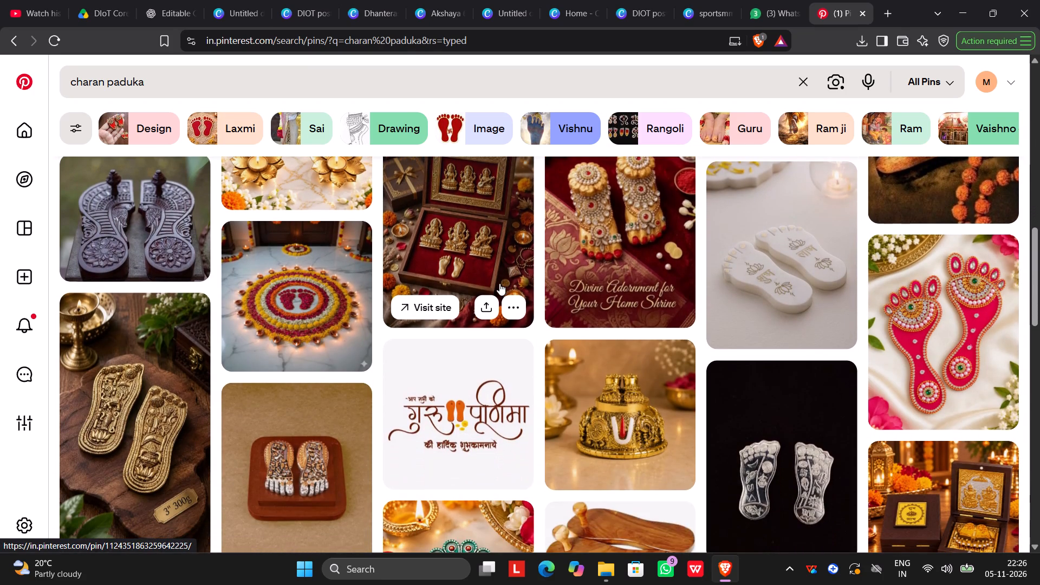
pyautogui.scroll(-2, 499, 282)
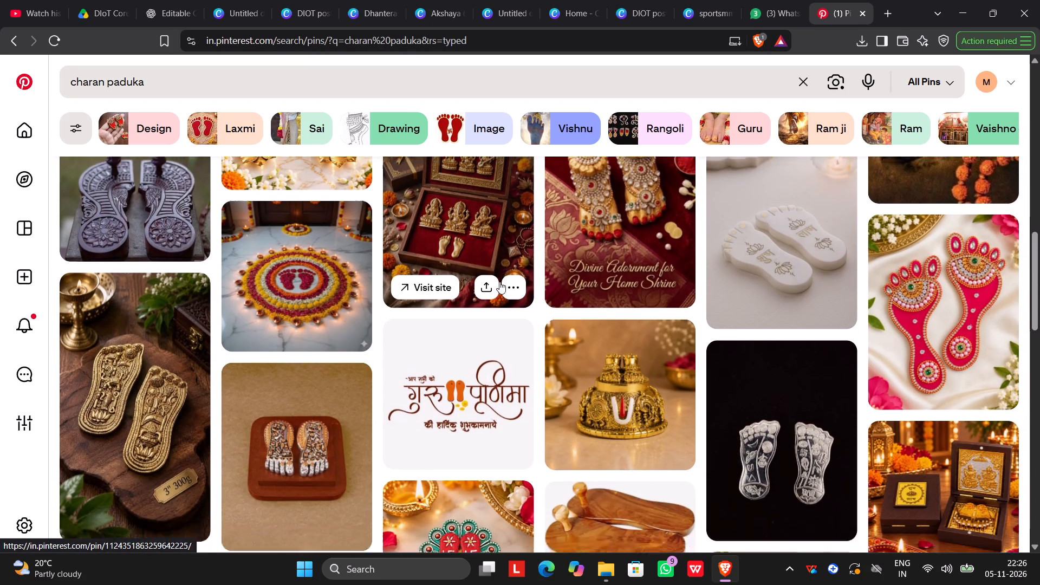
pyautogui.scroll(-3, 499, 282)
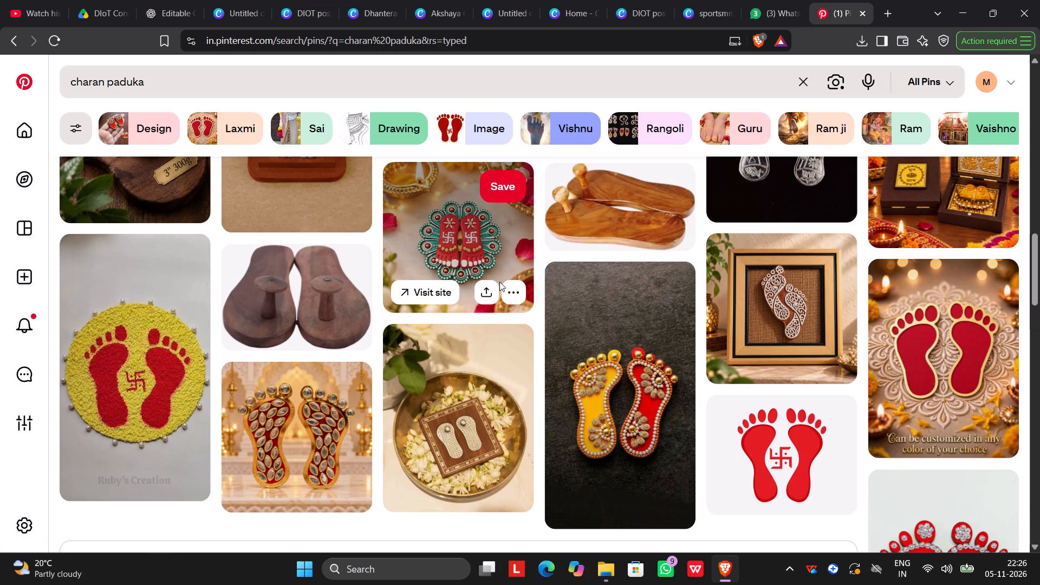
pyautogui.scroll(-2, 499, 282)
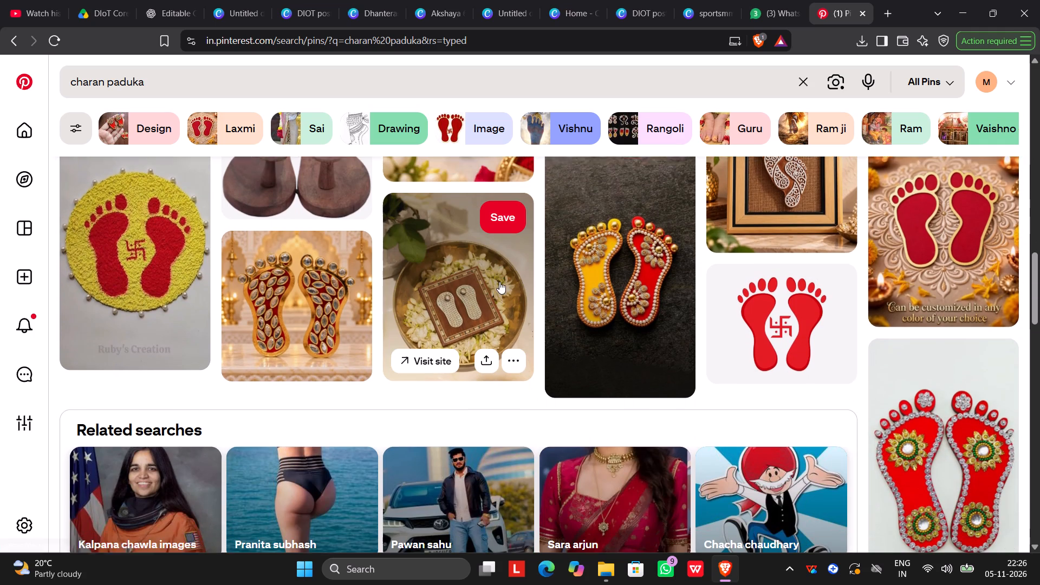
pyautogui.scroll(-7, 498, 282)
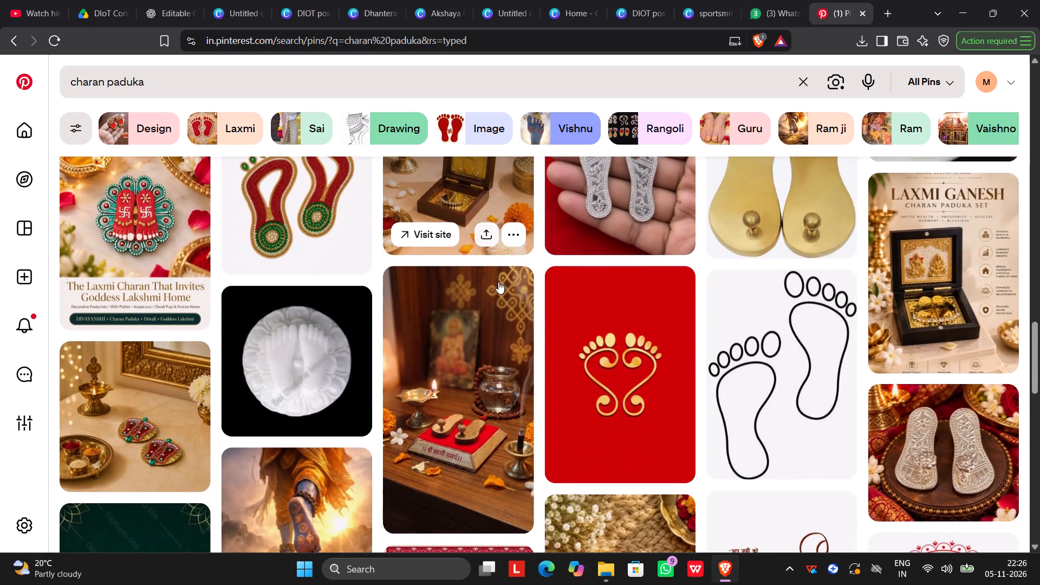
pyautogui.scroll(-6, 498, 282)
pyautogui.scroll(14, 497, 281)
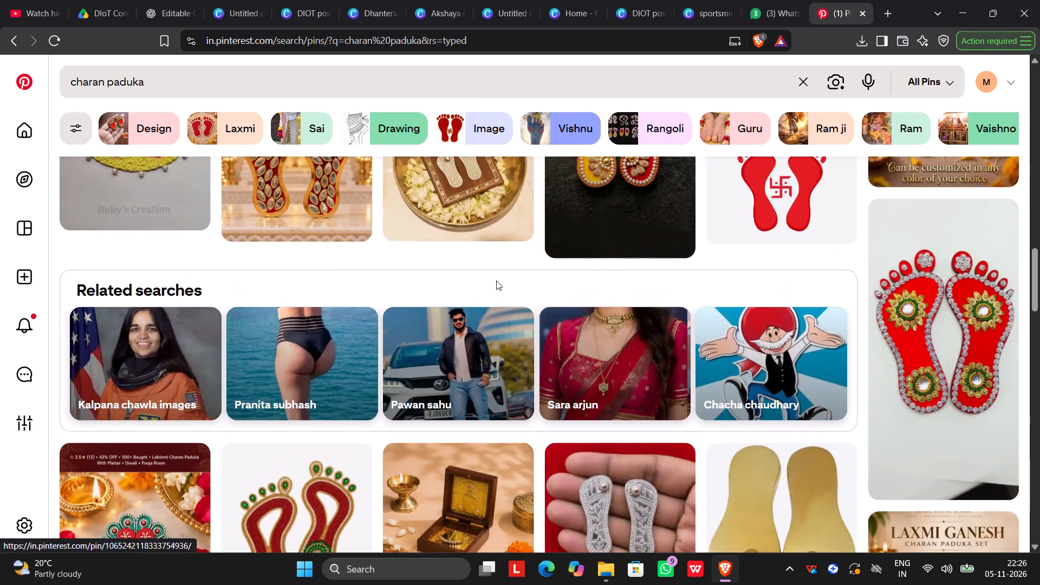
pyautogui.scroll(13, 496, 281)
pyautogui.scroll(10, 485, 282)
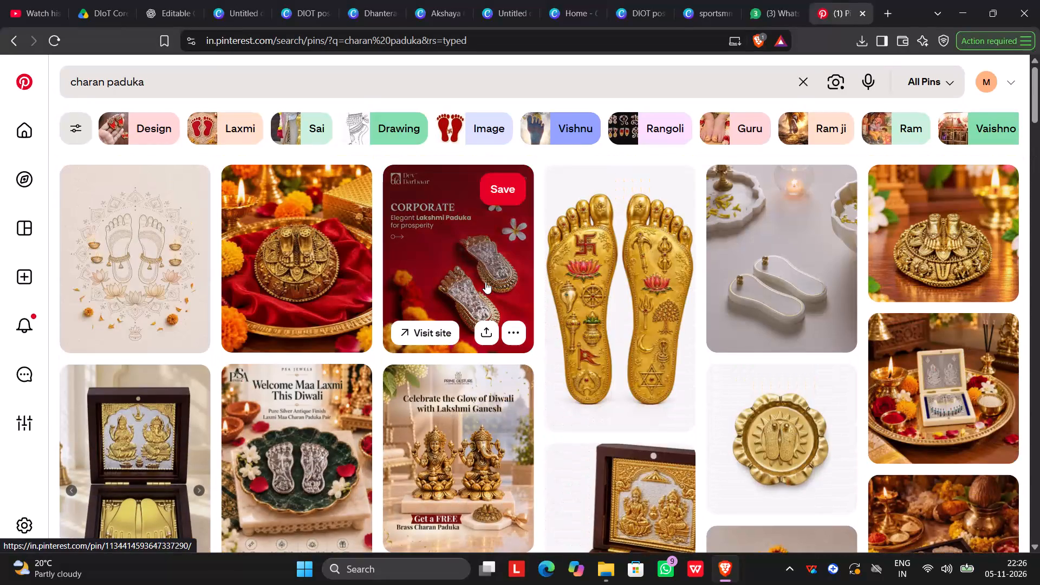
pyautogui.scroll(-1, 483, 278)
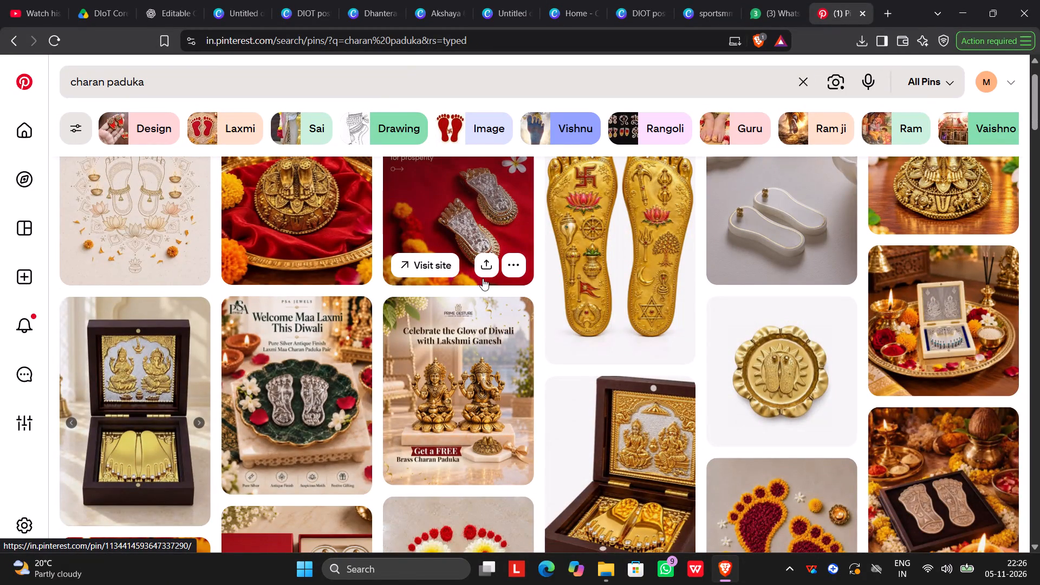
pyautogui.scroll(1, 483, 278)
pyautogui.scroll(-4, 483, 278)
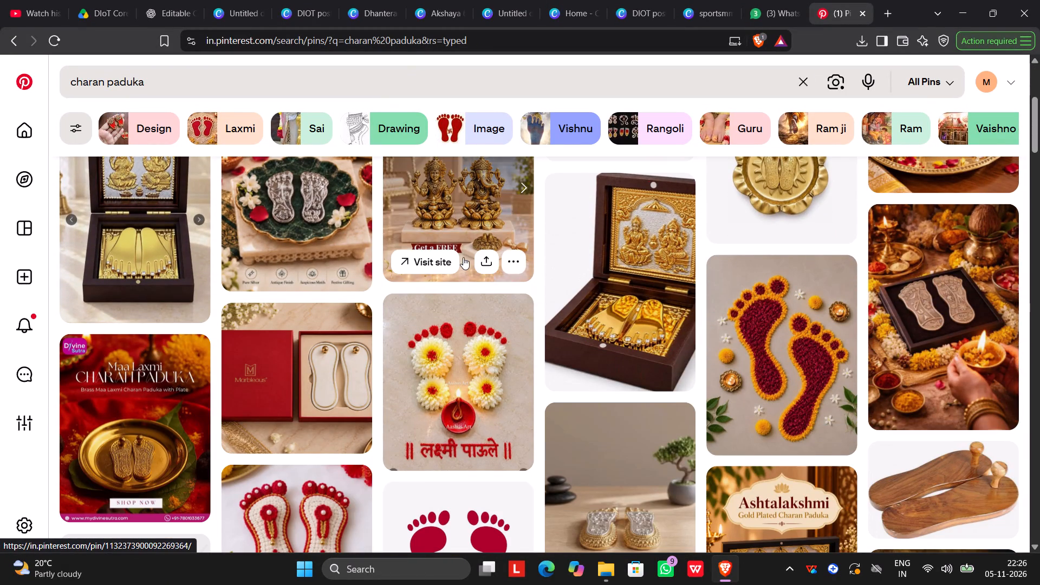
pyautogui.scroll(1, 463, 257)
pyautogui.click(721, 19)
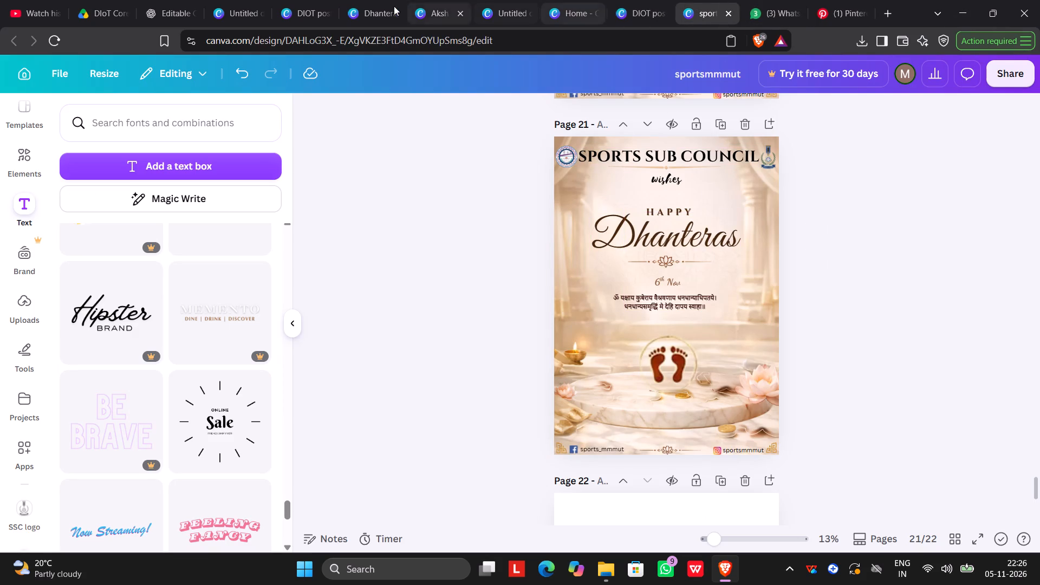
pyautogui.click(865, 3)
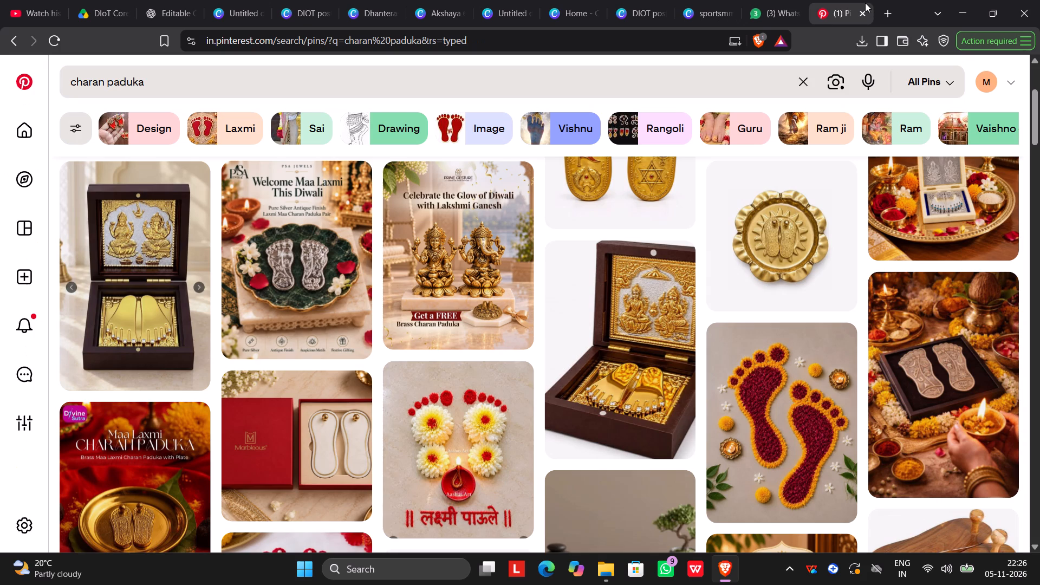
# Open the pin showing golden Goddess Lakshmi footprints with red lotus symbols from the charan paduka results.
pyautogui.scroll(6, 674, 204)
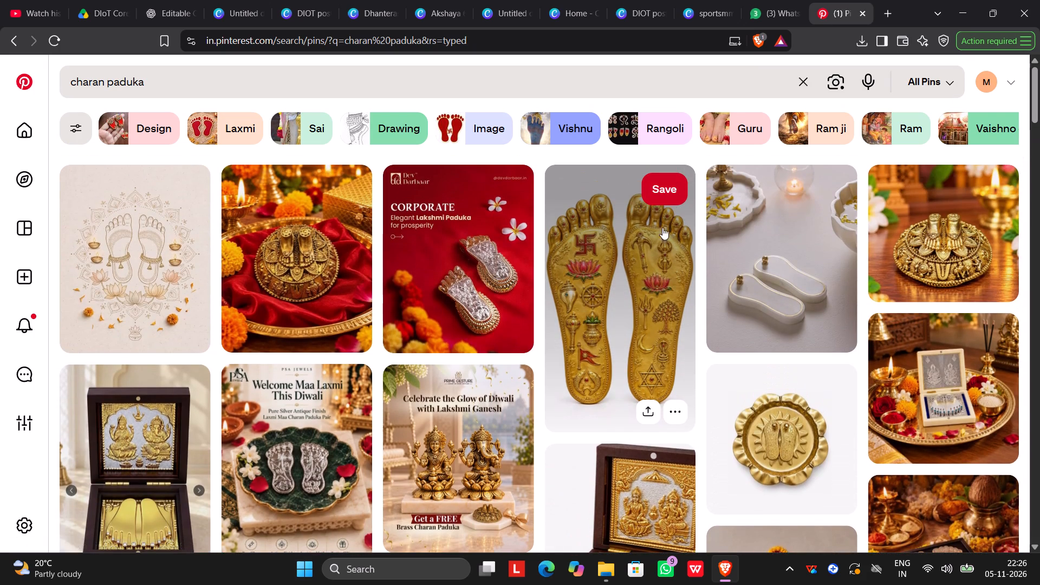
pyautogui.click(647, 264)
# Browse the pins related to the golden footprints for a paduka or footprints image suited to the Dhanteras poster.
pyautogui.scroll(-3, 753, 291)
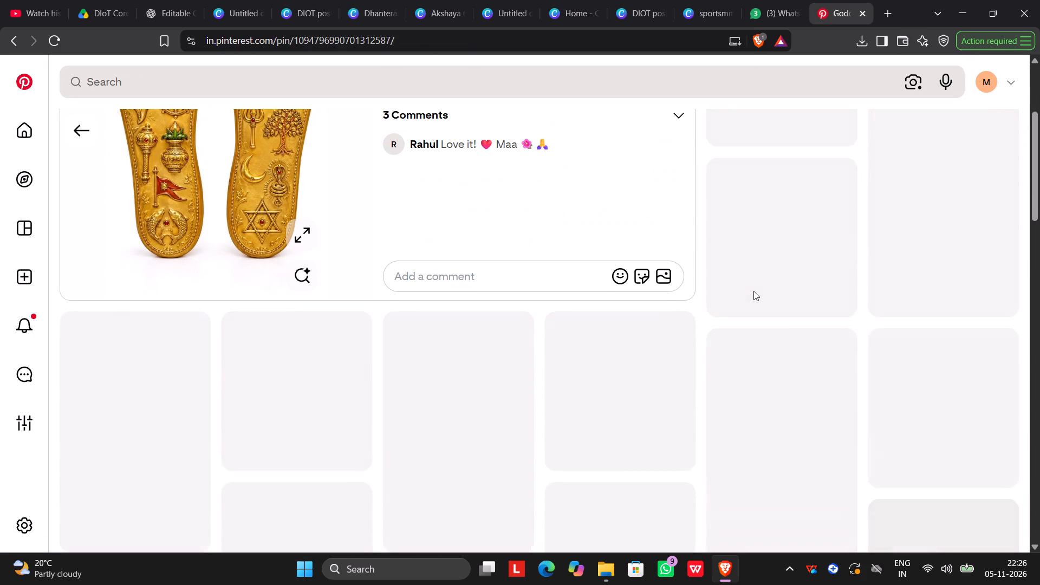
pyautogui.scroll(-4, 753, 291)
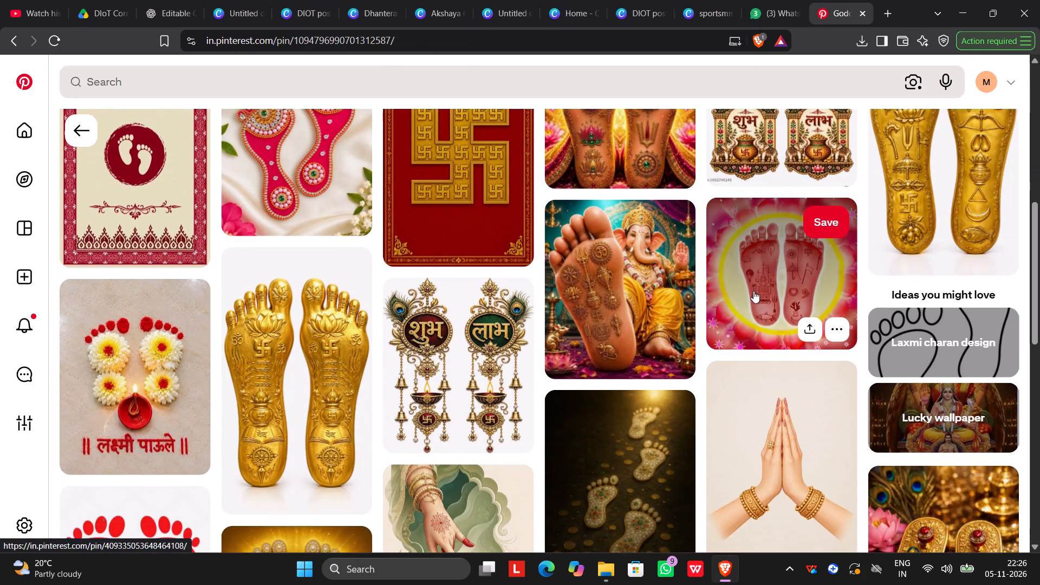
pyautogui.scroll(-8, 753, 291)
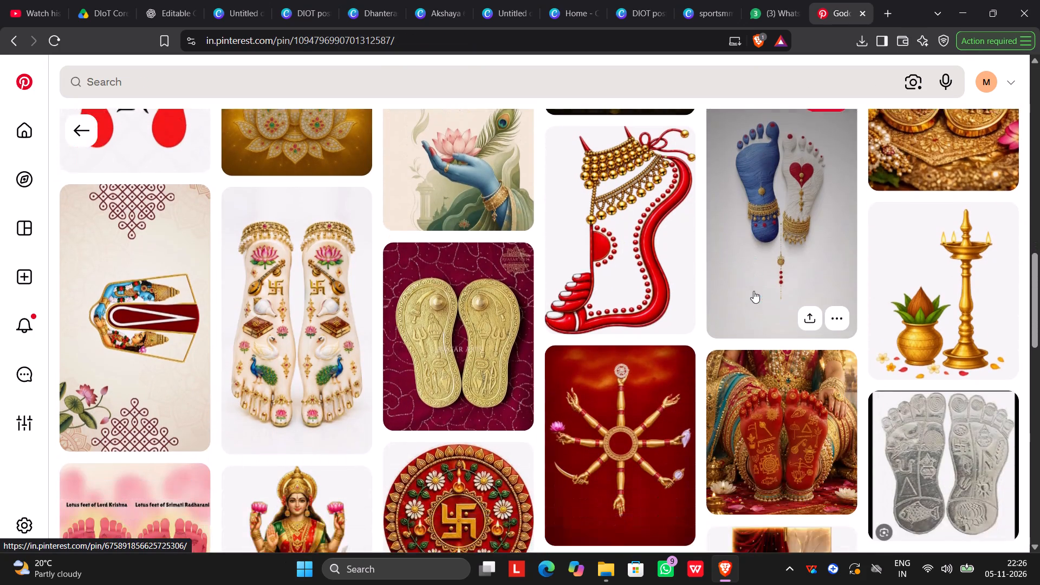
pyautogui.scroll(-5, 753, 291)
pyautogui.scroll(5, 753, 291)
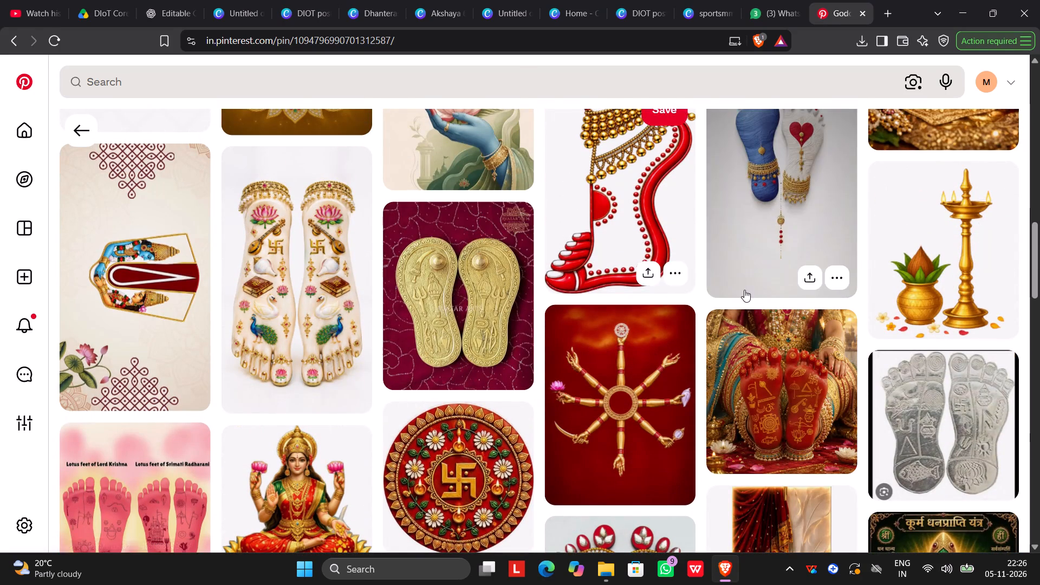
pyautogui.scroll(-4, 747, 299)
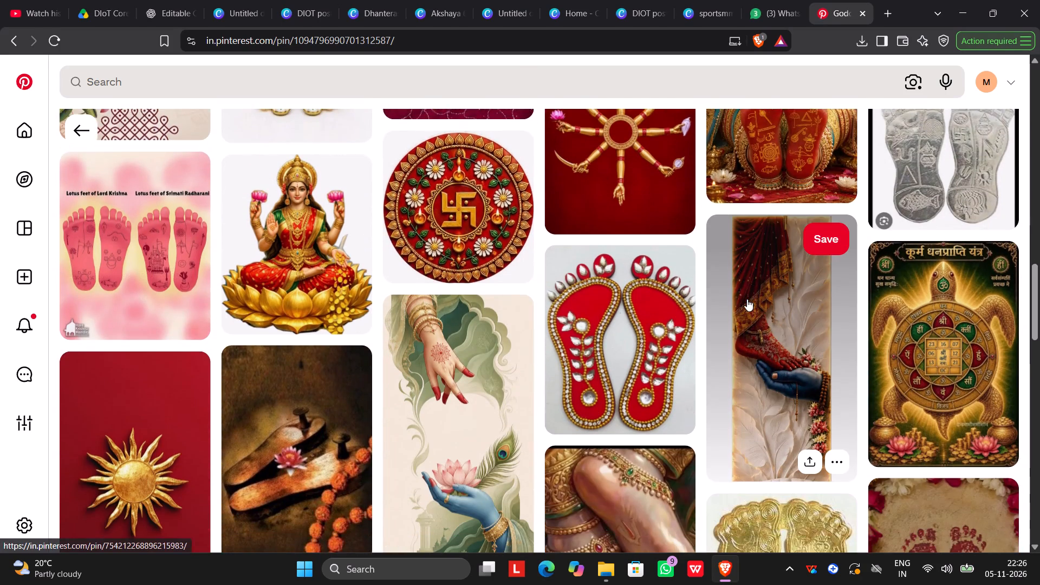
pyautogui.scroll(-8, 747, 299)
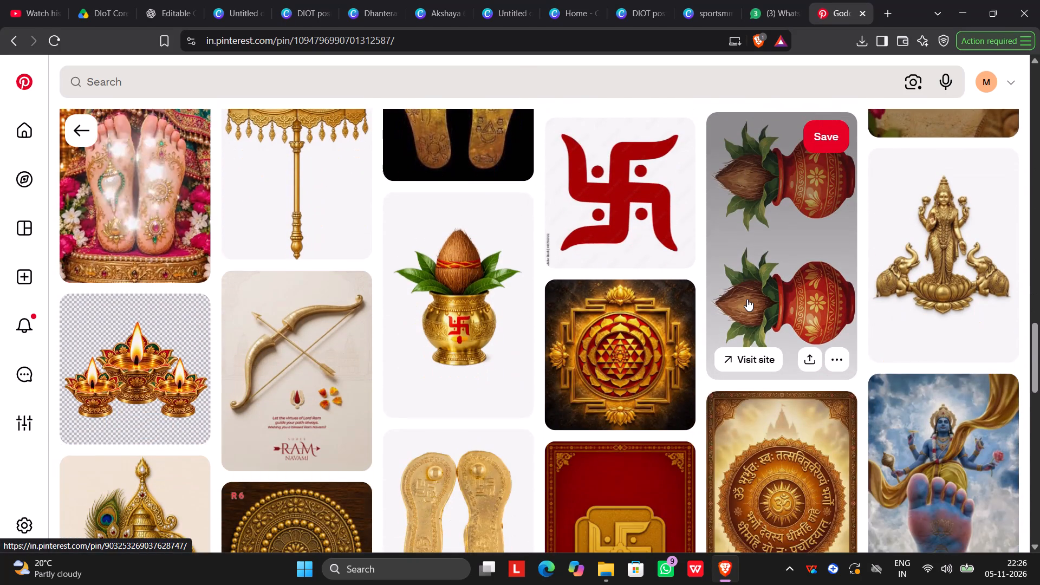
pyautogui.scroll(-9, 747, 299)
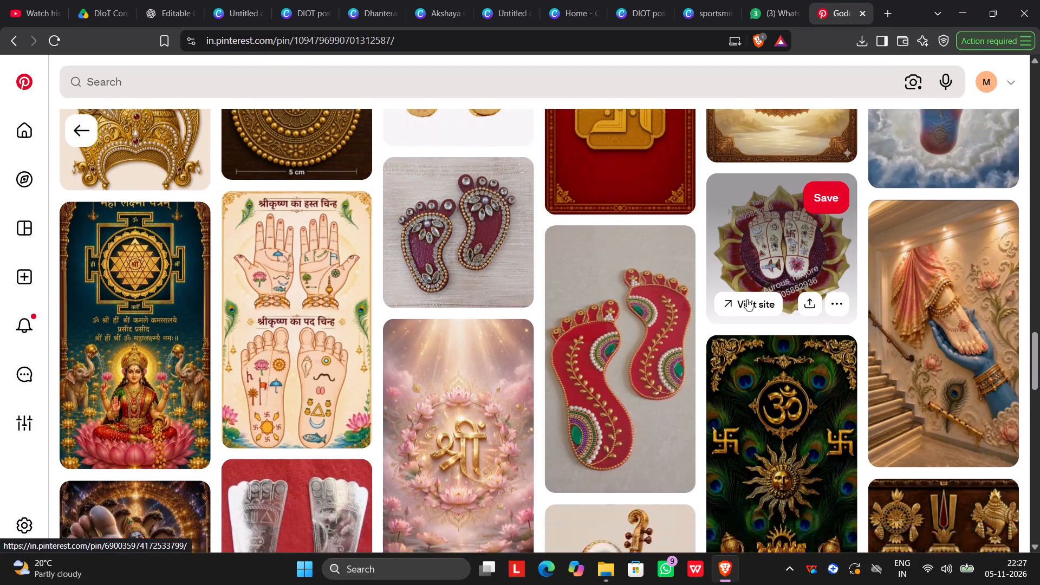
pyautogui.scroll(-4, 747, 299)
pyautogui.scroll(2, 747, 299)
pyautogui.scroll(-8, 747, 299)
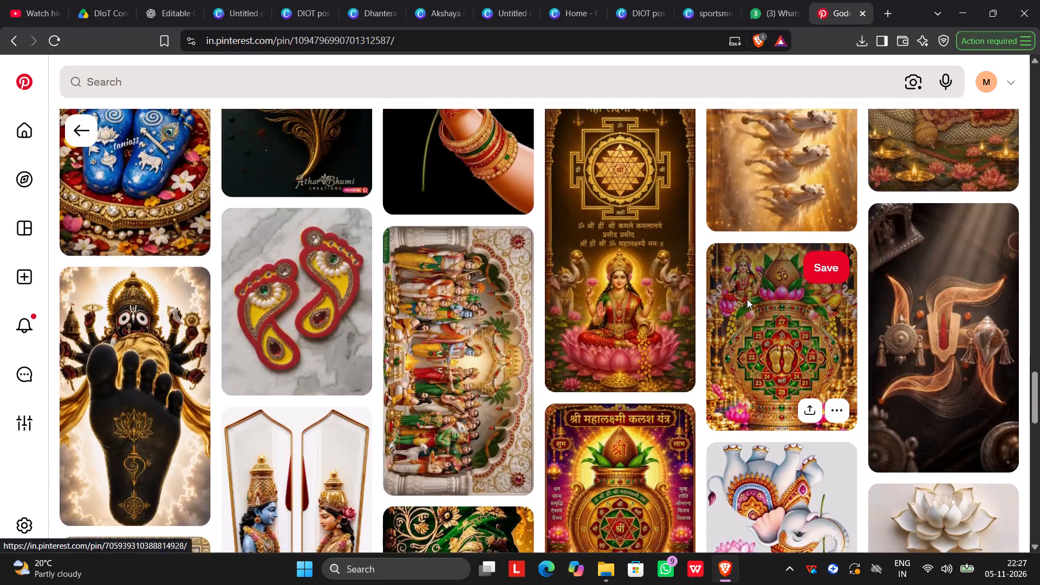
pyautogui.scroll(-18, 747, 299)
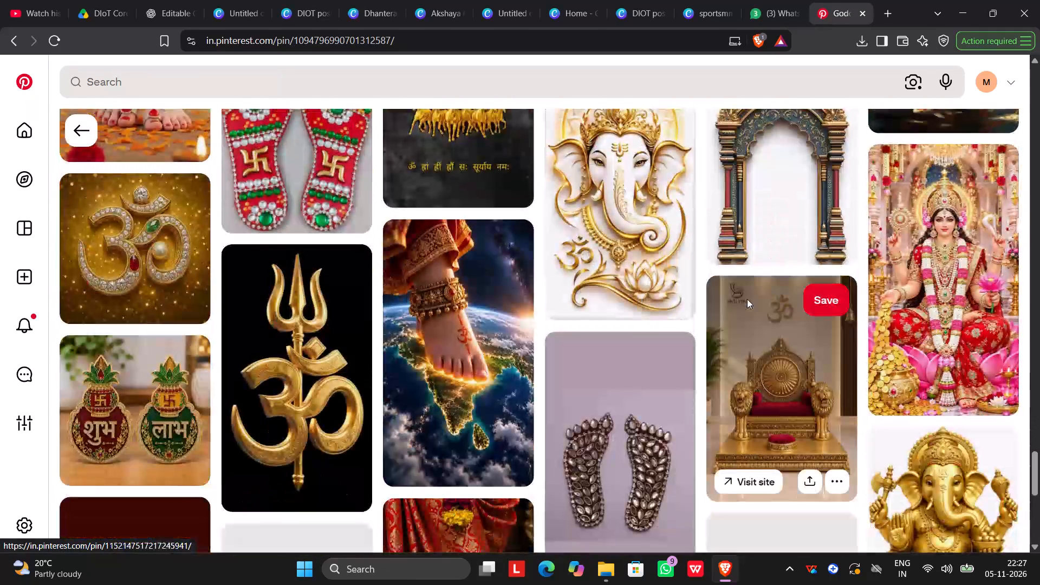
pyautogui.scroll(-10, 747, 299)
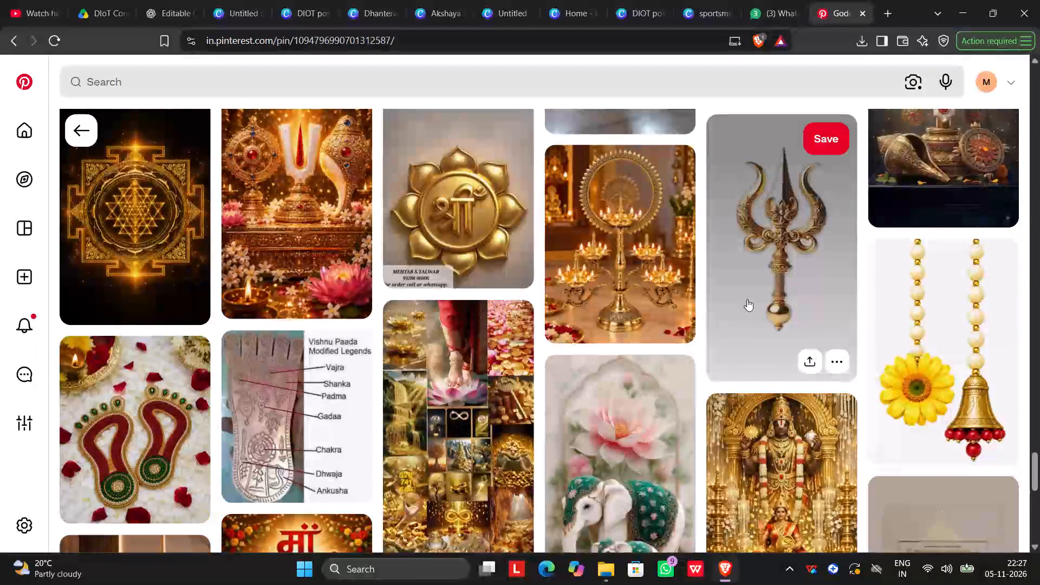
pyautogui.scroll(-5, 747, 299)
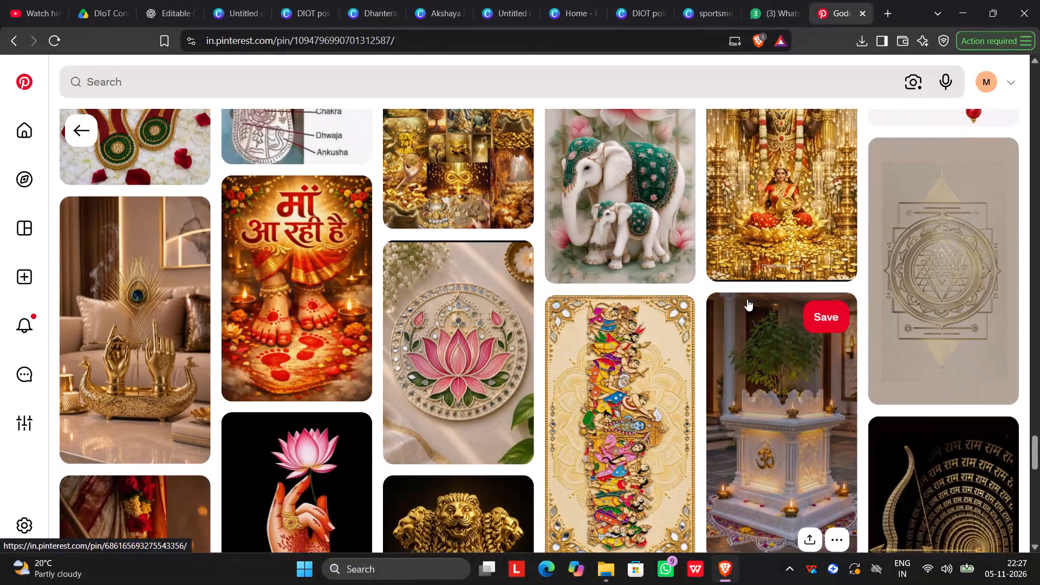
pyautogui.scroll(-12, 747, 299)
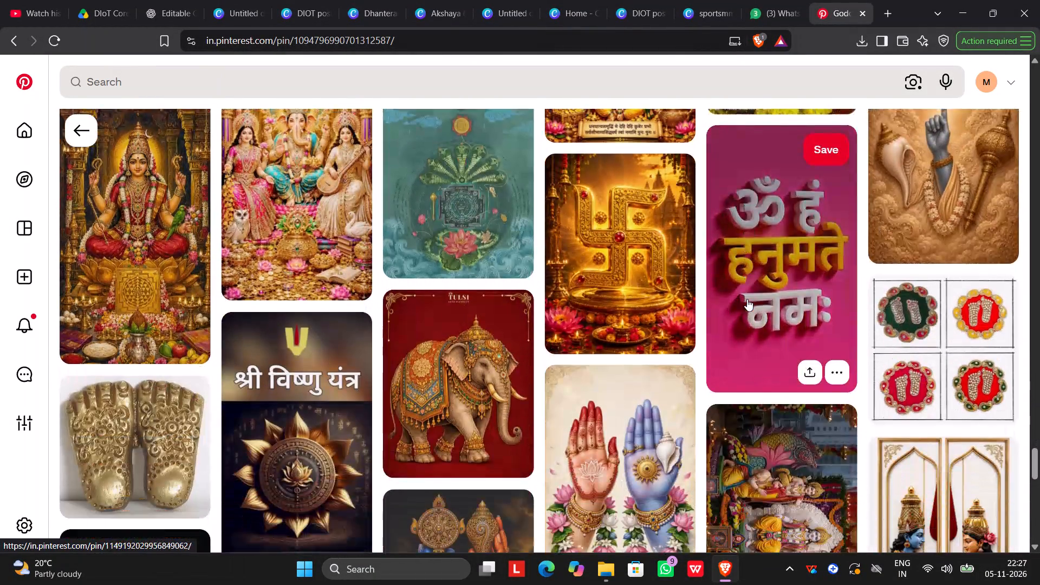
pyautogui.scroll(-2, 747, 299)
# Go back through the related pins to the golden footprints pin, re-examining the paduka and footprints designs.
pyautogui.scroll(11, 747, 299)
pyautogui.scroll(7, 1039, 579)
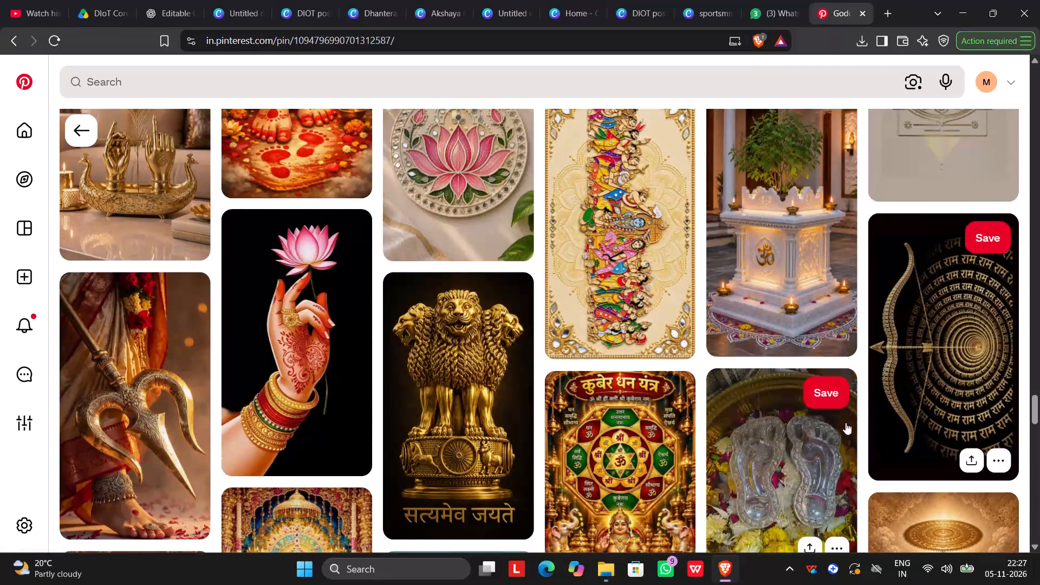
pyautogui.scroll(12, 846, 422)
pyautogui.scroll(15, 846, 422)
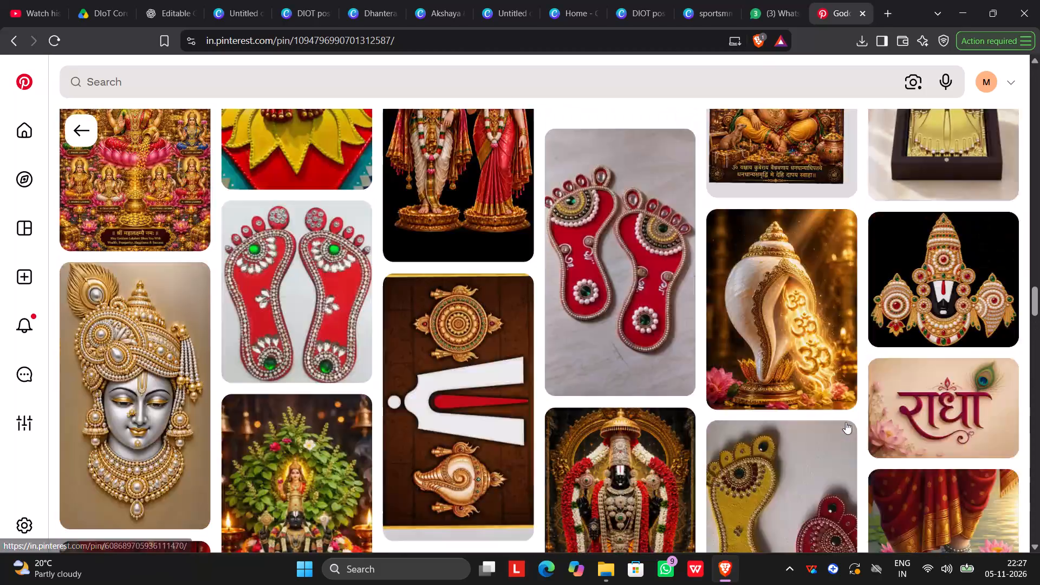
pyautogui.scroll(18, 846, 422)
pyautogui.scroll(11, 846, 422)
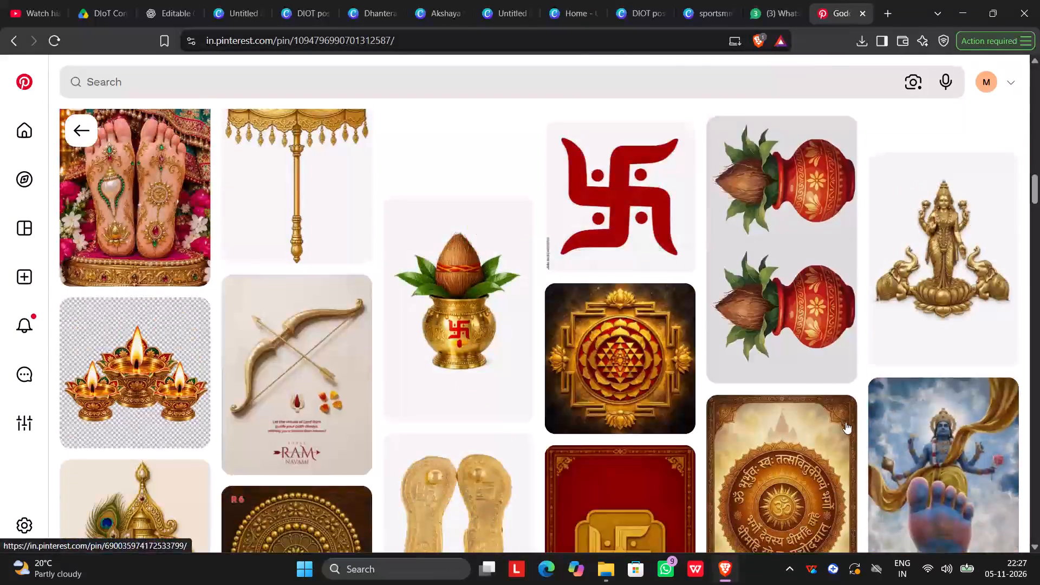
pyautogui.scroll(-2, 846, 422)
pyautogui.scroll(7, 846, 422)
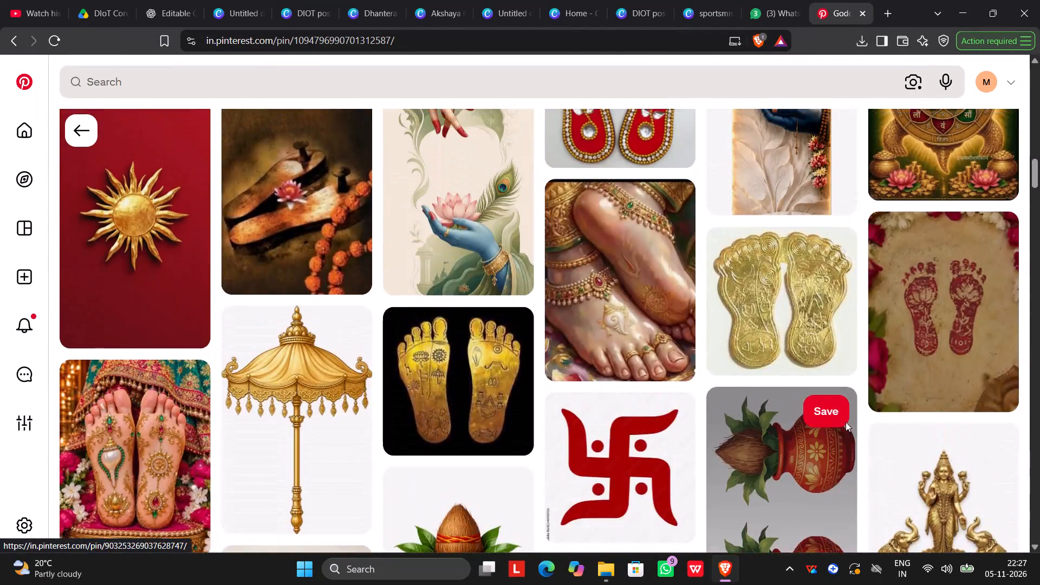
pyautogui.scroll(8, 846, 422)
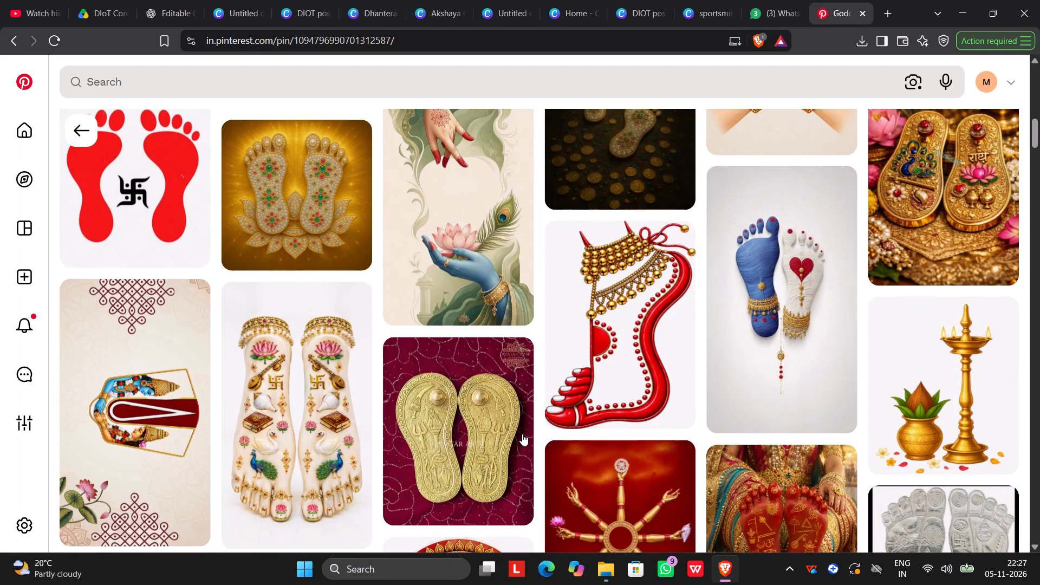
pyautogui.scroll(5, 494, 417)
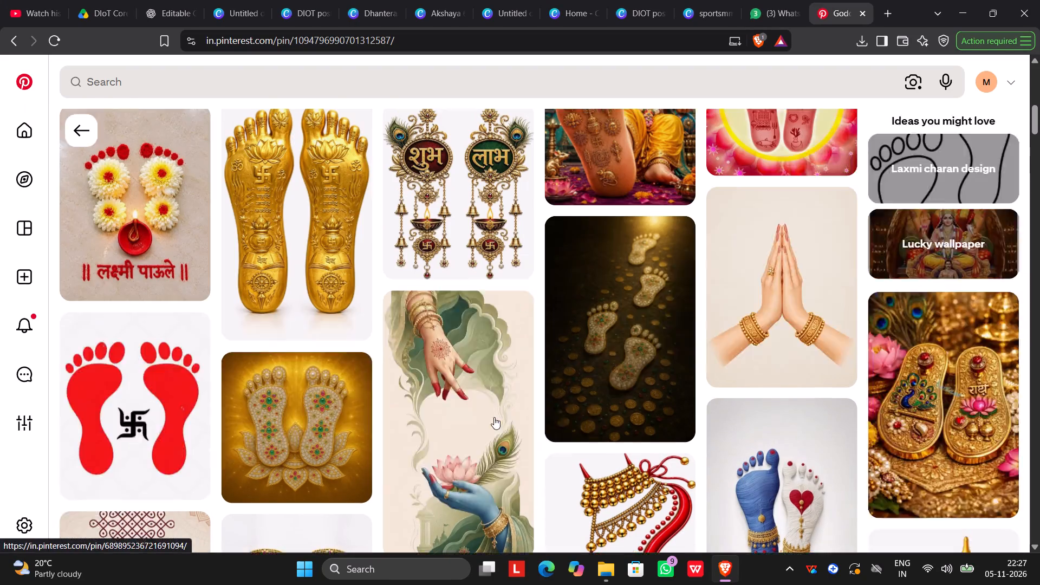
pyautogui.scroll(13, 494, 417)
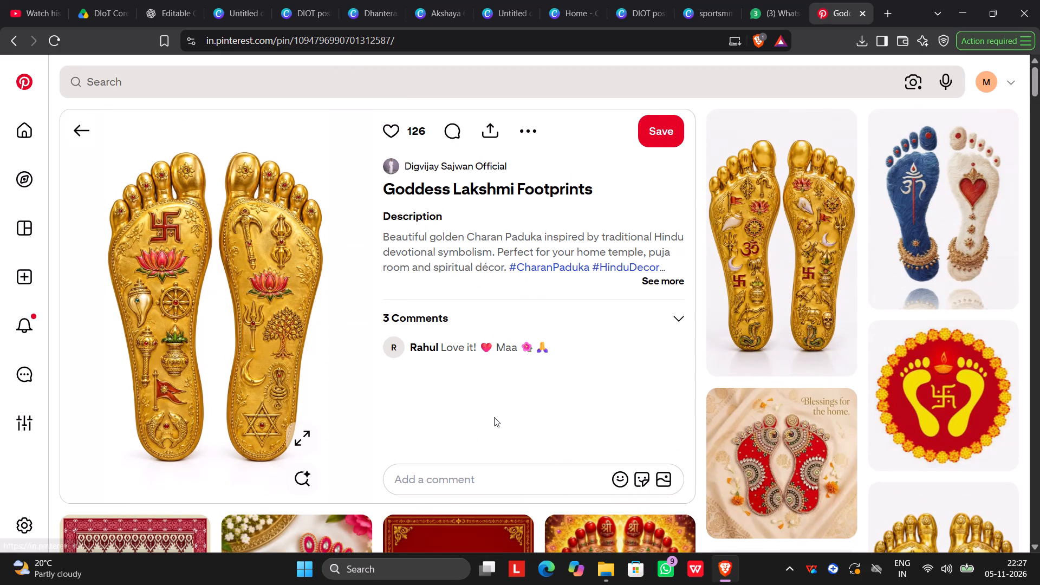
# Open the related Avatar Arts pin showing a pair of brass padukas on maroon fabric.
pyautogui.scroll(-9, 900, 383)
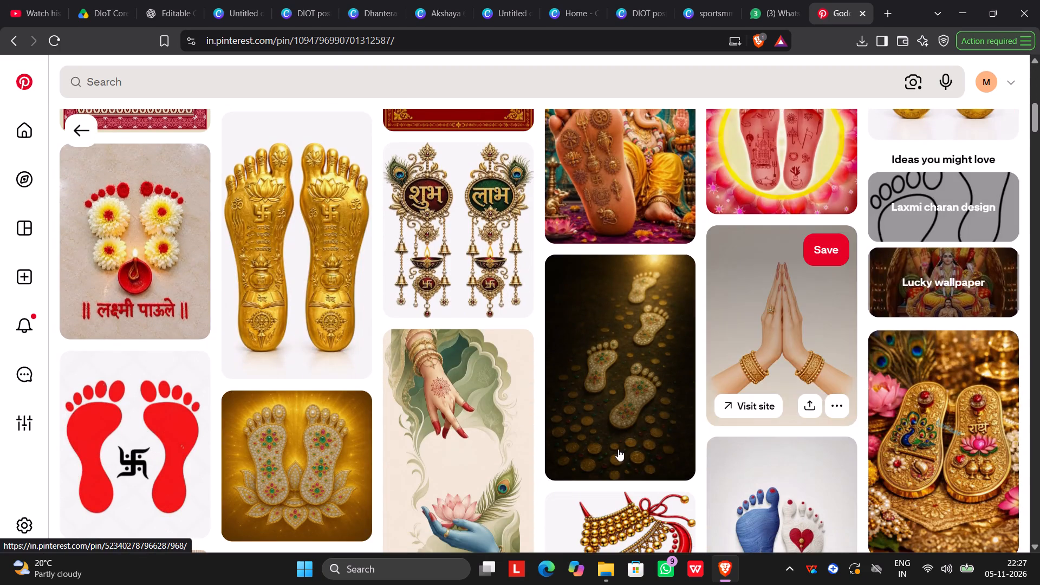
pyautogui.scroll(-5, 615, 454)
pyautogui.click(511, 355)
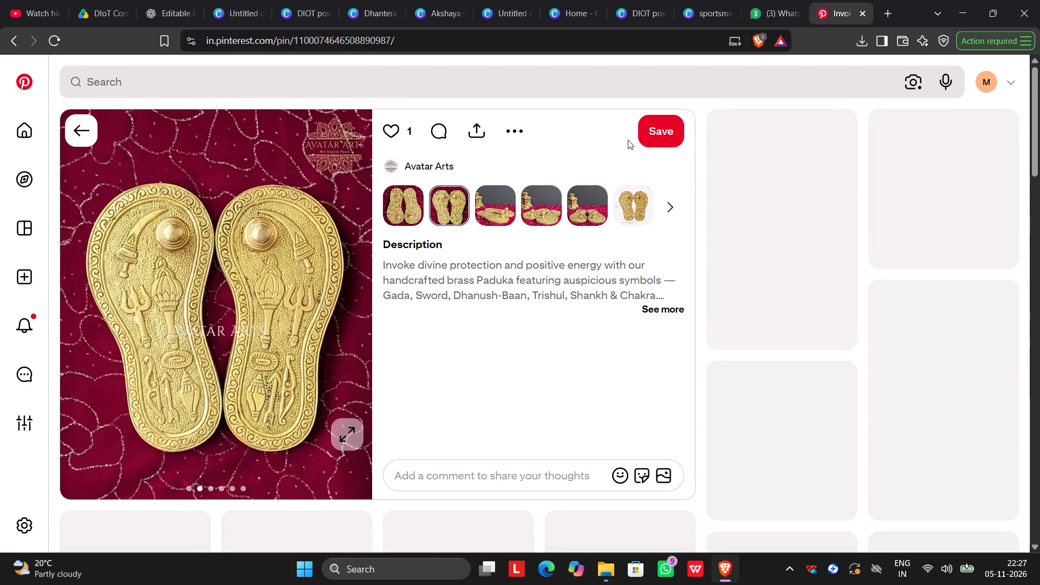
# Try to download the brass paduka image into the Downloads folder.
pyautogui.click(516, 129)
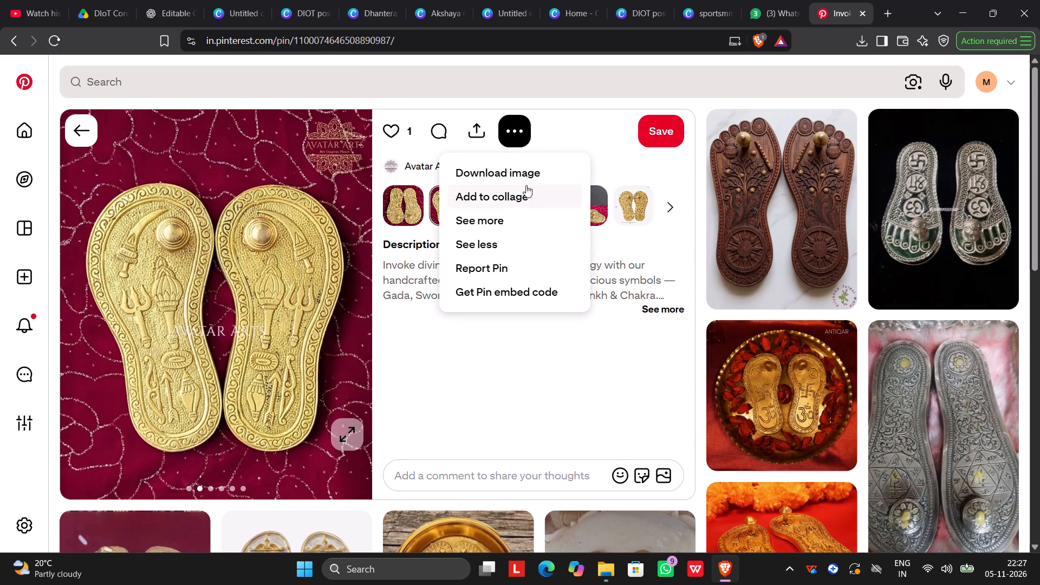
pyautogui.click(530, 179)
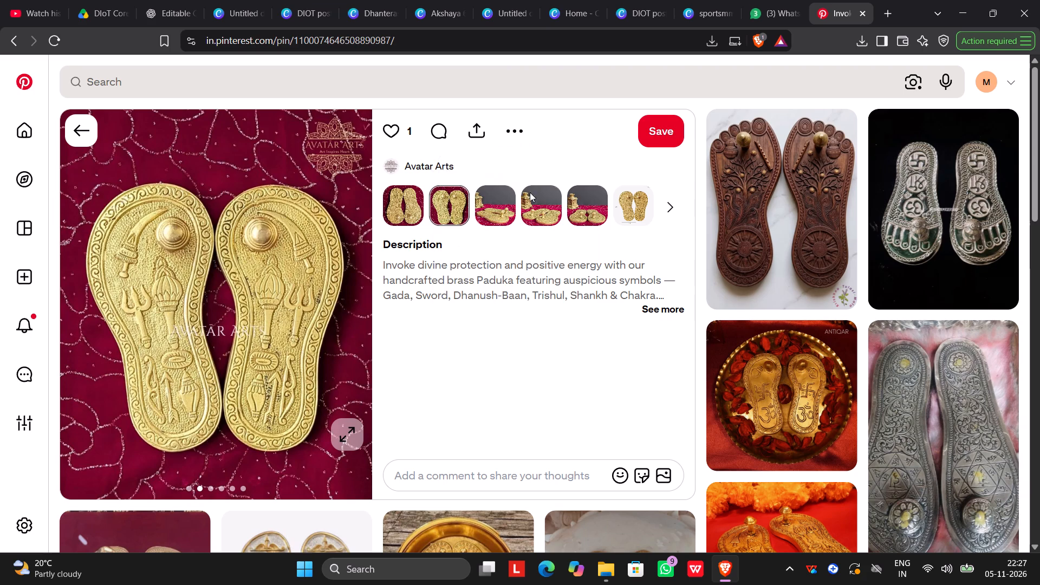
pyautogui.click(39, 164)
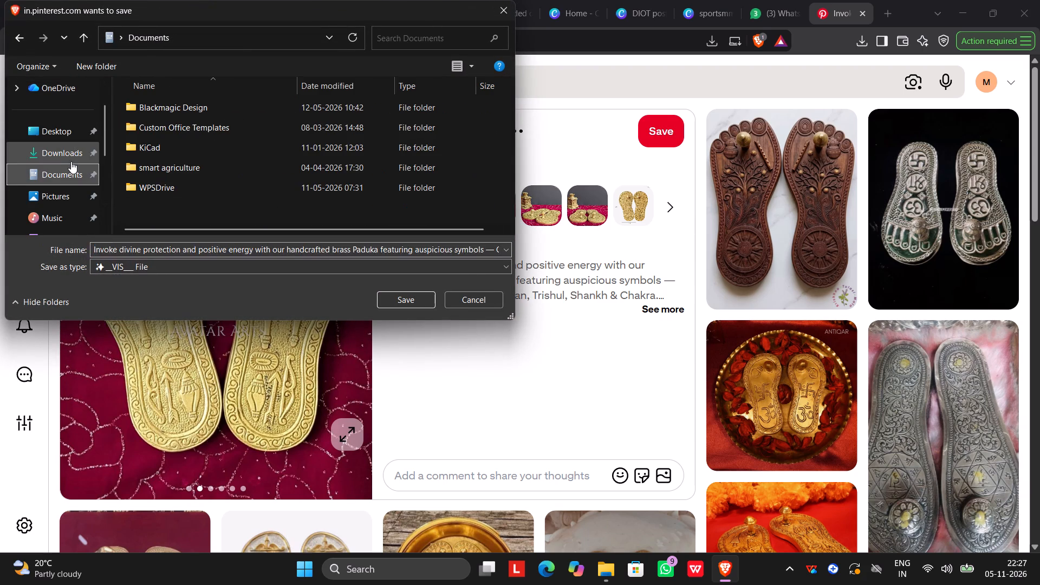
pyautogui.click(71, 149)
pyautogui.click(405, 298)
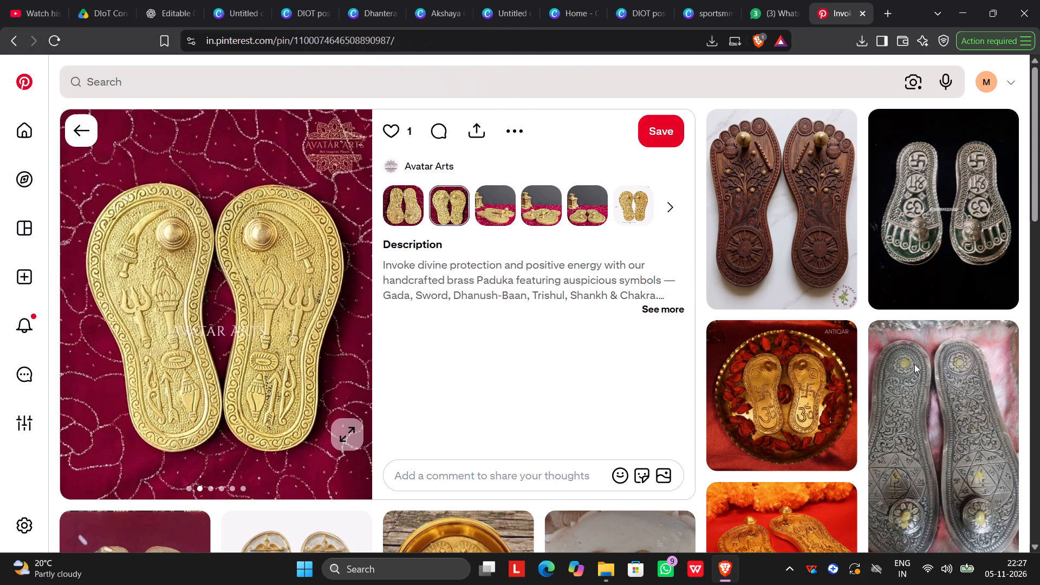
# Retry downloading the brass paduka image into the Downloads folder, keeping the suggested file name and type.
pyautogui.scroll(-4, 915, 365)
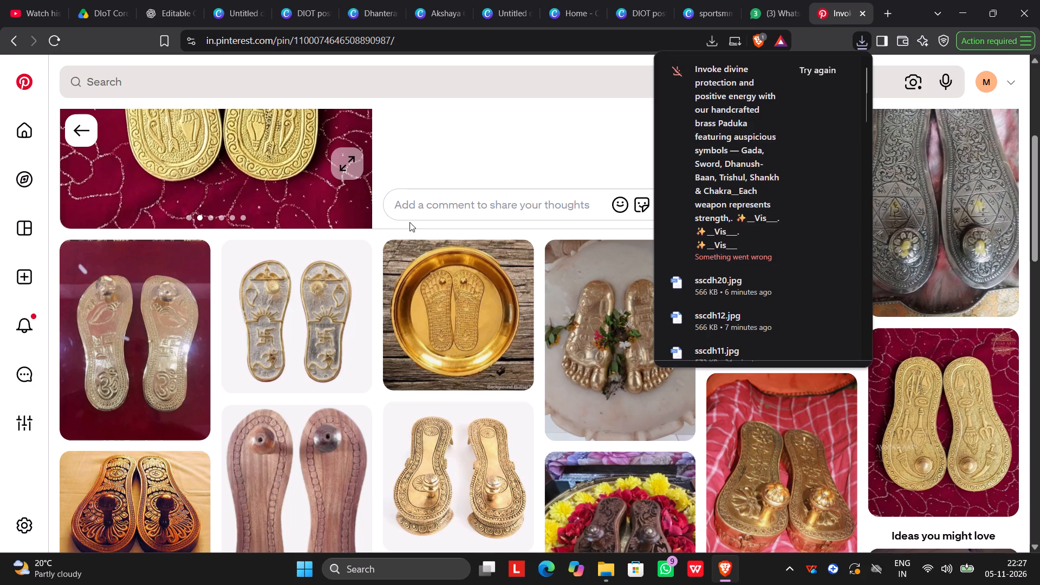
pyautogui.scroll(13, 410, 227)
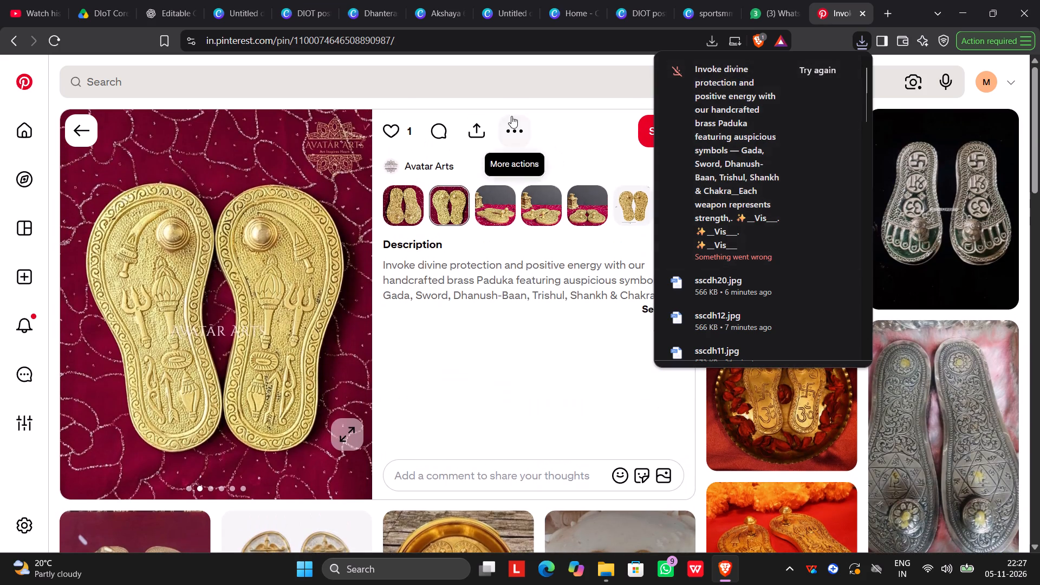
pyautogui.click(505, 126)
pyautogui.click(505, 178)
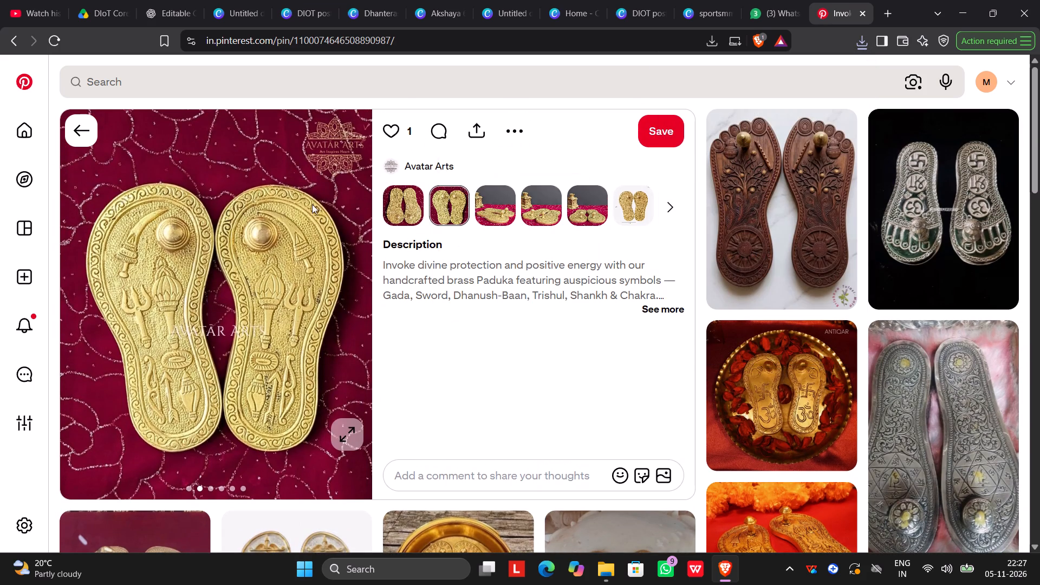
pyautogui.click(320, 244)
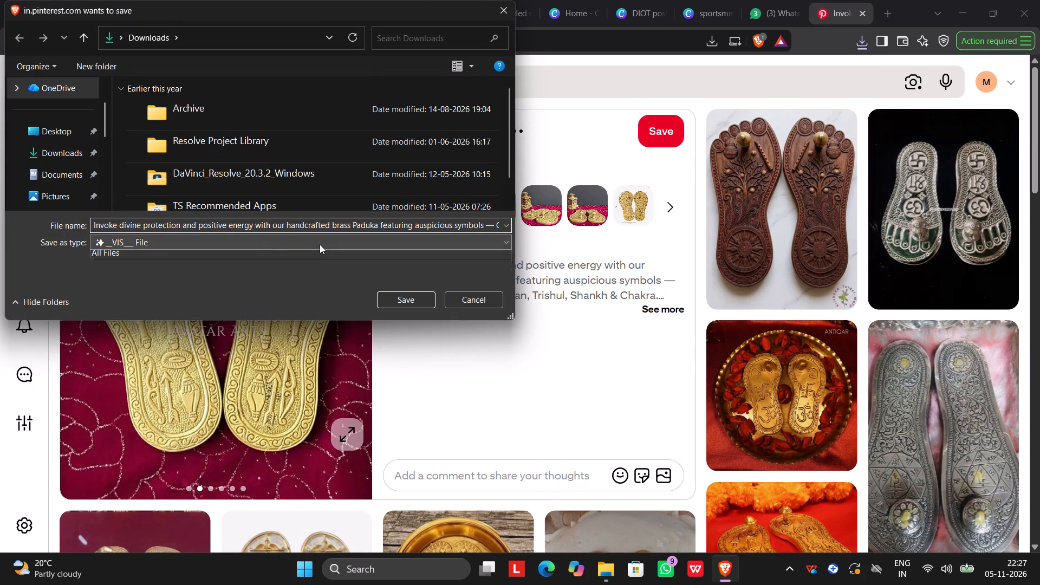
pyautogui.click(259, 284)
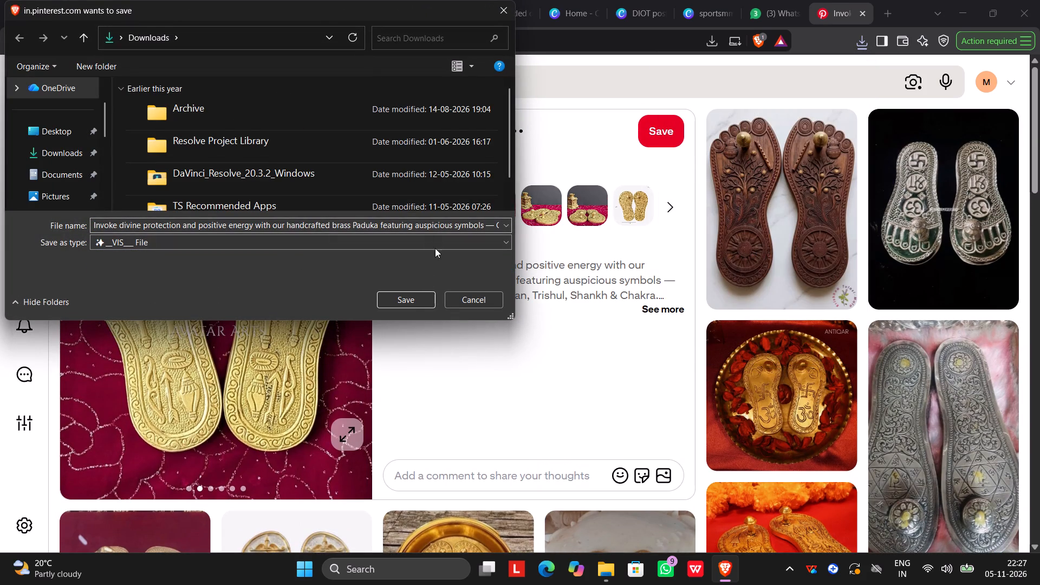
pyautogui.click(414, 300)
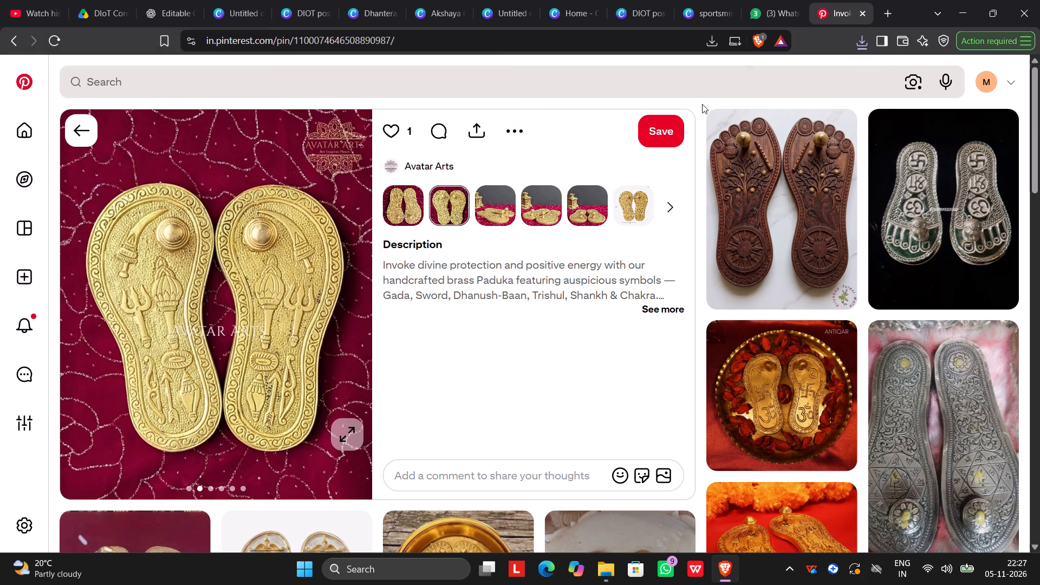
# Look through the pins related to the Avatar Arts brass paduka for a suitable charan paduka image.
pyautogui.scroll(-8, 802, 255)
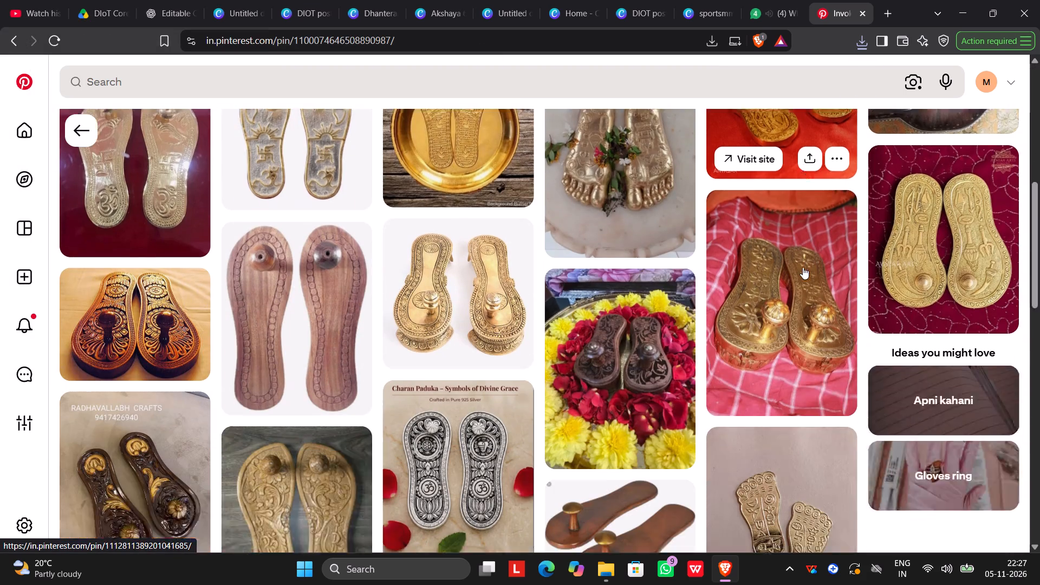
pyautogui.scroll(-1, 803, 267)
pyautogui.scroll(2, 803, 267)
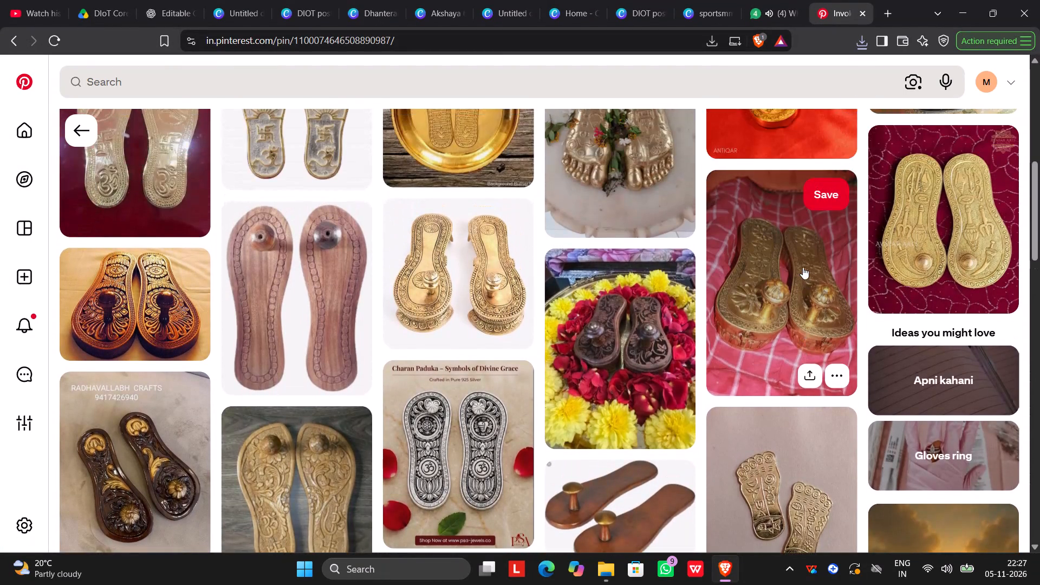
pyautogui.scroll(-11, 803, 267)
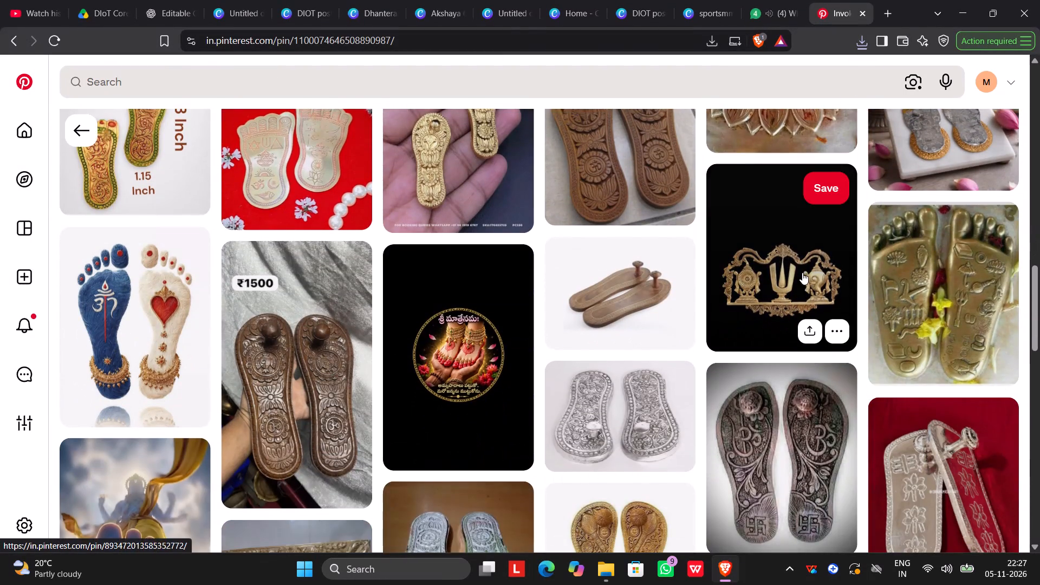
pyautogui.scroll(-9, 802, 272)
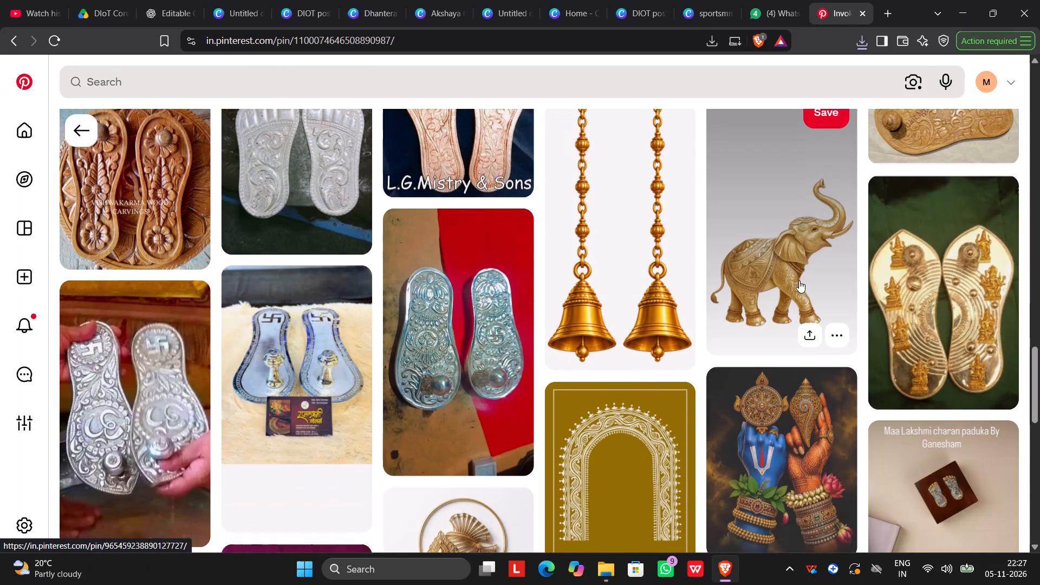
pyautogui.scroll(11, 799, 281)
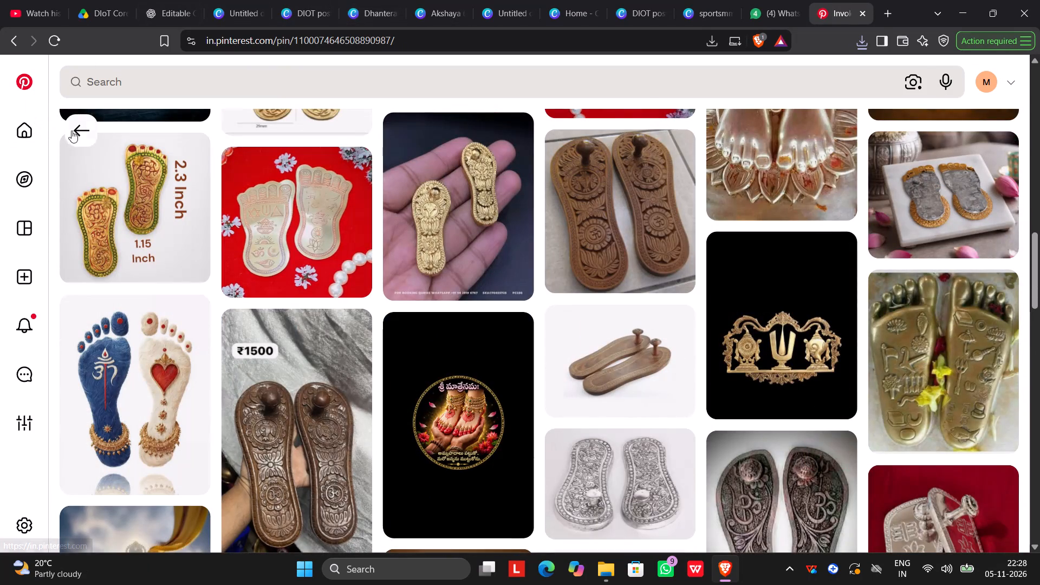
# Return to the Goddess Lakshmi Footprints pin and examine its related pins for other footprint and paduka designs.
pyautogui.click(80, 135)
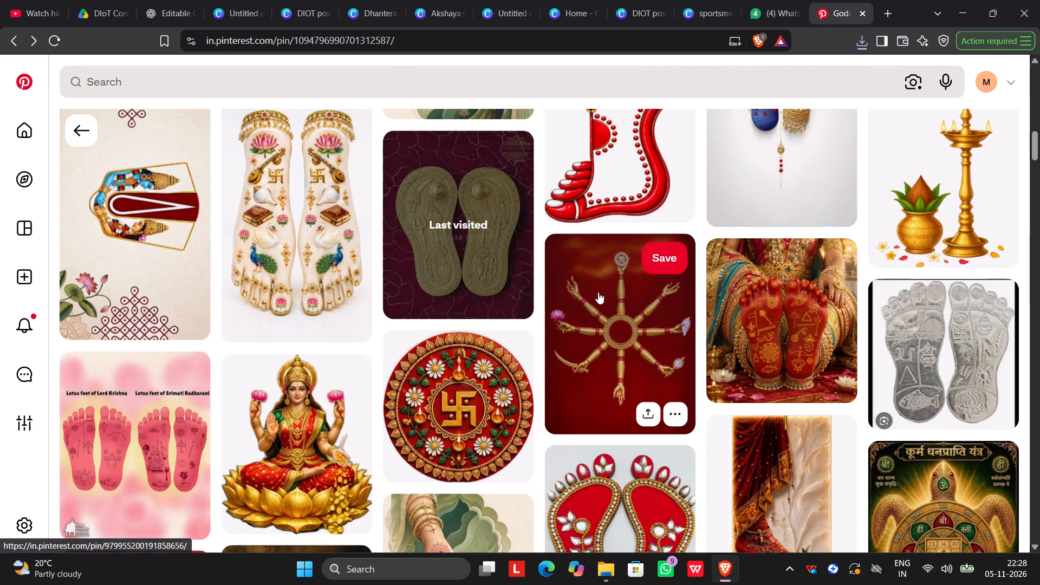
pyautogui.scroll(-5, 598, 292)
pyautogui.scroll(17, 598, 292)
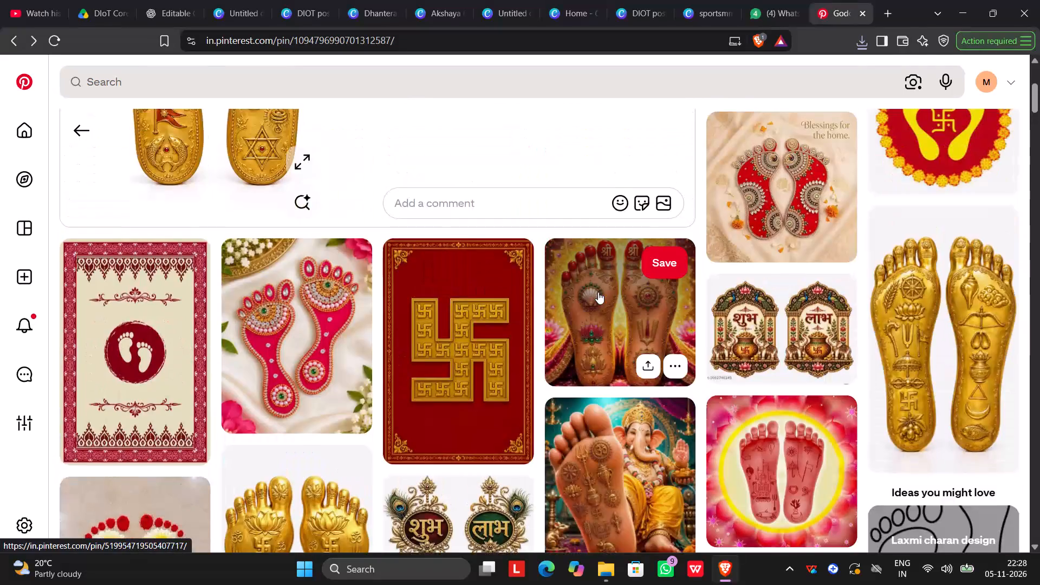
pyautogui.scroll(11, 598, 292)
pyautogui.scroll(-17, 598, 292)
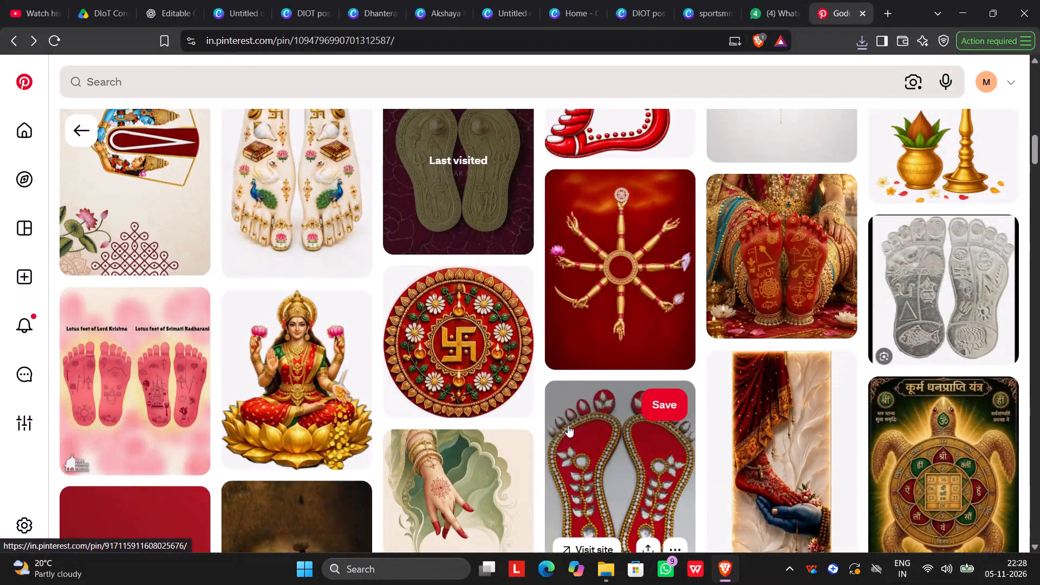
pyautogui.scroll(-15, 593, 410)
pyautogui.scroll(-6, 593, 410)
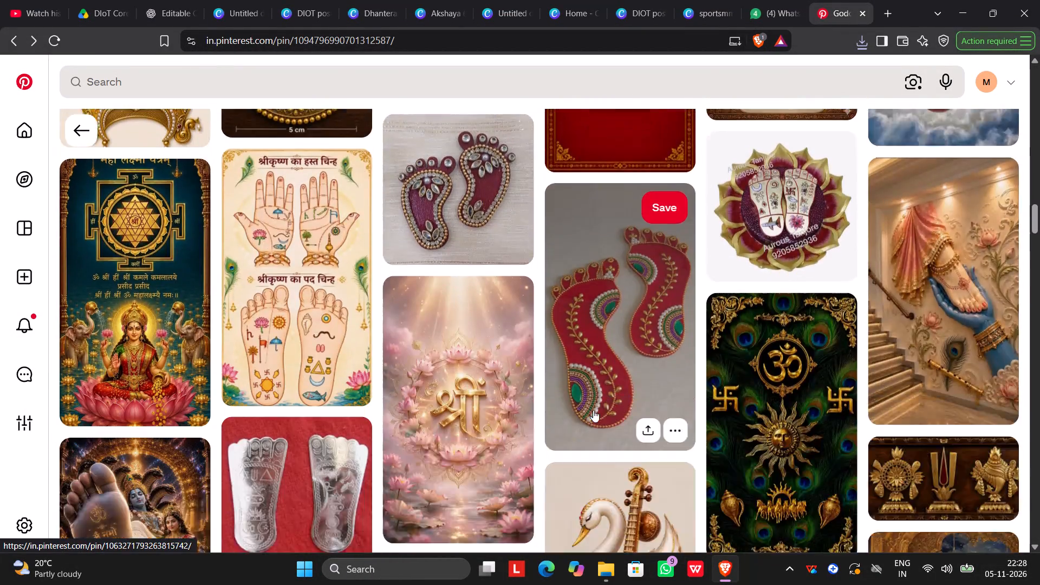
pyautogui.scroll(-16, 593, 410)
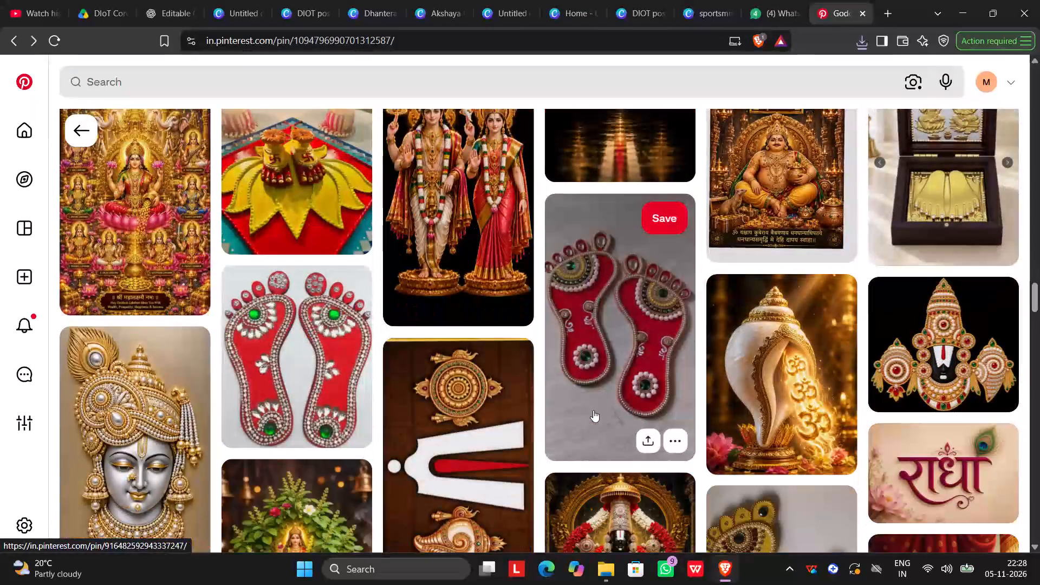
pyautogui.scroll(-16, 593, 410)
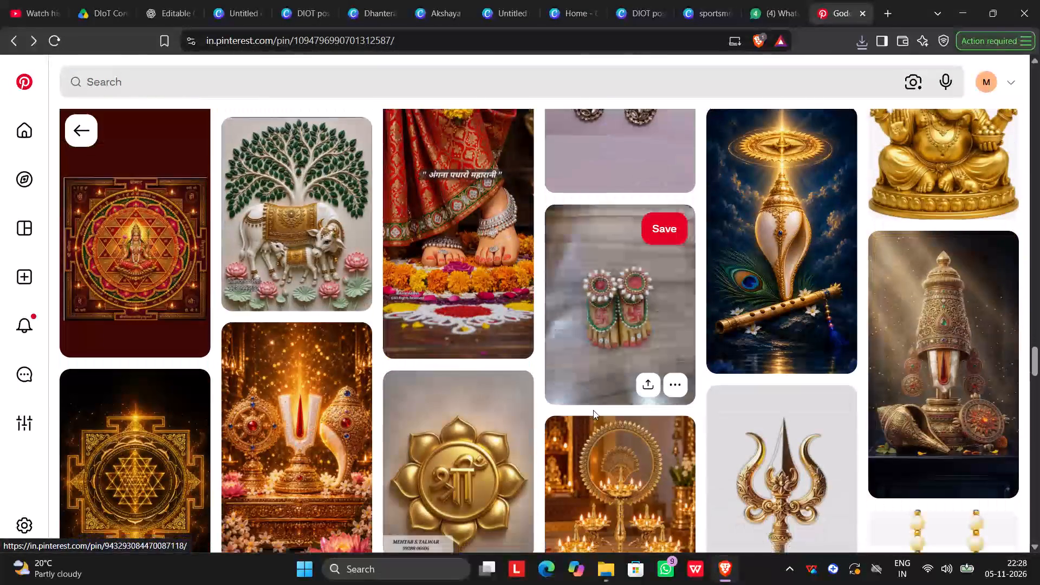
pyautogui.scroll(-16, 593, 410)
pyautogui.scroll(6, 593, 410)
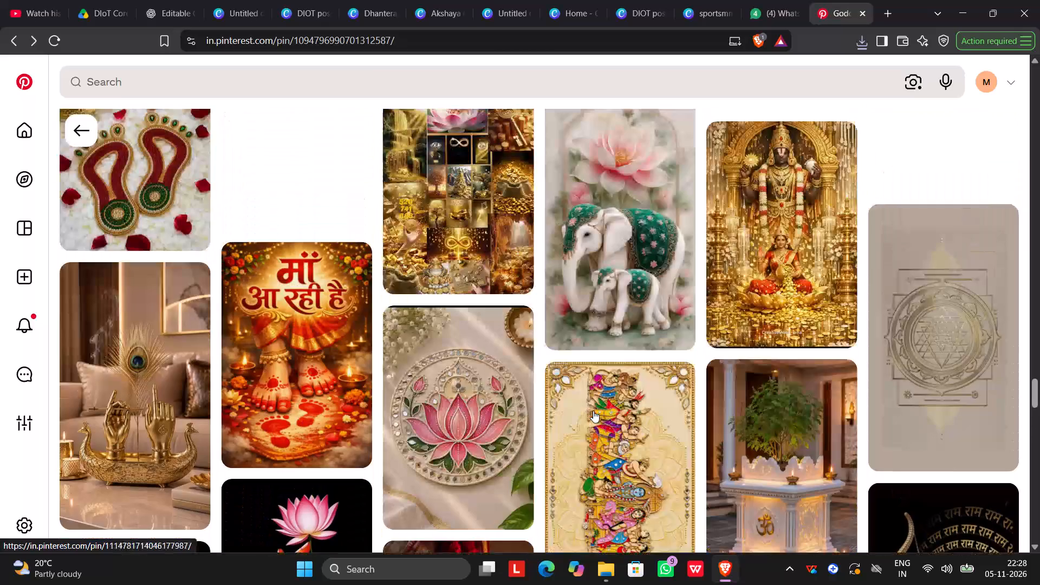
pyautogui.scroll(20, 593, 411)
pyautogui.scroll(20, 593, 411)
pyautogui.scroll(6, 593, 411)
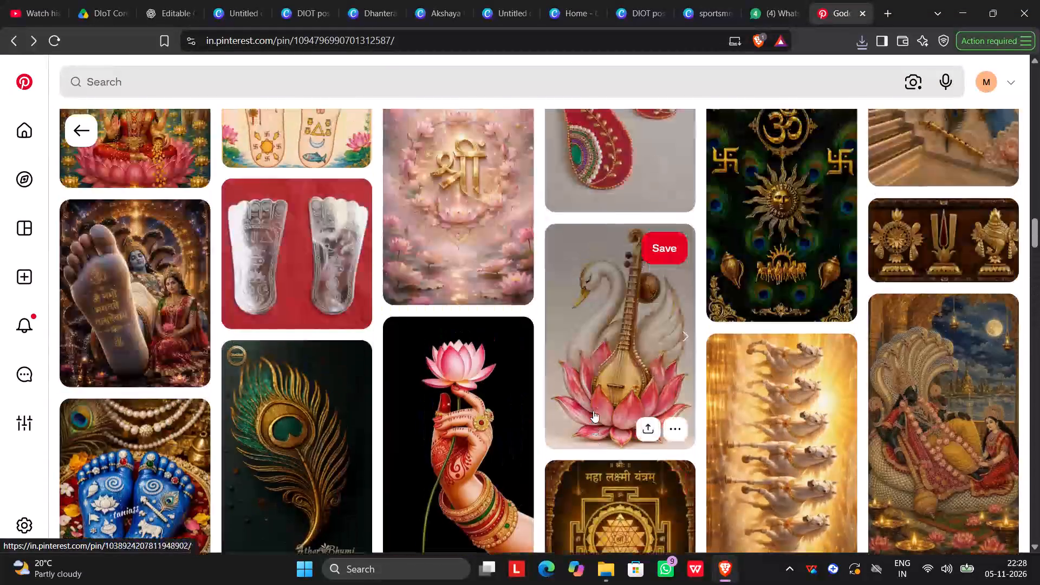
pyautogui.scroll(9, 593, 411)
pyautogui.scroll(20, 593, 411)
pyautogui.scroll(3, 593, 411)
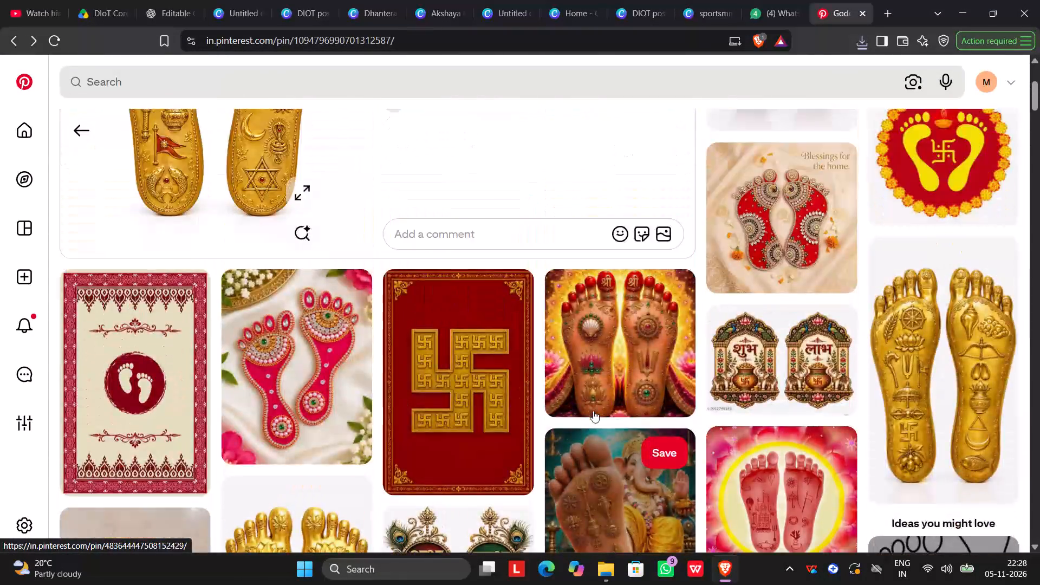
pyautogui.scroll(10, 593, 411)
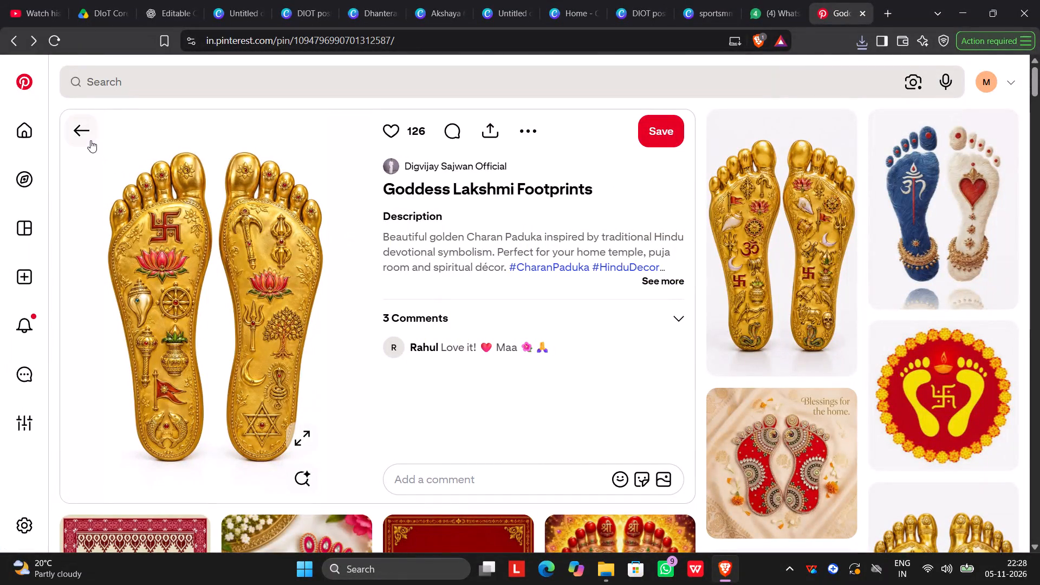
# Return to the charan paduka search results and look through them for a suitable footprints or paduka image.
pyautogui.click(84, 127)
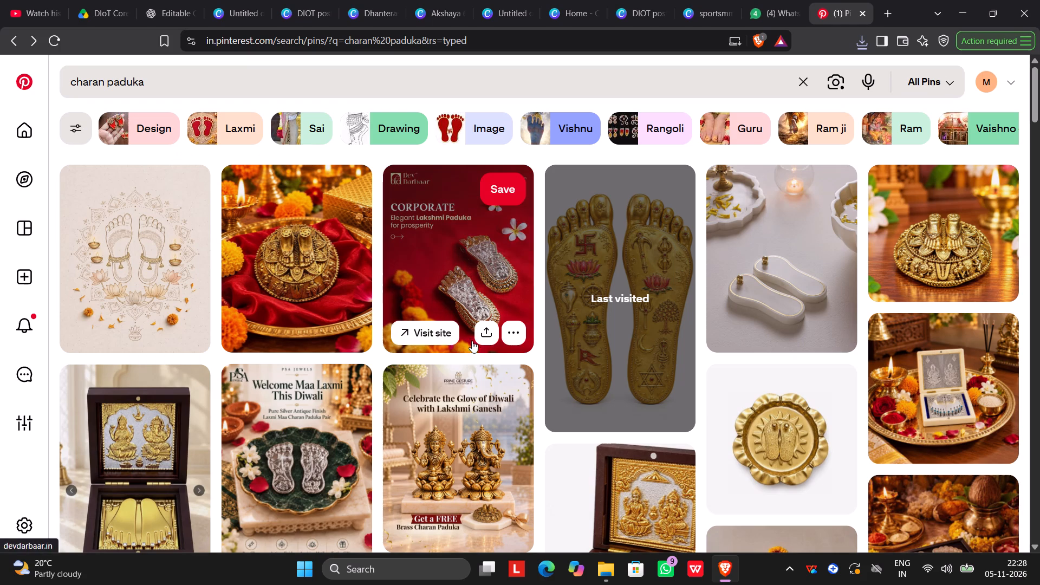
pyautogui.scroll(5, 765, 396)
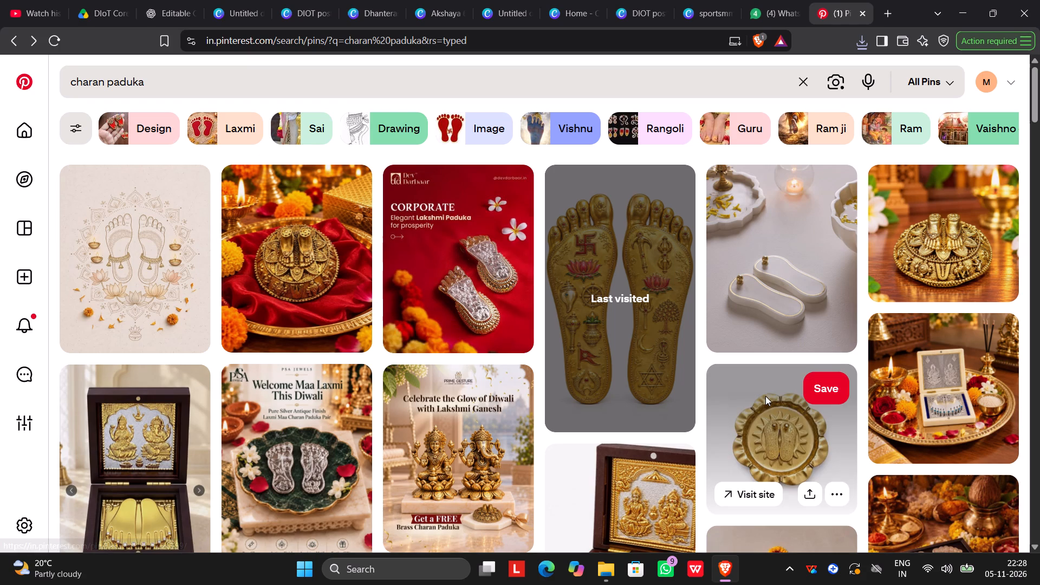
pyautogui.scroll(2, 755, 334)
pyautogui.scroll(-2, 755, 334)
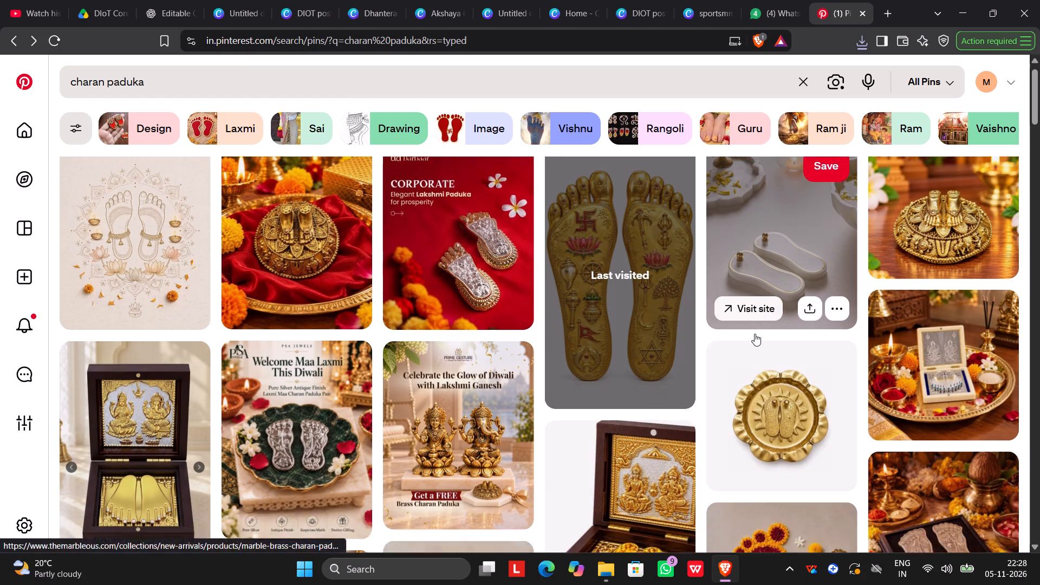
pyautogui.scroll(-7, 755, 334)
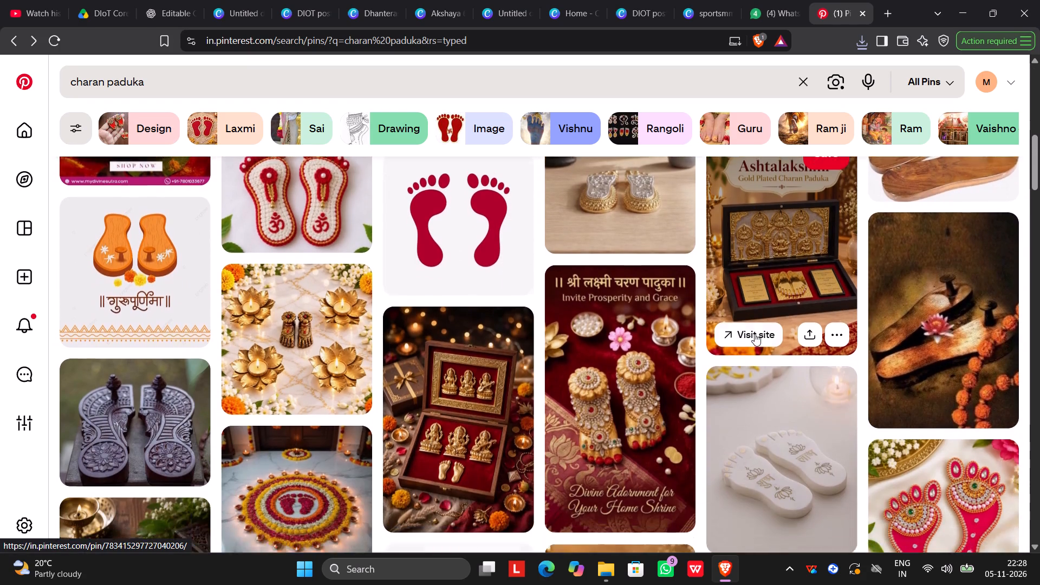
pyautogui.scroll(-6, 754, 334)
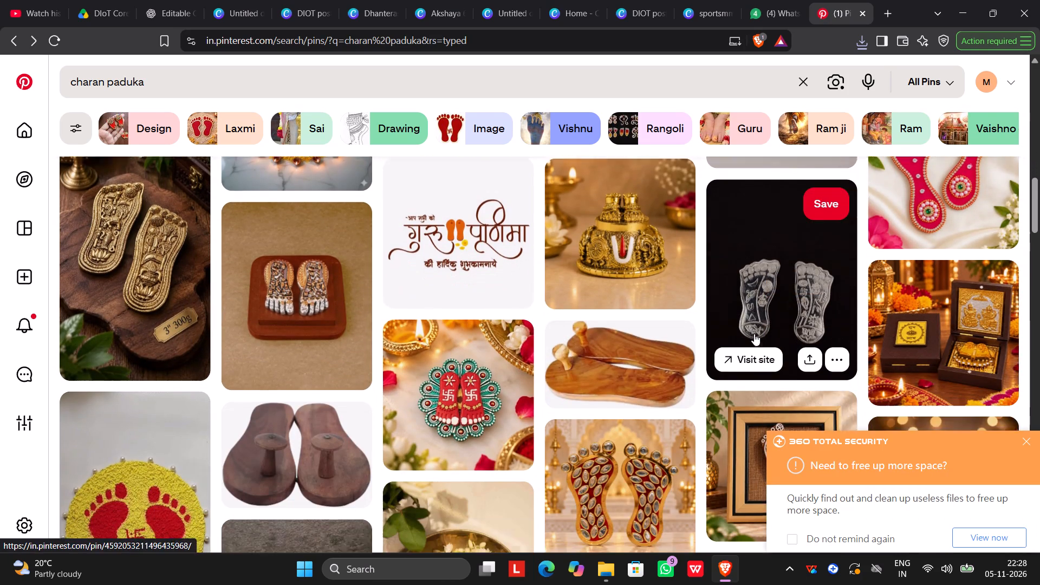
pyautogui.scroll(1, 448, 342)
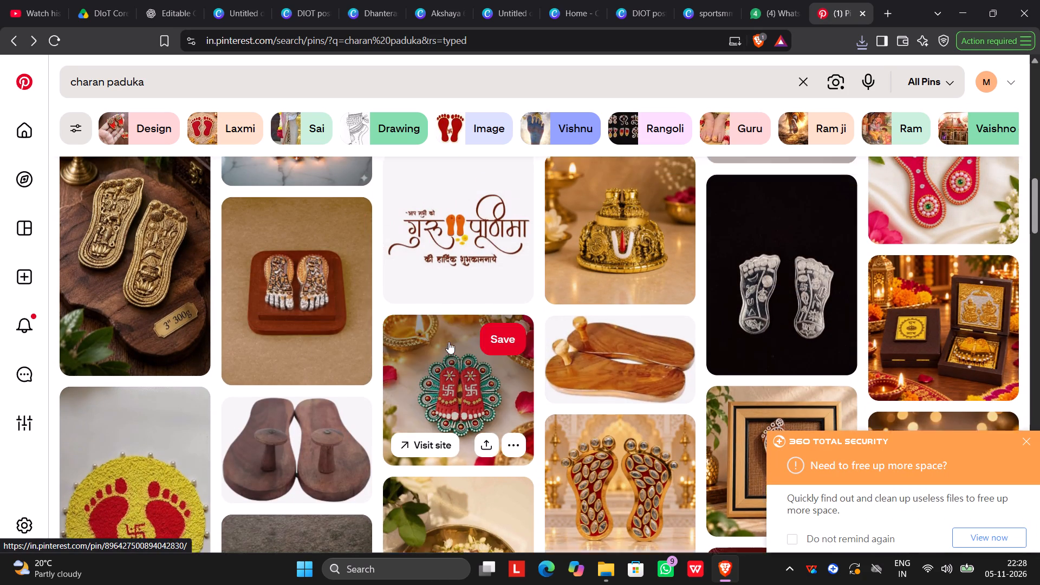
pyautogui.scroll(1, 448, 342)
pyautogui.scroll(-2, 448, 342)
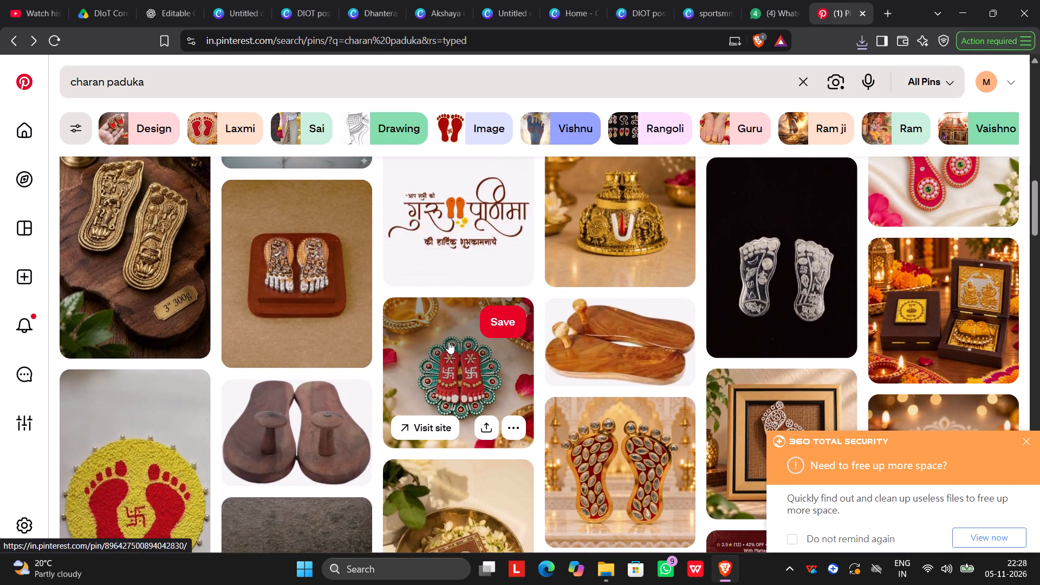
pyautogui.scroll(-4, 448, 342)
pyautogui.scroll(-2, 522, 330)
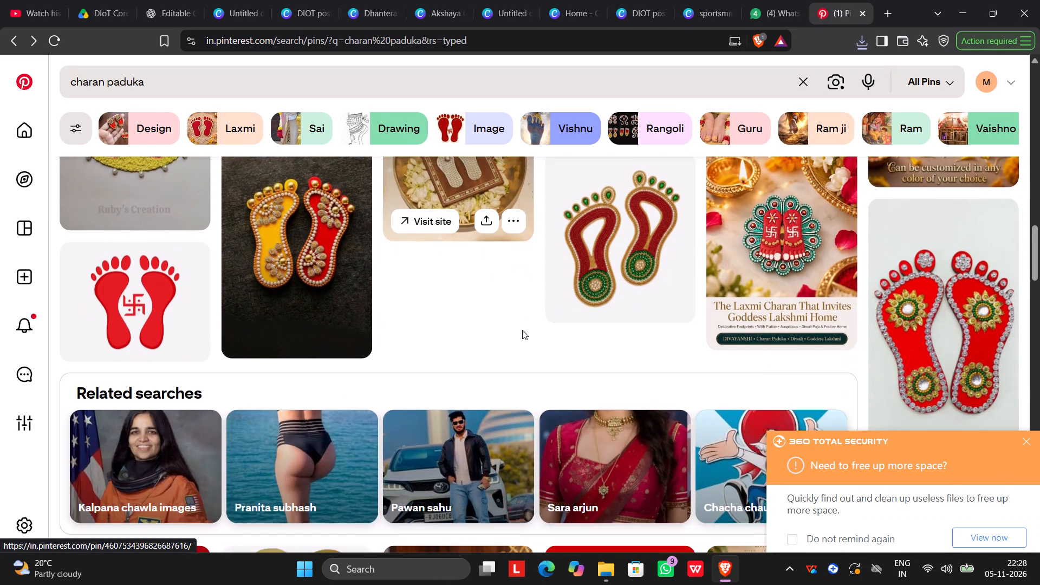
pyautogui.scroll(4, 522, 330)
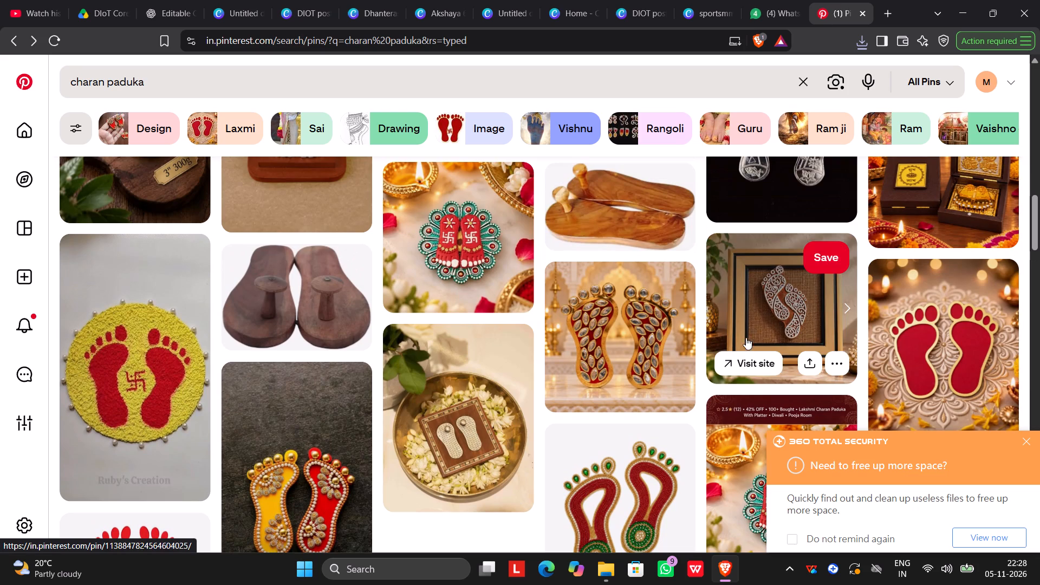
pyautogui.scroll(-13, 745, 340)
pyautogui.scroll(3, 742, 346)
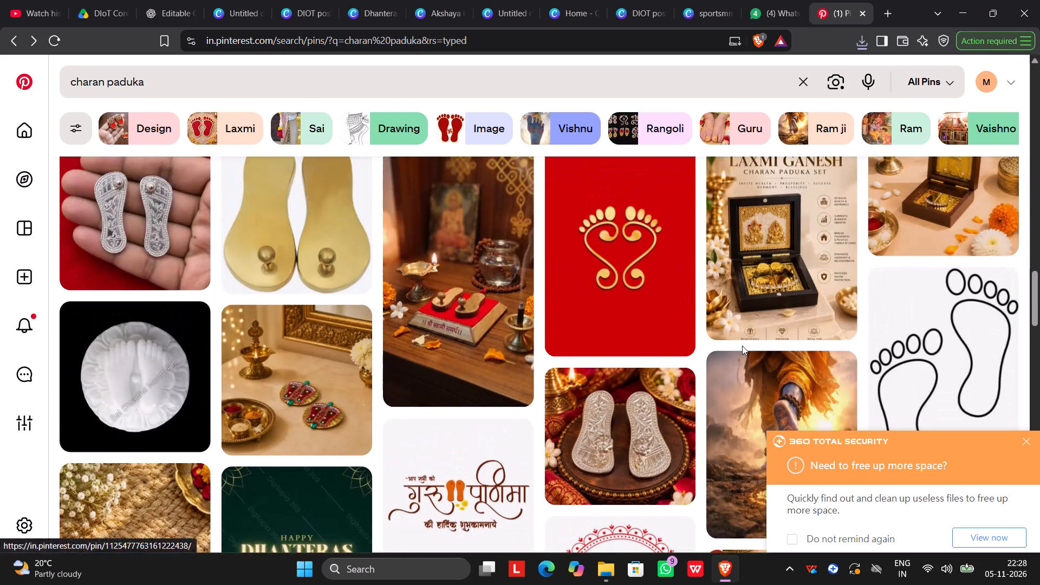
# Open the framed Traditional Handcrafted Charan Paduka pin by Karvi Dry Fruits and examine its related pins.
pyautogui.scroll(6, 742, 346)
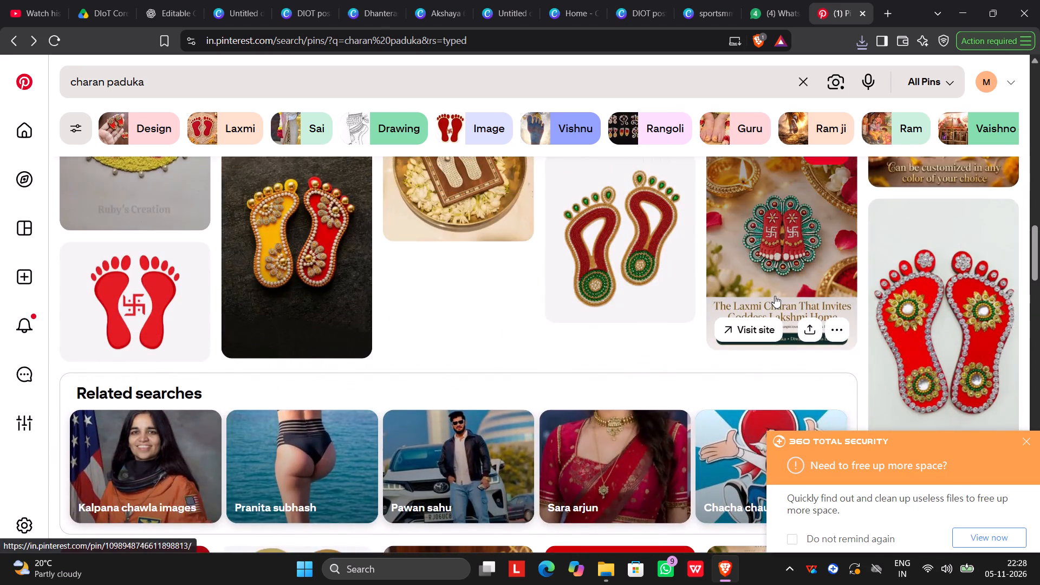
pyautogui.scroll(3, 775, 296)
pyautogui.click(782, 253)
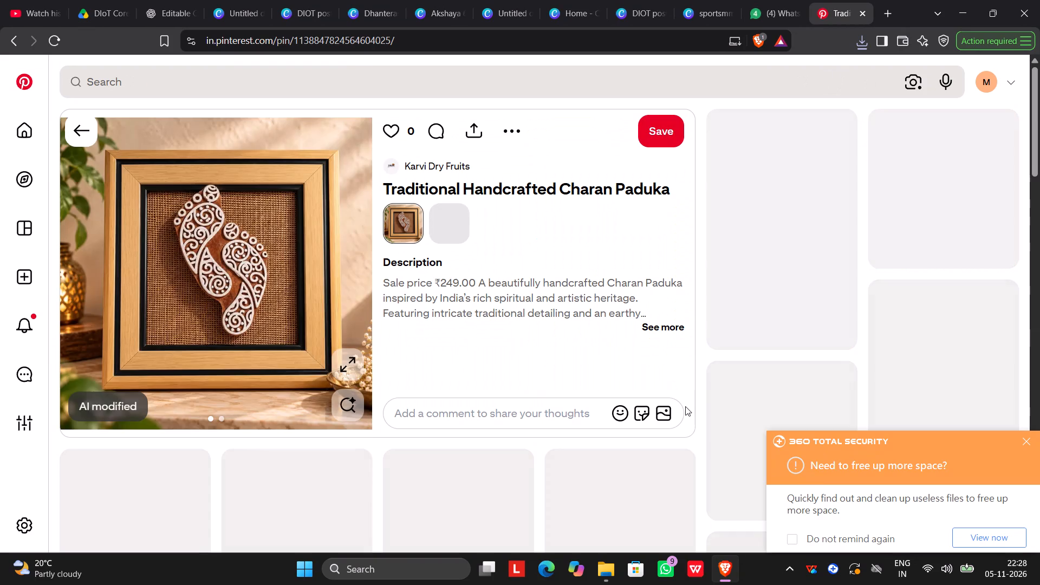
pyautogui.scroll(-5, 687, 406)
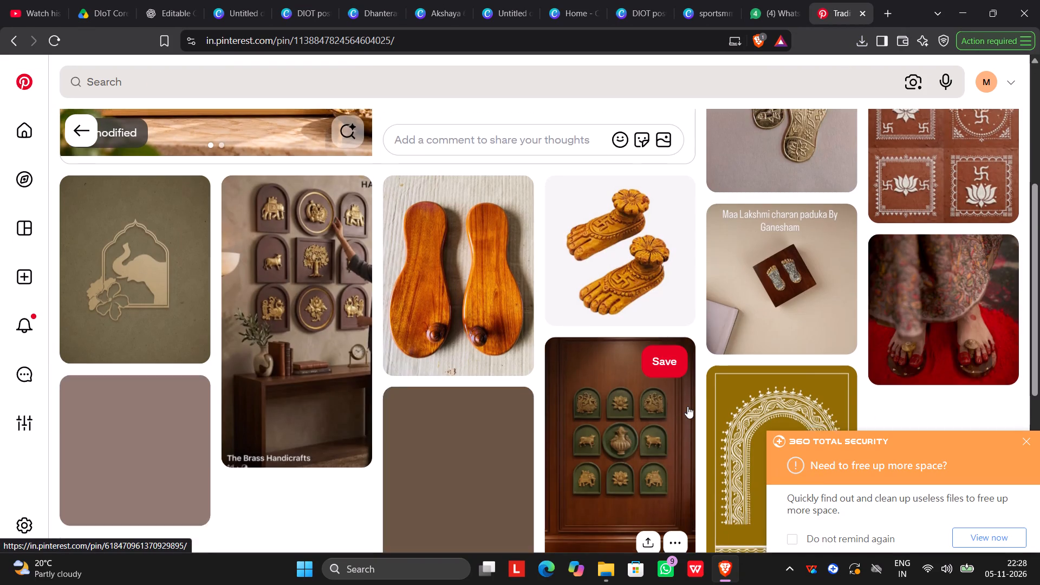
pyautogui.scroll(-8, 687, 406)
pyautogui.scroll(15, 687, 406)
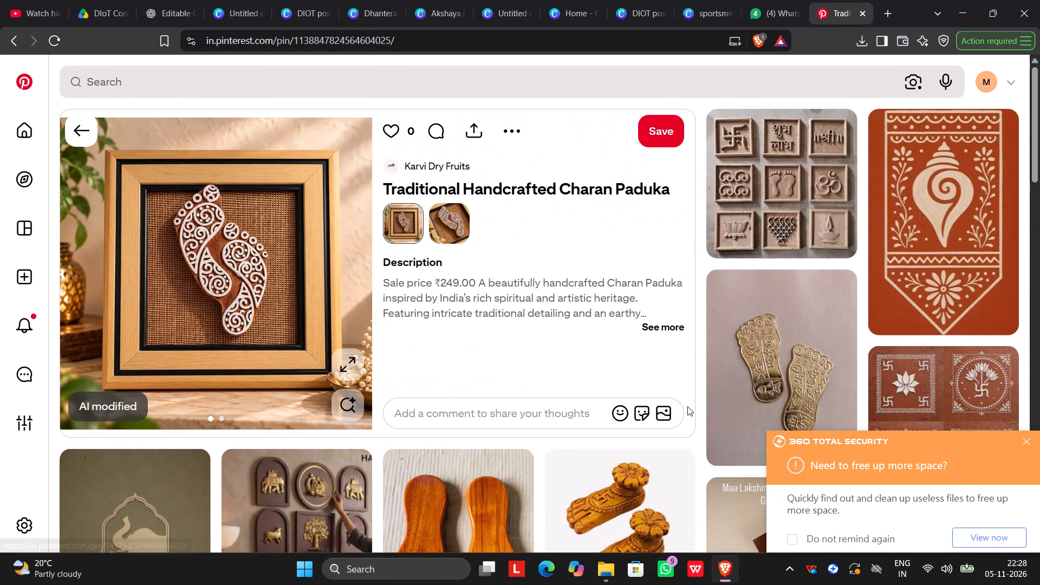
pyautogui.scroll(3, 687, 406)
pyautogui.scroll(-17, 687, 406)
pyautogui.scroll(-5, 687, 406)
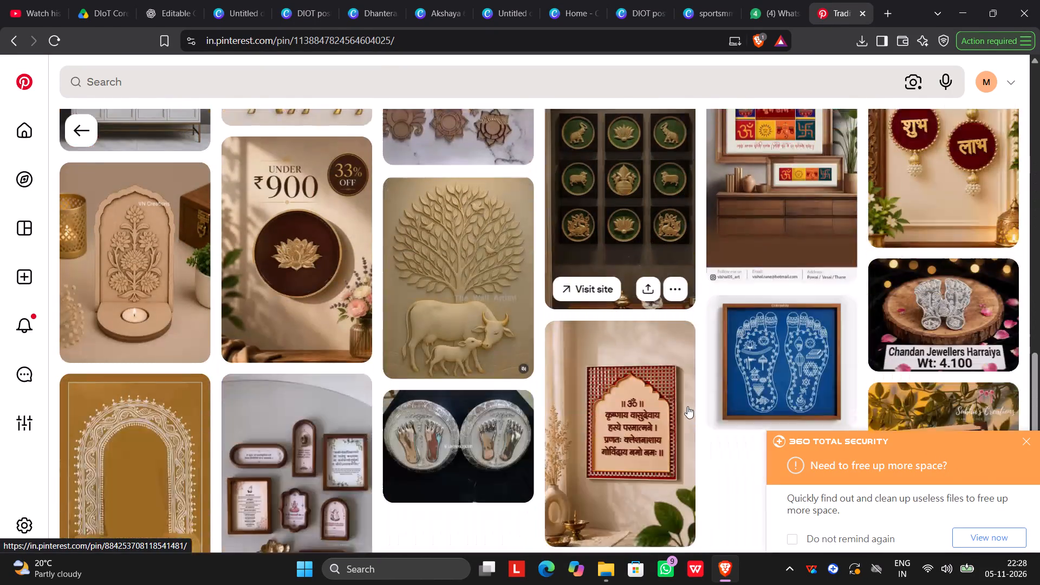
pyautogui.scroll(-6, 687, 406)
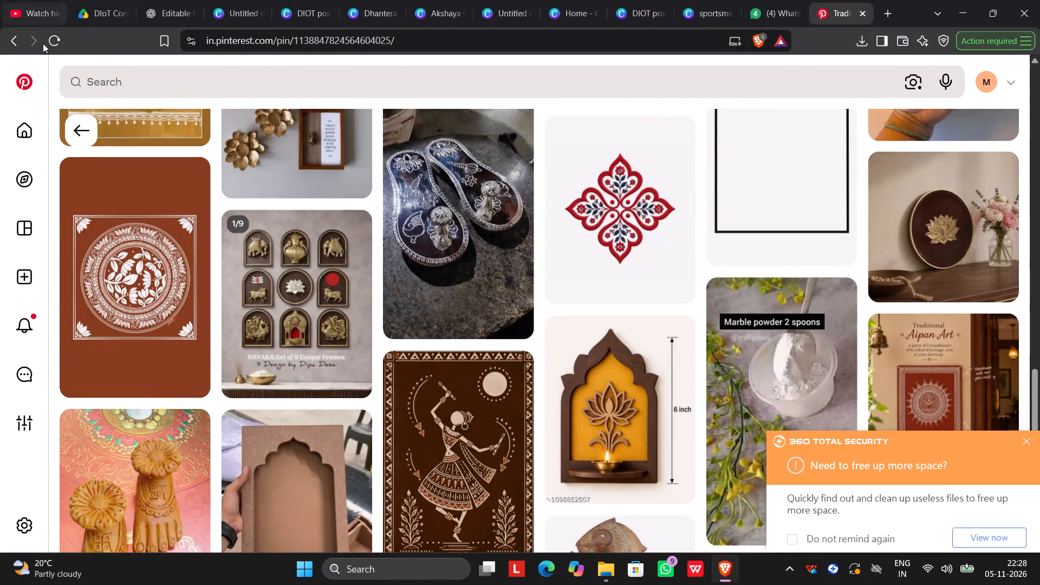
# Return to the charan paduka search results and look further through them for a suitable footprints or paduka image.
pyautogui.click(76, 126)
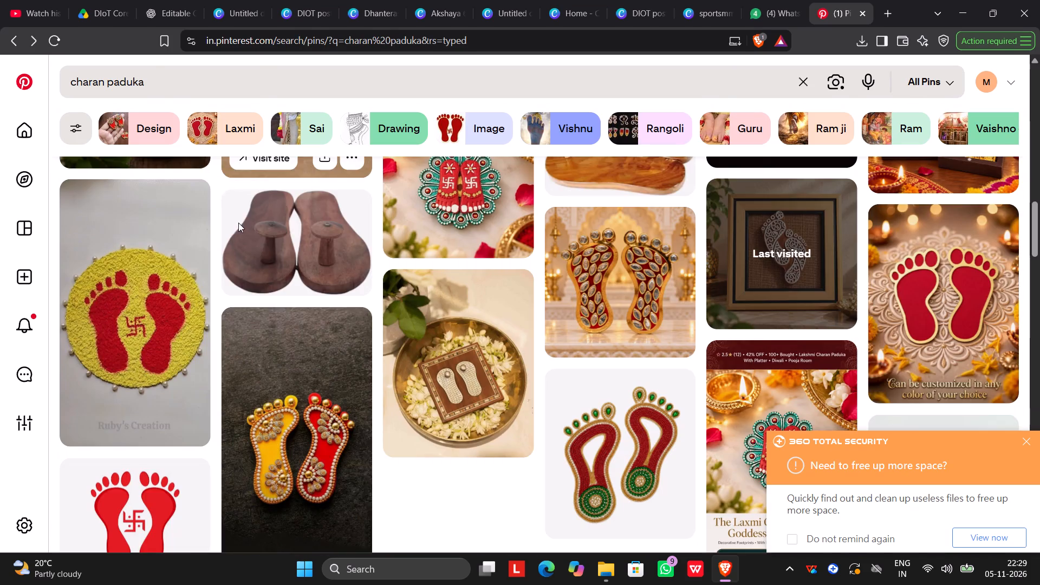
pyautogui.scroll(5, 238, 223)
pyautogui.scroll(-17, 238, 223)
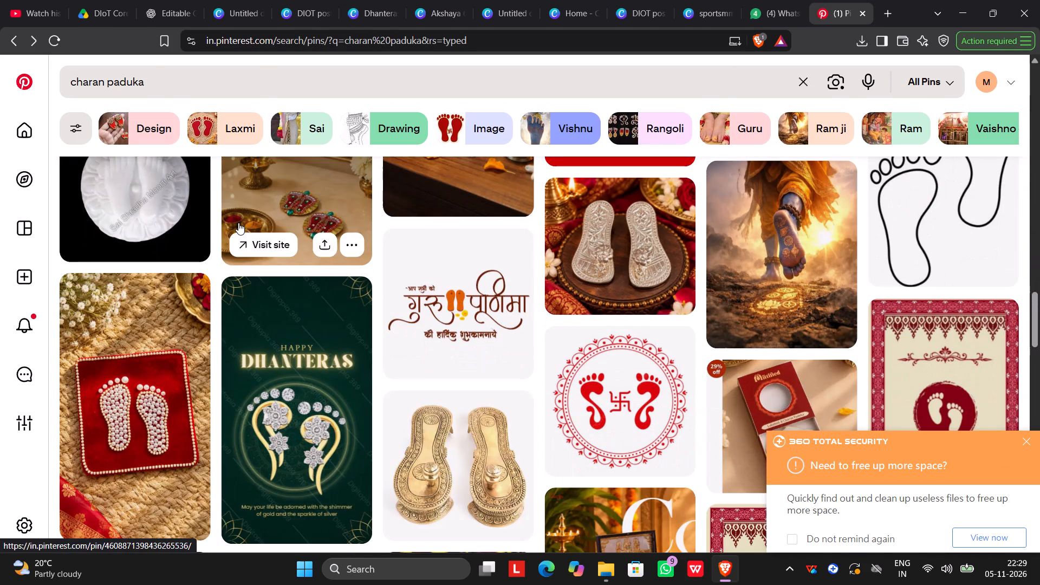
pyautogui.scroll(-5, 238, 223)
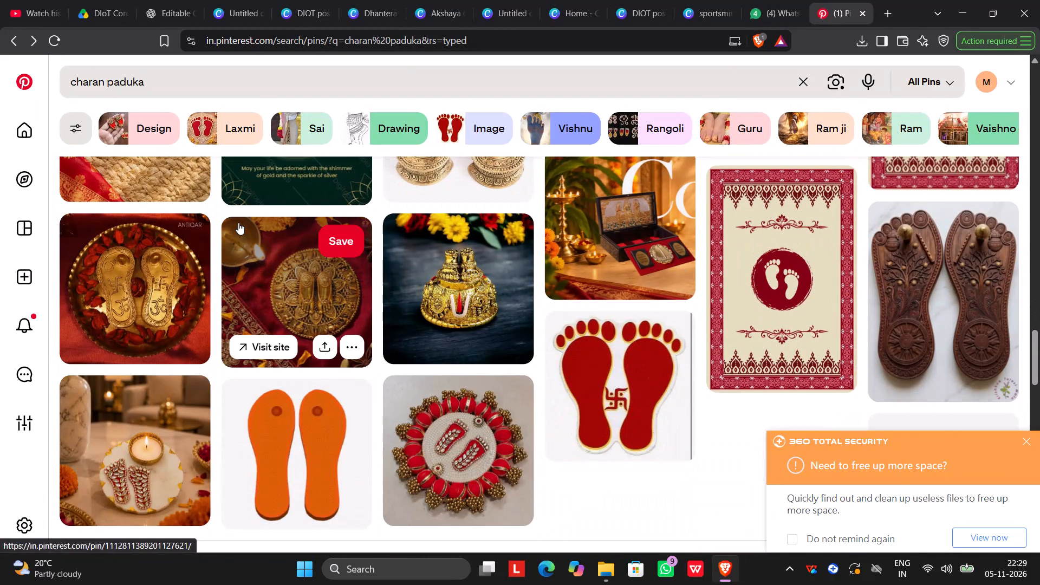
pyautogui.scroll(4, 238, 223)
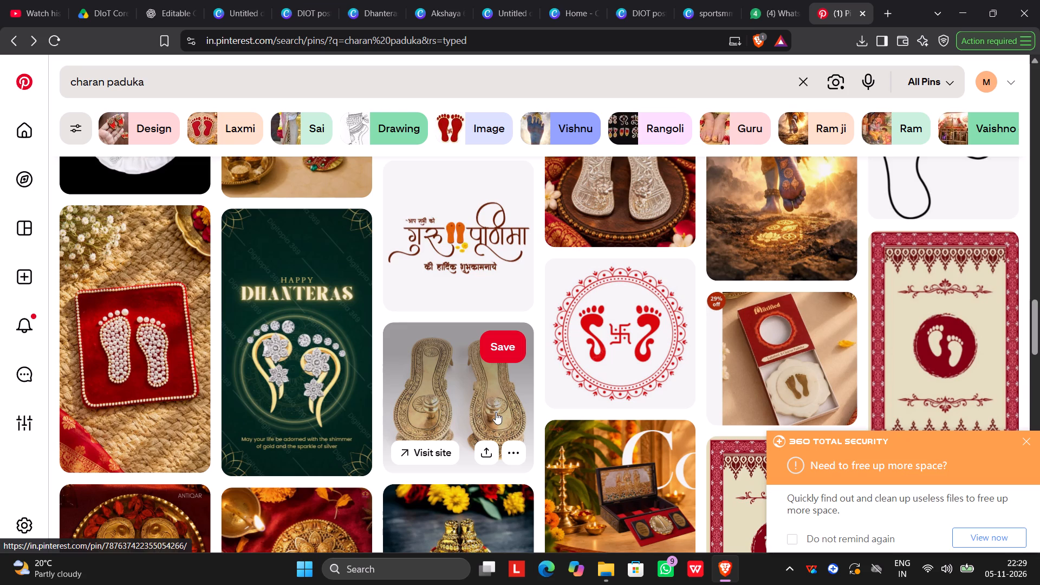
pyautogui.scroll(-11, 496, 412)
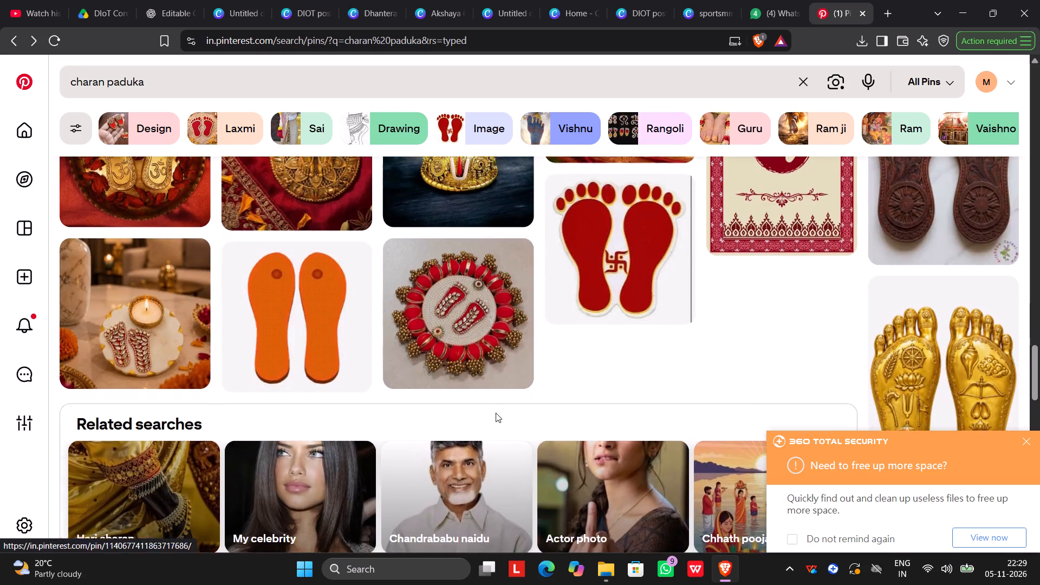
pyautogui.scroll(-3, 496, 413)
pyautogui.scroll(2, 496, 413)
pyautogui.scroll(-5, 496, 413)
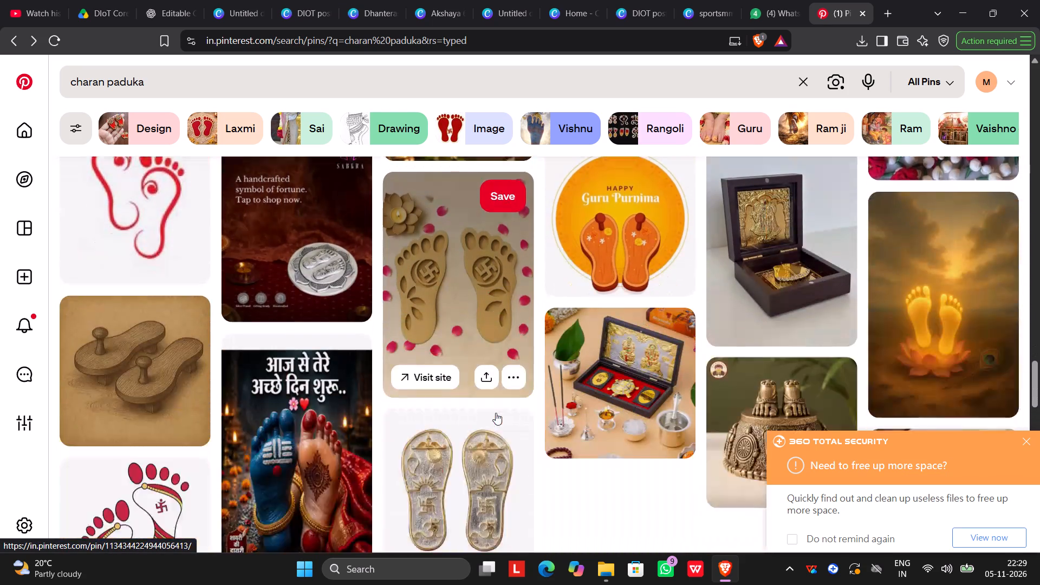
pyautogui.scroll(-11, 496, 413)
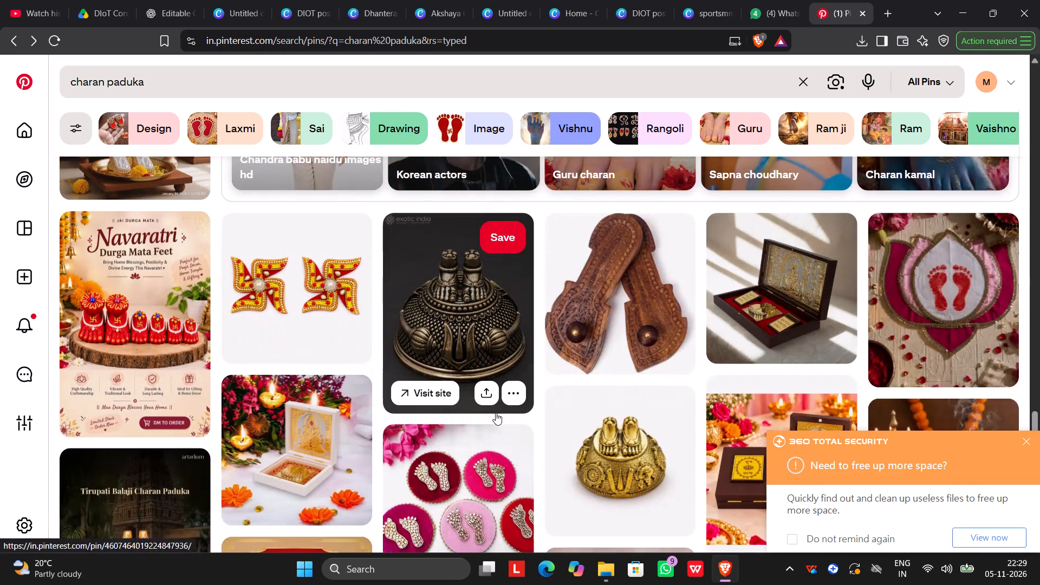
pyautogui.scroll(-9, 496, 413)
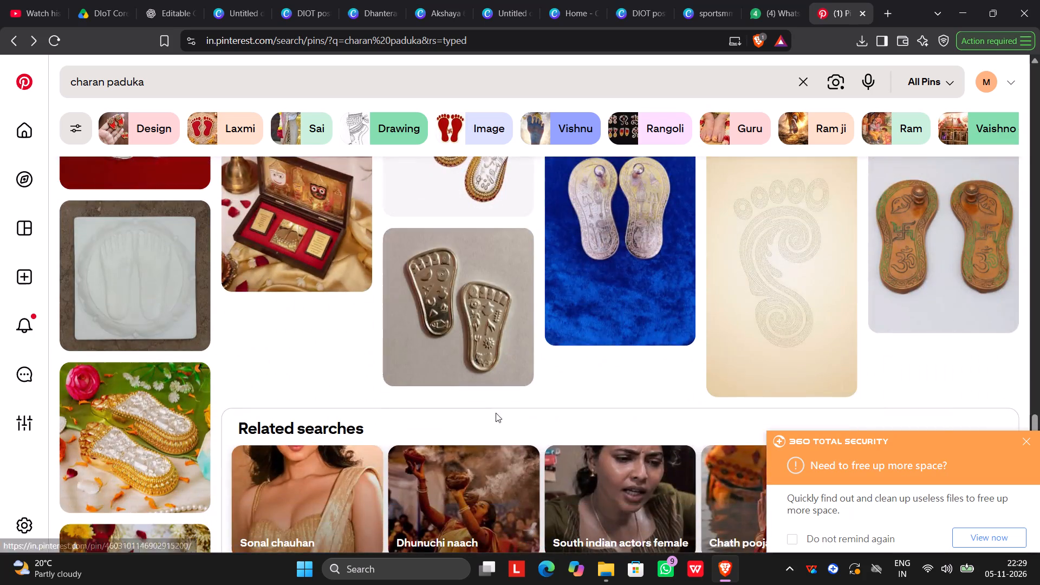
pyautogui.scroll(-16, 496, 413)
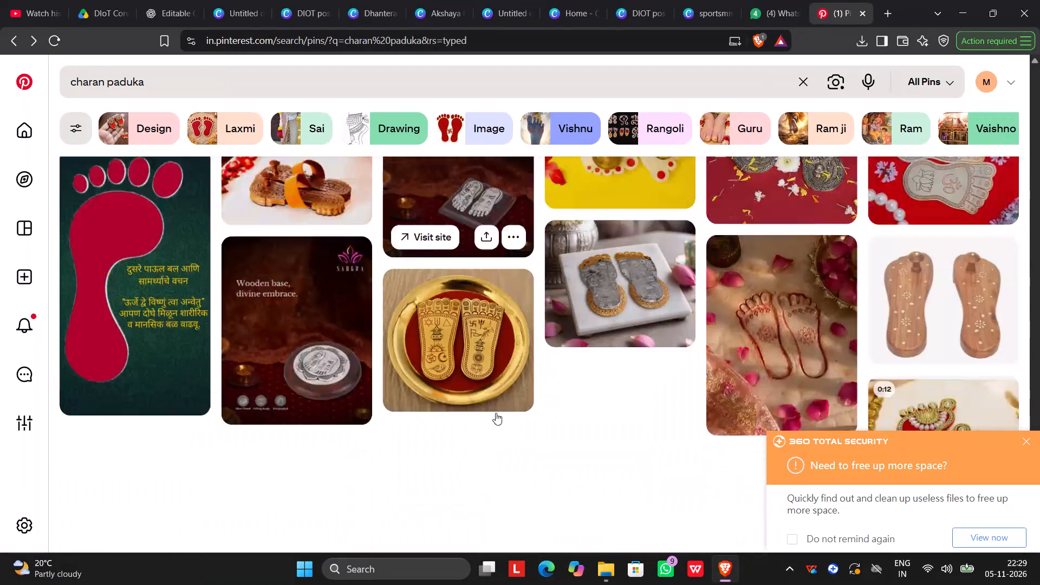
pyautogui.scroll(-5, 496, 413)
pyautogui.scroll(7, 496, 413)
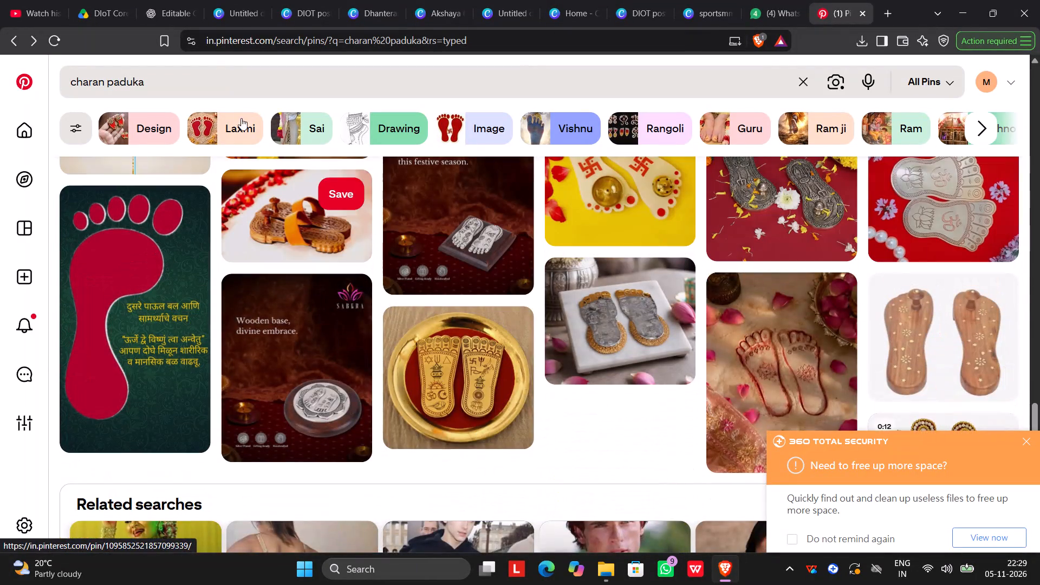
# Search Pinterest for "golden charan paduka".
pyautogui.click(73, 83)
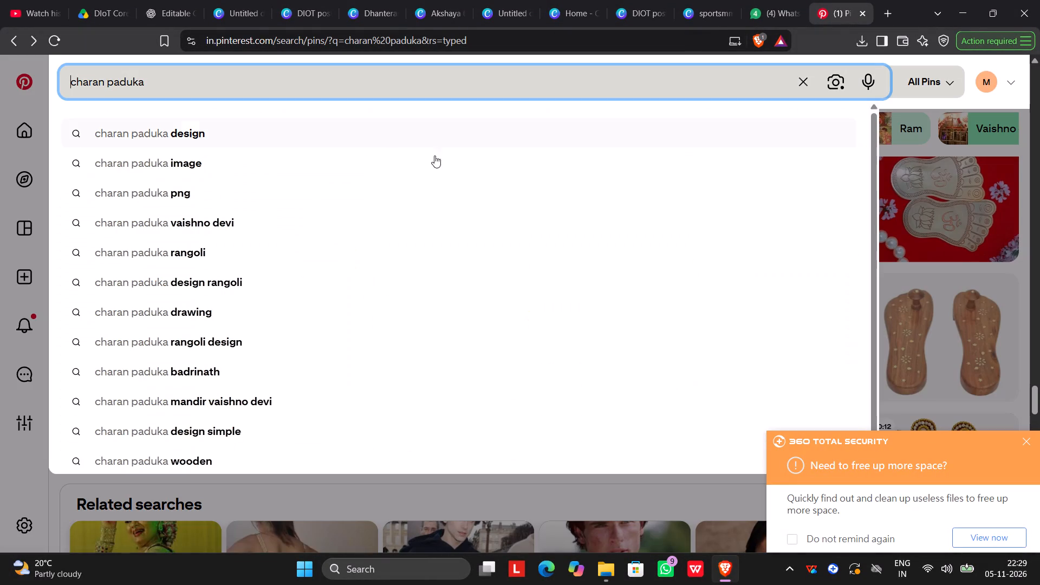
pyautogui.write('go')
pyautogui.press('l')
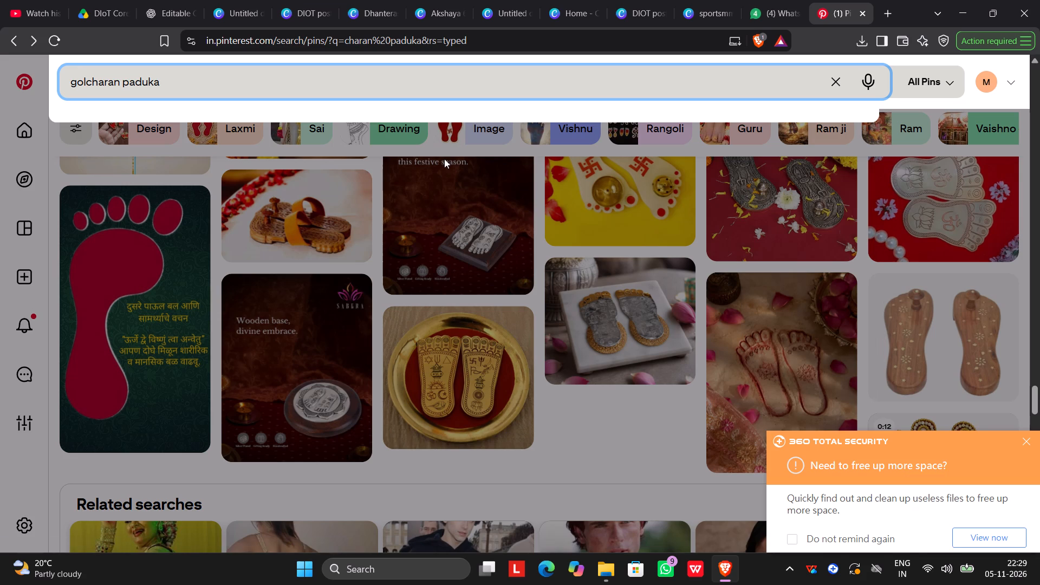
pyautogui.press('d')
pyautogui.press('e')
pyautogui.press('n')
pyautogui.press('space')
pyautogui.press('Return')
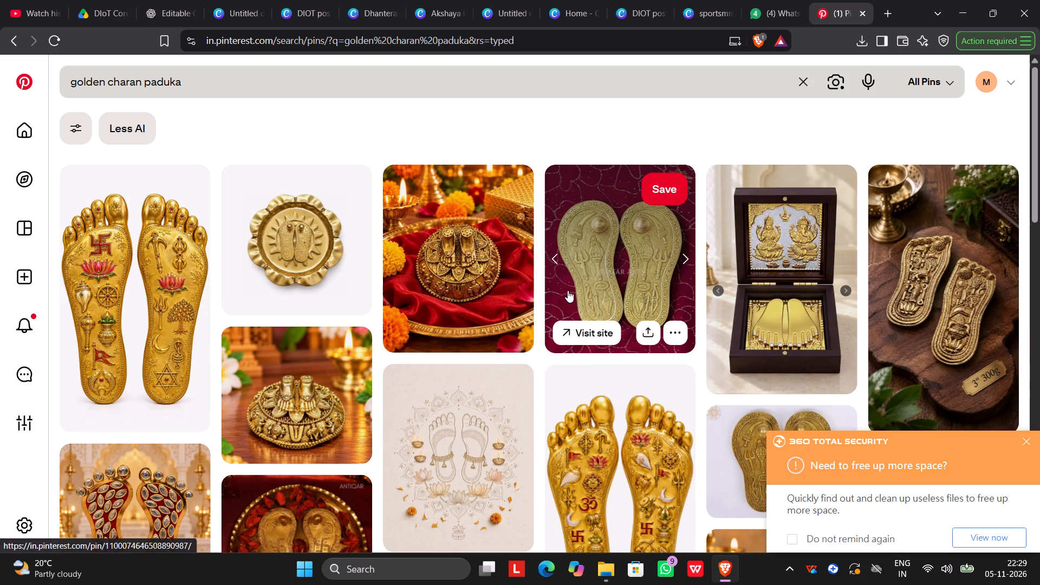
# Look through the golden charan paduka results for a suitable golden footprints or paduka image for the poster.
pyautogui.scroll(-1, 568, 290)
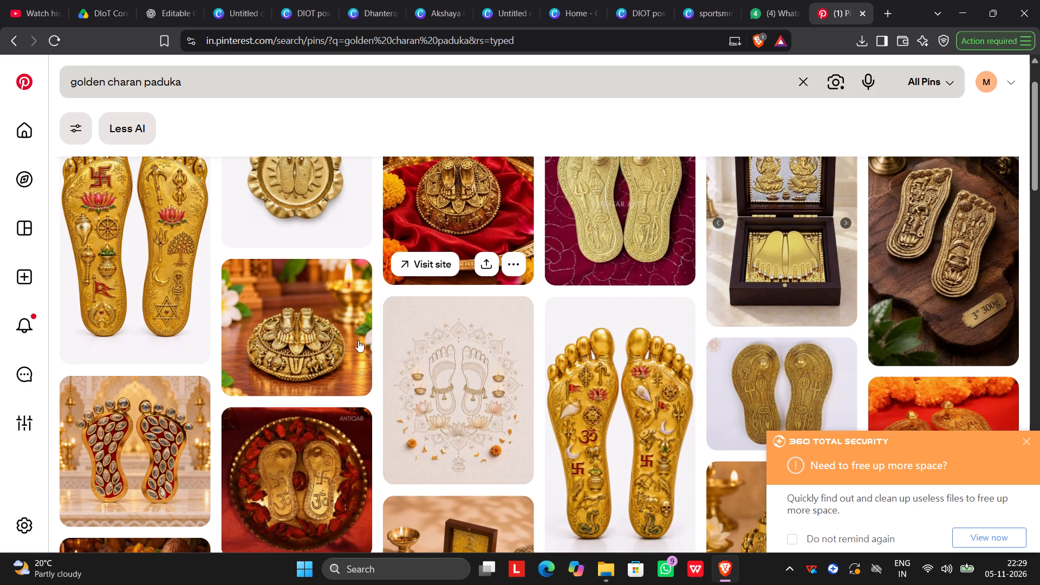
pyautogui.scroll(1, 794, 277)
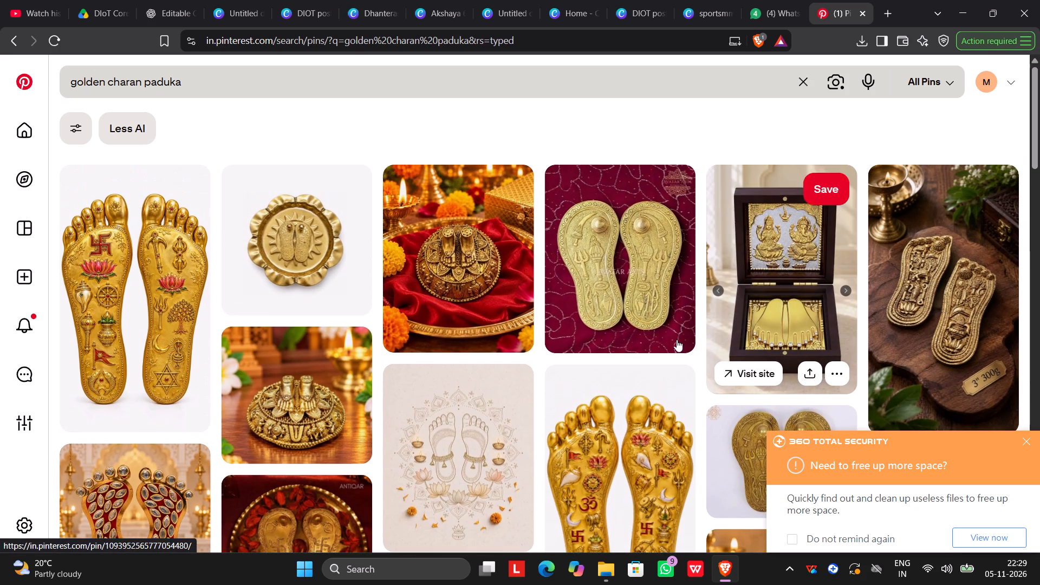
pyautogui.scroll(-4, 483, 354)
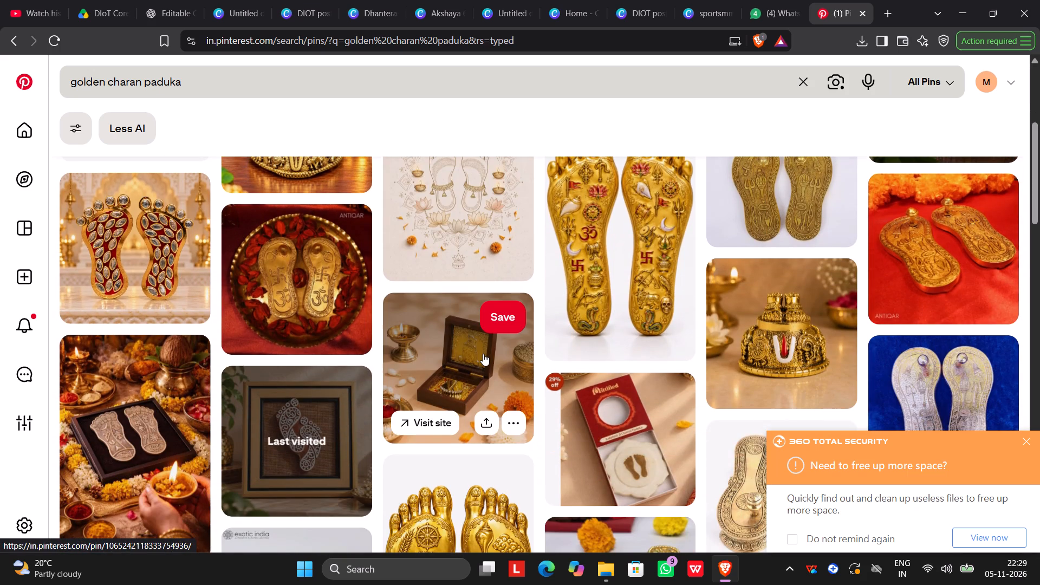
pyautogui.scroll(-4, 483, 354)
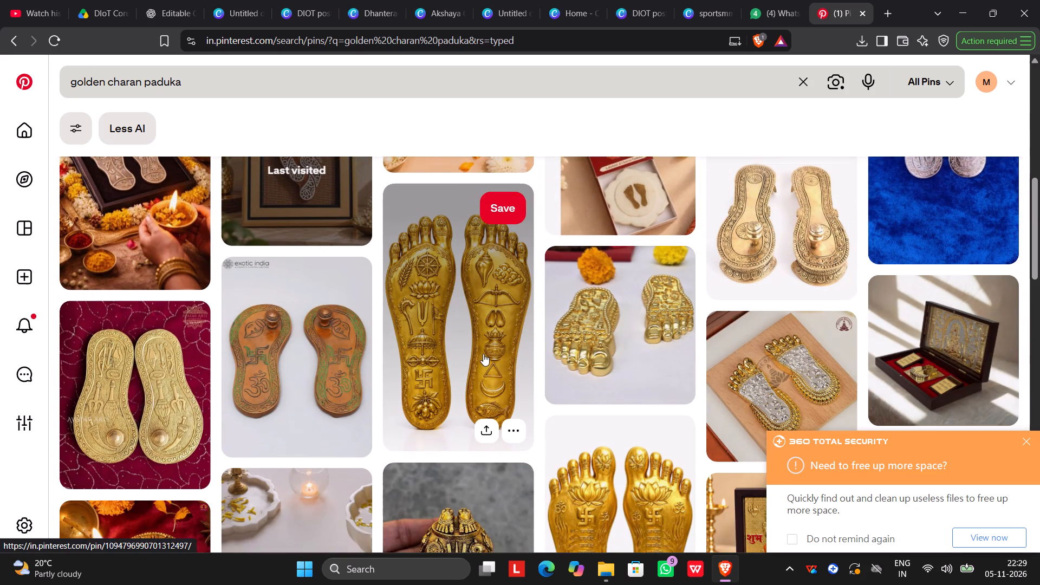
pyautogui.scroll(-1, 483, 354)
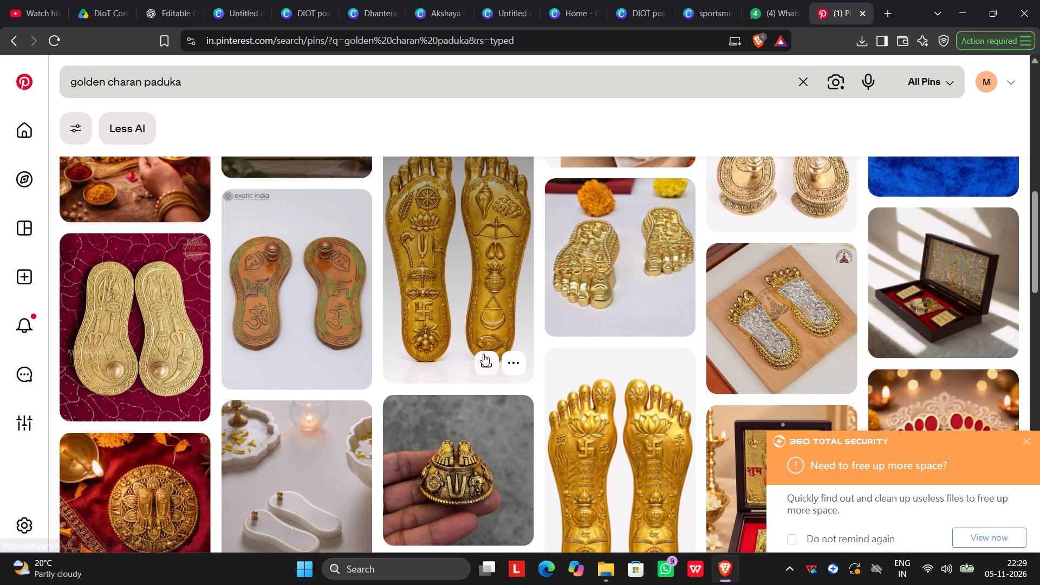
pyautogui.scroll(-1, 483, 354)
pyautogui.scroll(1, 484, 354)
pyautogui.scroll(-5, 526, 352)
pyautogui.scroll(5, 526, 353)
pyautogui.scroll(-1, 526, 353)
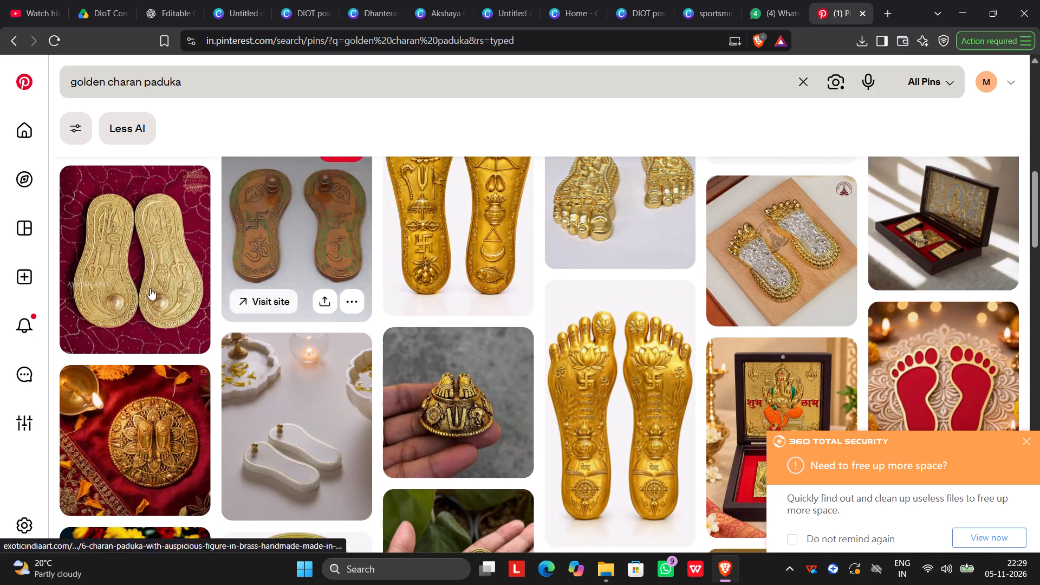
pyautogui.scroll(-4, 482, 353)
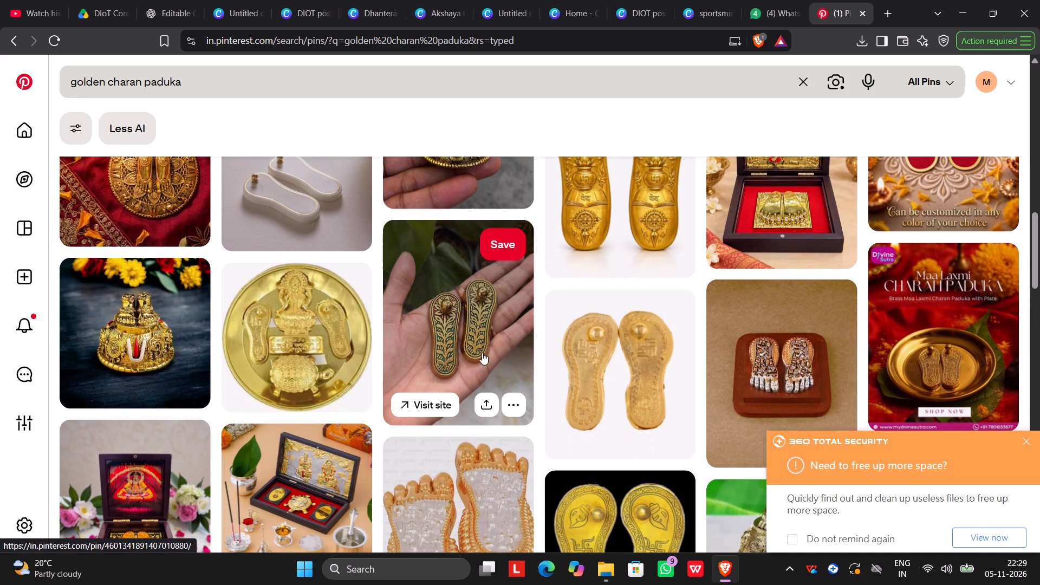
pyautogui.scroll(2, 482, 353)
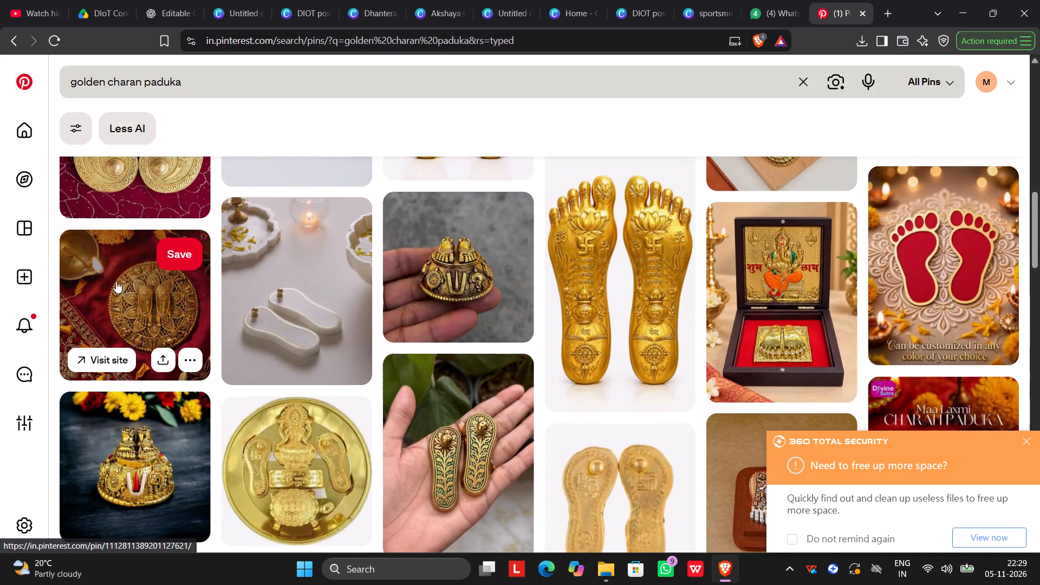
pyautogui.scroll(-2, 531, 335)
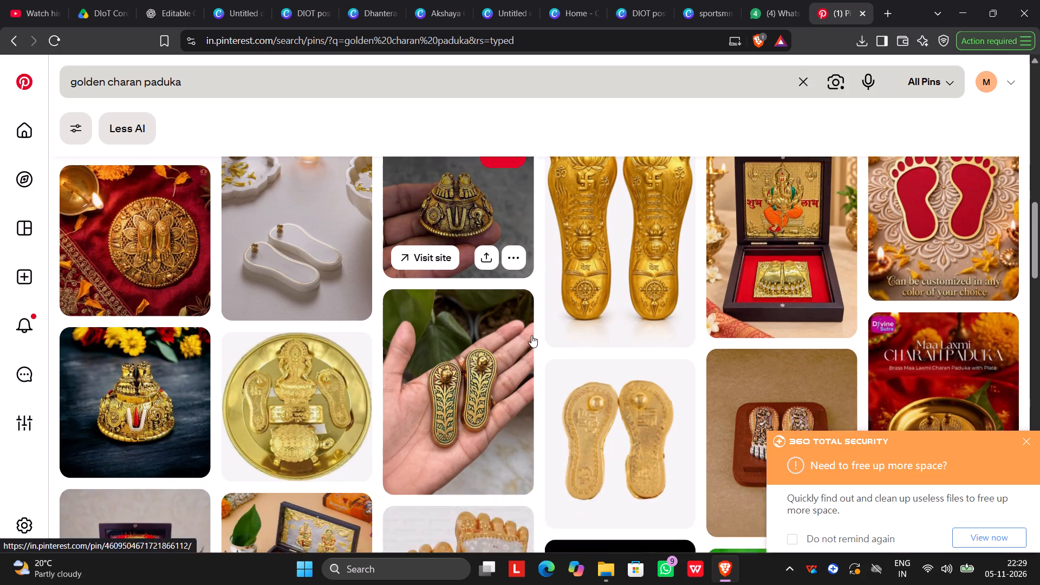
pyautogui.scroll(-2, 531, 335)
pyautogui.scroll(6, 531, 335)
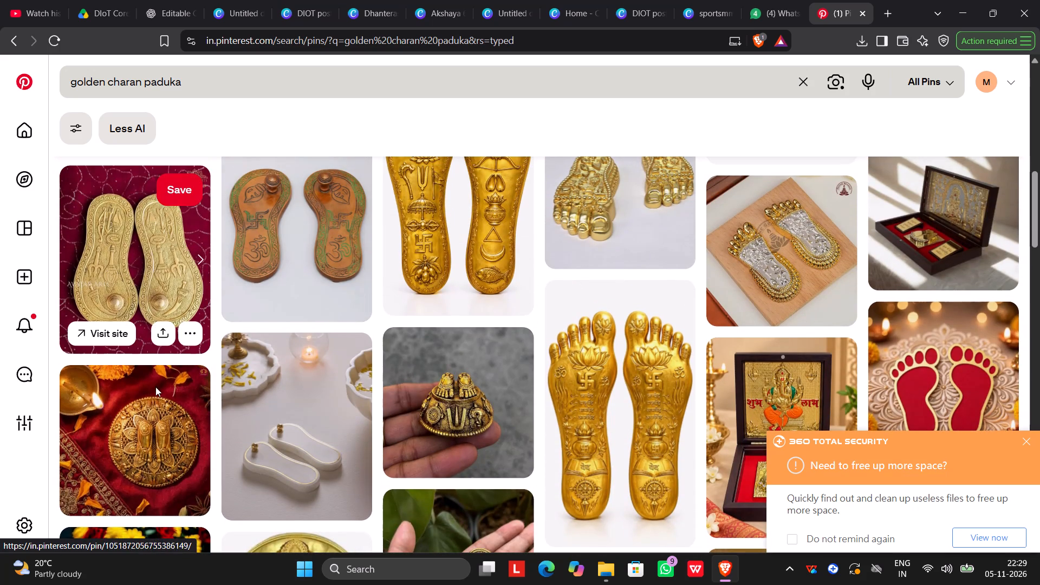
pyautogui.click(155, 387)
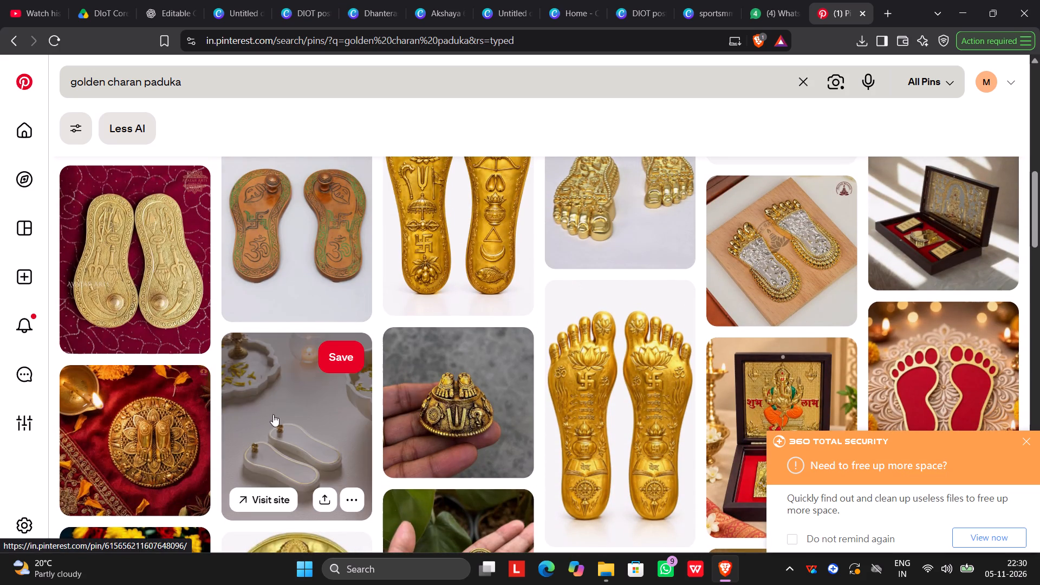
pyautogui.scroll(-5, 383, 390)
pyautogui.scroll(4, 385, 390)
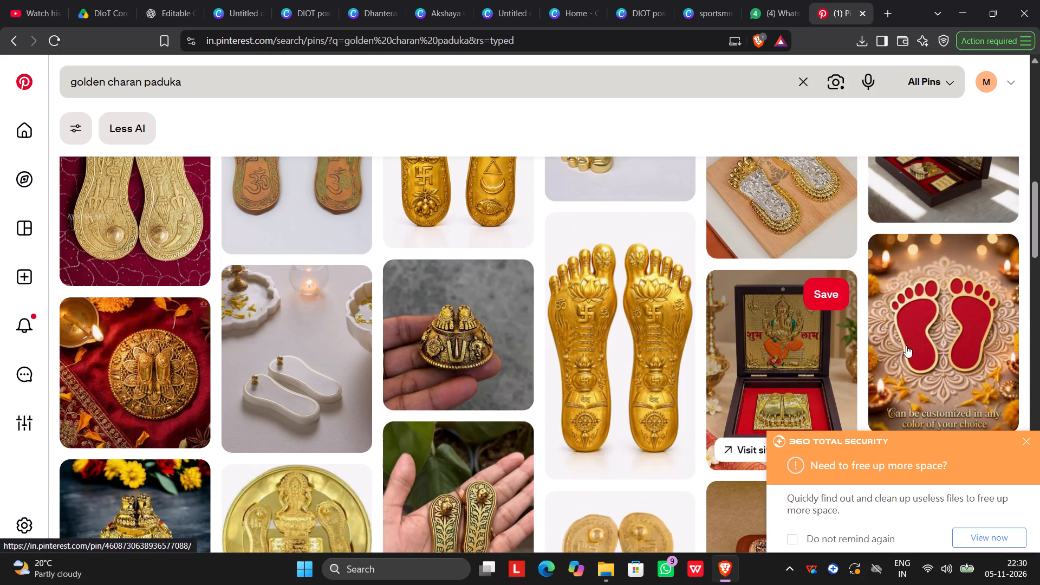
pyautogui.scroll(-2, 798, 354)
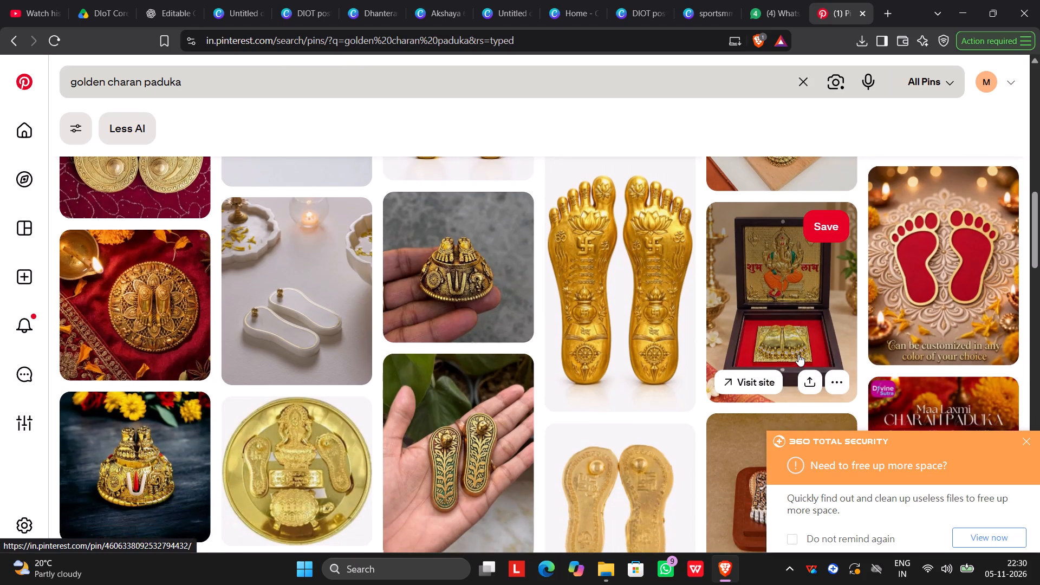
pyautogui.scroll(-9, 798, 354)
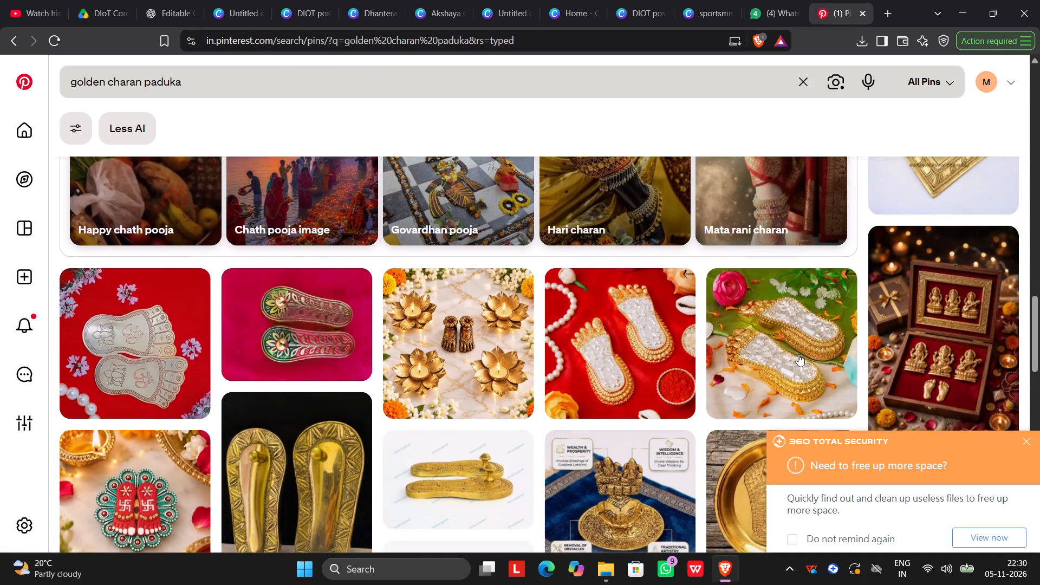
pyautogui.scroll(-3, 798, 354)
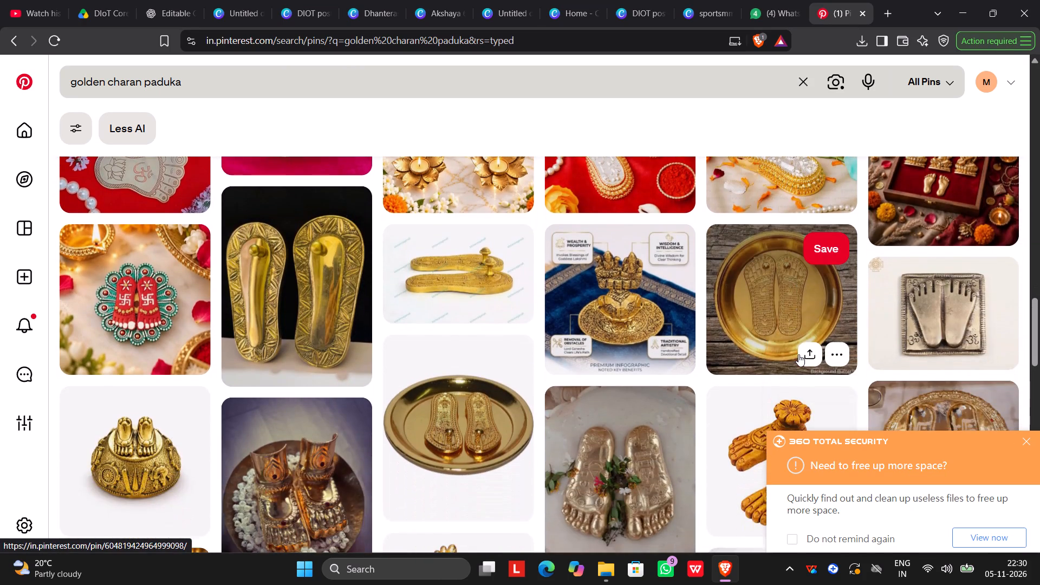
pyautogui.scroll(-2, 798, 354)
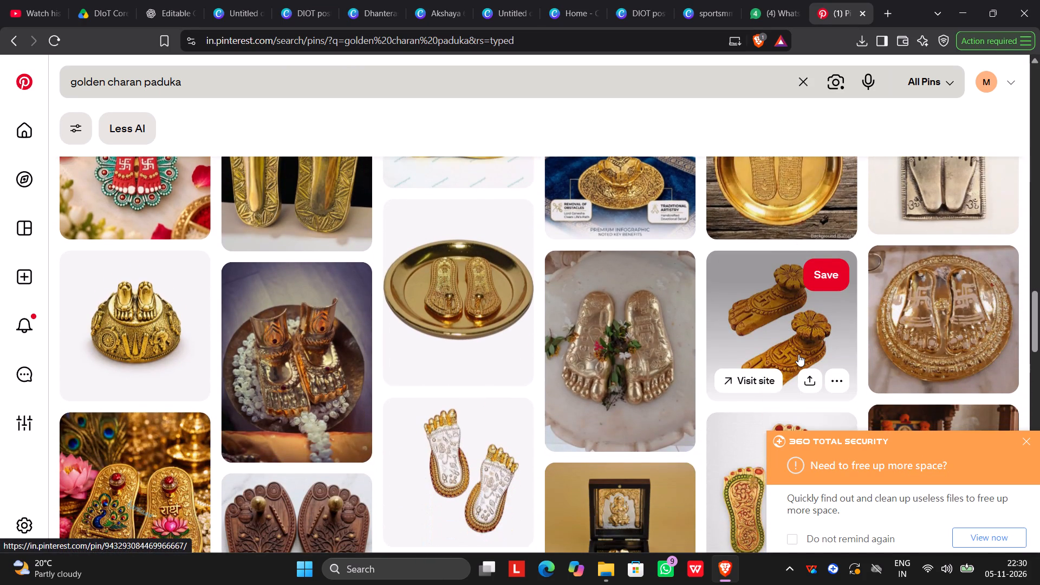
pyautogui.scroll(-3, 798, 354)
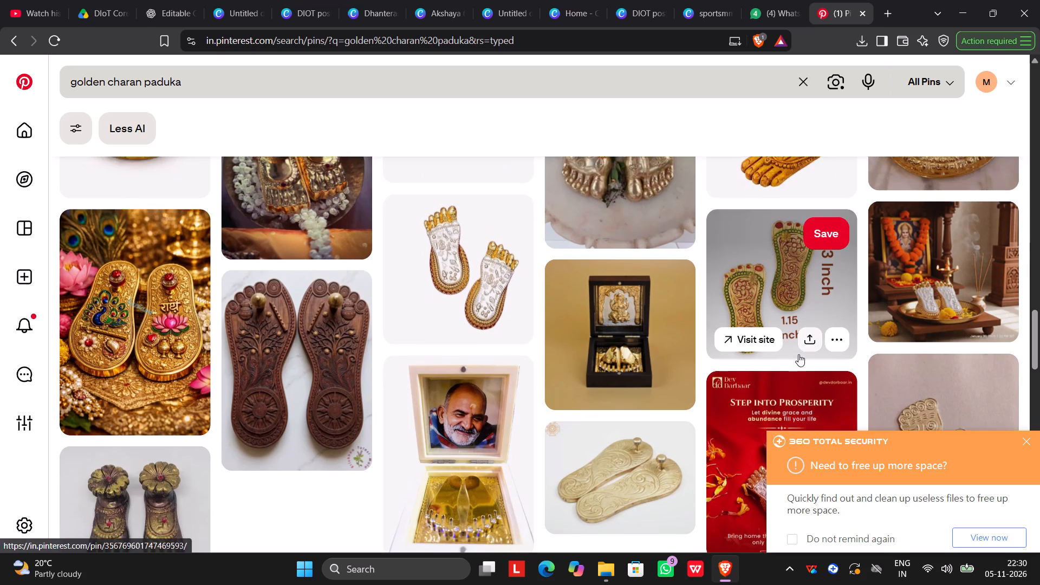
pyautogui.scroll(-5, 798, 354)
pyautogui.scroll(2, 798, 354)
pyautogui.scroll(-7, 798, 354)
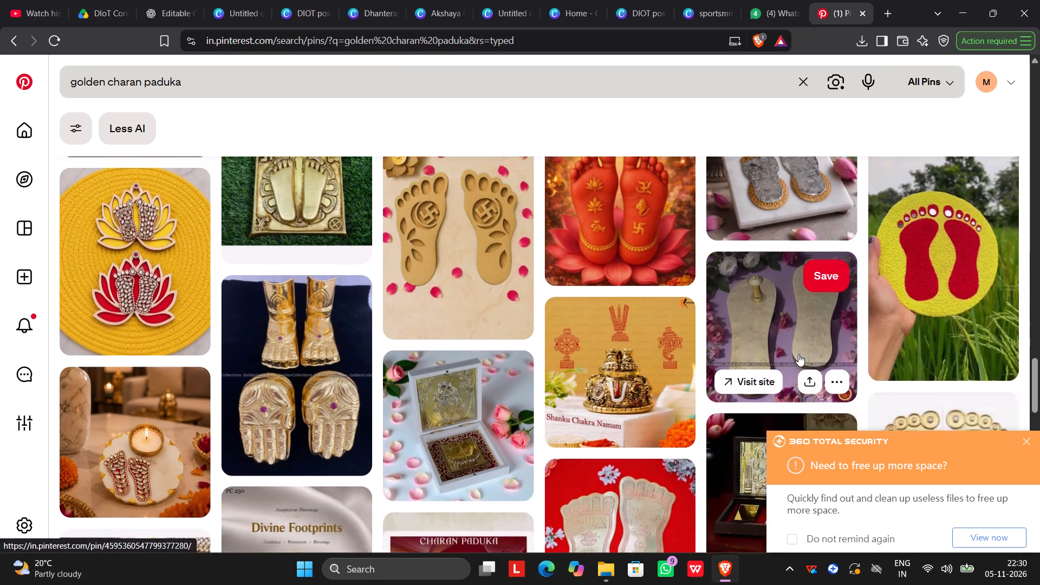
pyautogui.scroll(-9, 798, 354)
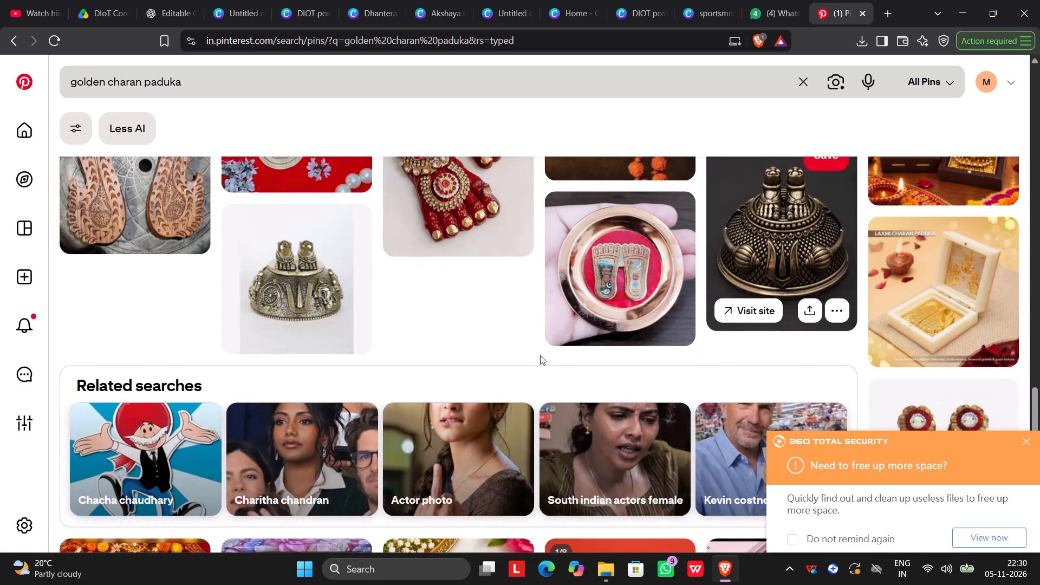
# Extend the Pinterest search to "golden charan paduka aesthic minimAL" and run it.
pyautogui.click(360, 93)
pyautogui.press('space')
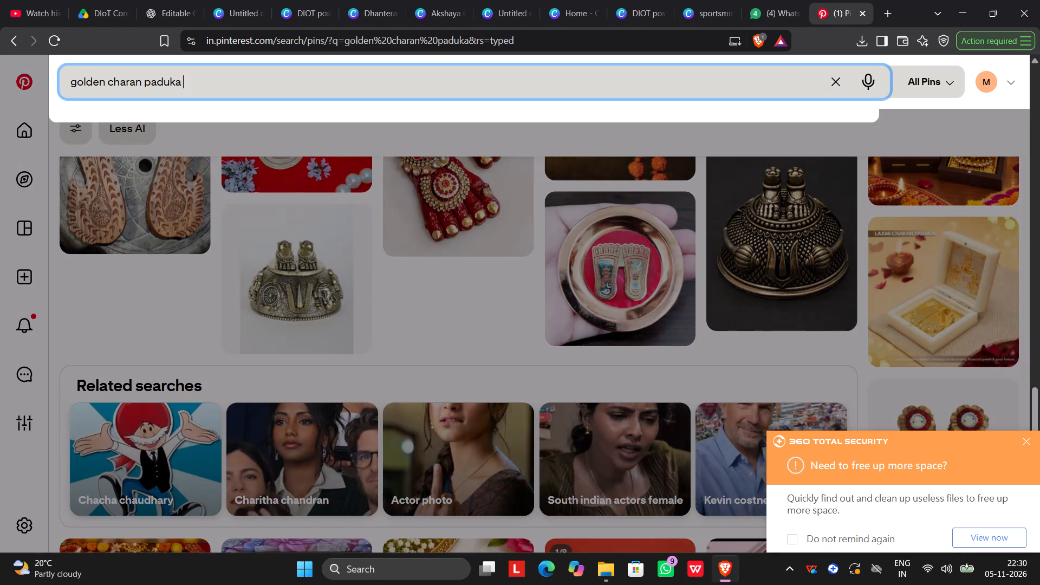
pyautogui.write('aed')
pyautogui.press('BackSpace')
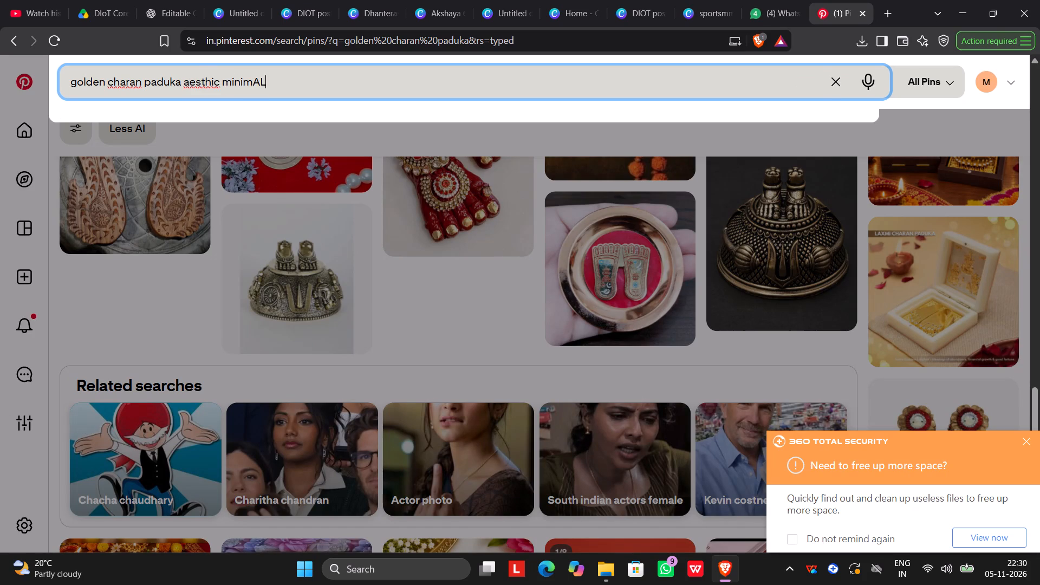
pyautogui.press('Return')
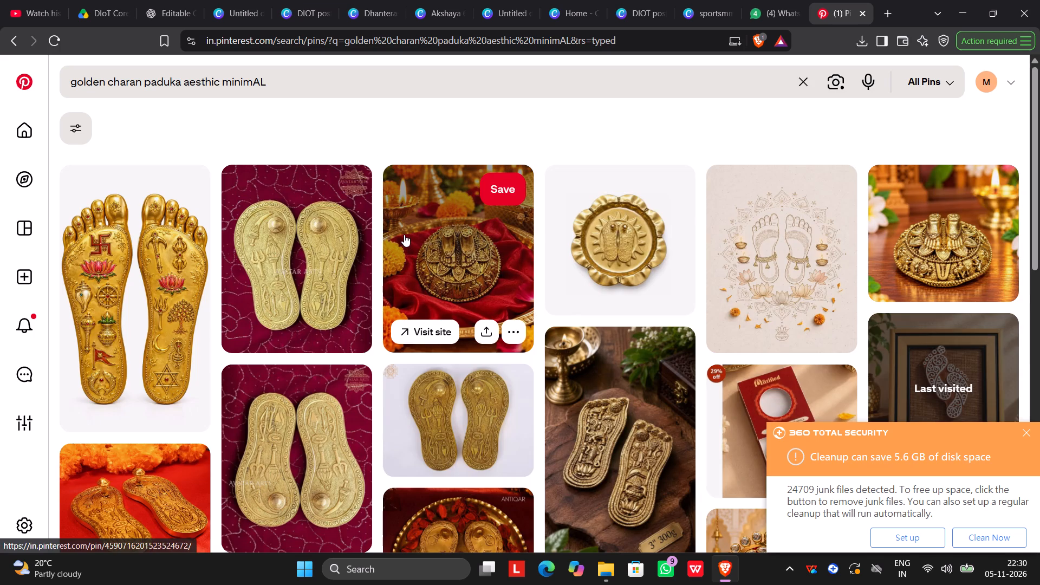
# Open the white marble paduka pin with gold edging from the results and examine its related pins for a minimal golden footprints image.
pyautogui.scroll(-5, 404, 235)
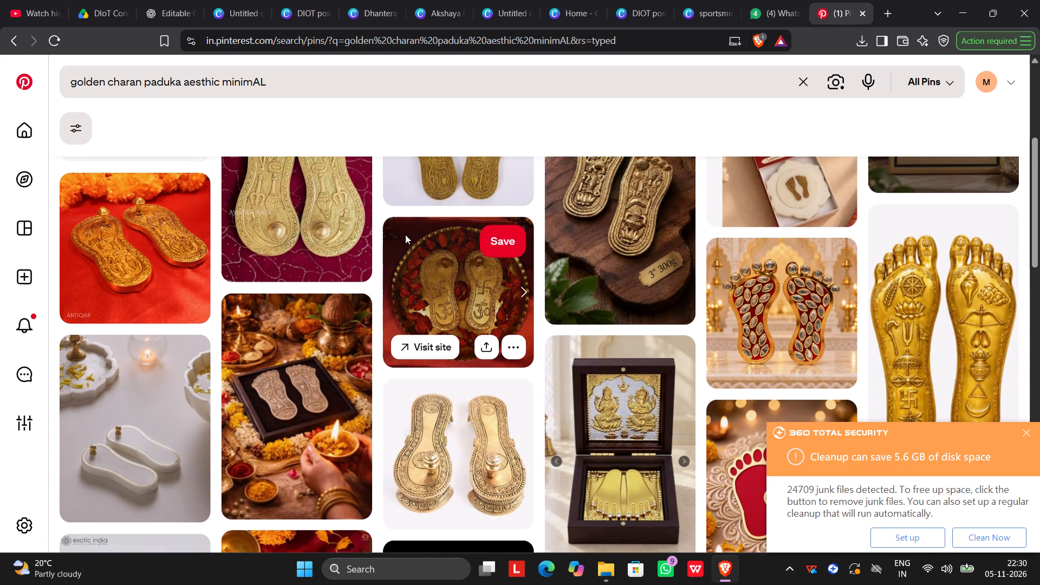
pyautogui.scroll(-1, 405, 235)
pyautogui.click(146, 246)
pyautogui.scroll(-3, 571, 254)
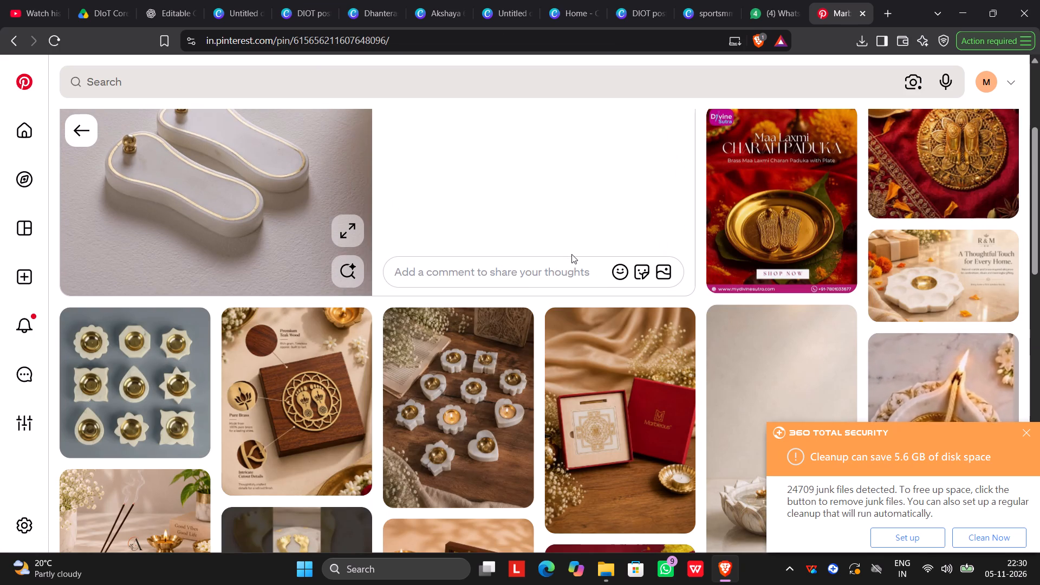
pyautogui.scroll(-3, 571, 254)
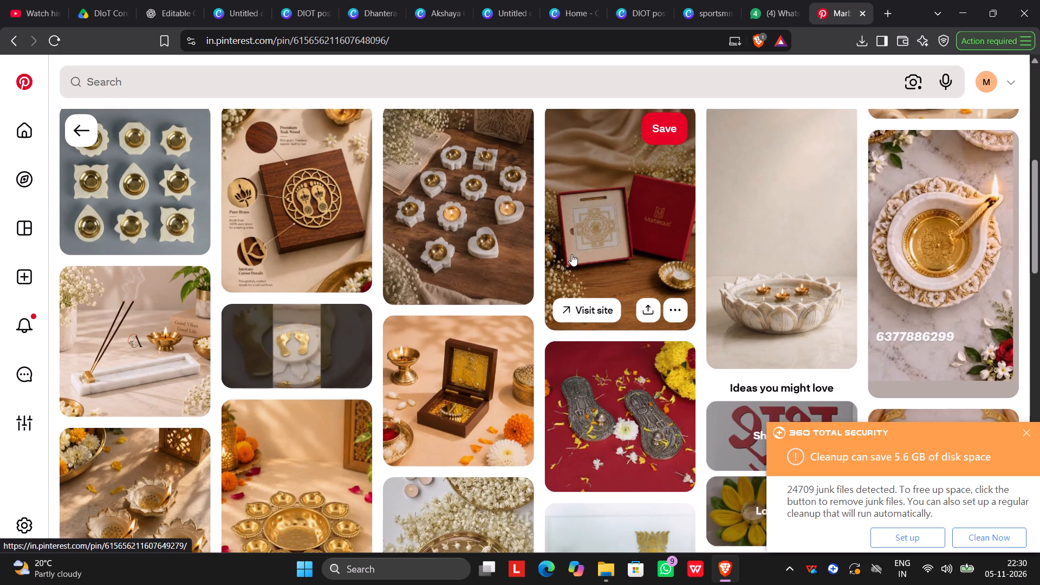
pyautogui.scroll(-6, 571, 254)
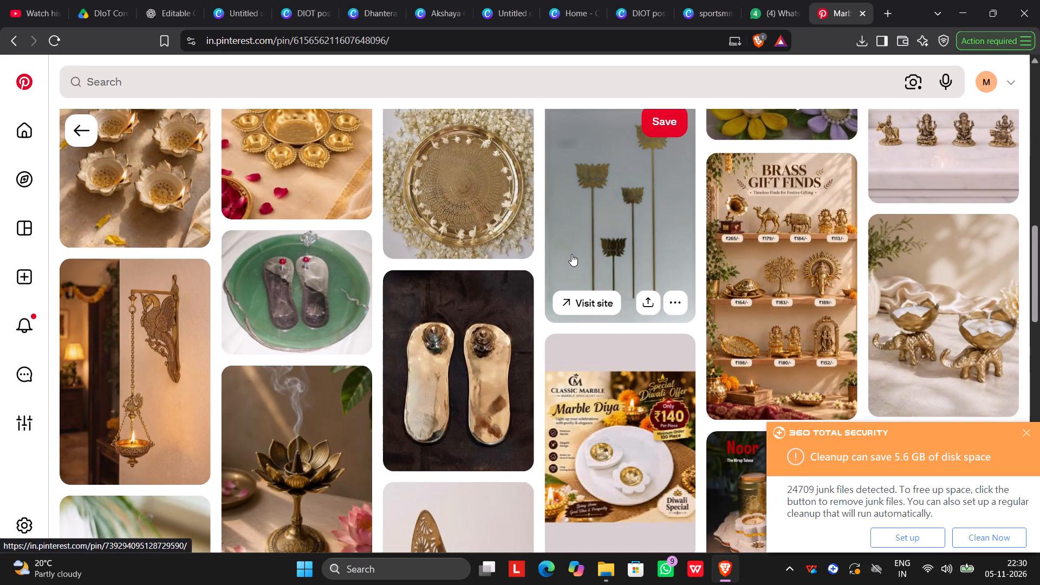
pyautogui.scroll(-3, 571, 254)
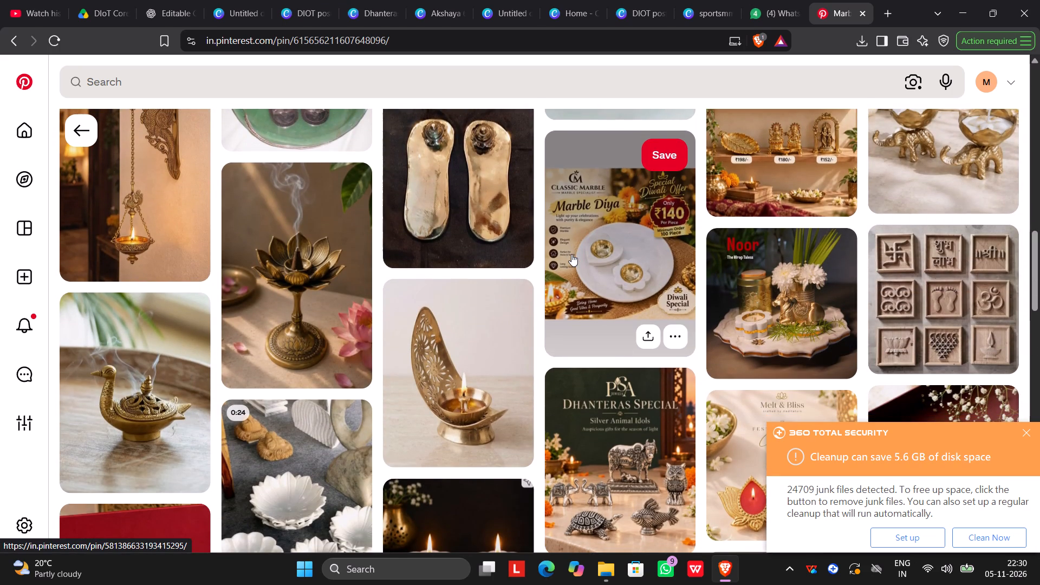
pyautogui.scroll(-2, 571, 254)
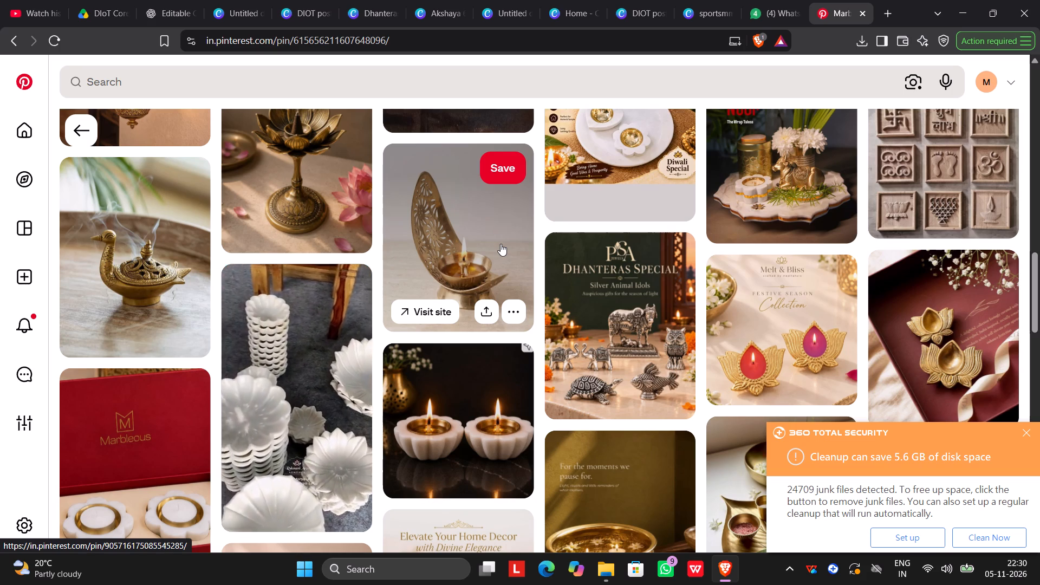
pyautogui.scroll(-6, 500, 244)
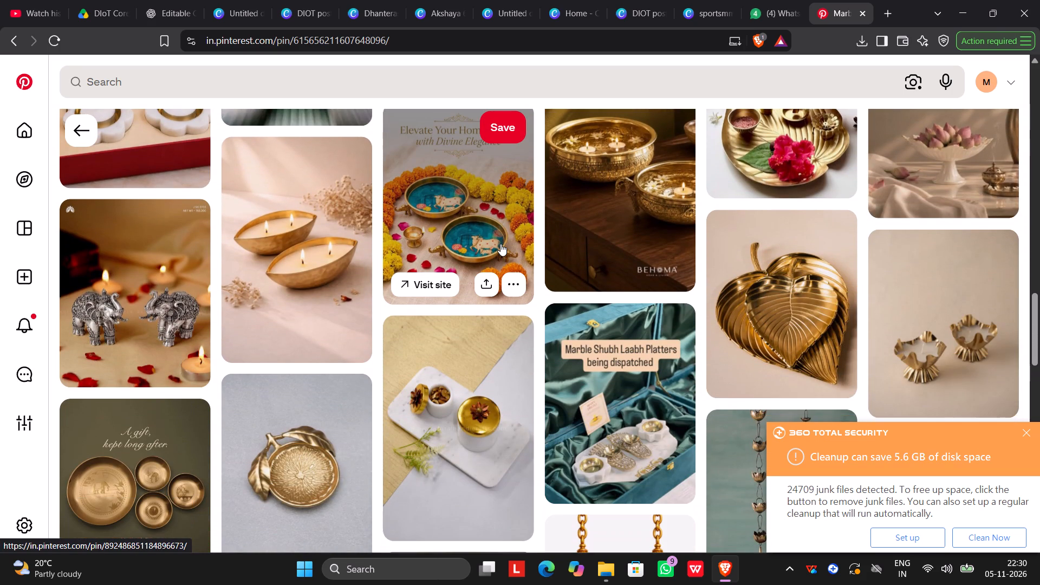
pyautogui.scroll(1, 500, 244)
pyautogui.scroll(-5, 500, 244)
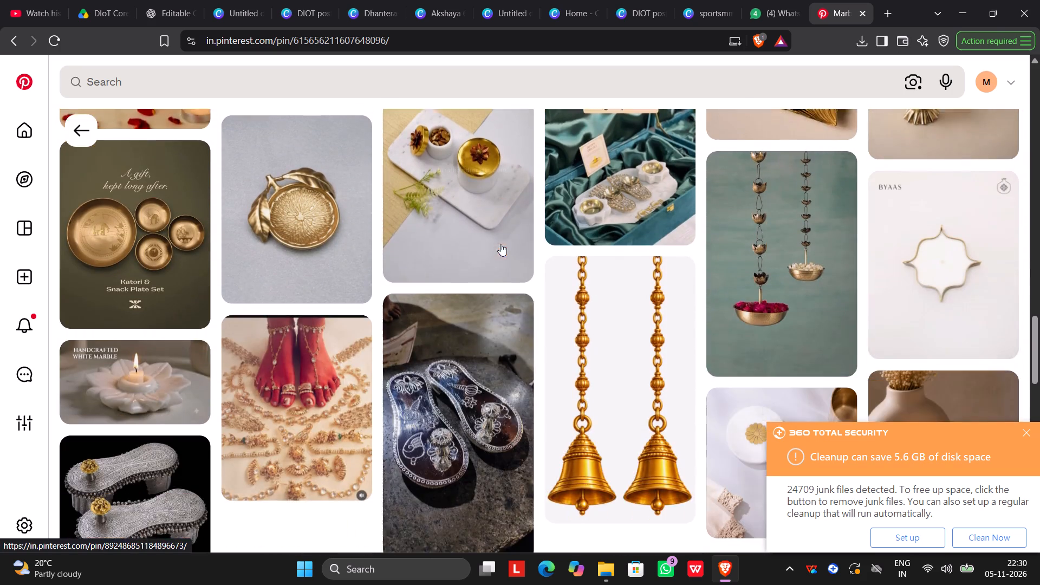
pyautogui.scroll(3, 500, 244)
pyautogui.scroll(-6, 500, 244)
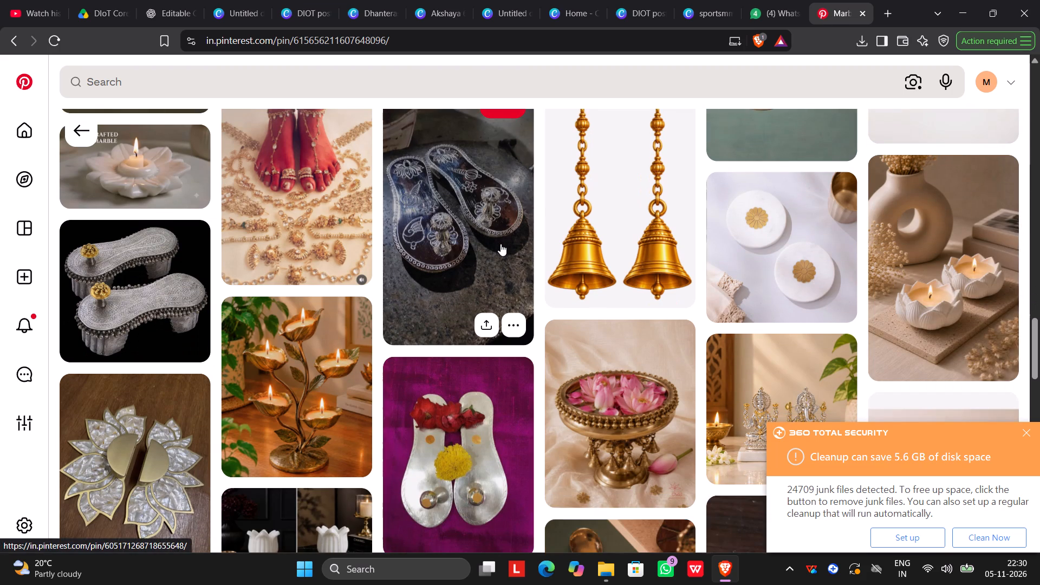
pyautogui.scroll(2, 500, 244)
pyautogui.scroll(-1, 500, 244)
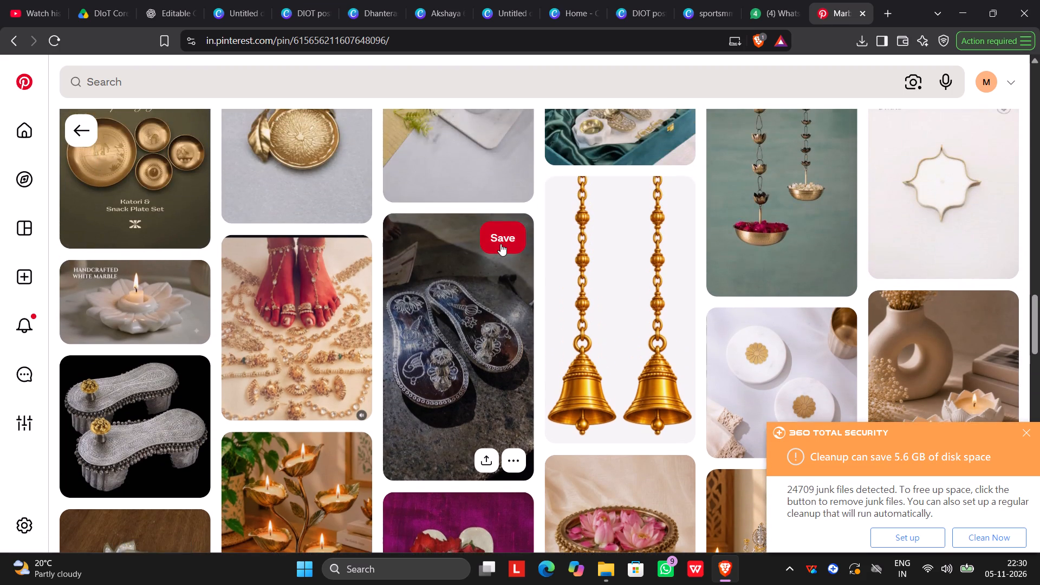
pyautogui.scroll(-3, 500, 244)
pyautogui.scroll(1, 500, 244)
pyautogui.scroll(-2, 500, 244)
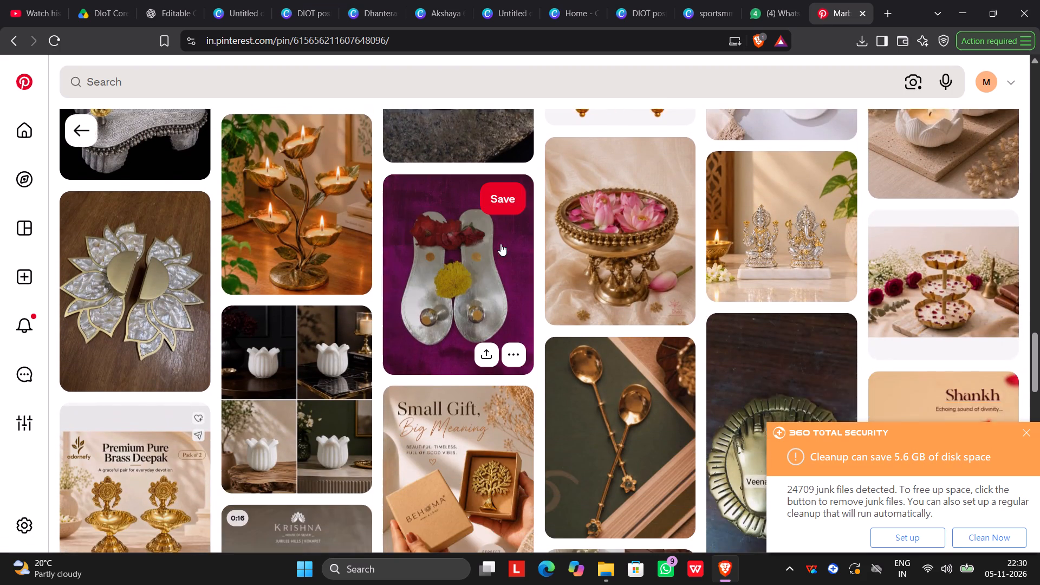
pyautogui.scroll(2, 500, 244)
pyautogui.scroll(-6, 500, 244)
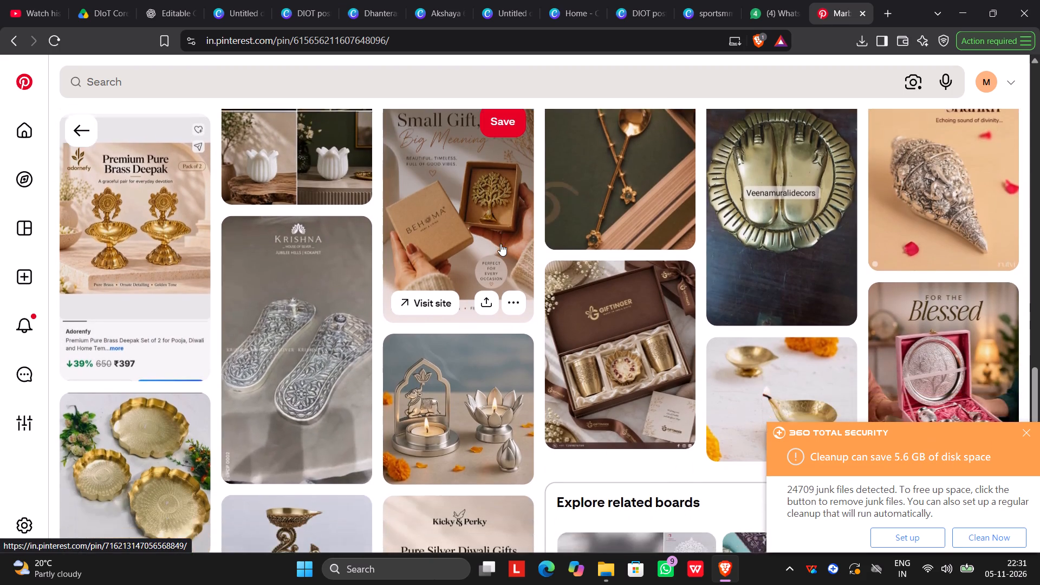
pyautogui.scroll(-6, 500, 244)
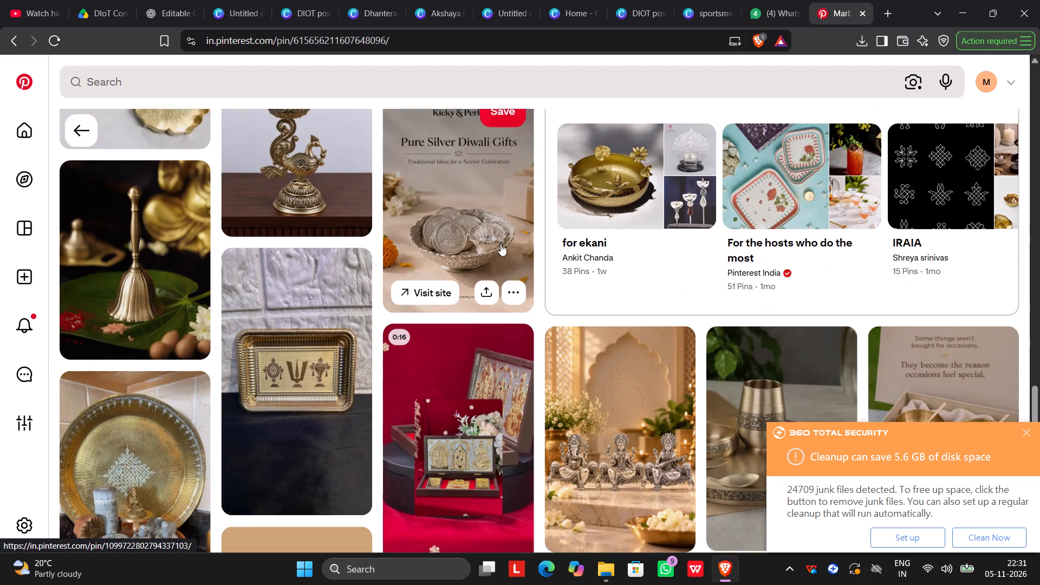
pyautogui.scroll(-5, 500, 244)
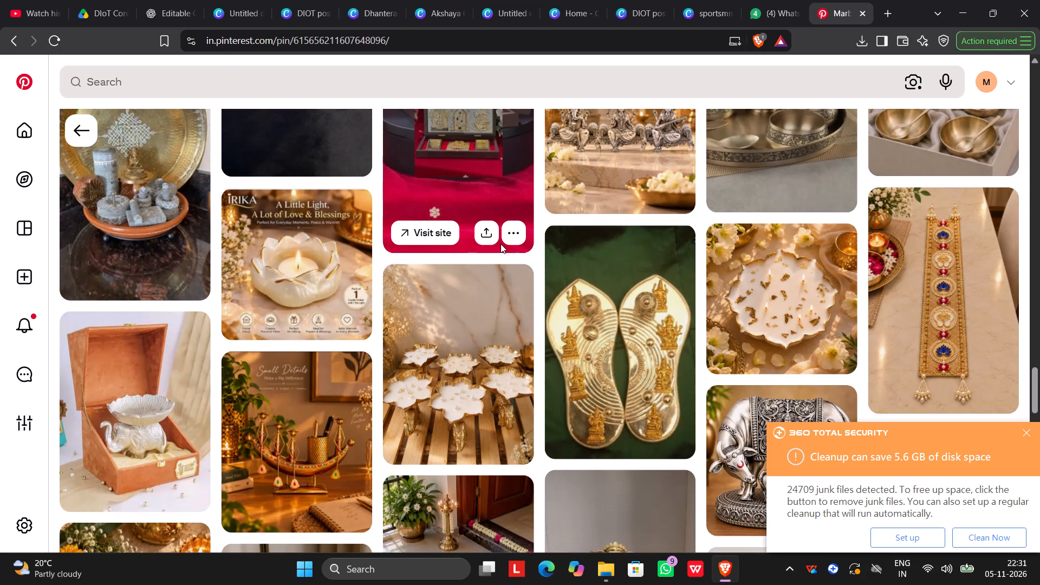
pyautogui.scroll(-2, 500, 244)
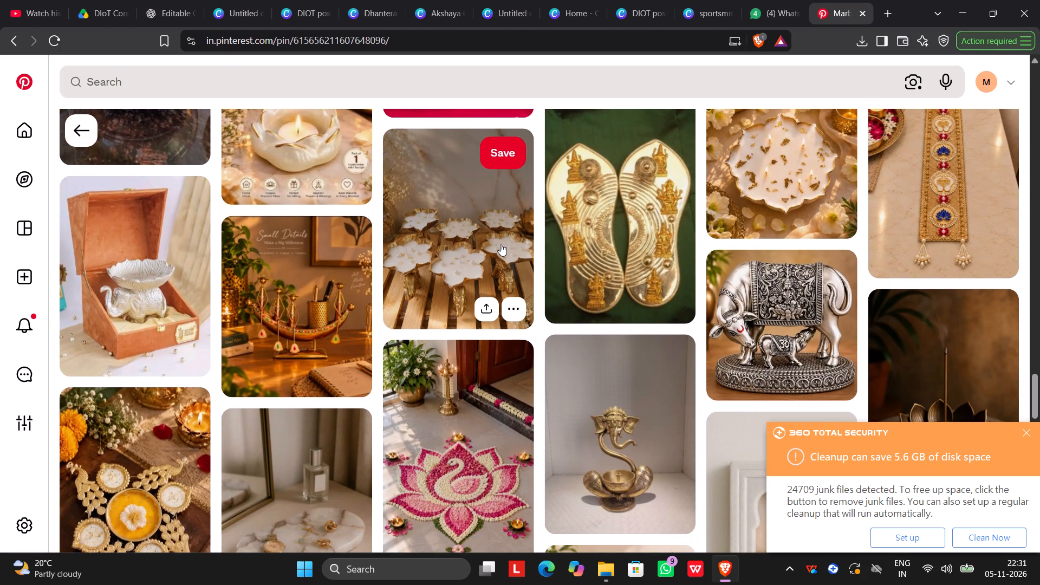
pyautogui.scroll(-2, 500, 244)
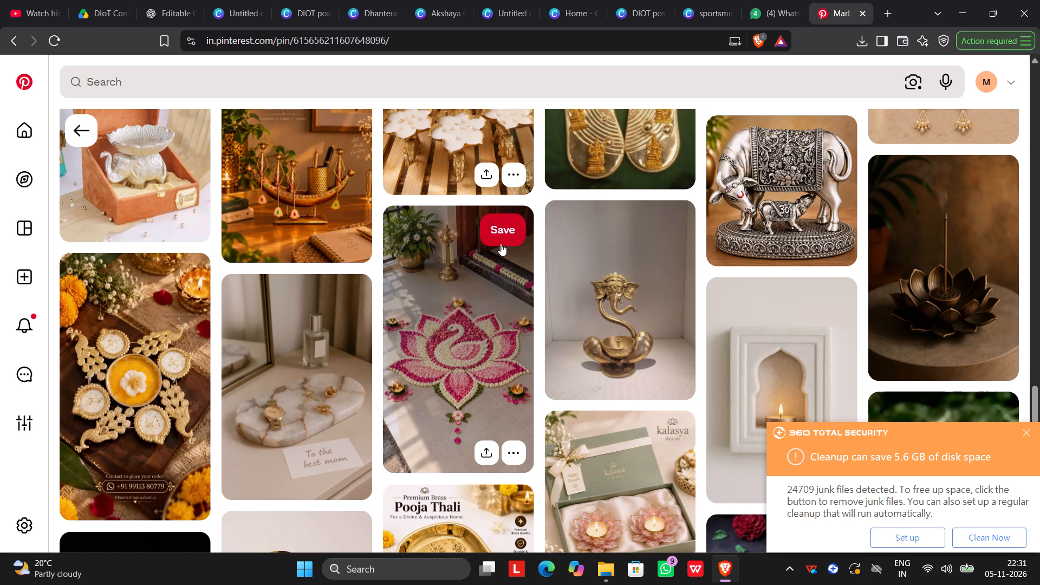
pyautogui.scroll(-4, 500, 244)
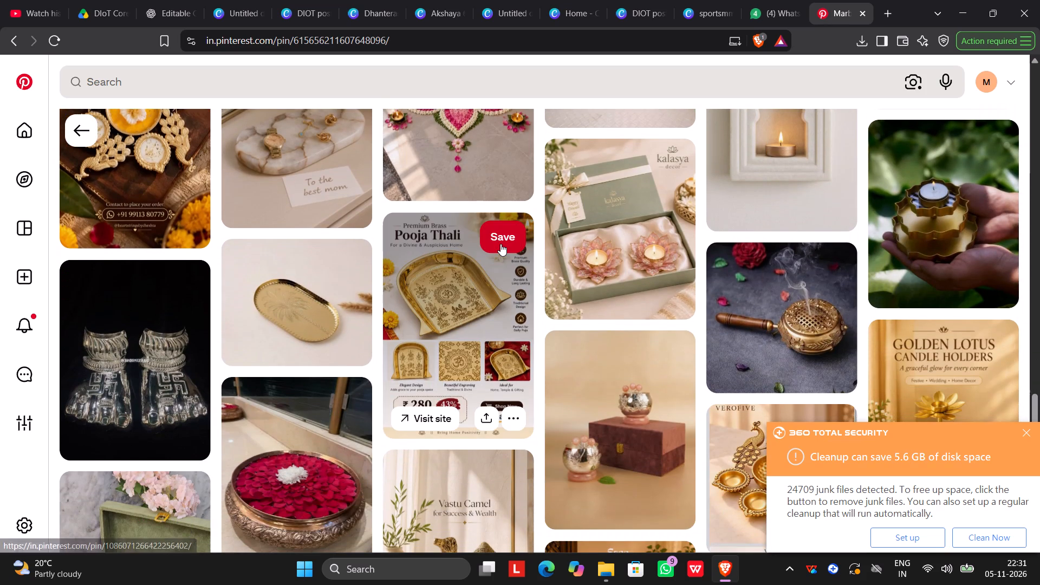
pyautogui.scroll(-3, 500, 244)
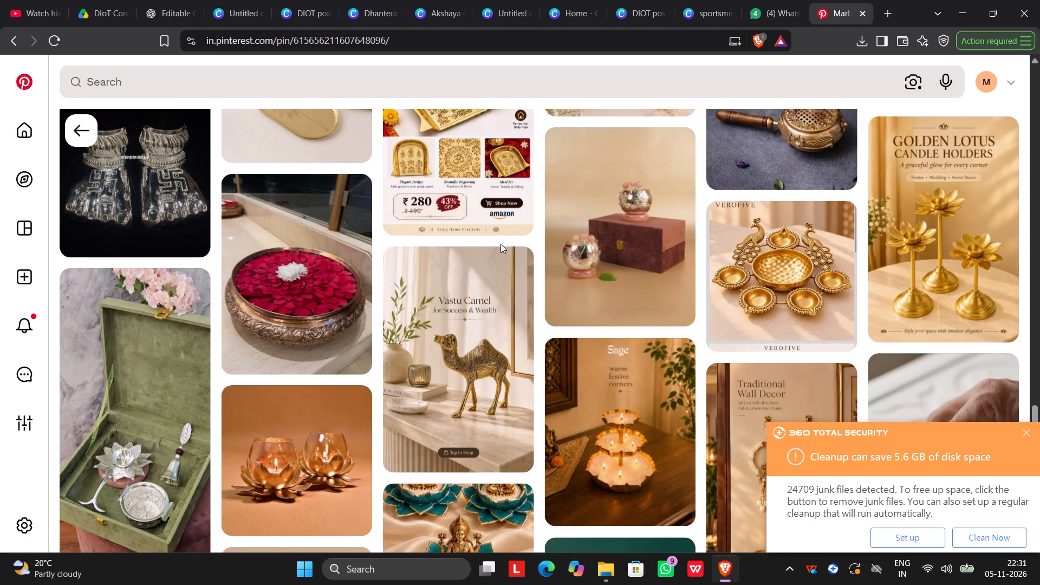
pyautogui.scroll(-2, 500, 244)
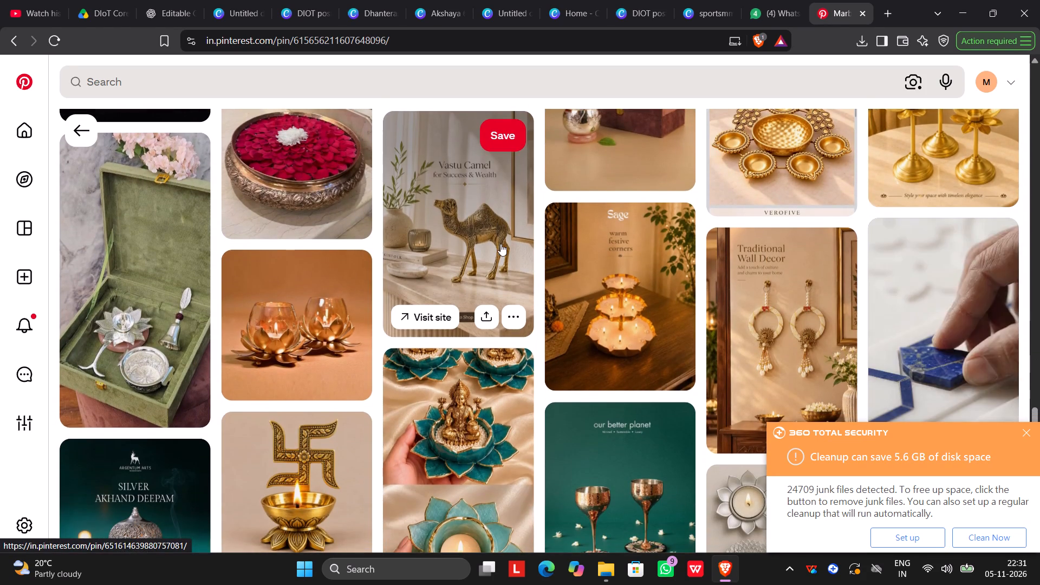
pyautogui.scroll(-1, 333, 315)
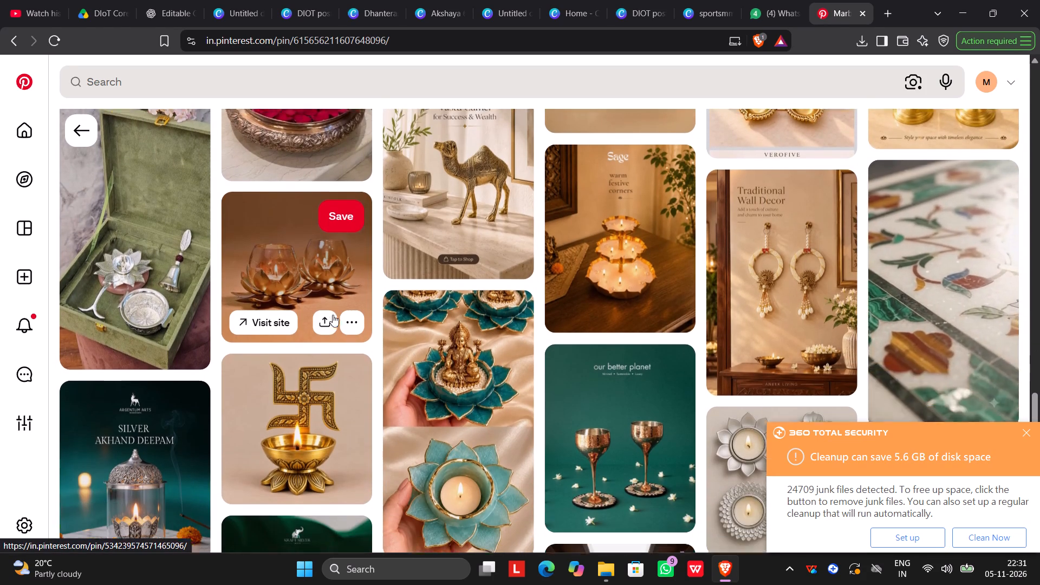
pyautogui.scroll(-2, 621, 251)
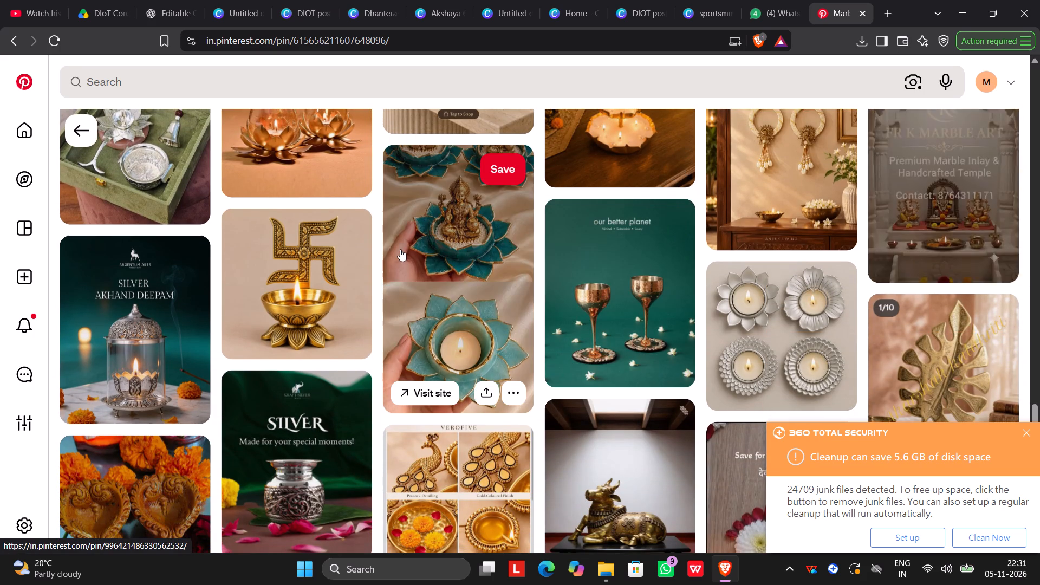
# Open the golden lotus-shaped tealight holder pin and examine its related pins for a minimal festive diya or paduka image.
pyautogui.scroll(3, 400, 249)
pyautogui.click(274, 293)
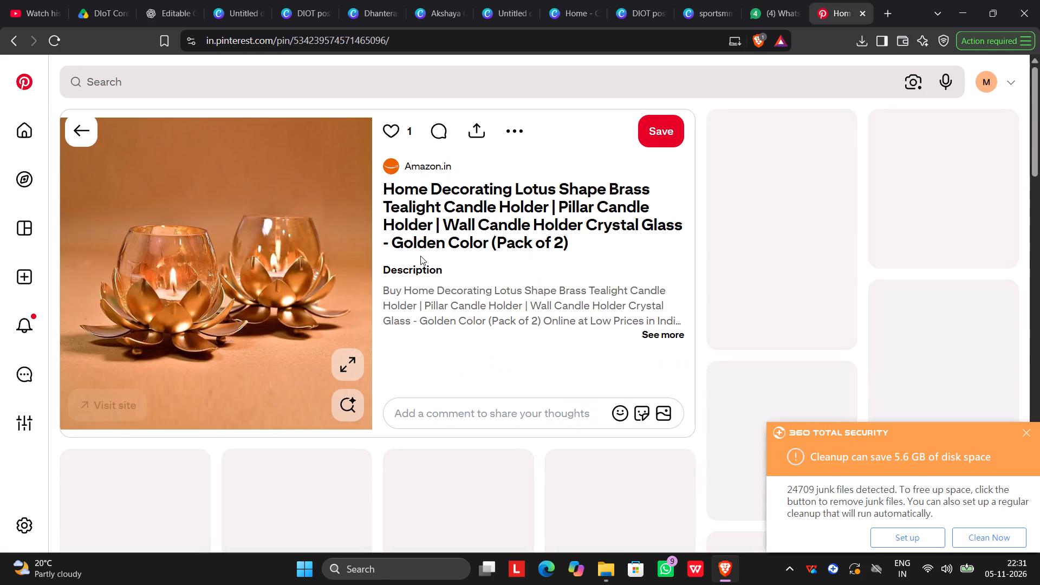
pyautogui.scroll(-2, 420, 256)
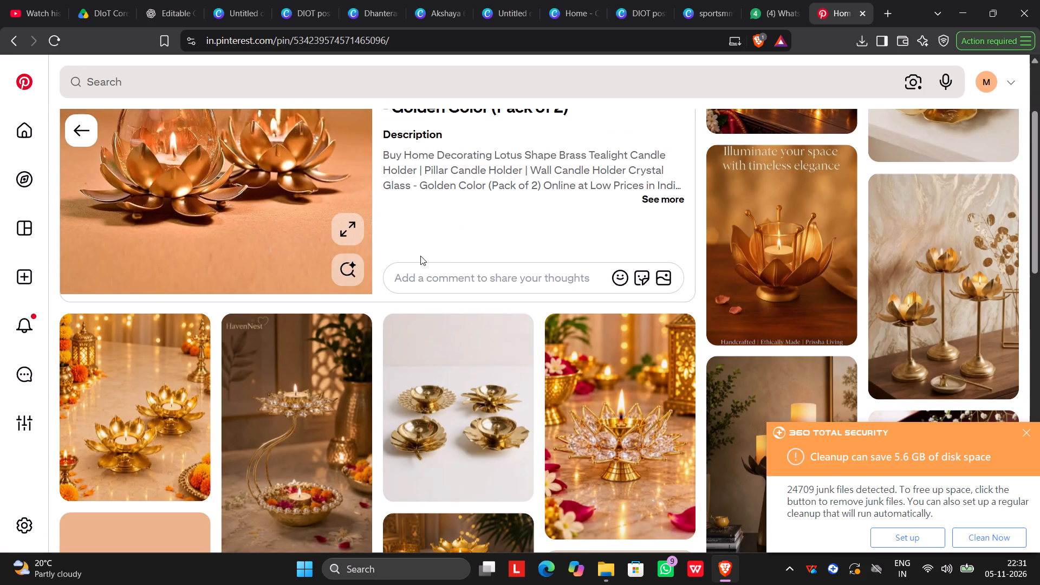
pyautogui.scroll(-5, 420, 256)
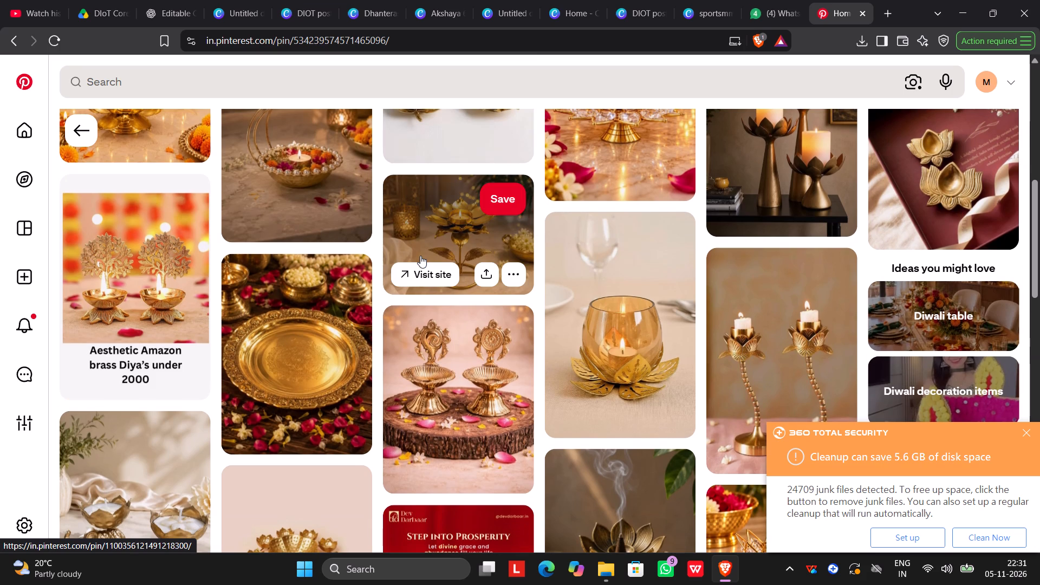
pyautogui.scroll(-4, 420, 256)
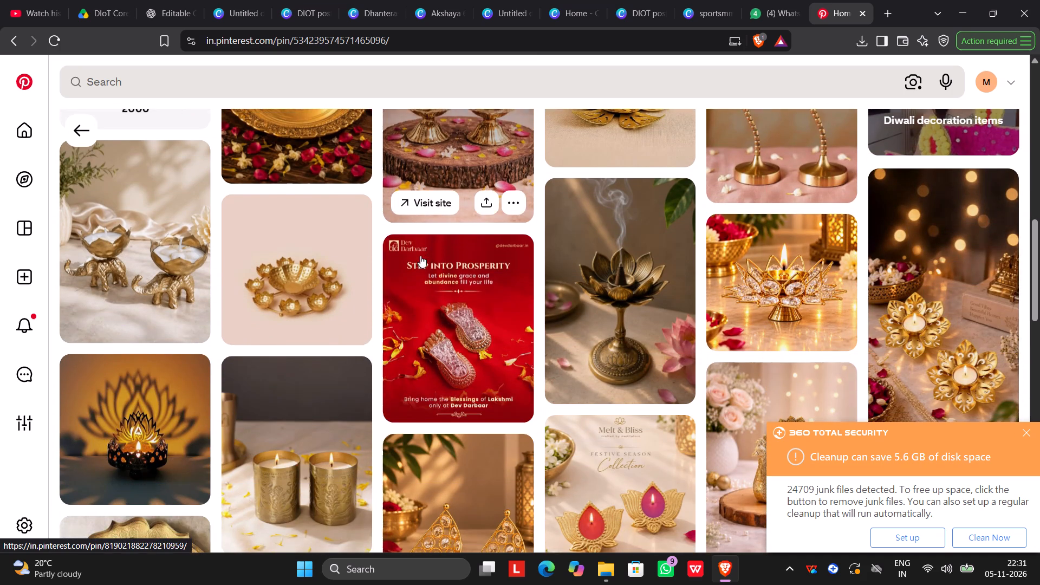
pyautogui.scroll(-3, 419, 265)
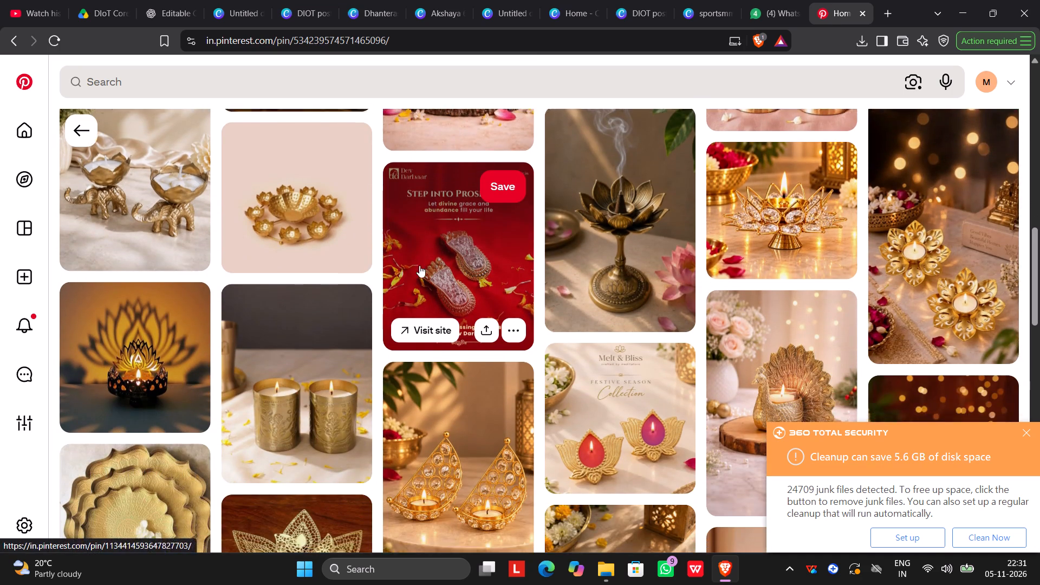
pyautogui.scroll(-6, 419, 265)
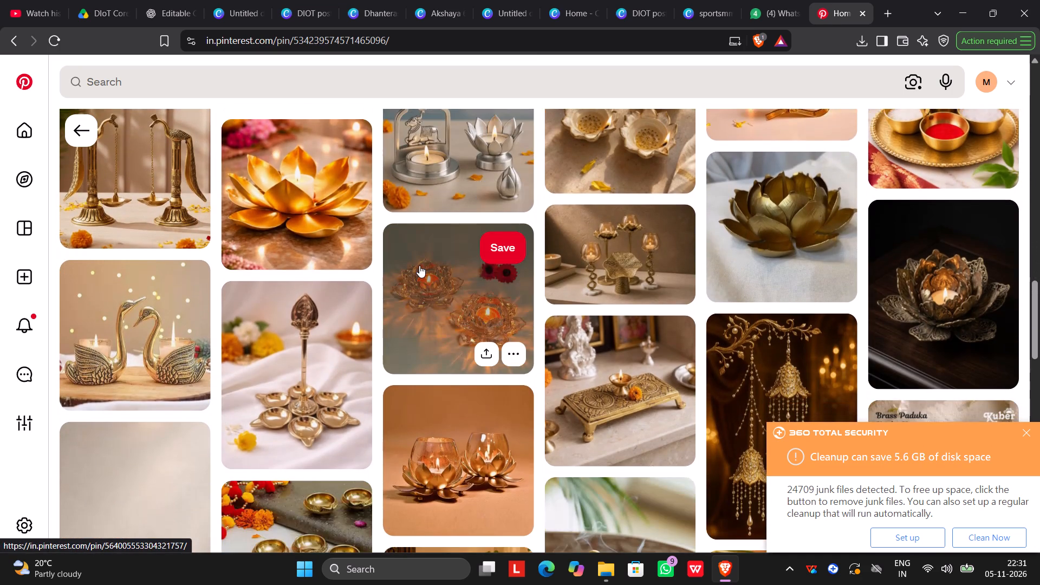
pyautogui.scroll(-6, 419, 265)
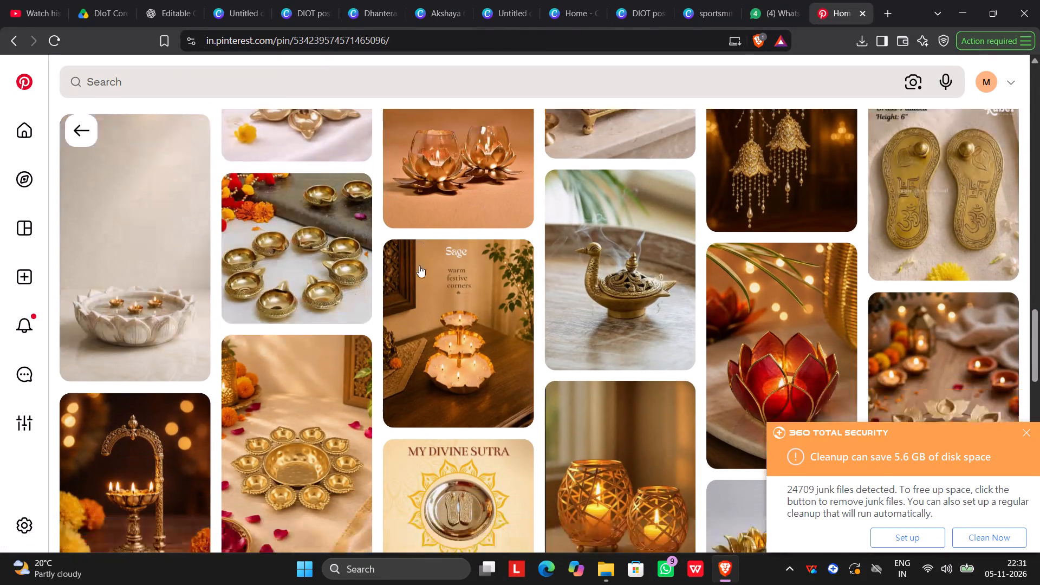
pyautogui.scroll(-1, 419, 265)
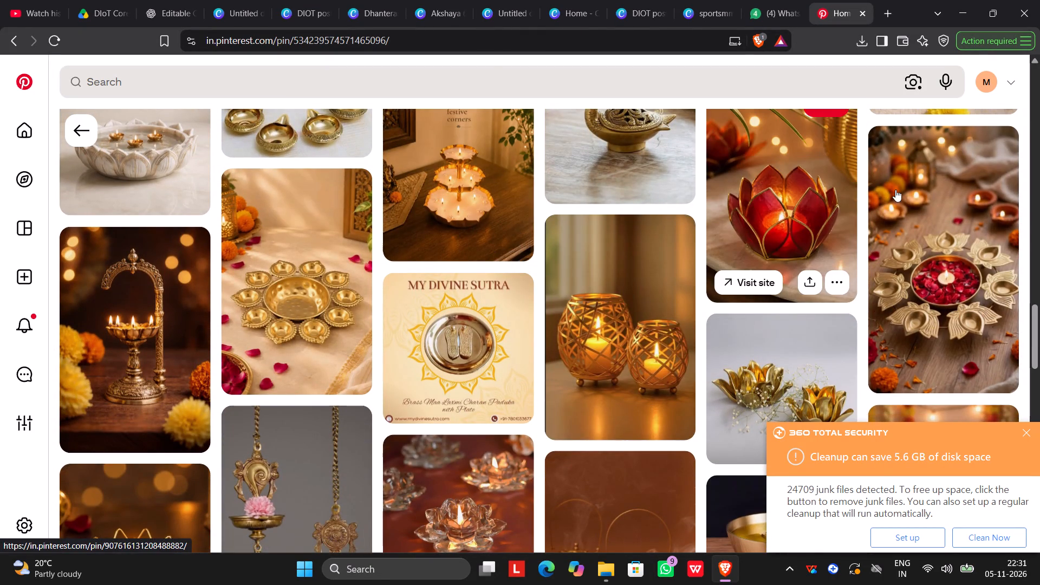
pyautogui.scroll(-3, 720, 212)
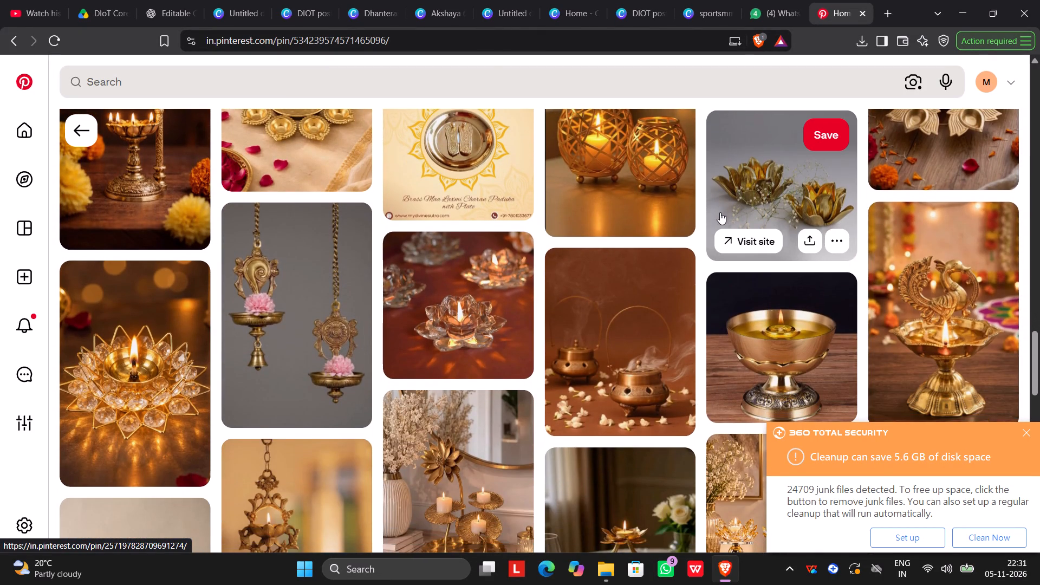
pyautogui.scroll(-1, 610, 248)
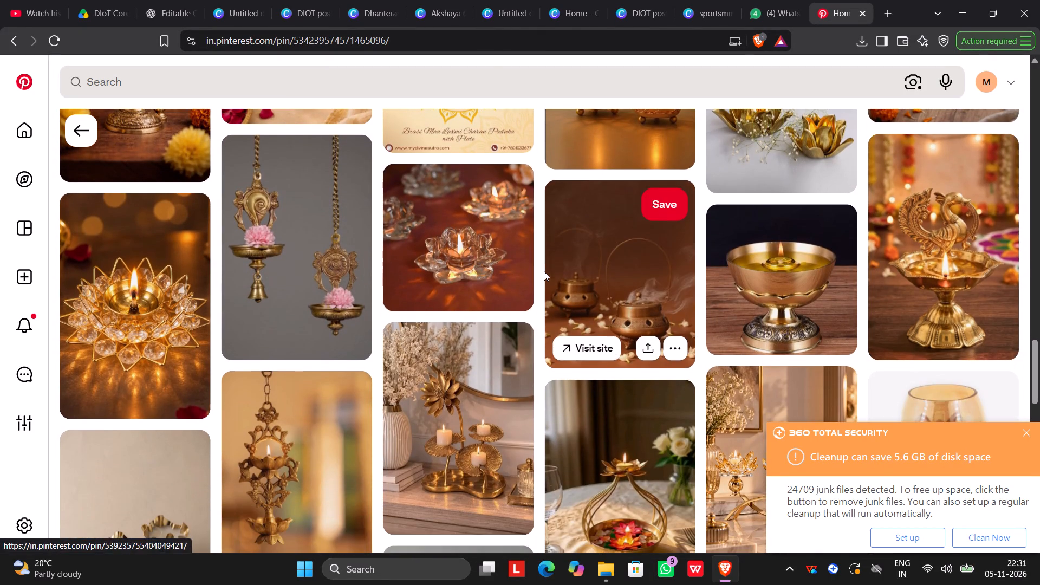
pyautogui.scroll(-2, 544, 271)
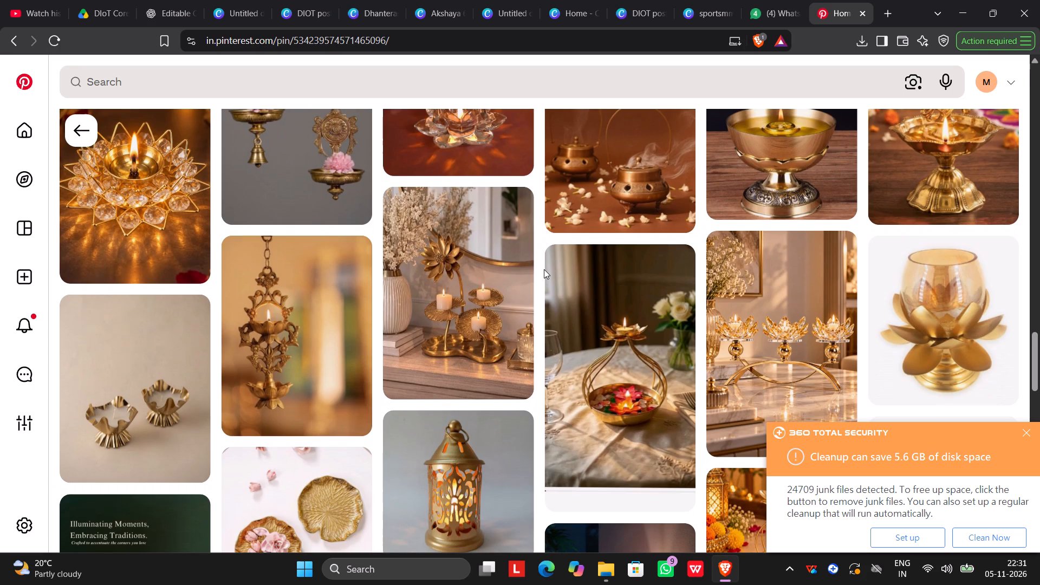
pyautogui.scroll(2, 544, 269)
pyautogui.scroll(-5, 544, 269)
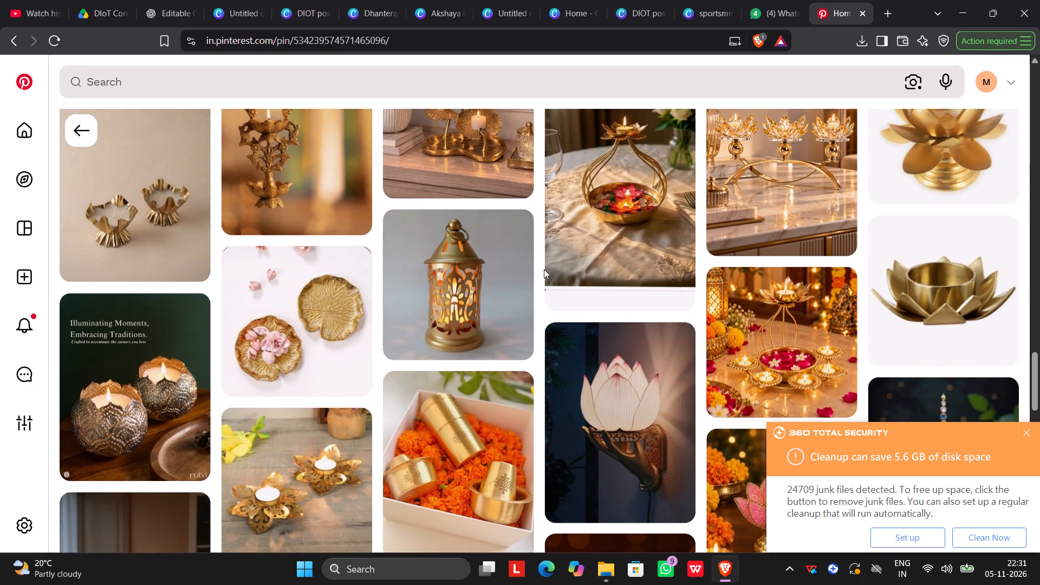
pyautogui.scroll(-4, 544, 269)
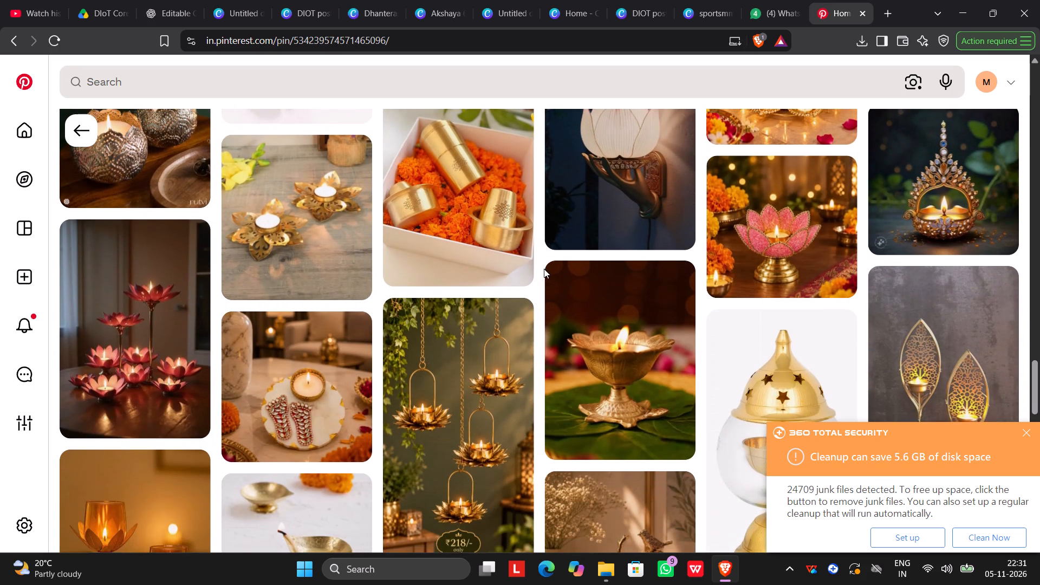
pyautogui.scroll(3, 544, 269)
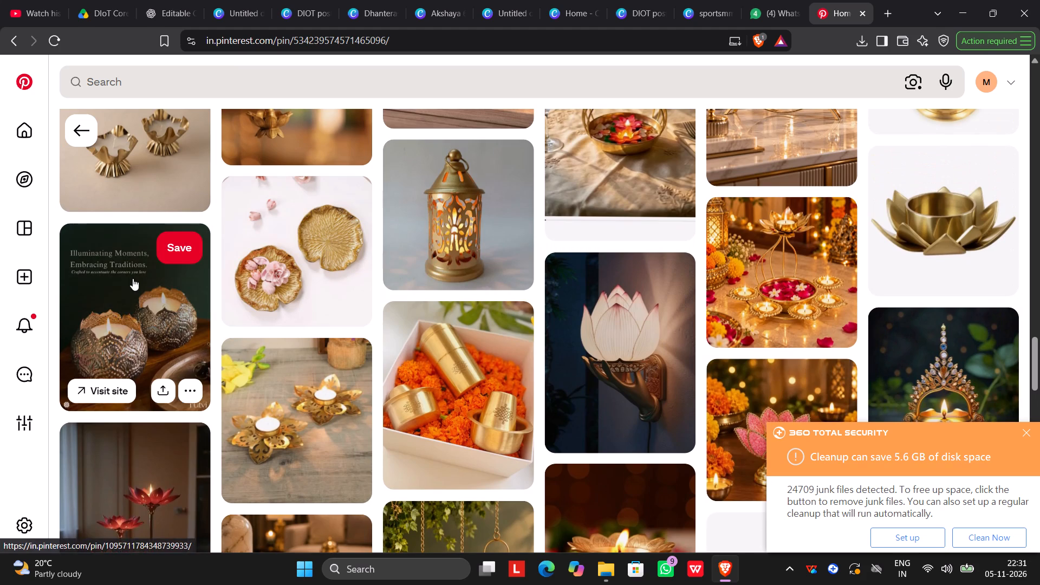
# Open the "Illuminating Moments, Embracing Traditions" candle pin and try to download its image to the Downloads folder under the suggested name.
pyautogui.click(133, 278)
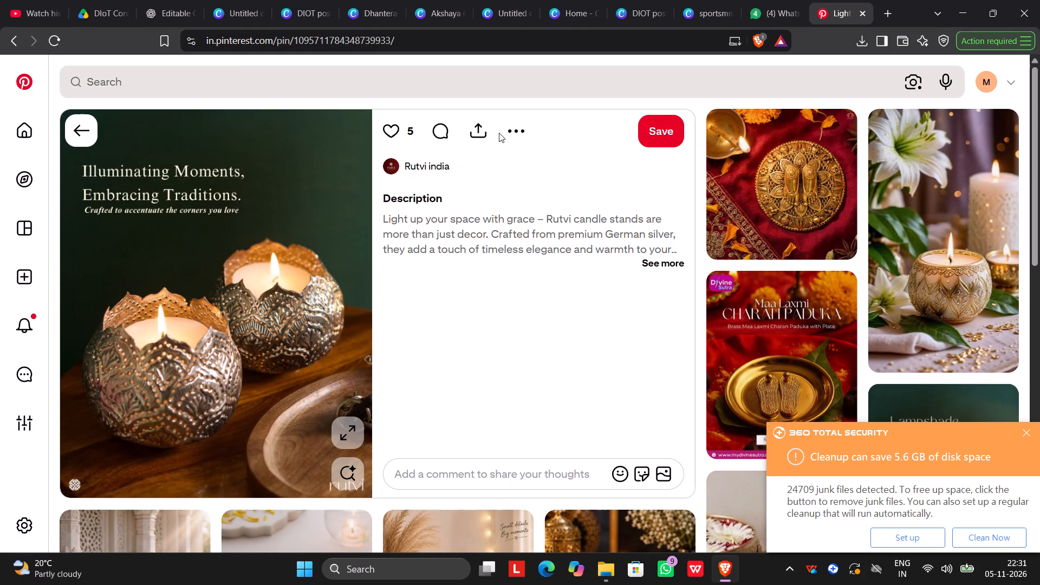
pyautogui.click(511, 128)
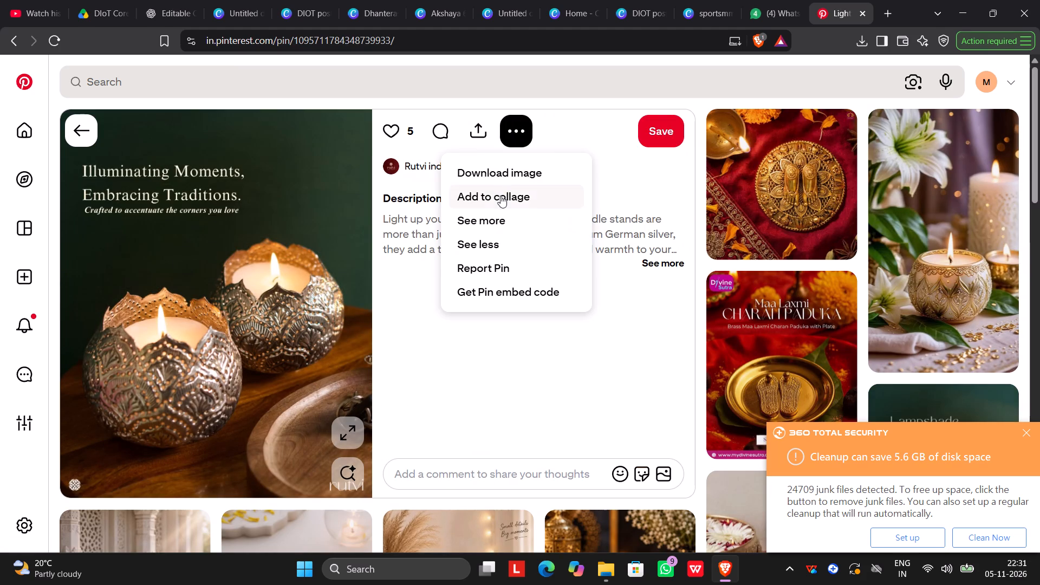
pyautogui.click(506, 180)
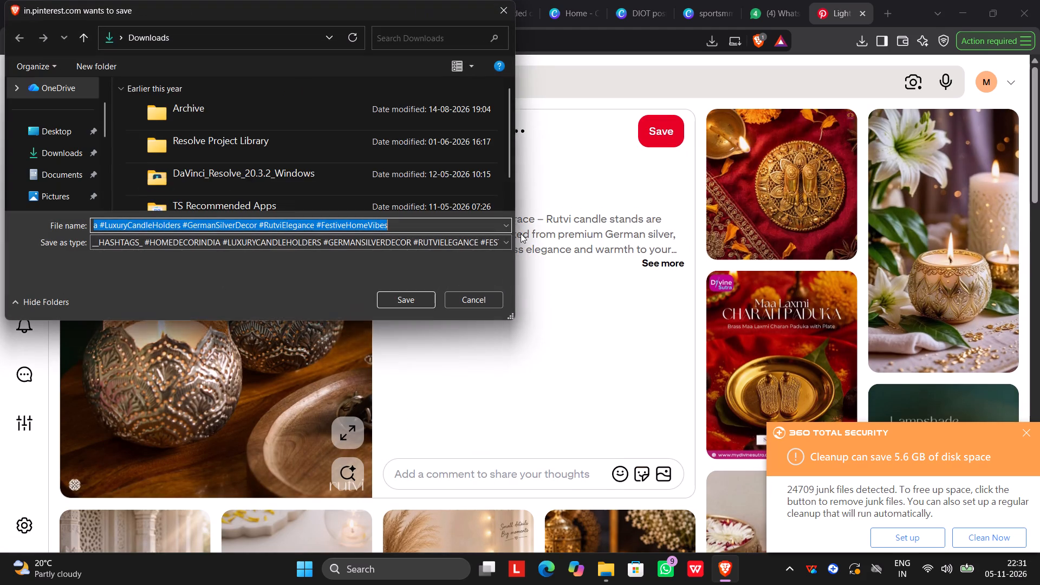
pyautogui.scroll(-1, 521, 233)
pyautogui.click(74, 149)
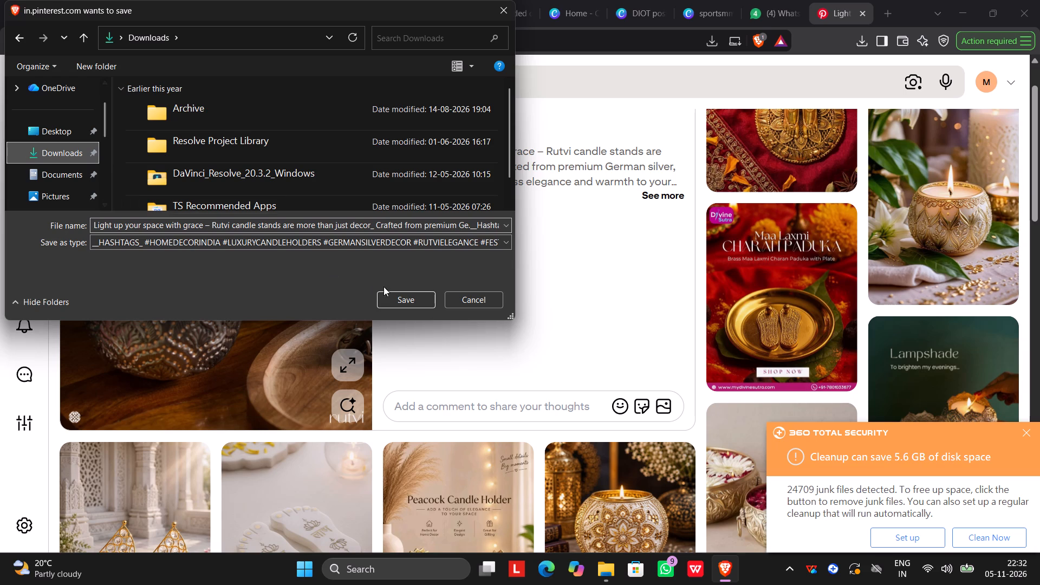
pyautogui.click(399, 296)
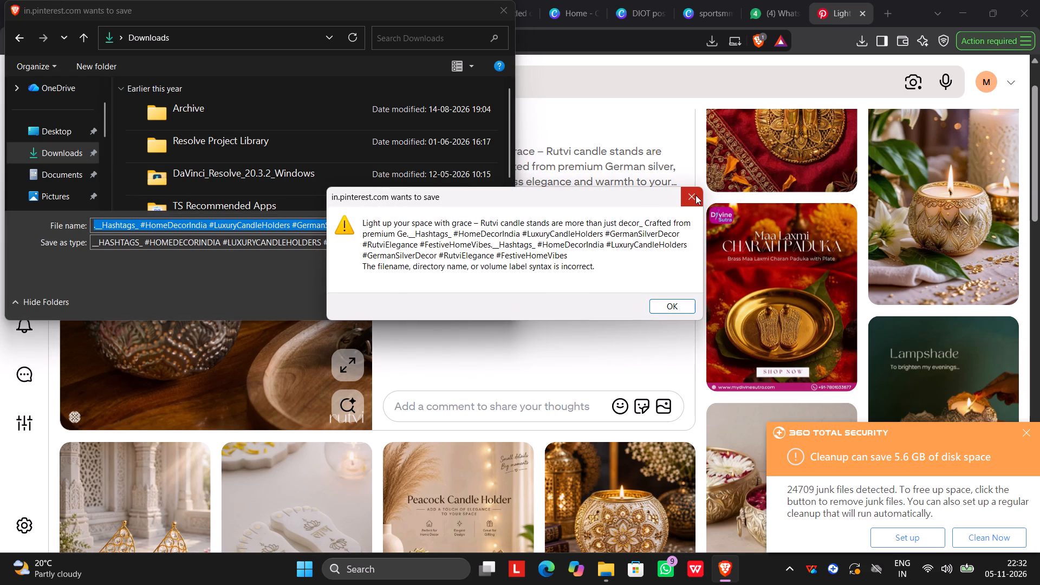
pyautogui.click(693, 193)
# Replace the long suggested file name with "DSFGERe" and save the candle image to the Downloads folder.
pyautogui.press('BackSpace')
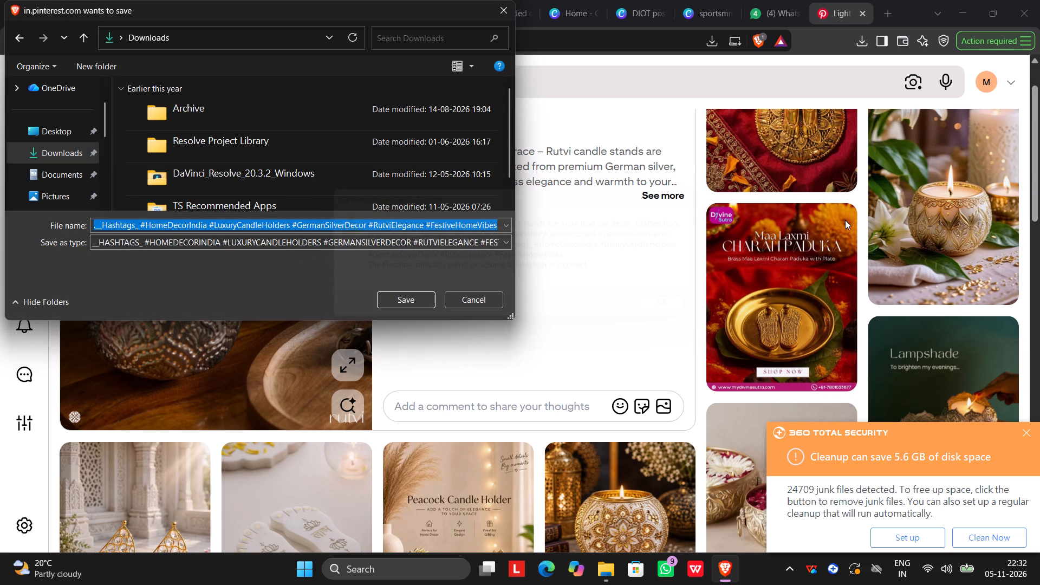
pyautogui.click(459, 229)
pyautogui.tripleClick(463, 229)
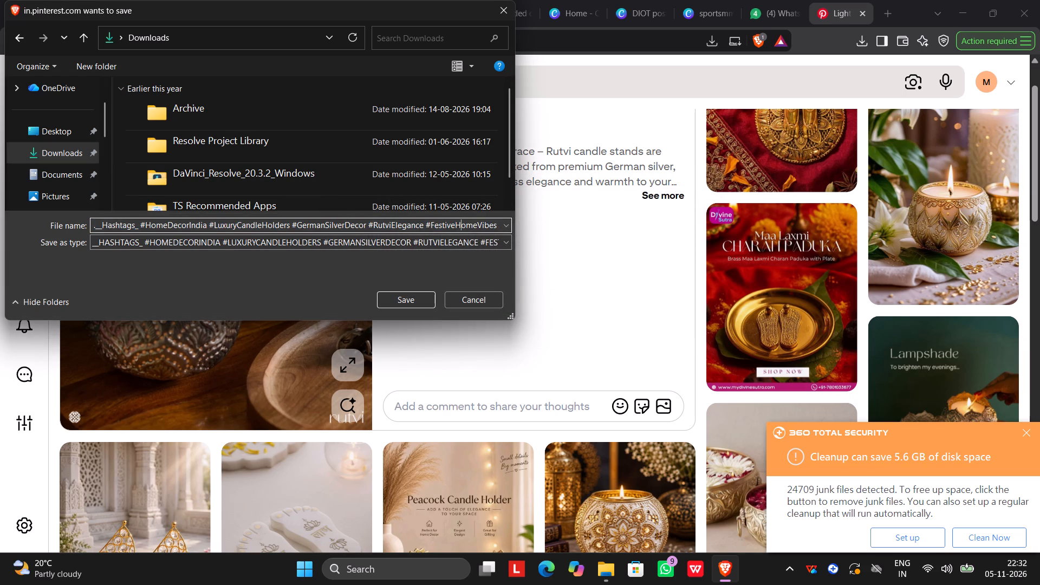
pyautogui.click(464, 228)
pyautogui.hotkey('shift', 'a')
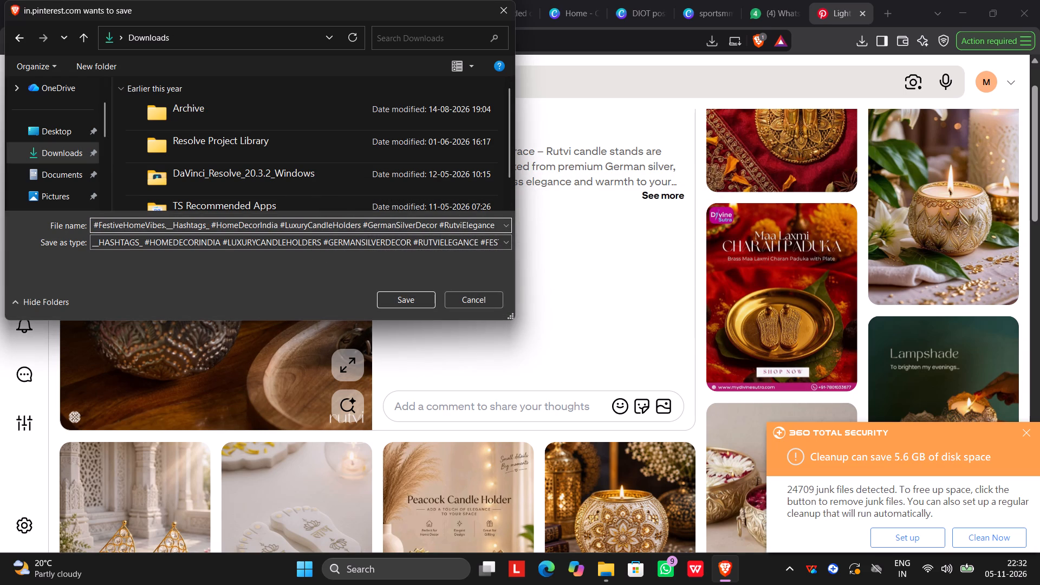
pyautogui.hotkey('shift', 'a')
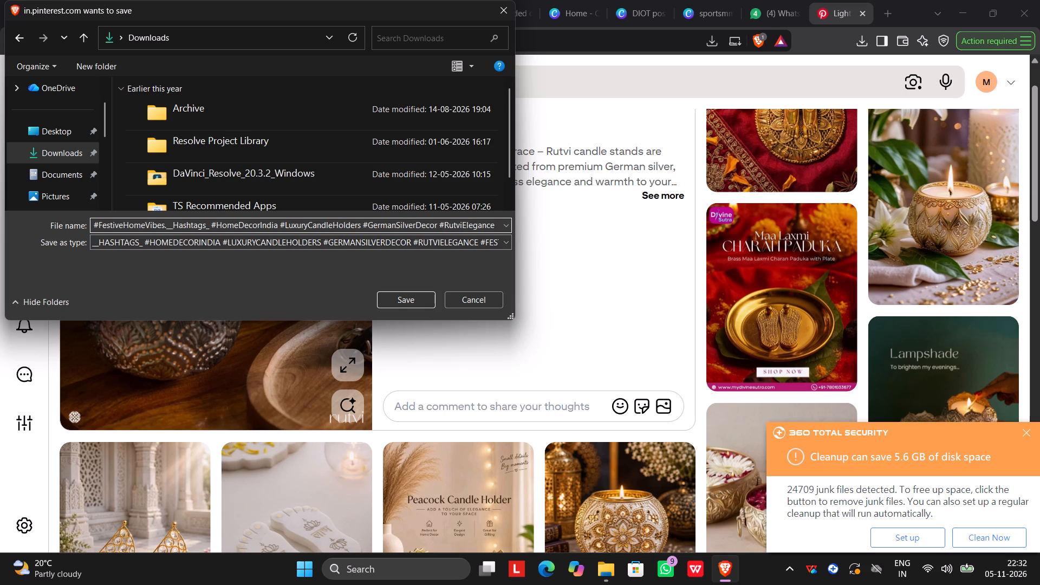
pyautogui.doubleClick(409, 226)
pyautogui.hotkey('shift', 'a')
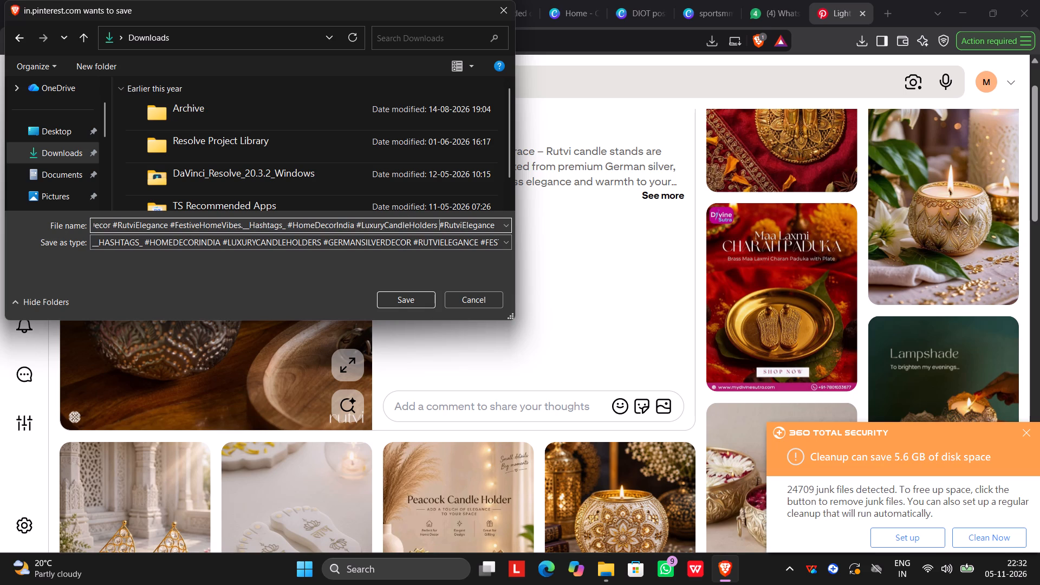
pyautogui.moveTo(492, 225); pyautogui.dragTo(356, 187)
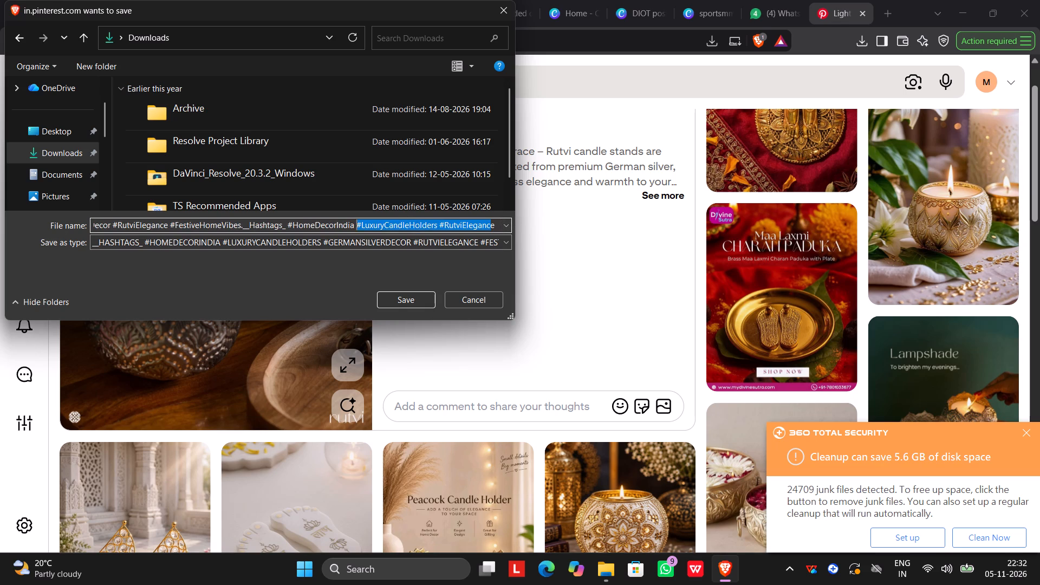
pyautogui.moveTo(356, 187); pyautogui.dragTo(63, 154)
pyautogui.press('BackSpace')
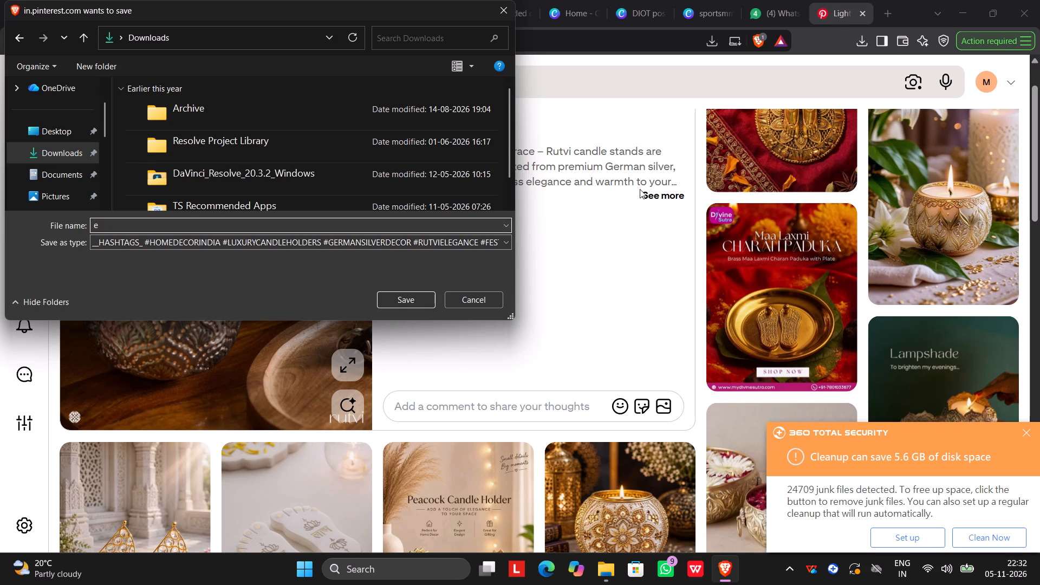
pyautogui.write('DSFGER')
pyautogui.click(419, 295)
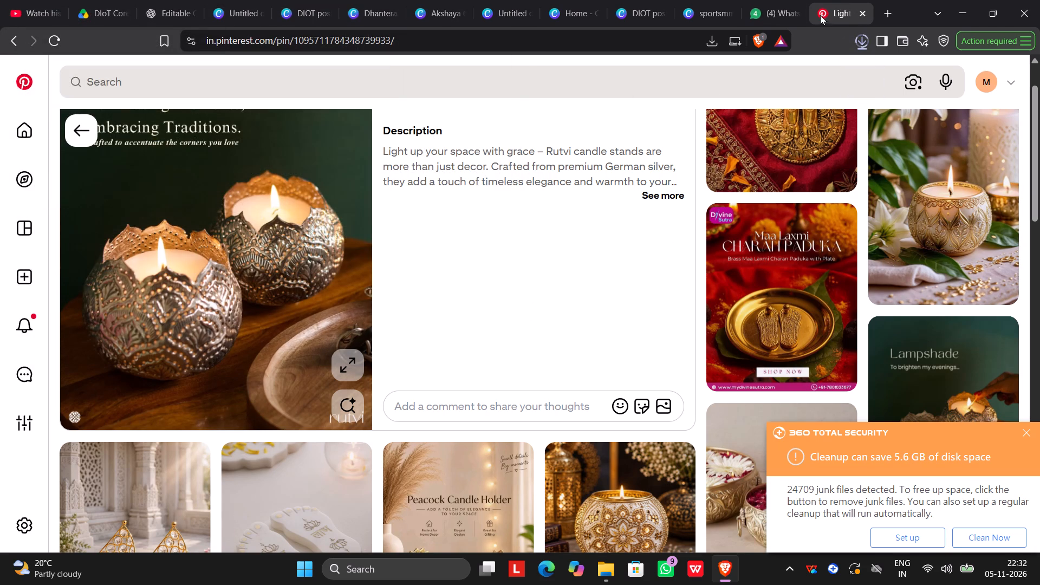
# Examine the candle pin's related pins for a minimal festive image suited to the Dhanteras poster.
pyautogui.scroll(-3, 838, 229)
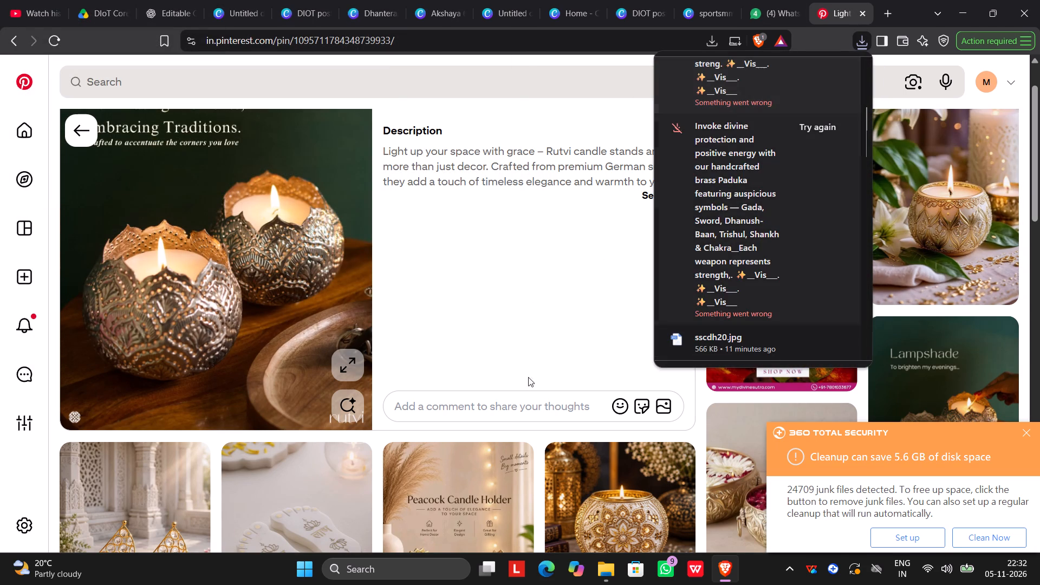
pyautogui.scroll(-3, 410, 387)
pyautogui.scroll(-2, 464, 359)
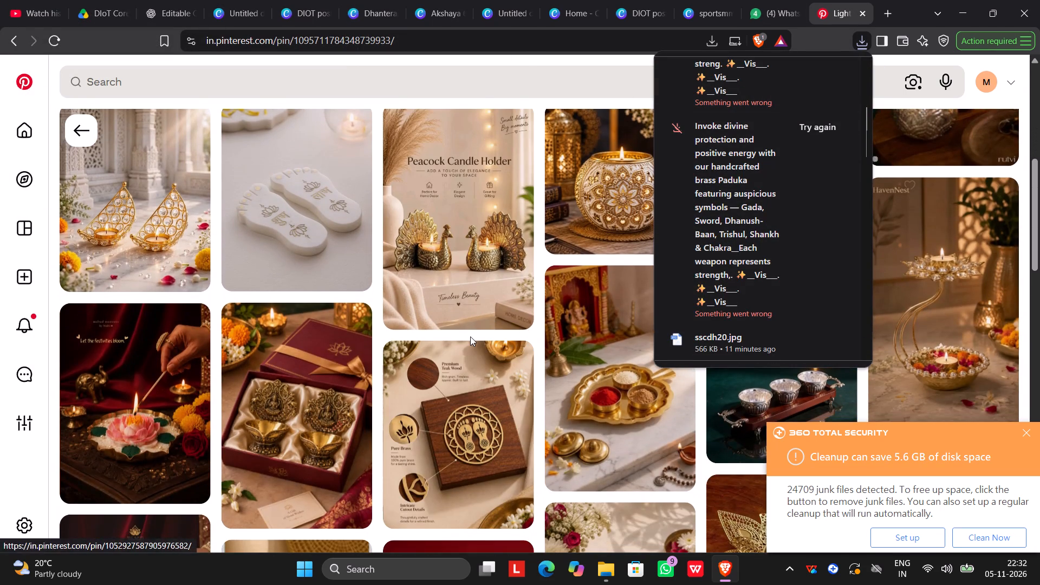
pyautogui.scroll(-2, 295, 203)
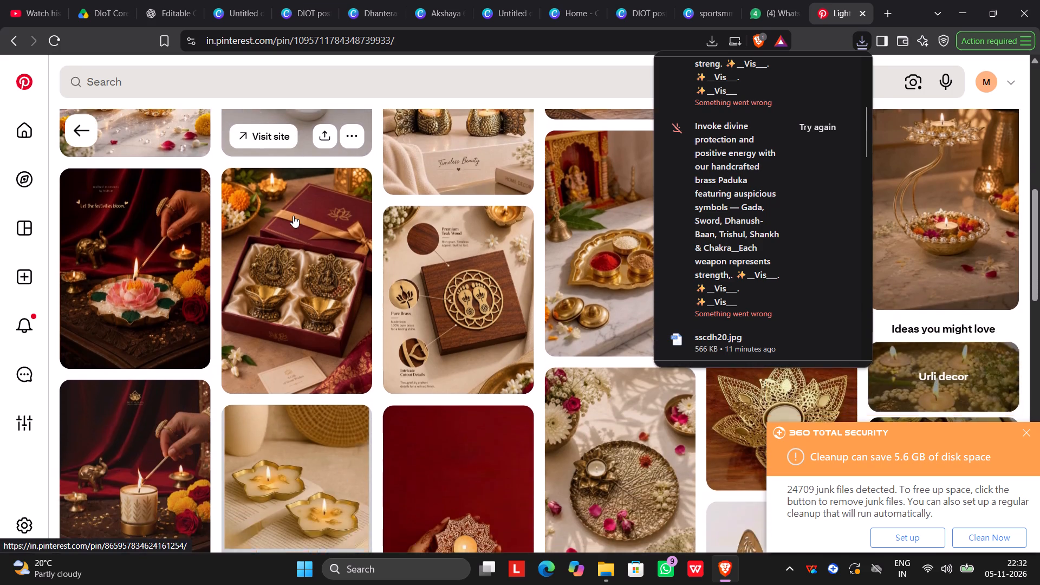
pyautogui.scroll(-6, 291, 235)
pyautogui.scroll(-4, 379, 235)
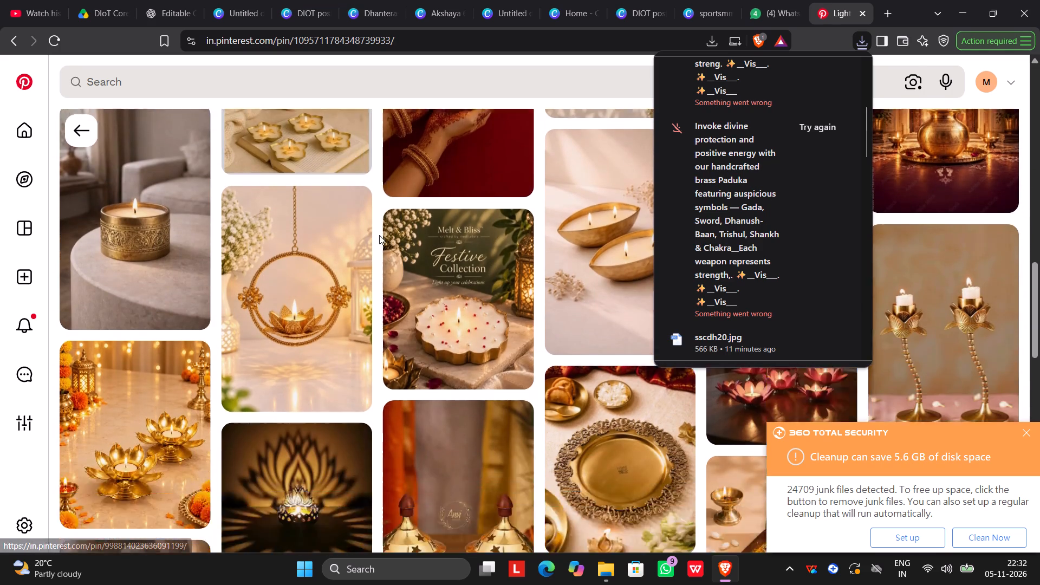
pyautogui.scroll(-3, 379, 235)
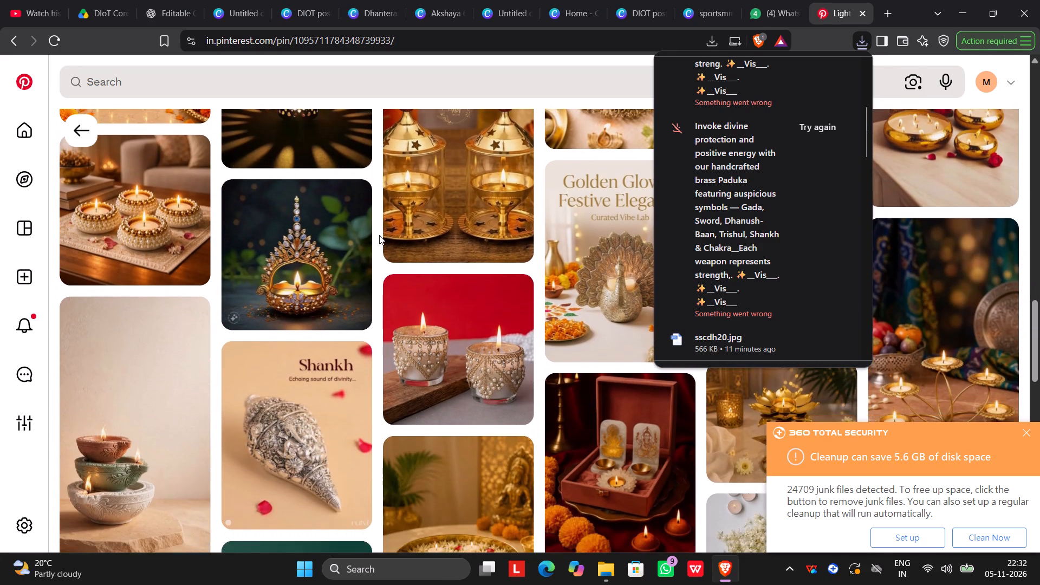
pyautogui.scroll(3, 379, 235)
pyautogui.scroll(-4, 379, 235)
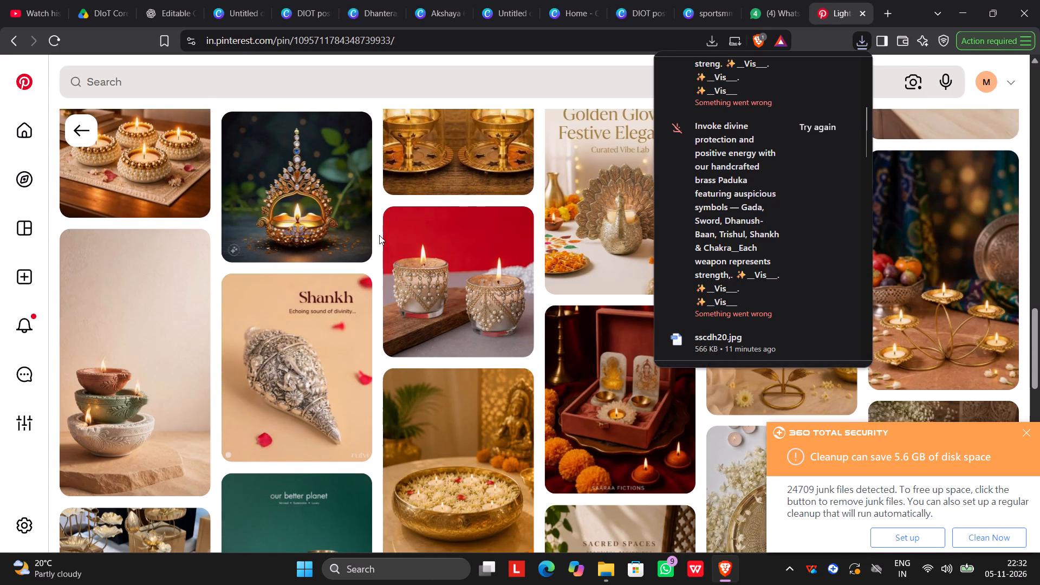
pyautogui.scroll(-3, 379, 235)
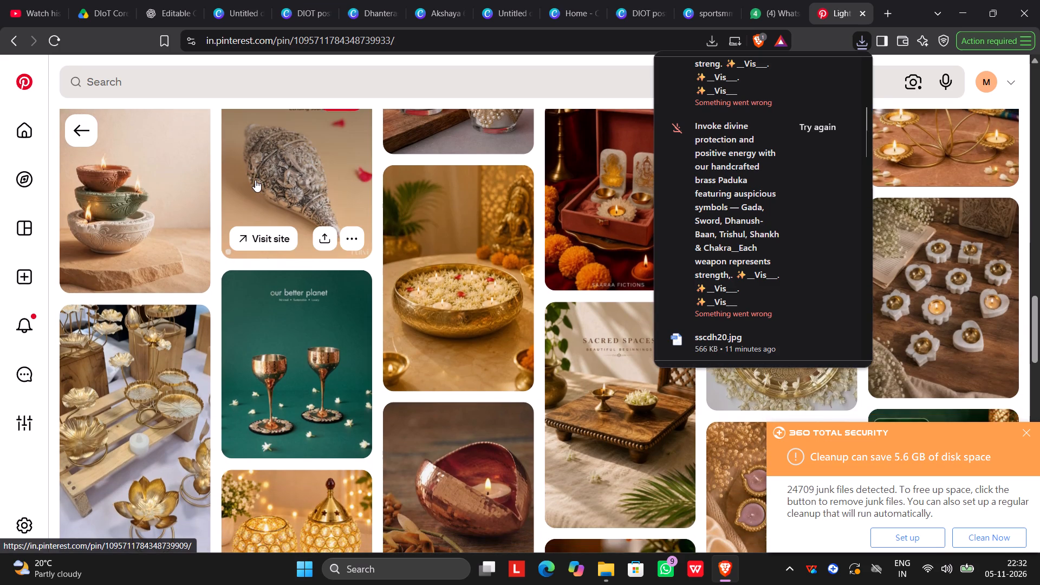
pyautogui.scroll(-5, 256, 180)
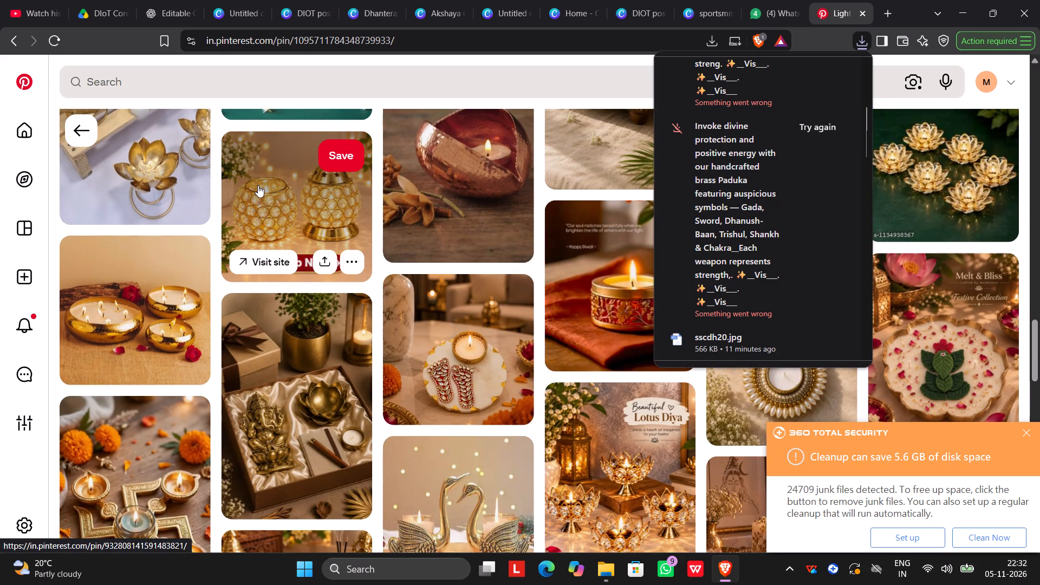
pyautogui.scroll(-3, 258, 186)
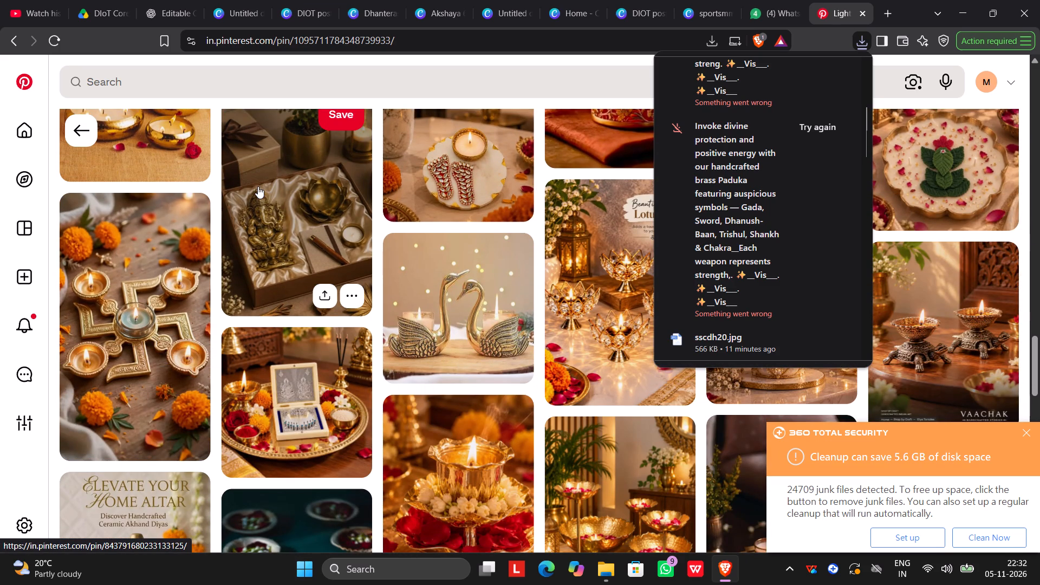
pyautogui.scroll(-3, 258, 186)
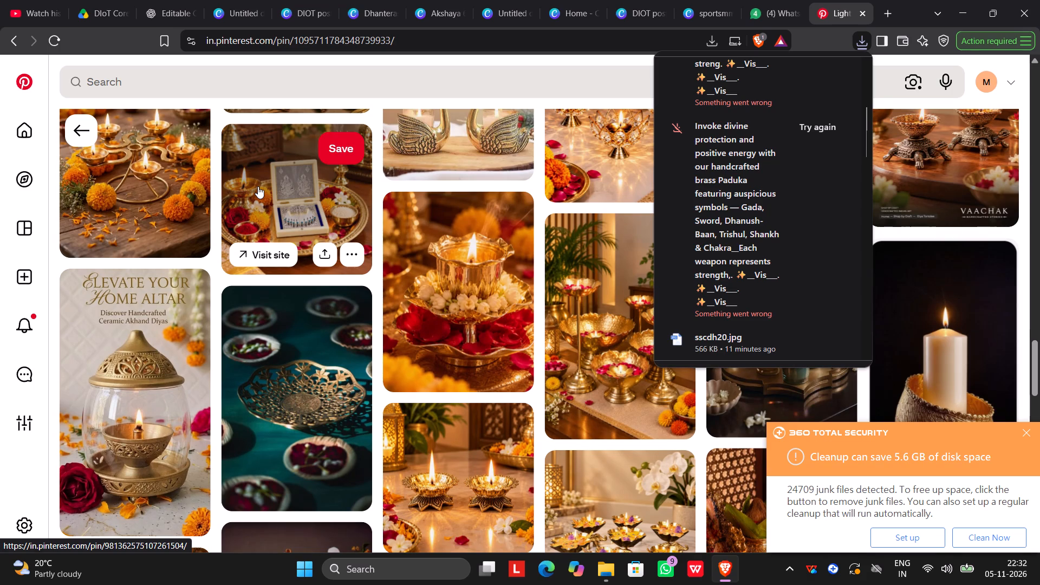
pyautogui.scroll(-3, 258, 186)
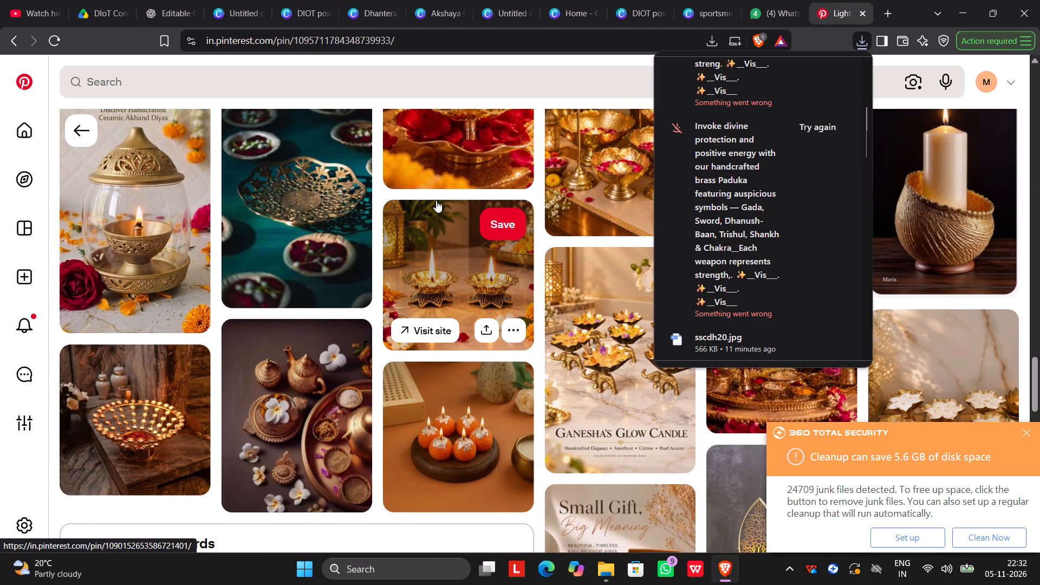
pyautogui.scroll(7, 436, 200)
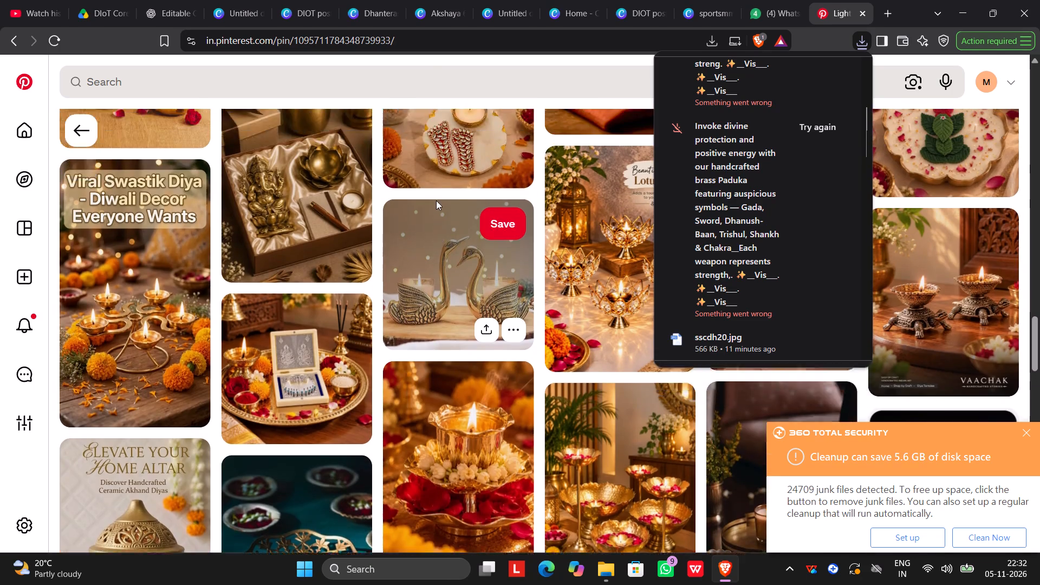
pyautogui.scroll(4, 436, 200)
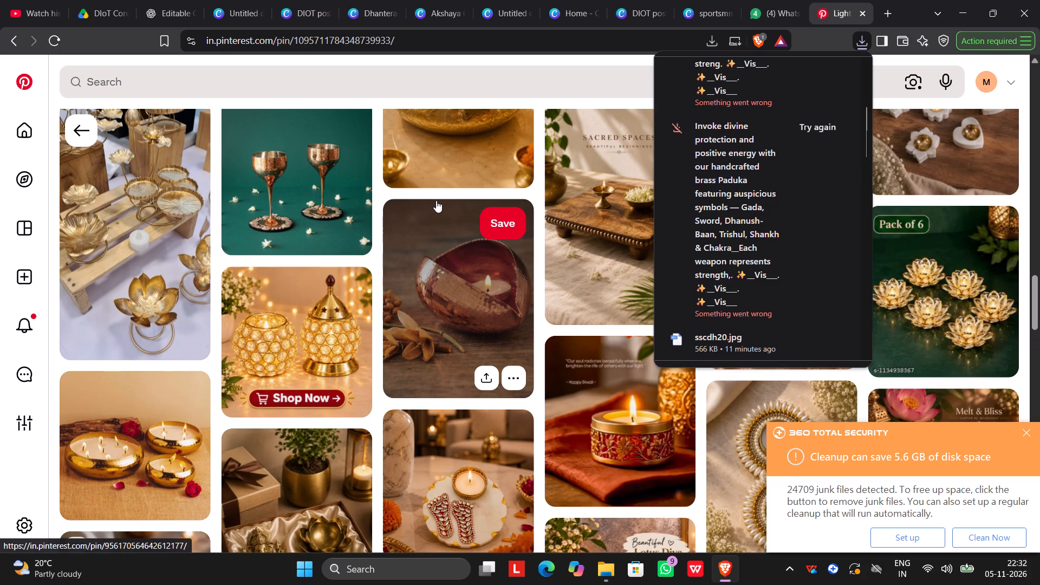
pyautogui.scroll(4, 436, 200)
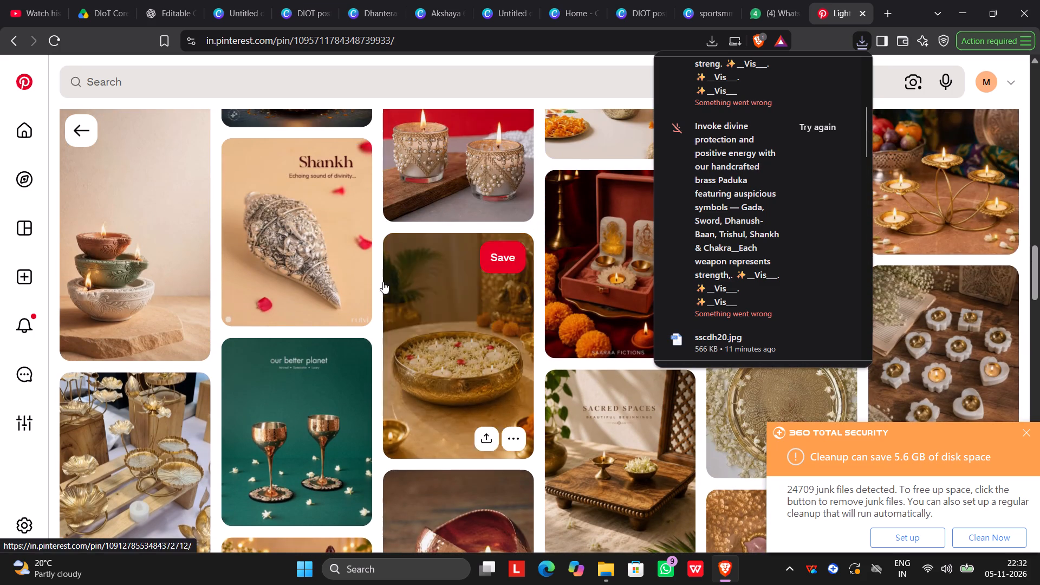
pyautogui.scroll(1, 359, 300)
# Open the "Shankh – Echoing sound of divinity" pin and examine its related pins for a suitable festive image.
pyautogui.click(328, 295)
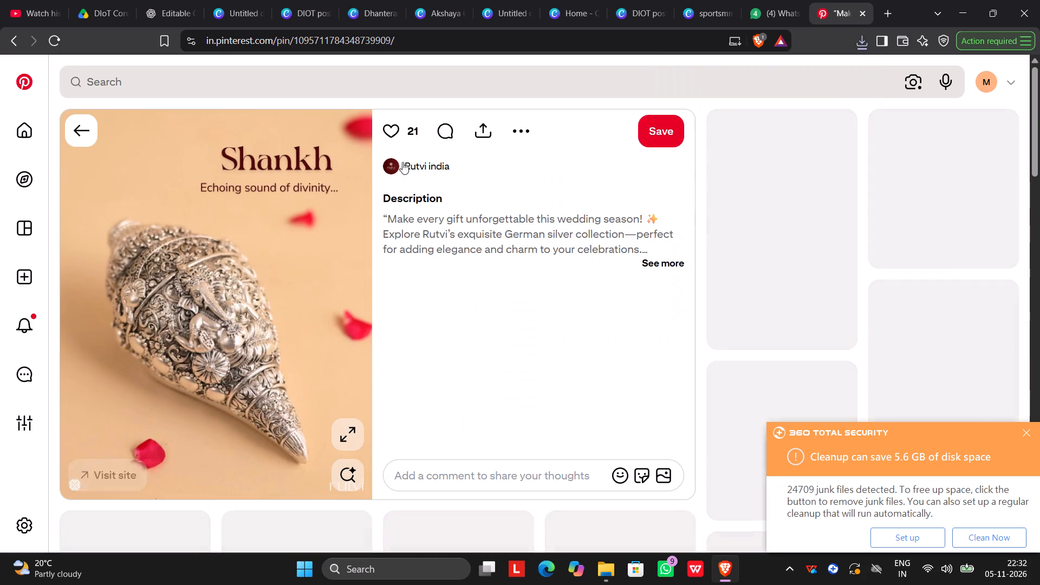
pyautogui.click(508, 133)
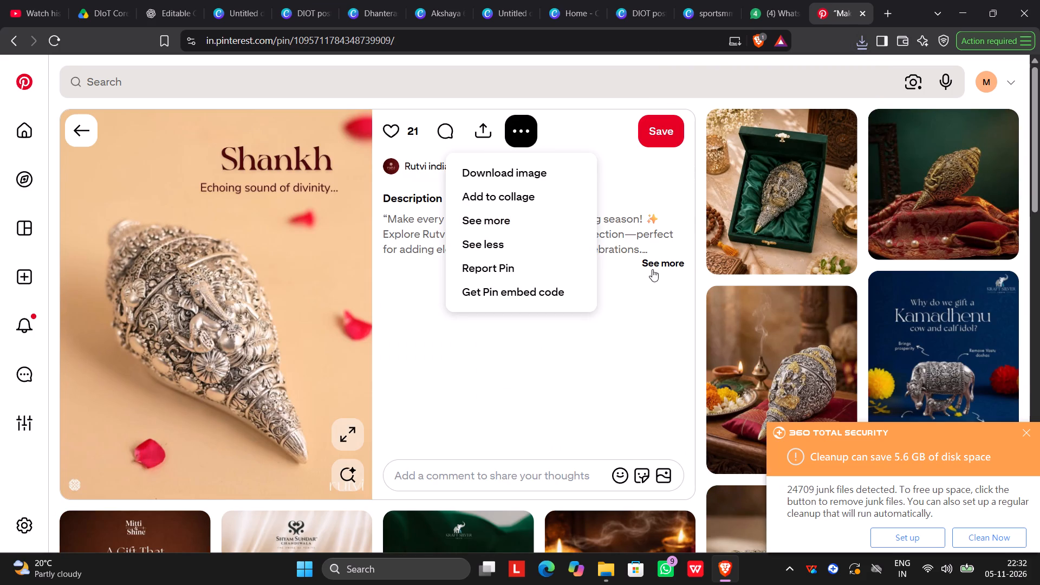
pyautogui.scroll(-2, 663, 278)
pyautogui.scroll(2, 663, 278)
pyautogui.scroll(-5, 663, 278)
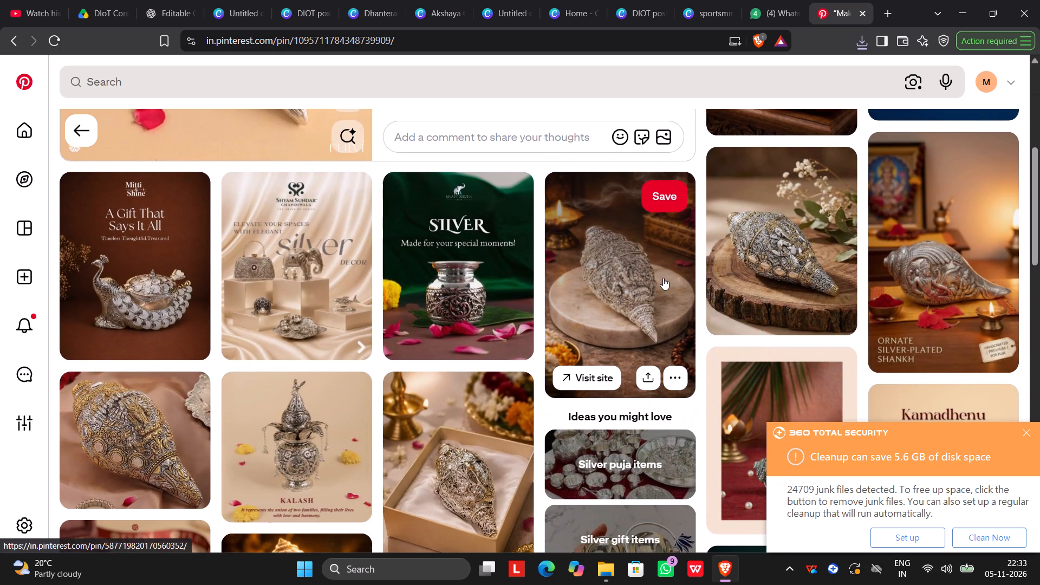
pyautogui.scroll(-3, 663, 278)
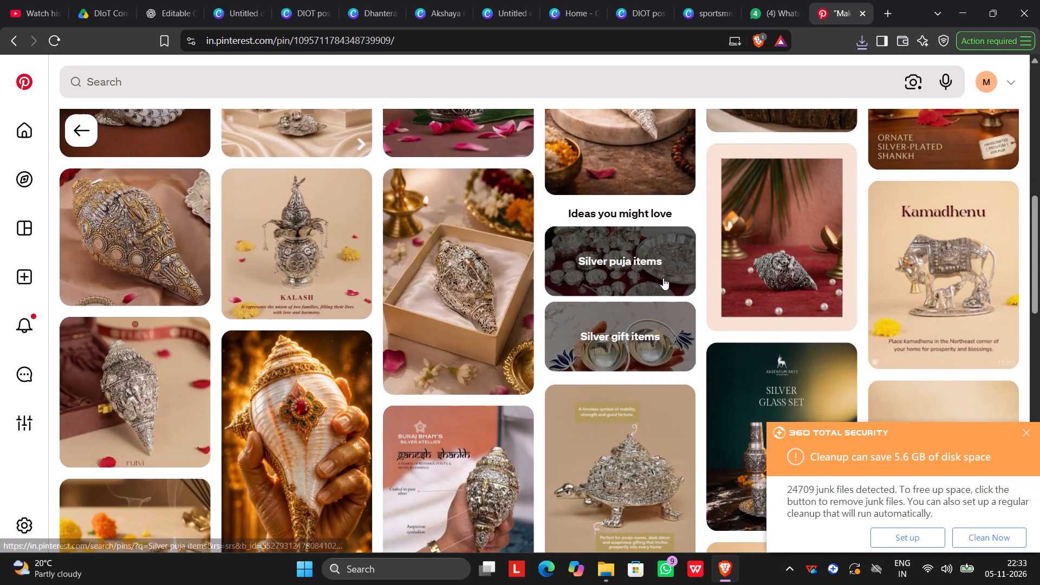
pyautogui.scroll(-6, 663, 278)
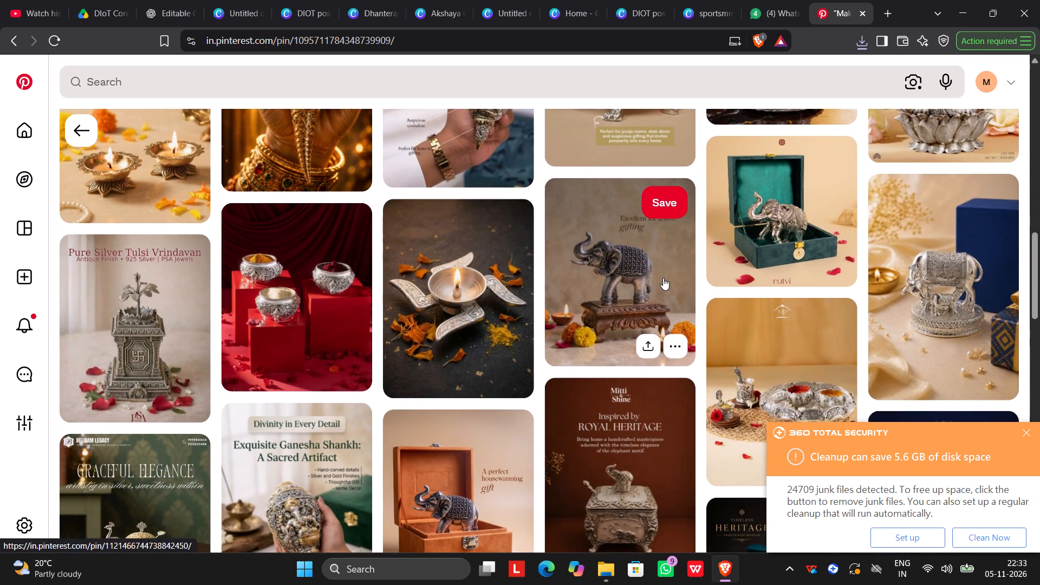
pyautogui.scroll(-5, 663, 278)
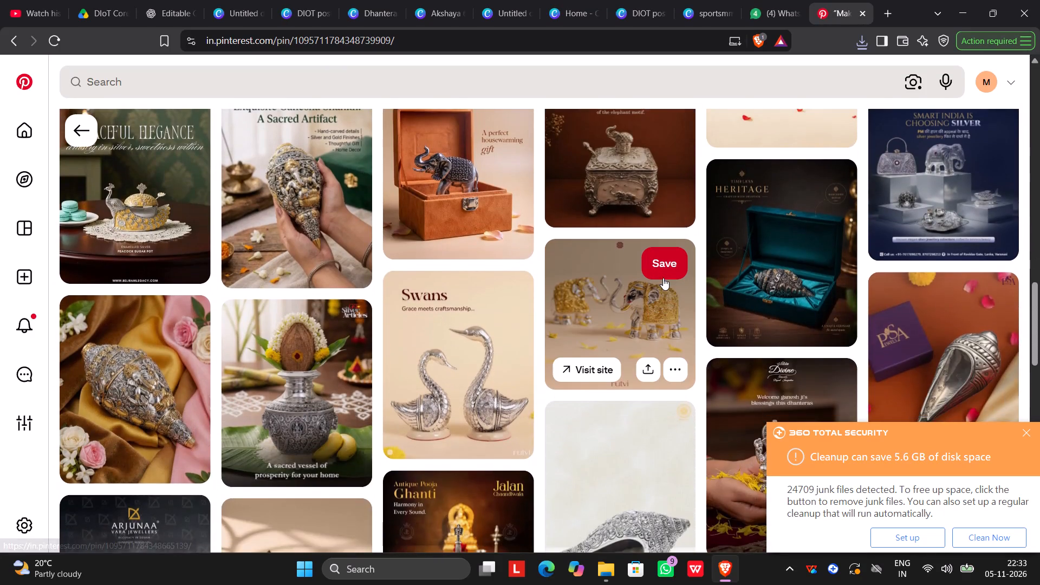
pyautogui.scroll(2, 663, 278)
pyautogui.scroll(-2, 663, 278)
pyautogui.scroll(5, 663, 278)
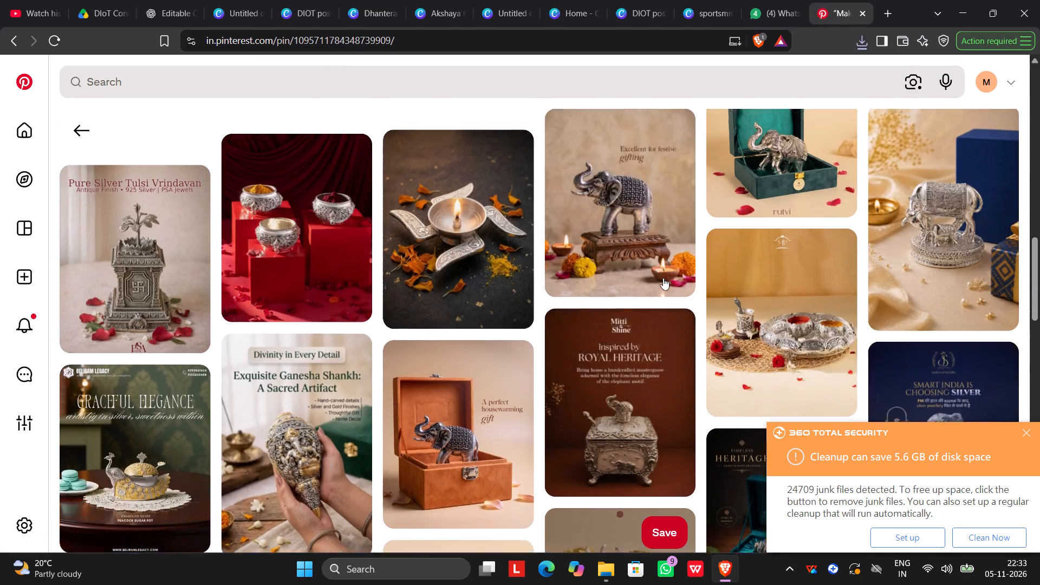
pyautogui.scroll(16, 663, 277)
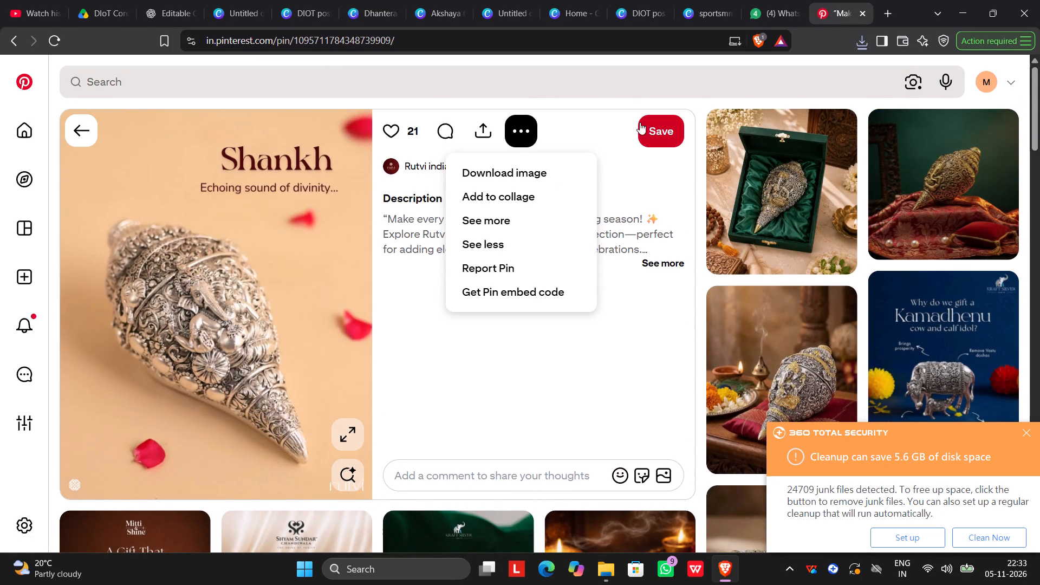
# Download the Shankh pin's image to the Downloads folder under the suggested file name.
pyautogui.click(513, 133)
pyautogui.click(525, 128)
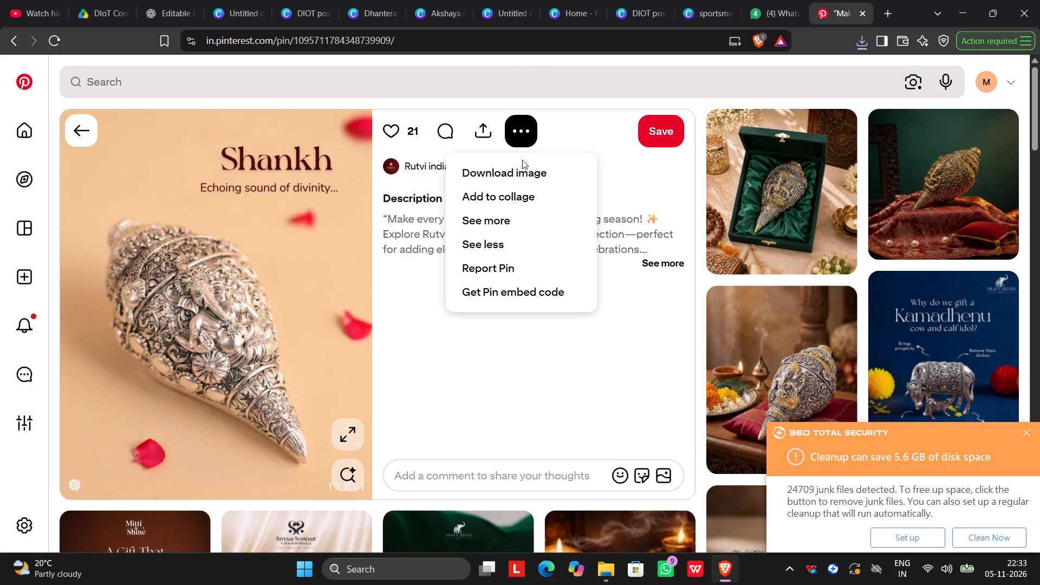
pyautogui.click(516, 178)
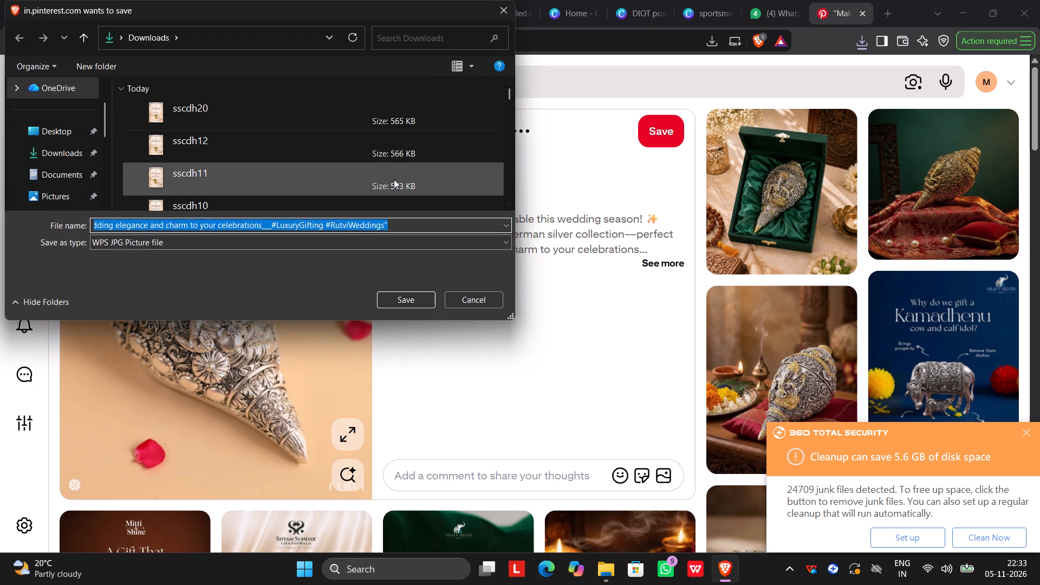
pyautogui.click(82, 149)
pyautogui.click(397, 298)
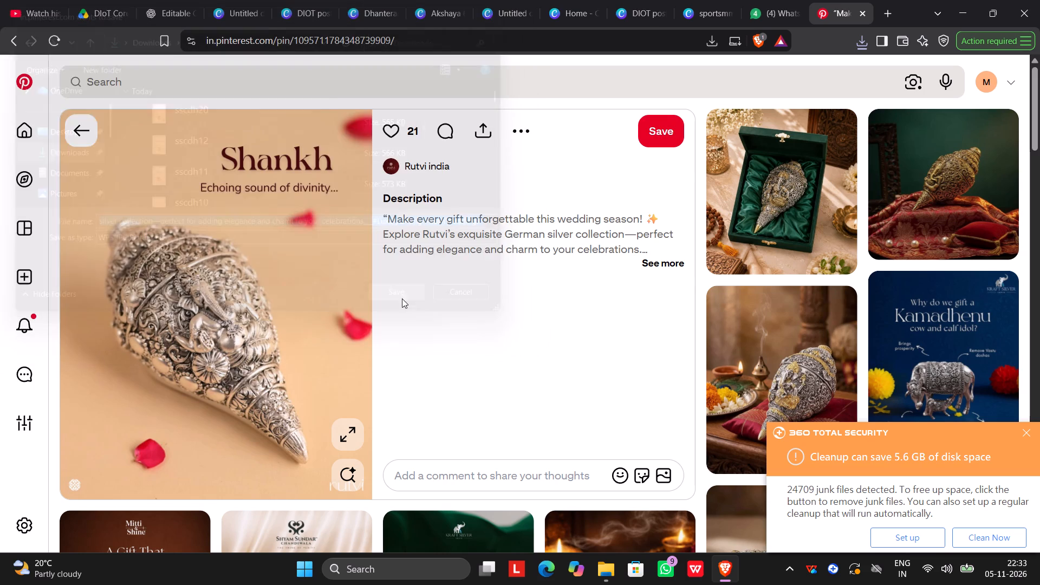
# Download the Shankh image once more to the Downloads folder, keeping the suggested name ending in "(1)".
pyautogui.scroll(5, 617, 284)
pyautogui.scroll(-7, 621, 271)
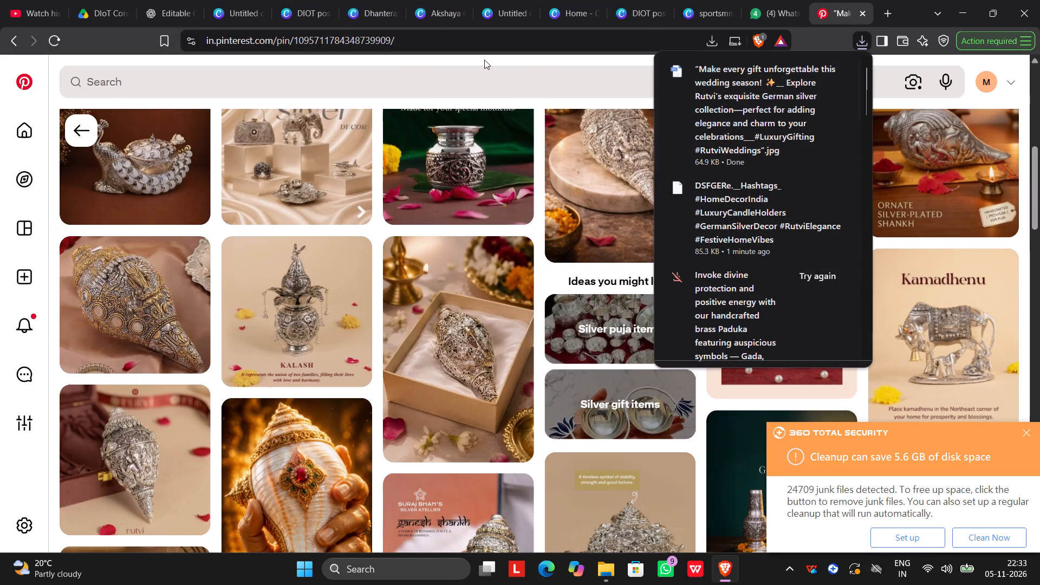
pyautogui.scroll(3, 485, 77)
pyautogui.scroll(4, 543, 160)
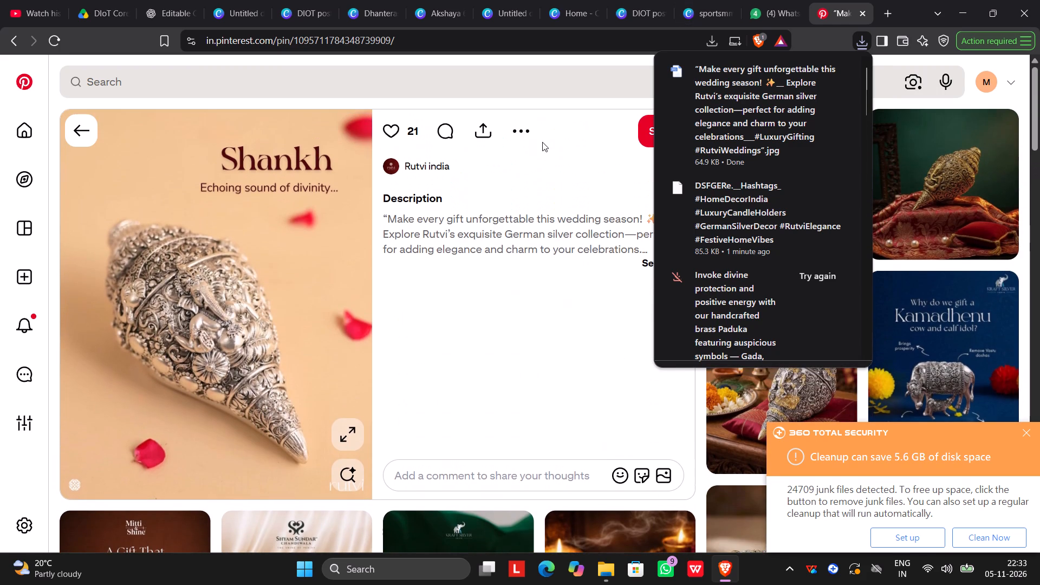
pyautogui.scroll(2, 542, 142)
pyautogui.click(510, 128)
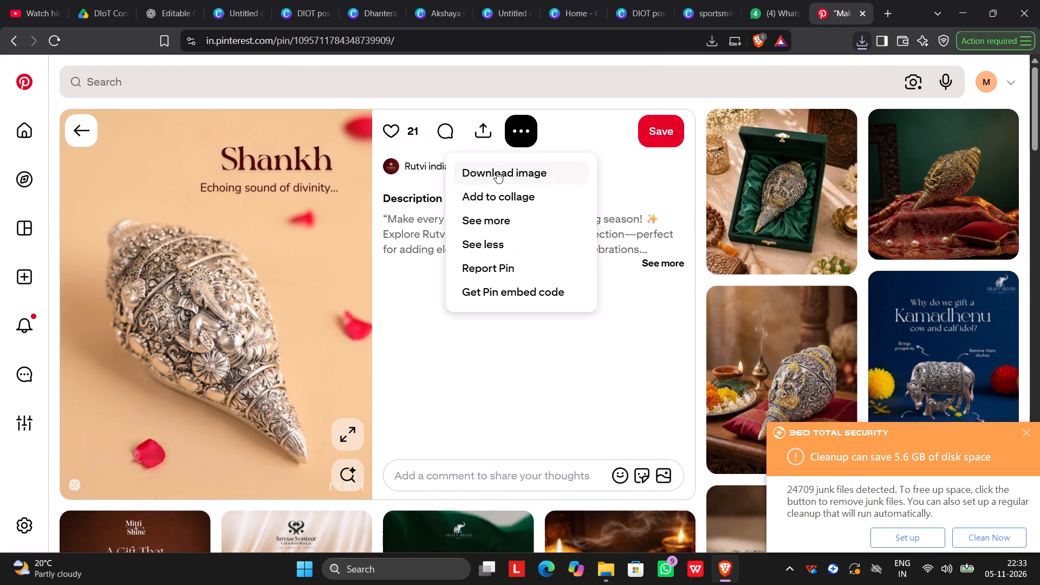
pyautogui.click(496, 175)
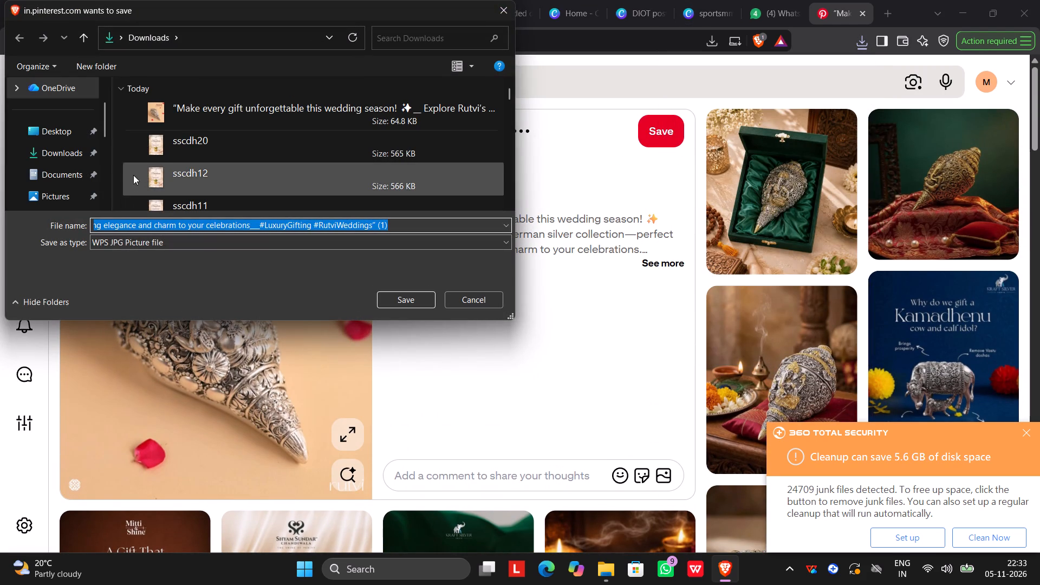
pyautogui.click(85, 152)
pyautogui.click(413, 297)
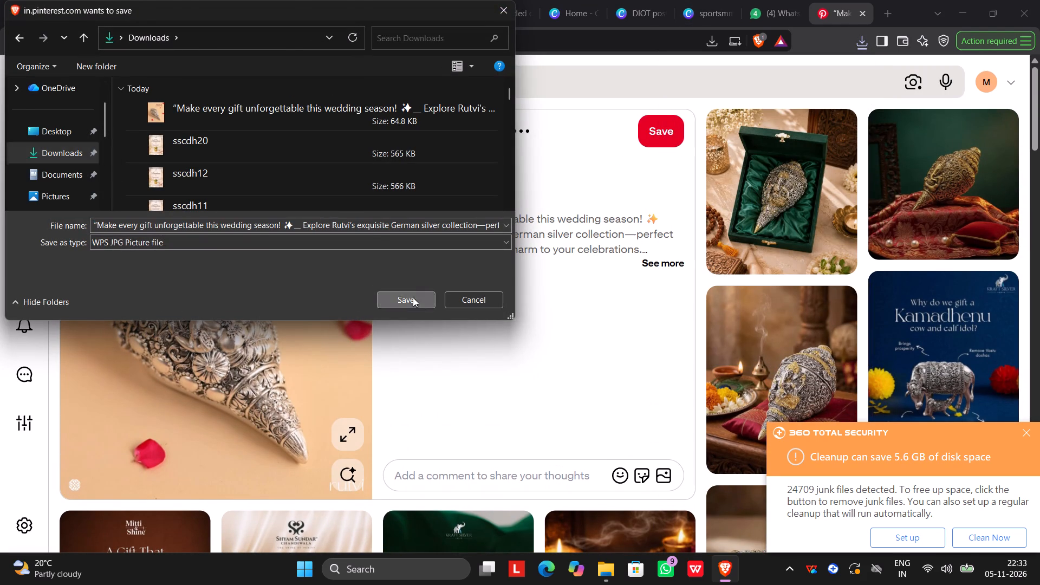
pyautogui.scroll(4, 688, 132)
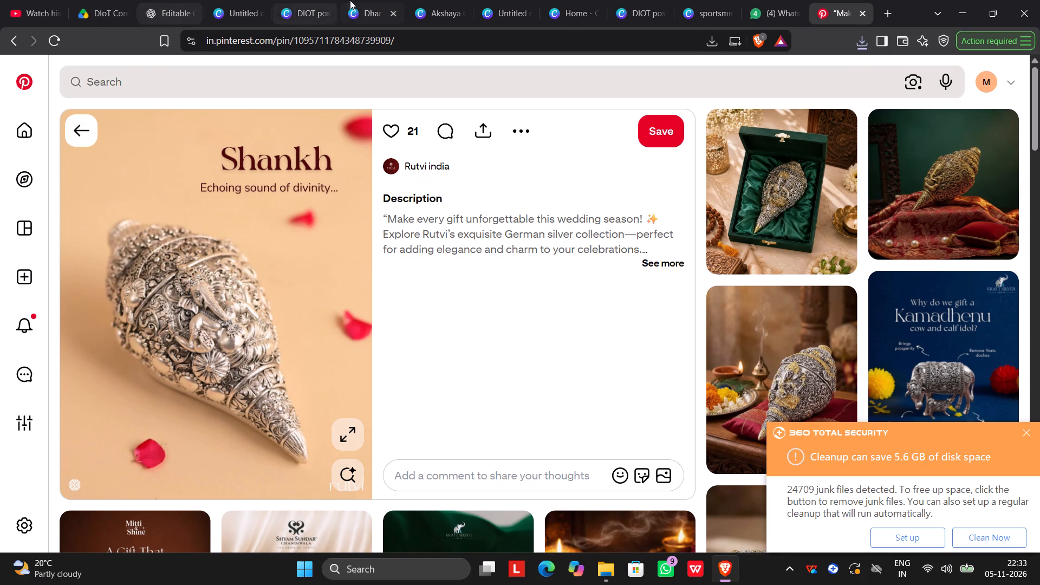
# In File Explorer's Downloads folder, delete the blank-icon file whose name starts with "DSFGERe".
pyautogui.click(598, 564)
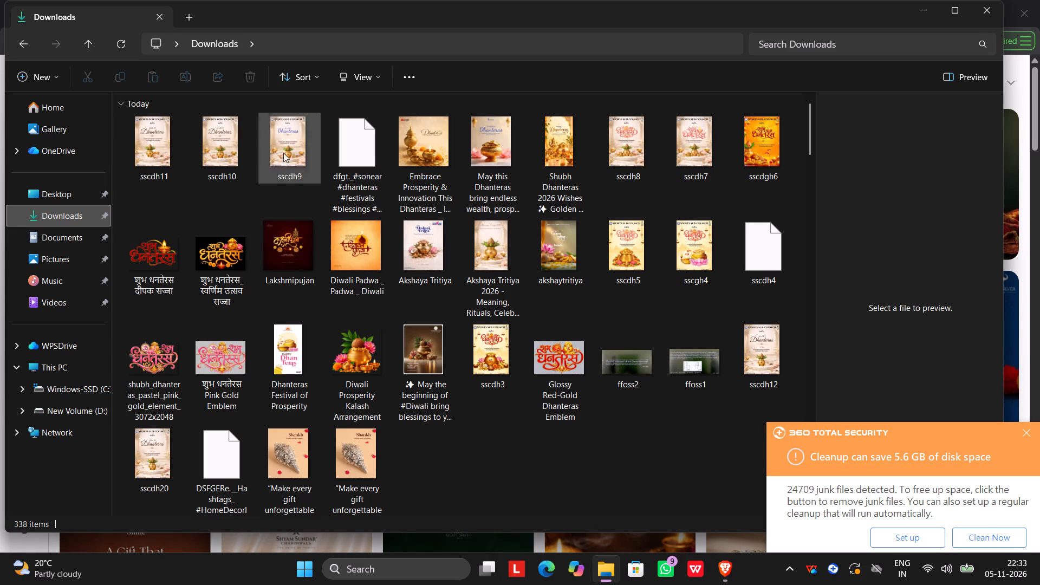
pyautogui.click(68, 217)
pyautogui.click(69, 238)
pyautogui.click(75, 218)
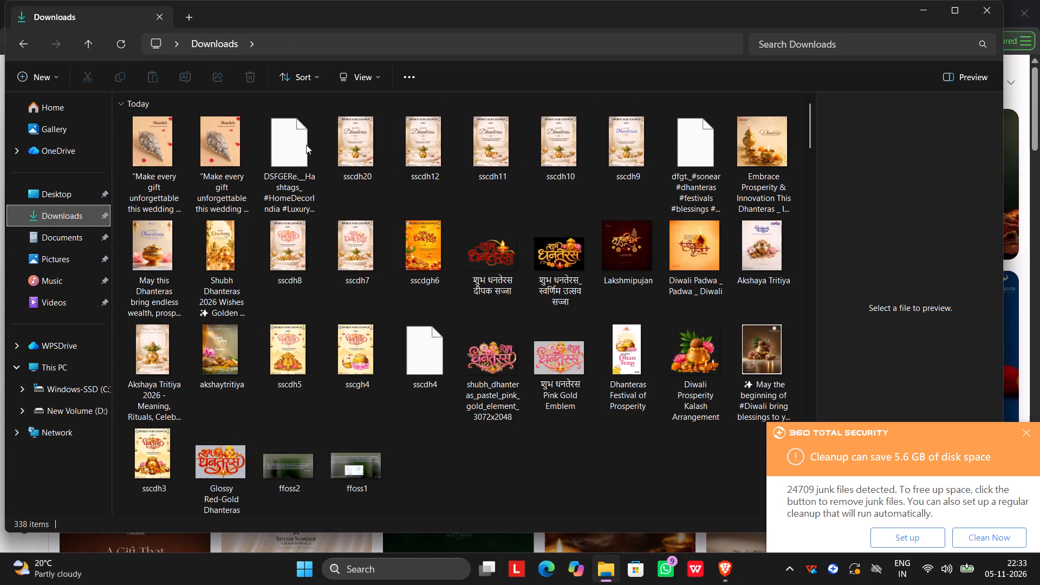
pyautogui.scroll(4, 231, 187)
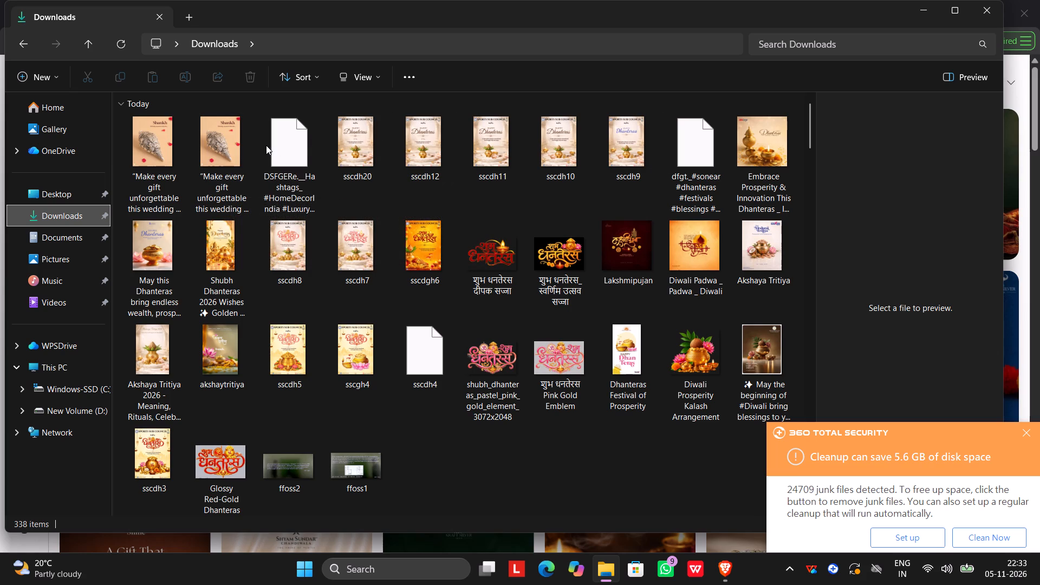
pyautogui.rightClick(298, 140)
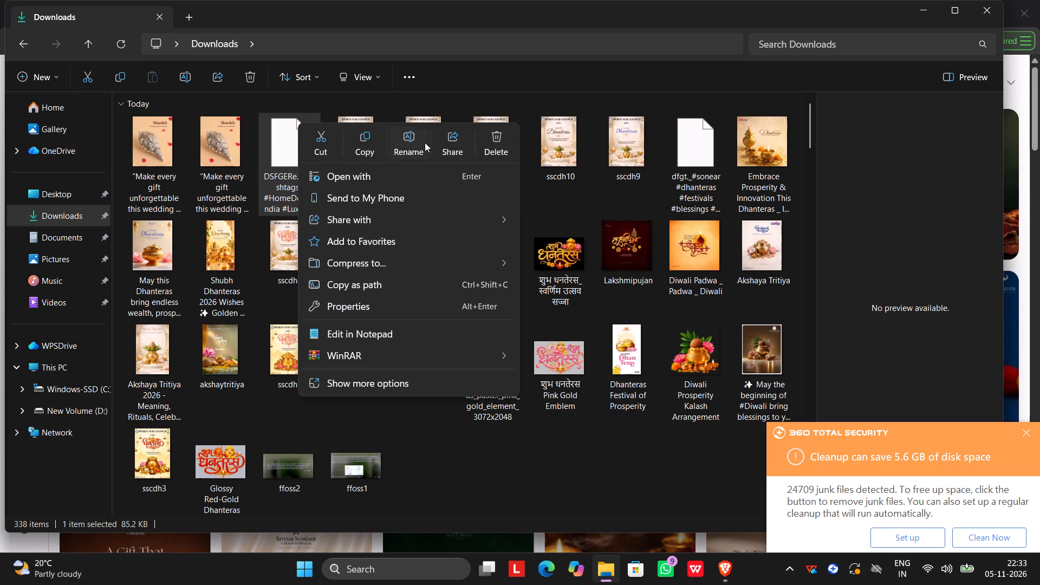
pyautogui.click(500, 149)
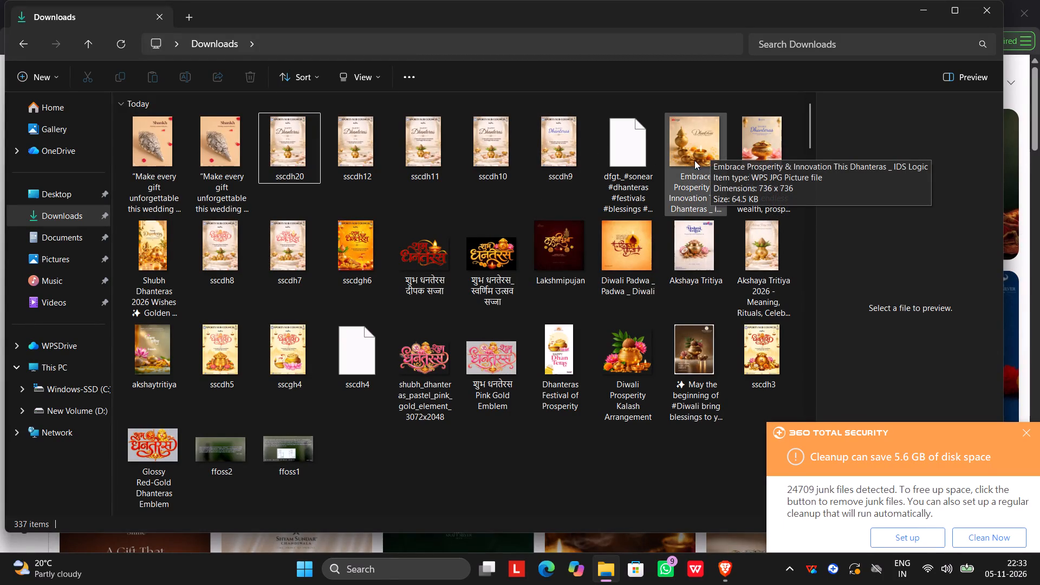
# Back in Brave, return to Pinterest's "golden charan paduka aesthic minimAL" results, browse them, and open the first golden paduka pin on maroon cloth.
pyautogui.click(719, 558)
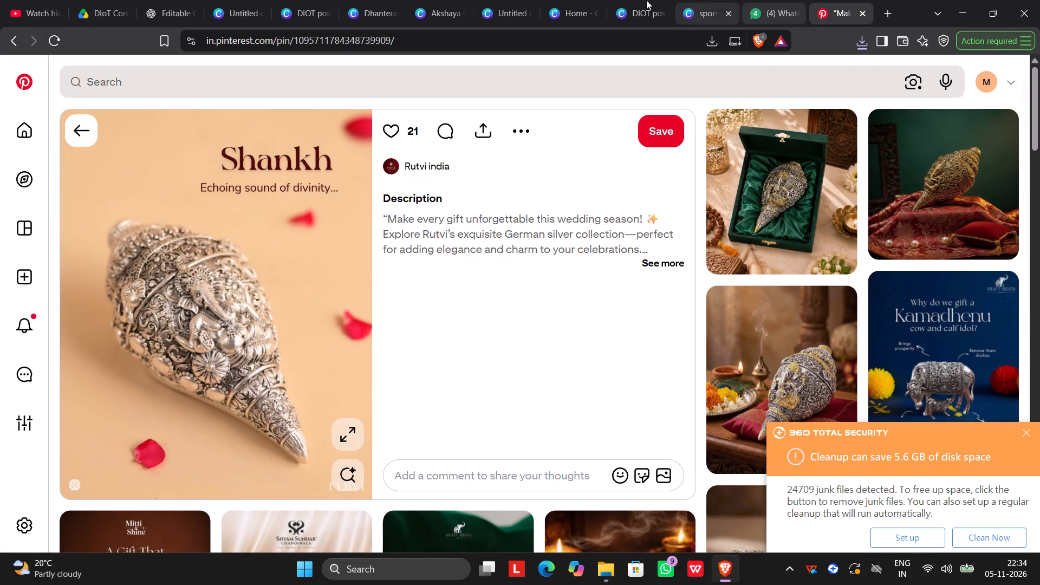
pyautogui.doubleClick(18, 35)
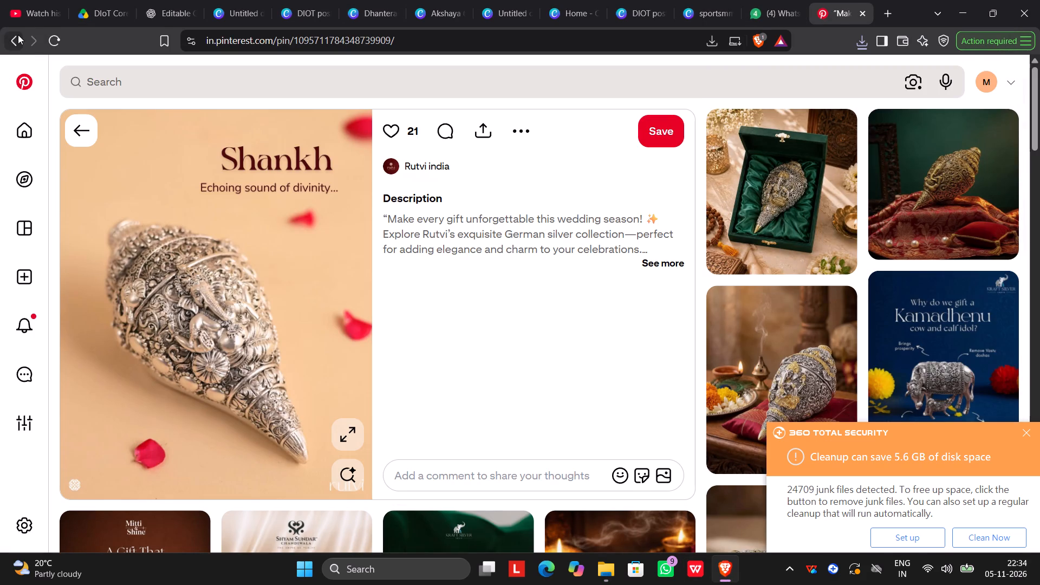
pyautogui.click(18, 35)
pyautogui.click(18, 35)
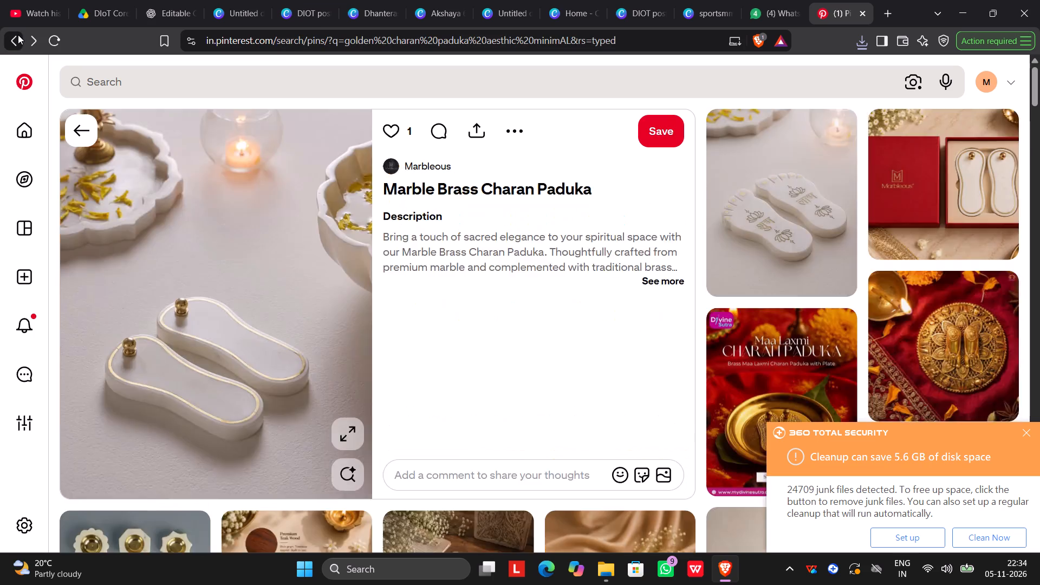
pyautogui.scroll(6, 769, 427)
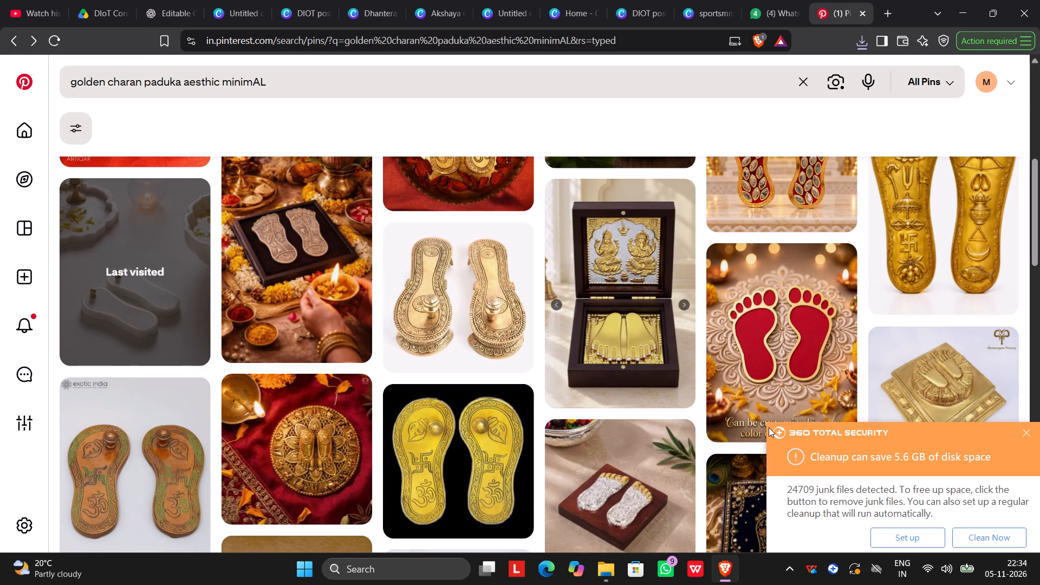
pyautogui.scroll(-3, 916, 527)
pyautogui.scroll(2, 432, 261)
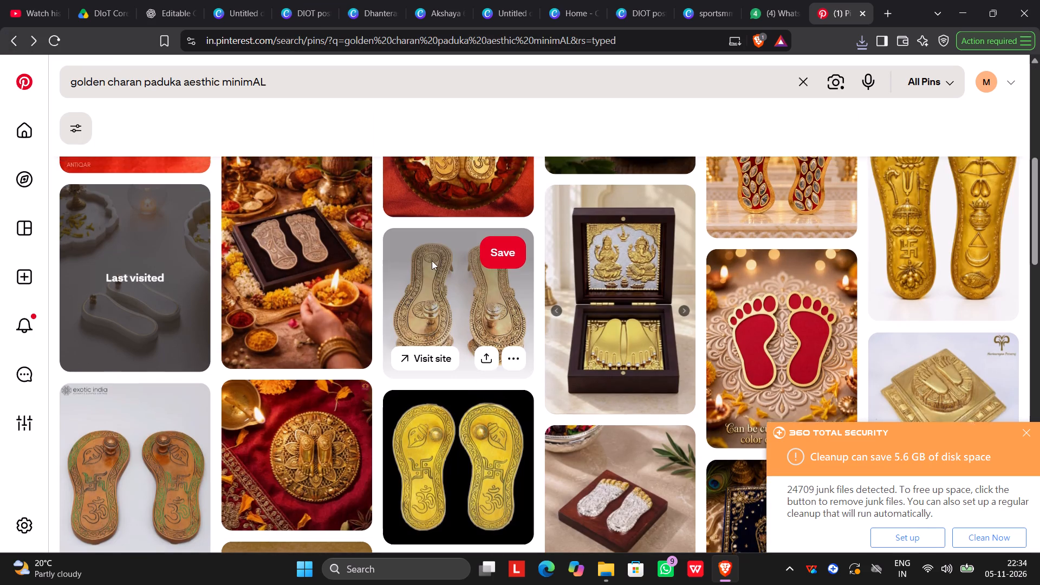
pyautogui.scroll(1, 432, 261)
pyautogui.scroll(3, 600, 229)
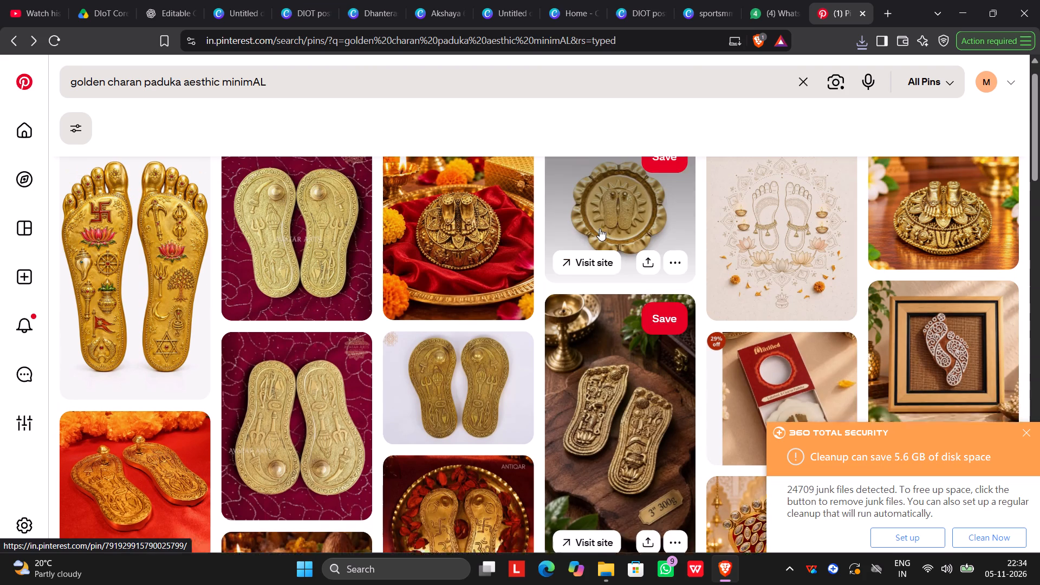
pyautogui.scroll(3, 597, 228)
pyautogui.click(254, 247)
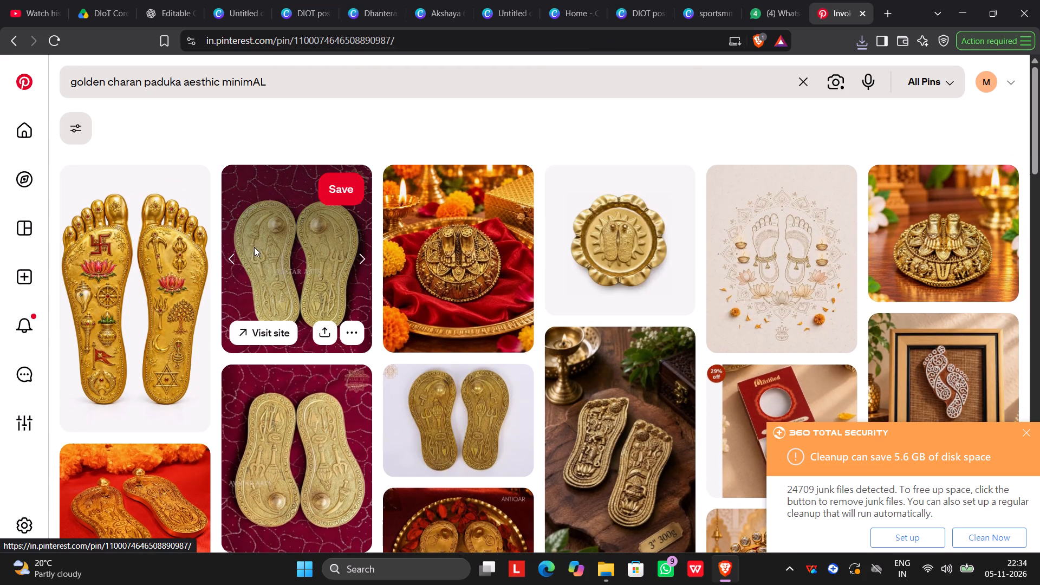
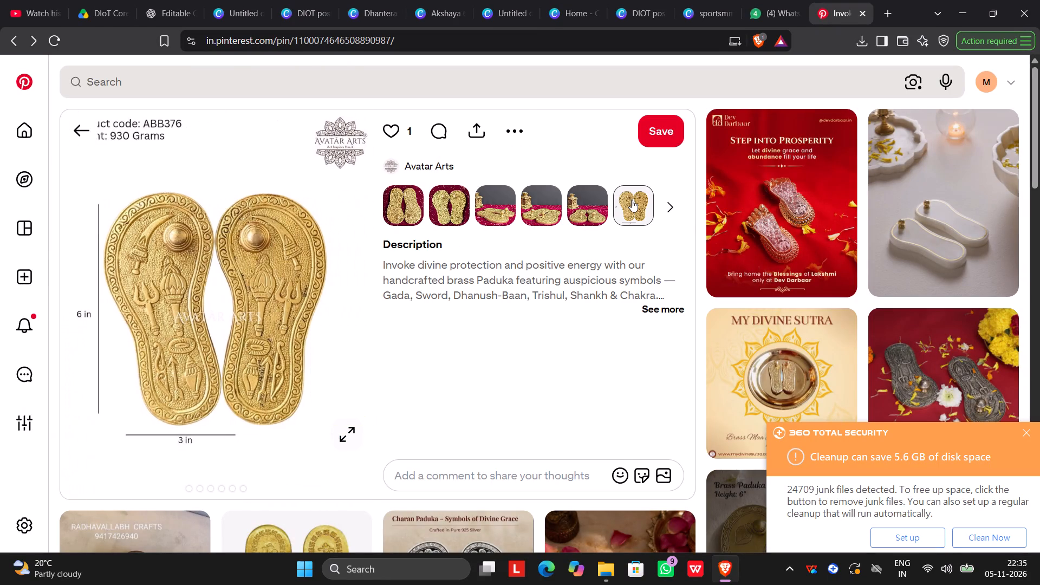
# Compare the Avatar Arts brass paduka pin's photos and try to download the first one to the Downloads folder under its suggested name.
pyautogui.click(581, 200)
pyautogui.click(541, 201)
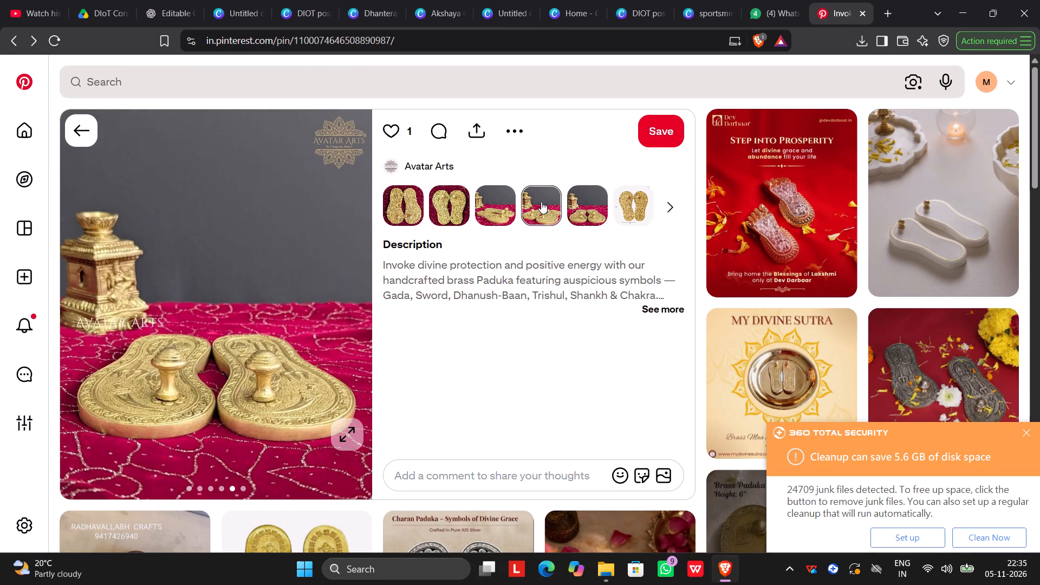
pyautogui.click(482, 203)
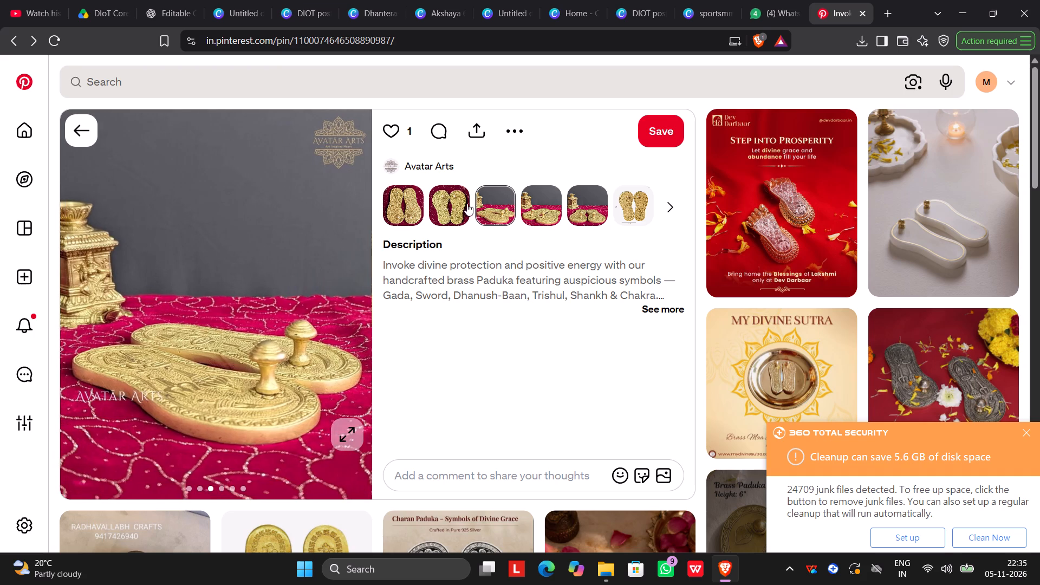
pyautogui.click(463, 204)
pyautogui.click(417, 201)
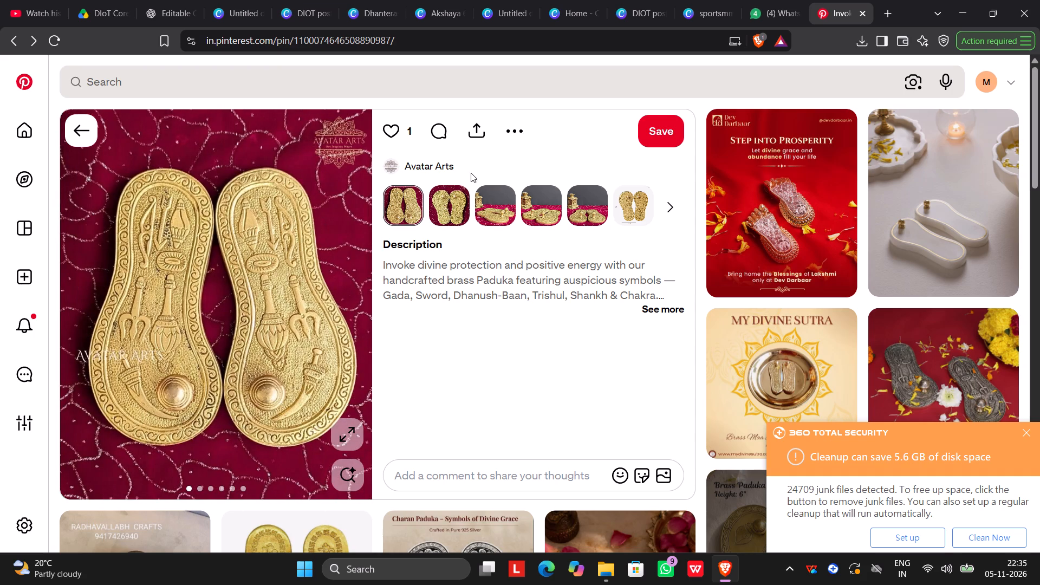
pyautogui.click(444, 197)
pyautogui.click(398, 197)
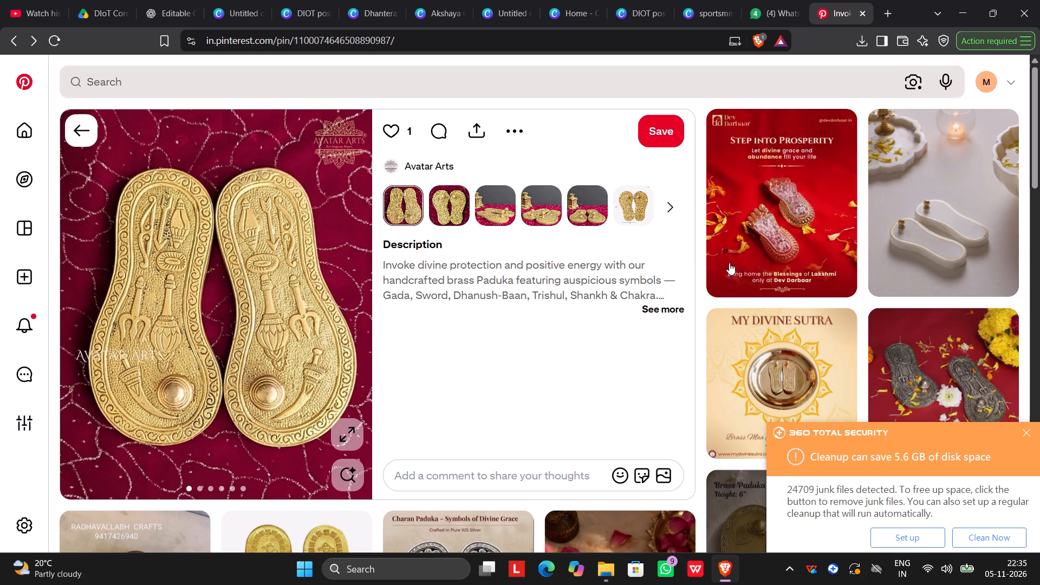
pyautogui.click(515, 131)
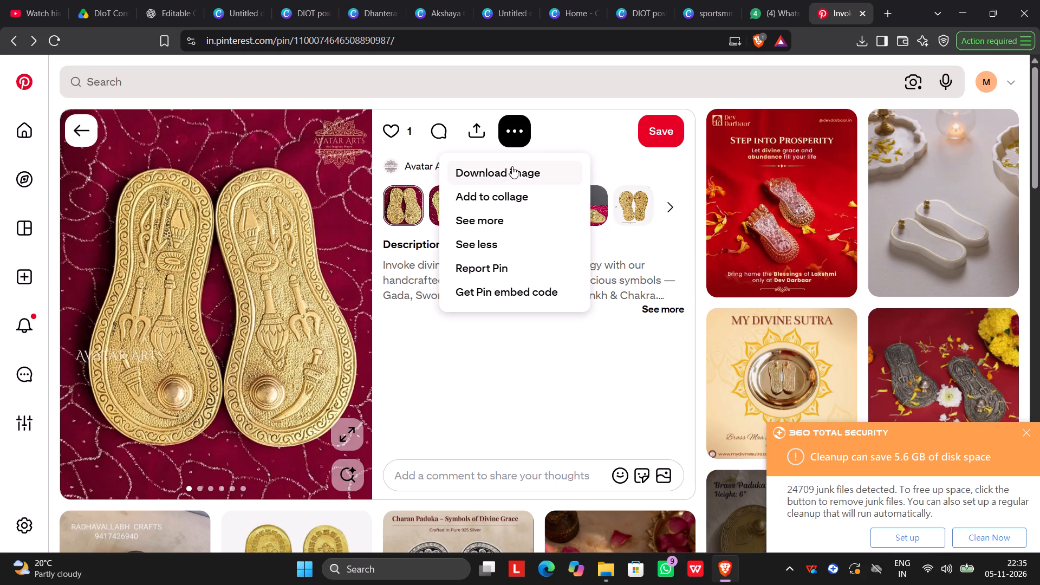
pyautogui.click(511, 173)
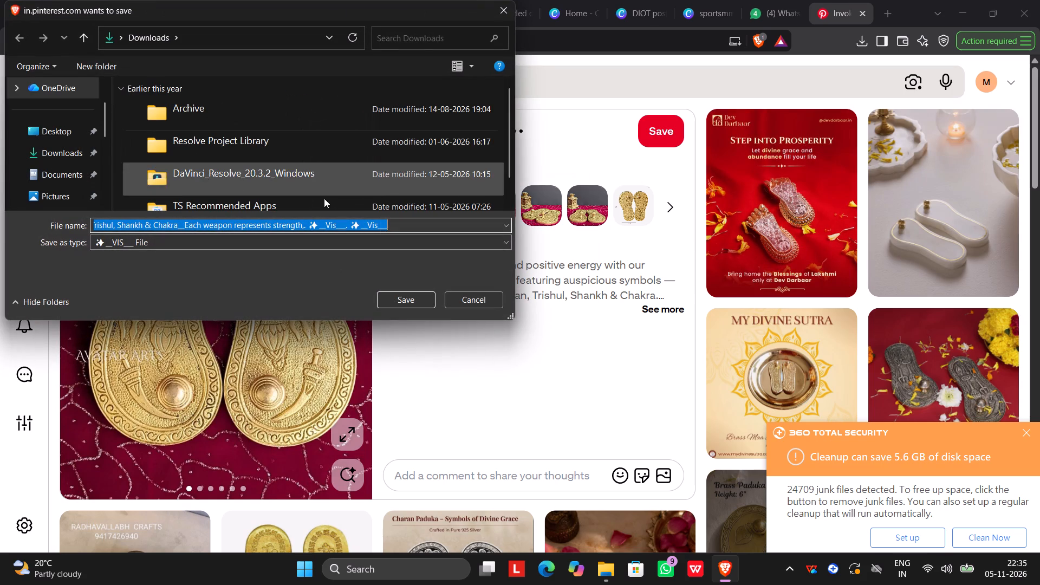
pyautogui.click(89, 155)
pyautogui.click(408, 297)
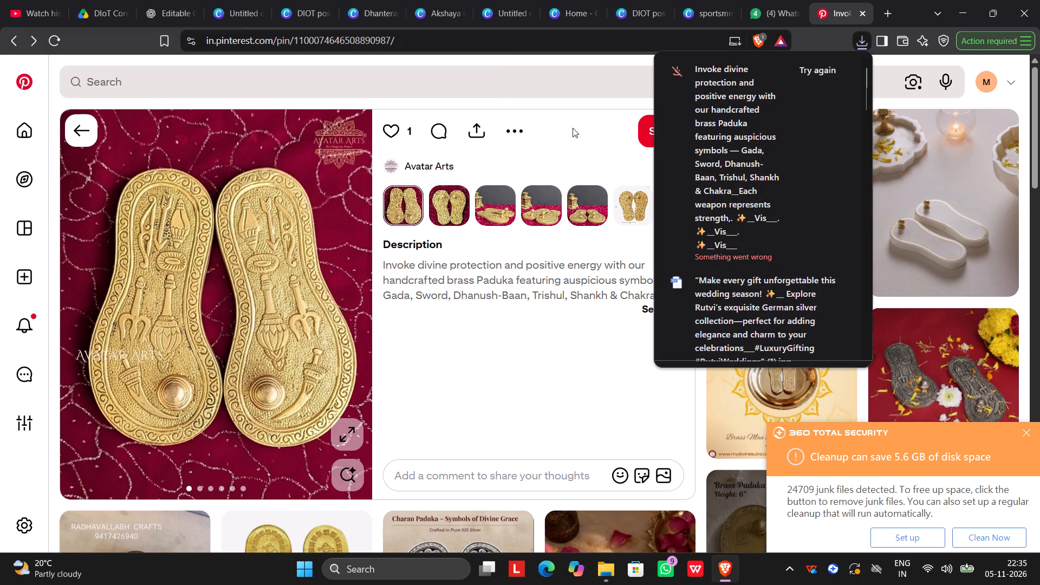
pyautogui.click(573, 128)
# Open the related "My Divine Sutra" pin of a brass charan paduka on a plate and browse its similar pins.
pyautogui.click(823, 370)
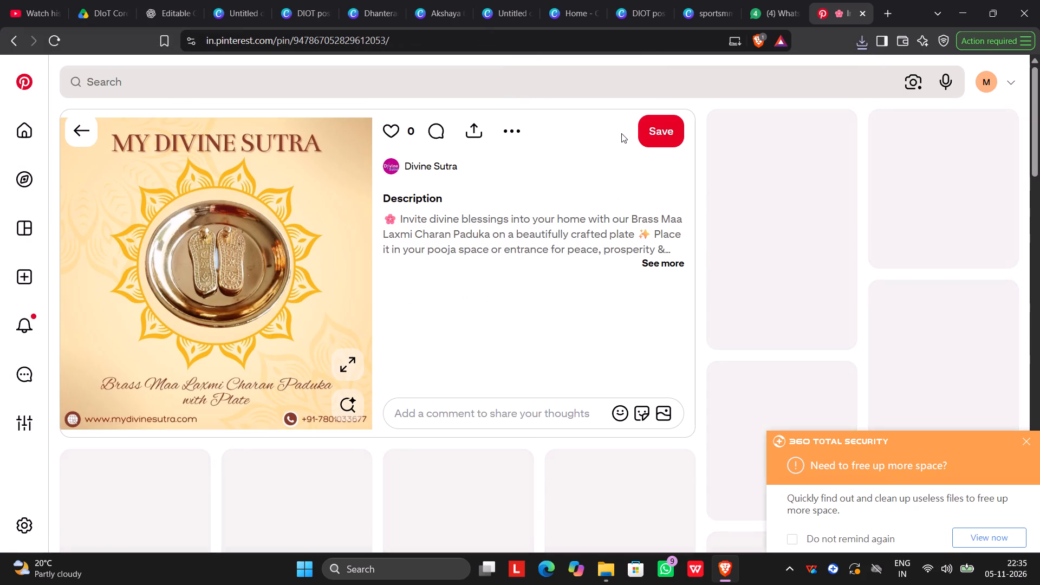
pyautogui.click(521, 129)
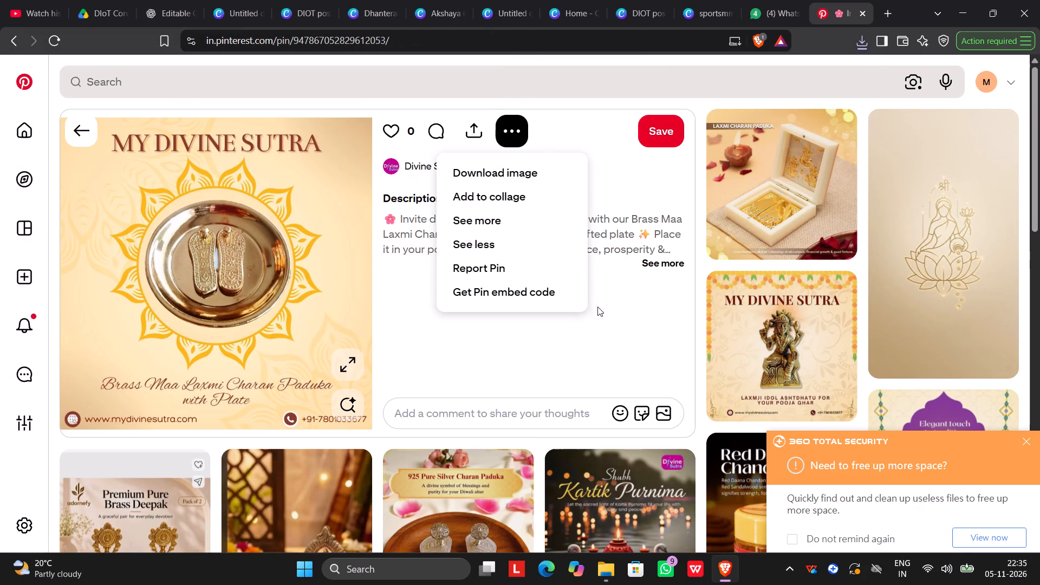
pyautogui.click(438, 322)
pyautogui.scroll(-5, 444, 328)
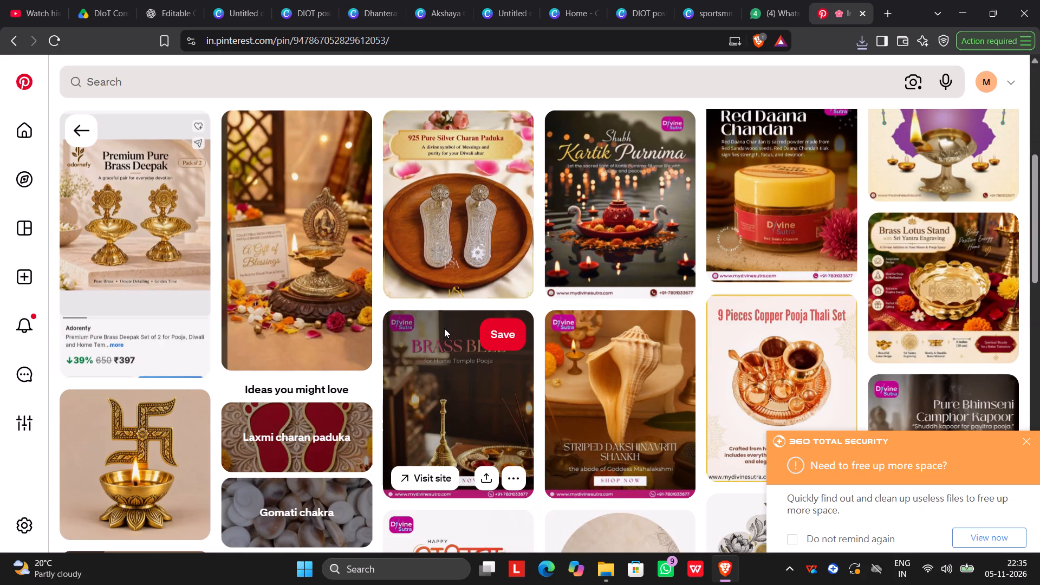
pyautogui.scroll(-3, 444, 328)
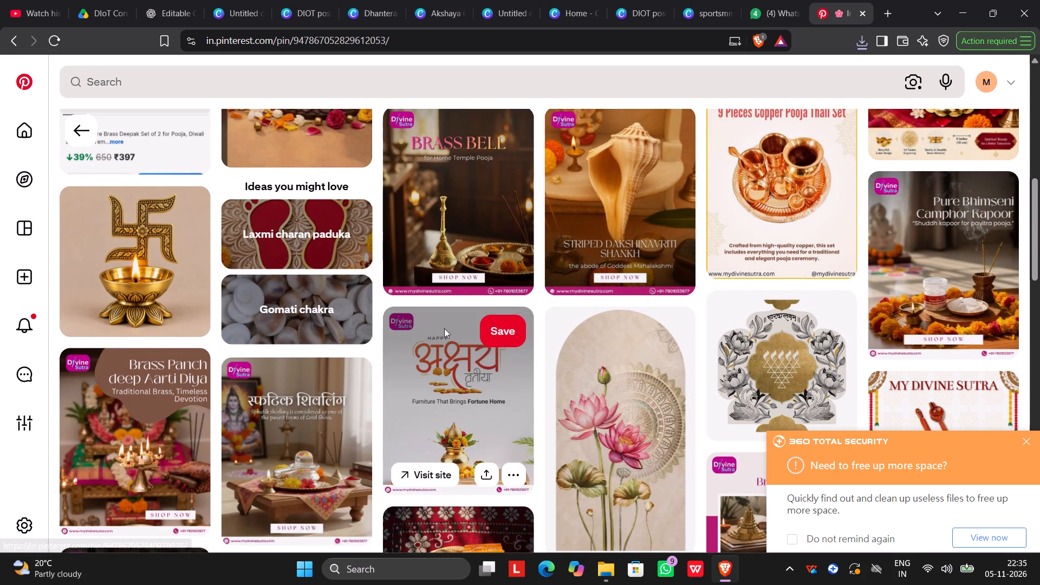
pyautogui.scroll(-4, 444, 328)
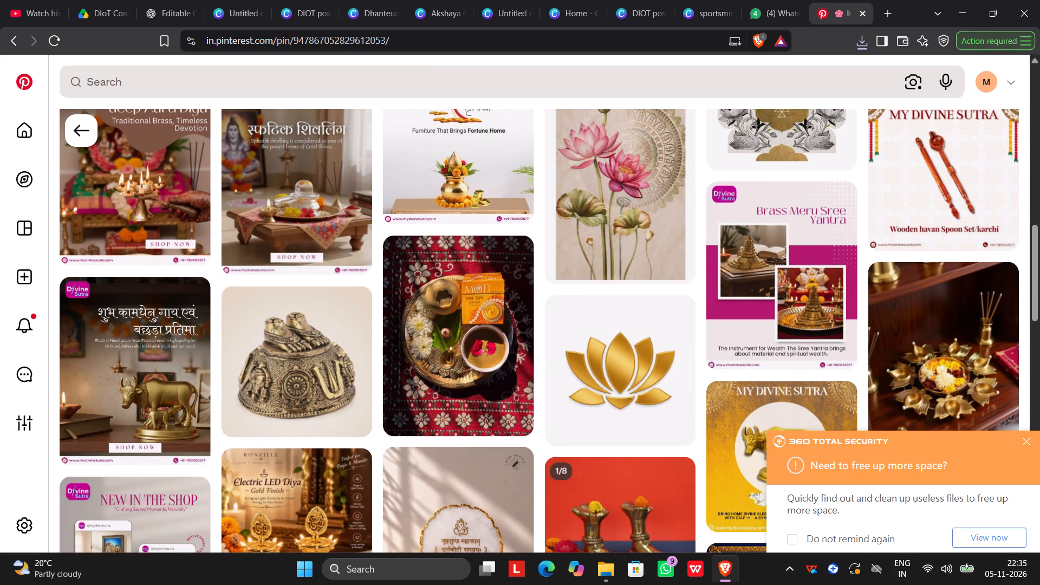
# Search Pinterest for "charan paduka design", using the suggested completion of "CHARAN PADUKA".
pyautogui.click(379, 73)
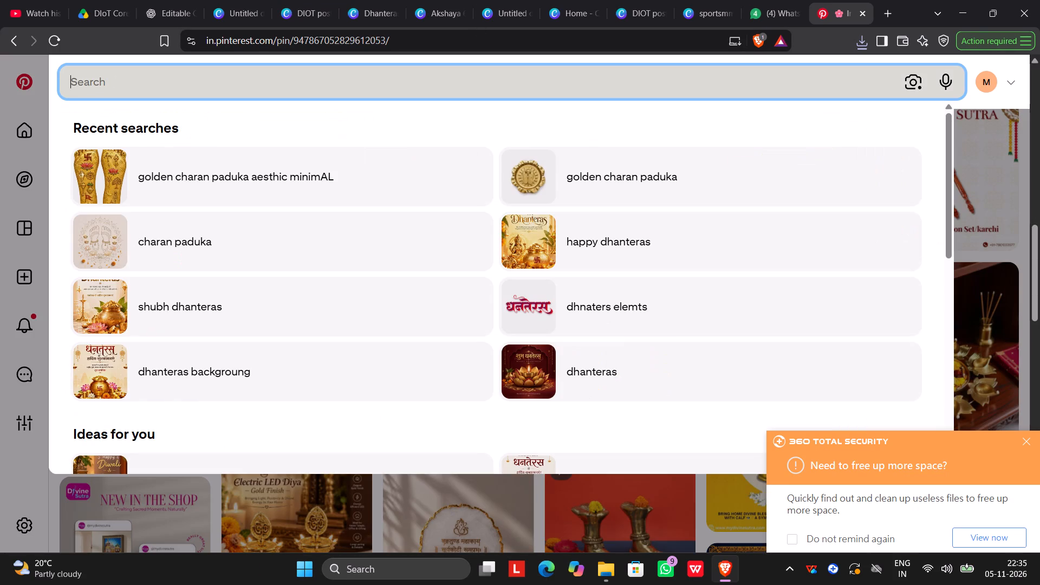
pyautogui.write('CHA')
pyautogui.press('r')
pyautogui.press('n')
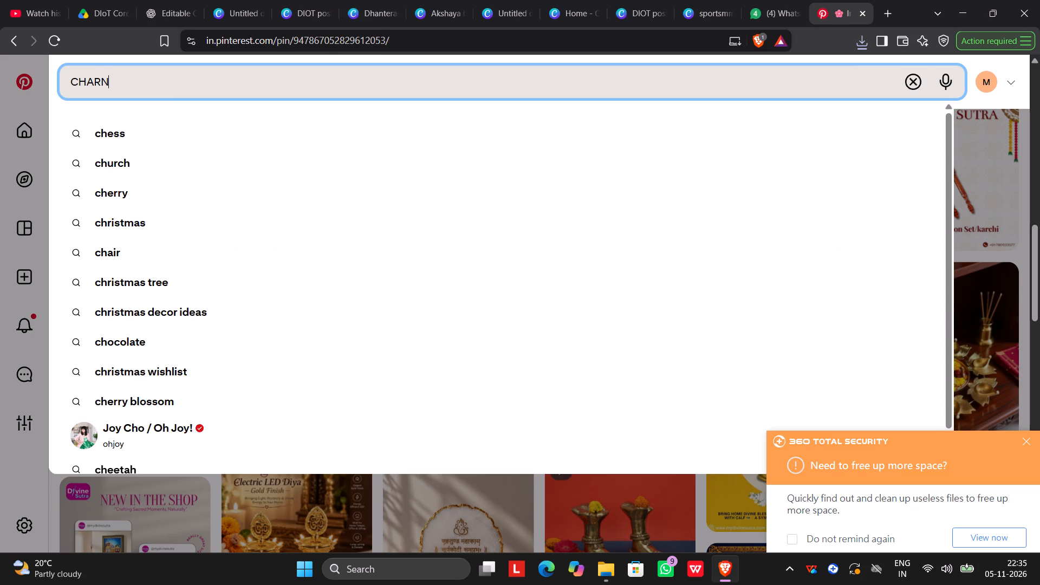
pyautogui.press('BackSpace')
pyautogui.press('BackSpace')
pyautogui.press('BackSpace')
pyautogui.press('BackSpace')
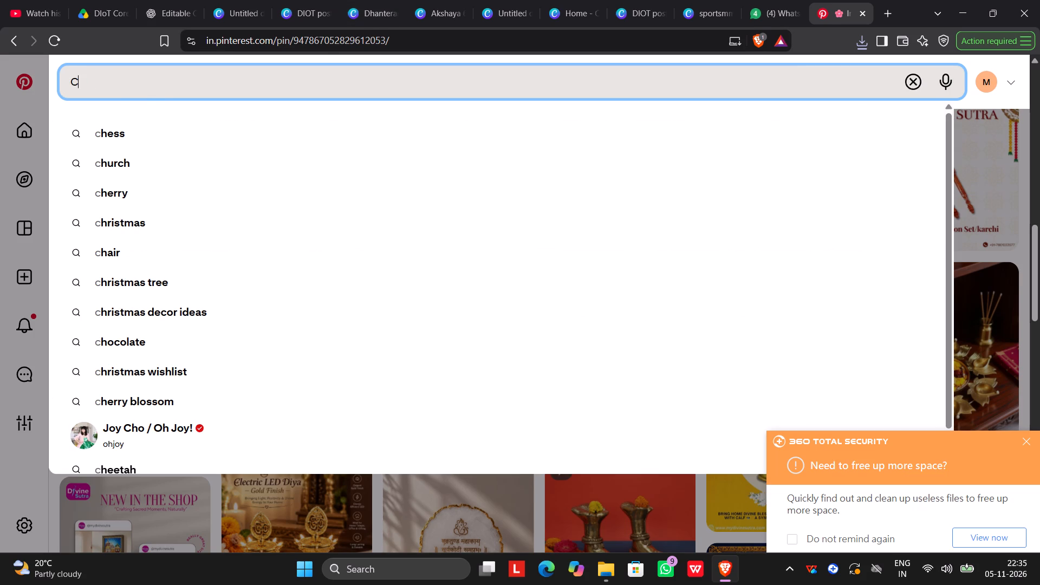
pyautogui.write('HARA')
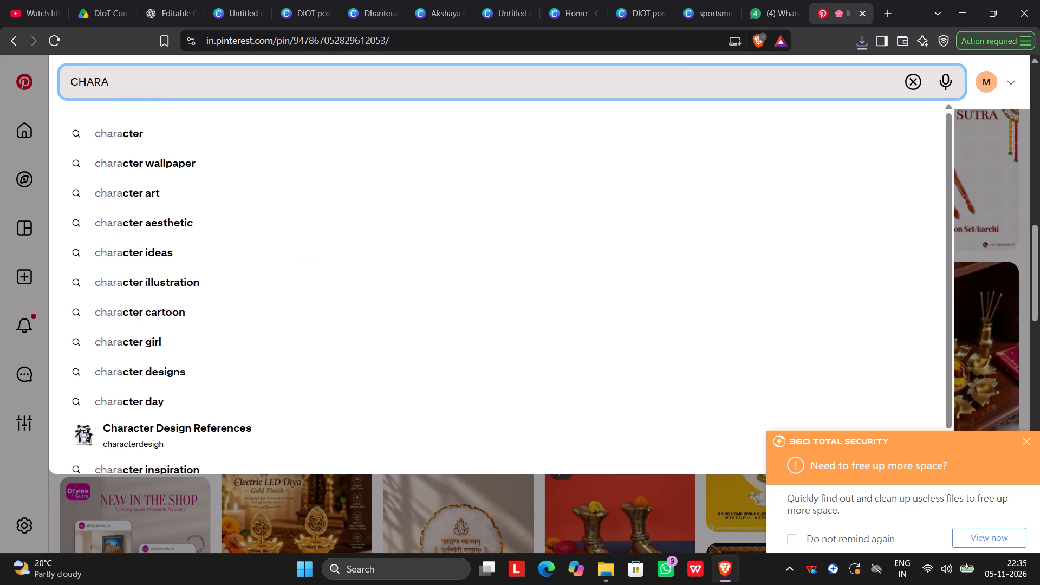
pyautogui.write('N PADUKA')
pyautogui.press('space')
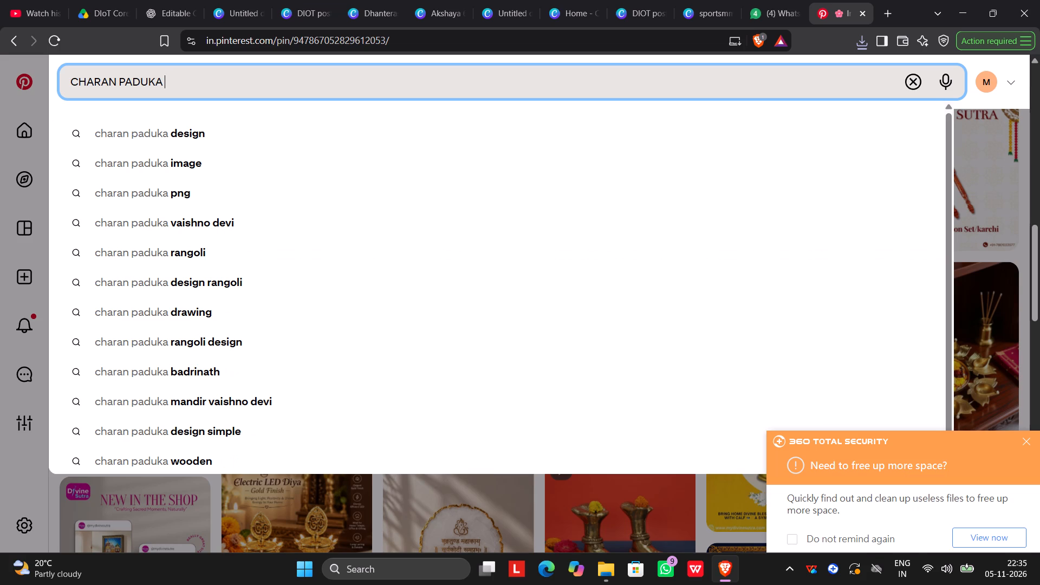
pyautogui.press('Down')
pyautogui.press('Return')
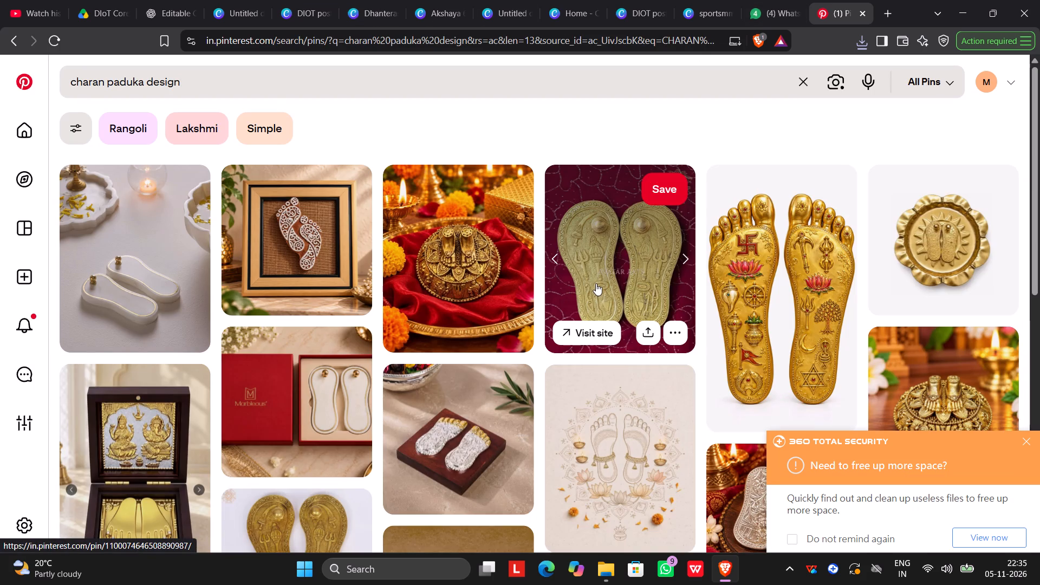
# Browse the "charan paduka design" results for paduka imagery suited to the Dhanteras poster.
pyautogui.scroll(-5, 606, 284)
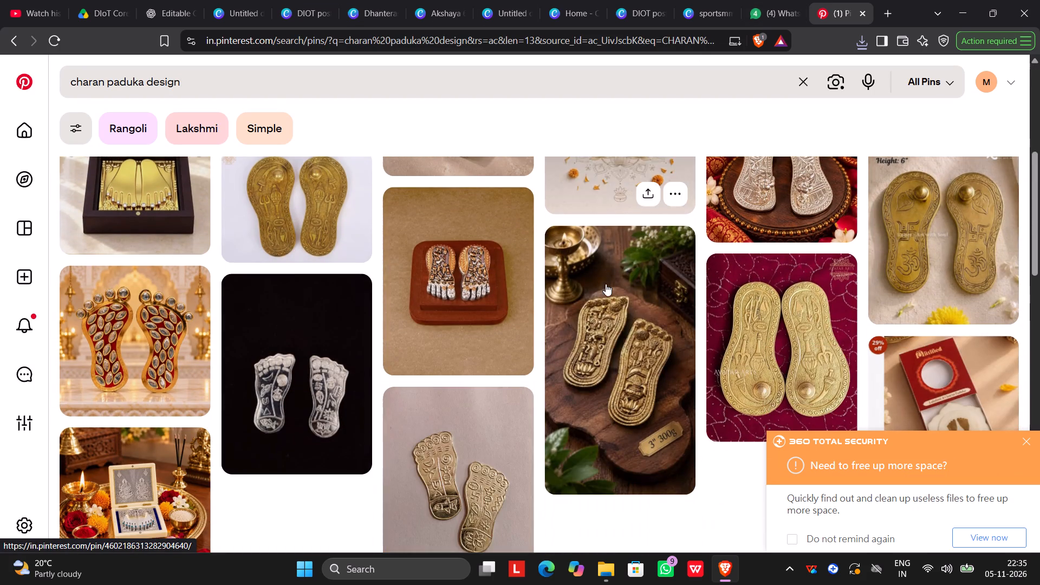
pyautogui.scroll(-2, 608, 284)
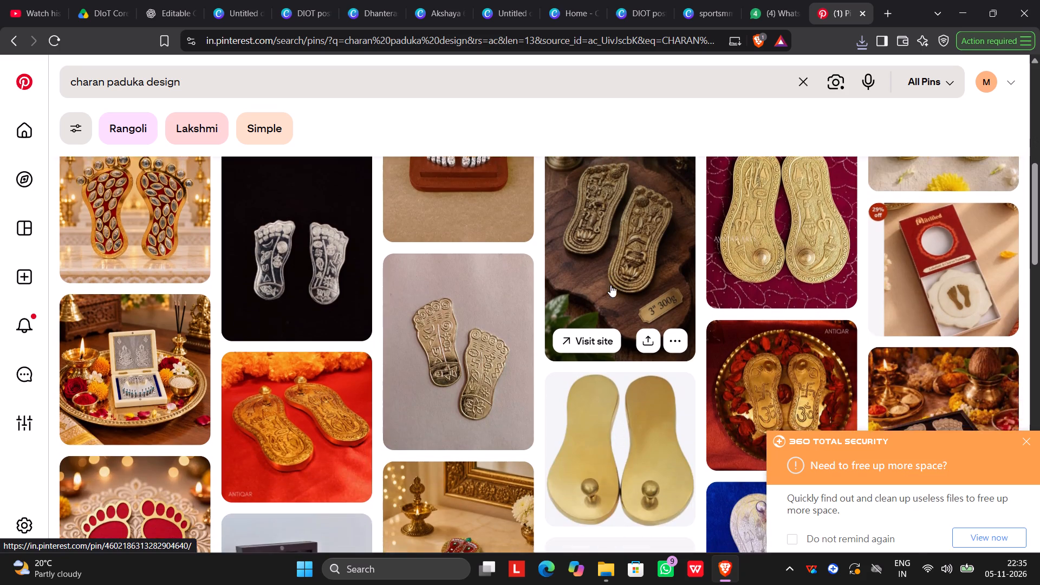
pyautogui.scroll(-2, 610, 285)
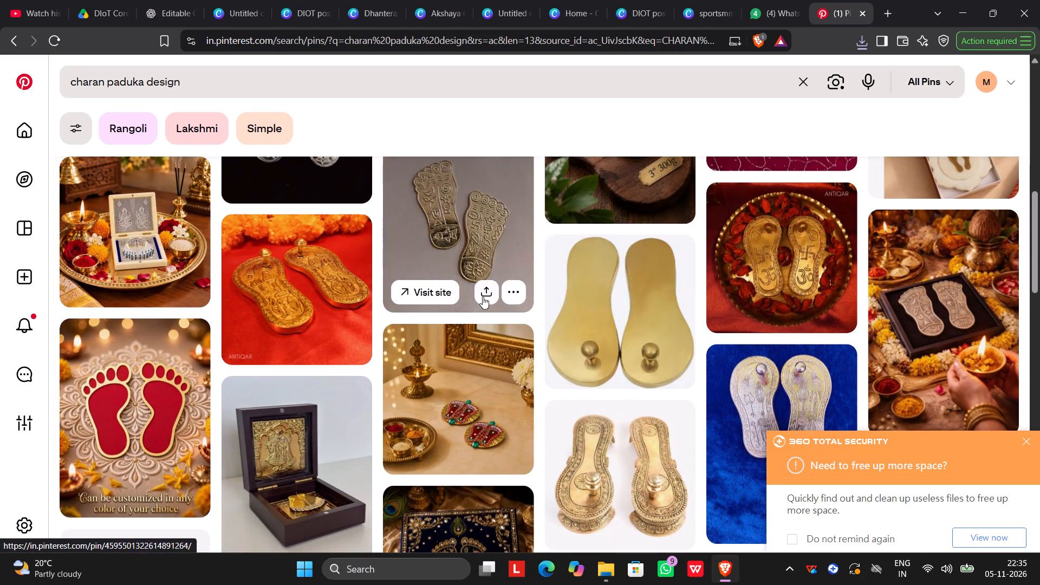
pyautogui.scroll(-4, 480, 299)
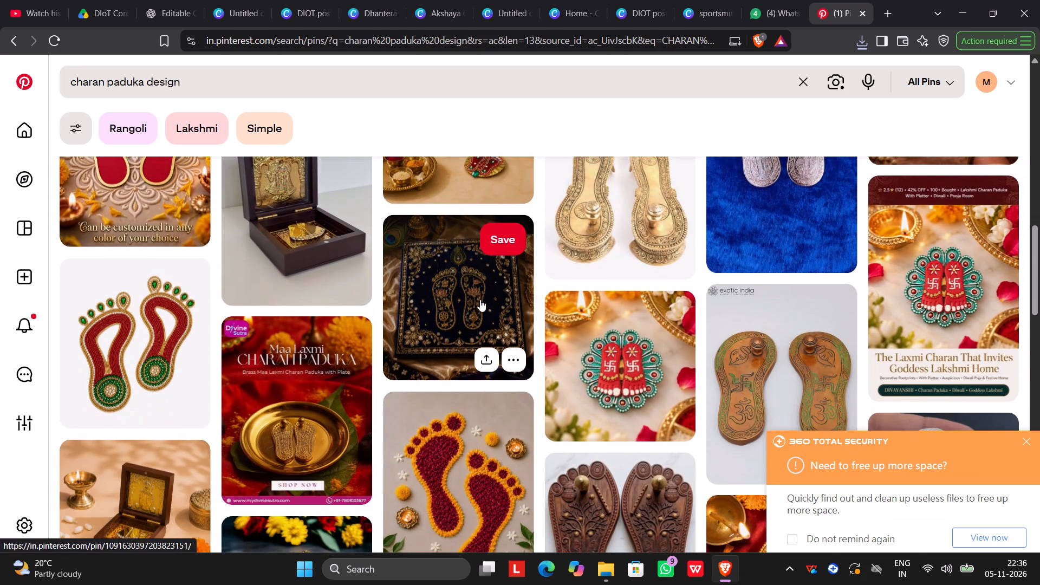
pyautogui.scroll(-10, 480, 300)
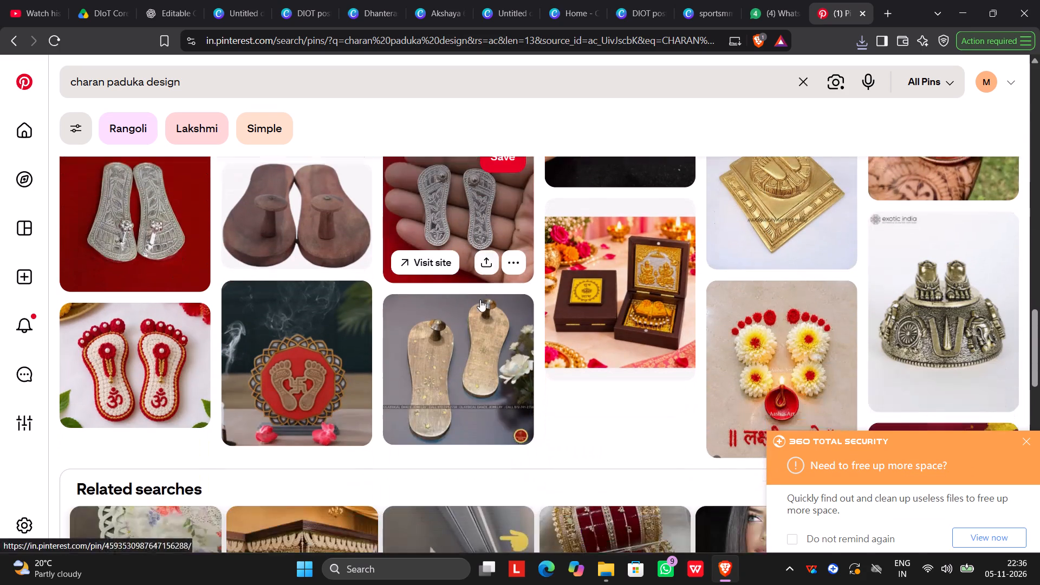
pyautogui.scroll(-6, 480, 300)
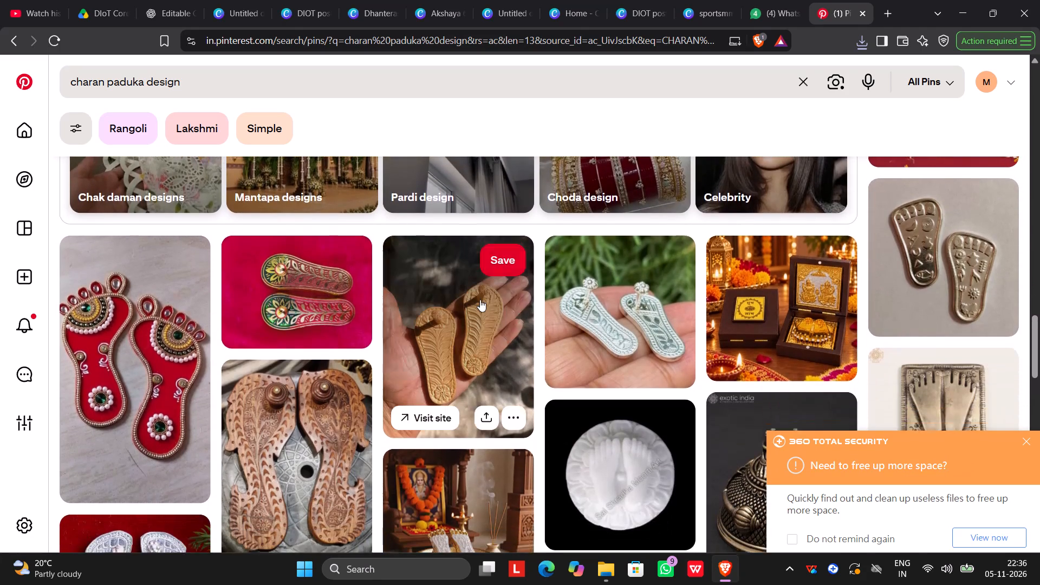
pyautogui.scroll(-3, 480, 300)
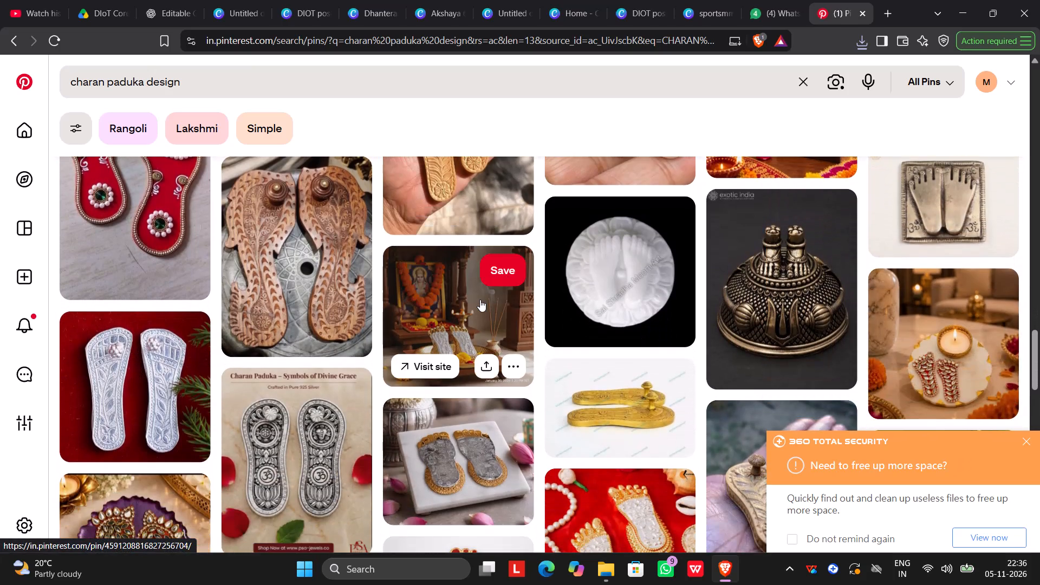
pyautogui.scroll(-4, 480, 300)
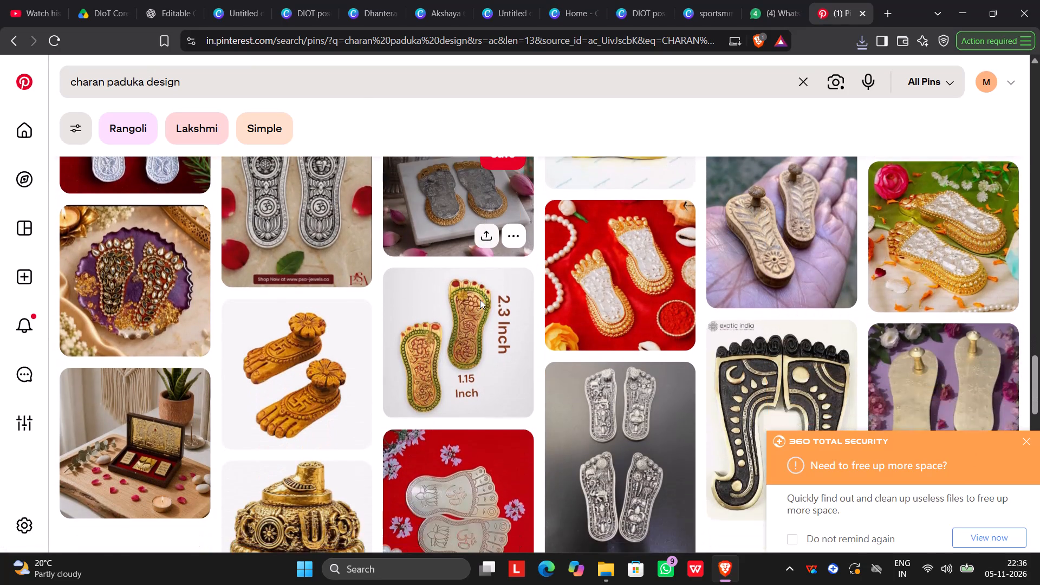
pyautogui.scroll(-10, 480, 300)
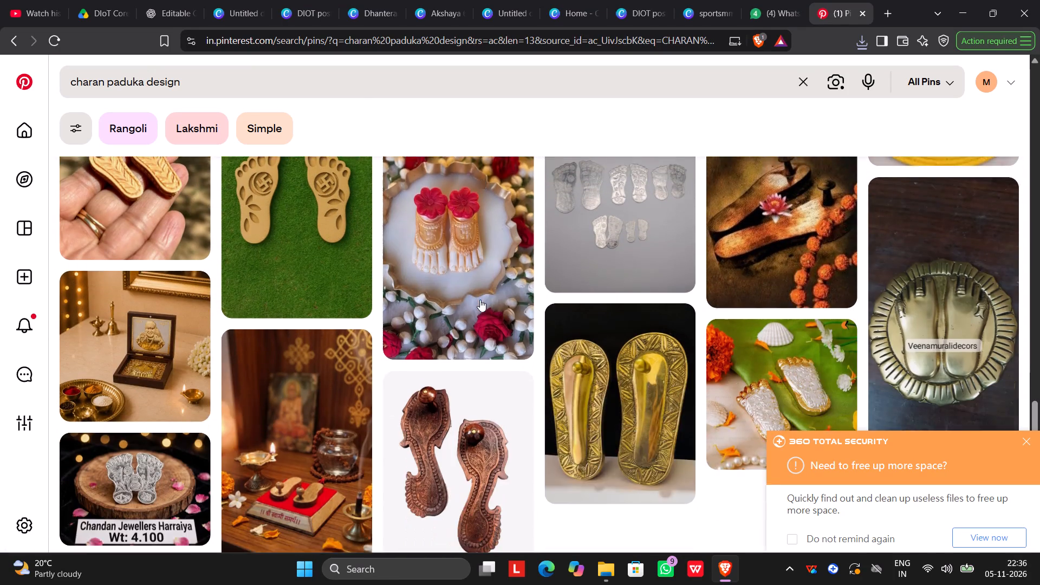
pyautogui.scroll(2, 480, 300)
pyautogui.scroll(-4, 480, 300)
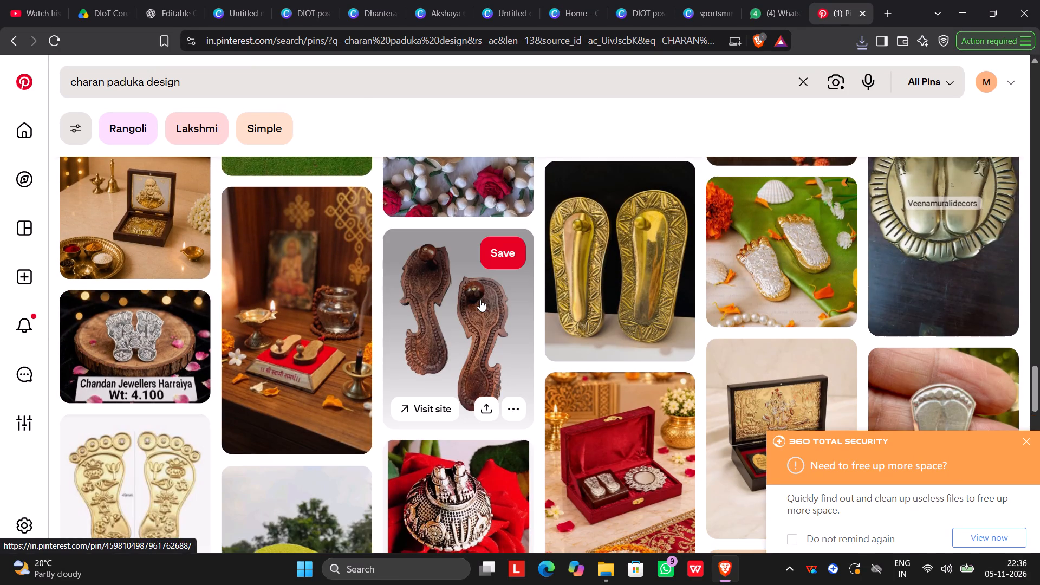
pyautogui.scroll(-9, 480, 300)
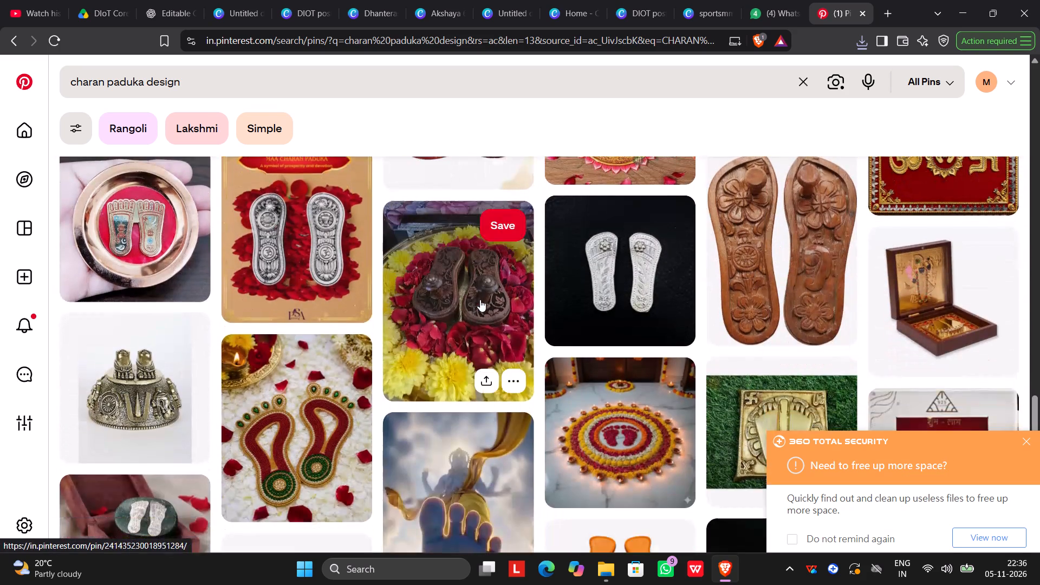
pyautogui.scroll(-5, 480, 300)
pyautogui.scroll(3, 480, 300)
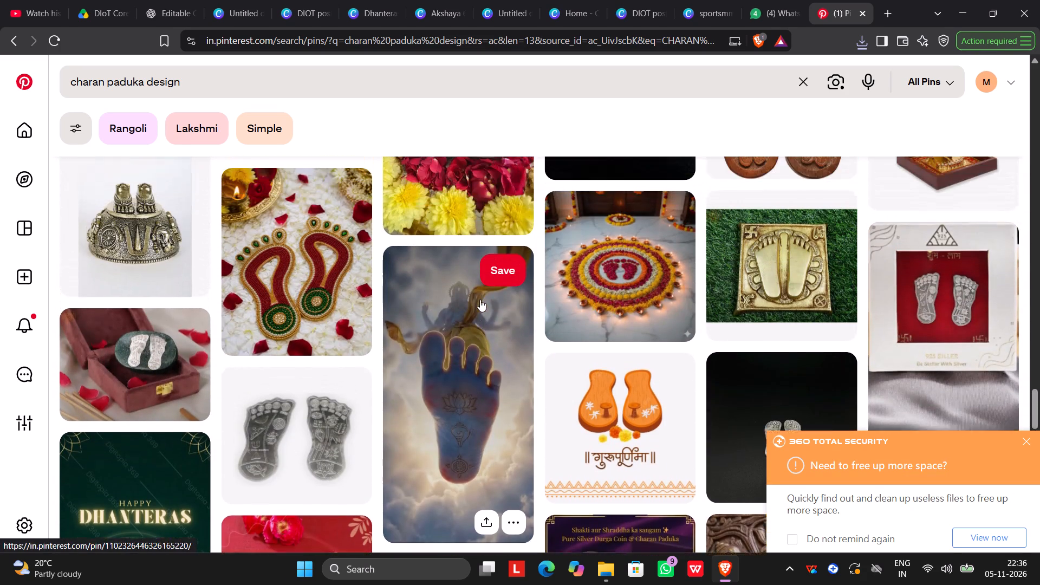
pyautogui.scroll(-7, 480, 300)
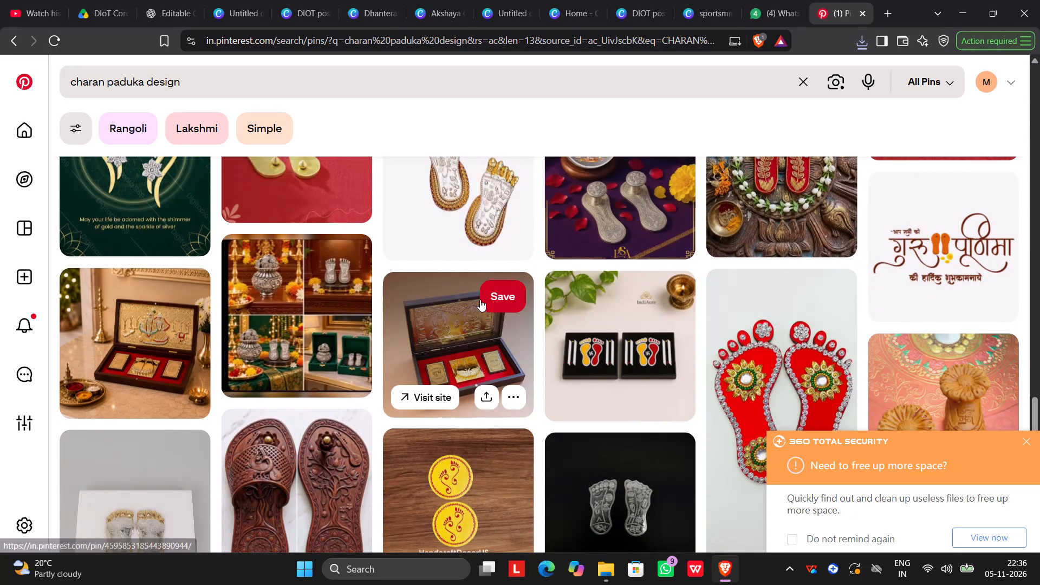
# Open the gold-and-silver "Lakshmi Charan Paduka (3 Inch)" pin on a white background and look through its related pins.
pyautogui.click(498, 183)
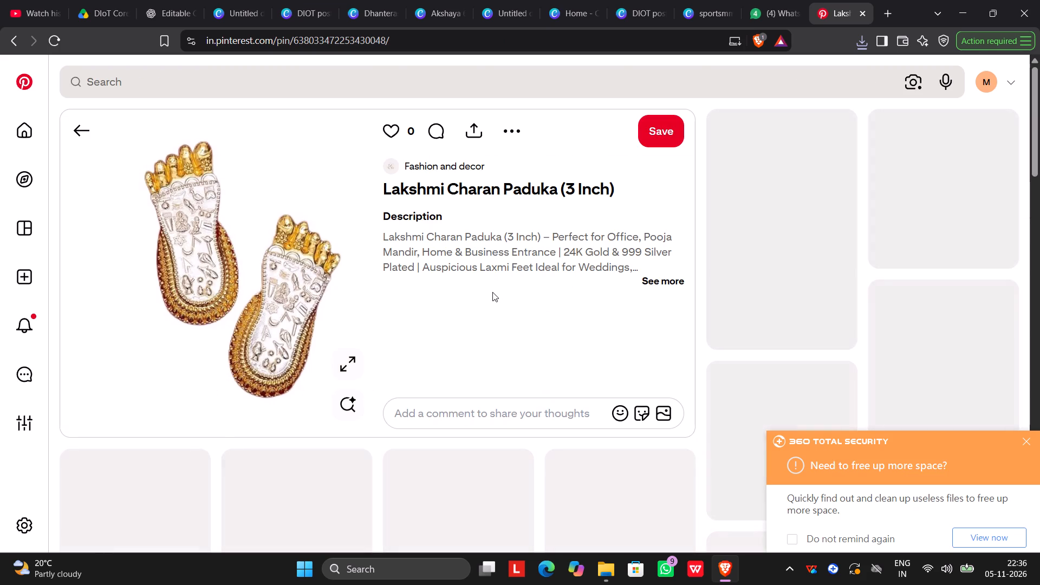
pyautogui.scroll(2, 492, 292)
pyautogui.scroll(-4, 492, 292)
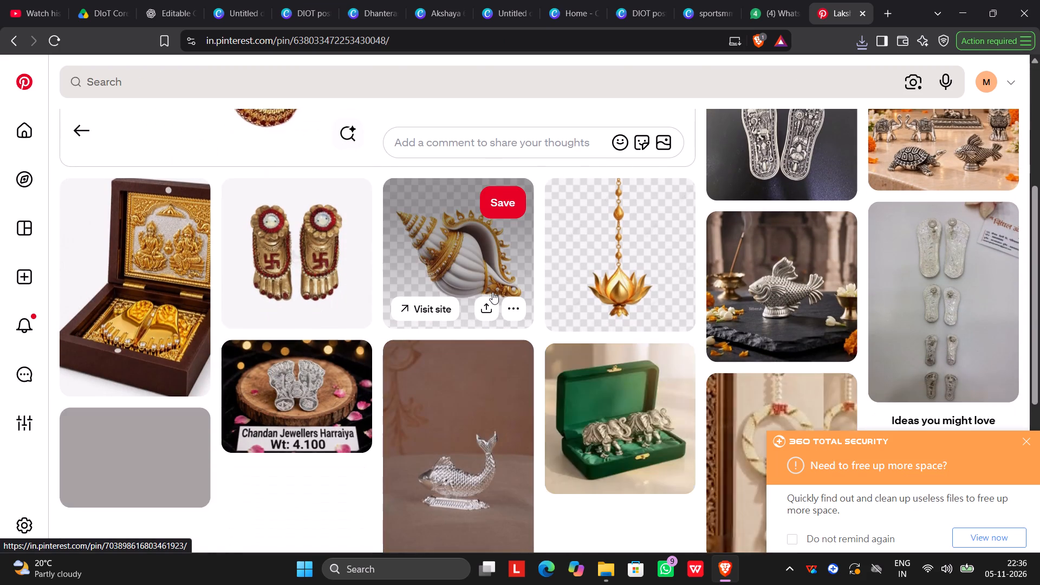
pyautogui.scroll(-6, 492, 292)
pyautogui.scroll(12, 492, 292)
pyautogui.scroll(-6, 492, 292)
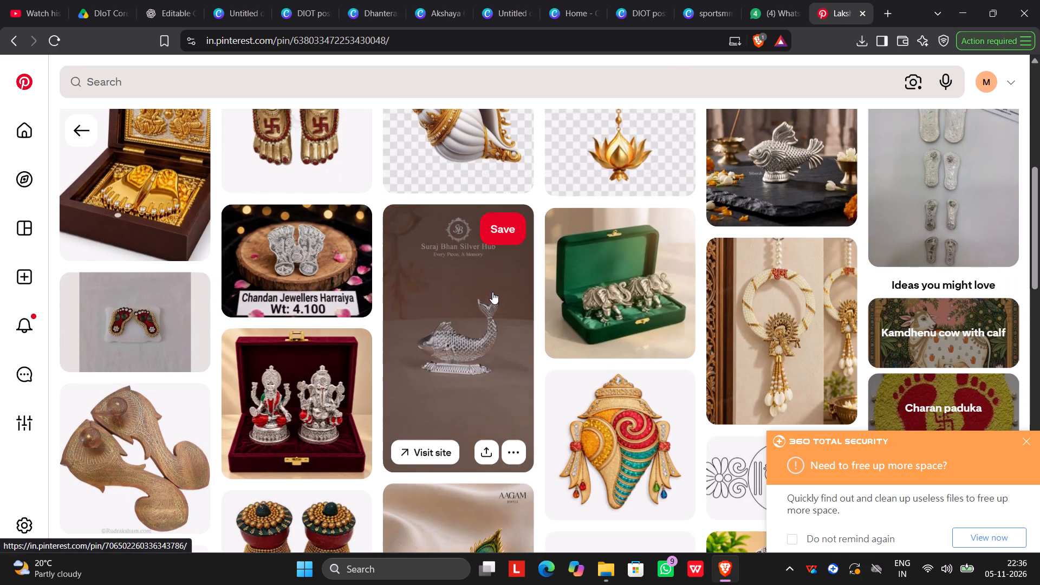
pyautogui.scroll(12, 492, 292)
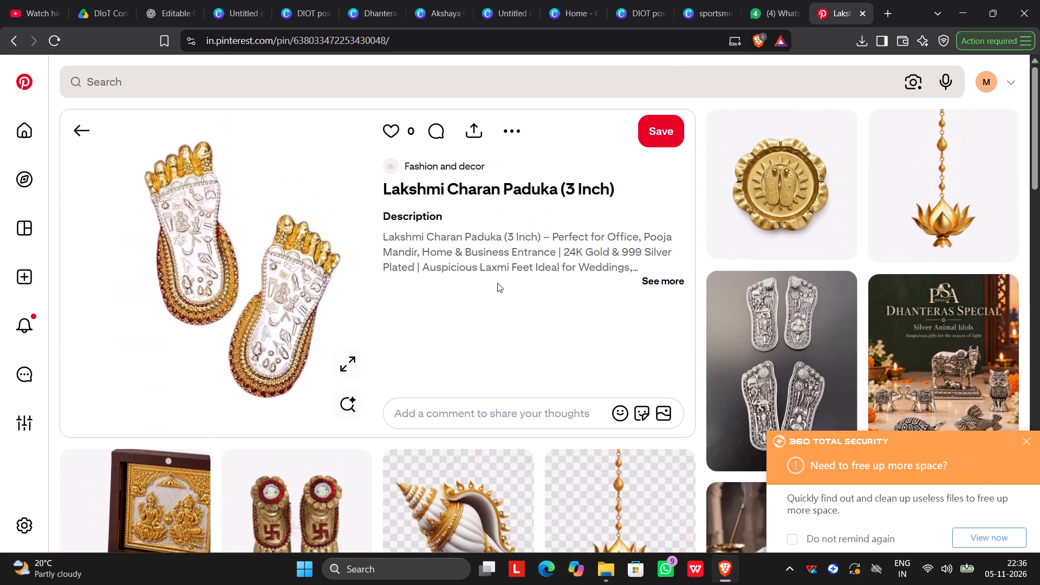
# Return to the "charan paduka design" results and open the pin of glowing golden feet on a lotus.
pyautogui.scroll(2, 497, 283)
pyautogui.click(19, 42)
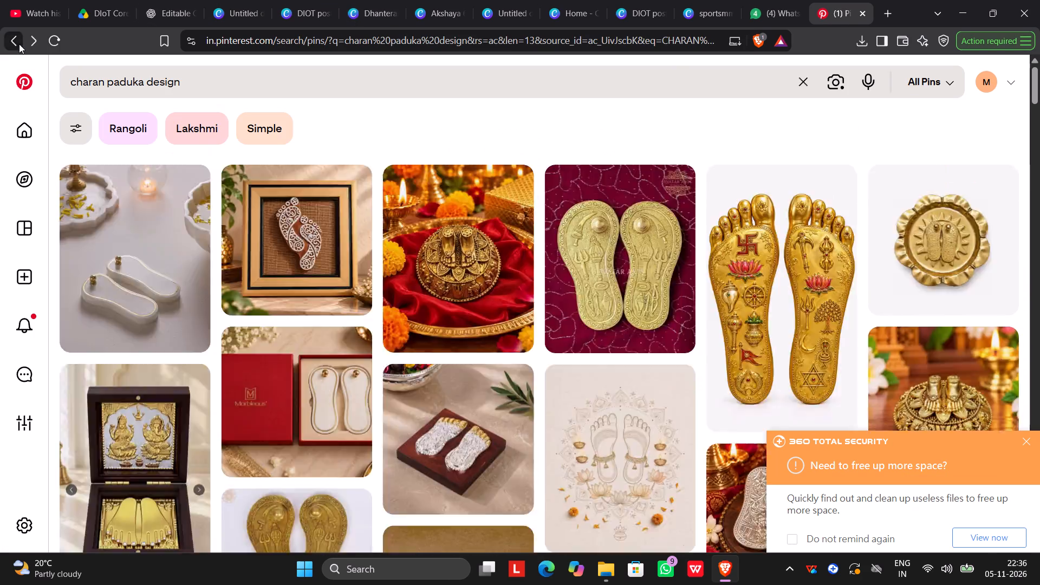
pyautogui.scroll(3, 495, 311)
pyautogui.scroll(-14, 495, 311)
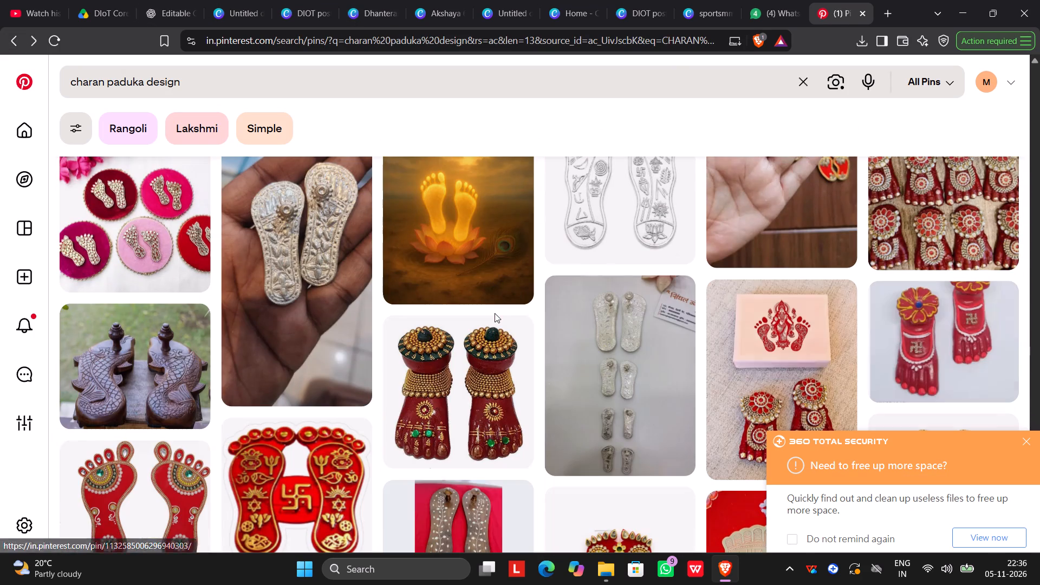
pyautogui.scroll(2, 459, 239)
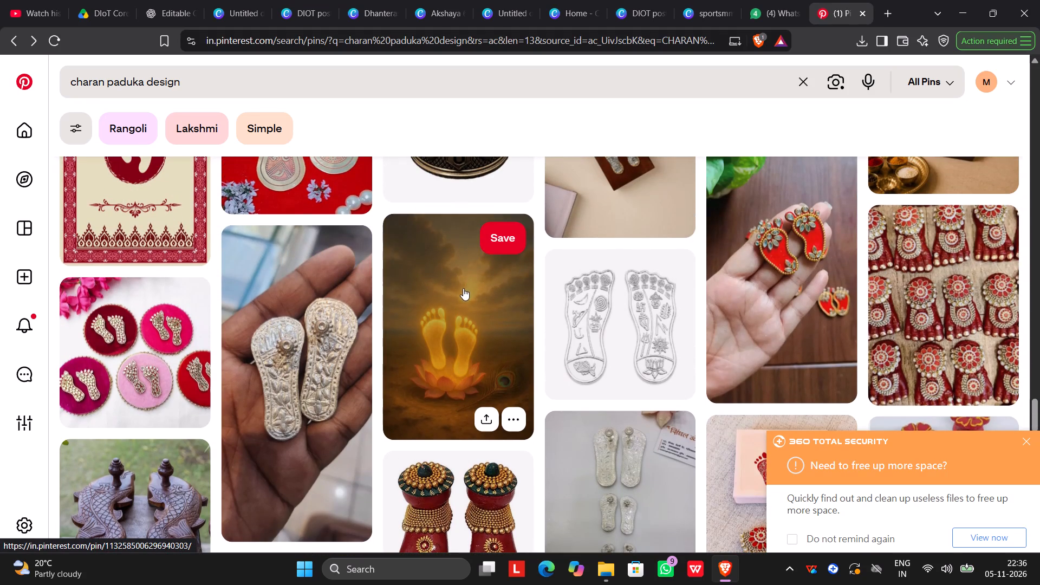
pyautogui.click(453, 327)
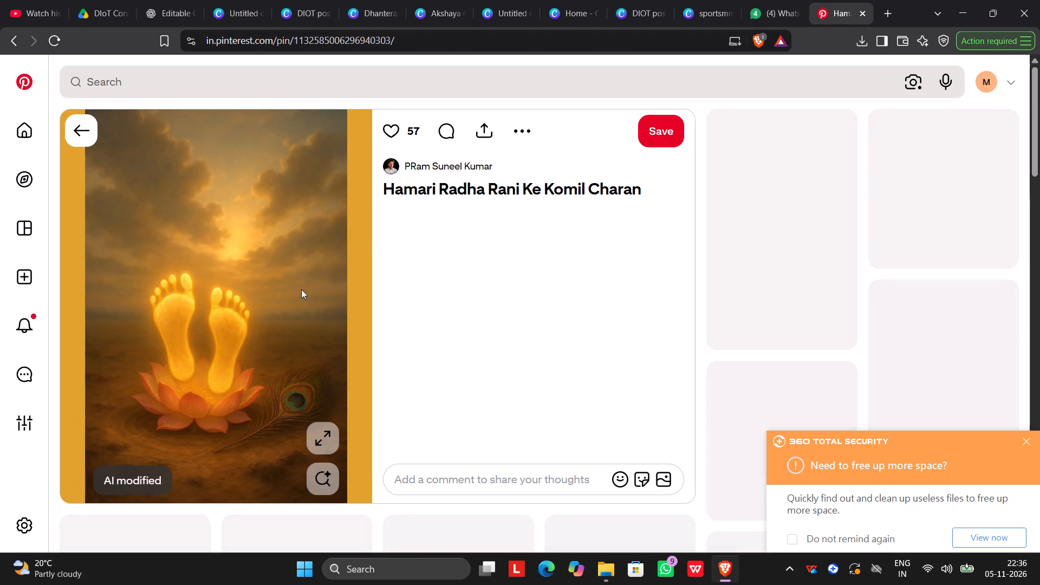
# Browse the pins related to "Hamari Radha Rani Ke Komil Charan" for footprint imagery suited to the Dhanteras poster.
pyautogui.scroll(-2, 445, 273)
pyautogui.scroll(2, 445, 273)
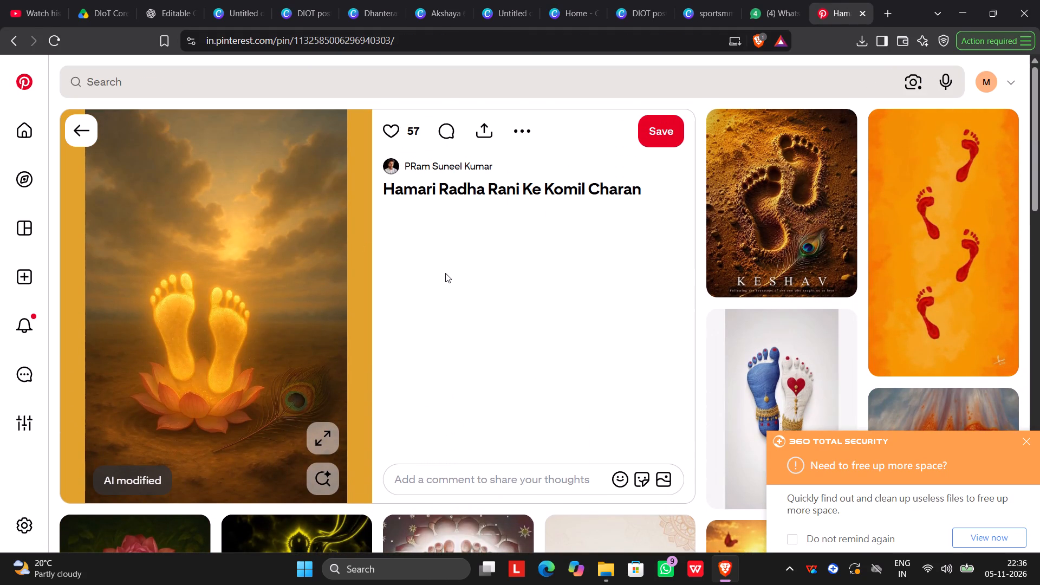
pyautogui.scroll(-5, 445, 273)
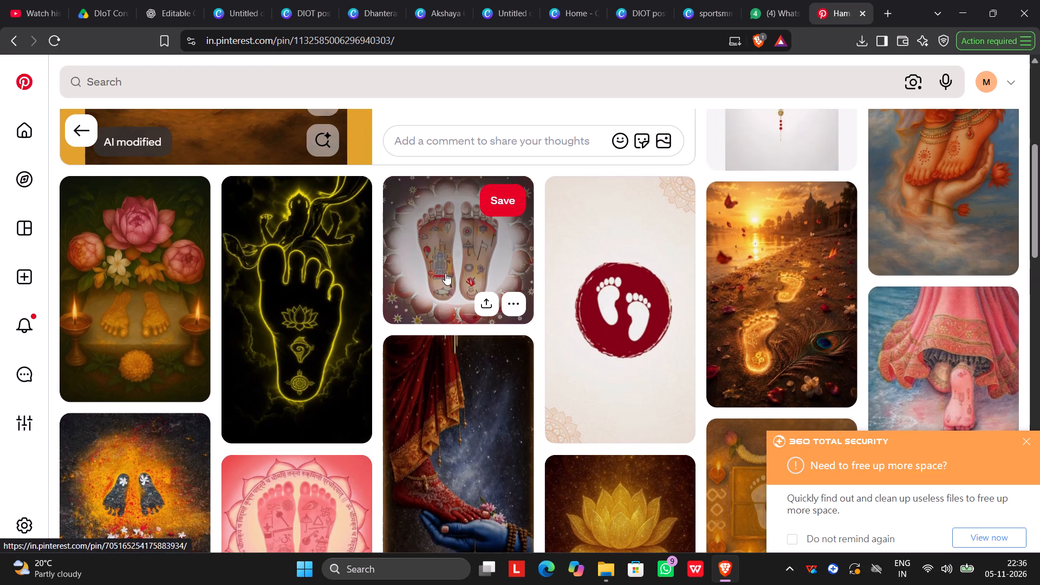
pyautogui.scroll(-3, 445, 273)
pyautogui.scroll(2, 445, 273)
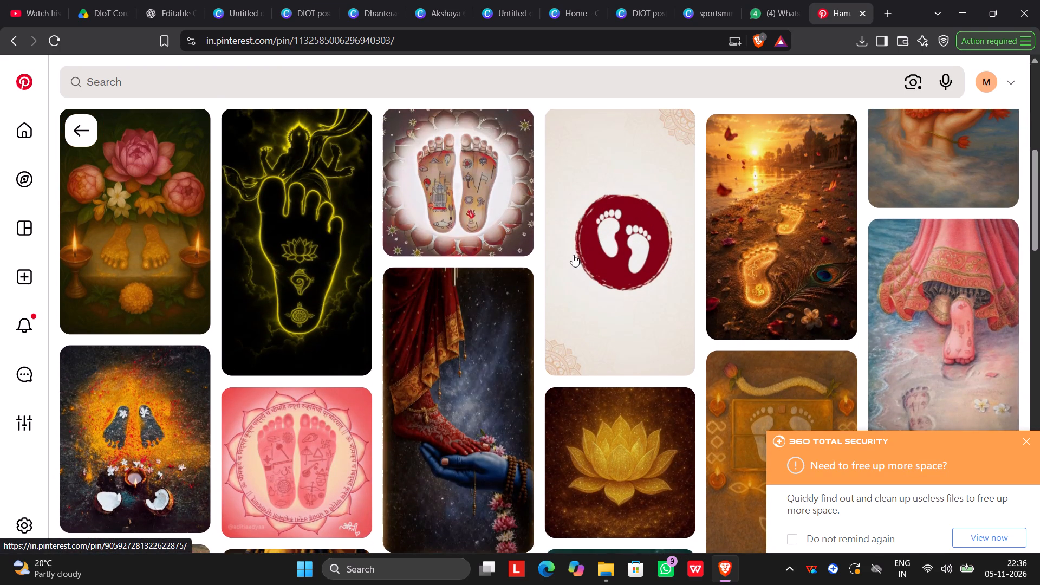
pyautogui.scroll(-4, 609, 261)
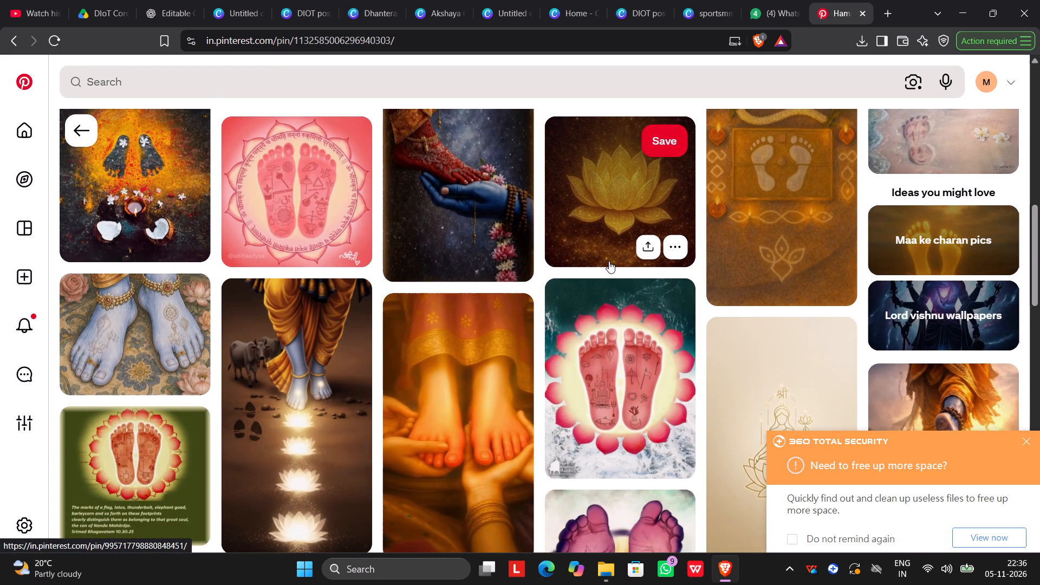
pyautogui.scroll(-4, 608, 262)
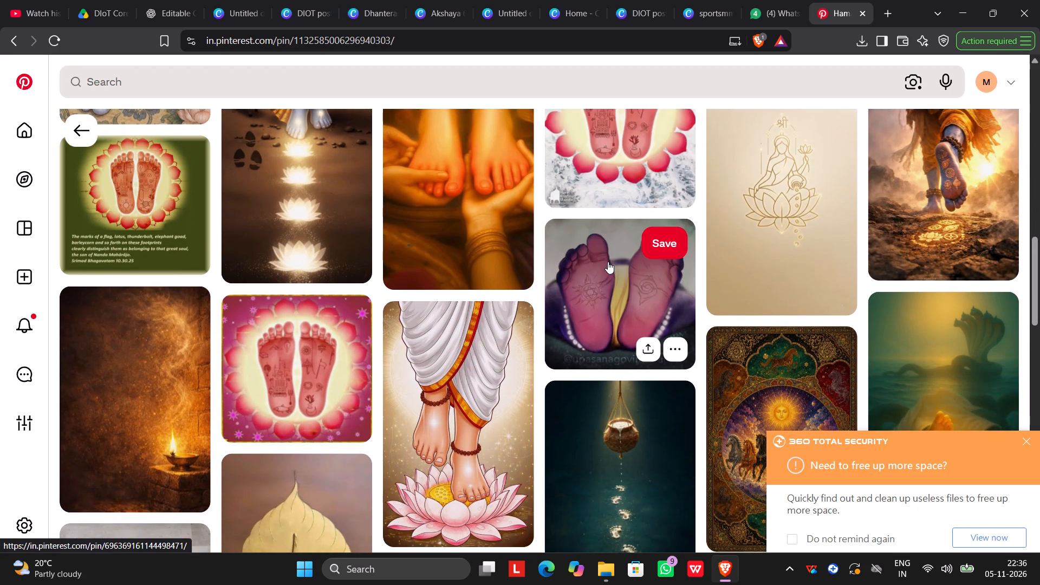
pyautogui.scroll(-9, 608, 262)
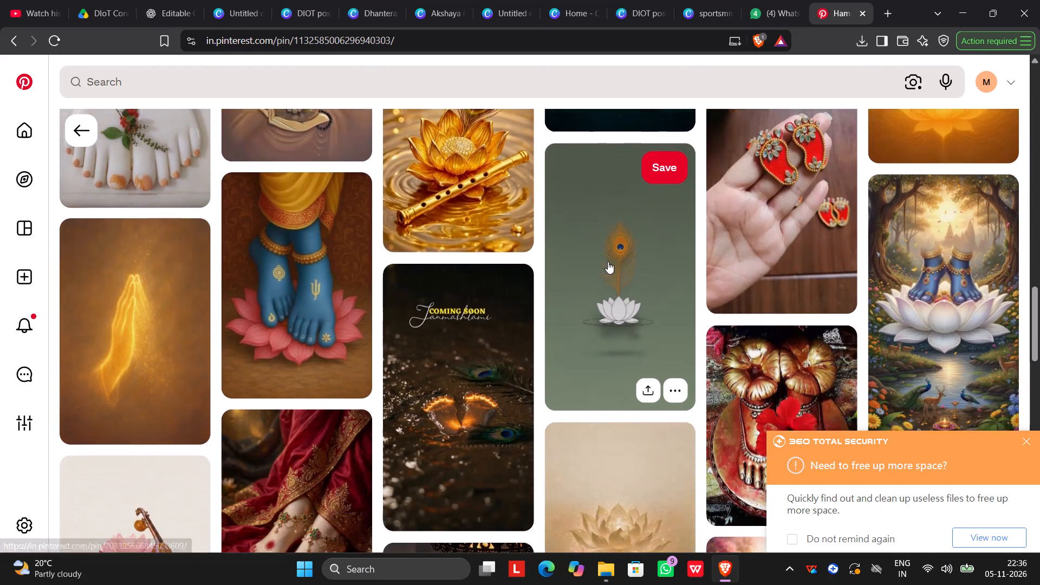
pyautogui.scroll(-8, 608, 262)
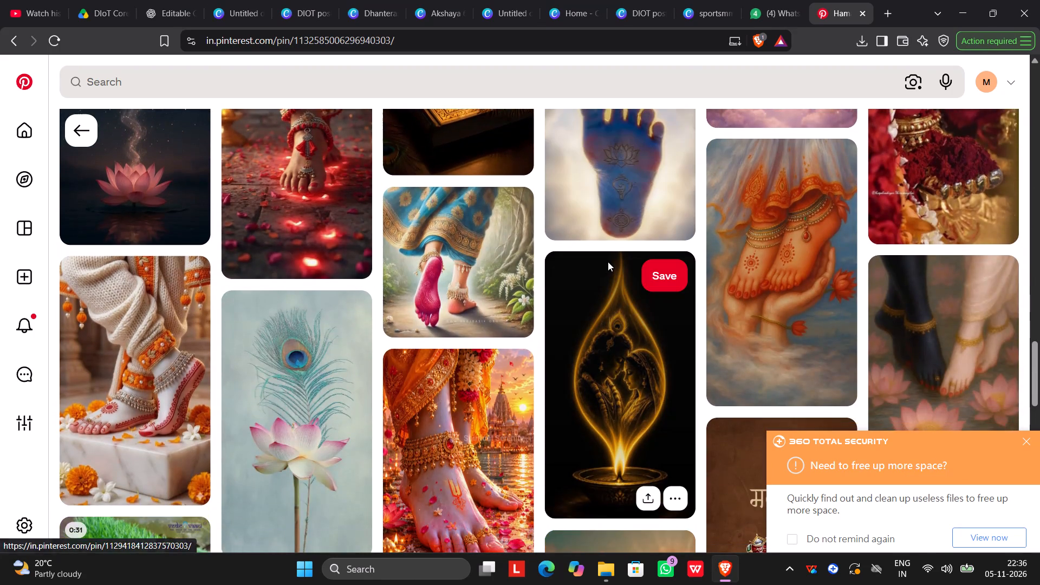
pyautogui.scroll(2, 608, 262)
pyautogui.scroll(-6, 608, 262)
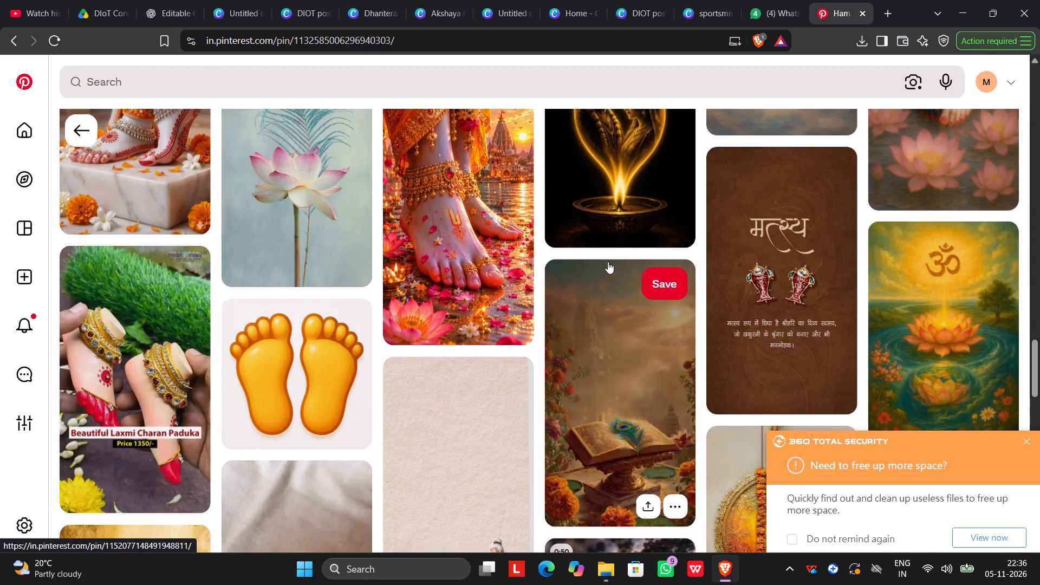
pyautogui.scroll(-5, 608, 262)
pyautogui.scroll(6, 608, 262)
pyautogui.scroll(-7, 608, 262)
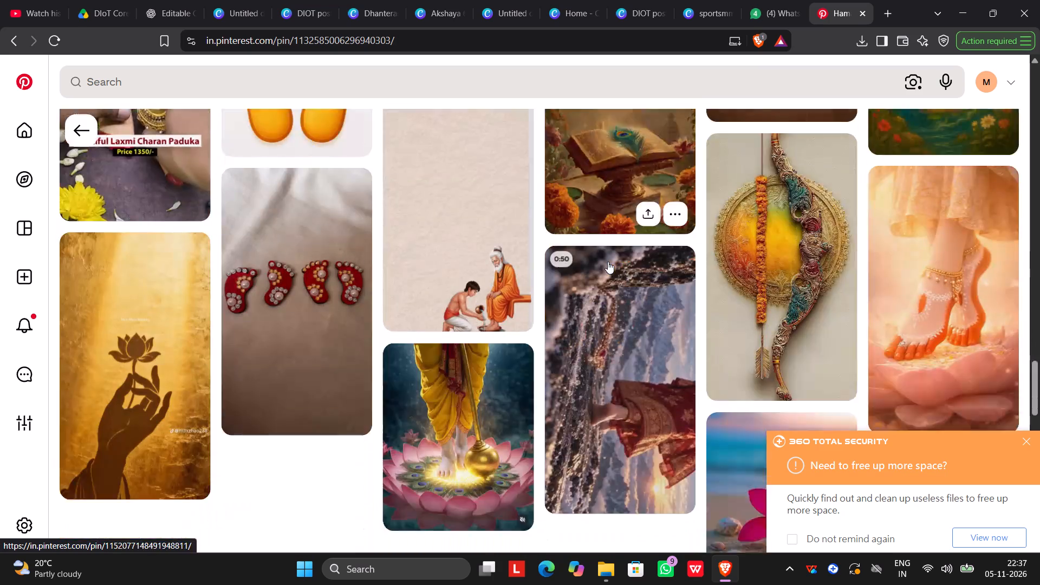
pyautogui.scroll(13, 608, 262)
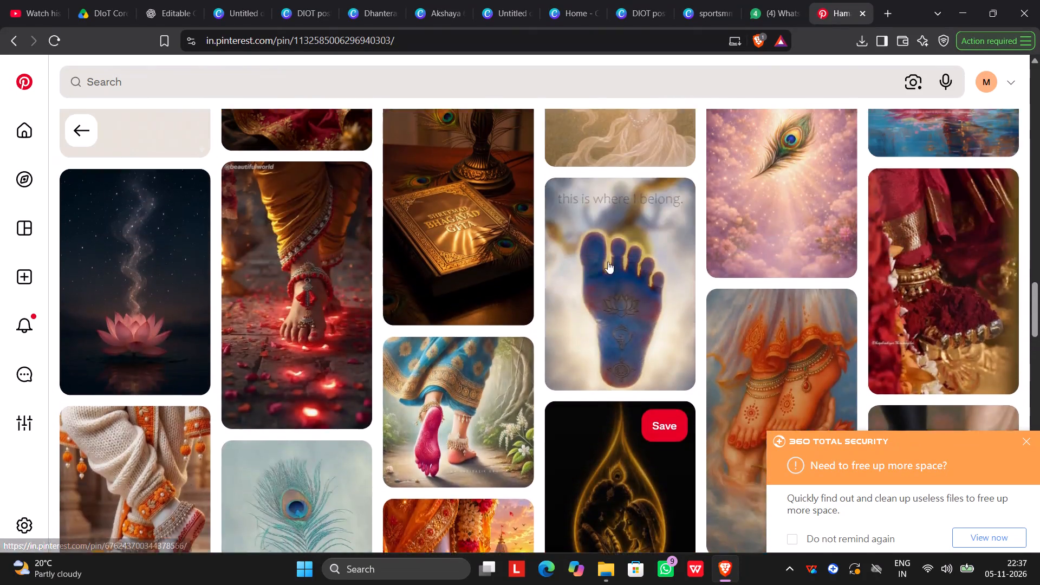
pyautogui.scroll(10, 608, 262)
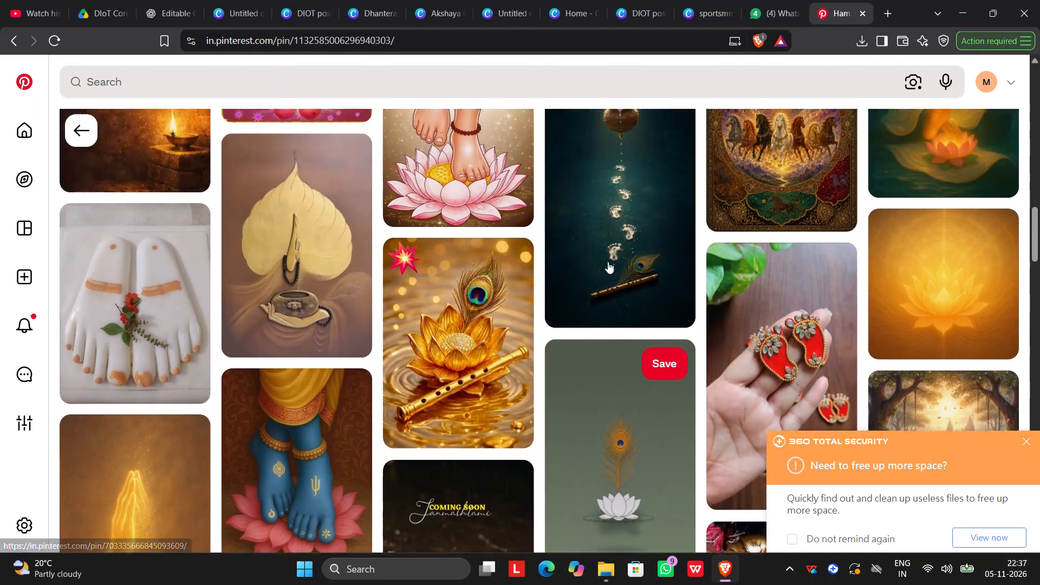
pyautogui.scroll(7, 608, 262)
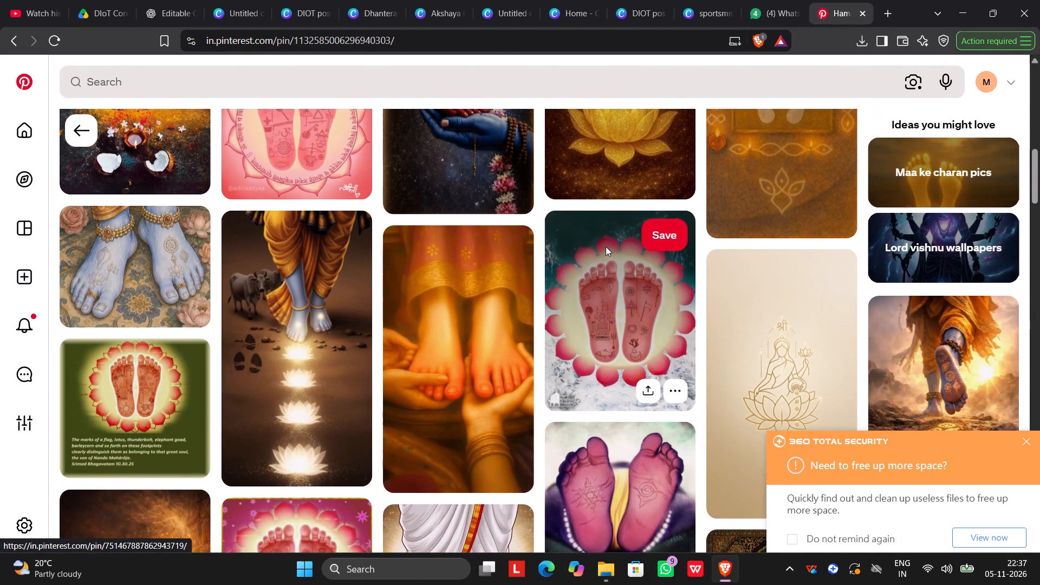
pyautogui.scroll(1, 606, 246)
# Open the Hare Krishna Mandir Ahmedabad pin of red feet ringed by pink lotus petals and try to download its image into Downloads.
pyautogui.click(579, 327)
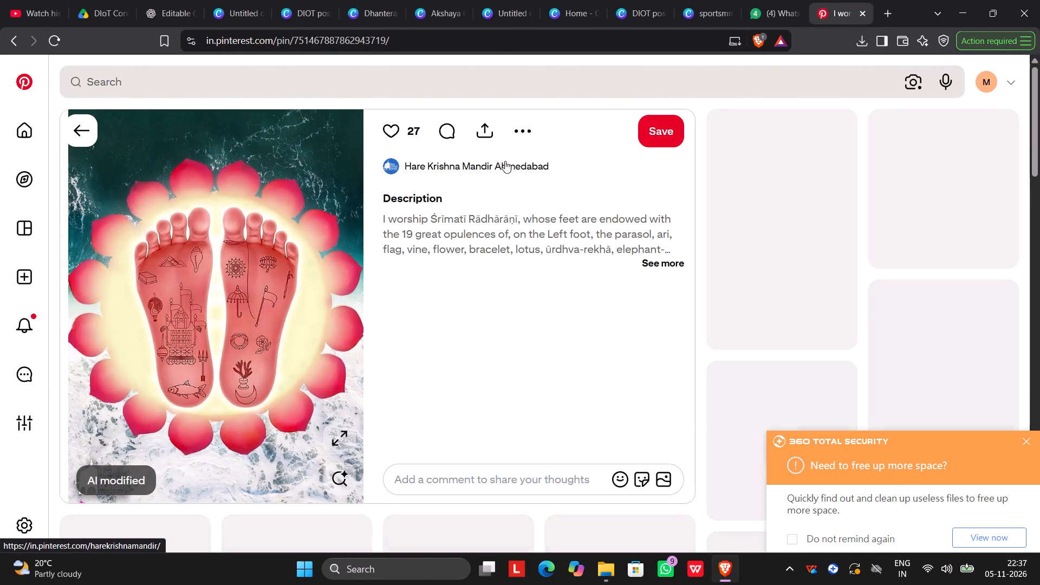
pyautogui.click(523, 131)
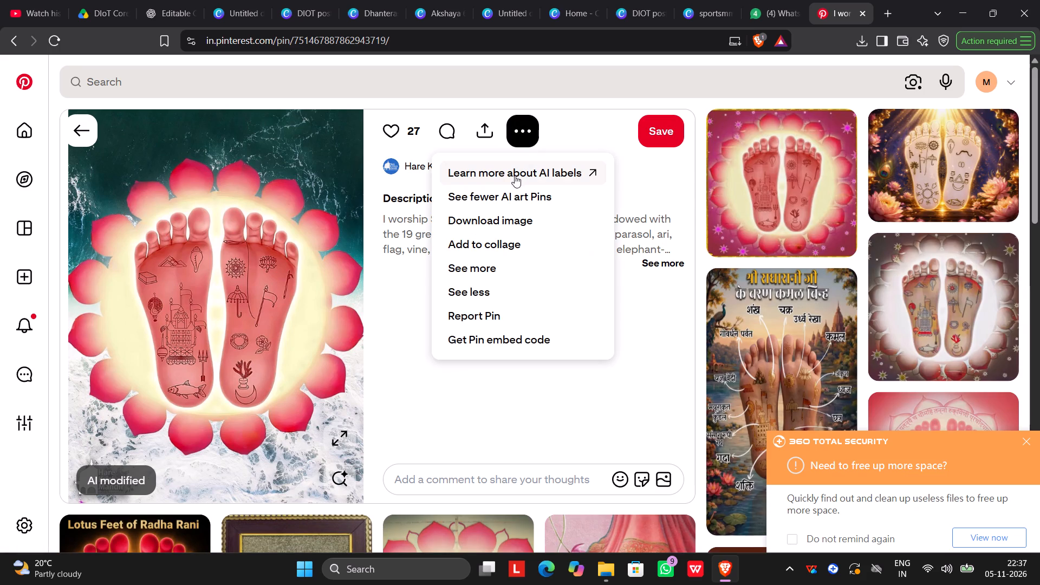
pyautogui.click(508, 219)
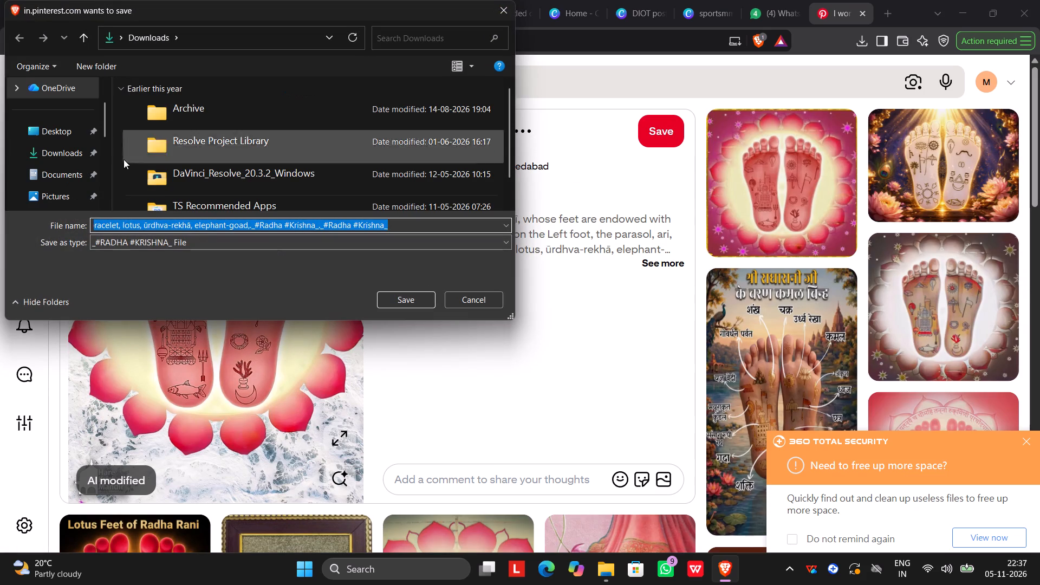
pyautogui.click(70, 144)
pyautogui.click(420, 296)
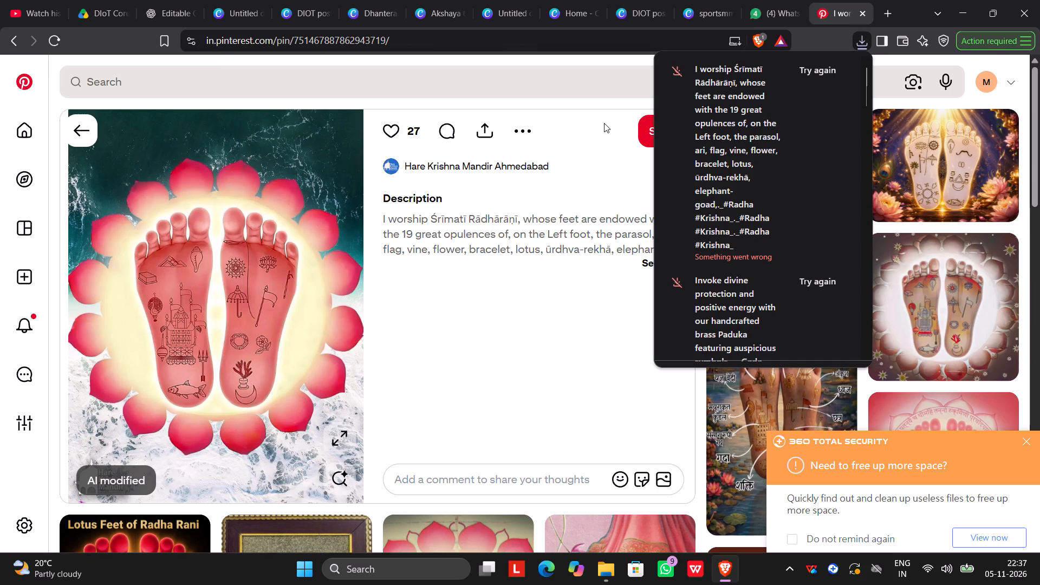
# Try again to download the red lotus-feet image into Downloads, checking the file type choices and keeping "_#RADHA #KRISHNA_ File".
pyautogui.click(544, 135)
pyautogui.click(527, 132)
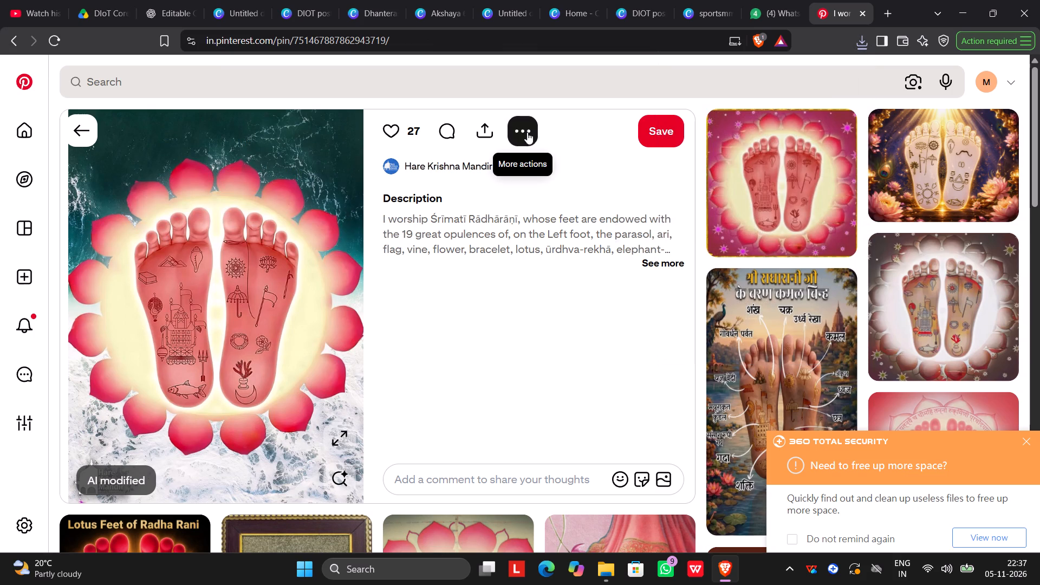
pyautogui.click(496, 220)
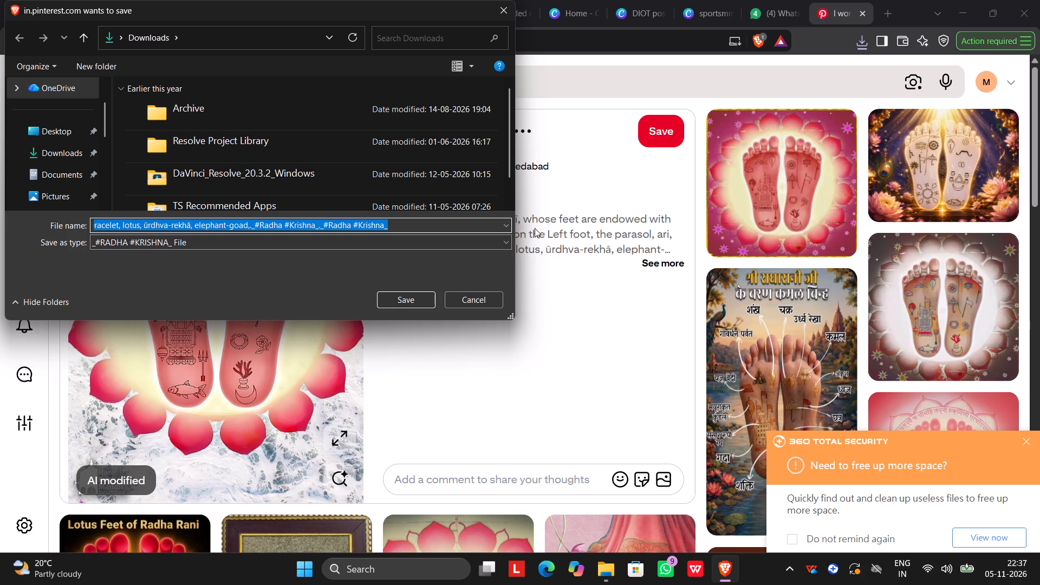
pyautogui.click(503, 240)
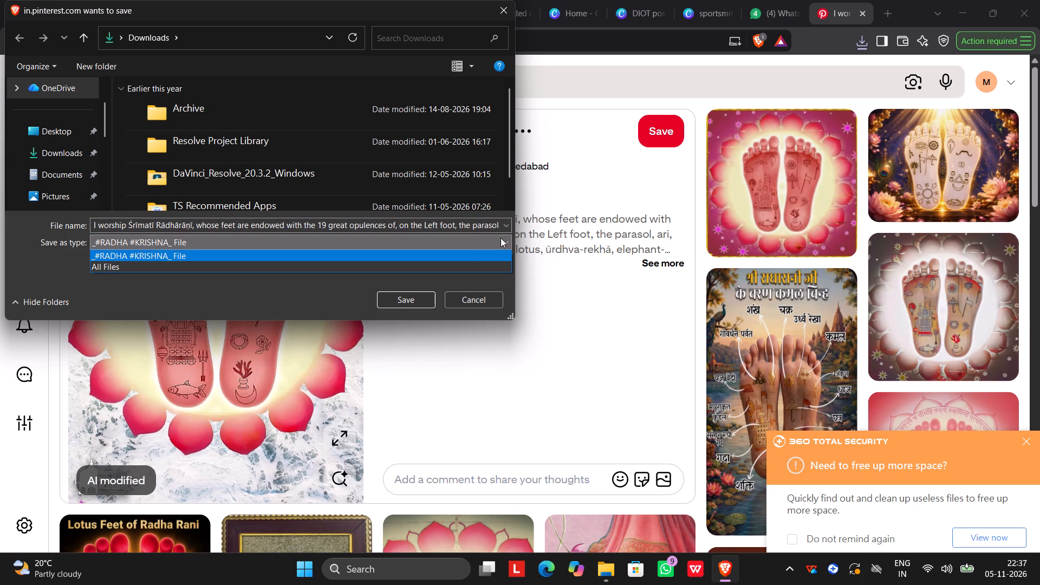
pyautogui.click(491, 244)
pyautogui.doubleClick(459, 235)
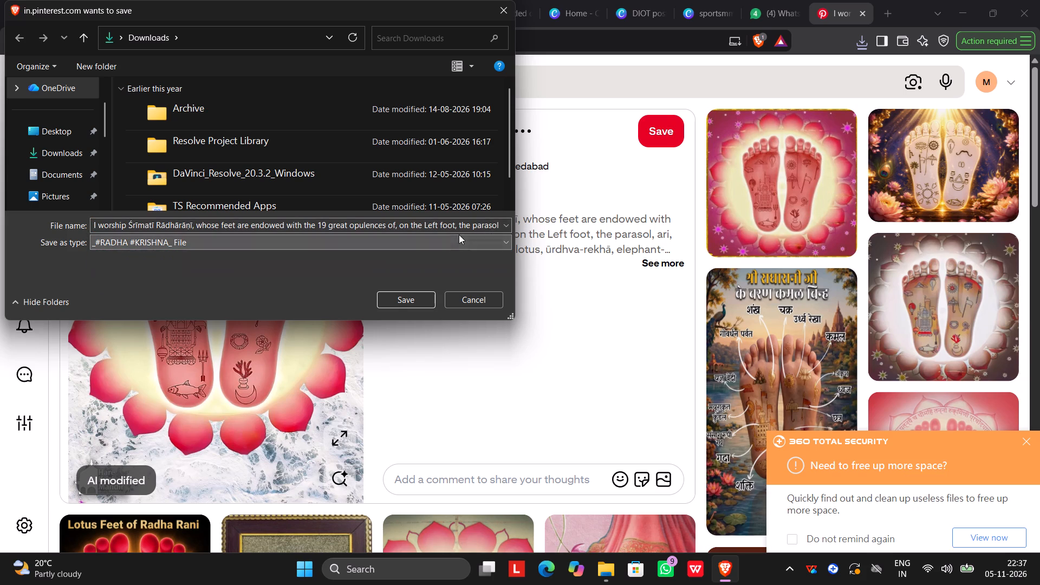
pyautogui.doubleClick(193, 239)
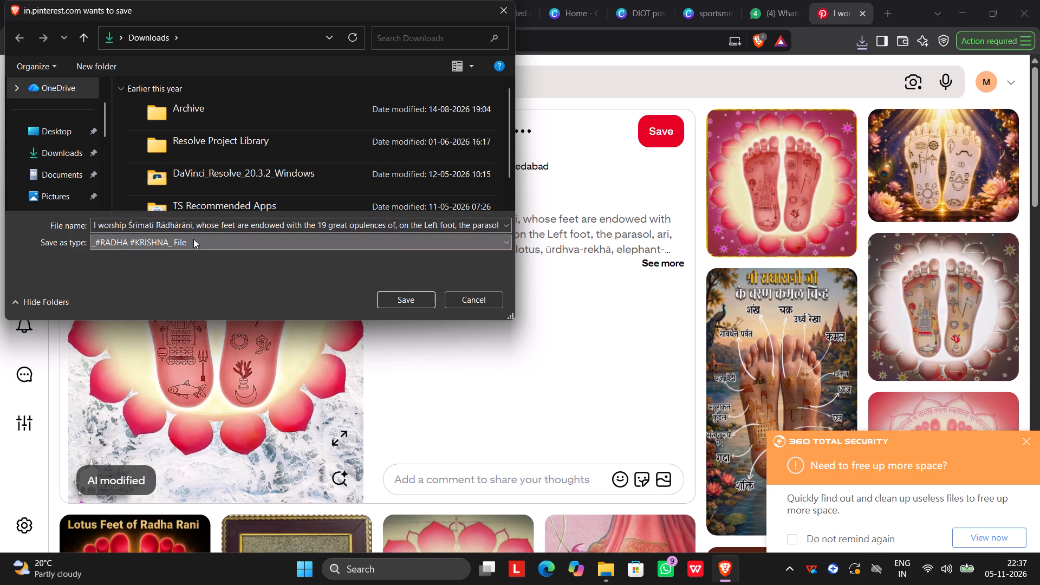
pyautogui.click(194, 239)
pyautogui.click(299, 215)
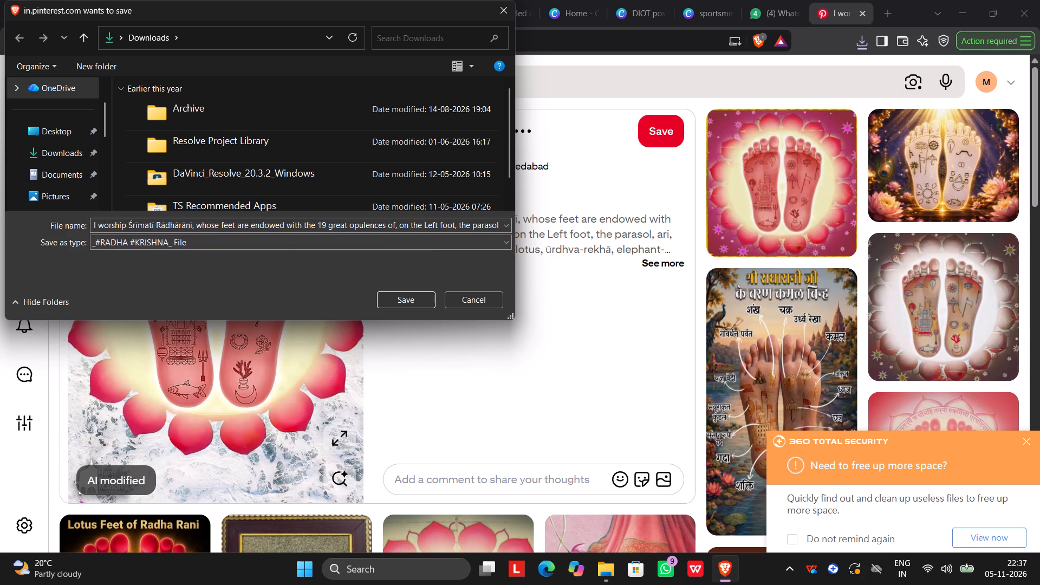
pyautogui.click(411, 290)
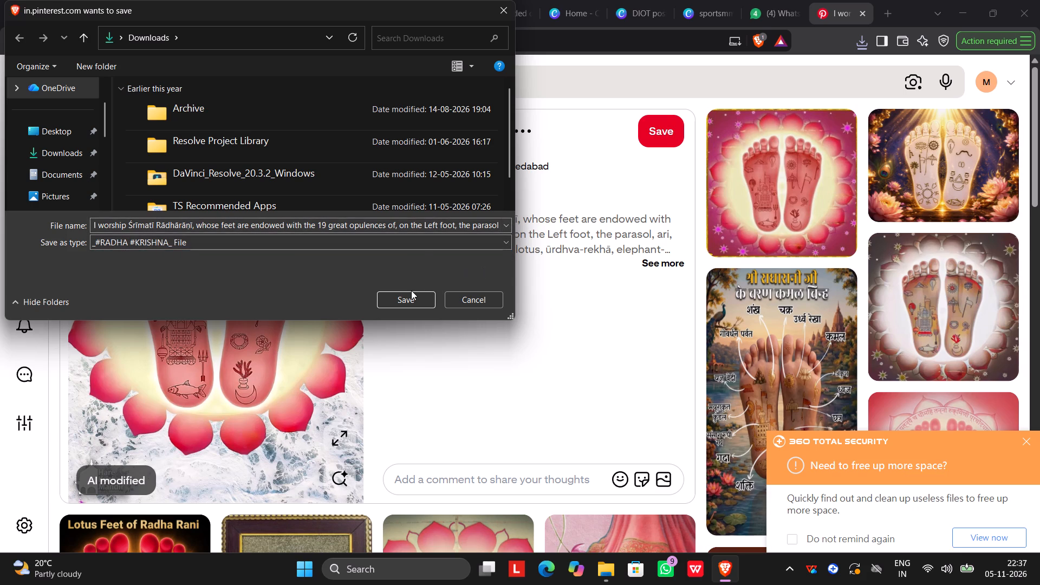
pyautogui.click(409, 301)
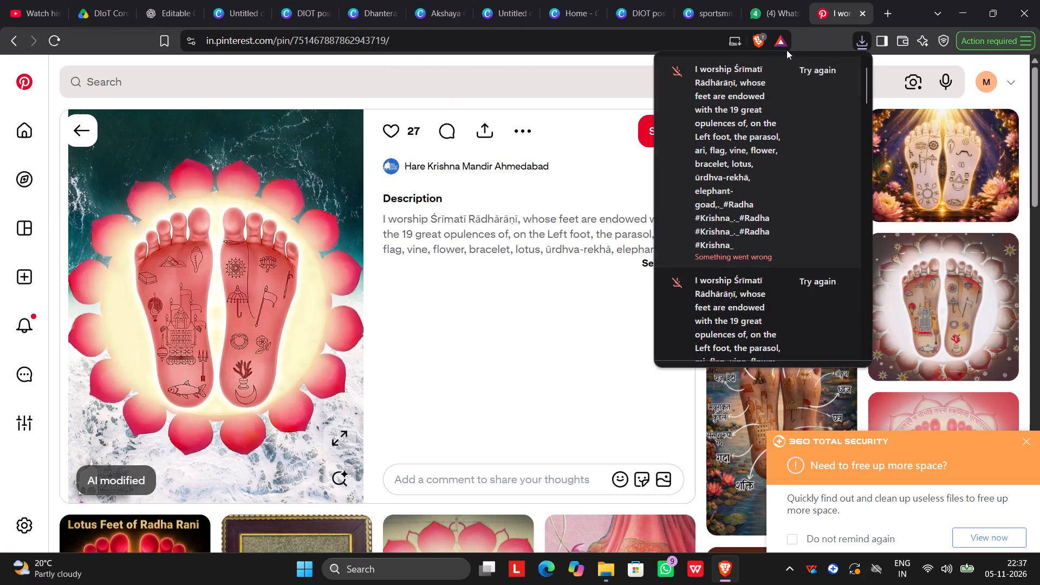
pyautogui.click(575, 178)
# Browse the pins related to the red lotus-feet image for alternative charan artwork.
pyautogui.scroll(-3, 848, 246)
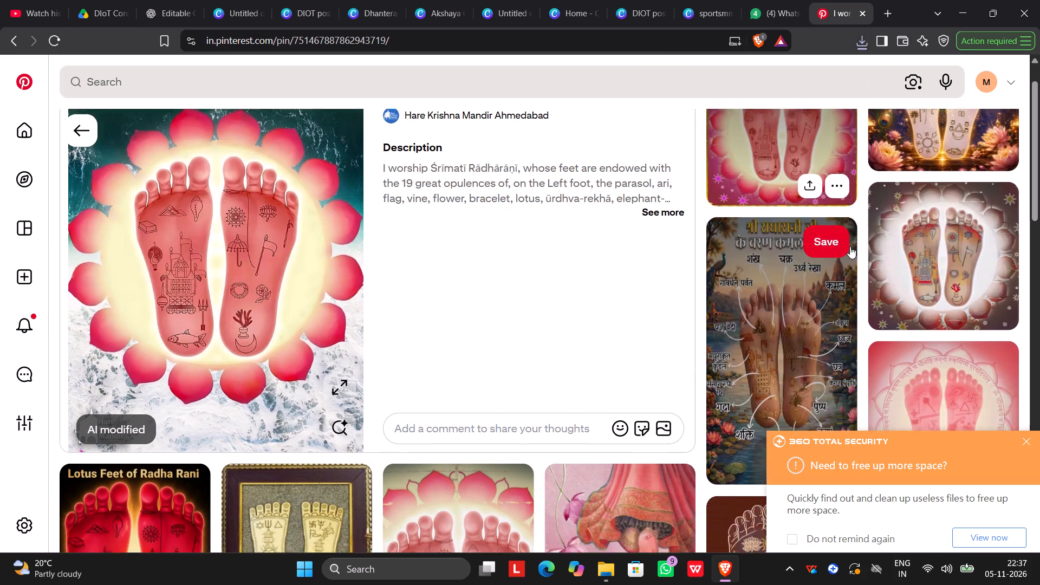
pyautogui.scroll(-7, 850, 246)
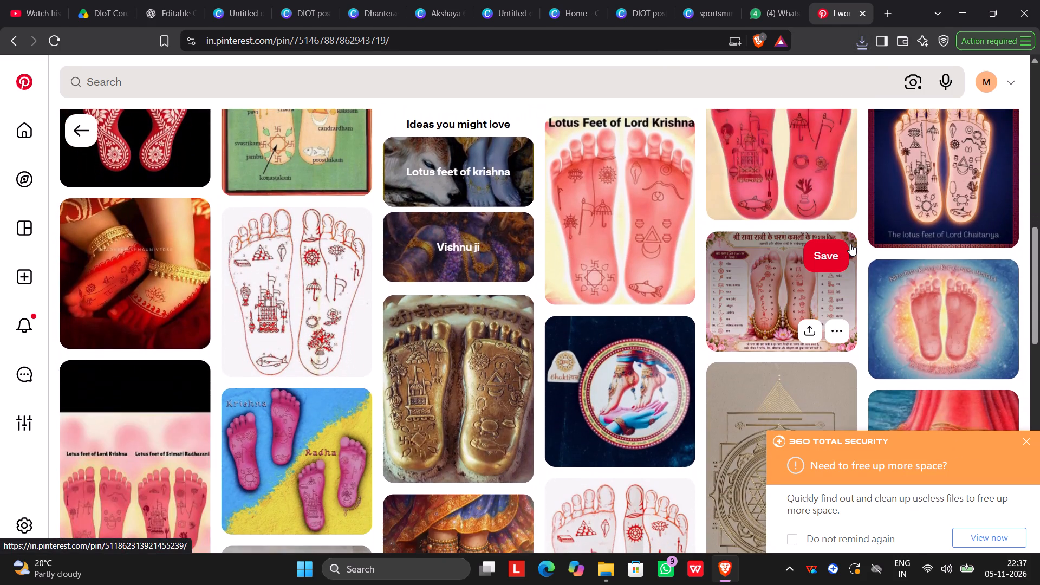
pyautogui.scroll(-4, 850, 244)
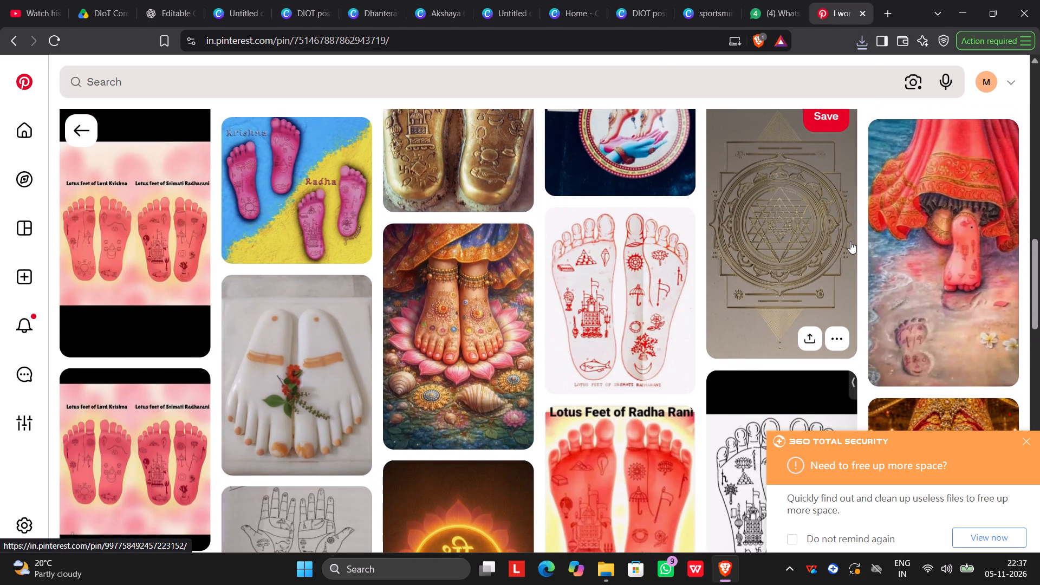
pyautogui.scroll(-5, 850, 242)
pyautogui.scroll(16, 850, 242)
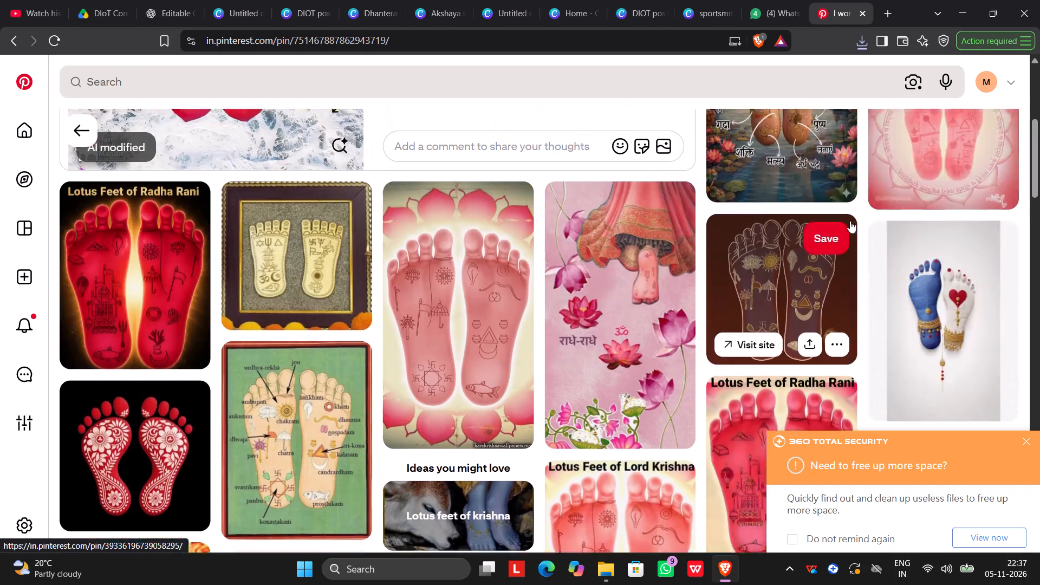
pyautogui.scroll(4, 646, 105)
pyautogui.scroll(4, 762, 283)
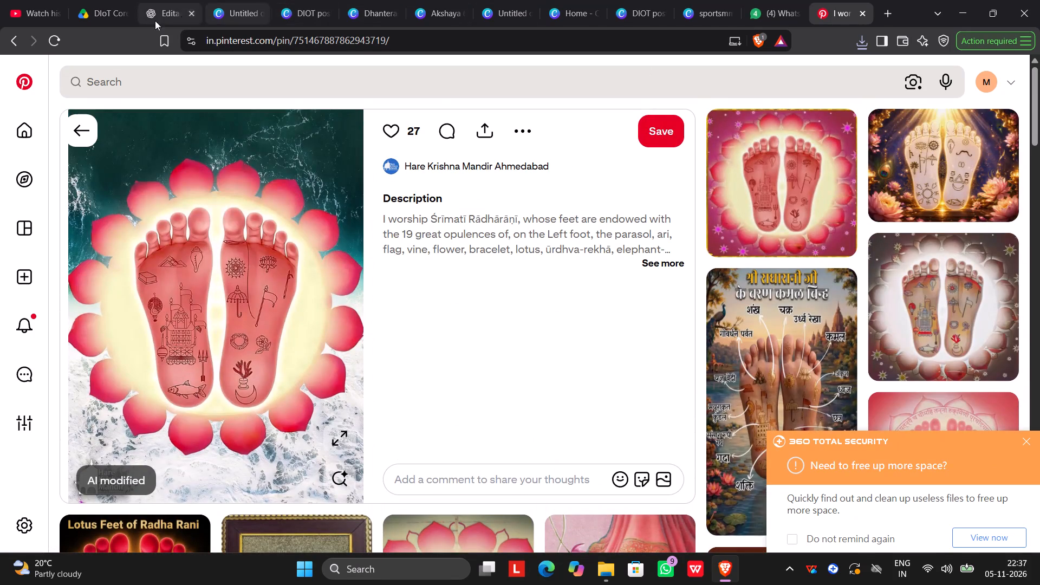
# Return to the "Hamari Radha Rani" pin's related results and open the pin of white footprints in a maroon circle.
pyautogui.click(22, 37)
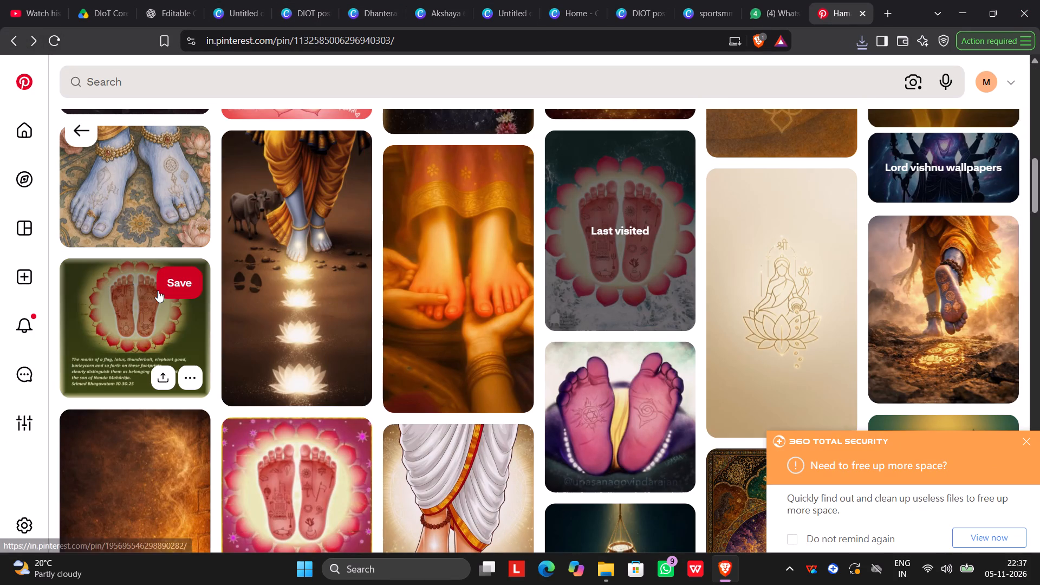
pyautogui.scroll(6, 337, 341)
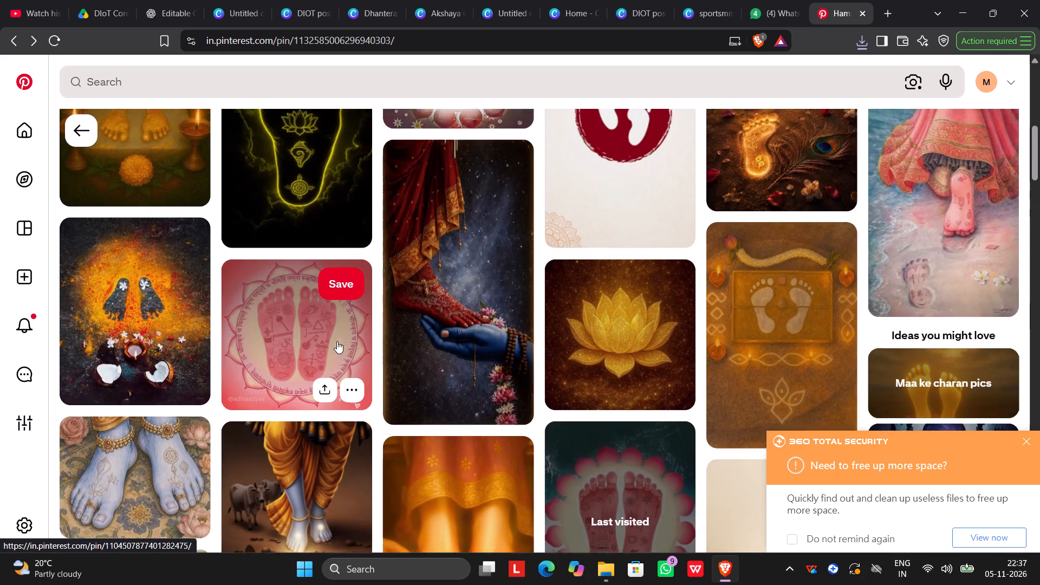
pyautogui.scroll(3, 337, 341)
pyautogui.click(628, 408)
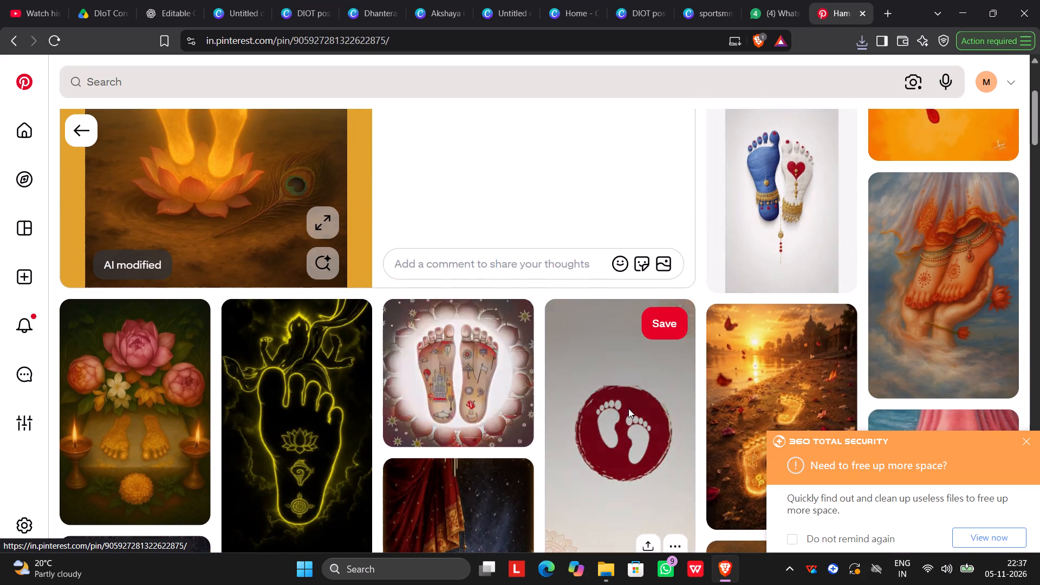
# Browse the pins related to the maroon-circle footprints for minimal charan and festive artwork.
pyautogui.scroll(-3, 408, 178)
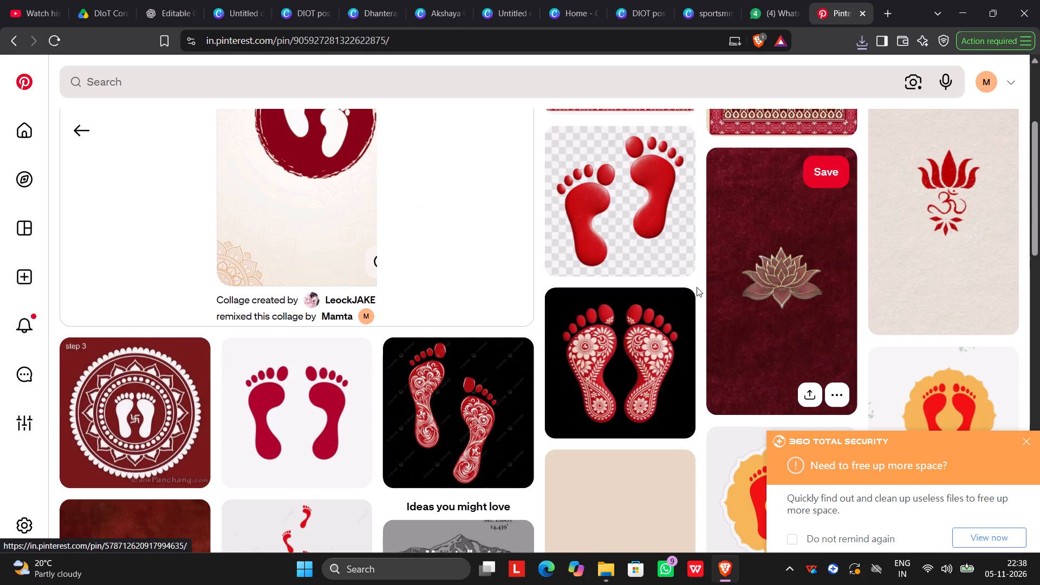
pyautogui.scroll(4, 694, 287)
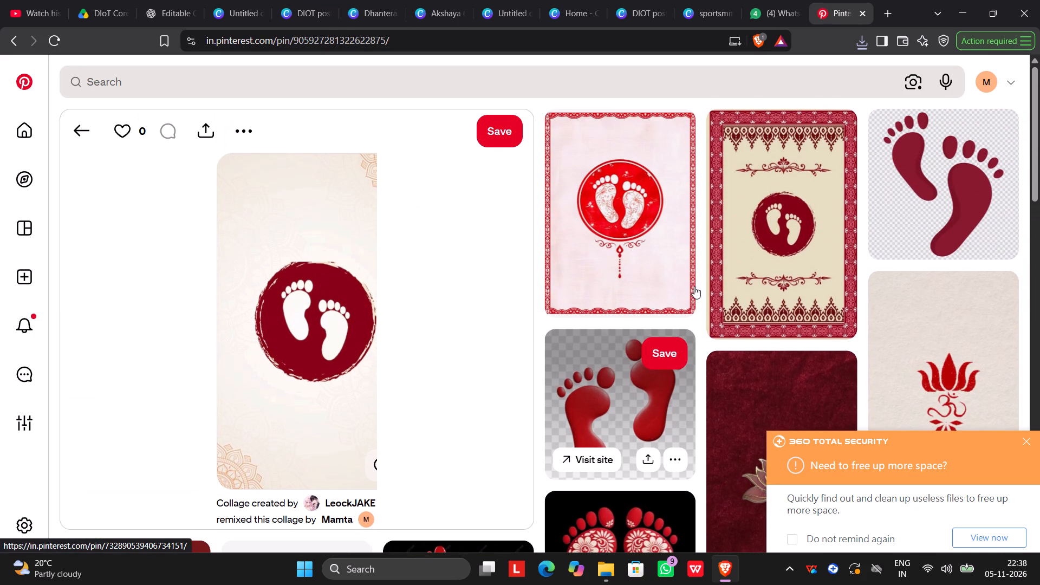
pyautogui.scroll(-7, 694, 287)
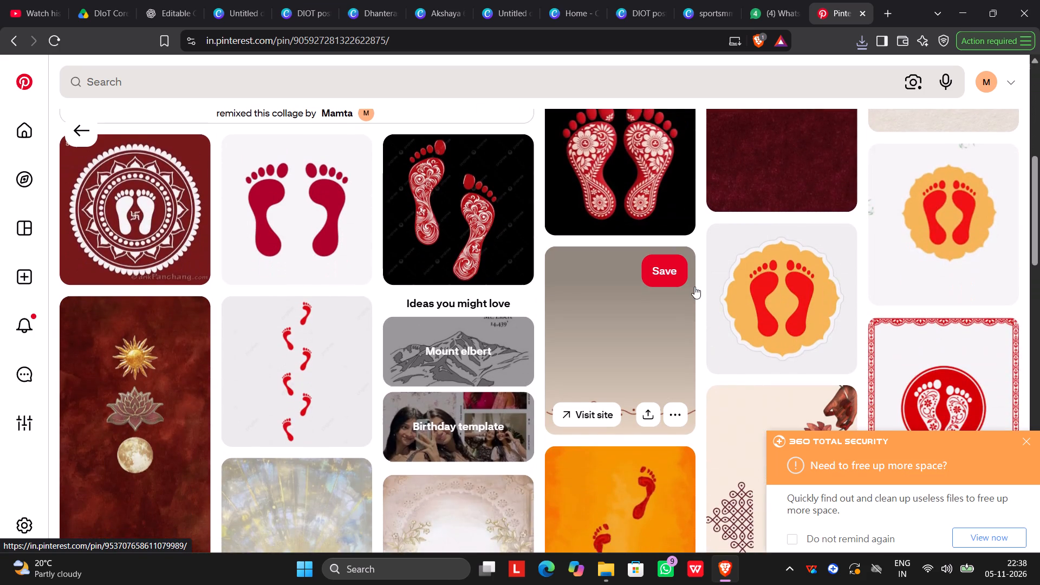
pyautogui.scroll(-3, 694, 287)
pyautogui.scroll(3, 694, 287)
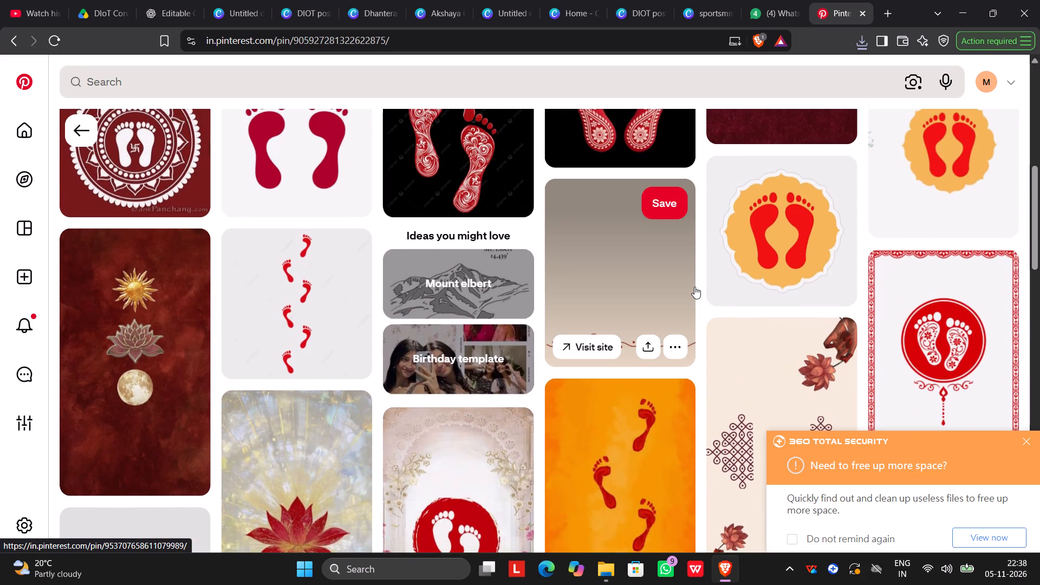
pyautogui.scroll(3, 694, 287)
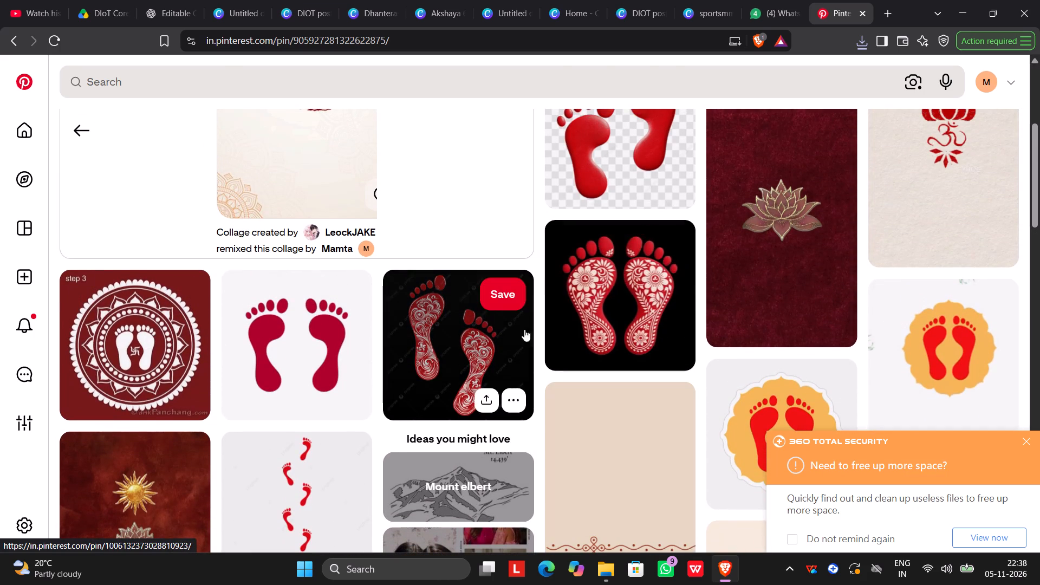
pyautogui.scroll(-8, 593, 328)
pyautogui.scroll(4, 594, 326)
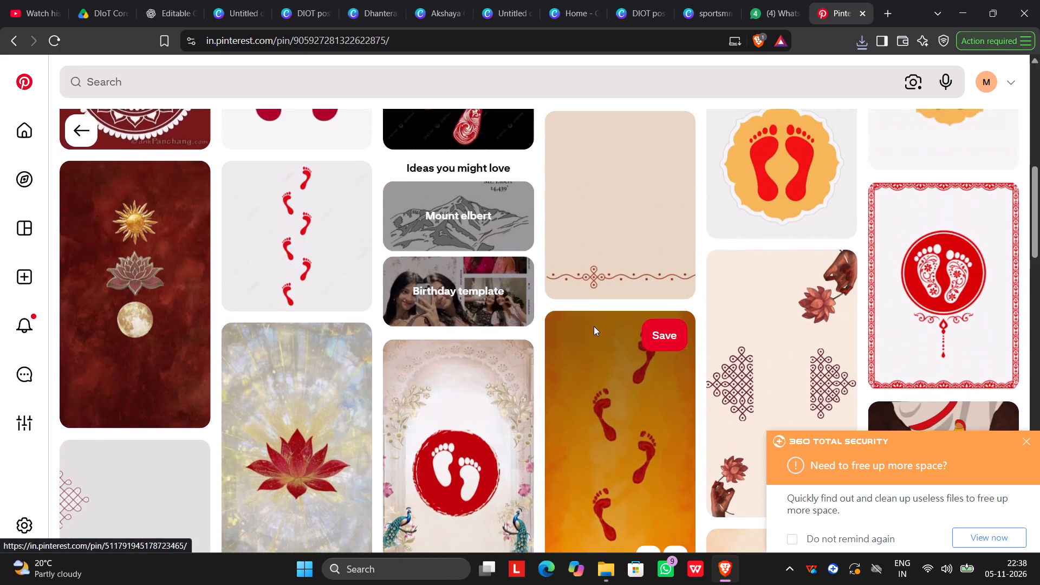
pyautogui.scroll(-9, 594, 326)
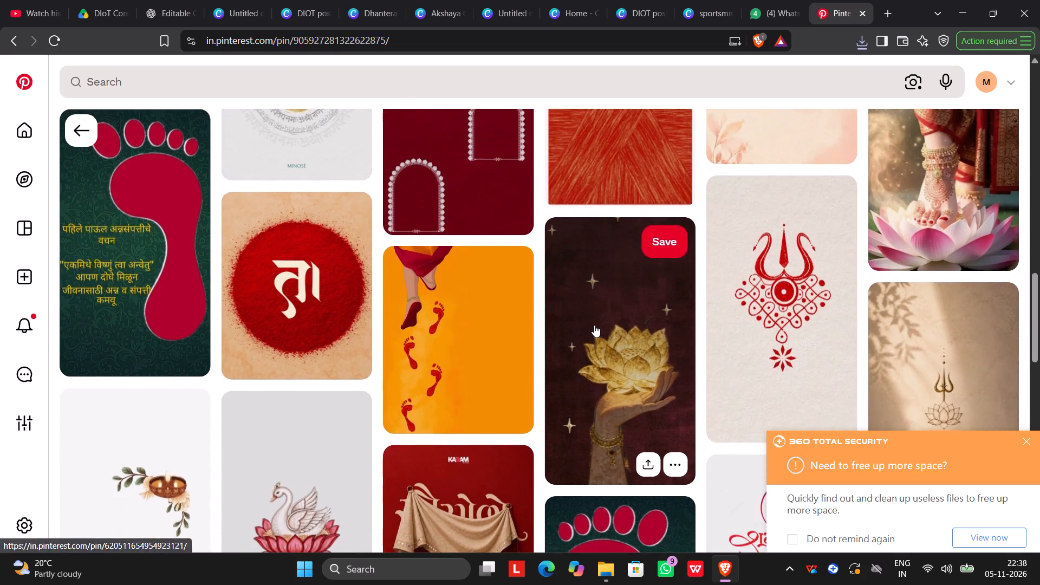
pyautogui.scroll(1, 594, 325)
pyautogui.scroll(-5, 594, 325)
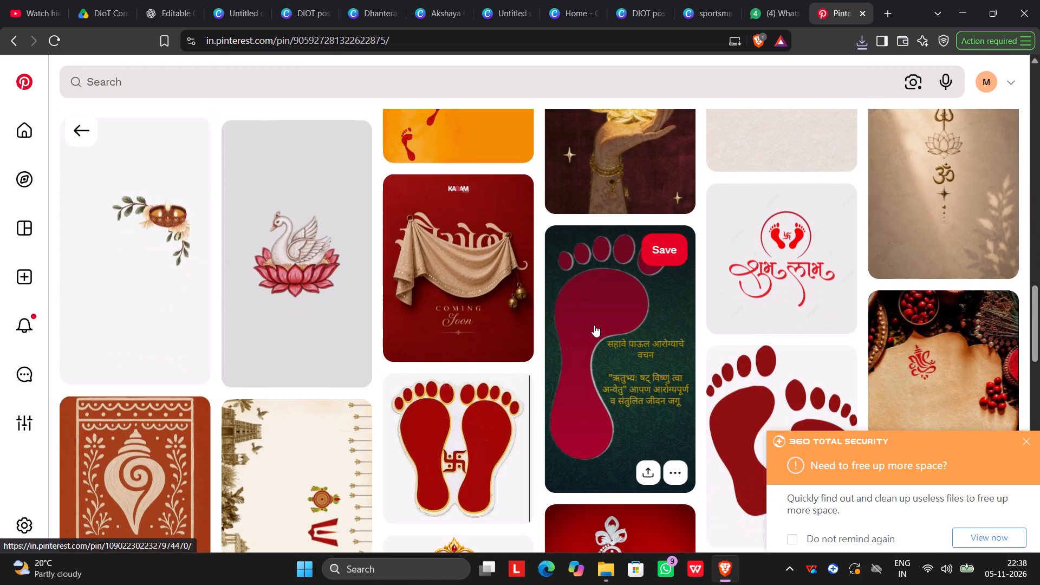
pyautogui.scroll(-6, 594, 325)
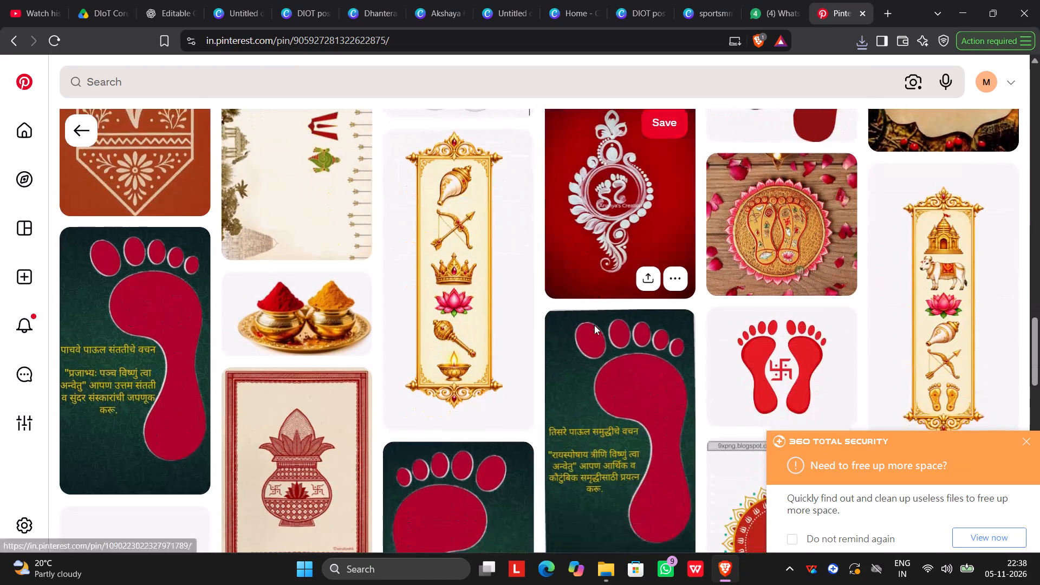
pyautogui.scroll(-11, 594, 325)
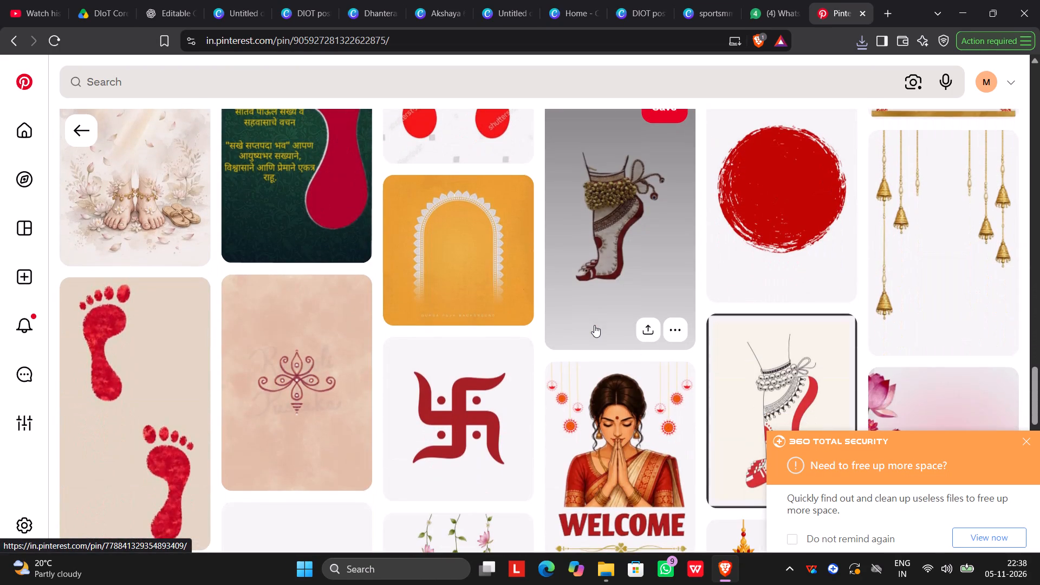
pyautogui.scroll(-10, 594, 325)
pyautogui.scroll(6, 594, 324)
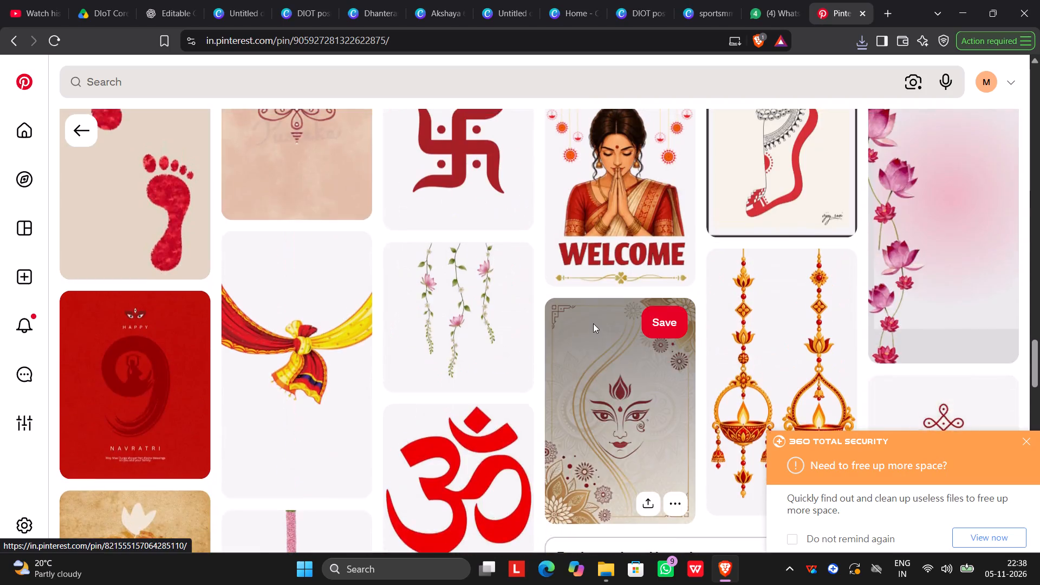
# Look through the maroon-circle footprints' related pins again, comparing the red footprint designs for one to use.
pyautogui.scroll(18, 593, 322)
pyautogui.scroll(16, 591, 321)
pyautogui.scroll(9, 593, 320)
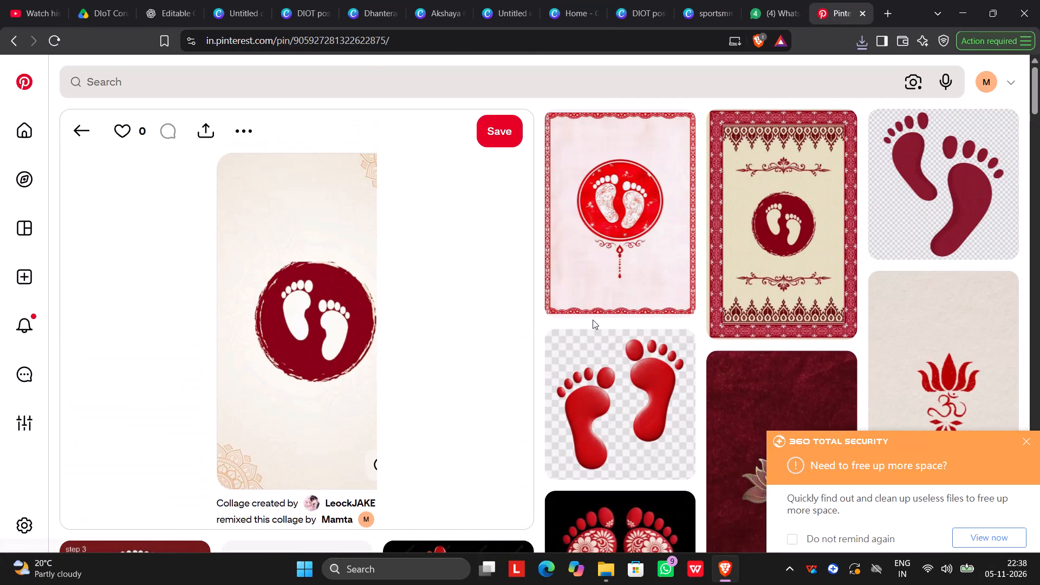
pyautogui.scroll(5, 593, 320)
pyautogui.scroll(-6, 593, 320)
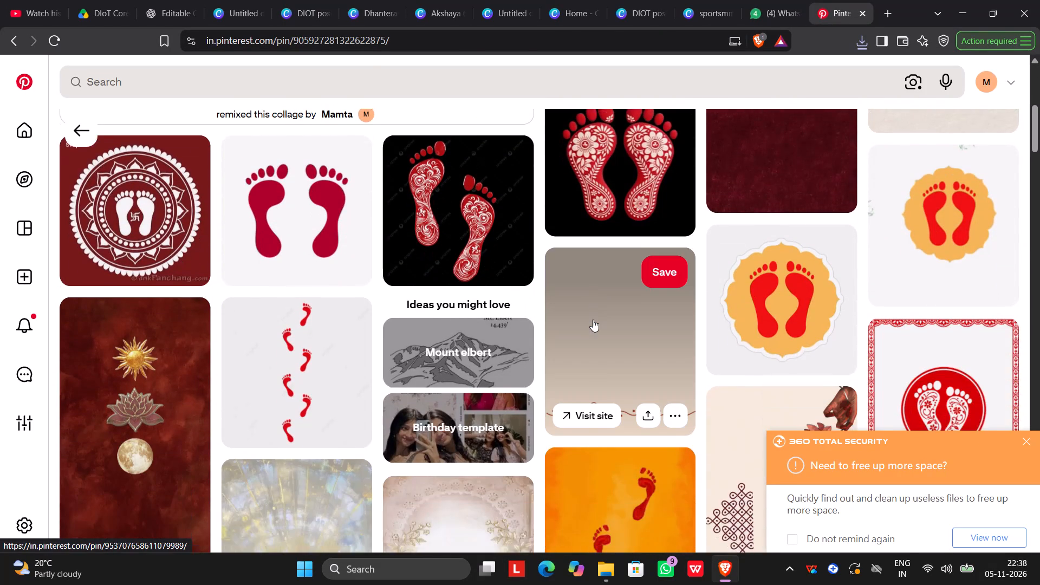
pyautogui.scroll(-10, 593, 320)
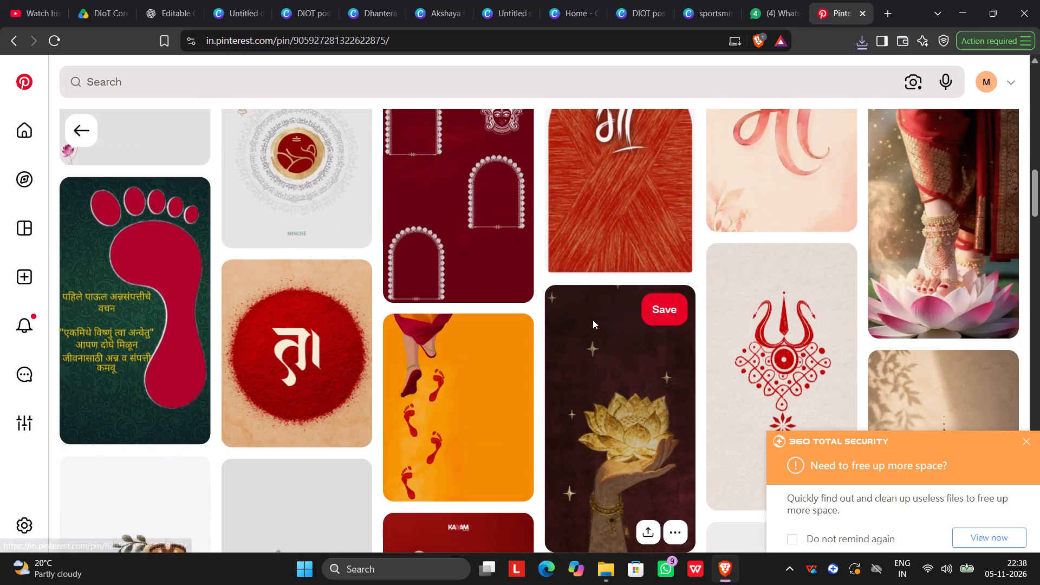
pyautogui.scroll(-5, 593, 320)
pyautogui.scroll(16, 591, 319)
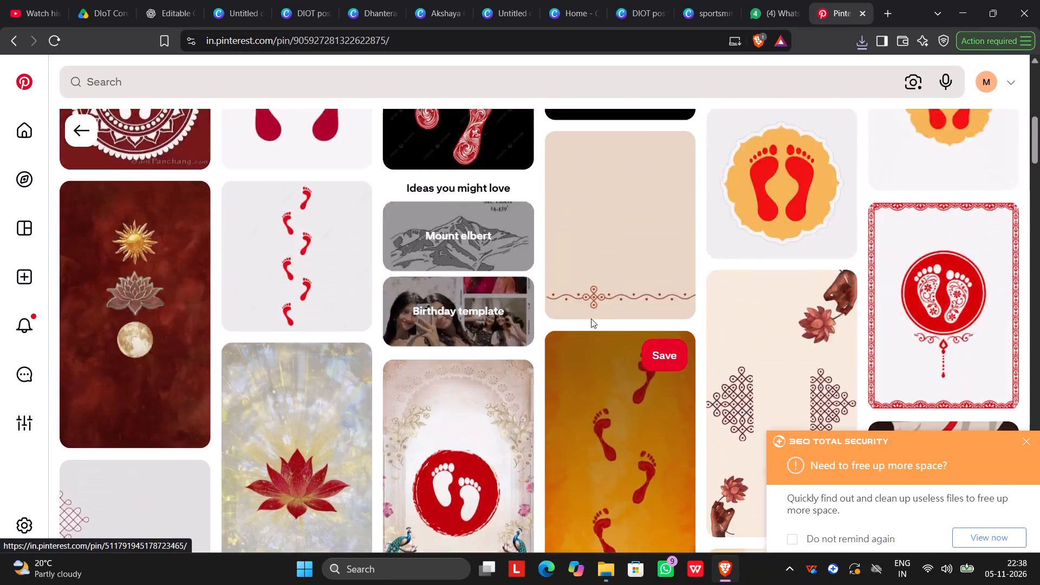
pyautogui.scroll(10, 591, 318)
pyautogui.scroll(-5, 548, 298)
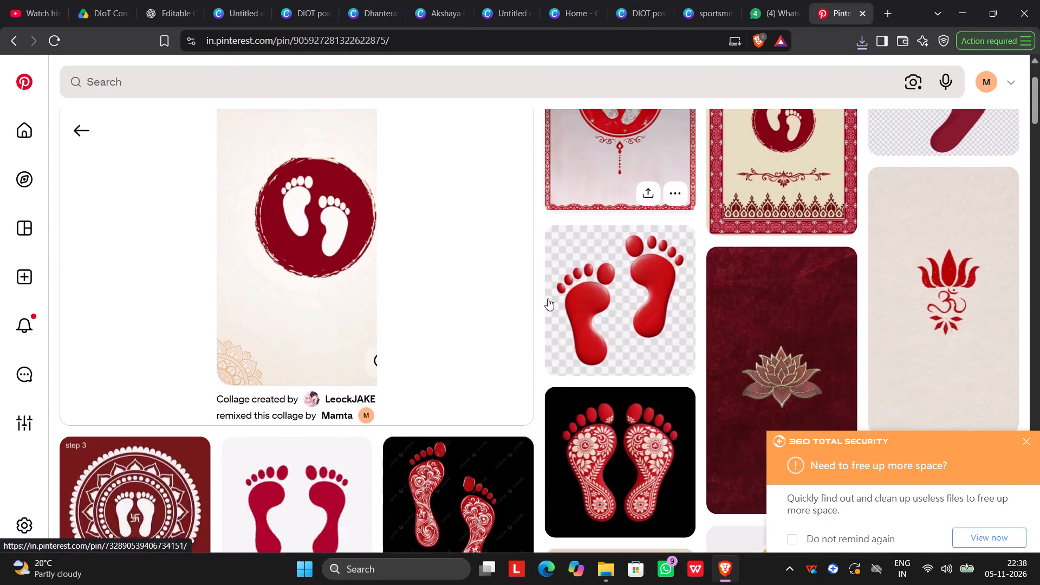
pyautogui.scroll(-1, 548, 298)
pyautogui.scroll(3, 548, 298)
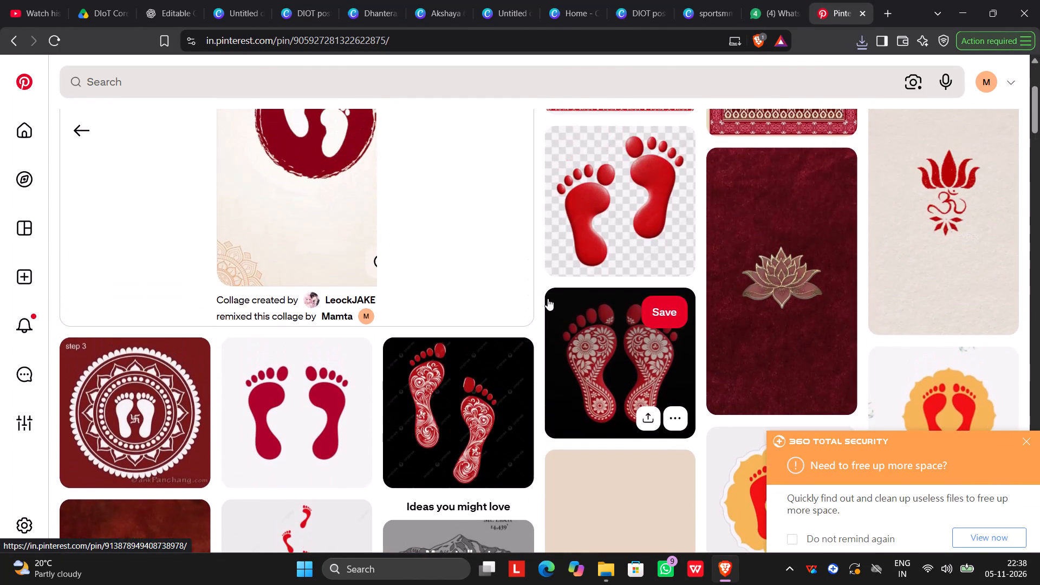
# Open the pin of red feet with white floral patterns on black and browse its related pins.
pyautogui.click(610, 357)
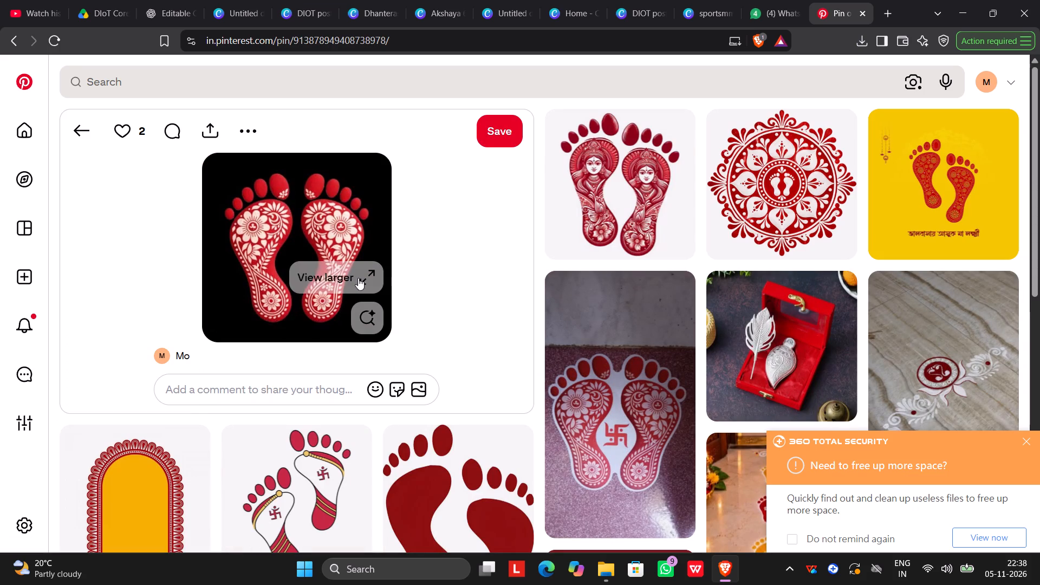
pyautogui.scroll(-4, 465, 330)
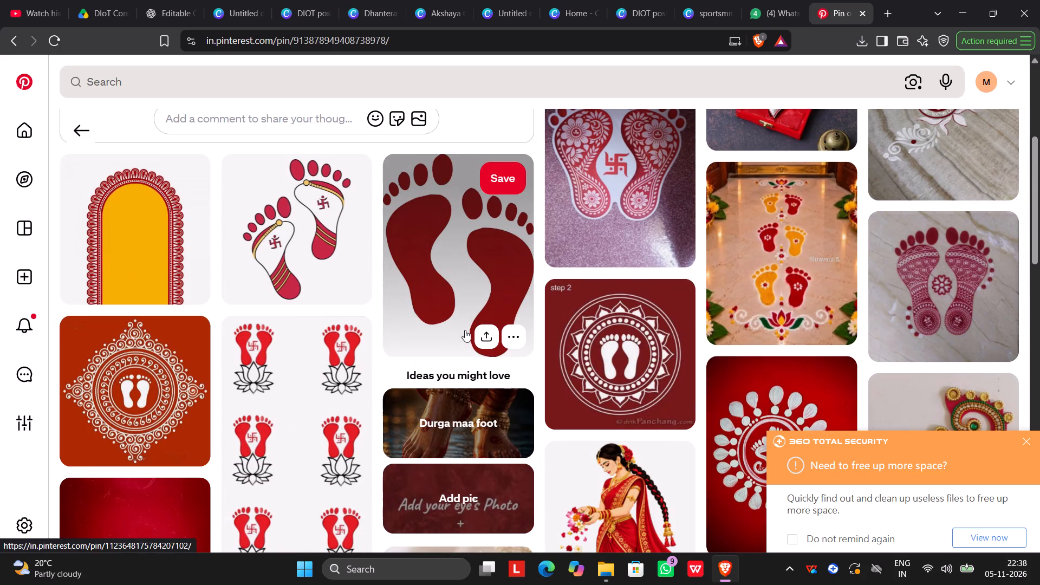
pyautogui.scroll(-10, 465, 330)
pyautogui.scroll(4, 465, 329)
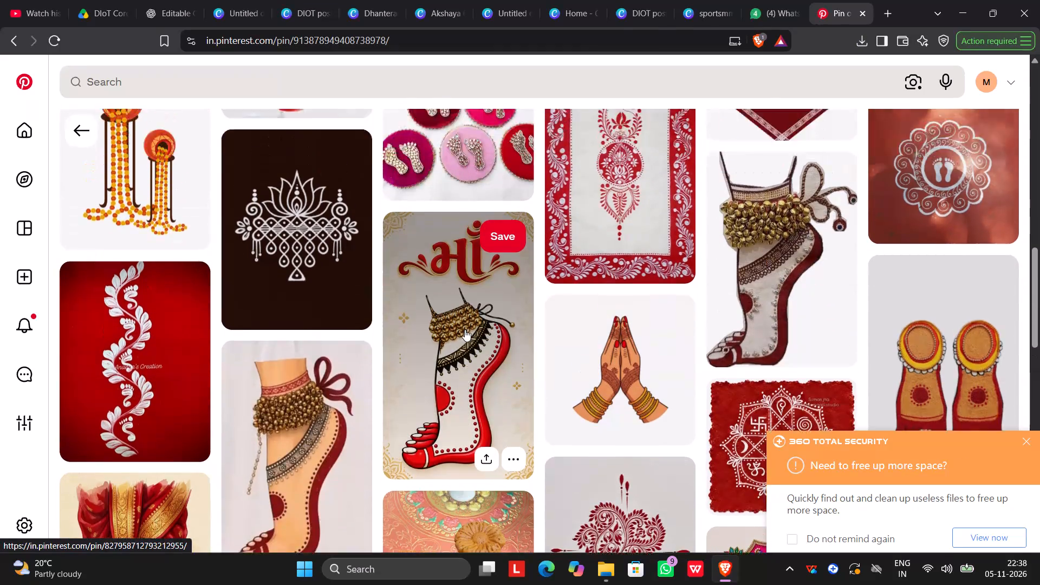
pyautogui.scroll(2, 465, 329)
pyautogui.scroll(-10, 465, 329)
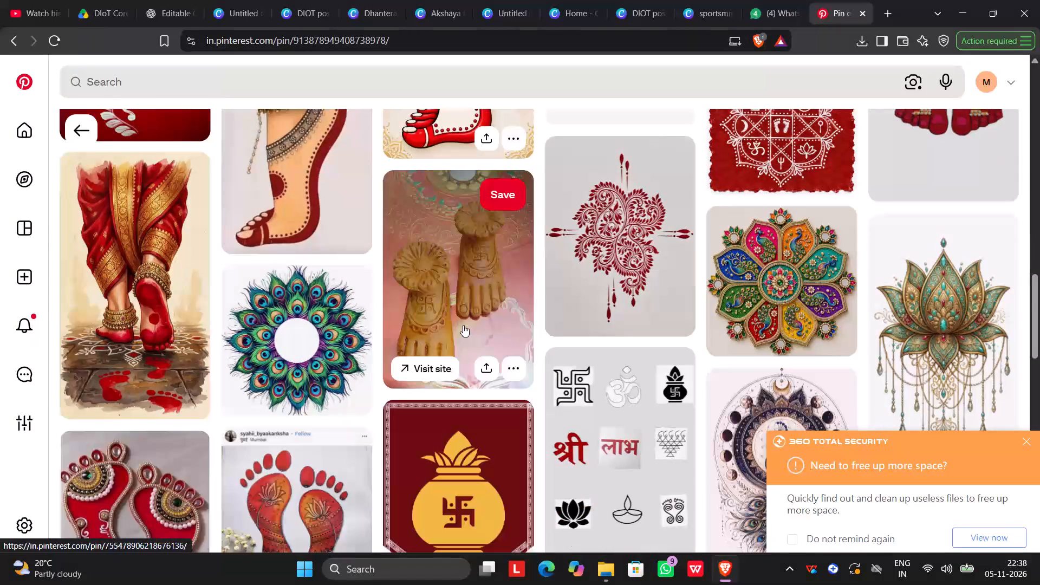
pyautogui.scroll(17, 462, 323)
pyautogui.scroll(6, 462, 323)
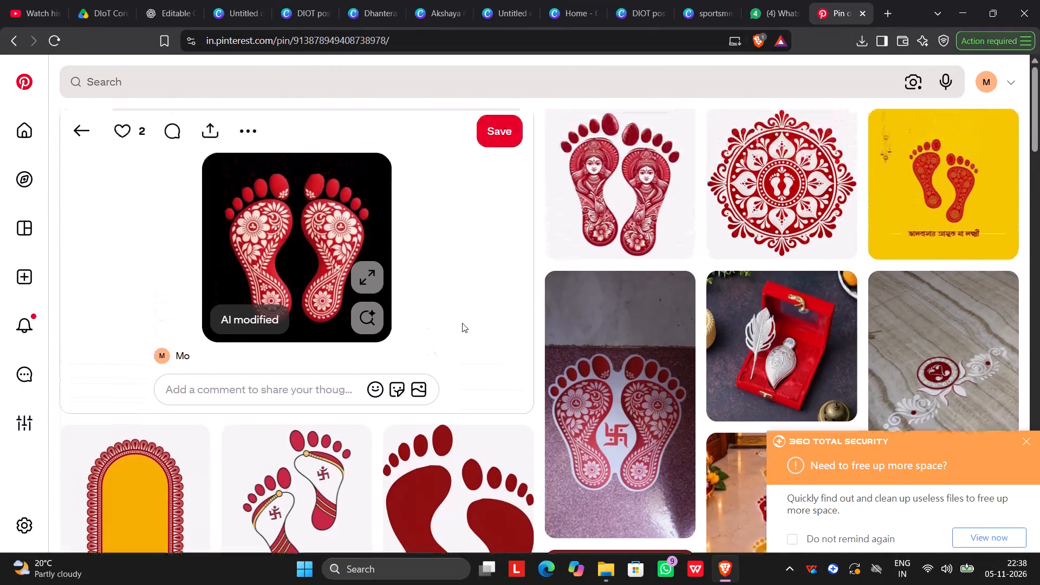
pyautogui.scroll(3, 462, 323)
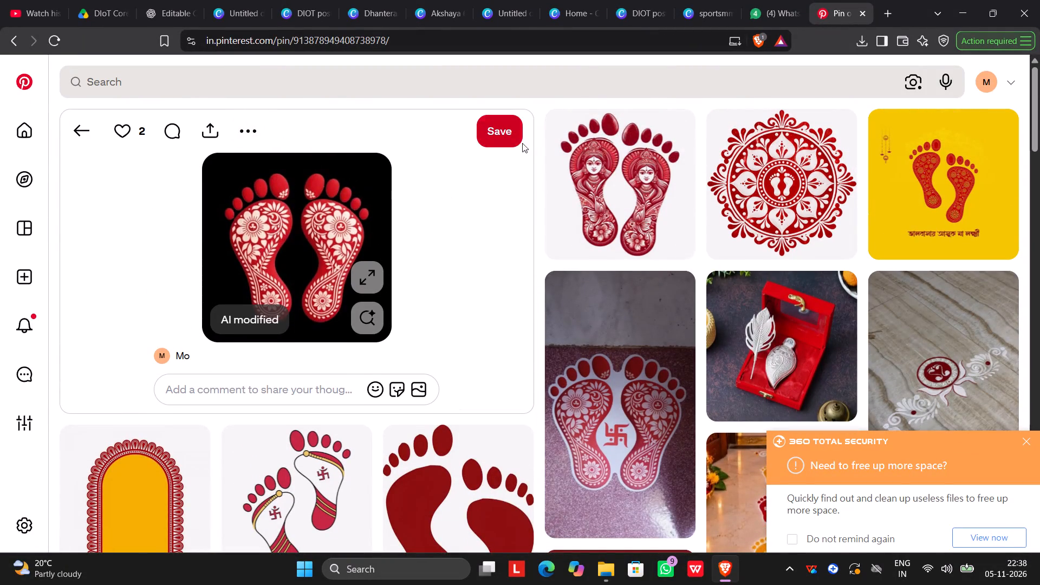
# Download the red floral-patterned feet image as a JPG into Downloads and go back to the maroon-circle footprints pin.
pyautogui.click(254, 127)
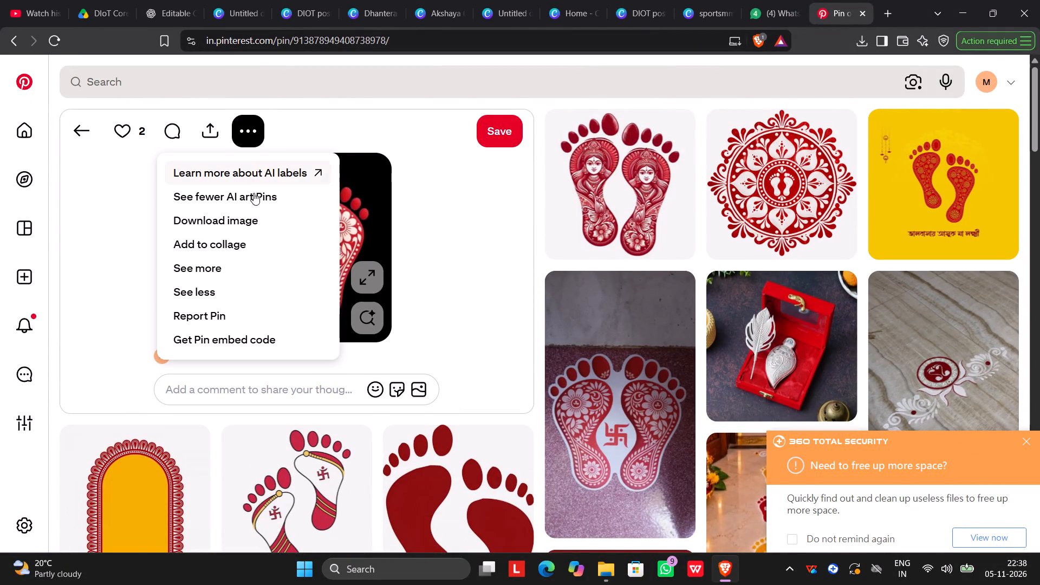
pyautogui.click(244, 220)
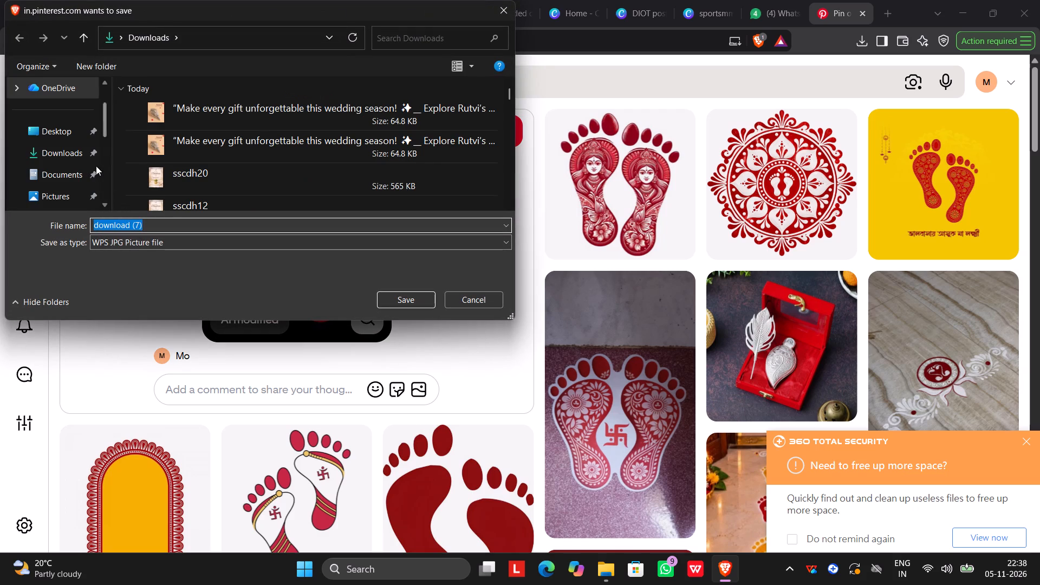
pyautogui.click(77, 152)
pyautogui.click(402, 295)
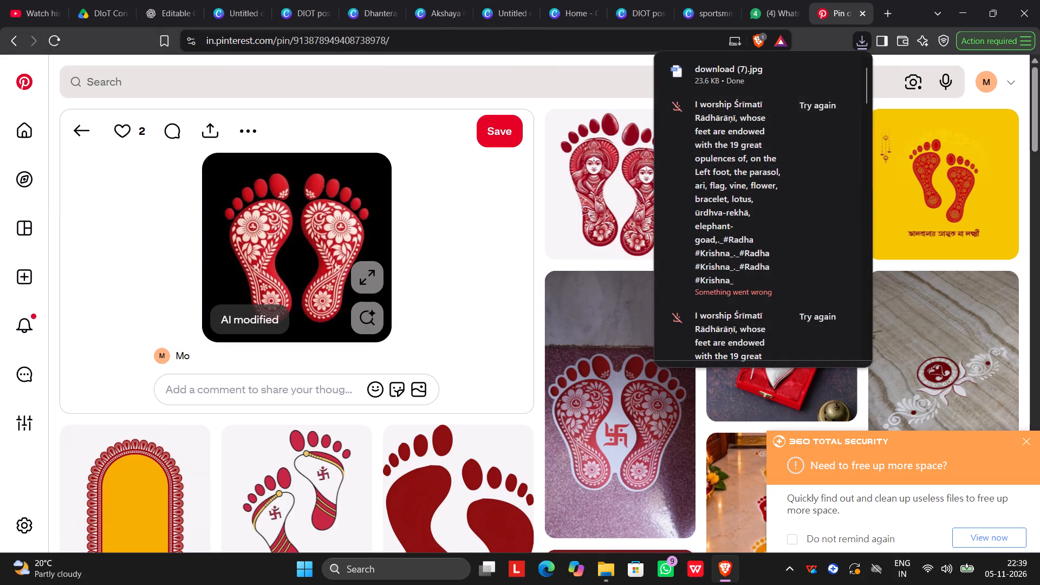
pyautogui.click(564, 40)
pyautogui.click(477, 205)
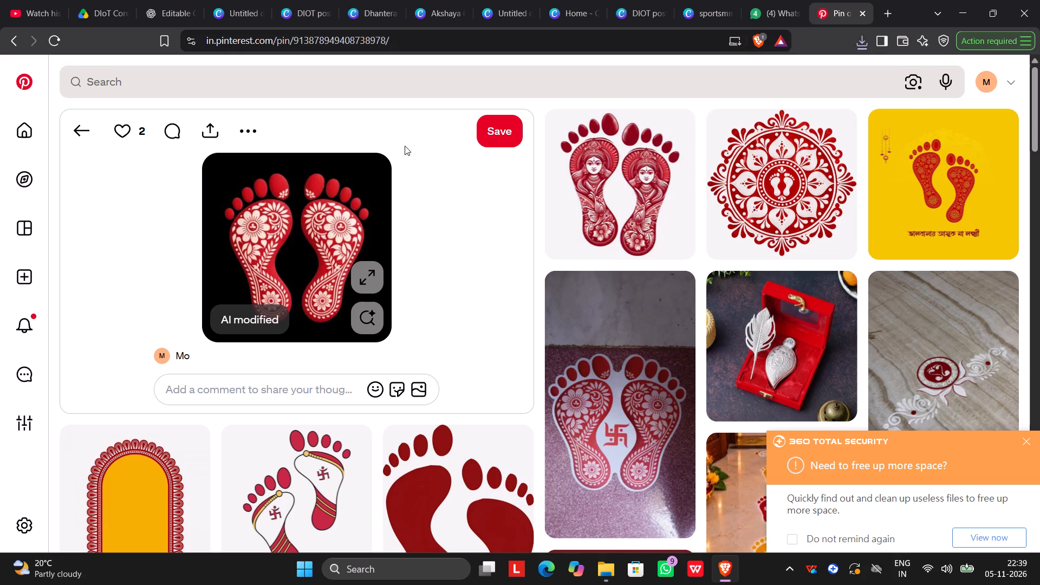
pyautogui.scroll(1, 579, 216)
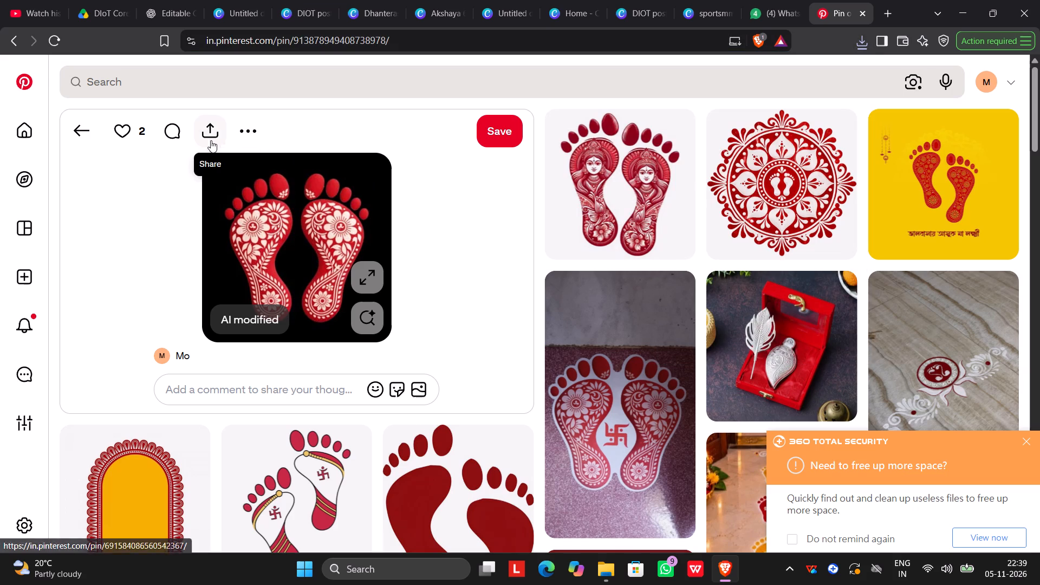
pyautogui.click(68, 128)
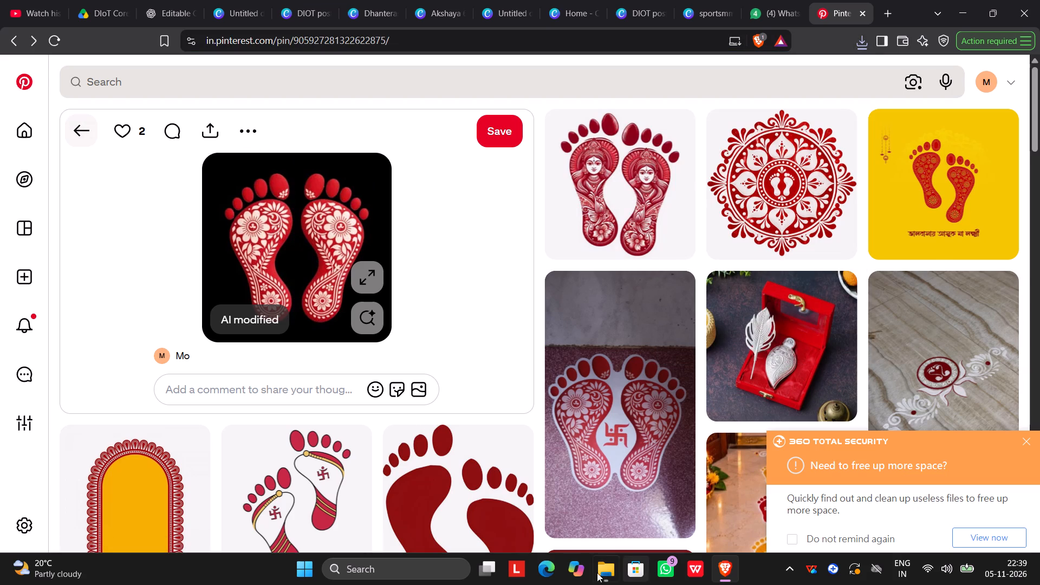
# Check the Downloads folder in File Explorer for the new feet image and return to Pinterest in Brave.
pyautogui.click(601, 568)
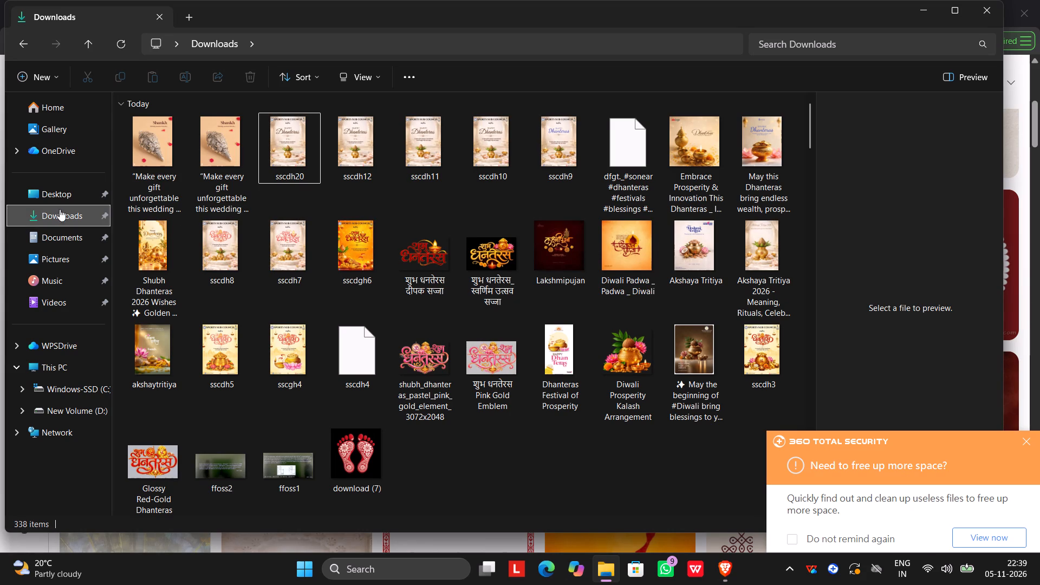
pyautogui.click(60, 213)
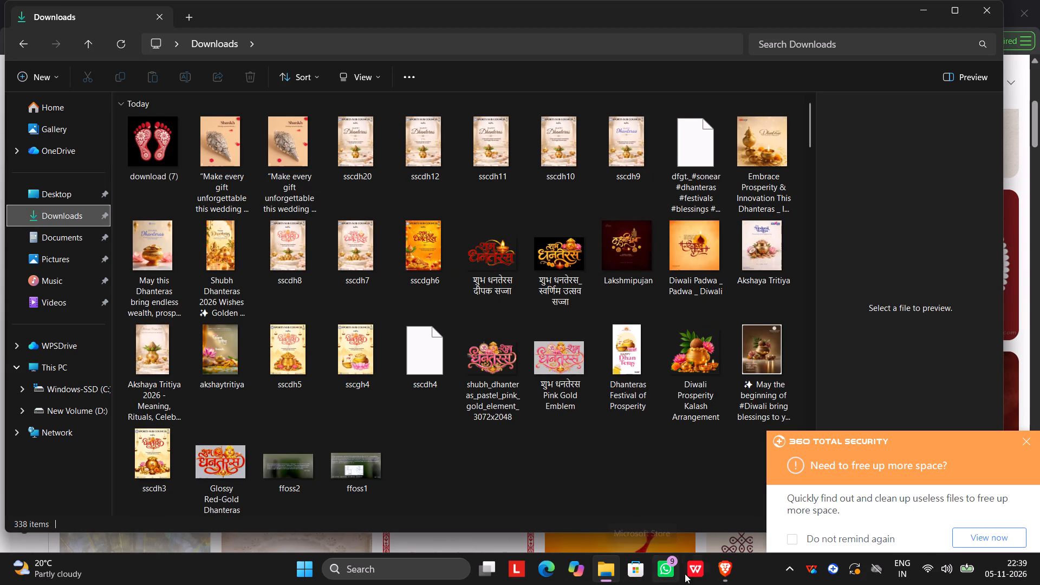
pyautogui.click(727, 568)
pyautogui.scroll(3, 295, 287)
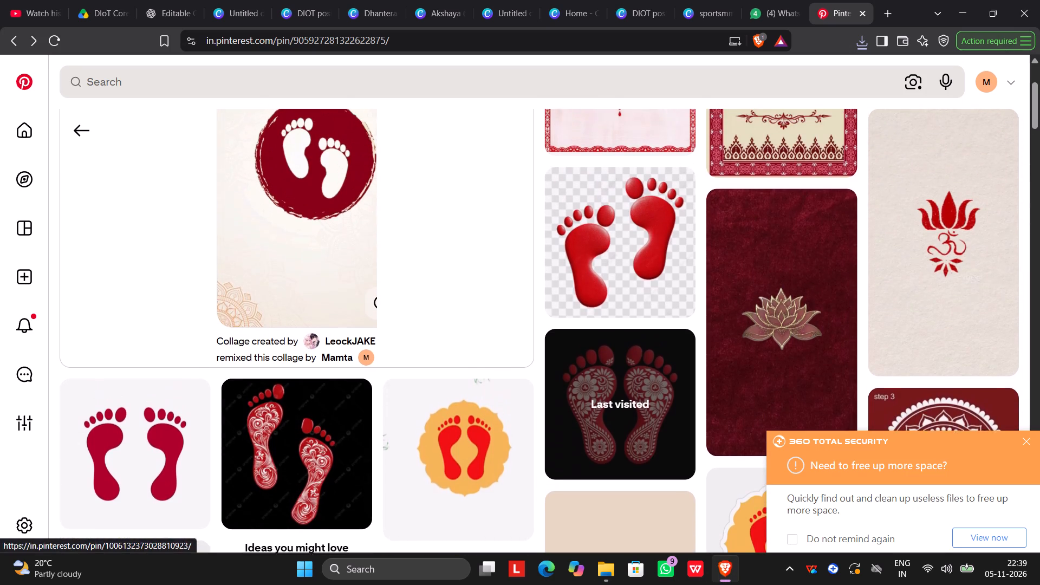
# Download the image of white footprints in a maroon circle as a JPG into Downloads.
pyautogui.scroll(4, 295, 287)
pyautogui.click(284, 276)
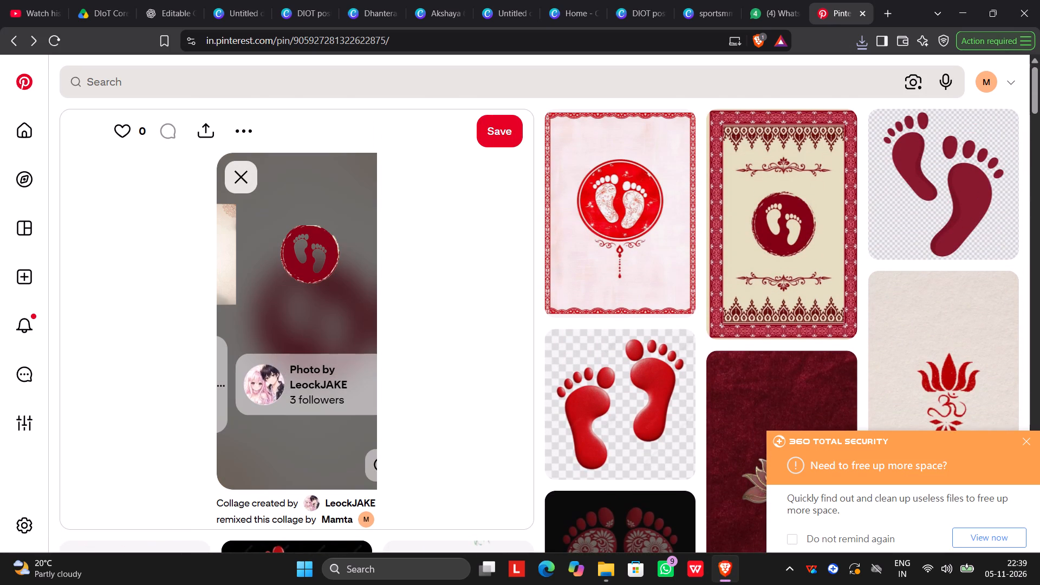
pyautogui.click(296, 244)
pyautogui.click(236, 181)
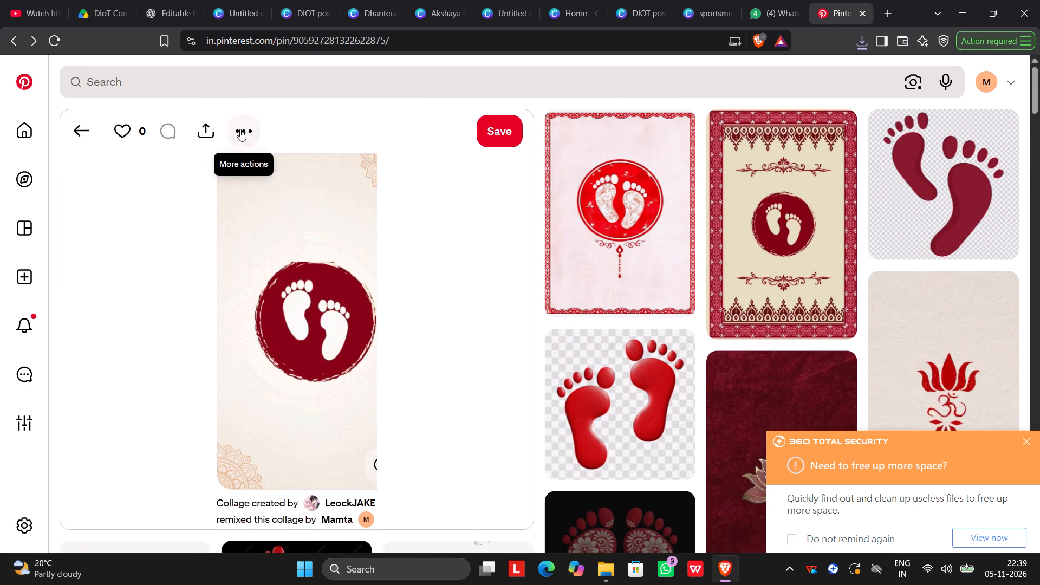
pyautogui.click(240, 129)
pyautogui.click(243, 193)
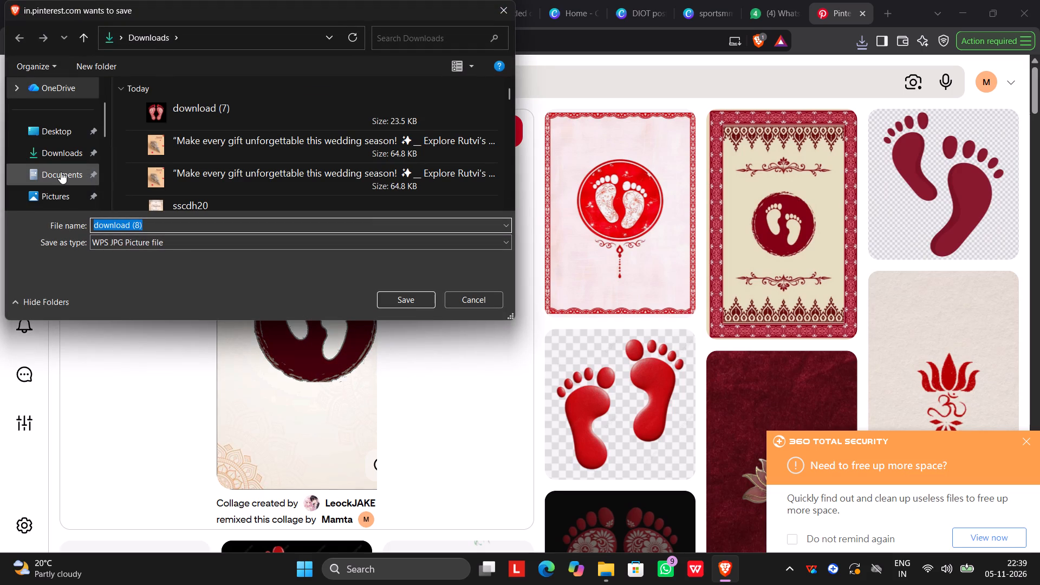
pyautogui.click(60, 154)
pyautogui.click(401, 301)
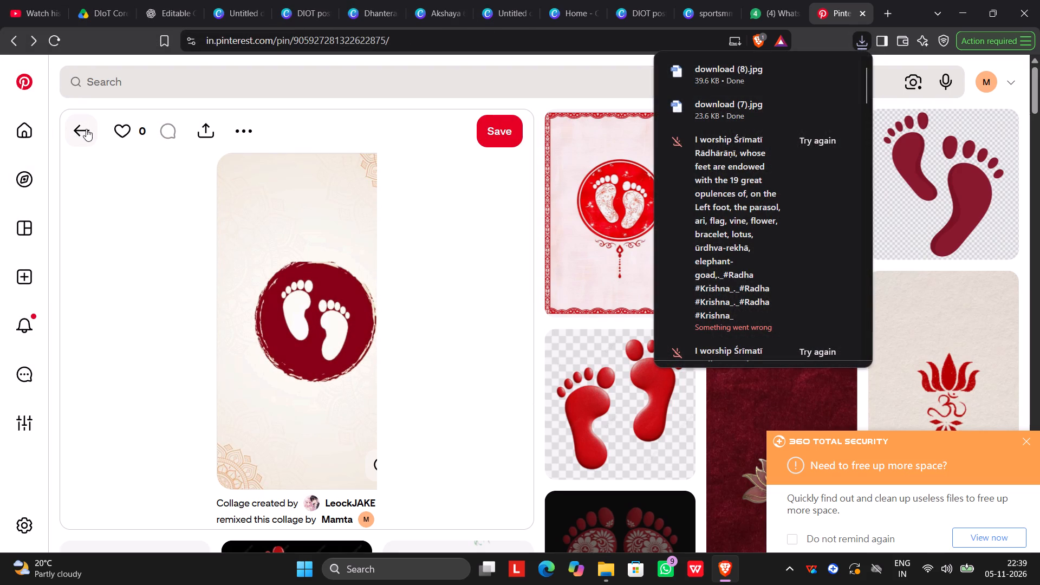
# Go back to the pin of glowing golden feet on a lotus and download its image as a JPG into Downloads.
pyautogui.click(87, 129)
pyautogui.scroll(6, 559, 394)
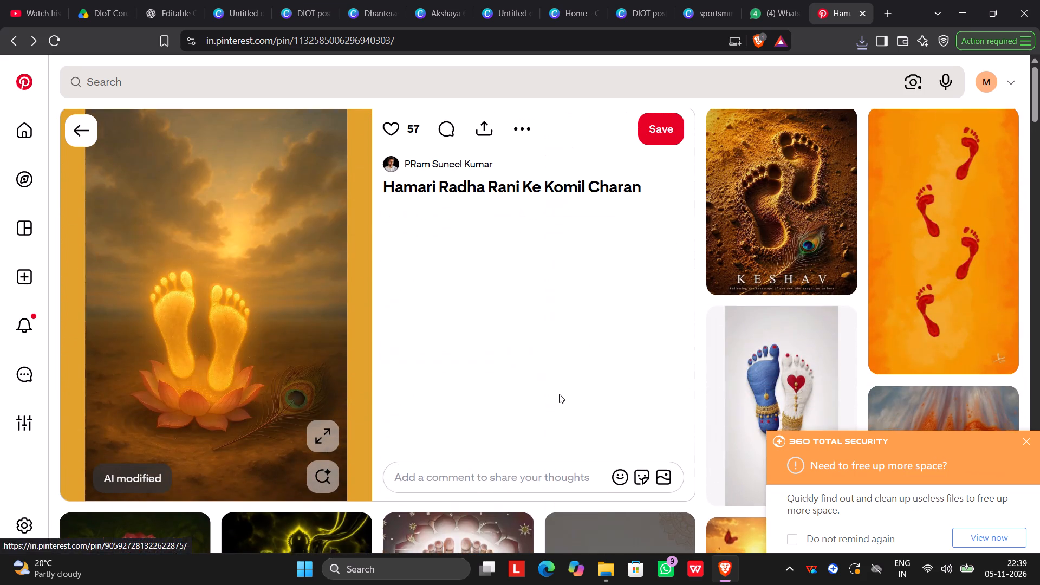
pyautogui.scroll(5, 559, 394)
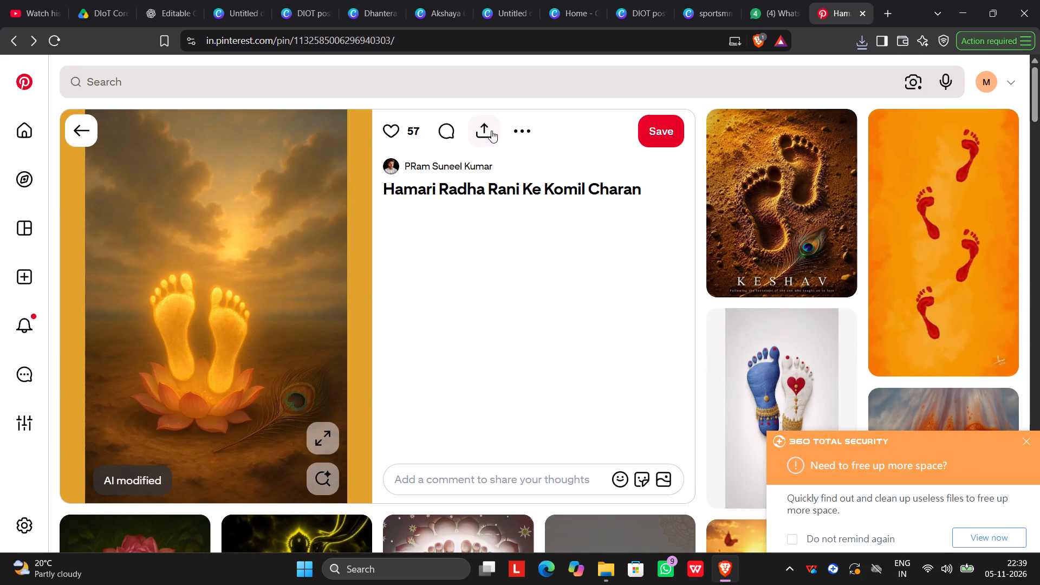
pyautogui.click(526, 132)
pyautogui.click(512, 224)
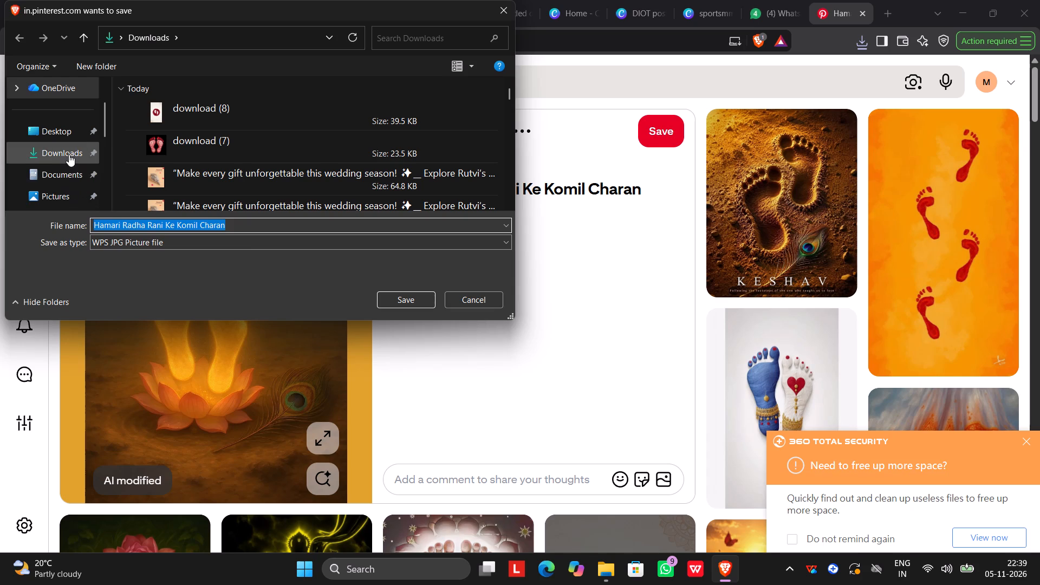
pyautogui.click(69, 154)
pyautogui.click(431, 298)
# Return to the charan paduka design search results and look through them for another paduka image to use.
pyautogui.scroll(3, 518, 309)
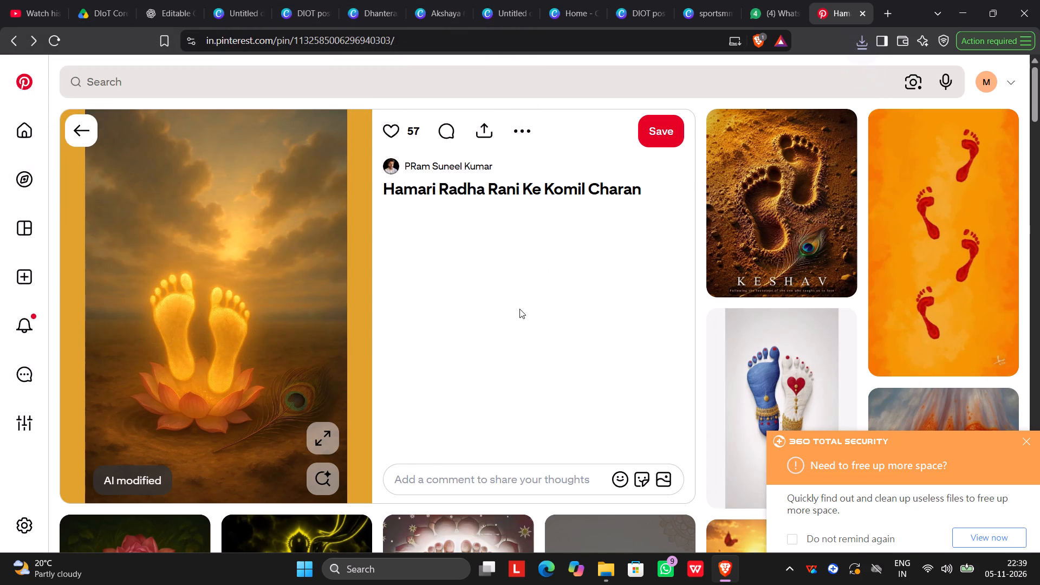
pyautogui.scroll(-7, 521, 308)
pyautogui.scroll(3, 521, 308)
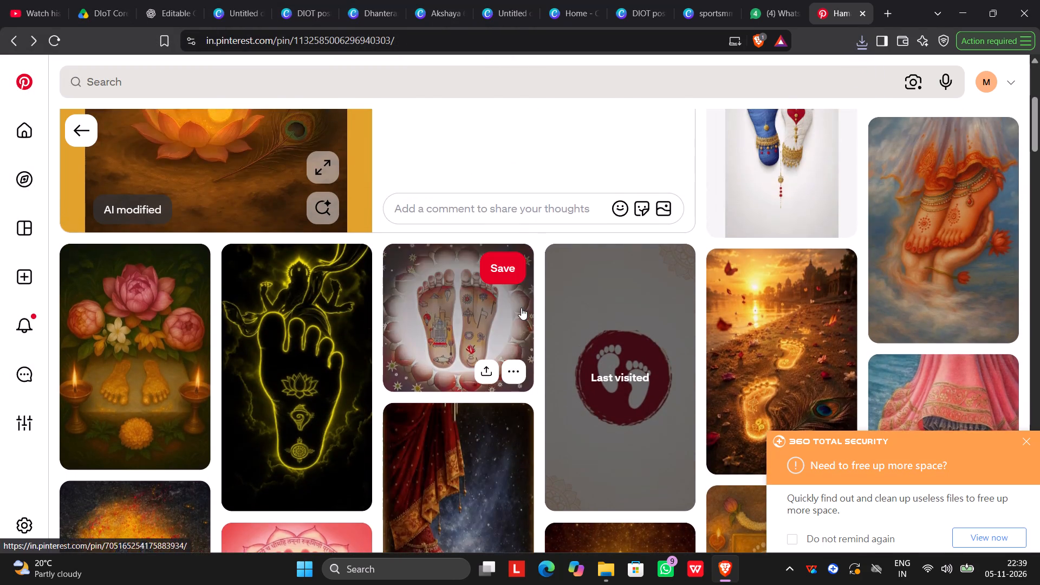
pyautogui.scroll(5, 521, 308)
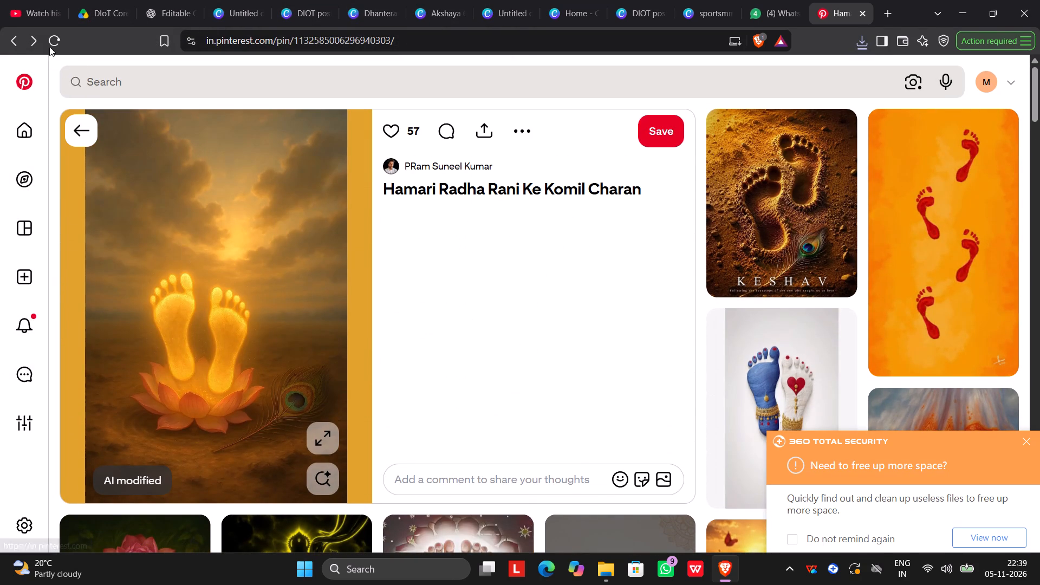
pyautogui.click(81, 131)
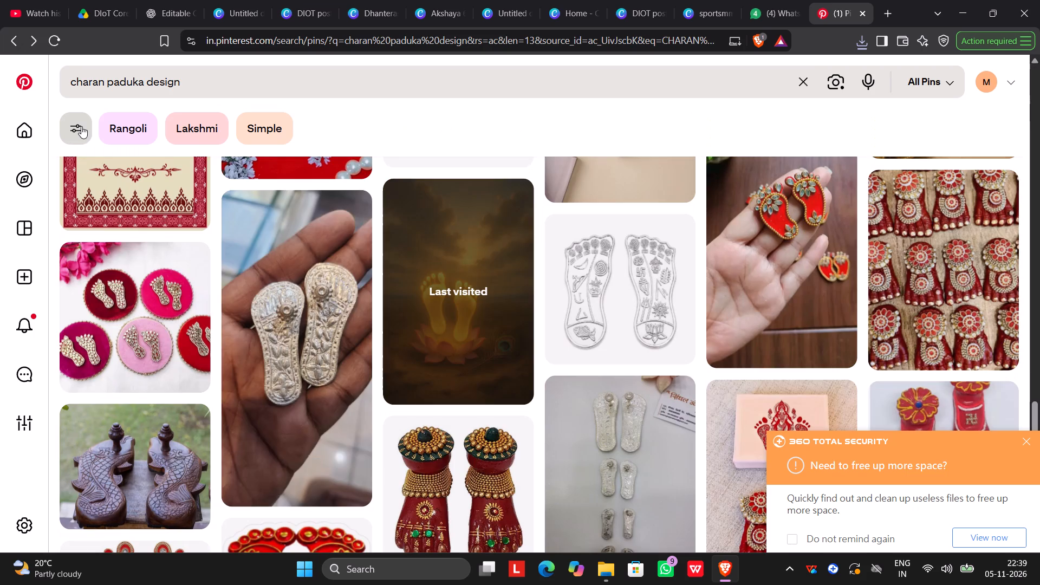
pyautogui.scroll(8, 646, 399)
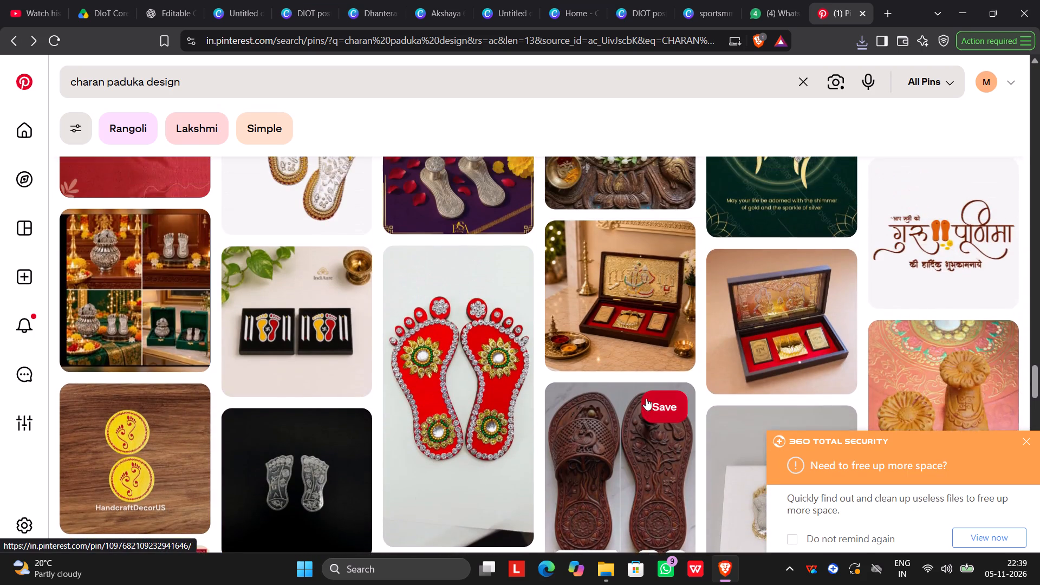
pyautogui.scroll(15, 646, 398)
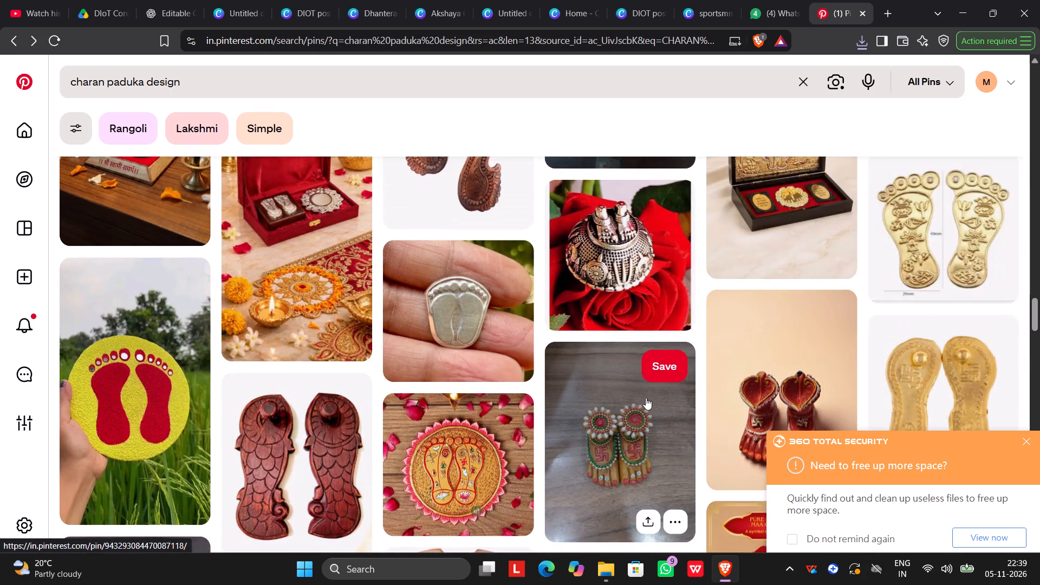
pyautogui.scroll(4, 646, 398)
pyautogui.scroll(-7, 646, 398)
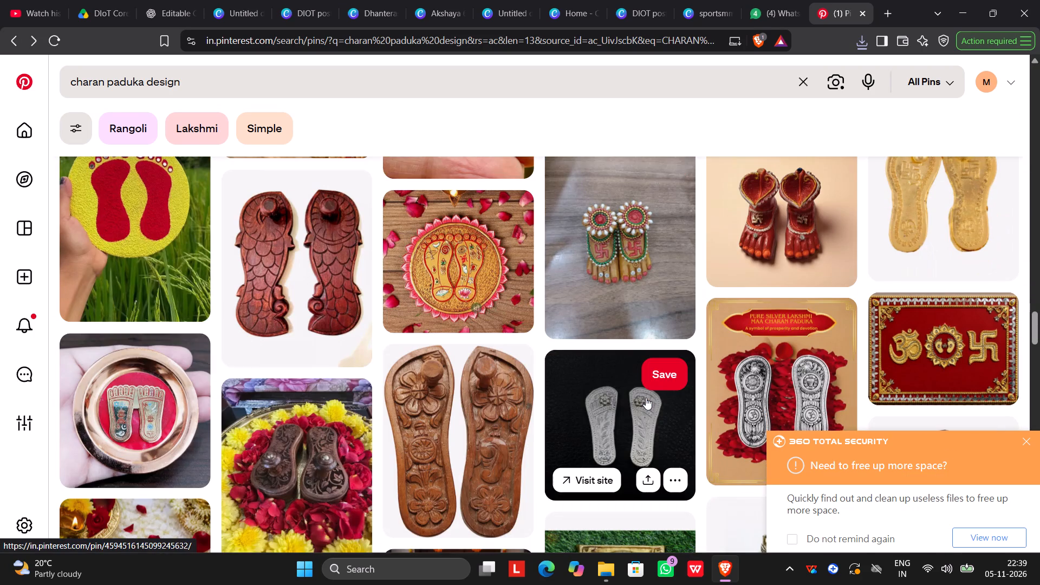
pyautogui.scroll(-2, 646, 398)
pyautogui.scroll(5, 646, 398)
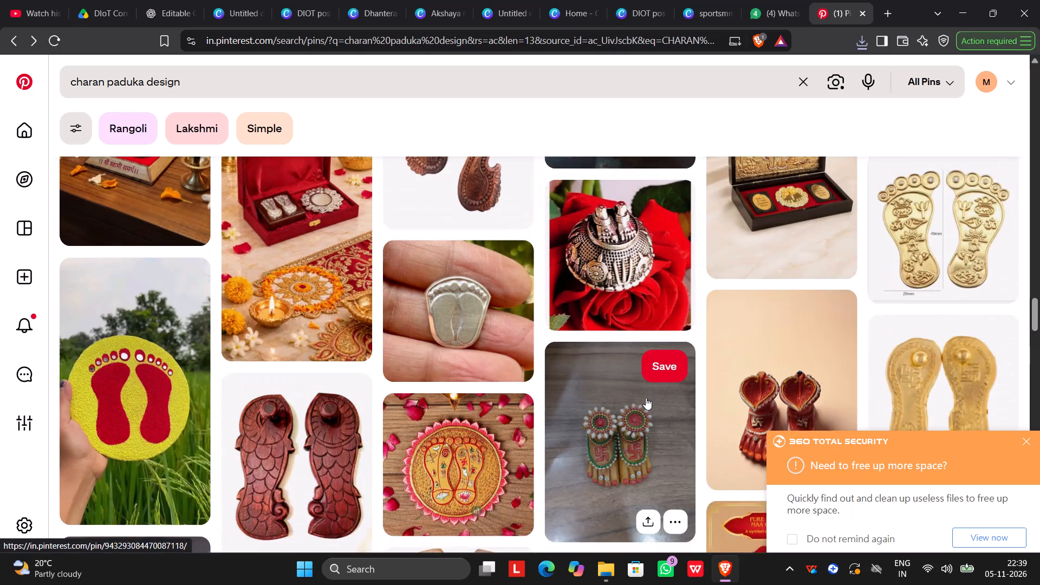
pyautogui.scroll(6, 646, 398)
pyautogui.scroll(-1, 582, 386)
pyautogui.scroll(1, 582, 386)
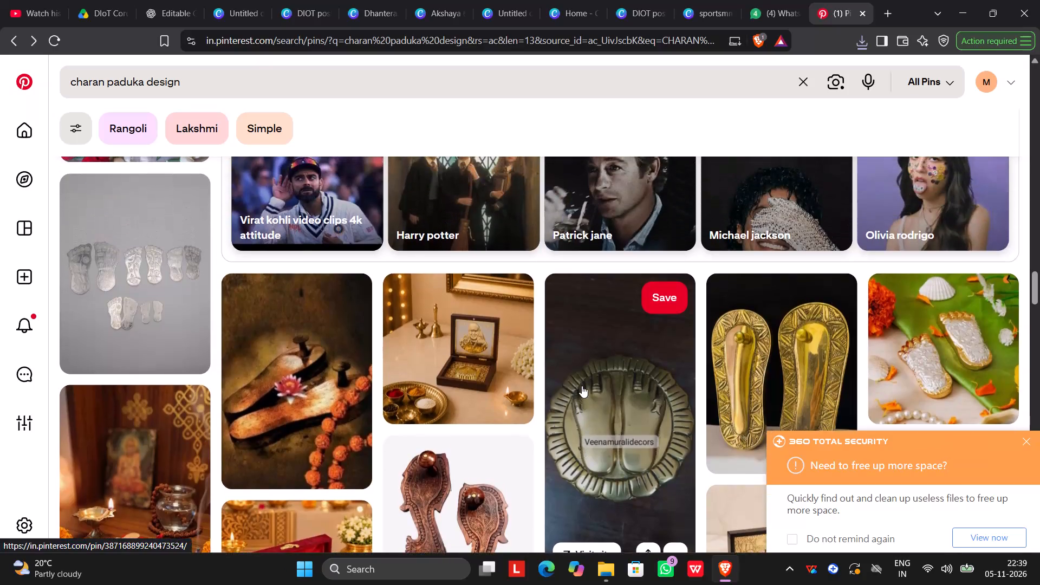
pyautogui.scroll(10, 582, 386)
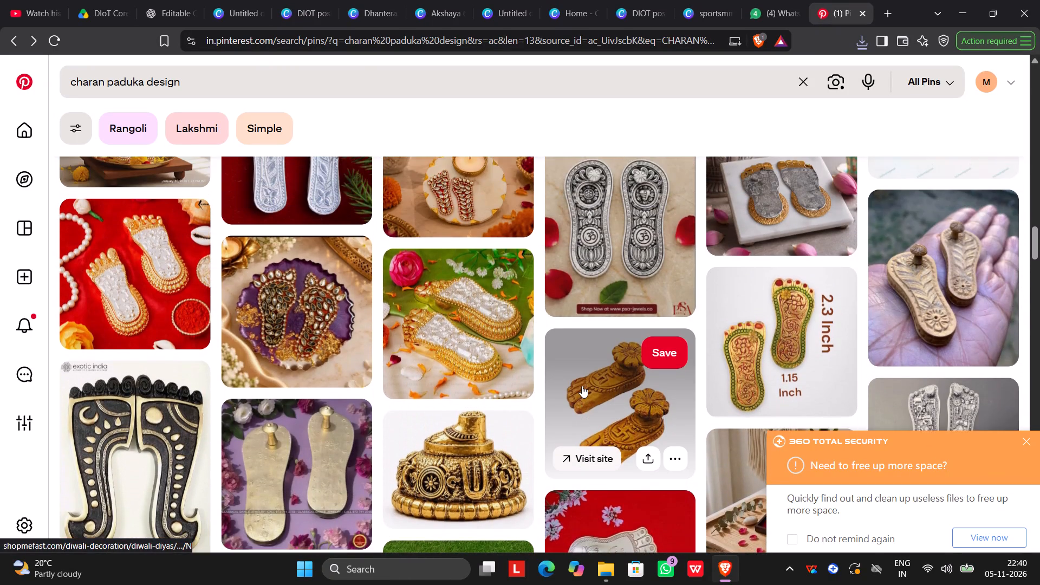
pyautogui.scroll(9, 582, 386)
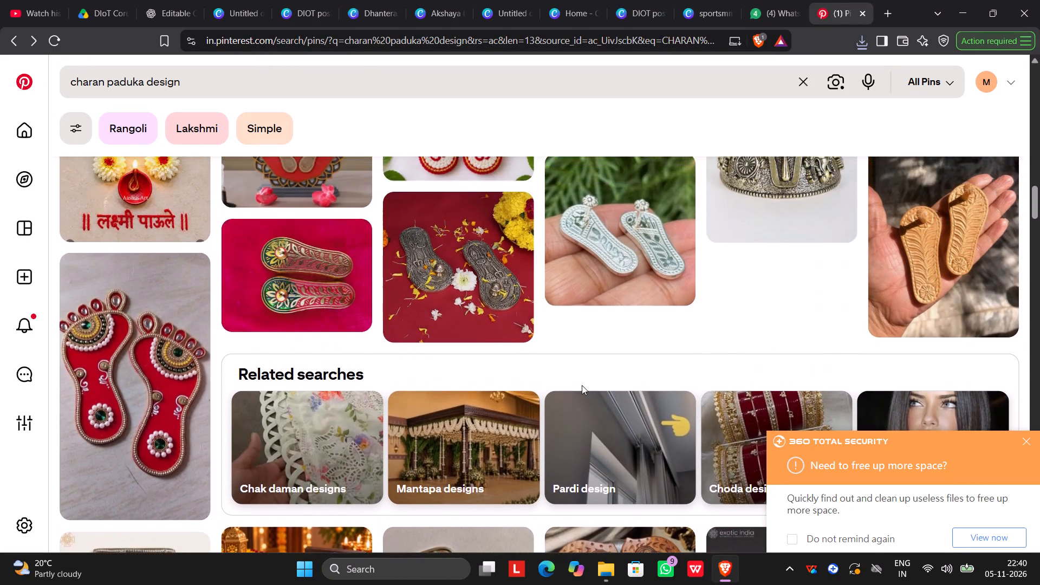
pyautogui.scroll(-1, 582, 385)
pyautogui.scroll(8, 582, 385)
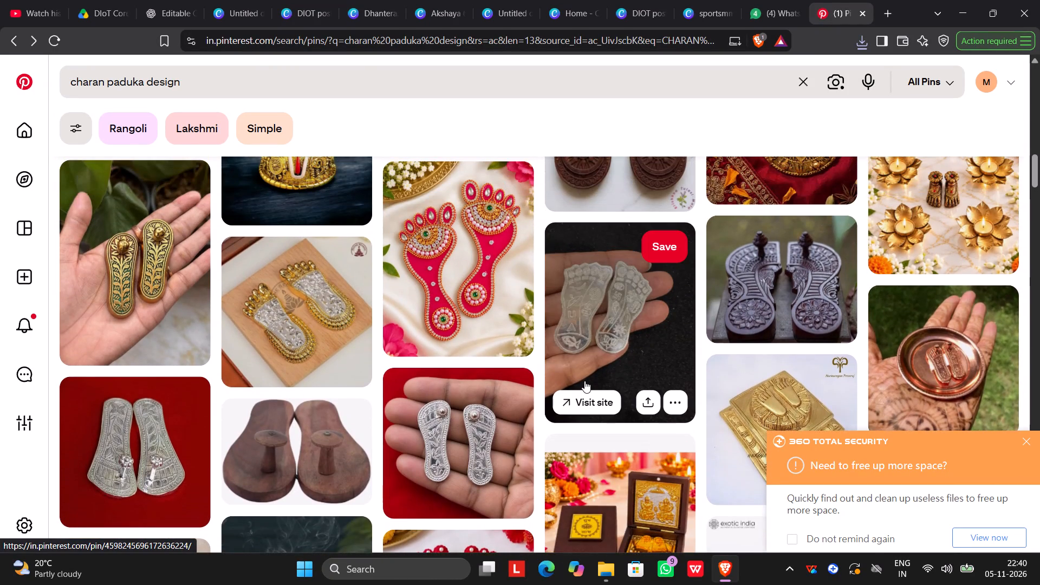
# Open the pin of silver Krishna charan paduka held on a hand against red and browse its related pins.
pyautogui.click(448, 396)
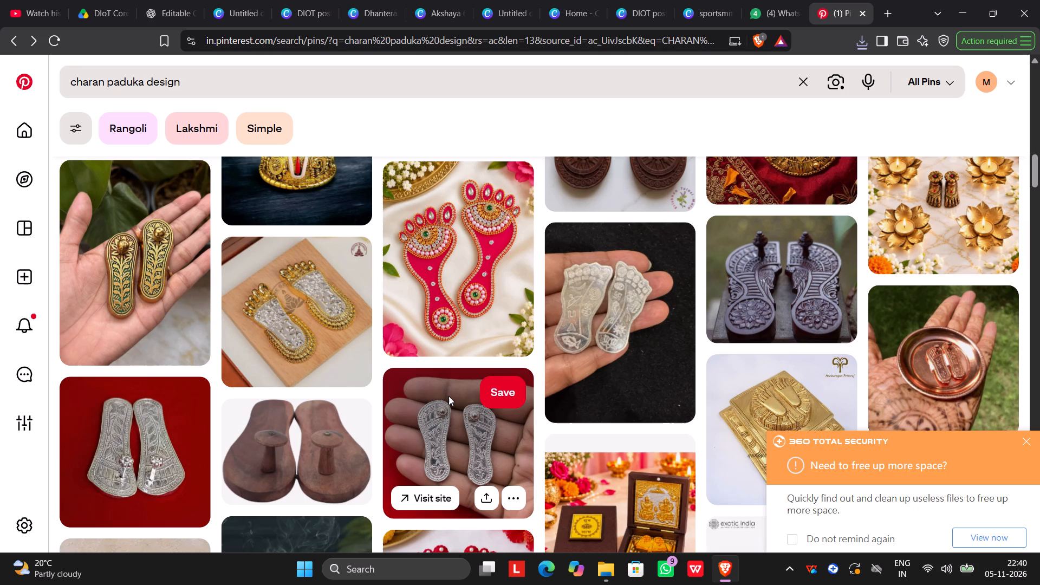
pyautogui.click(454, 420)
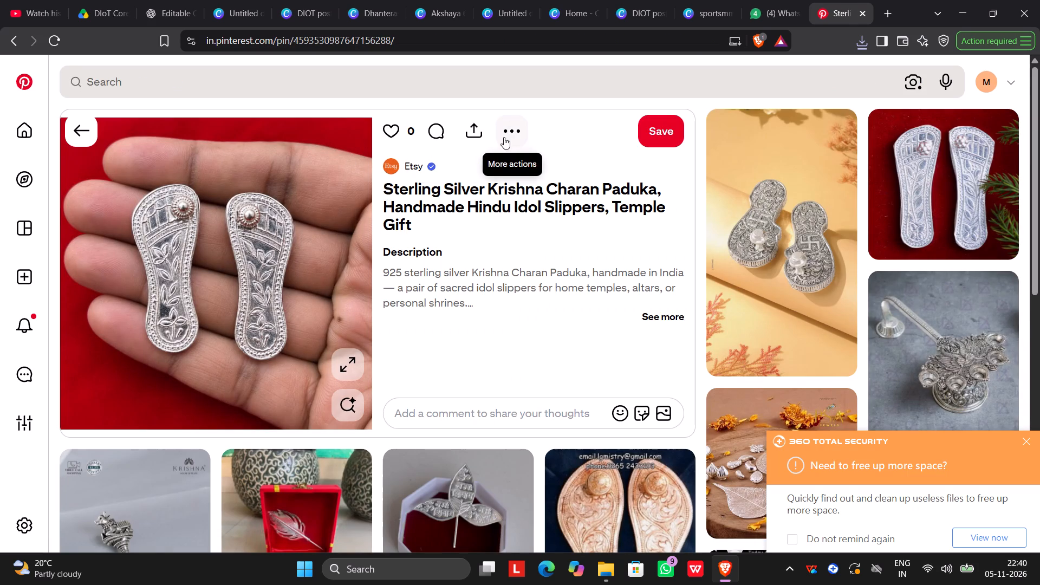
pyautogui.scroll(-3, 843, 305)
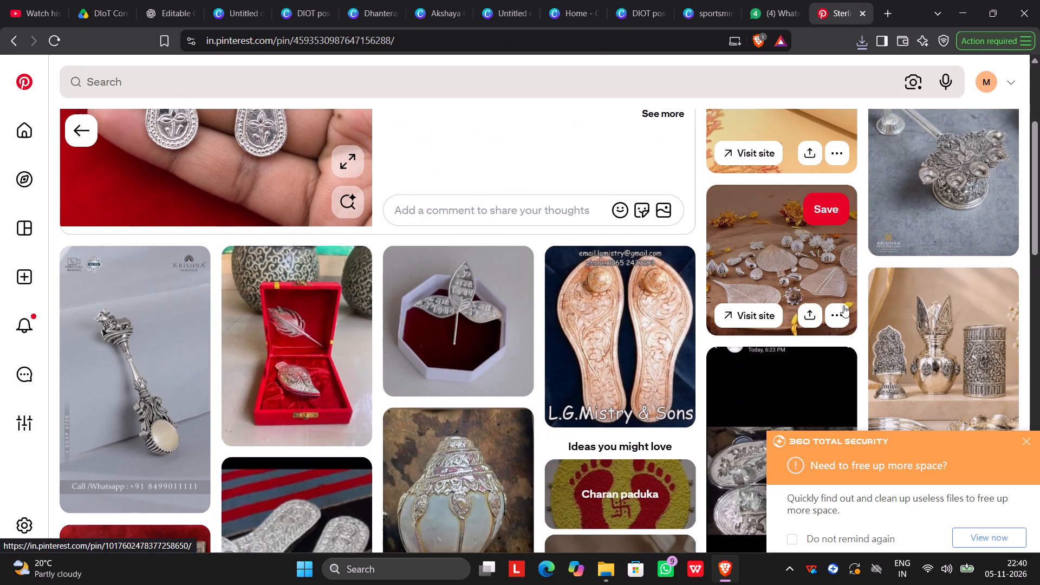
pyautogui.scroll(-5, 843, 305)
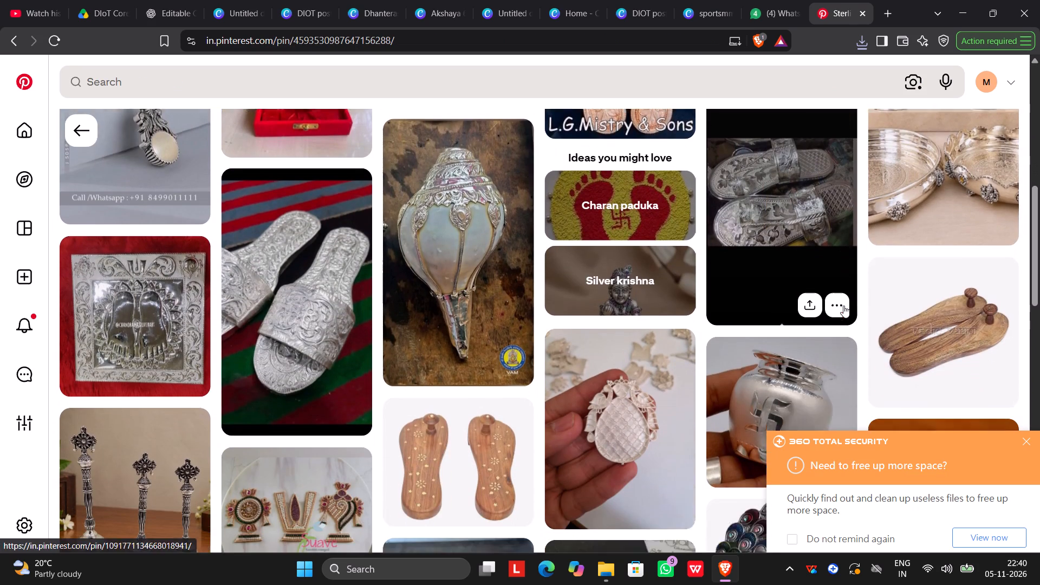
pyautogui.scroll(-7, 843, 305)
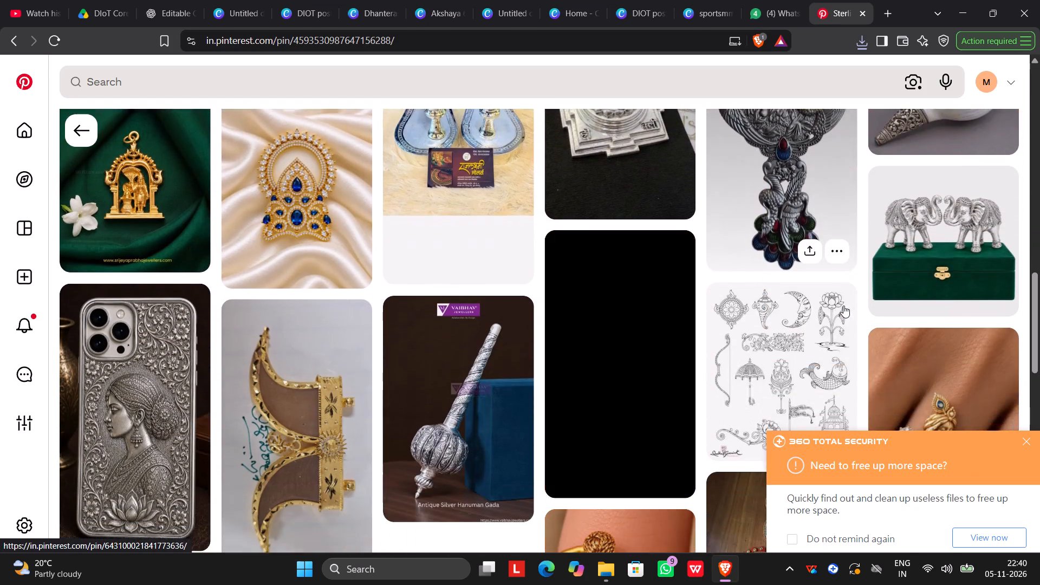
pyautogui.scroll(-2, 843, 305)
pyautogui.scroll(16, 842, 304)
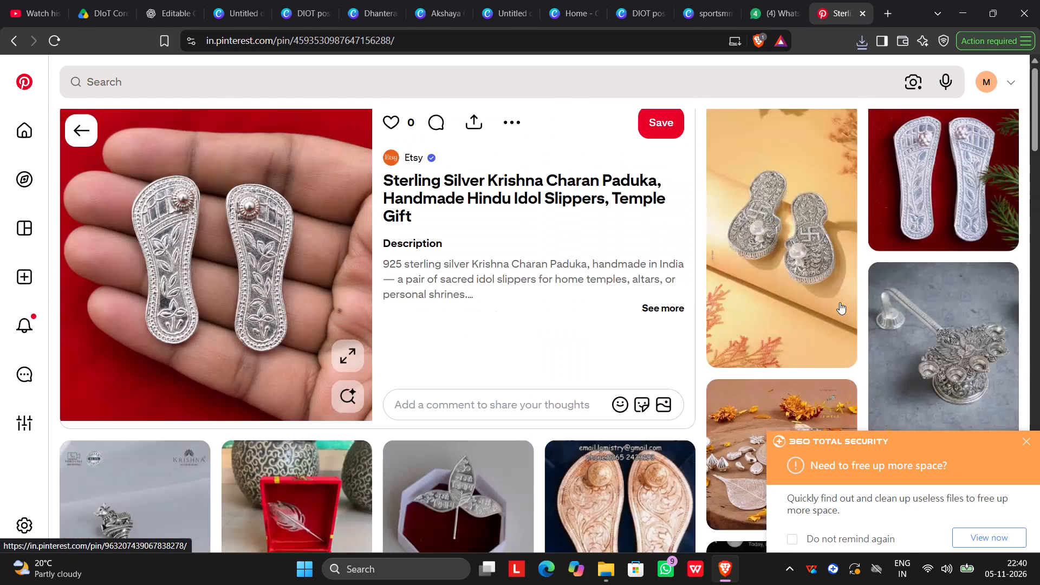
pyautogui.scroll(7, 840, 302)
pyautogui.click(512, 127)
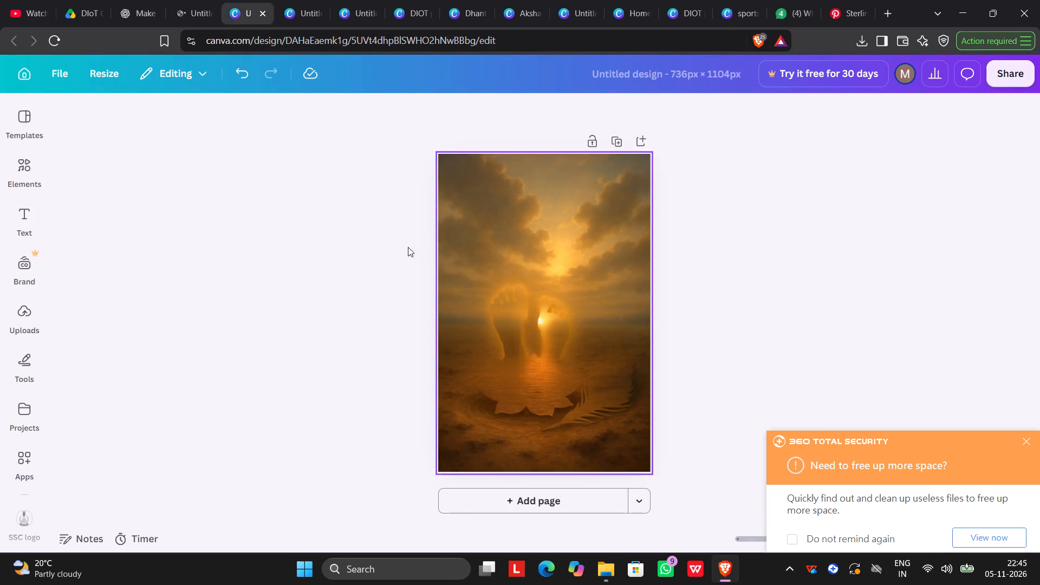
pyautogui.click(194, 17)
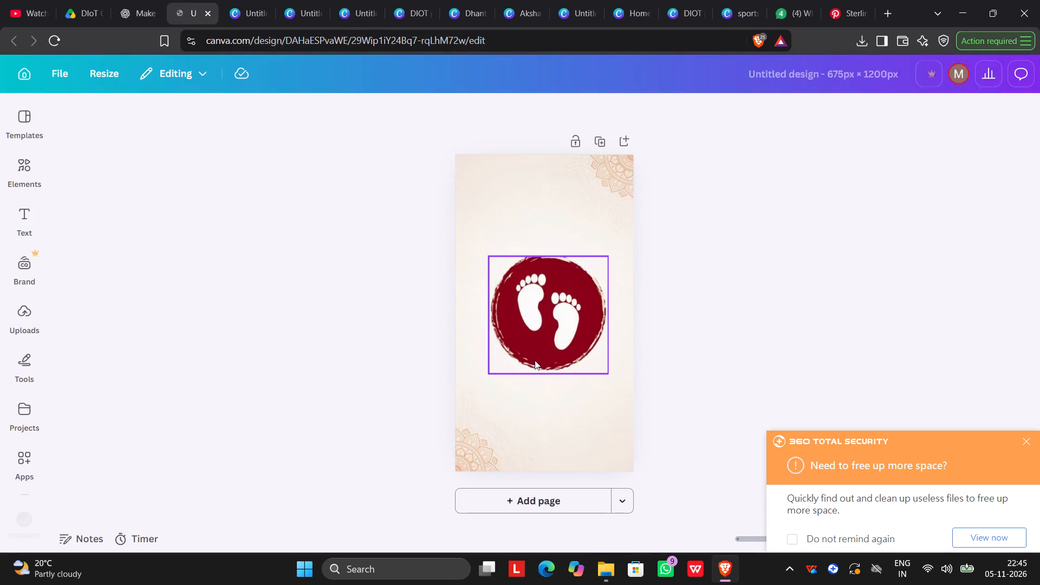
# Cut the maroon circle from the footprints design and paste it onto the page 22 poster, centred above the marble pedestal.
pyautogui.click(535, 354)
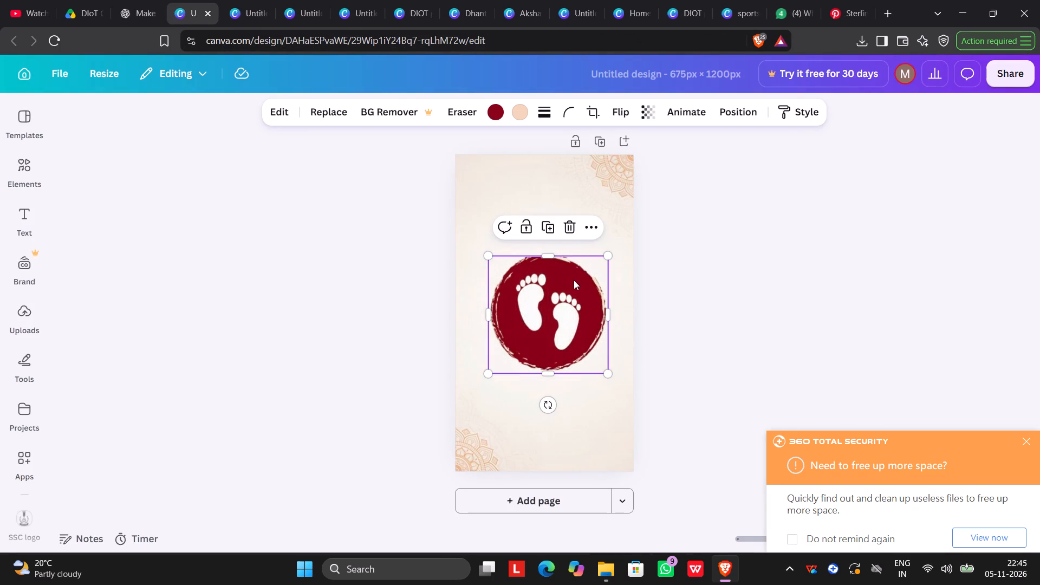
pyautogui.hotkey('ctrl', 'x')
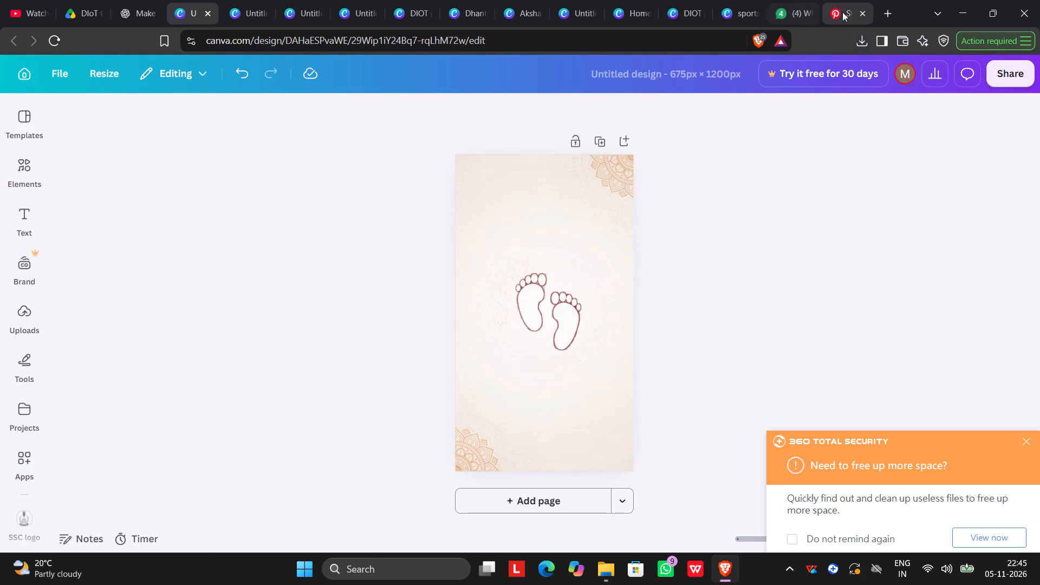
pyautogui.click(844, 12)
pyautogui.click(723, 6)
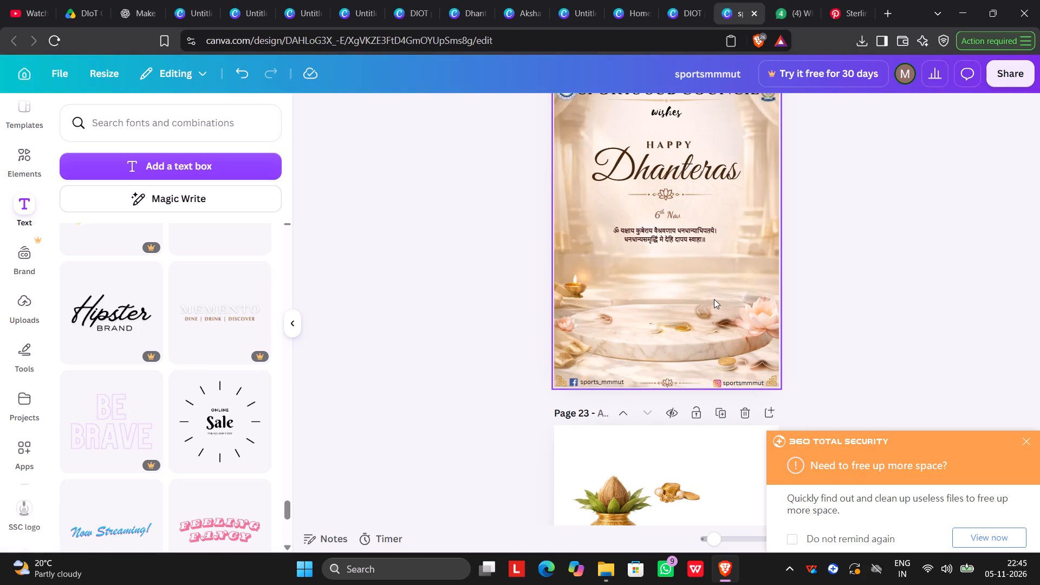
pyautogui.hotkey('ctrl', 'v')
pyautogui.click(836, 181)
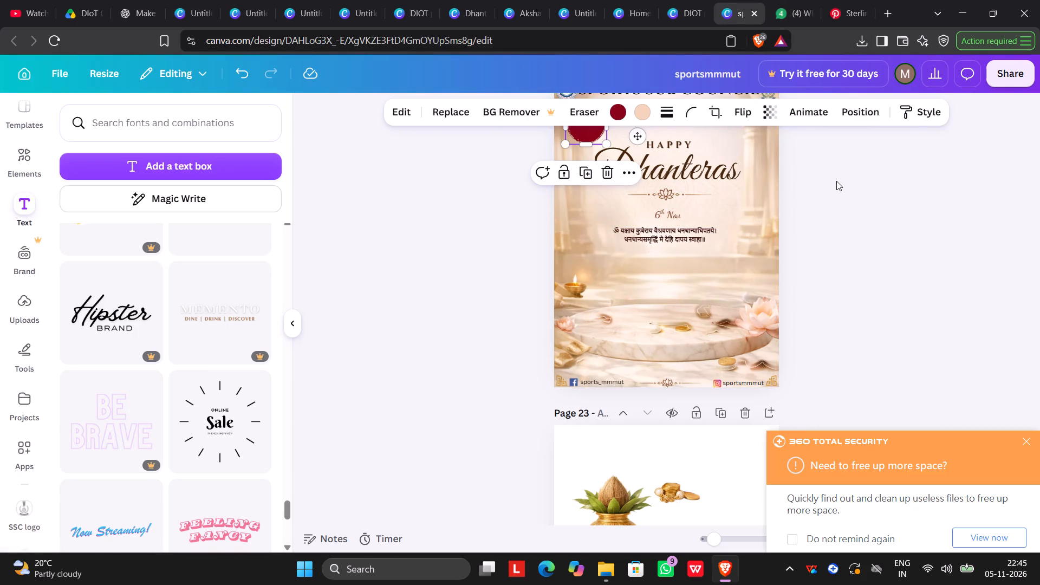
pyautogui.moveTo(593, 118); pyautogui.dragTo(669, 289)
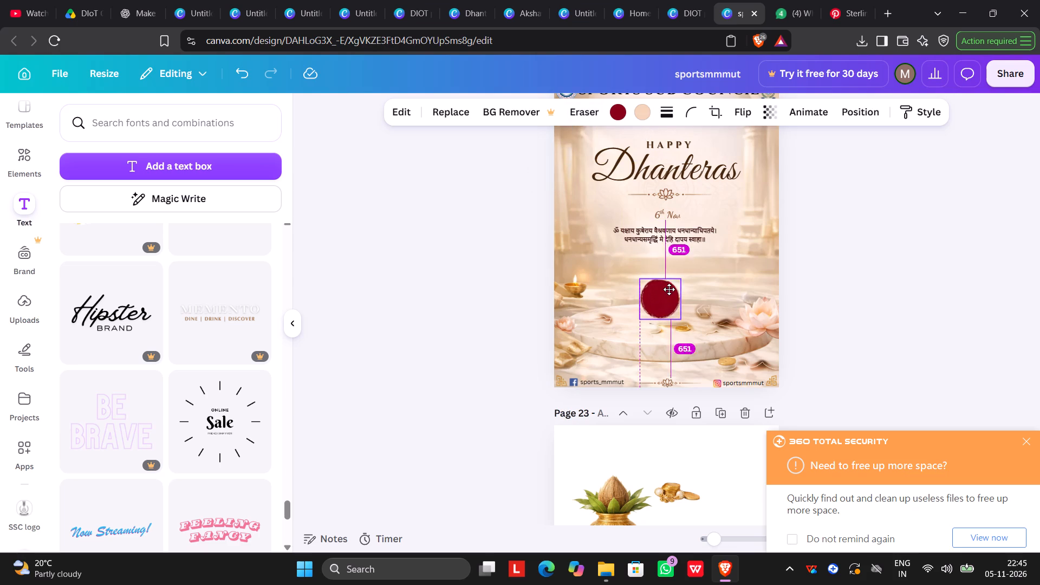
pyautogui.moveTo(669, 289); pyautogui.dragTo(671, 281)
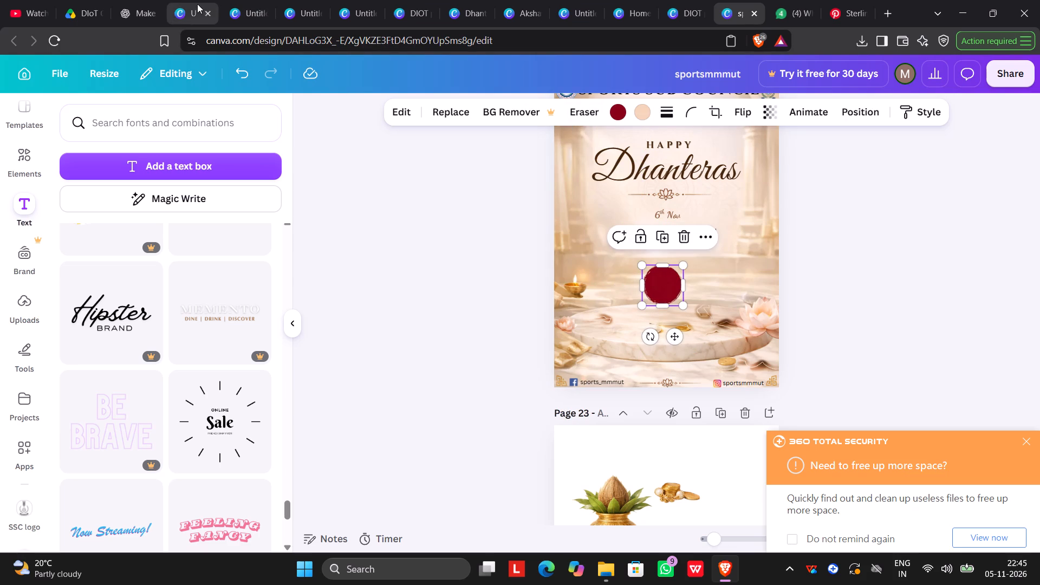
# Cut both footprints and their accompanying pieces from the converted footprints design and paste them onto the page 22 poster.
pyautogui.click(180, 6)
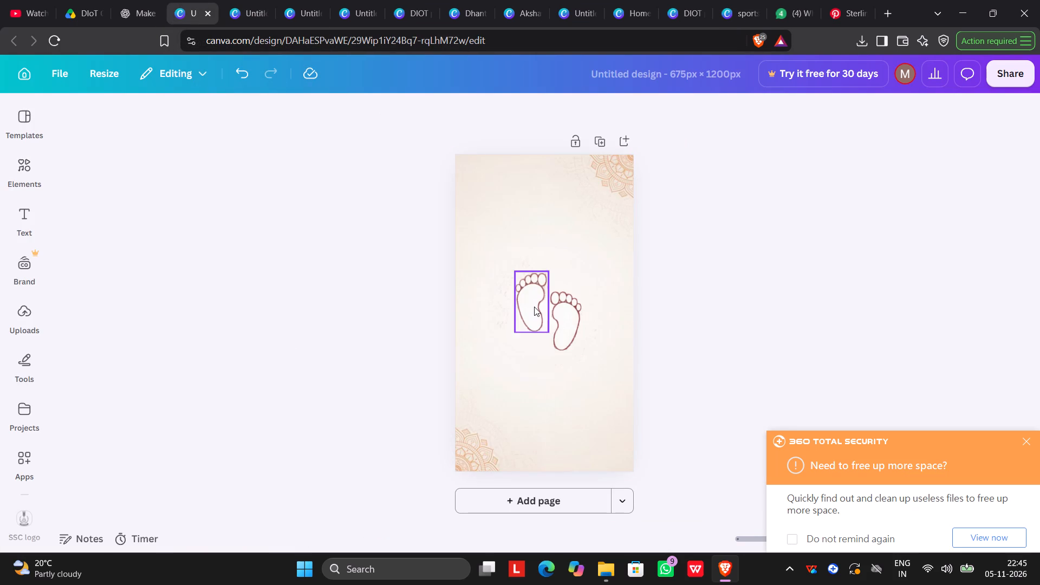
pyautogui.click(536, 306)
pyautogui.moveTo(496, 268); pyautogui.dragTo(560, 315)
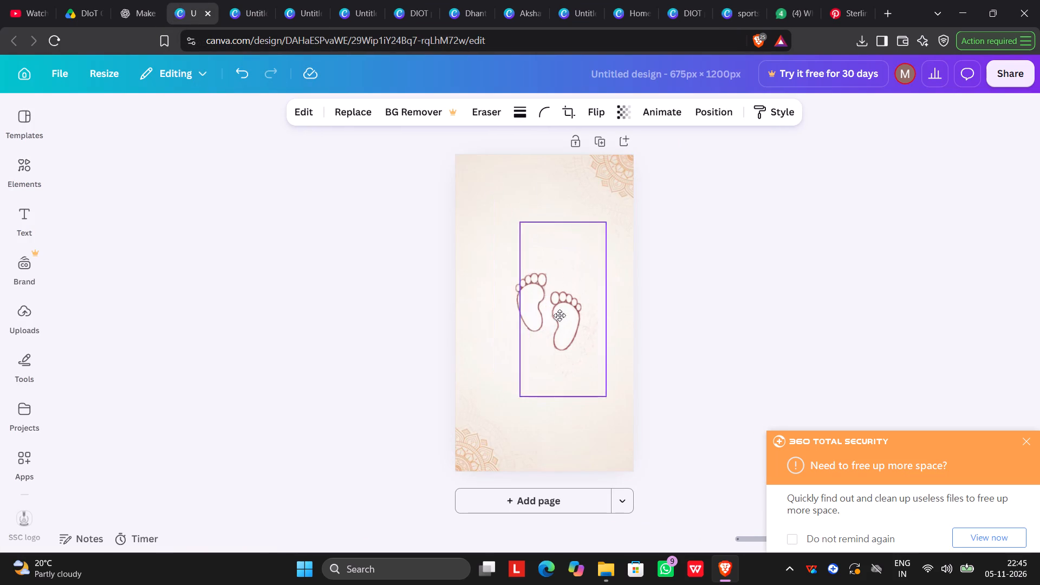
pyautogui.moveTo(560, 315); pyautogui.dragTo(537, 307)
pyautogui.click(733, 302)
pyautogui.moveTo(558, 301); pyautogui.dragTo(558, 303)
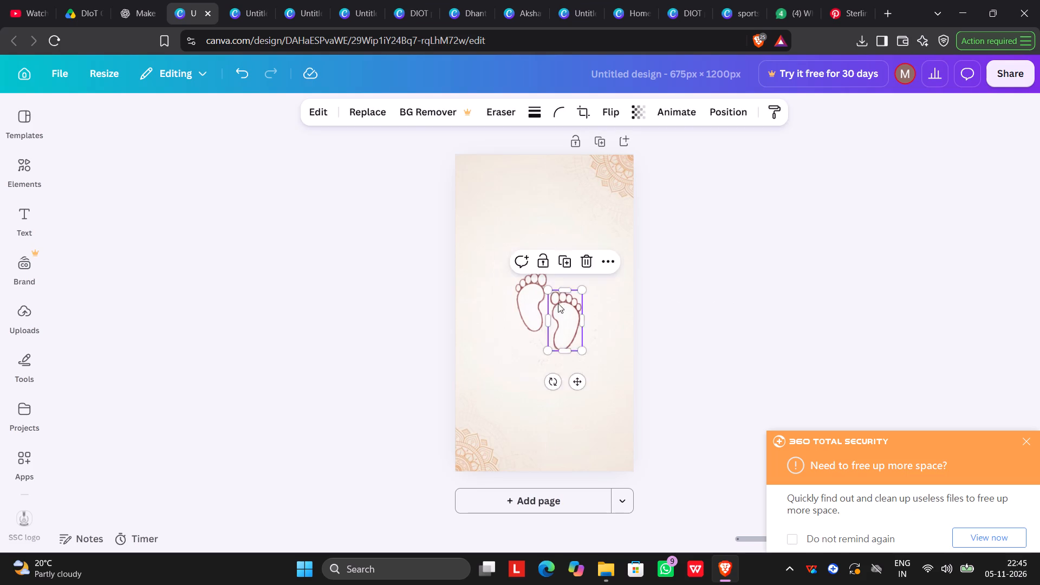
pyautogui.moveTo(558, 303); pyautogui.dragTo(561, 313)
pyautogui.moveTo(557, 311); pyautogui.dragTo(554, 291)
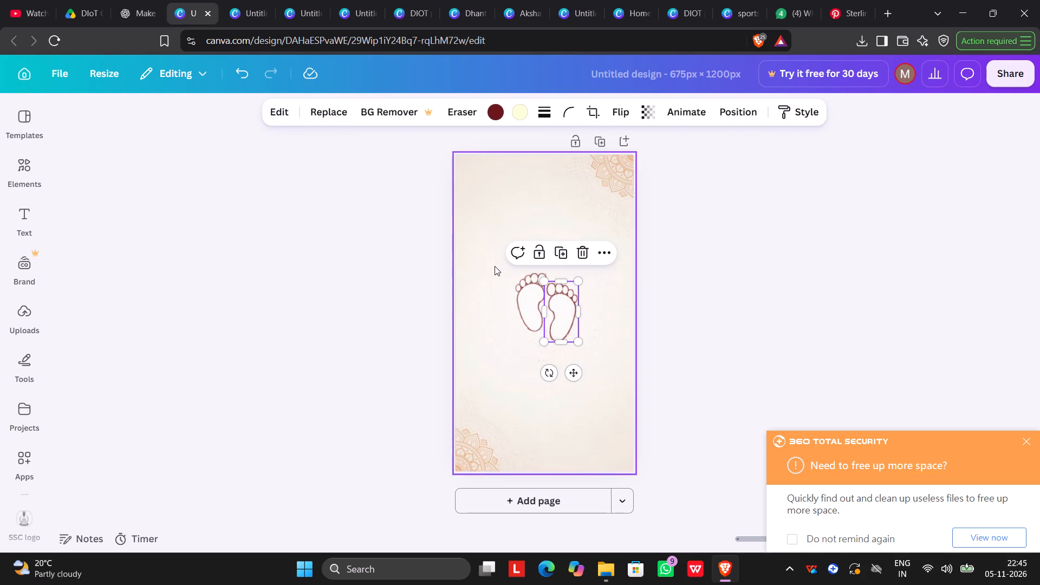
pyautogui.moveTo(495, 266); pyautogui.dragTo(585, 334)
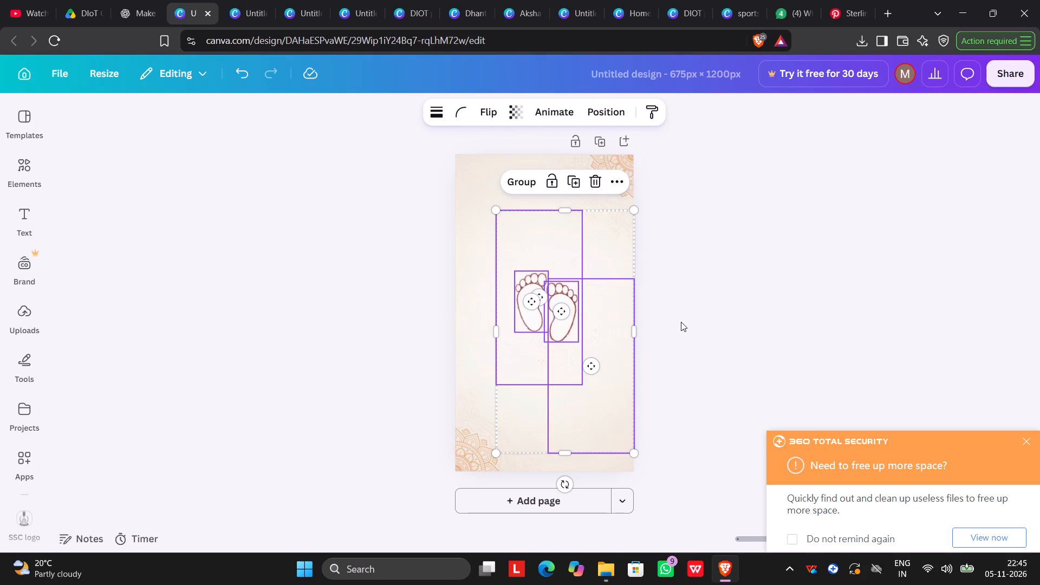
pyautogui.hotkey('ctrl', 'x')
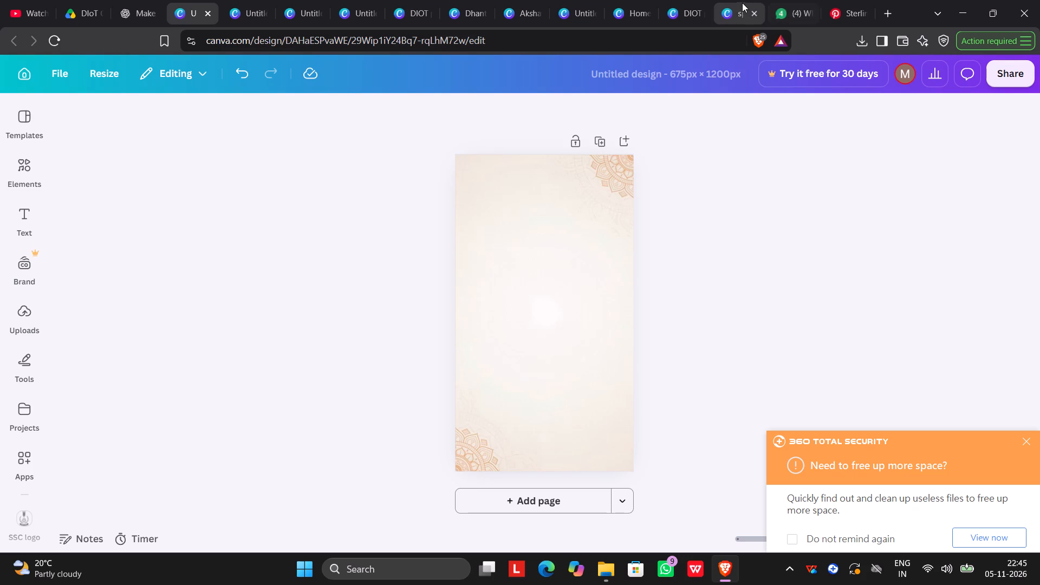
pyautogui.click(732, 2)
pyautogui.click(664, 284)
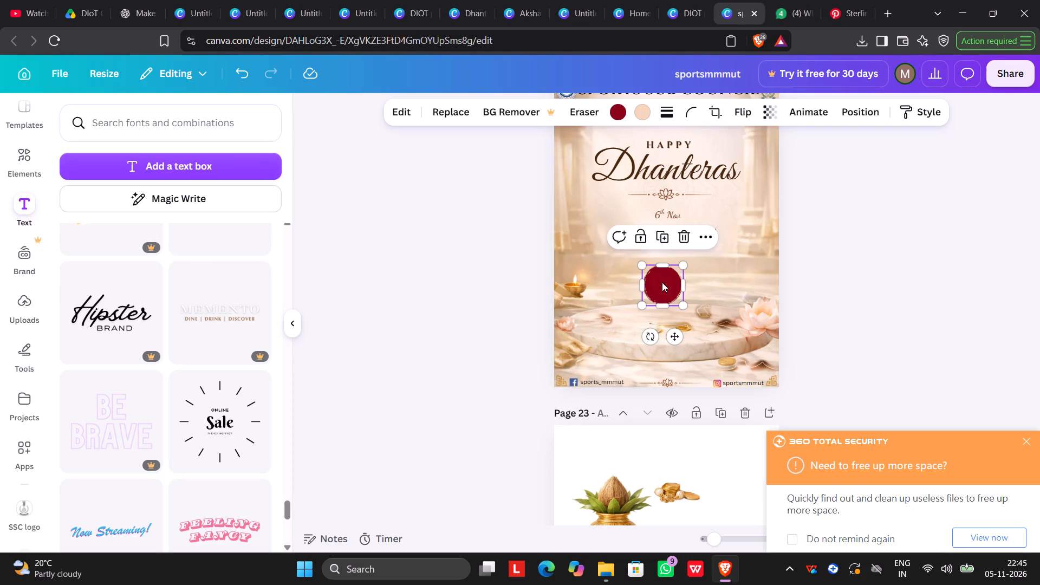
pyautogui.hotkey('ctrl', 'v')
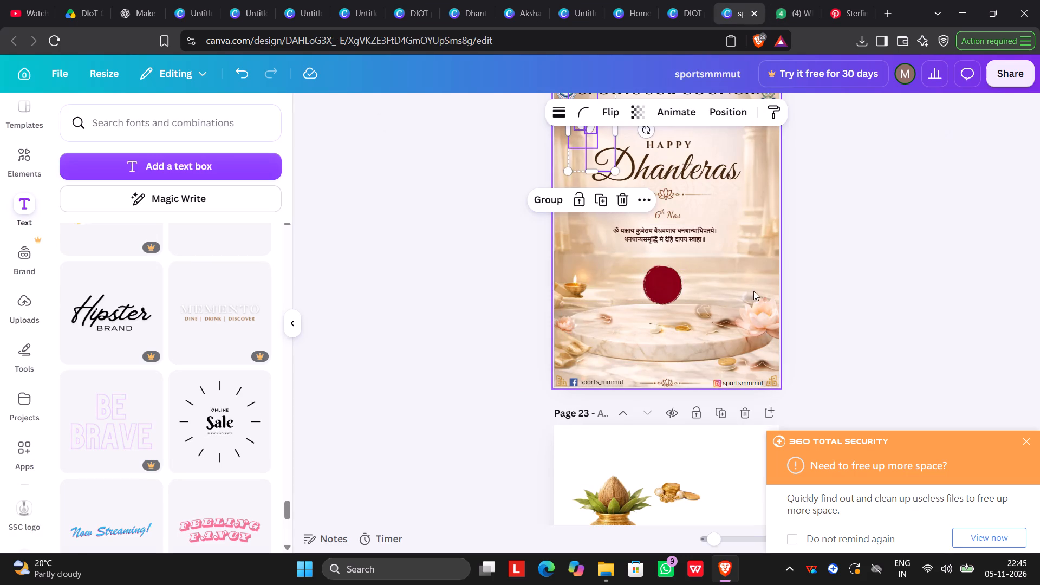
pyautogui.click(825, 270)
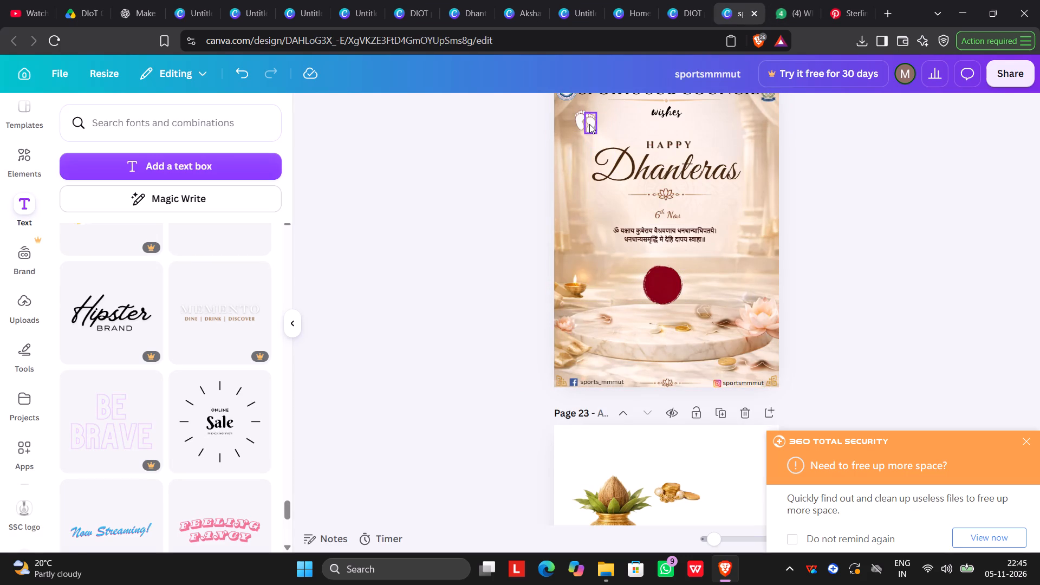
# Move the two pasted footprints side by side onto the maroon circle on page 22.
pyautogui.moveTo(588, 122); pyautogui.dragTo(666, 281)
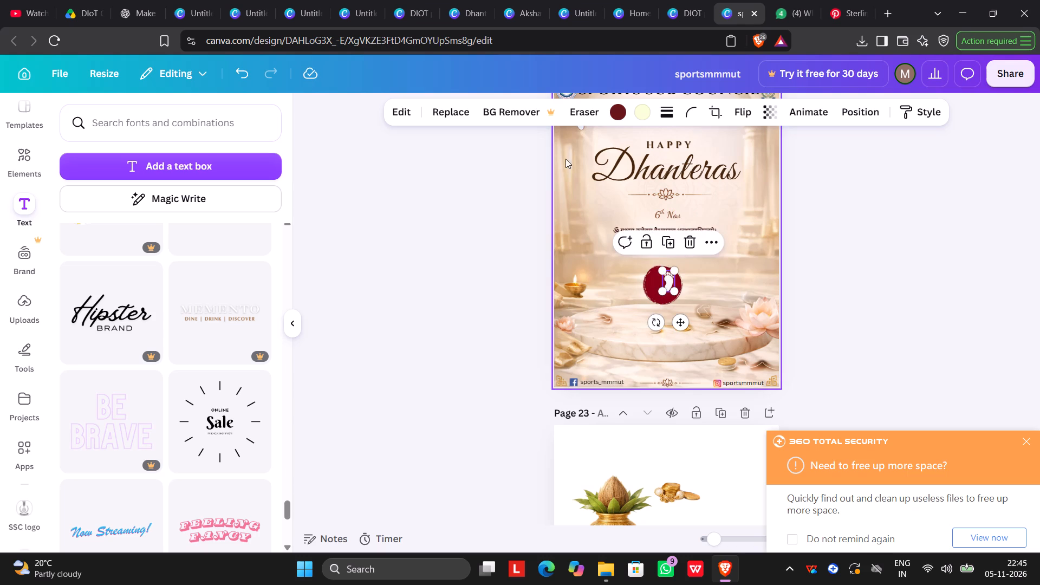
pyautogui.scroll(2, 522, 184)
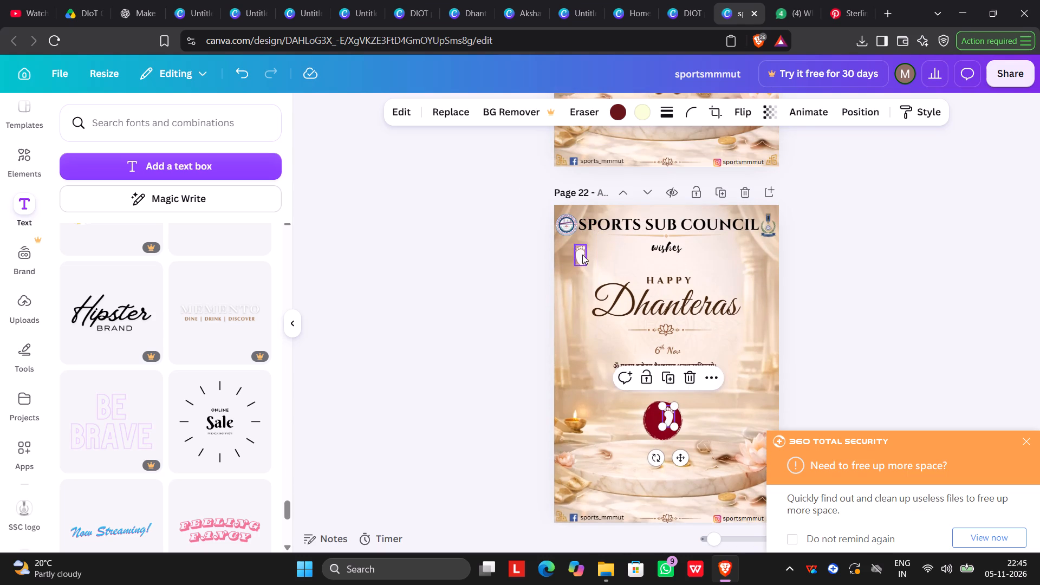
pyautogui.moveTo(582, 255); pyautogui.dragTo(659, 416)
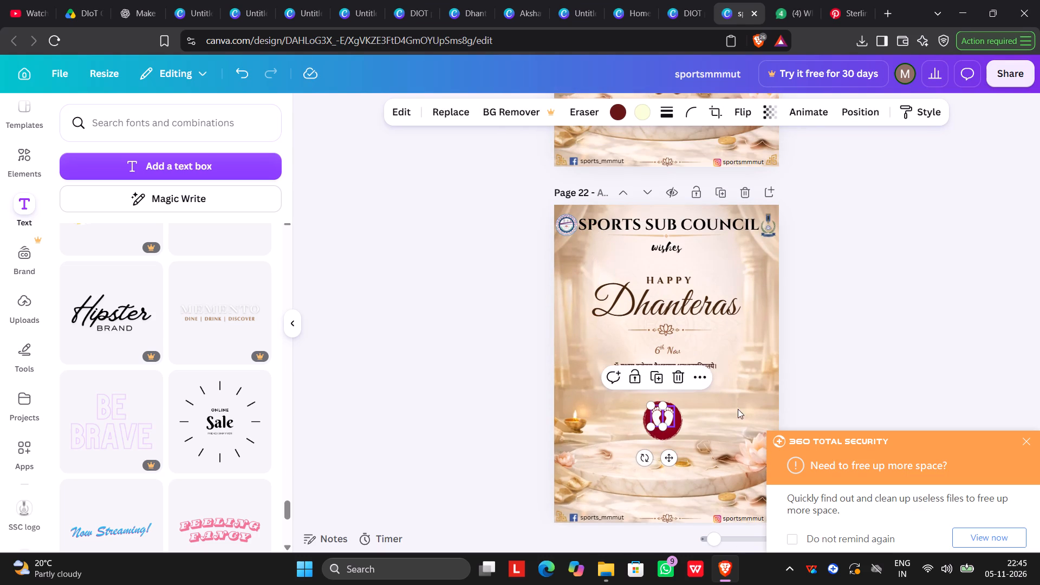
pyautogui.scroll(-2, 844, 365)
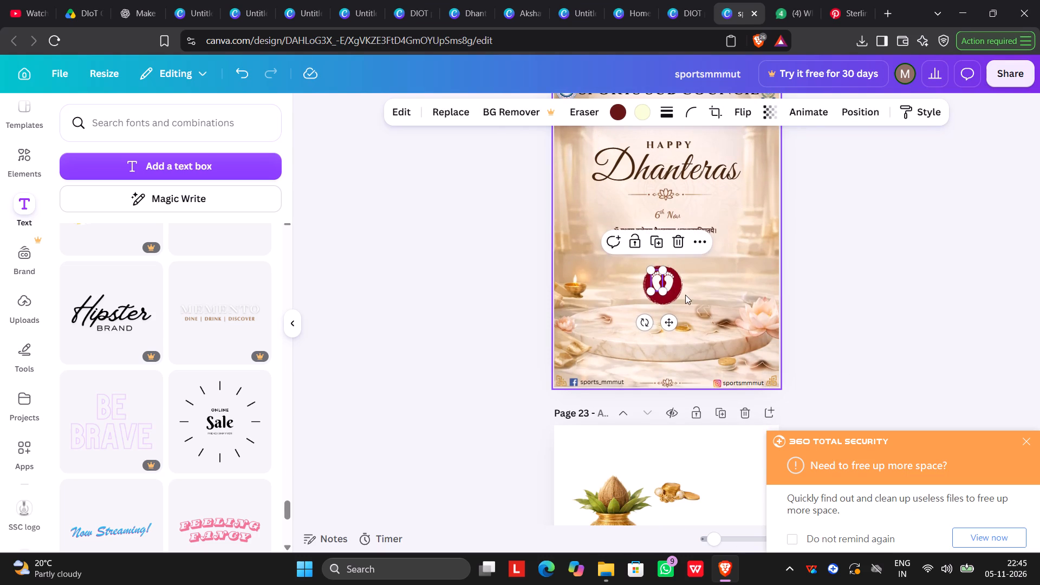
pyautogui.click(777, 287)
# Enlarge the maroon circle to roughly one and a half times its size and reposition it behind the footprints.
pyautogui.click(679, 294)
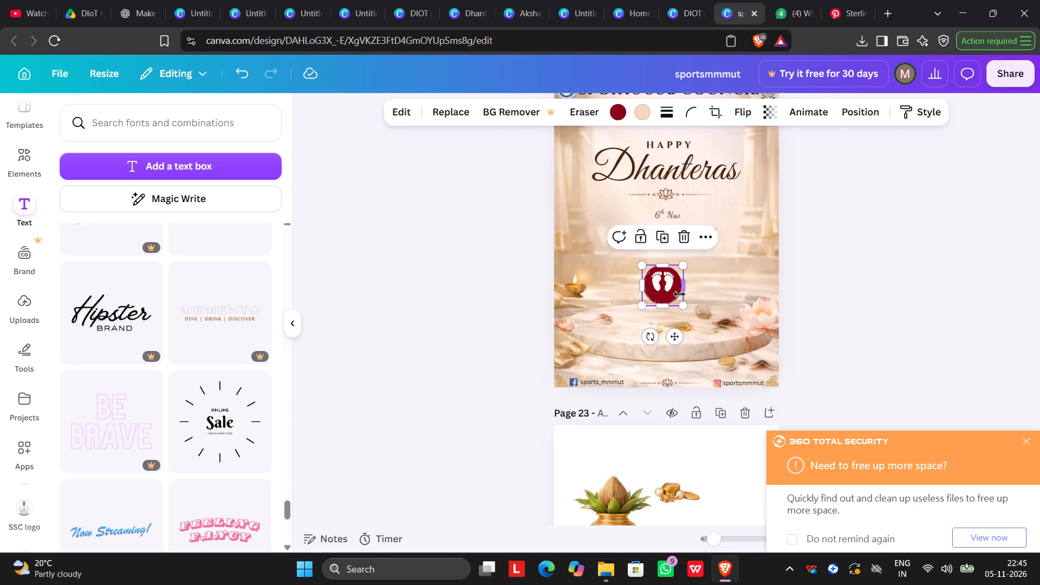
pyautogui.moveTo(682, 304); pyautogui.dragTo(712, 327)
pyautogui.moveTo(688, 305); pyautogui.dragTo(684, 290)
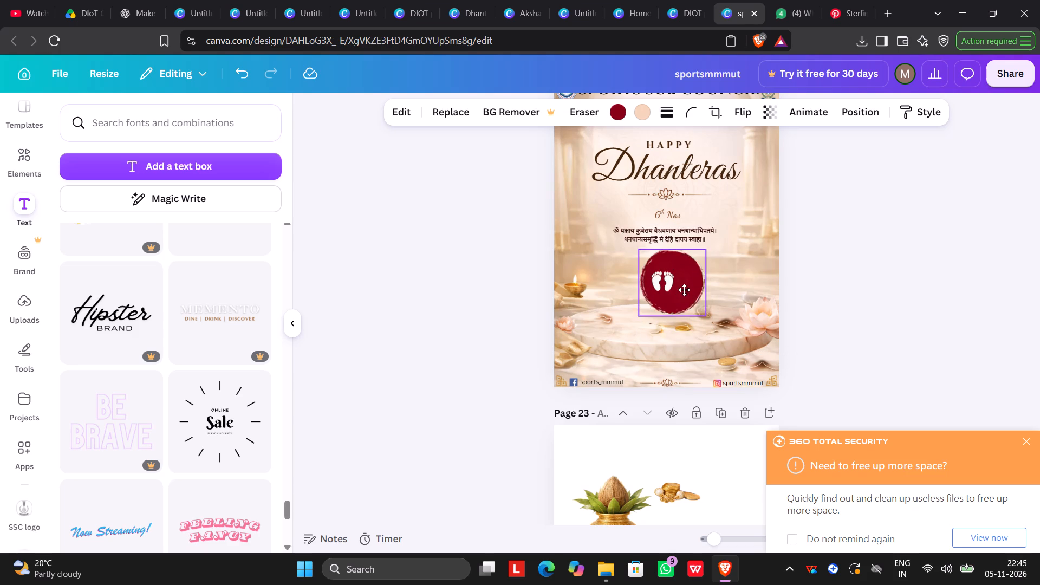
pyautogui.moveTo(684, 290); pyautogui.dragTo(678, 298)
pyautogui.click(802, 287)
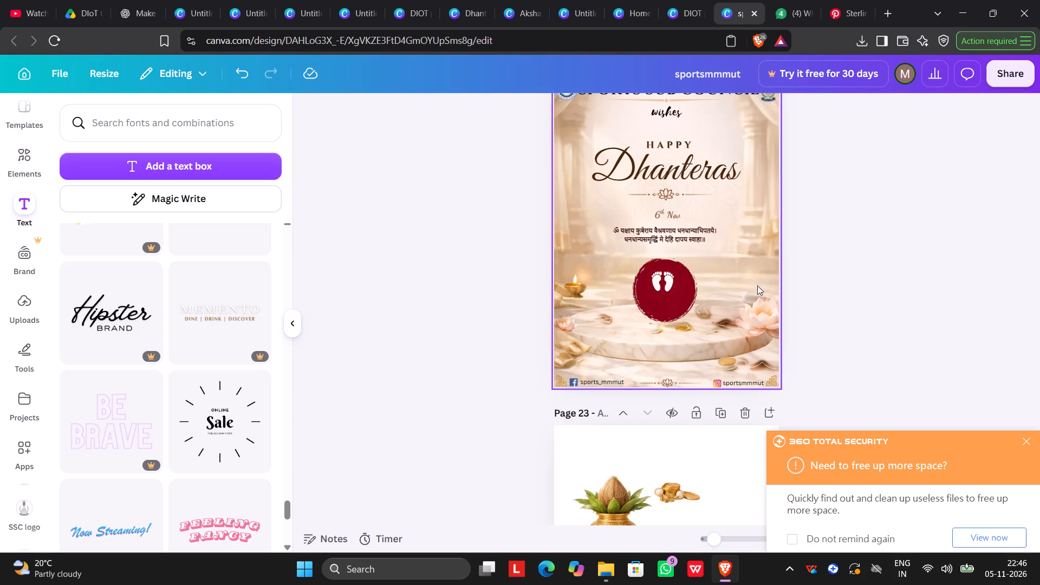
# Enlarge both footprints to matching sizes, about 246 by 446 each, so they fill most of the maroon circle.
pyautogui.click(672, 279)
pyautogui.moveTo(675, 291); pyautogui.dragTo(684, 311)
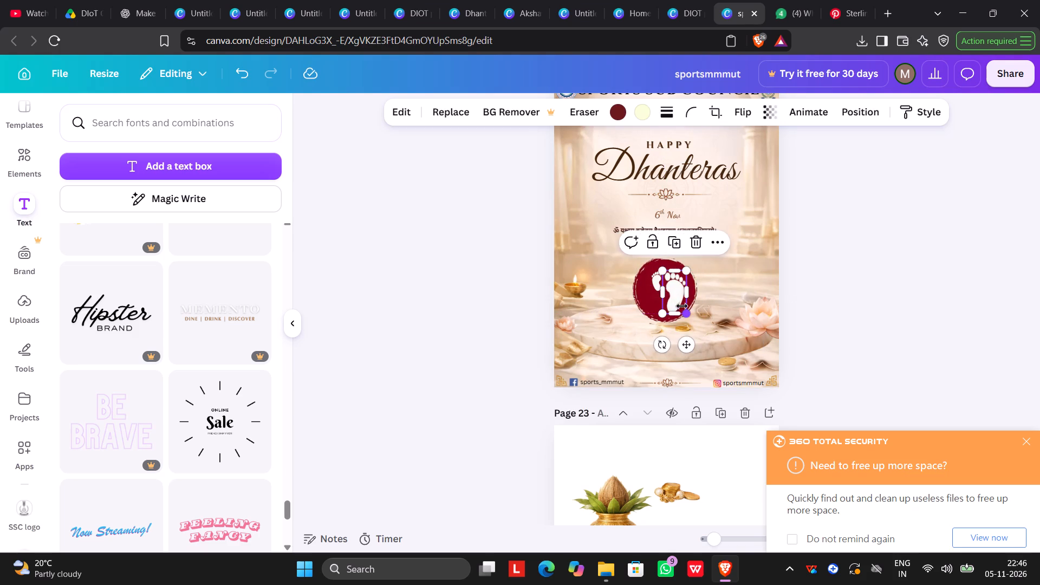
pyautogui.click(654, 280)
pyautogui.moveTo(651, 289); pyautogui.dragTo(646, 313)
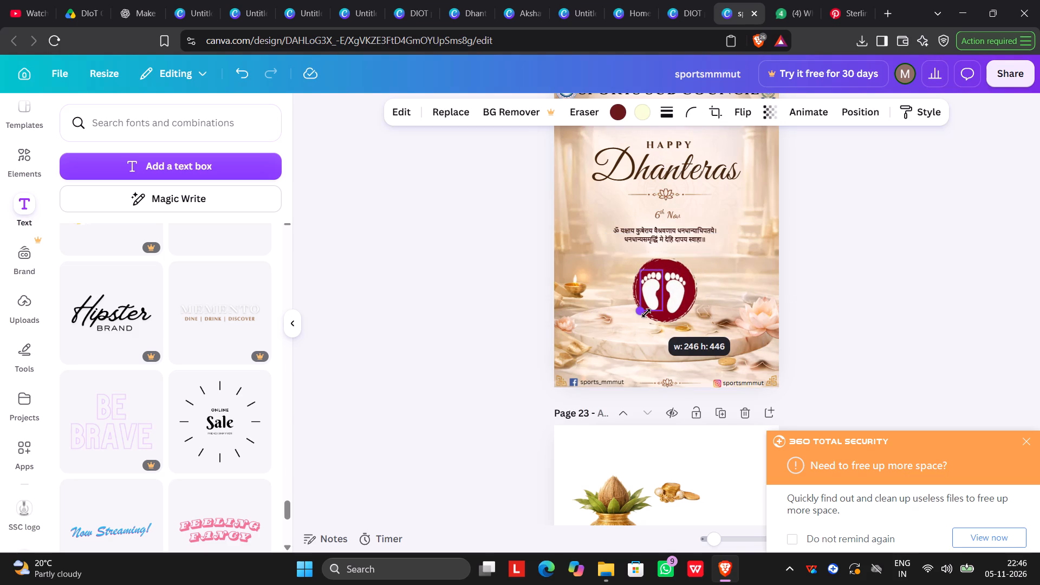
pyautogui.moveTo(646, 313); pyautogui.dragTo(648, 313)
pyautogui.click(783, 284)
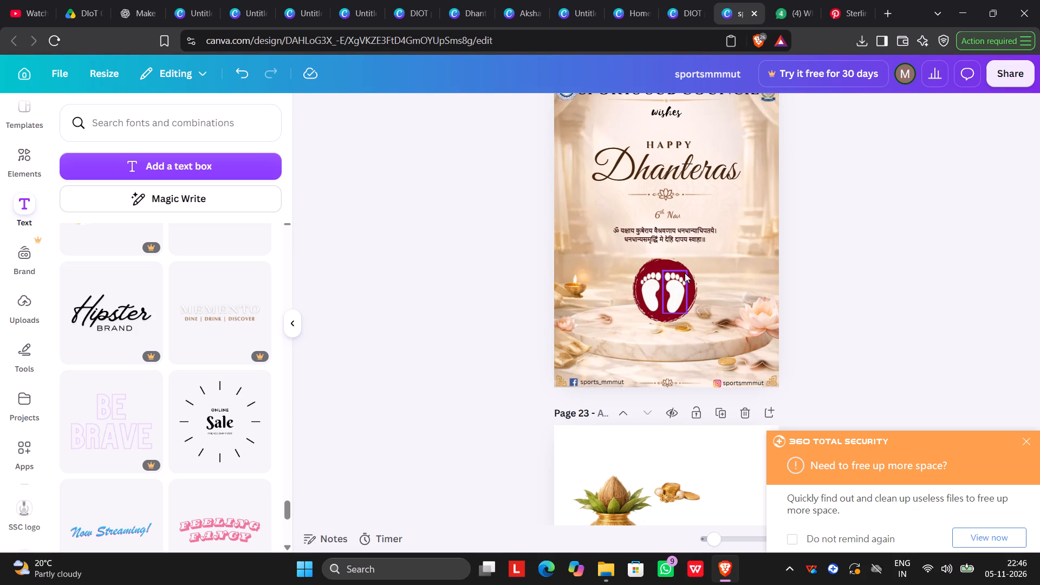
pyautogui.click(680, 276)
pyautogui.moveTo(690, 315); pyautogui.dragTo(690, 311)
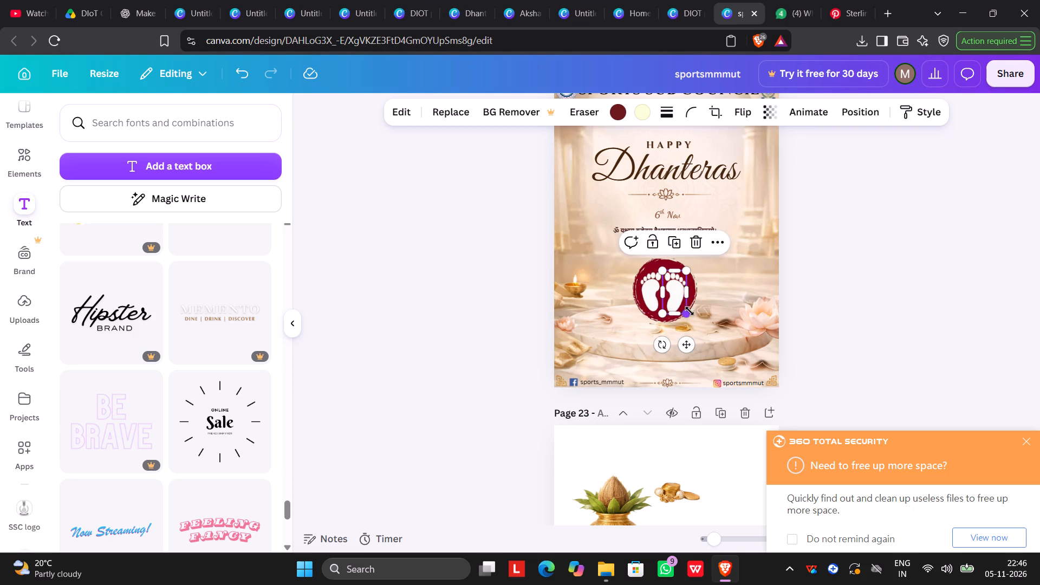
pyautogui.moveTo(690, 311); pyautogui.dragTo(690, 309)
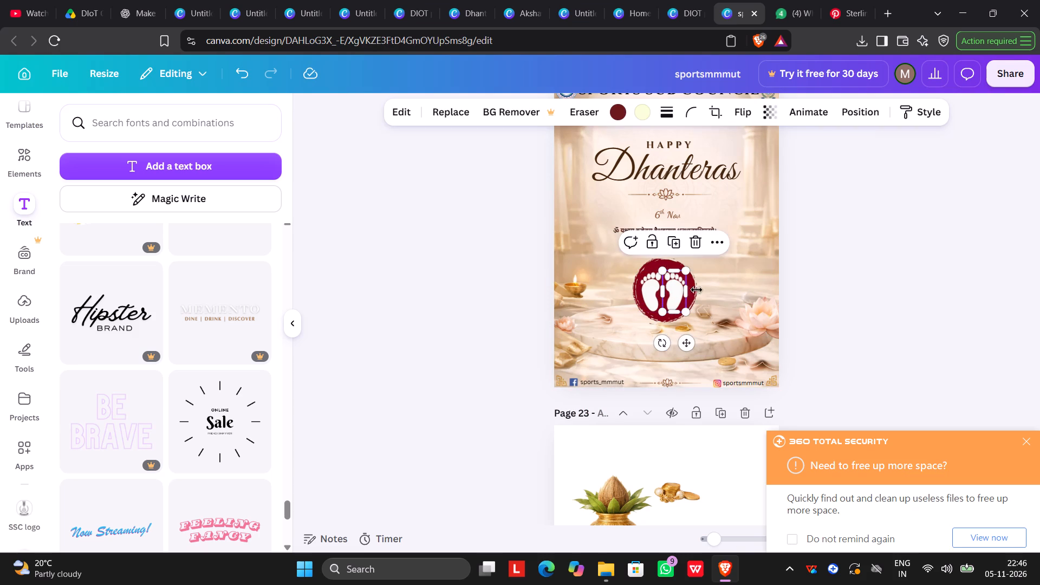
pyautogui.click(802, 289)
# Shrink the maroon circle slightly and centre it on the poster, just above the marble pedestal.
pyautogui.click(692, 271)
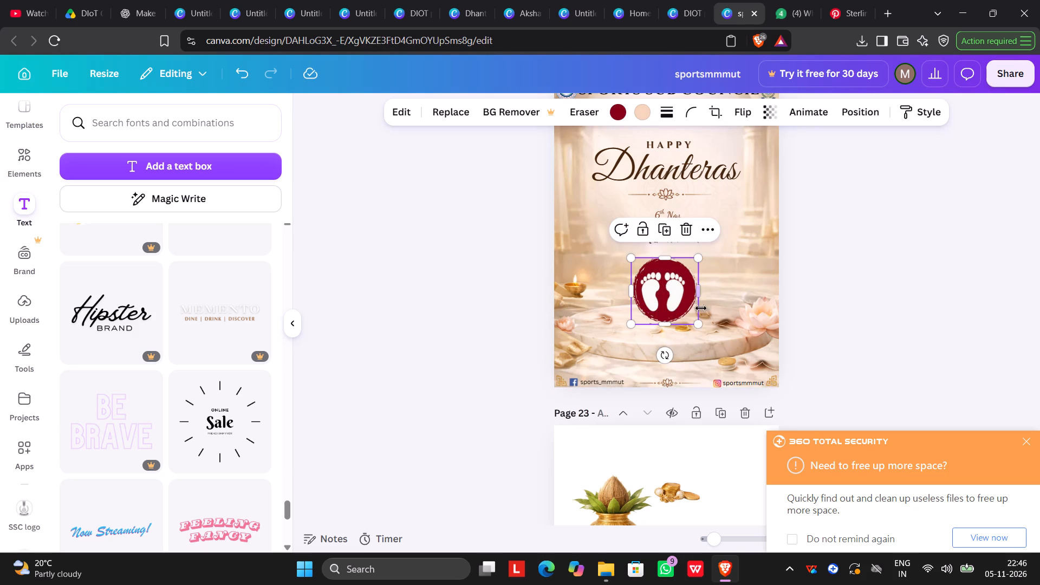
pyautogui.moveTo(701, 328); pyautogui.dragTo(699, 322)
pyautogui.click(803, 298)
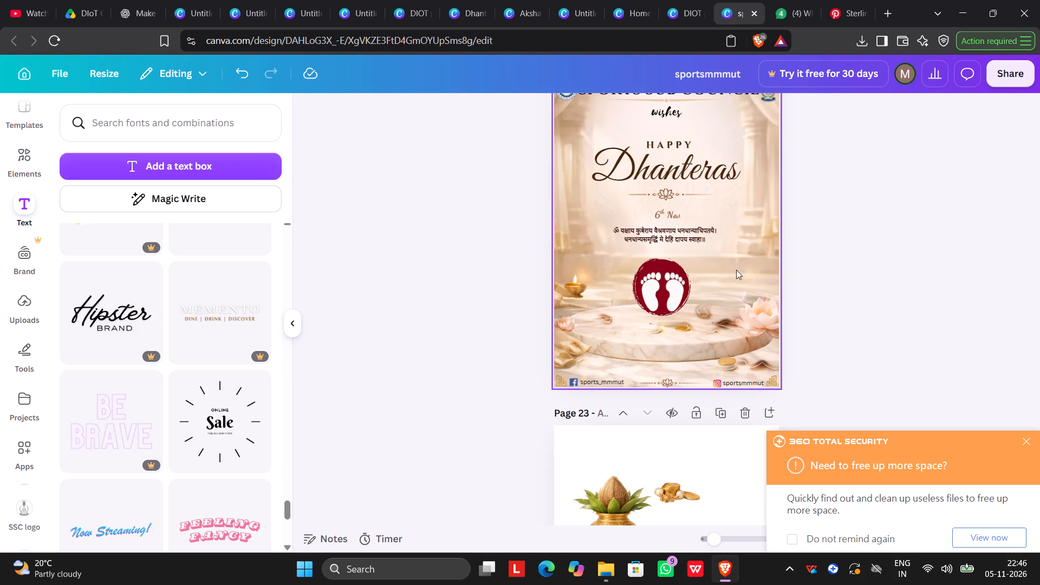
pyautogui.moveTo(679, 269); pyautogui.dragTo(684, 278)
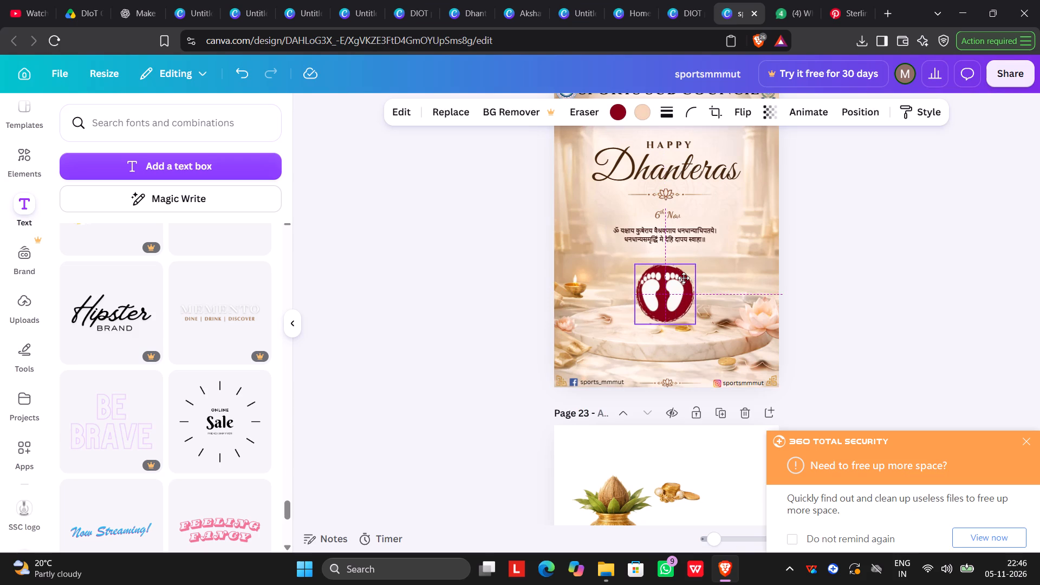
pyautogui.moveTo(684, 278); pyautogui.dragTo(682, 277)
pyautogui.click(794, 285)
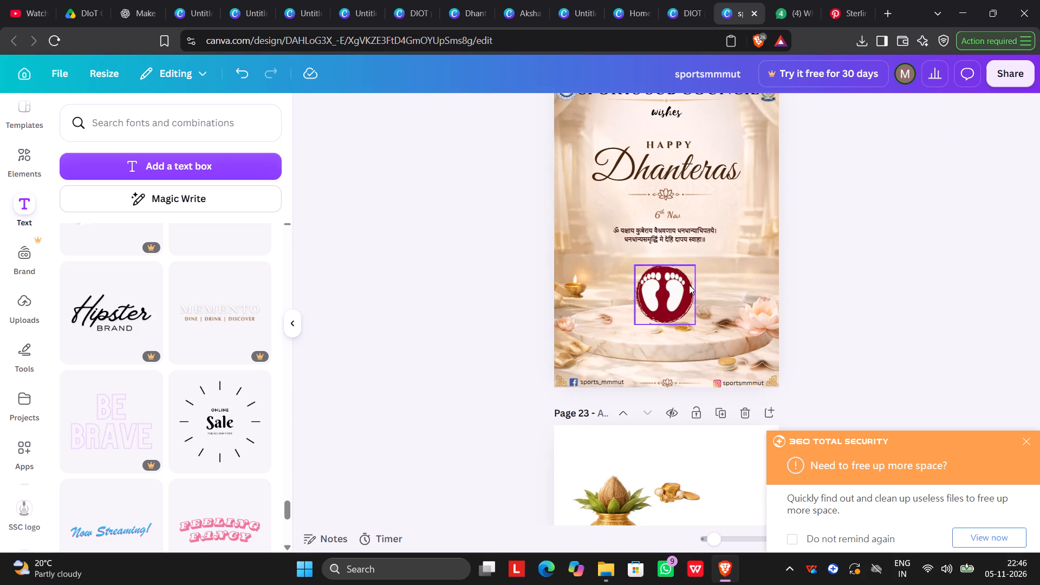
# Shrink the right footprint and place it in the right half of the maroon circle, vertically centred.
pyautogui.click(680, 290)
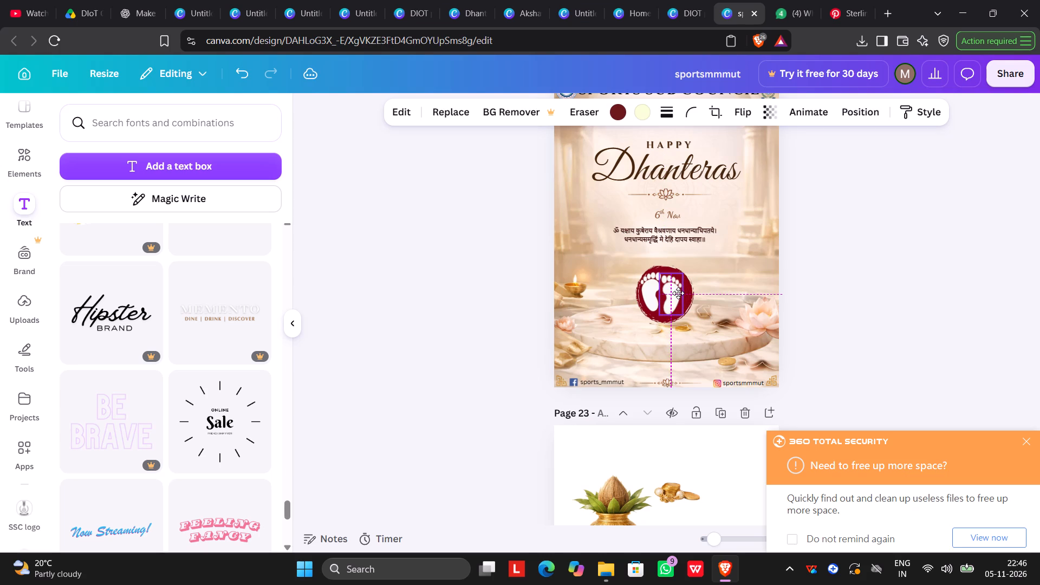
pyautogui.moveTo(687, 315); pyautogui.dragTo(685, 308)
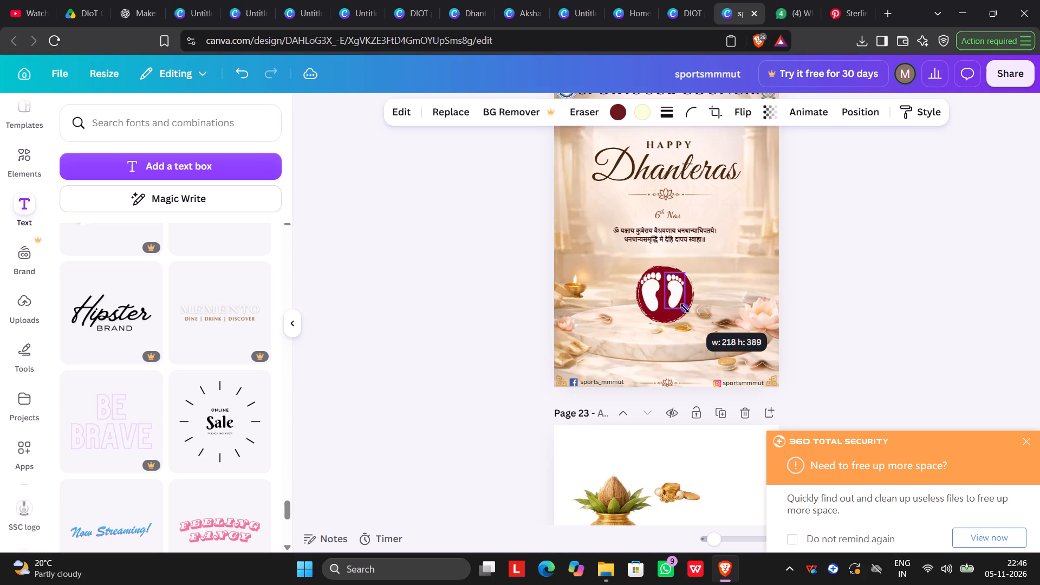
pyautogui.moveTo(685, 308); pyautogui.dragTo(684, 307)
pyautogui.click(792, 263)
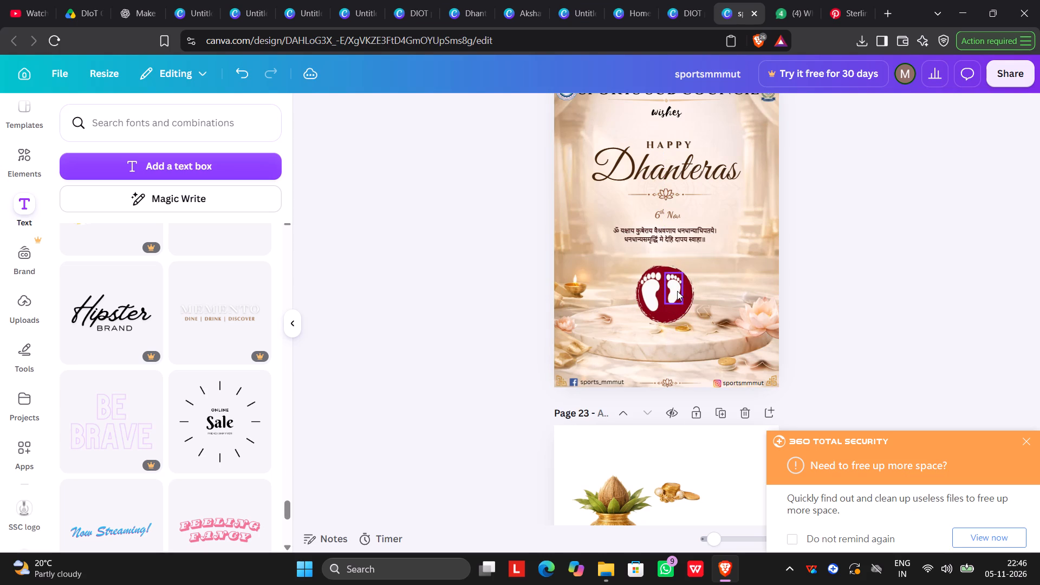
pyautogui.click(677, 291)
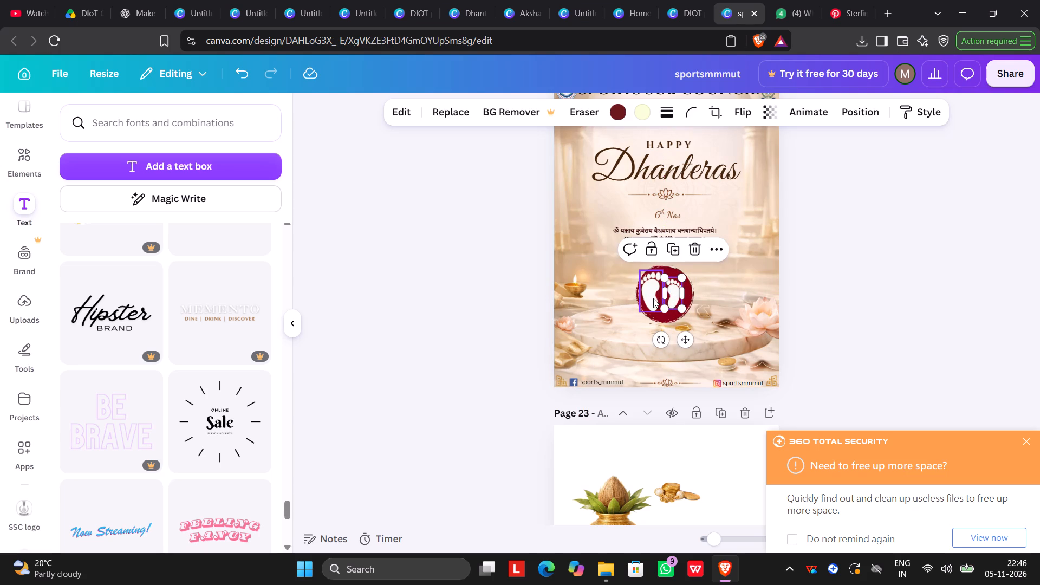
# Shrink the left footprint to match the right one and align it beside it so the pair sits centred in the circle.
pyautogui.click(652, 294)
pyautogui.moveTo(660, 315); pyautogui.dragTo(656, 303)
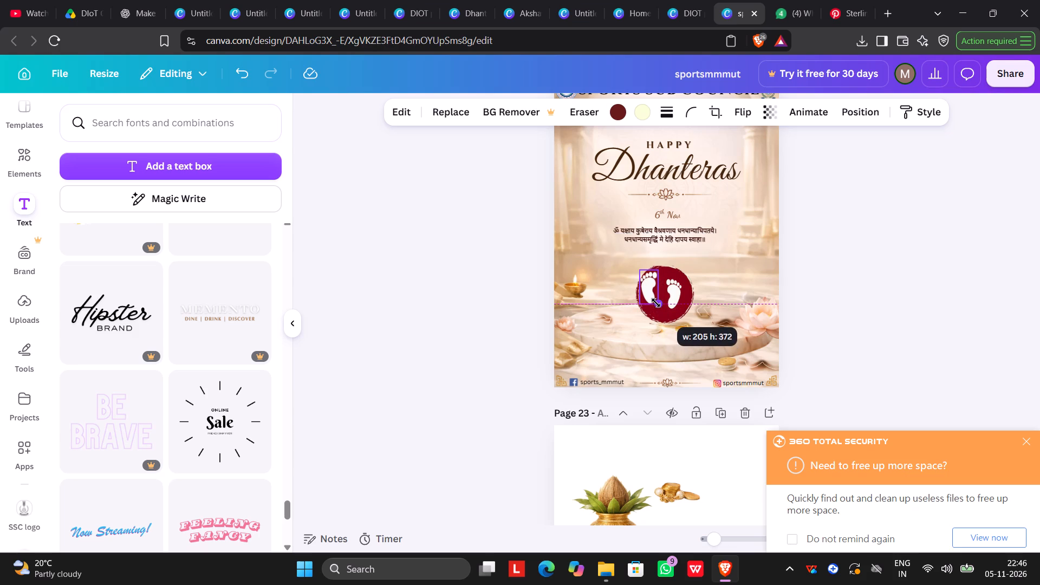
pyautogui.moveTo(656, 303); pyautogui.dragTo(656, 302)
pyautogui.click(764, 295)
pyautogui.click(649, 288)
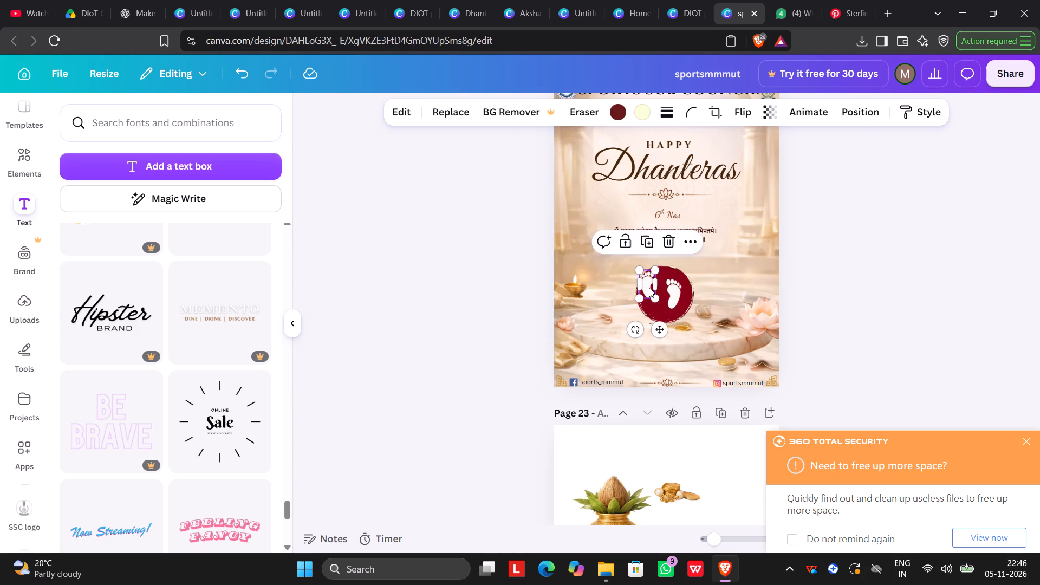
pyautogui.moveTo(654, 297); pyautogui.dragTo(658, 304)
pyautogui.click(778, 274)
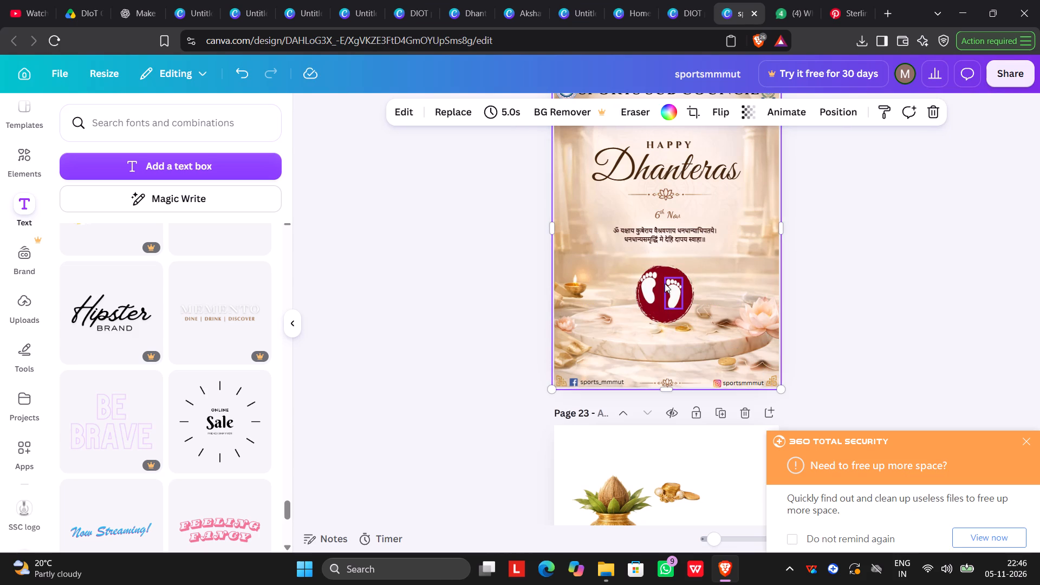
pyautogui.moveTo(656, 284); pyautogui.dragTo(663, 290)
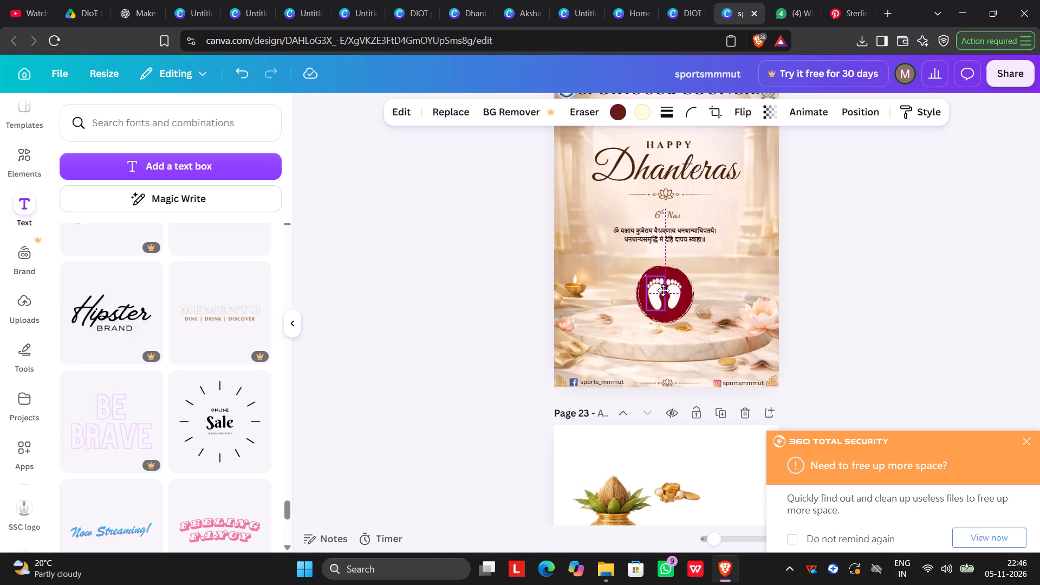
pyautogui.moveTo(663, 290); pyautogui.dragTo(663, 290)
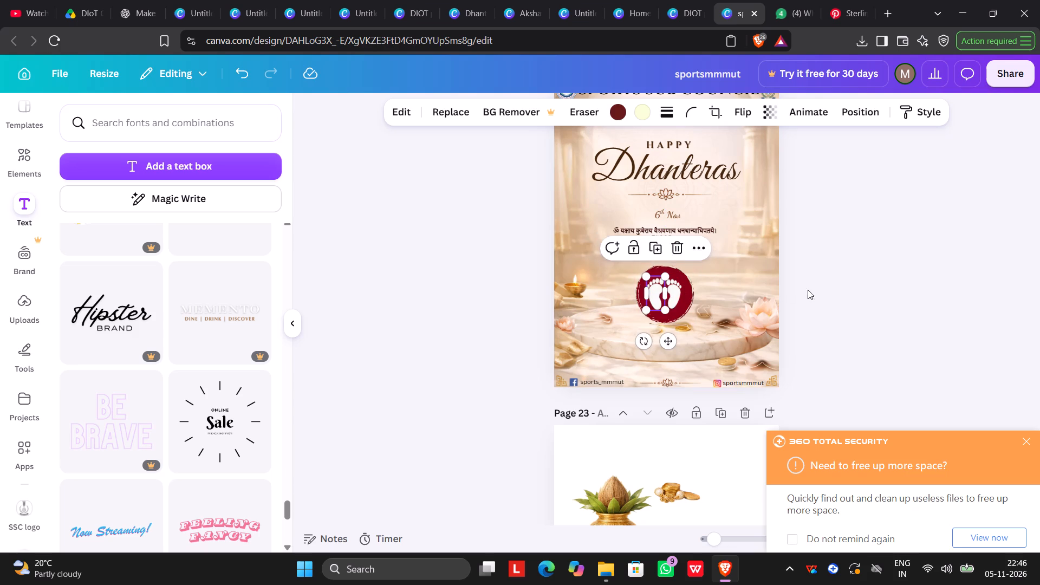
pyautogui.click(850, 286)
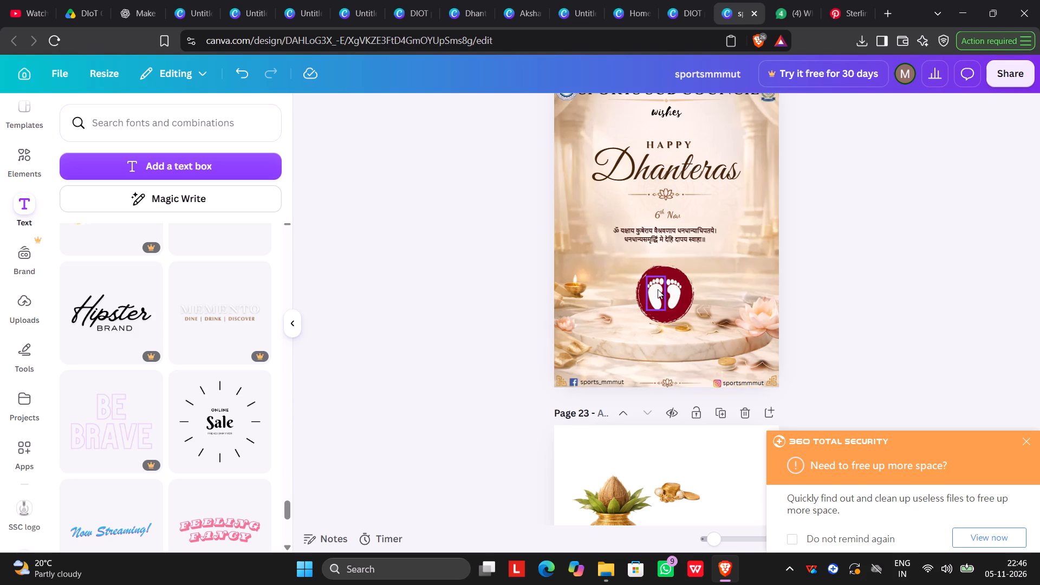
# Nudge the left footprint slightly inward and enlarge the right footprint slightly so the white pair matches inside the maroon circle.
pyautogui.click(658, 289)
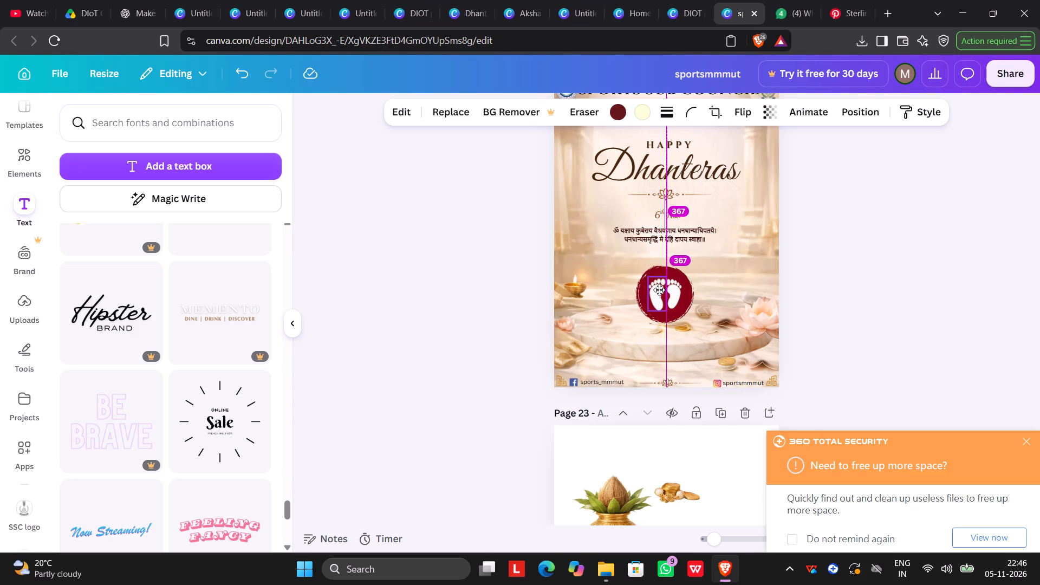
pyautogui.click(864, 281)
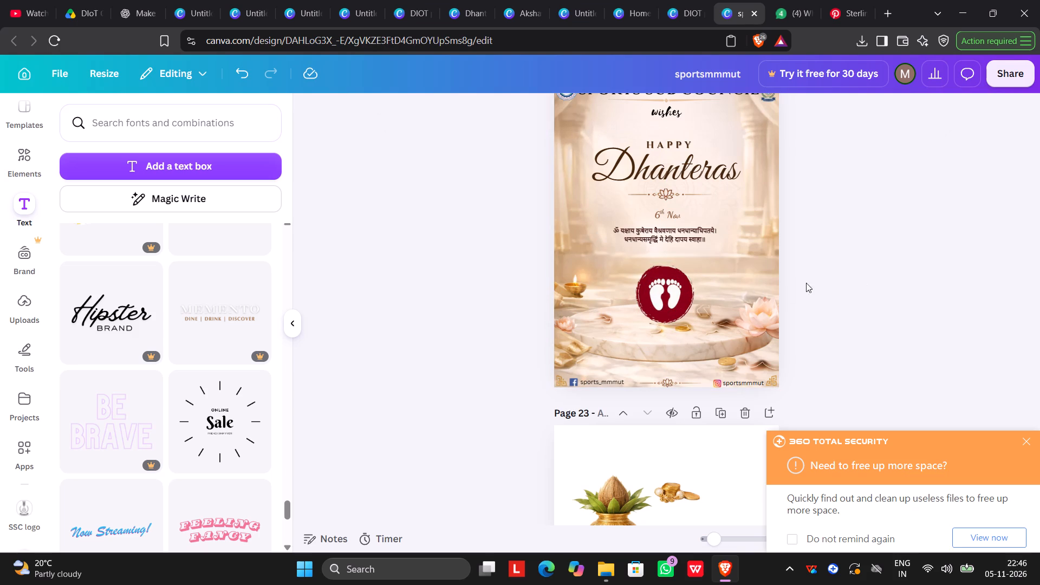
pyautogui.click(680, 294)
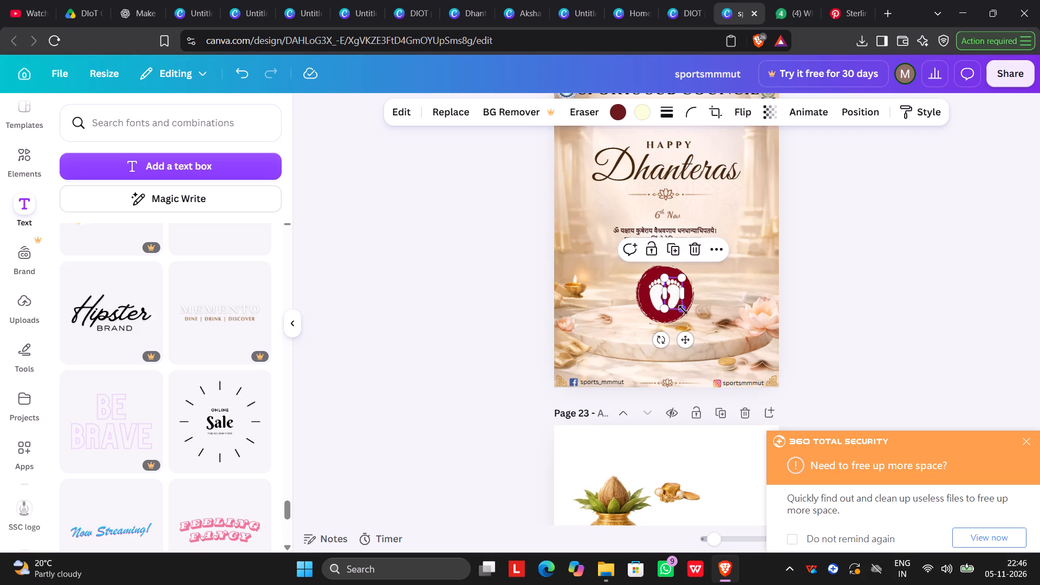
pyautogui.click(683, 311)
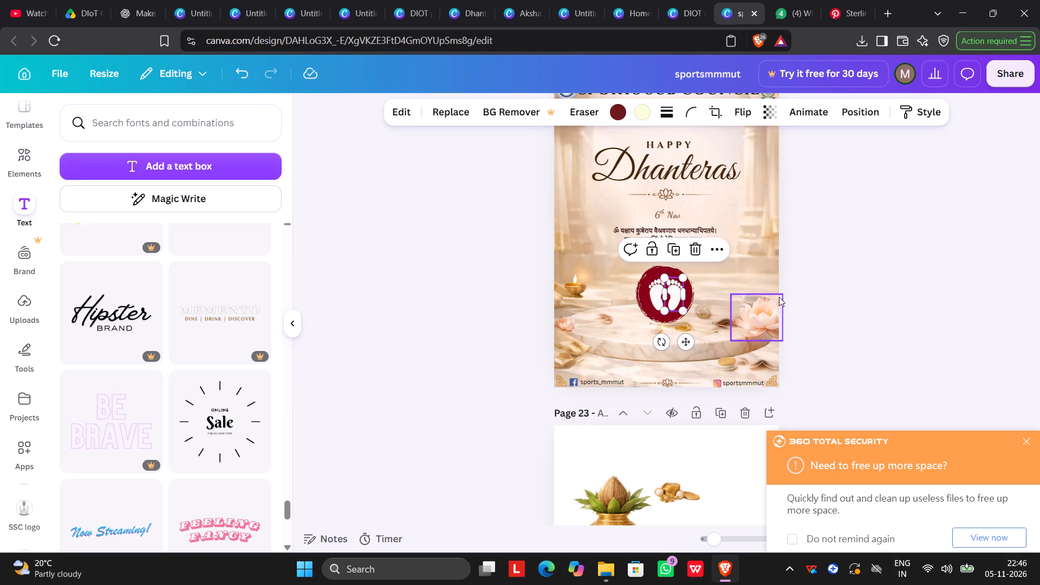
pyautogui.click(779, 297)
# Nudge the maroon circle slightly to the right so it sits evenly behind the two white footprints.
pyautogui.click(678, 315)
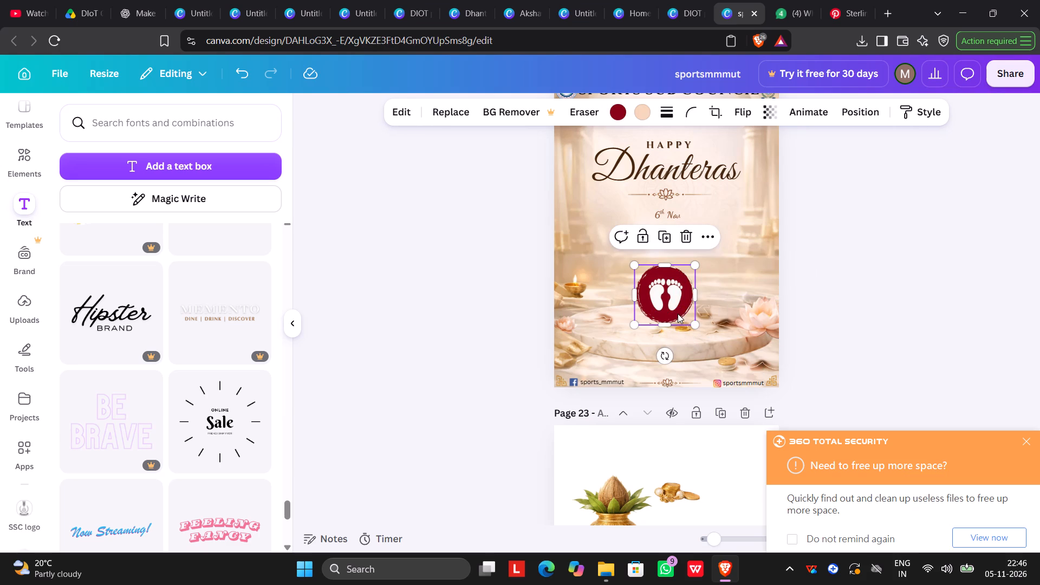
pyautogui.press('Right')
pyautogui.press('Right')
pyautogui.press('Right')
pyautogui.press('Right')
pyautogui.press('Right')
pyautogui.press('Right')
pyautogui.press('Right')
pyautogui.press('Right')
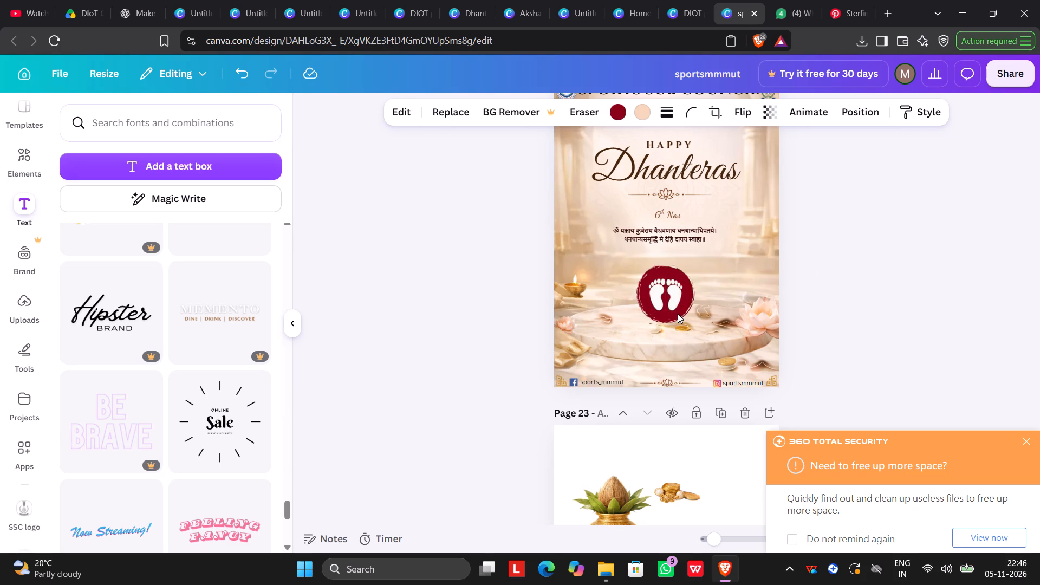
pyautogui.press('Left')
pyautogui.press('Left')
pyautogui.press('Left')
pyautogui.press('Right')
pyautogui.press('Right')
pyautogui.click(845, 253)
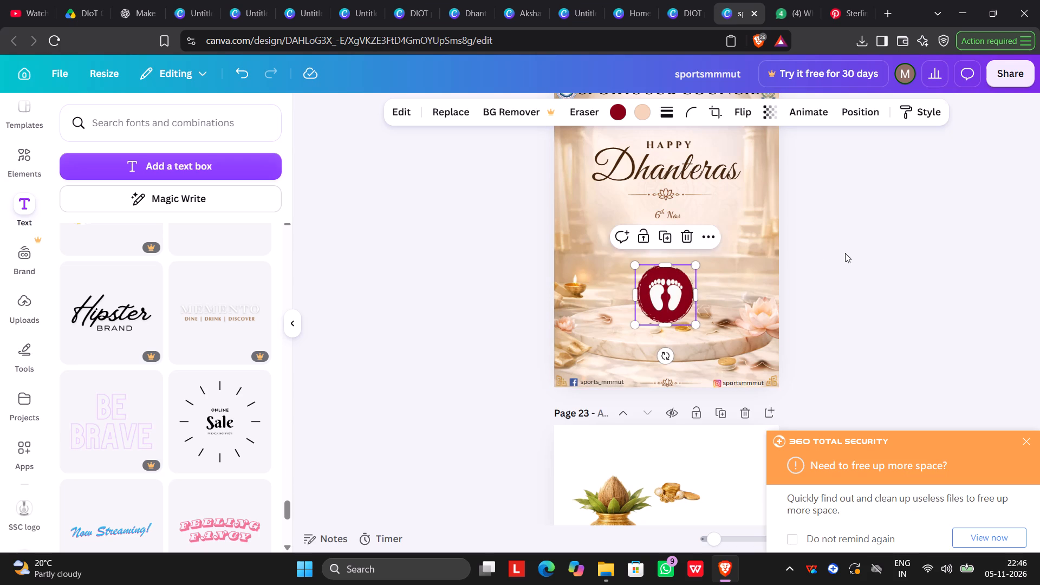
# Move the maroon circle slightly up and to the right, raising it above the marble pedestal.
pyautogui.scroll(1, 673, 184)
pyautogui.scroll(-3, 673, 184)
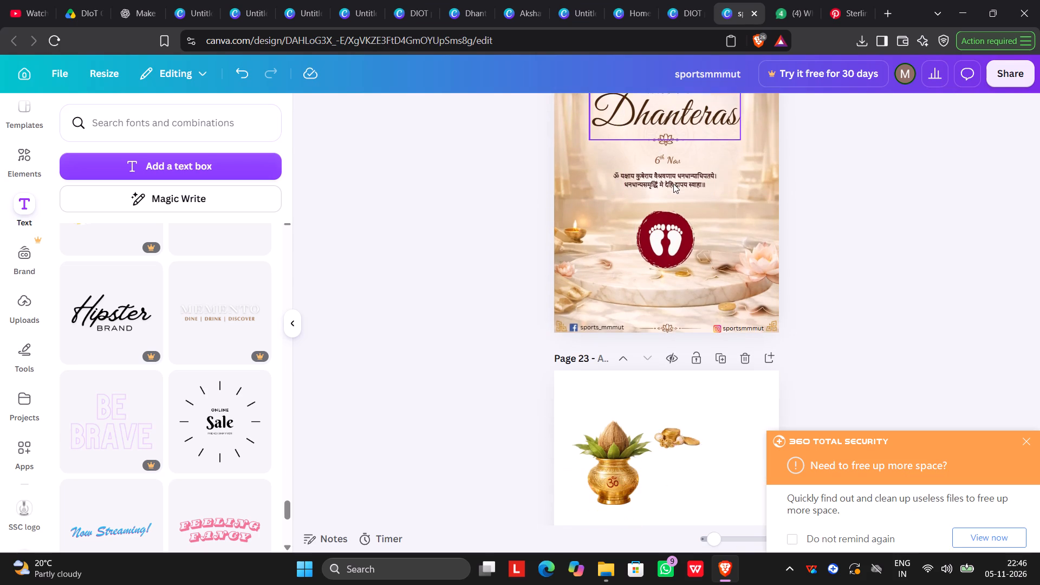
pyautogui.scroll(1, 674, 213)
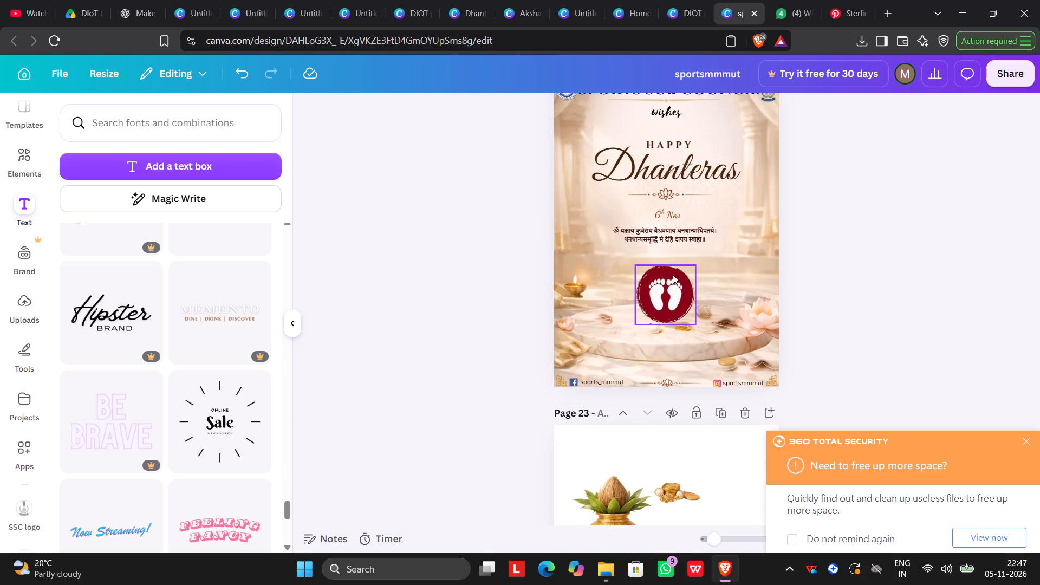
pyautogui.click(671, 270)
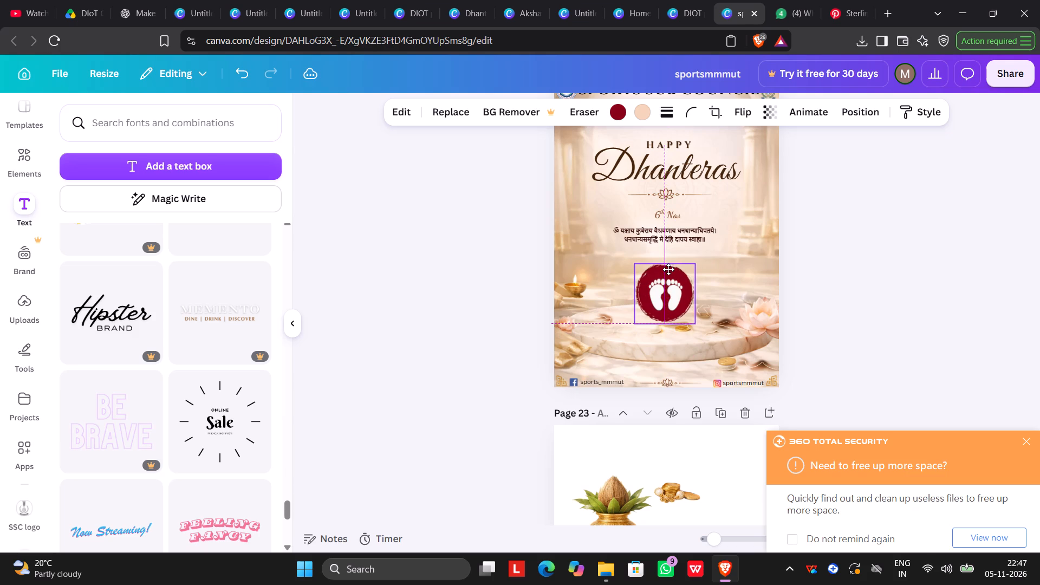
pyautogui.click(867, 264)
pyautogui.scroll(1, 660, 317)
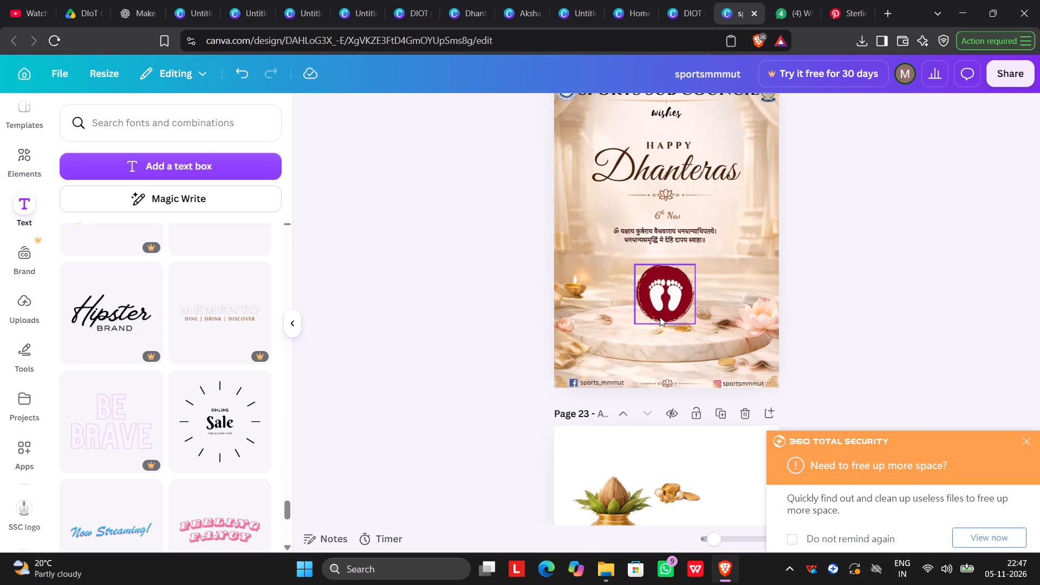
pyautogui.scroll(1, 660, 317)
pyautogui.scroll(-3, 663, 313)
pyautogui.scroll(4, 667, 281)
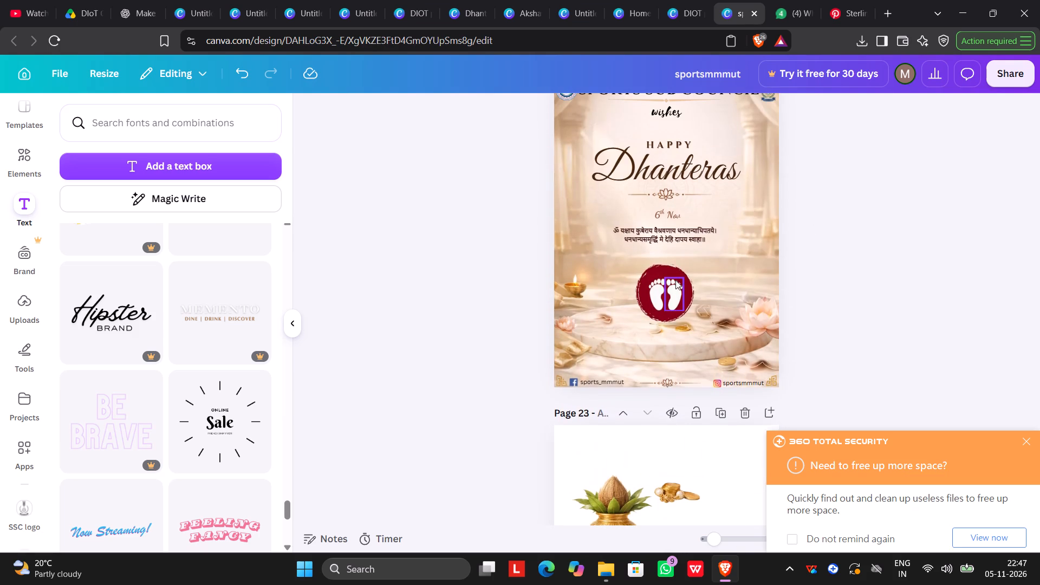
pyautogui.click(685, 279)
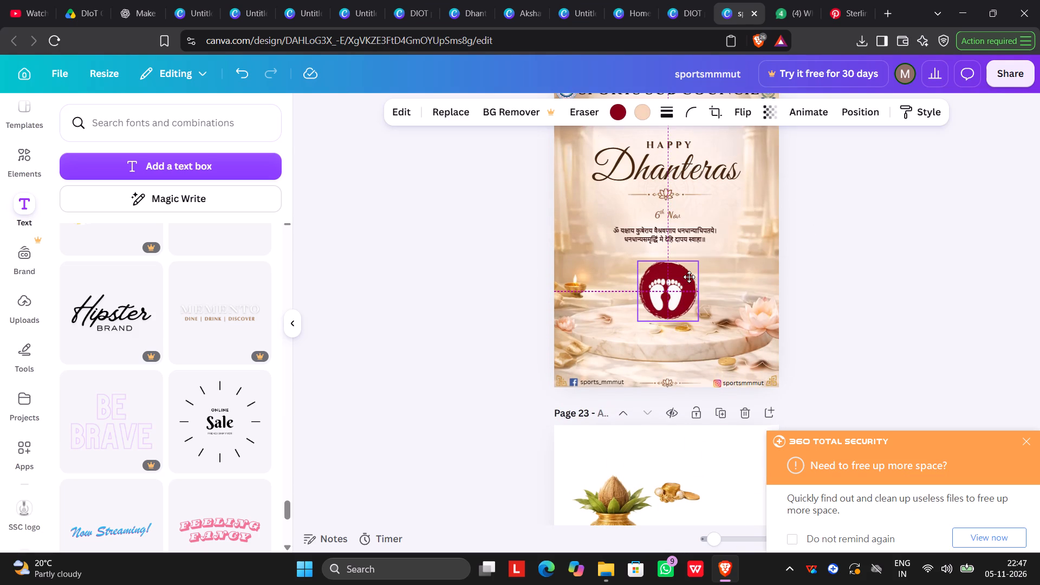
pyautogui.click(687, 277)
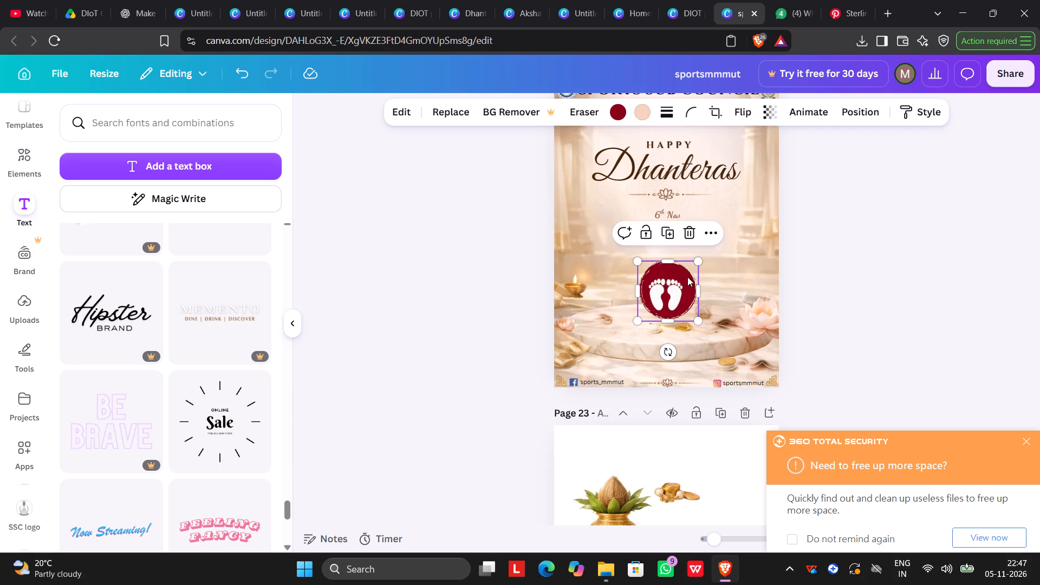
pyautogui.click(742, 278)
# Raise both white footprints level with each other and realign the maroon circle so the pair sits centred in it.
pyautogui.moveTo(674, 283); pyautogui.dragTo(674, 278)
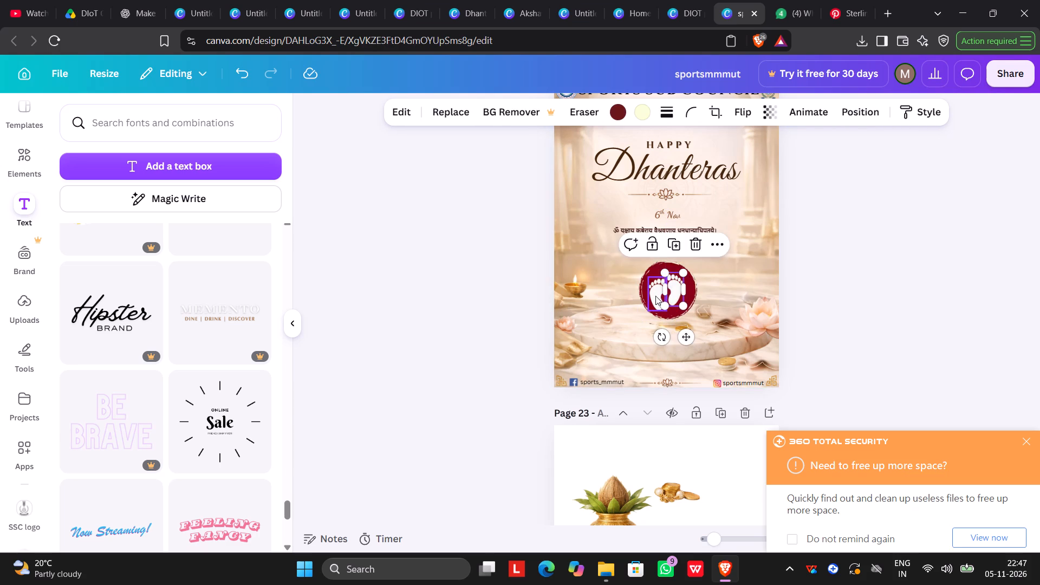
pyautogui.moveTo(655, 295); pyautogui.dragTo(656, 291)
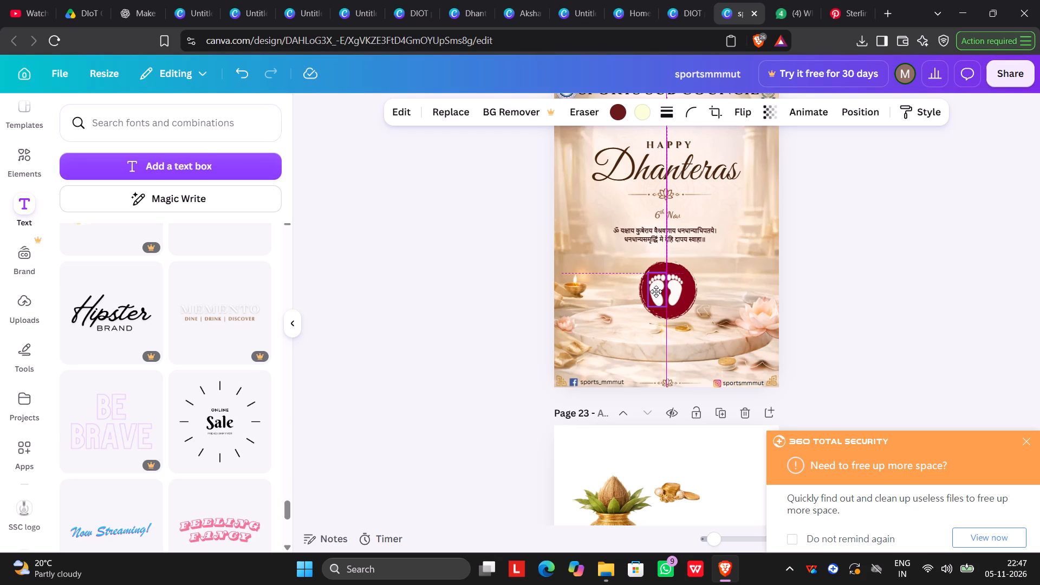
pyautogui.moveTo(656, 291); pyautogui.dragTo(656, 290)
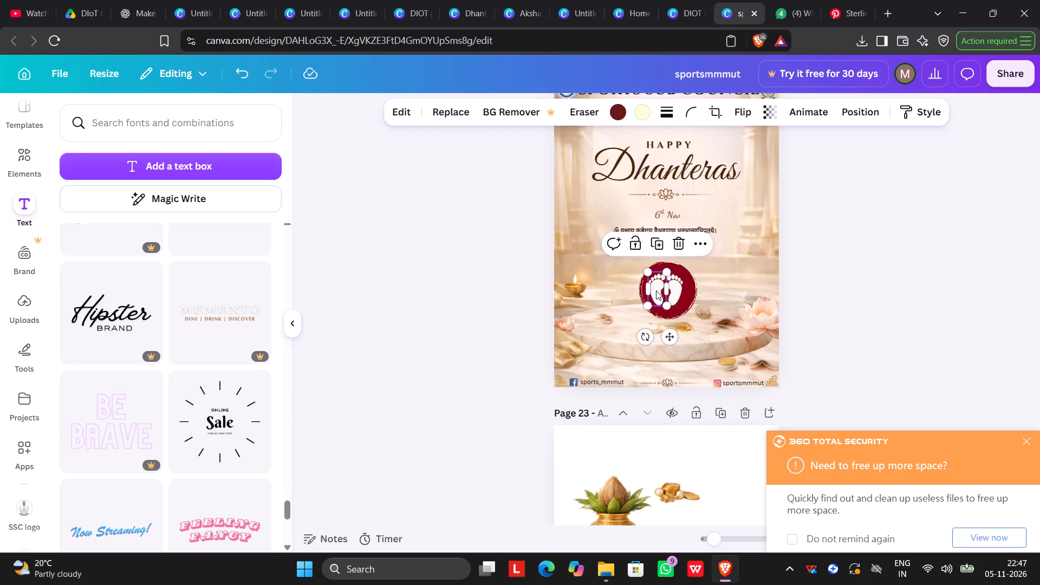
pyautogui.click(754, 283)
pyautogui.click(688, 312)
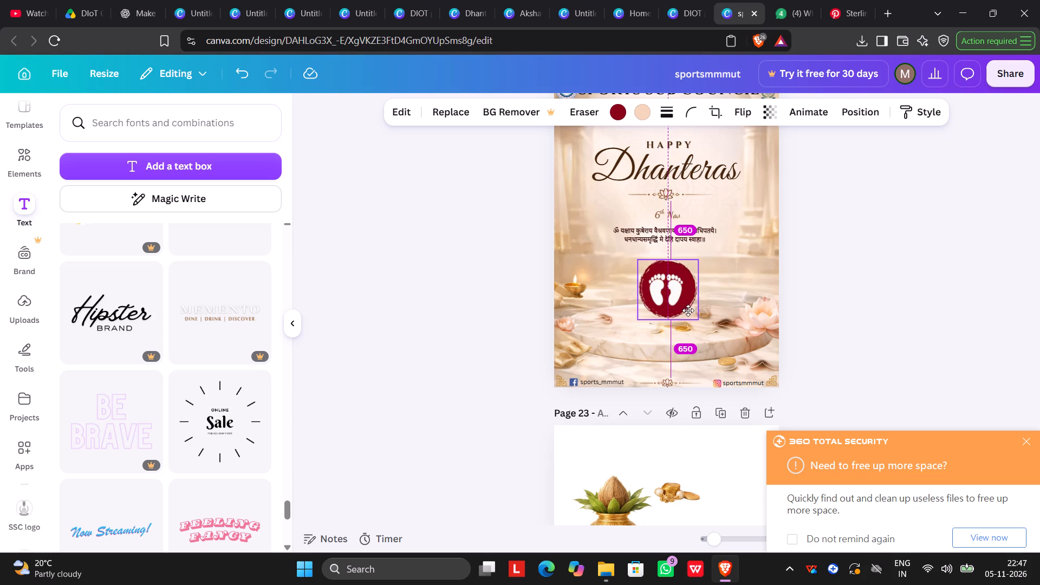
pyautogui.click(884, 315)
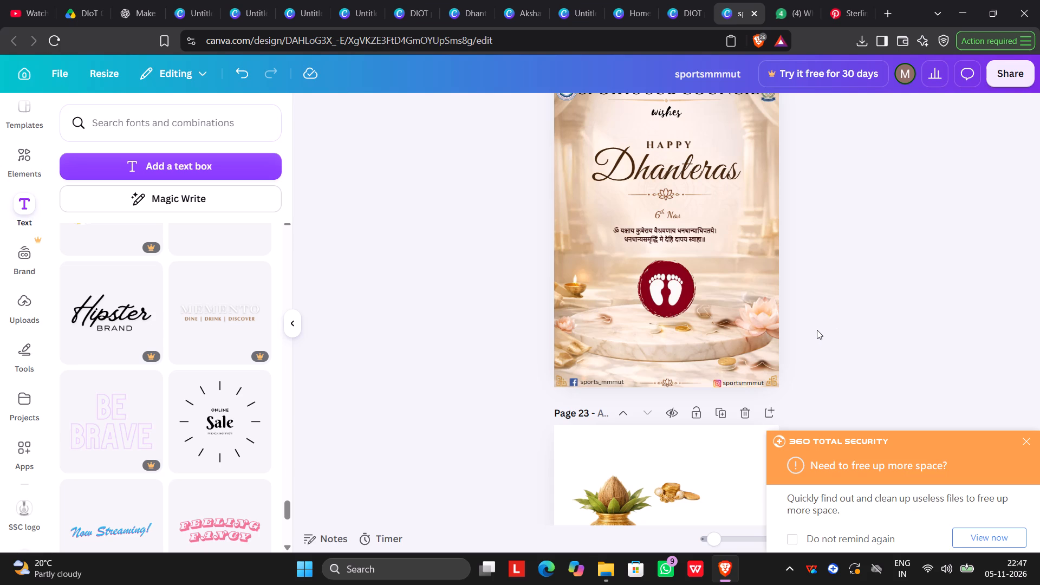
# On page 21, move the brown footprints in their gold ring slightly up and left, centred above the pedestal.
pyautogui.scroll(5, 817, 330)
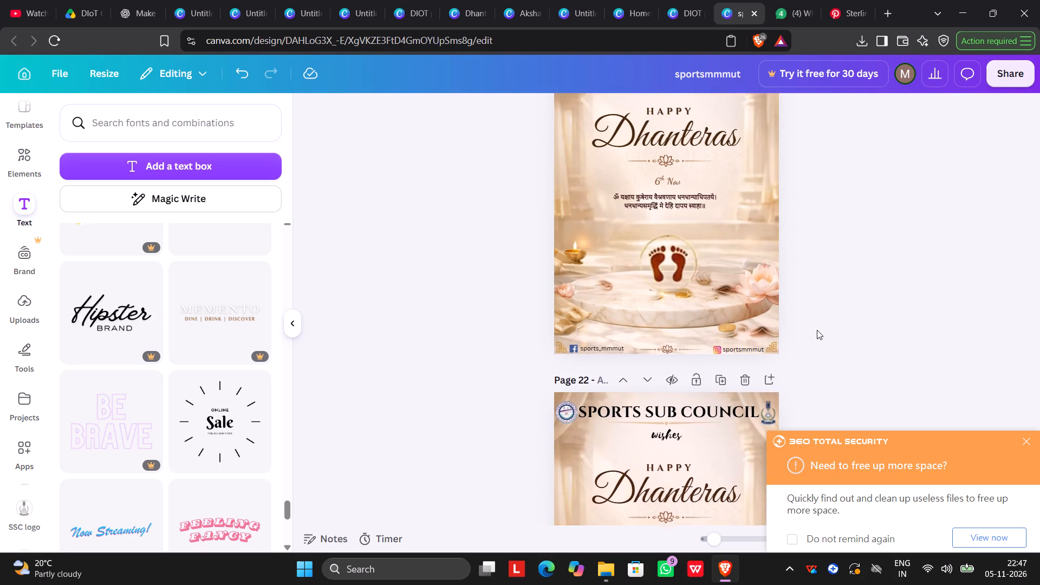
pyautogui.scroll(2, 817, 330)
pyautogui.moveTo(665, 422); pyautogui.dragTo(659, 408)
pyautogui.click(666, 408)
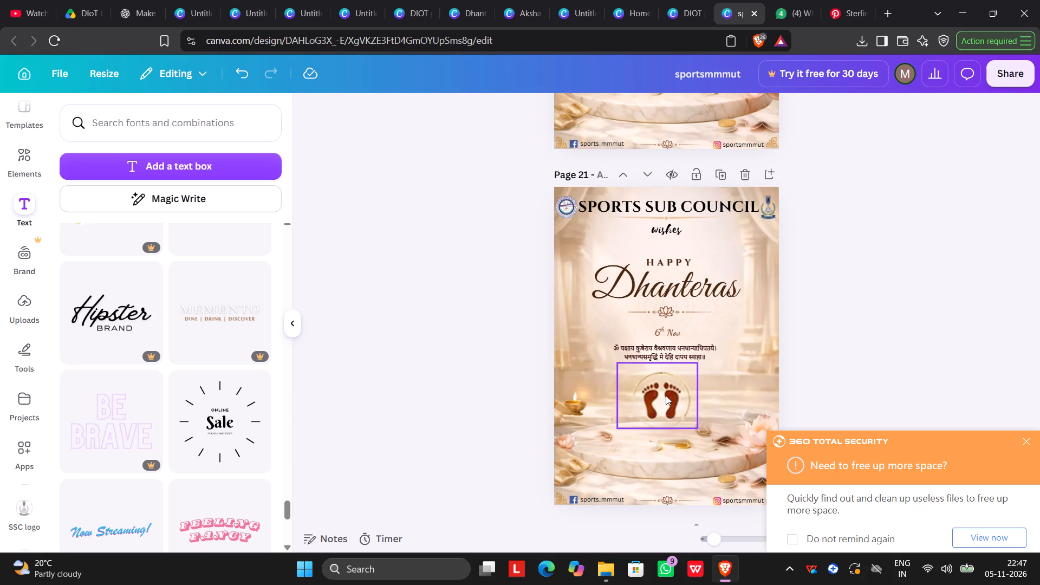
pyautogui.click(674, 385)
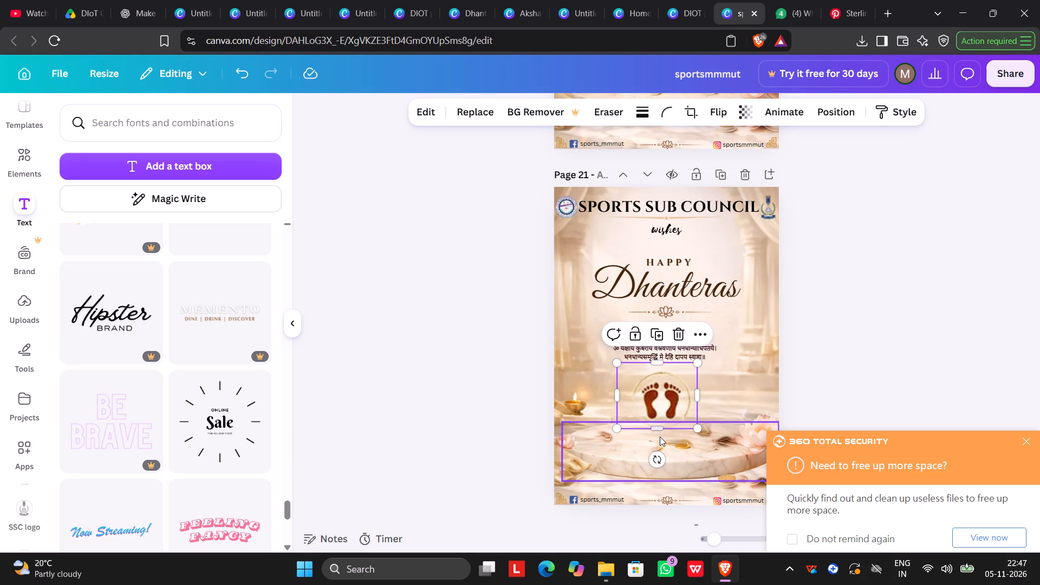
# On page 20, shrink the red and gold footprints slightly and centre them at the back of the marble pedestal.
pyautogui.scroll(3, 660, 435)
pyautogui.click(668, 247)
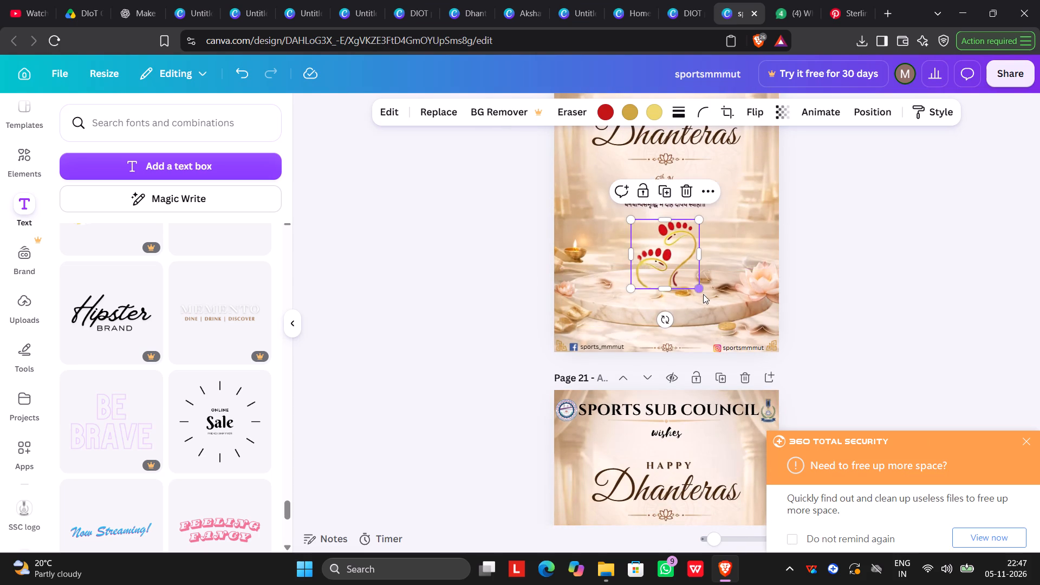
pyautogui.moveTo(703, 291); pyautogui.dragTo(696, 277)
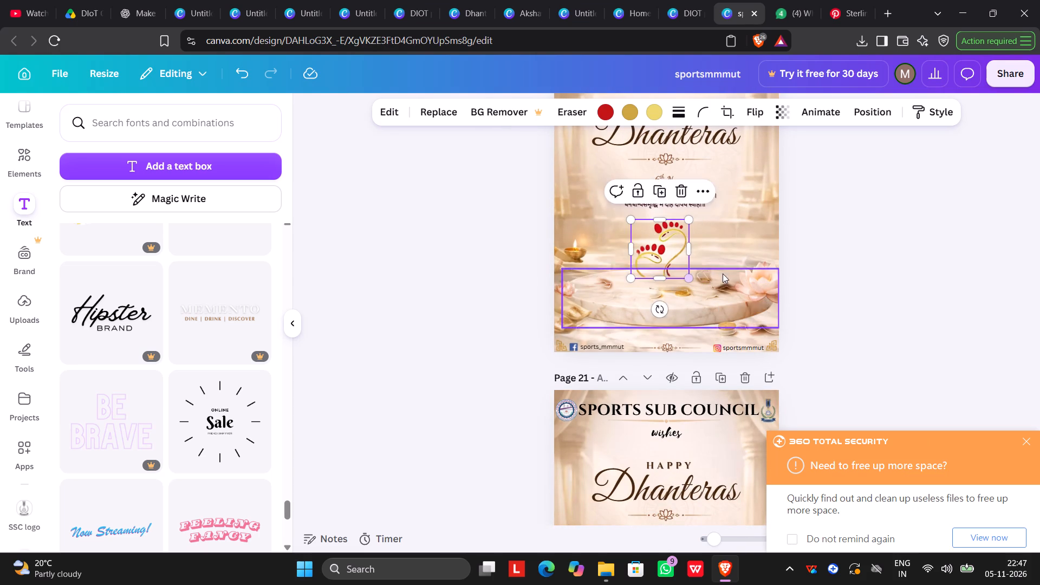
pyautogui.click(888, 243)
pyautogui.moveTo(678, 252); pyautogui.dragTo(687, 258)
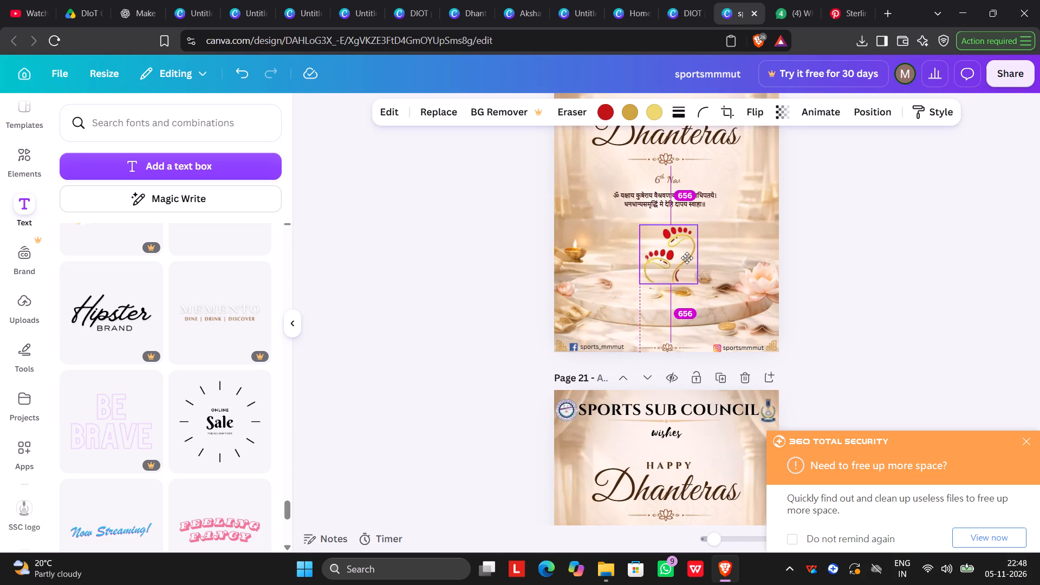
pyautogui.moveTo(687, 258); pyautogui.dragTo(681, 263)
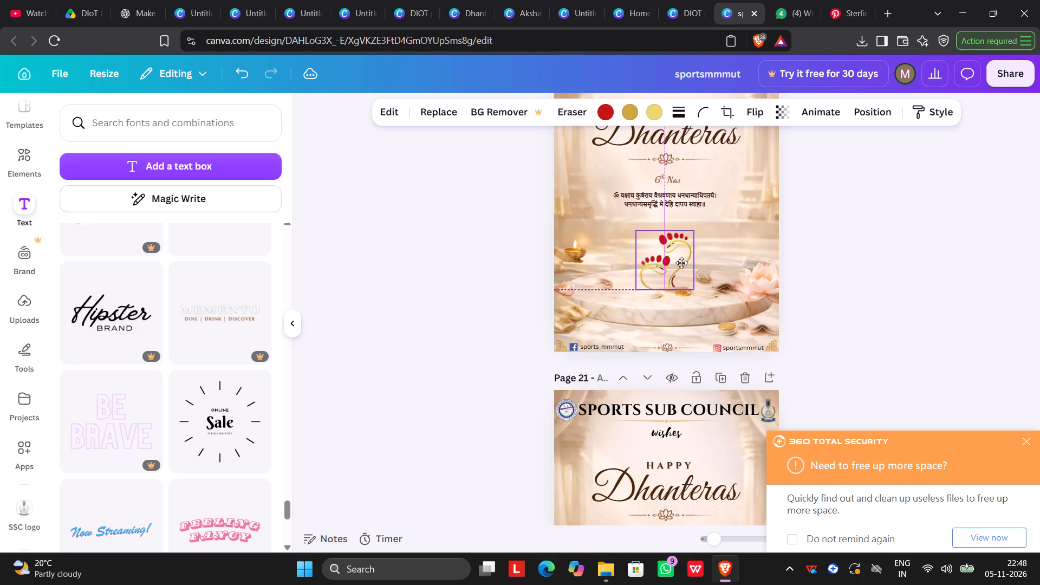
pyautogui.moveTo(681, 263); pyautogui.dragTo(683, 263)
pyautogui.click(892, 257)
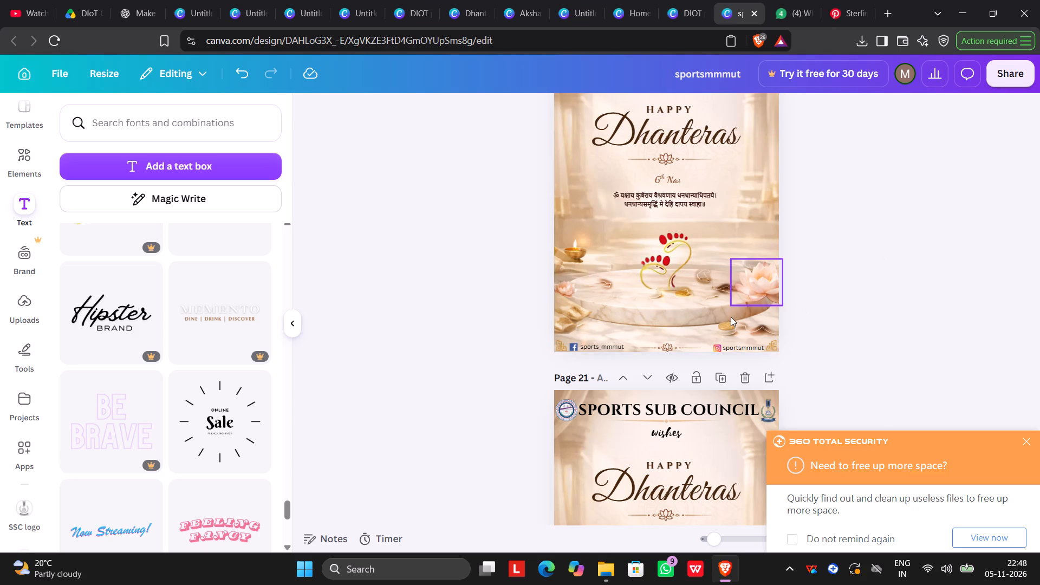
# Review the neighbouring Dhanteras poster variants and compare their footprint designs.
pyautogui.scroll(3, 731, 317)
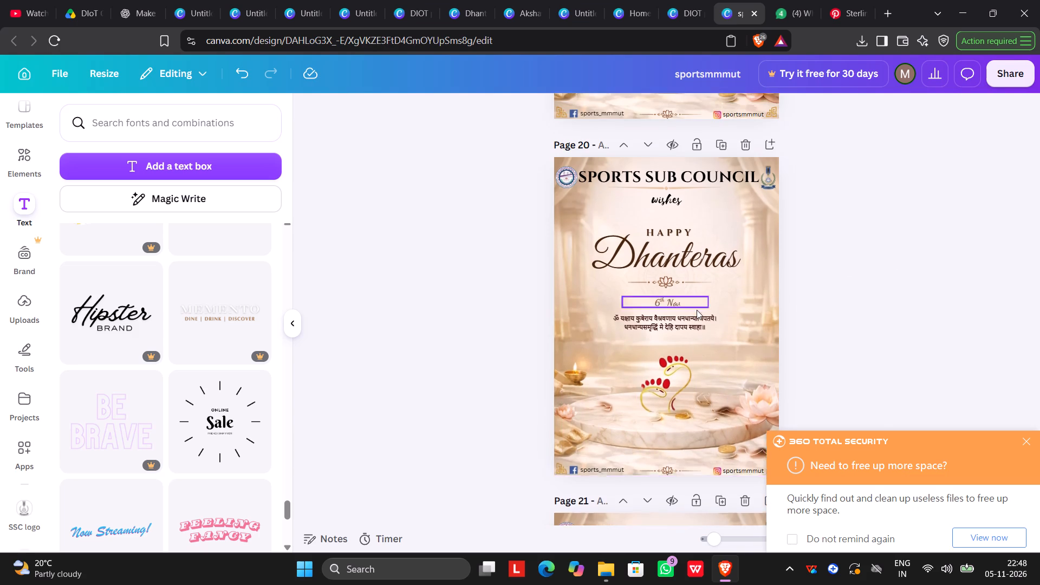
pyautogui.scroll(4, 697, 310)
pyautogui.scroll(-10, 697, 310)
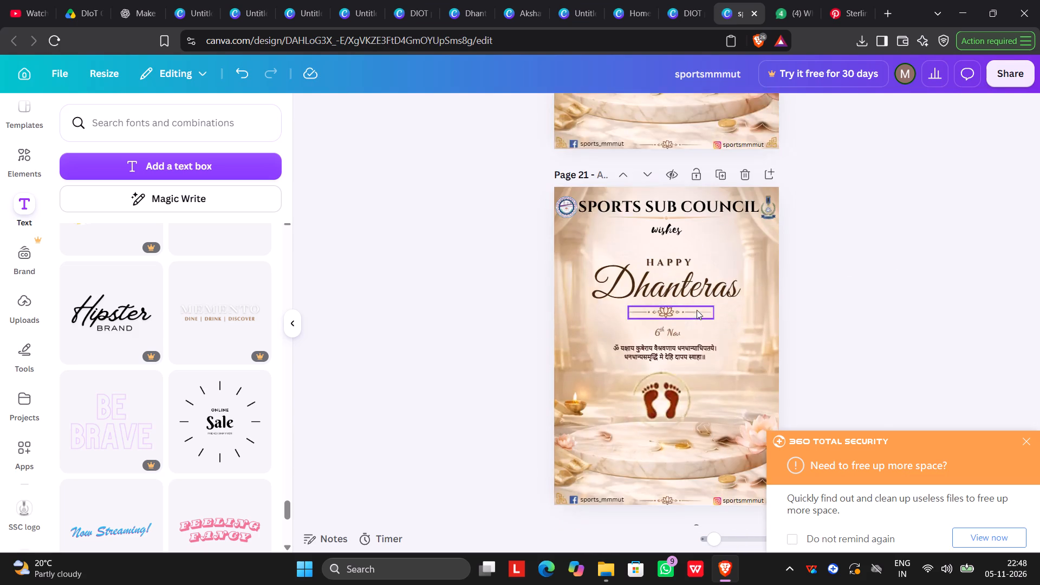
pyautogui.scroll(-6, 697, 310)
pyautogui.scroll(4, 697, 310)
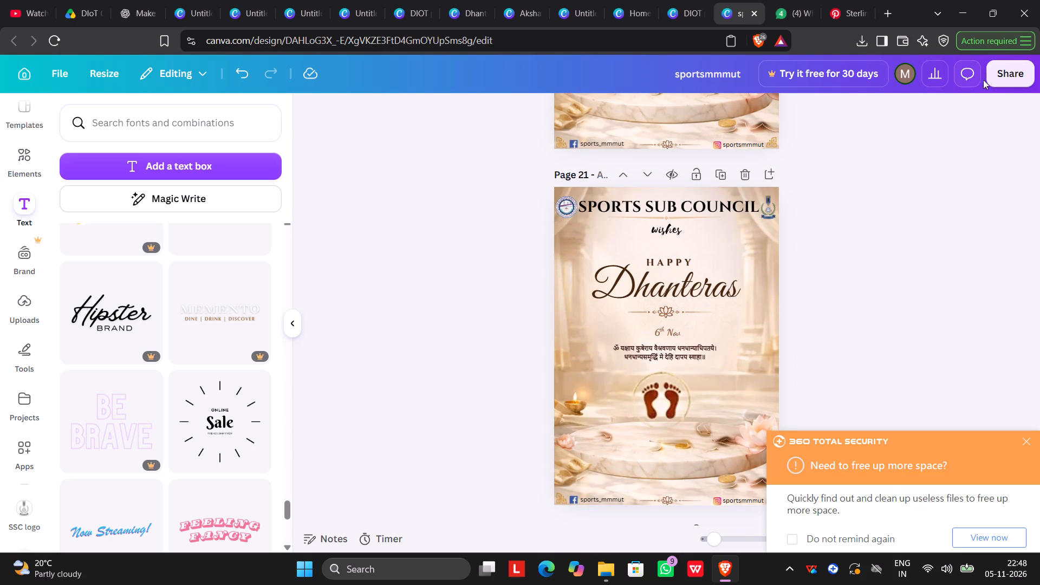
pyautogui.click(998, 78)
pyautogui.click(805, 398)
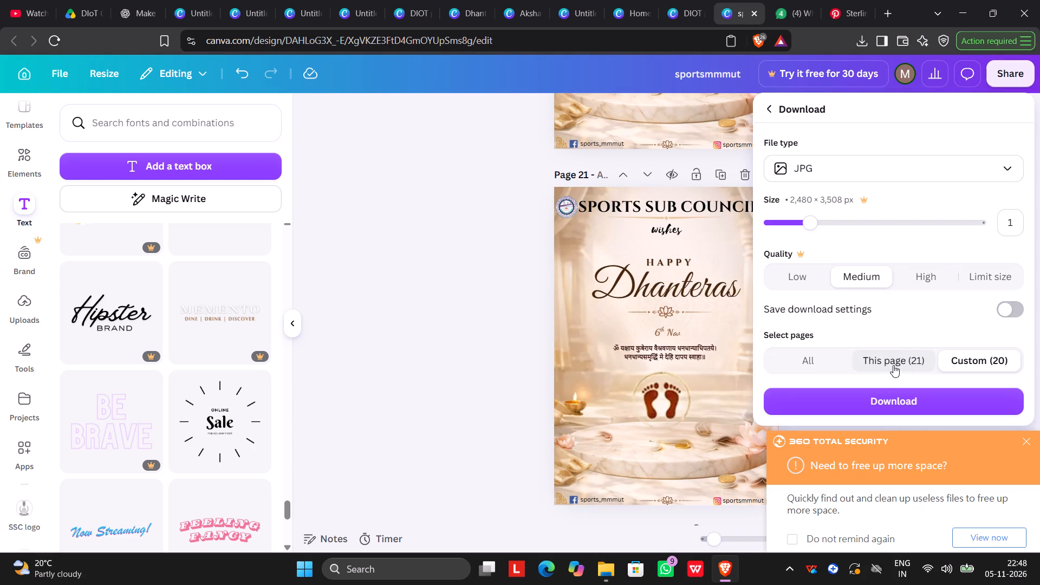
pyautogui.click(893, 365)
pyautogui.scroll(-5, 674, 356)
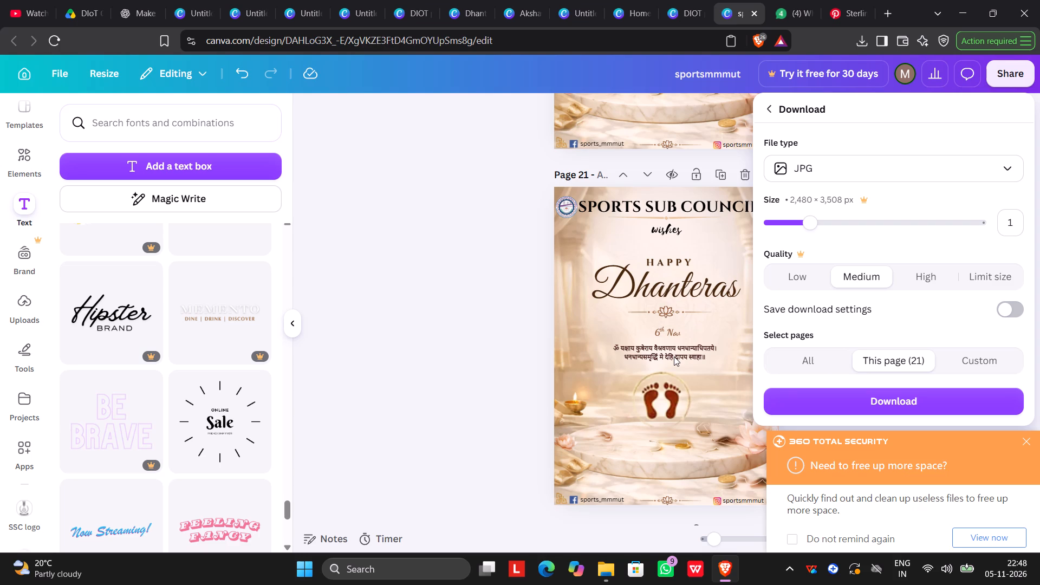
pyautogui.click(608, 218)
# Download page 22, the poster with white footprints in the maroon circle, as a JPG named sscdh13 in Downloads.
pyautogui.scroll(-6, 706, 277)
pyautogui.scroll(3, 678, 253)
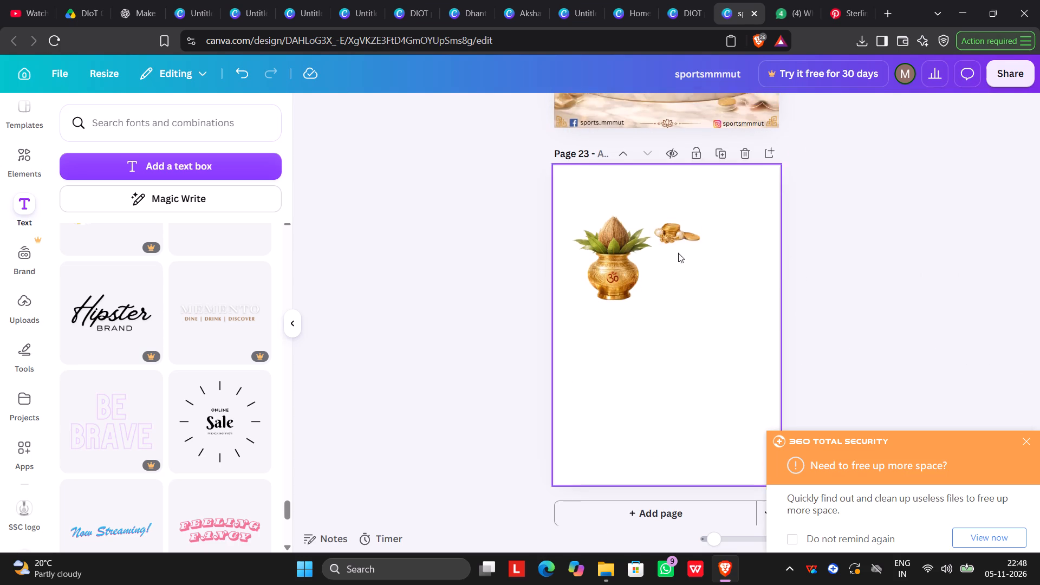
pyautogui.scroll(2, 677, 240)
pyautogui.click(1010, 76)
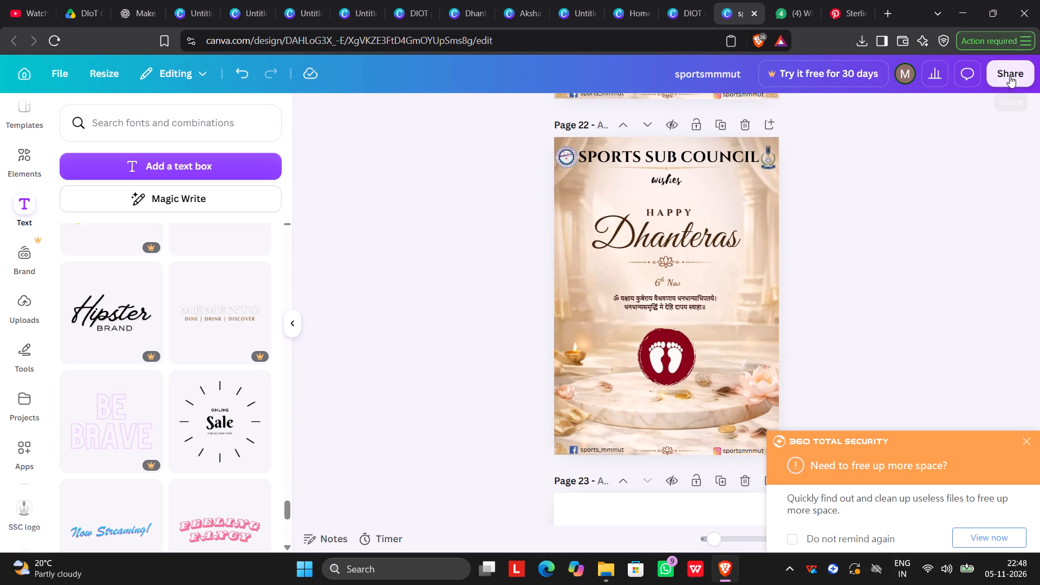
pyautogui.click(809, 393)
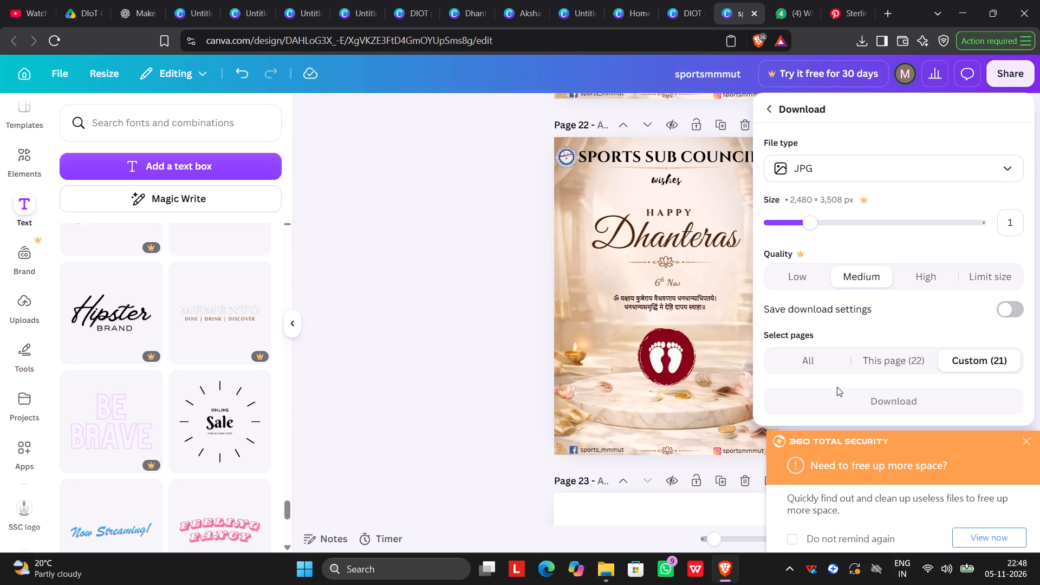
pyautogui.click(913, 360)
pyautogui.click(924, 387)
pyautogui.click(922, 404)
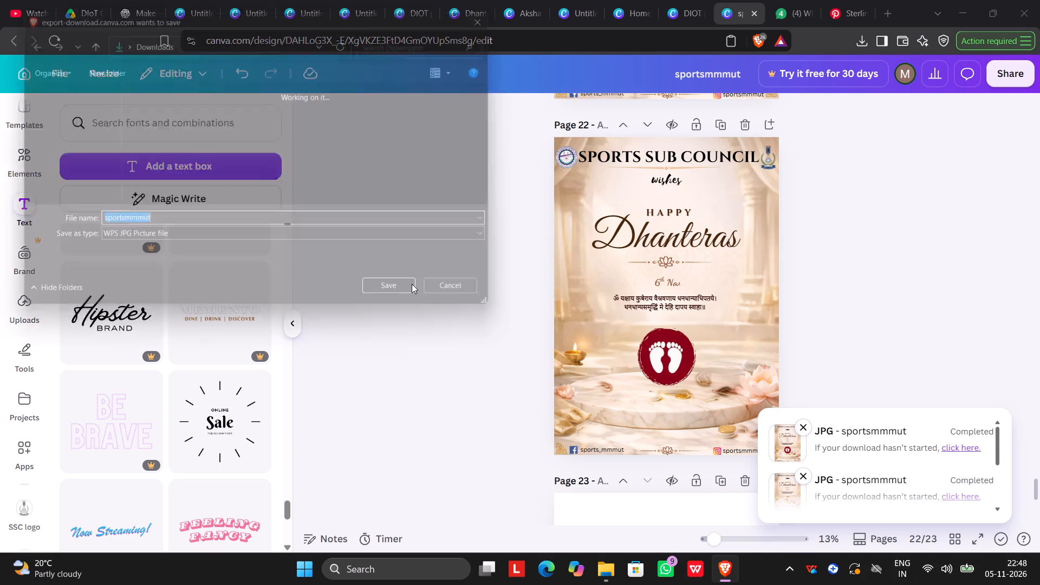
pyautogui.press('BackSpace')
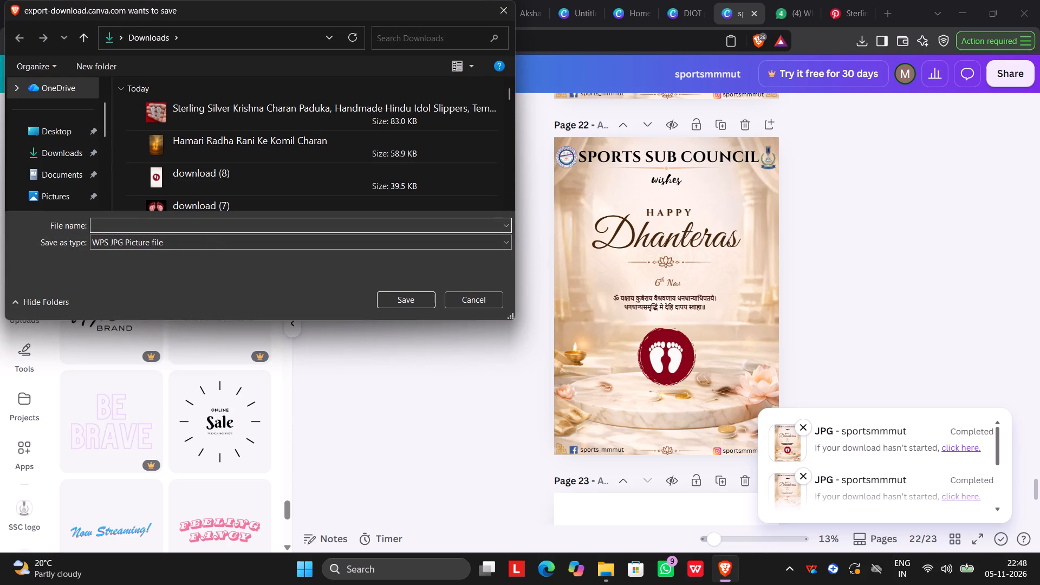
pyautogui.write('ssc')
pyautogui.write('dh13')
pyautogui.click(413, 294)
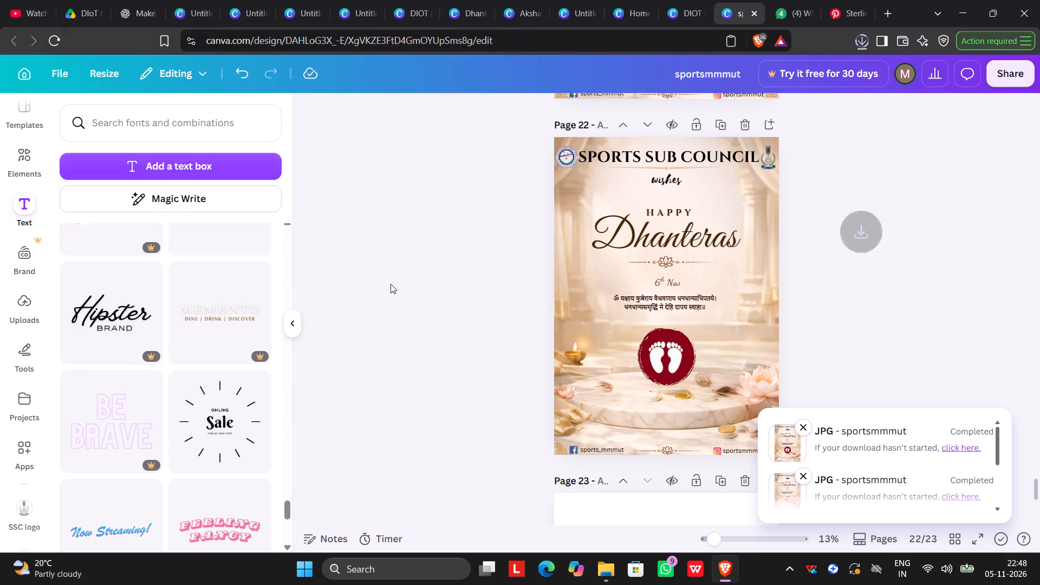
# Download only page 20, the poster with the red and gold footprints, as a JPG.
pyautogui.scroll(6, 877, 322)
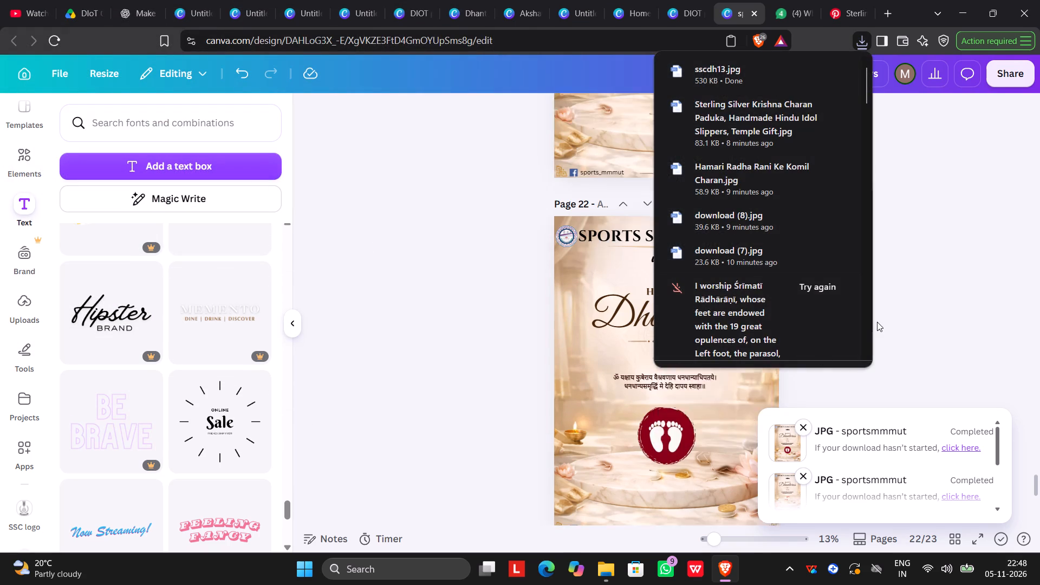
pyautogui.scroll(5, 902, 292)
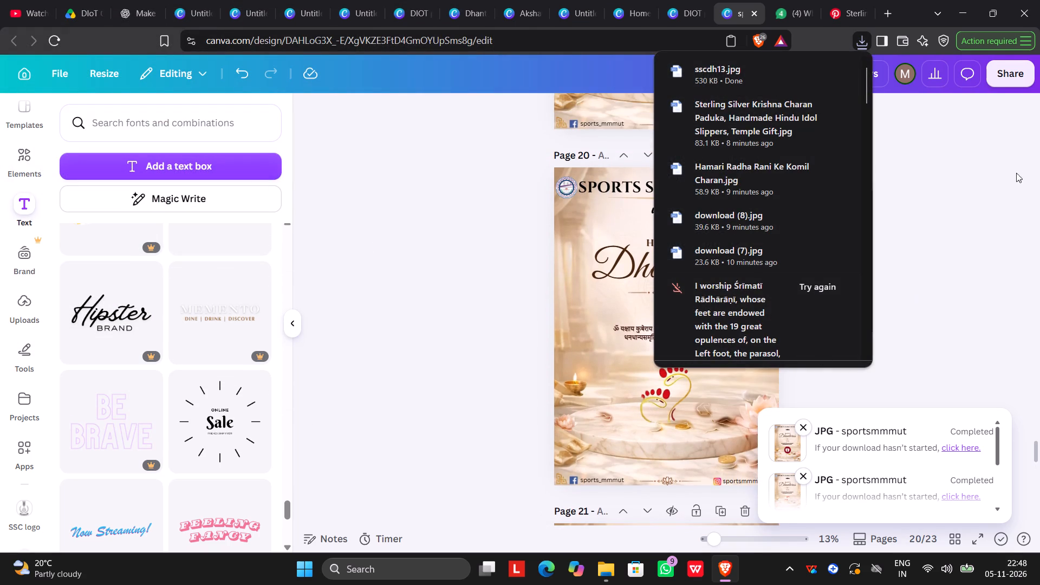
pyautogui.click(996, 76)
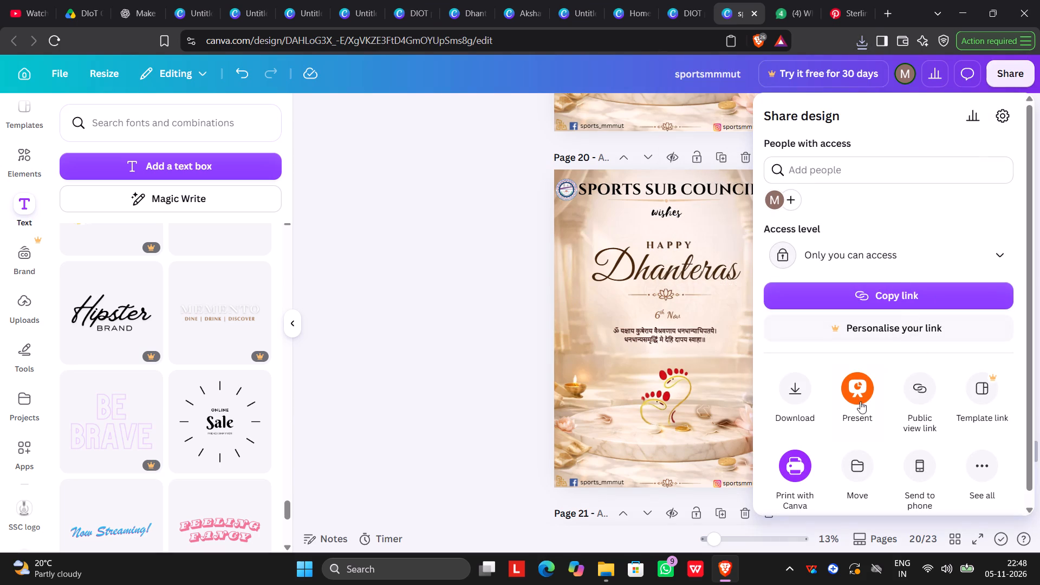
pyautogui.click(802, 409)
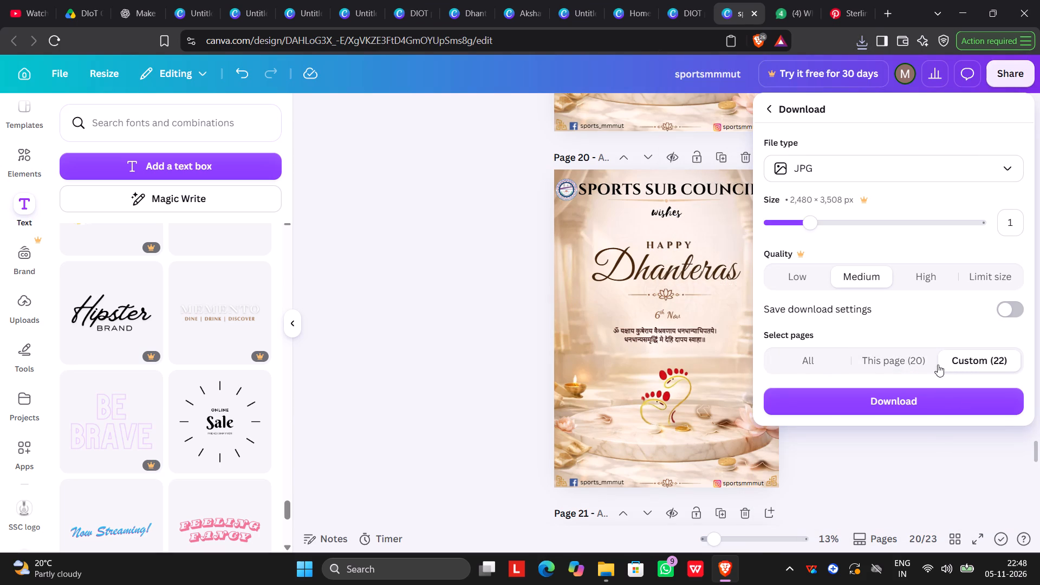
pyautogui.click(917, 363)
pyautogui.click(906, 395)
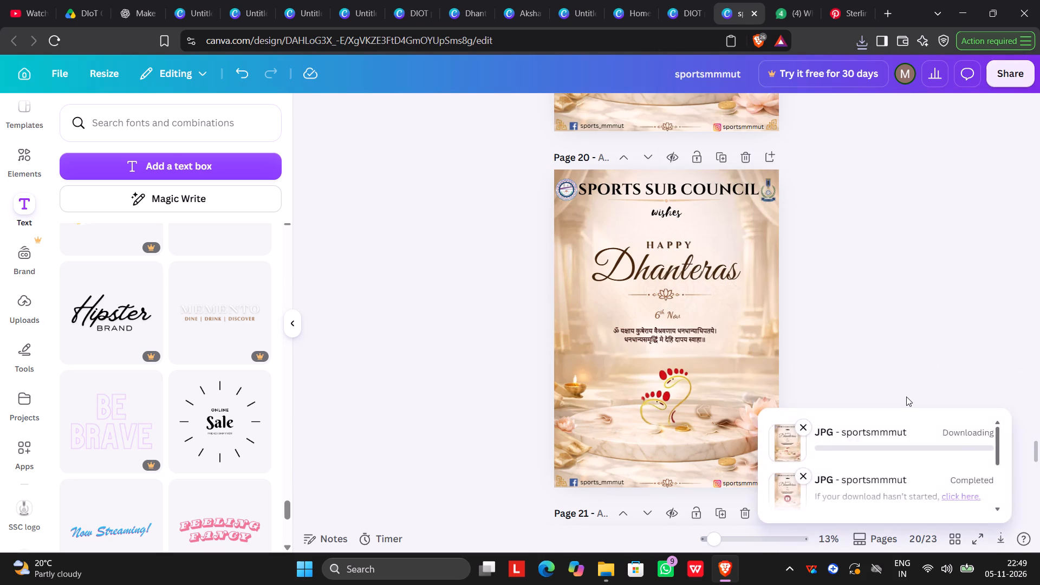
pyautogui.click(906, 396)
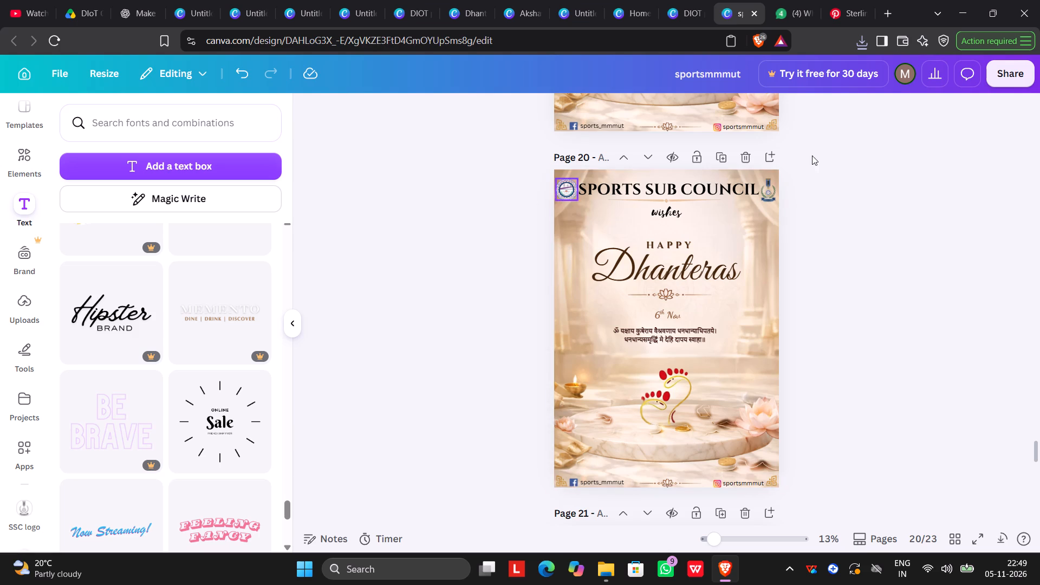
pyautogui.click(997, 74)
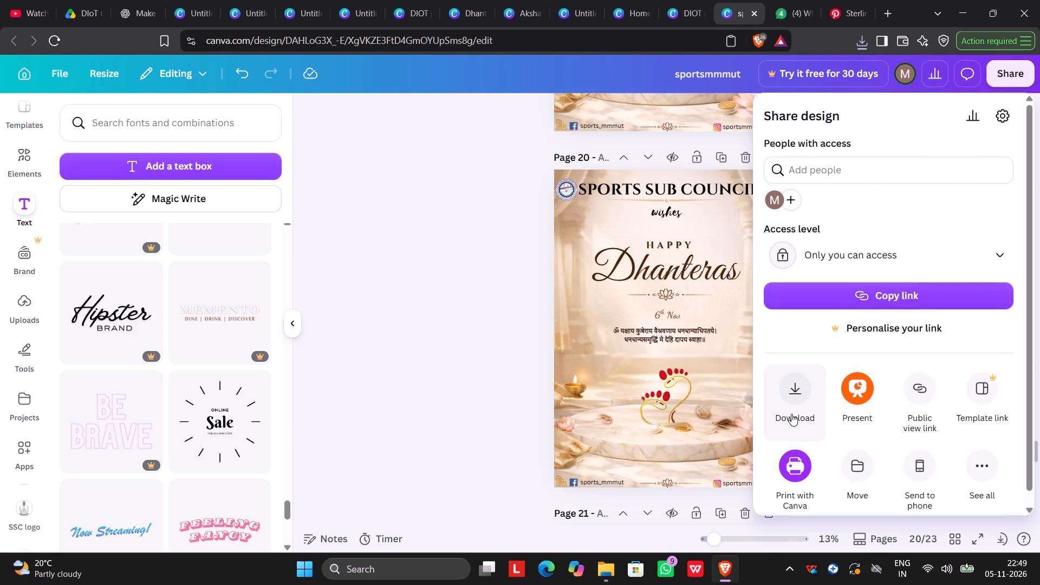
# Download page 20, the poster with the red and gold footprints, as a JPG named sscdh14 in Downloads.
pyautogui.click(800, 398)
pyautogui.click(908, 360)
pyautogui.click(911, 400)
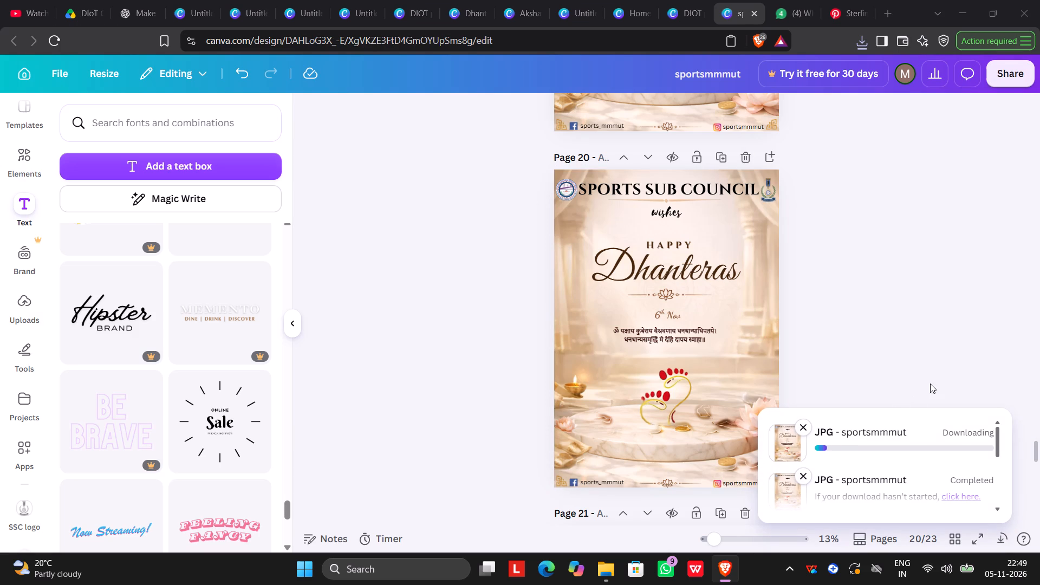
pyautogui.press('BackSpace')
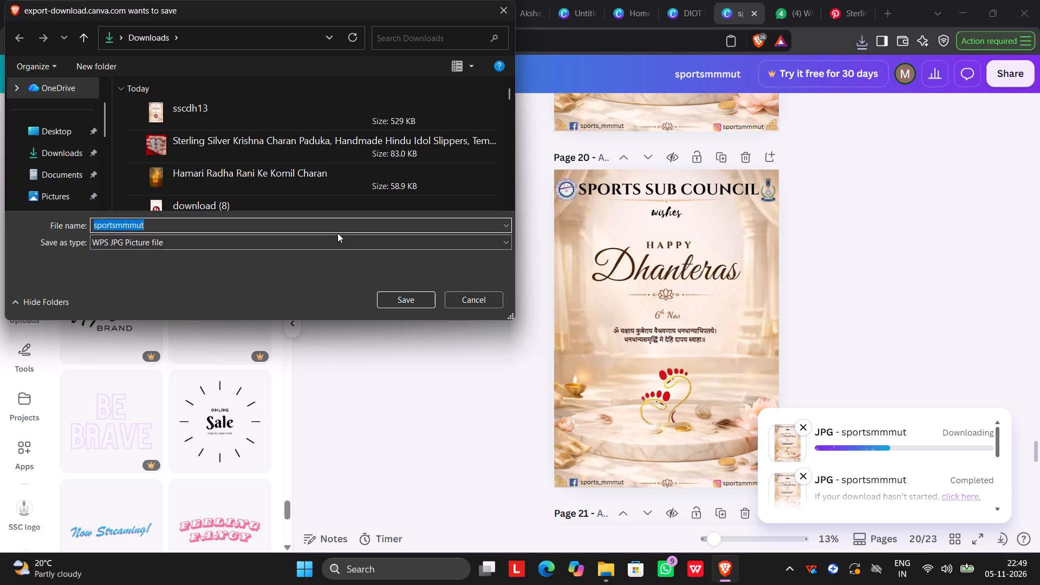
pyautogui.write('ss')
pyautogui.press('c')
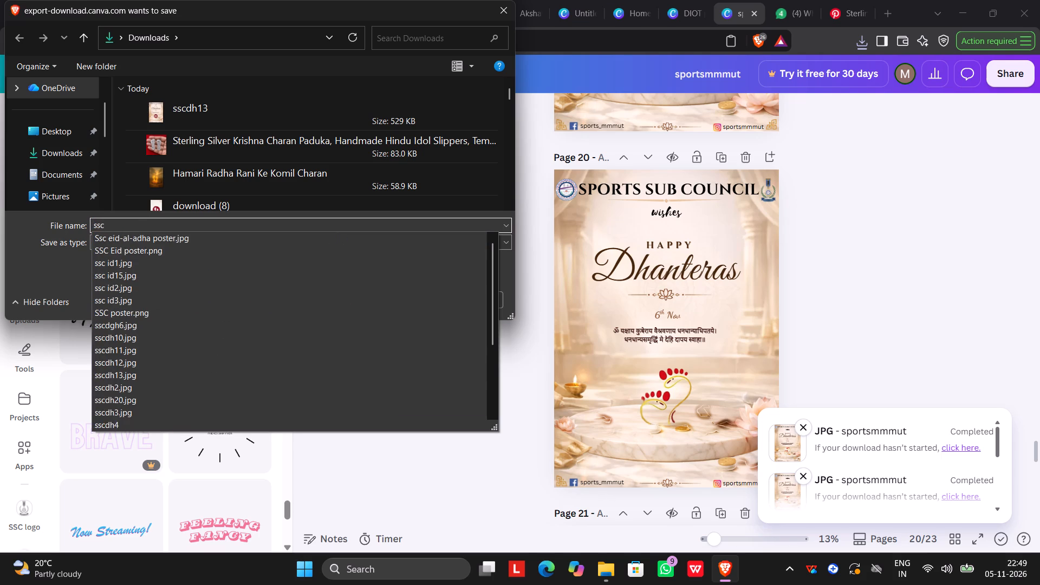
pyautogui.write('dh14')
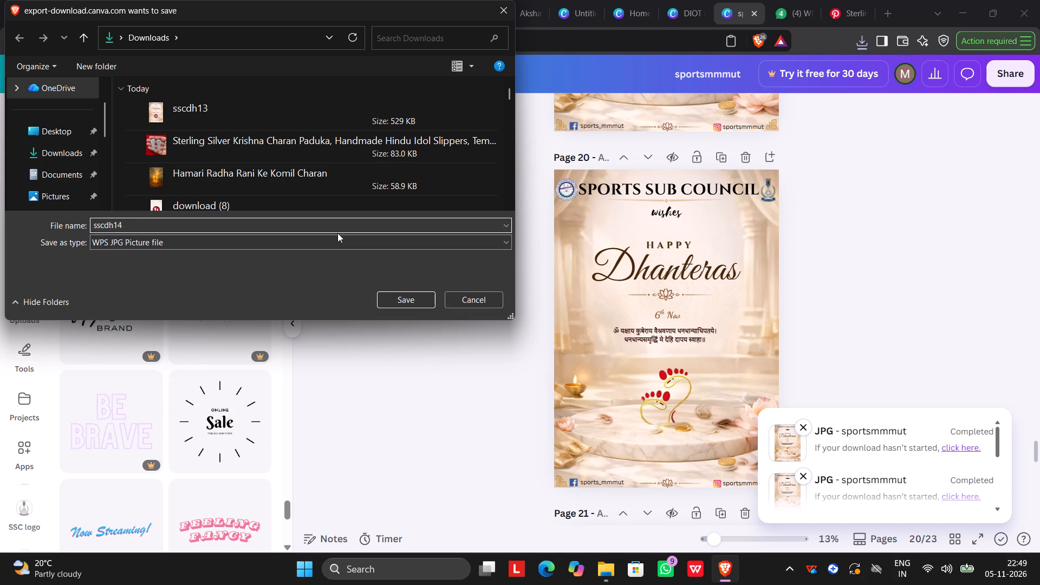
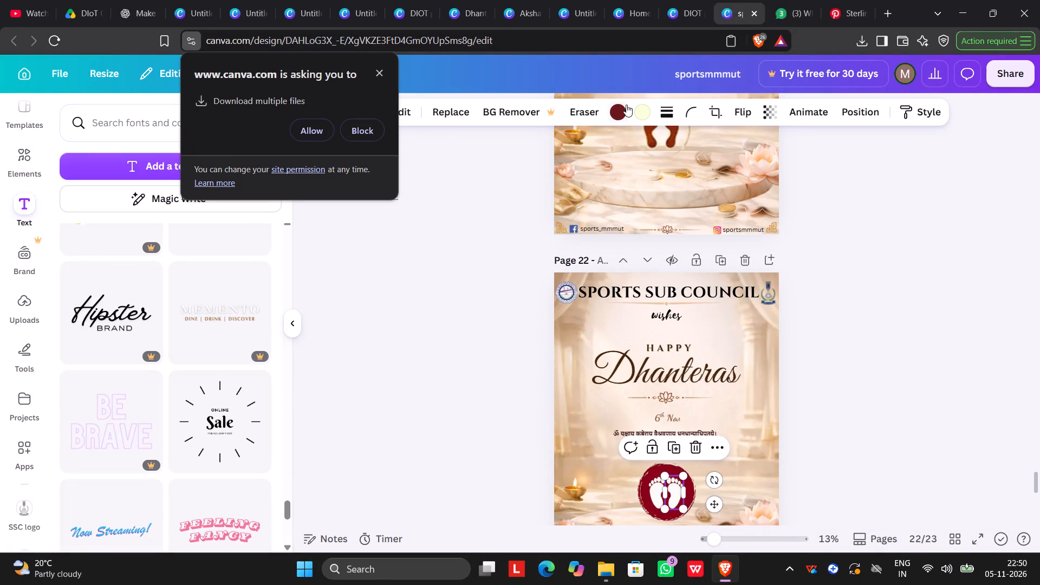
# Dismiss the site's request to download multiple files without choosing to allow or block it.
pyautogui.click(445, 167)
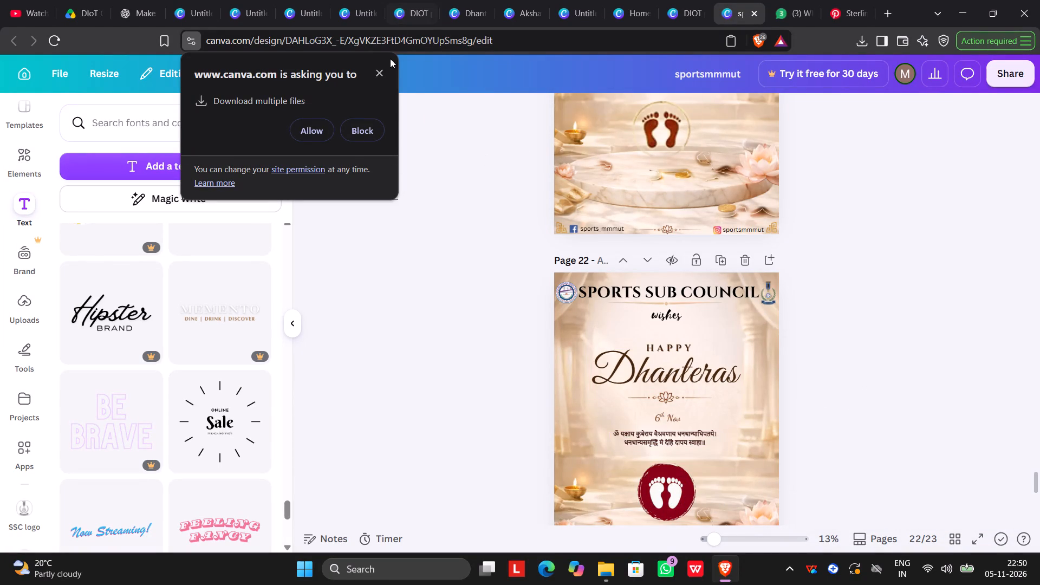
pyautogui.click(383, 75)
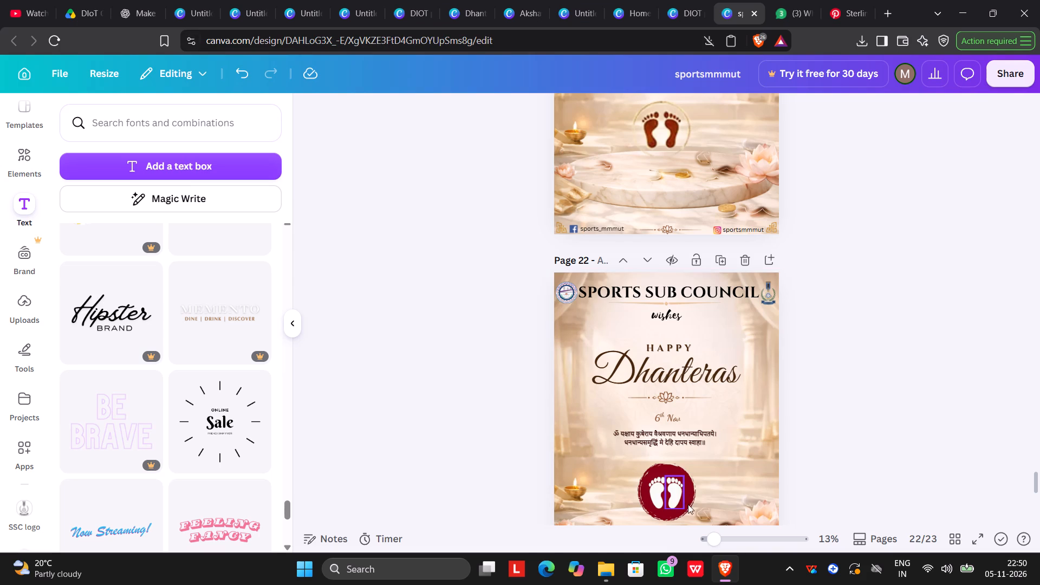
# Change the light colour of the right-hand footprint on page 22 to the Lightorange photo colour #e5cfb5.
pyautogui.click(677, 496)
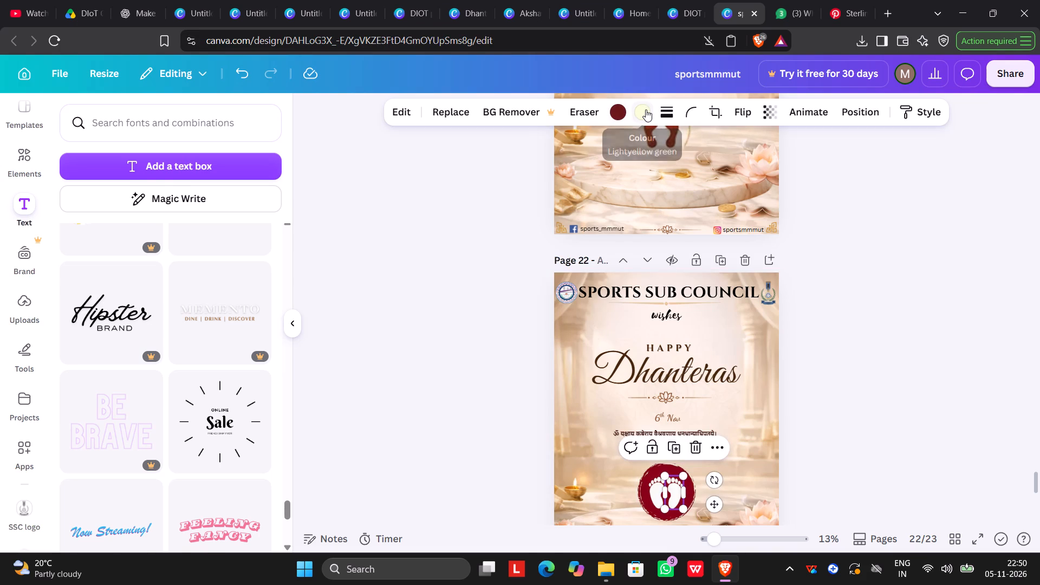
pyautogui.click(646, 109)
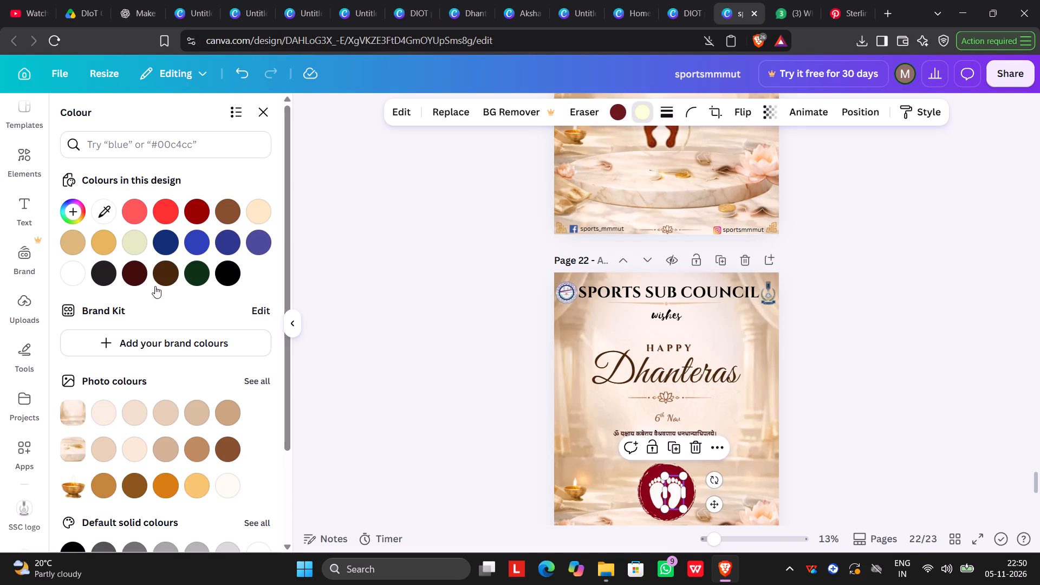
pyautogui.click(168, 409)
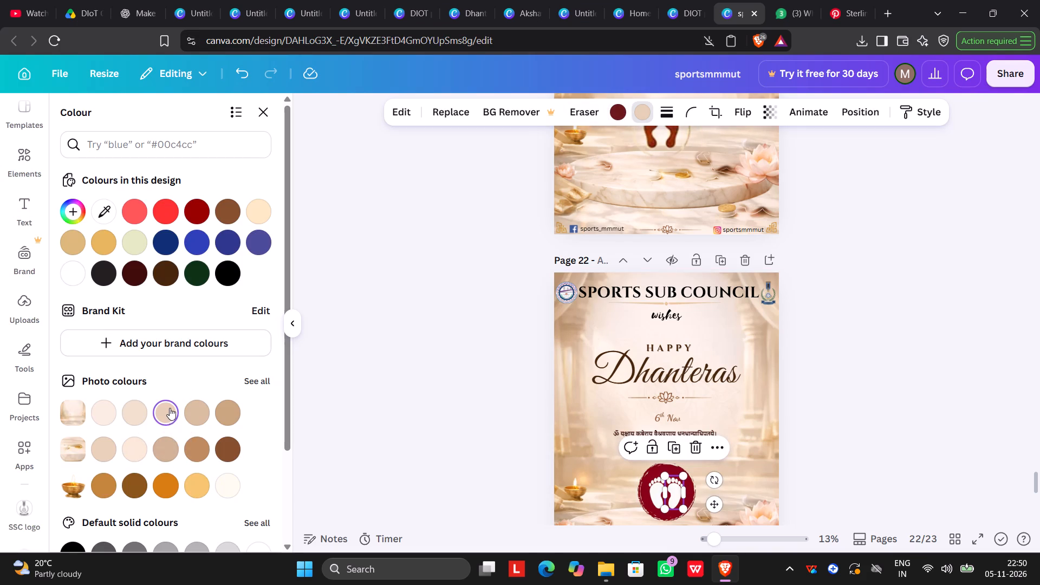
pyautogui.click(454, 346)
pyautogui.click(1003, 425)
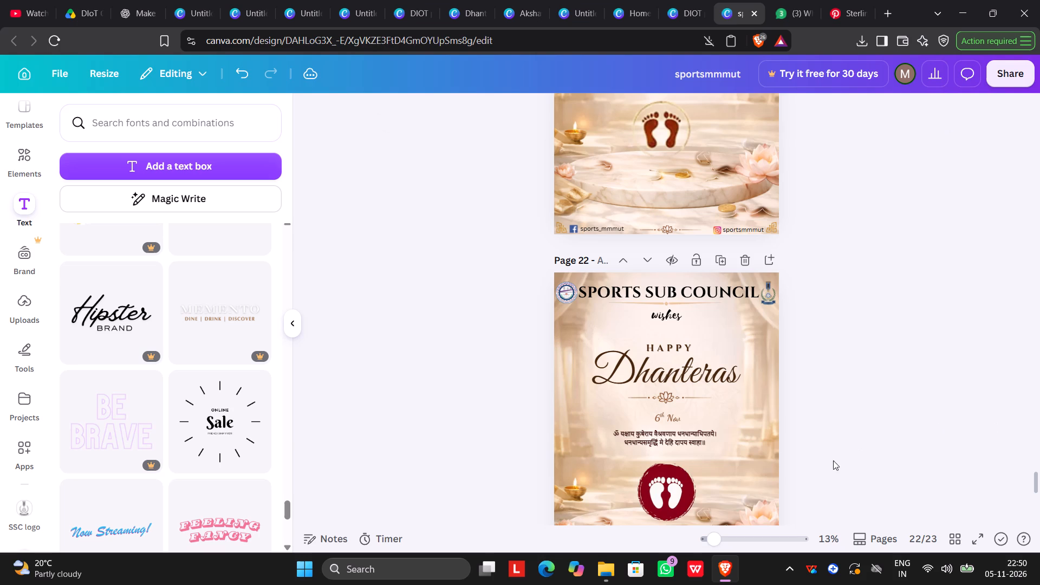
pyautogui.click(671, 487)
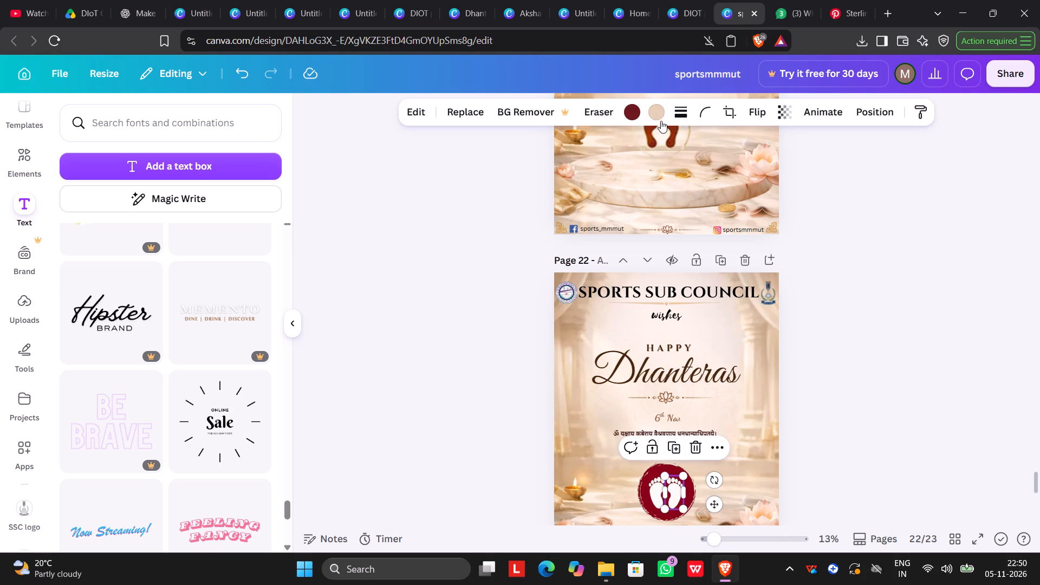
pyautogui.click(662, 112)
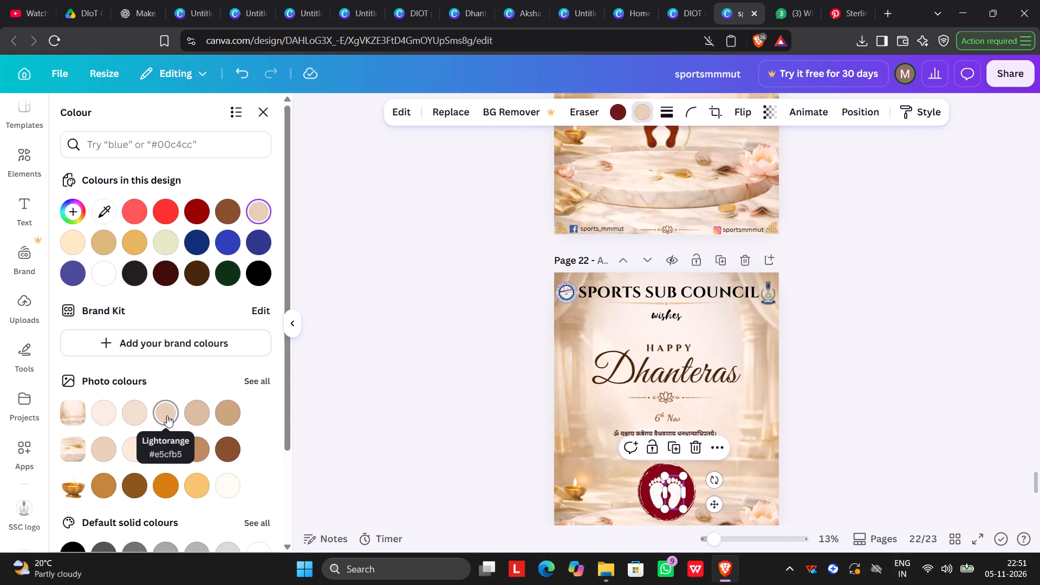
pyautogui.click(167, 415)
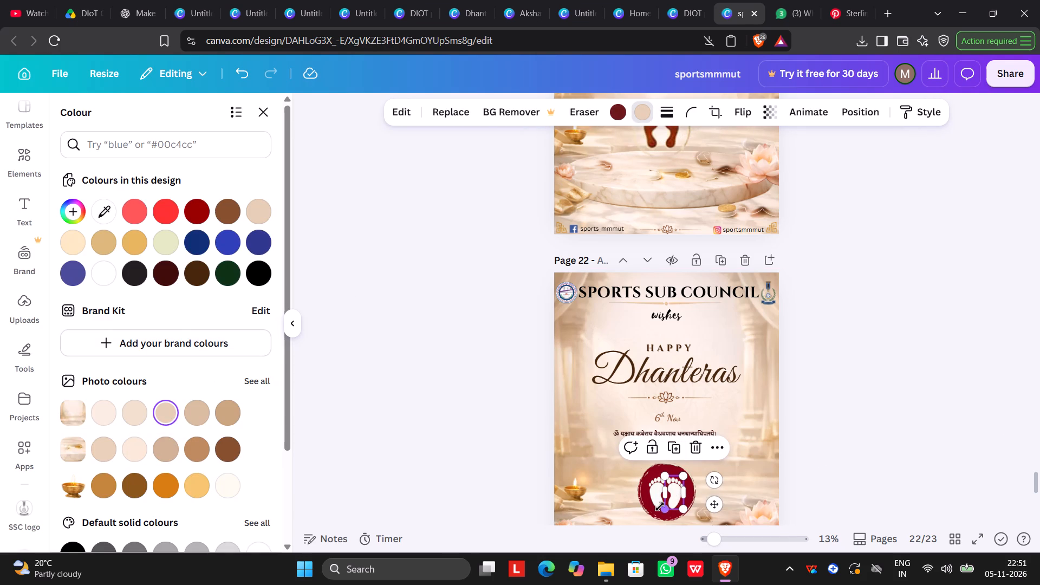
# Change the light colour of the left-hand footprint on page 22 to the tan photo colour one shade darker than #e5cfb5.
pyautogui.click(649, 492)
pyautogui.click(192, 415)
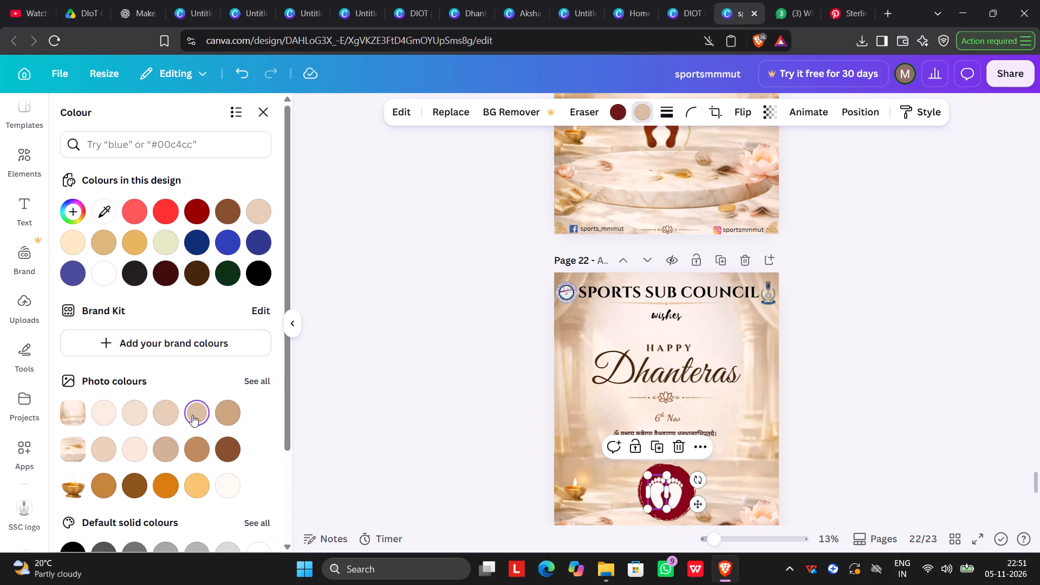
pyautogui.click(427, 395)
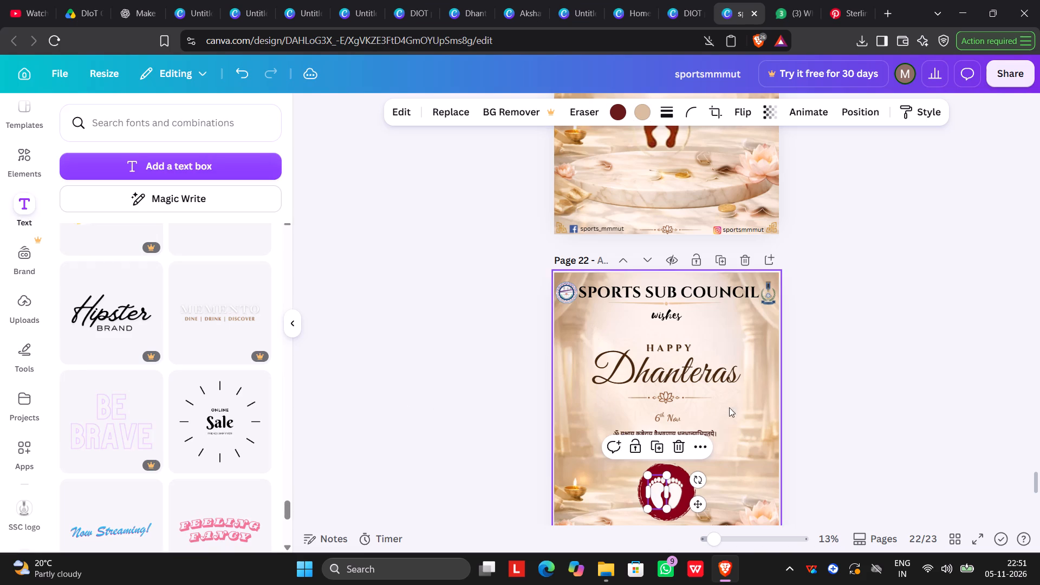
# Recolour the dark maroon colour of the right-hand footprint to reddish brown from the marble image's photo colours, after trying a golden brown.
pyautogui.click(678, 494)
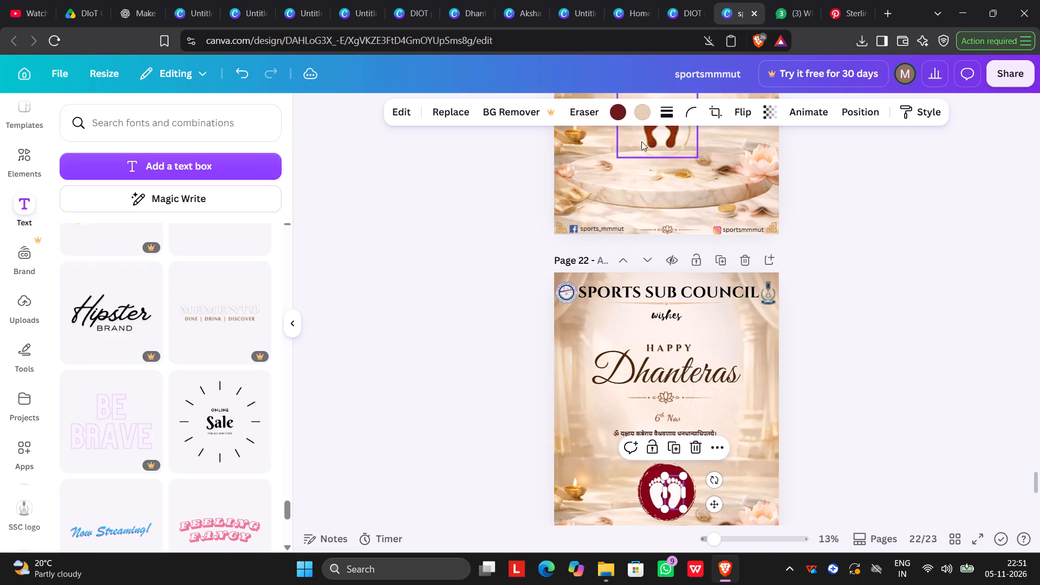
pyautogui.click(621, 108)
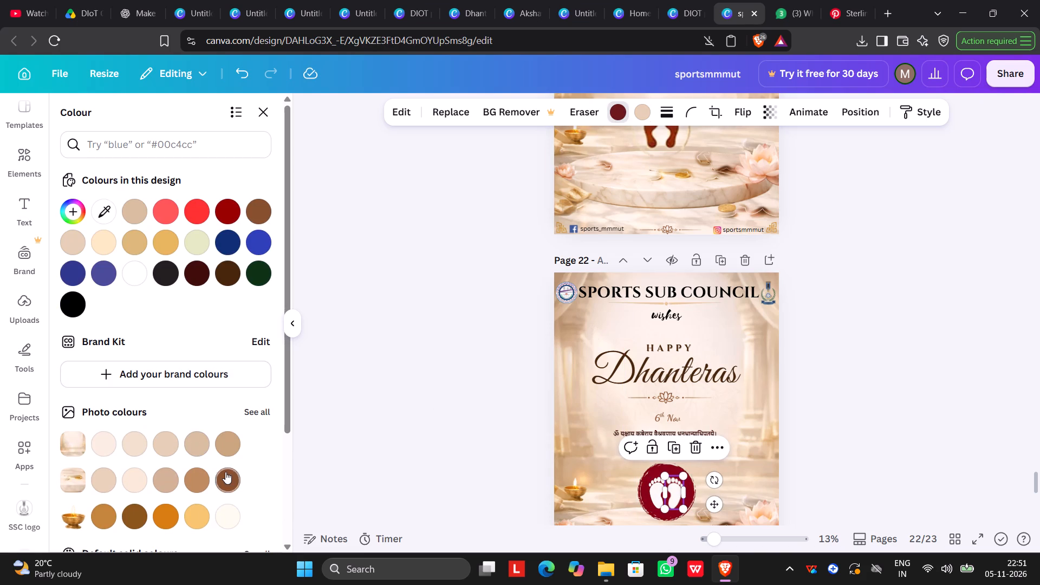
pyautogui.click(226, 472)
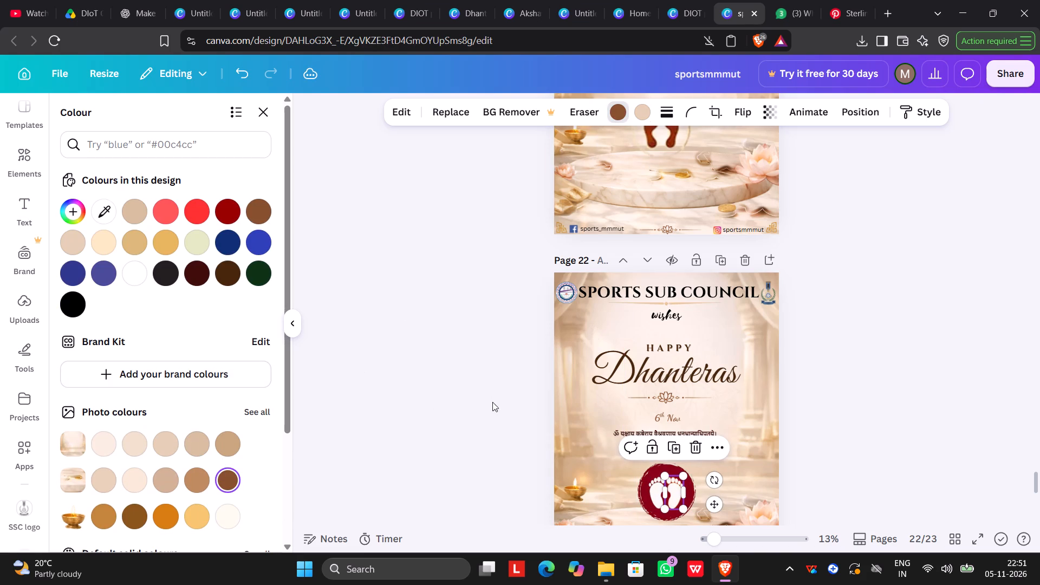
pyautogui.click(129, 518)
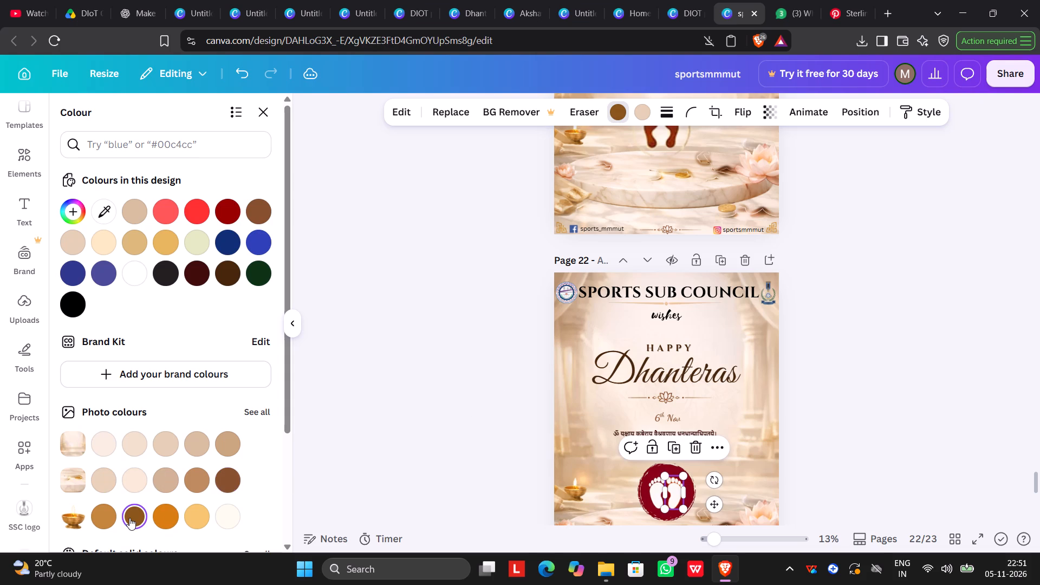
pyautogui.click(232, 475)
# Recolour the dark maroon colour of the left-hand footprint to the same reddish-brown photo colour and deselect it.
pyautogui.click(653, 495)
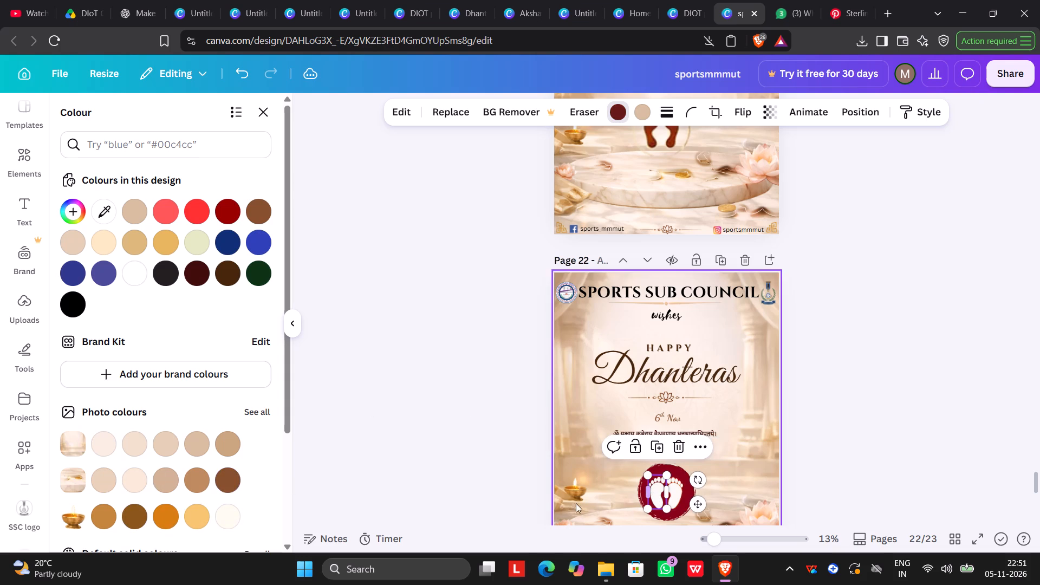
pyautogui.click(232, 479)
pyautogui.click(475, 444)
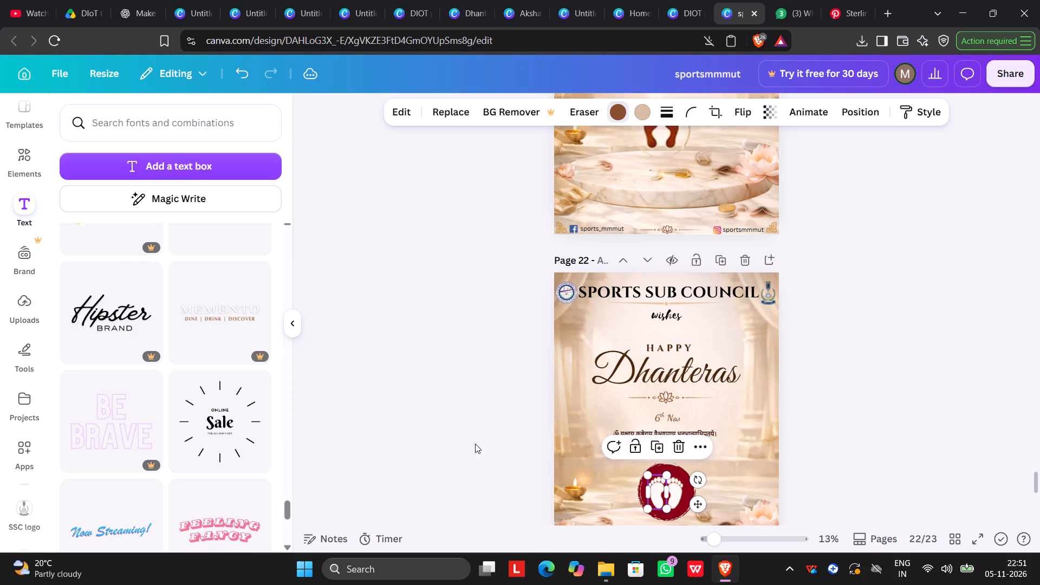
pyautogui.click(842, 402)
pyautogui.scroll(-4, 795, 446)
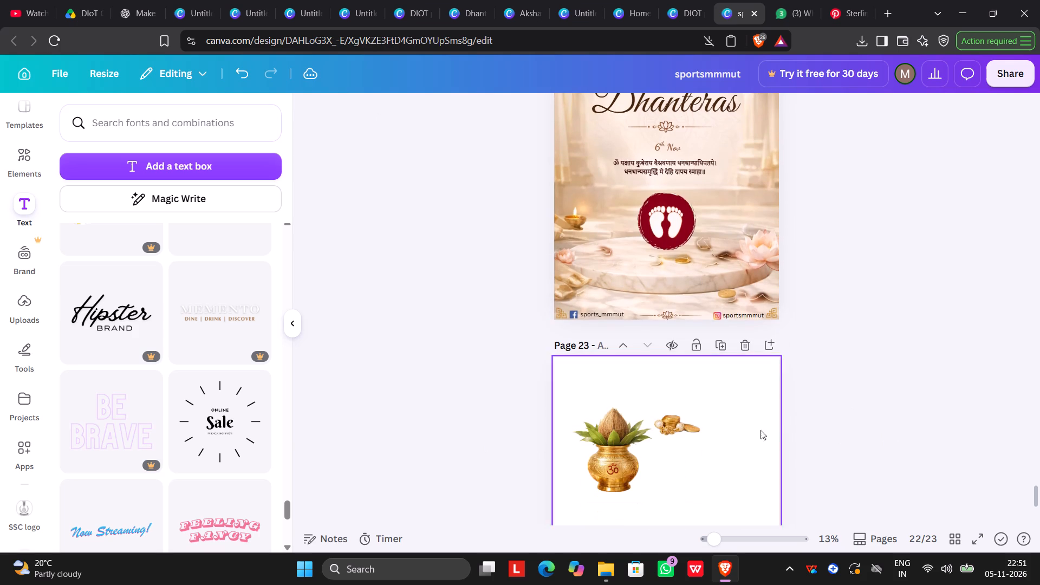
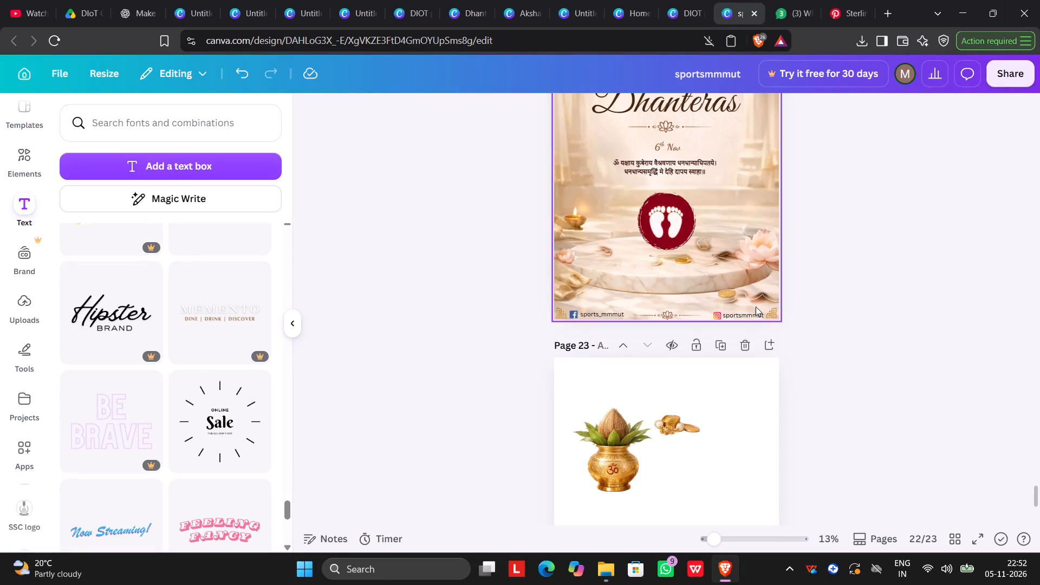
# Compare the footprint emblems on the Dhanteras posters on pages 21 and 22, and look over the spare artwork on page 23.
pyautogui.scroll(-4, 756, 307)
pyautogui.scroll(9, 759, 307)
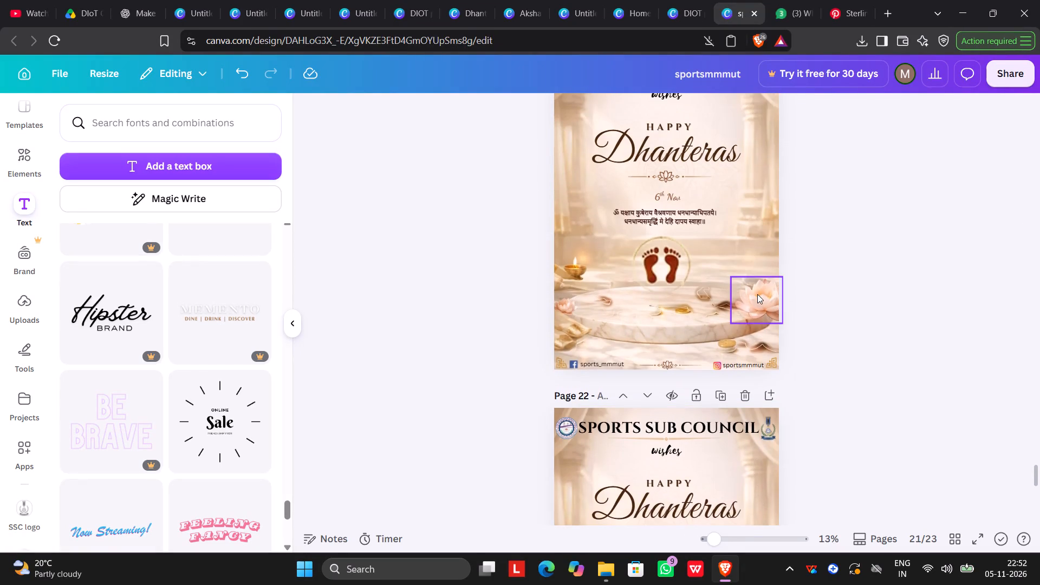
pyautogui.scroll(3, 757, 294)
pyautogui.scroll(-4, 757, 294)
pyautogui.scroll(4, 757, 294)
pyautogui.scroll(-7, 757, 294)
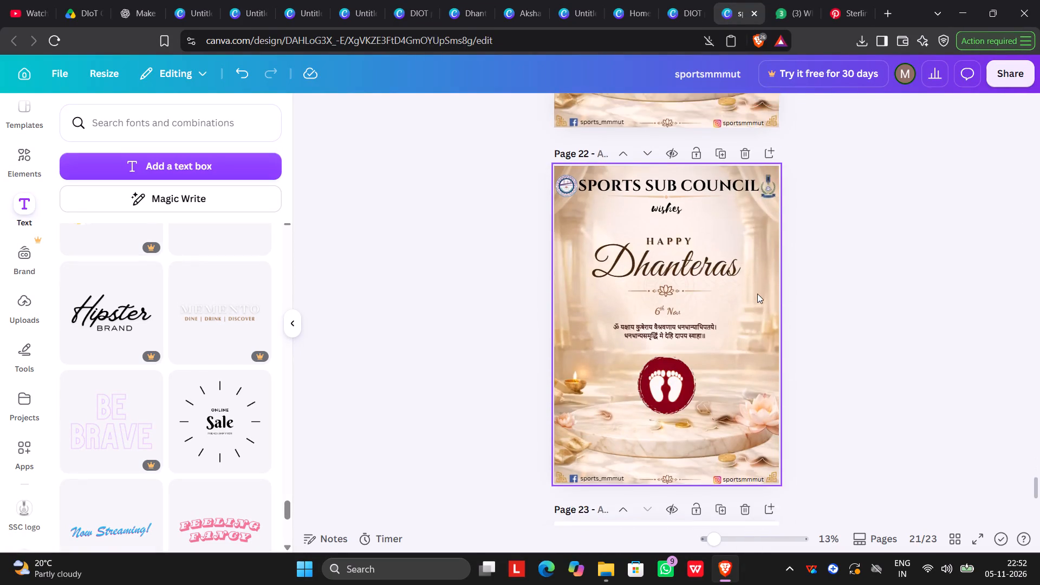
pyautogui.scroll(-5, 757, 294)
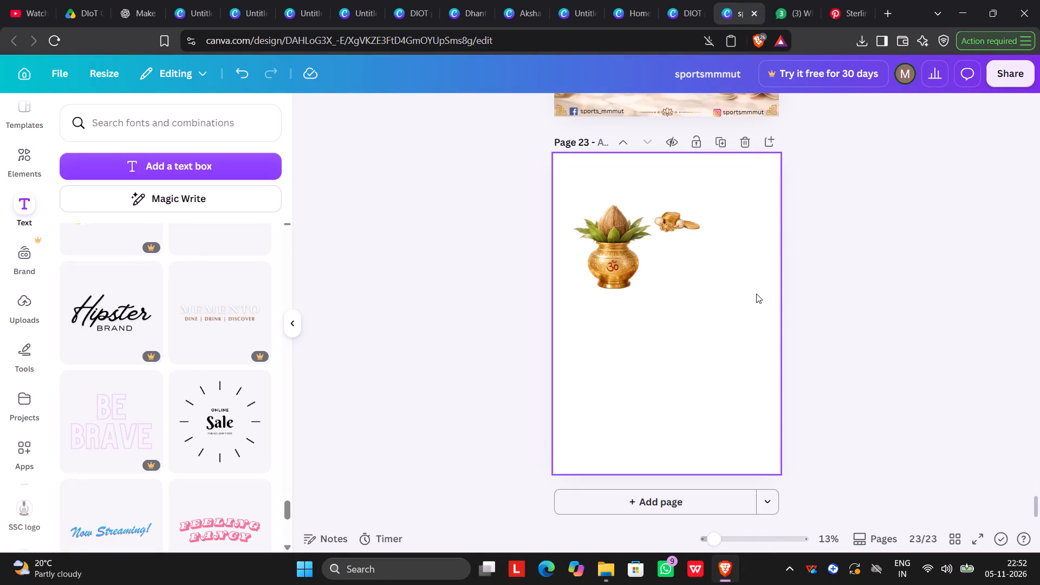